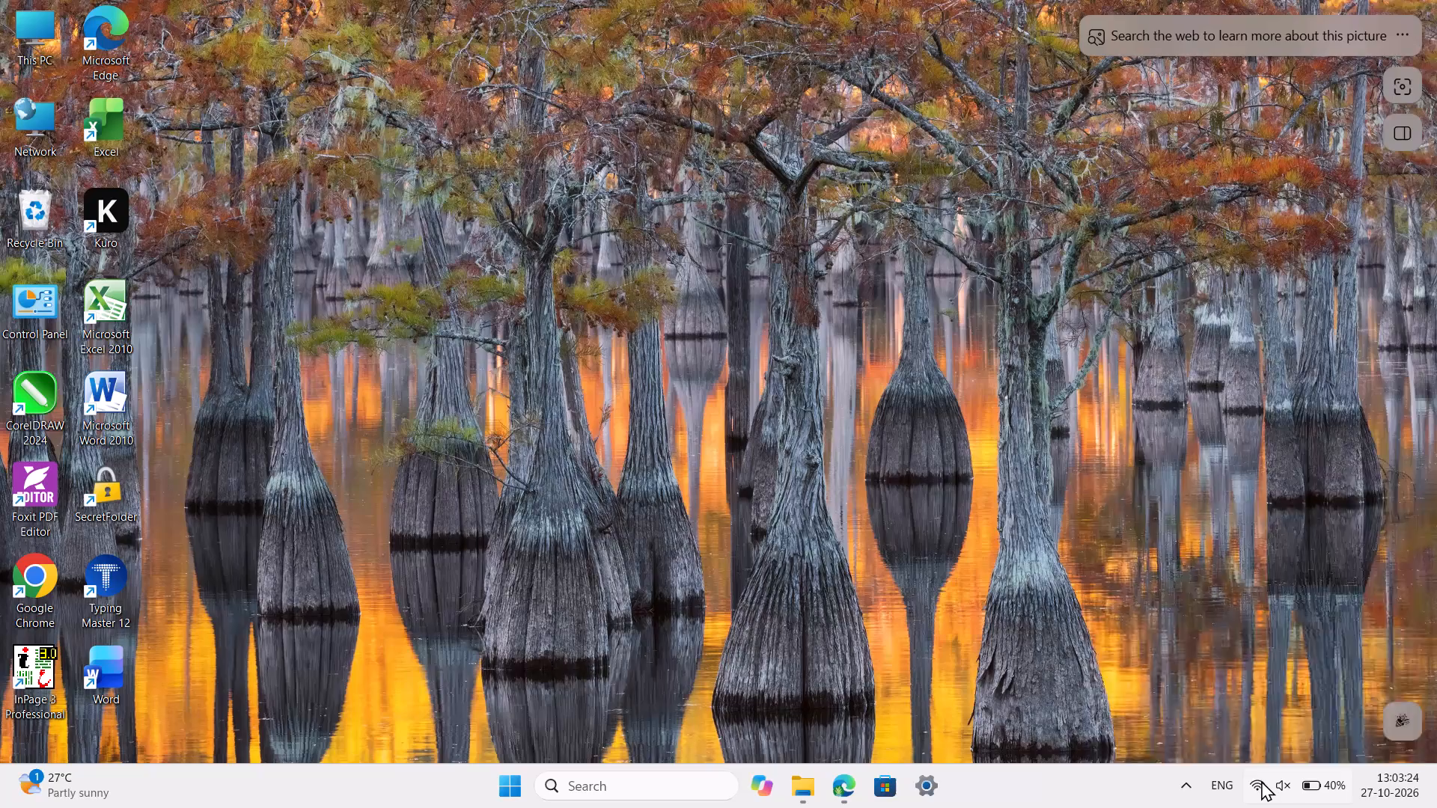
Cycle through the Bing Wallpaper images and set the orange sunset over the rocky, shrub-covered hillside as the desktop background.
left_click(1281, 104)
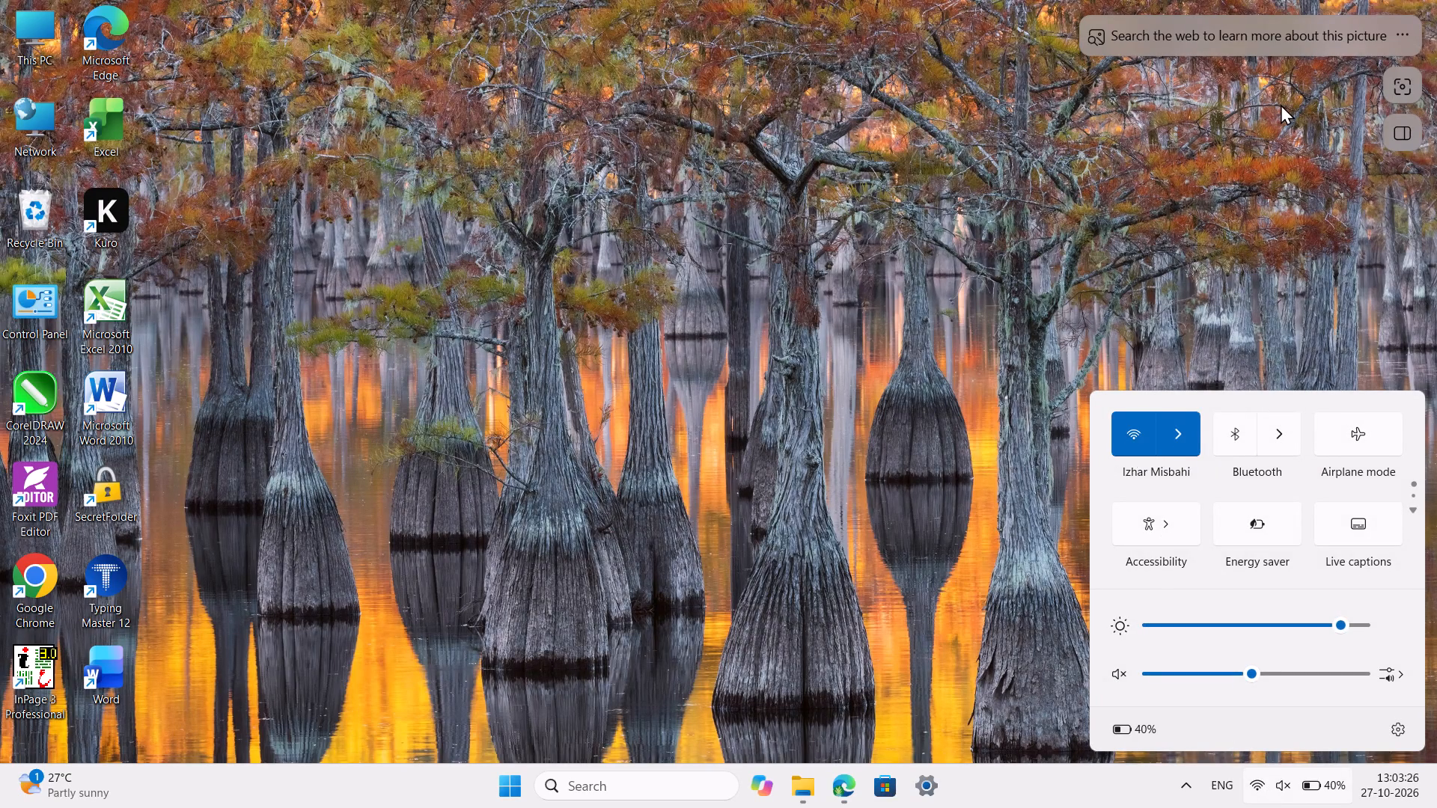
left_click(1401, 132)
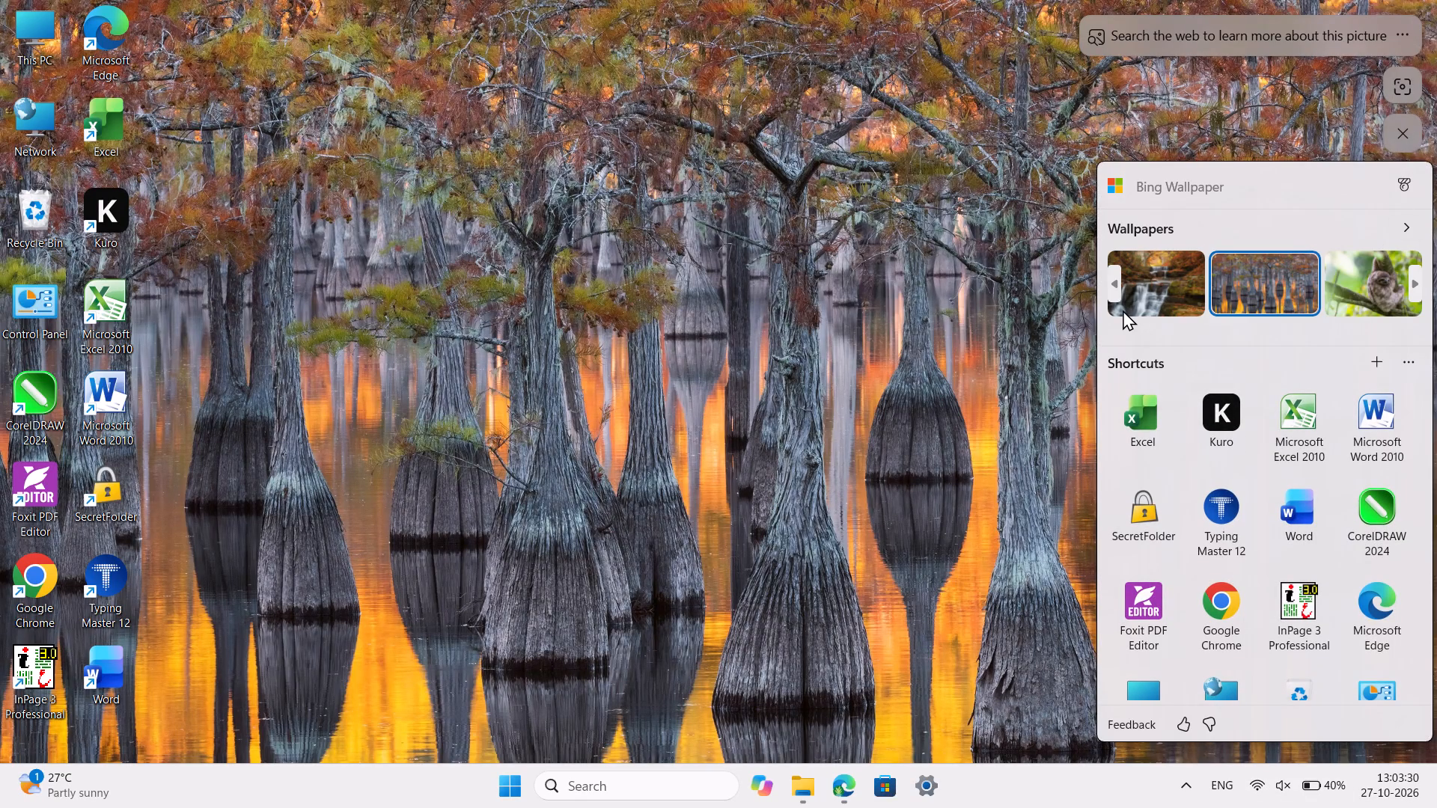
left_click(1123, 310)
left_click(1150, 279)
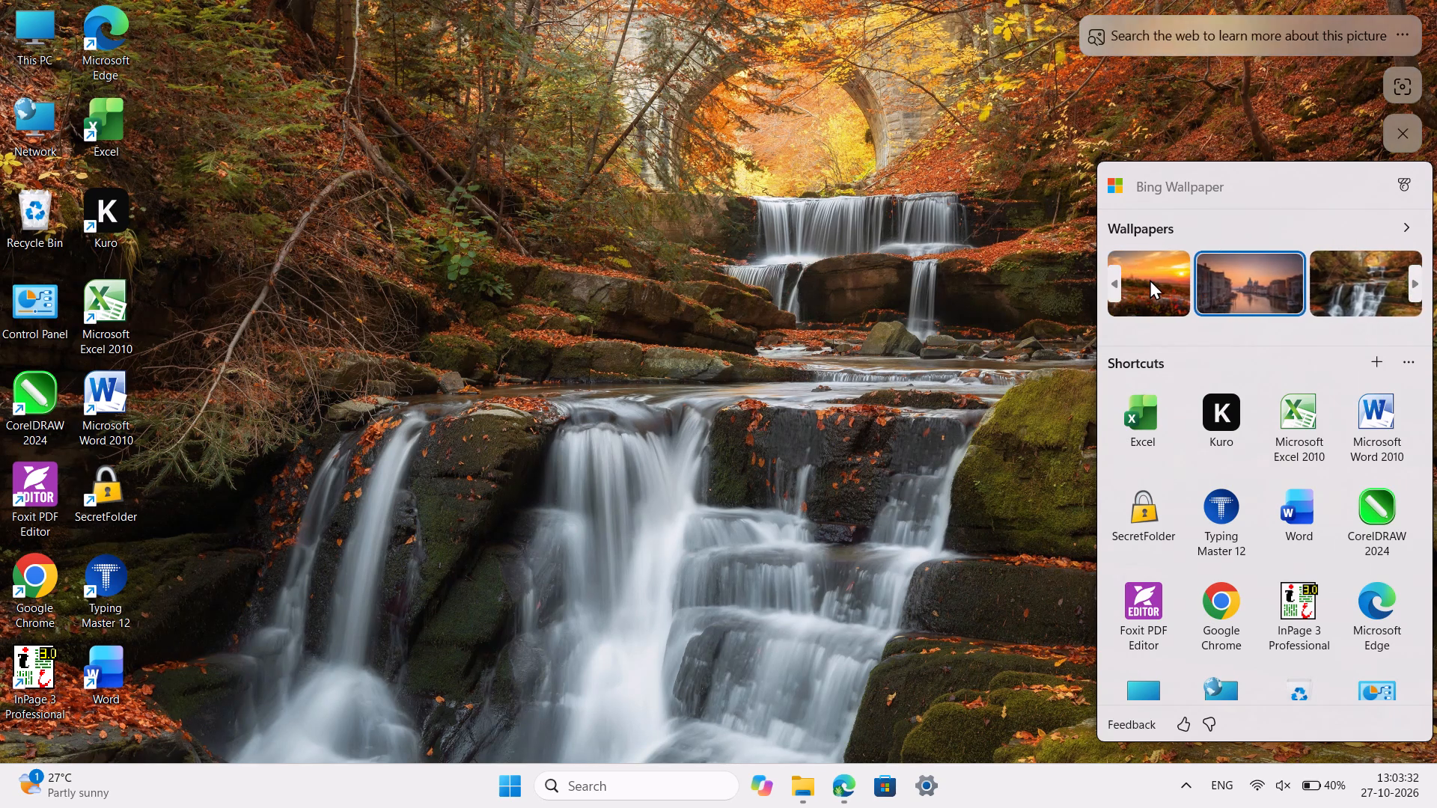
left_click(1150, 279)
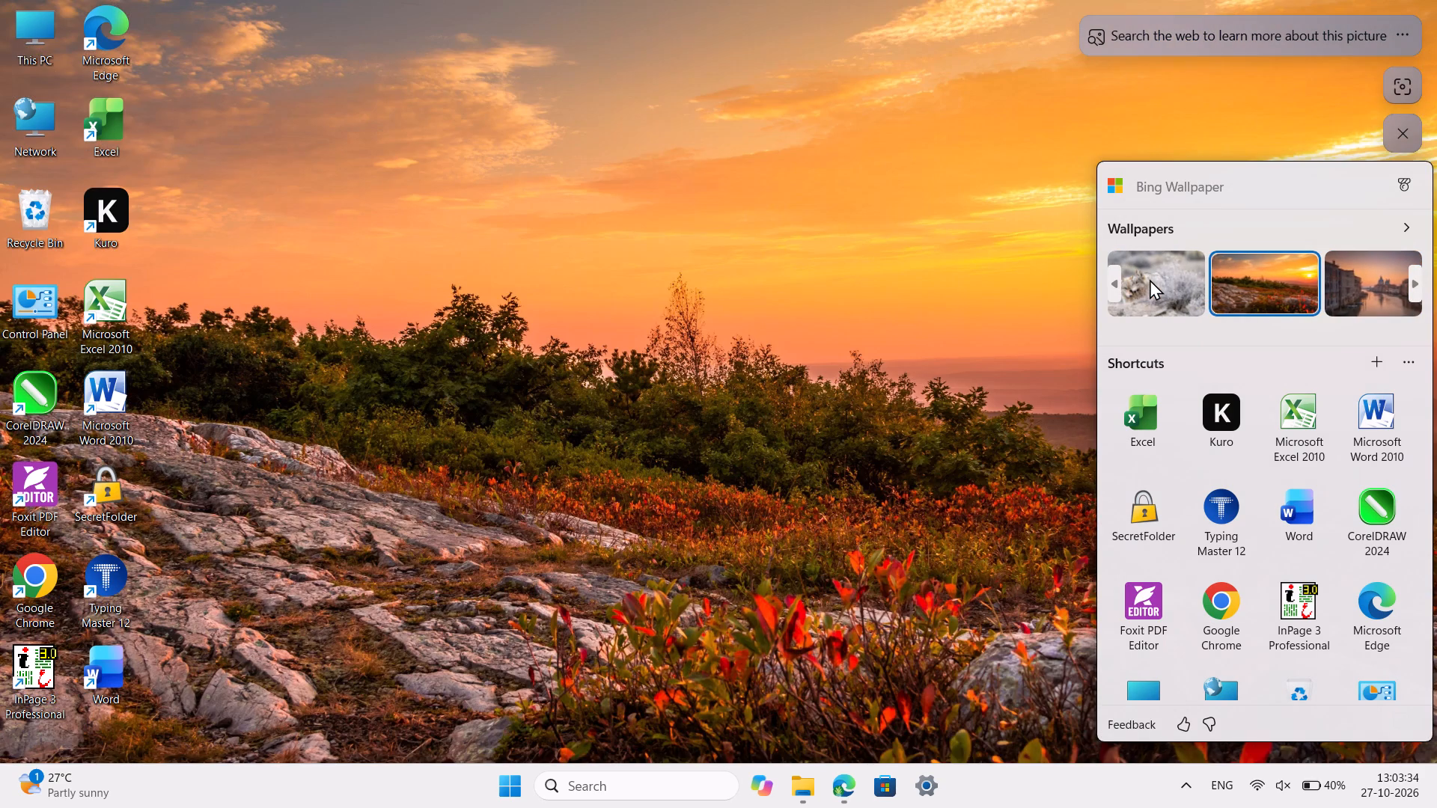
left_click(1148, 284)
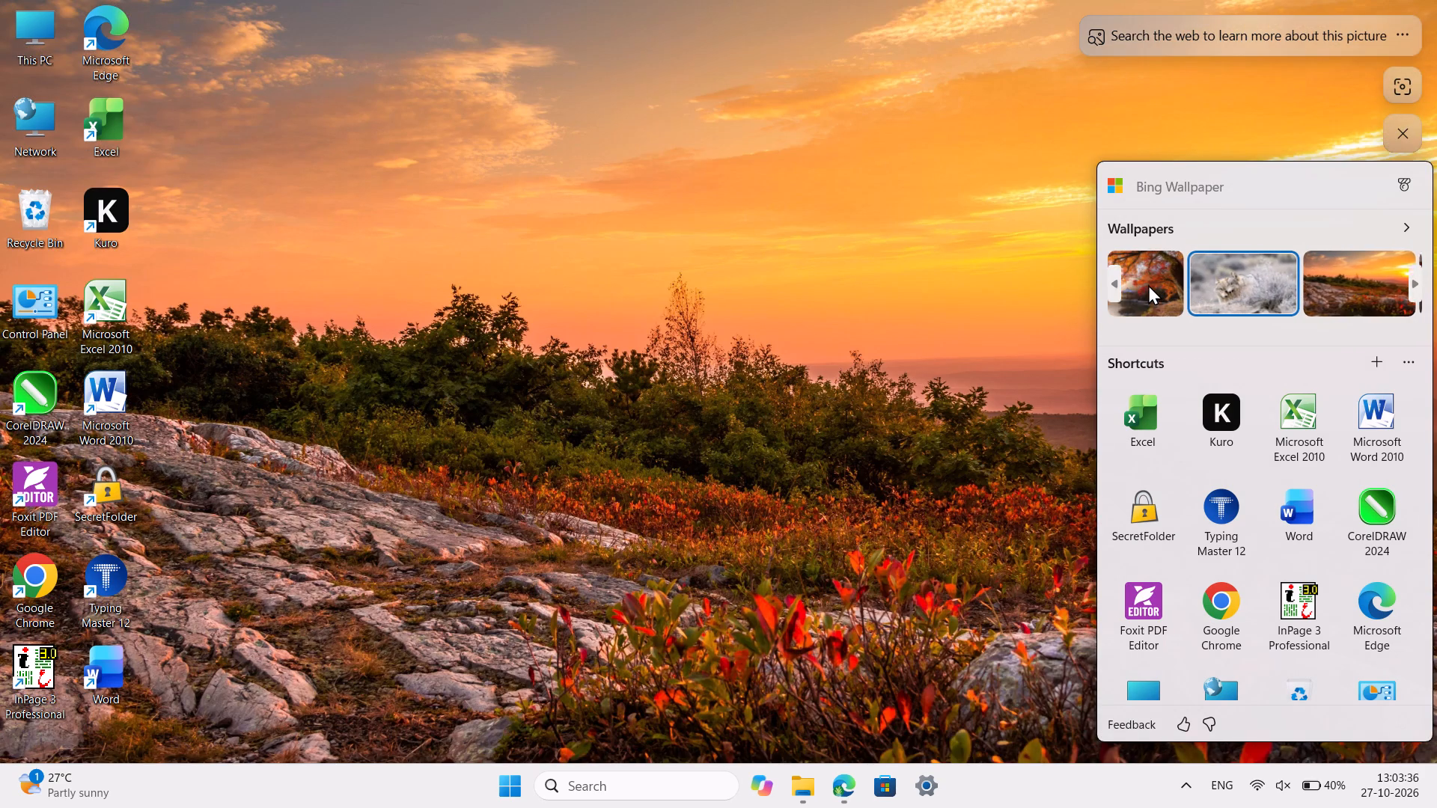
left_click(1148, 284)
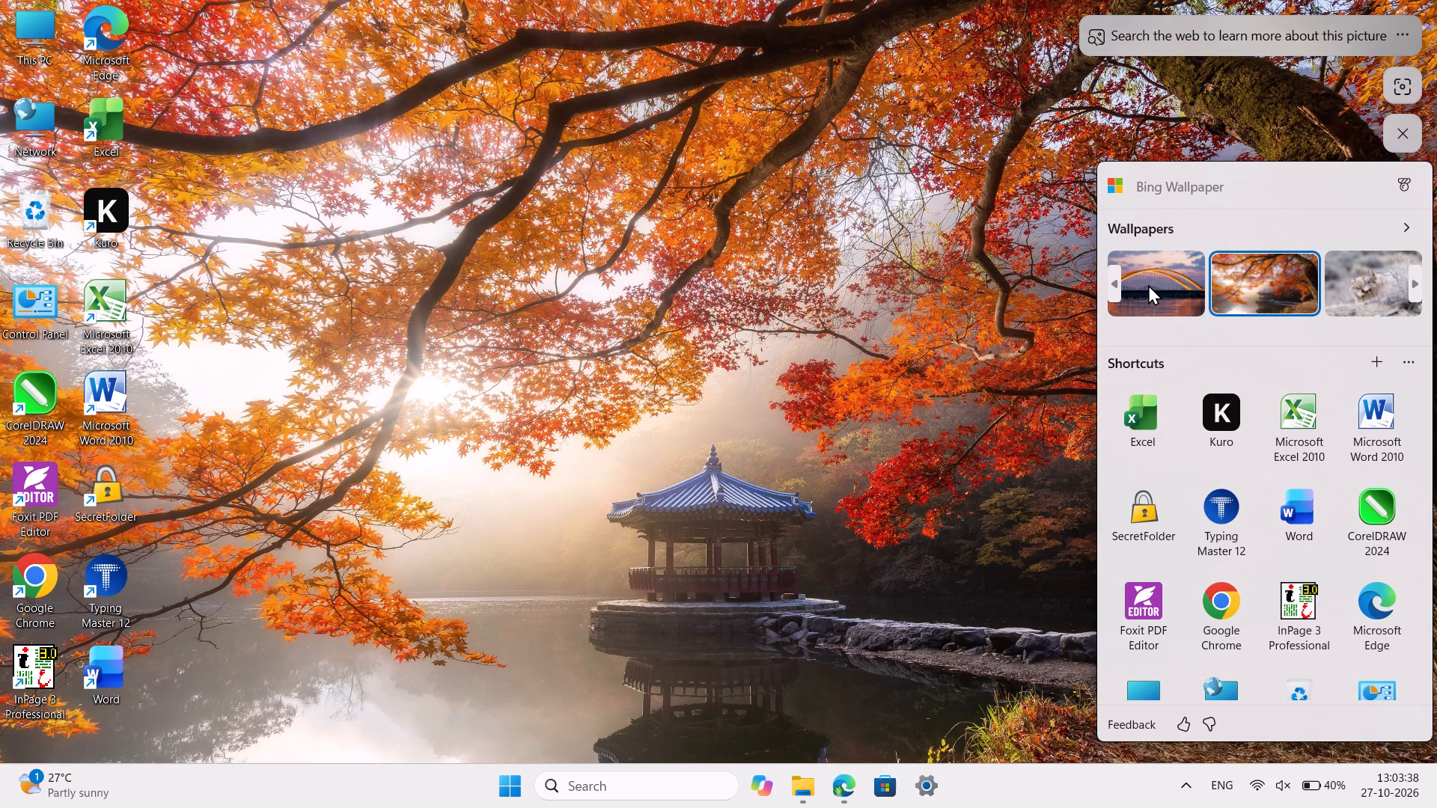
left_click(1148, 284)
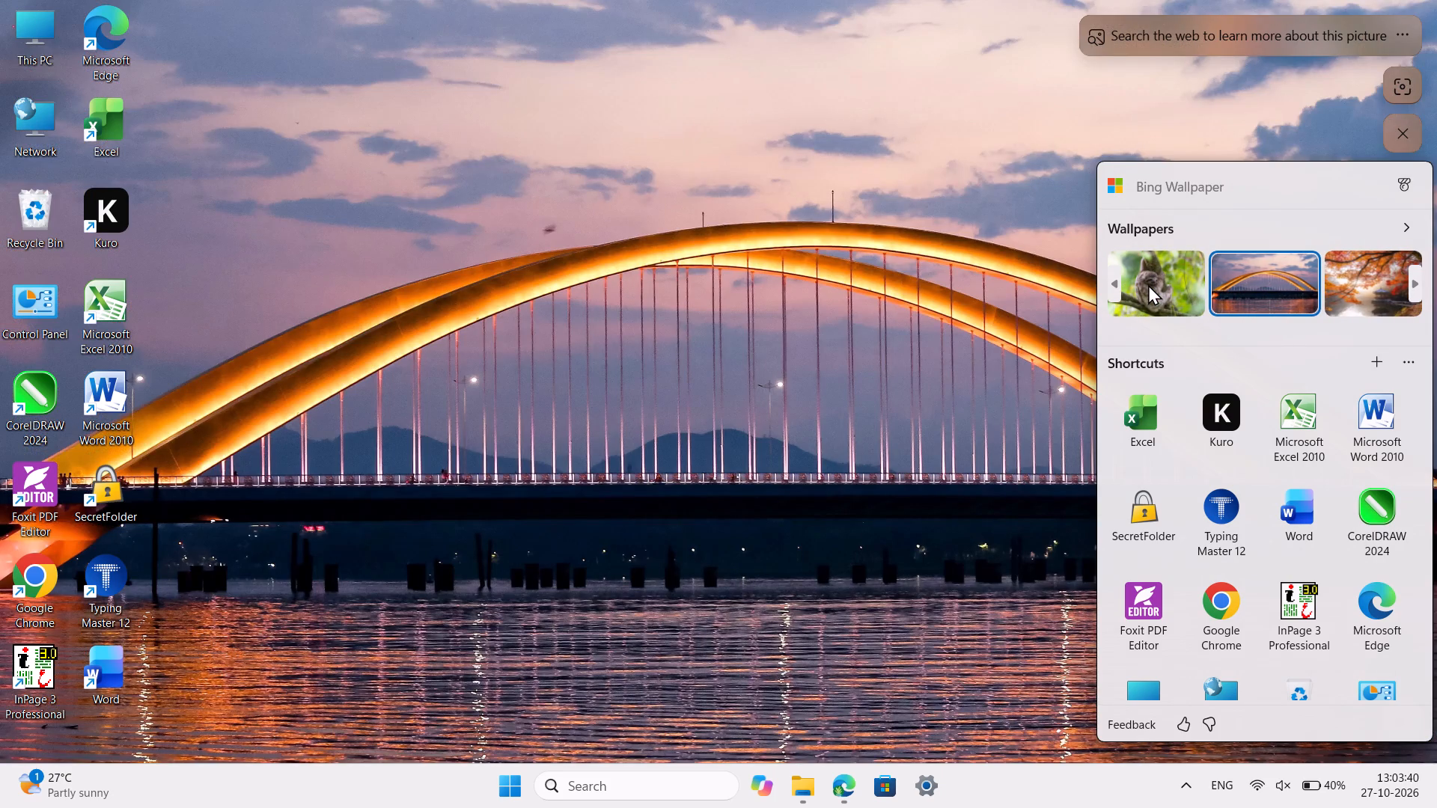
left_click(1148, 284)
left_click(1148, 284)
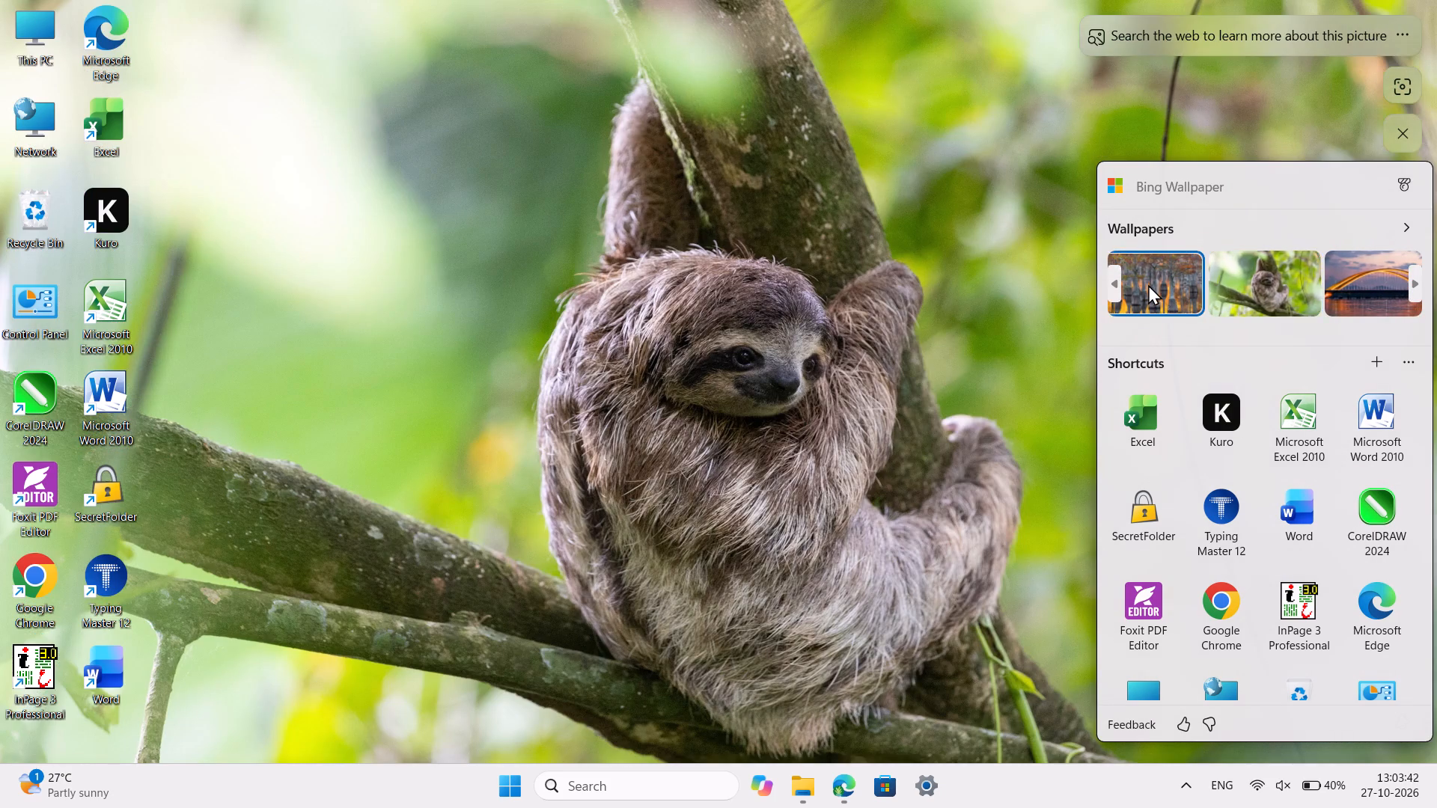
left_click(1148, 284)
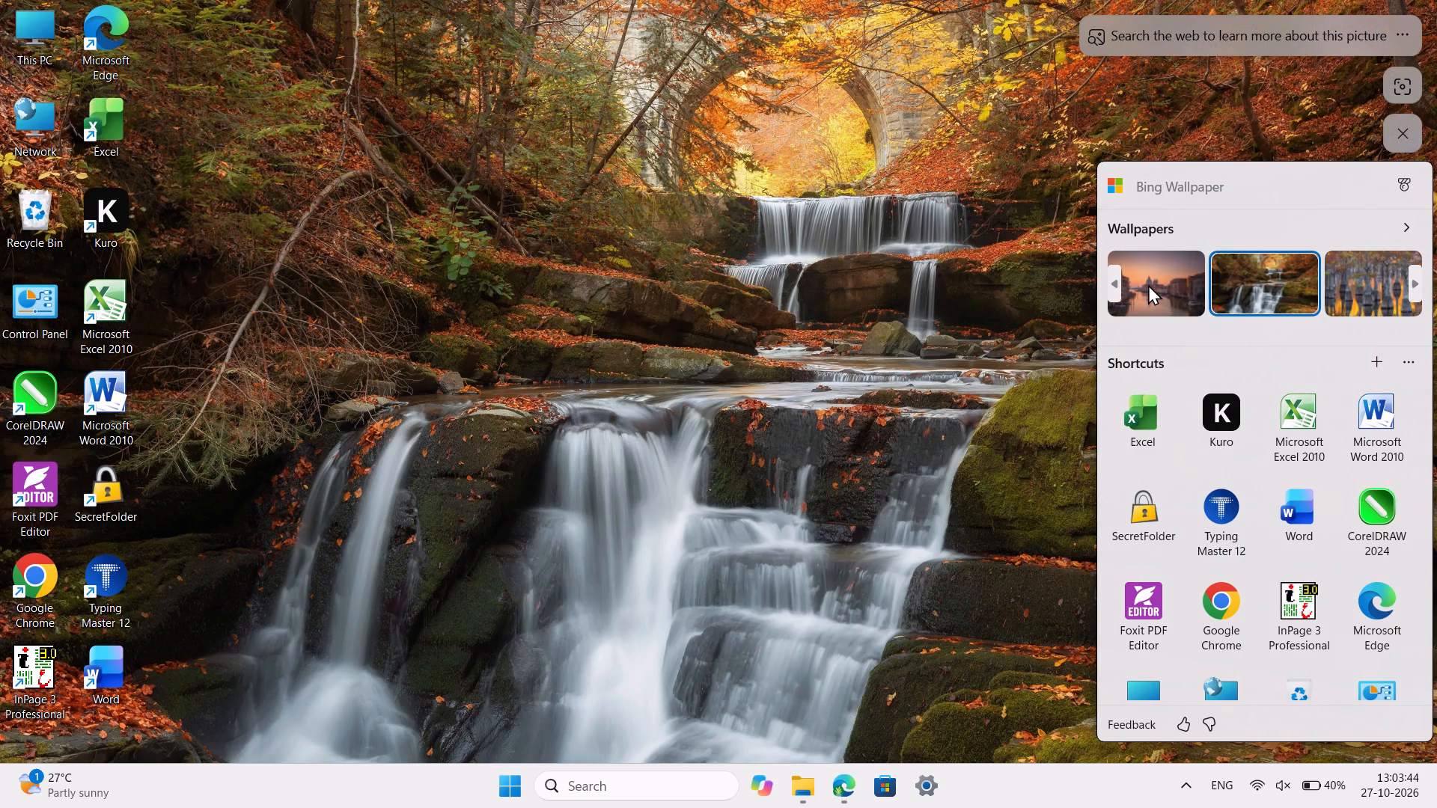
left_click(1148, 284)
left_click(1148, 284)
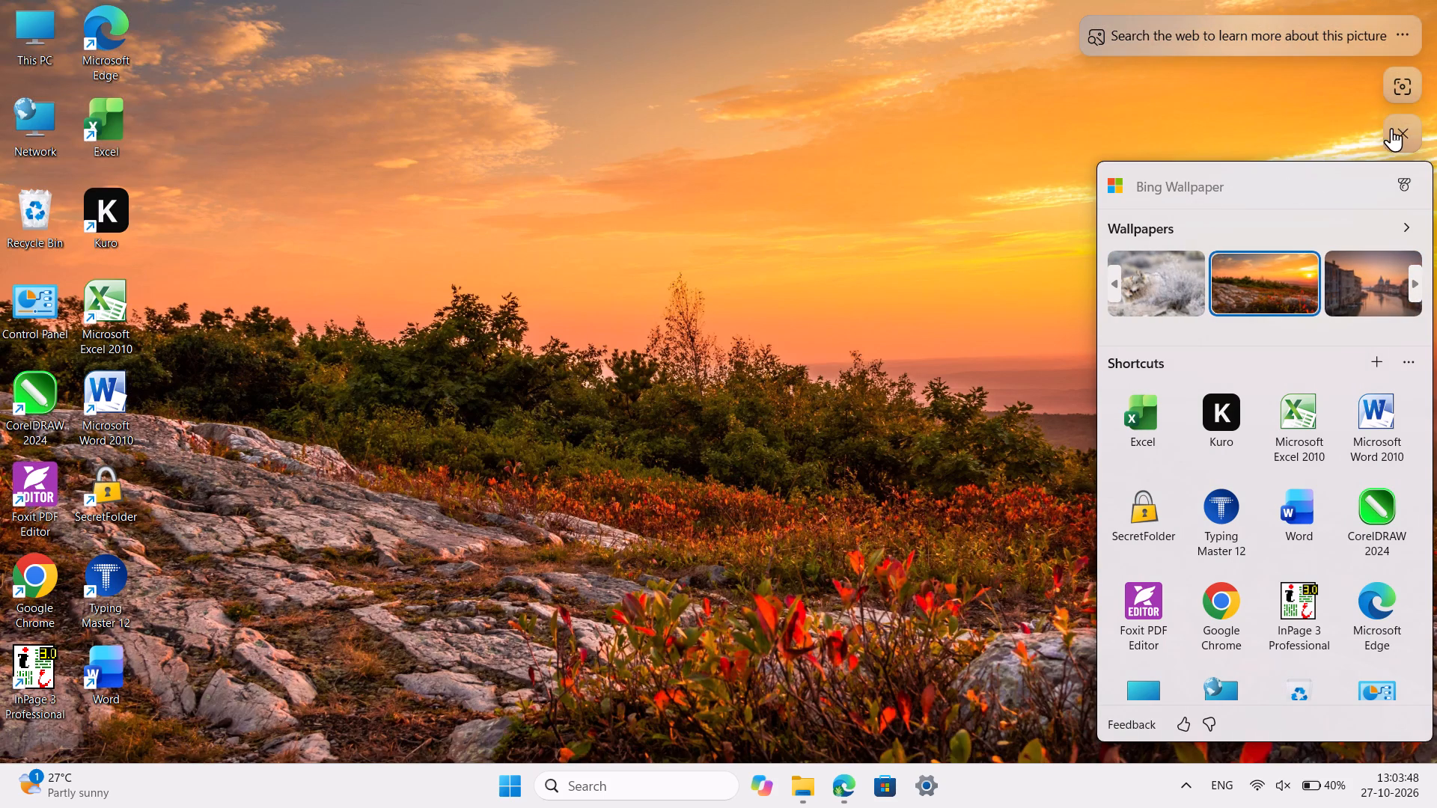
left_click(1401, 129)
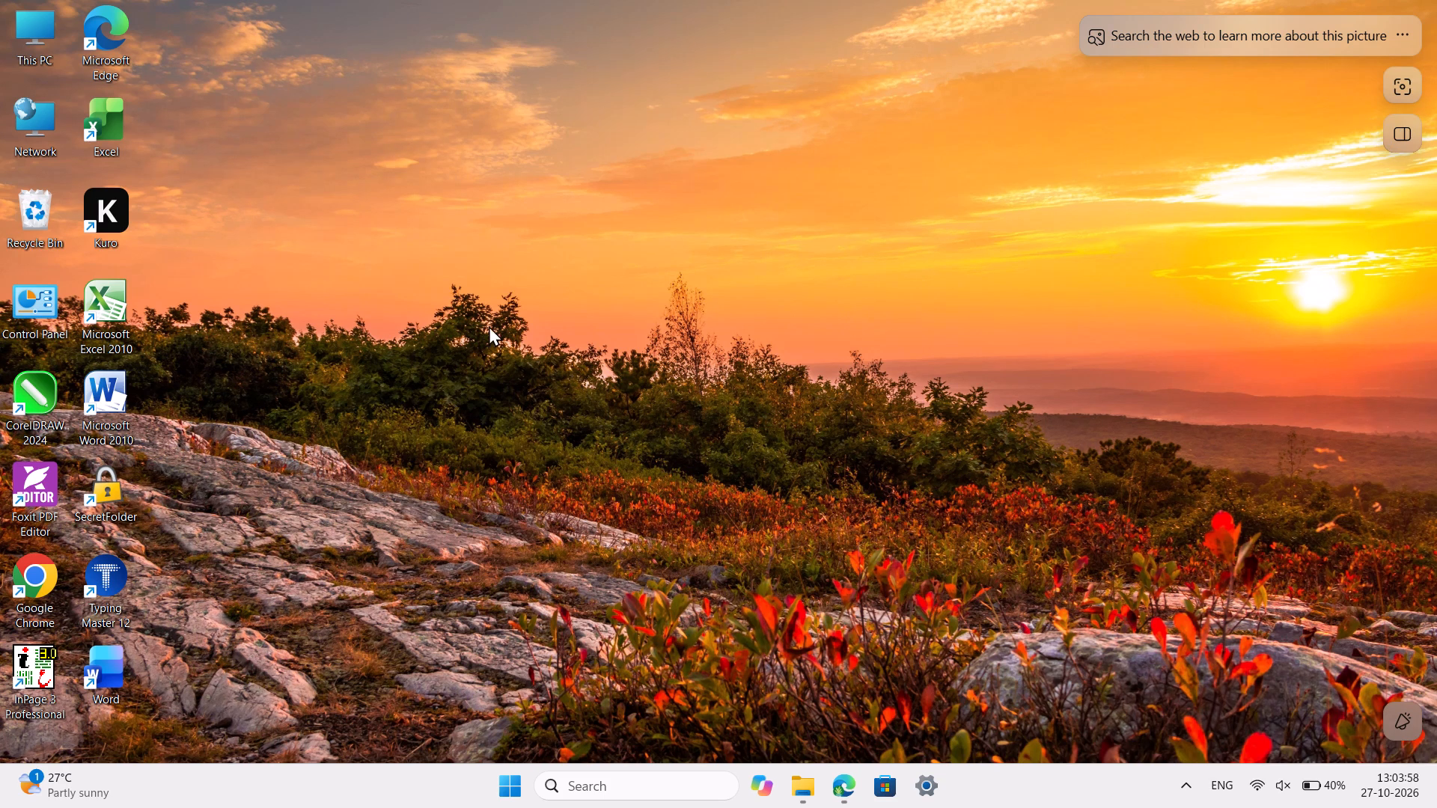
Launch CorelDRAW 2024 from the desktop.
double_click(38, 394)
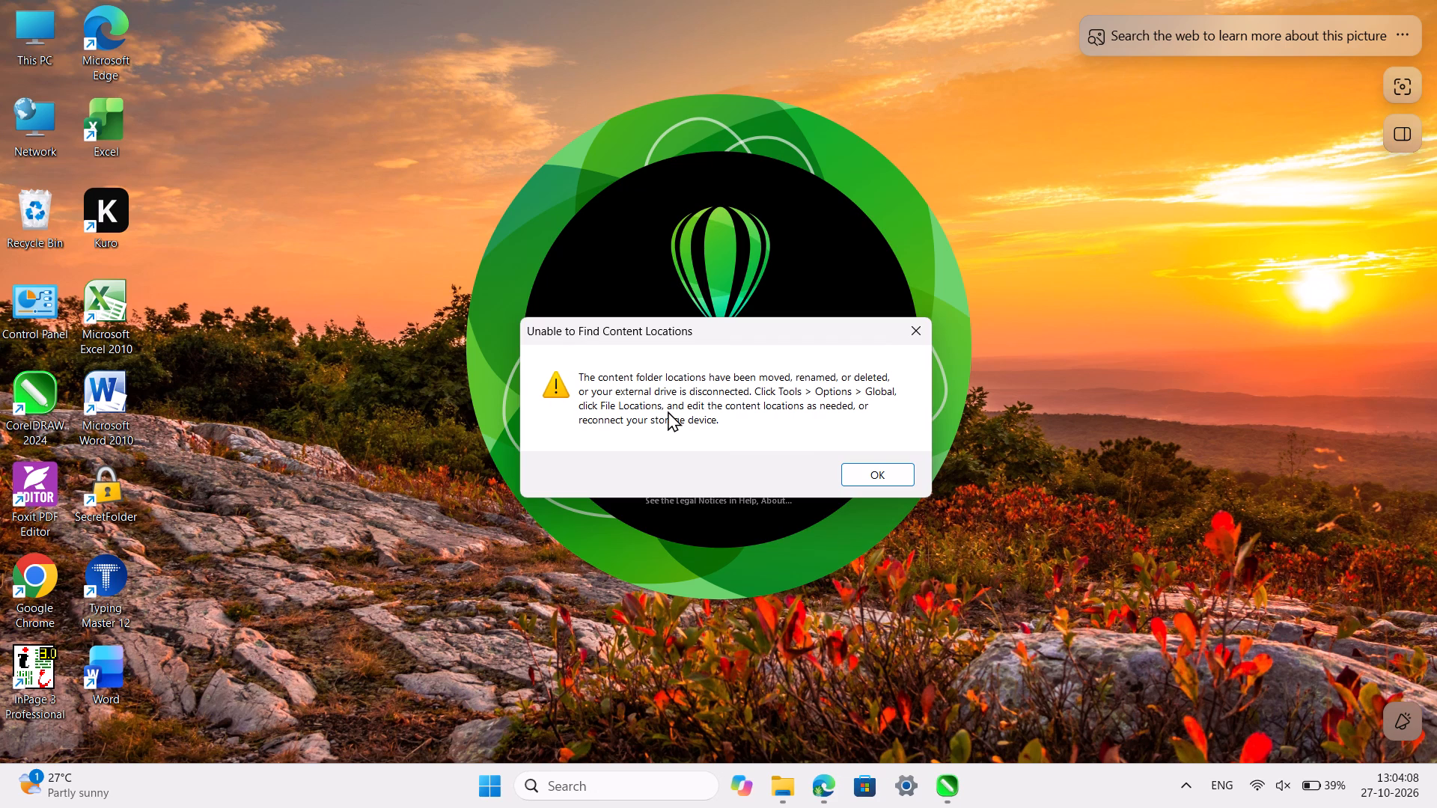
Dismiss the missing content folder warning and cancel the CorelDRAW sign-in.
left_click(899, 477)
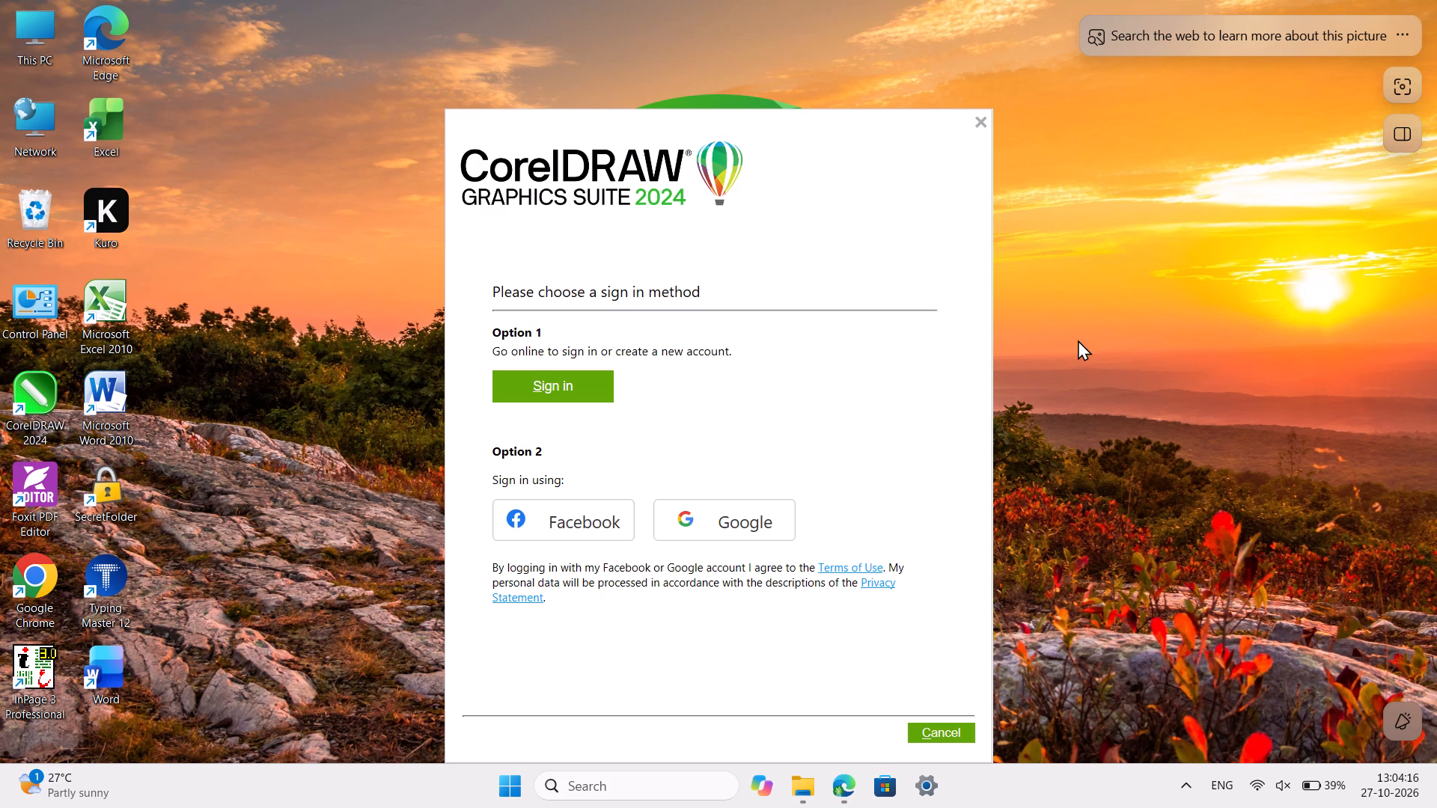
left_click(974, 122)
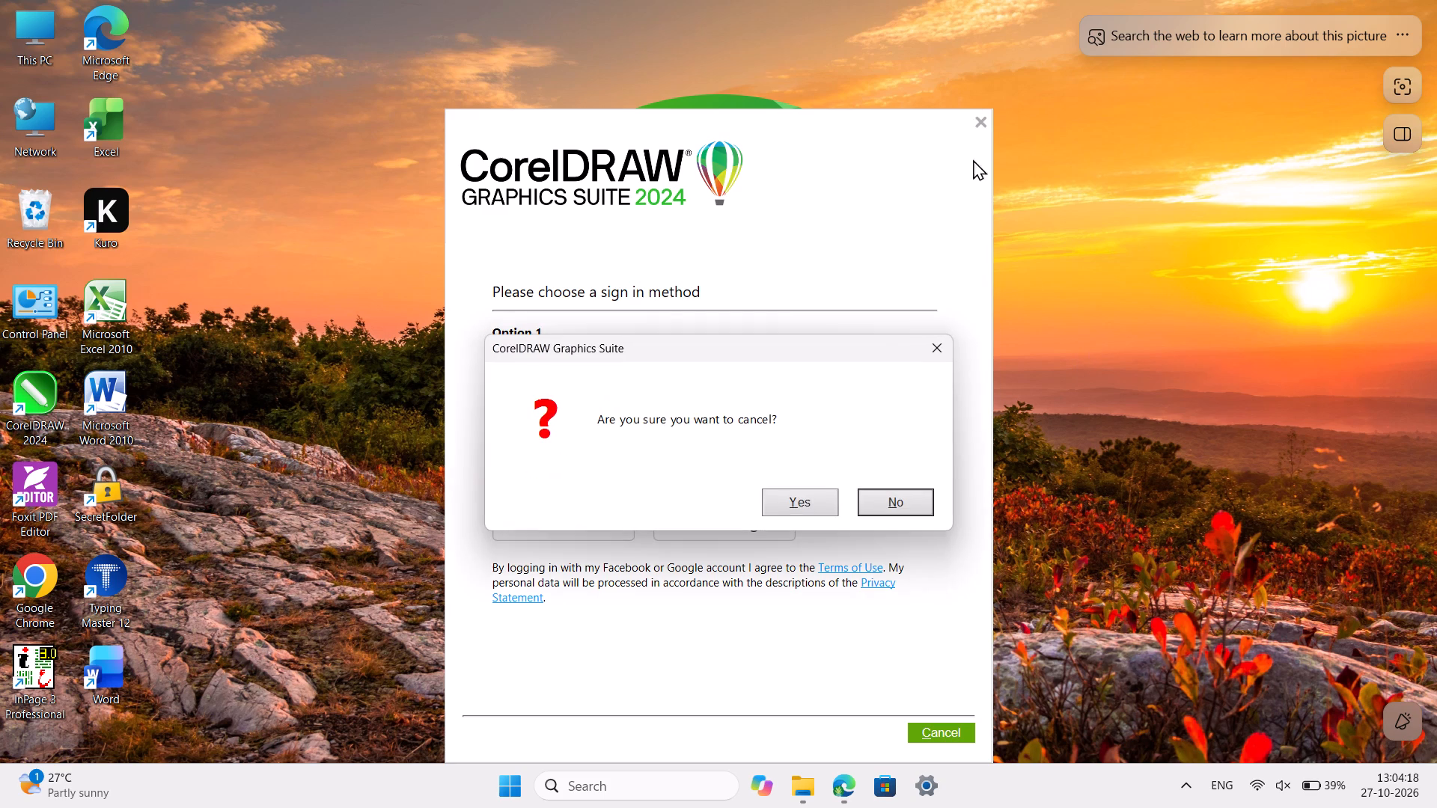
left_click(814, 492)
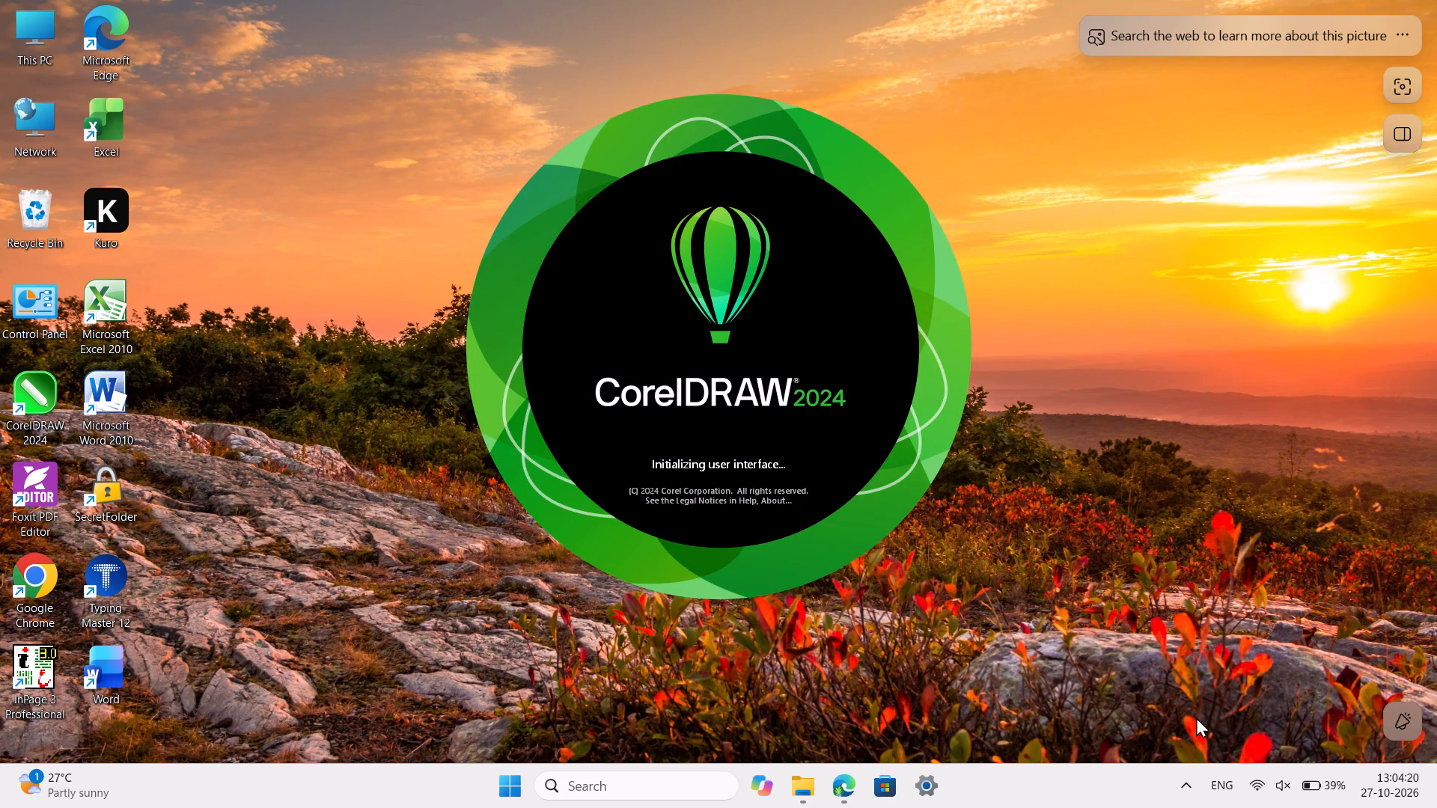
Turn off the computer's Wi-Fi and close the quick settings.
left_click(1263, 794)
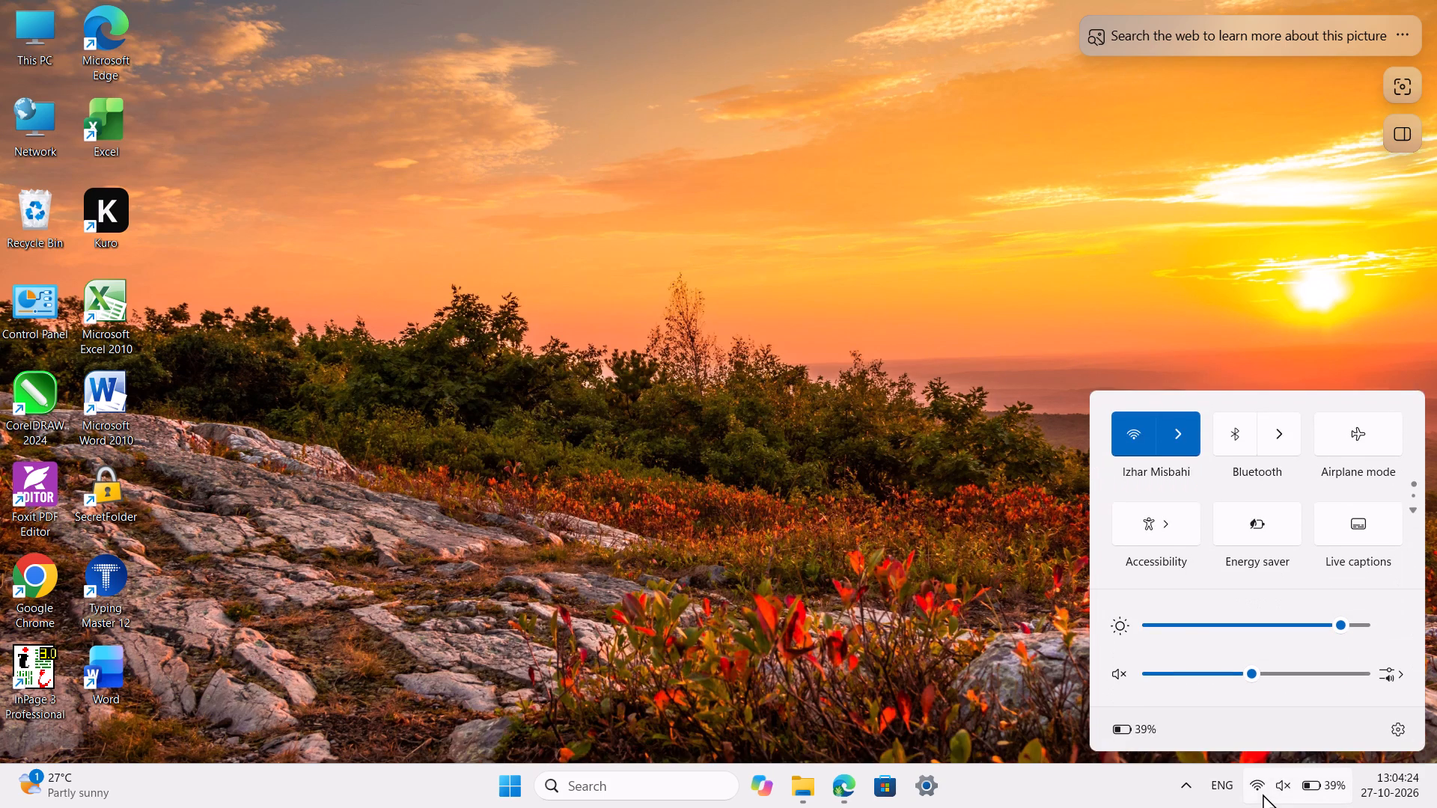
left_click(1142, 438)
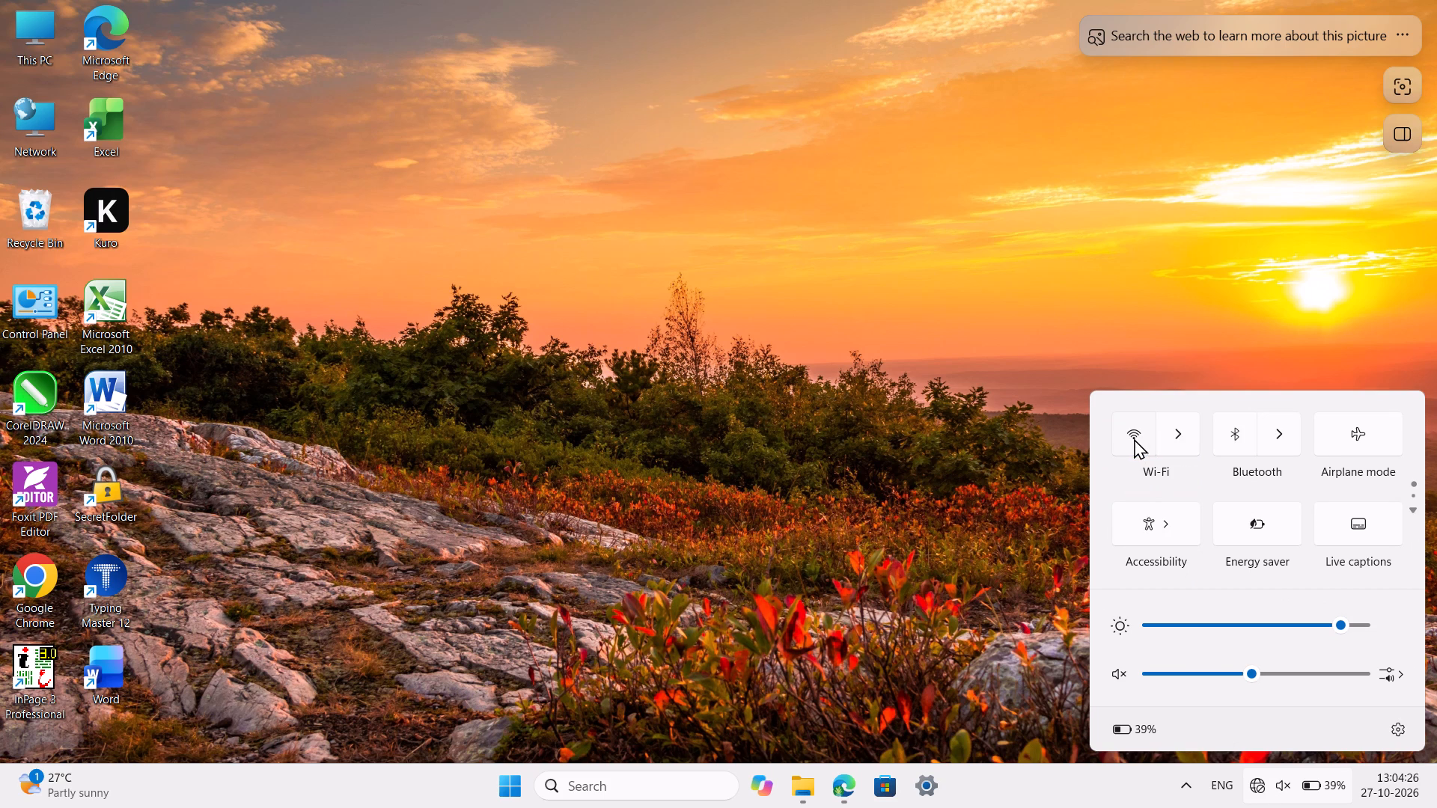
left_click(863, 444)
Relaunch CorelDRAW 2024 from the desktop and dismiss its startup prompts.
double_click(34, 406)
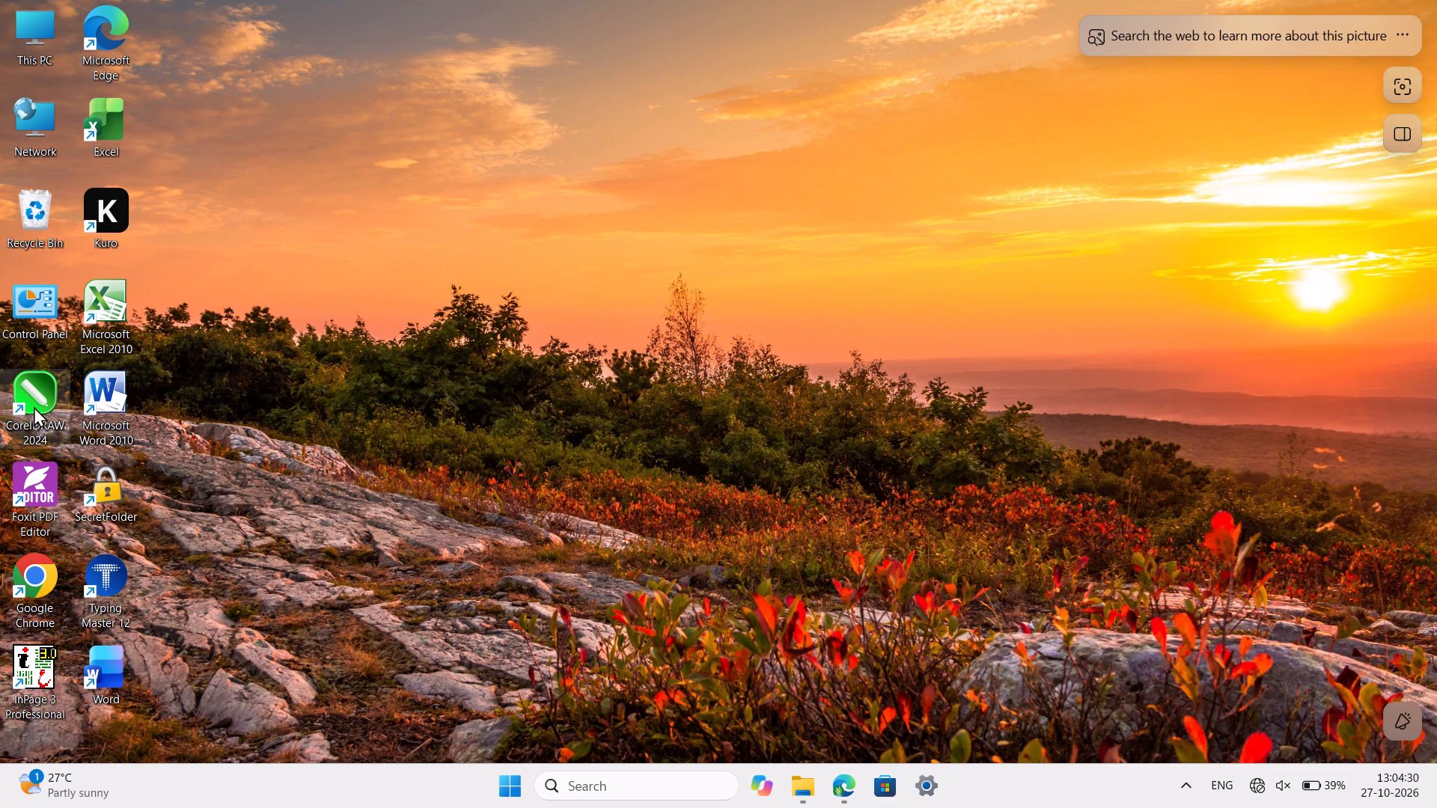
left_click(863, 480)
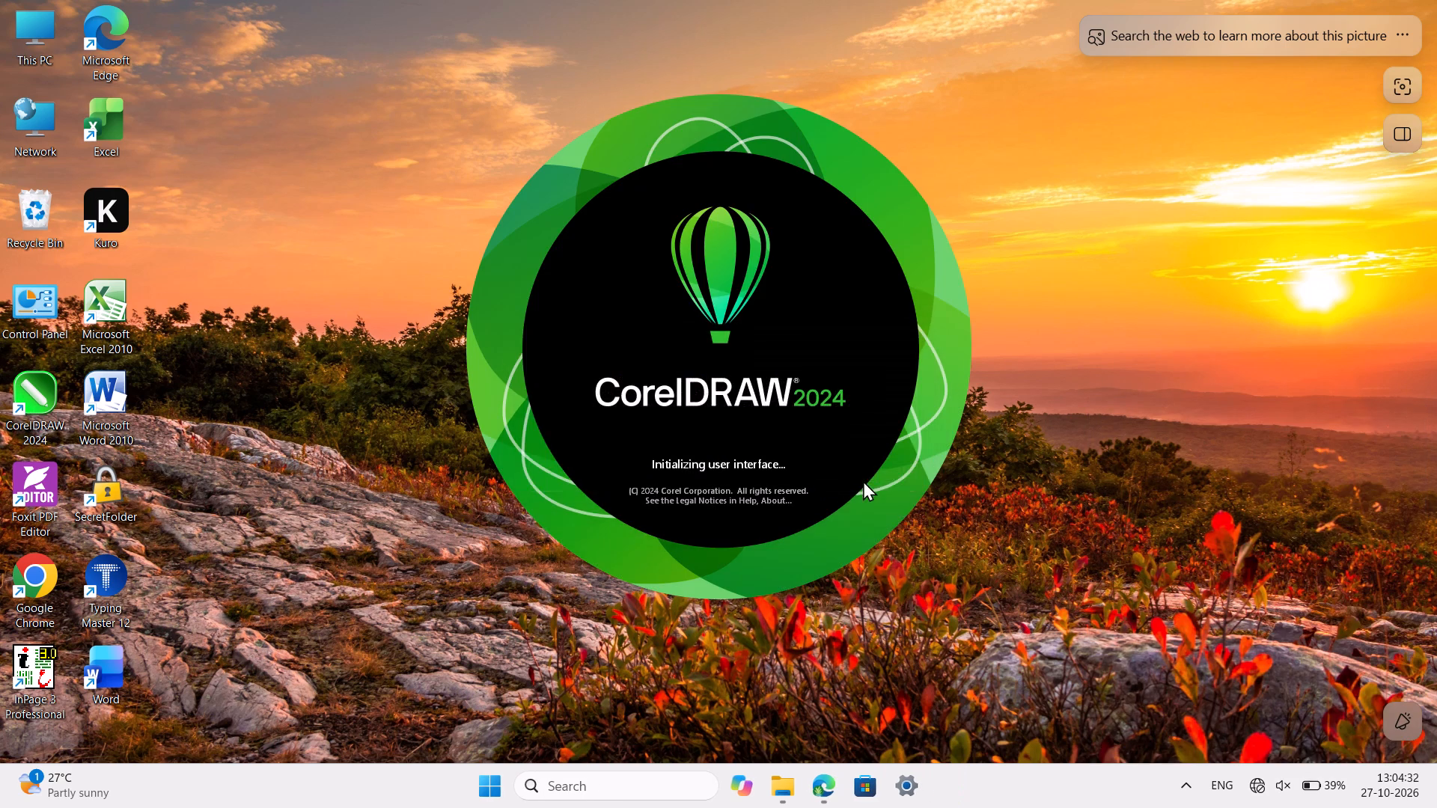
left_click(934, 728)
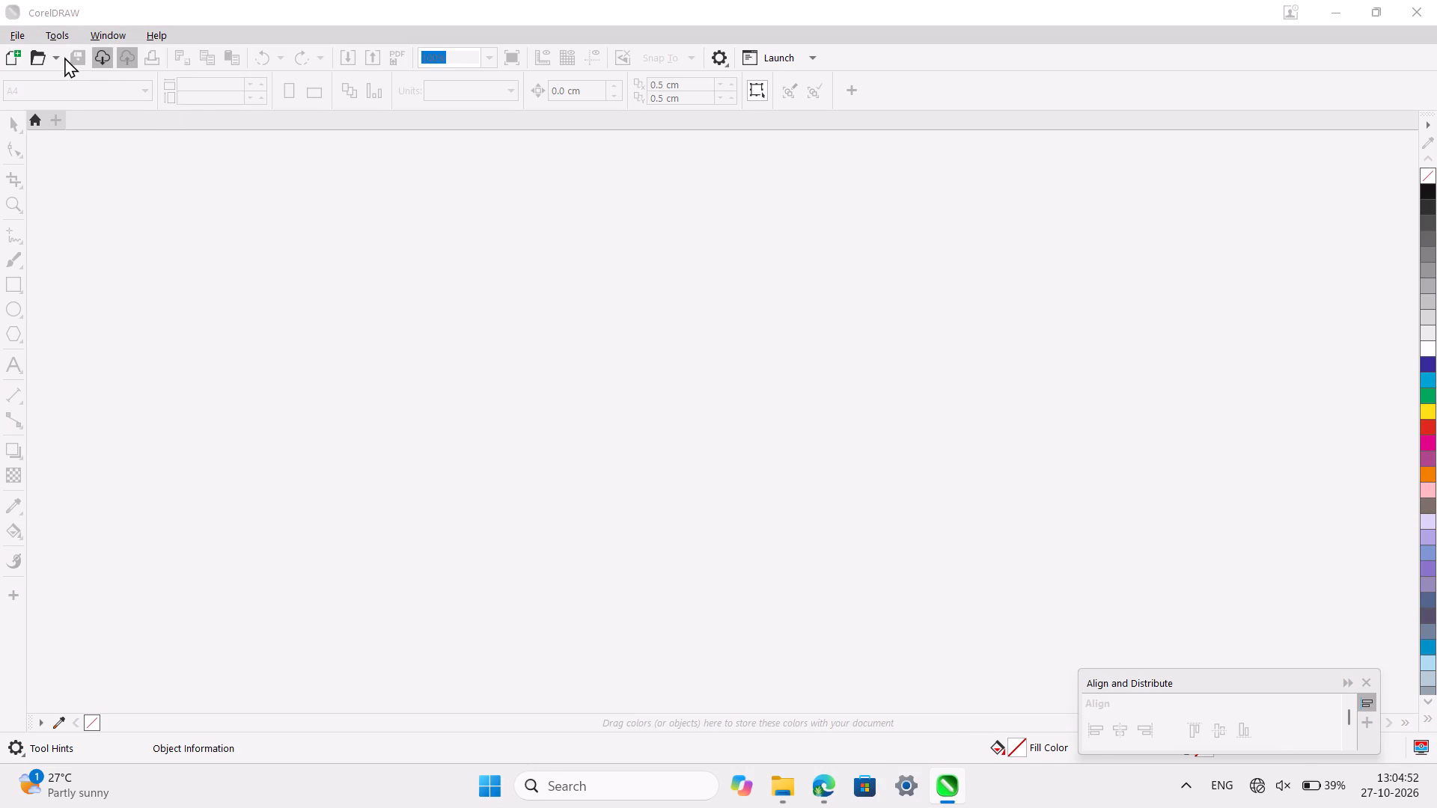
left_click(64, 59)
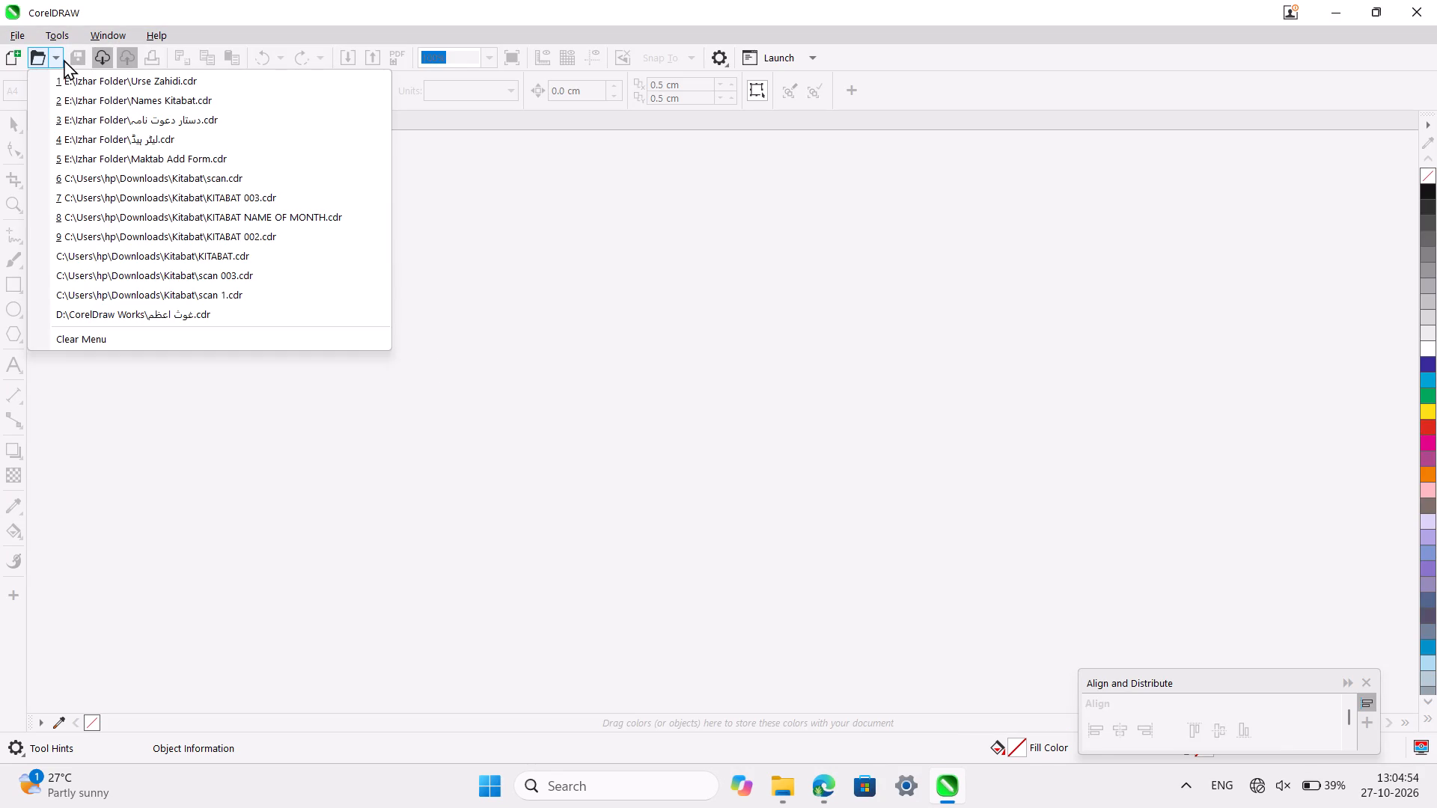
left_click(109, 81)
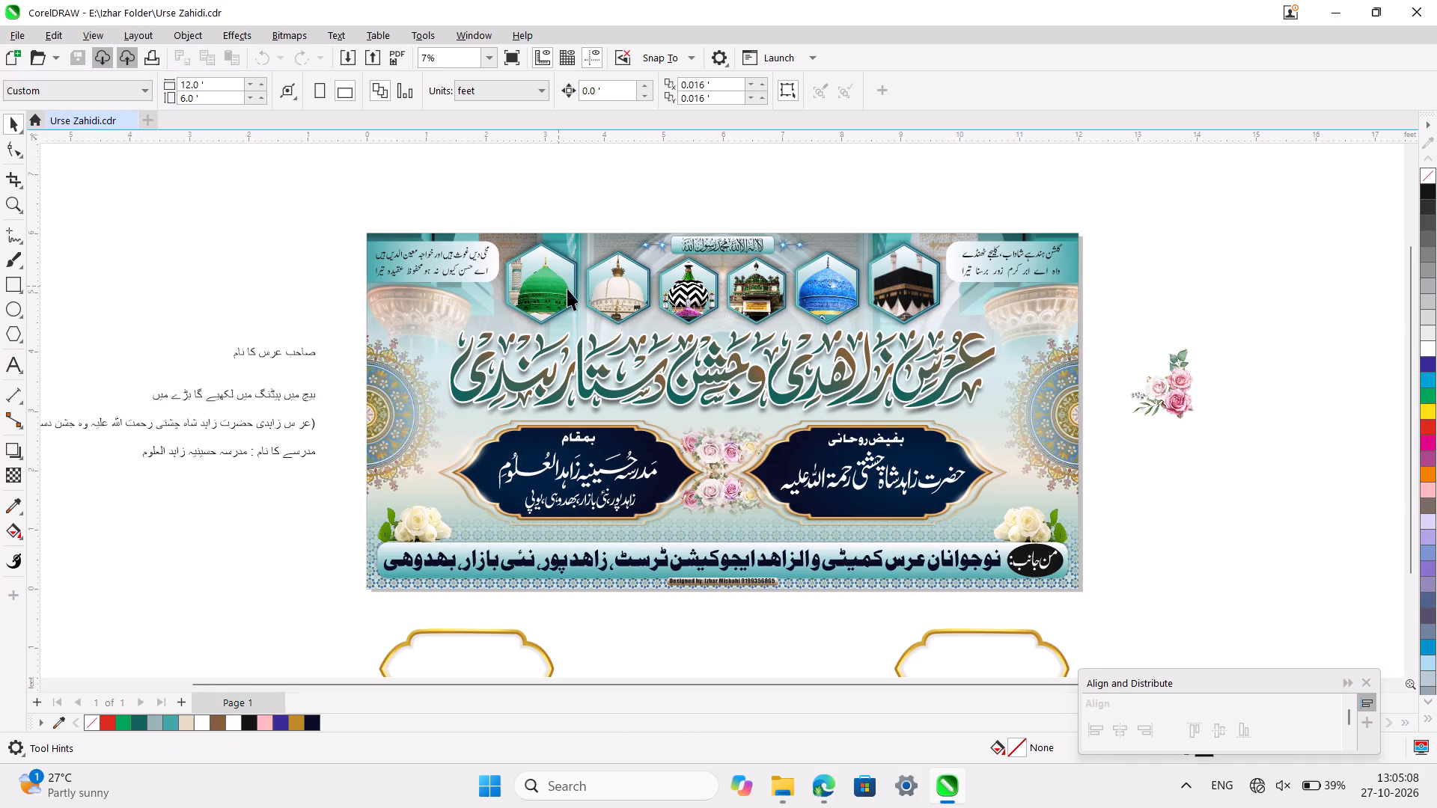
Turn the computer's Wi-Fi back on.
left_click(1257, 789)
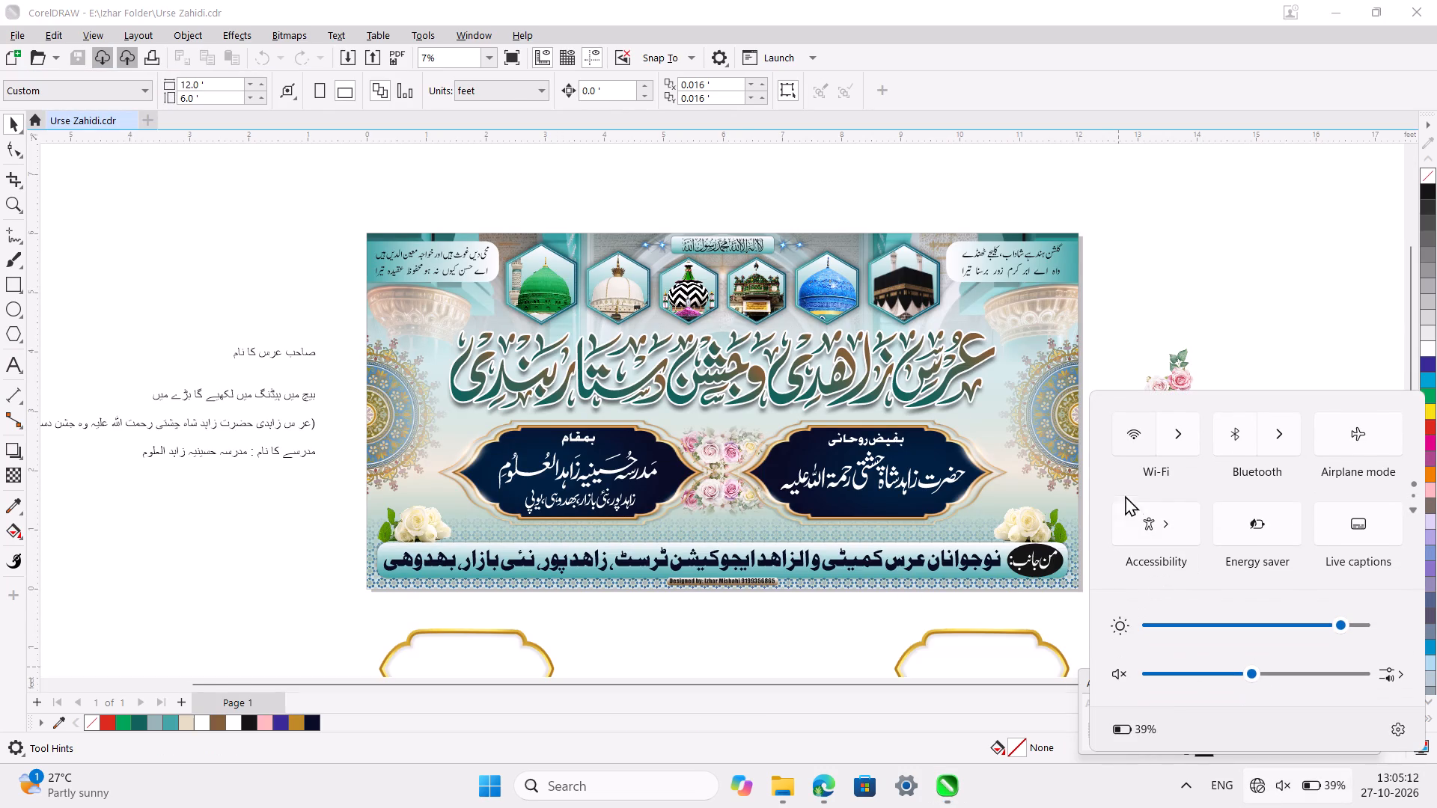
left_click(1134, 444)
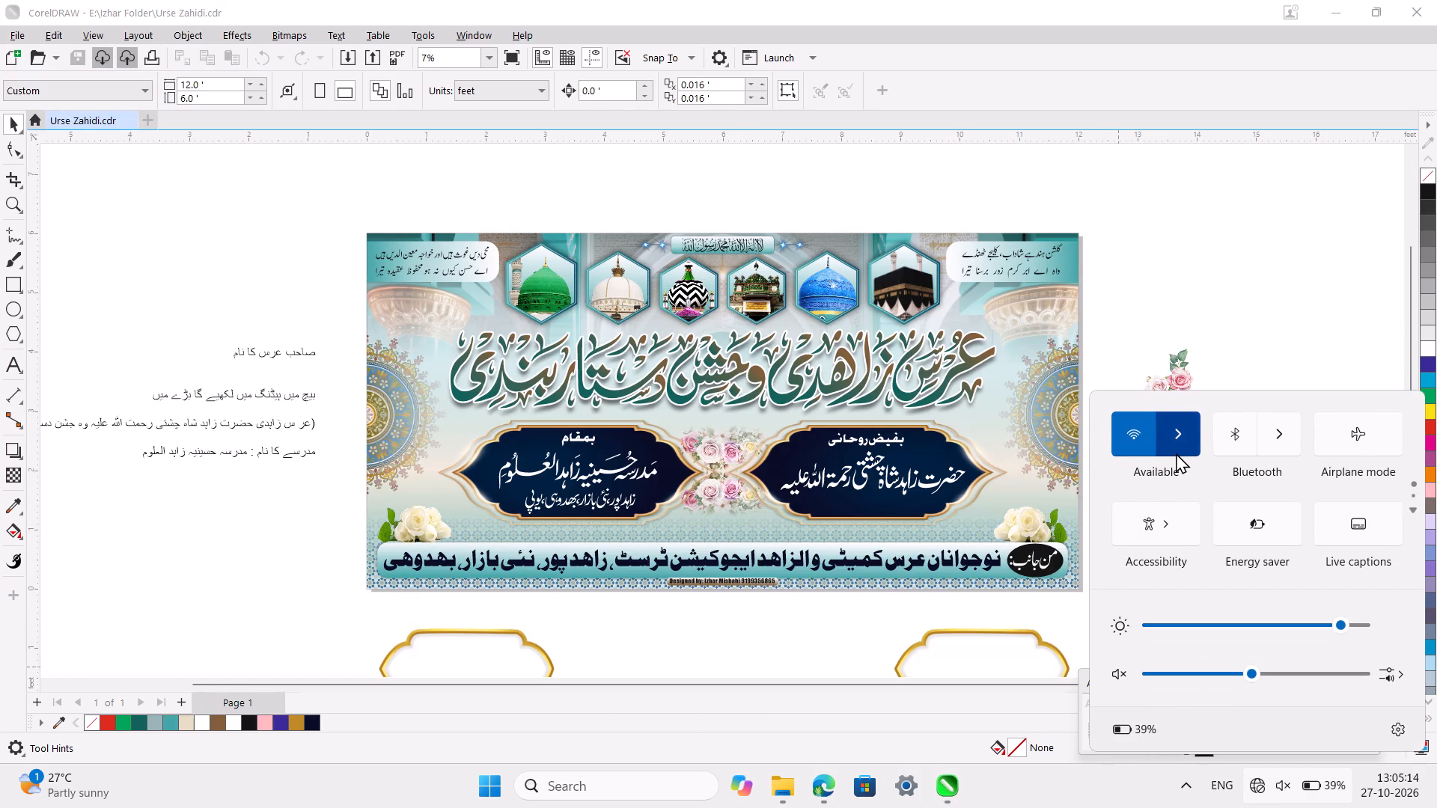
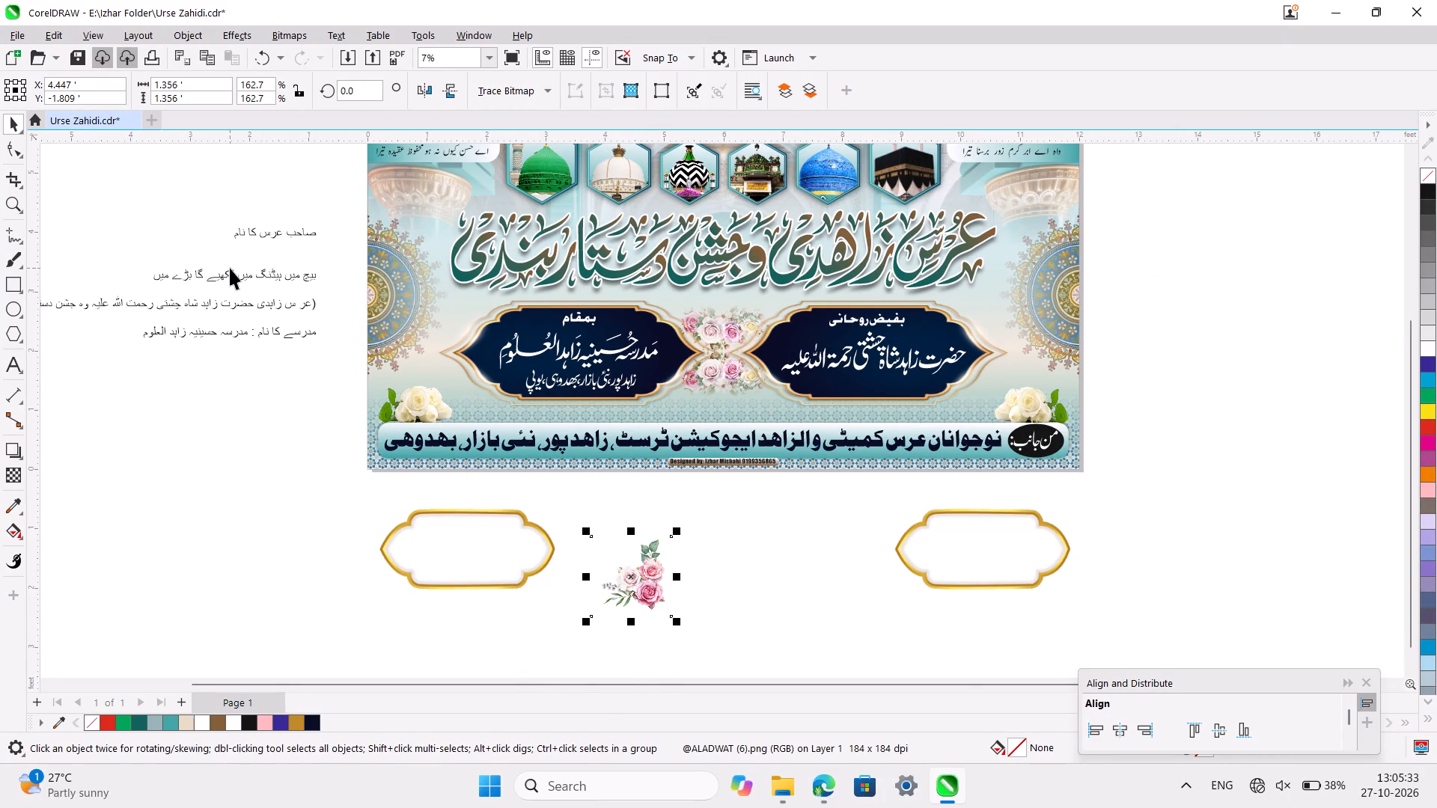
Move the four lines of Urdu note text beside the banner down, next to the empty gold frame below the banner's left end.
scroll(269, 251, "down", 3, "ctrl")
scroll(269, 251, "right", 1)
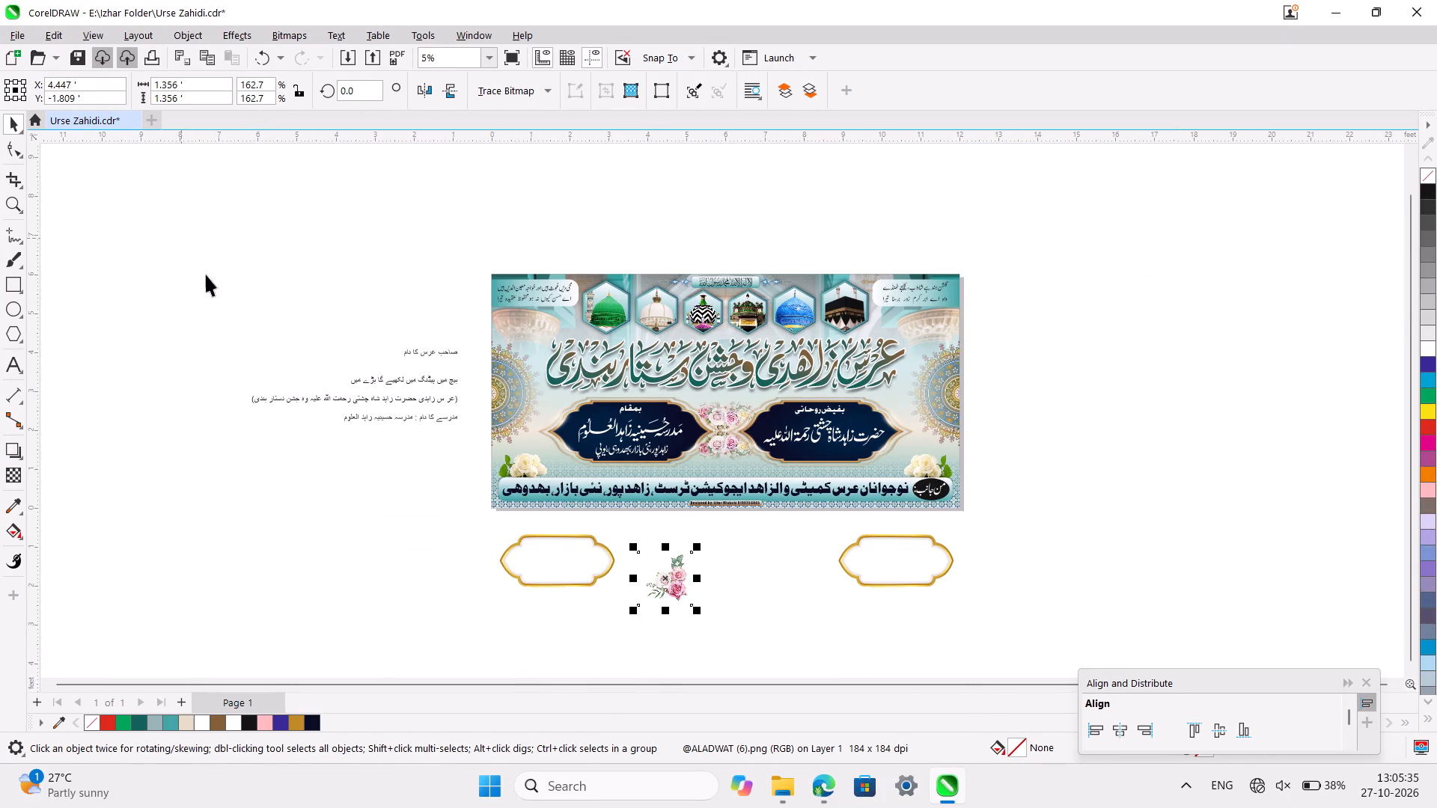
left_click_drag(237, 332, 480, 459)
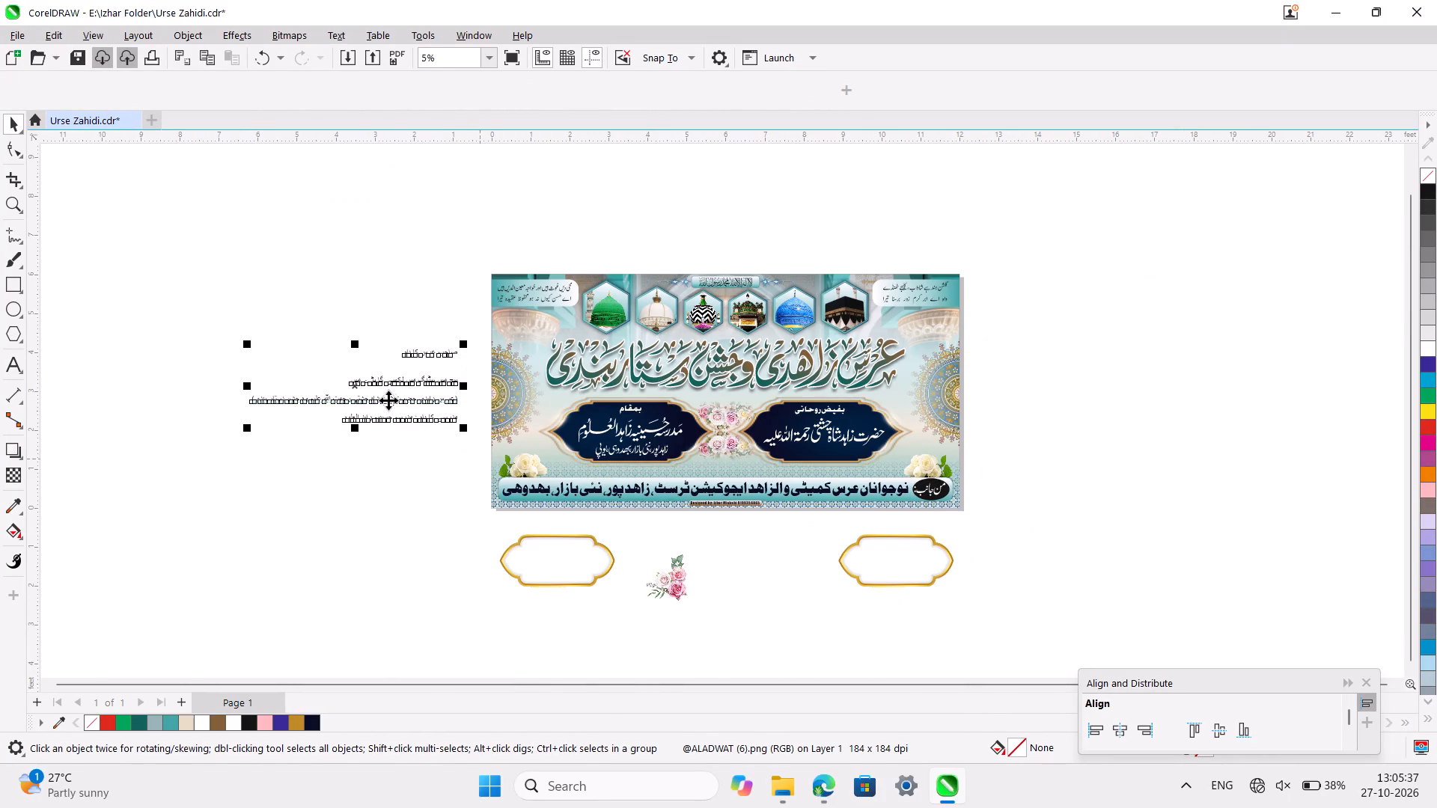
left_click_drag(358, 390, 382, 559)
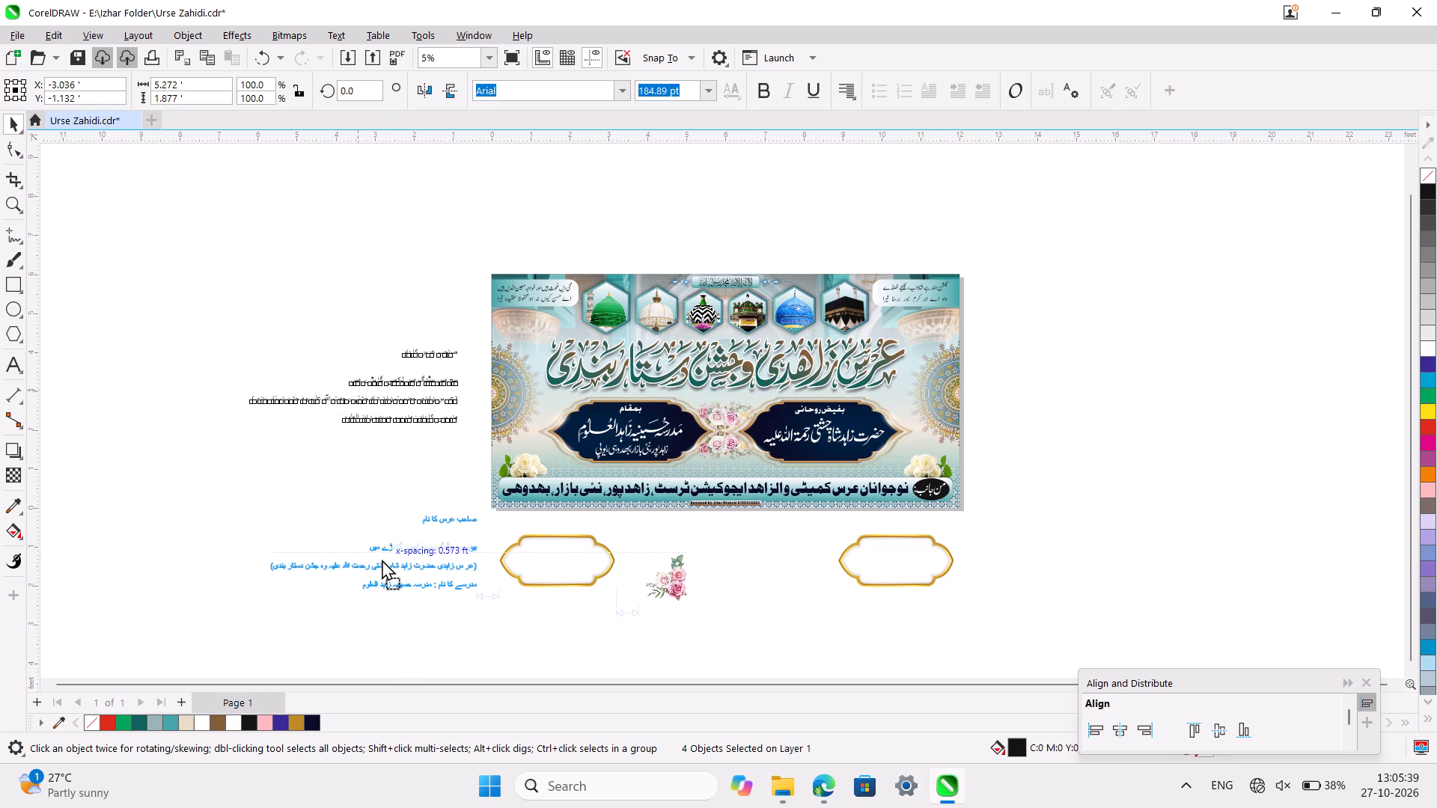
Move the four lines of Urdu note text down beside the gold frame below the banner's left part.
left_click_drag(382, 559, 402, 571)
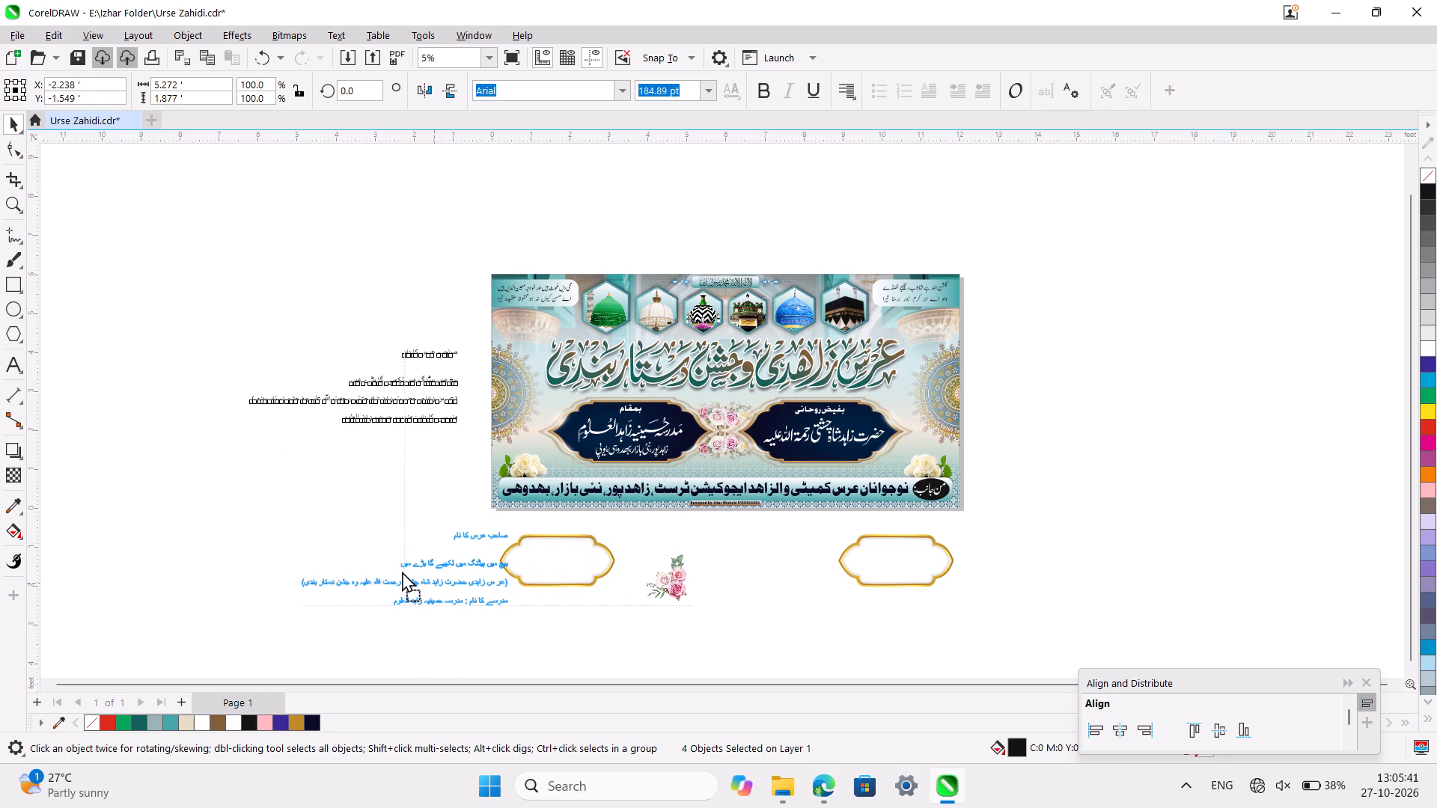
left_click_drag(402, 571, 399, 570)
left_click(1067, 467)
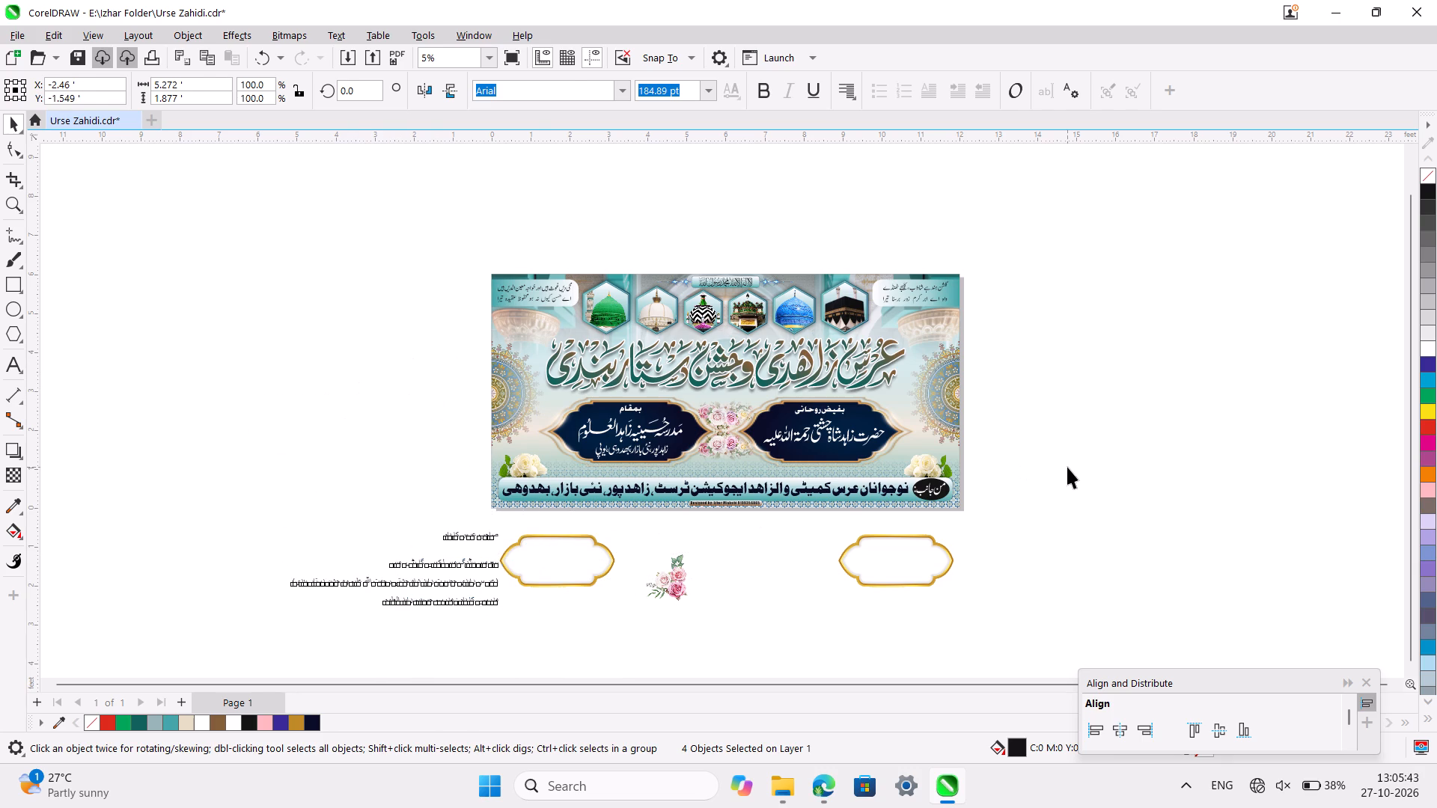
Set the page width to 15 feet.
left_click(948, 378)
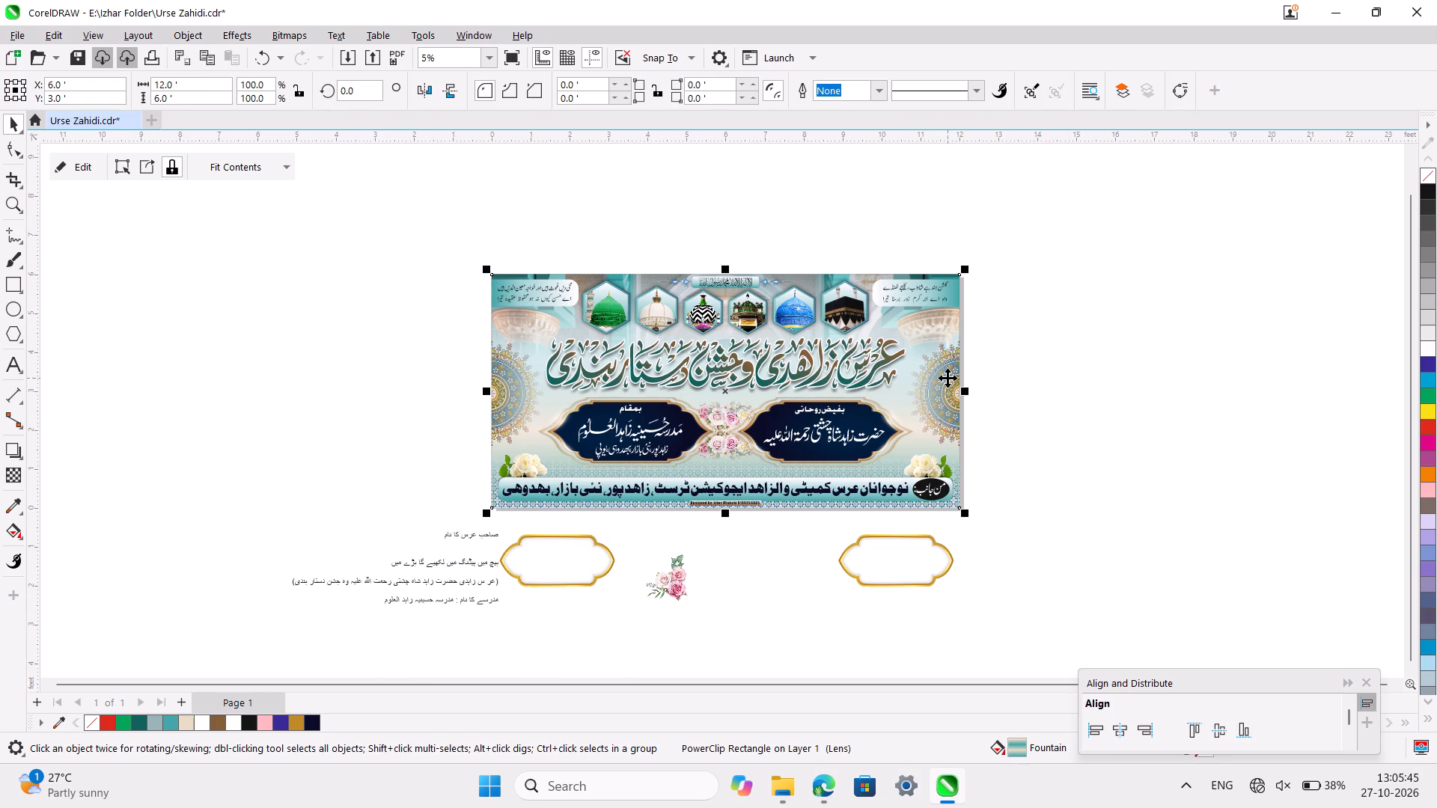
left_click(724, 181)
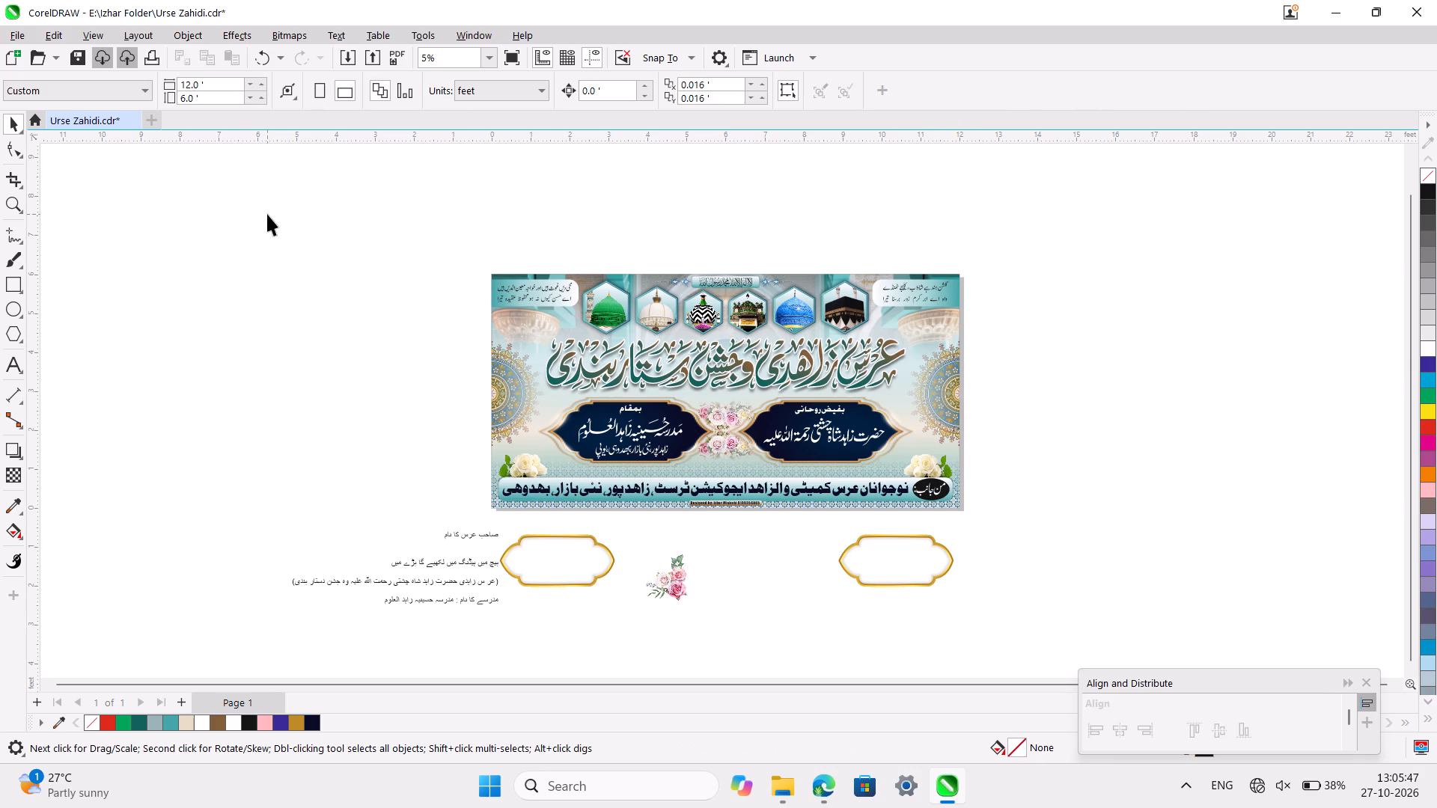
left_click(190, 88)
key("BackSpace")
key("5")
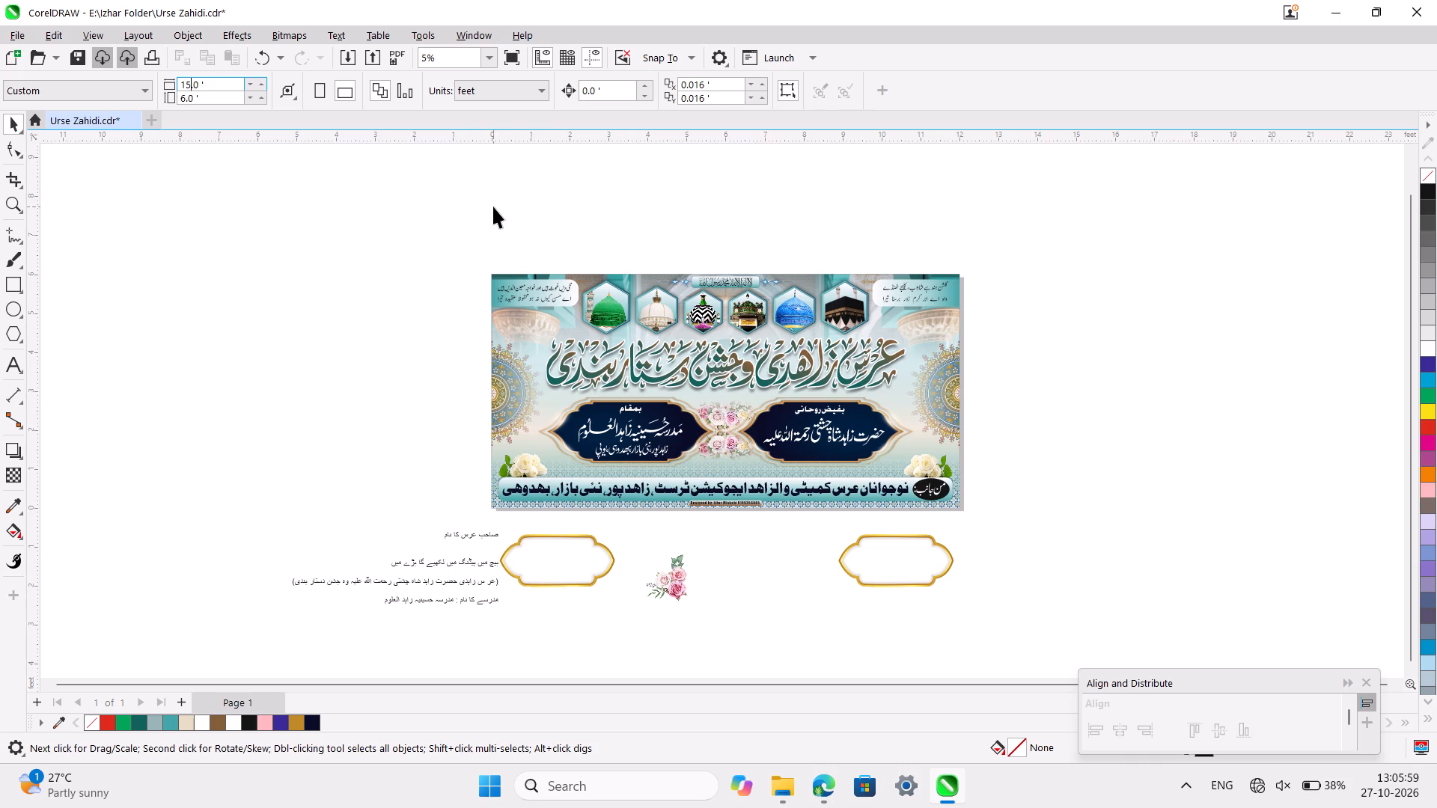
key("Return")
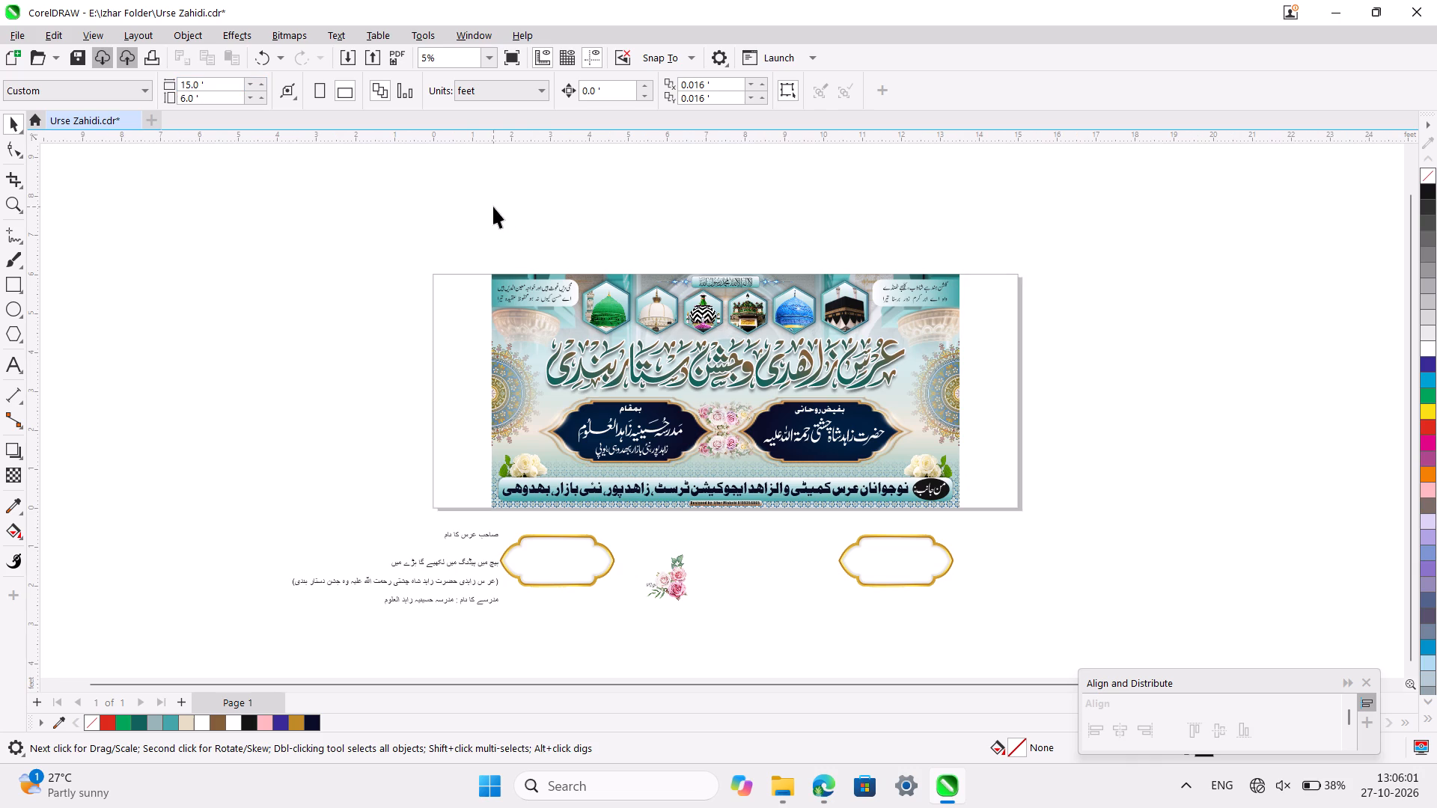
left_click(259, 284)
Extract the contents of the banner's PowerClip rectangle so its elements can be edited separately.
scroll(552, 337, "up", 4, "ctrl")
left_click(497, 349)
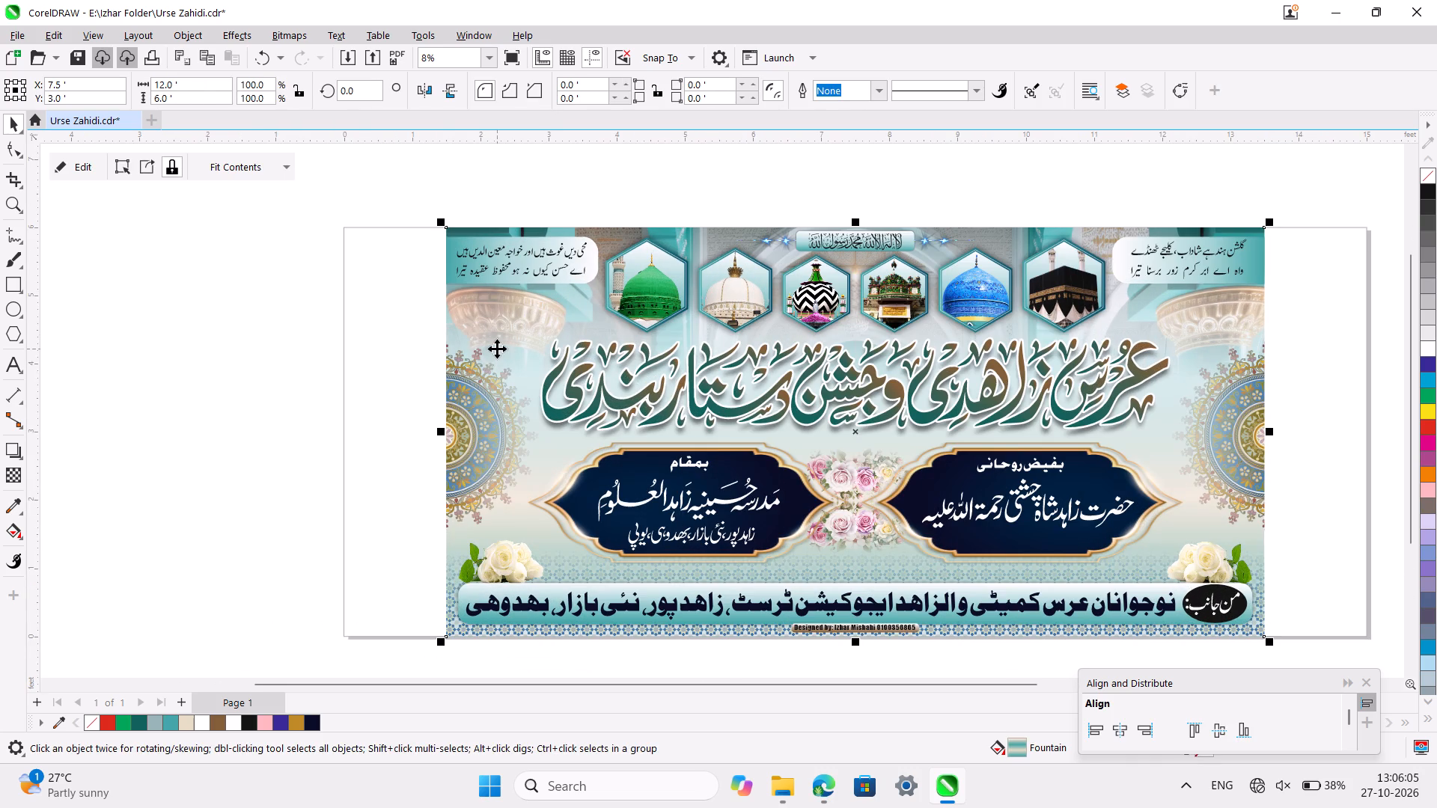
scroll(497, 349, "down", 3, "ctrl")
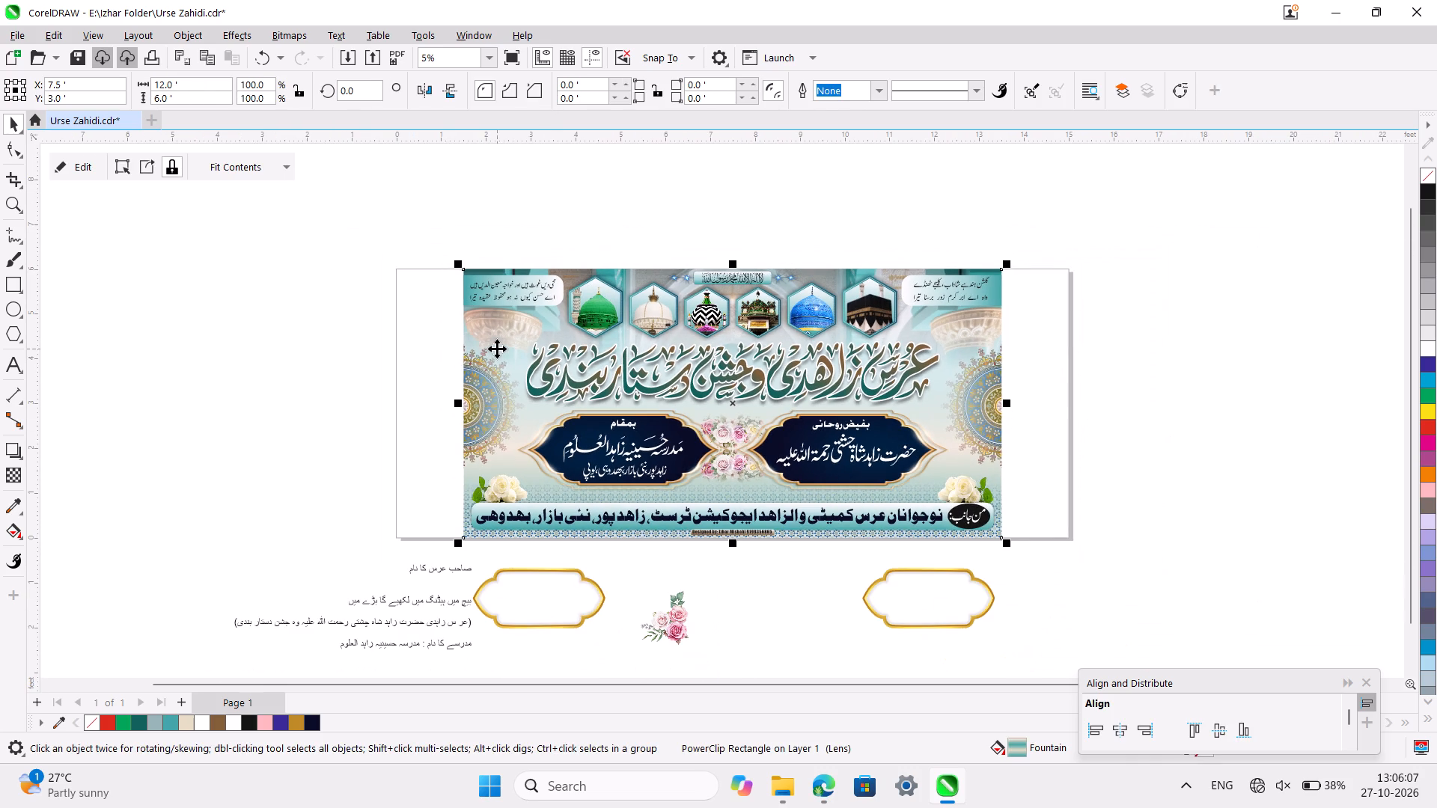
left_click(147, 171)
left_click(338, 336)
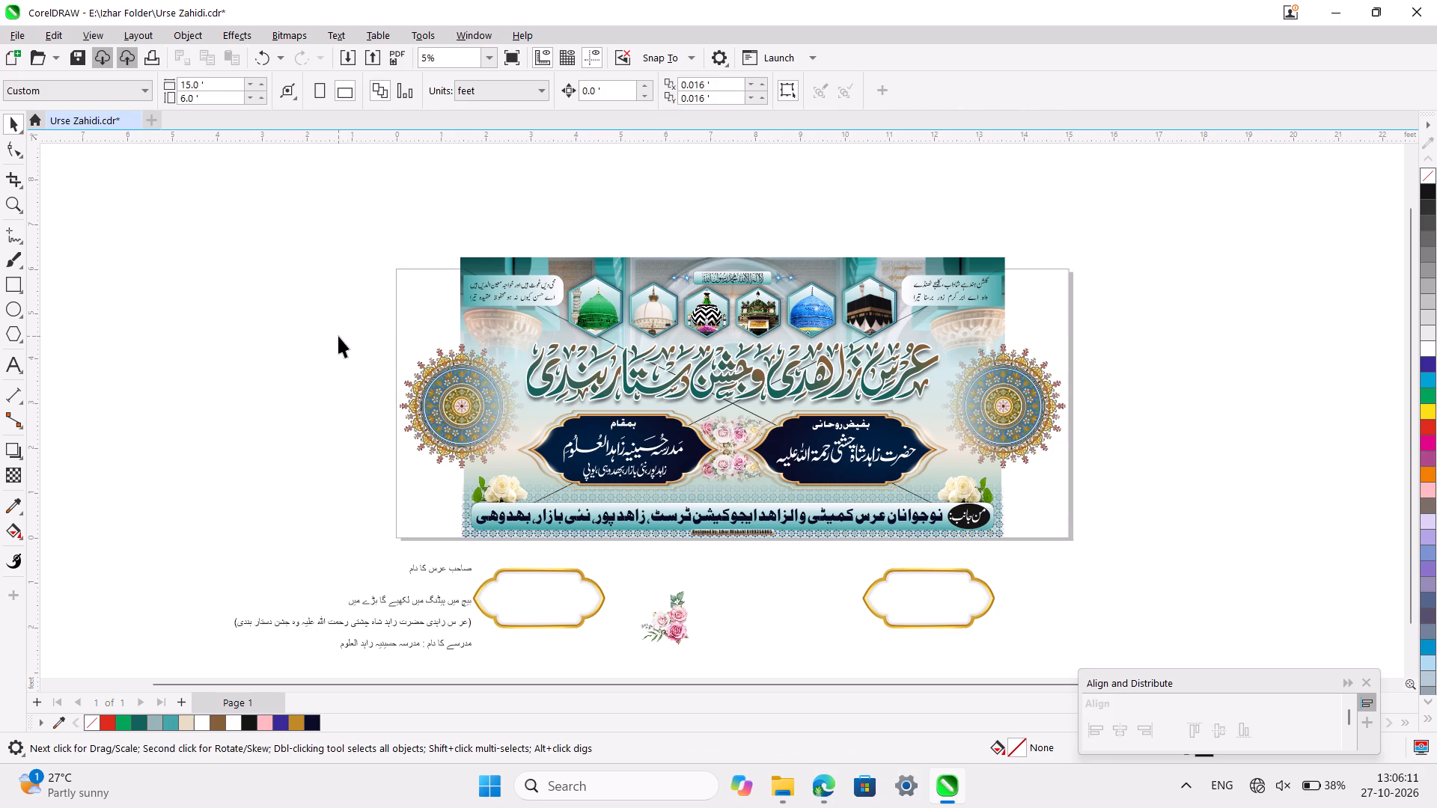
Move the mosque background image out of the banner to the empty area above the page.
left_click(933, 319)
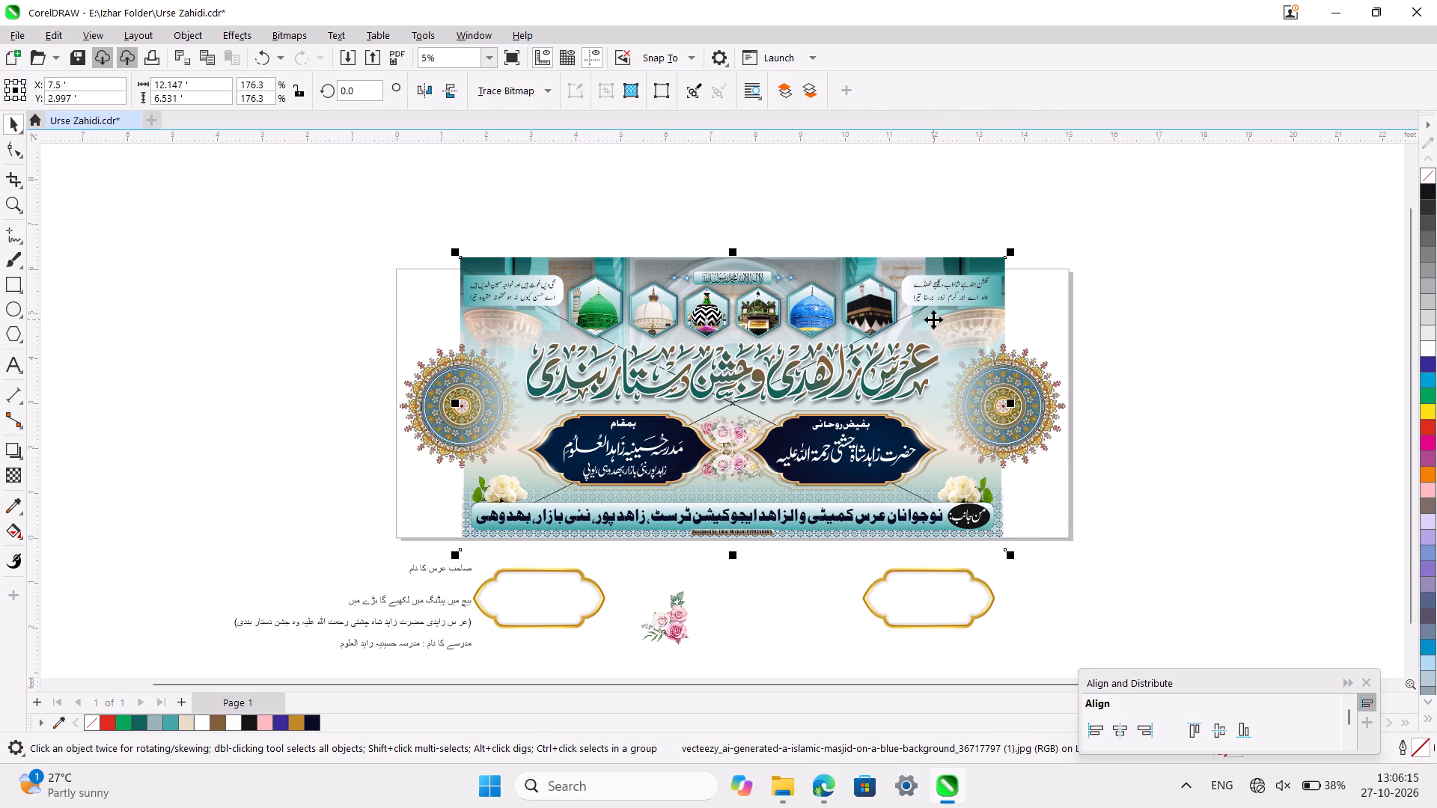
left_click_drag(938, 324, 350, 302)
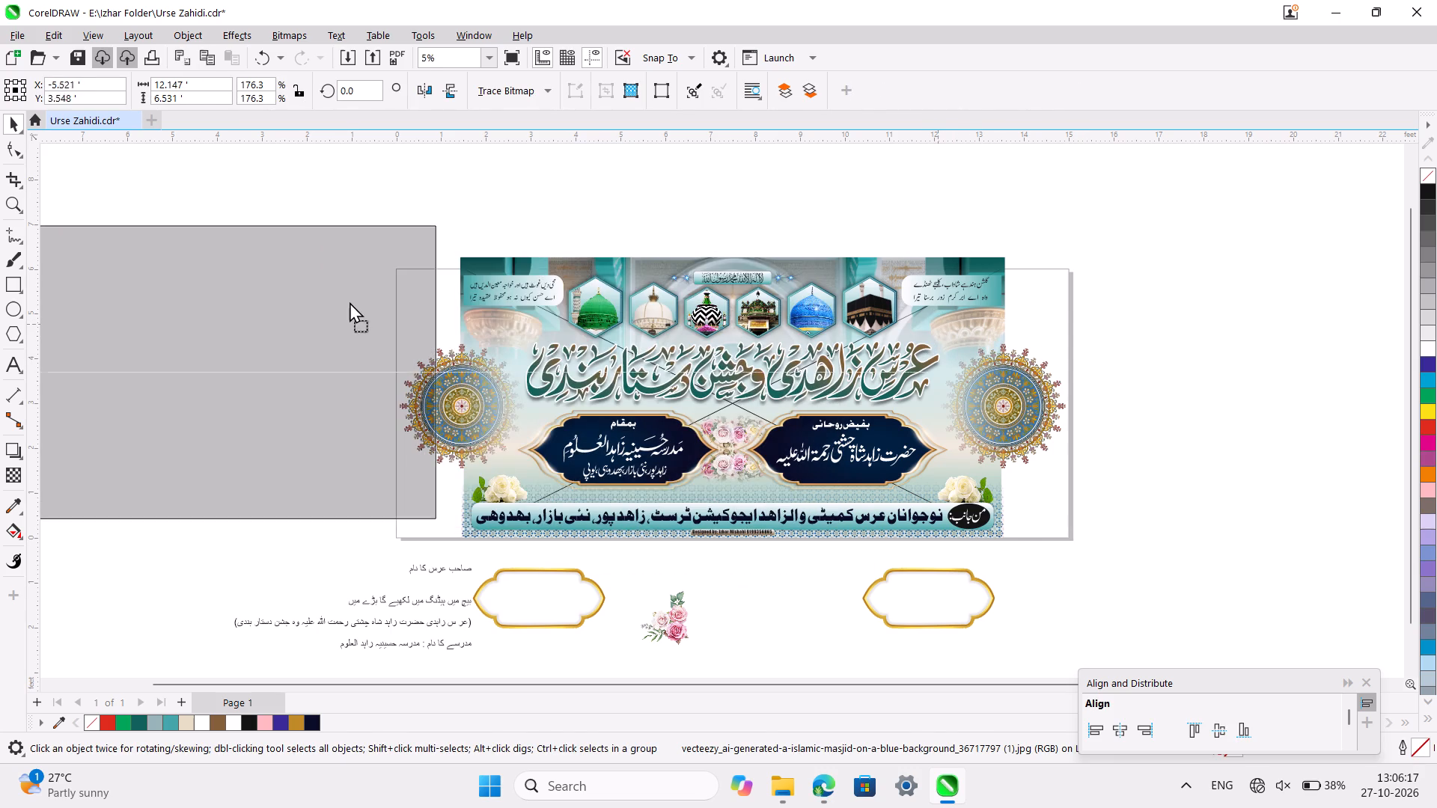
left_click_drag(350, 302, 808, 158)
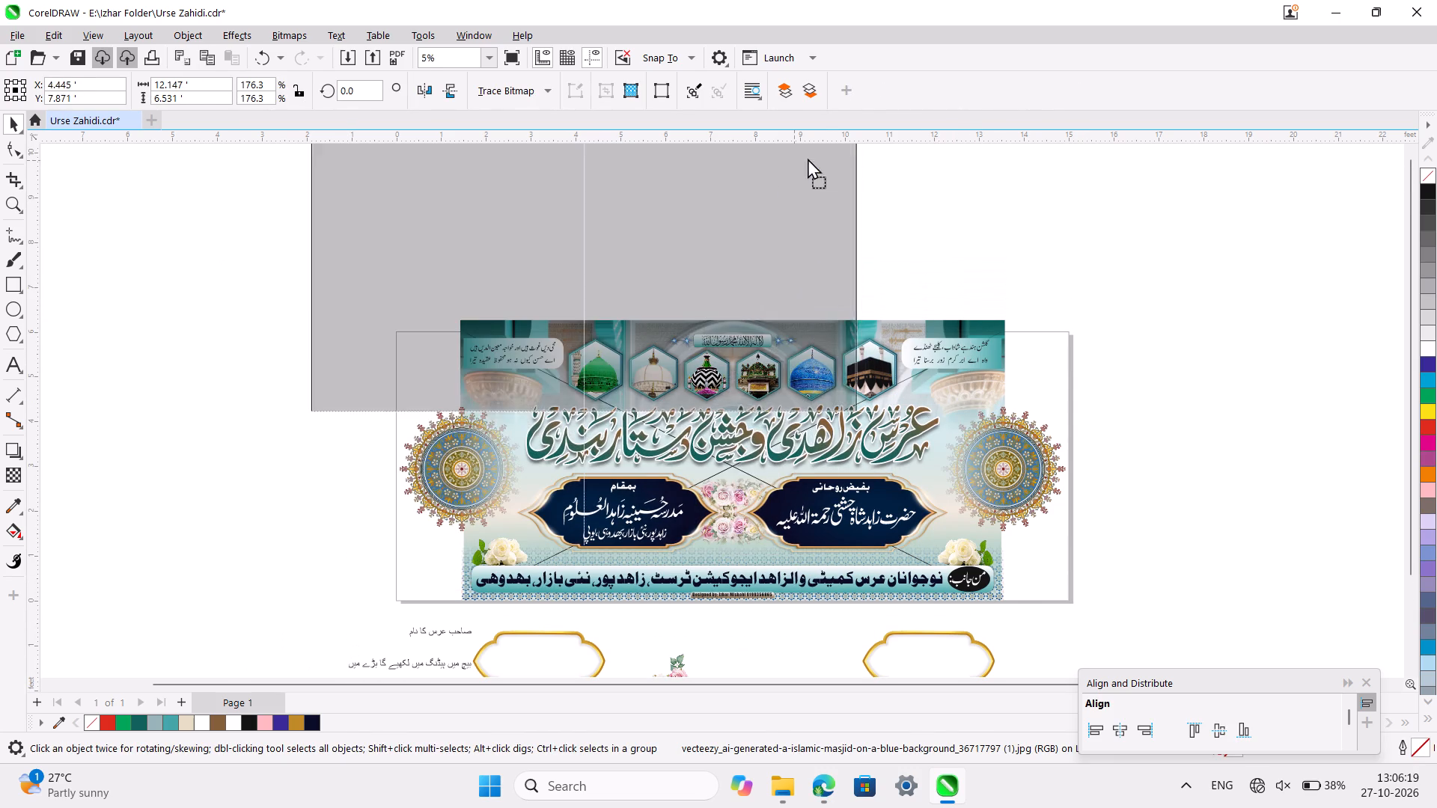
left_click_drag(808, 158, 808, 153)
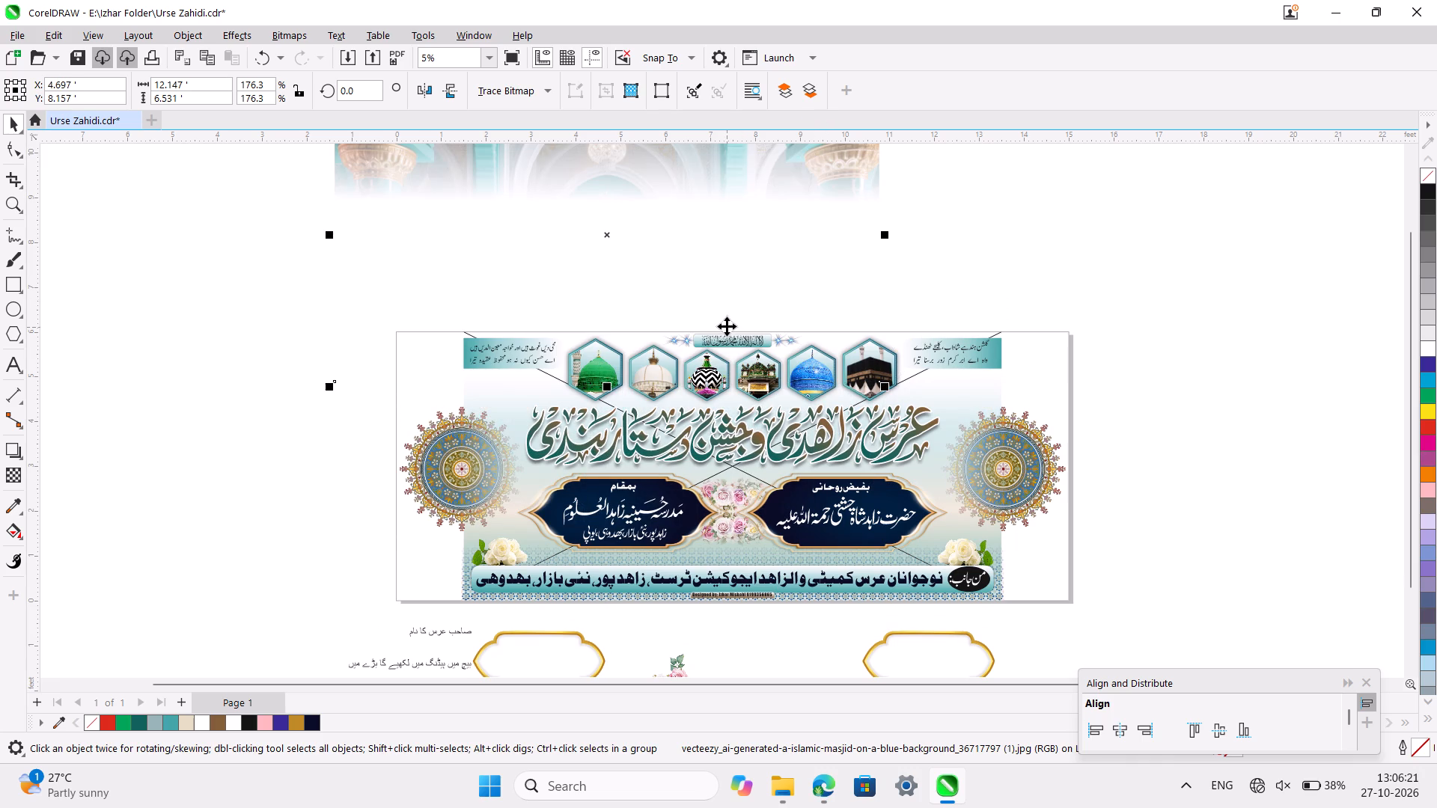
left_click_drag(779, 232, 795, 171)
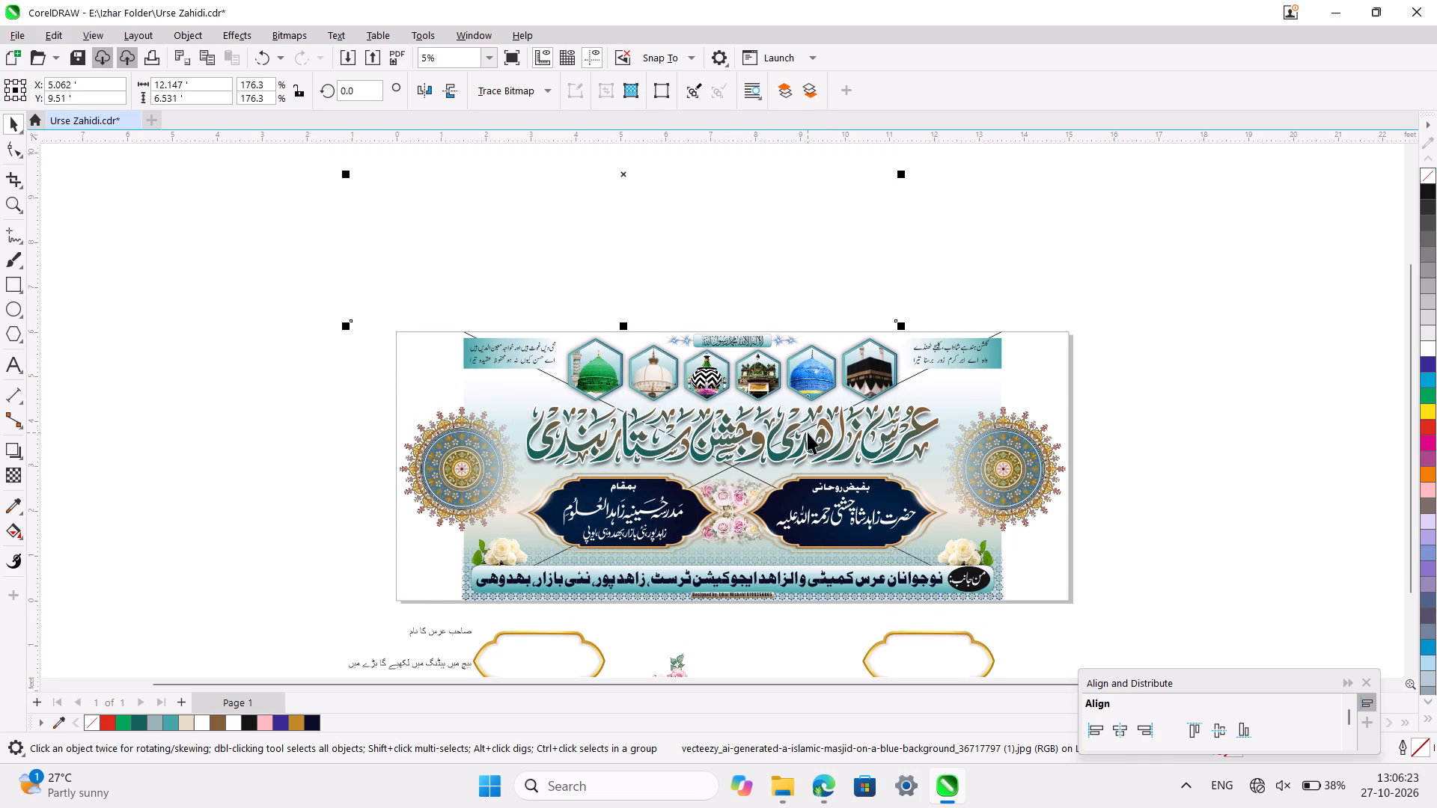
Set the width of the empty PowerClip background rectangle to 15 feet.
scroll(808, 432, "down", 1)
left_click(998, 357)
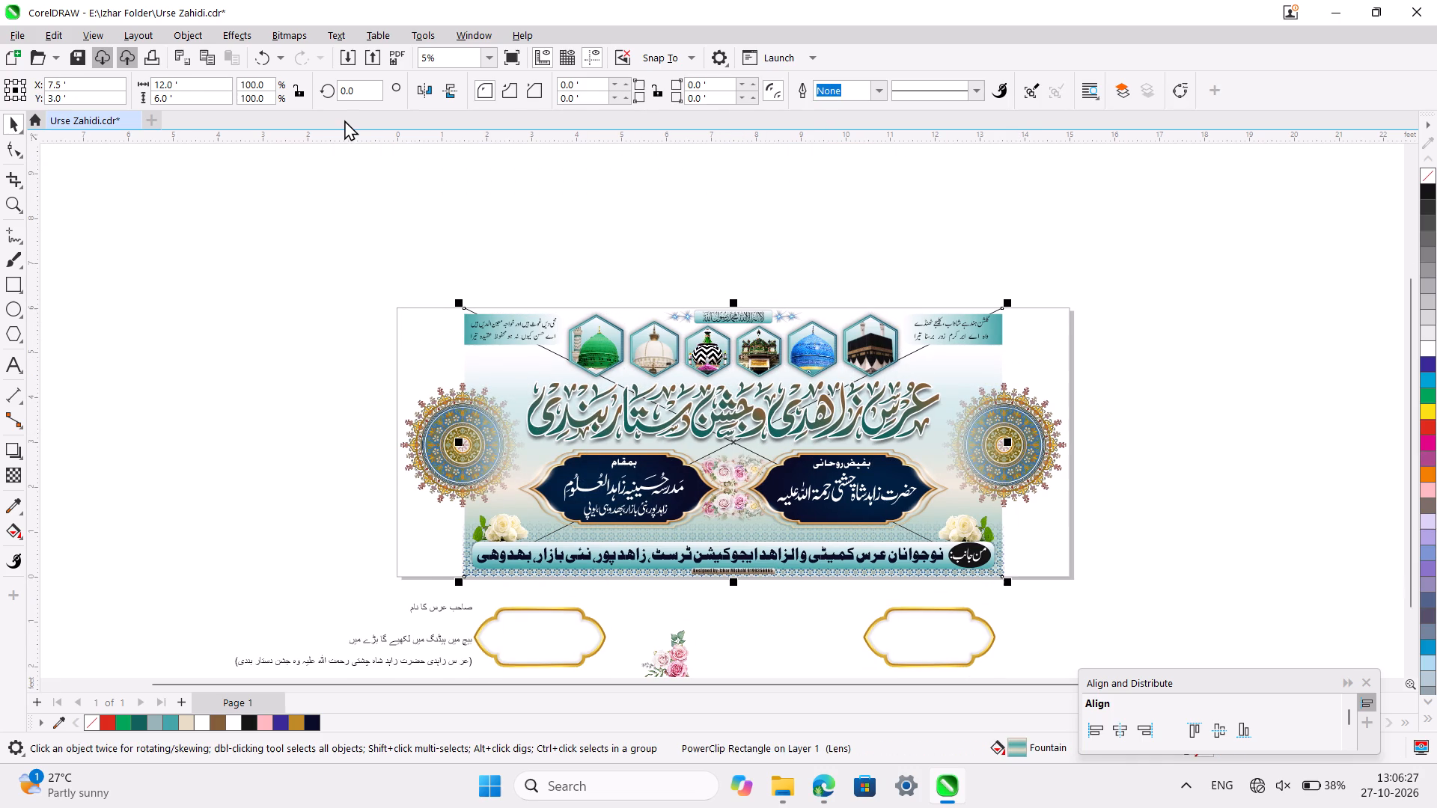
left_click(162, 83)
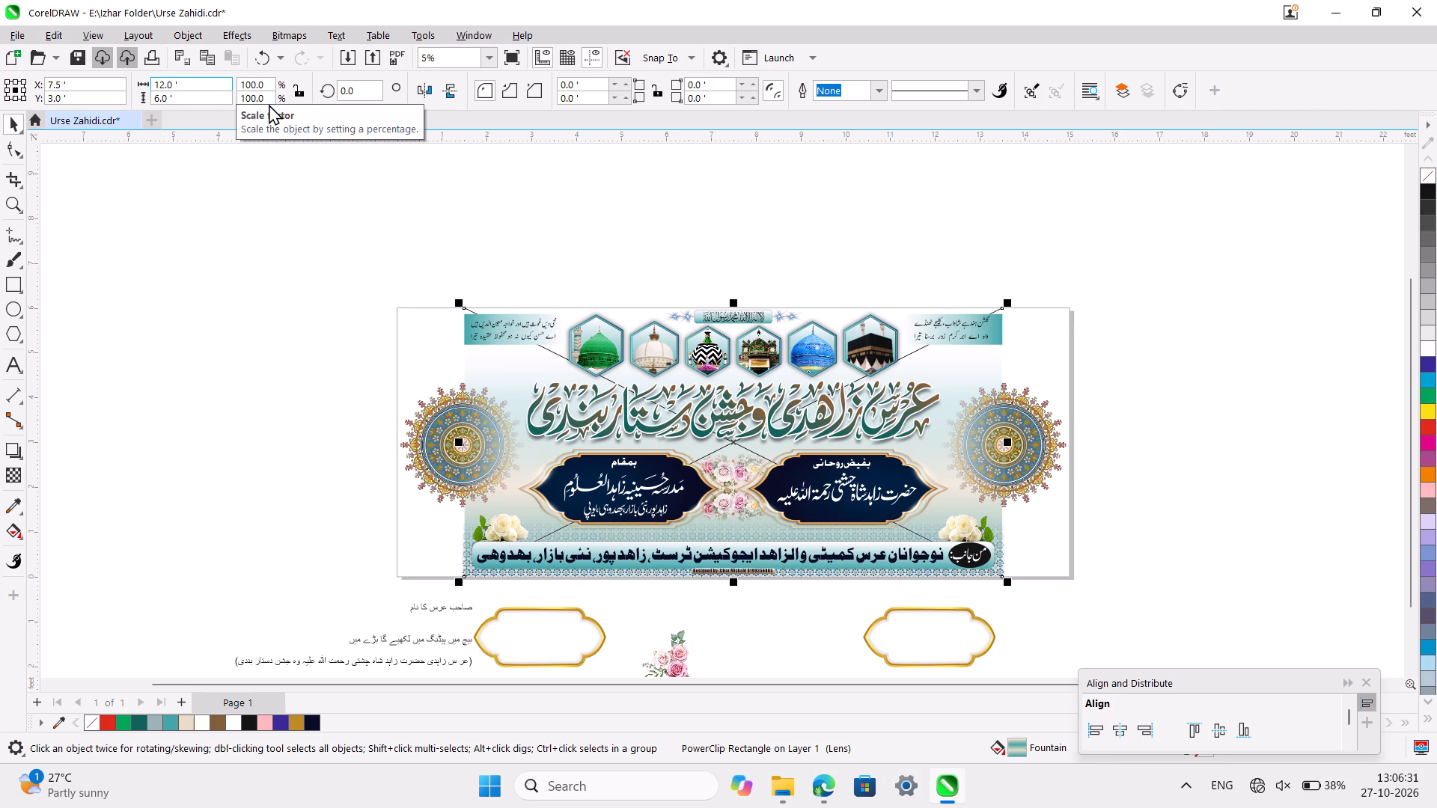
key("Right")
key("BackSpace")
key("5")
key("Return")
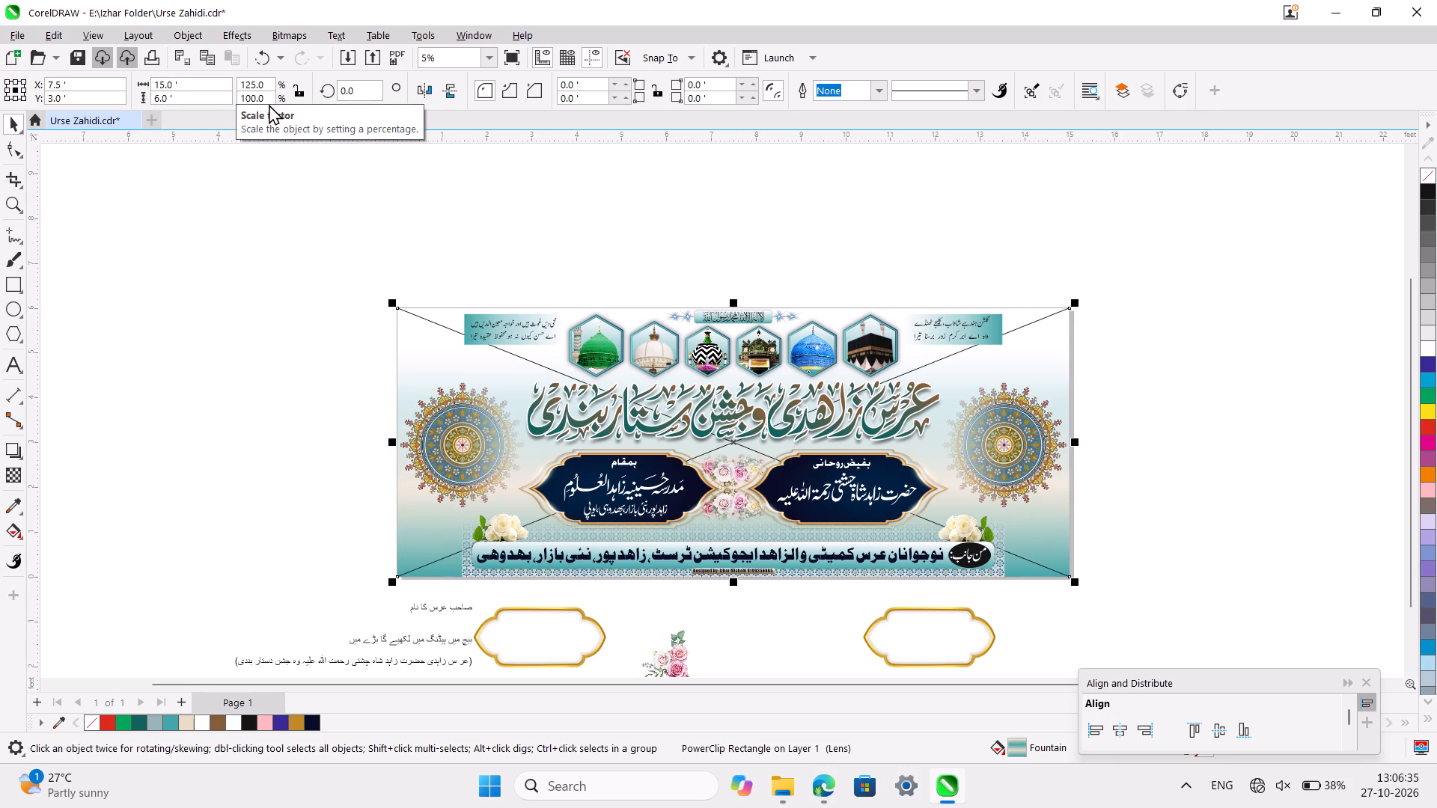
left_click(801, 162)
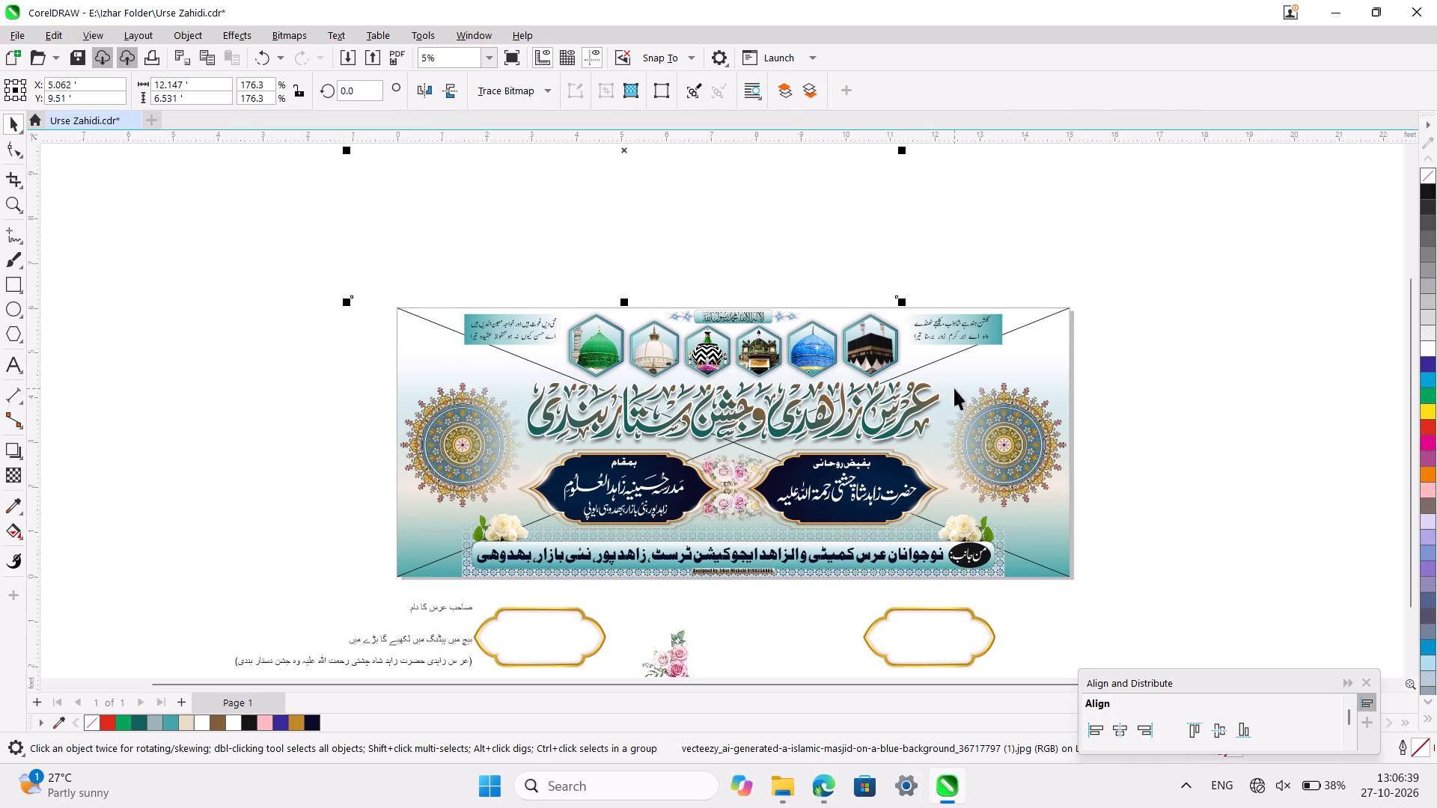
Align the patterned border group along the banner's bottom with the page's left edge.
scroll(954, 388, "down", 1)
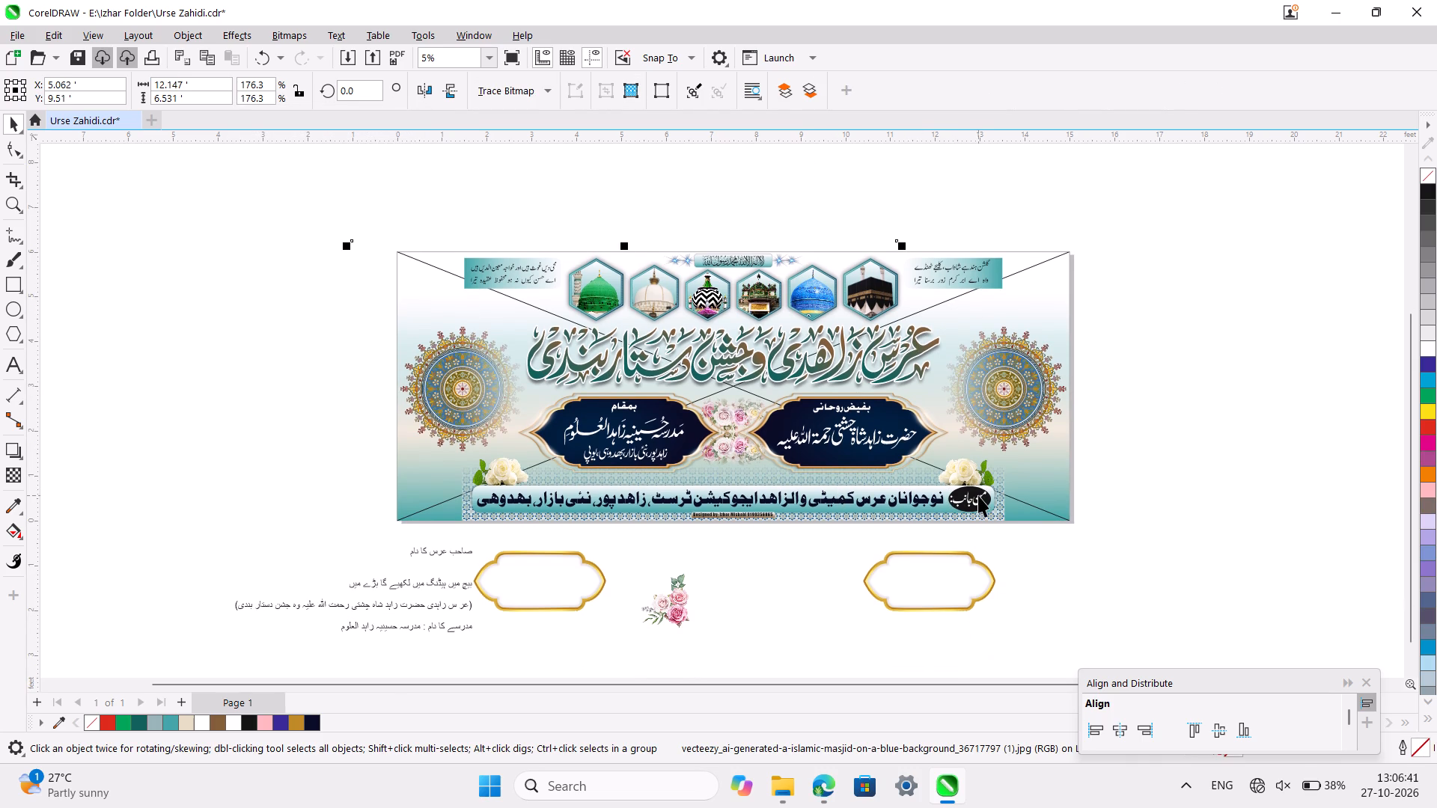
scroll(978, 495, "up", 3, "ctrl")
scroll(978, 495, "right", 1)
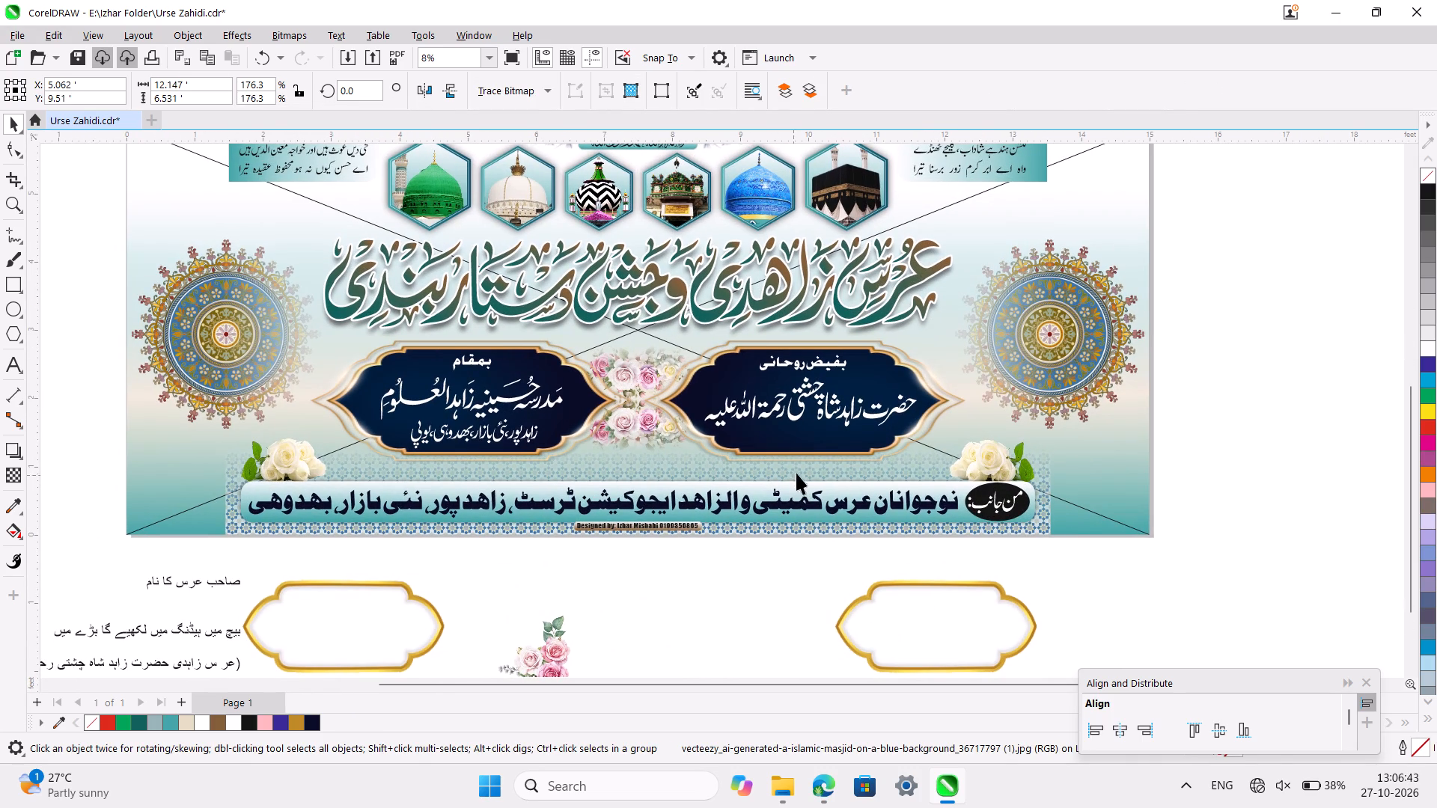
left_click(840, 530)
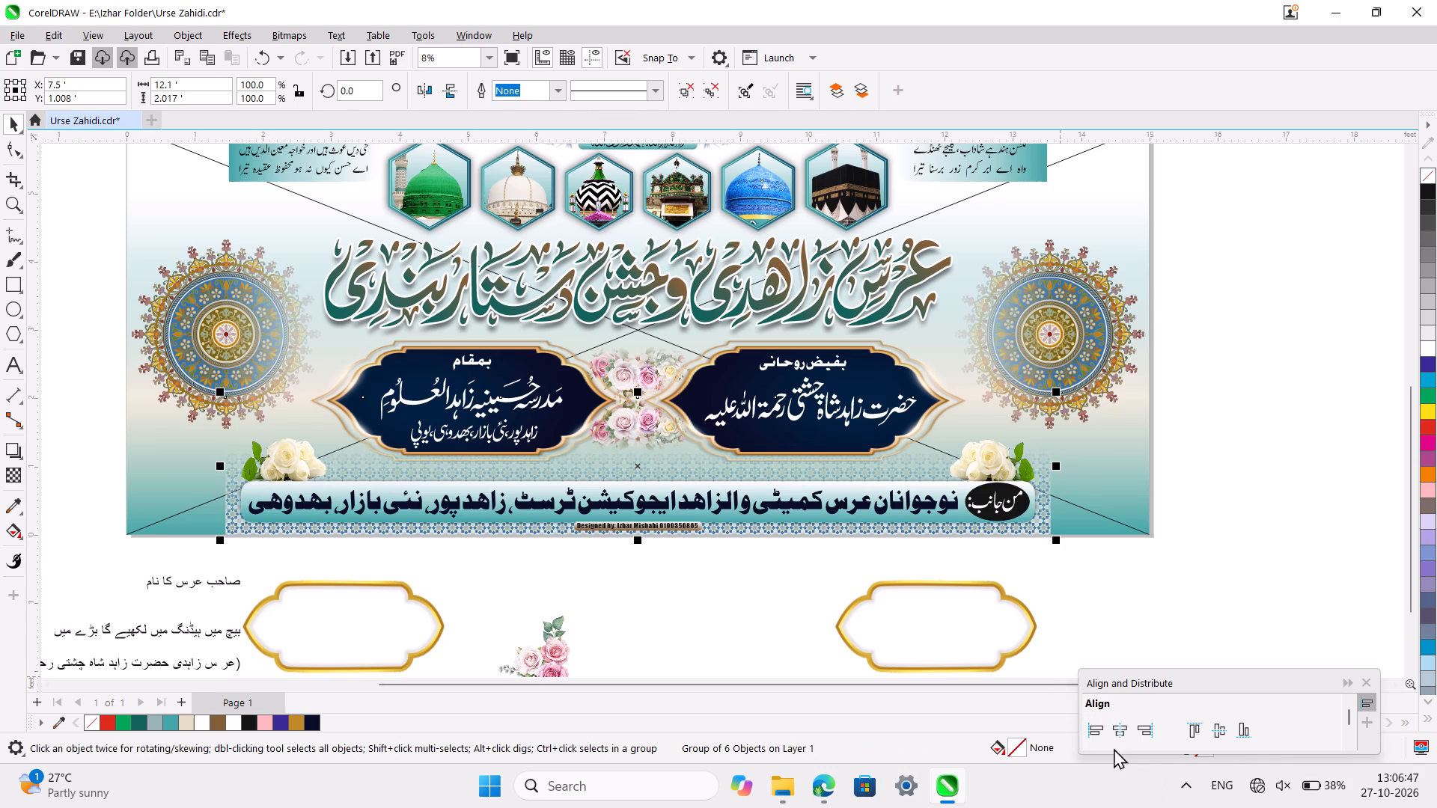
left_click(1087, 733)
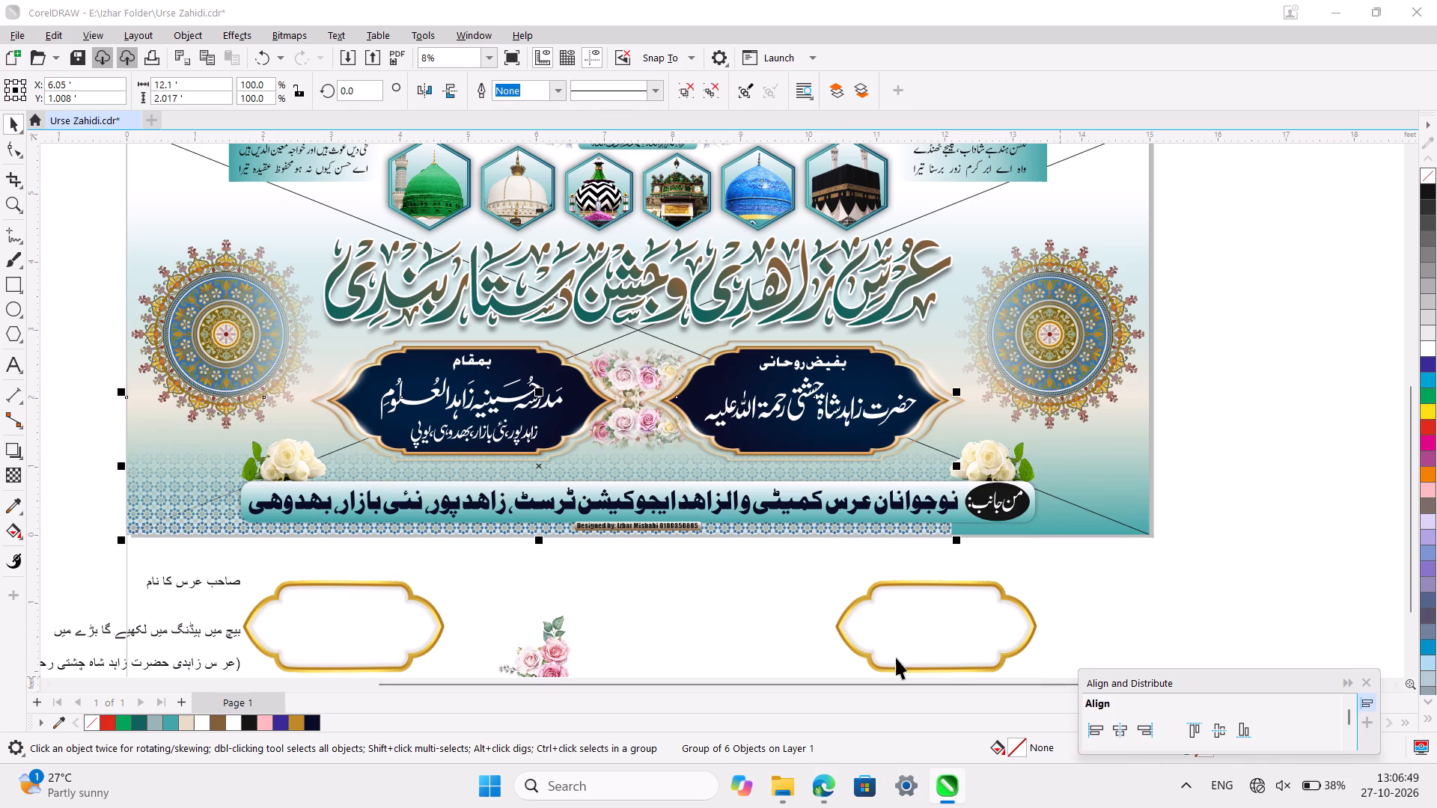
left_click(838, 629)
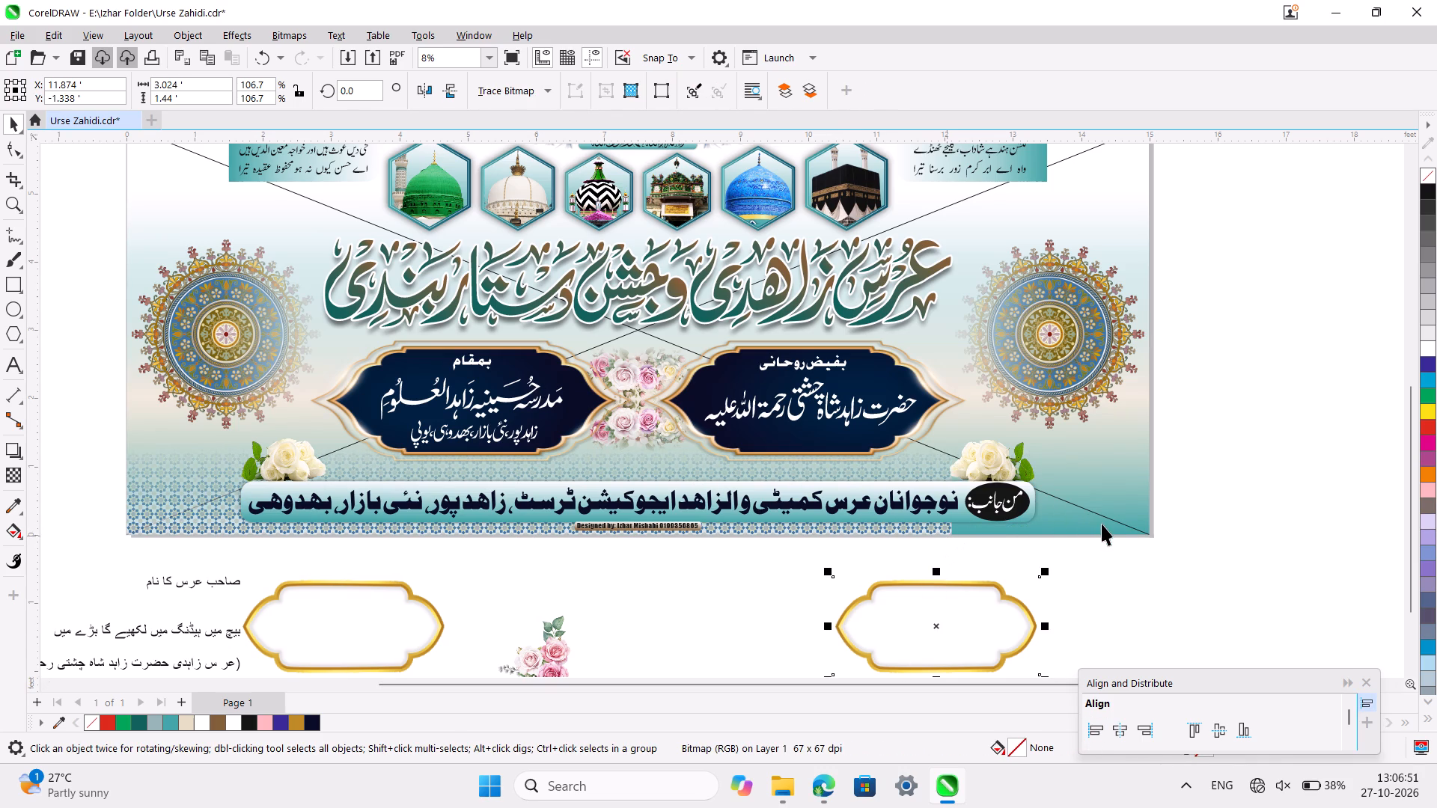
left_click(1102, 524)
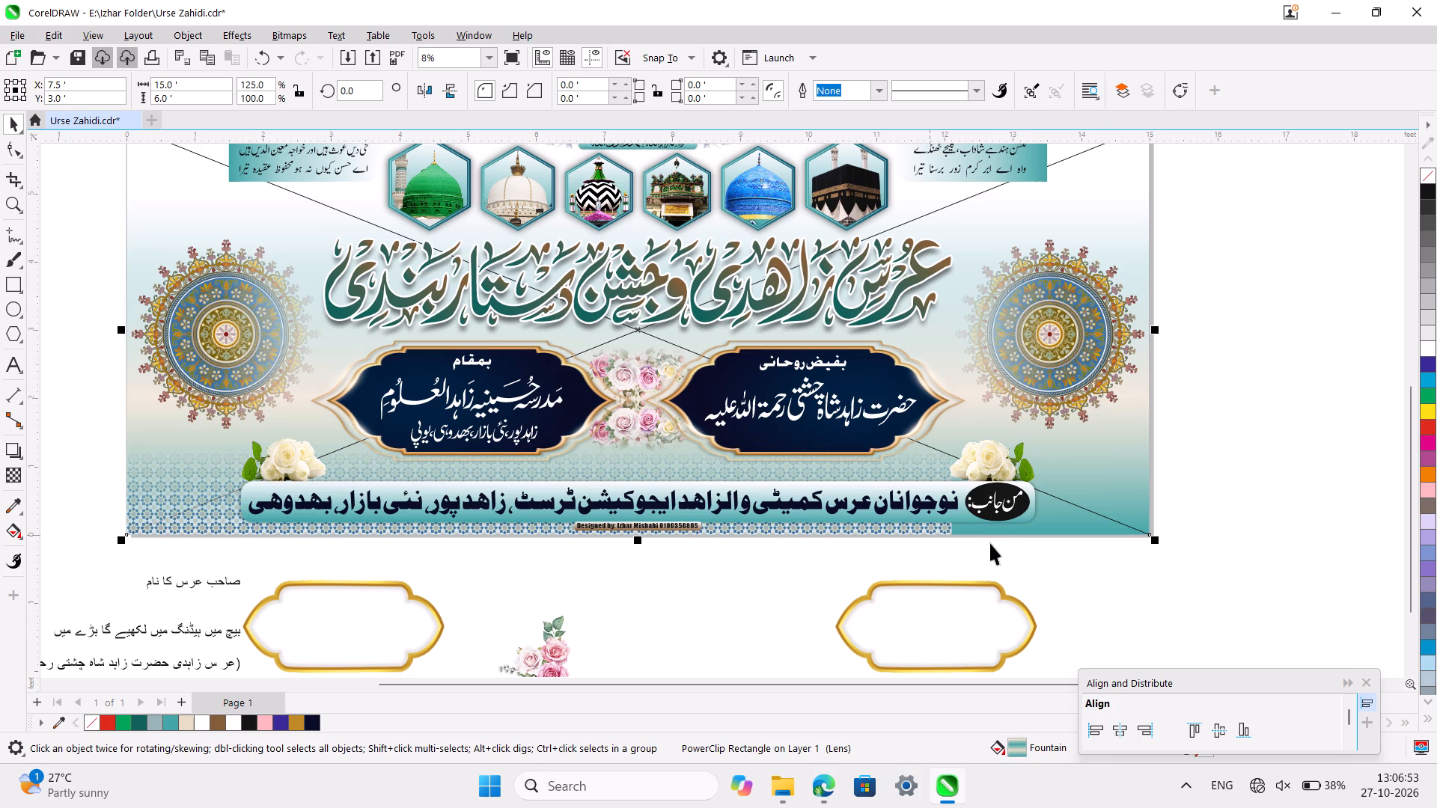
left_click(1073, 563)
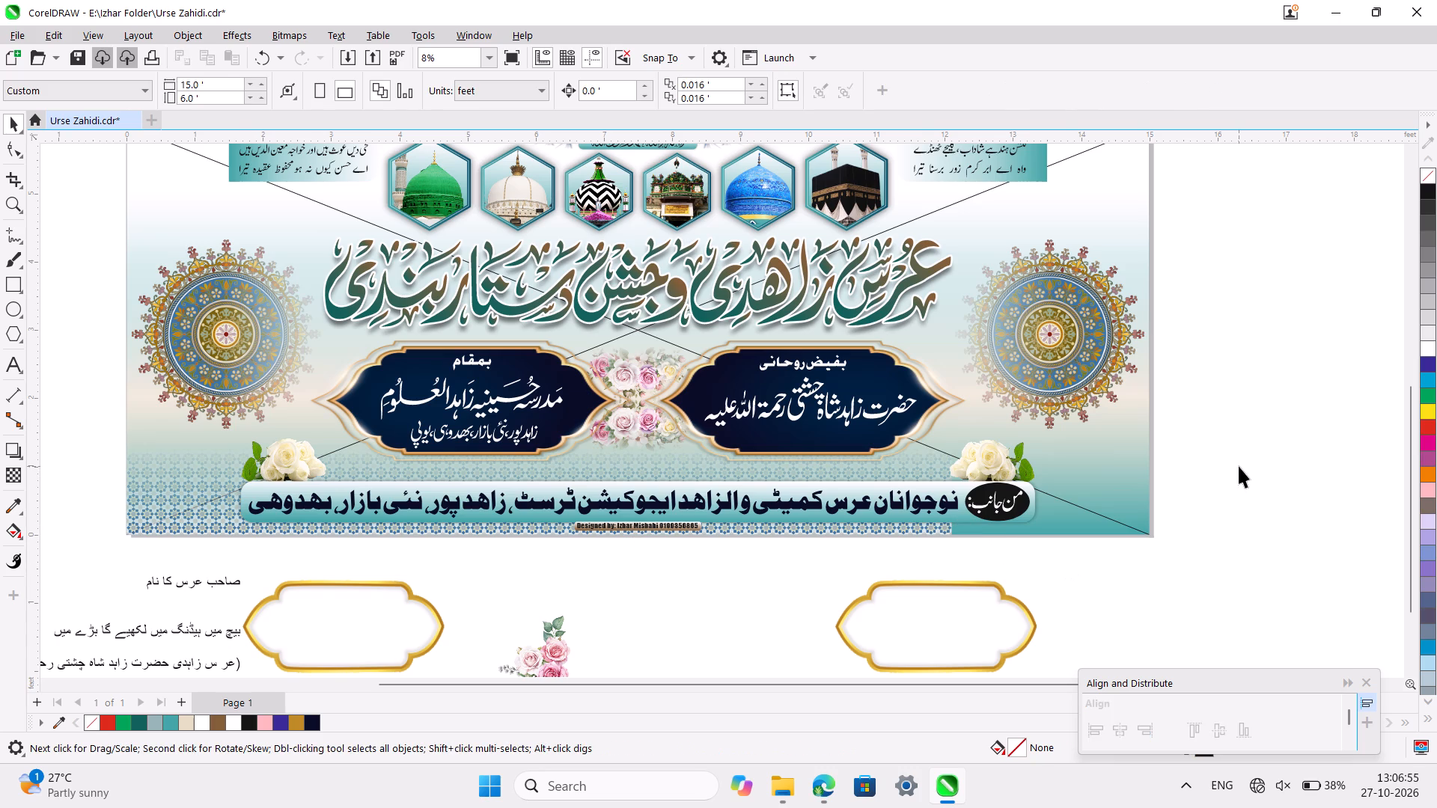
Move the bottom organiser text strip, with its black oval label and designer credit, to the empty area above the banner.
scroll(1239, 466, "down", 3, "ctrl")
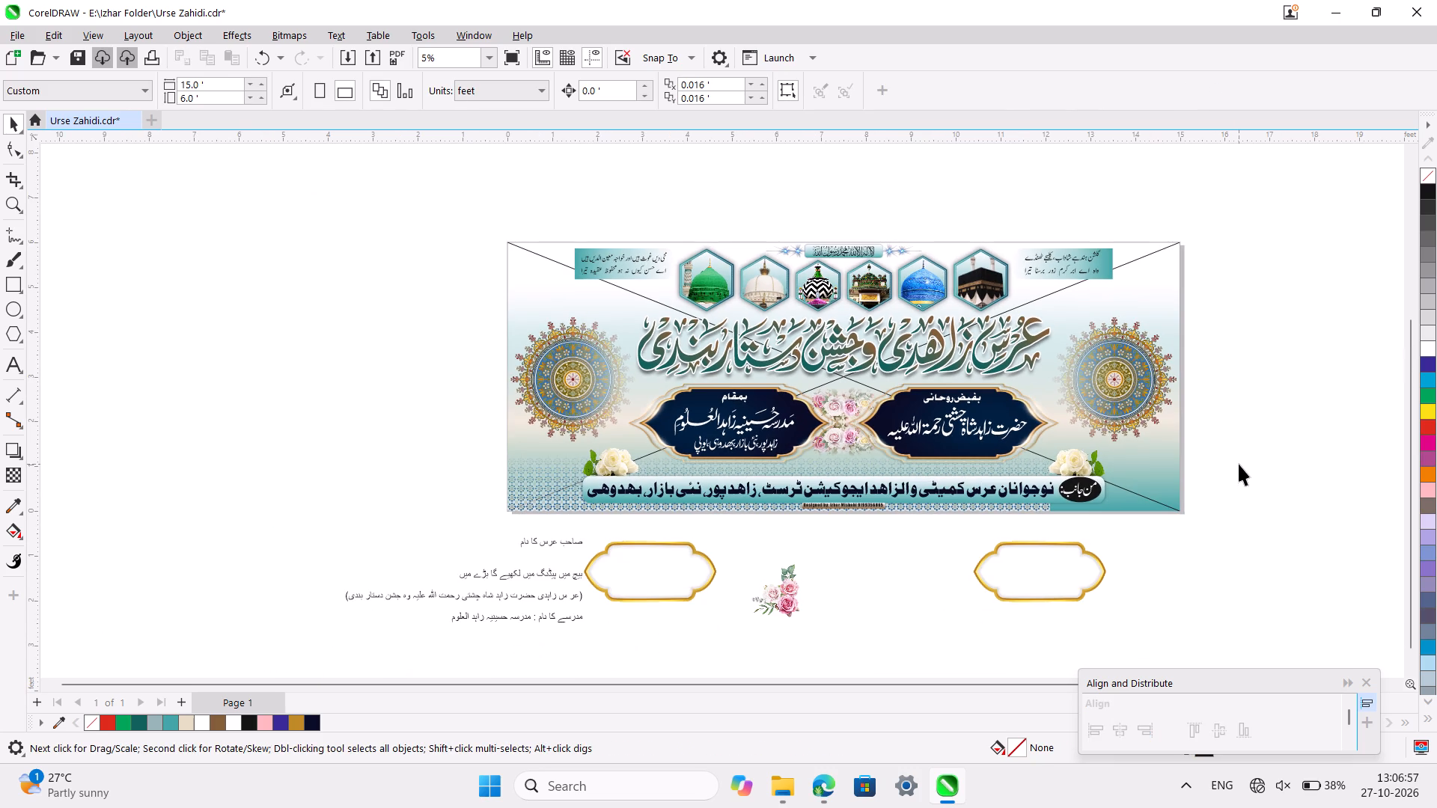
left_click_drag(1239, 464, 516, 532)
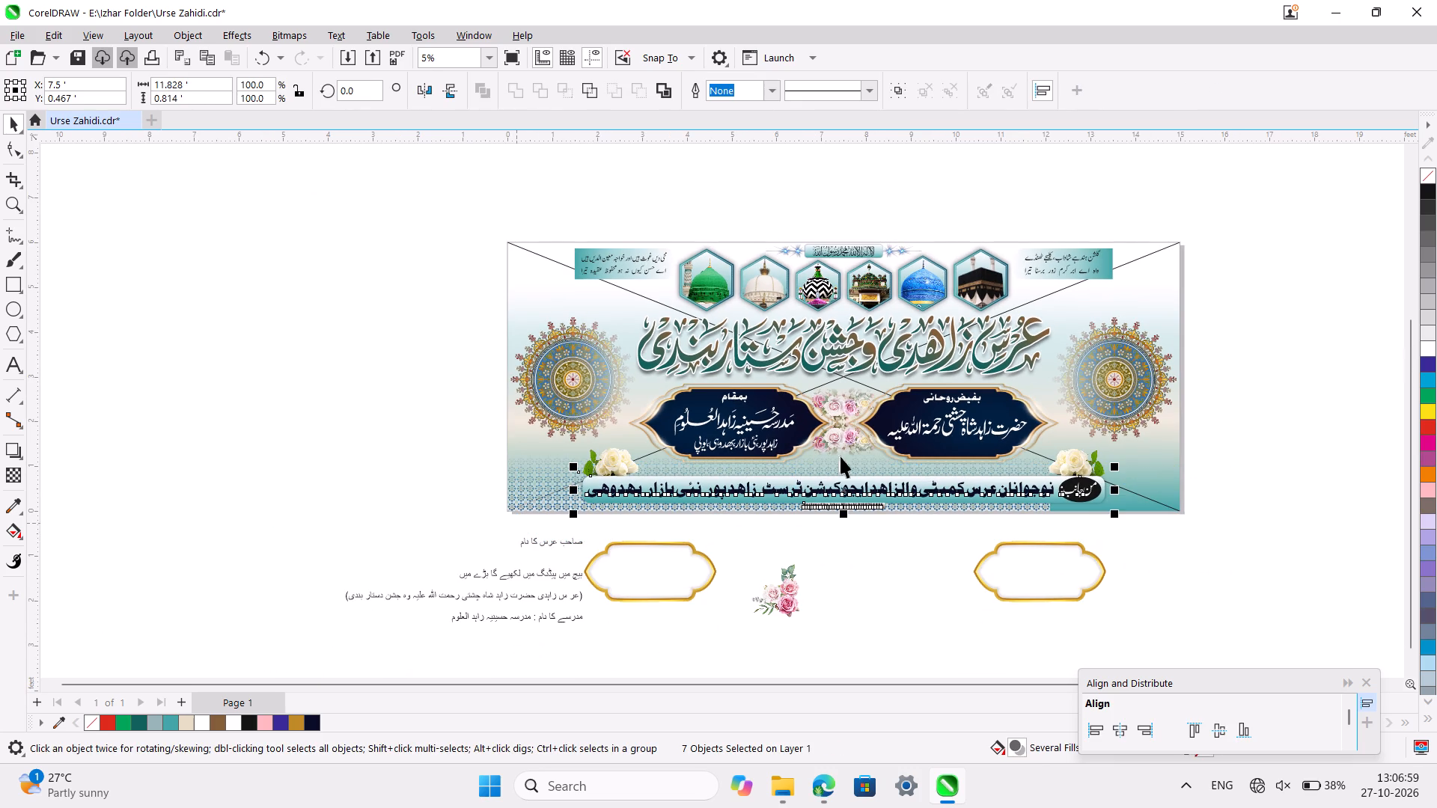
left_click_drag(837, 491, 751, 202)
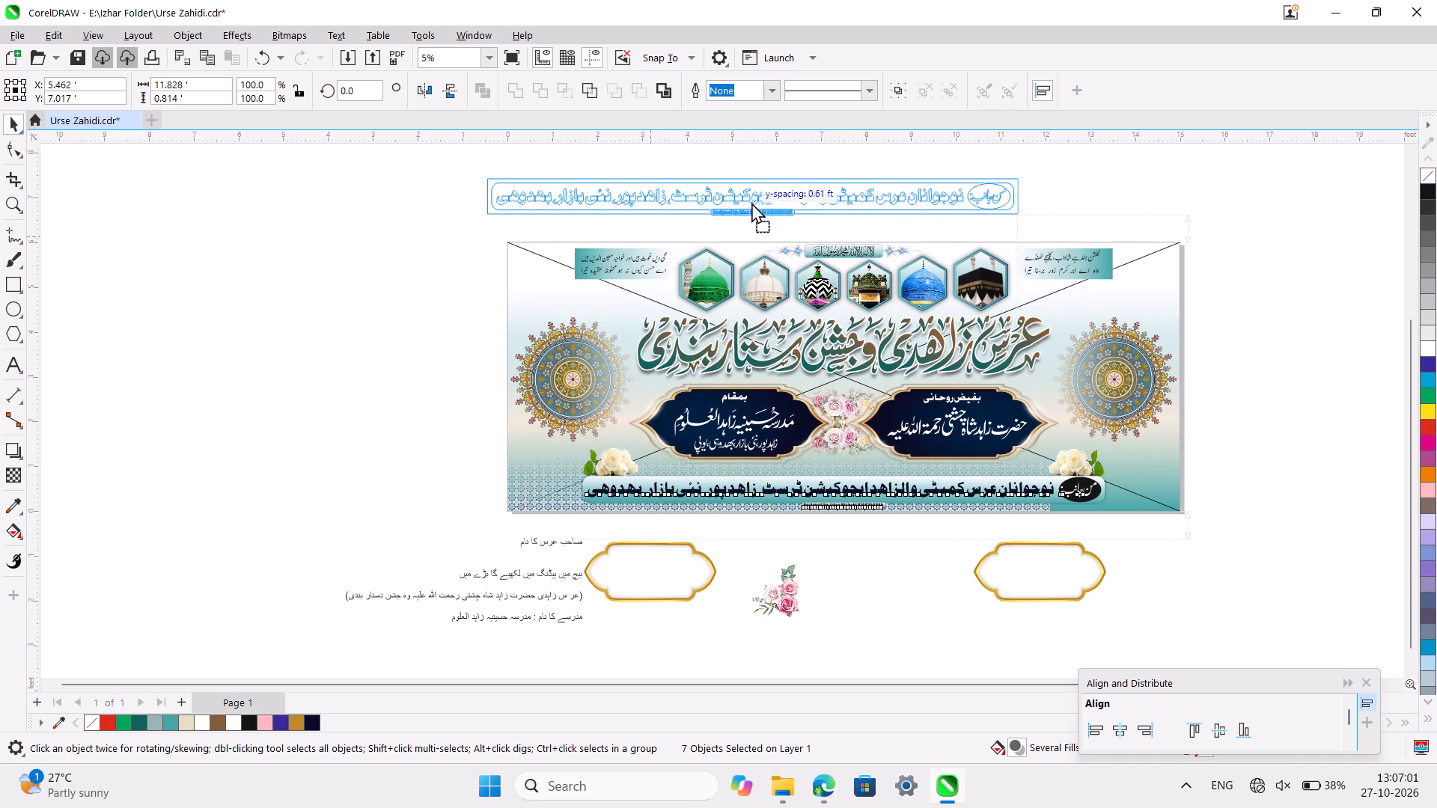
left_click_drag(751, 202, 751, 201)
left_click(1165, 438)
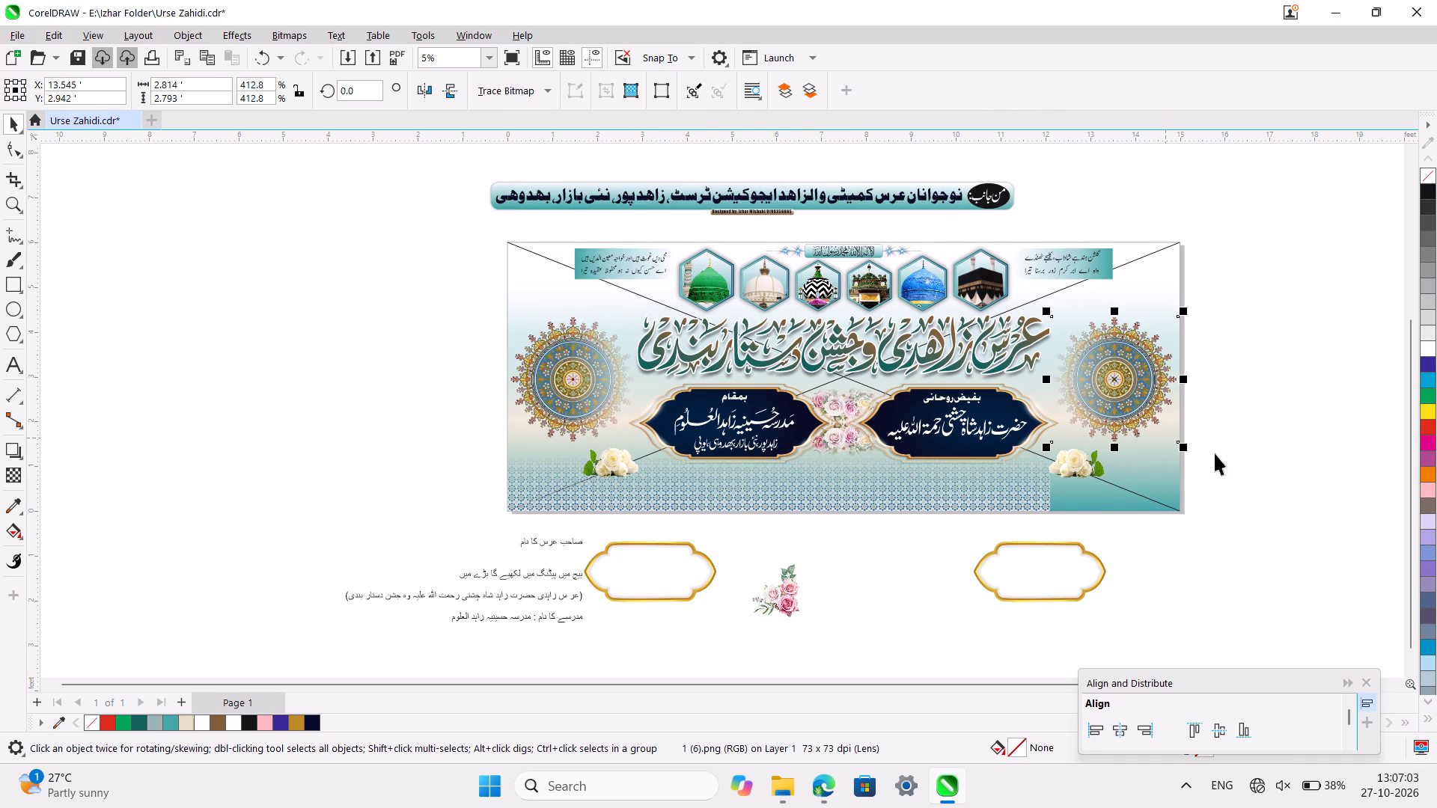
left_click(1250, 468)
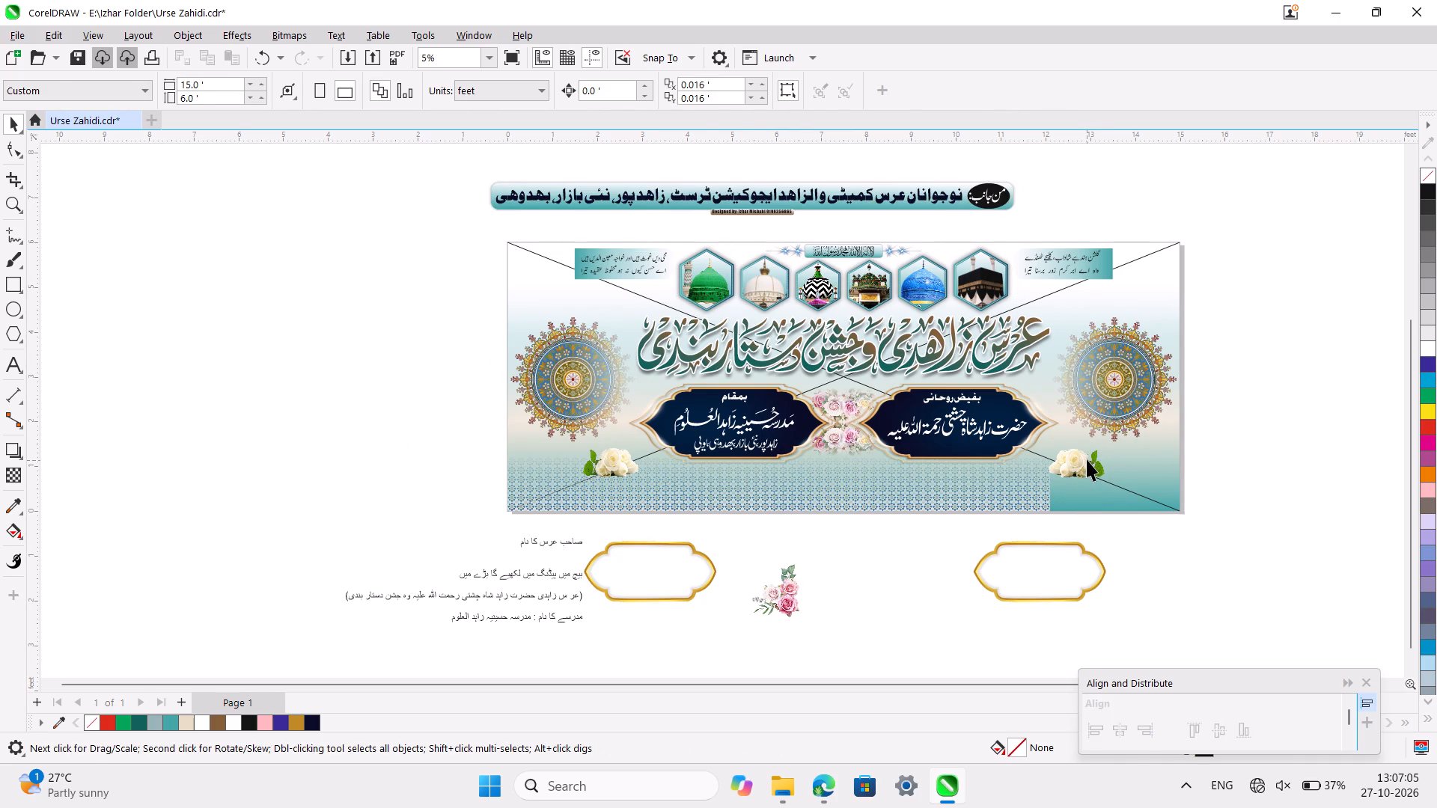
Move the white rose cluster at the banner's lower right corner to the empty area beside the page's left edge.
left_click(1087, 459)
left_click_drag(1087, 459, 436, 455)
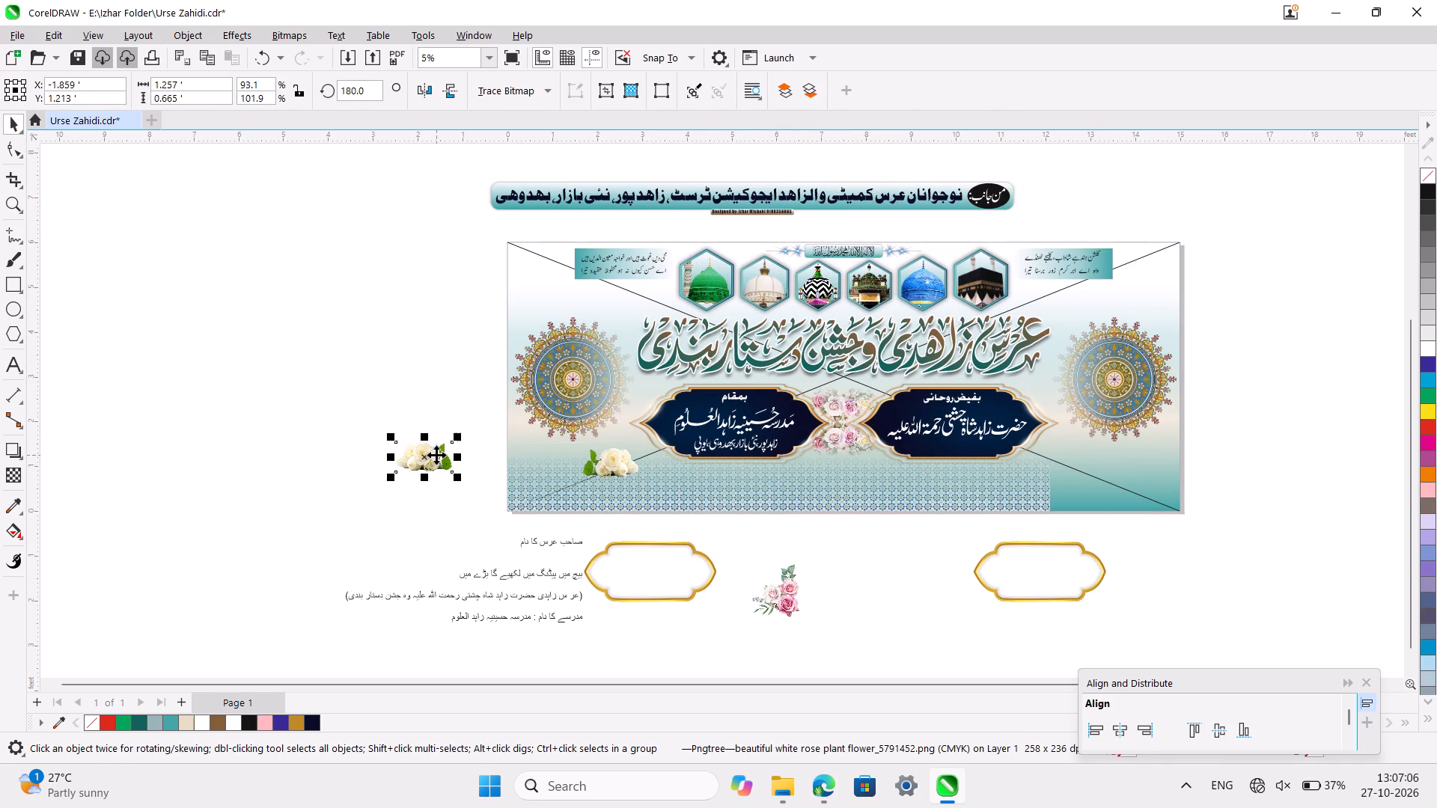
Ungroup the six-object patterned border along the banner's bottom into separate tiles.
left_click(863, 500)
scroll(863, 500, "up", 6, "ctrl")
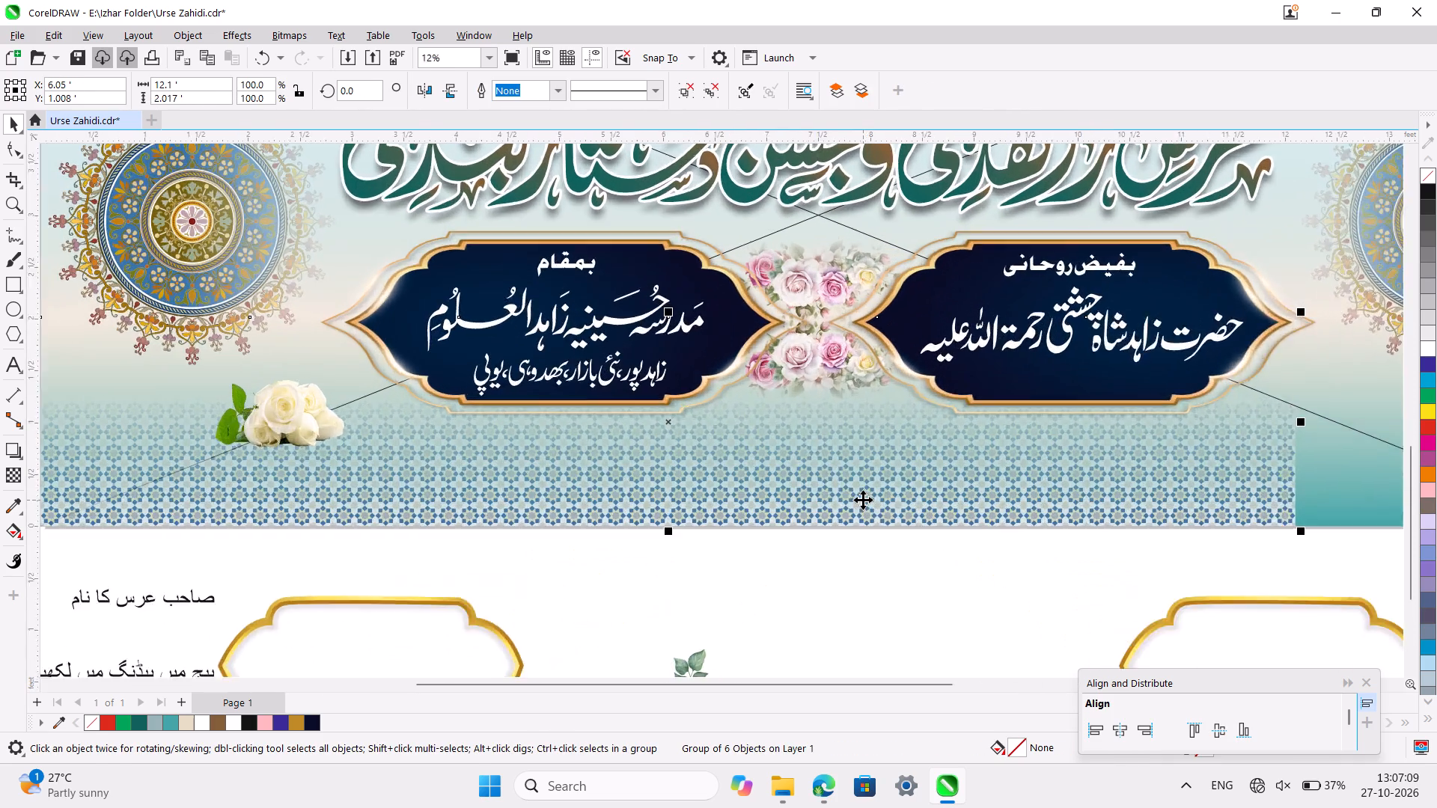
scroll(863, 500, "down", 2, "ctrl")
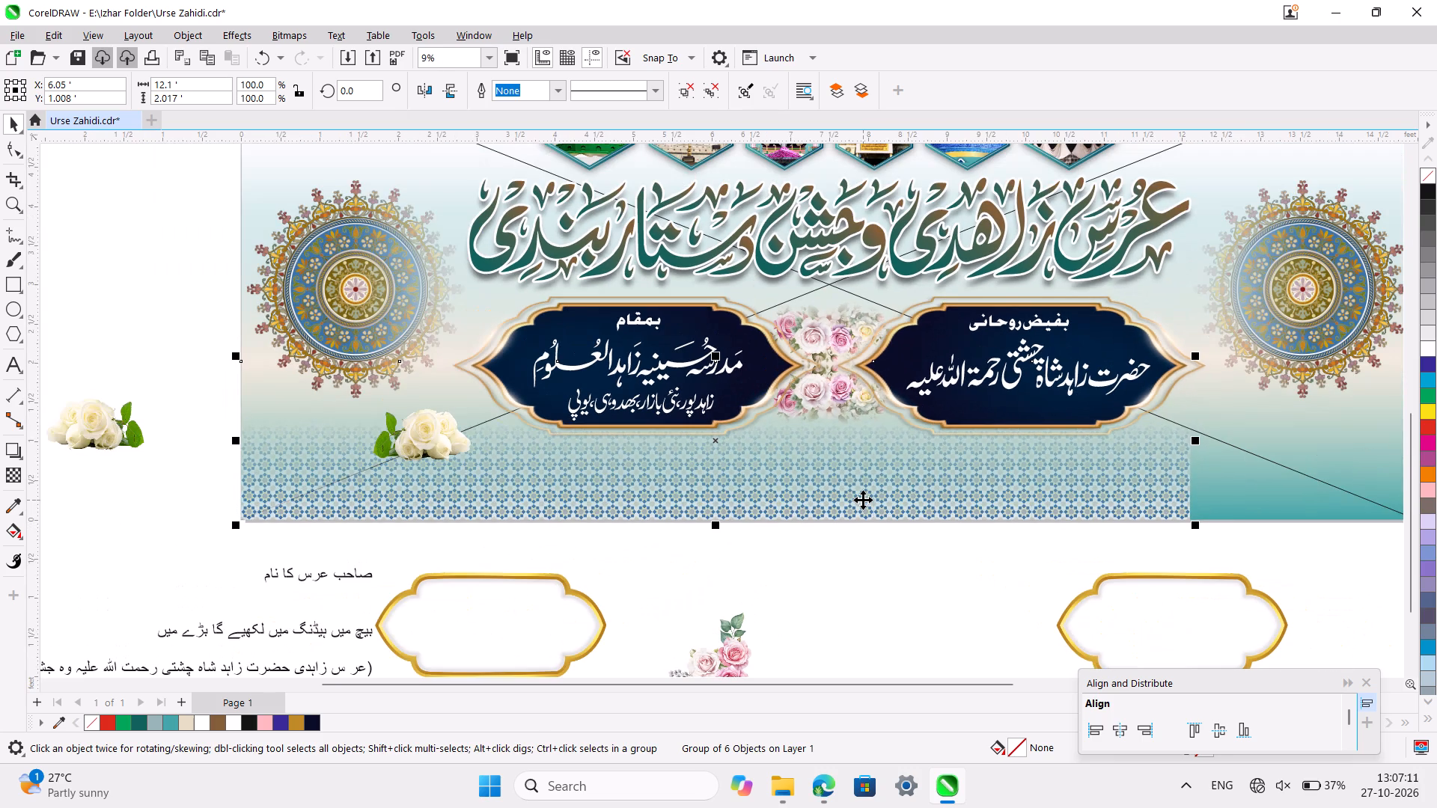
key("ctrl+u")
scroll(863, 500, "down", 3, "ctrl")
scroll(863, 500, "left", 1)
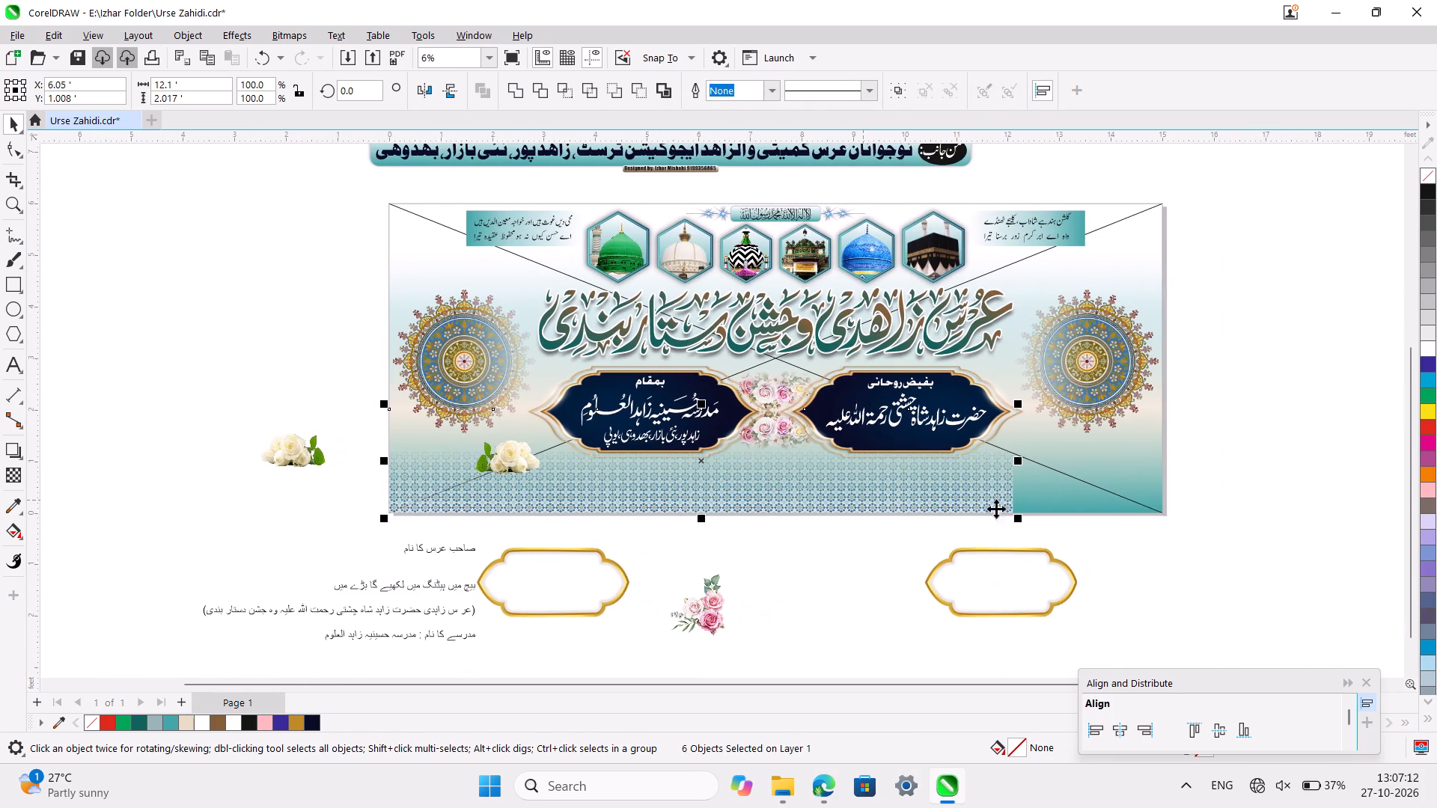
left_click(1160, 557)
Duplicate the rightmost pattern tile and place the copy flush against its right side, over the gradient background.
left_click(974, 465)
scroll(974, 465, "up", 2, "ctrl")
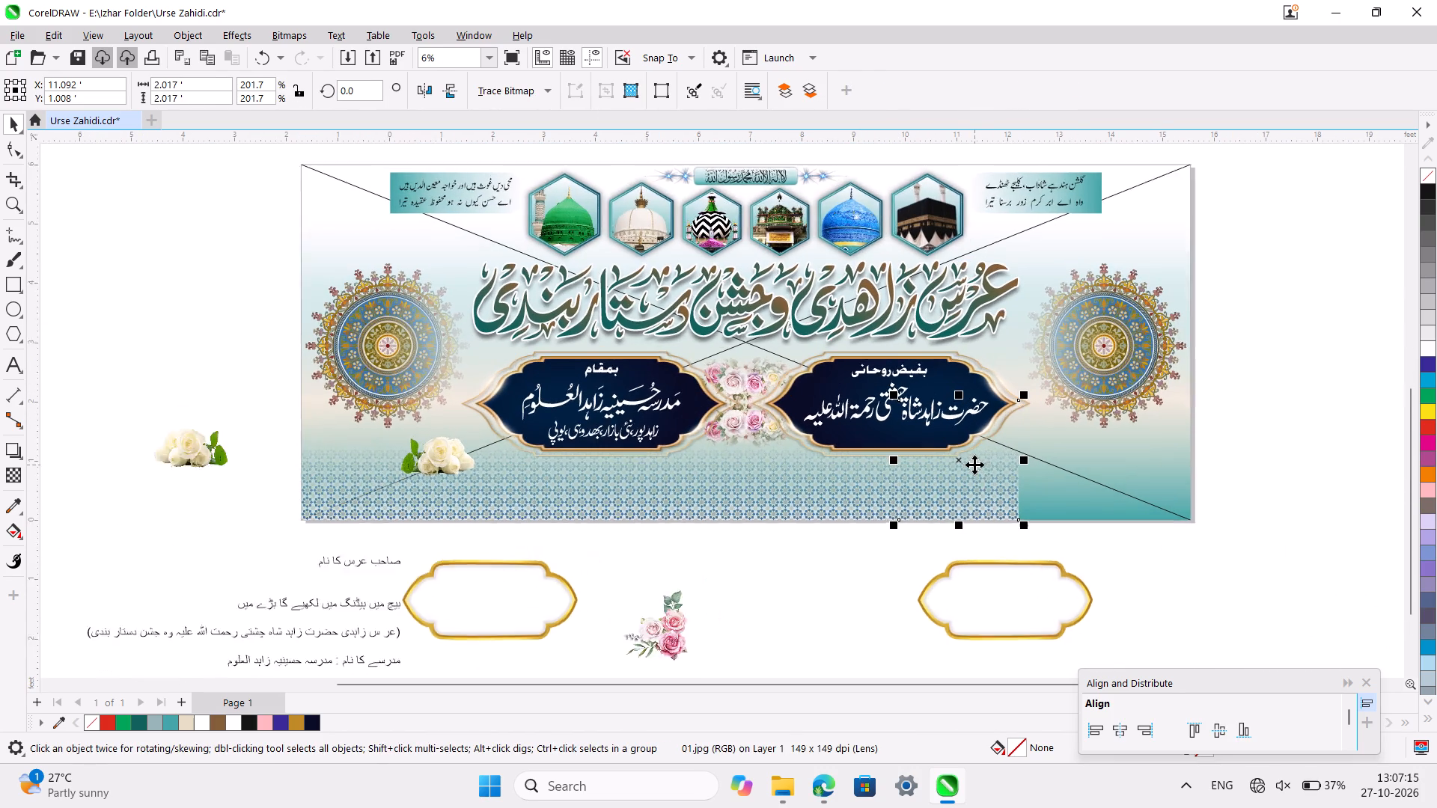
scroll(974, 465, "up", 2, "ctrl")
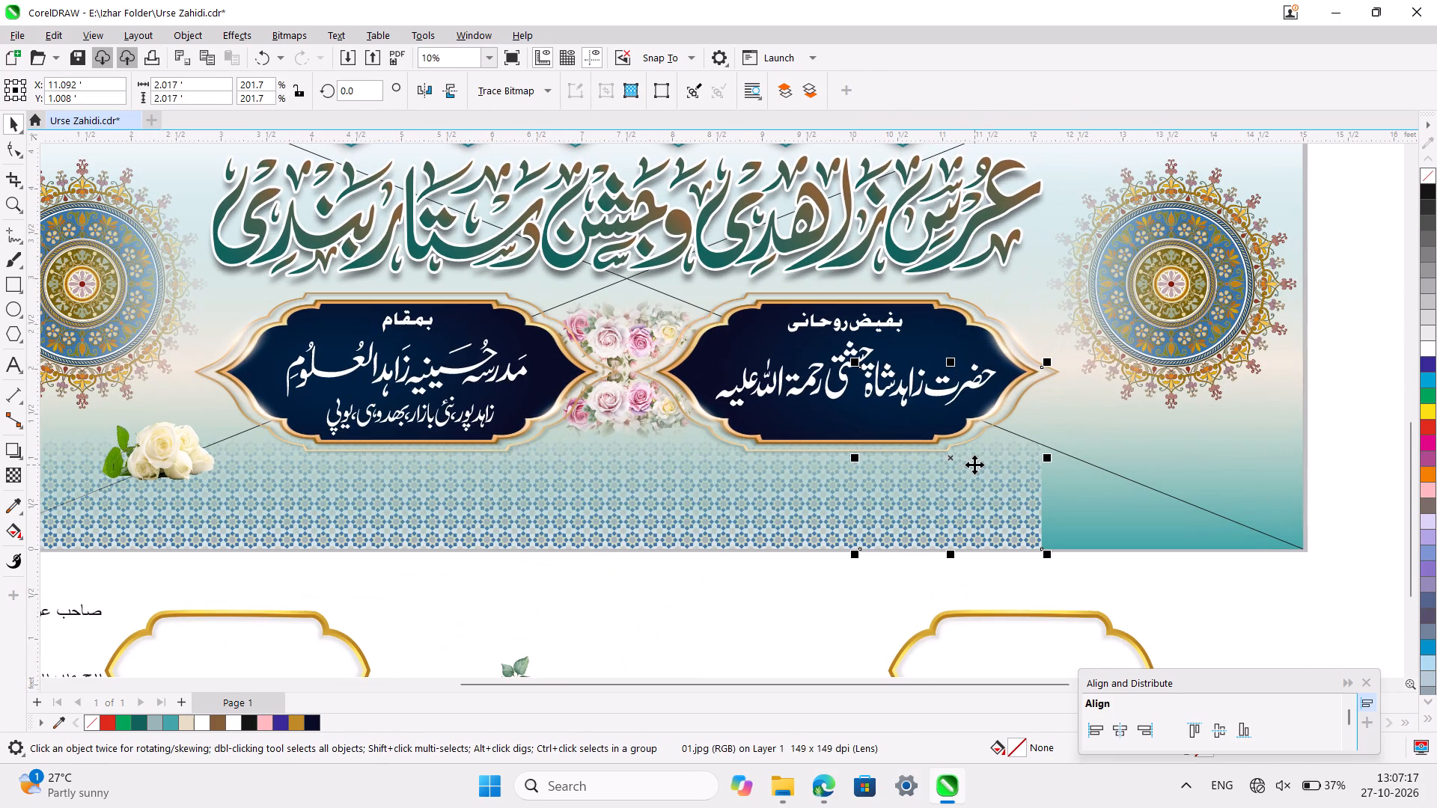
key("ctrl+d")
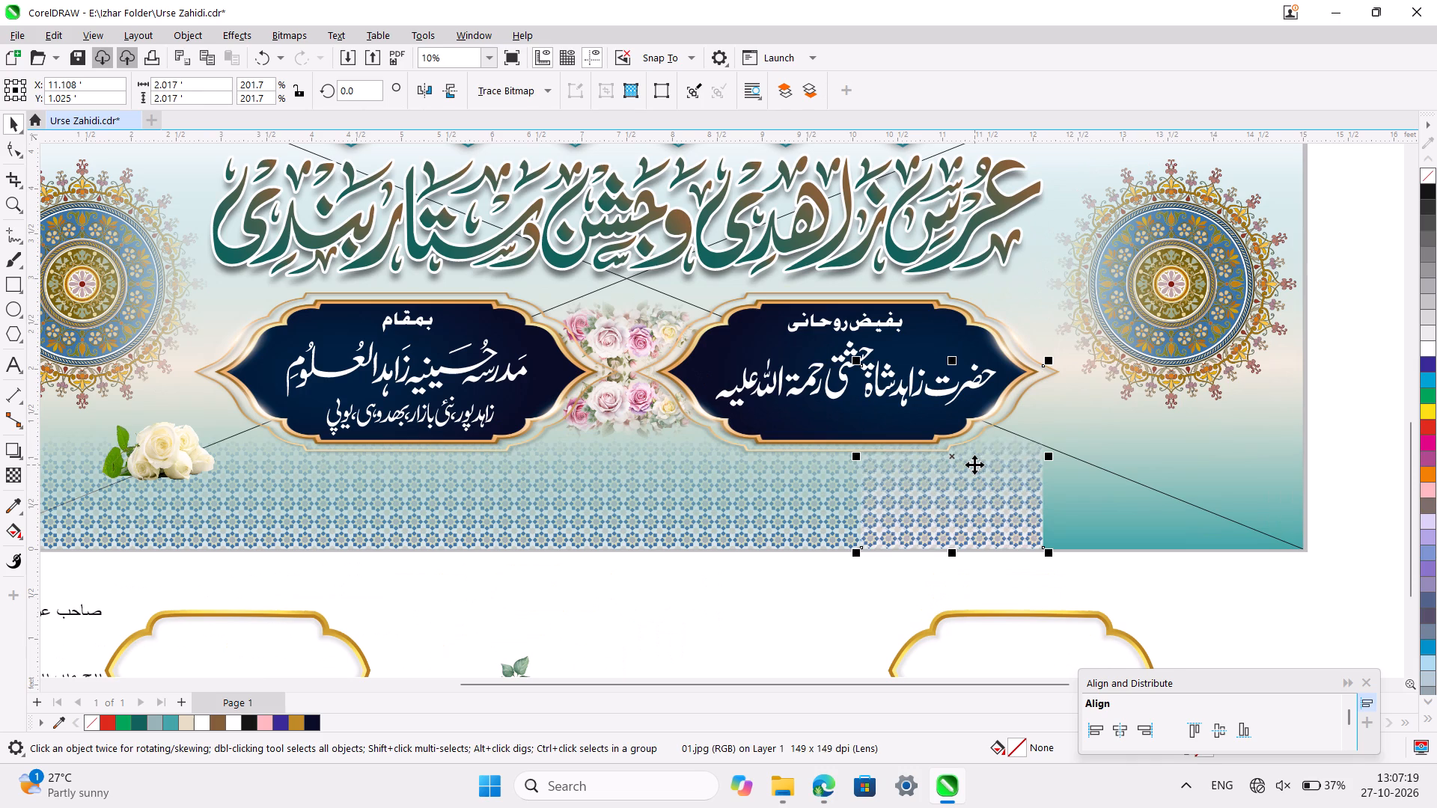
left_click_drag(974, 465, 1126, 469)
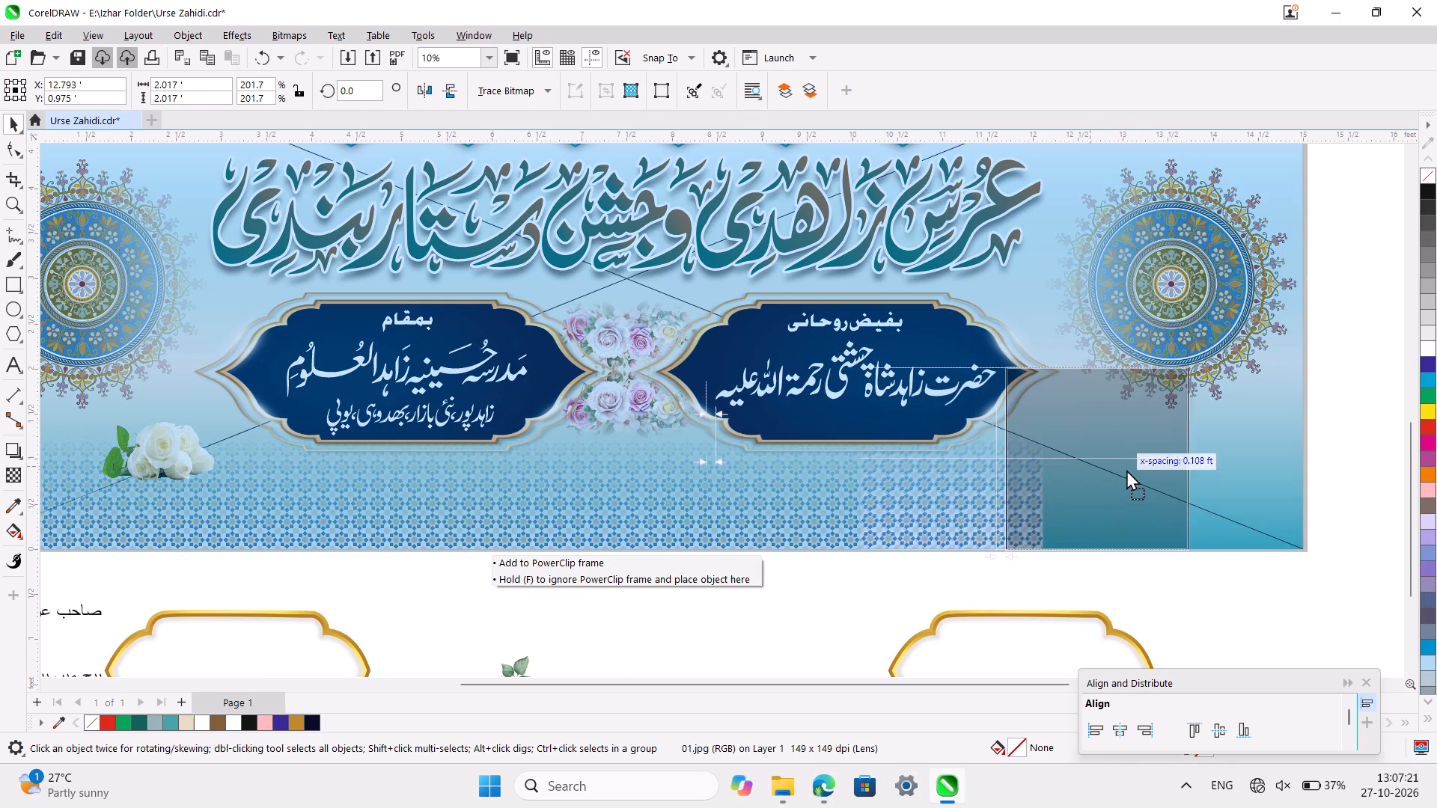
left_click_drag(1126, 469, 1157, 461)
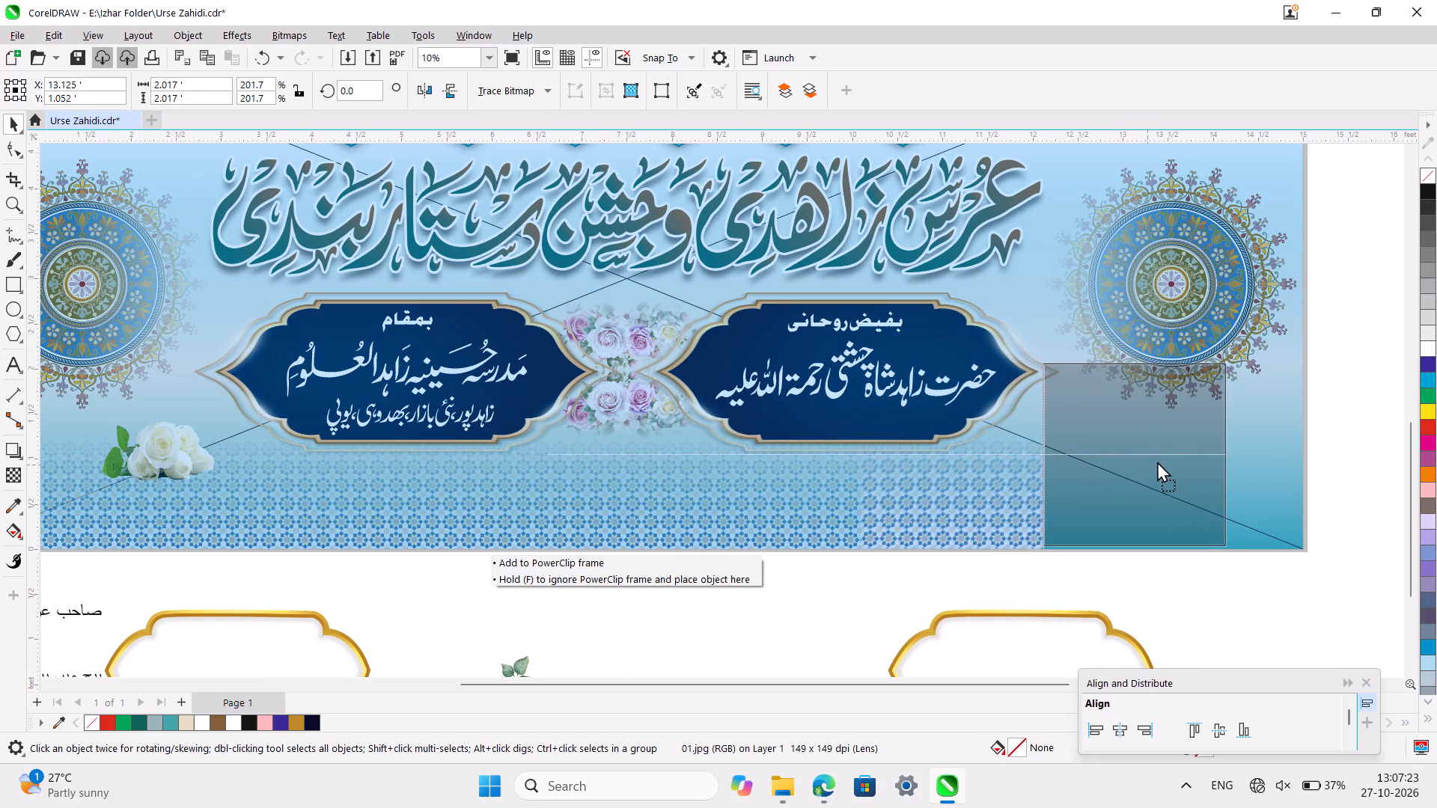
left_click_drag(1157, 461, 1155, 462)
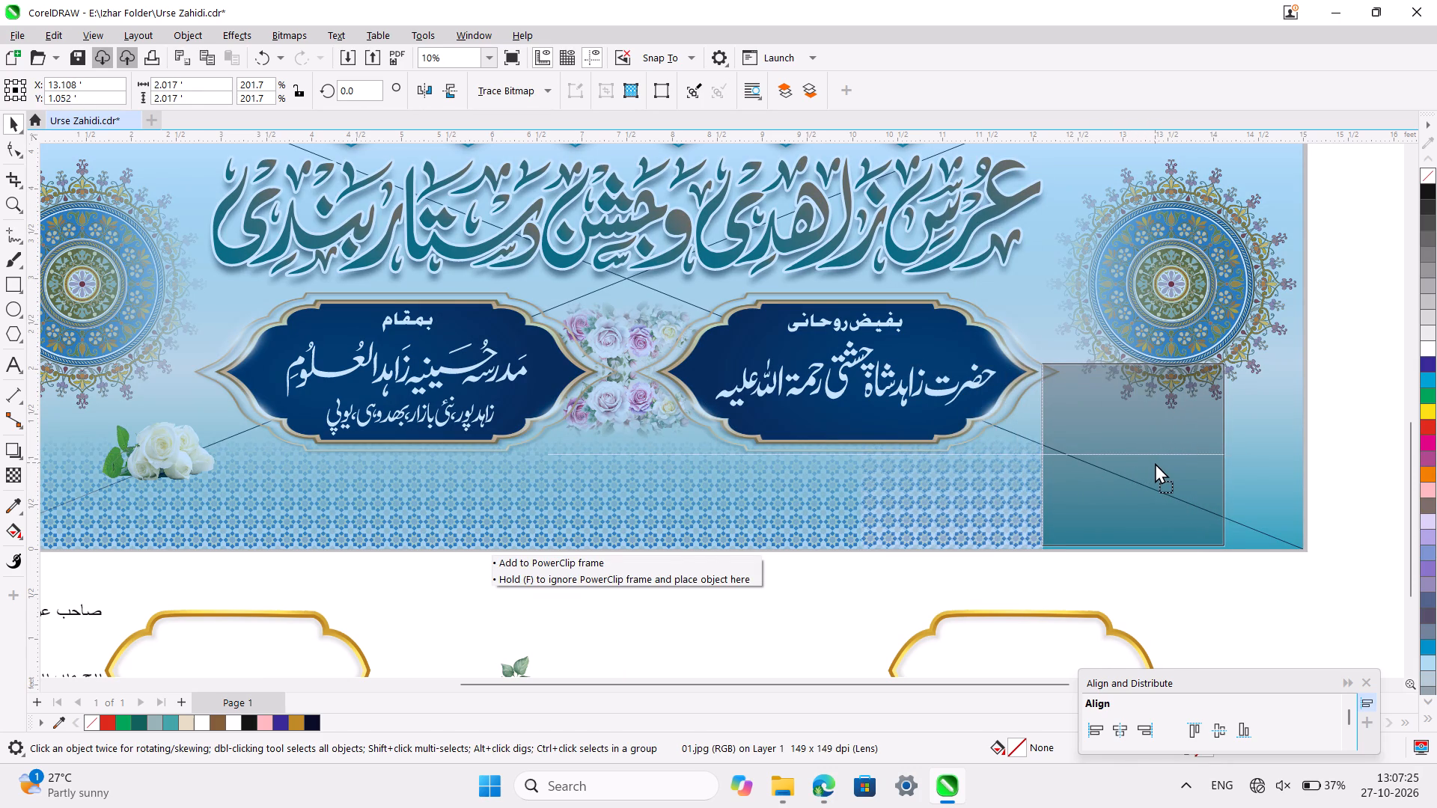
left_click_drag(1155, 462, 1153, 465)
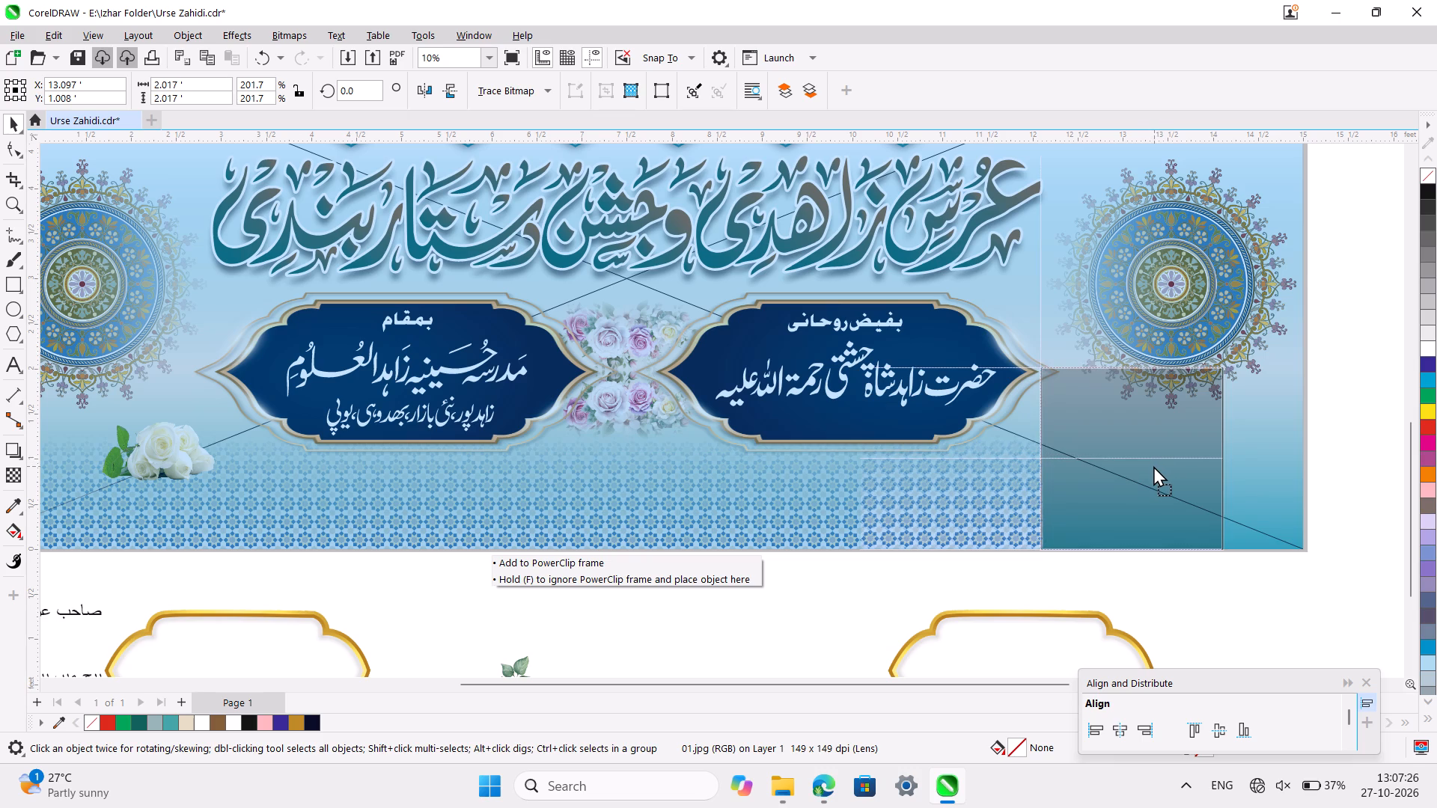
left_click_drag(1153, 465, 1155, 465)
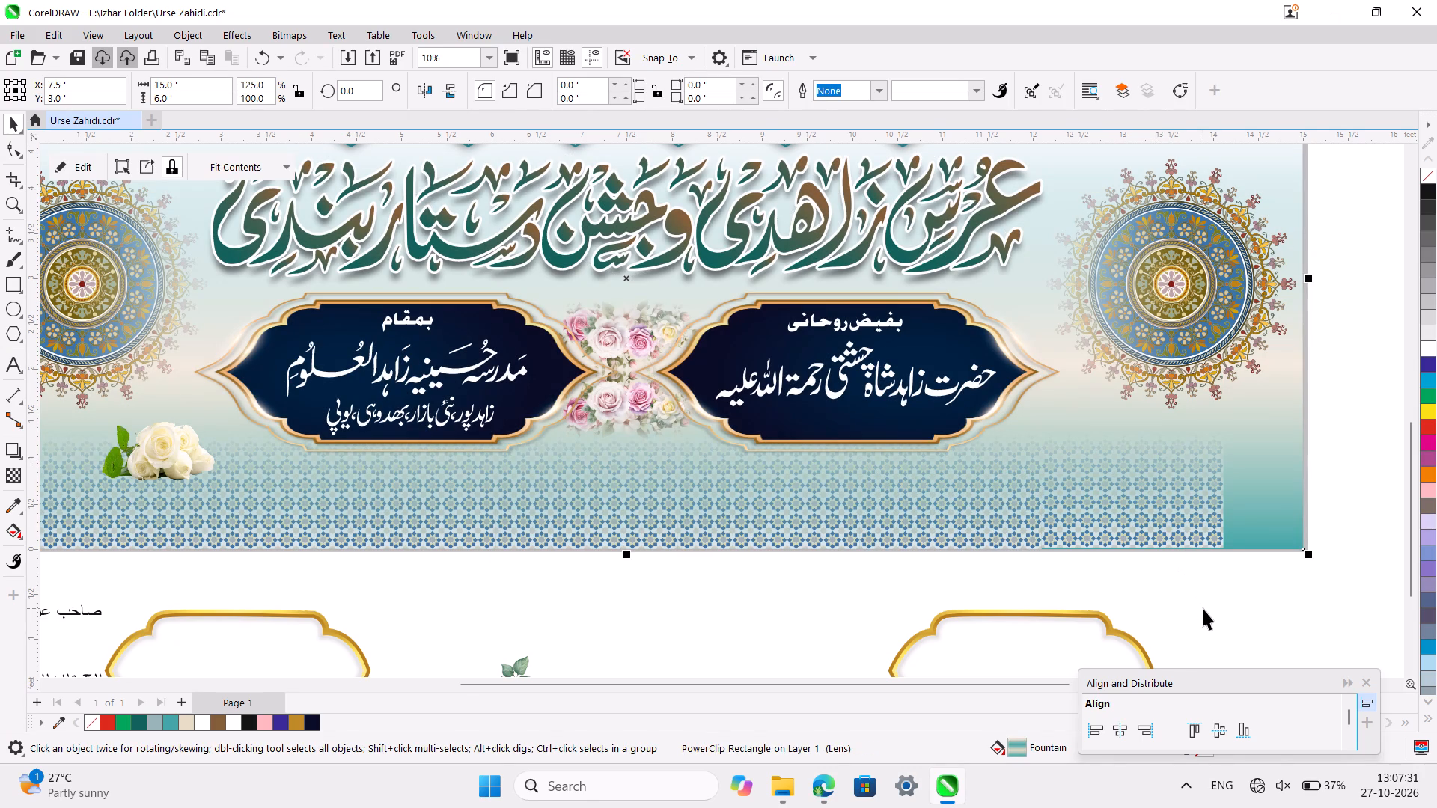
Delete the 15-foot gradient PowerClip background rectangle.
left_click(1239, 735)
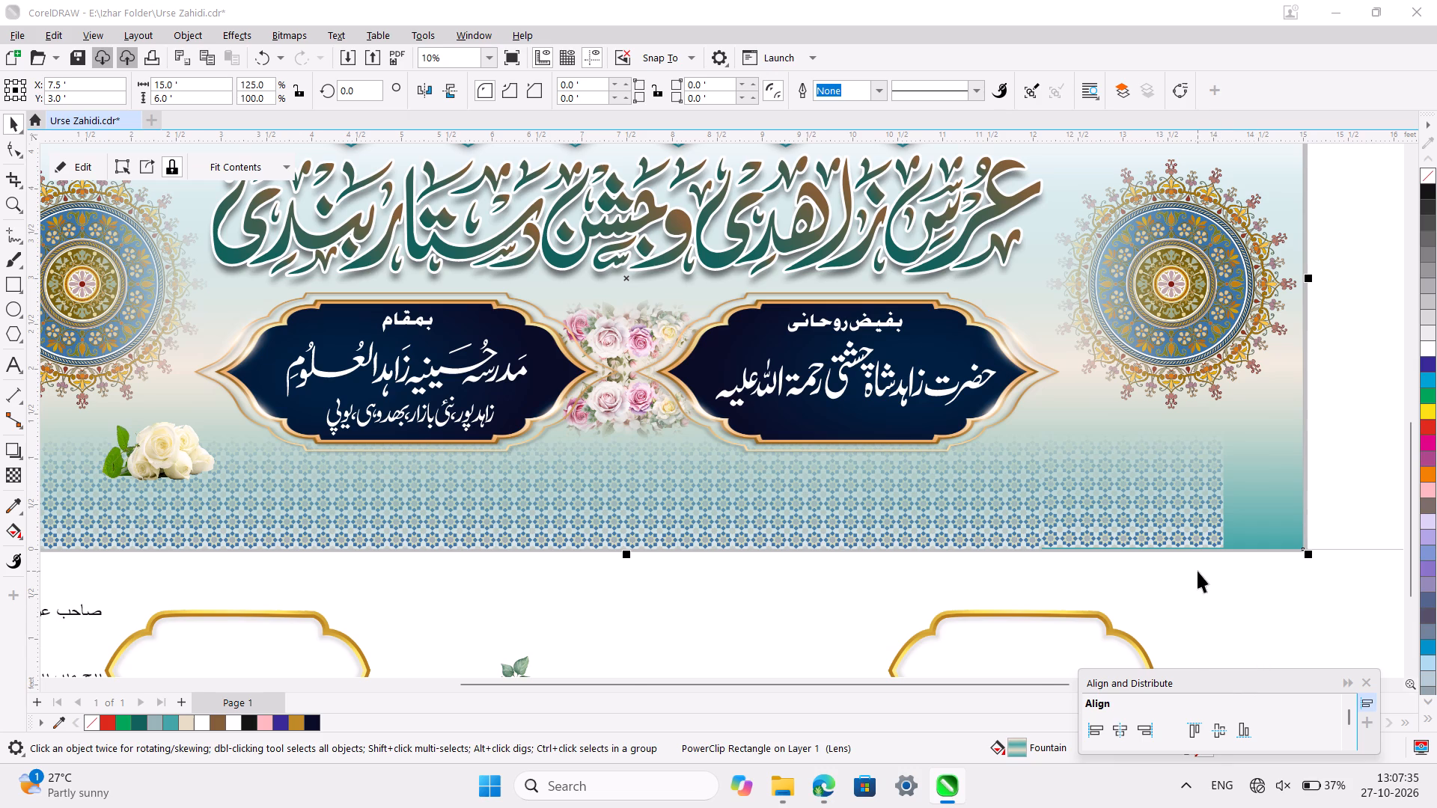
scroll(1197, 571, "up", 3, "ctrl")
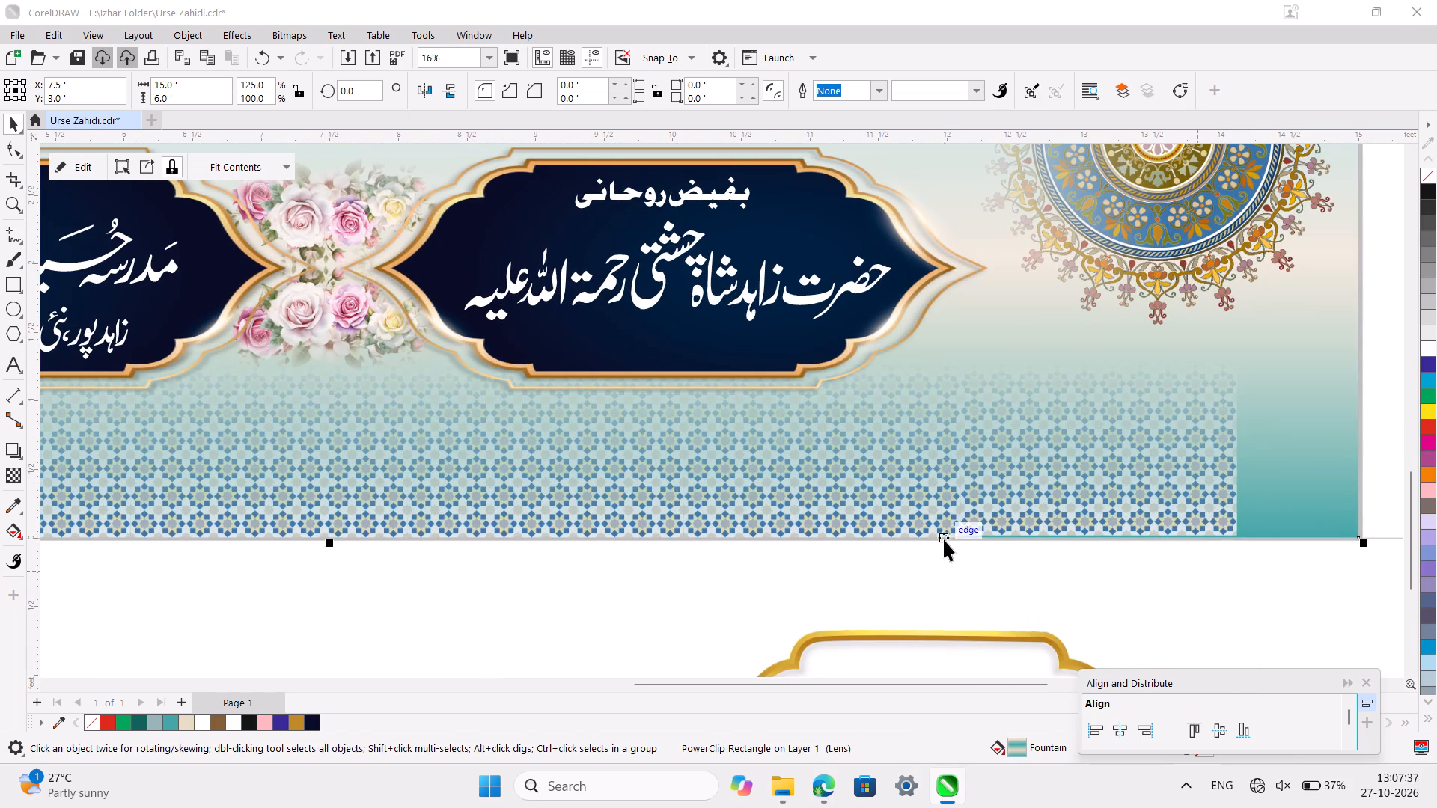
key("BackSpace")
Duplicate the rightmost pattern tile and place the copy flush against its right side at about X 13.108', Y 1.008'.
left_click(907, 485)
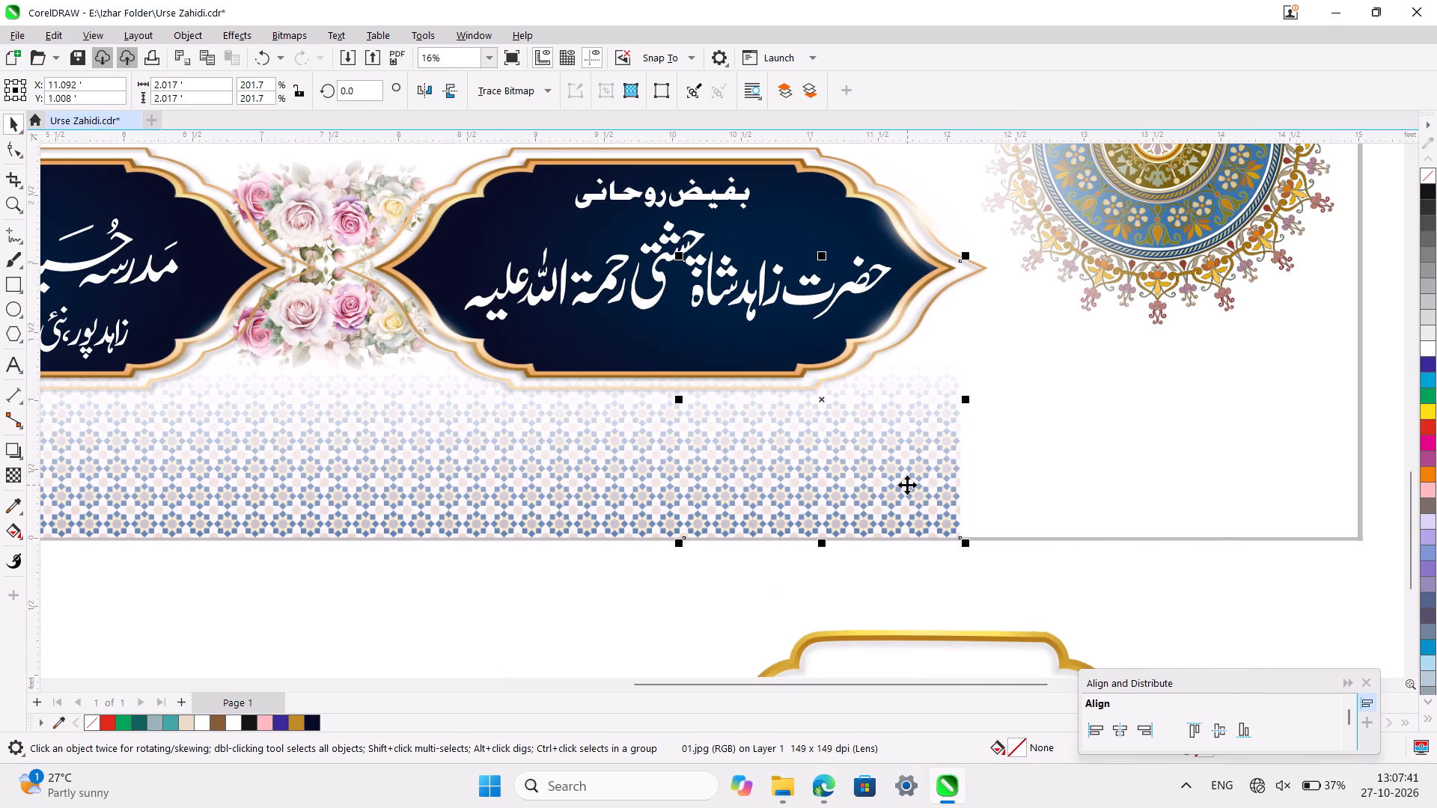
key("ctrl+d")
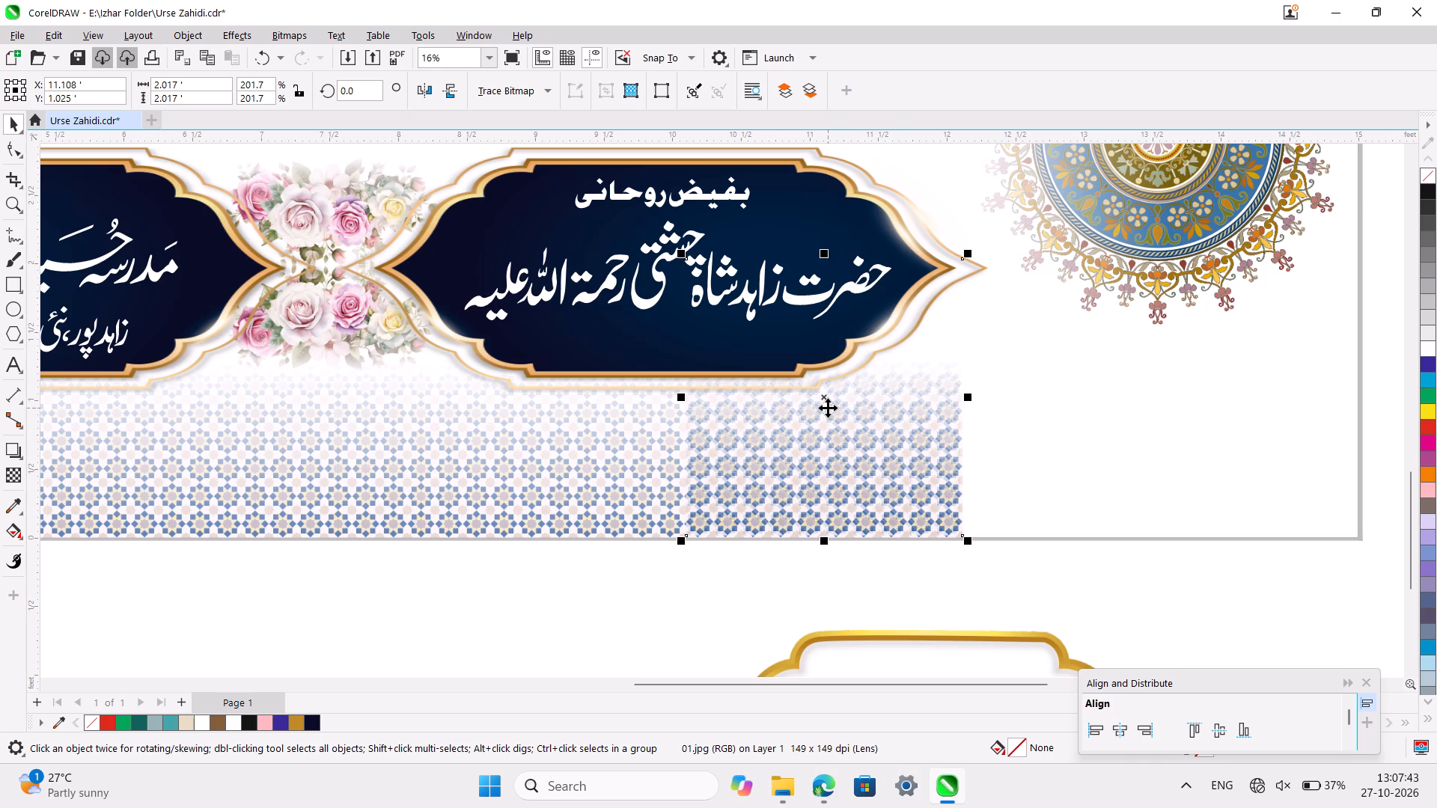
left_click_drag(828, 408, 1060, 415)
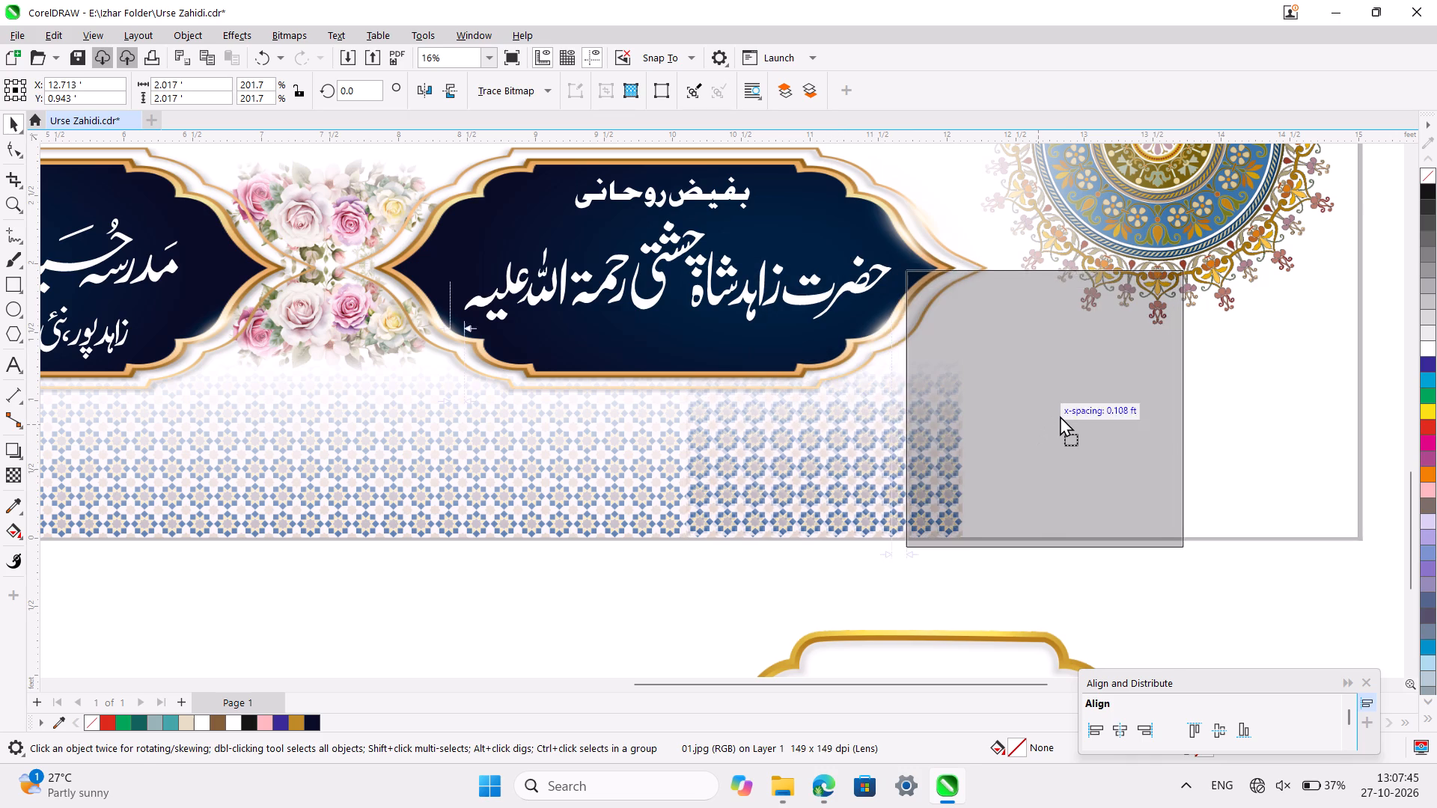
left_click_drag(1060, 415, 1091, 412)
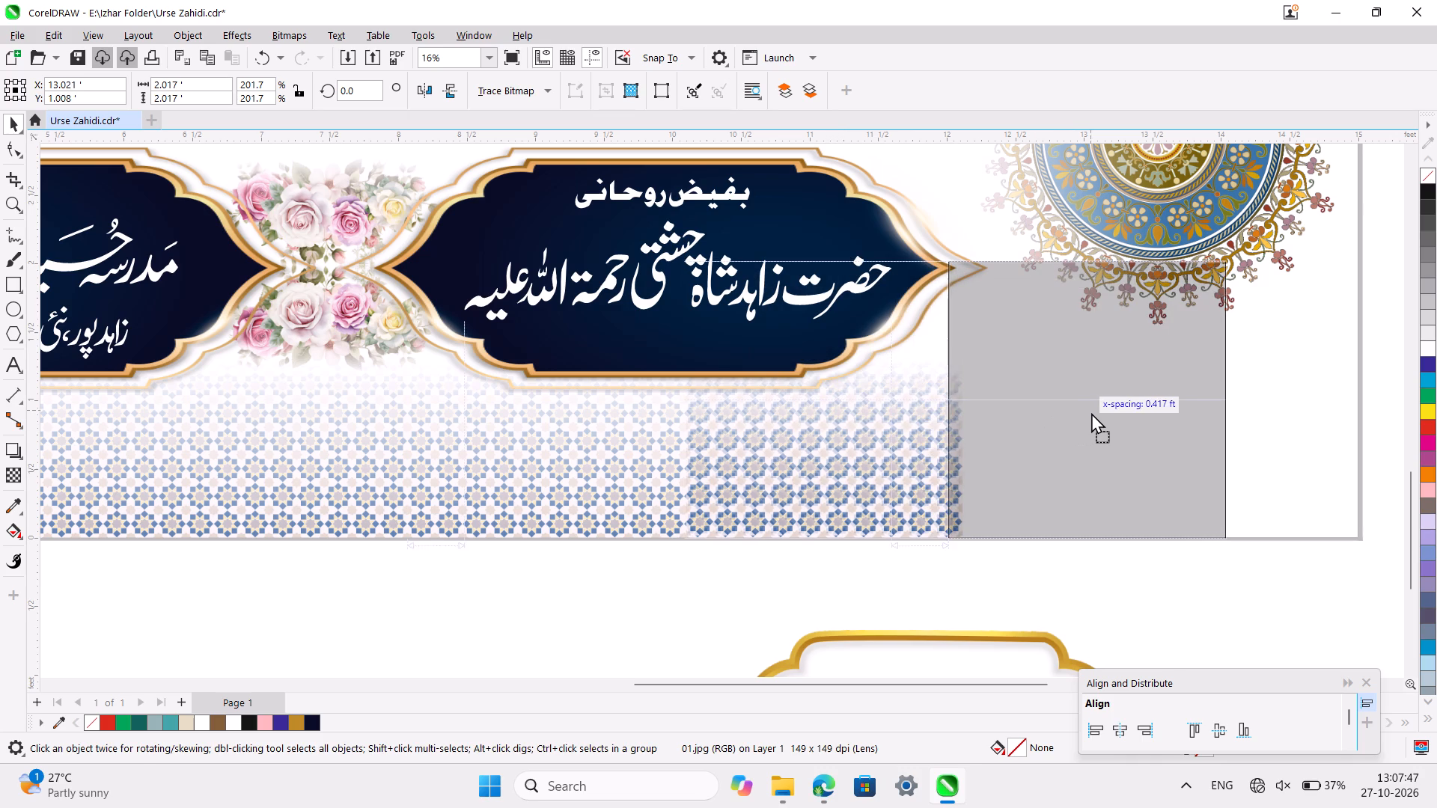
left_click_drag(1091, 412, 1114, 396)
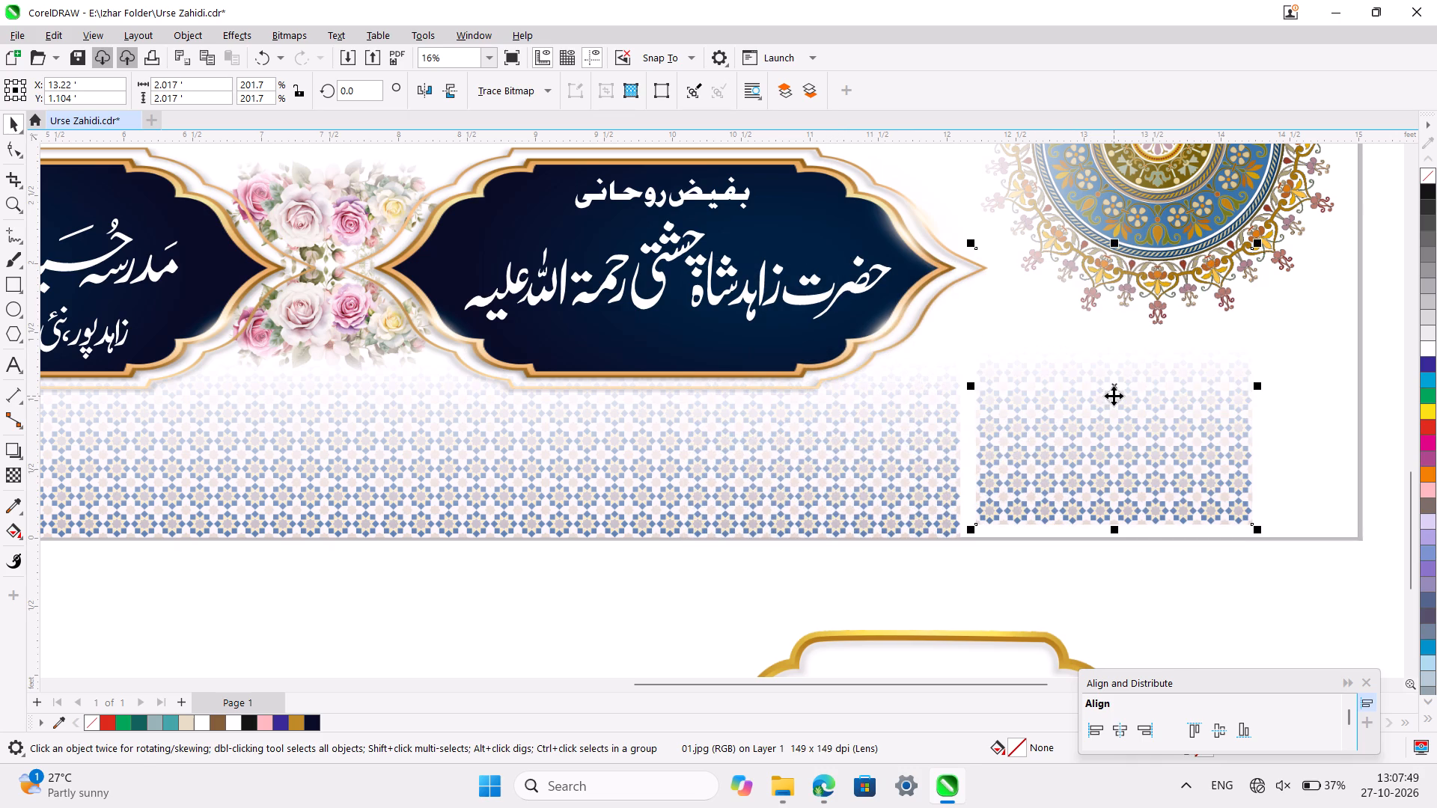
key("ctrl+z")
left_click_drag(840, 395, 1065, 420)
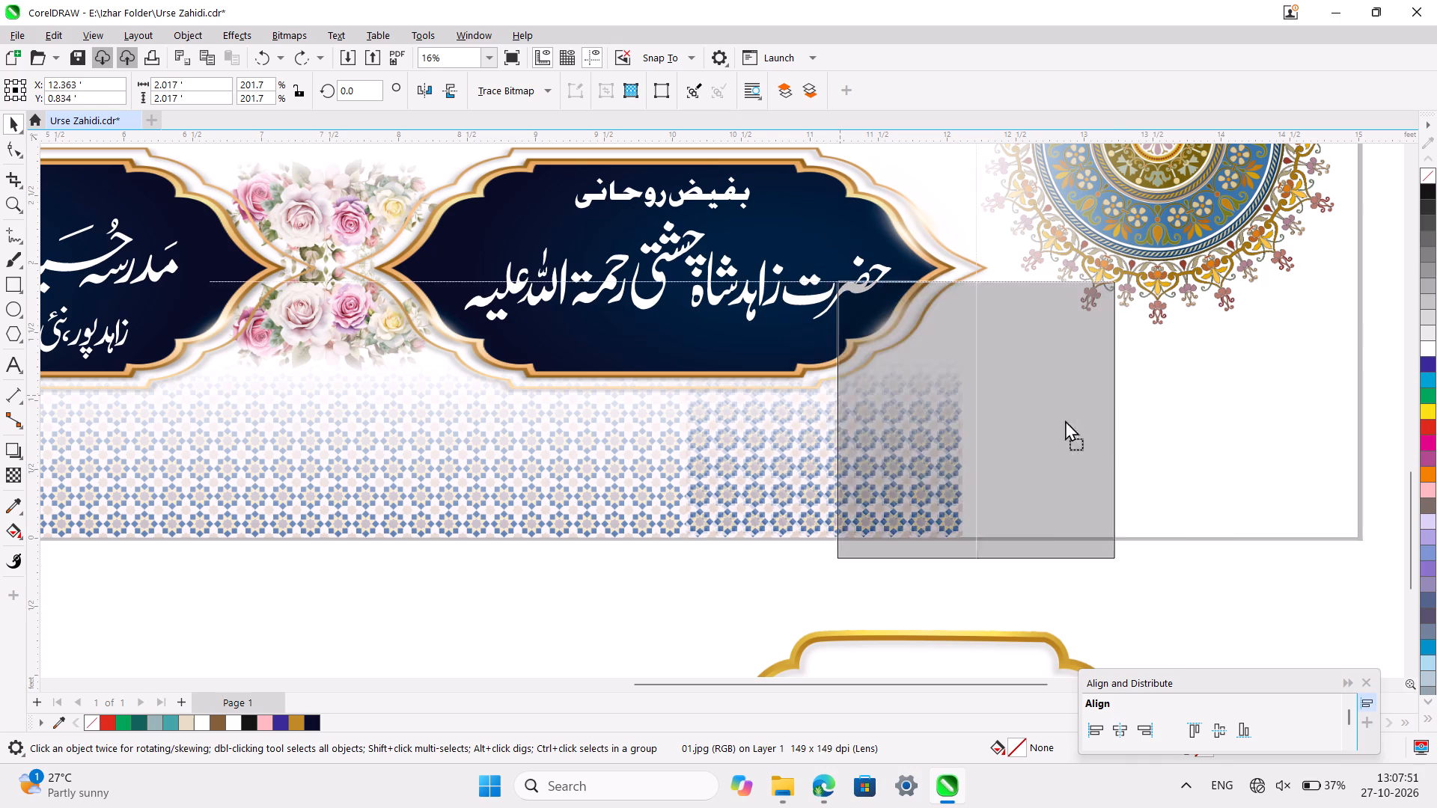
left_click_drag(1065, 420, 1110, 400)
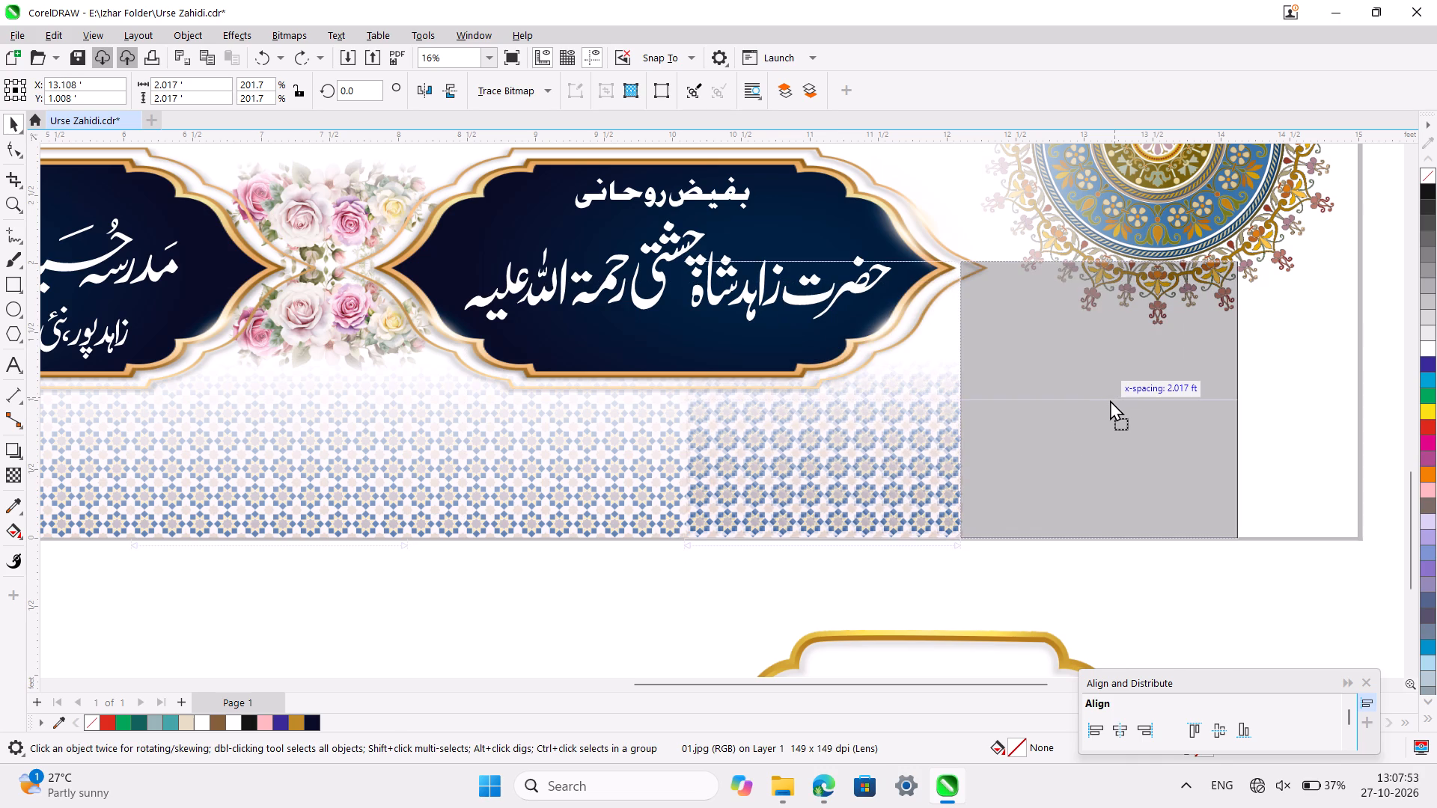
left_click_drag(1110, 400, 1110, 401)
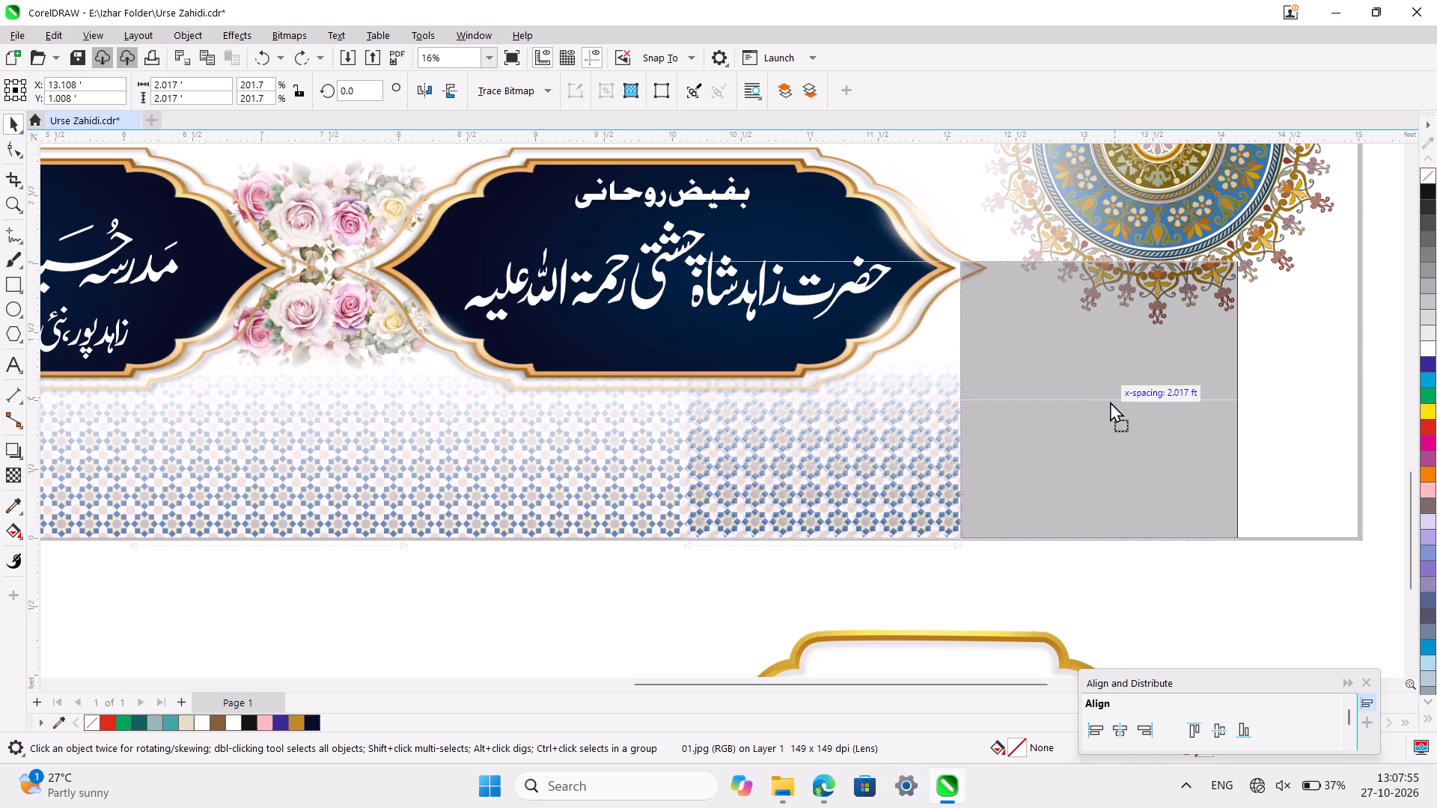
left_click_drag(1110, 401, 1111, 400)
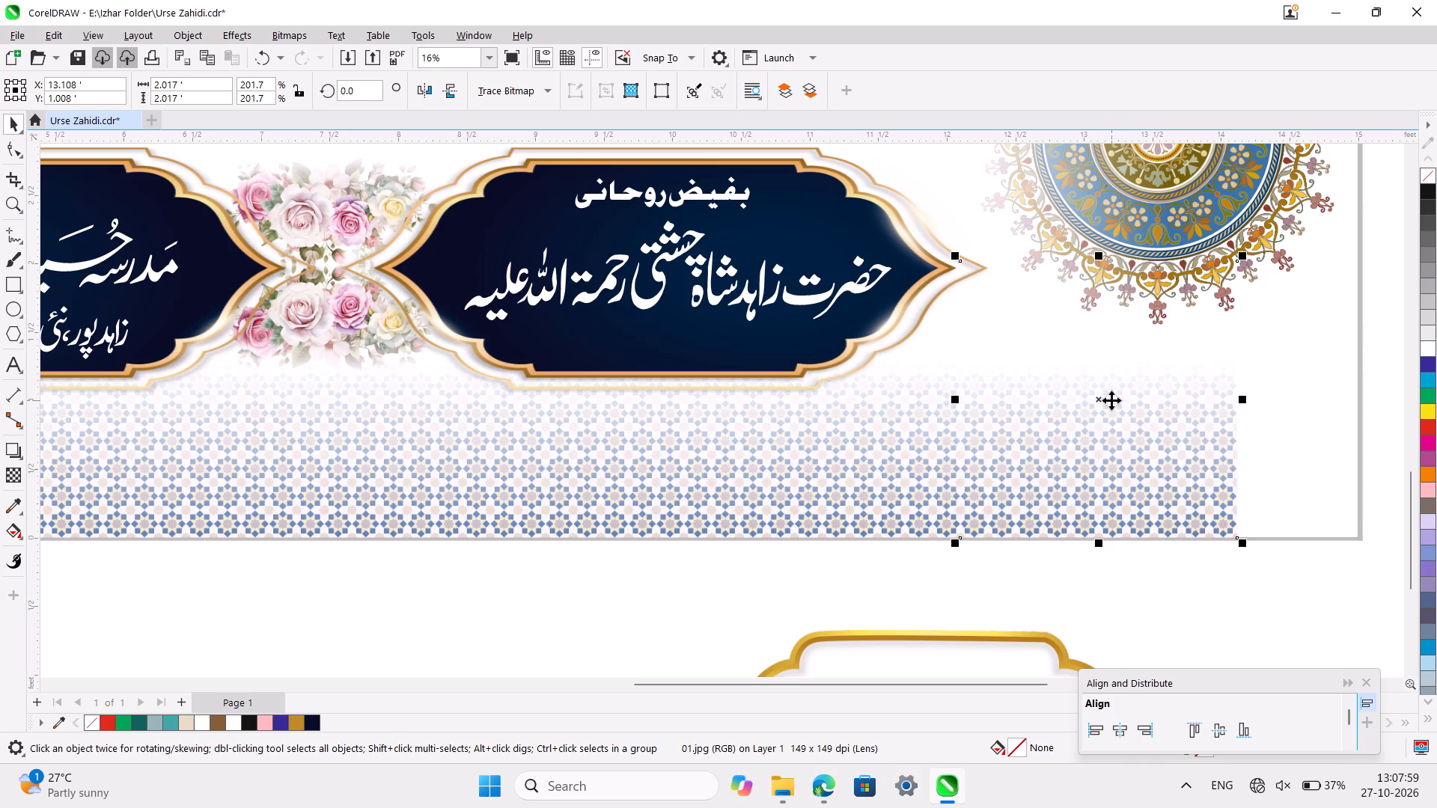
Align the bottom edges of the two rightmost pattern tiles.
left_click(863, 506, "shift")
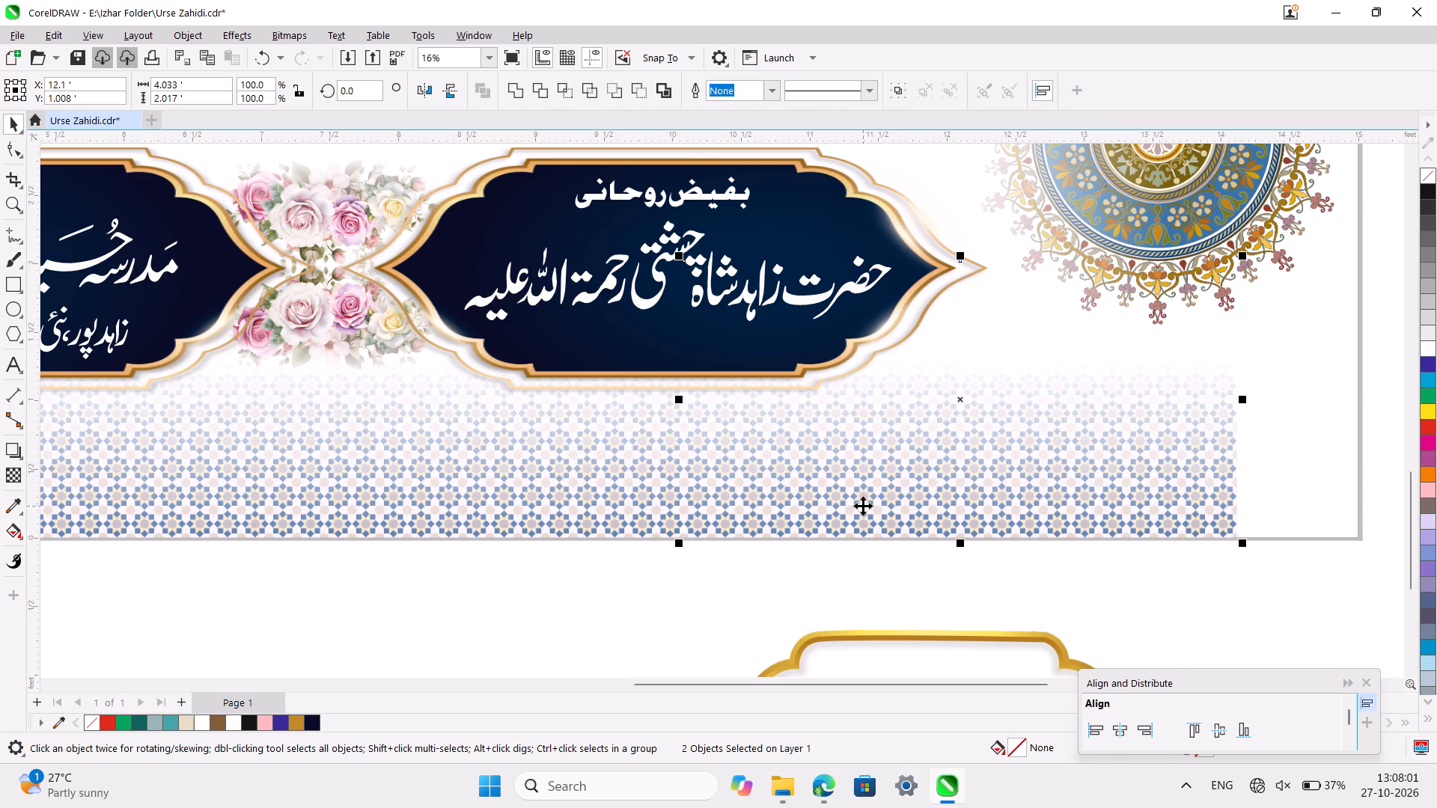
left_click(1284, 582)
key("ctrl+d")
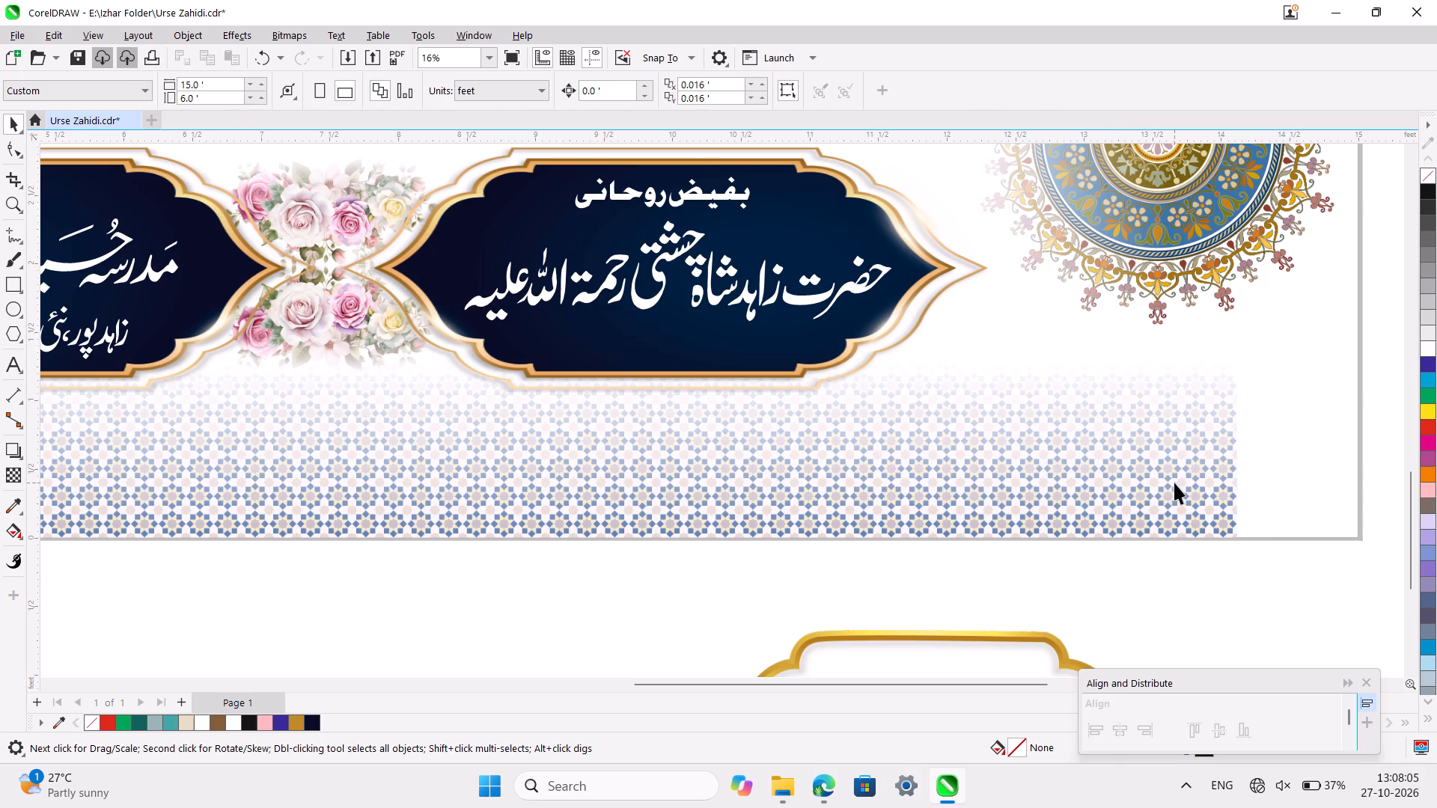
left_click(1174, 483)
left_click(889, 454, "shift")
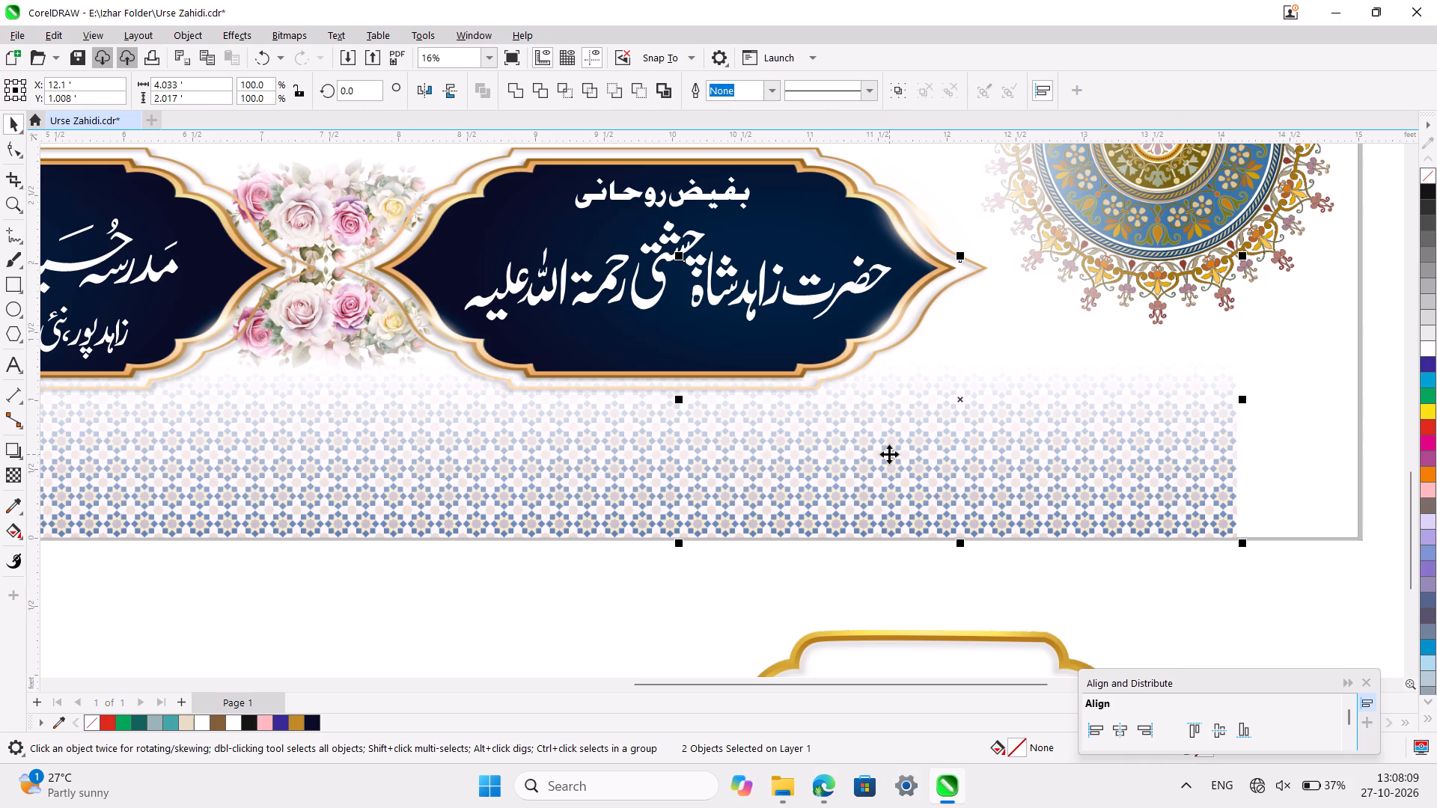
key("b")
left_click(812, 584)
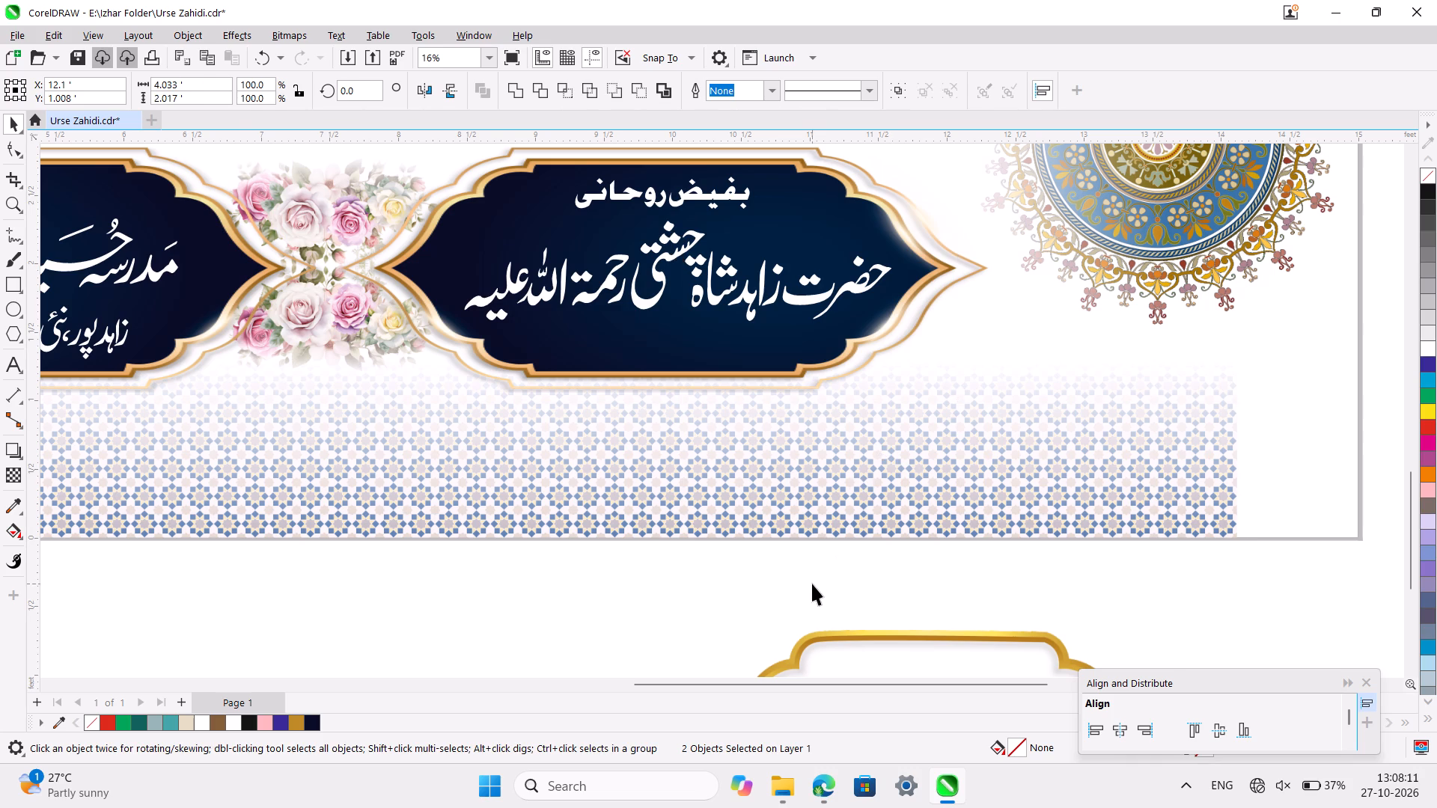
Duplicate the rightmost pattern tile of the bottom border.
scroll(812, 584, "down", 5, "ctrl")
scroll(812, 584, "right", 1)
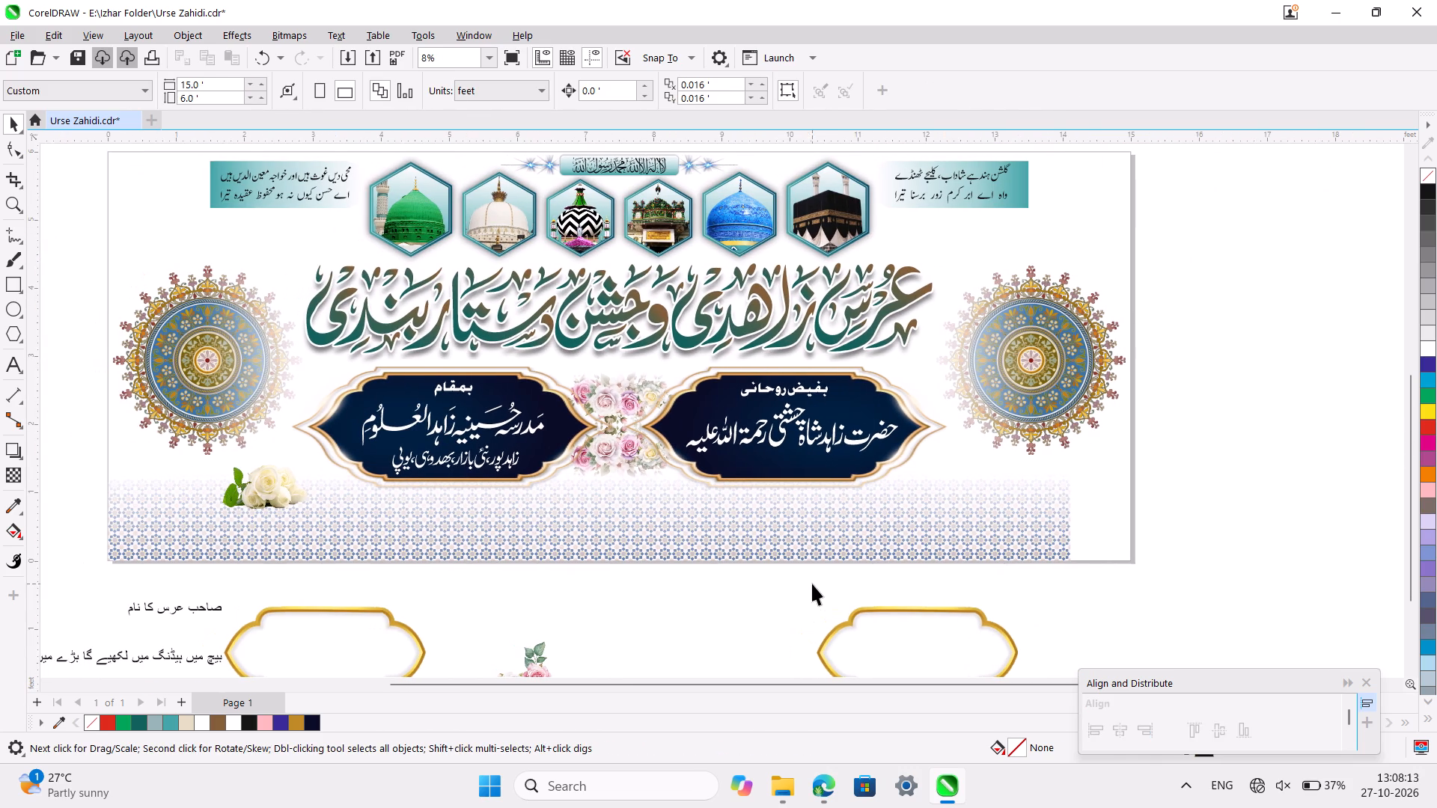
scroll(1091, 555, "up", 3, "ctrl")
scroll(1091, 555, "down", 1)
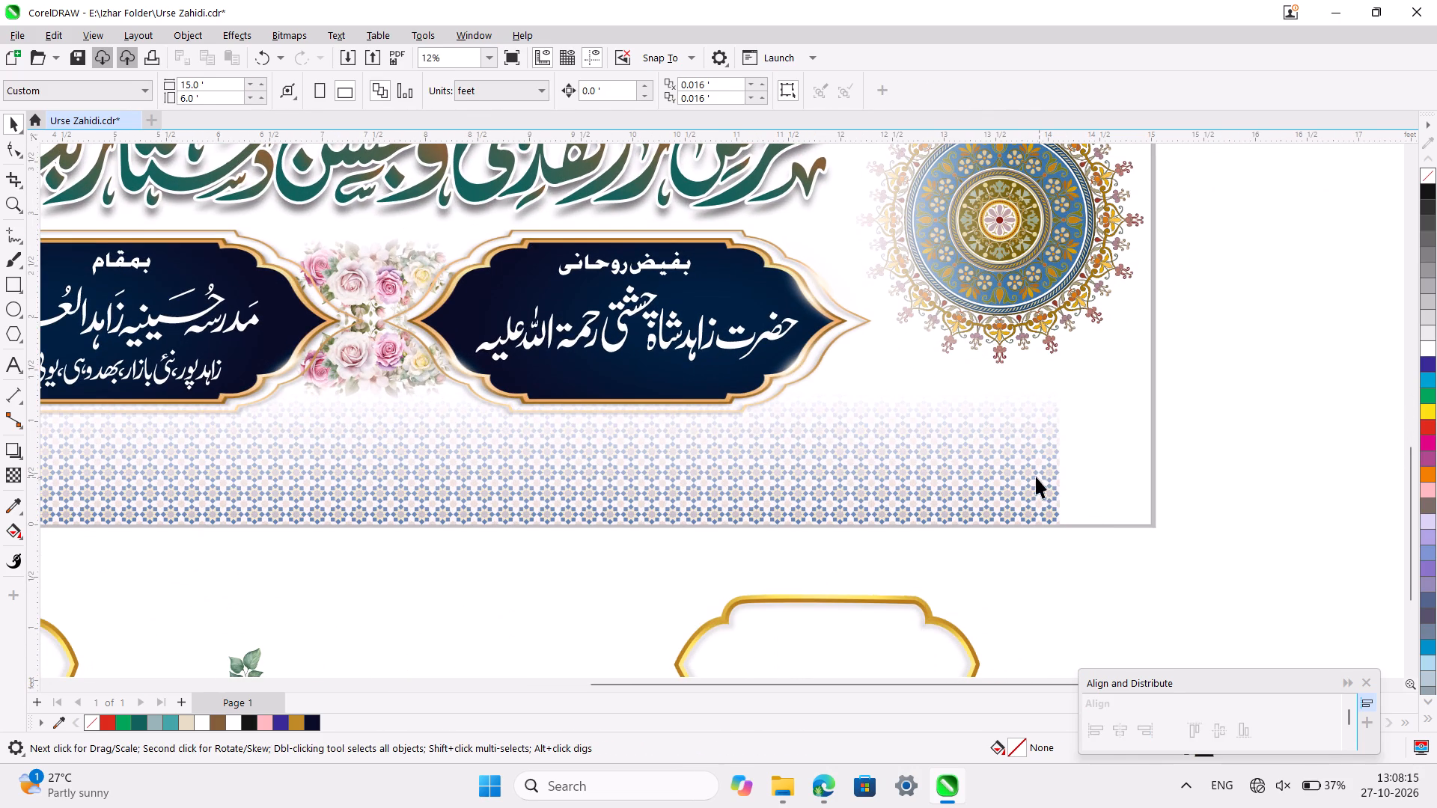
left_click(1035, 477)
scroll(1035, 477, "up", 4, "ctrl")
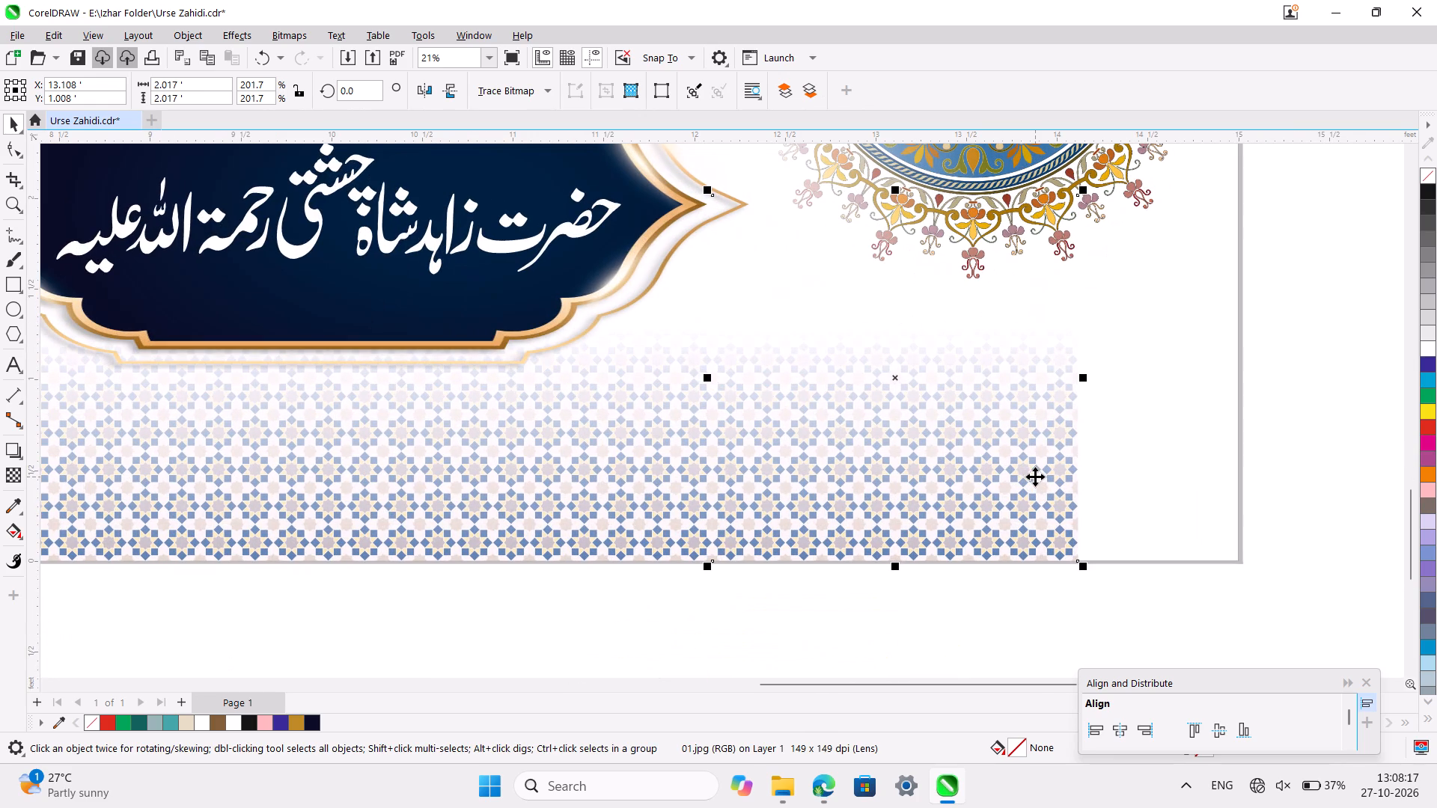
key("ctrl+d")
scroll(1035, 477, "left", 1)
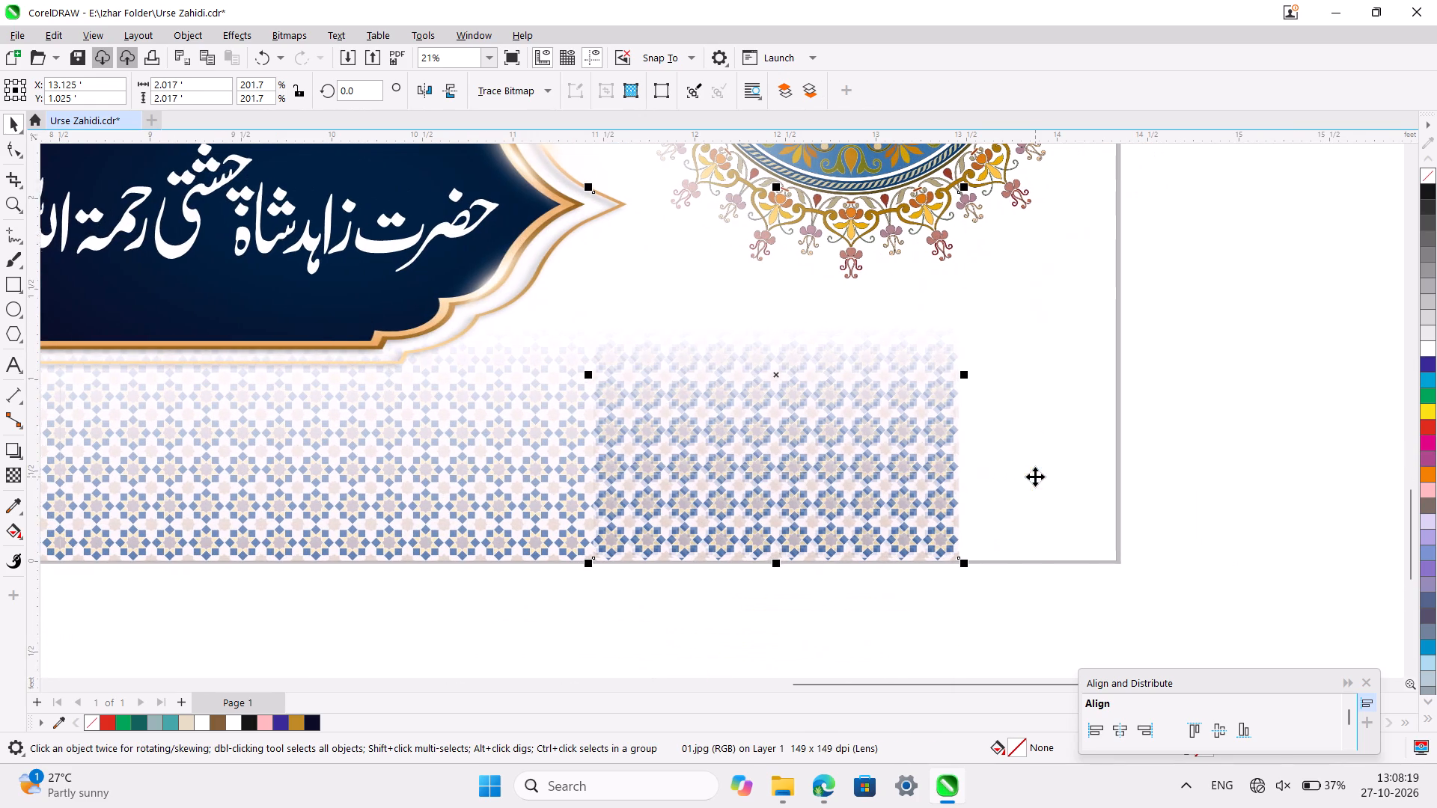
scroll(1035, 477, "left", 1)
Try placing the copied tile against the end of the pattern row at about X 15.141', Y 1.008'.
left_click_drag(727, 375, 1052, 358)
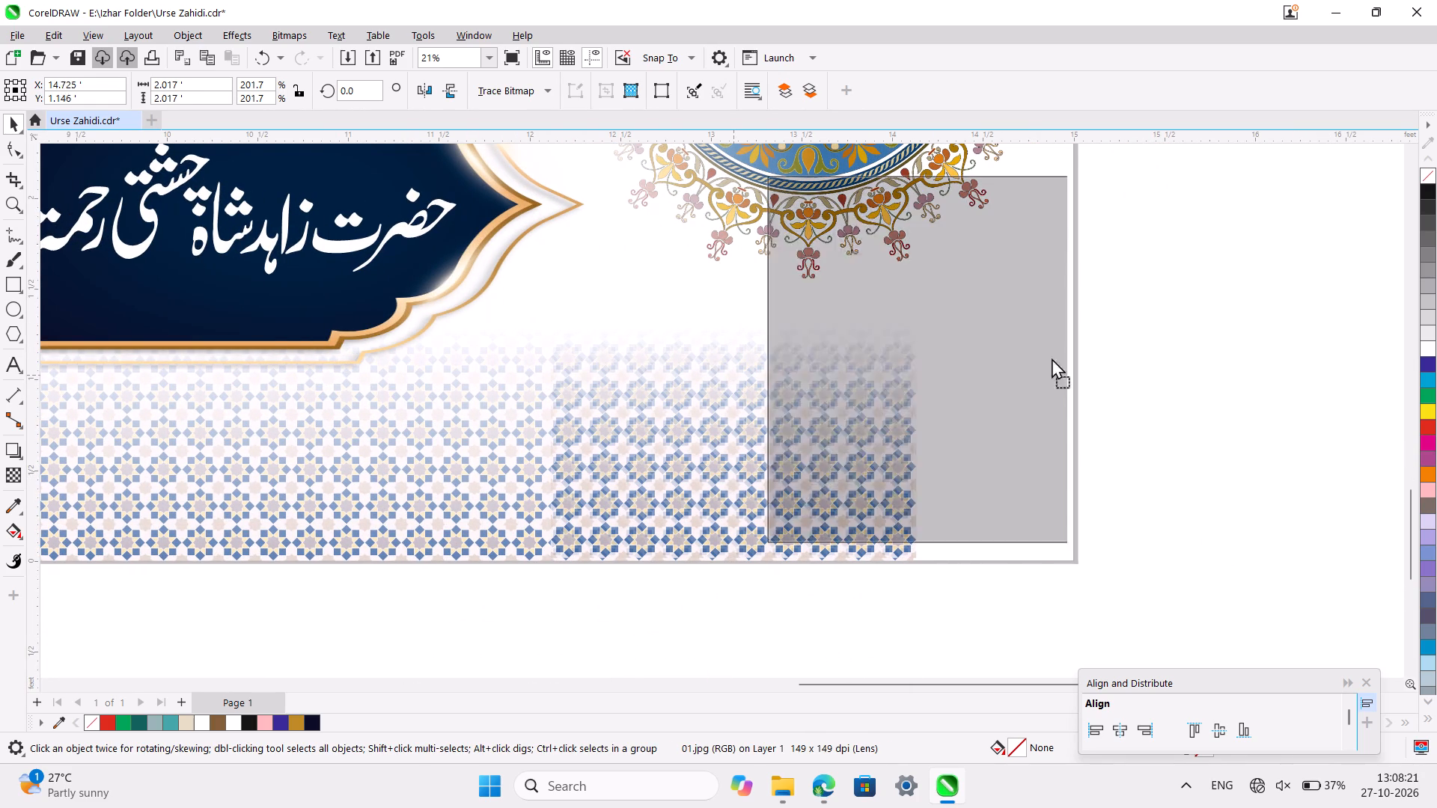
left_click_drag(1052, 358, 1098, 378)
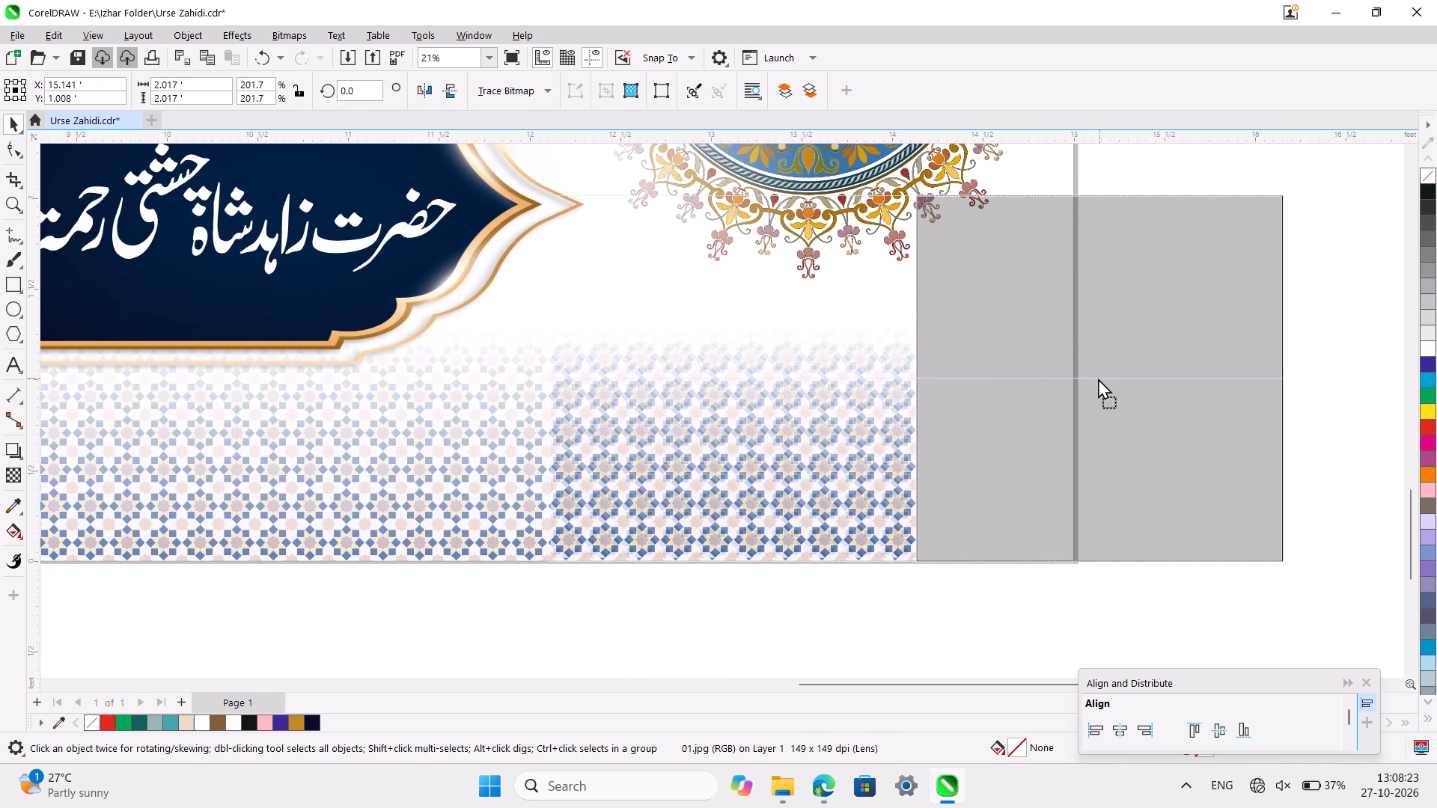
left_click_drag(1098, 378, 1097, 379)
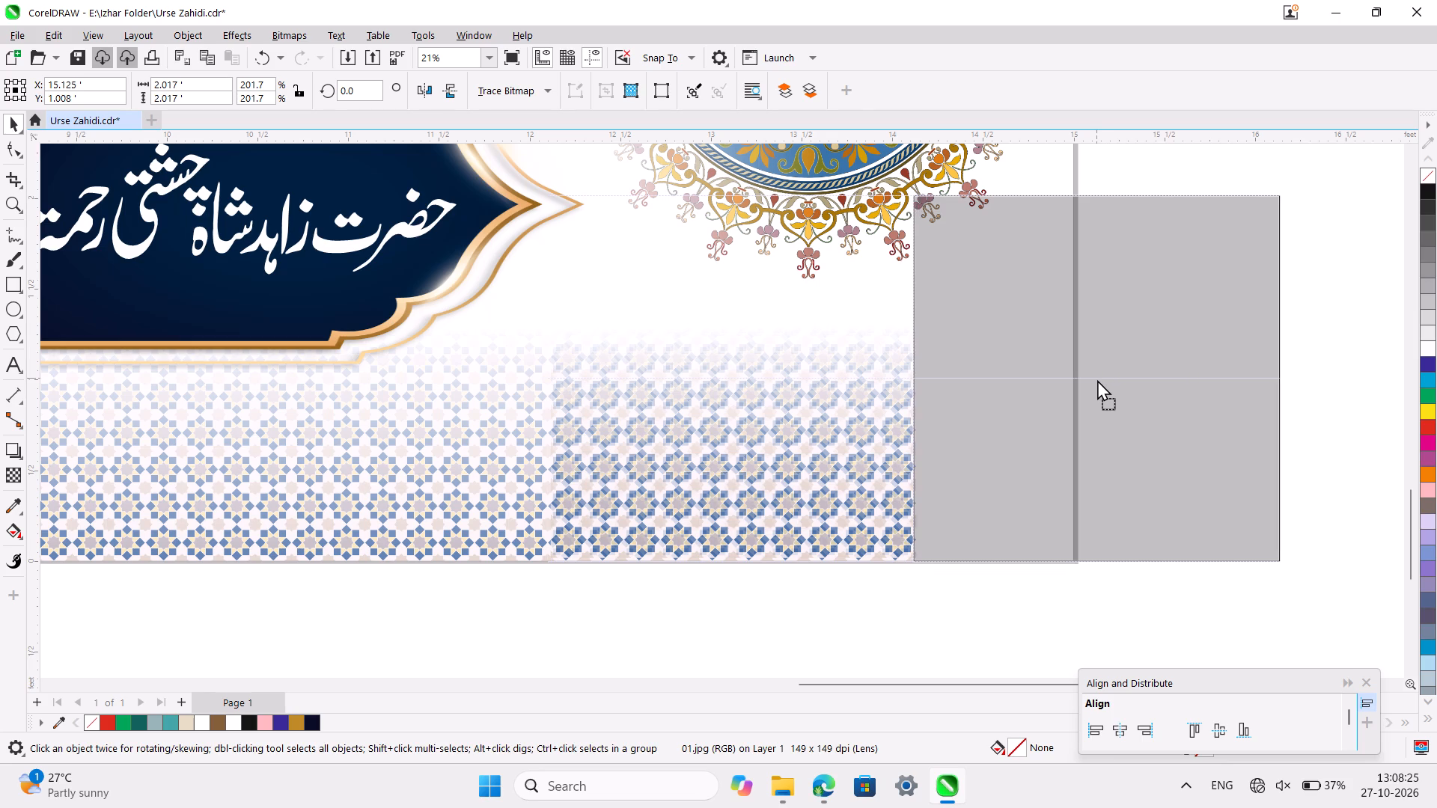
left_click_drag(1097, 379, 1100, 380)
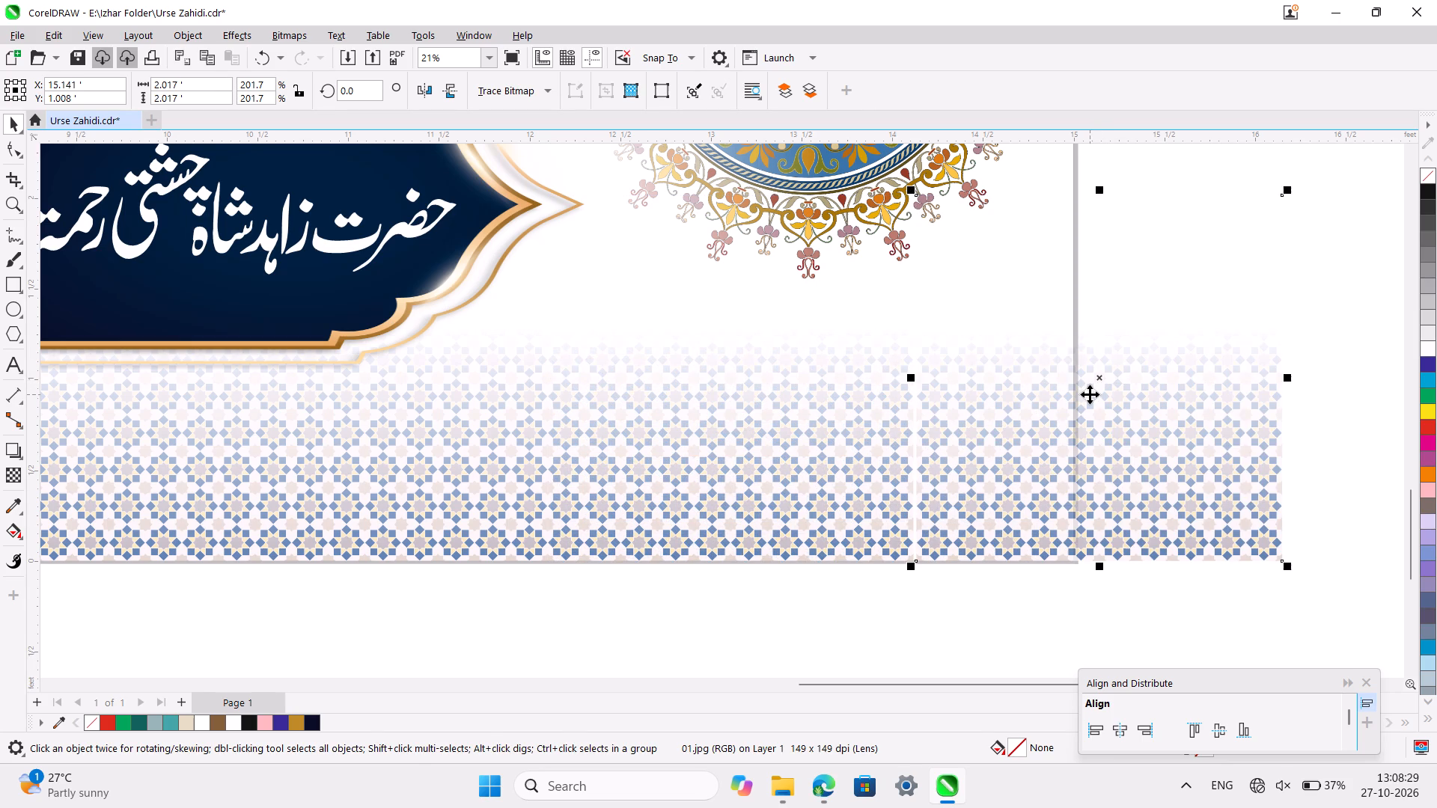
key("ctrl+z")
Place the copied tile flush against the right end of the pattern row at about X 15.125', Y 1.008'.
left_click_drag(733, 387, 1013, 408)
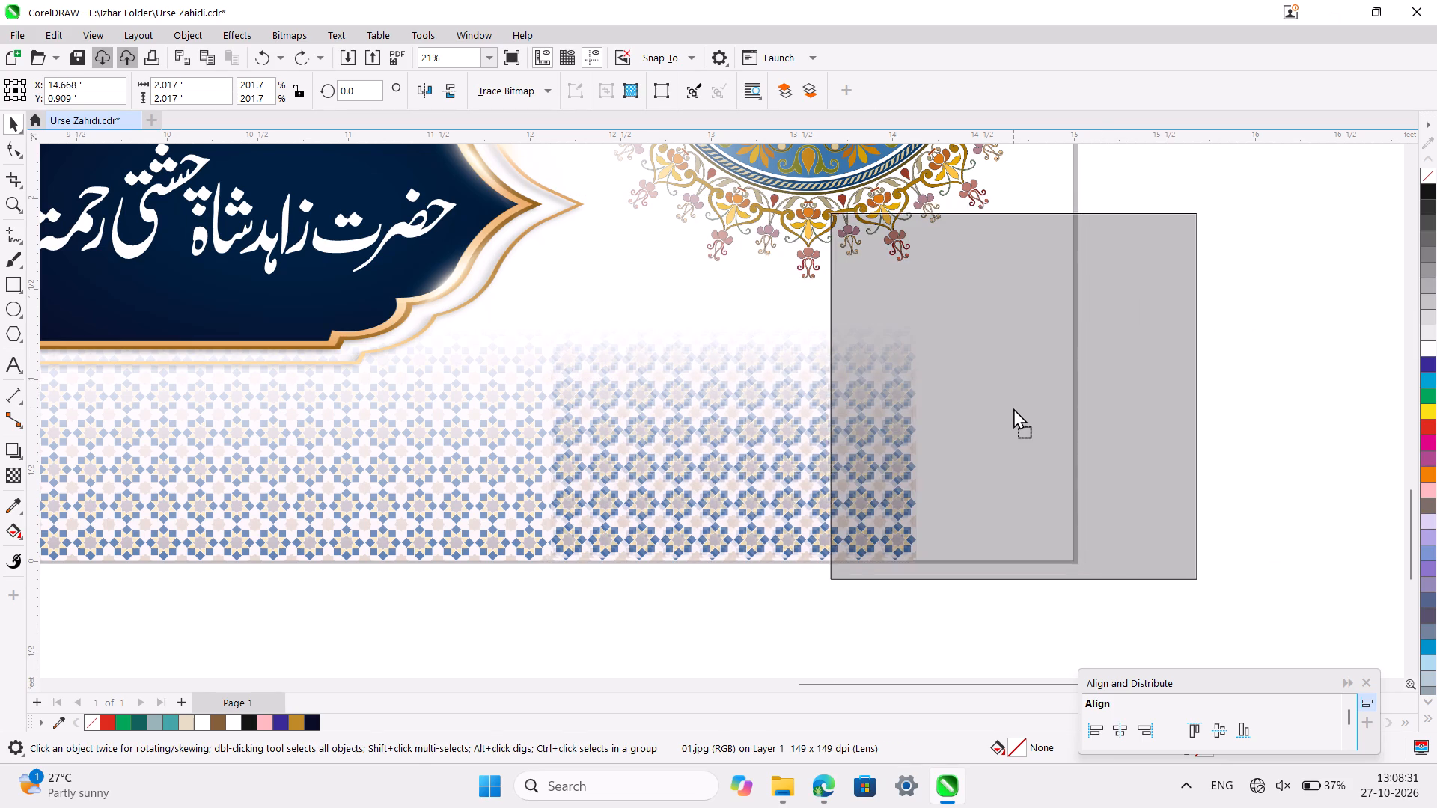
left_click_drag(1013, 408, 1078, 388)
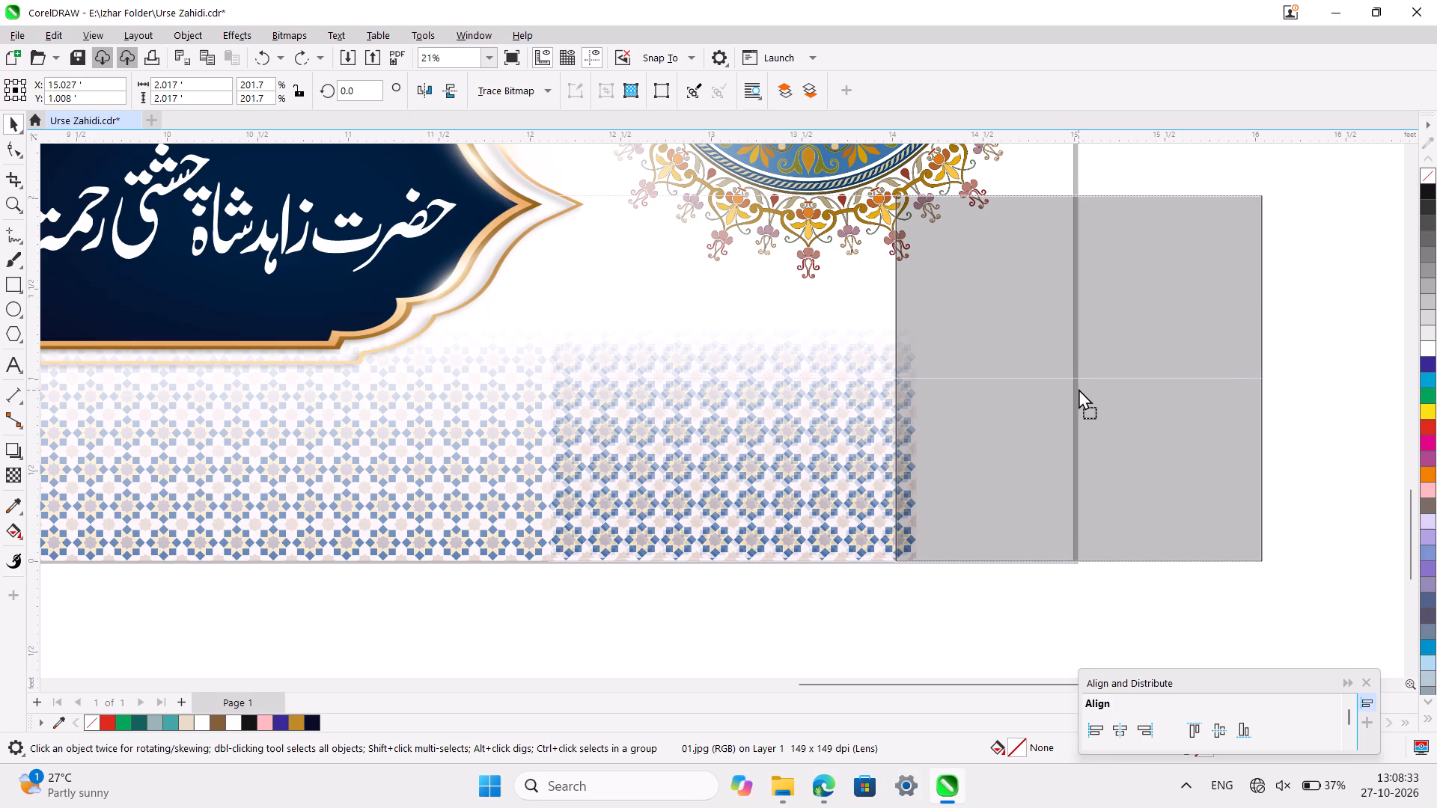
left_click_drag(1078, 388, 1094, 389)
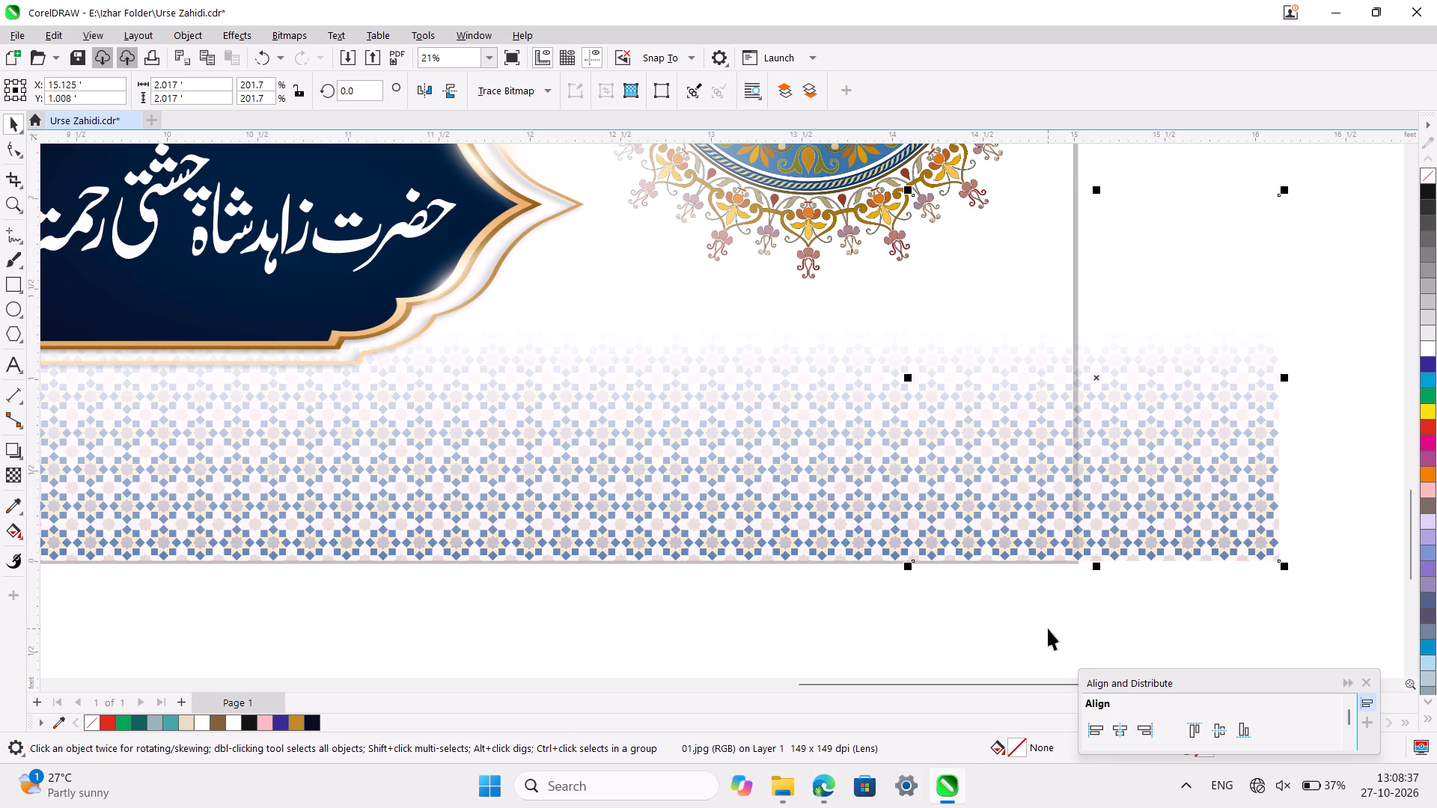
scroll(1048, 628, "down", 4, "ctrl")
scroll(1048, 628, "up", 6, "ctrl")
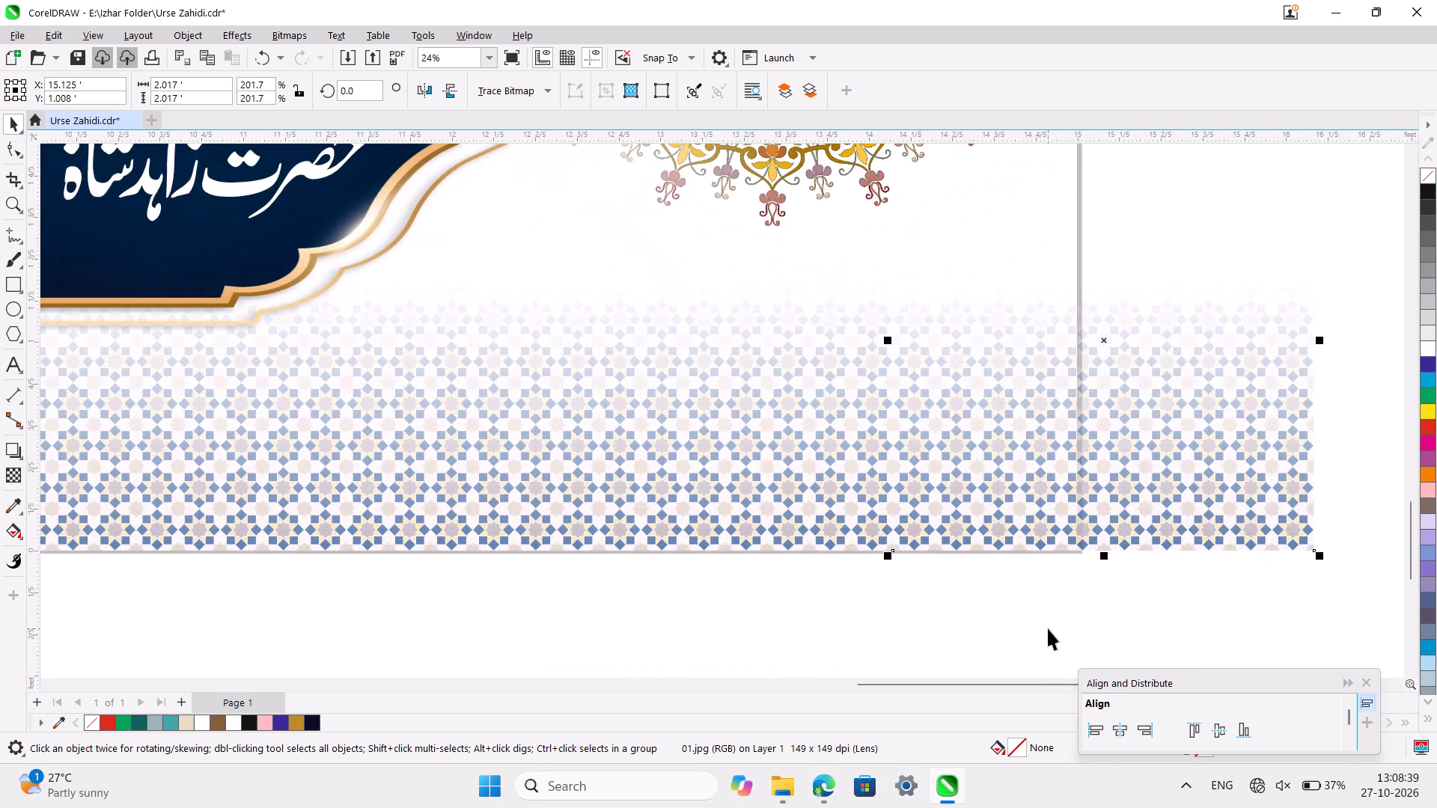
scroll(1048, 628, "up", 3, "ctrl")
scroll(1048, 628, "down", 5, "ctrl")
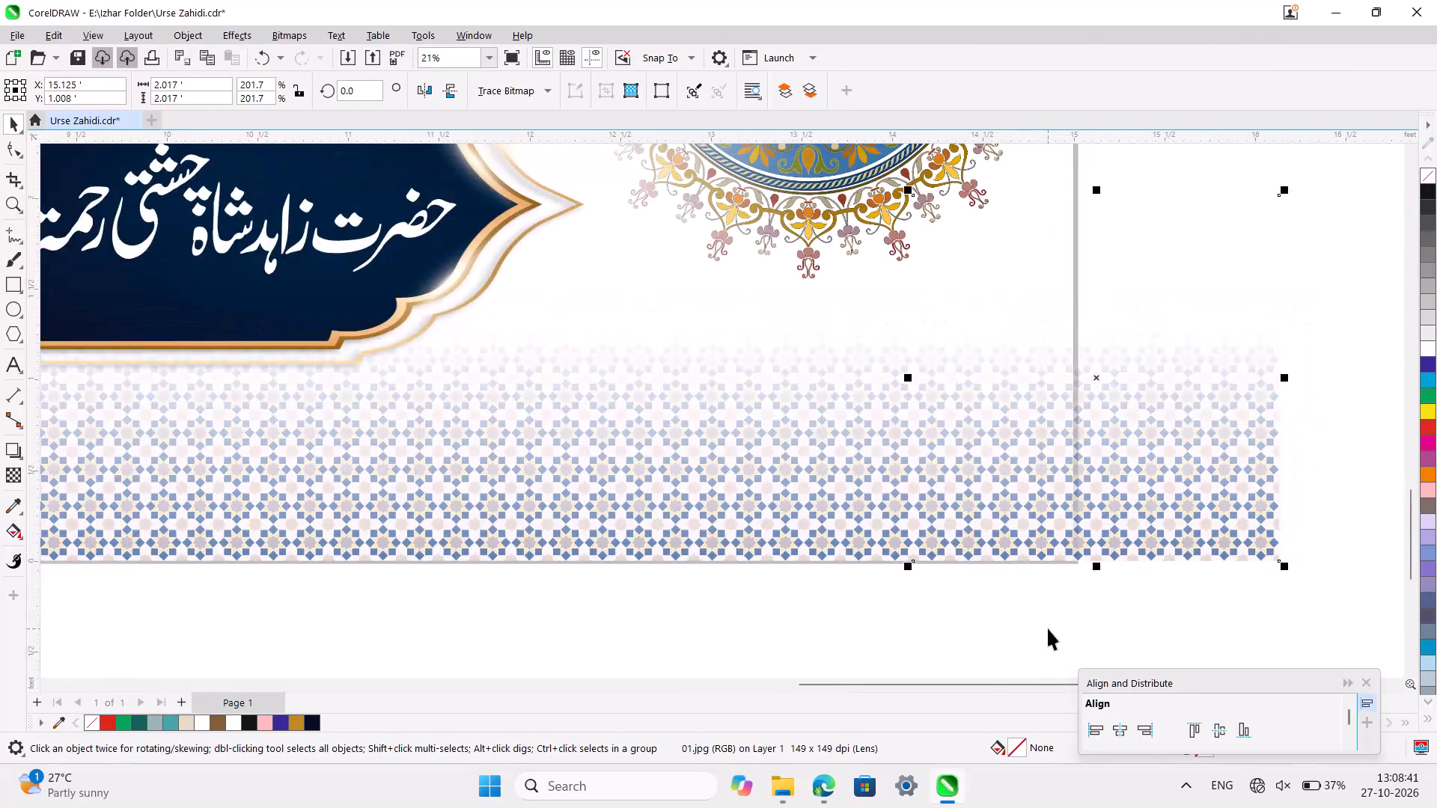
Group all eight pattern tiles of the bottom border.
scroll(1048, 628, "down", 9, "ctrl")
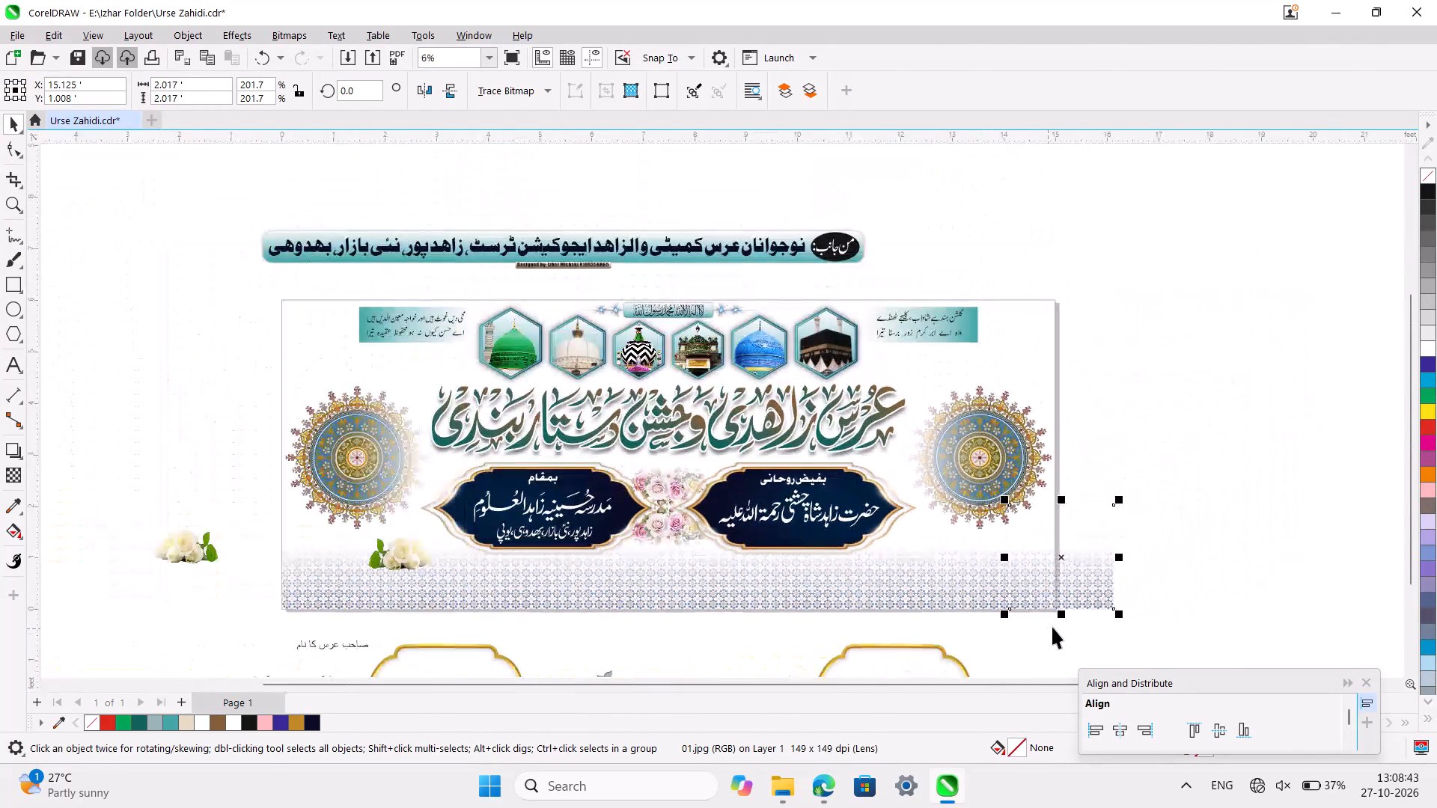
left_click(412, 548)
left_click(319, 591)
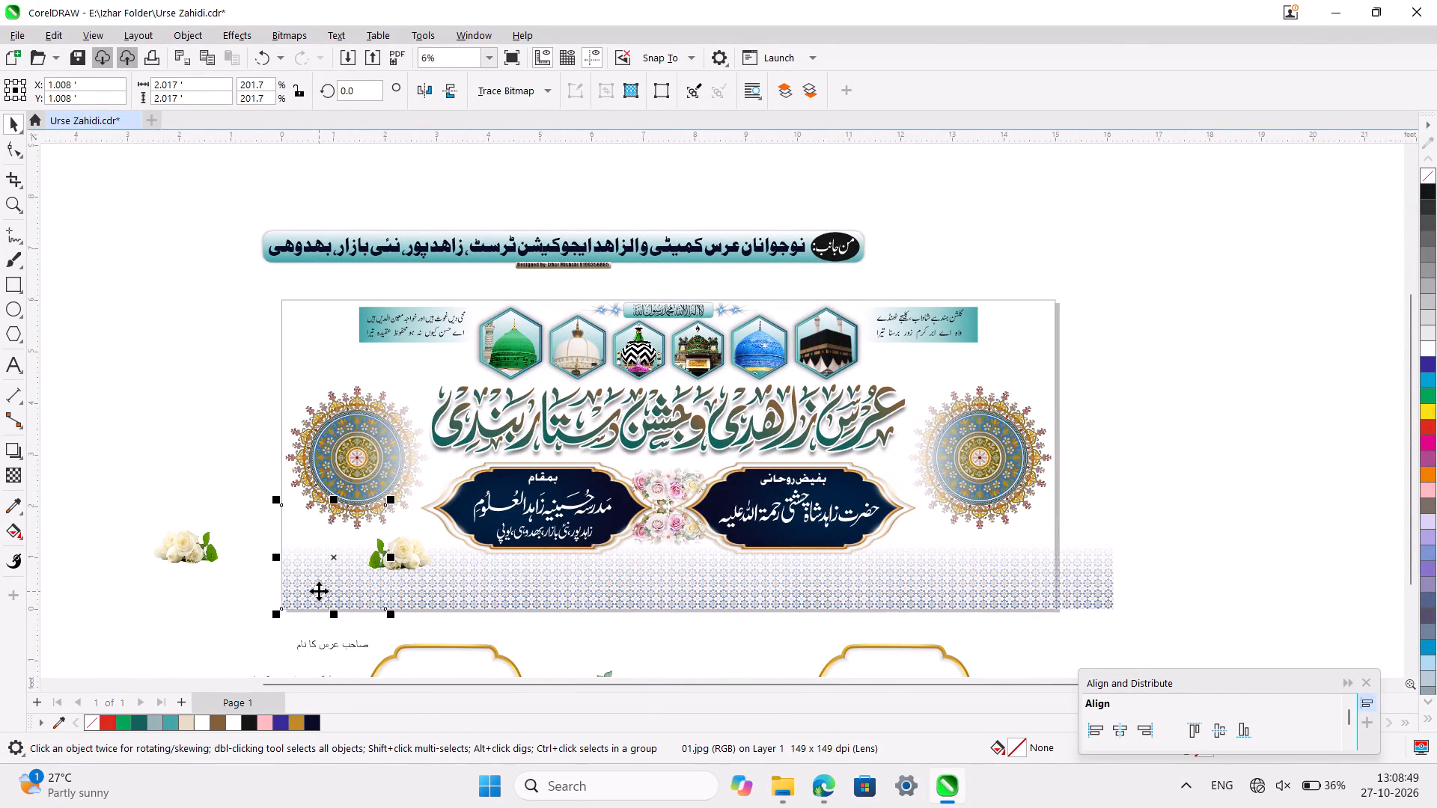
left_click(428, 590, "shift")
left_click(541, 585, "shift")
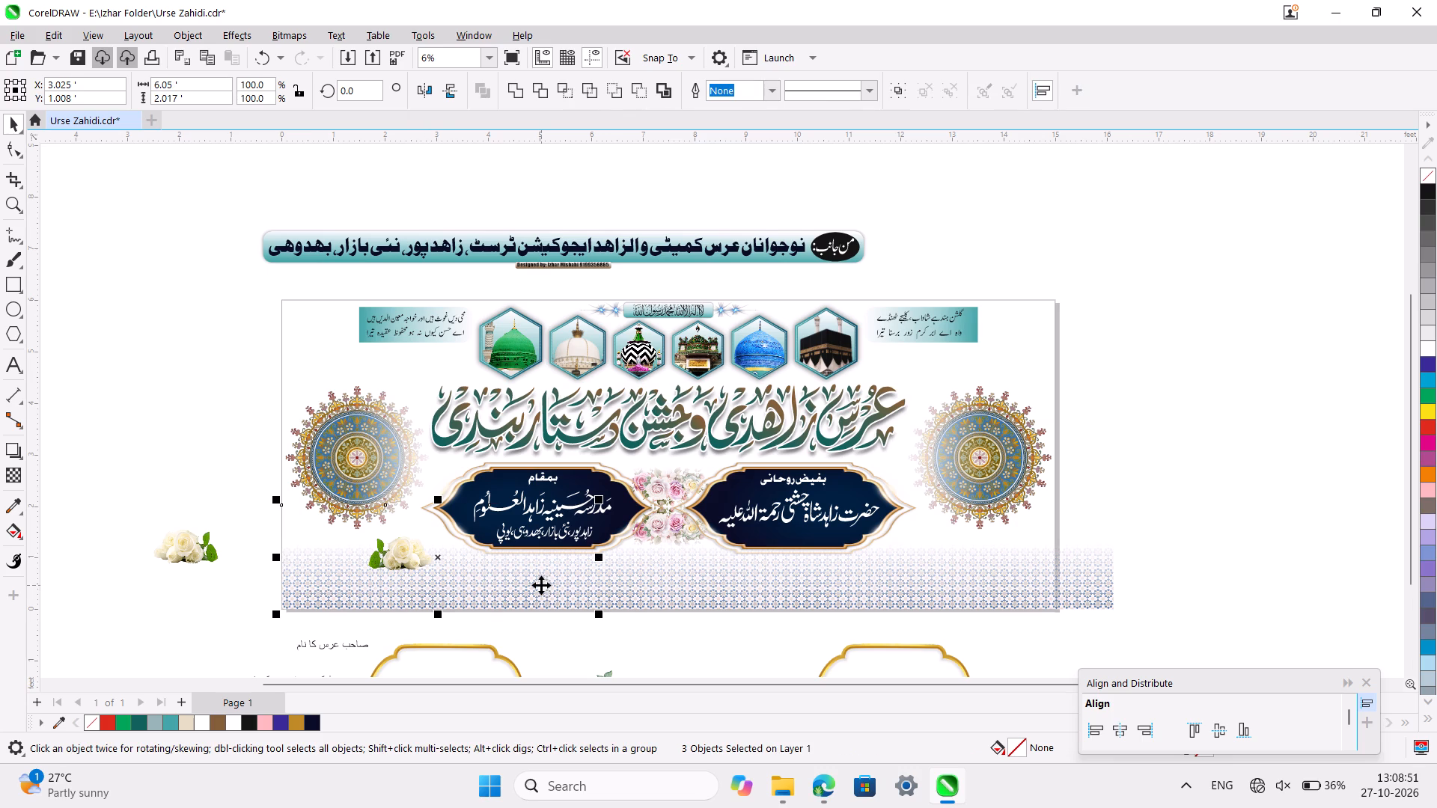
left_click(626, 594, "shift")
left_click(742, 599, "shift")
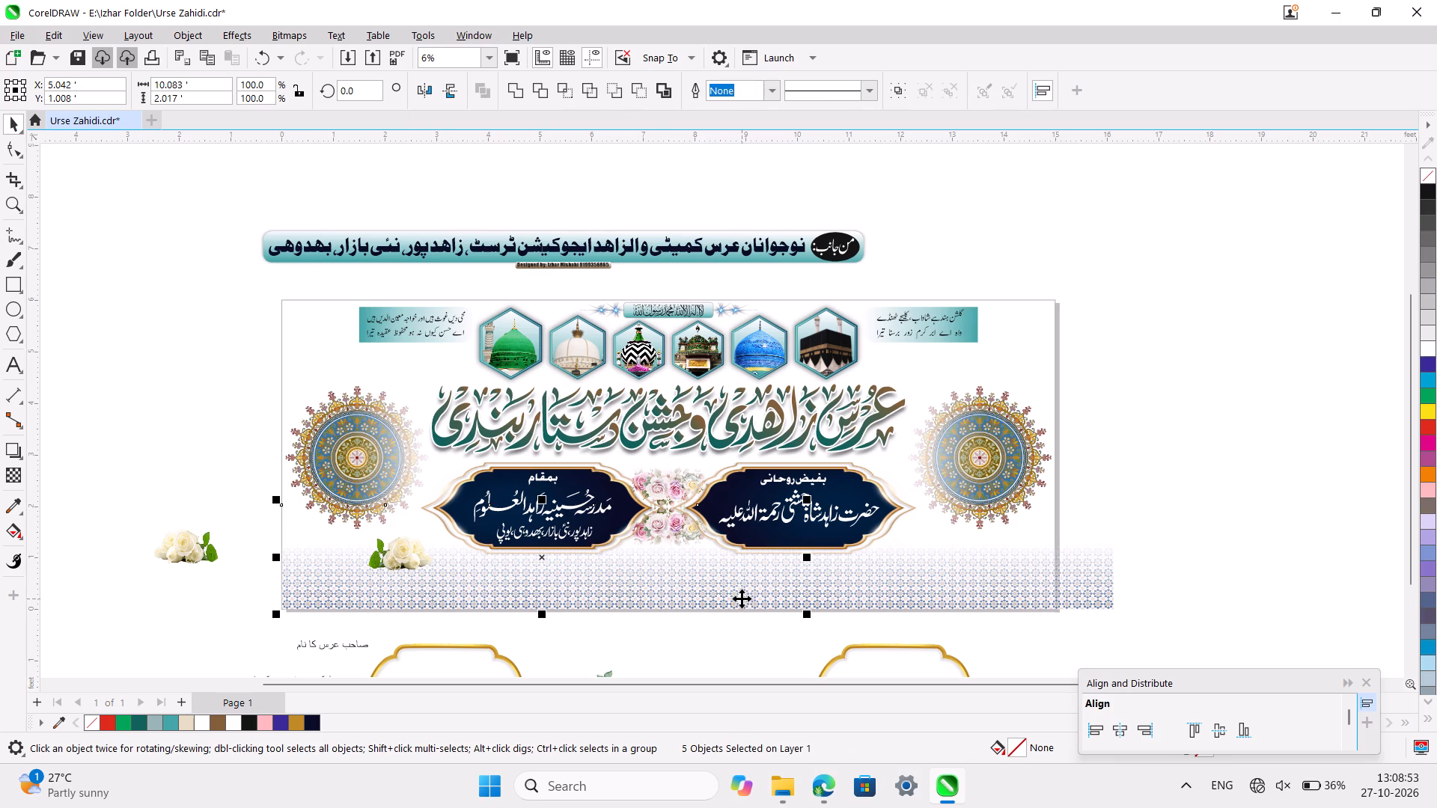
left_click(841, 588, "shift")
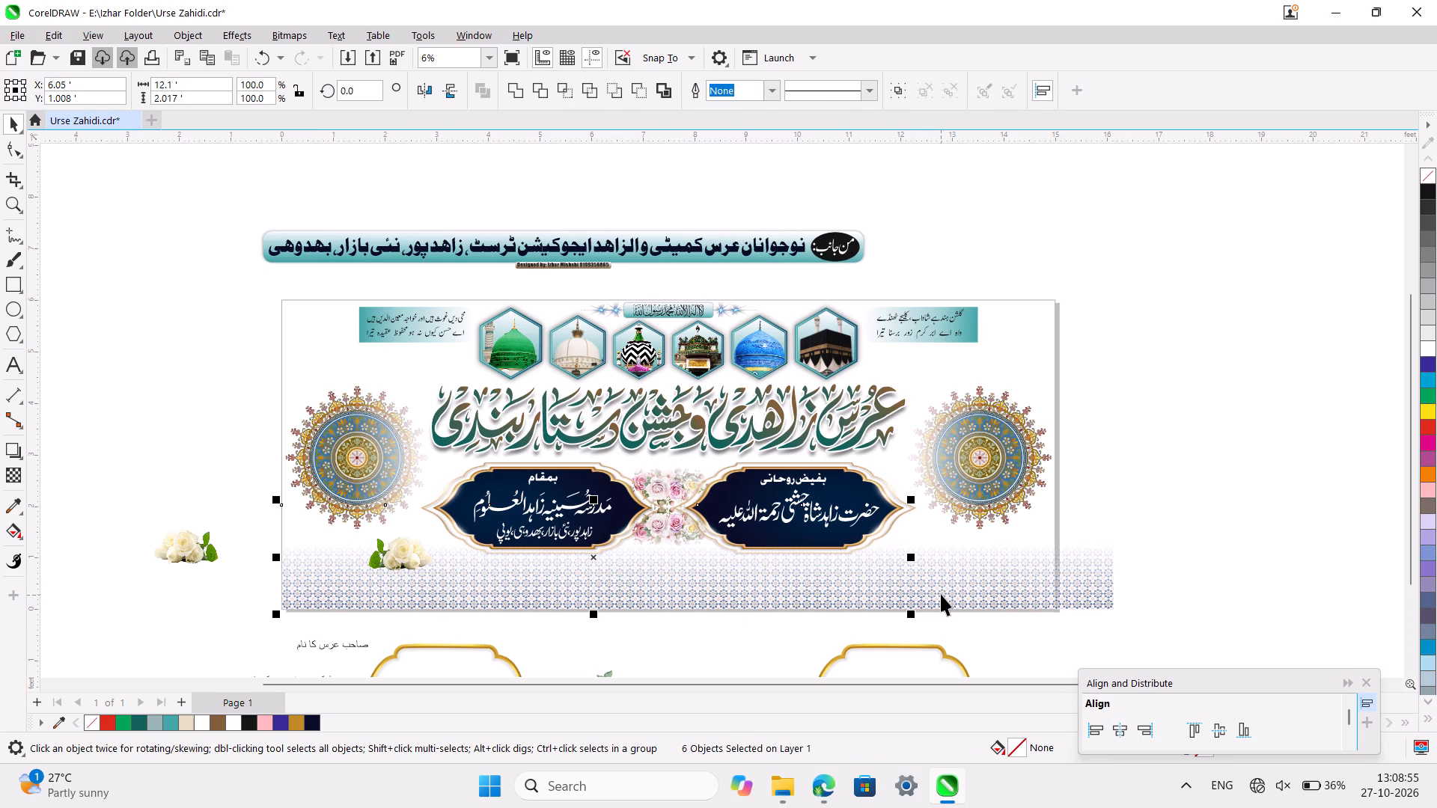
left_click(941, 594, "shift")
left_click(1057, 593, "shift")
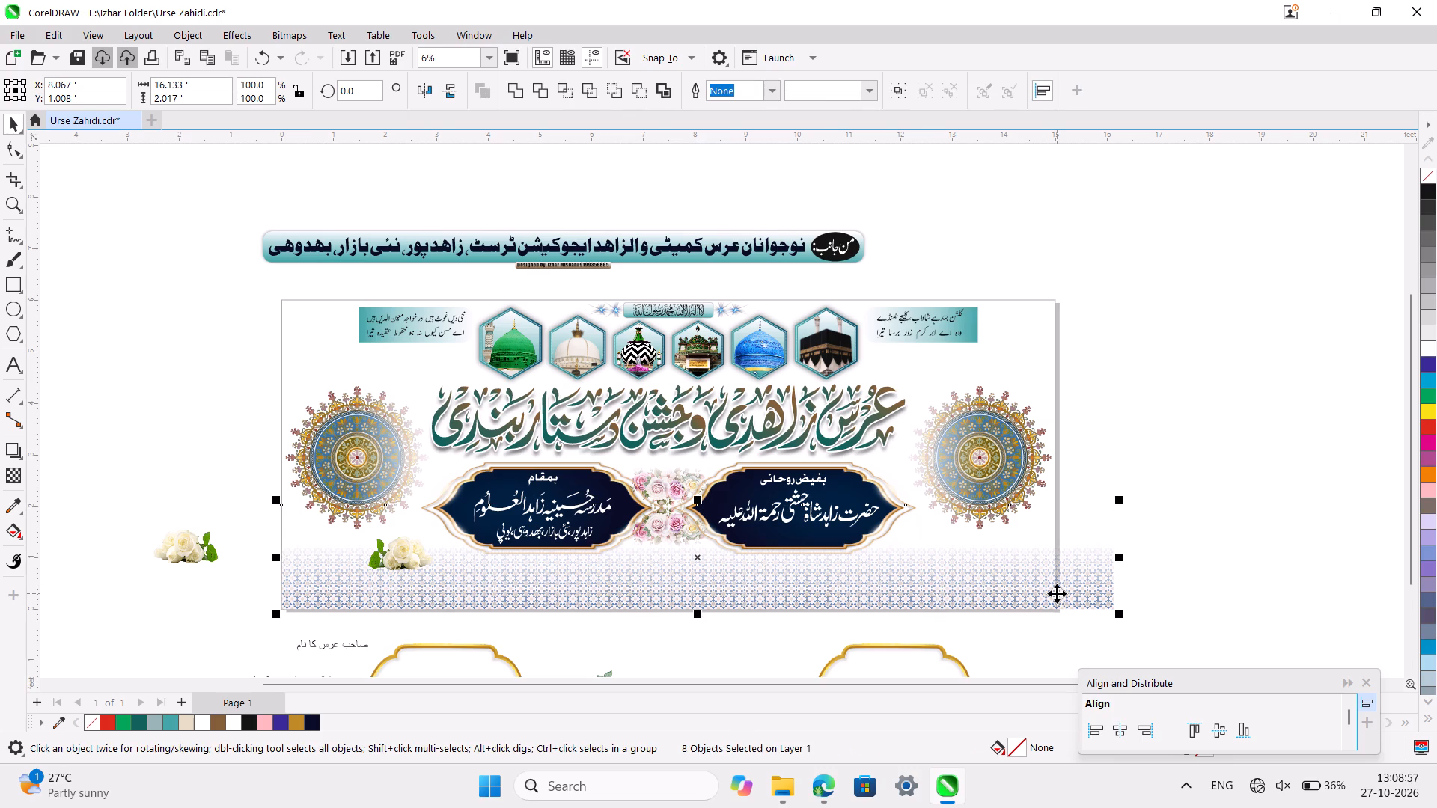
key("ctrl+g")
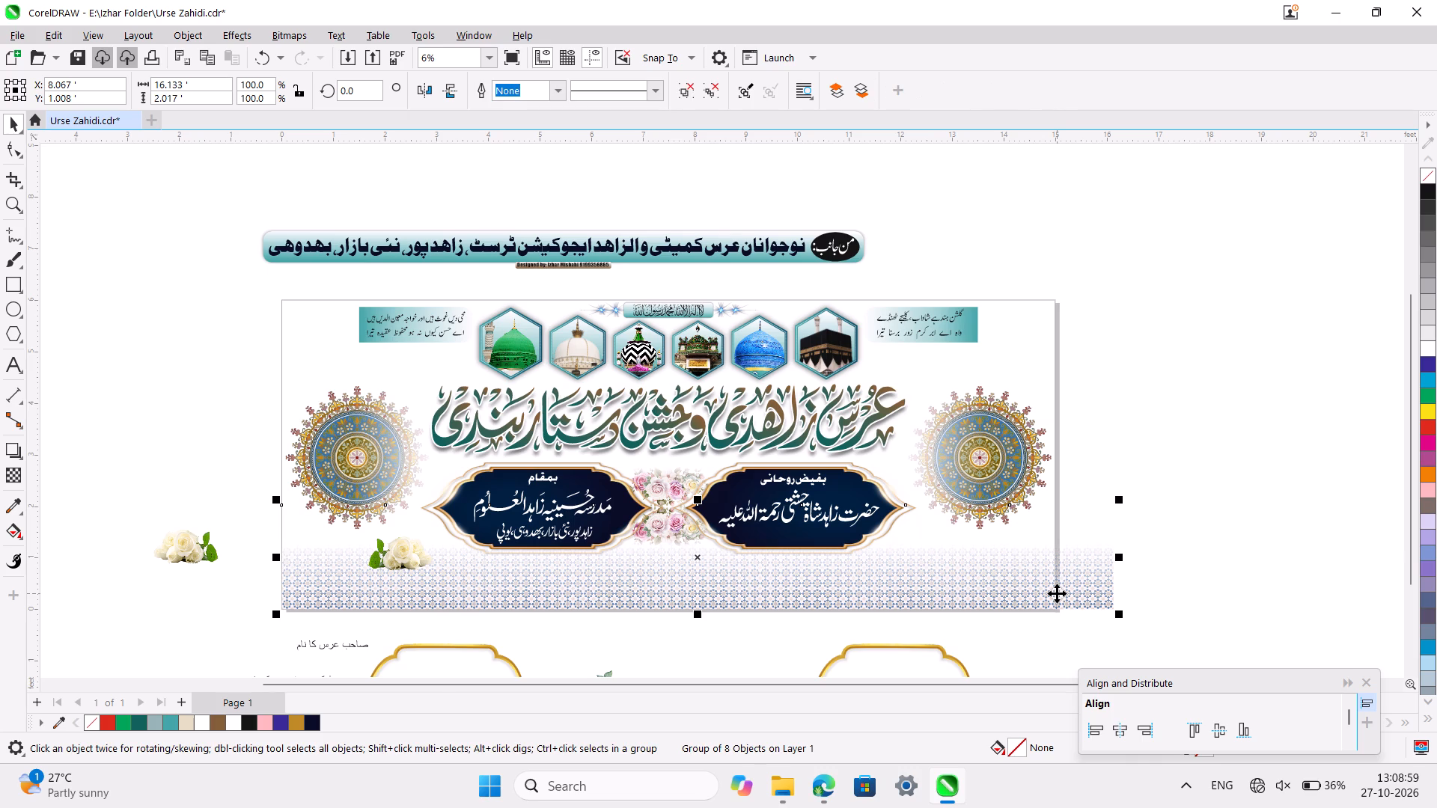
Scale the pattern border group proportionally to about 95.7%, making it about 15.436' wide.
scroll(1117, 545, "up", 2, "ctrl")
scroll(1117, 545, "down", 1)
scroll(1156, 514, "right", 1)
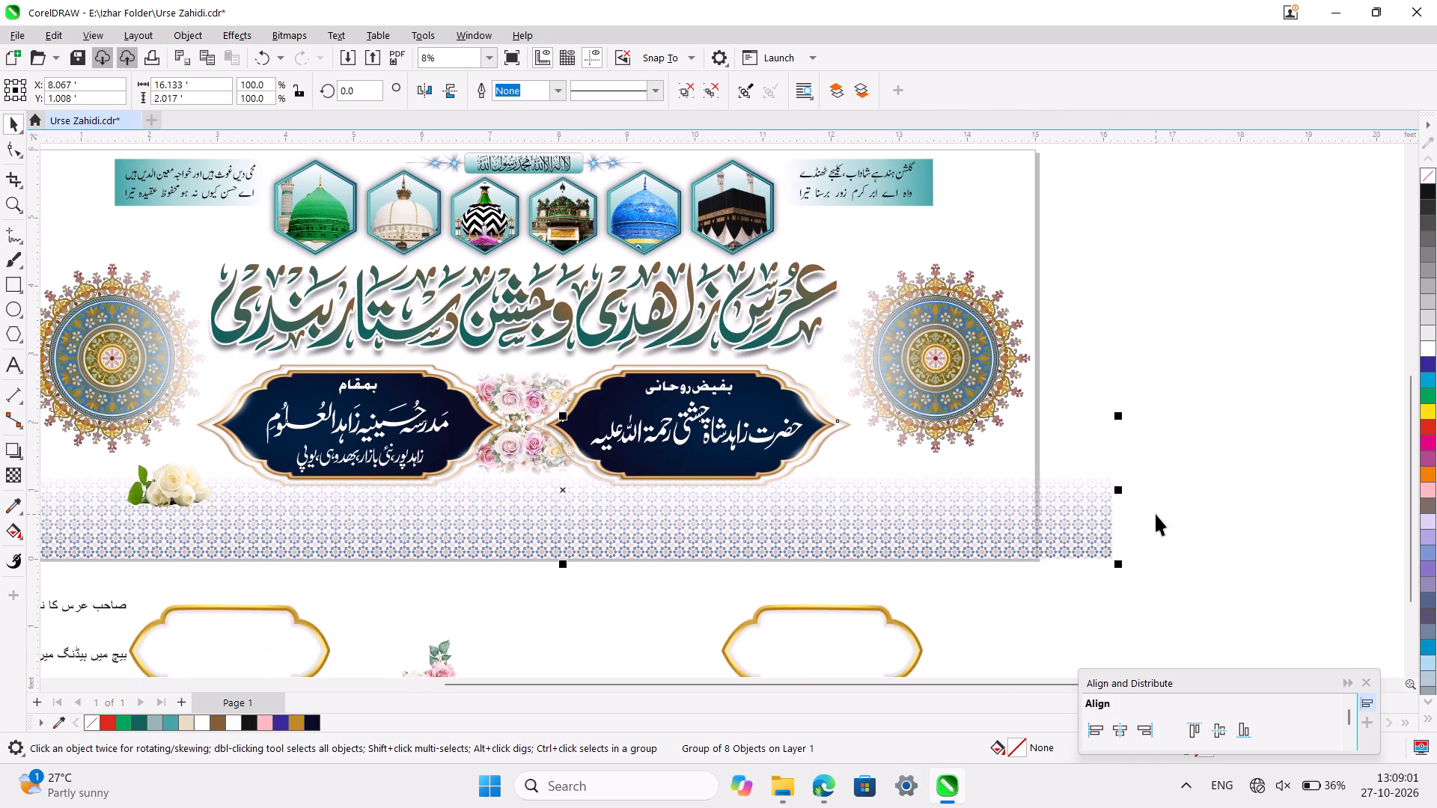
scroll(1156, 514, "right", 1)
left_click_drag(1224, 416, 1176, 415)
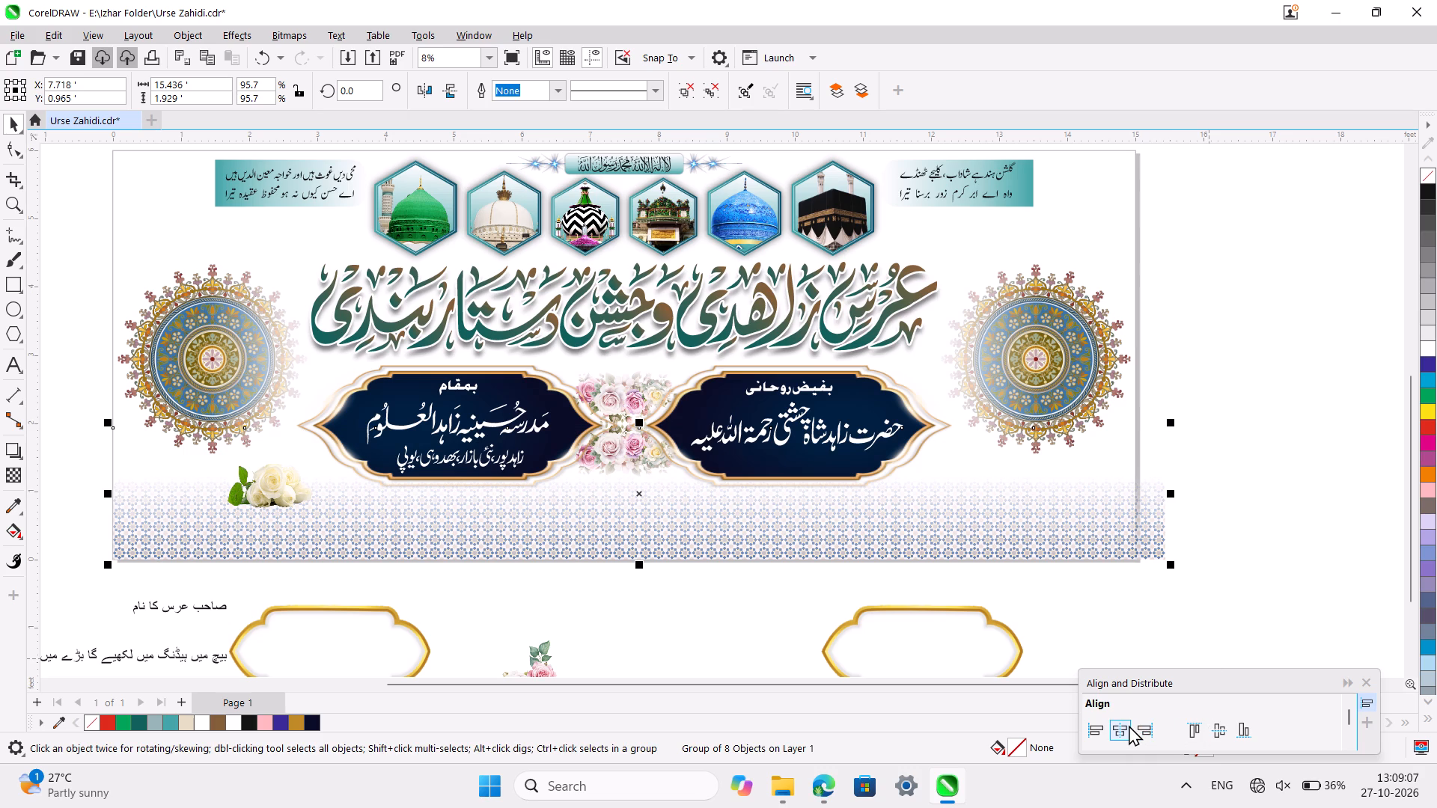
Centre the pattern border group horizontally on the page and align it to the page's bottom edge.
left_click(1129, 725)
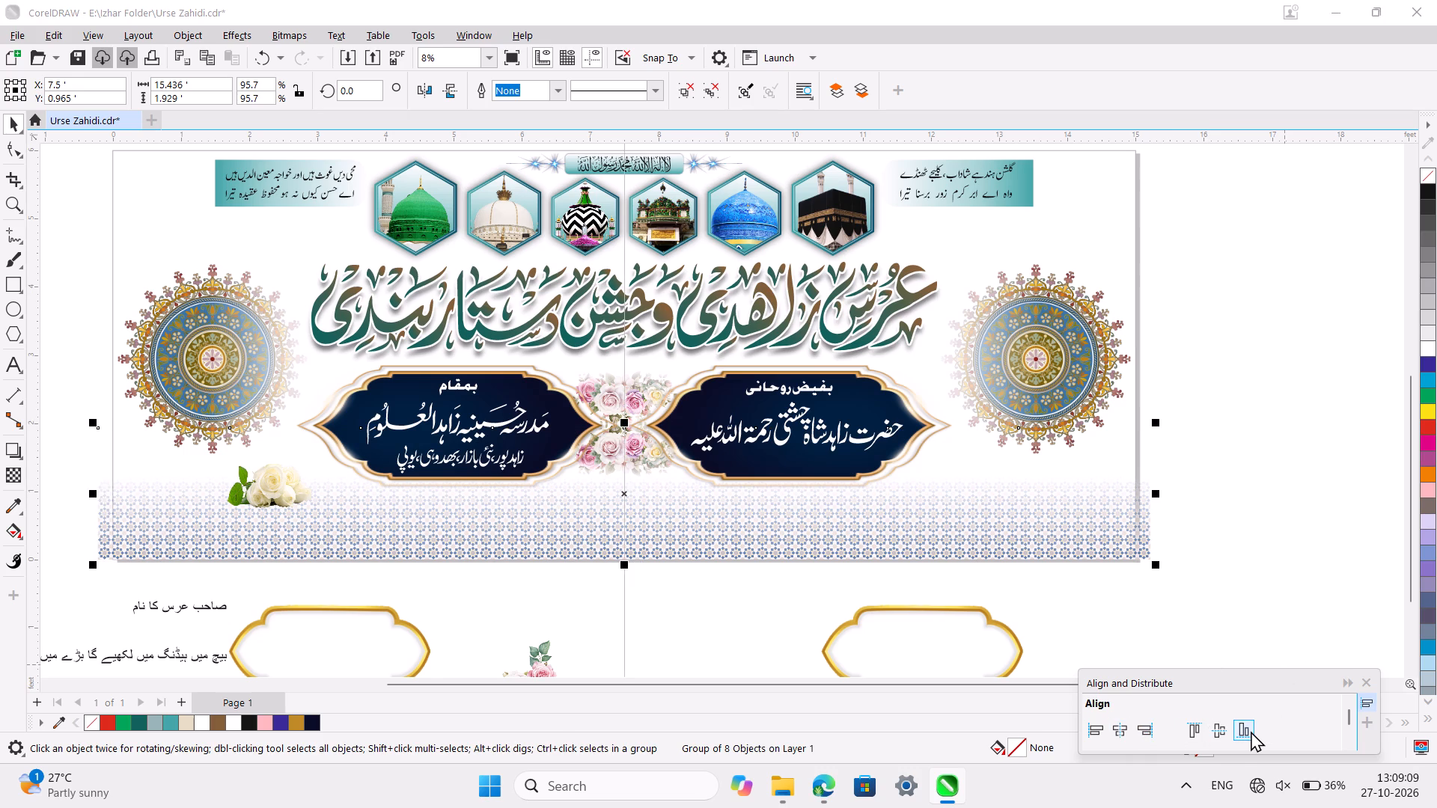
left_click(1251, 731)
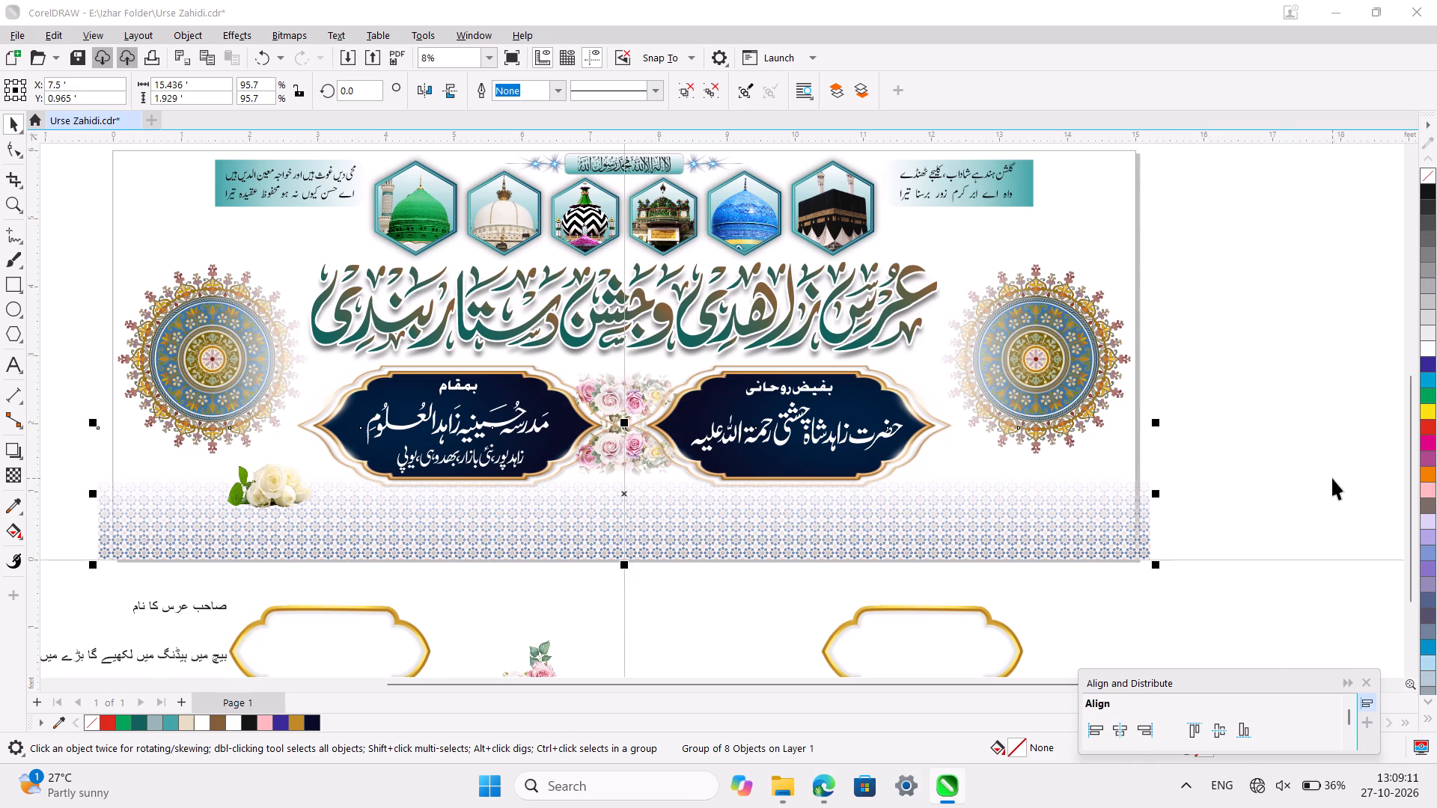
scroll(1332, 478, "right", 1)
left_click(1332, 478)
Examine the banner's layout, page edges and the spare artwork around the page.
scroll(1332, 478, "down", 1, "ctrl")
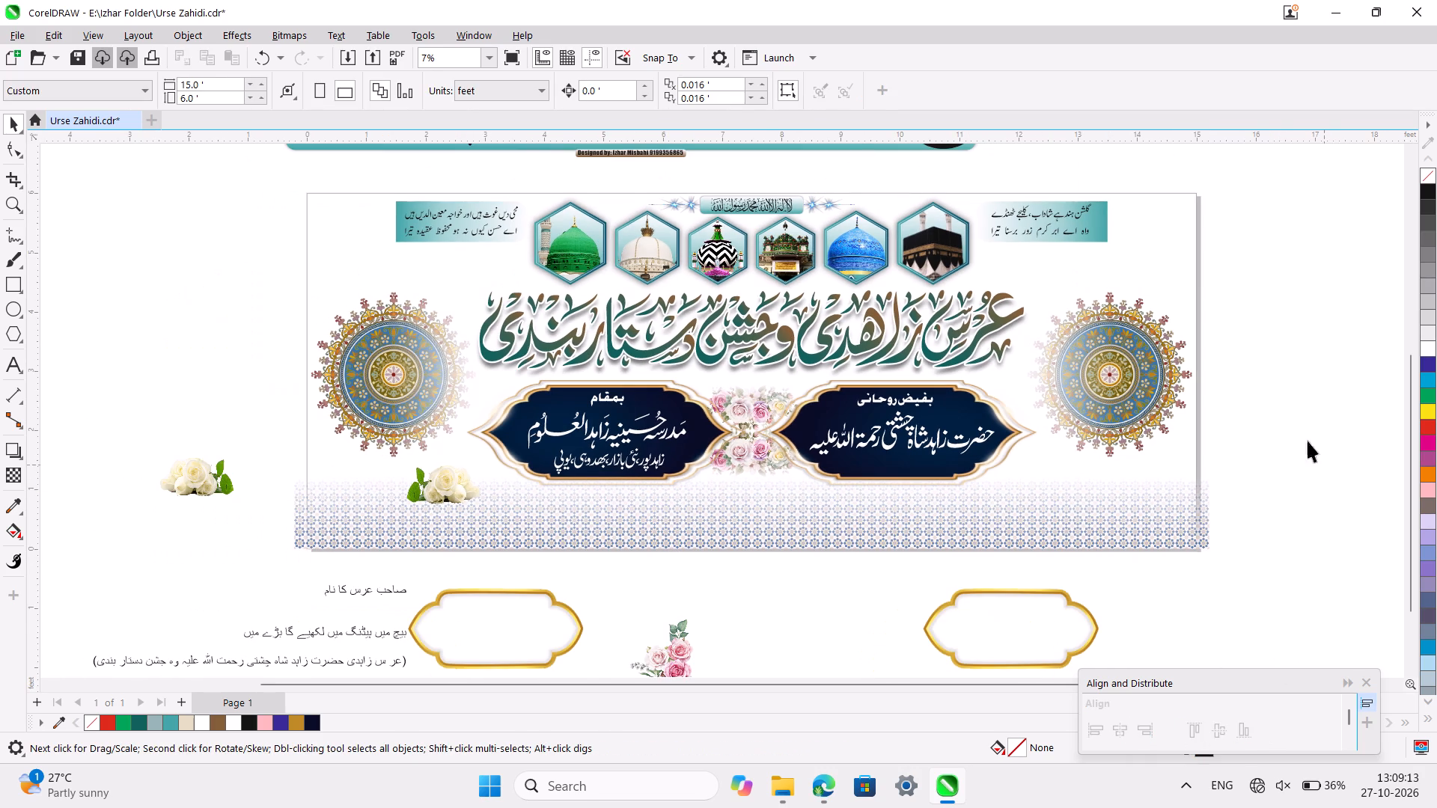
left_click(1194, 266)
scroll(1194, 266, "up", 1)
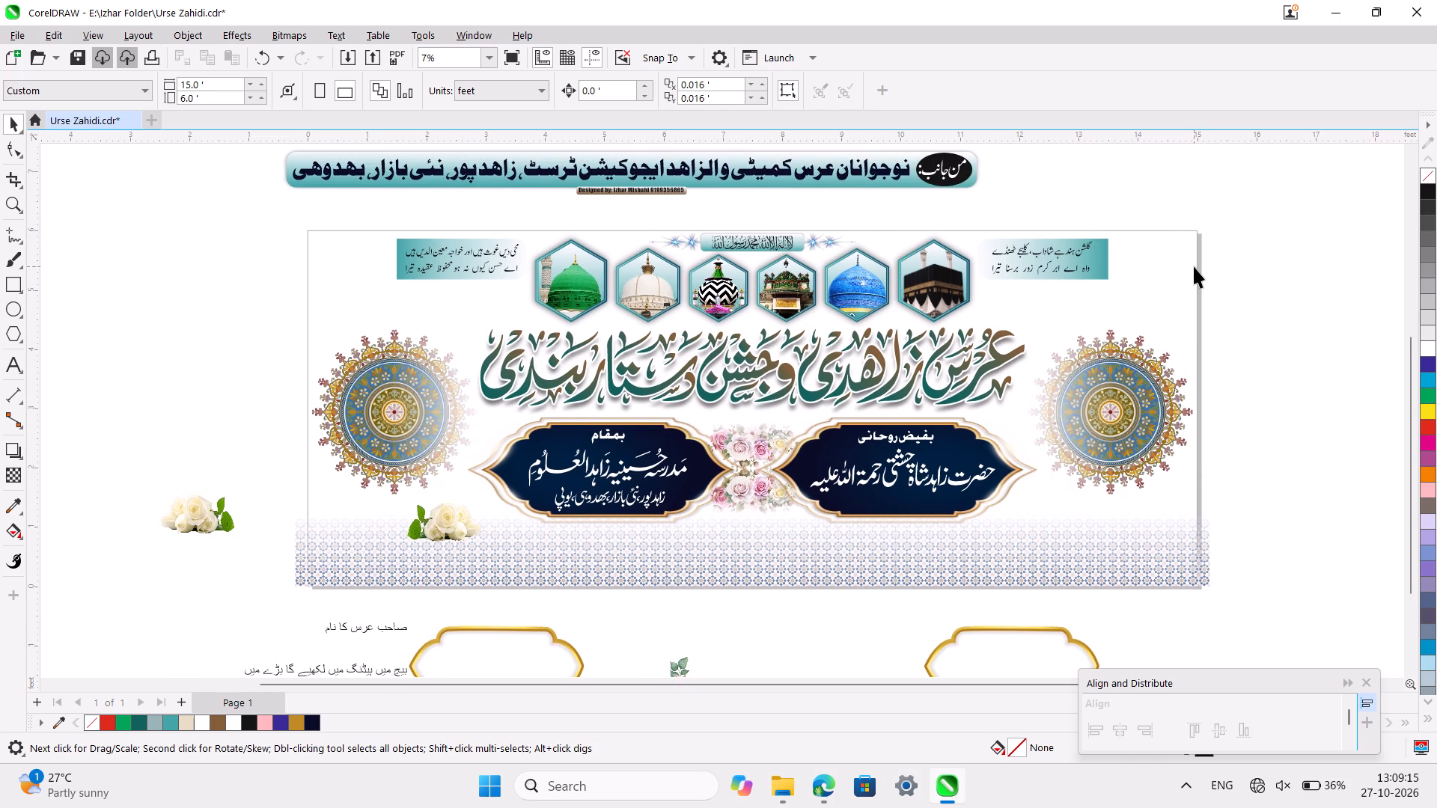
left_click(1171, 268)
scroll(1171, 268, "down", 3, "ctrl")
scroll(1171, 268, "up", 1)
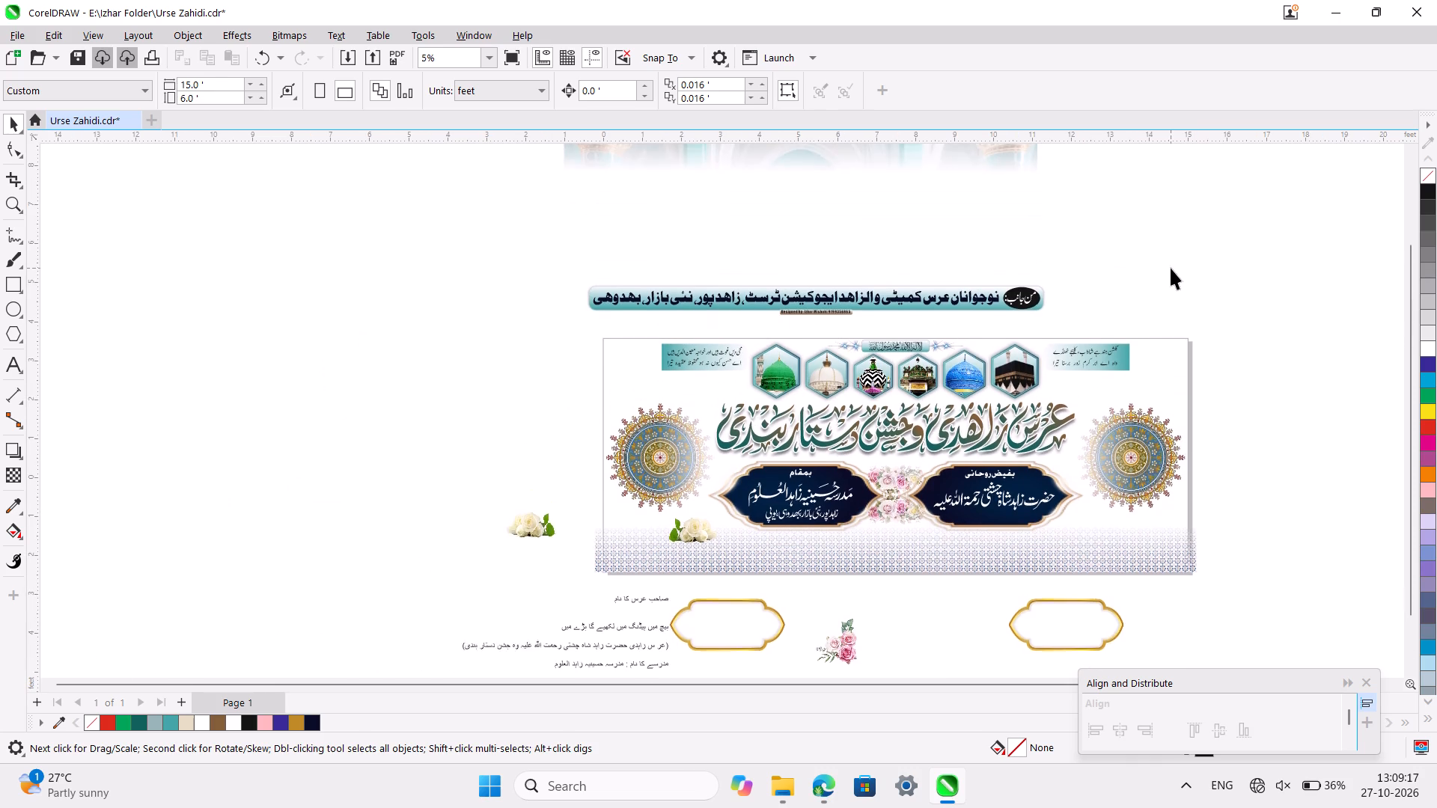
scroll(935, 212, "down", 1, "ctrl")
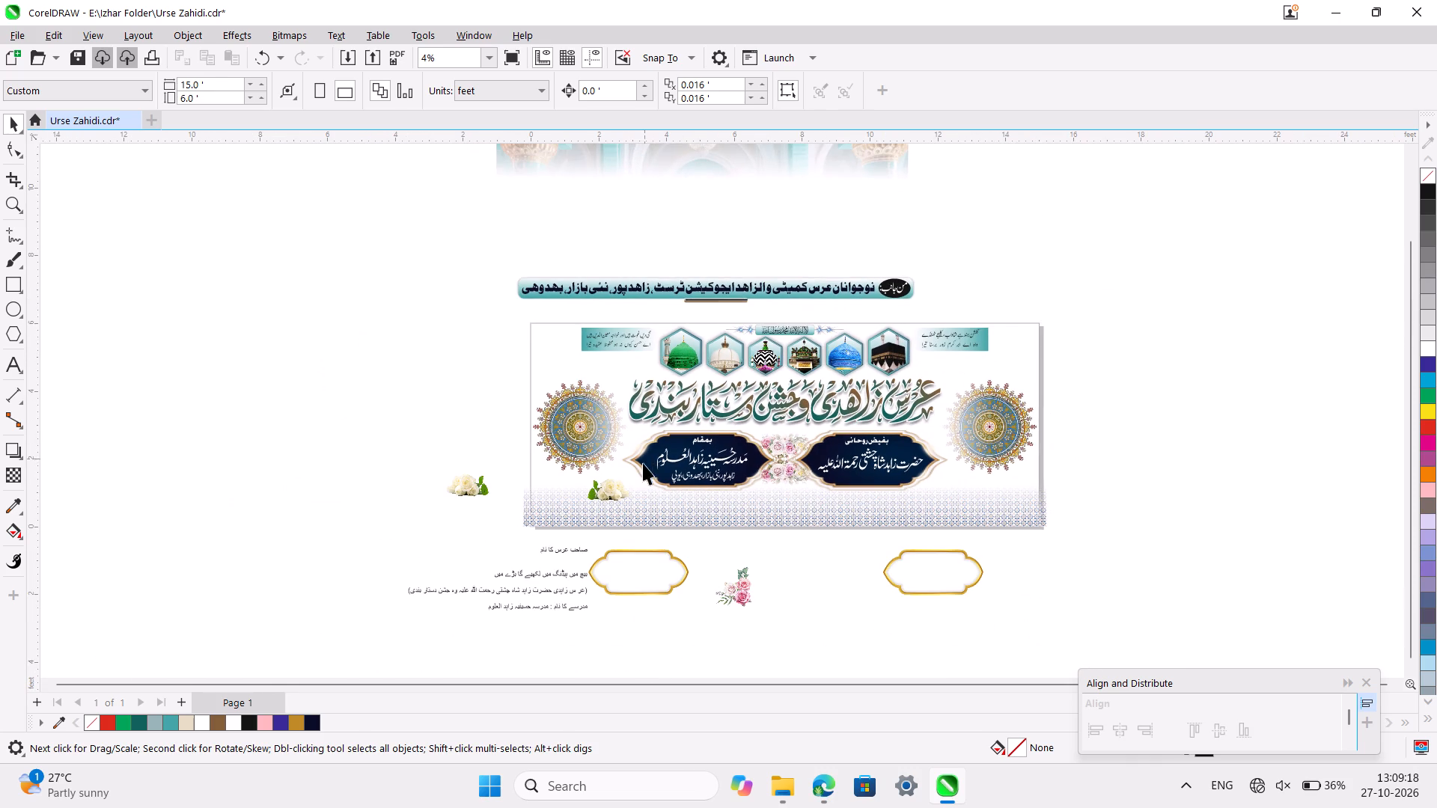
scroll(643, 463, "up", 1)
left_click(677, 328)
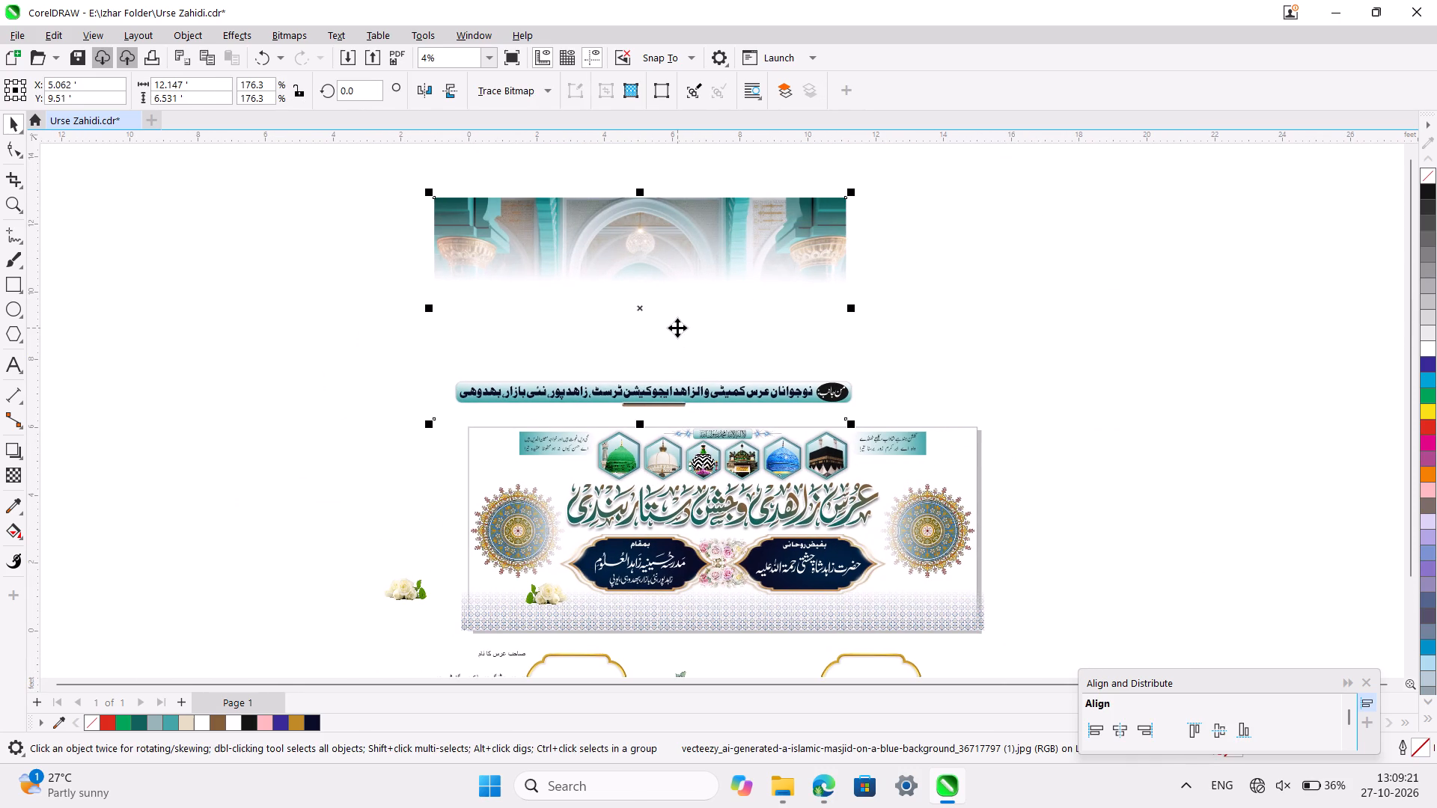
scroll(677, 328, "down", 1)
left_click(923, 390)
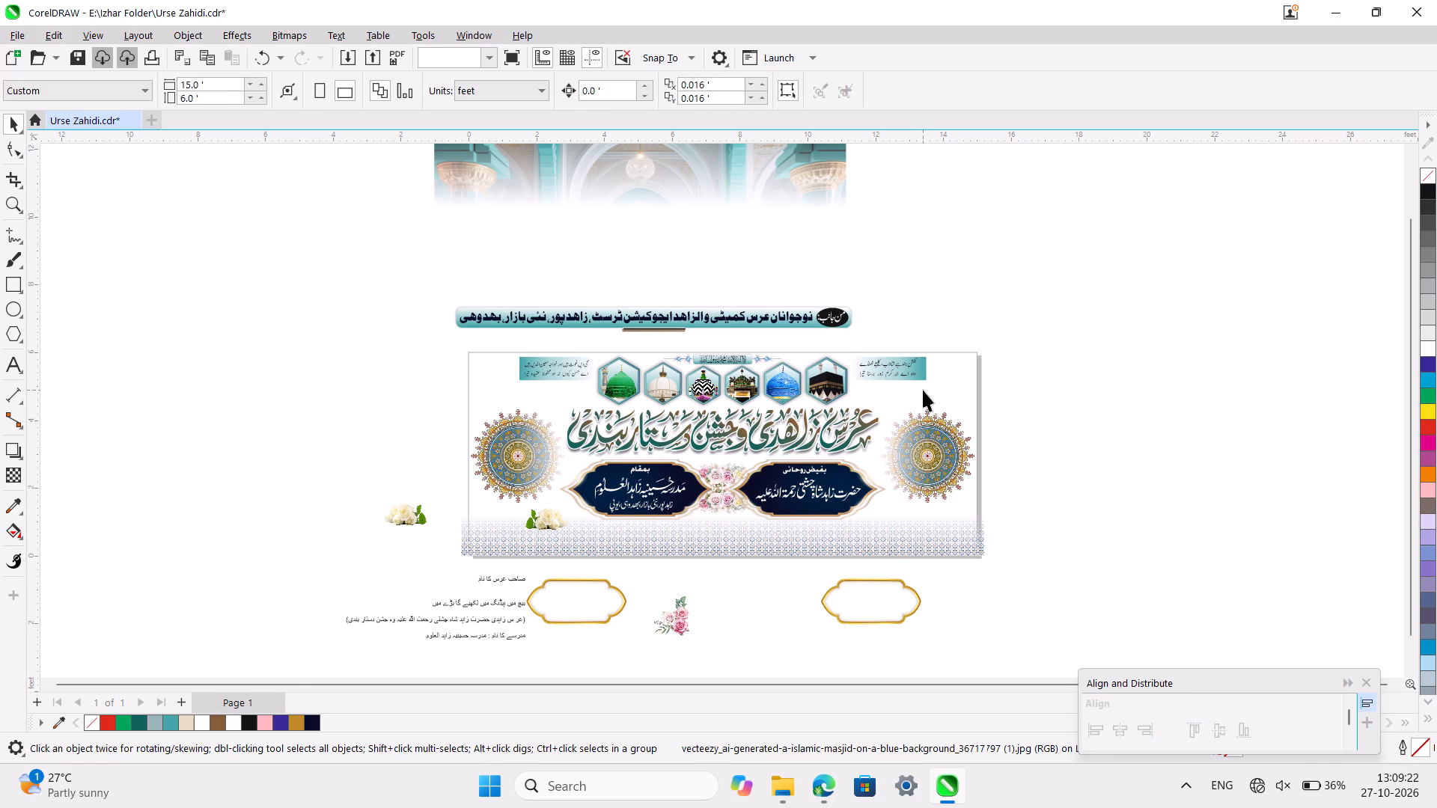
scroll(923, 390, "up", 3, "ctrl")
scroll(923, 390, "down", 3, "ctrl")
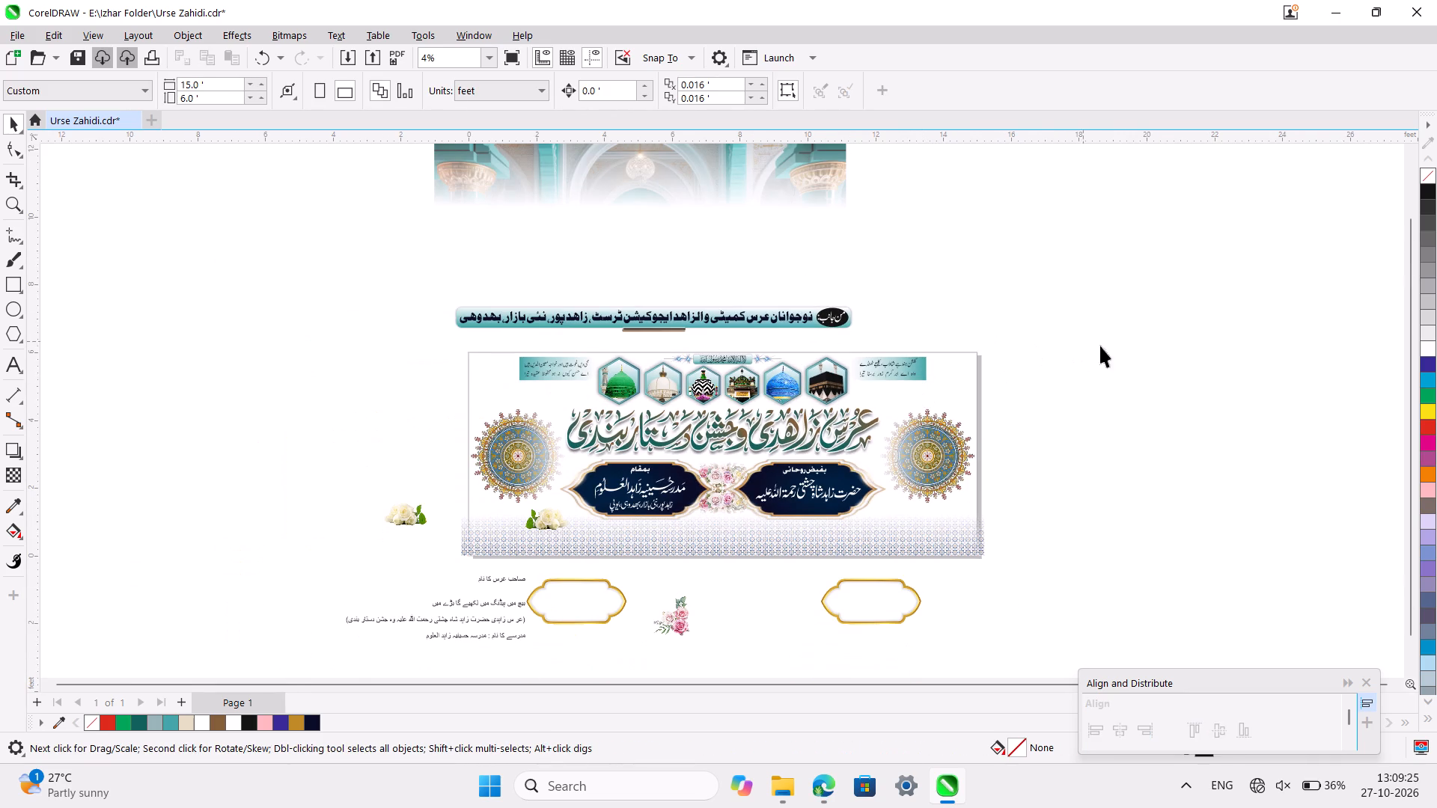
left_click(907, 501)
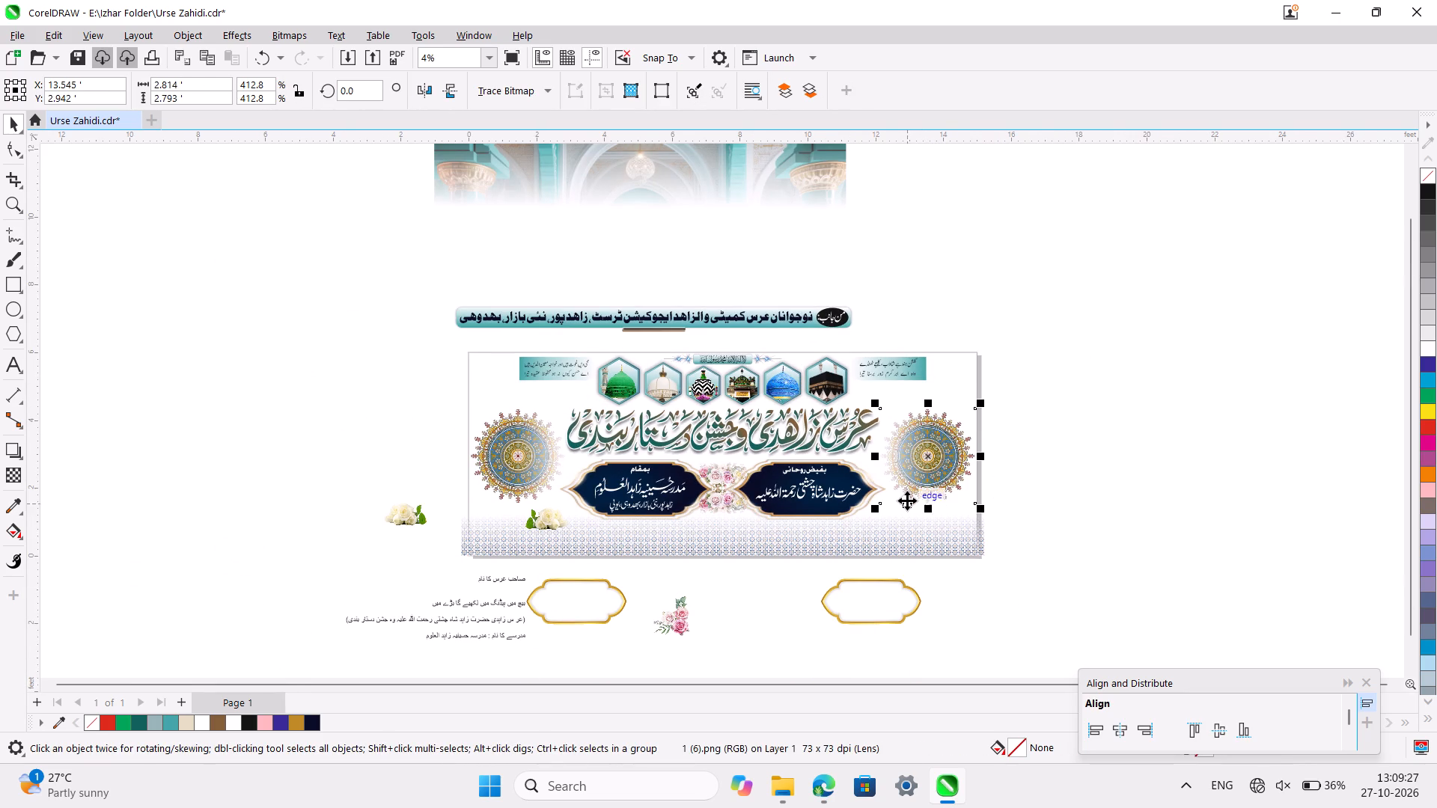
left_click(966, 388)
double_click(966, 376)
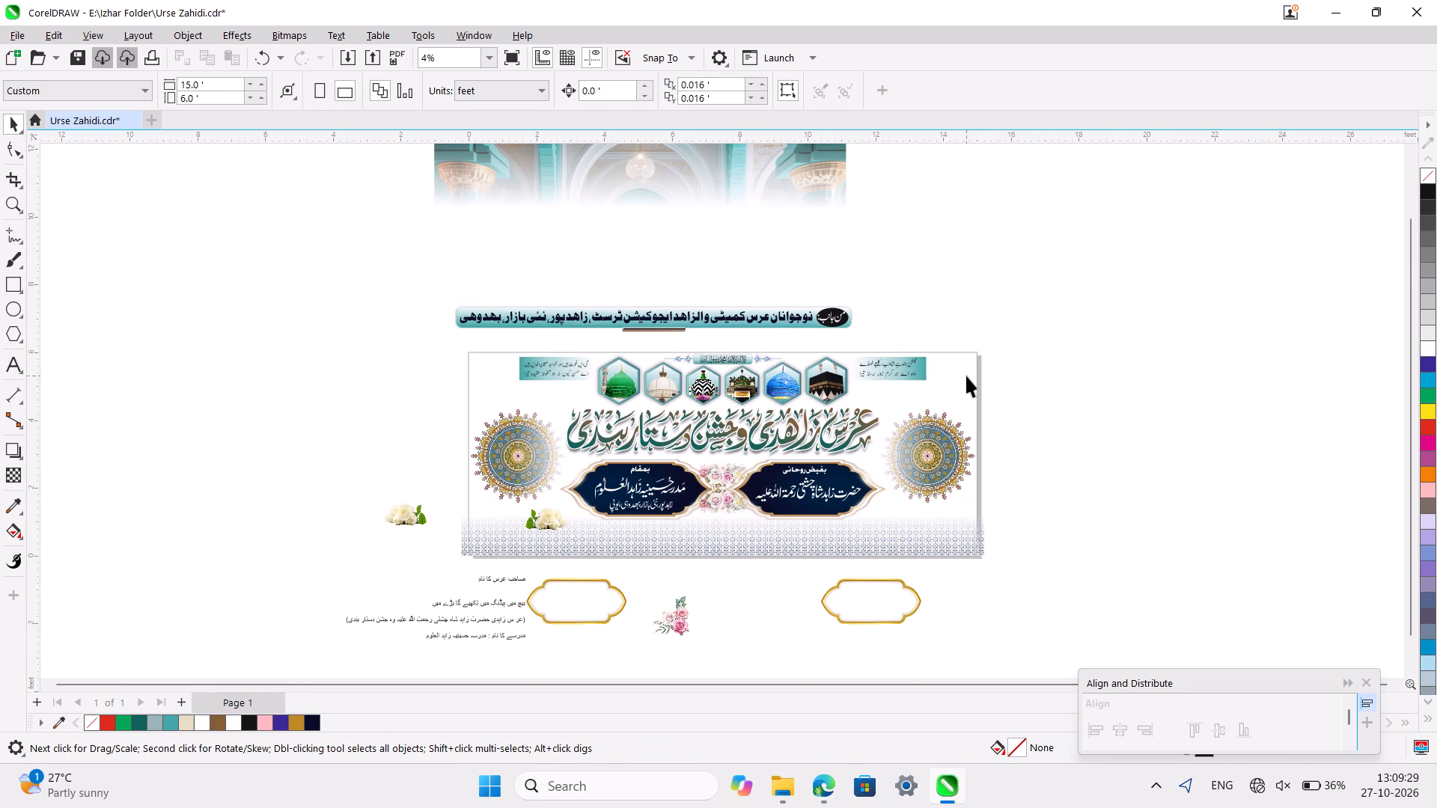
left_click(982, 371)
scroll(982, 371, "up", 3, "ctrl")
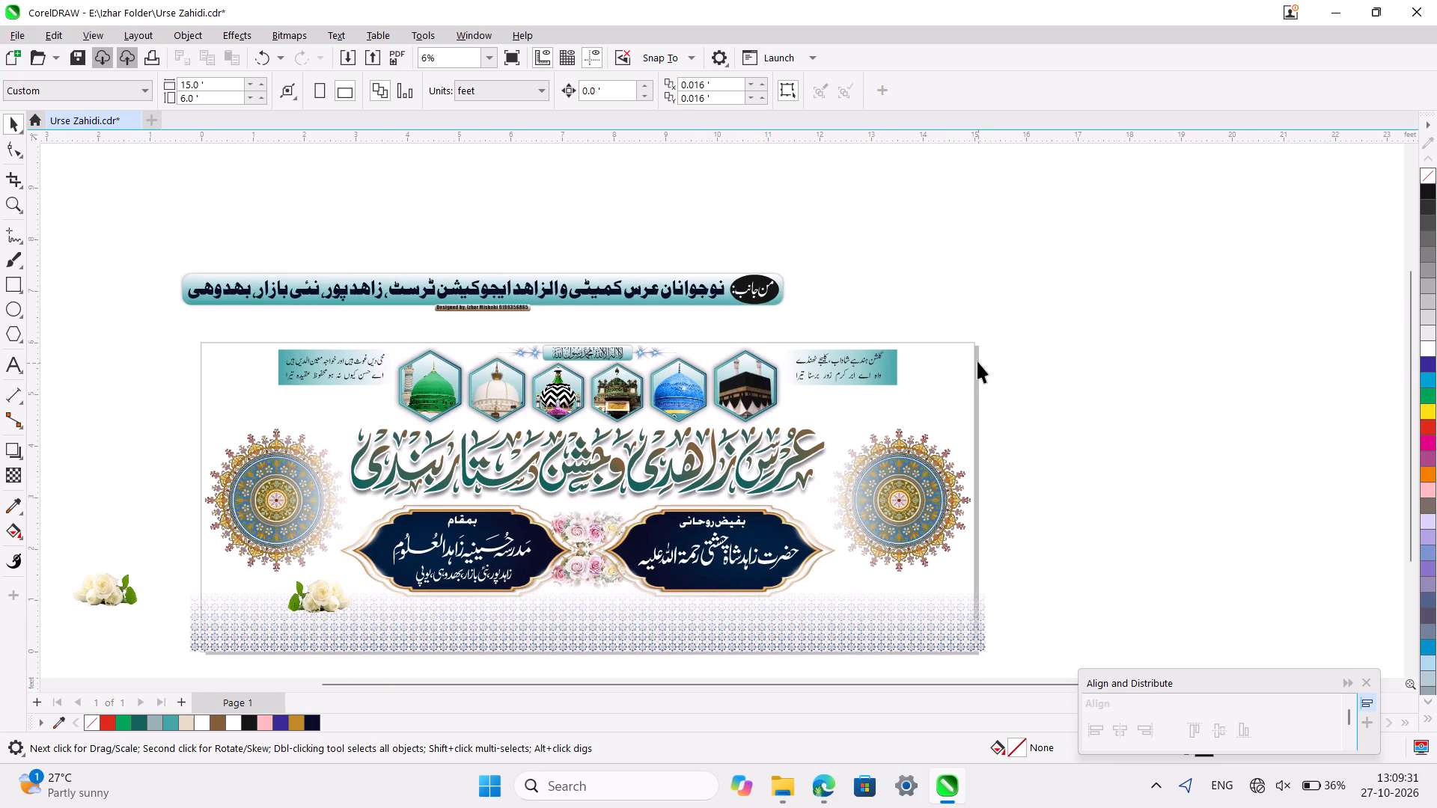
left_click(972, 349)
scroll(972, 349, "right", 1)
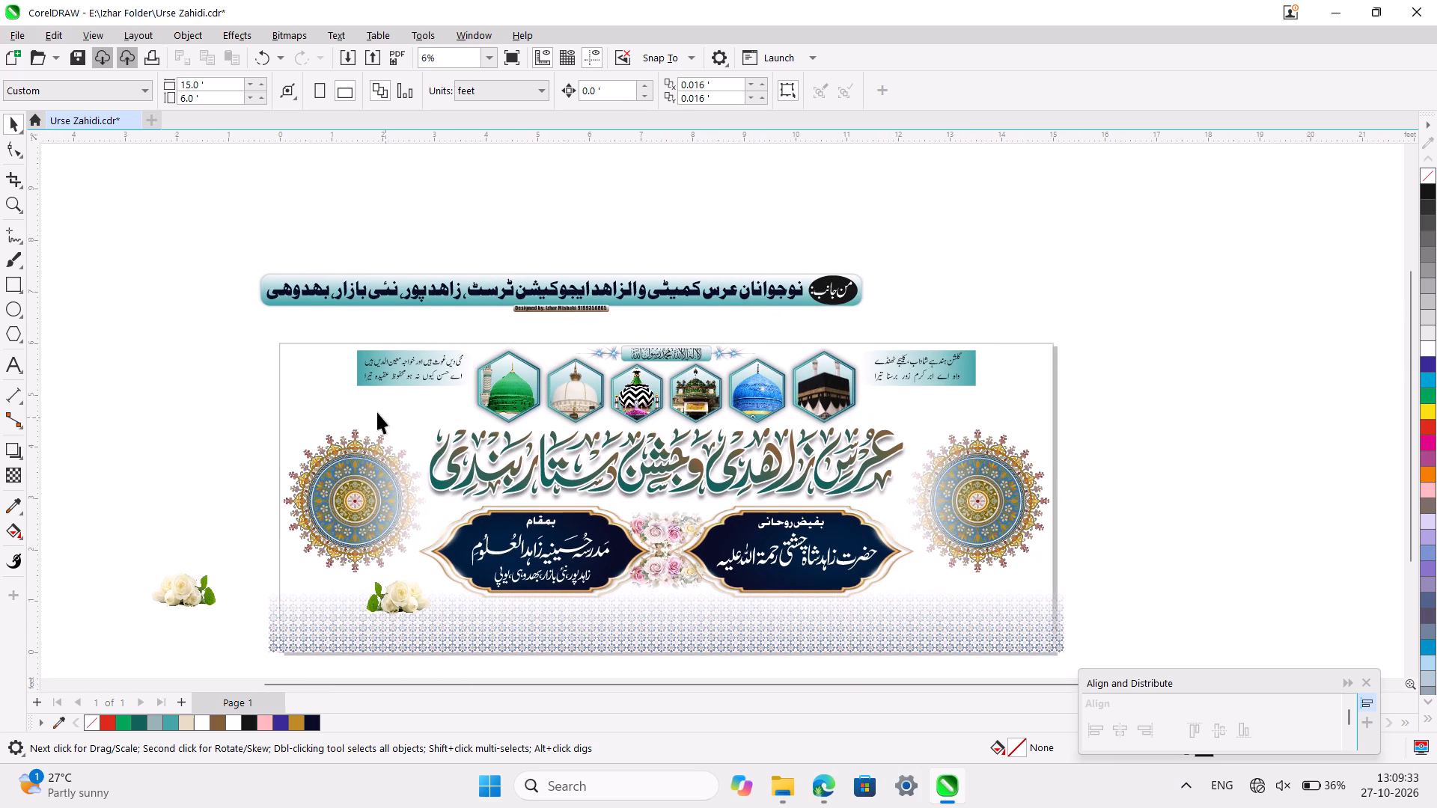
Move the right-hand mandala outward along the same height so its centre sits near the page's right edge, at X about 15.09'.
left_click(347, 399)
scroll(347, 399, "down", 2, "ctrl")
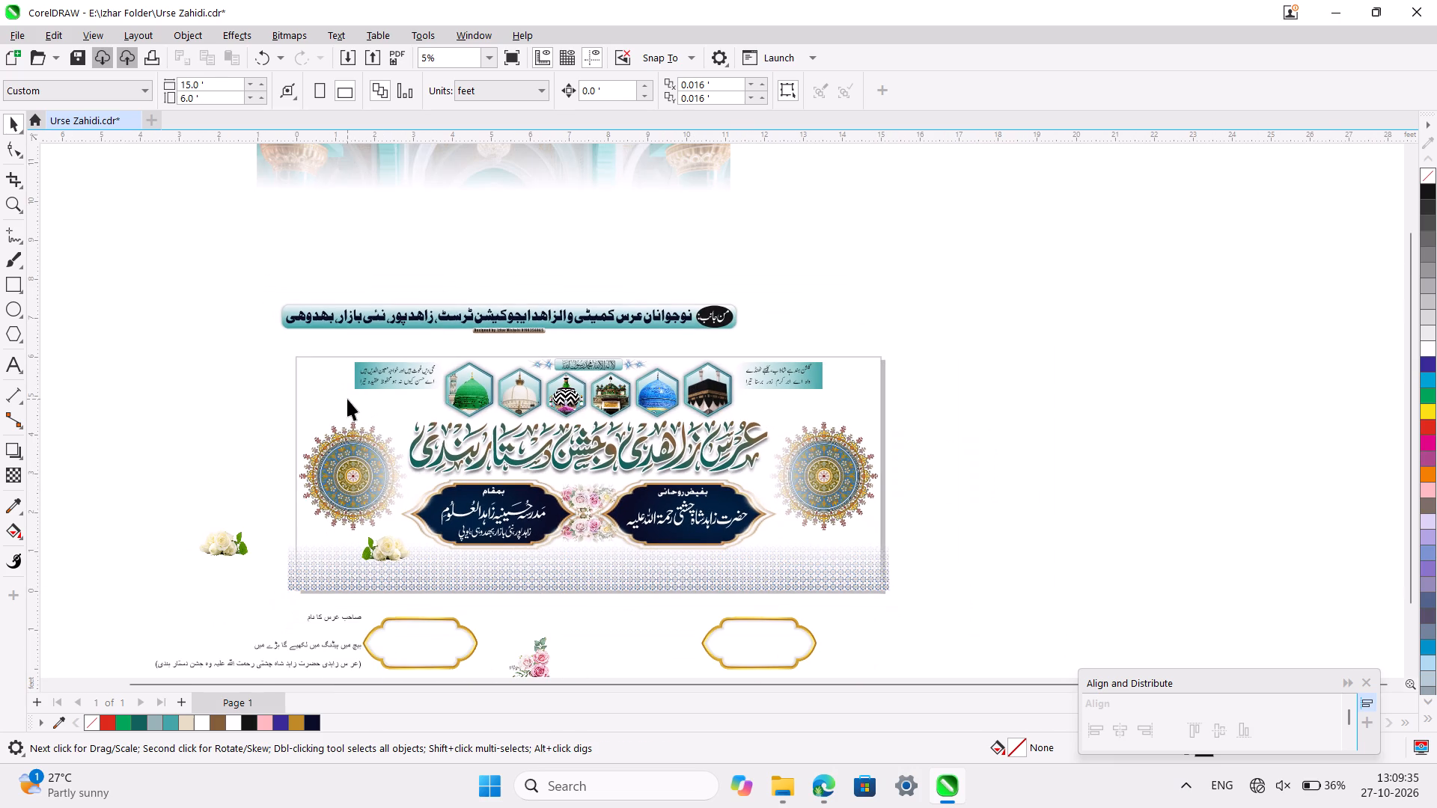
scroll(347, 399, "up", 2, "ctrl")
scroll(347, 399, "down", 1)
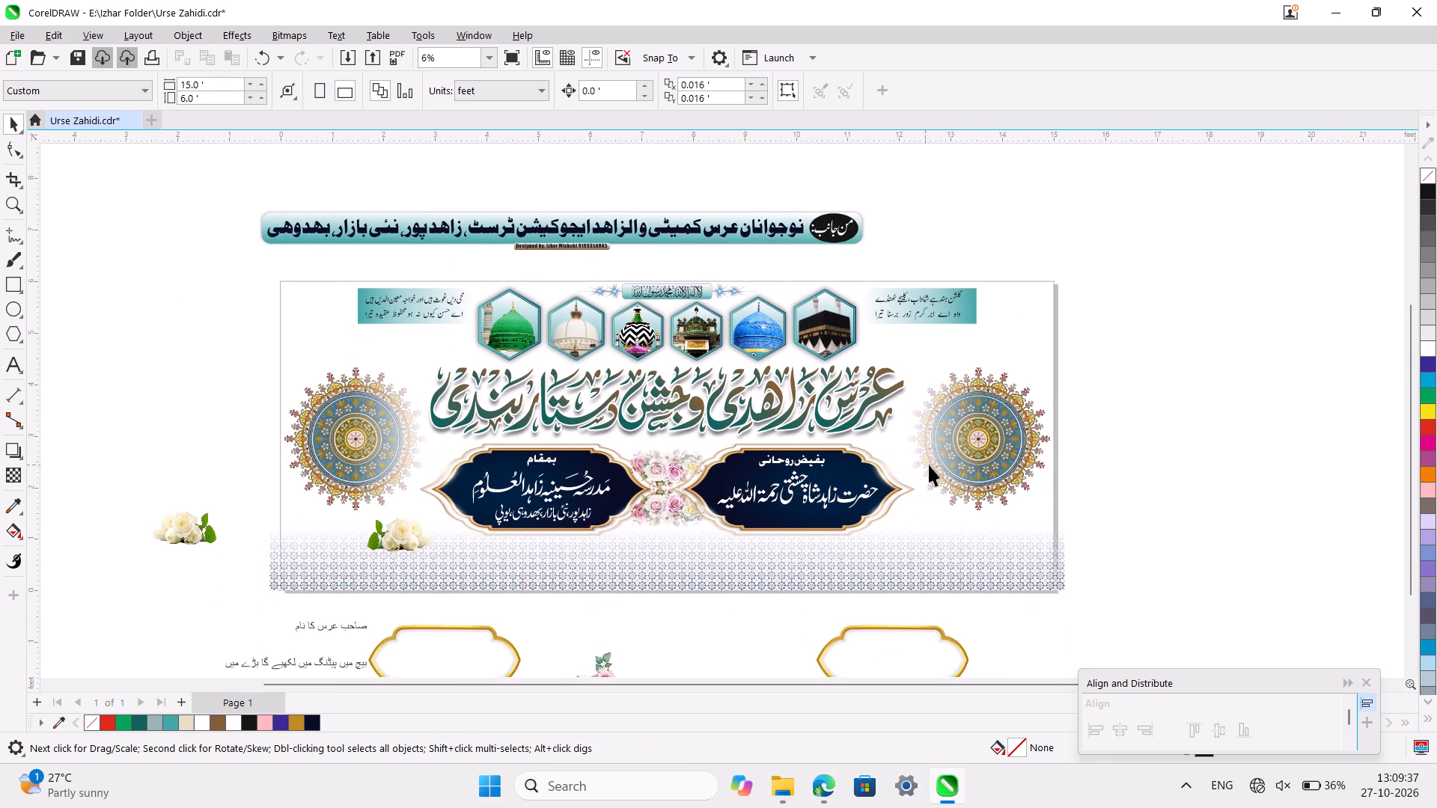
left_click(981, 468)
scroll(981, 468, "up", 3, "ctrl")
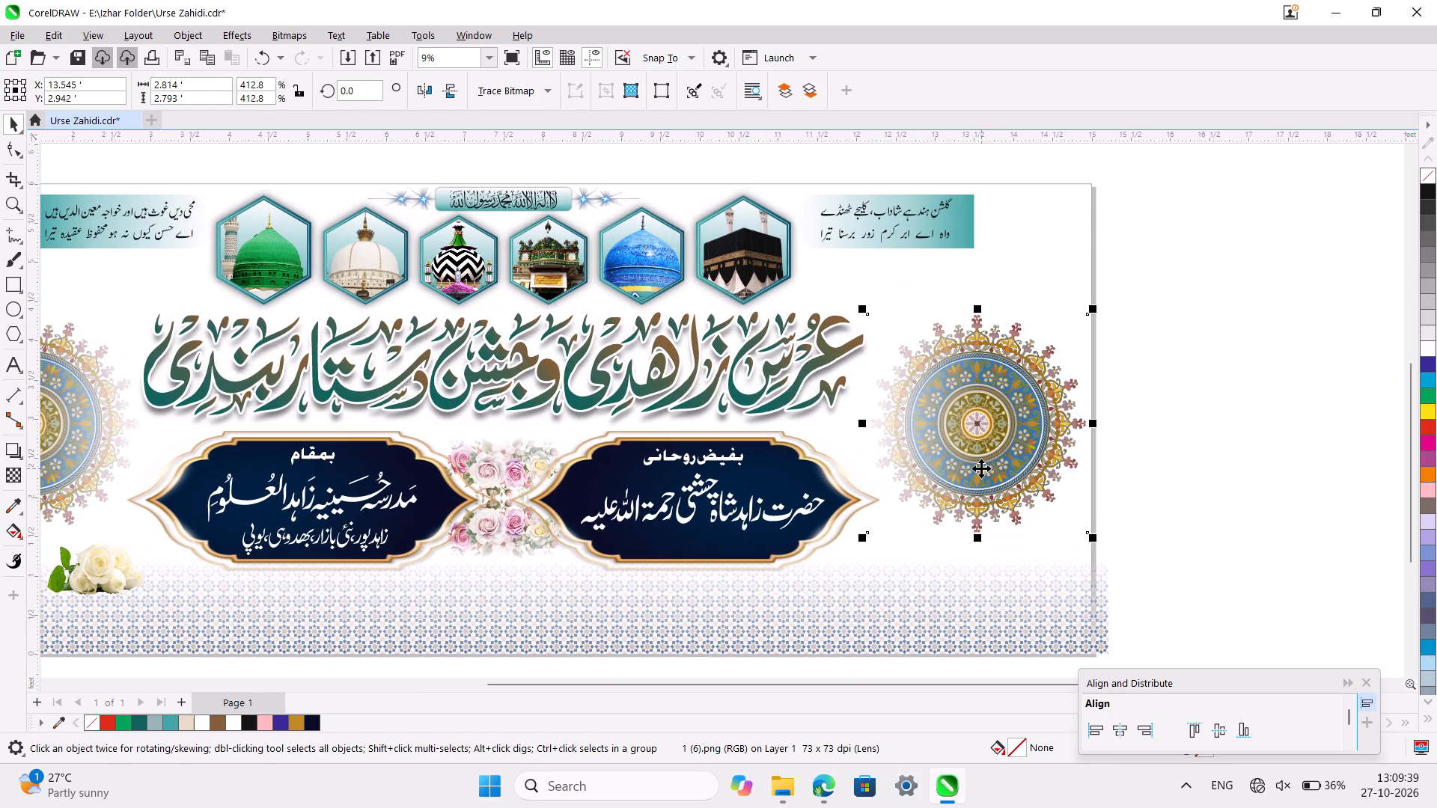
scroll(980, 415, "up", 3, "ctrl")
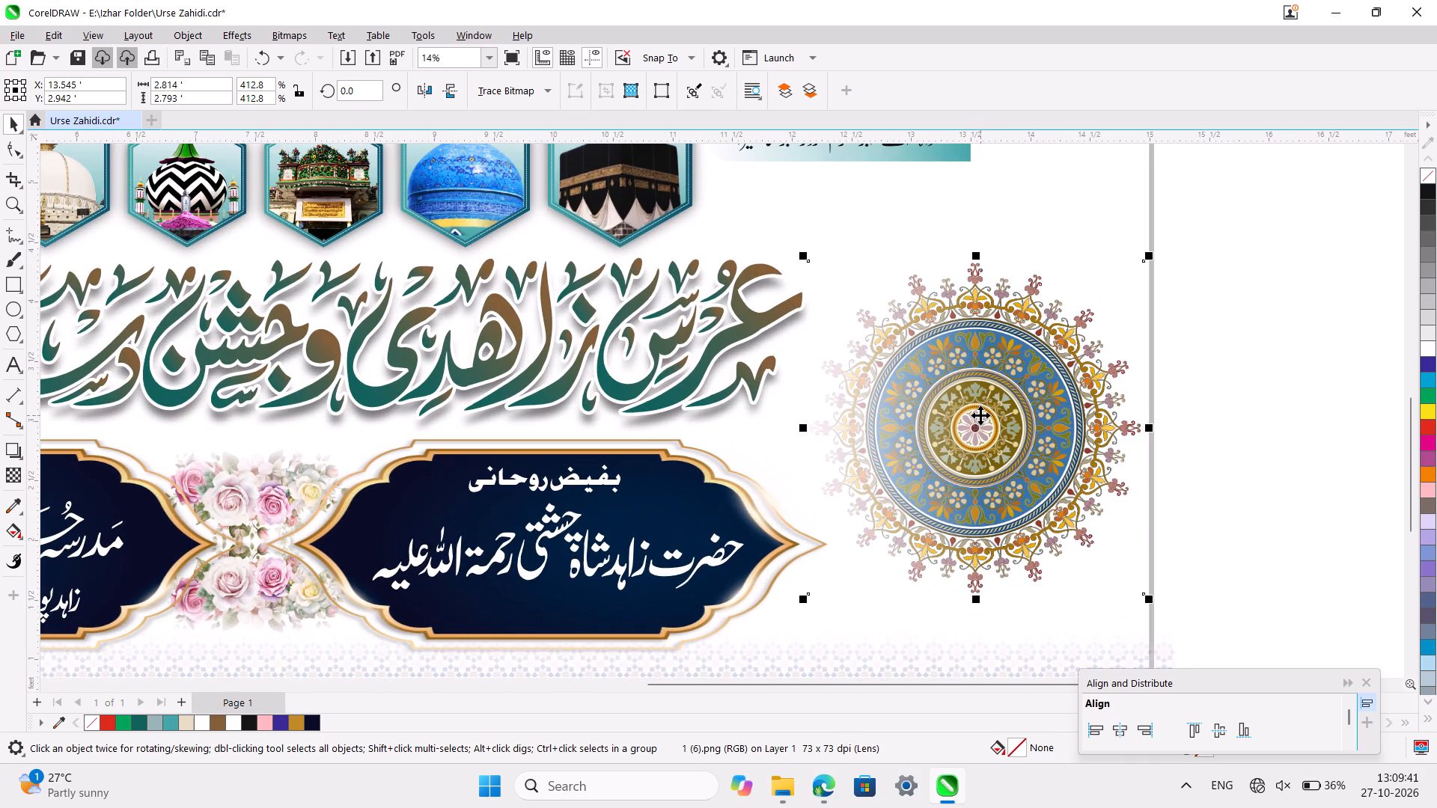
left_click_drag(974, 428, 1126, 427)
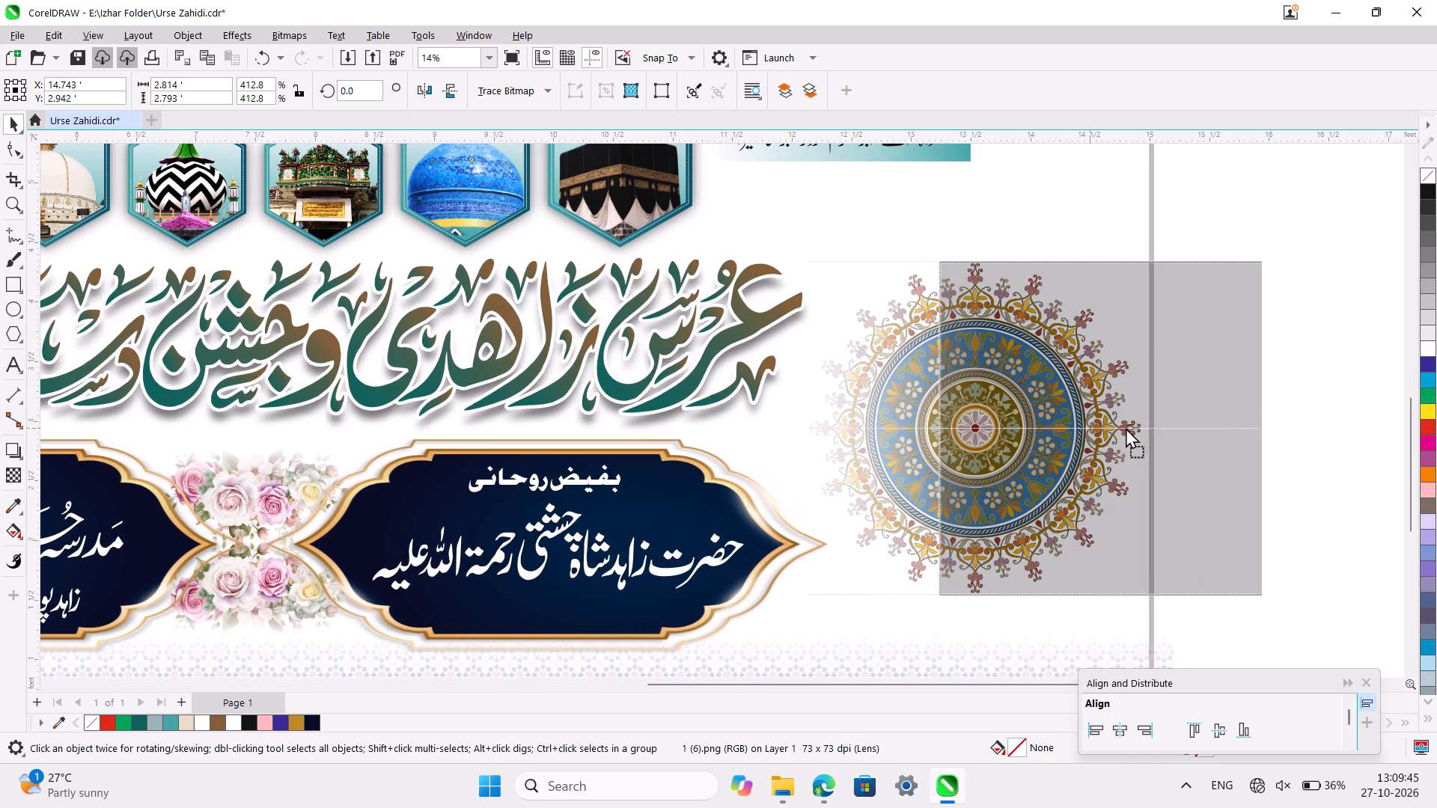
left_click_drag(1126, 427, 1146, 426)
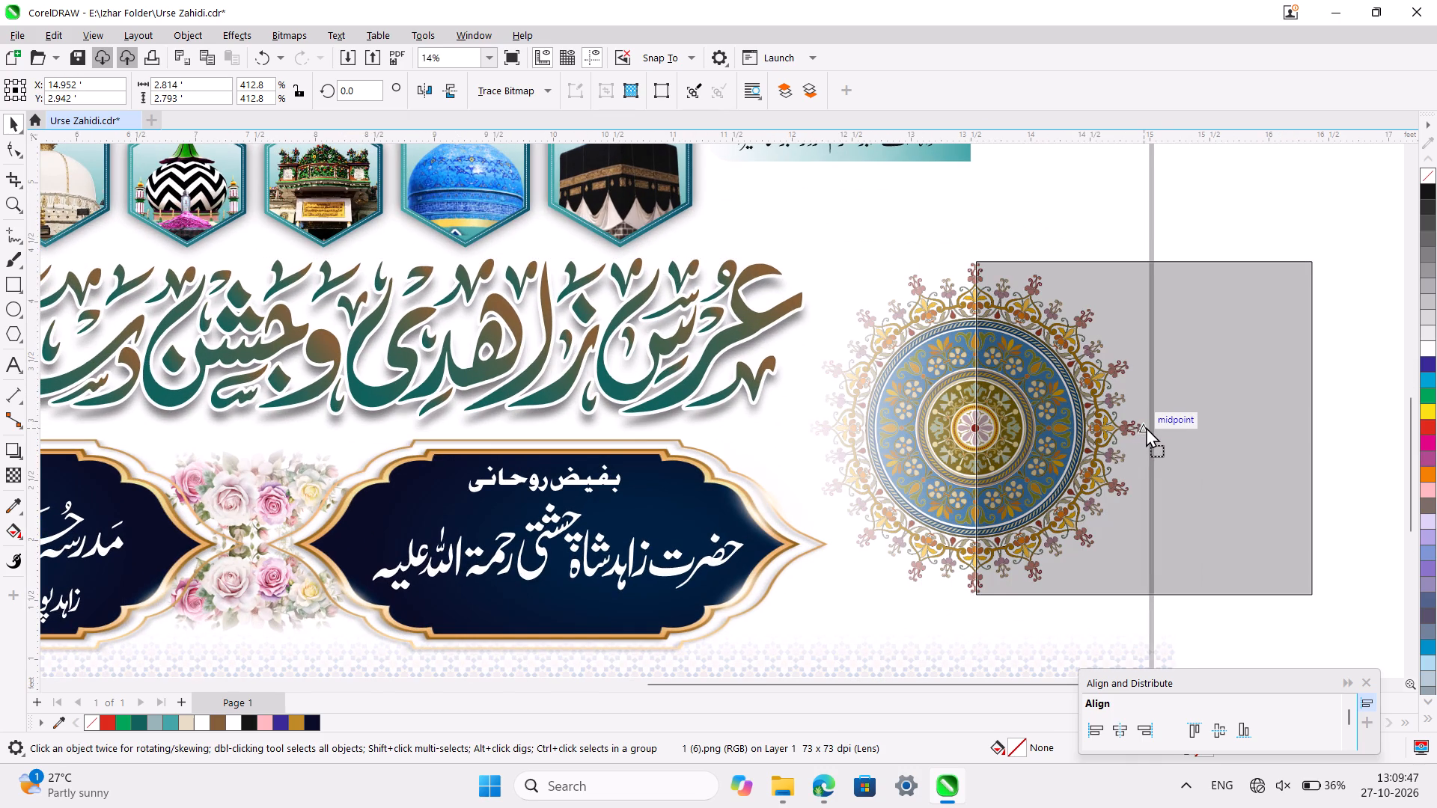
left_click_drag(1146, 426, 1153, 427)
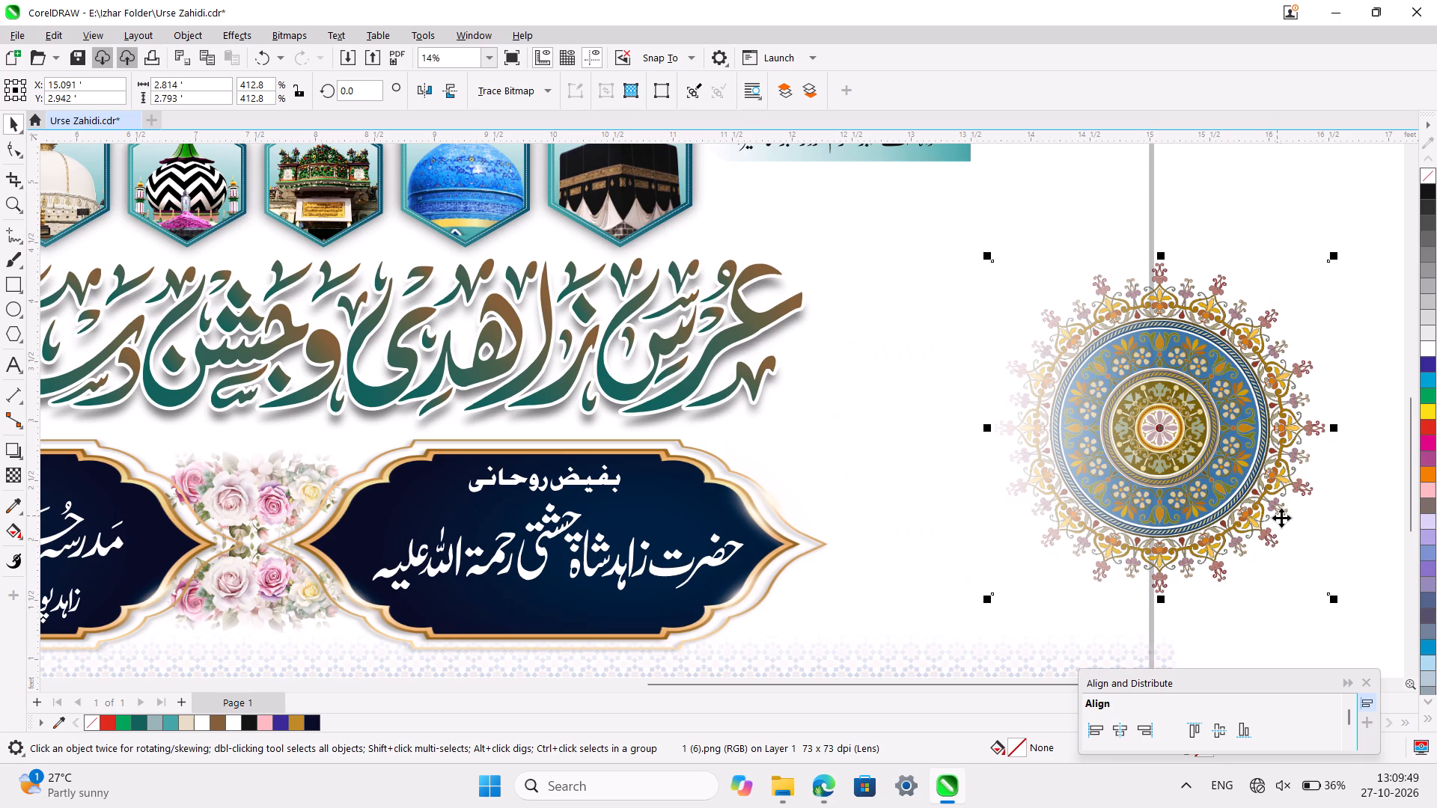
Move the left-hand mandala outward so its centre sits near the page's left edge, at X about -0.1' and Y about 2.85'.
scroll(1147, 435, "down", 3, "ctrl")
scroll(1147, 435, "right", 2)
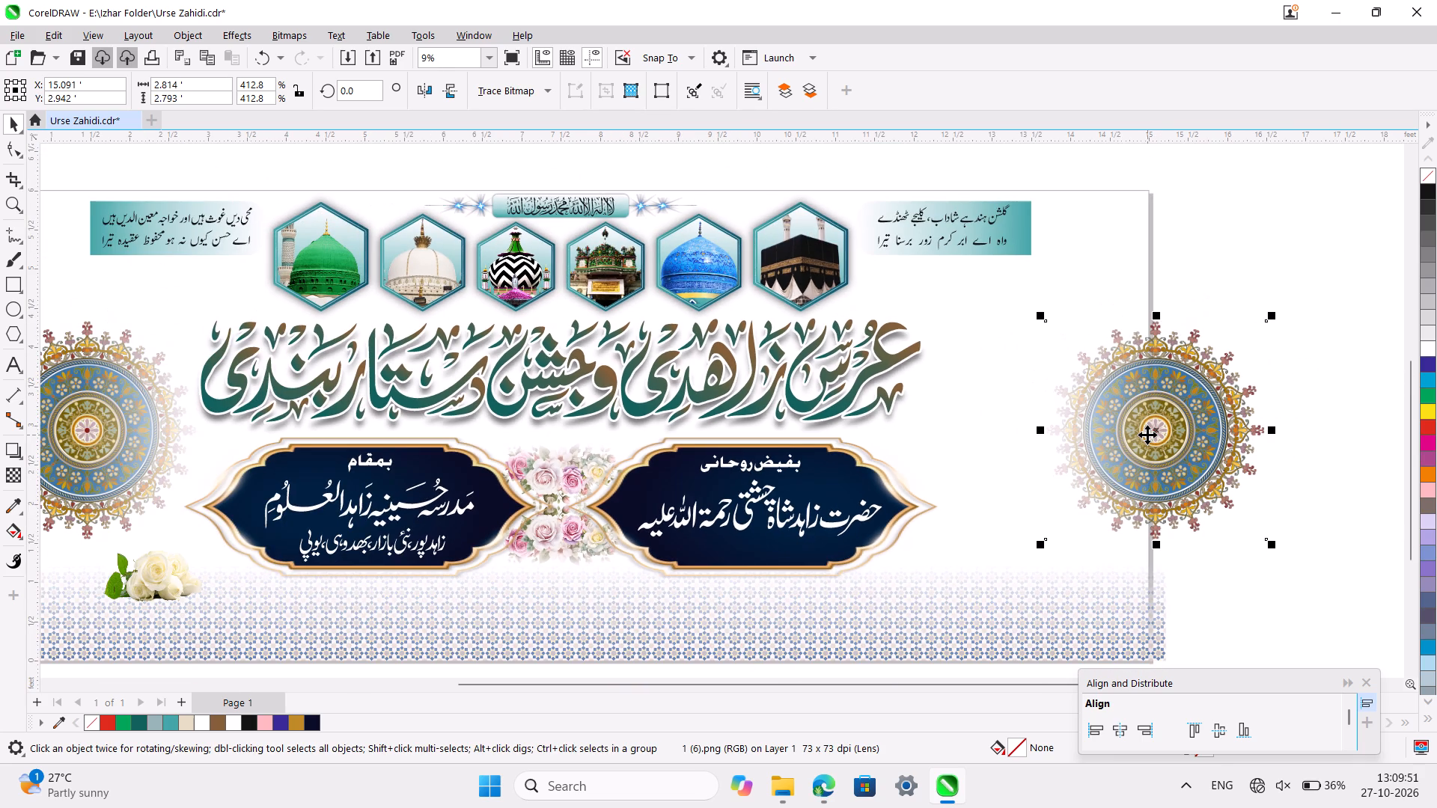
scroll(768, 403, "right", 2)
left_click(248, 423)
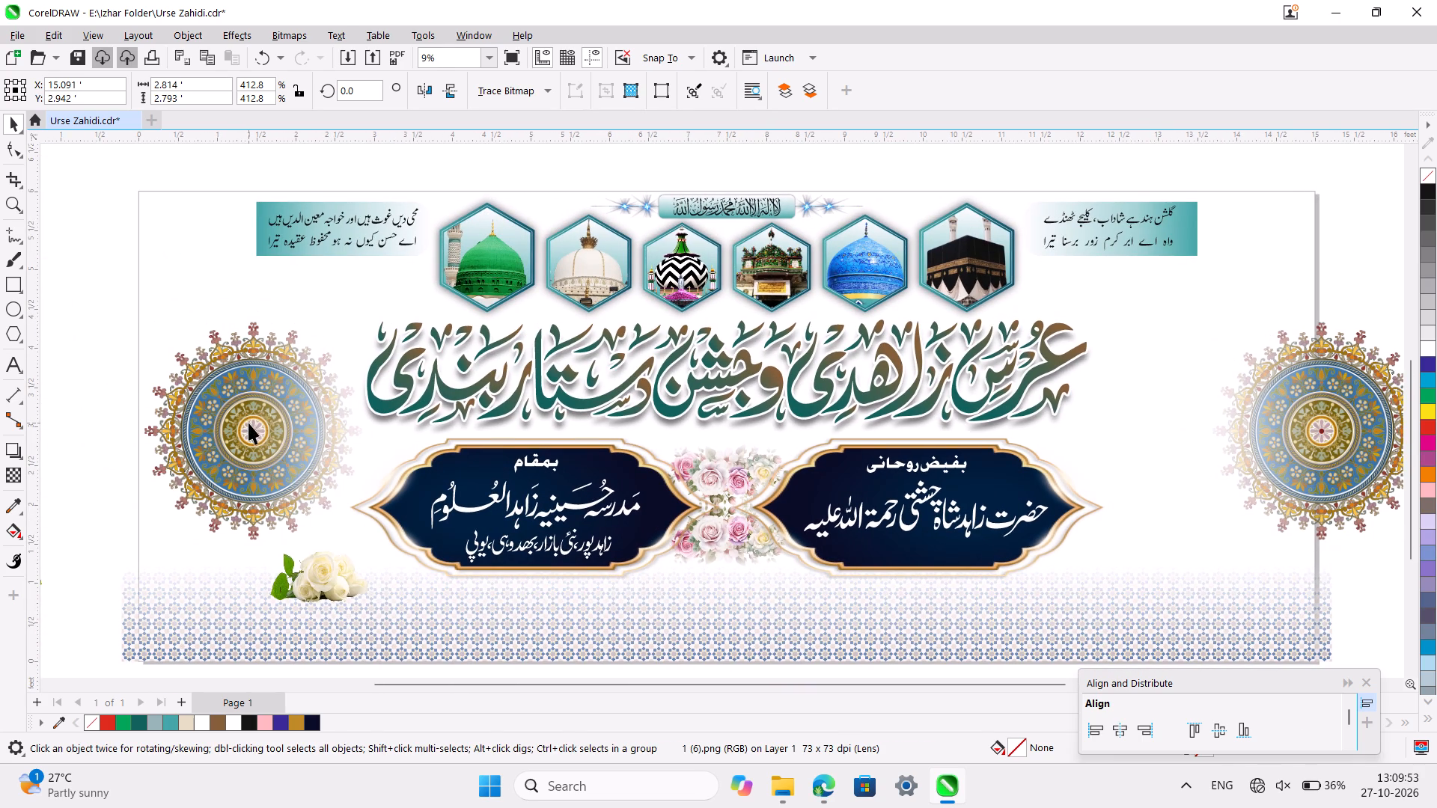
left_click_drag(248, 423, 127, 430)
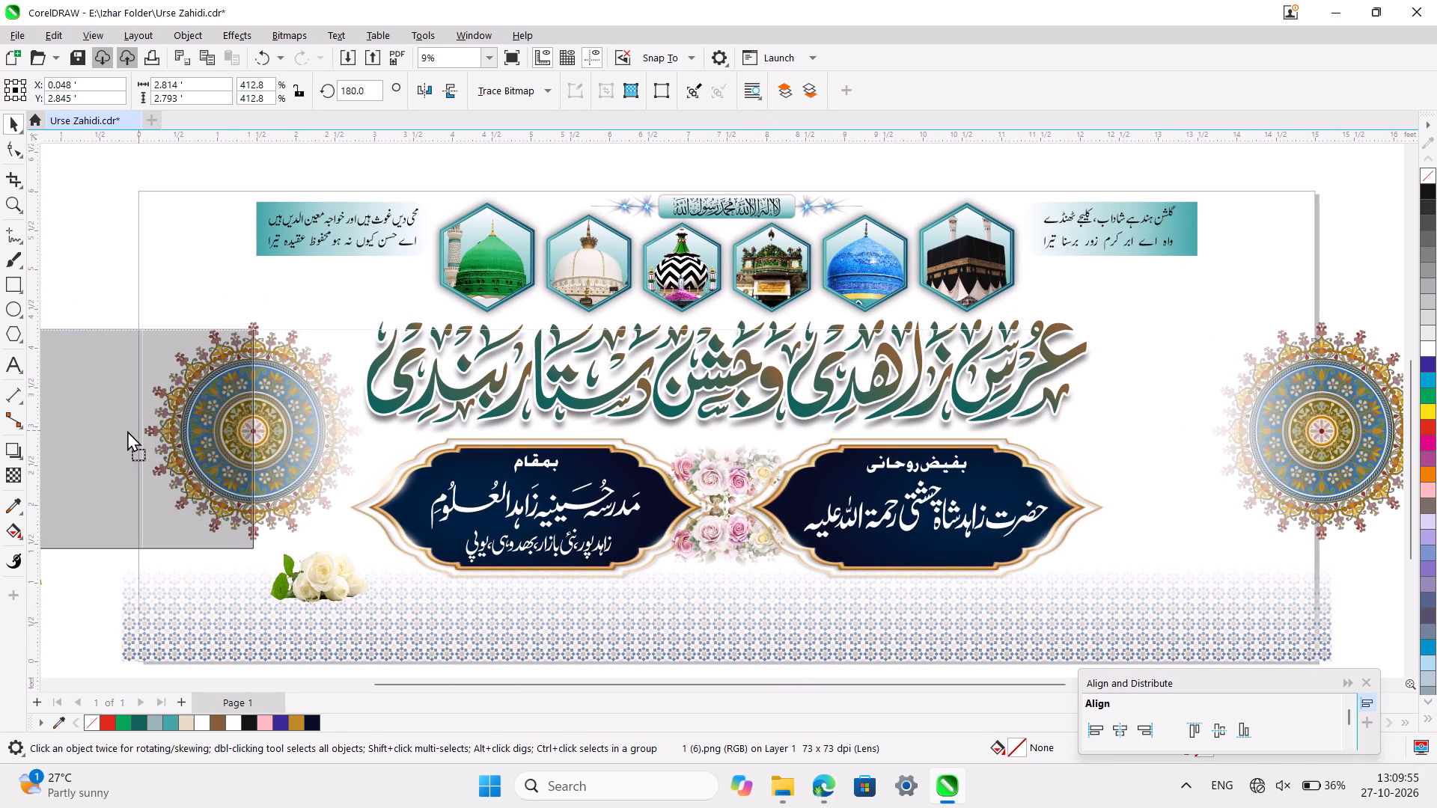
left_click_drag(127, 430, 115, 429)
scroll(115, 429, "right", 1)
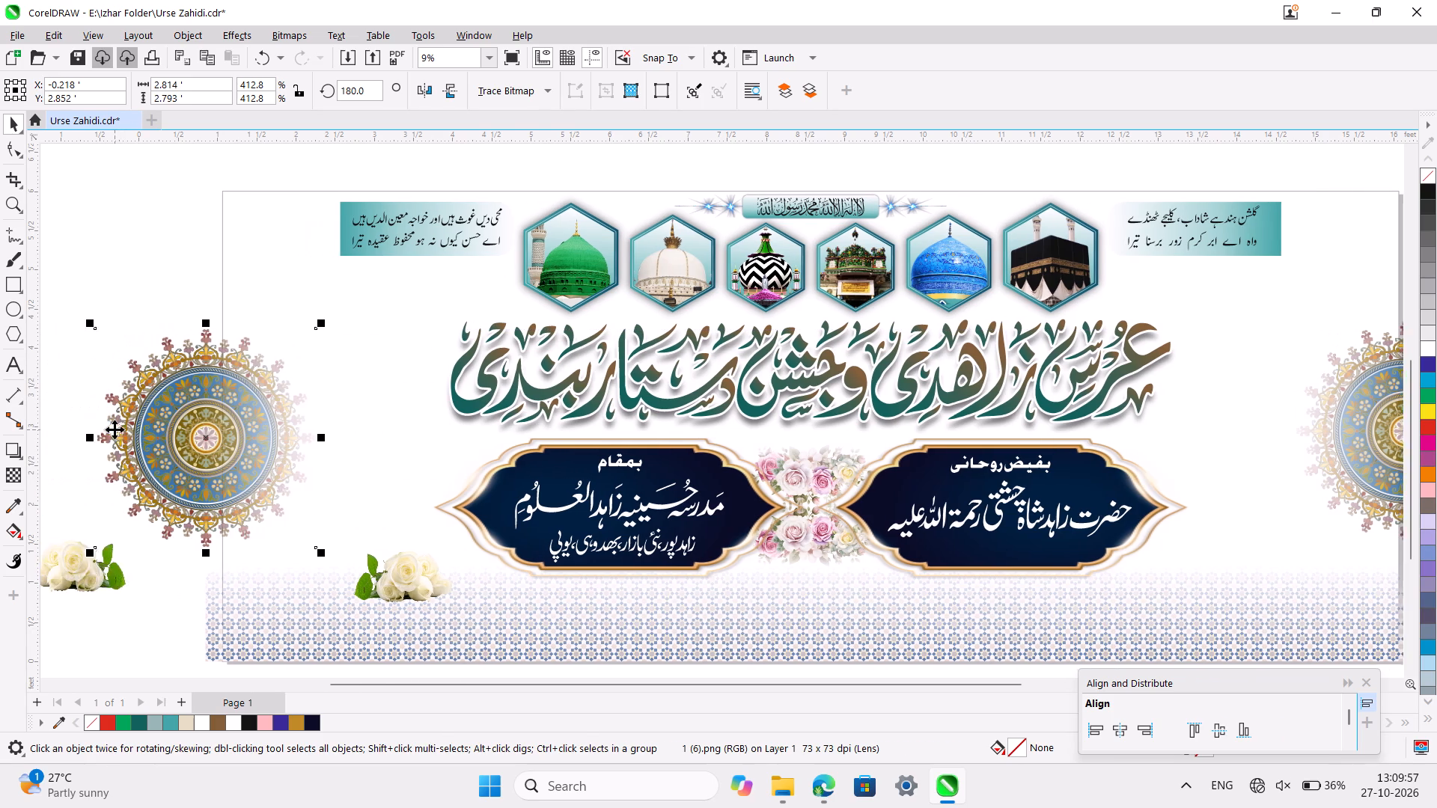
scroll(115, 429, "right", 1)
scroll(115, 429, "left", 1)
scroll(115, 429, "right", 1)
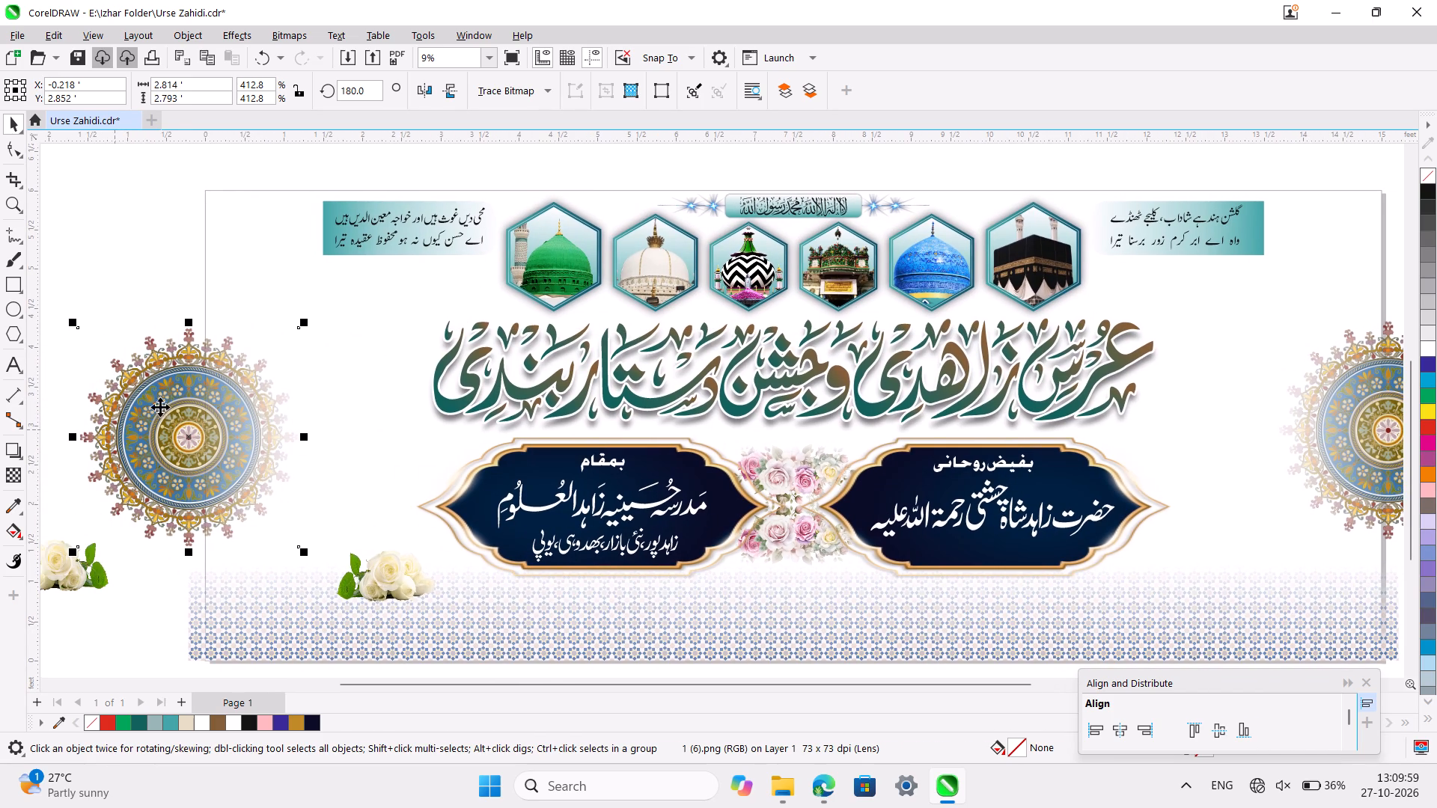
left_click_drag(183, 436, 186, 436)
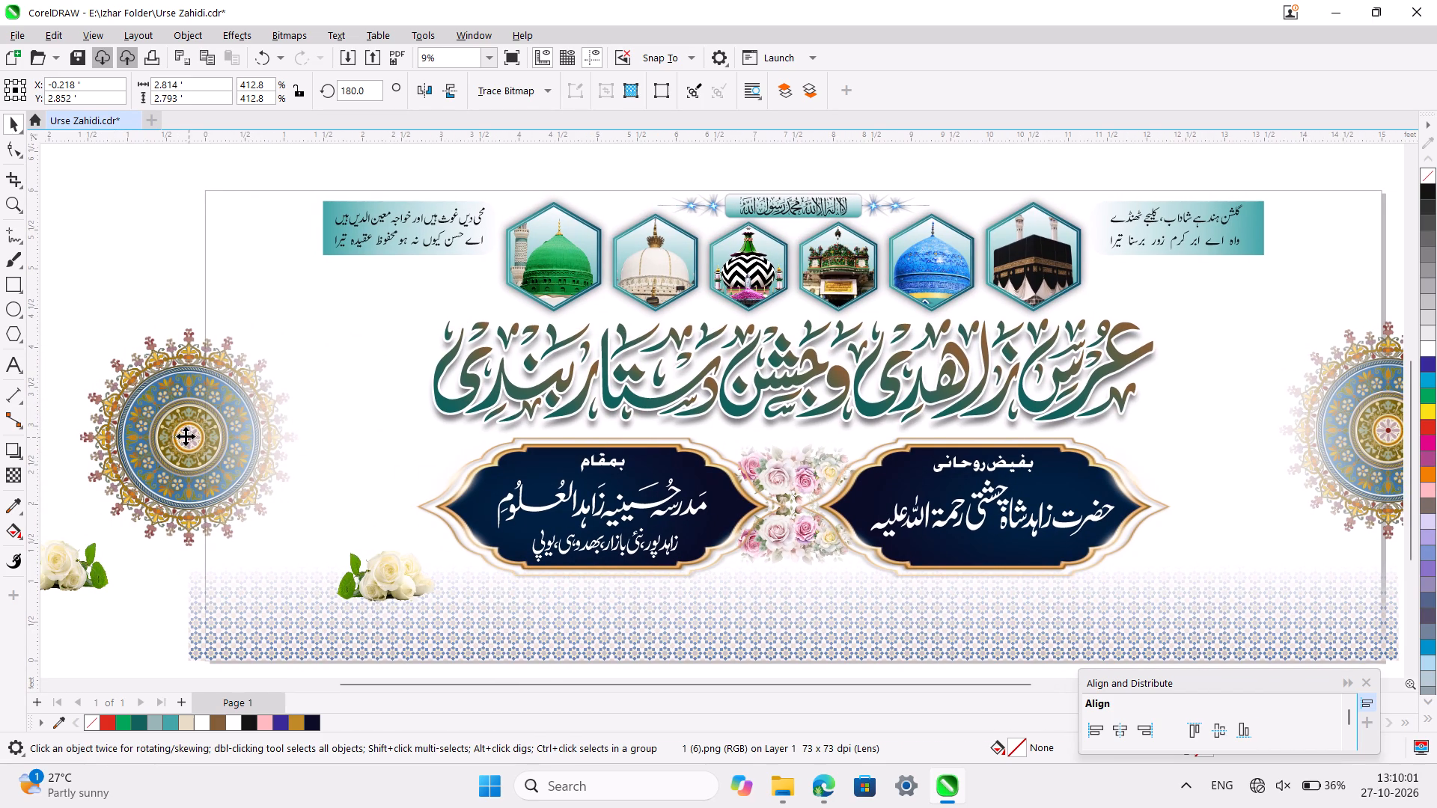
left_click_drag(186, 436, 191, 436)
left_click_drag(191, 436, 193, 436)
left_click_drag(193, 436, 198, 435)
scroll(198, 435, "down", 1, "ctrl")
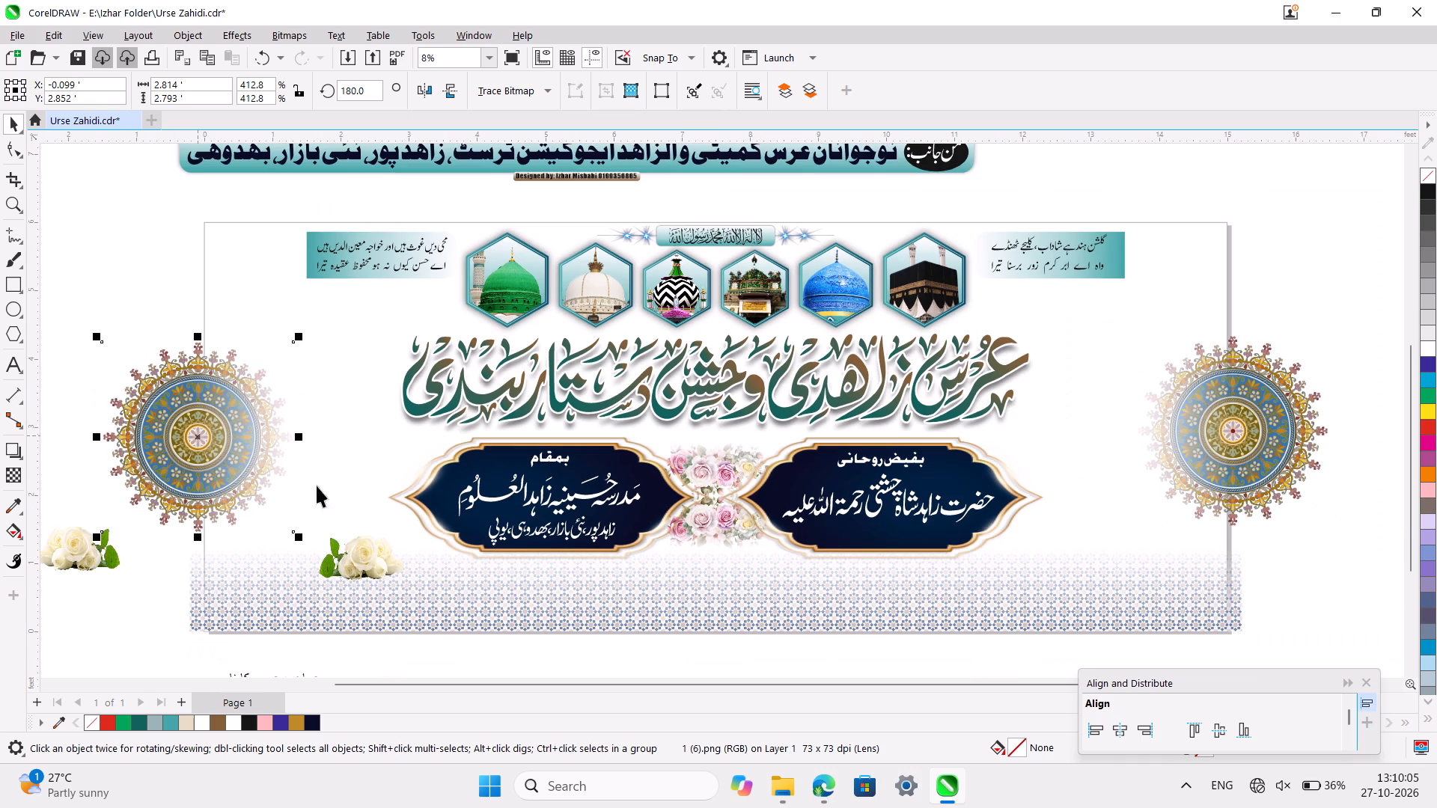
left_click(1311, 192)
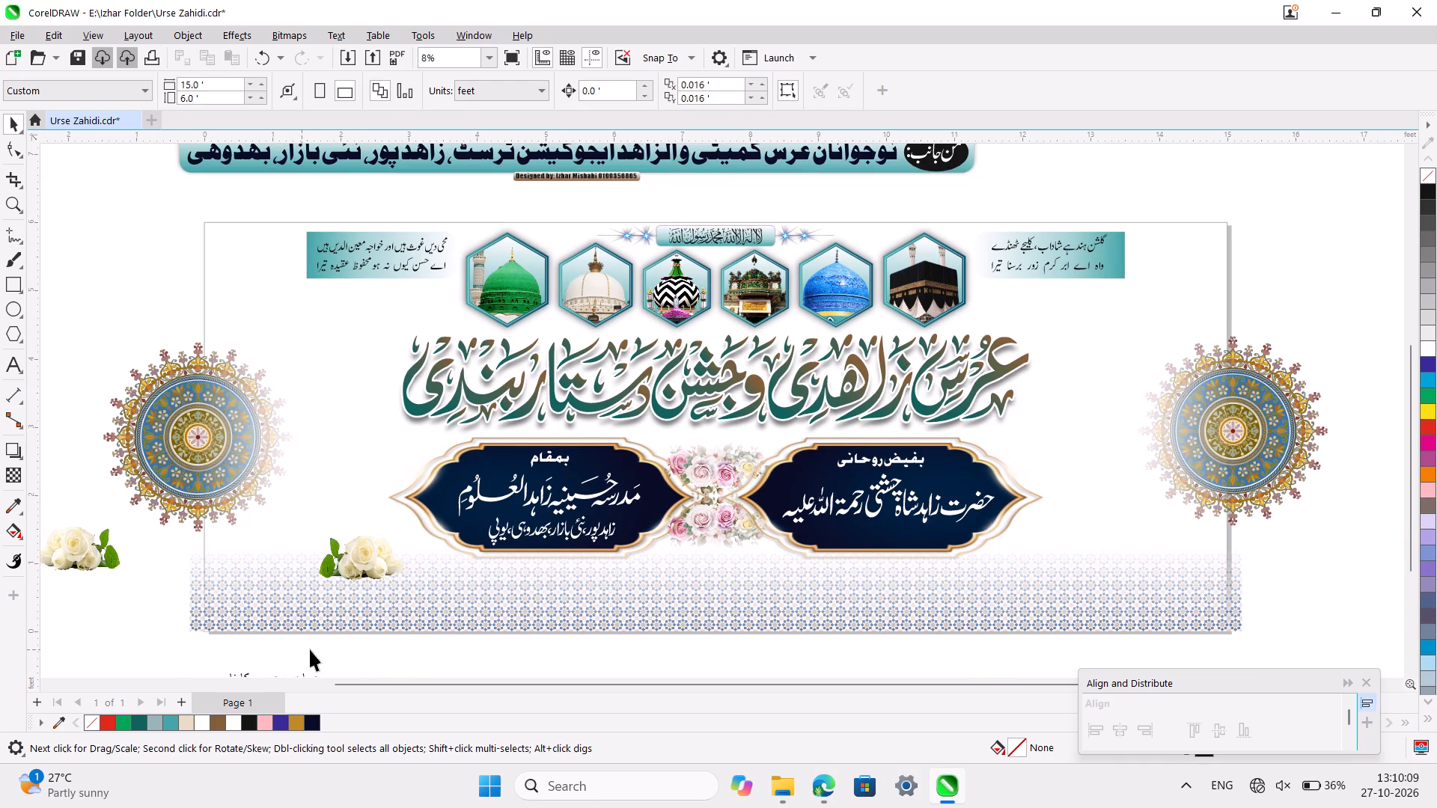
Examine the banner with the mandalas at both page edges and the spare artwork around the page.
scroll(347, 652, "down", 1)
scroll(347, 652, "down", 6, "ctrl")
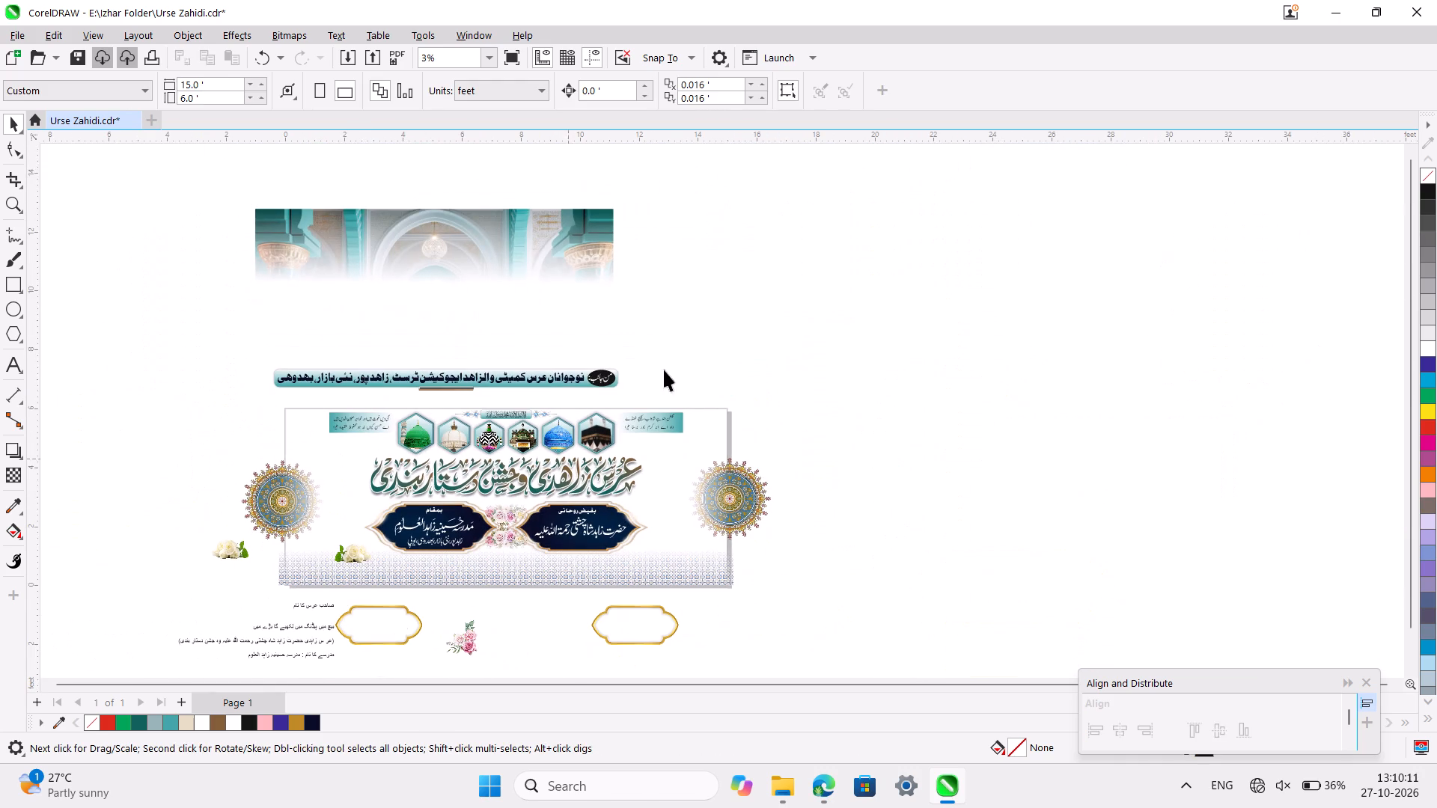
left_click(823, 405)
left_click(617, 525)
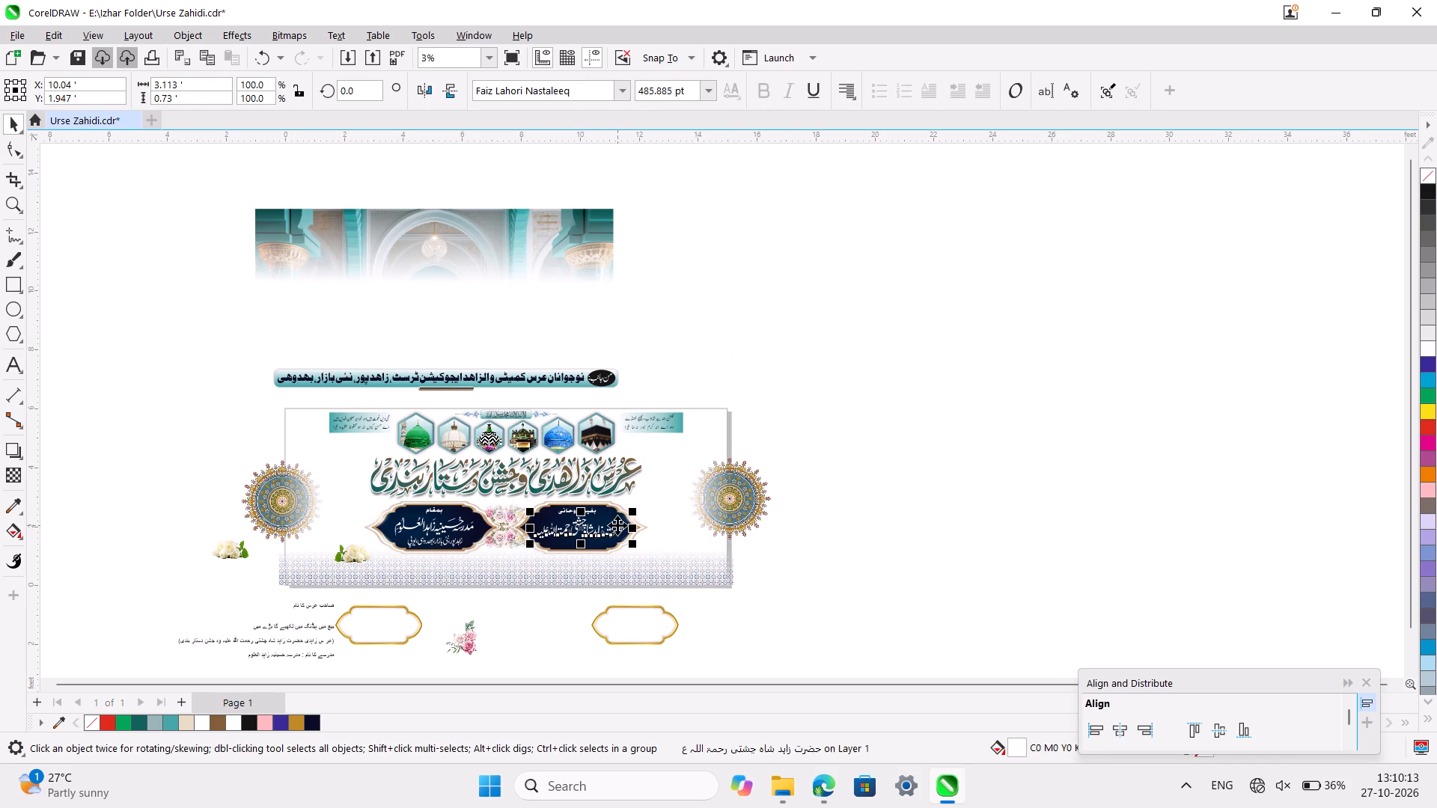
left_click(671, 563)
left_click(716, 428)
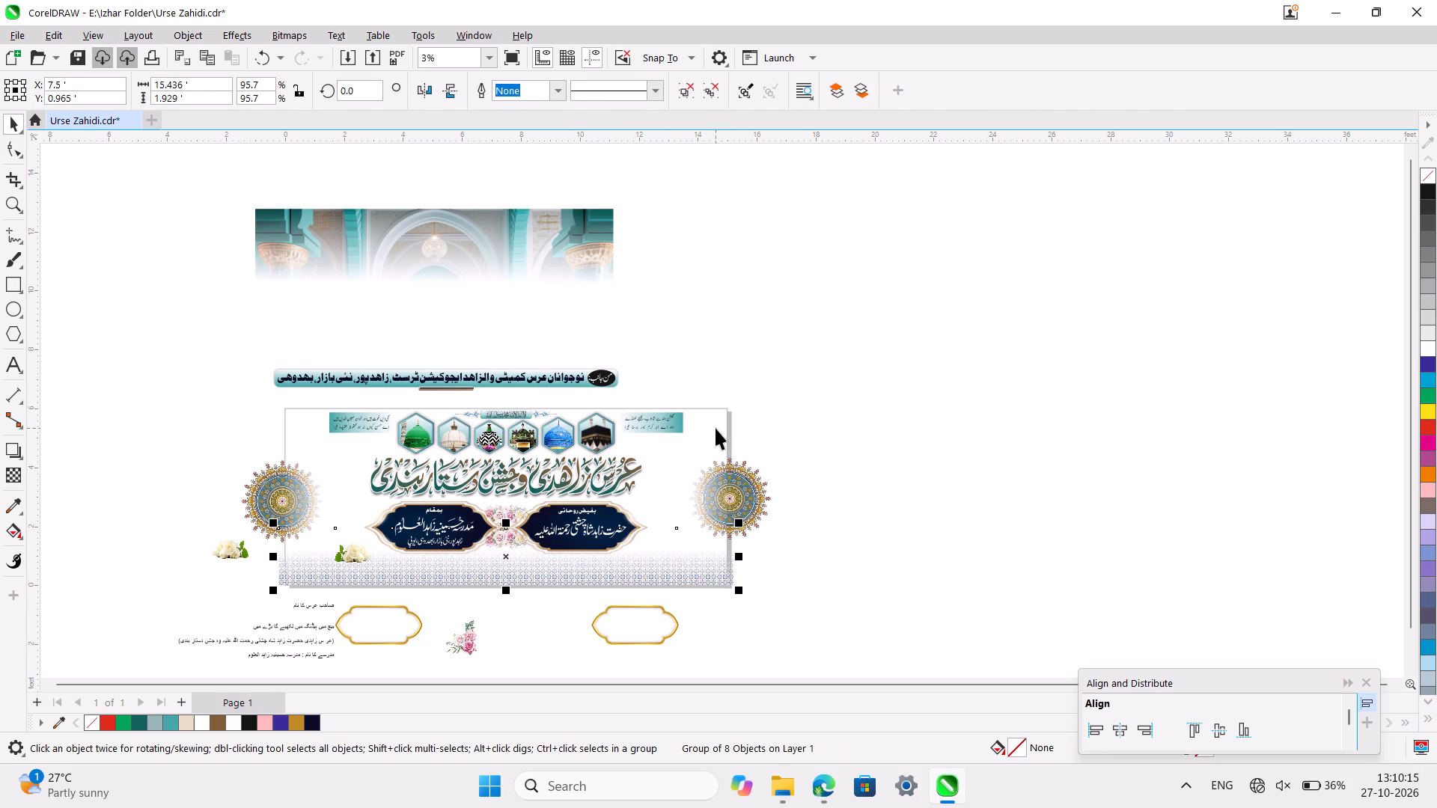
left_click(776, 397)
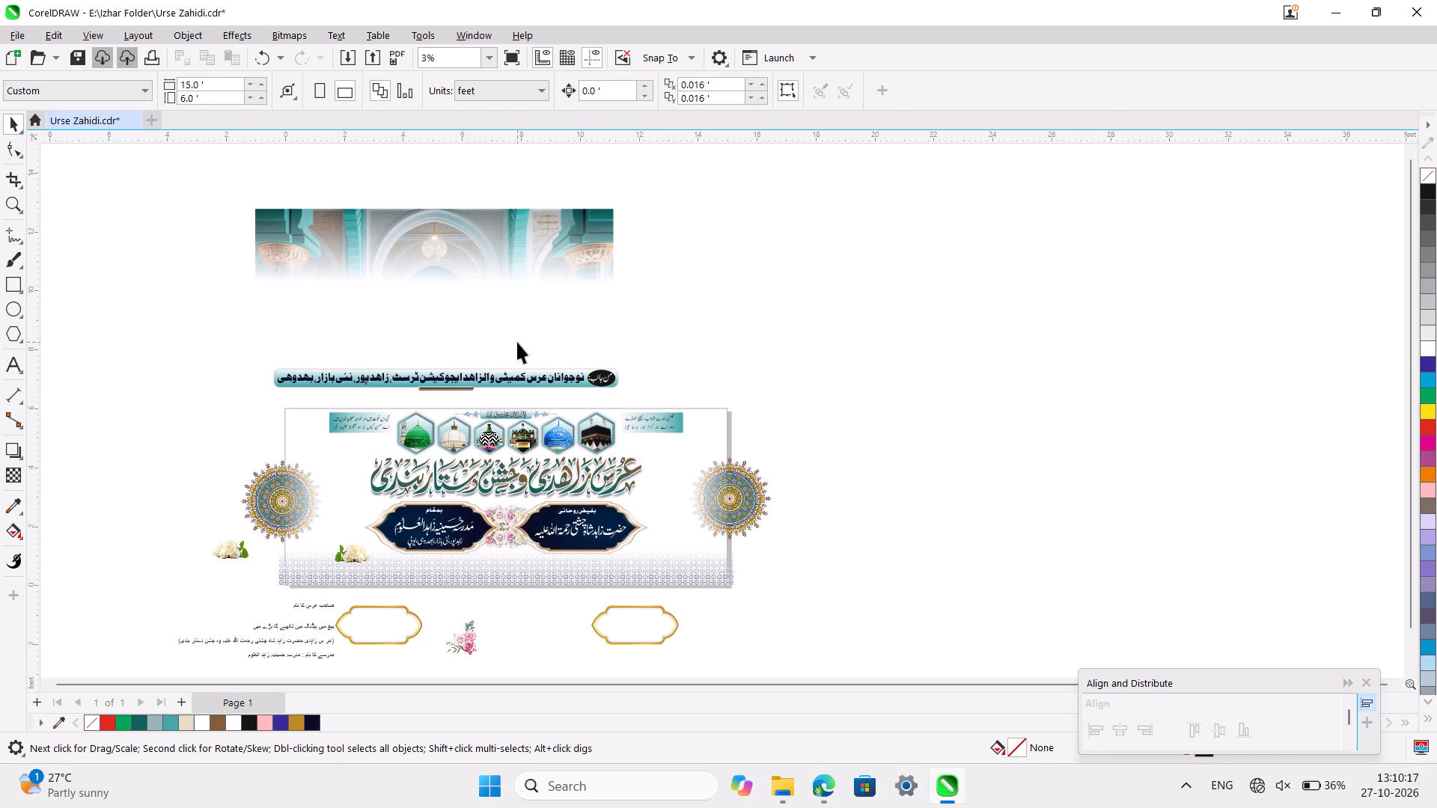
left_click(517, 342)
scroll(517, 342, "down", 2, "ctrl")
scroll(517, 342, "right", 1)
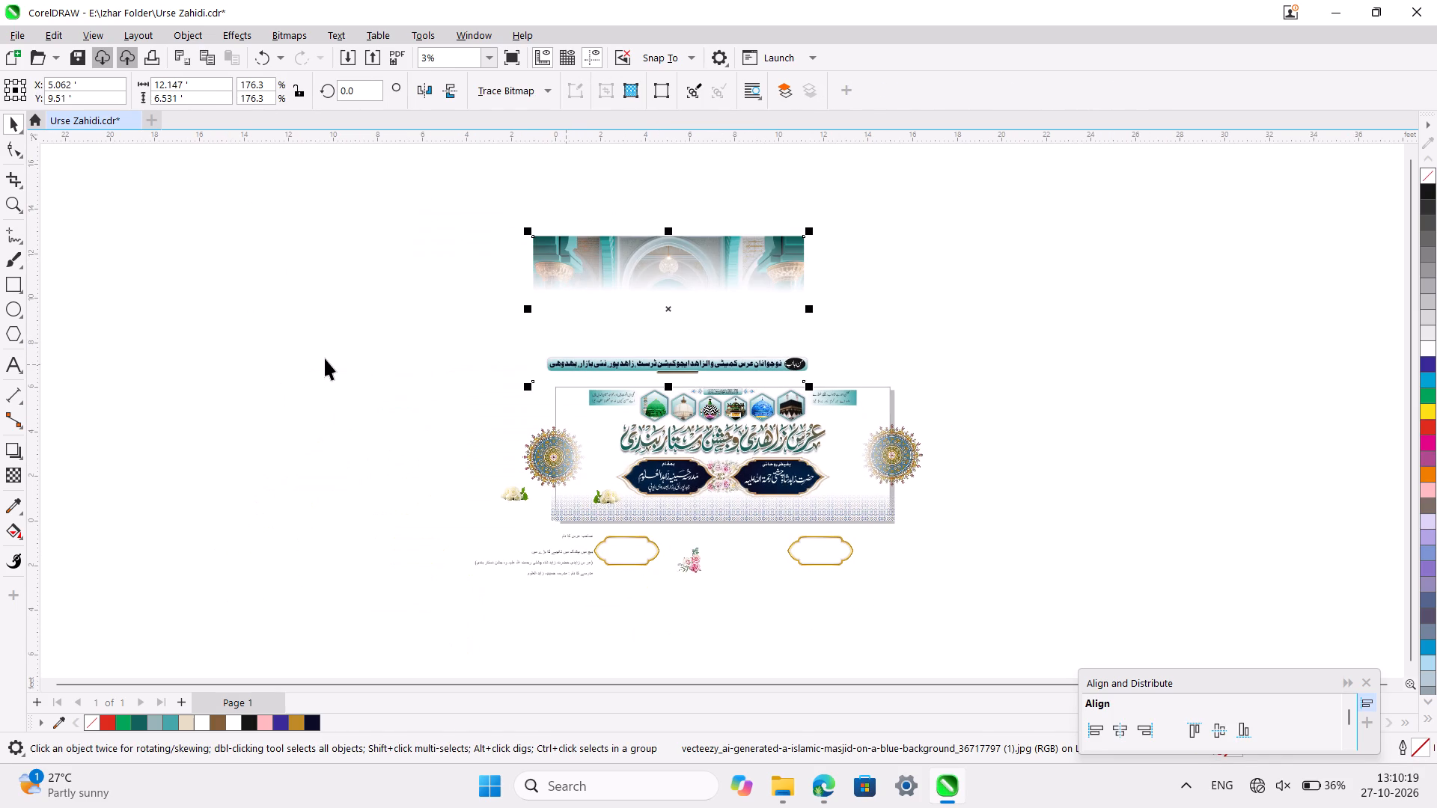
left_click_drag(325, 358, 531, 423)
left_click(531, 423)
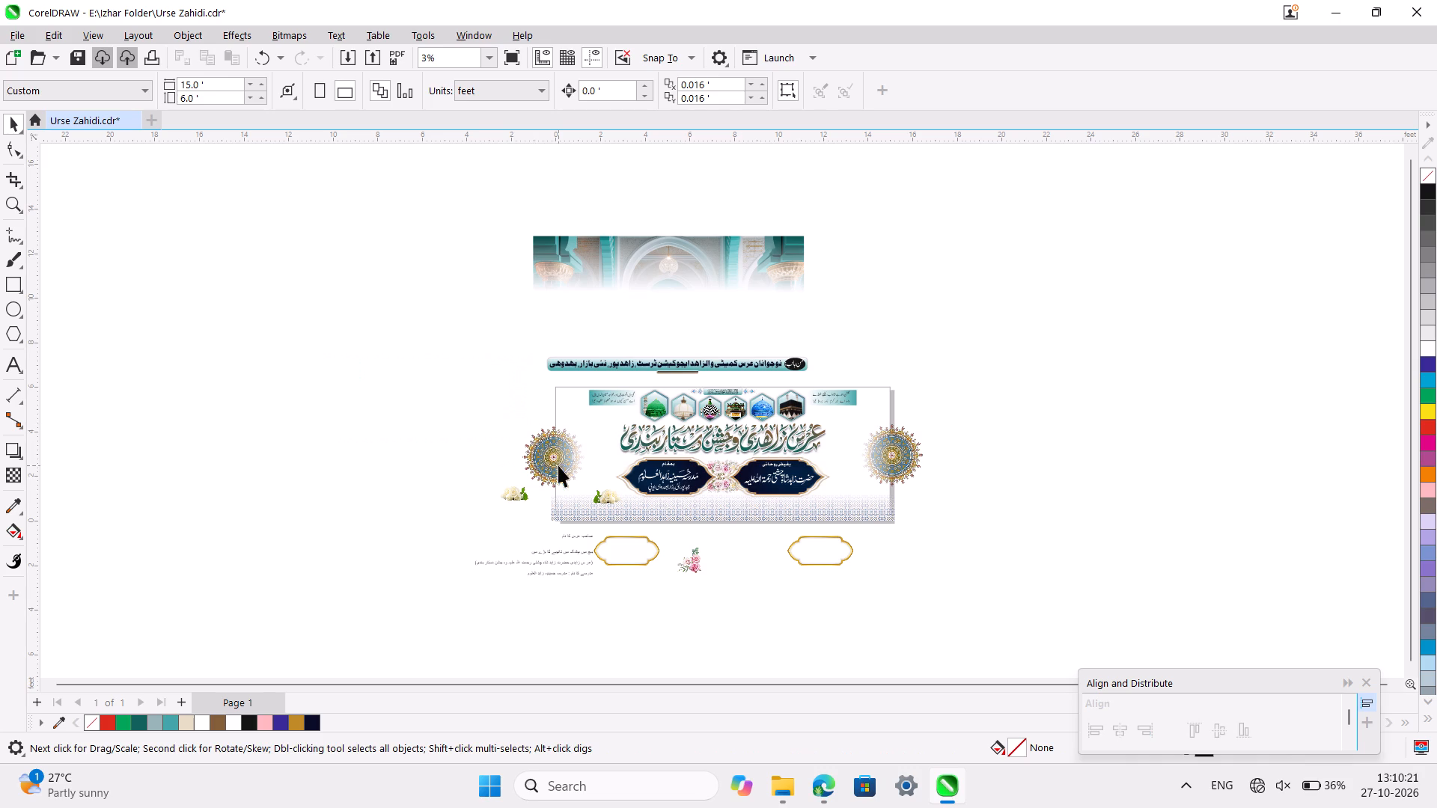
left_click(559, 486)
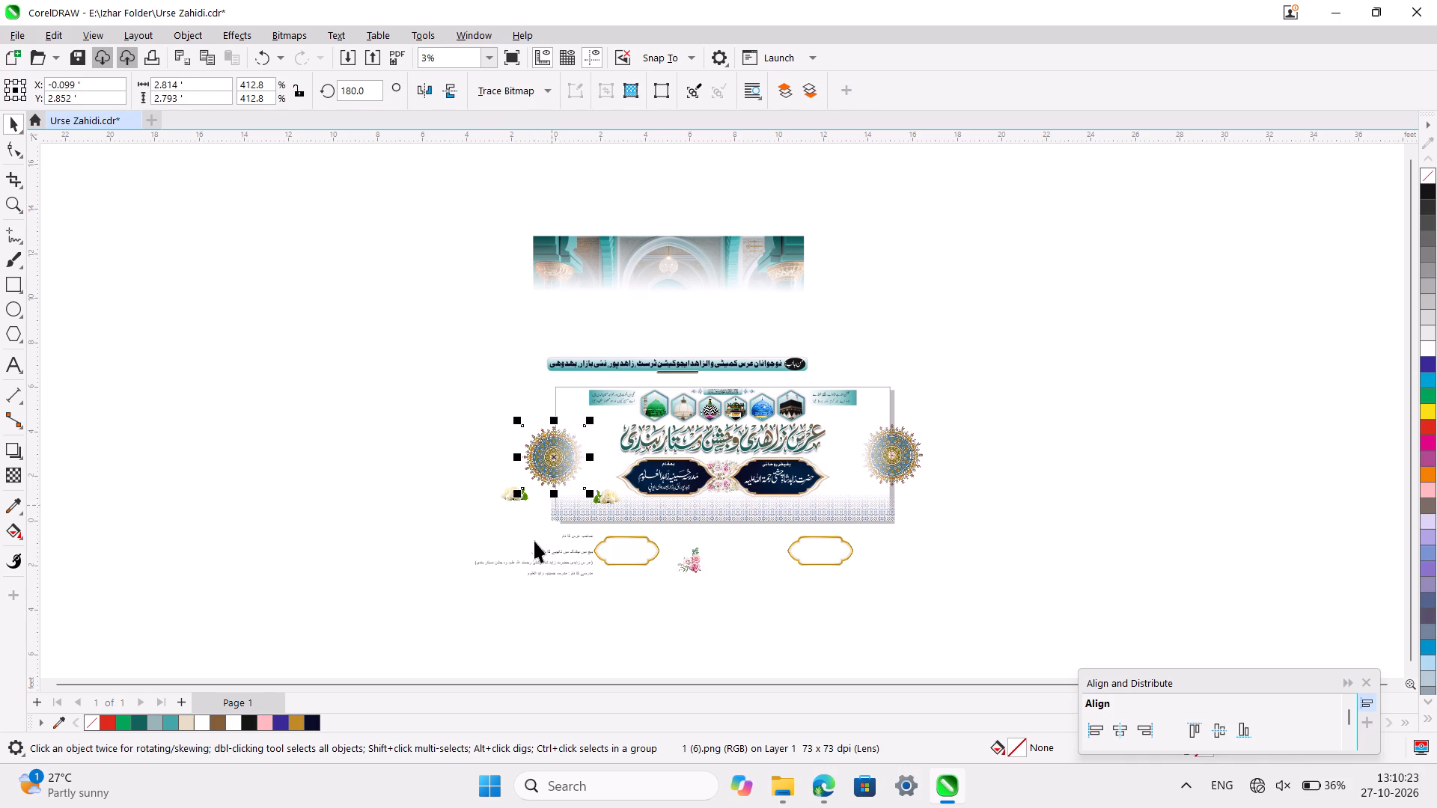
left_click(533, 531)
Create a page-frame rectangle of 15' by 6' covering the whole page.
scroll(533, 531, "up", 3, "ctrl")
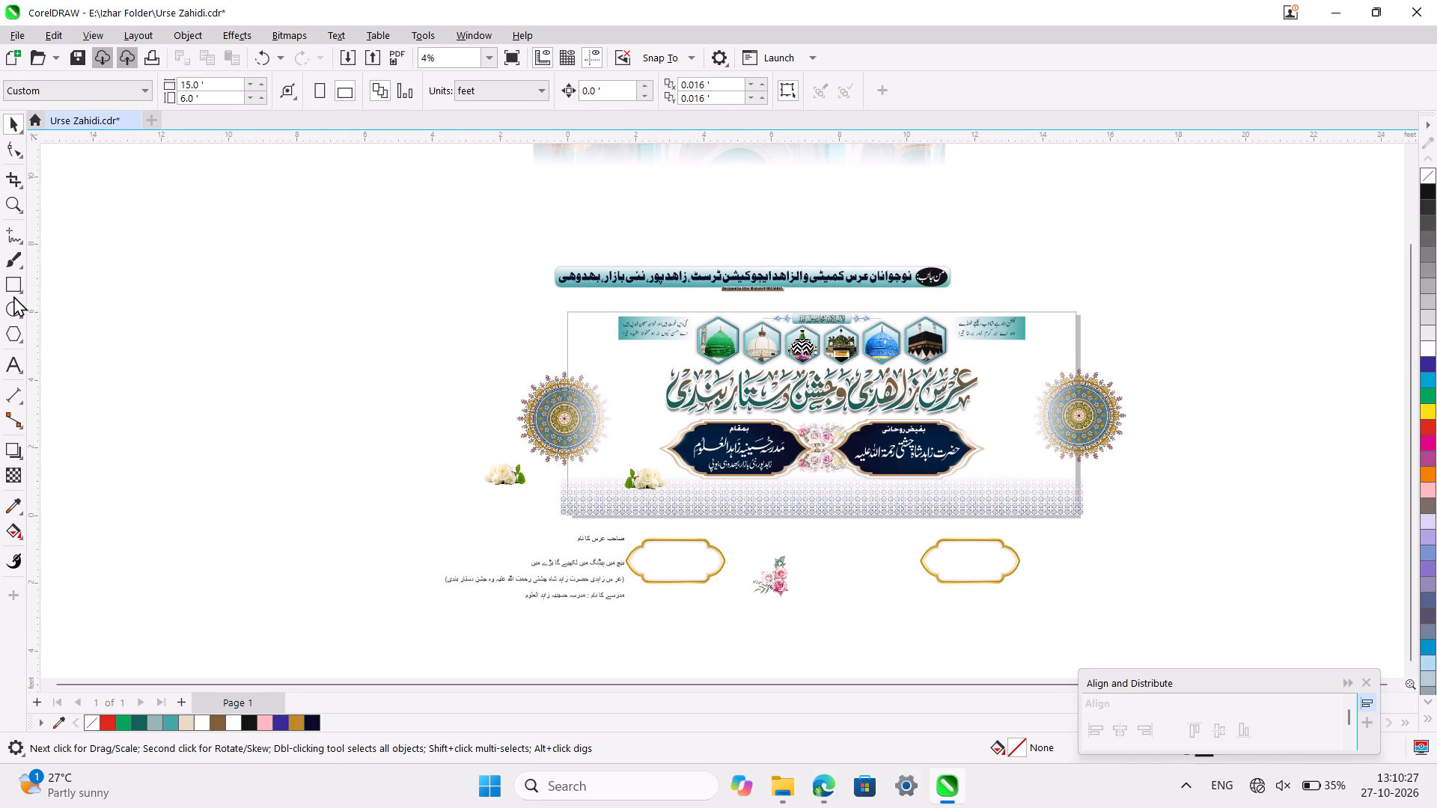
double_click(16, 287)
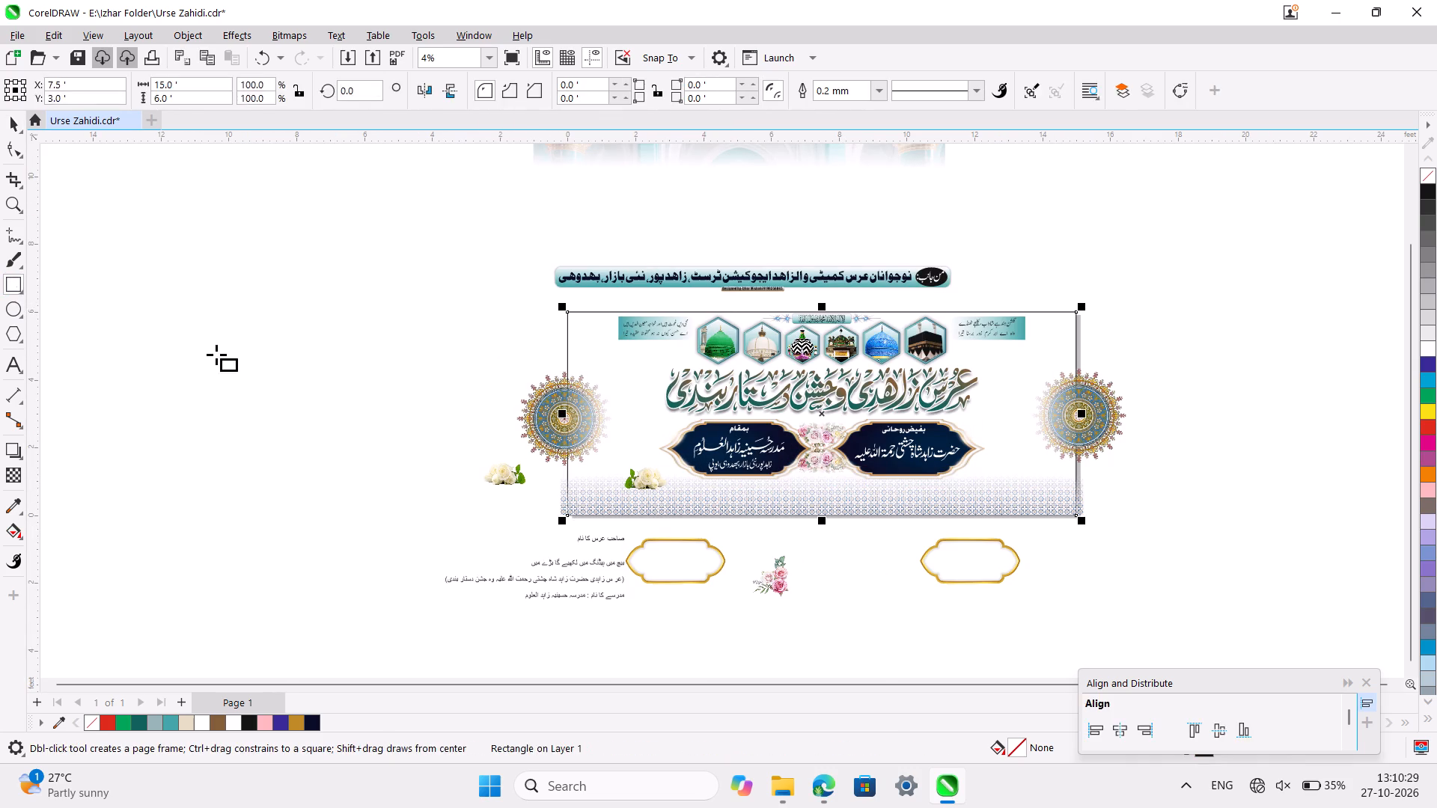
key("ctrl+space")
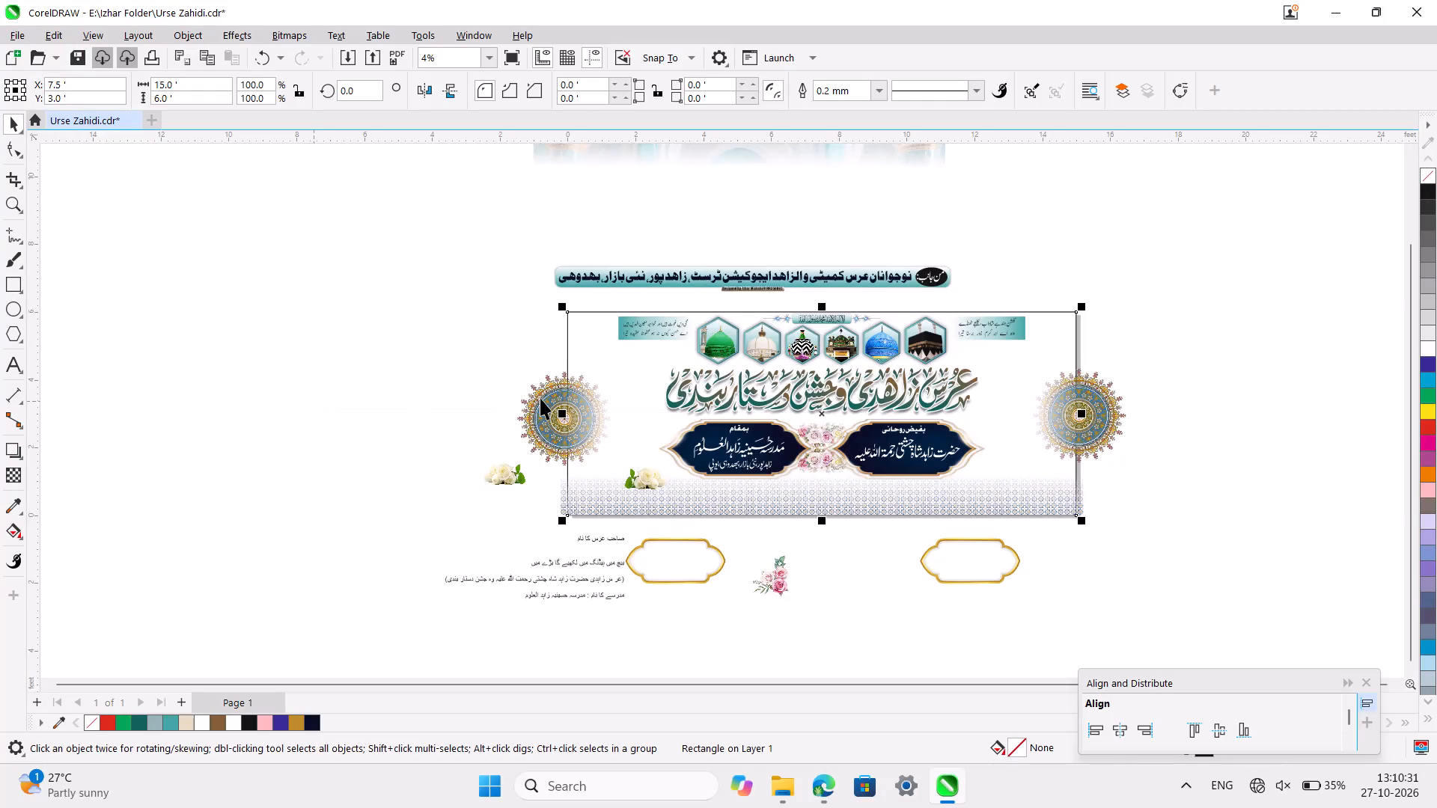
Fill the page-frame rectangle with the solid teal R66 G166 B166 from the document's colours.
scroll(540, 398, "up", 3, "ctrl")
scroll(693, 400, "left", 2)
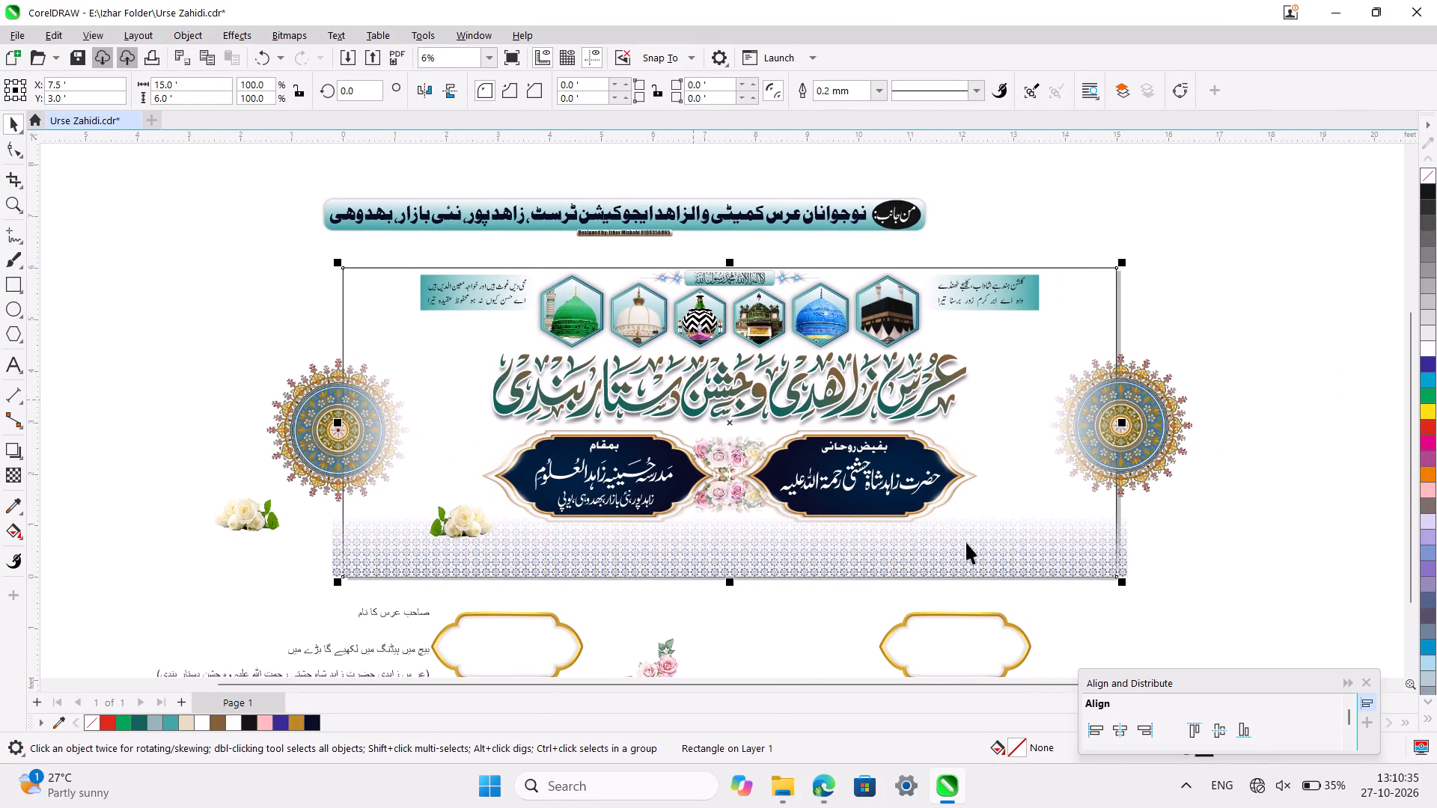
double_click(1020, 746)
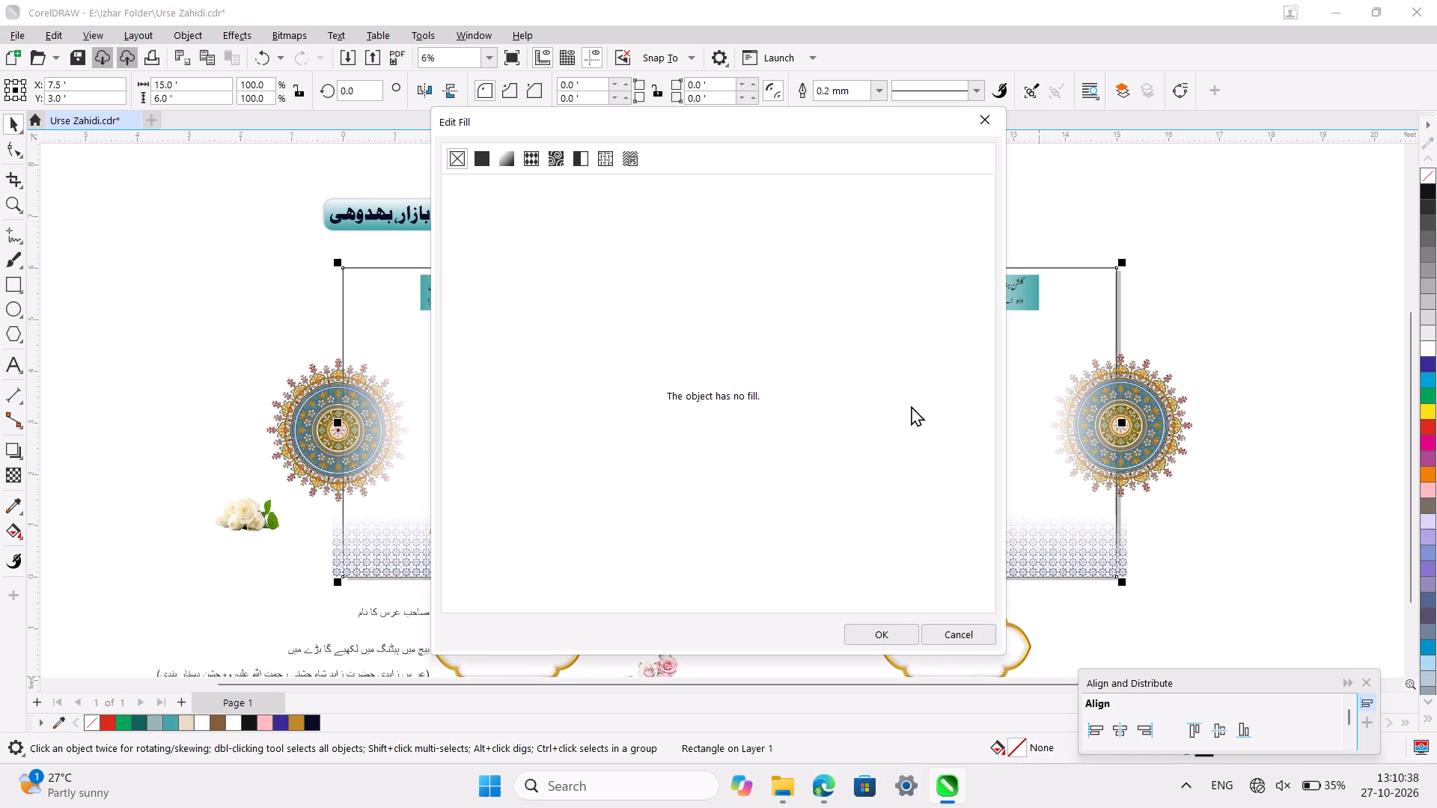
left_click(964, 626)
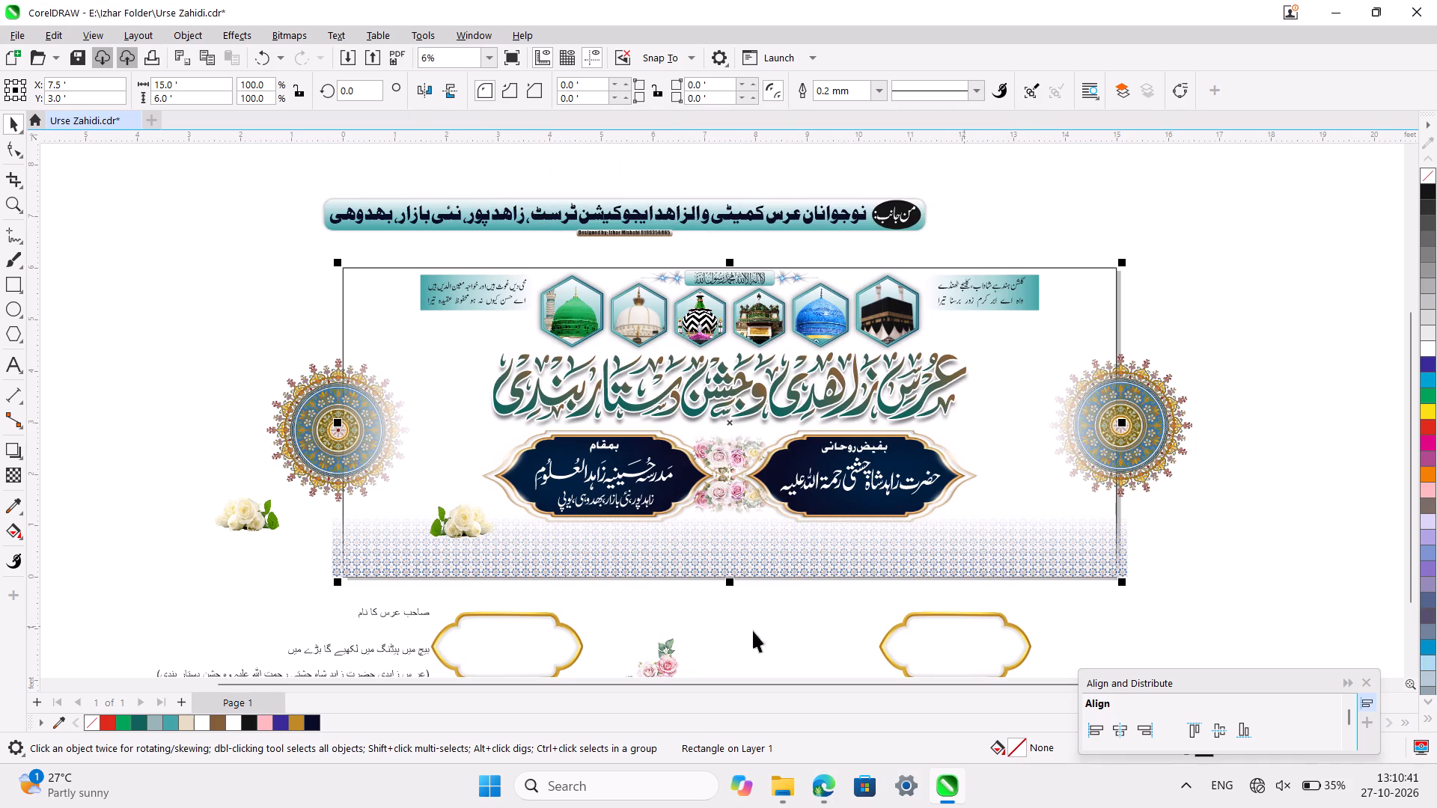
left_click(175, 724)
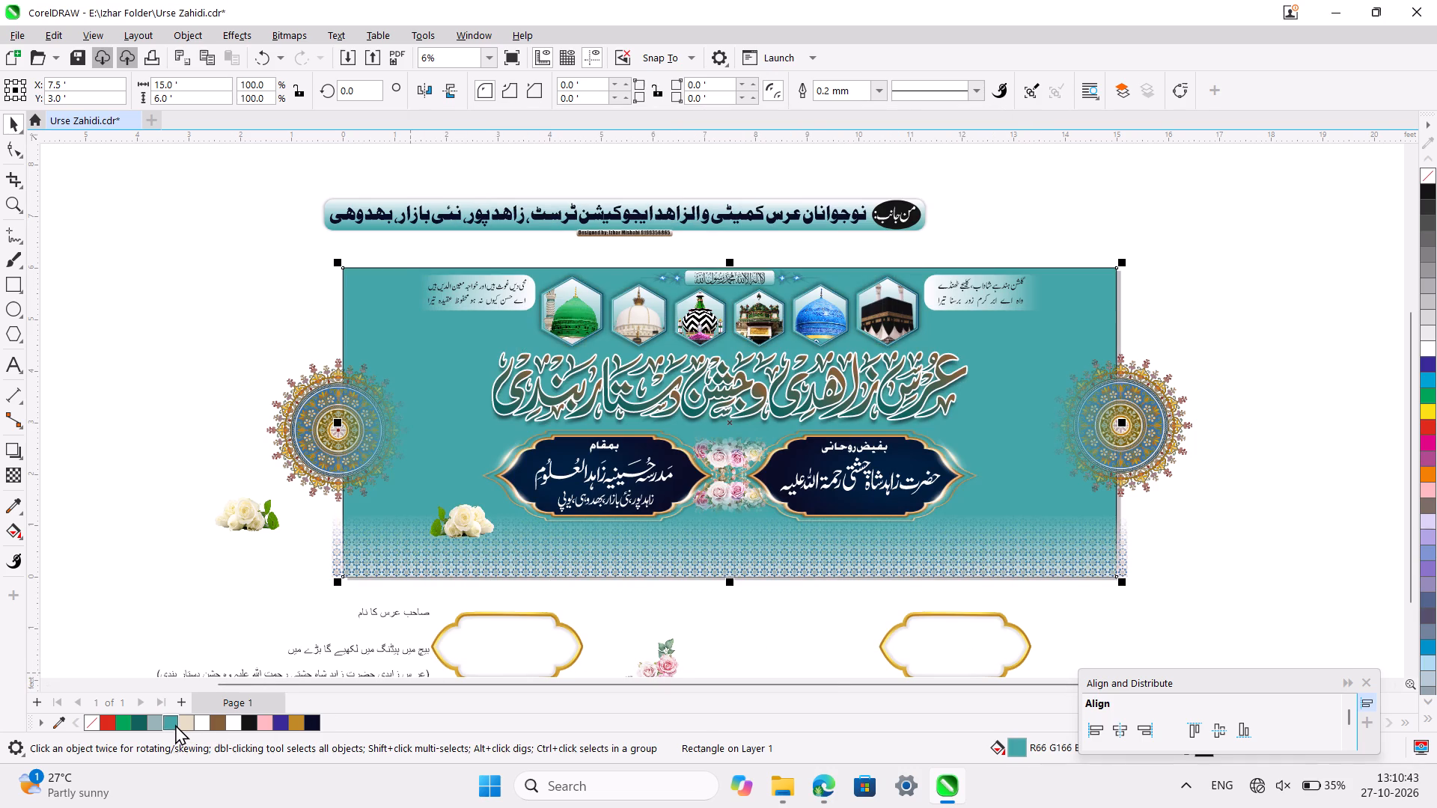
Change the page-frame rectangle's fill to a linear fountain fill rotated about 90.4°, from teal at the bottom to white at the top.
double_click(1022, 748)
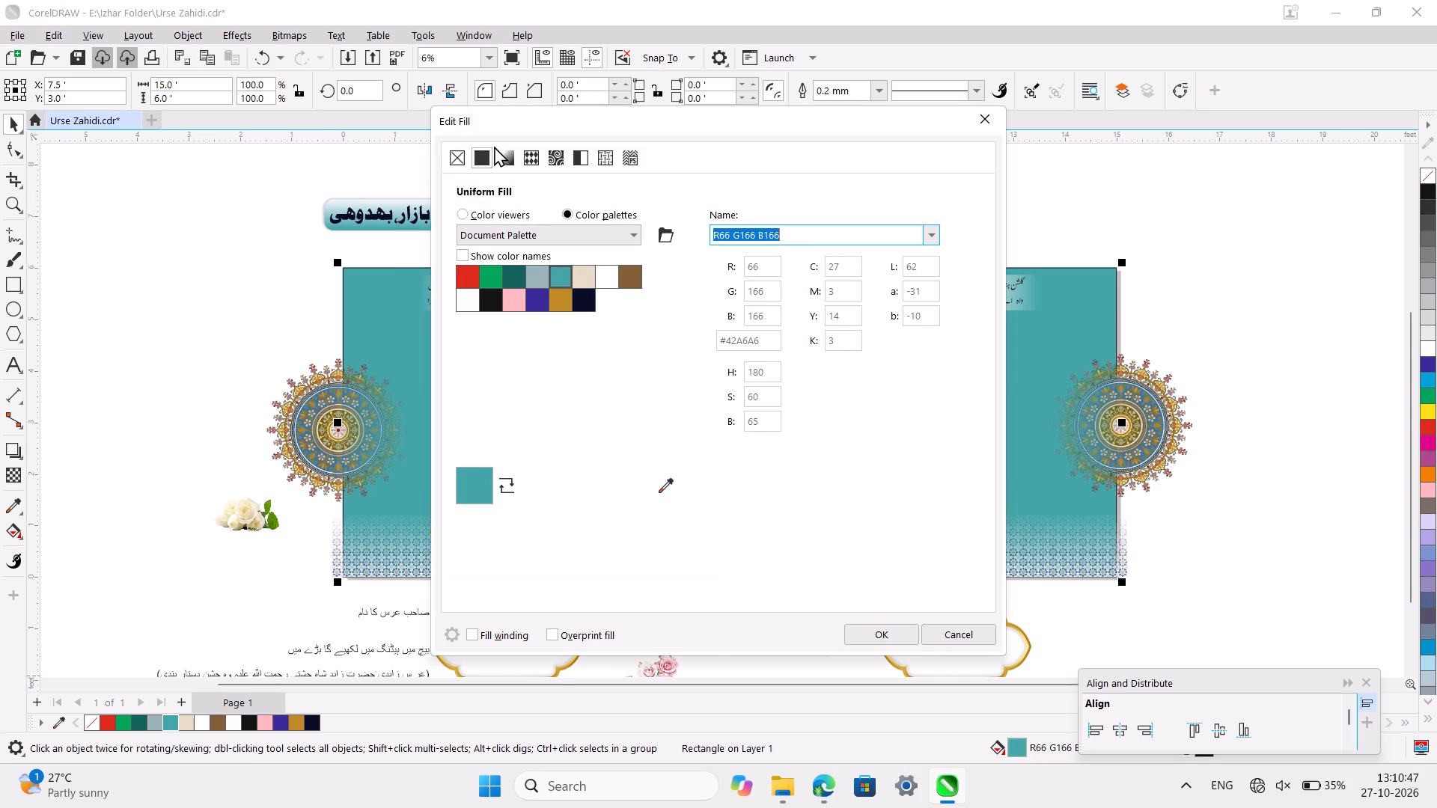
left_click(509, 150)
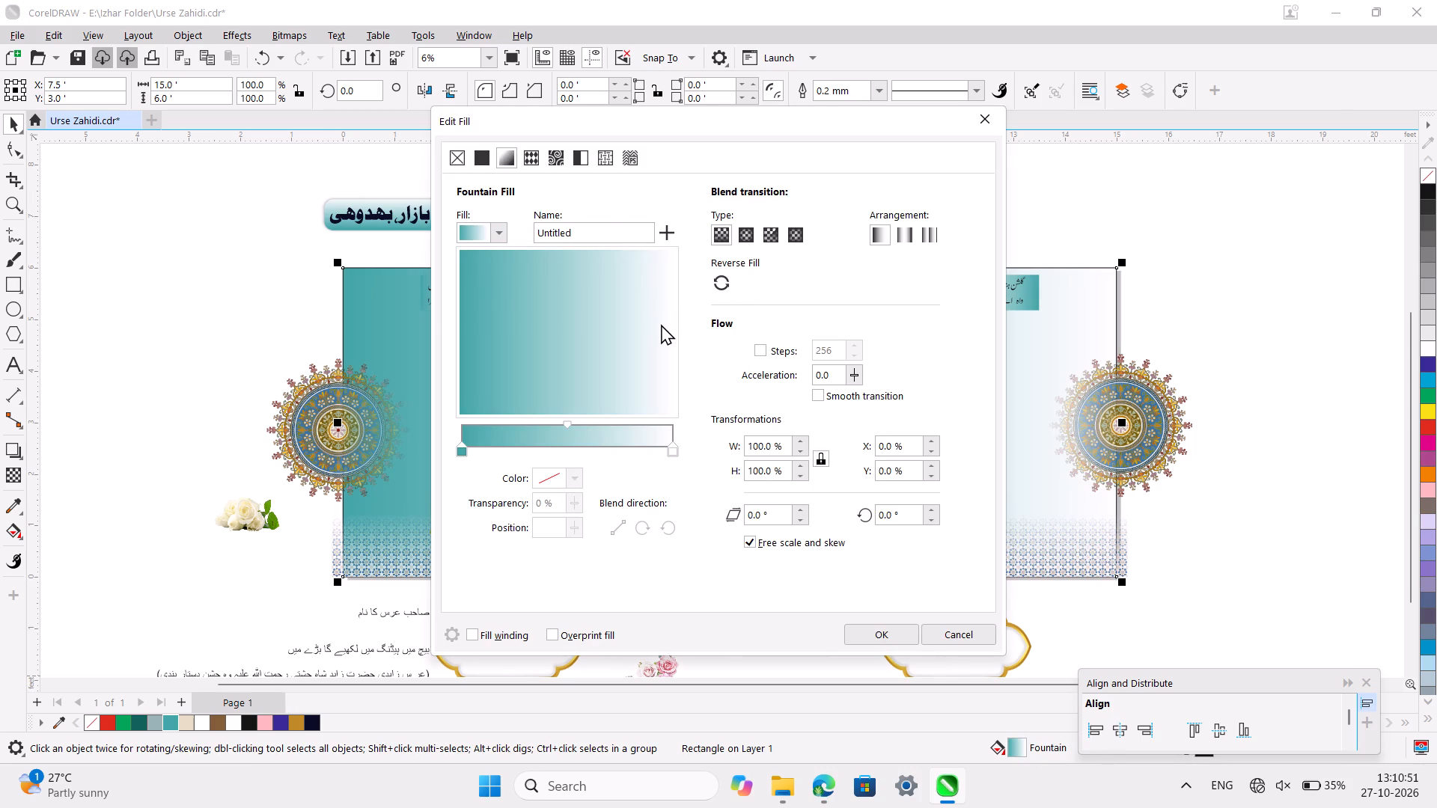
left_click_drag(661, 324, 582, 231)
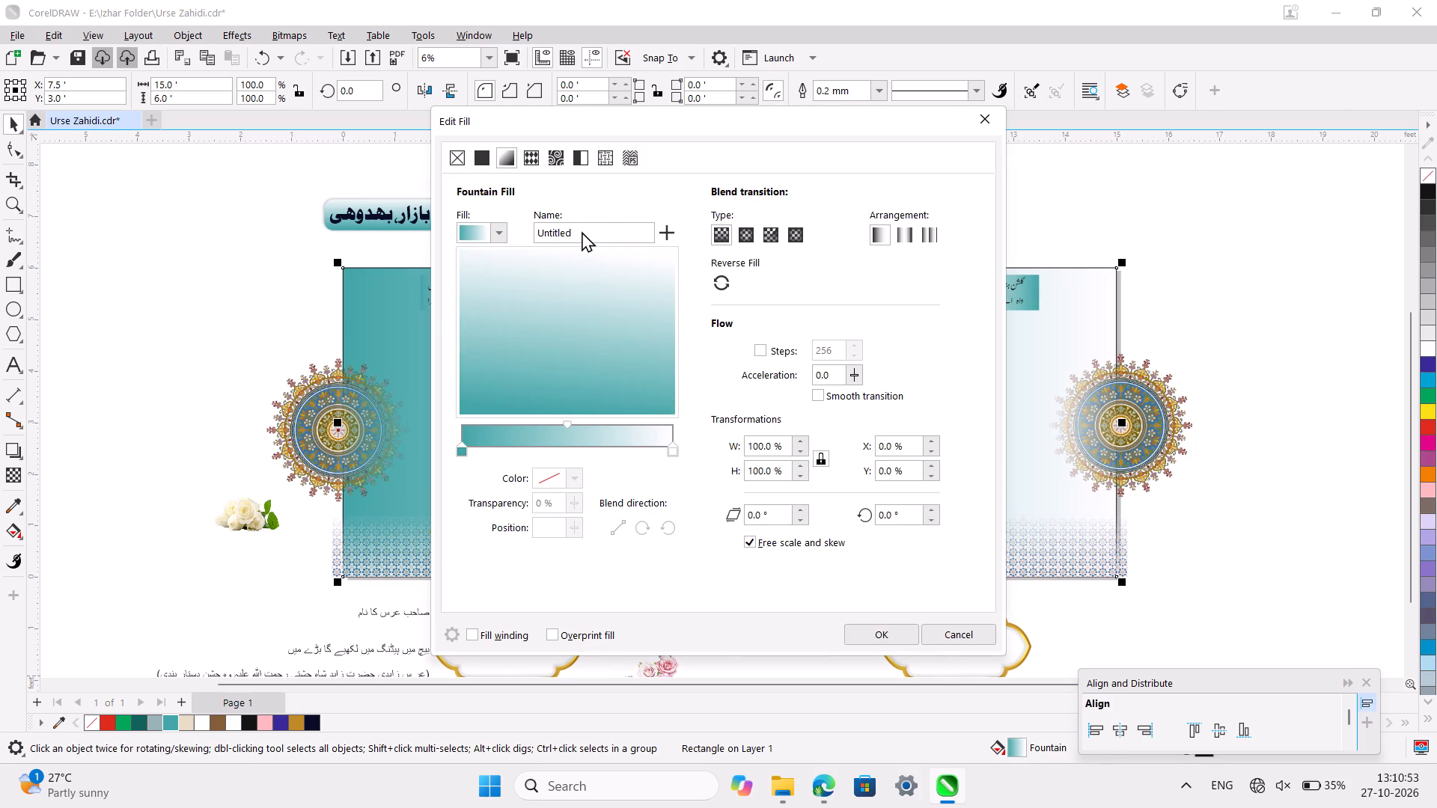
left_click_drag(582, 231, 566, 257)
left_click_drag(566, 257, 567, 257)
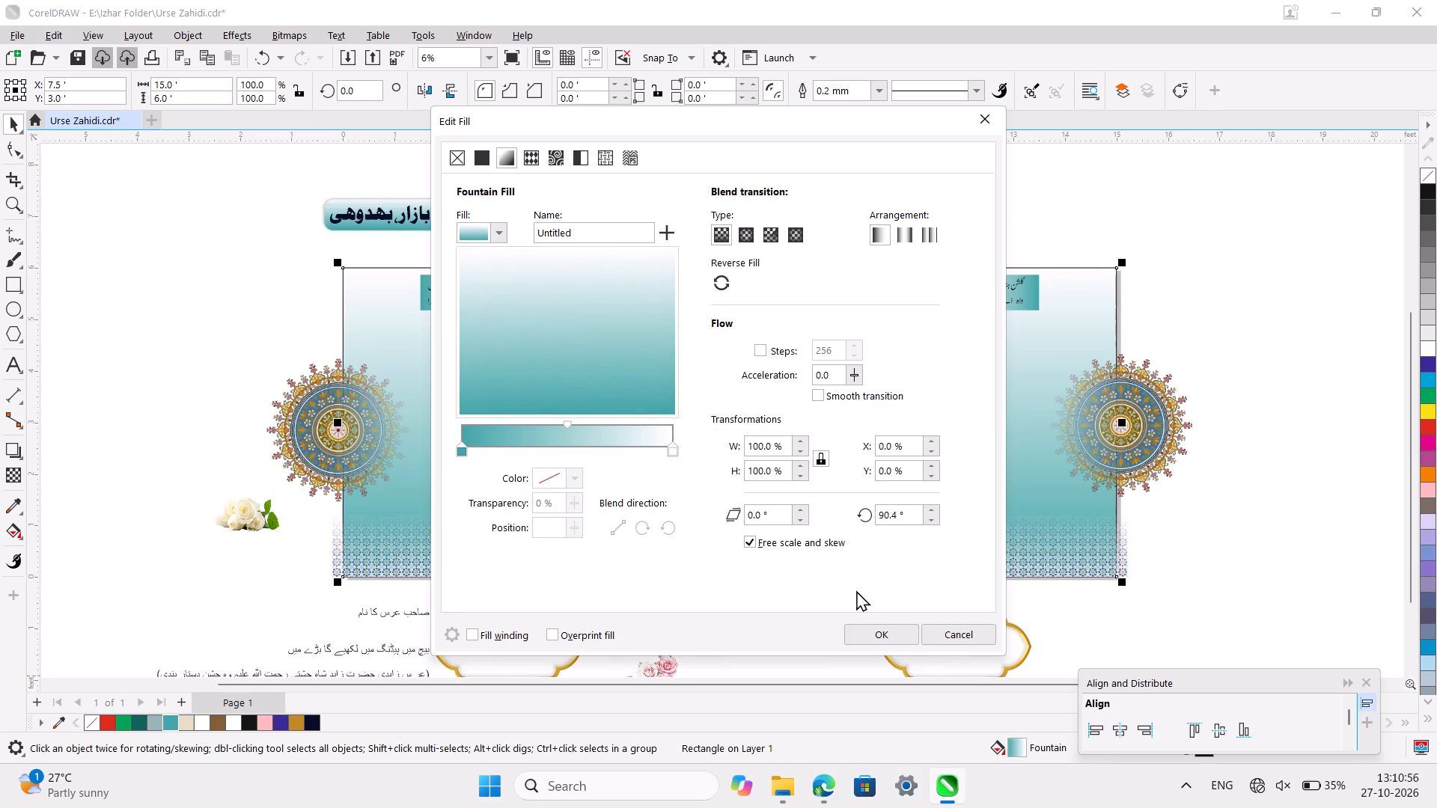
left_click(875, 625)
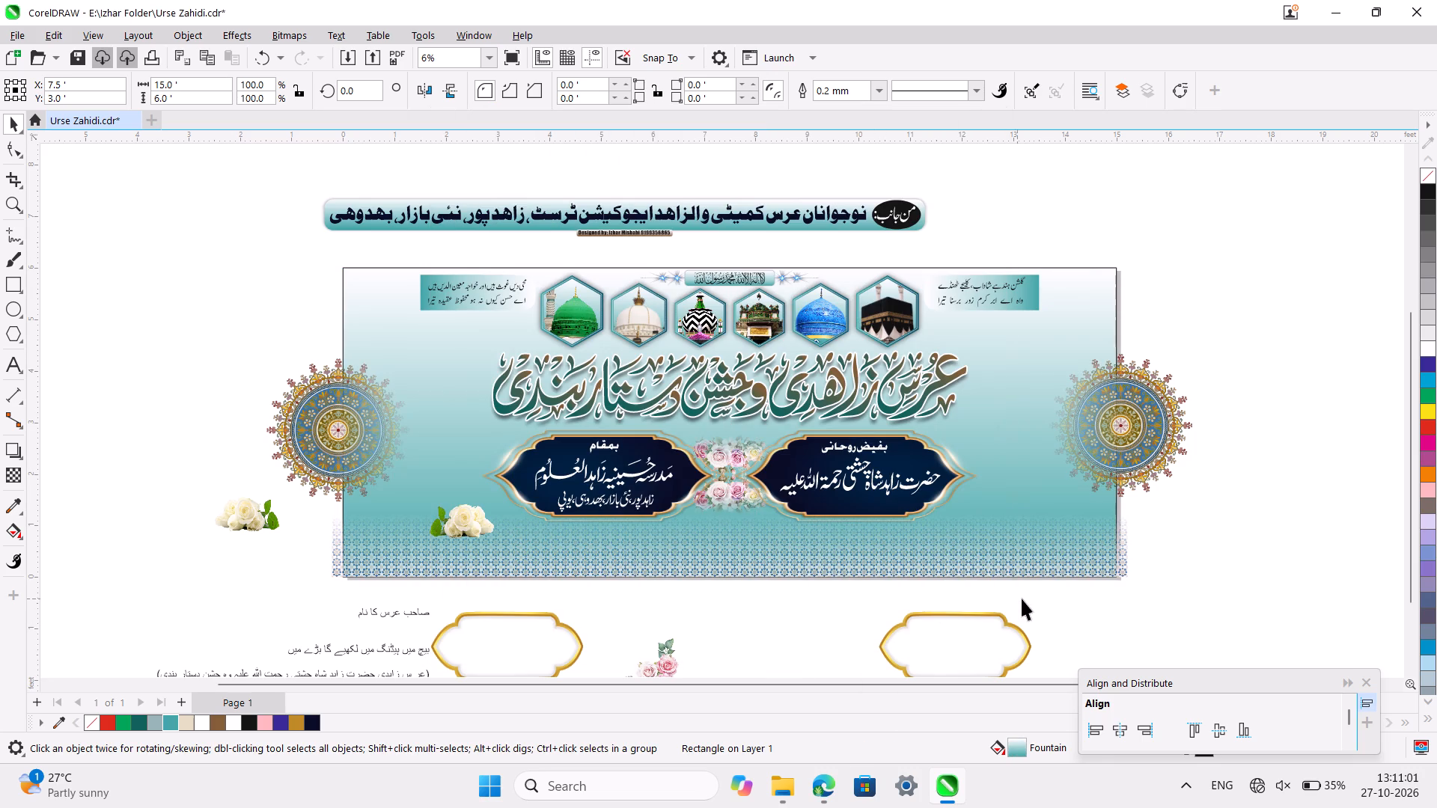
left_click(1266, 387)
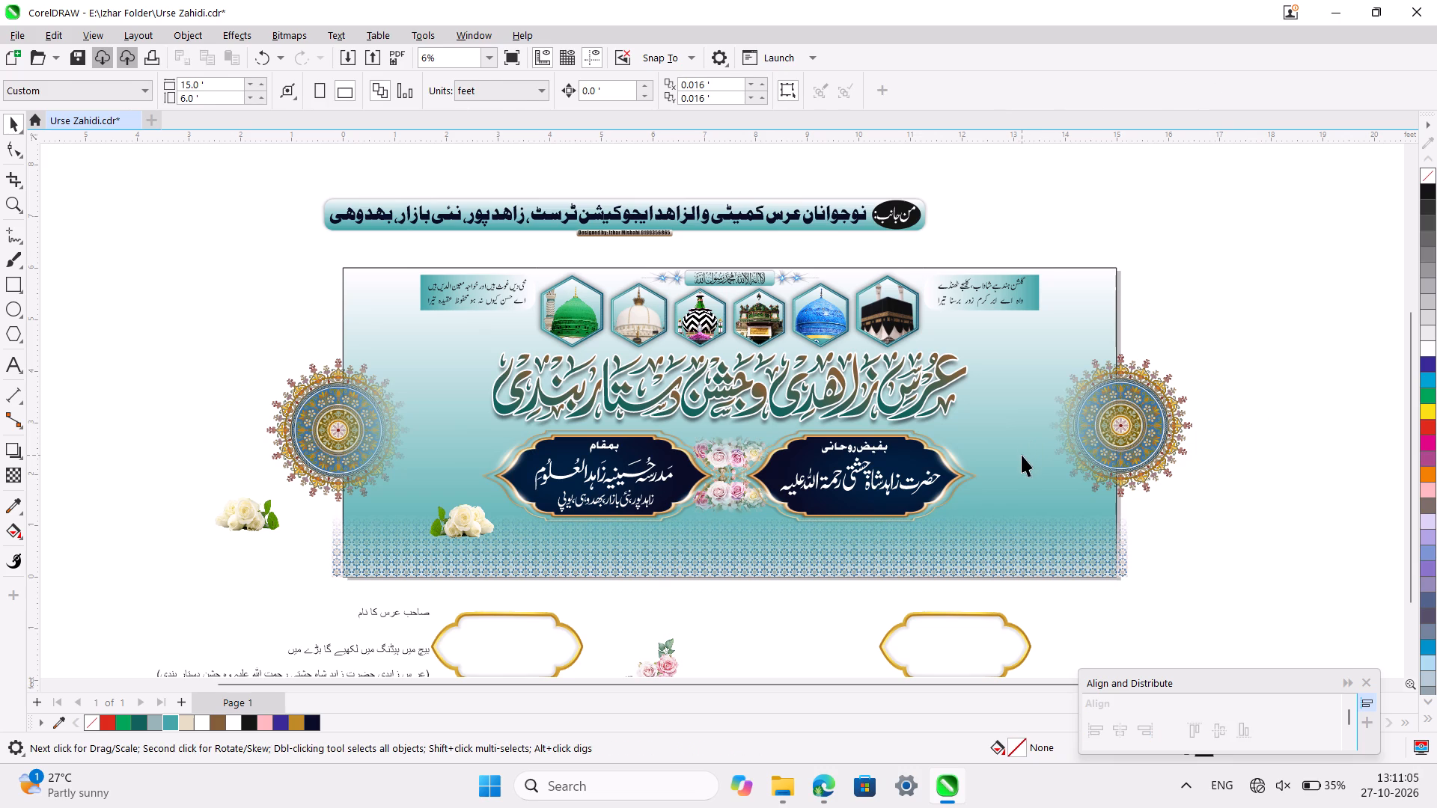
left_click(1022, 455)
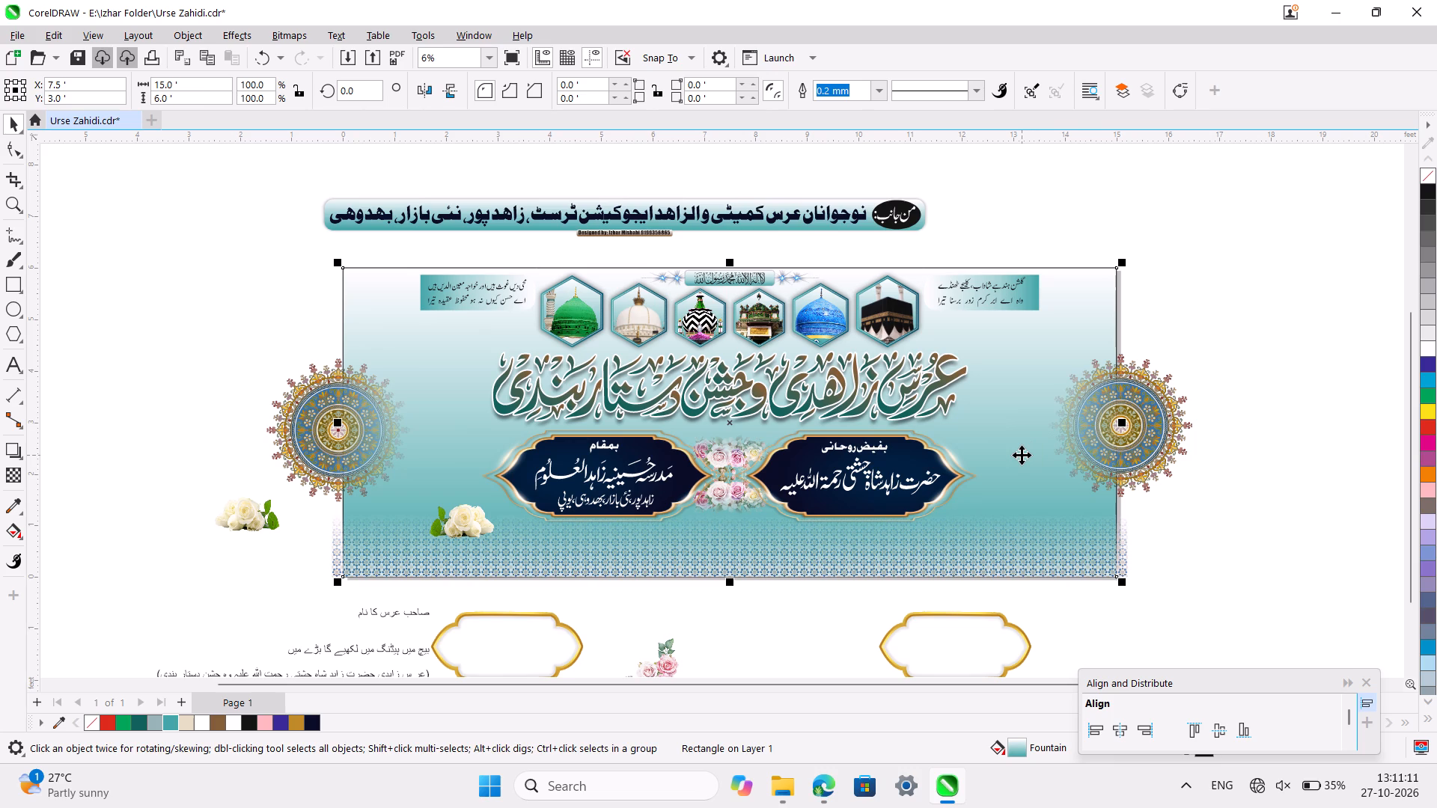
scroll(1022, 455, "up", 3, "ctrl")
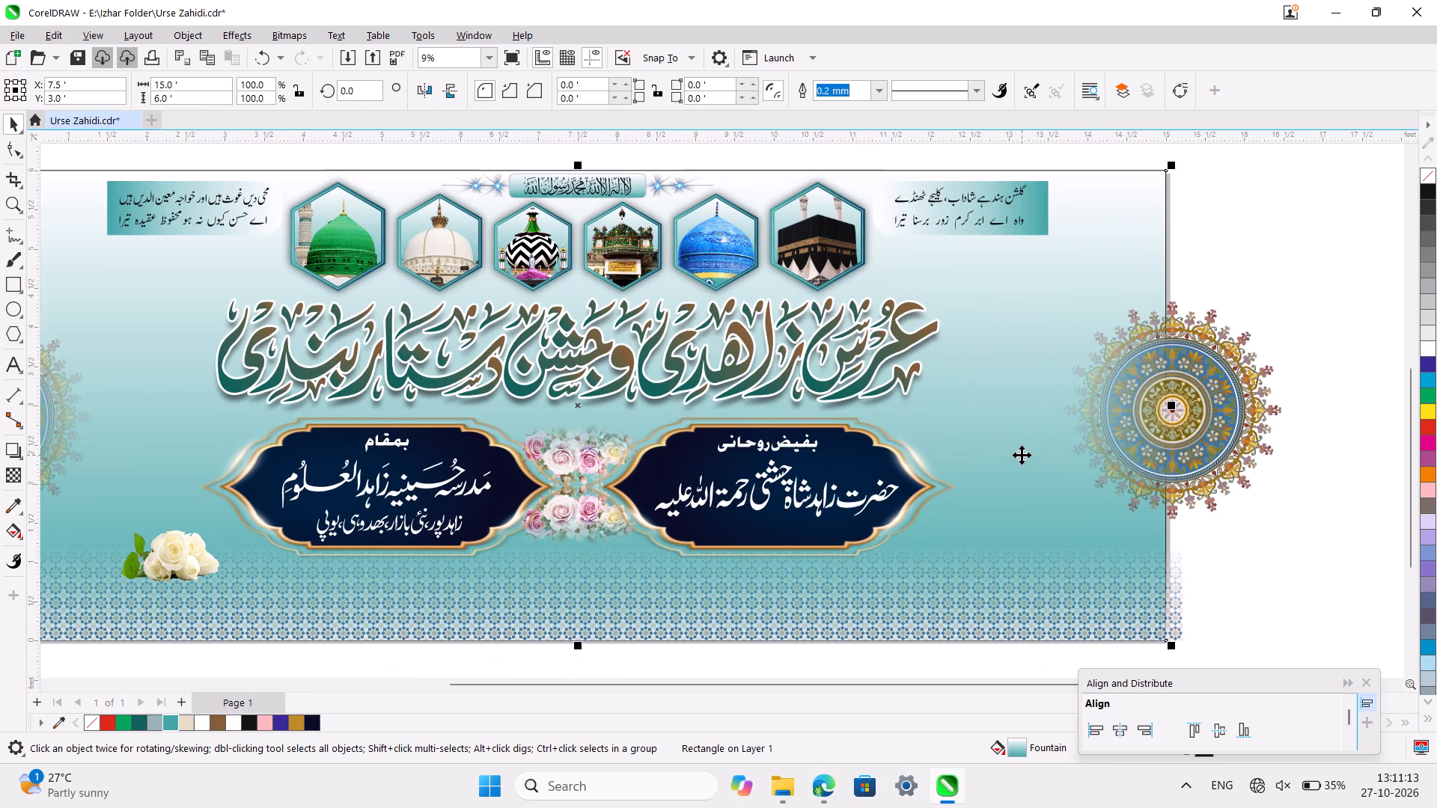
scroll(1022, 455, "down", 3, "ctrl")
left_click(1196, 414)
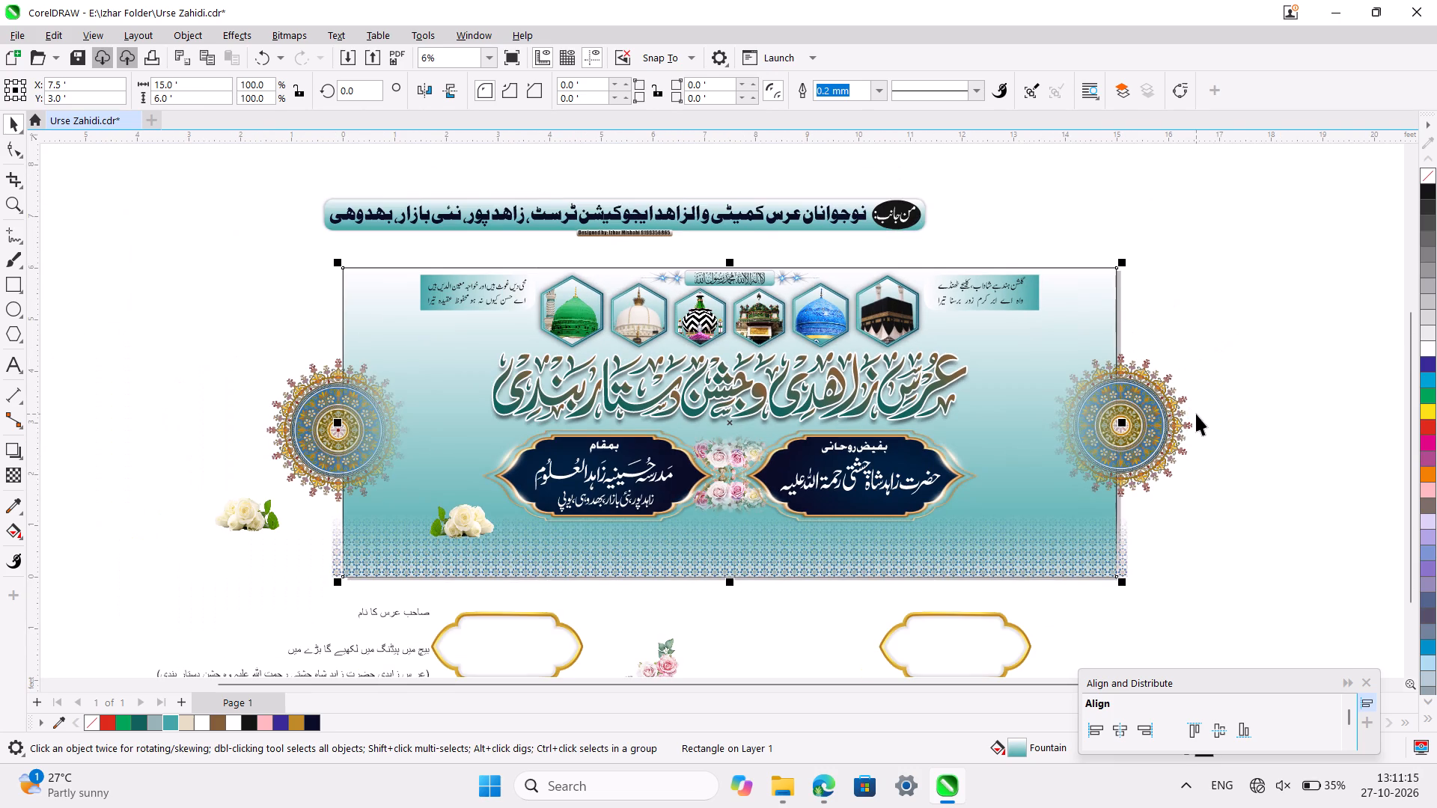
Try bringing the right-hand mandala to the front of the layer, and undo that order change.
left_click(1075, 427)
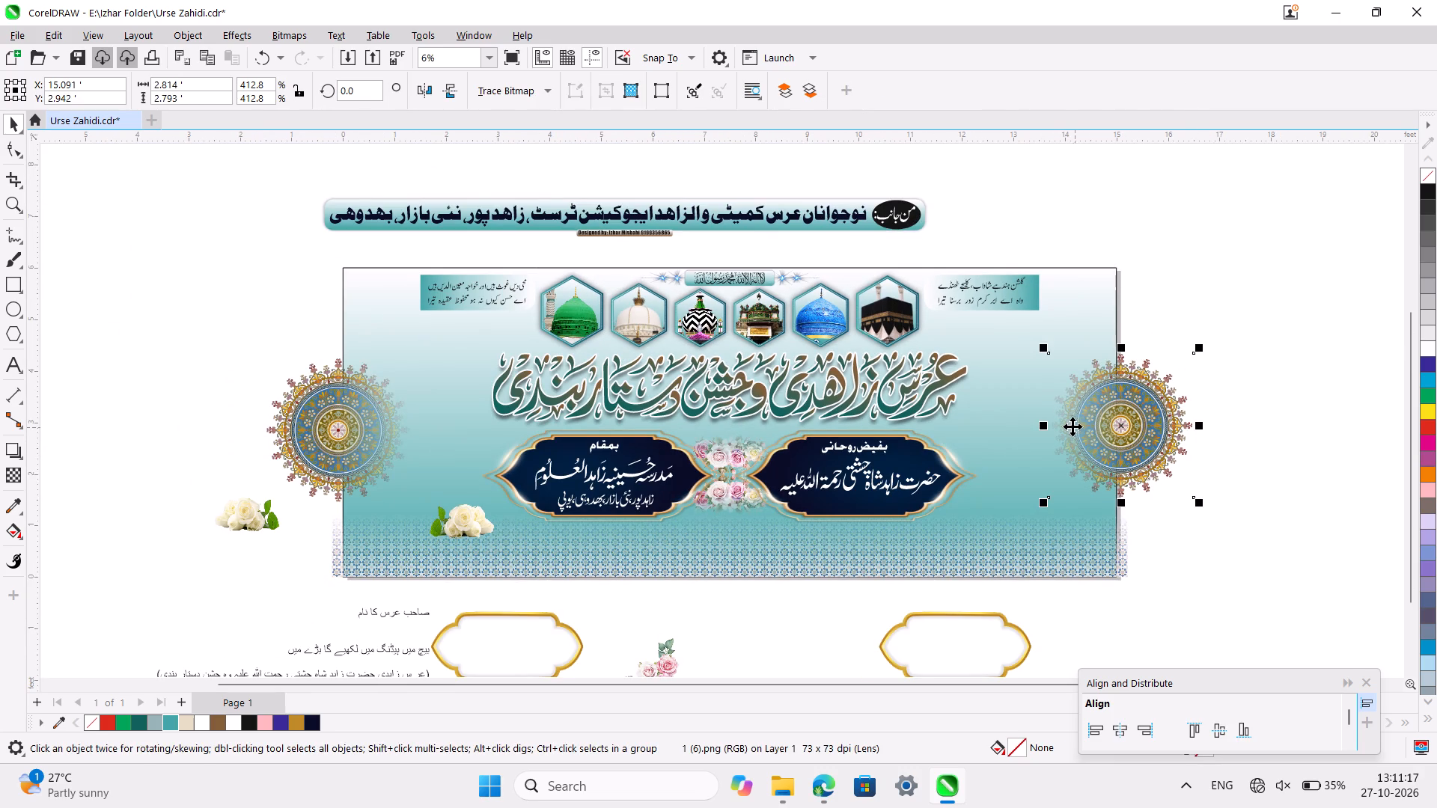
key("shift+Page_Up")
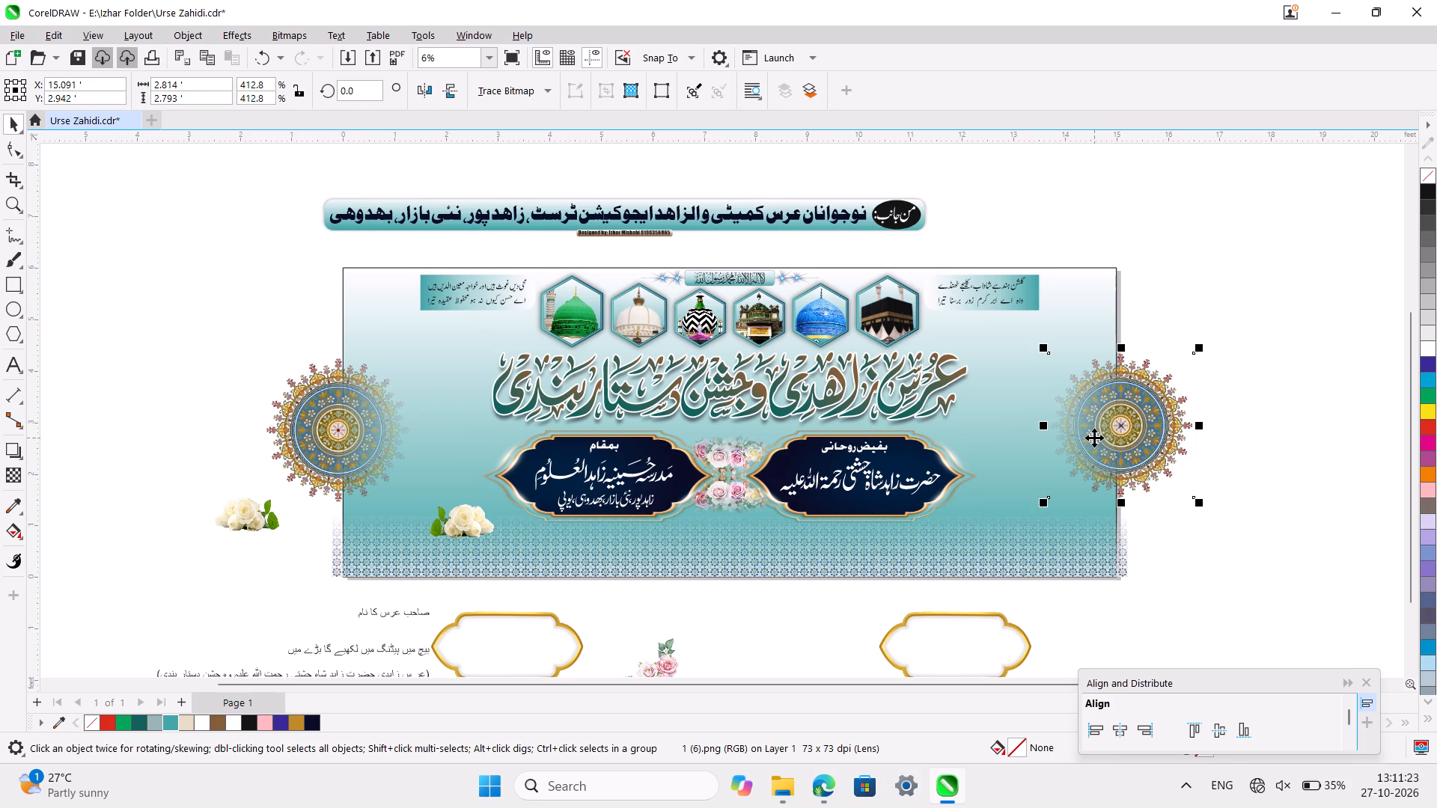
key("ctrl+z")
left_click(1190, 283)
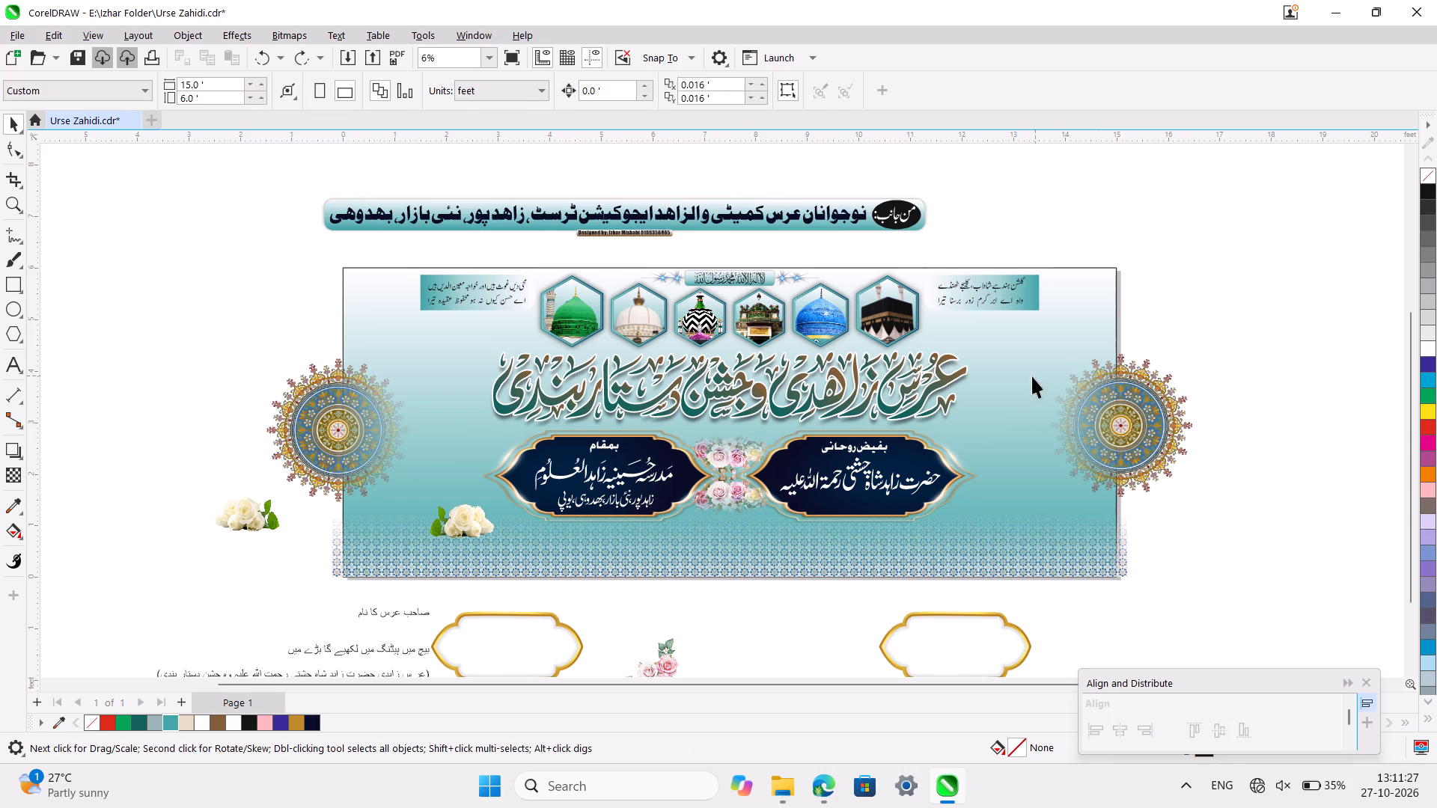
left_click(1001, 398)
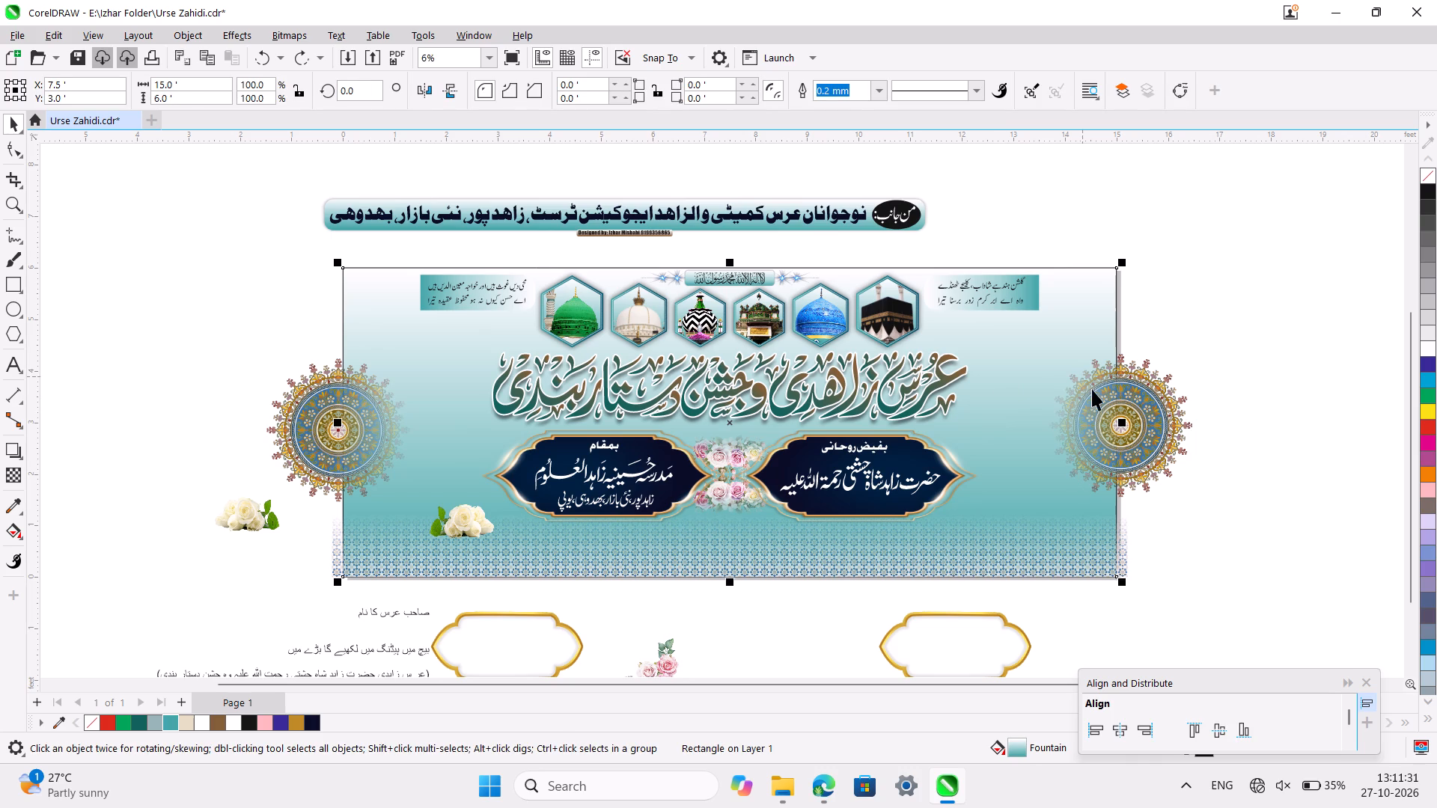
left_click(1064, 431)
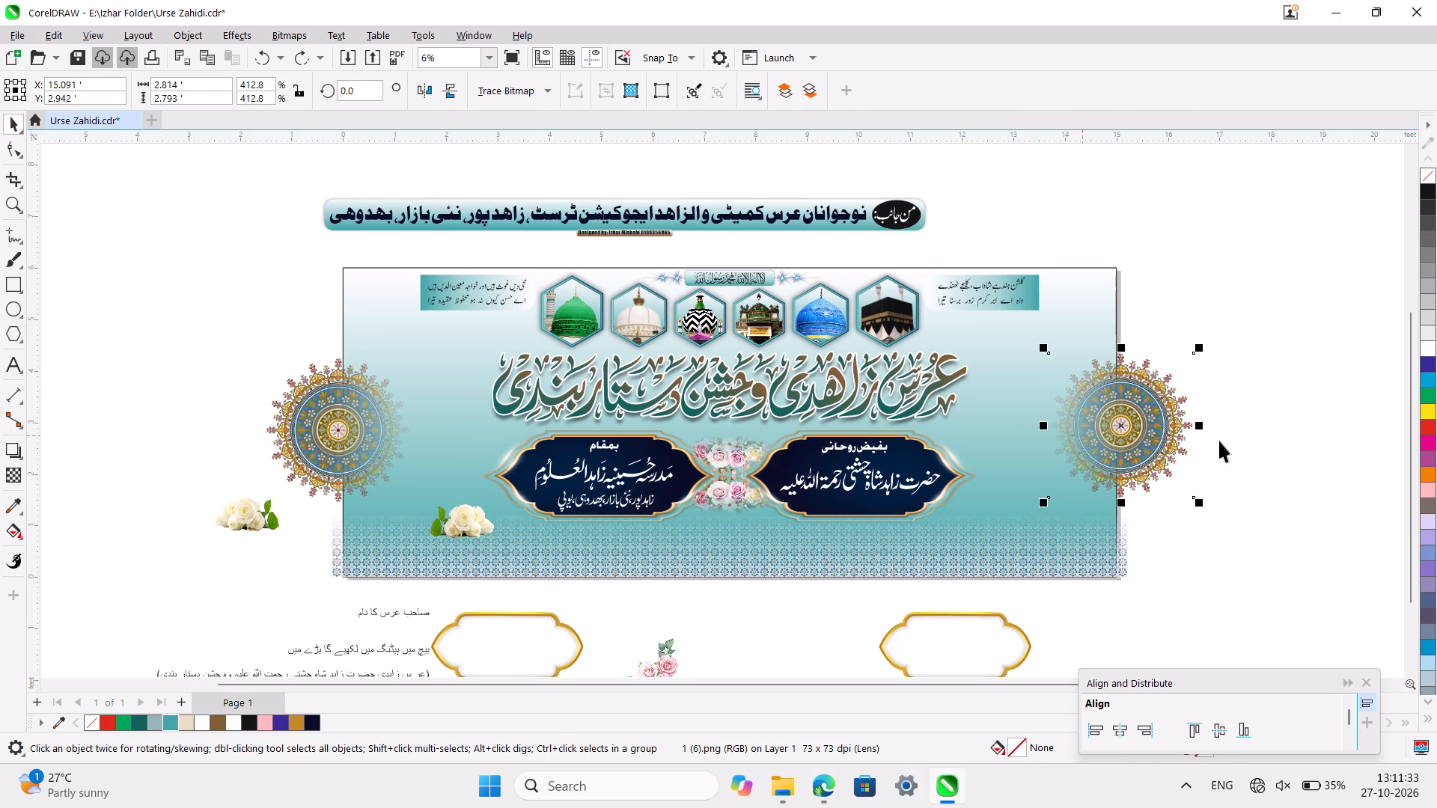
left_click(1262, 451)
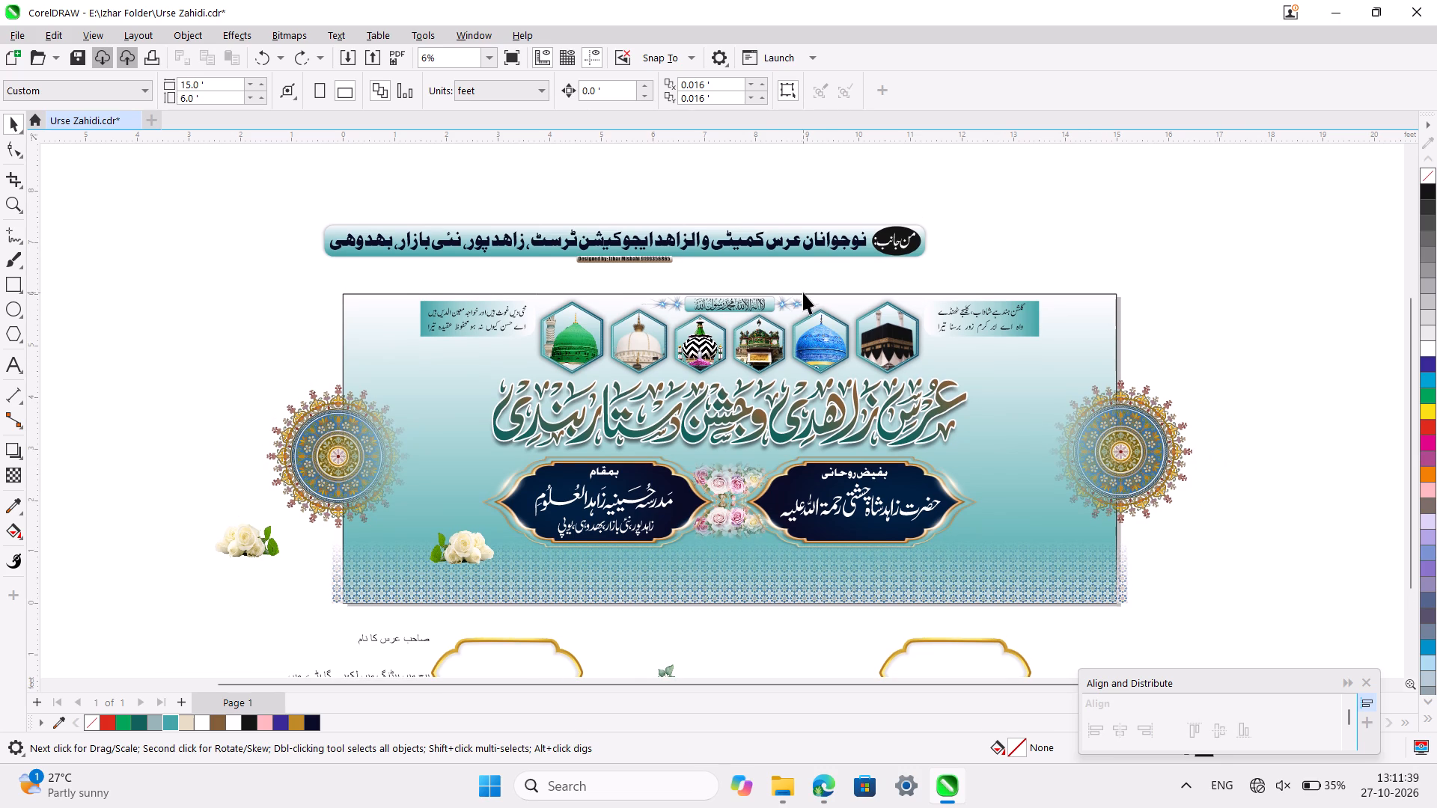
Move the right-hand mandala inward so its centre sits closer to the page's right edge, at X about 15.05' and Y about 2.94'.
scroll(680, 306, "down", 1)
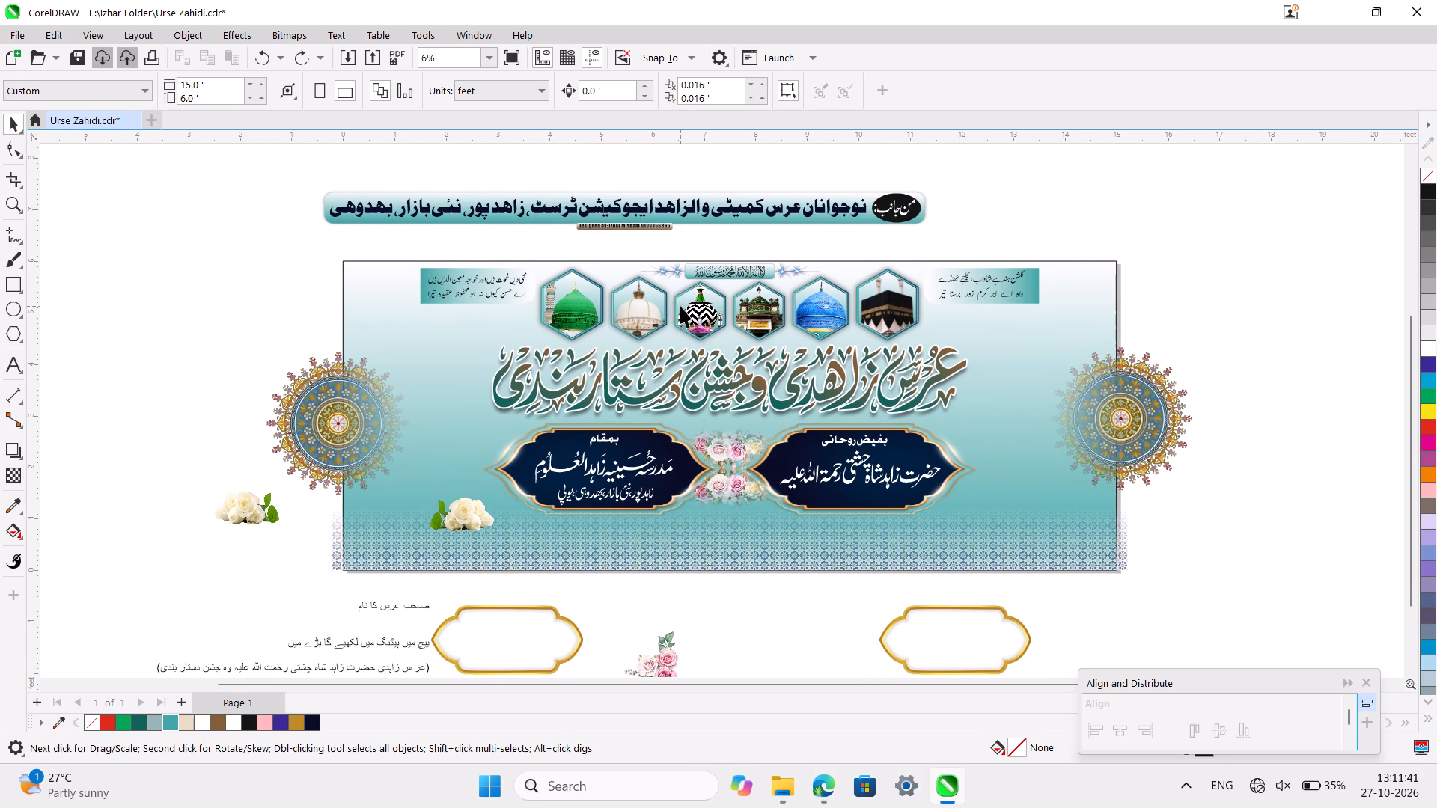
left_click(1096, 462)
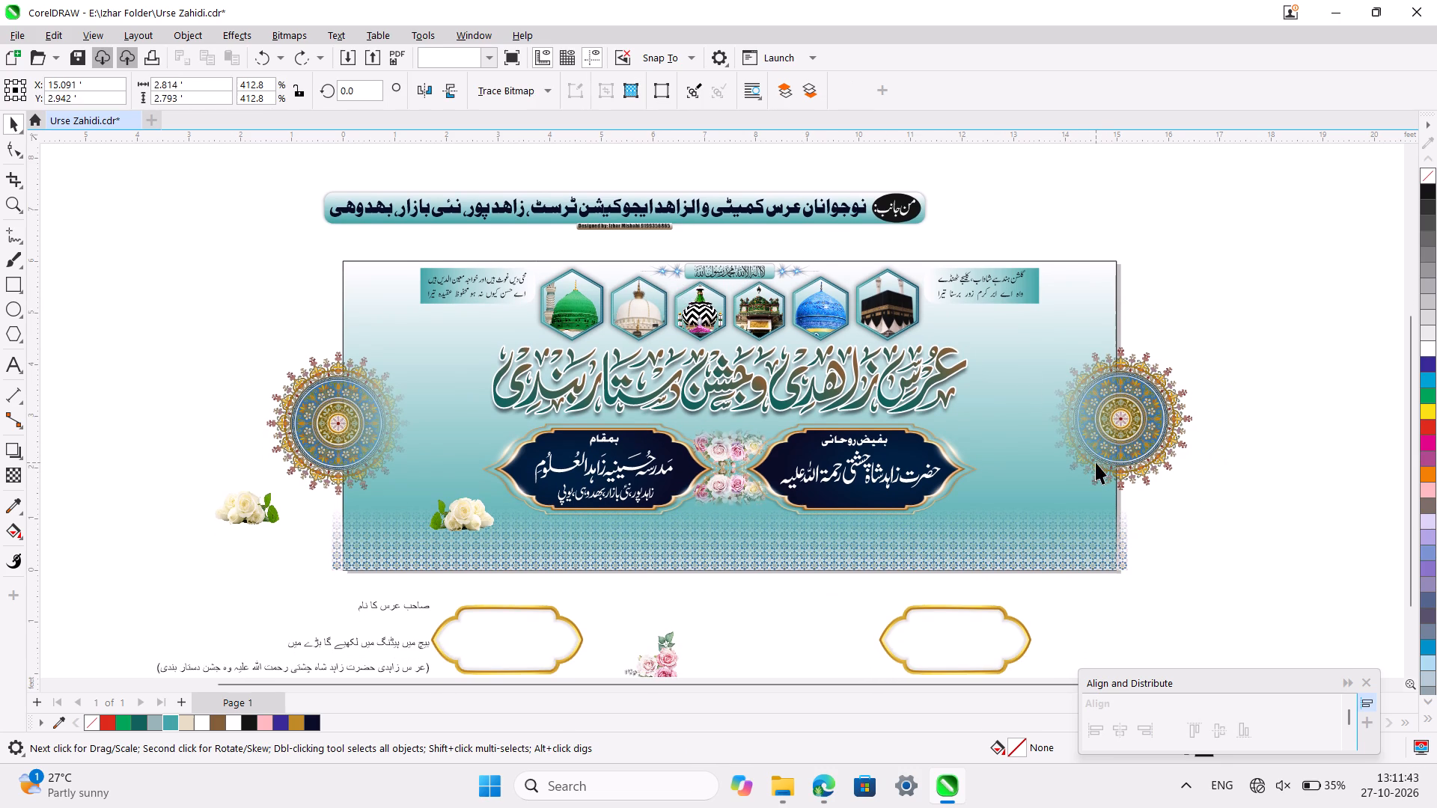
scroll(1096, 462, "up", 8, "ctrl")
scroll(1096, 462, "left", 2)
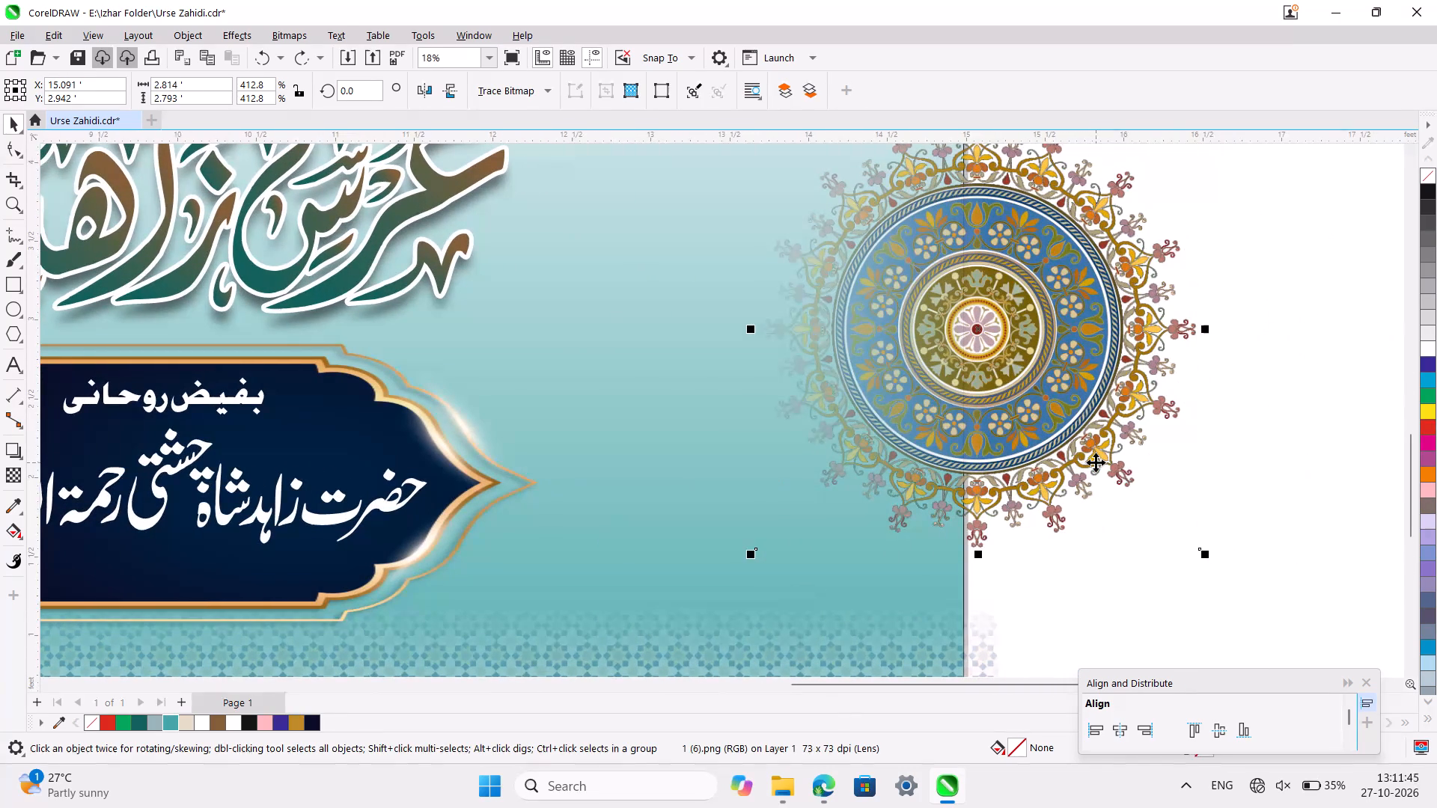
scroll(1096, 462, "up", 1)
scroll(1004, 446, "up", 4, "ctrl")
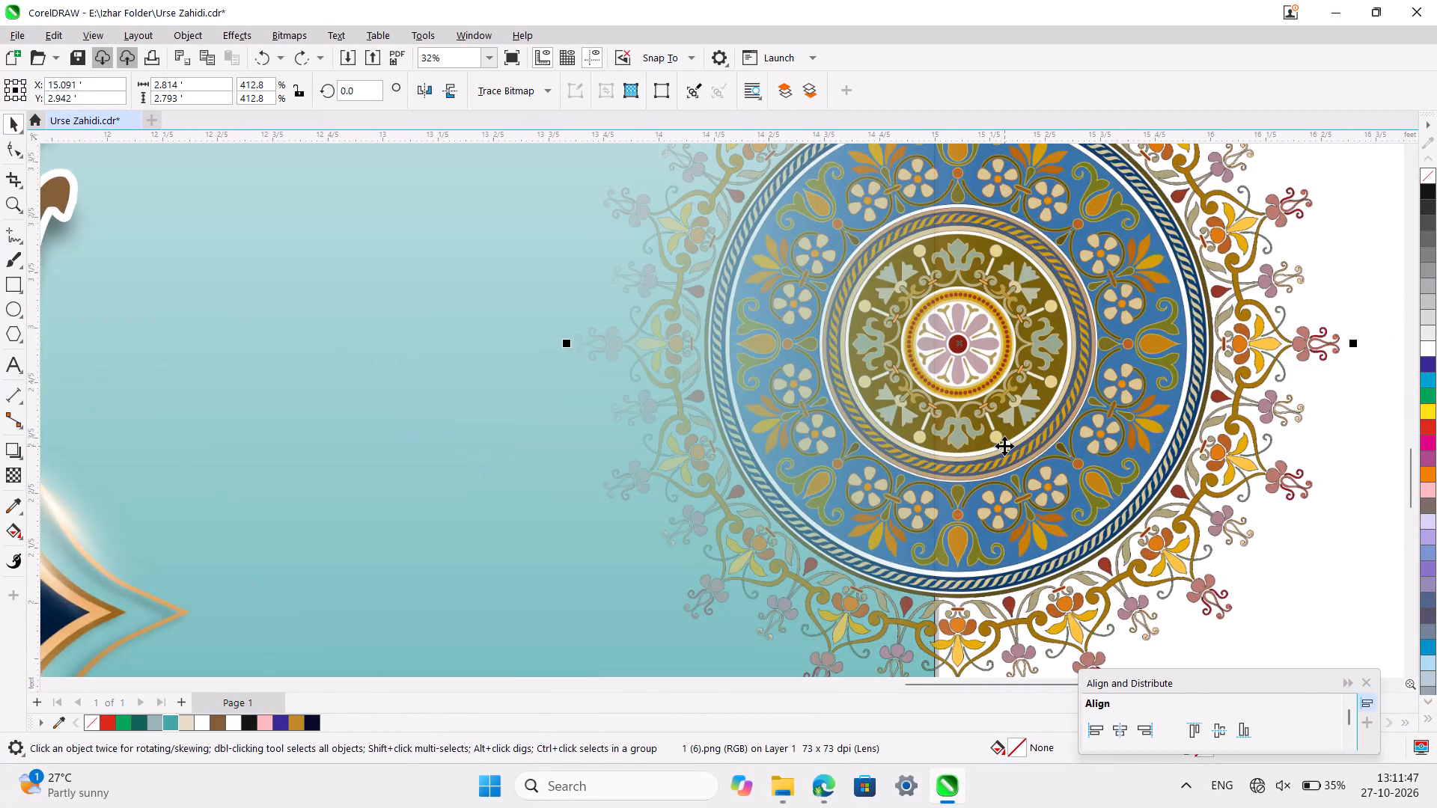
scroll(1004, 446, "up", 3, "ctrl")
scroll(1004, 446, "up", 1)
scroll(945, 422, "up", 2, "ctrl")
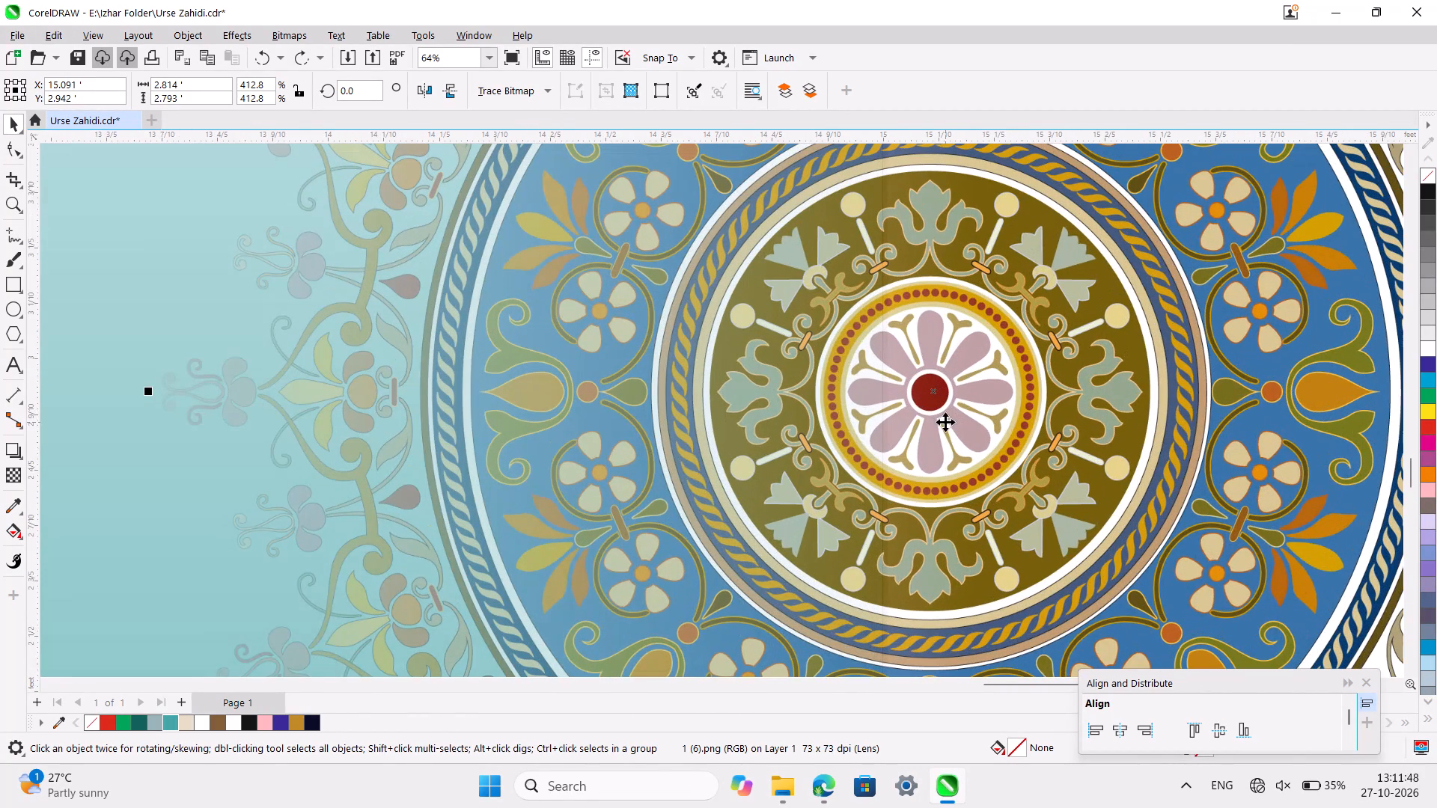
scroll(945, 422, "up", 3, "ctrl")
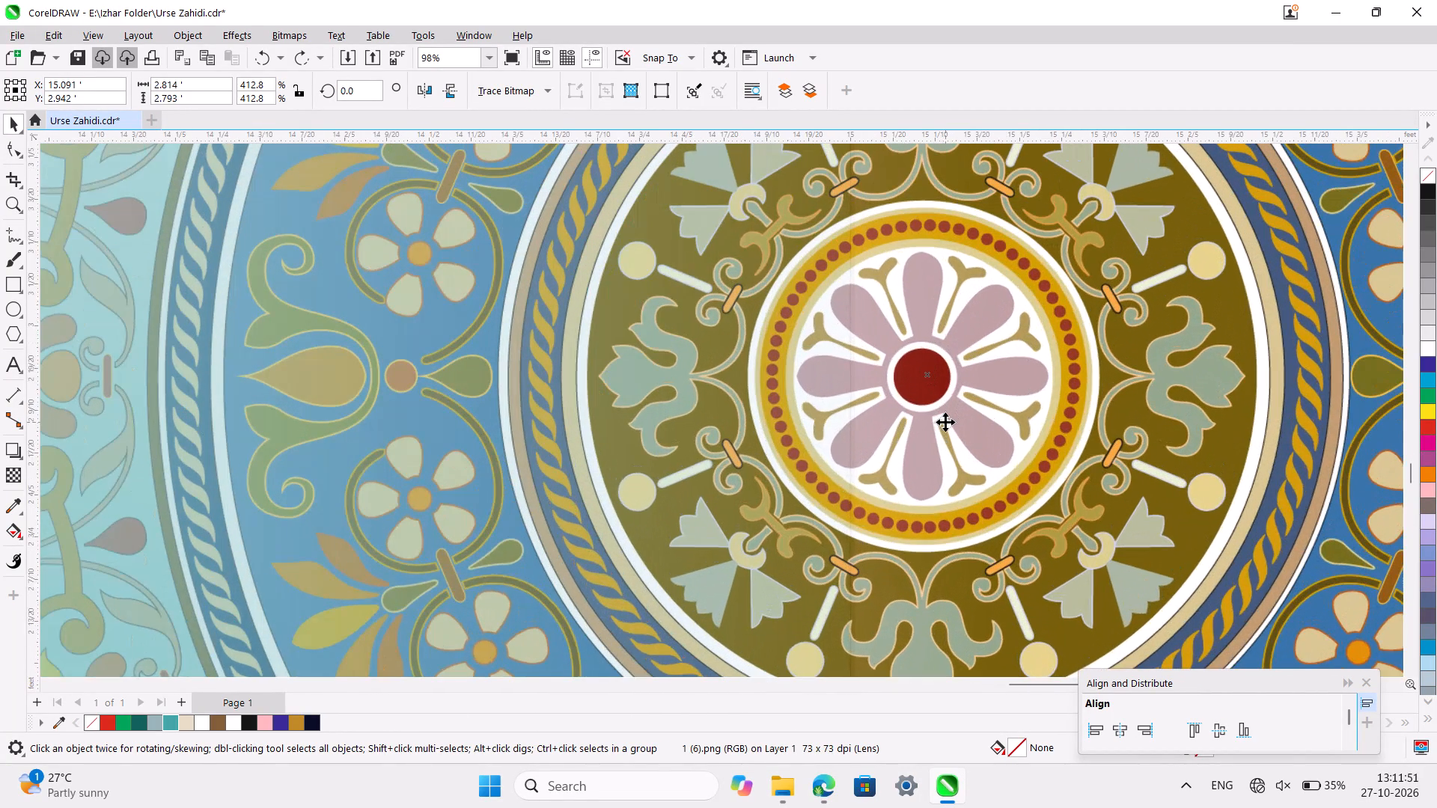
scroll(945, 422, "up", 3, "ctrl")
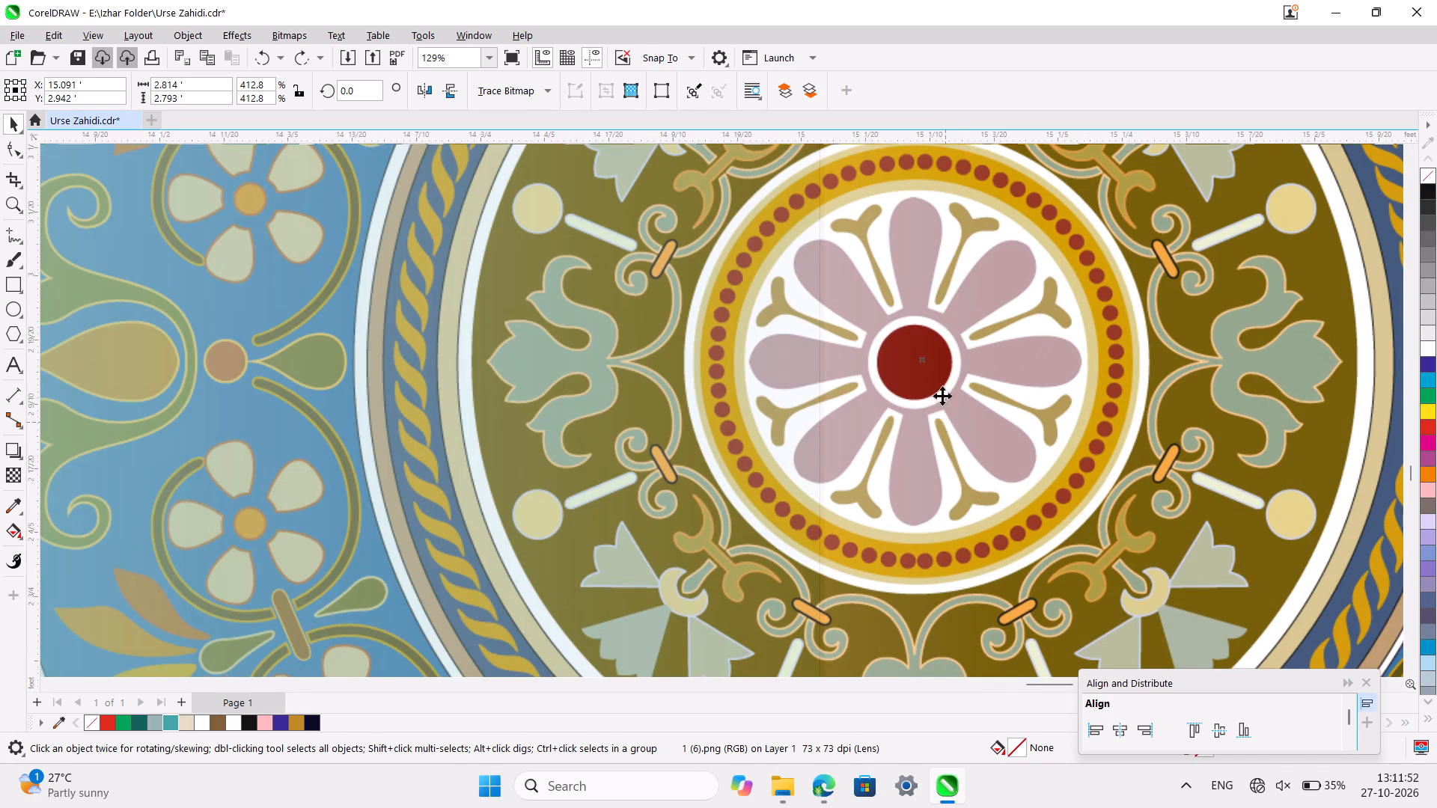
left_click_drag(923, 352, 897, 347)
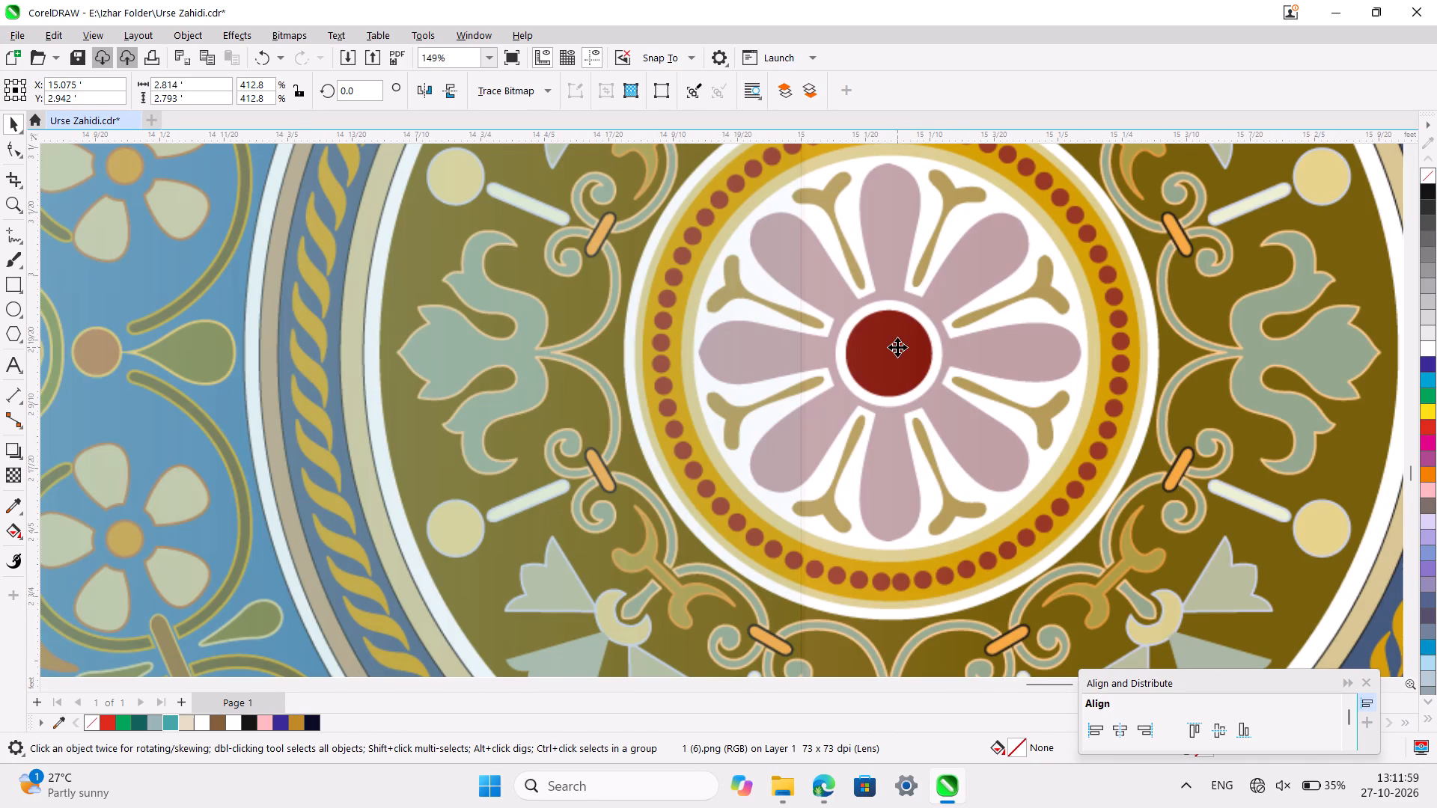
key("shift+Left")
key("shift+Left")
key("shift+Left")
key("shift+Left")
key("shift+Left")
key("shift+Left")
key("shift+Left")
key("shift+Left")
key("shift+Left")
key("shift+Left")
key("shift+Left")
key("shift+Left")
key("shift+Left")
key("shift+Left")
key("shift+Left")
key("shift+Left")
key("shift+Left")
key("shift+Left")
key("shift+Left")
key("shift+Left")
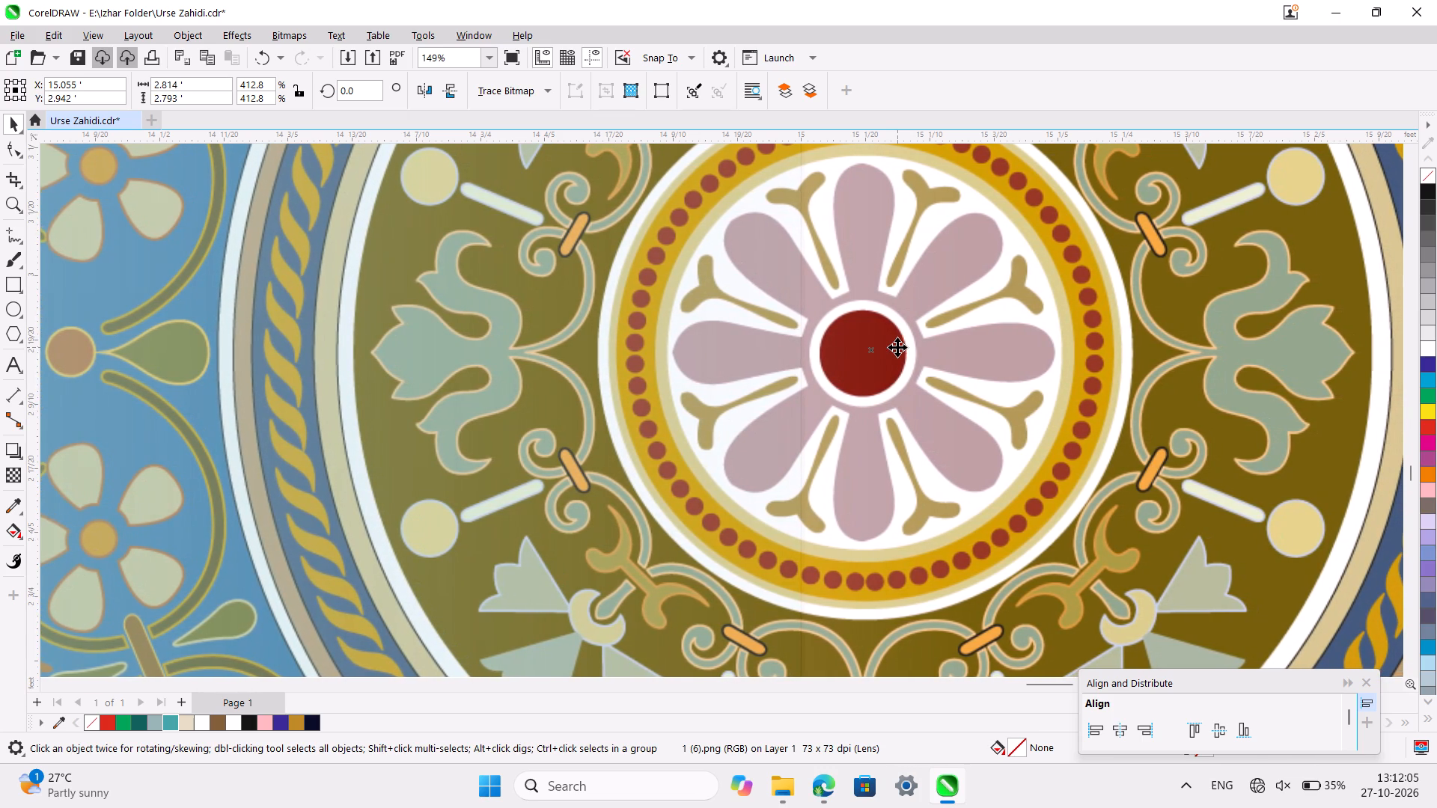
key("shift+Left")
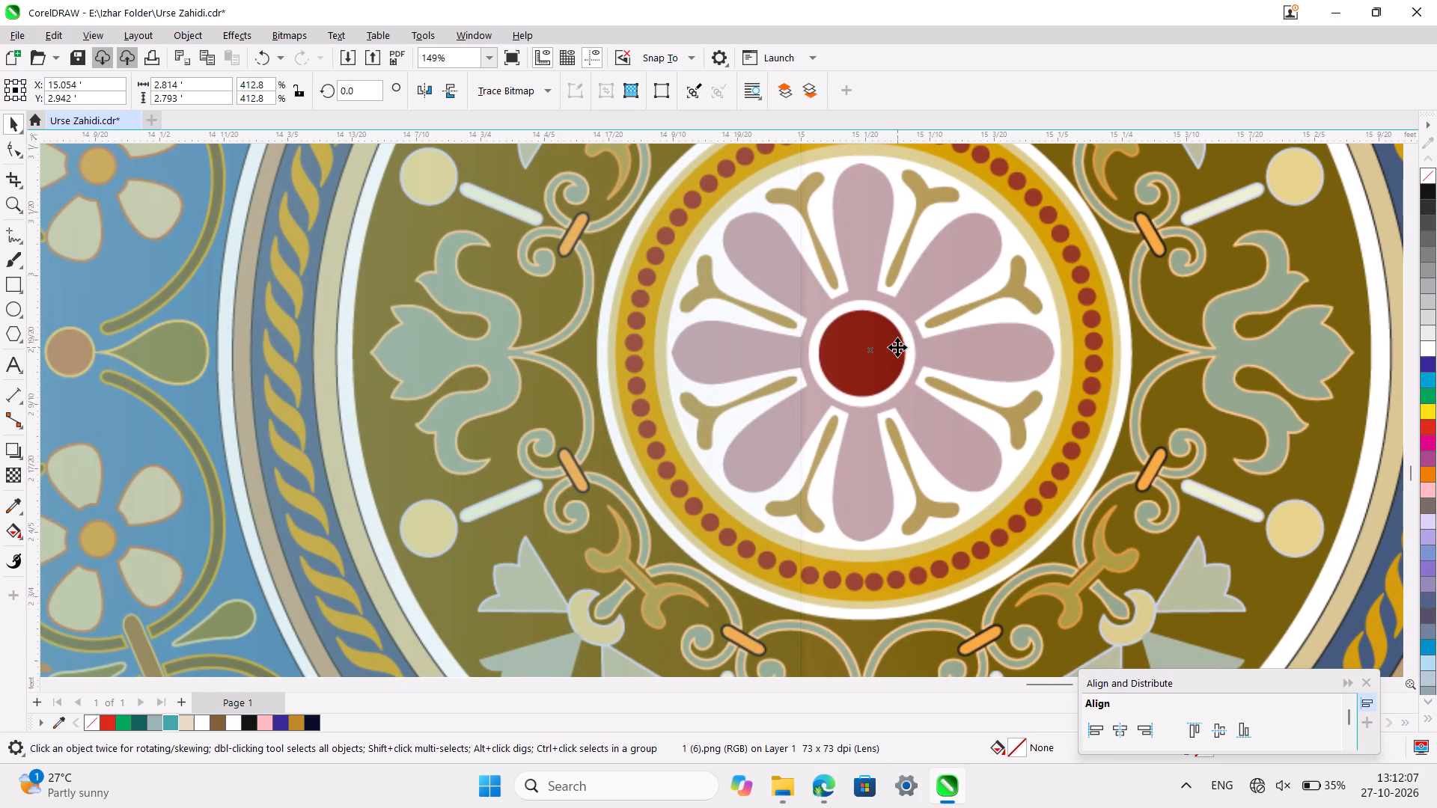
Nudge the left-hand mandala inward so its centre sits closer to the page's left edge, at X about -0.054'.
scroll(897, 347, "down", 2, "ctrl")
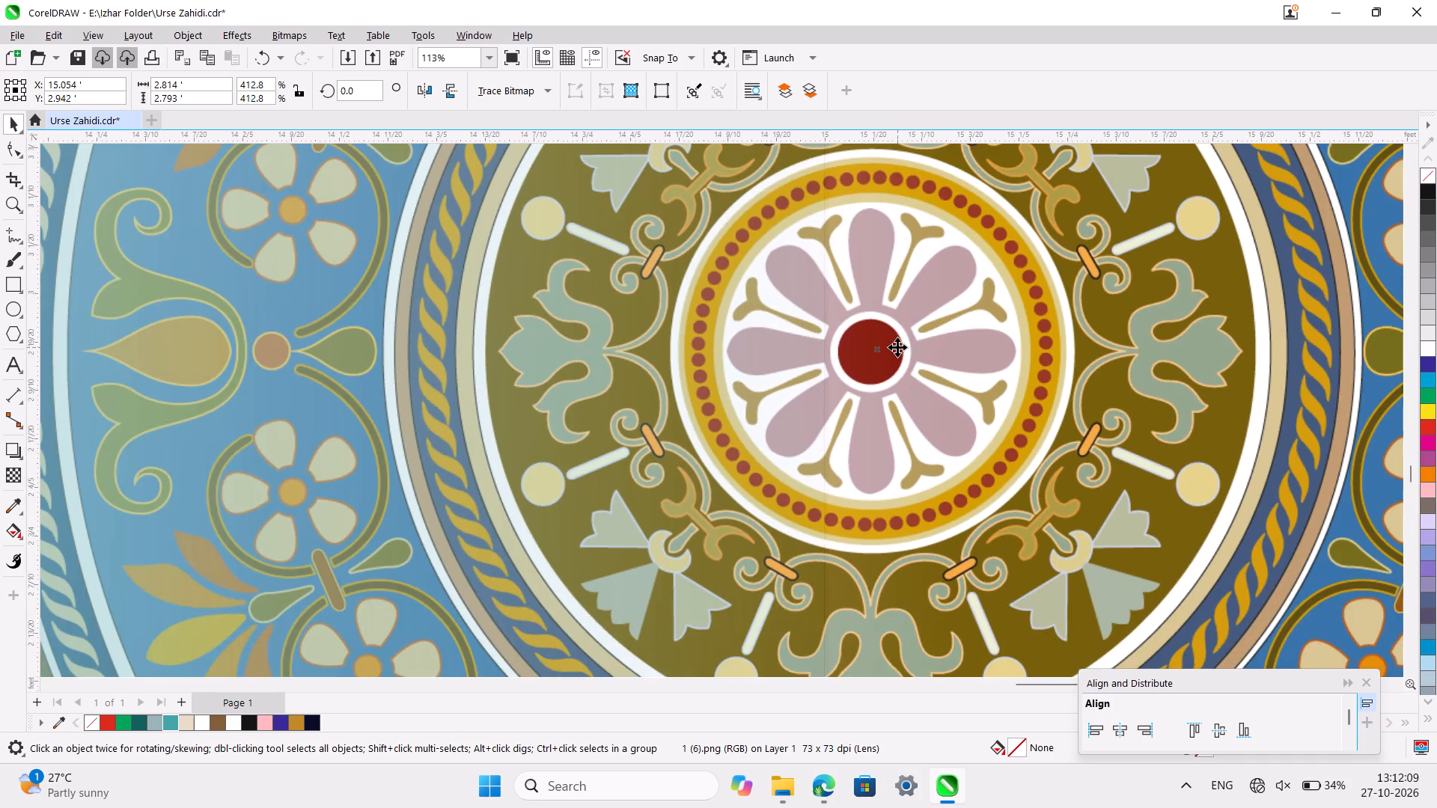
scroll(897, 347, "down", 9, "ctrl")
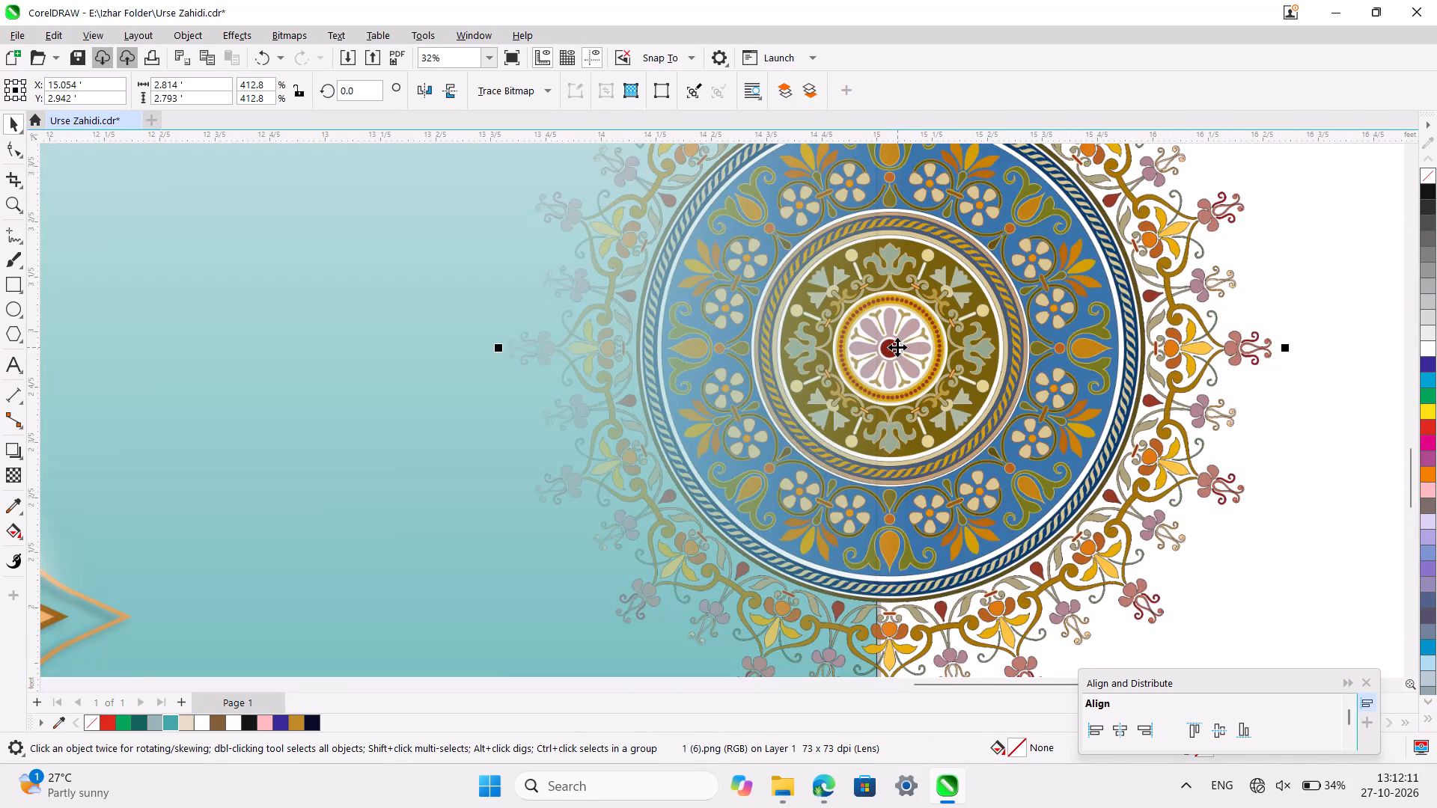
scroll(897, 347, "down", 4, "ctrl")
scroll(897, 347, "up", 1)
scroll(897, 347, "down", 4, "ctrl")
scroll(609, 350, "right", 5)
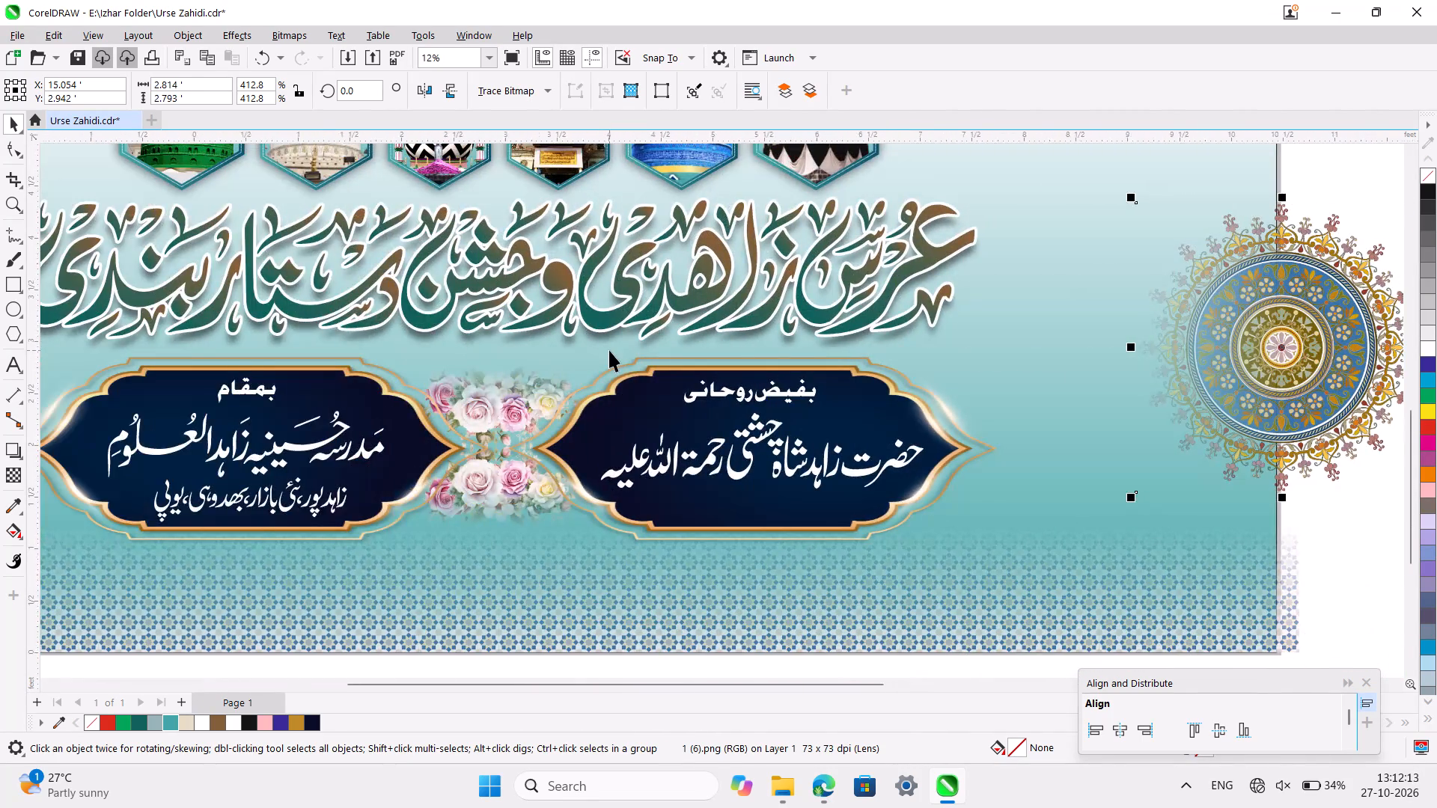
scroll(609, 350, "right", 5)
scroll(1020, 355, "up", 1, "ctrl")
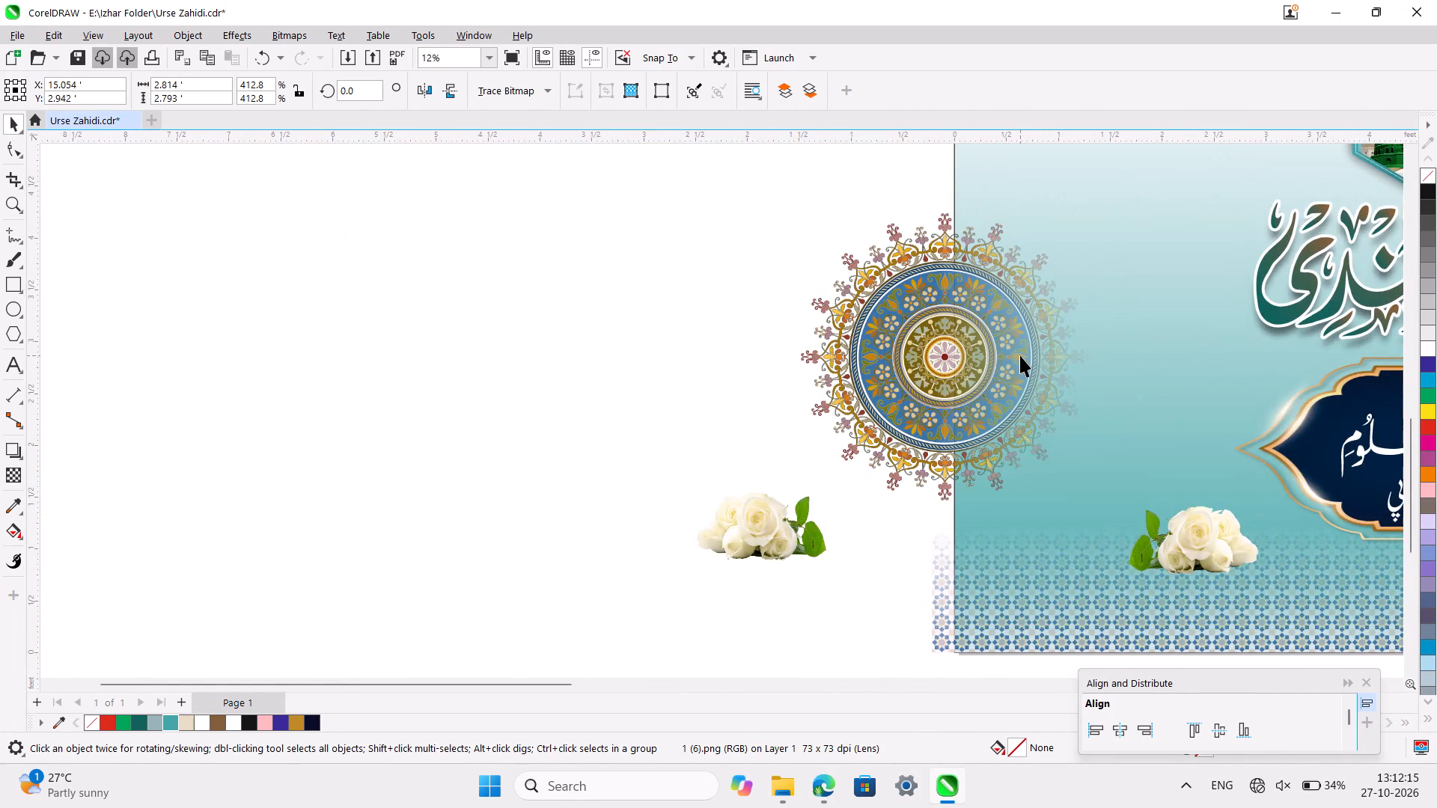
scroll(1020, 355, "up", 10, "ctrl")
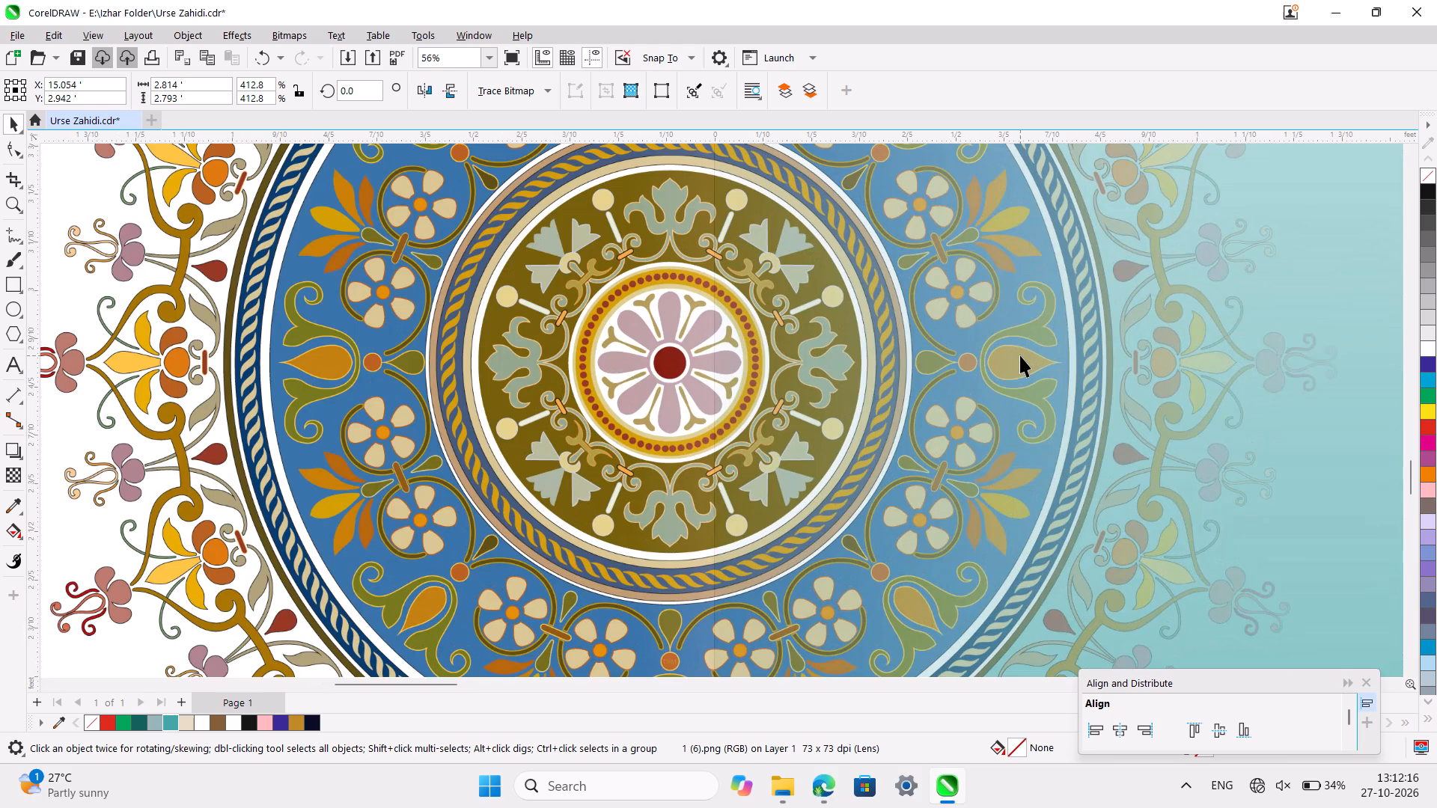
scroll(1020, 355, "up", 2, "ctrl")
scroll(1020, 355, "right", 1)
scroll(845, 376, "up", 3, "ctrl")
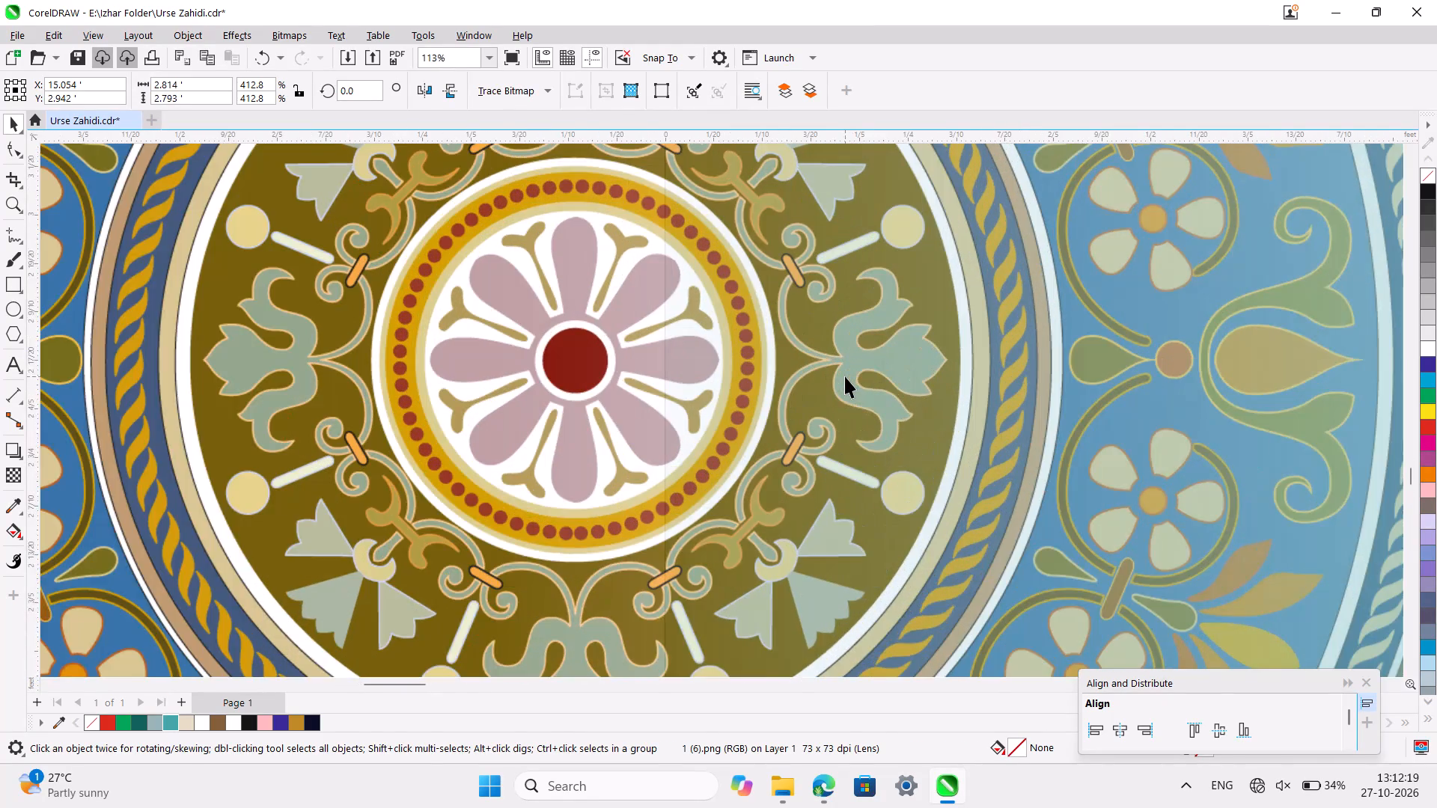
scroll(845, 376, "up", 3, "ctrl")
scroll(845, 376, "right", 2)
left_click(597, 382)
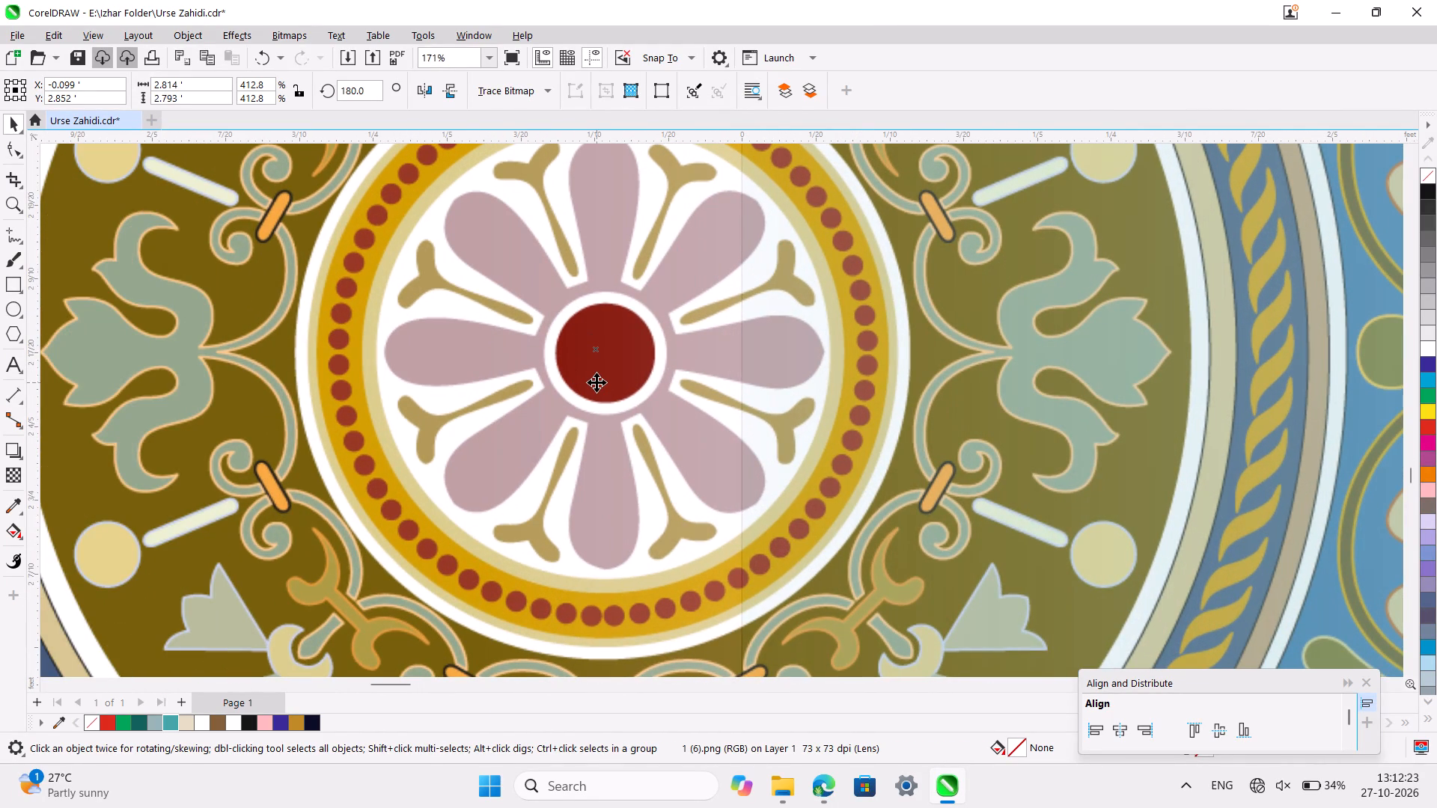
key("shift+Right")
key("shift+Right")
key("shift+Right")
key("shift+Right")
key("shift+Right")
key("shift+Right")
key("shift+Right")
key("shift+Right")
key("shift+Right")
key("shift+Right")
key("shift+Right")
key("shift+Right")
key("shift+Right")
key("shift+Right")
key("shift+Right")
key("shift+Right")
key("shift+Right")
key("shift+Right")
key("shift+Right")
key("shift+Right")
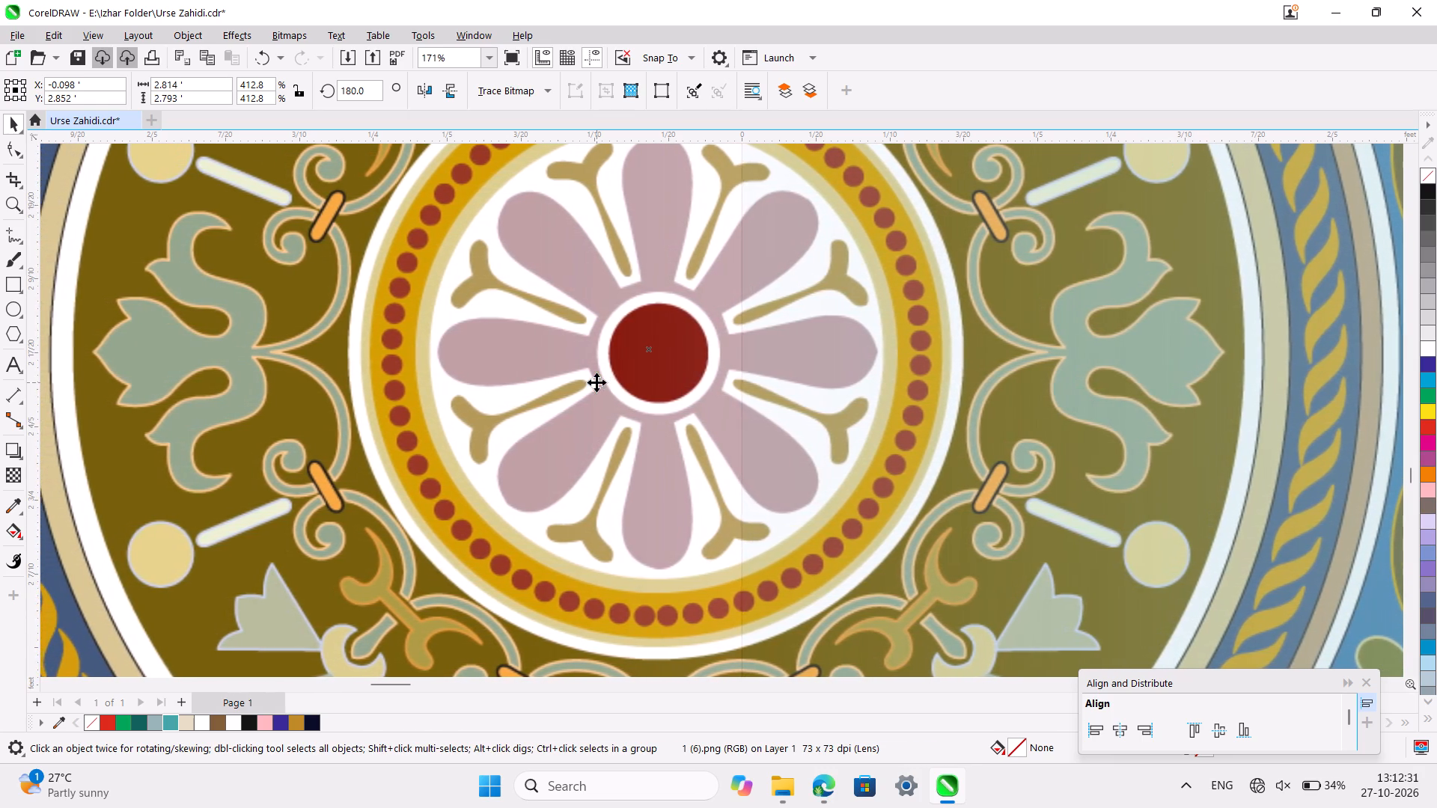
key("shift+Right")
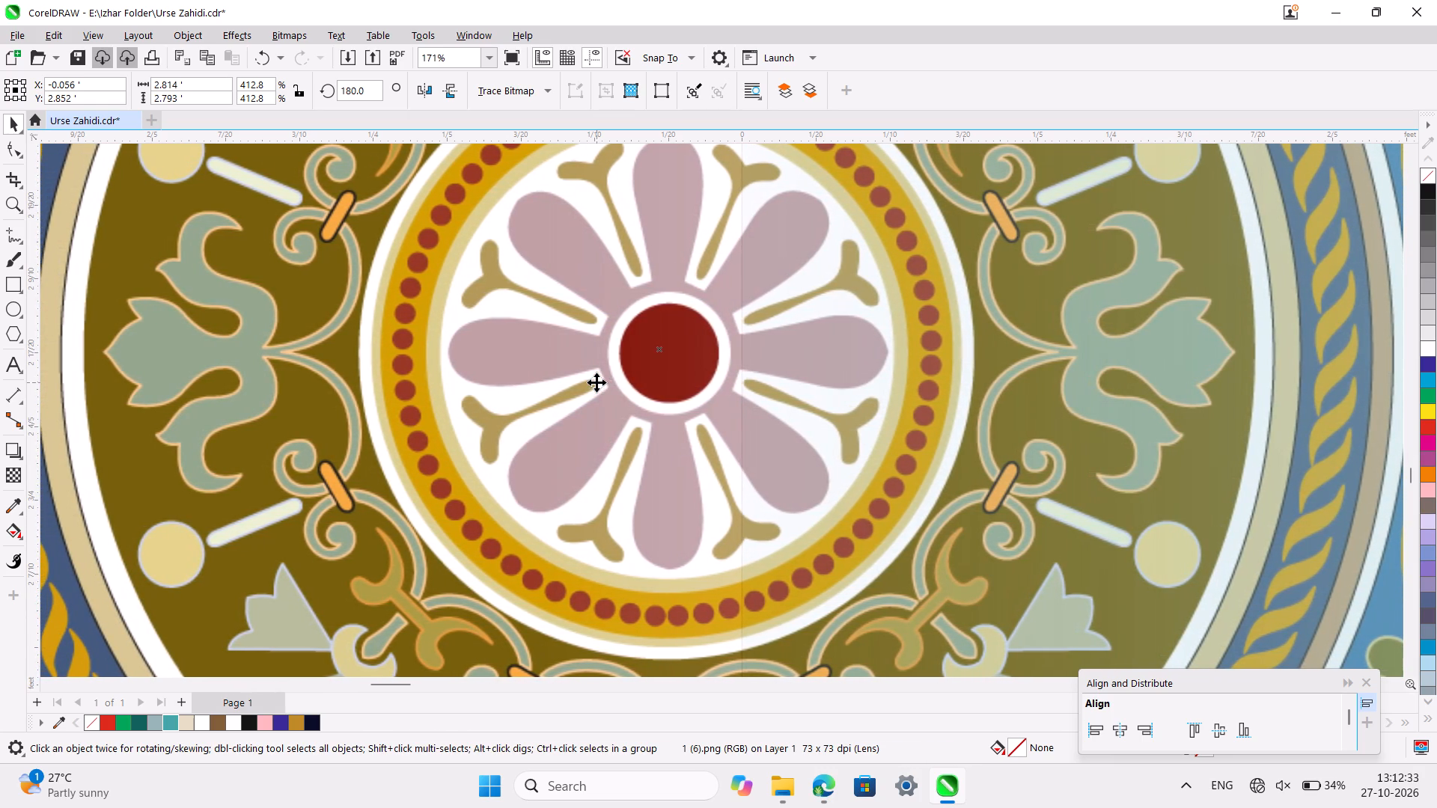
key("shift+Right")
key("shift+Right")
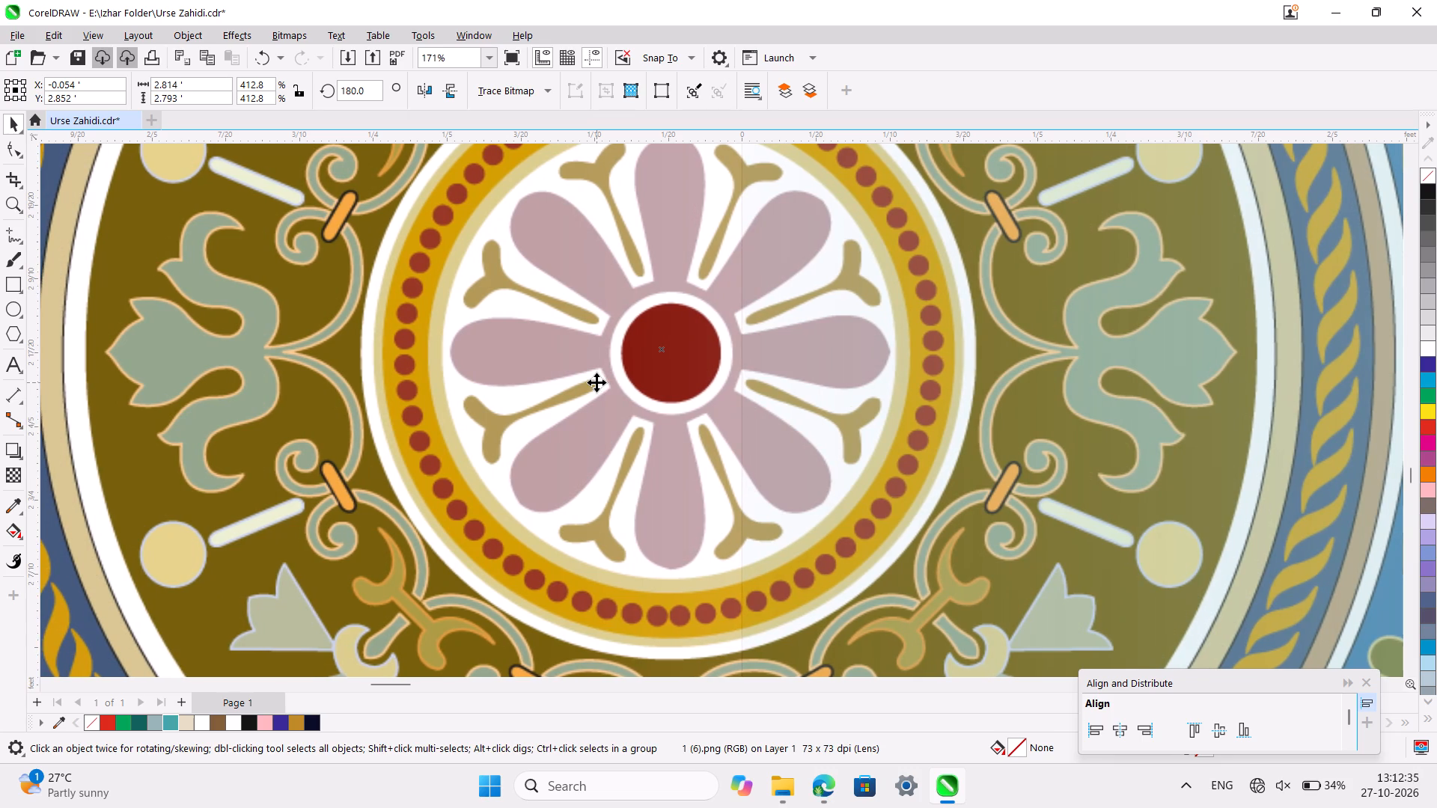
Align the left-hand mandala with the right-hand one along their horizontal centre line, at Y about 2.942'.
scroll(597, 382, "down", 9, "ctrl")
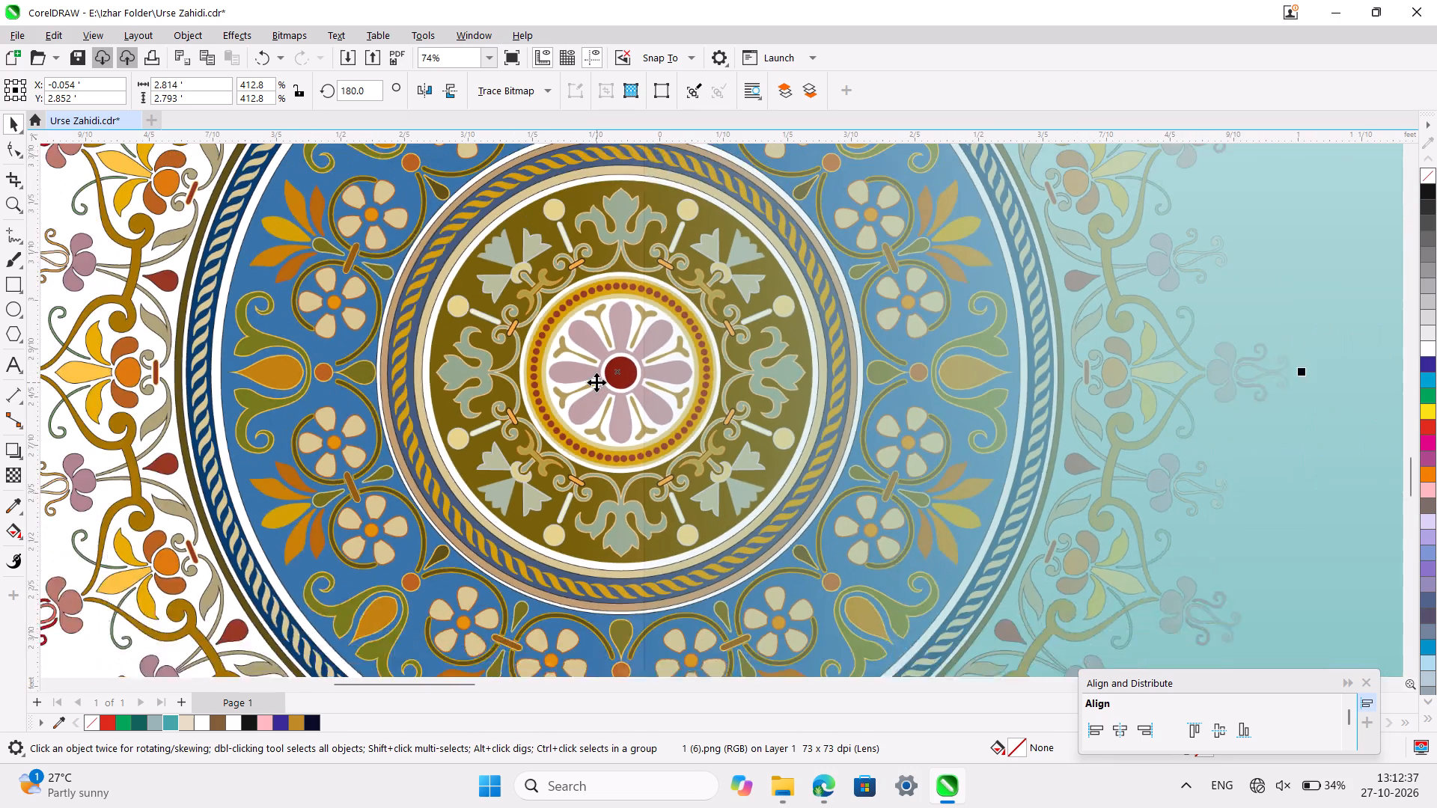
scroll(597, 382, "down", 10, "ctrl")
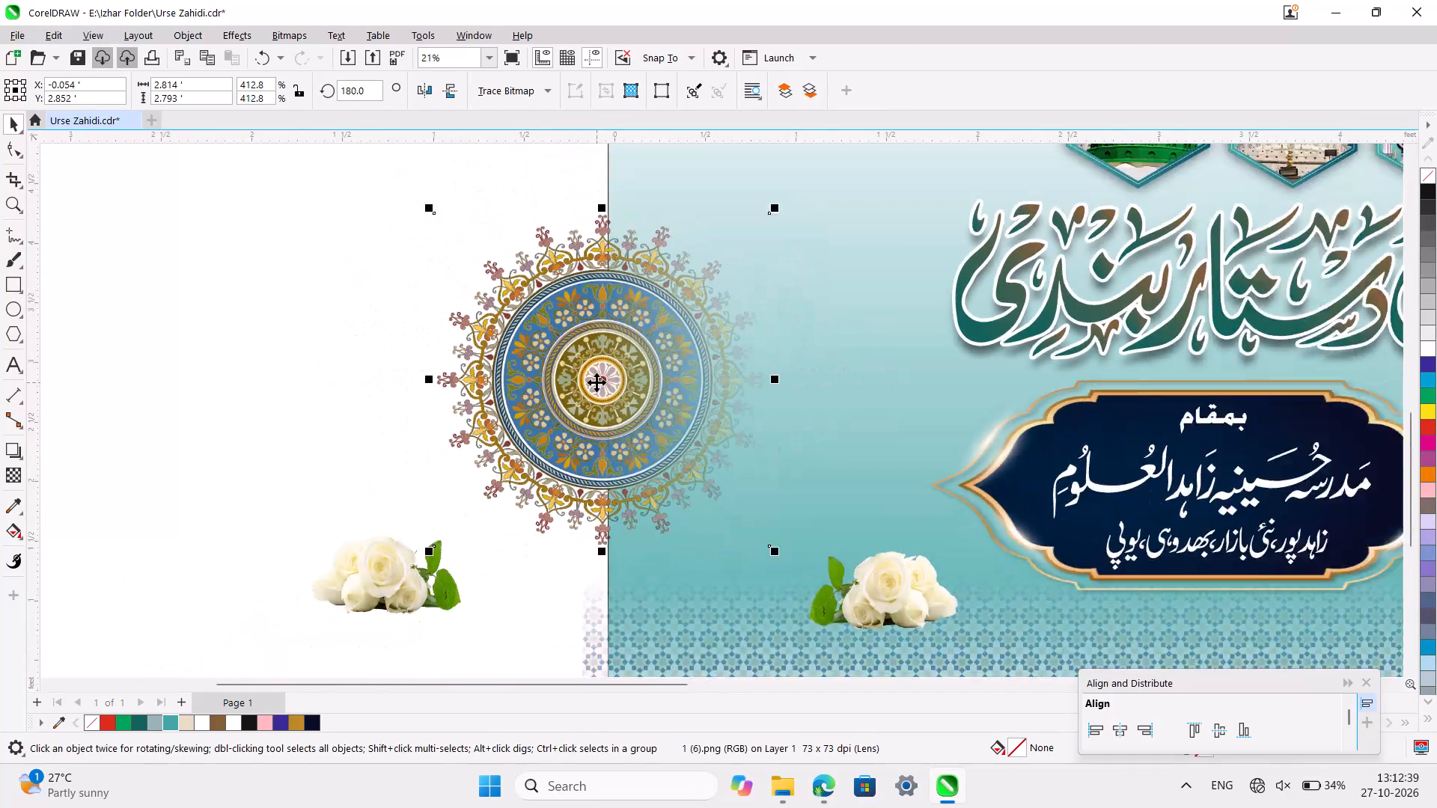
scroll(597, 382, "down", 8, "ctrl")
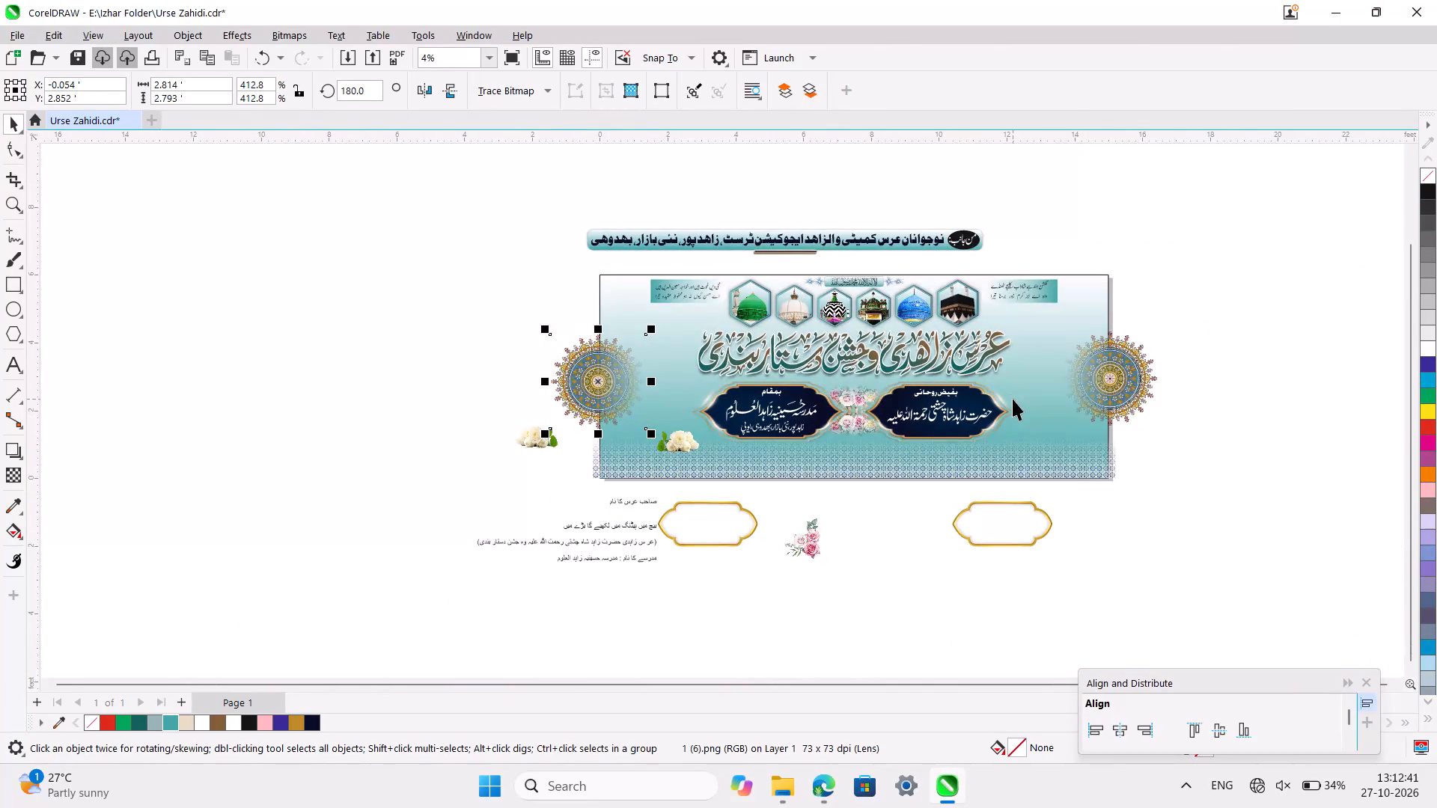
left_click(1140, 388, "shift")
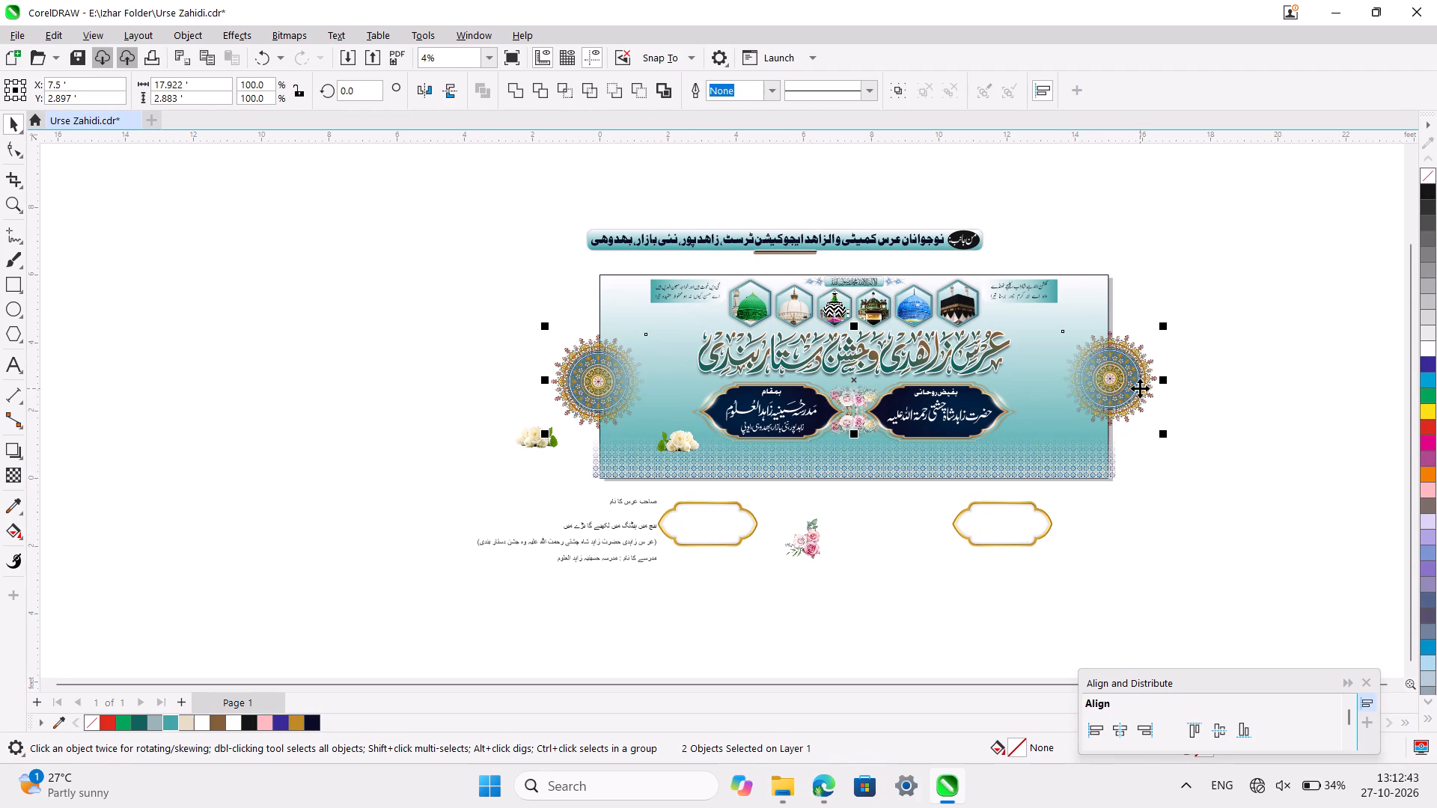
key("e")
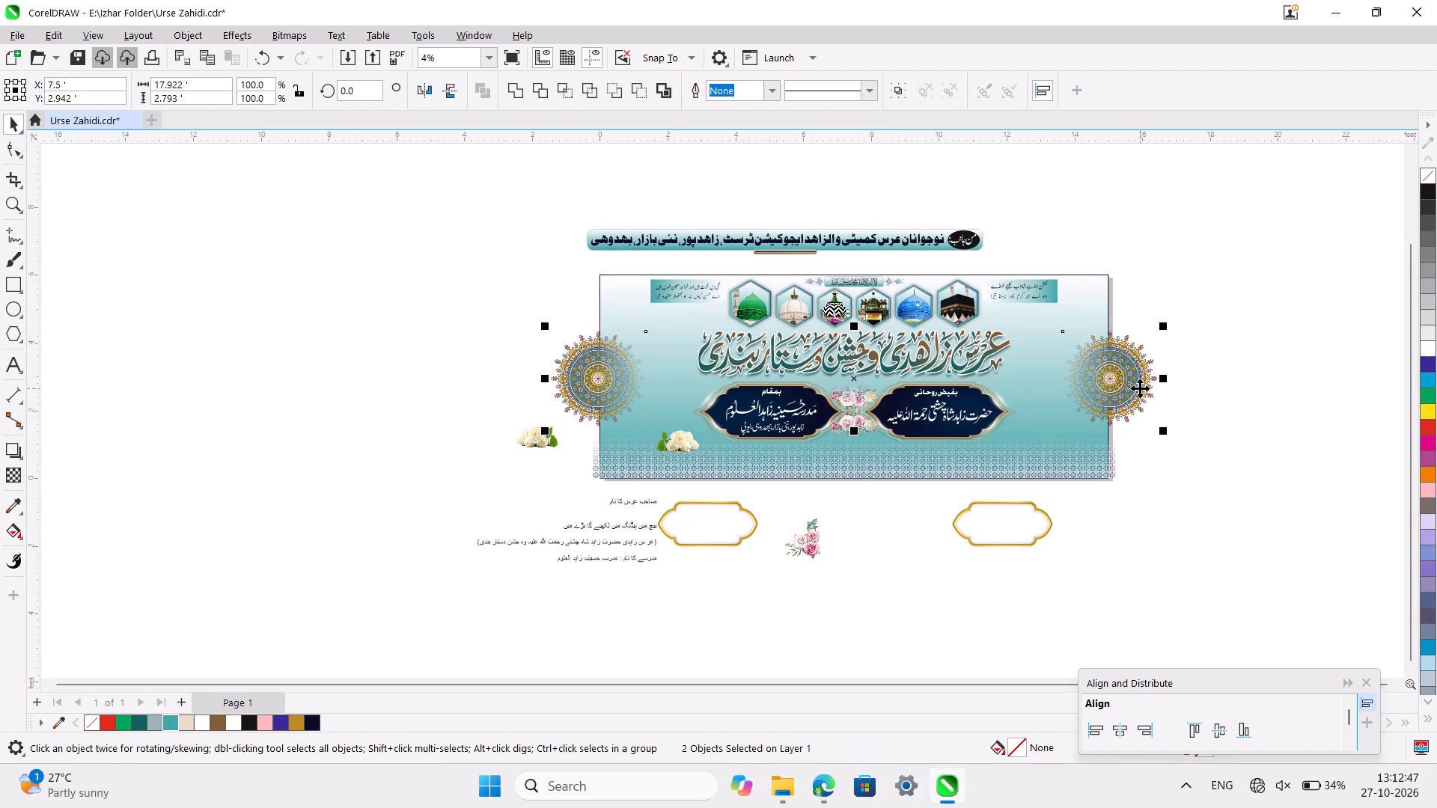
left_click(1220, 504)
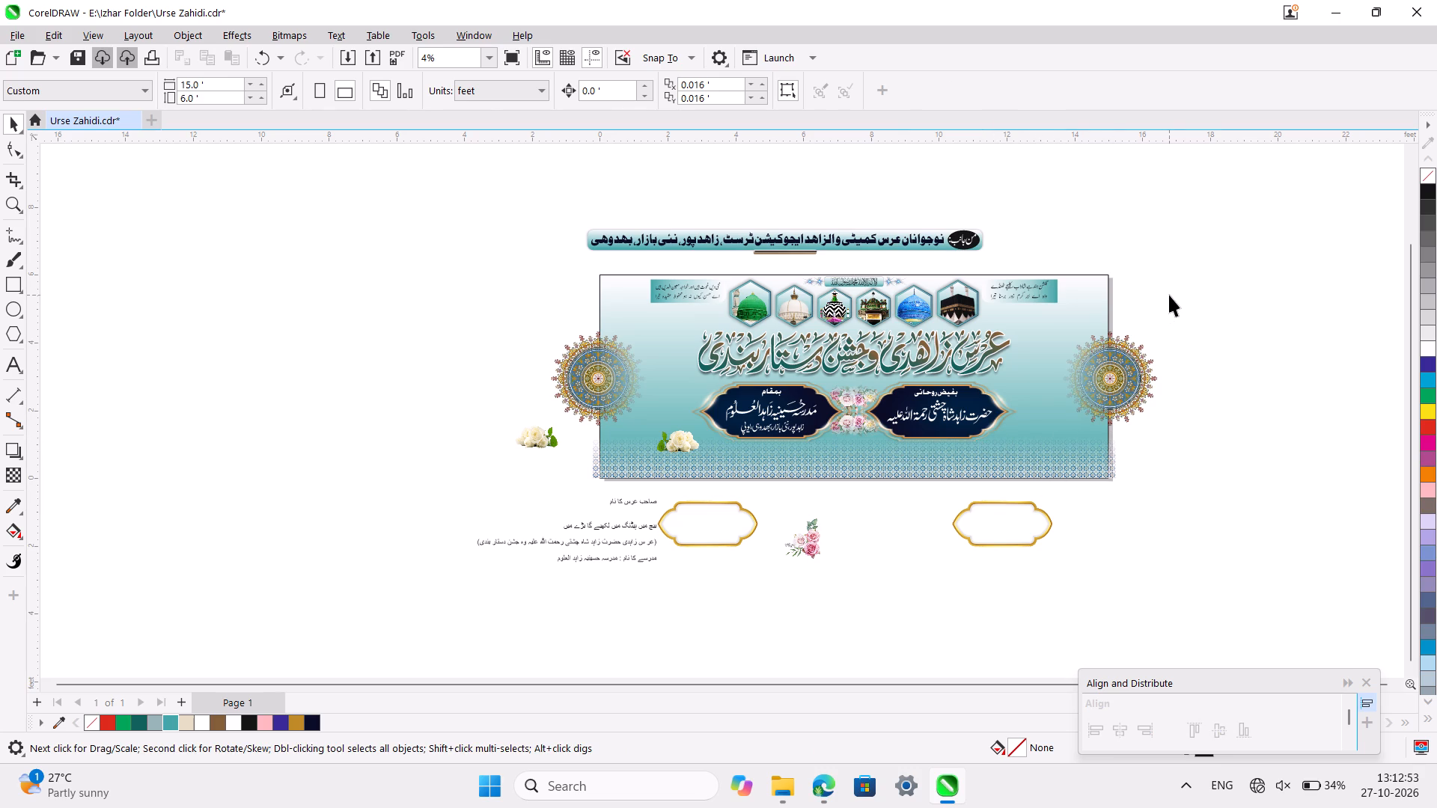
Resize the mosque interior image above the banner to 15' wide and 6' high.
scroll(864, 231, "up", 2)
left_click(739, 249)
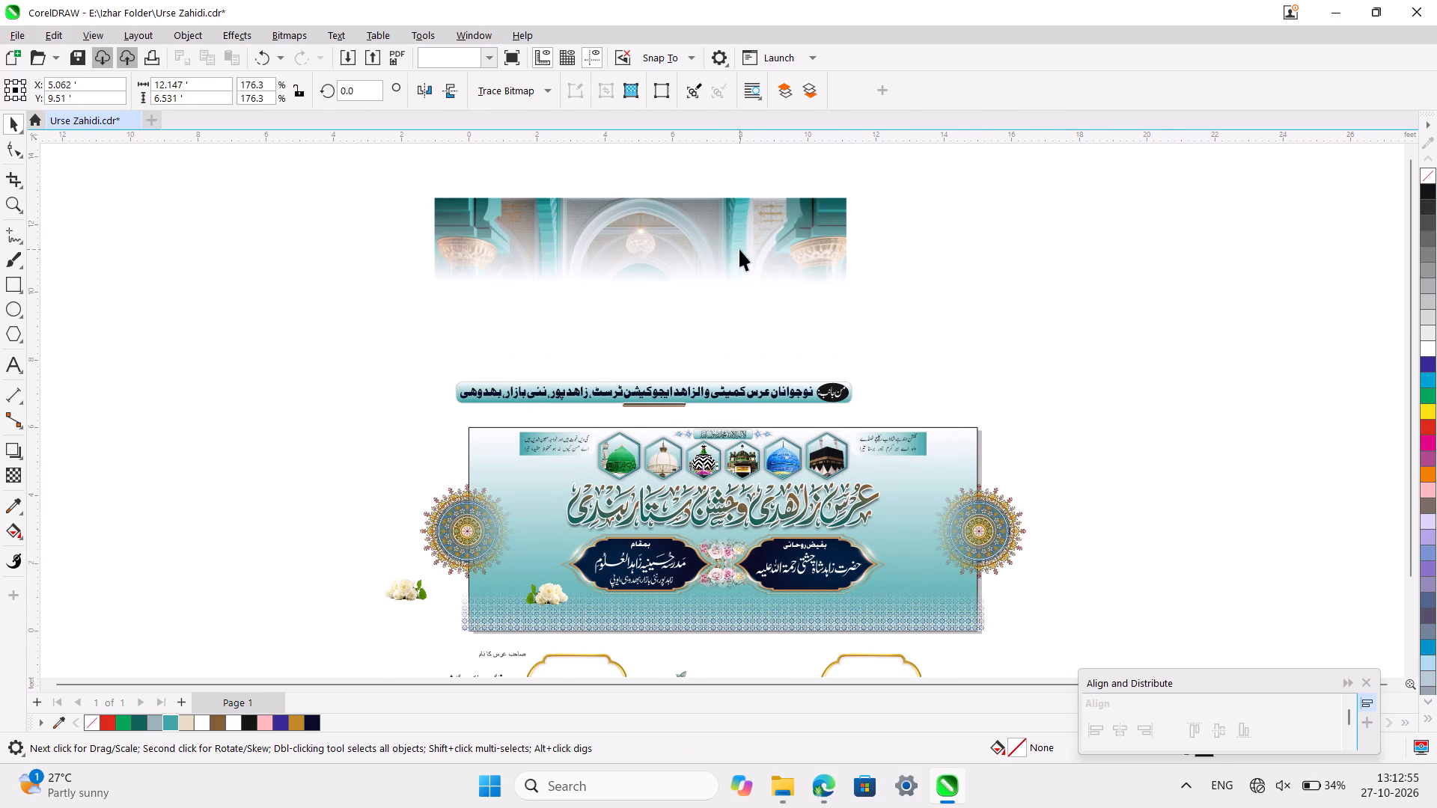
scroll(739, 249, "down", 1)
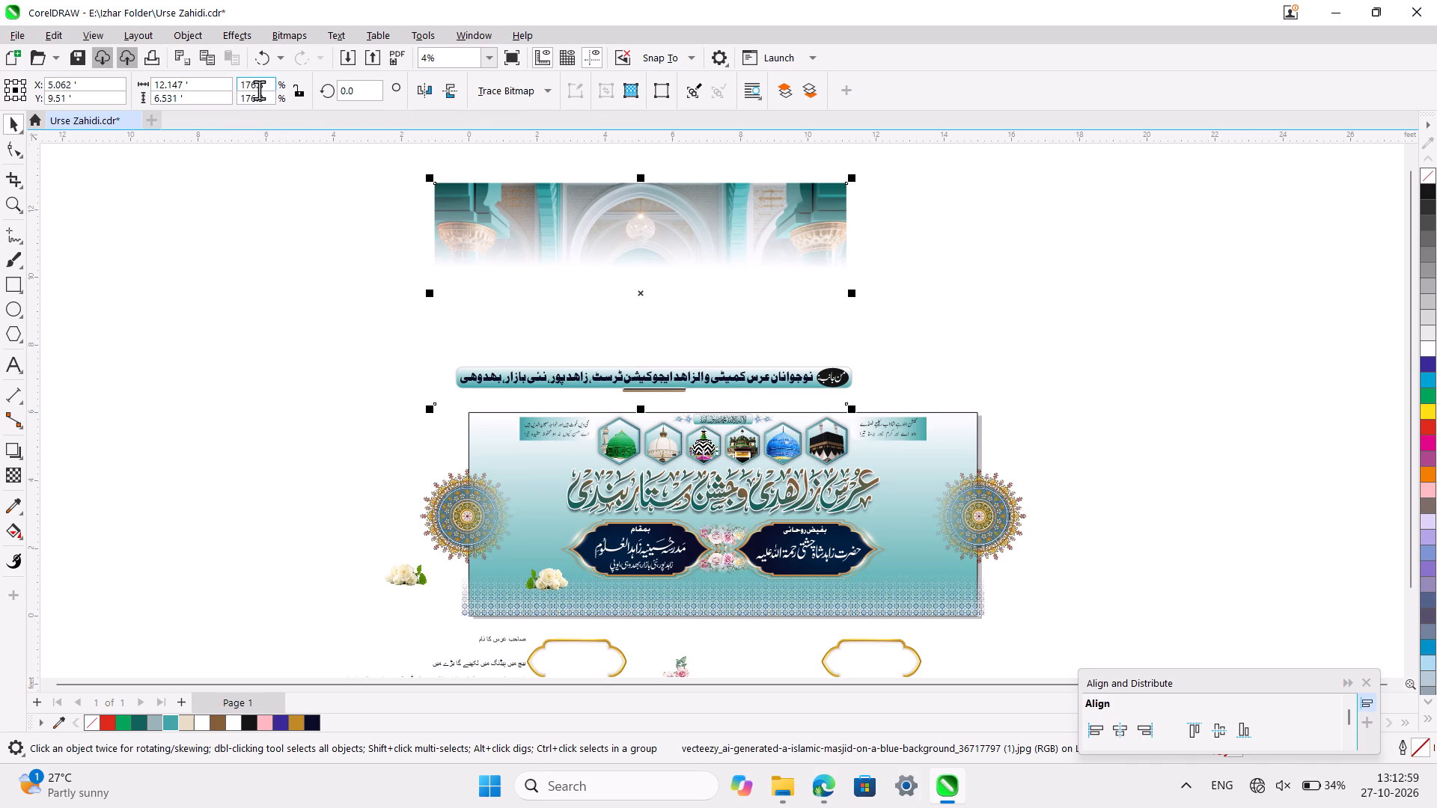
left_click(259, 251)
left_click(558, 212)
left_click(183, 87)
triple_click(183, 87)
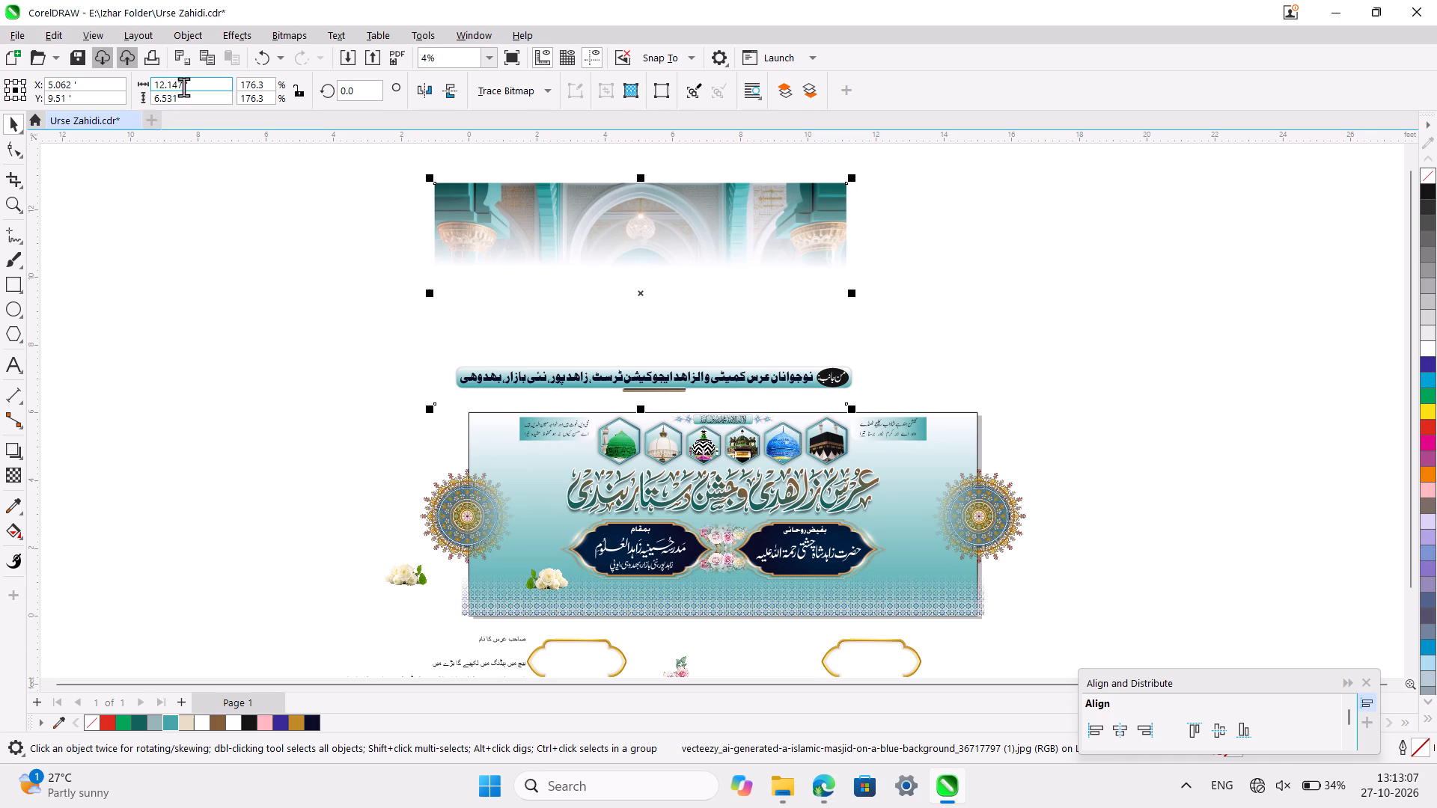
double_click(183, 87)
left_click(183, 87)
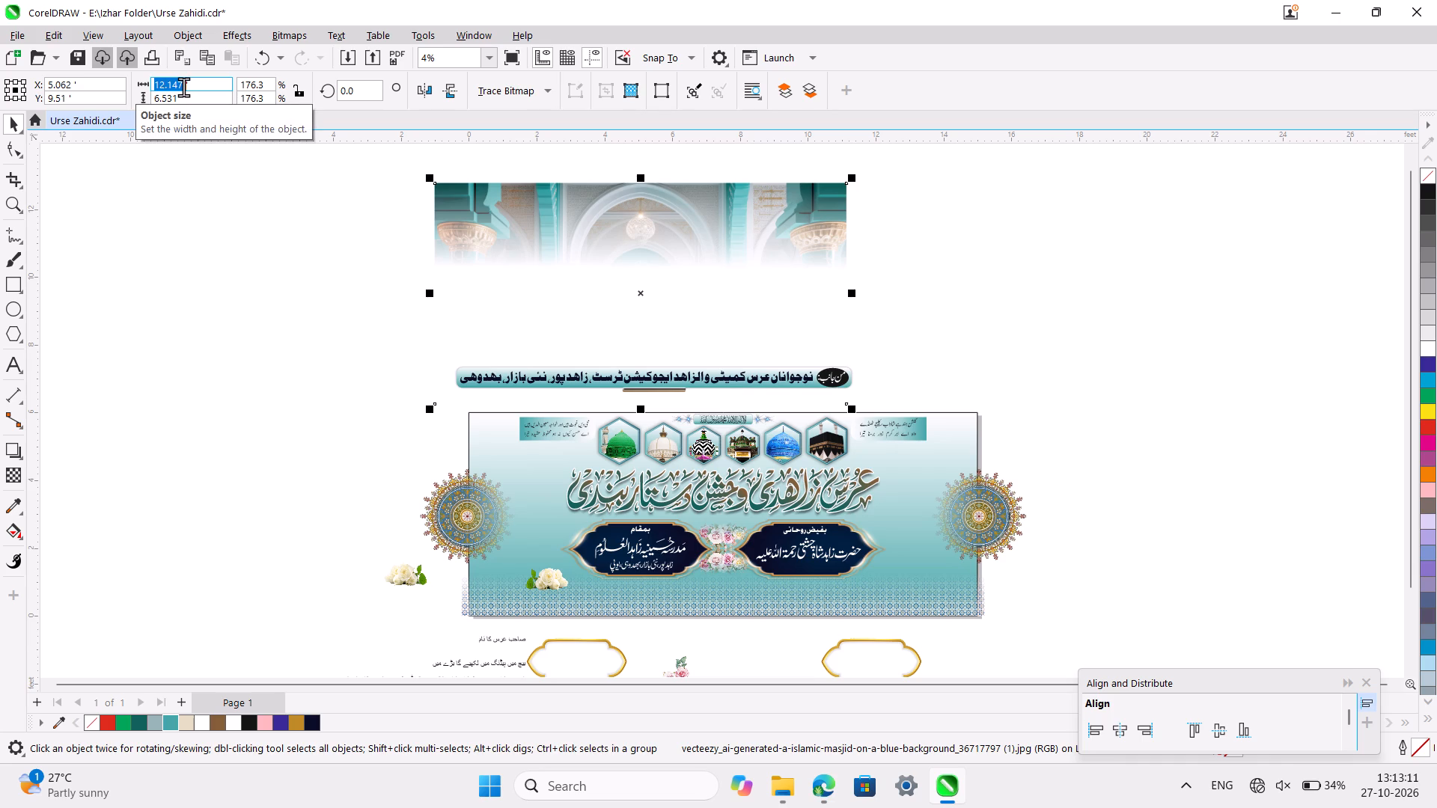
type("15")
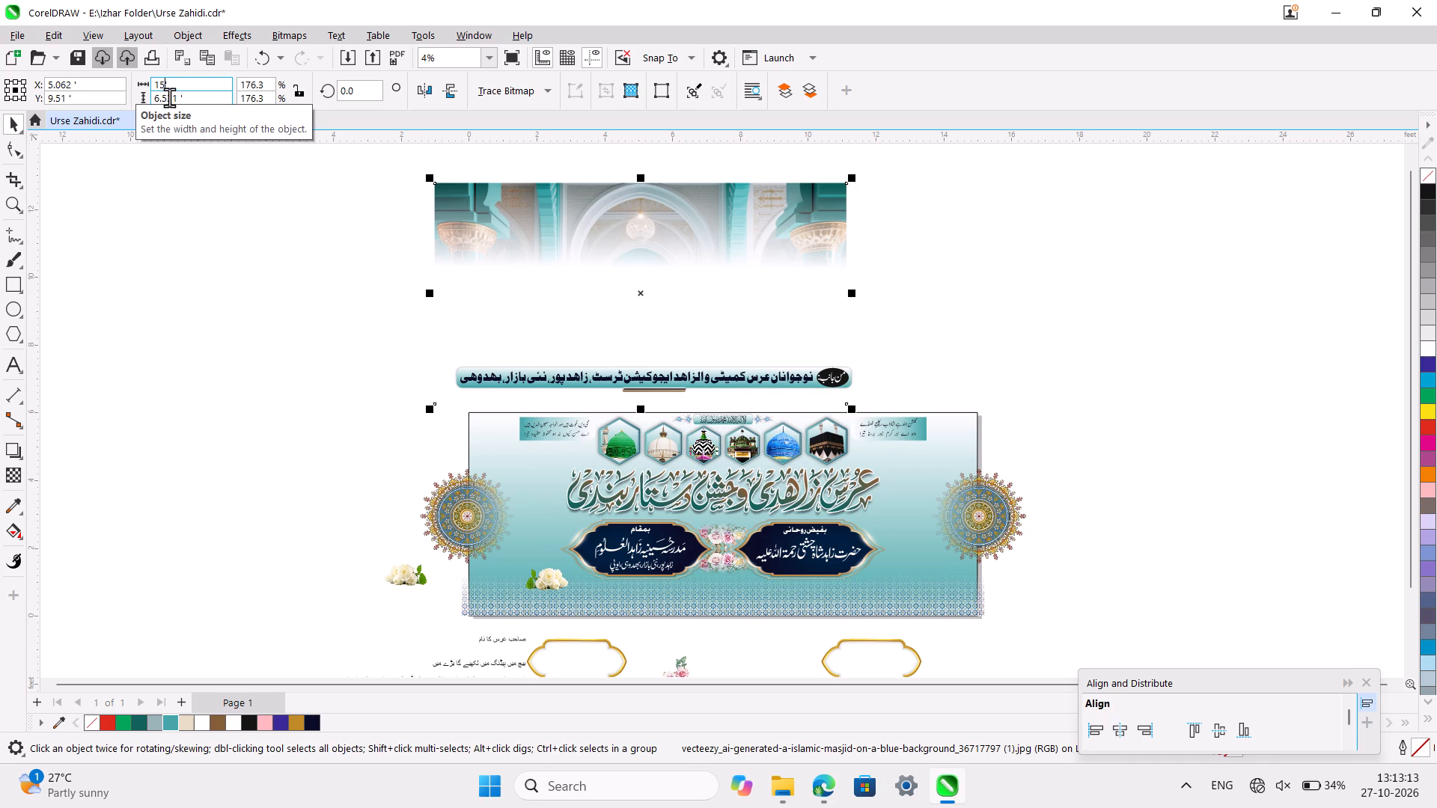
double_click(169, 97)
key("6")
key("Return")
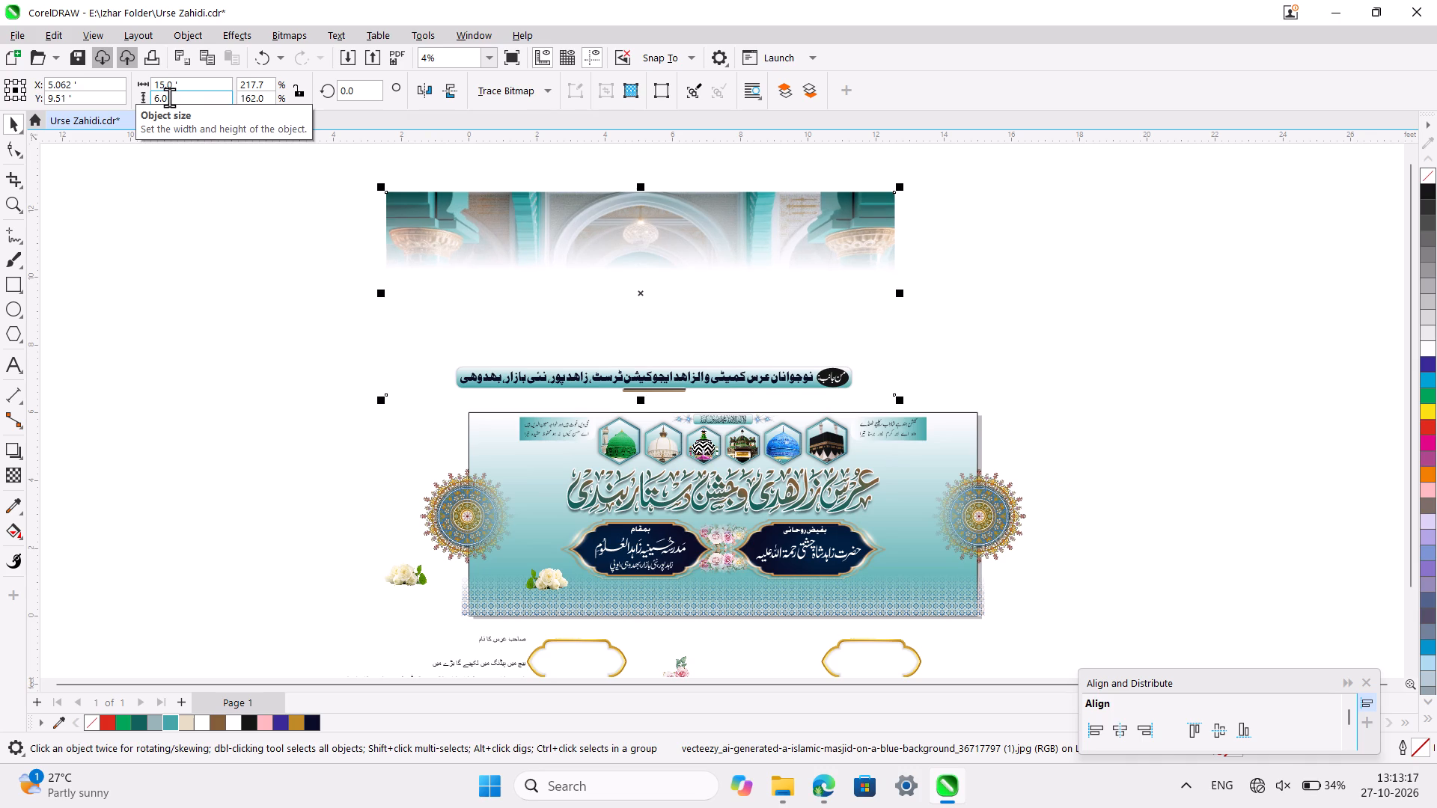
left_click(210, 281)
PowerClip the mosque interior image inside the gradient-filled page-frame rectangle.
scroll(210, 281, "down", 1)
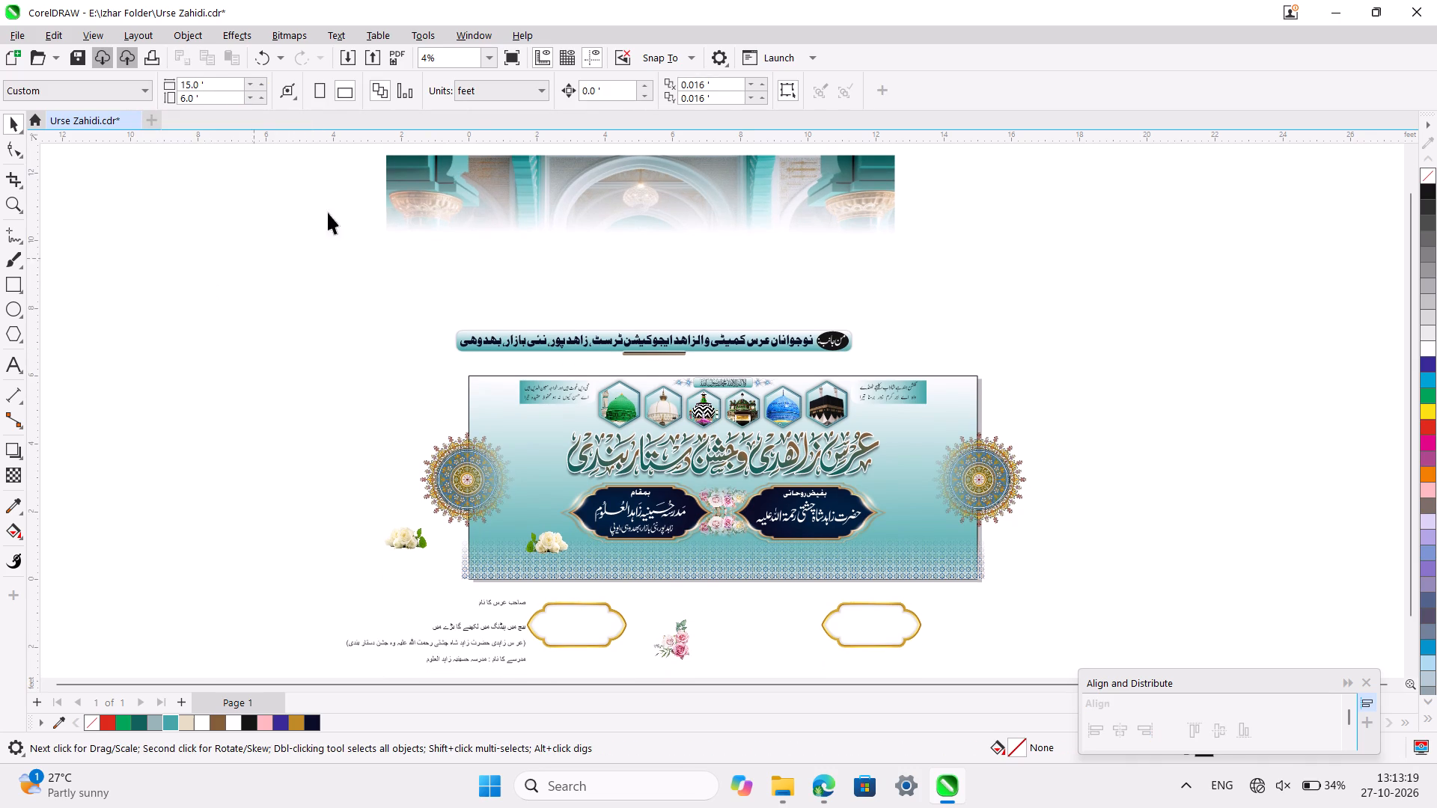
left_click(513, 199)
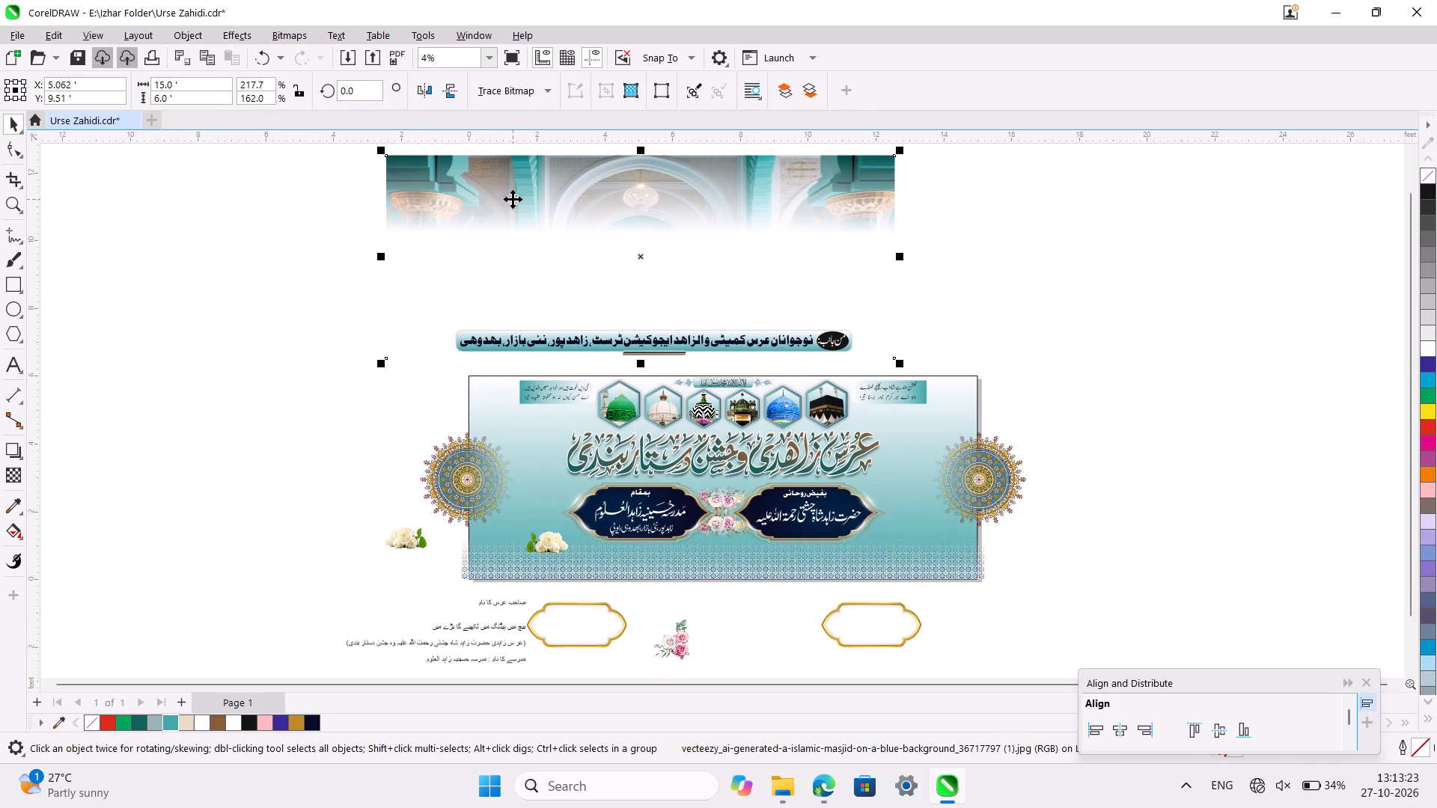
right_click(513, 199)
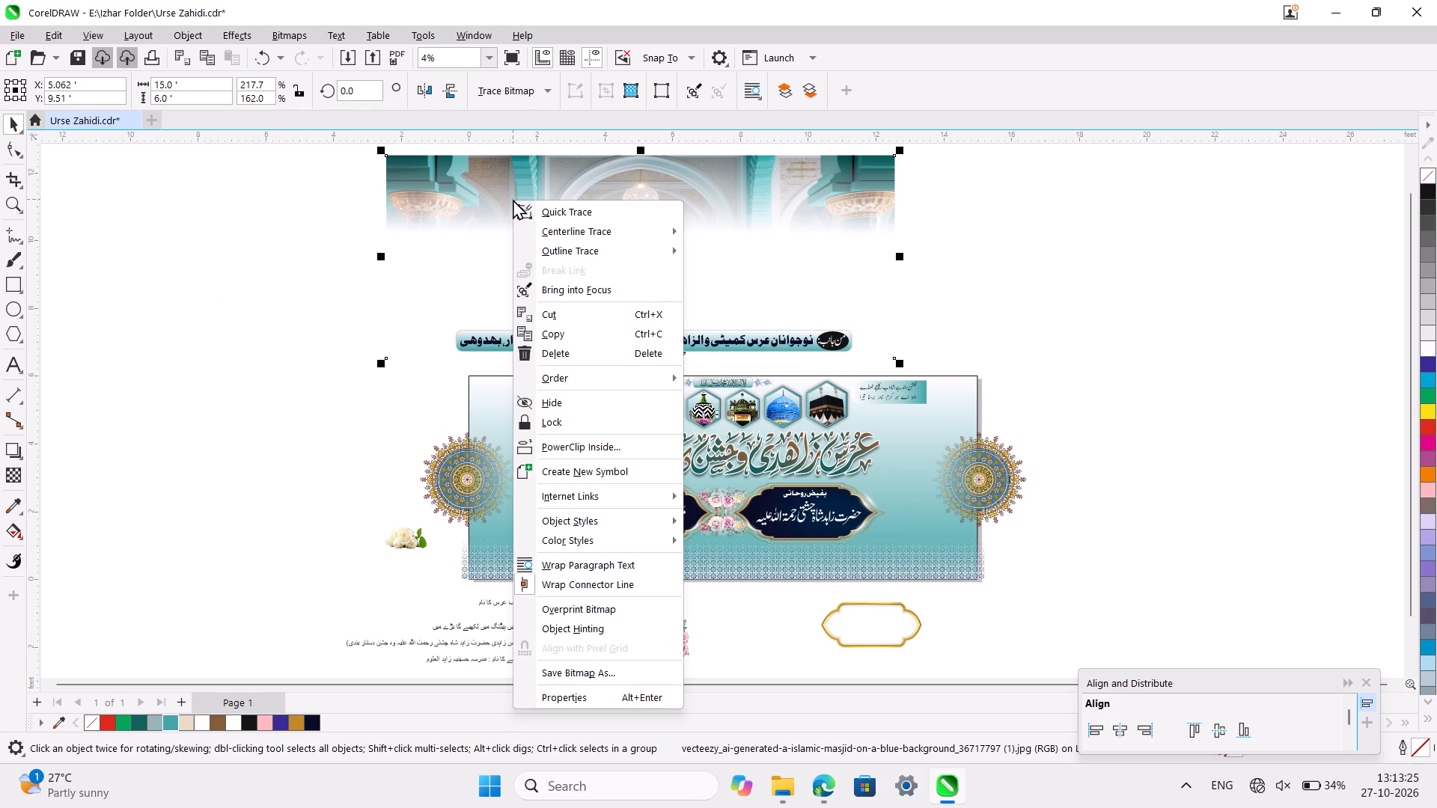
left_click(578, 453)
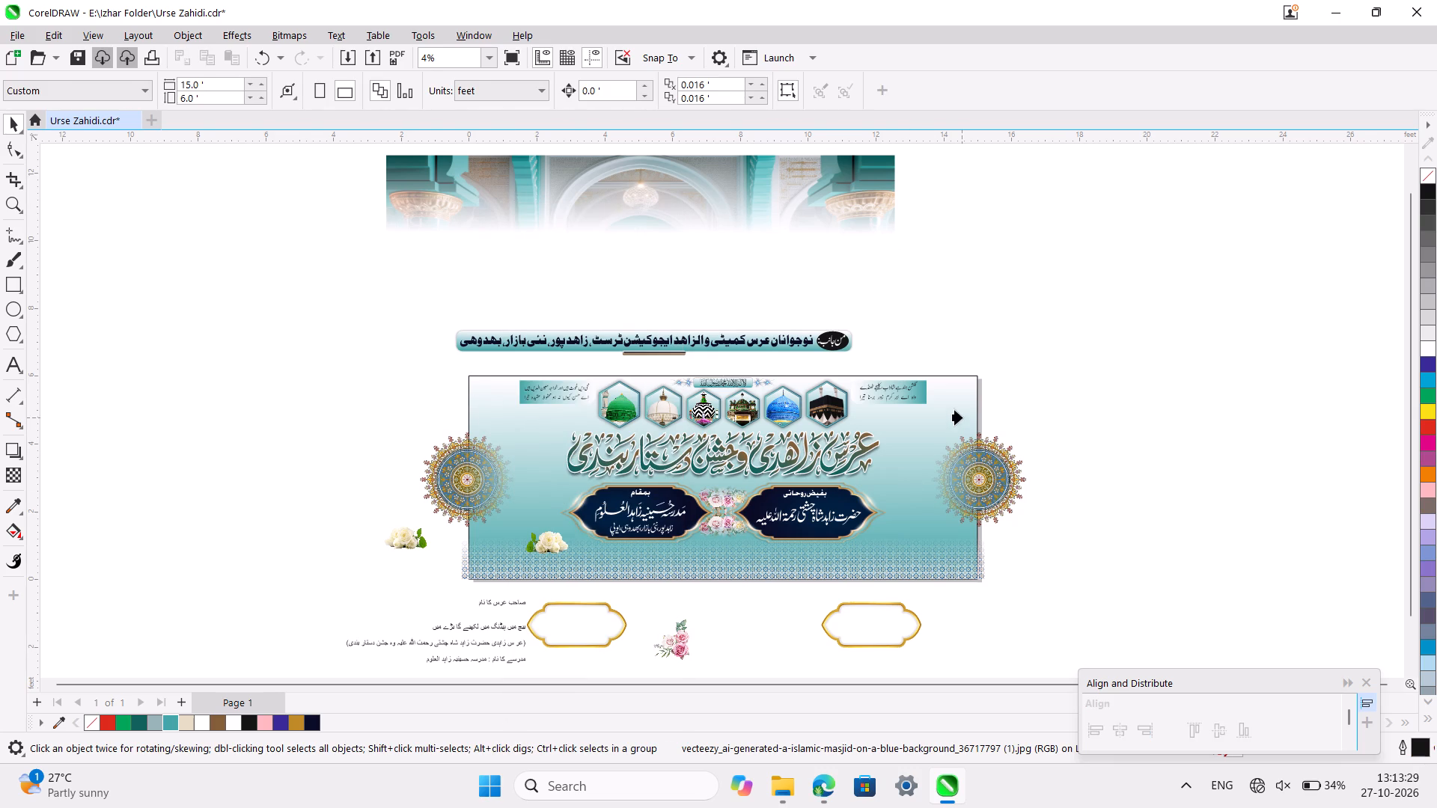
left_click(962, 417)
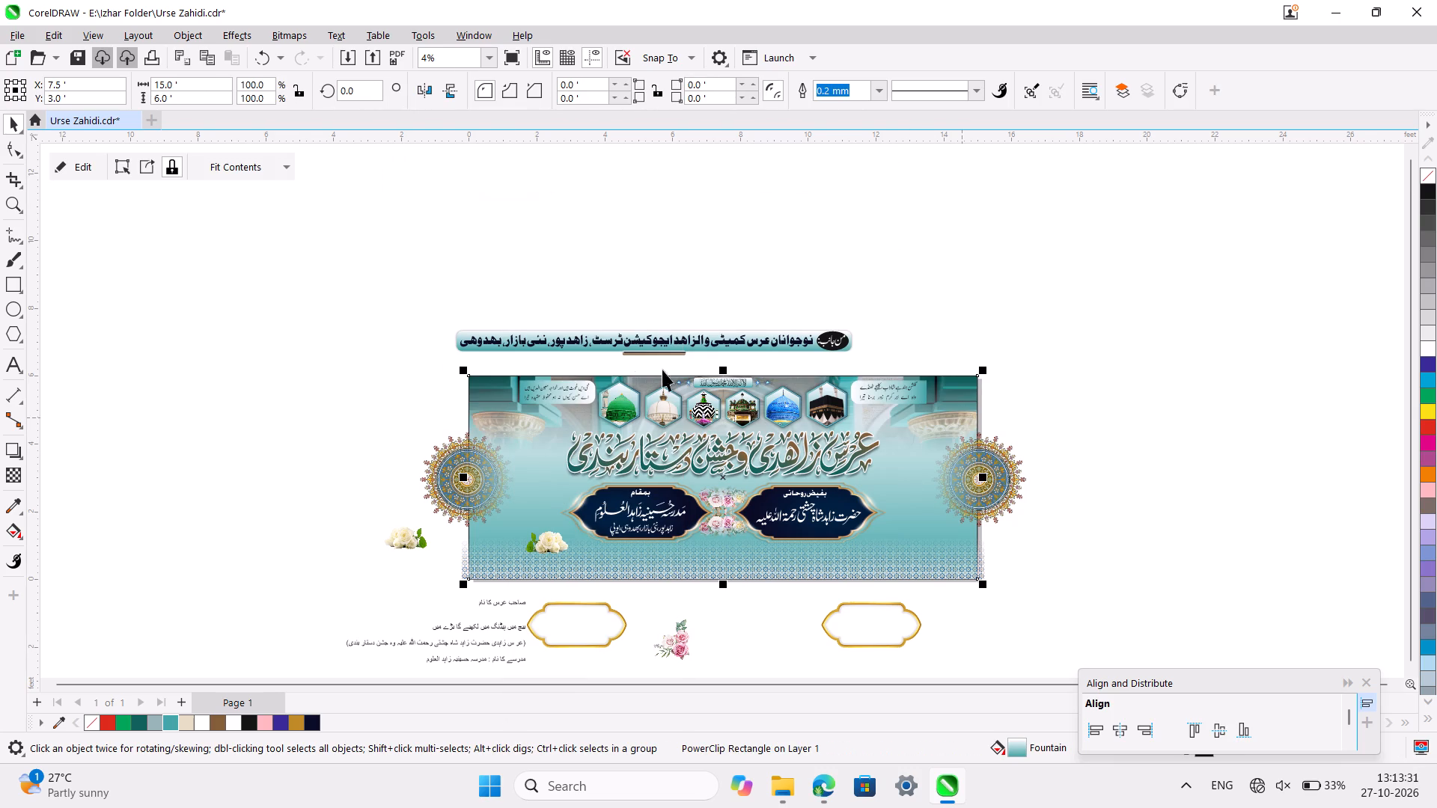
left_click(311, 345)
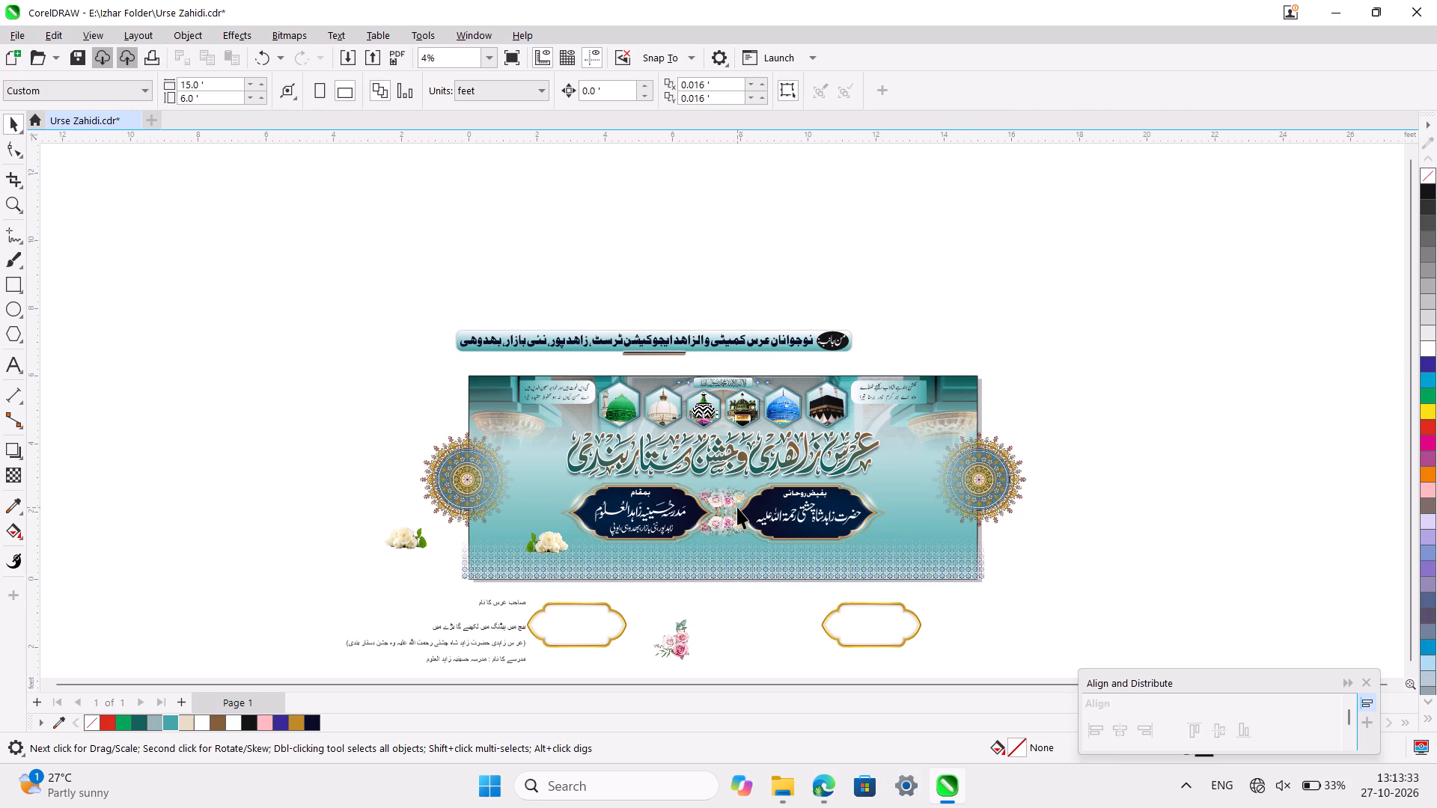
PowerClip the patterned border group along the banner's bottom edge inside the page-frame rectangle.
scroll(737, 507, "up", 3, "ctrl")
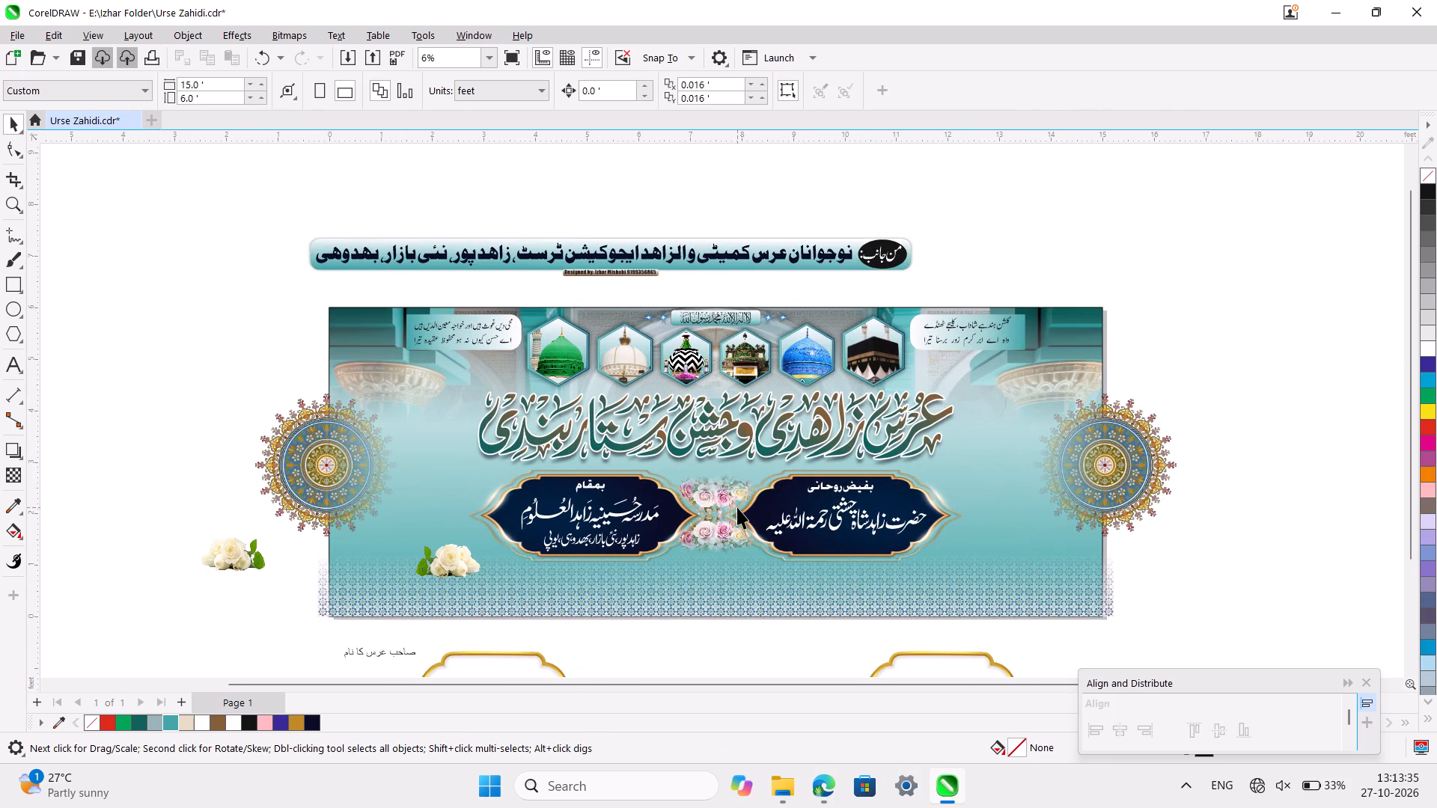
scroll(737, 507, "down", 1)
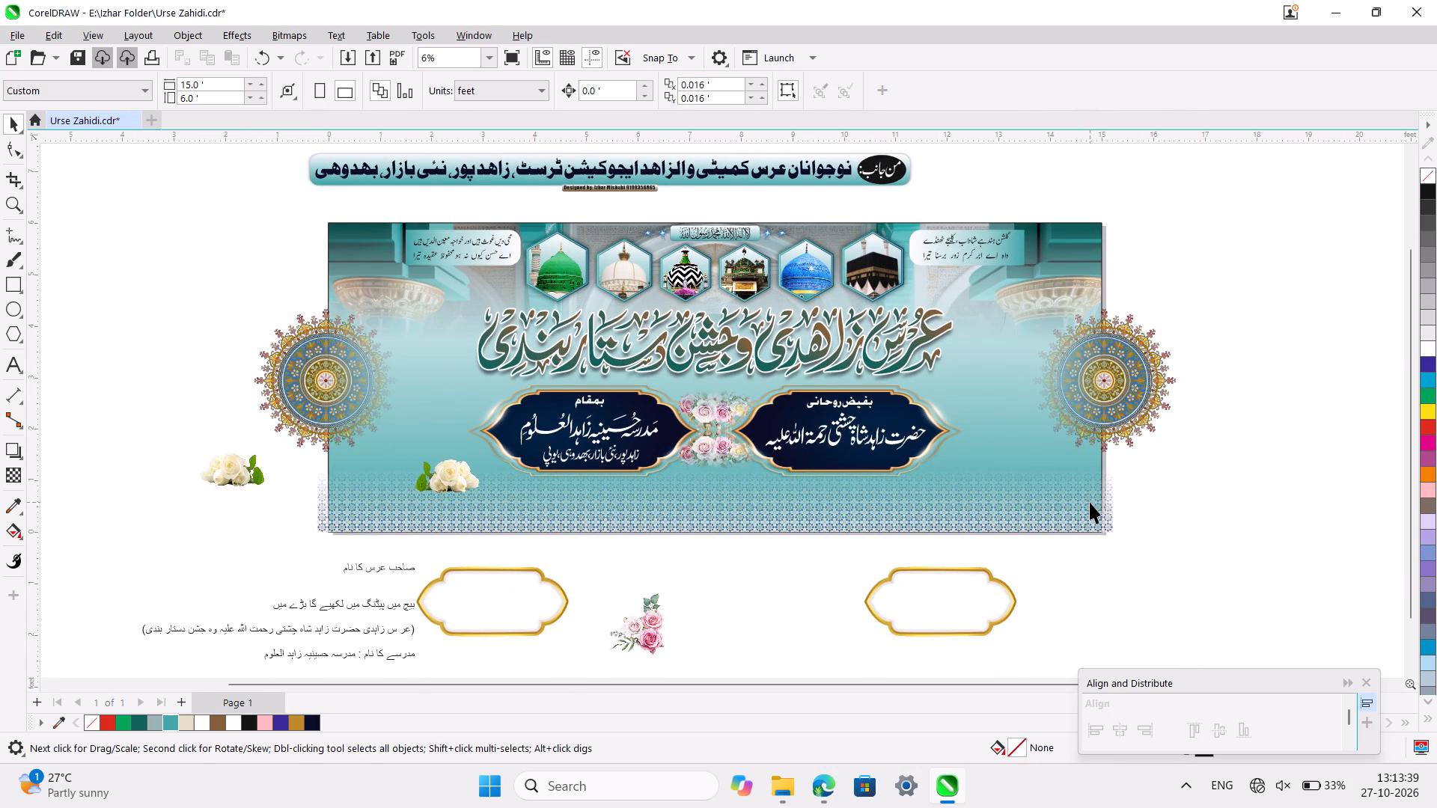
left_click(1111, 515)
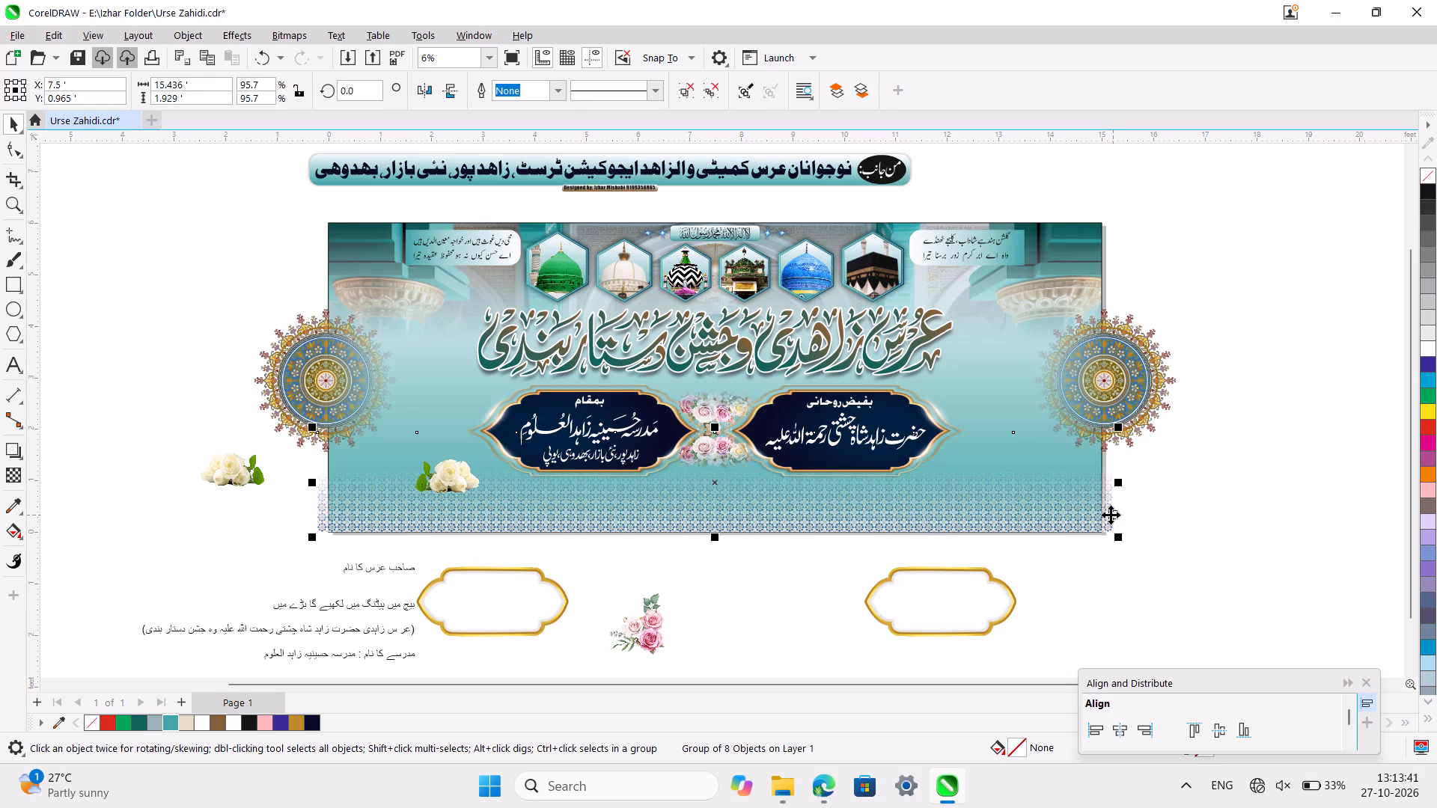
right_click(1111, 515)
left_click(1194, 467)
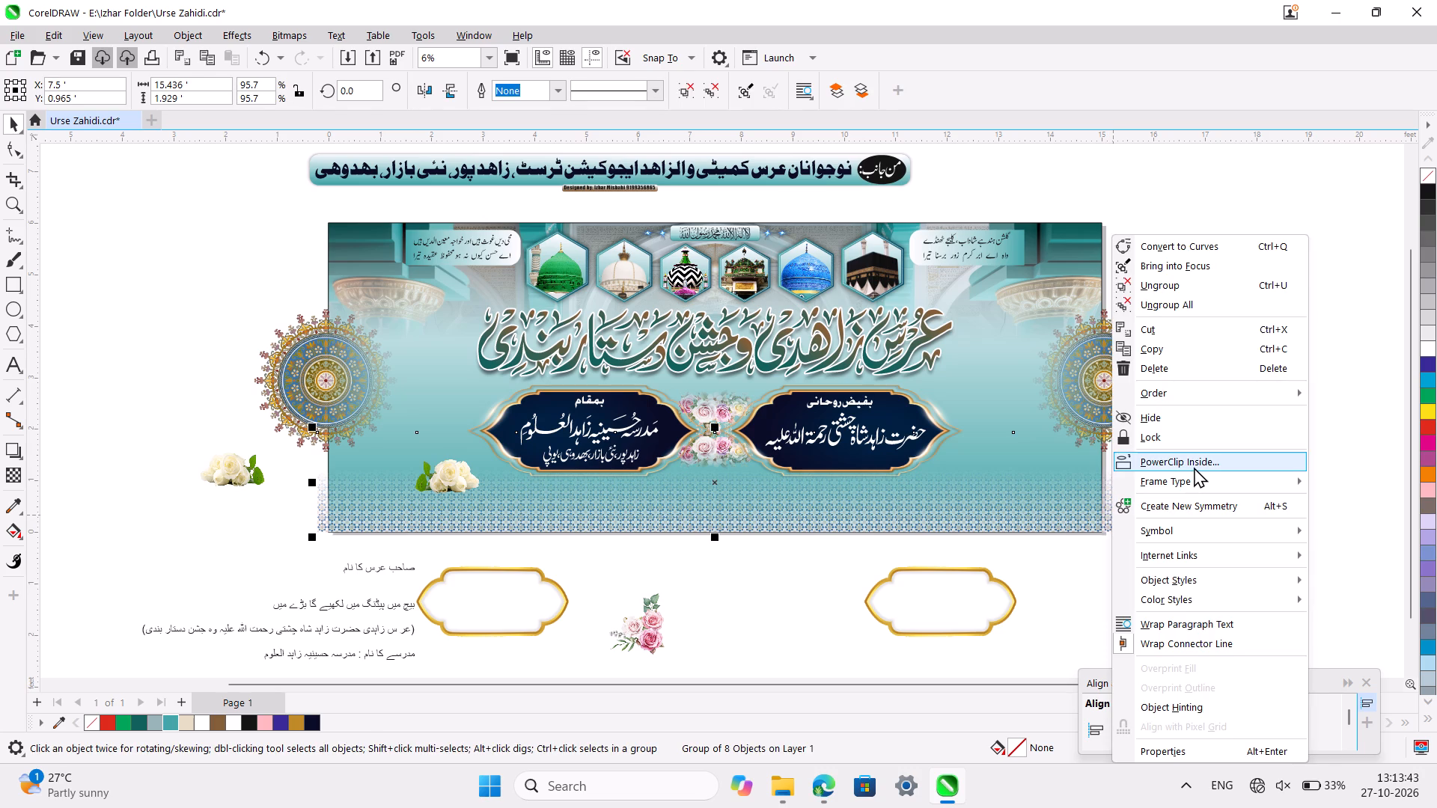
left_click(1090, 296)
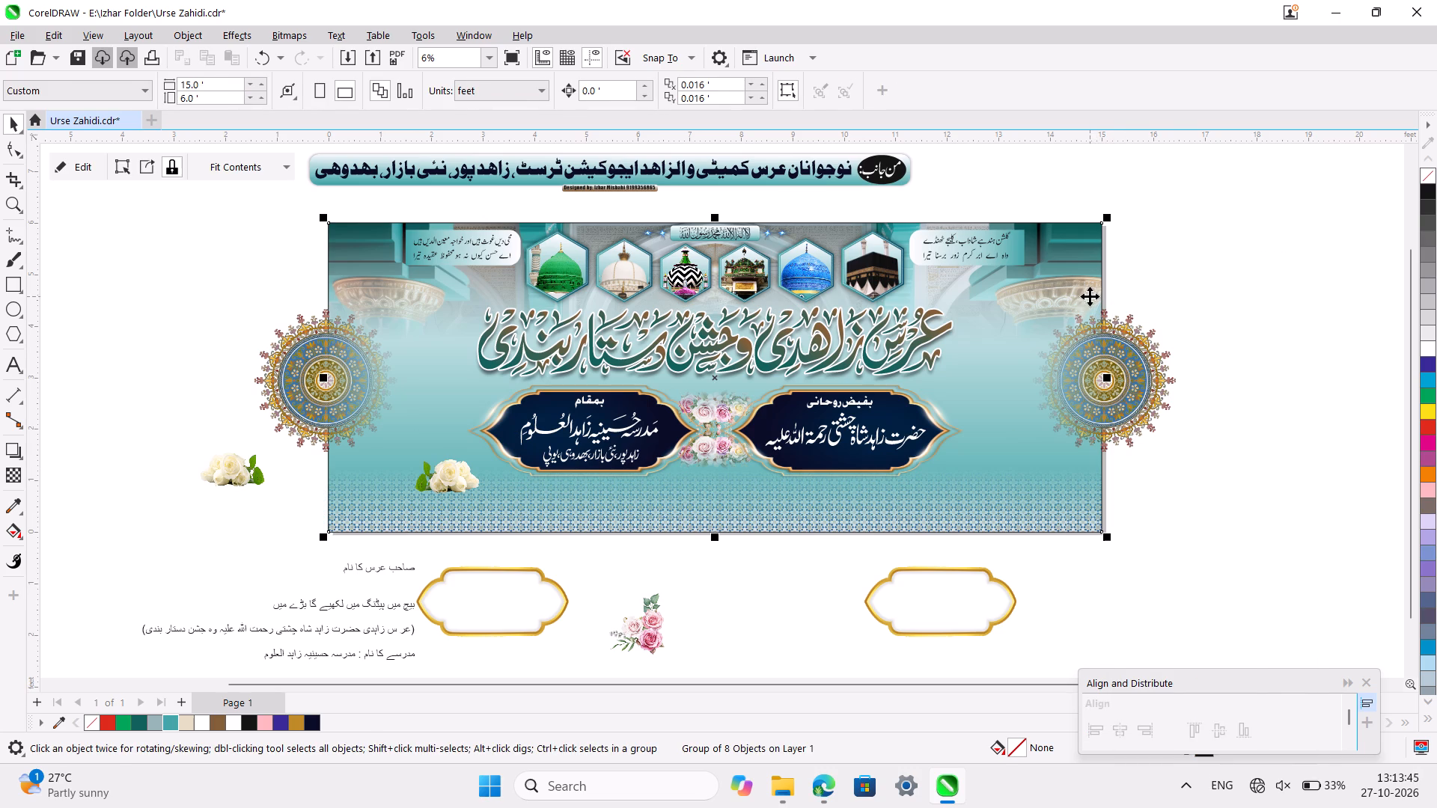
PowerClip the right-hand mandala inside the banner's page-frame rectangle.
left_click(1233, 361)
left_click(1149, 379)
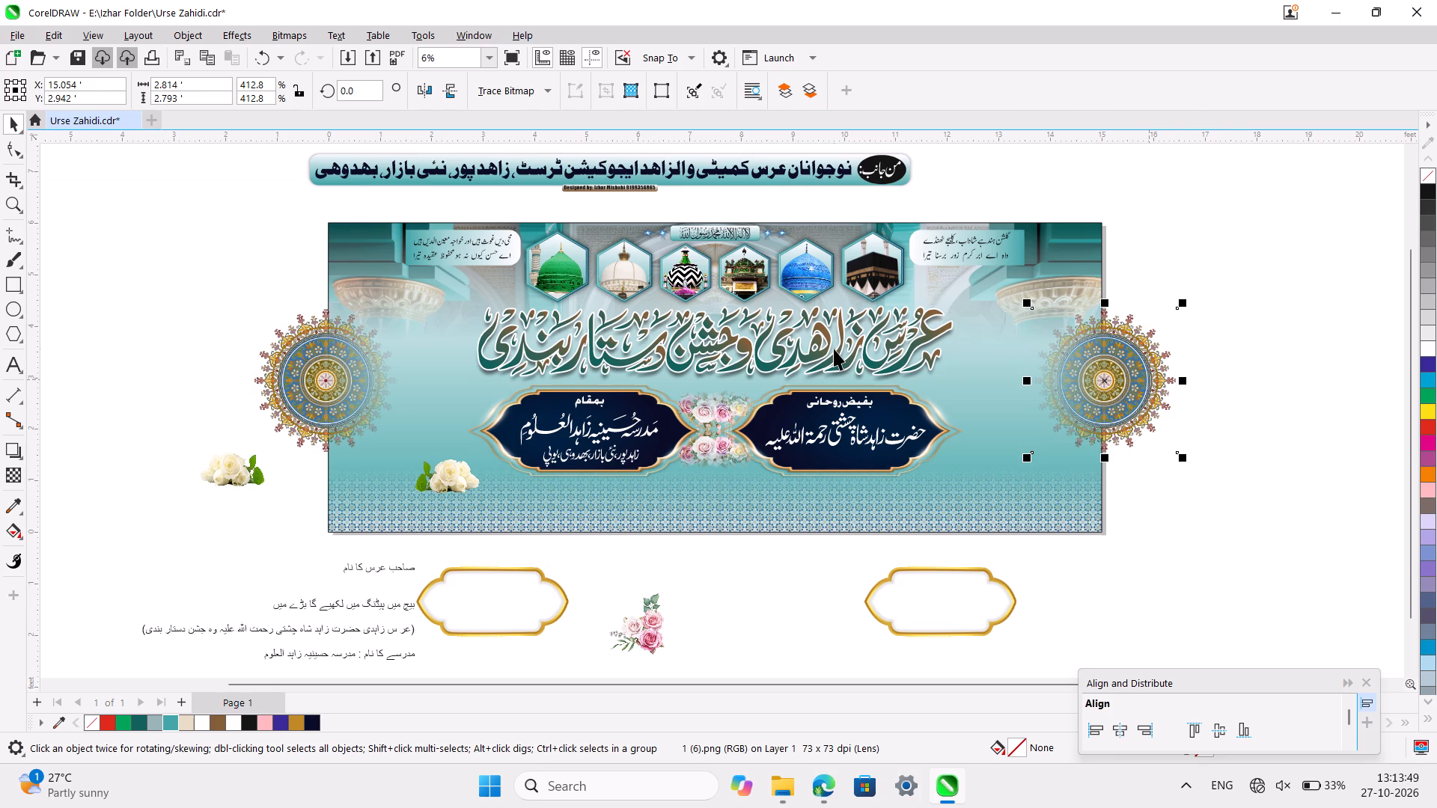
right_click(1107, 385)
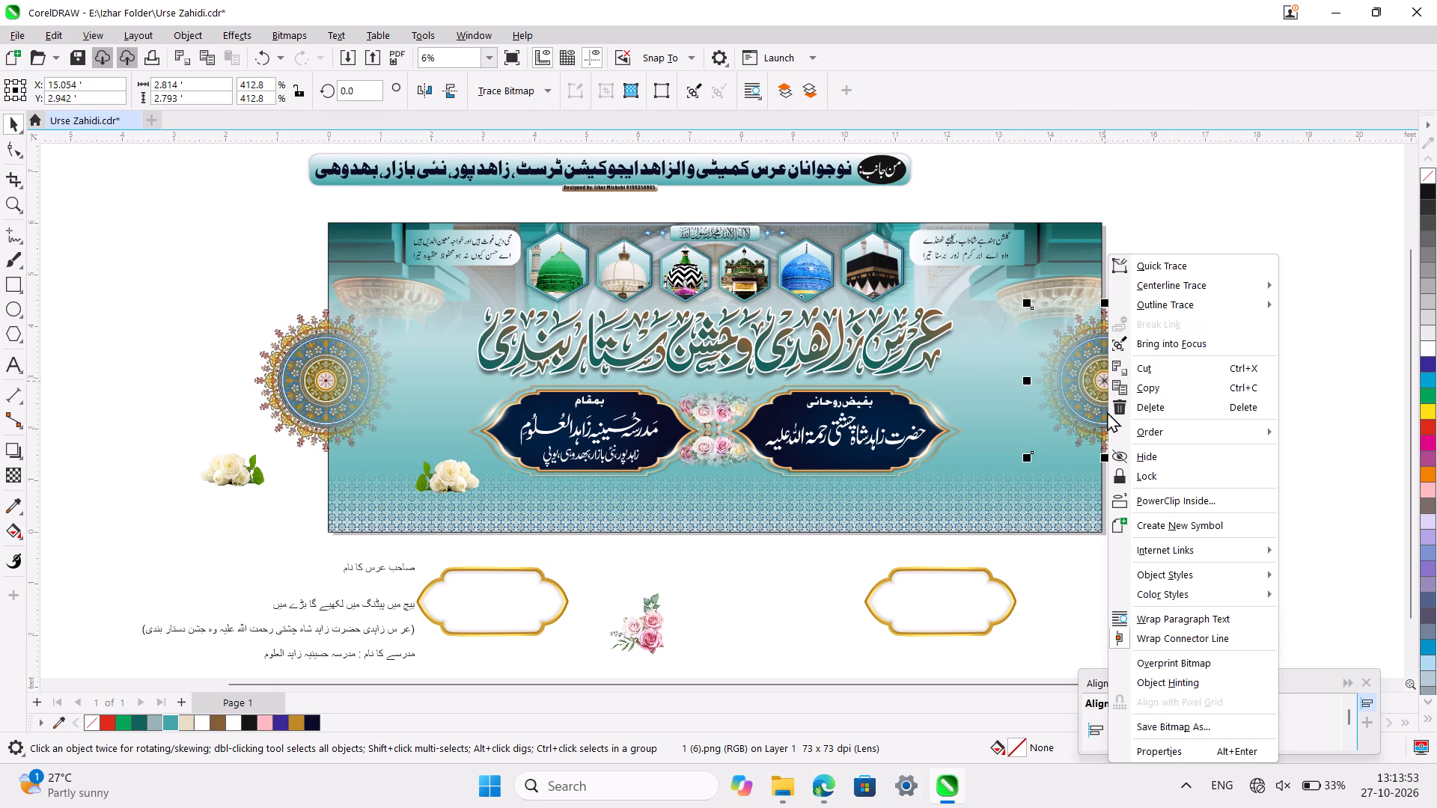
left_click(1132, 496)
left_click(1025, 411)
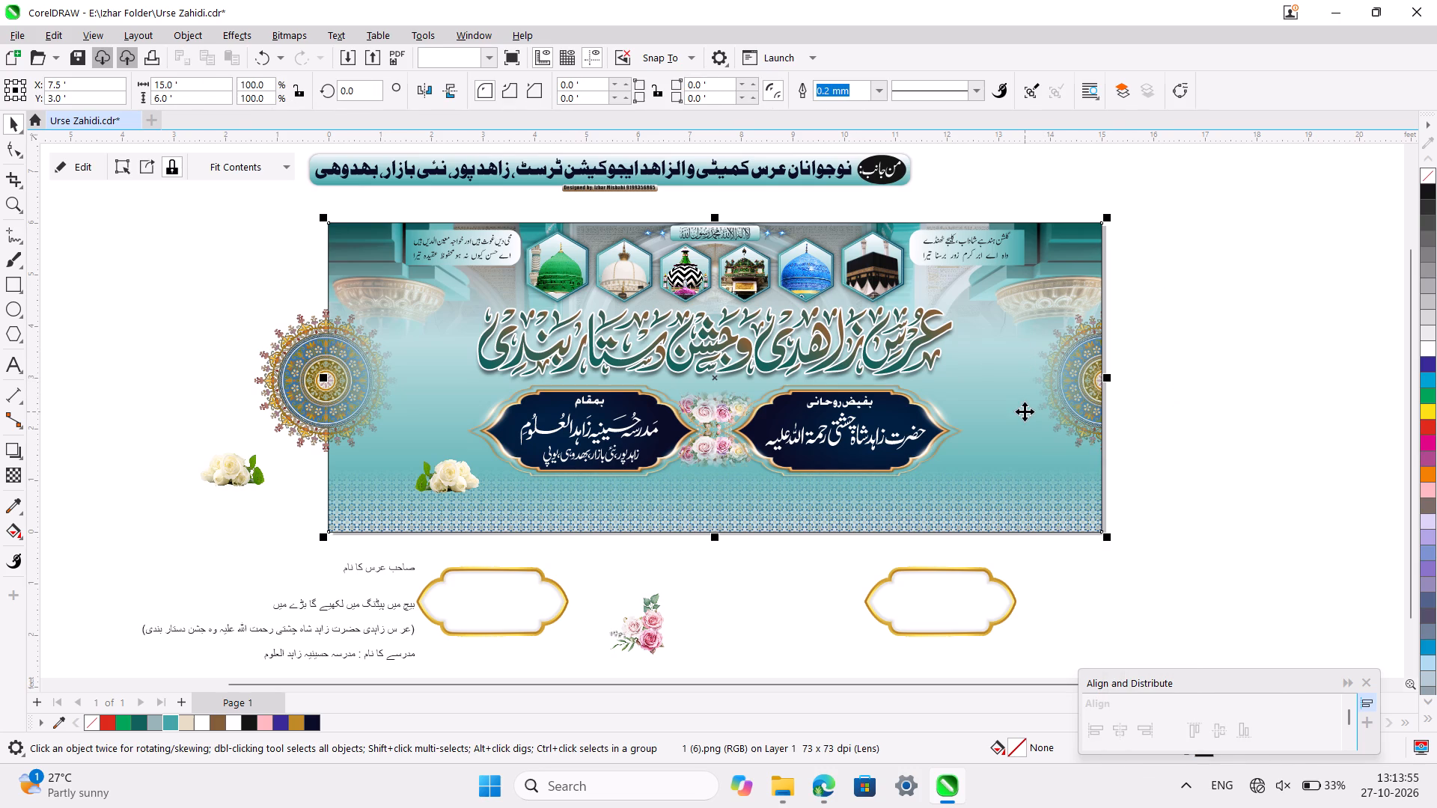
PowerClip the left-hand mandala inside the banner's page-frame rectangle and clear the selection.
left_click(314, 376)
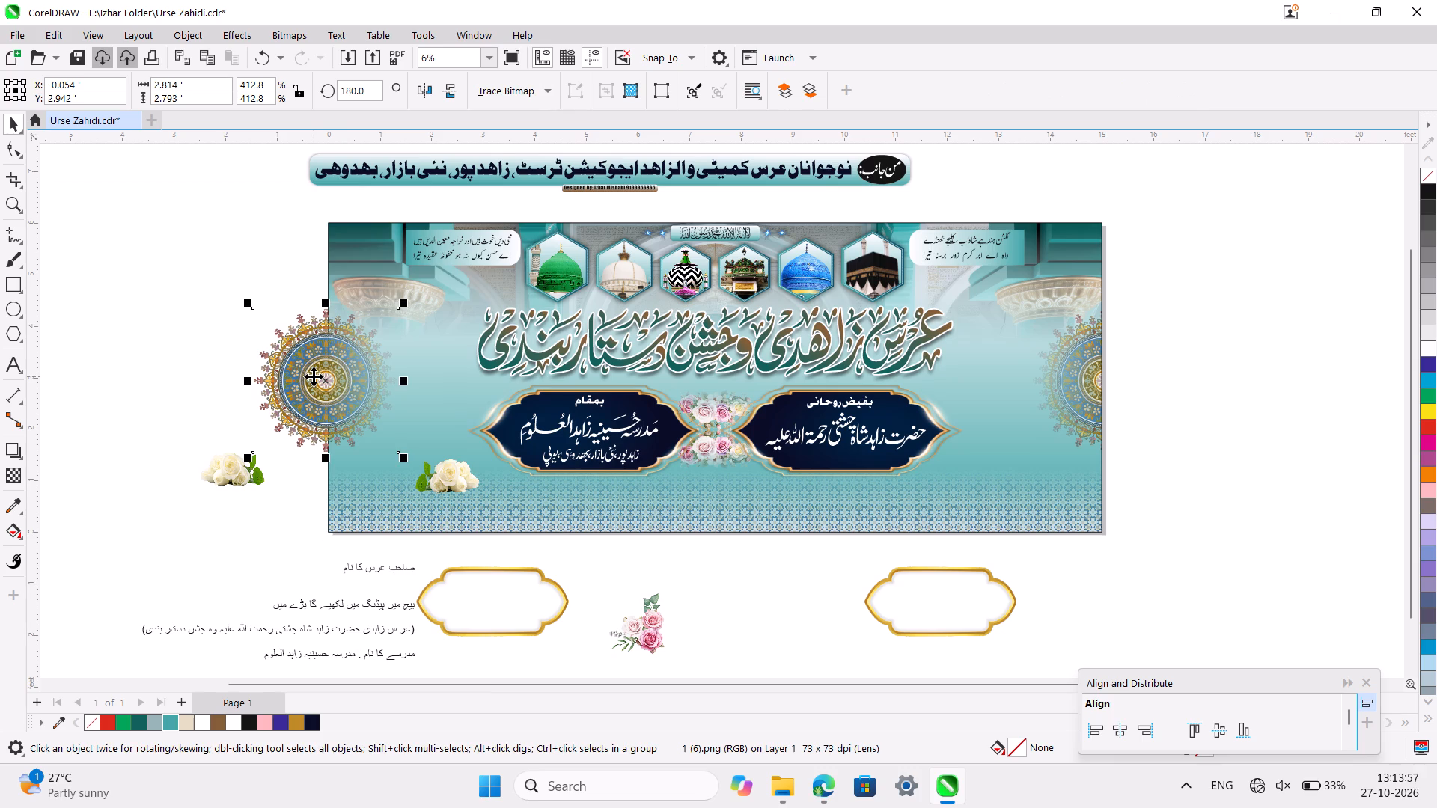
right_click(314, 376)
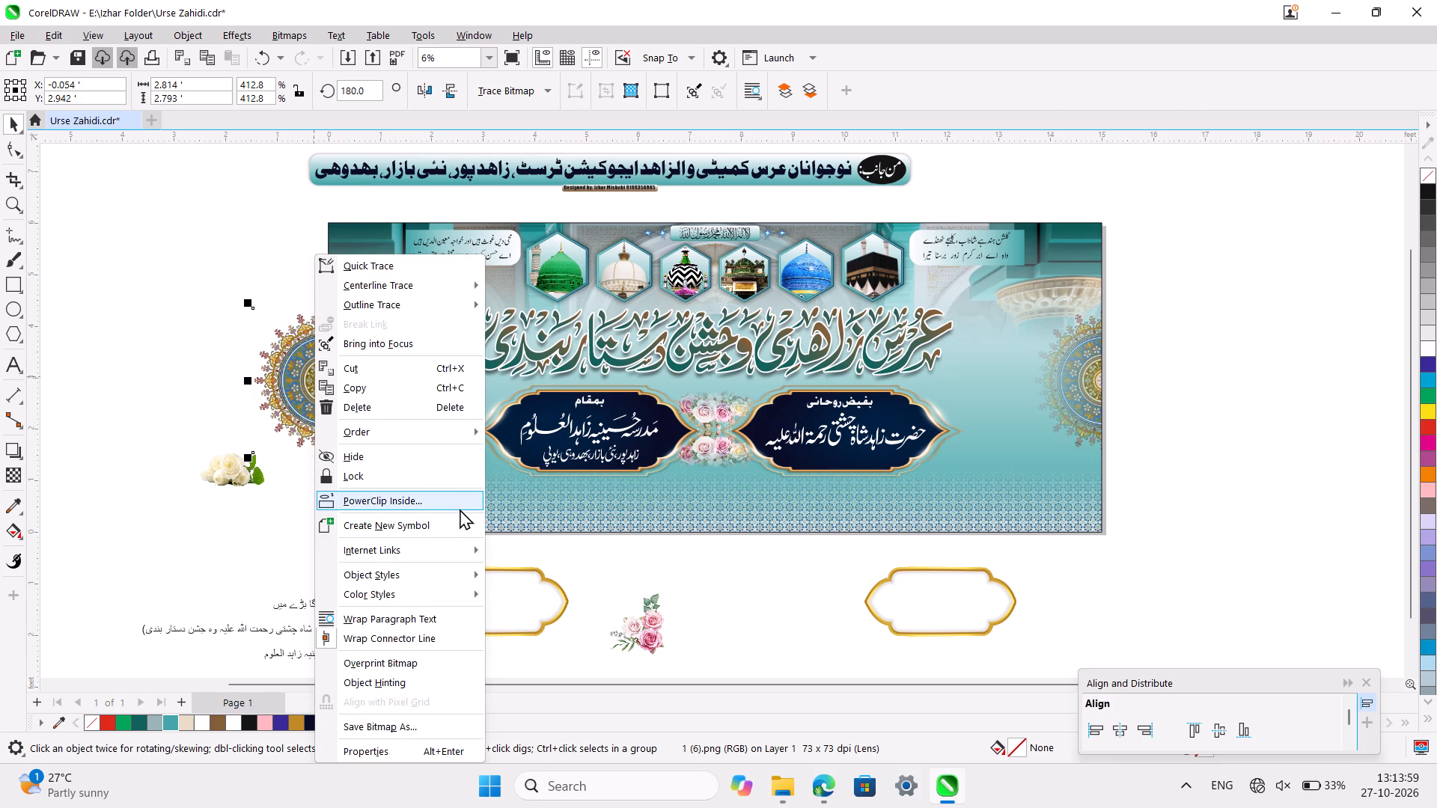
left_click(463, 505)
left_click(412, 385)
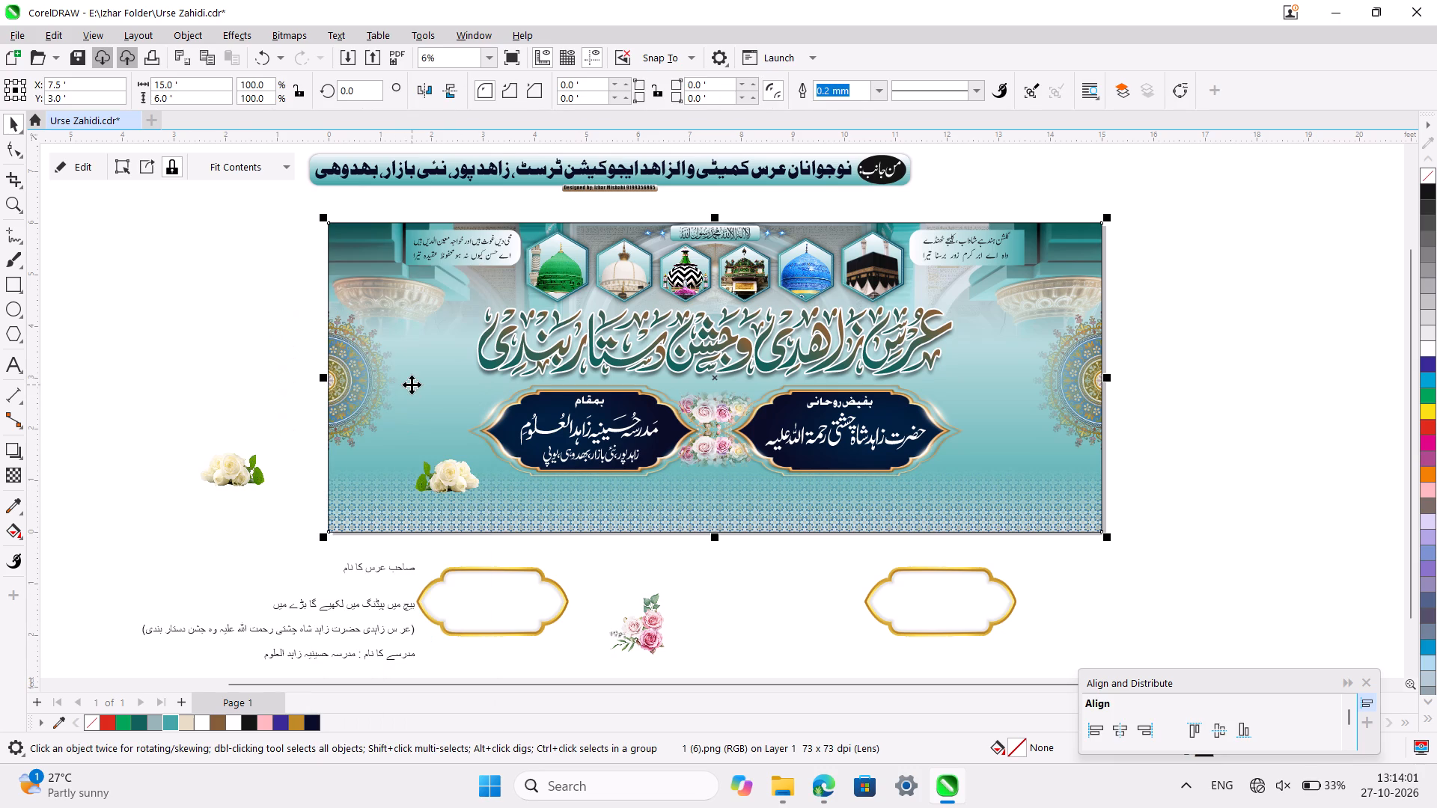
left_click(189, 310)
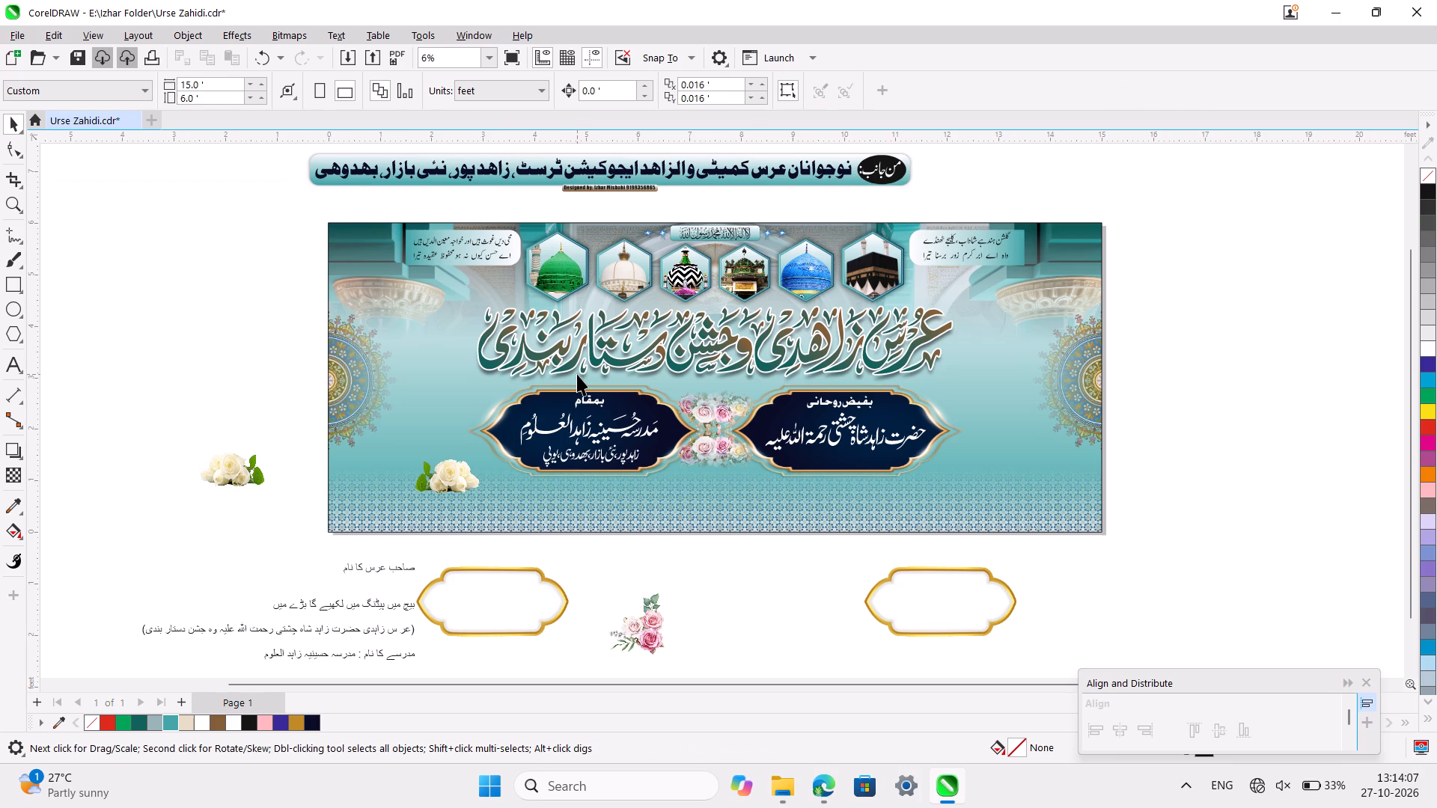
left_click(1218, 409)
key("ctrl+s")
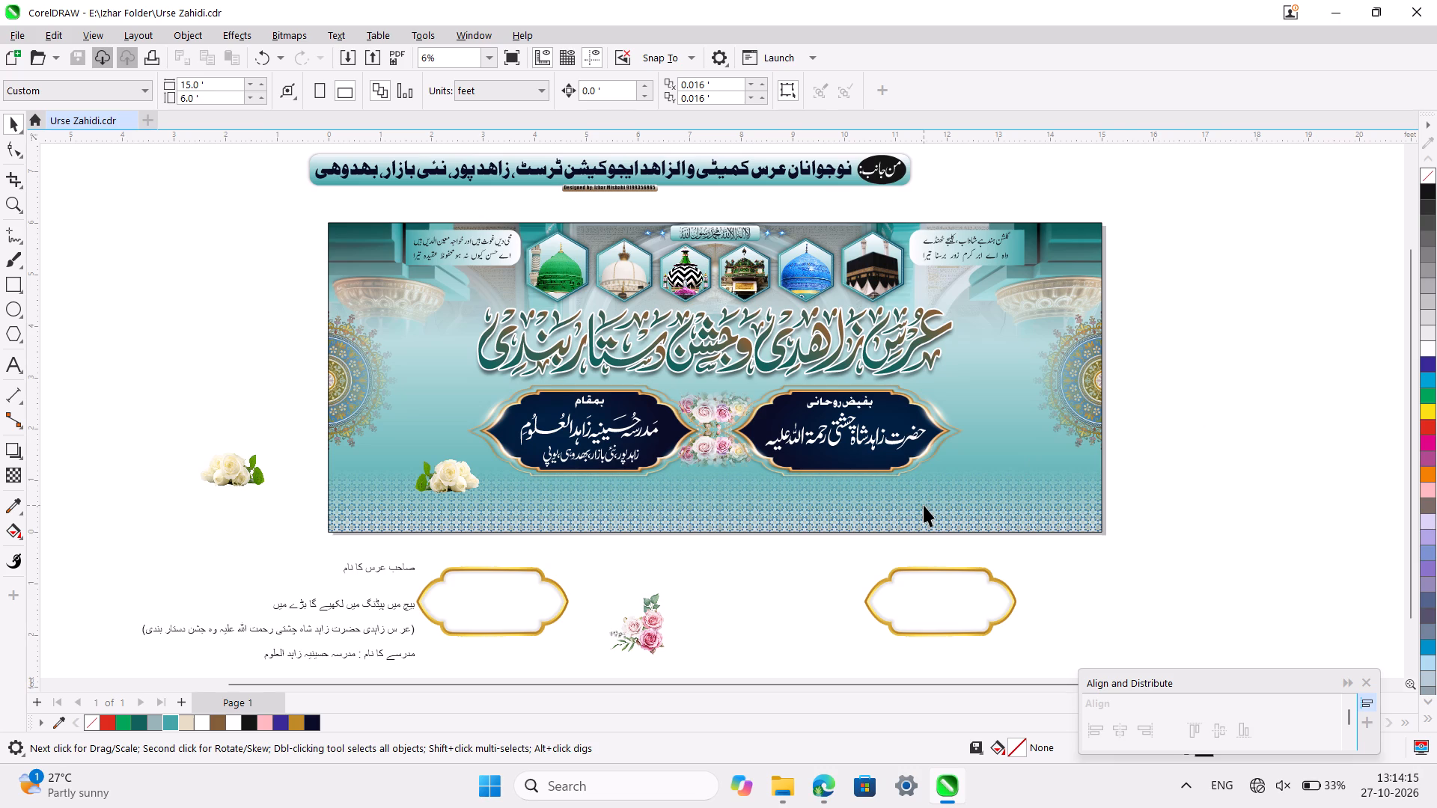
Examine the row of hexagonal shrine images, the verse panels and the calligraphy title across the banner's upper half up close.
scroll(924, 505, "up", 1)
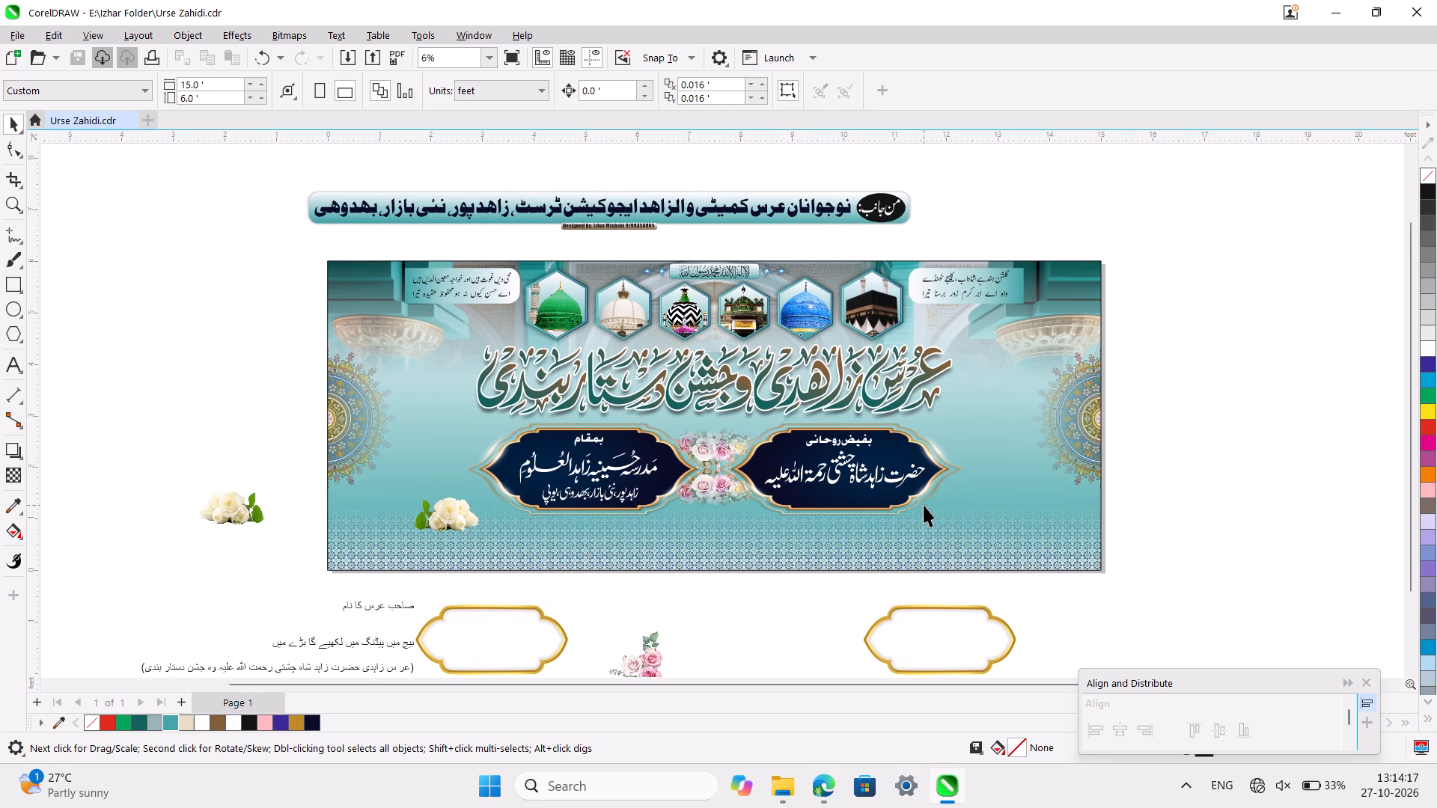
scroll(924, 505, "up", 1)
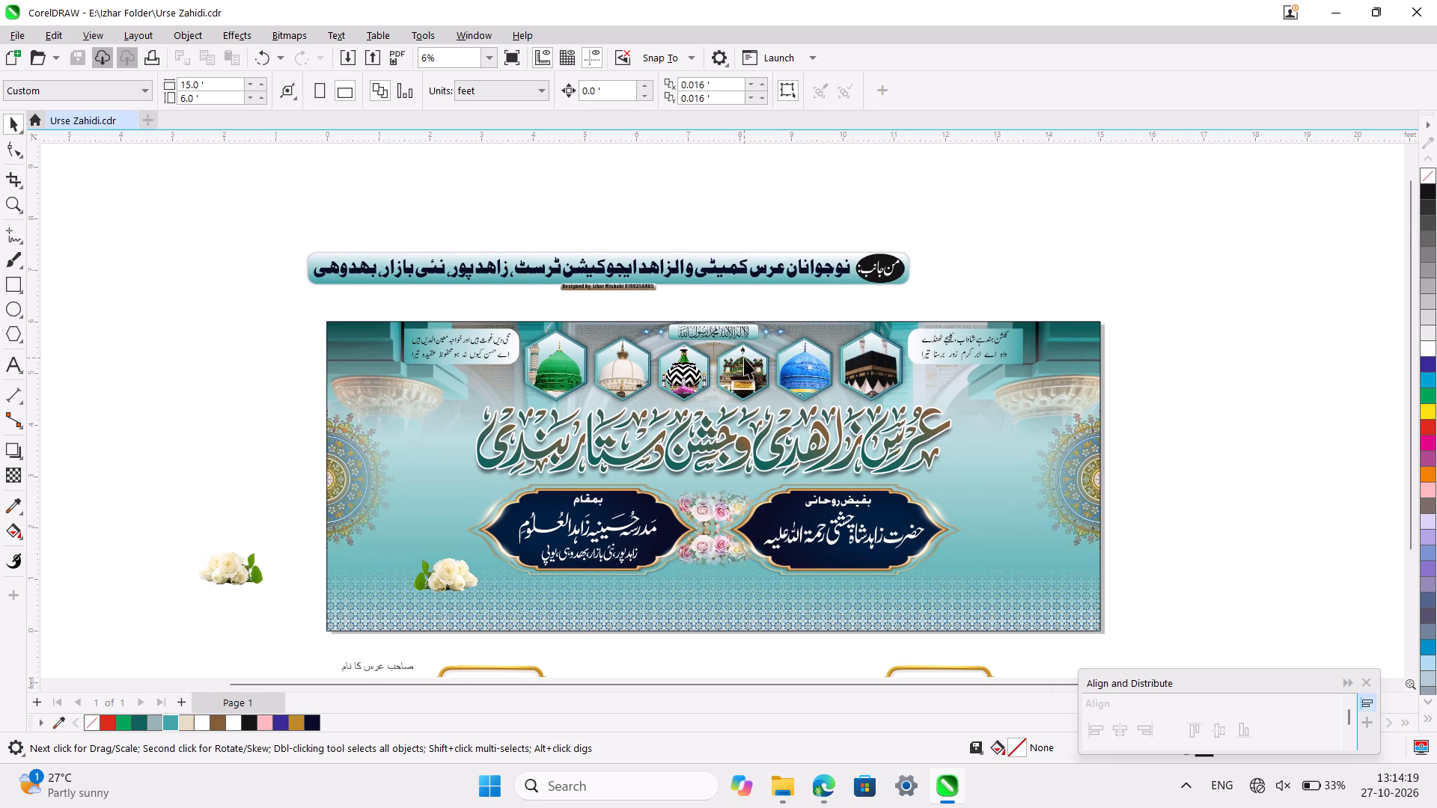
left_click(741, 360)
scroll(741, 360, "up", 5, "ctrl")
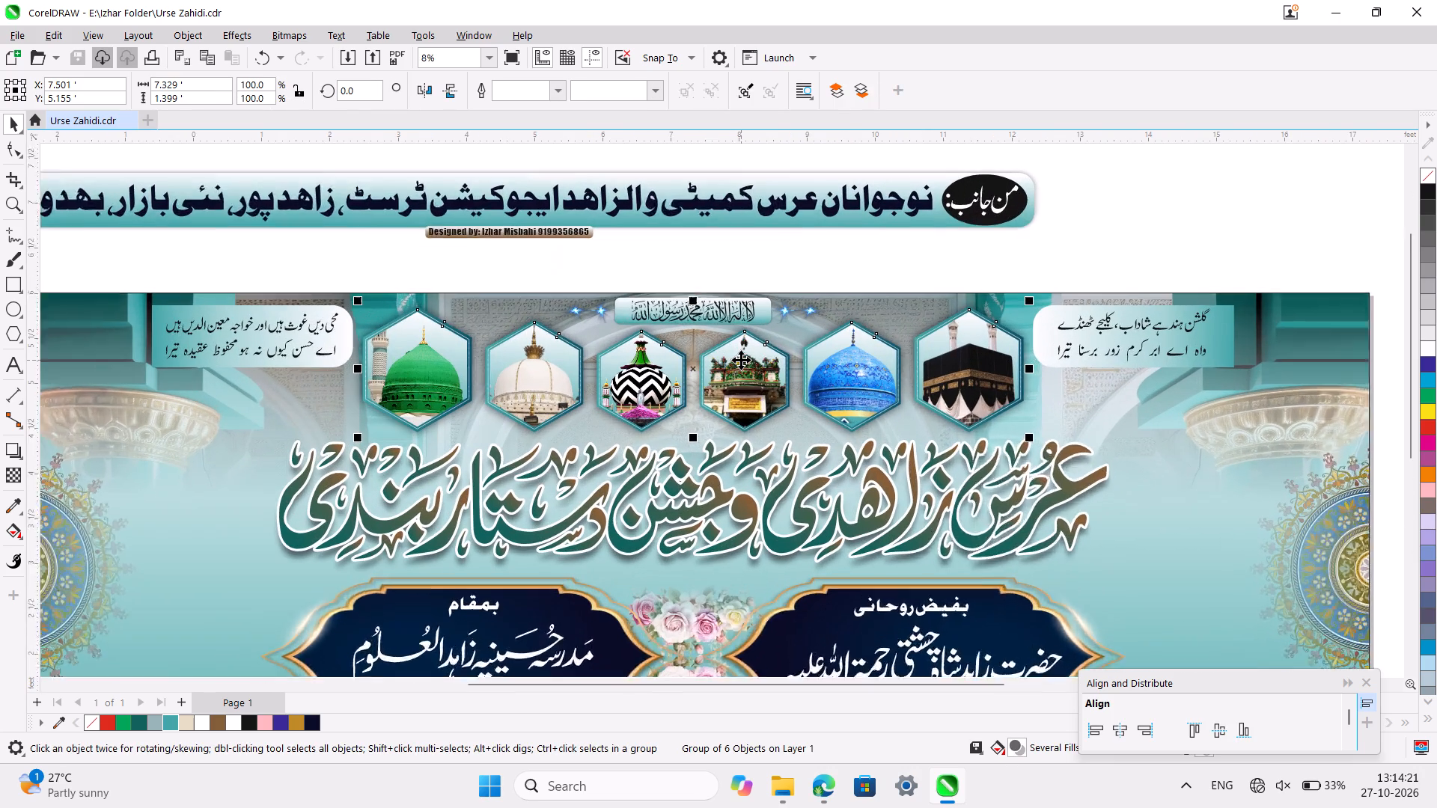
left_click(1137, 237)
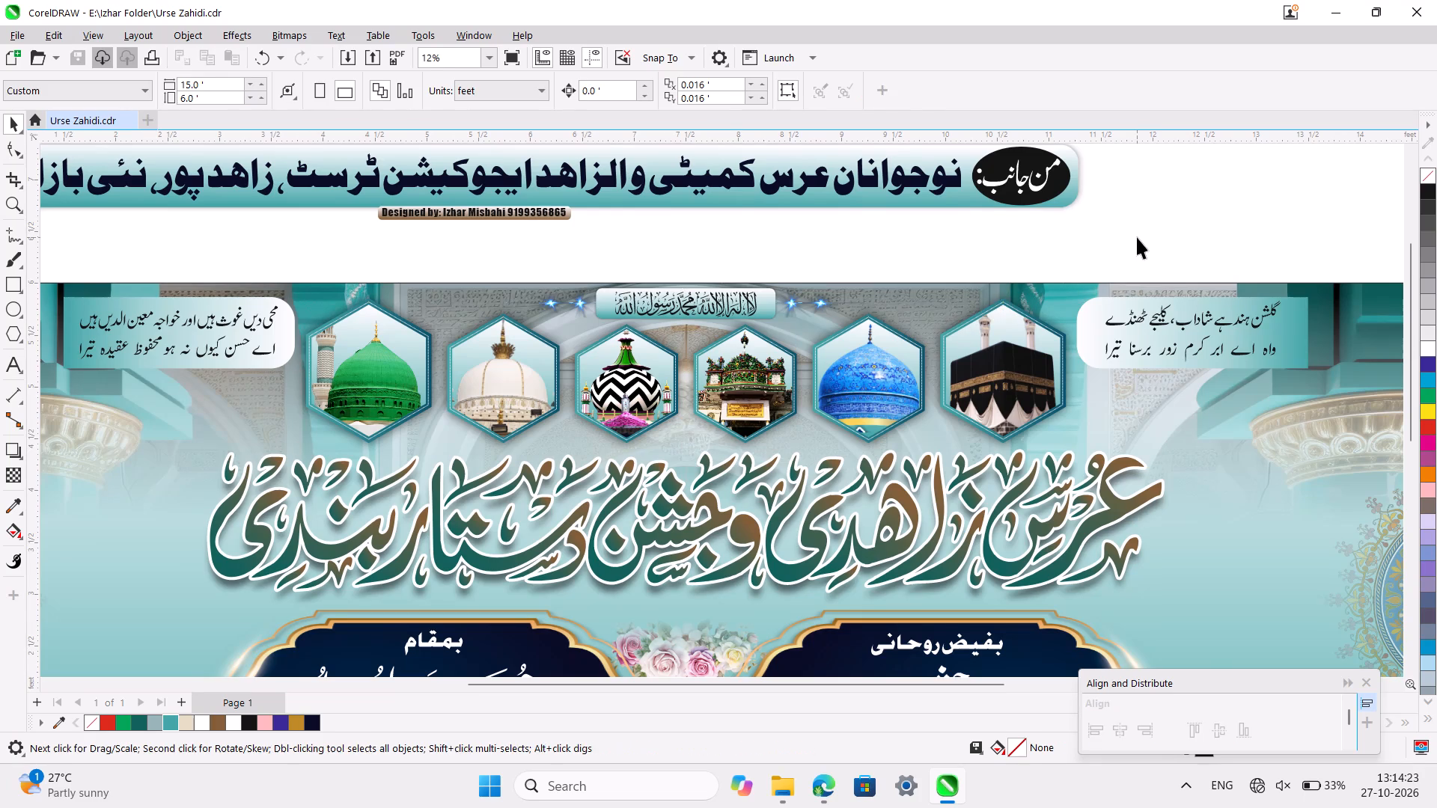
scroll(1137, 237, "down", 6, "ctrl")
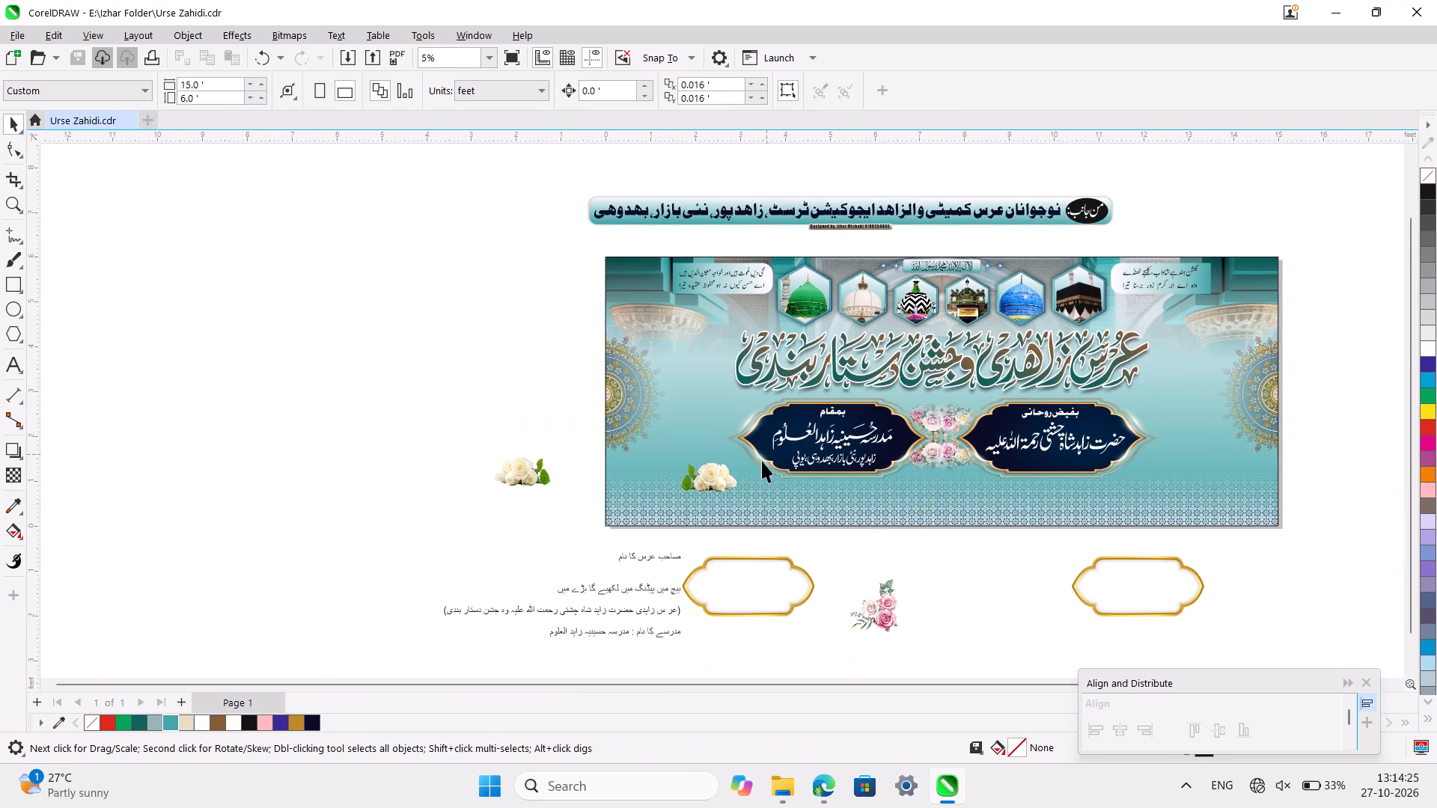
Move the white rose cluster at the banner's lower left off the artwork, placing it beyond the other rose cluster outside the page.
left_click(723, 480)
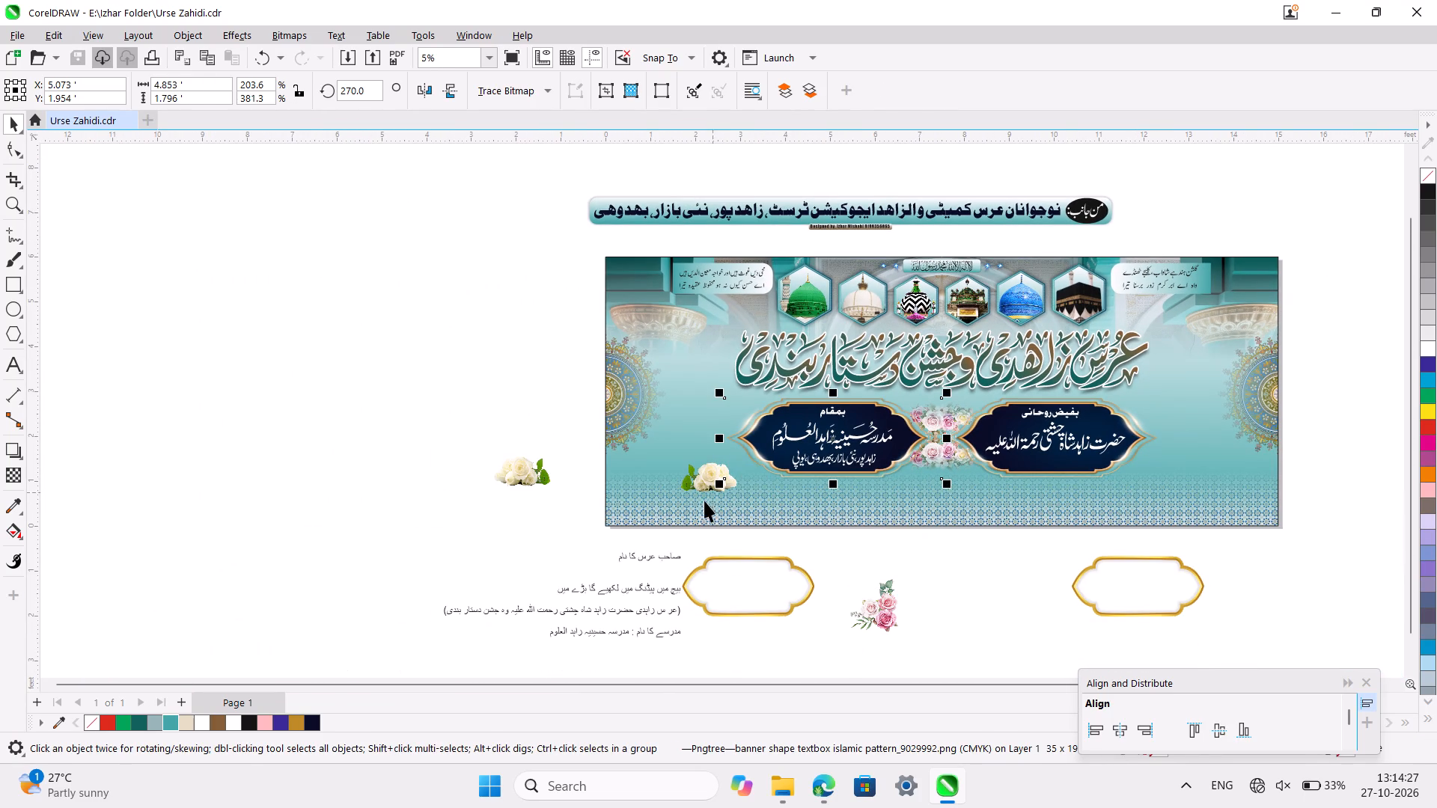
left_click(702, 488)
left_click_drag(702, 488, 379, 504)
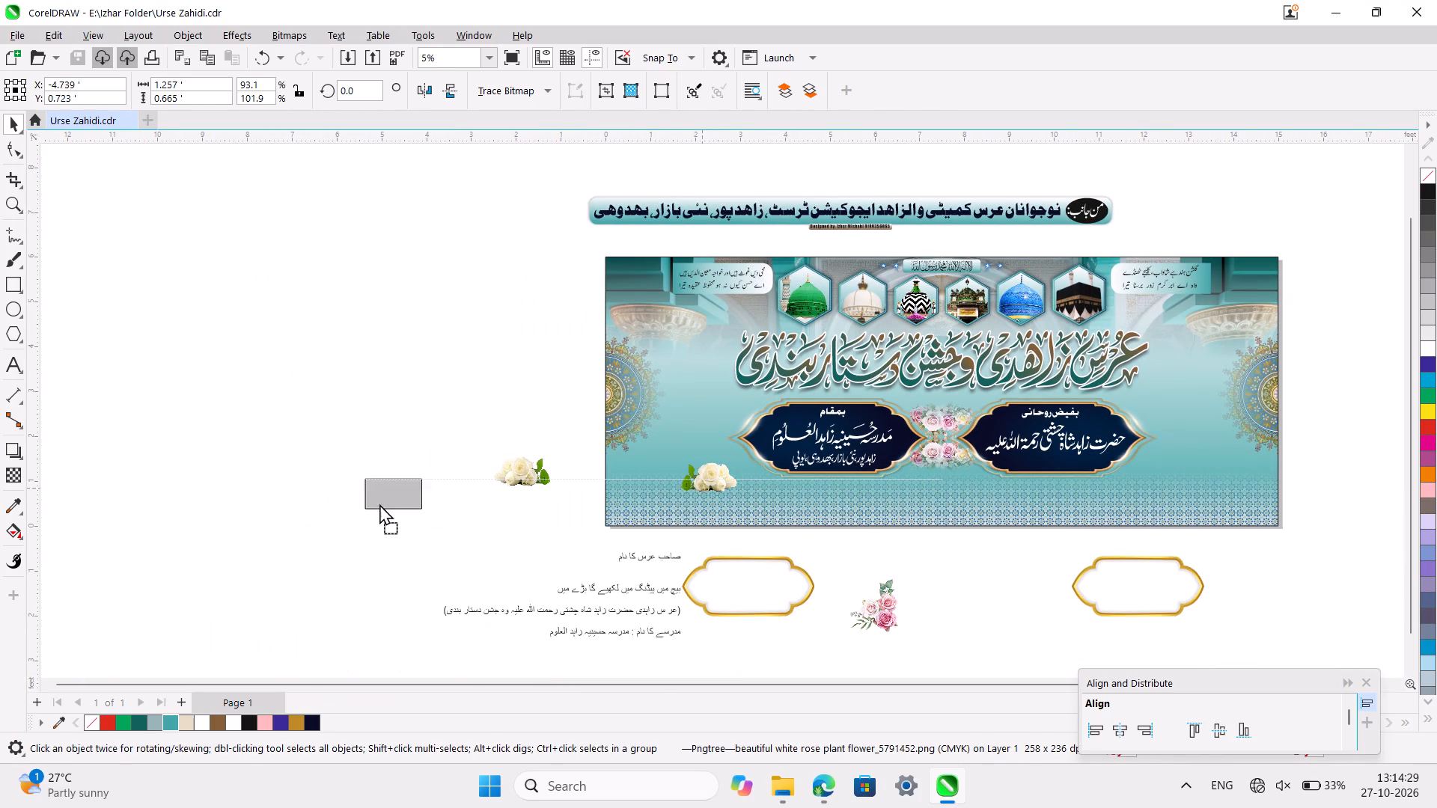
left_click_drag(379, 504, 361, 507)
left_click(473, 542)
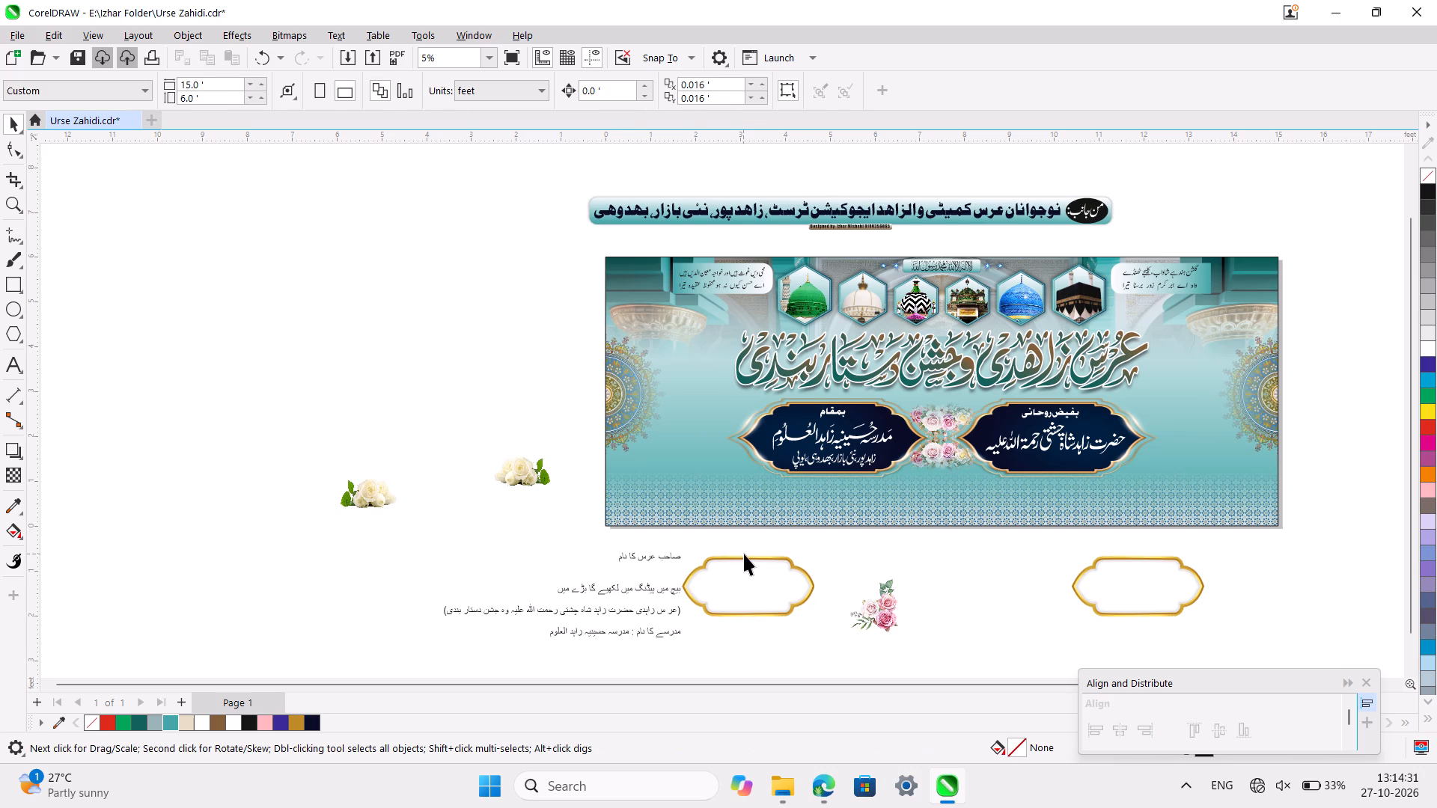
Open the Import dialog for bringing a file into the banner document.
scroll(744, 554, "up", 2, "ctrl")
scroll(744, 554, "left", 1)
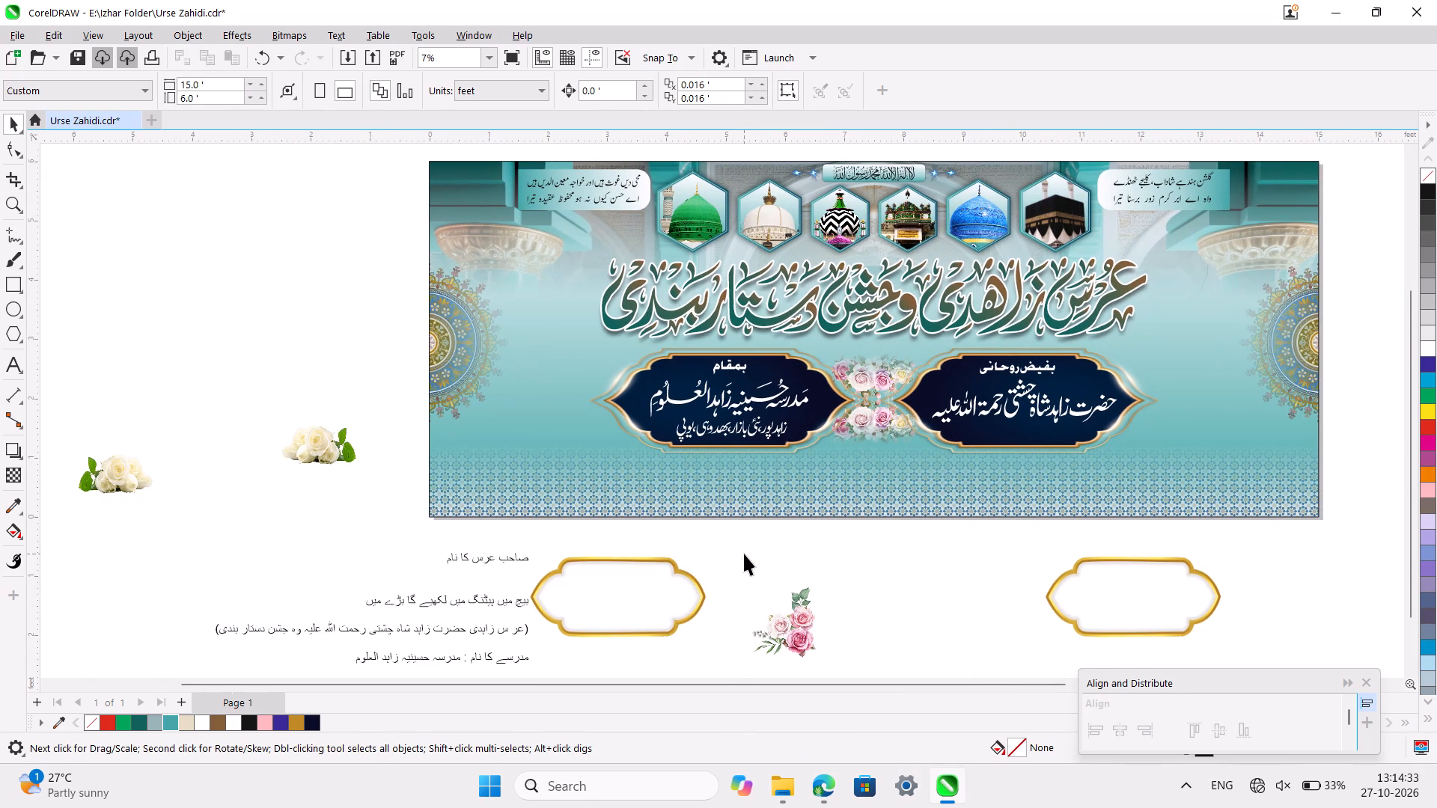
scroll(744, 554, "down", 2, "ctrl")
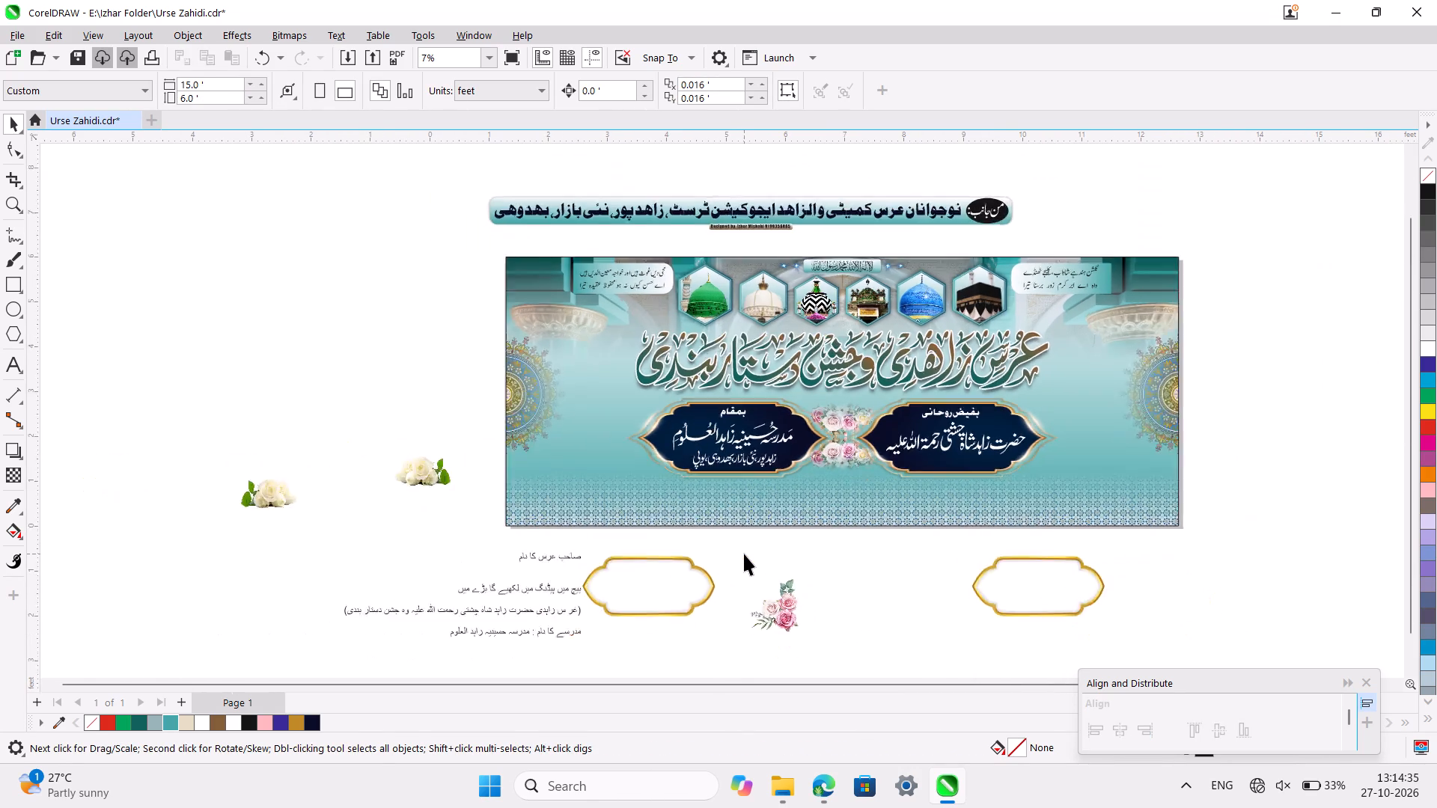
scroll(744, 554, "down", 2, "ctrl")
left_click(435, 344)
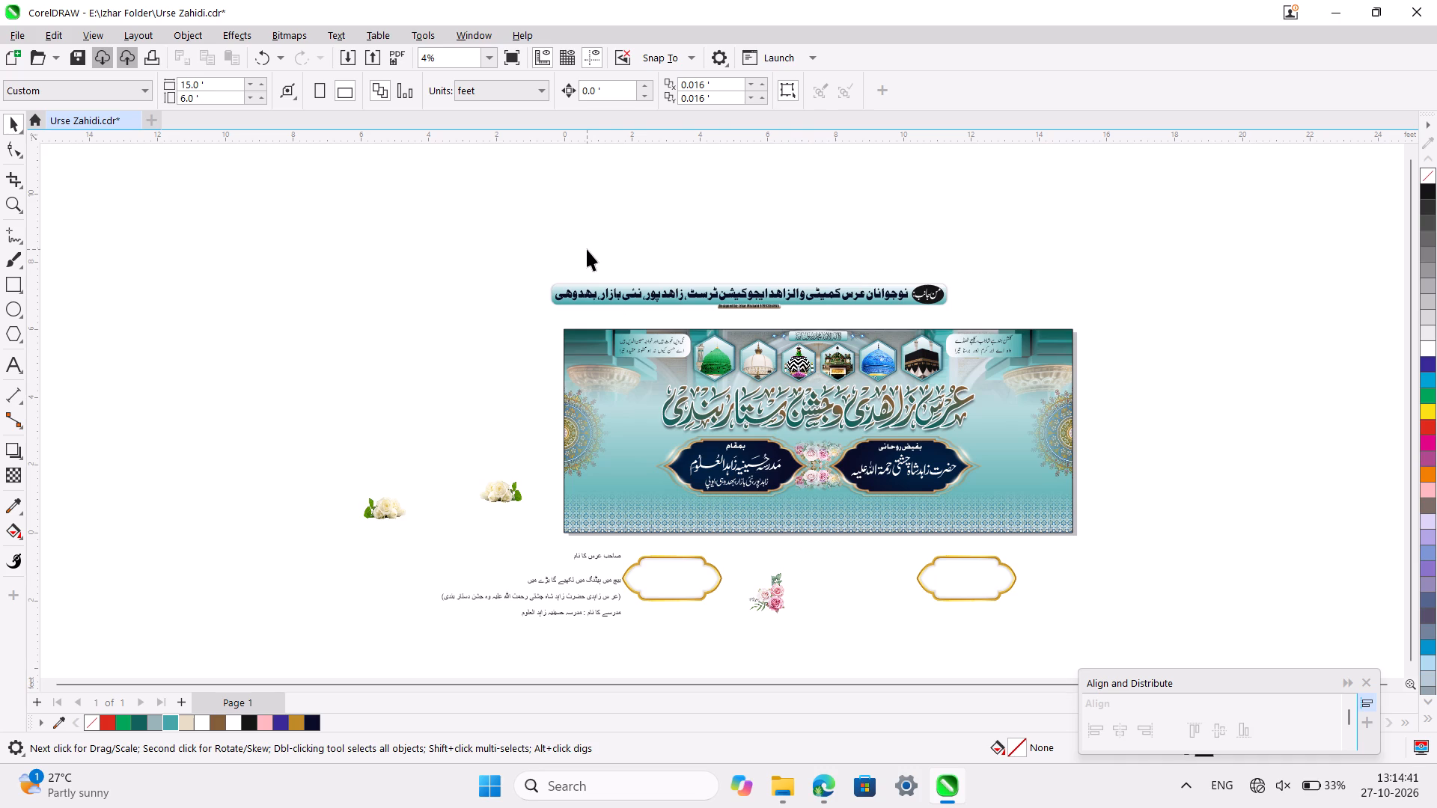
key("ctrl+i")
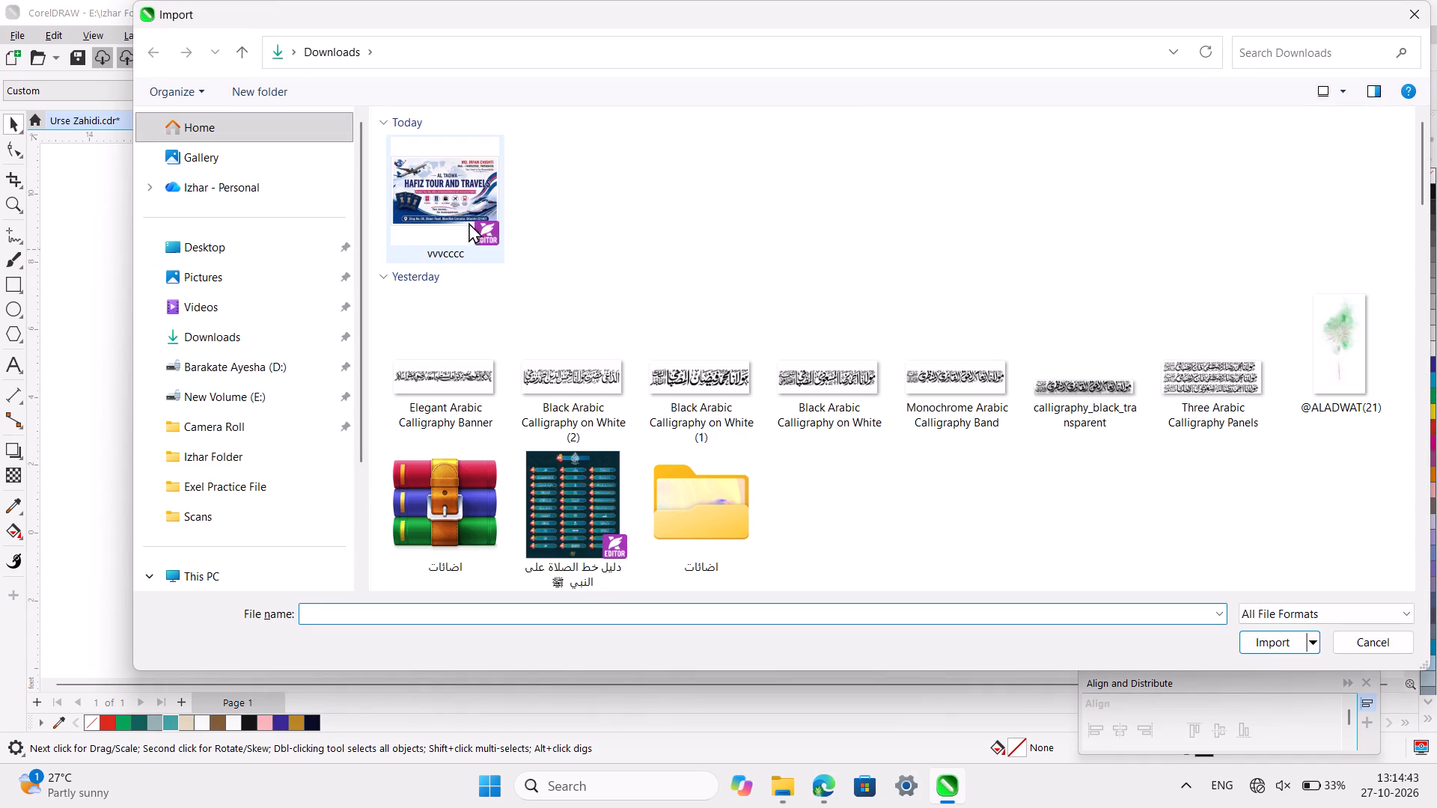
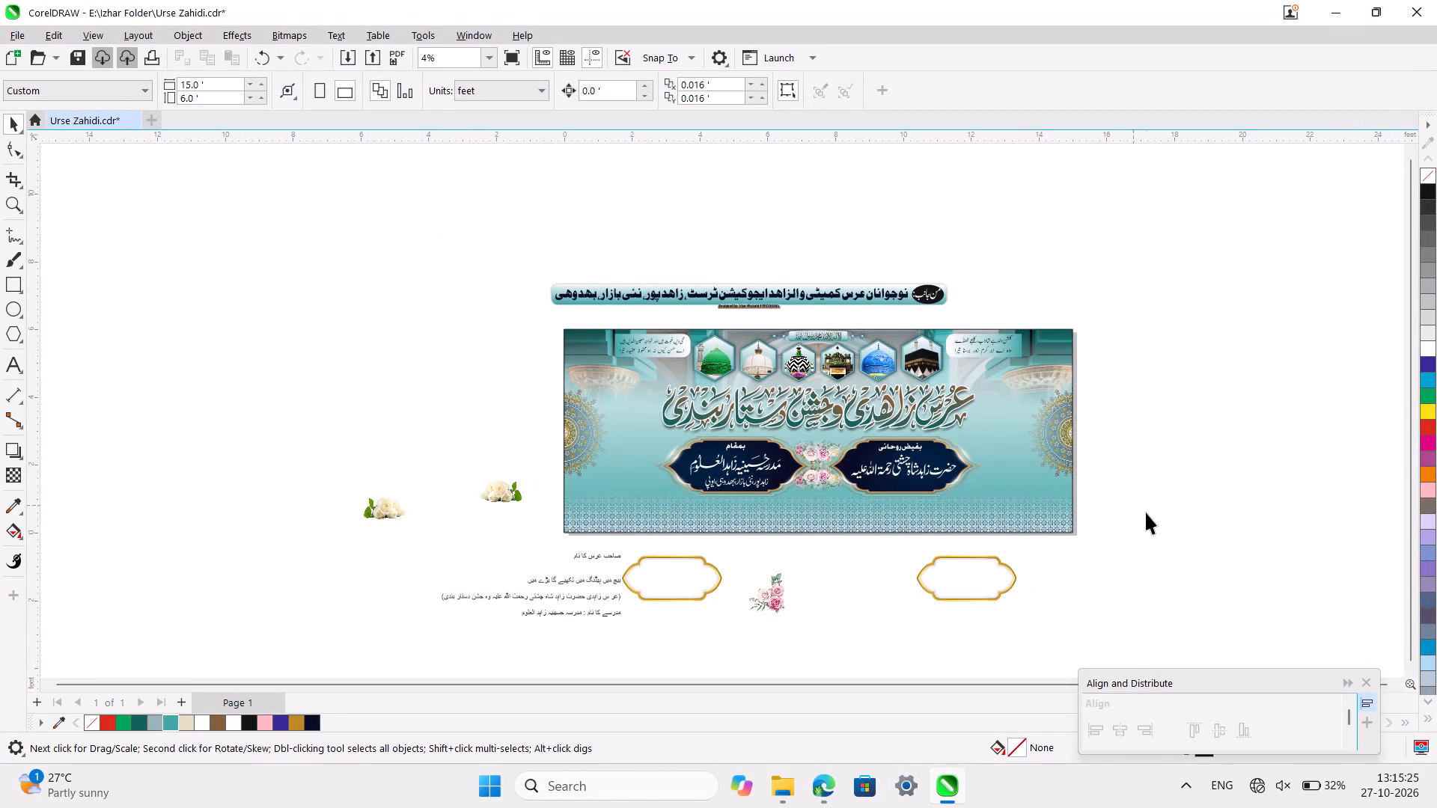
Import the WhatsApp Image 2026-10-27 at 10.43.48 AM poster and place it just right of the banner, about 4.7 by 6.1 ft.
left_click(1146, 512)
key("ctrl+i")
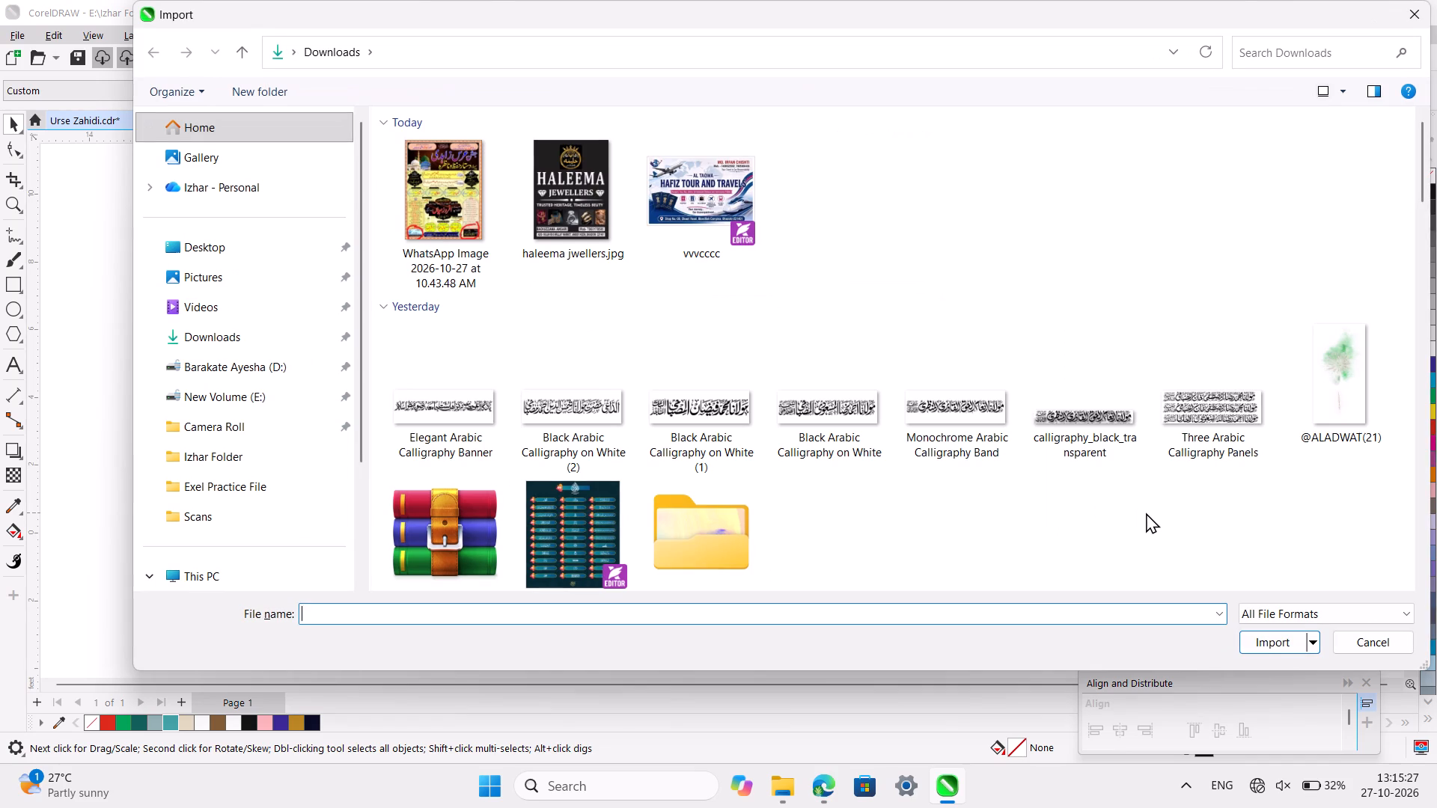
double_click(442, 186)
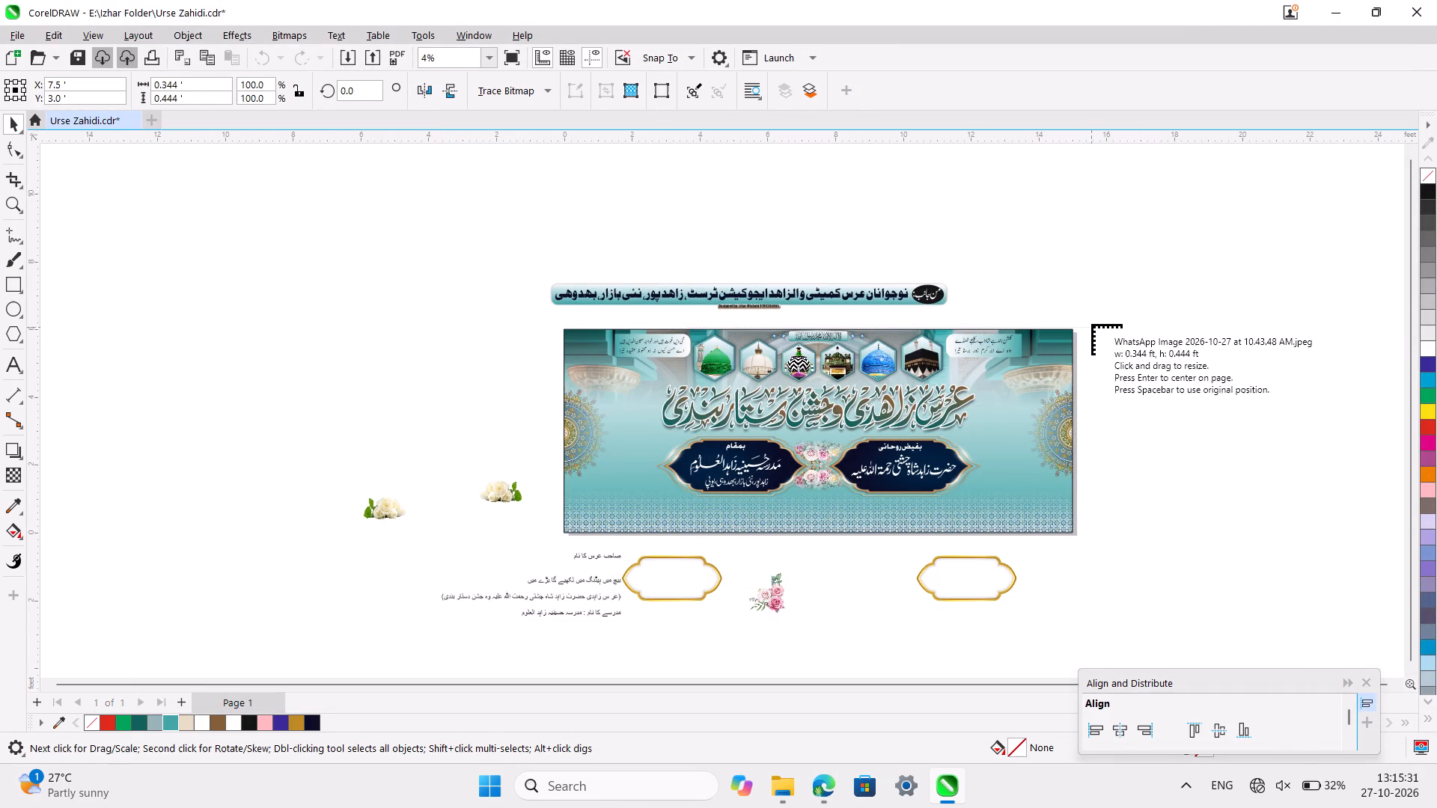
left_click_drag(1091, 324, 1258, 530)
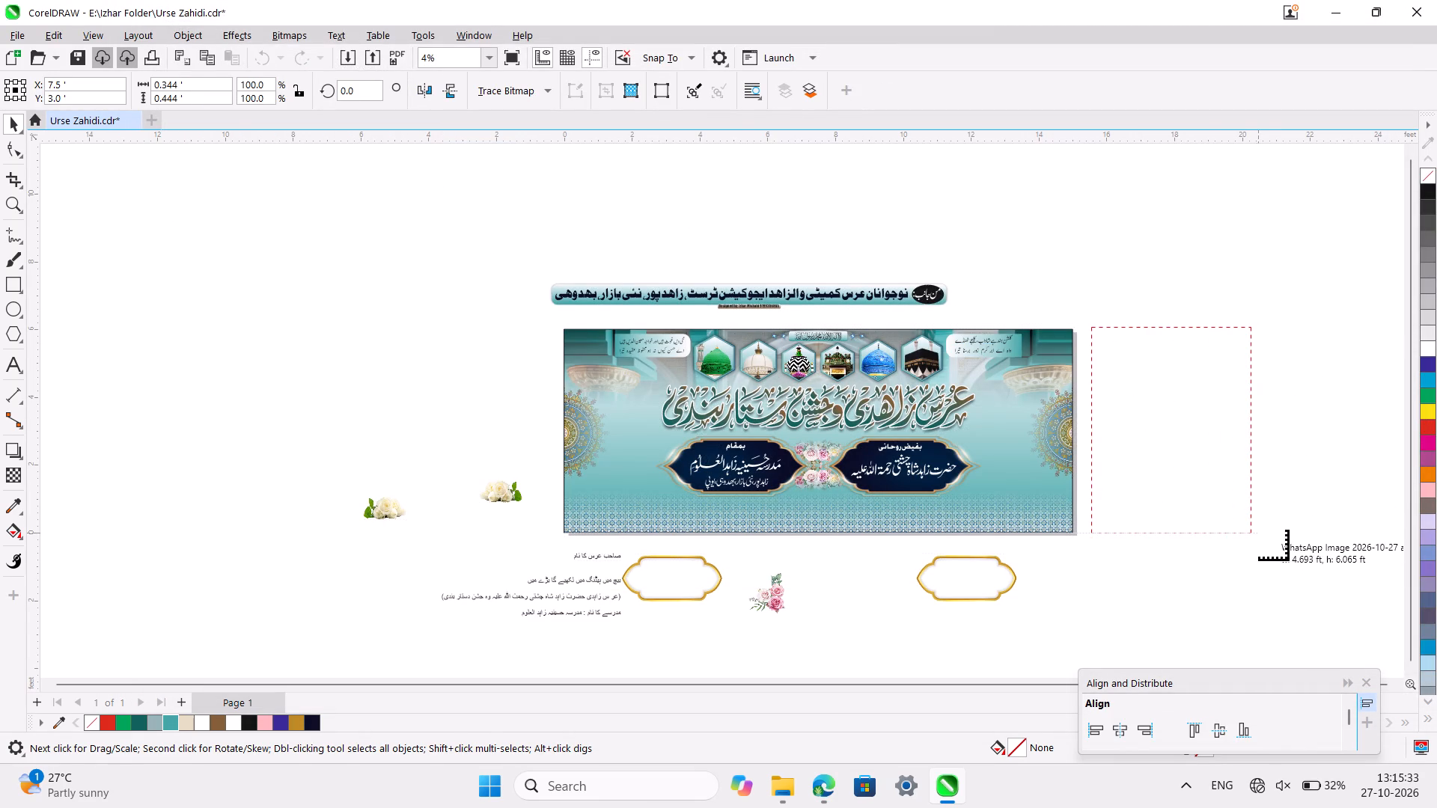
left_click_drag(1258, 530, 1256, 527)
left_click(1105, 213)
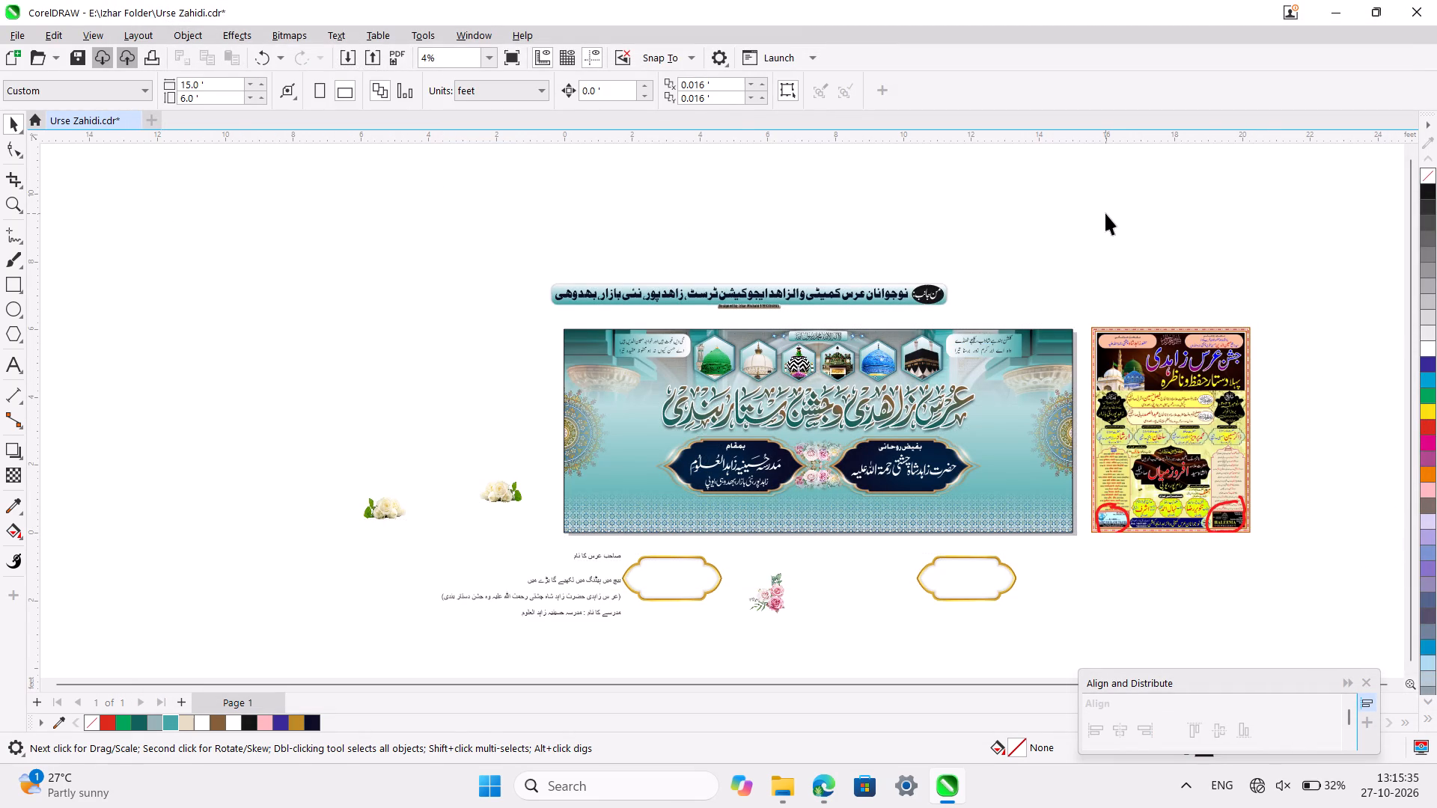
Open the Import dialog for bringing another file into the banner document.
key("ctrl+i")
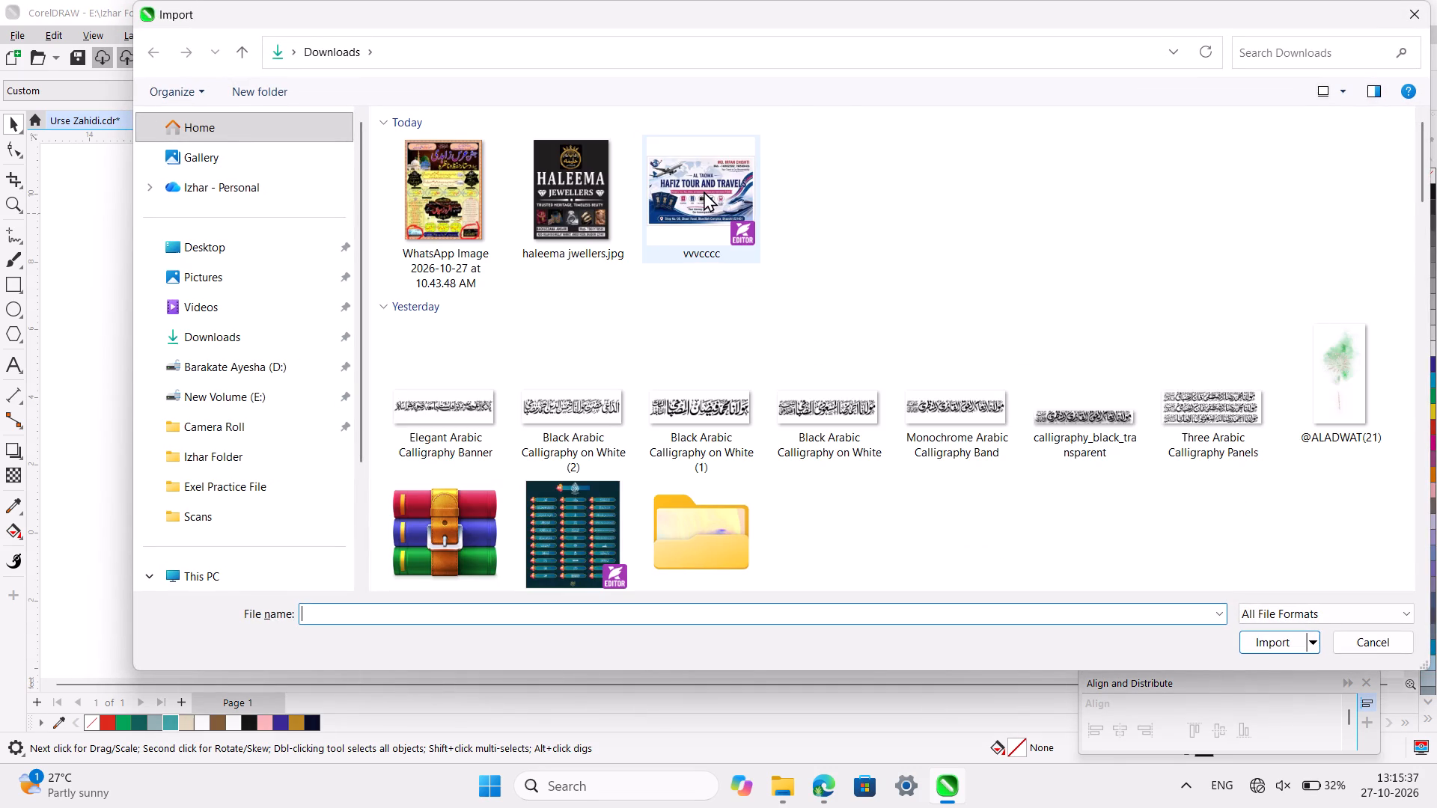
Import all pages of the vvvcccc PDF with text as curves, placing it about 4.38 by 2.73 ft beside the banner's left edge.
double_click(704, 191)
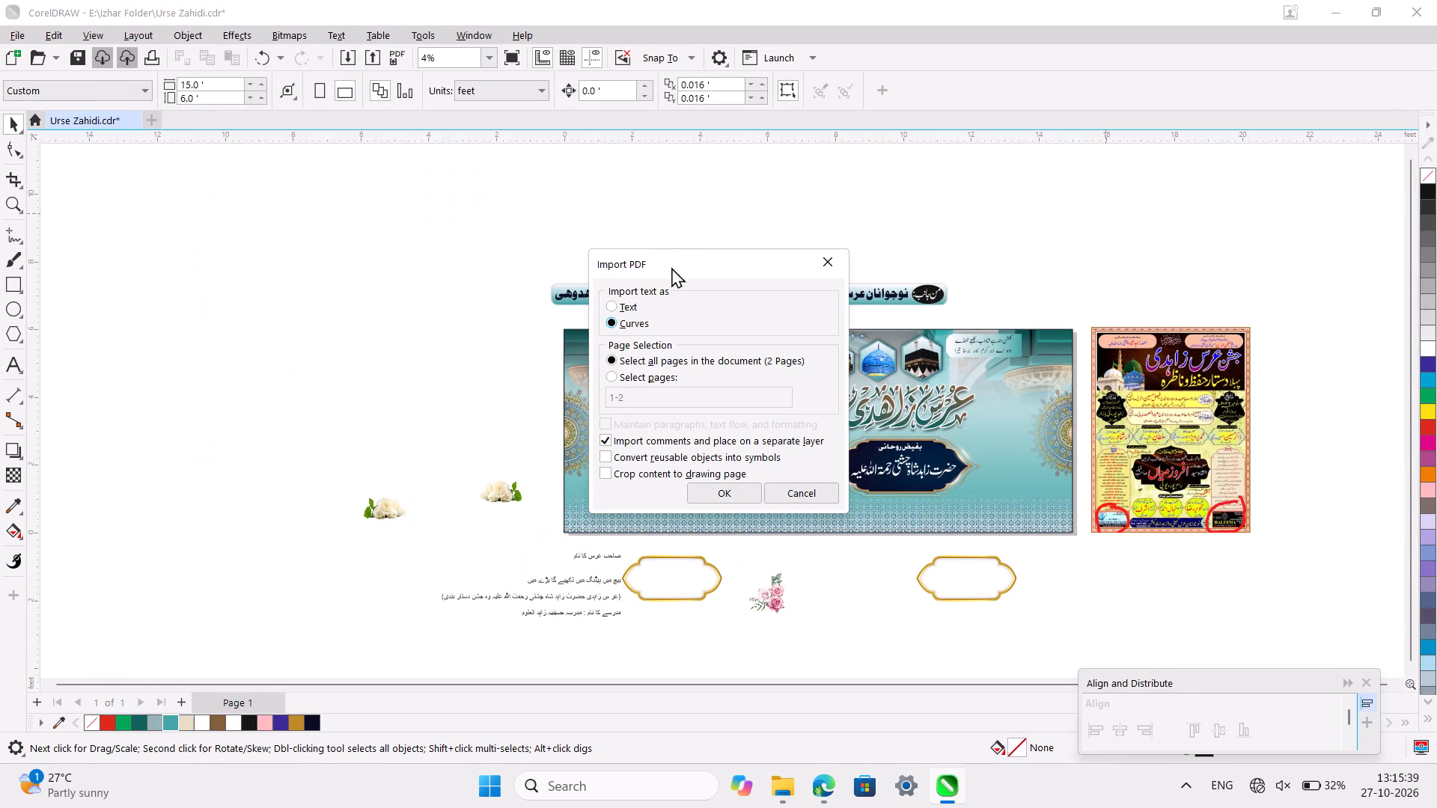
left_click(727, 491)
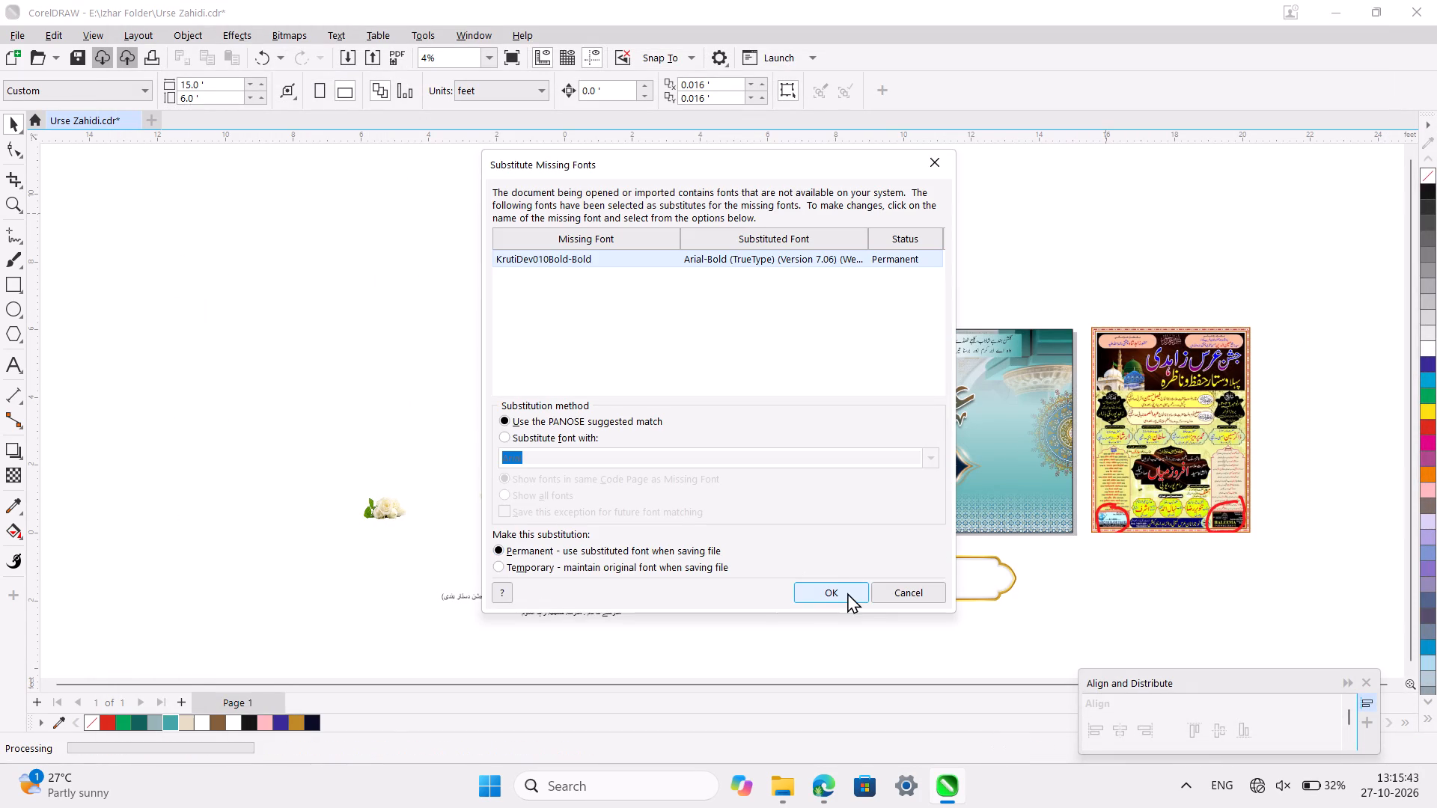
left_click(836, 588)
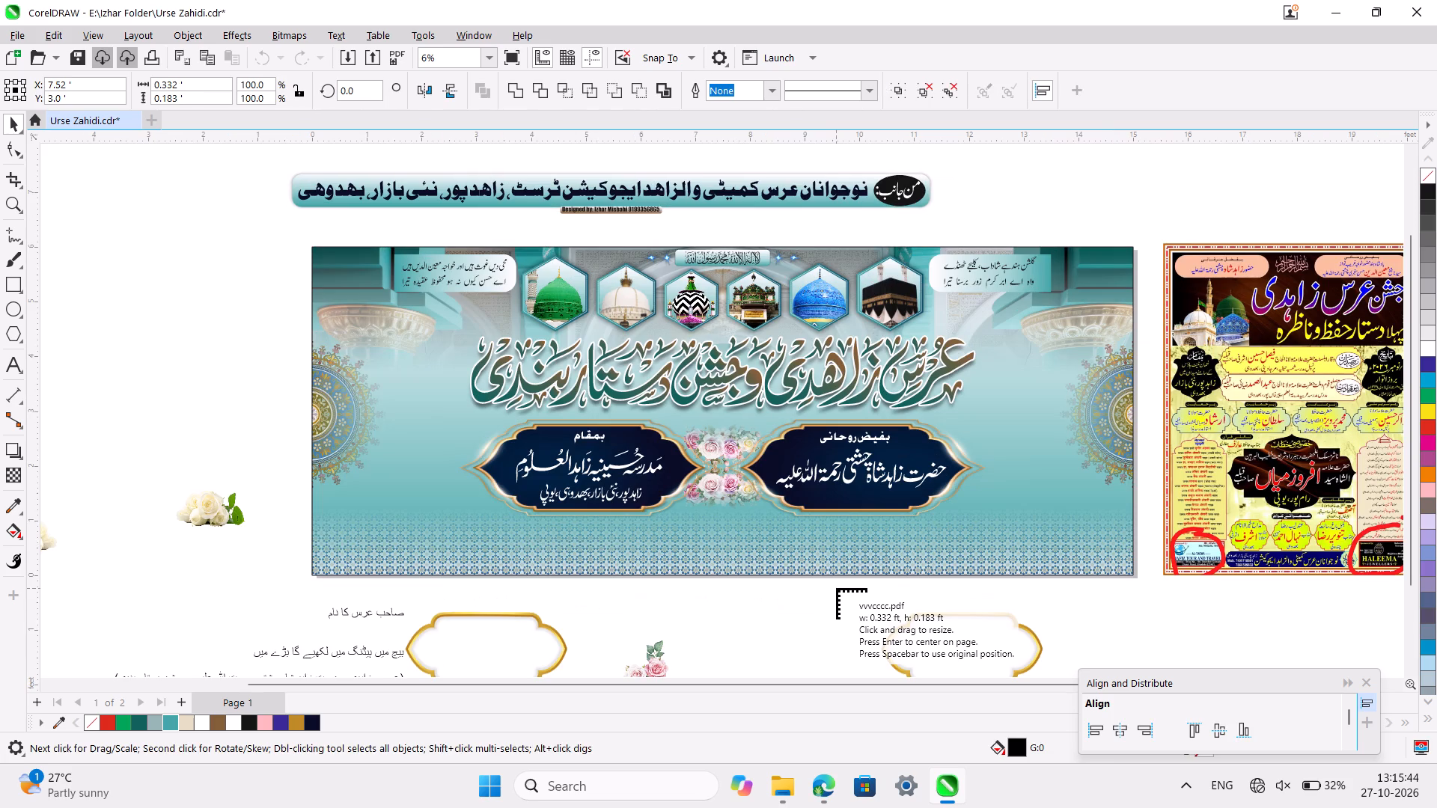
scroll(836, 588, "down", 3, "ctrl")
left_click_drag(273, 337, 370, 426)
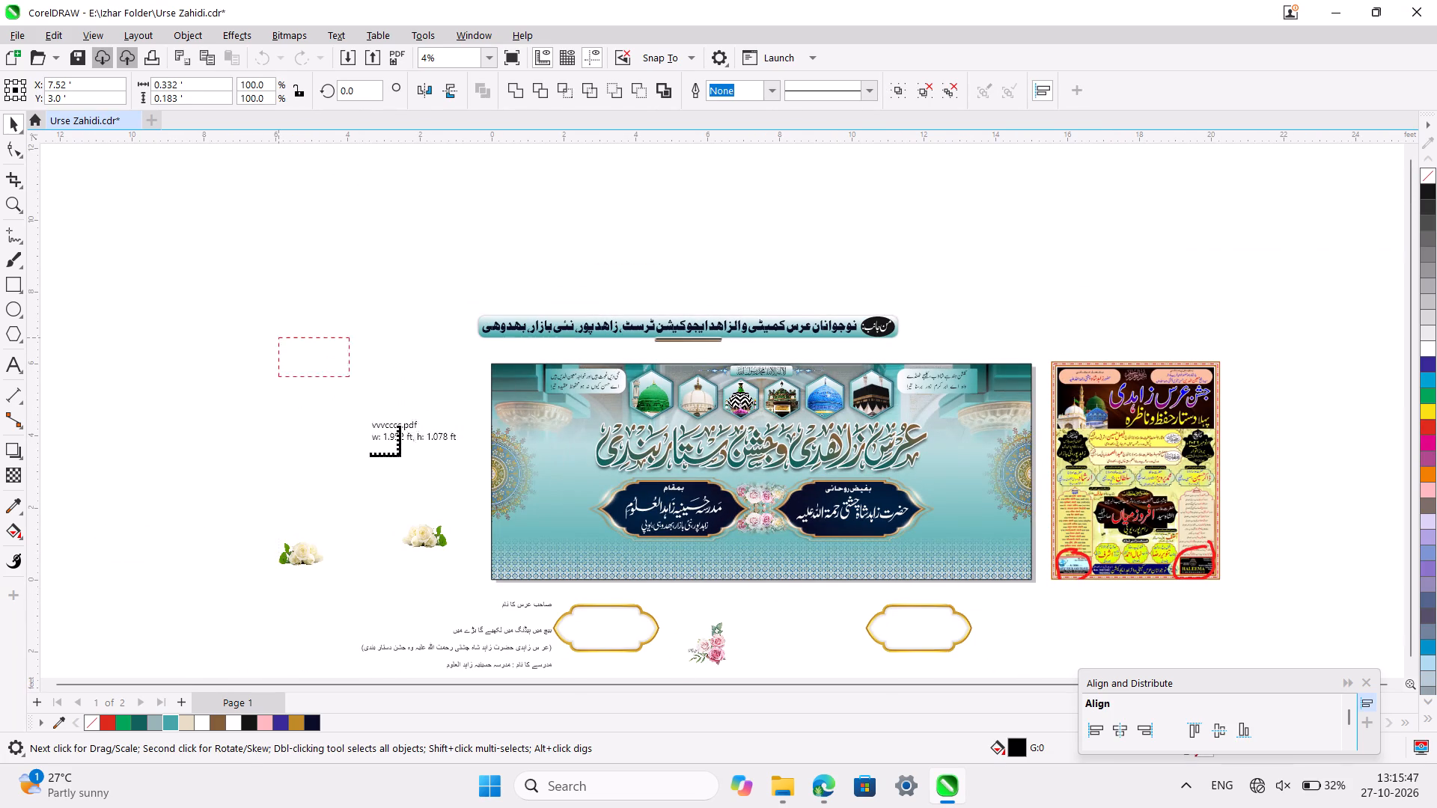
left_click_drag(370, 426, 463, 500)
Delete Page 2, which holds the Hindi version of the imported travel advertisement.
scroll(293, 373, "up", 3, "ctrl")
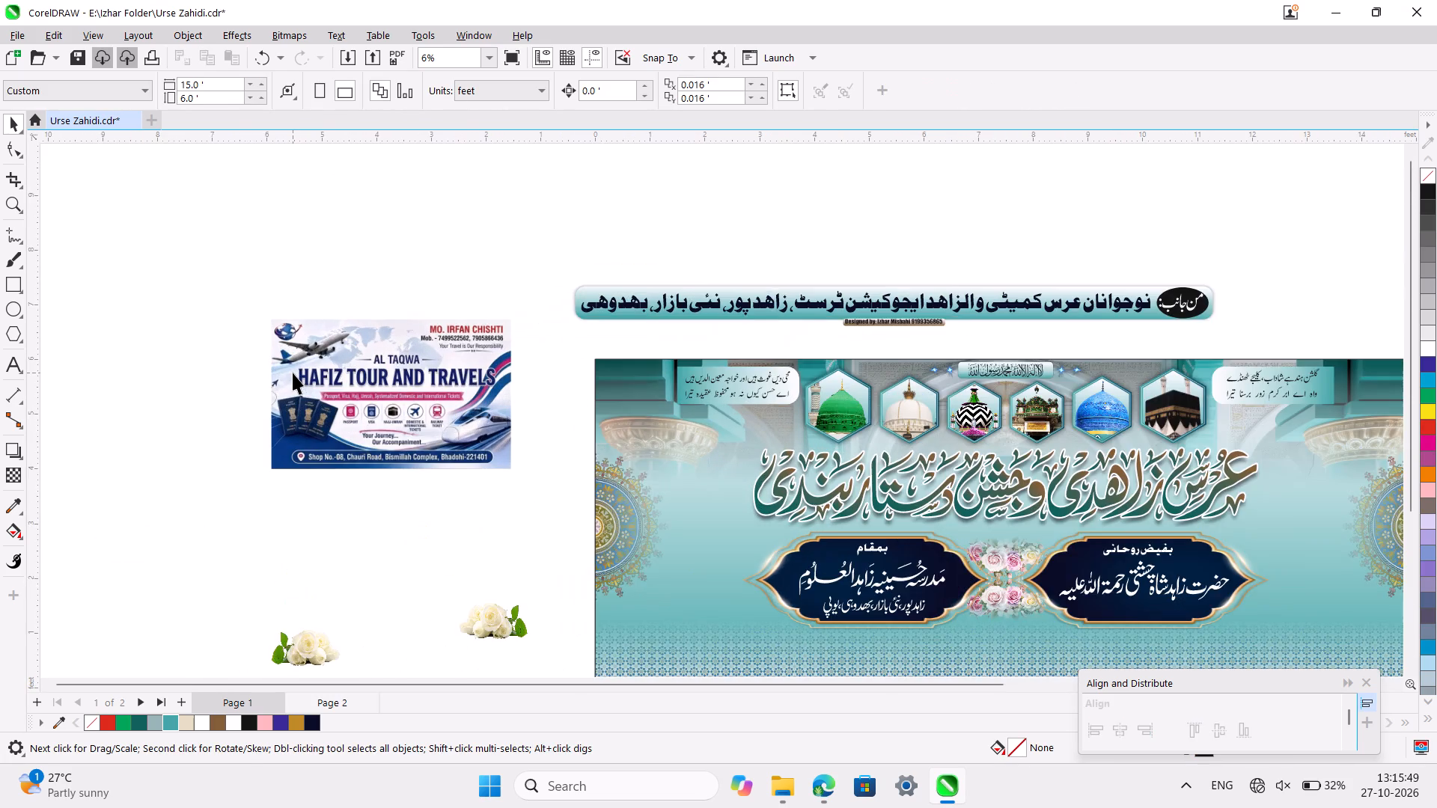
scroll(293, 373, "up", 5, "ctrl")
scroll(382, 377, "up", 4, "ctrl")
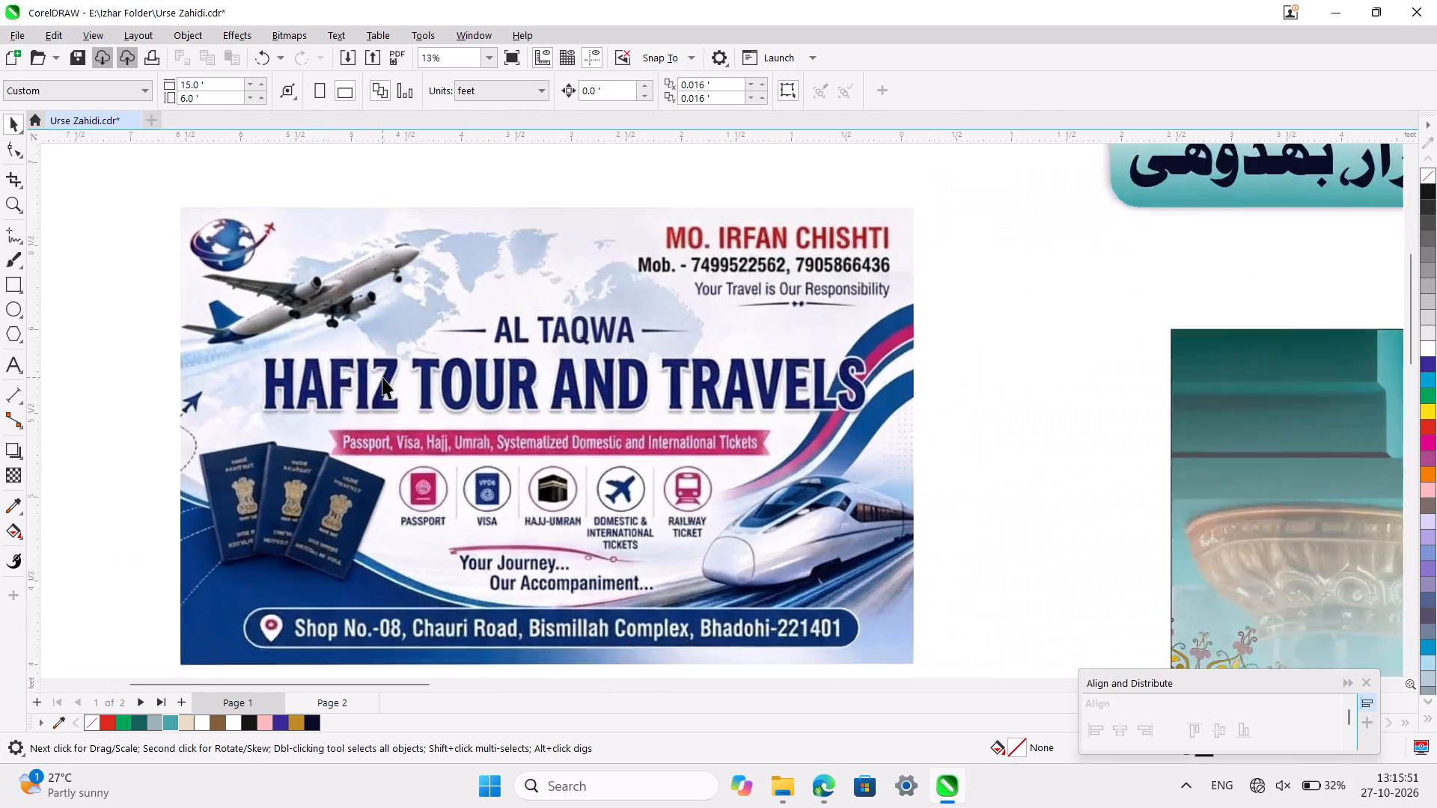
scroll(463, 390, "down", 4, "ctrl")
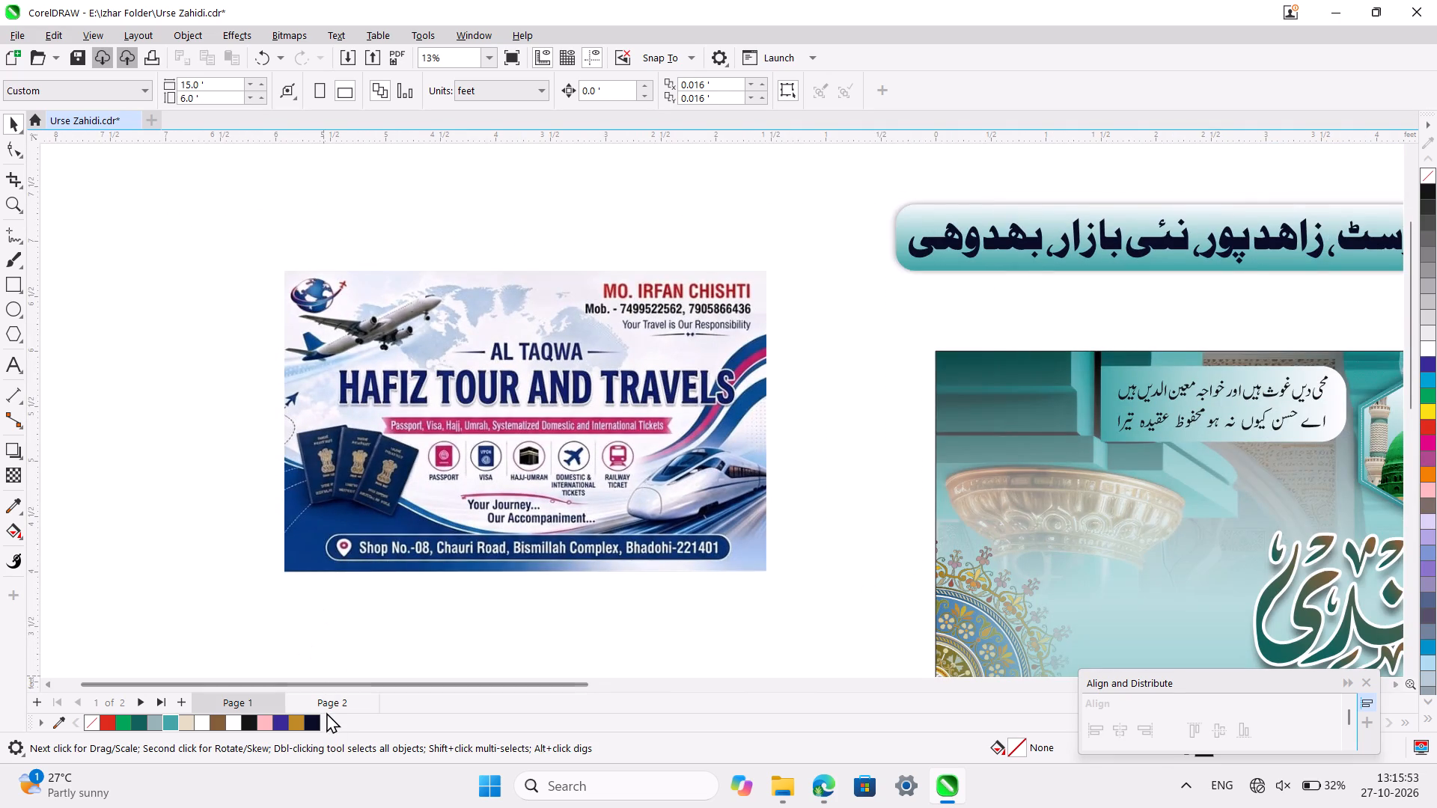
left_click(327, 700)
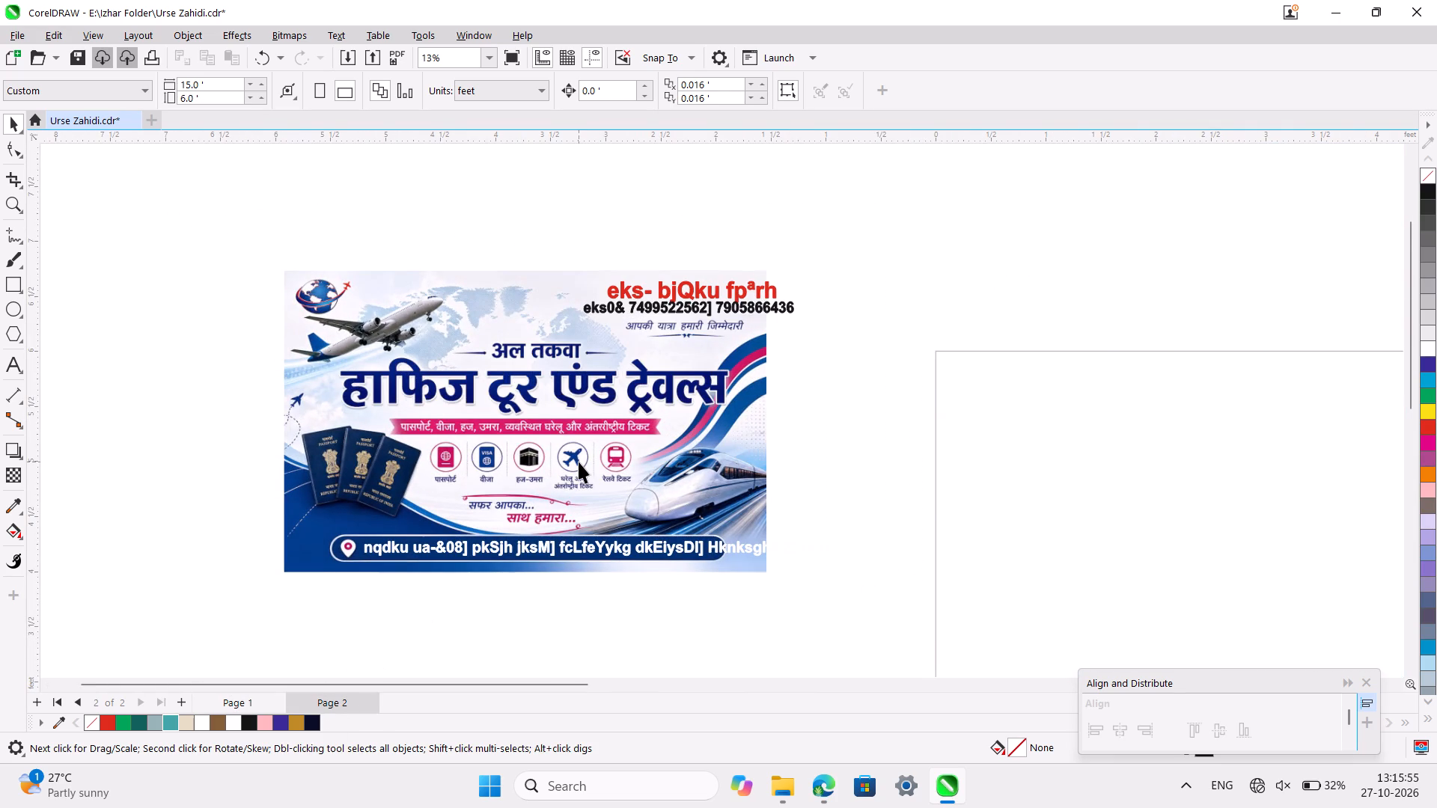
scroll(579, 462, "down", 1)
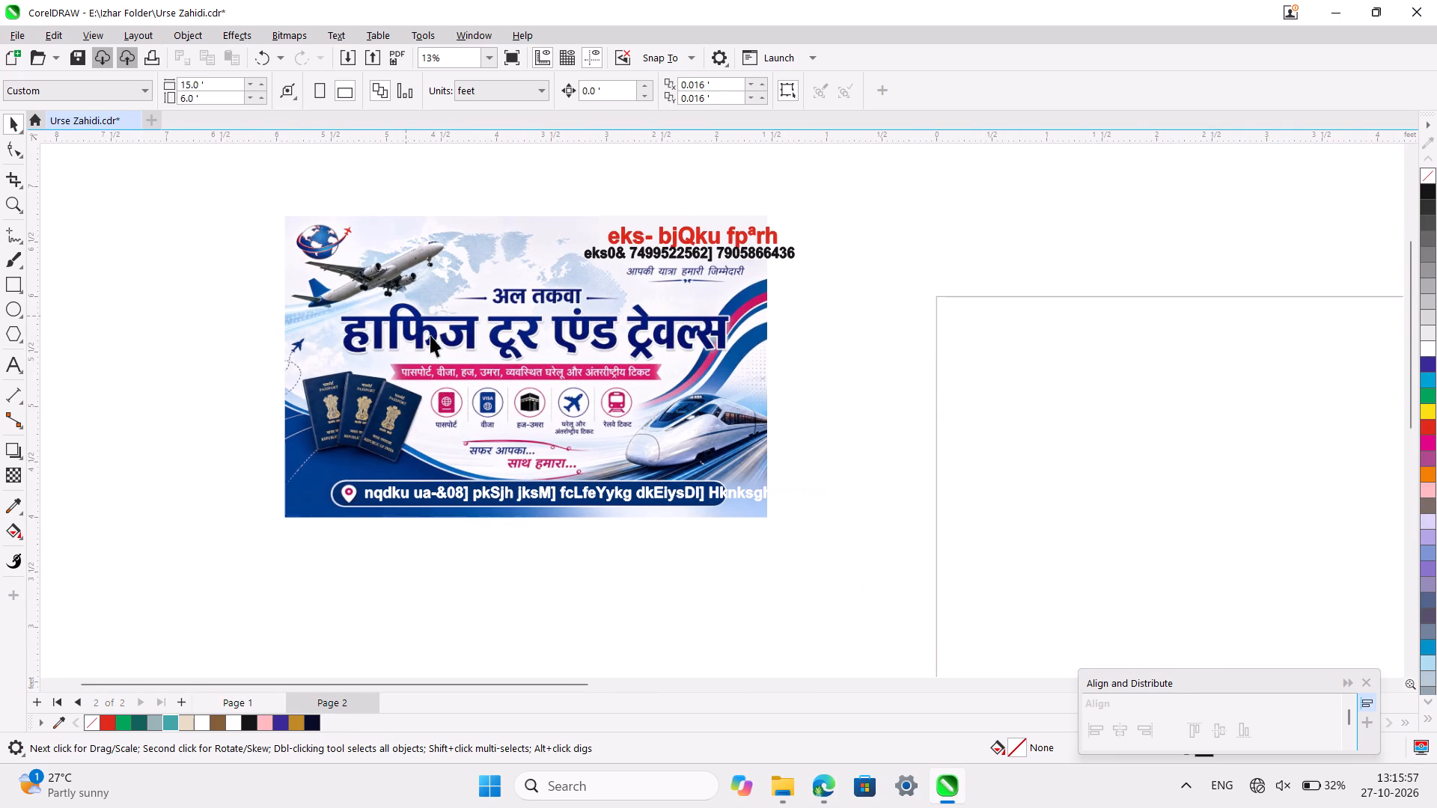
right_click(334, 695)
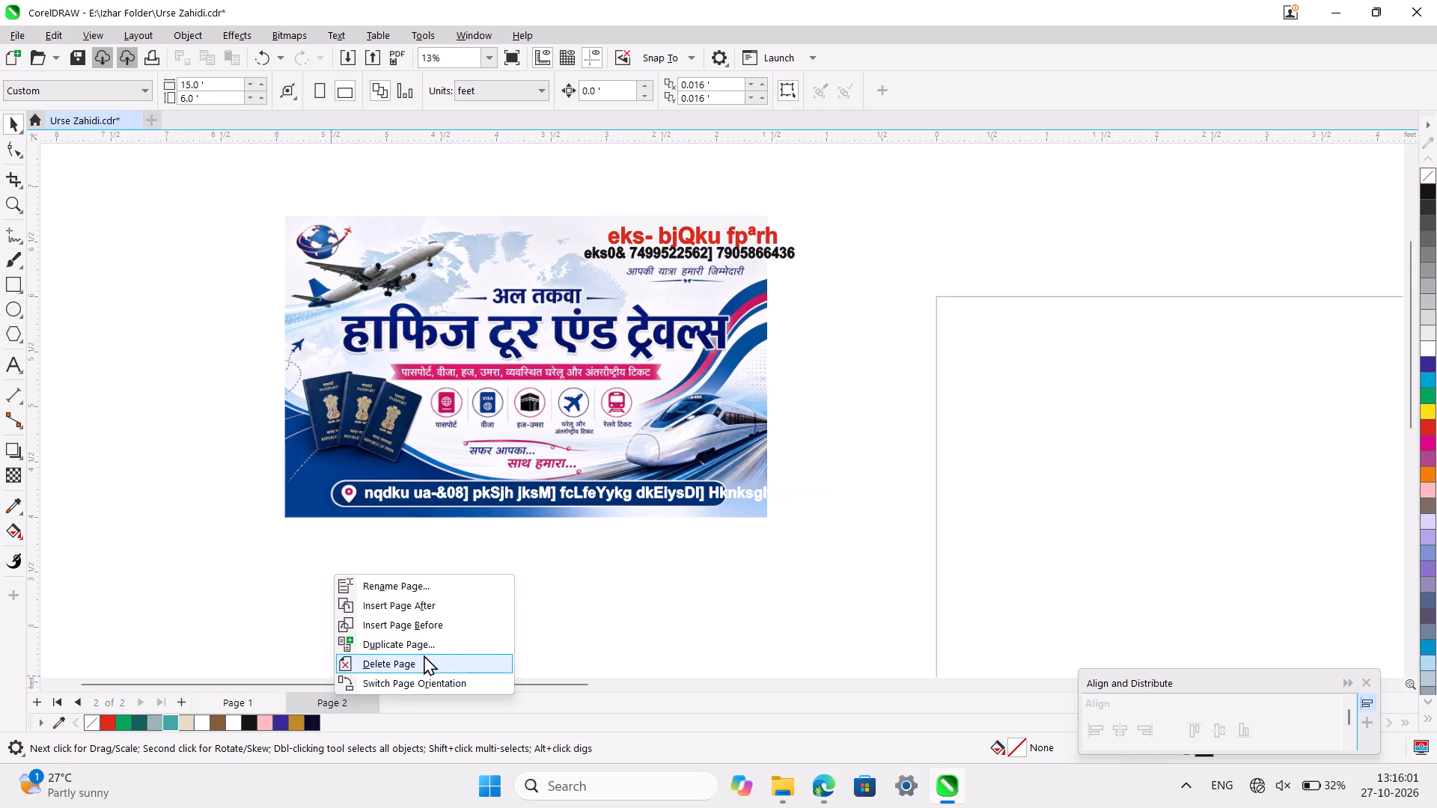
left_click(421, 661)
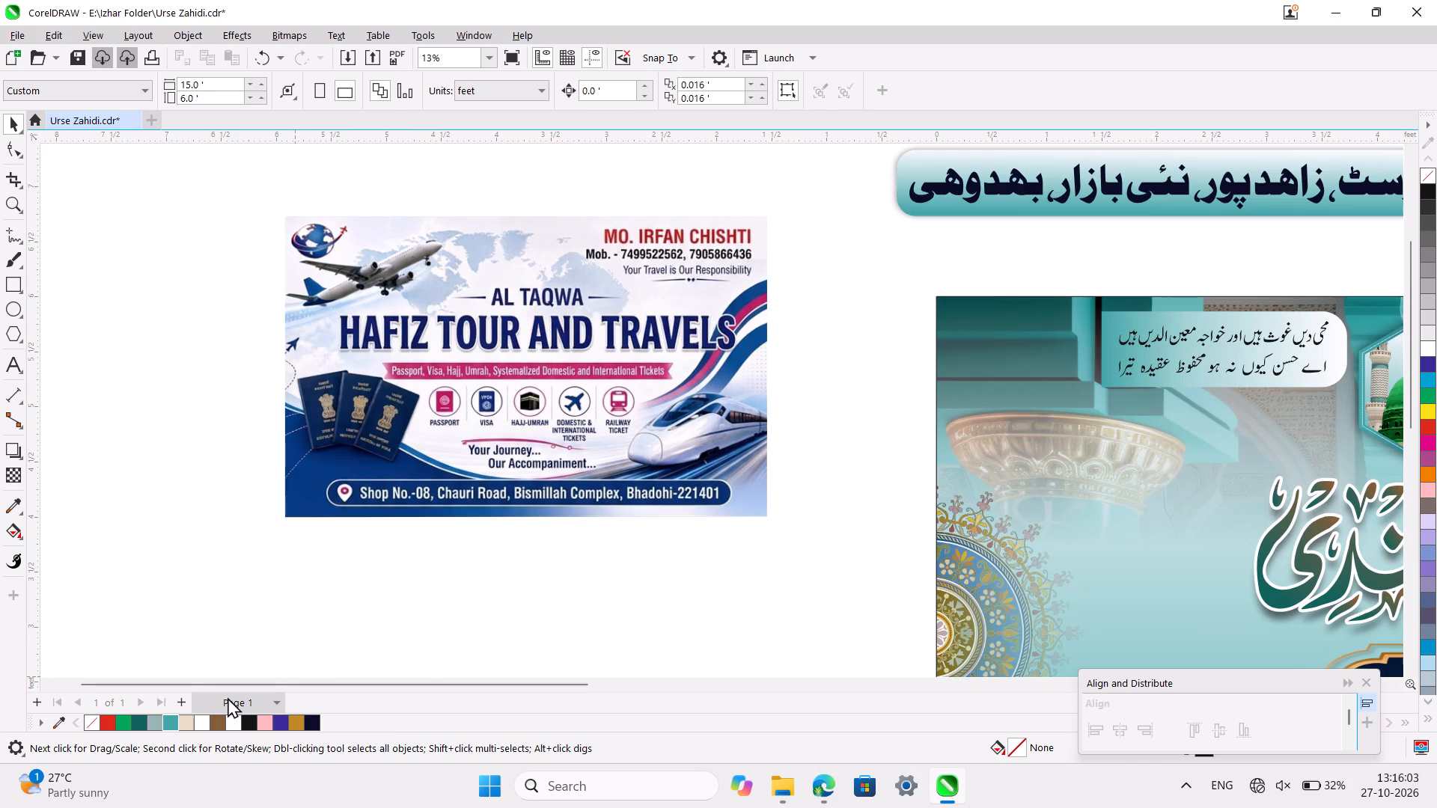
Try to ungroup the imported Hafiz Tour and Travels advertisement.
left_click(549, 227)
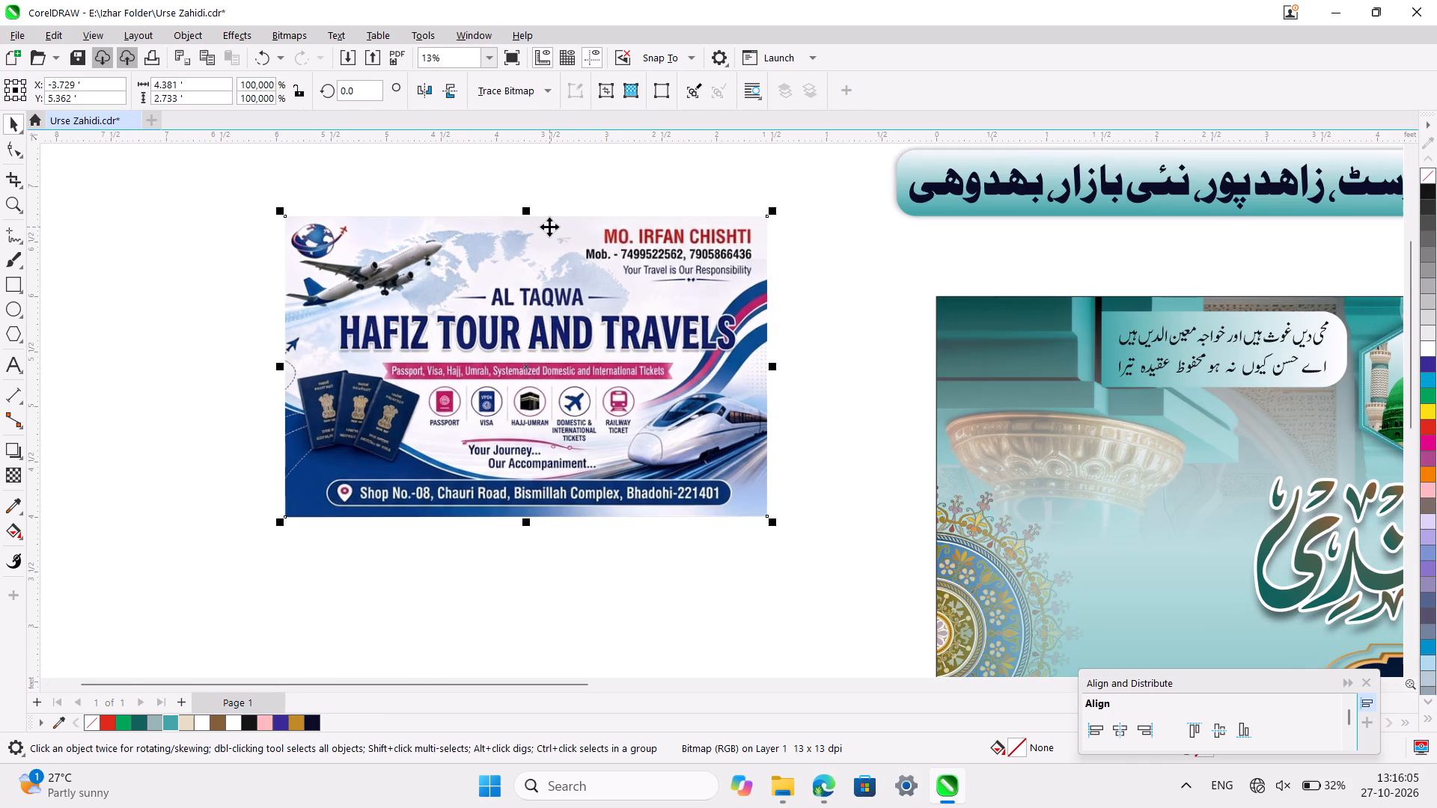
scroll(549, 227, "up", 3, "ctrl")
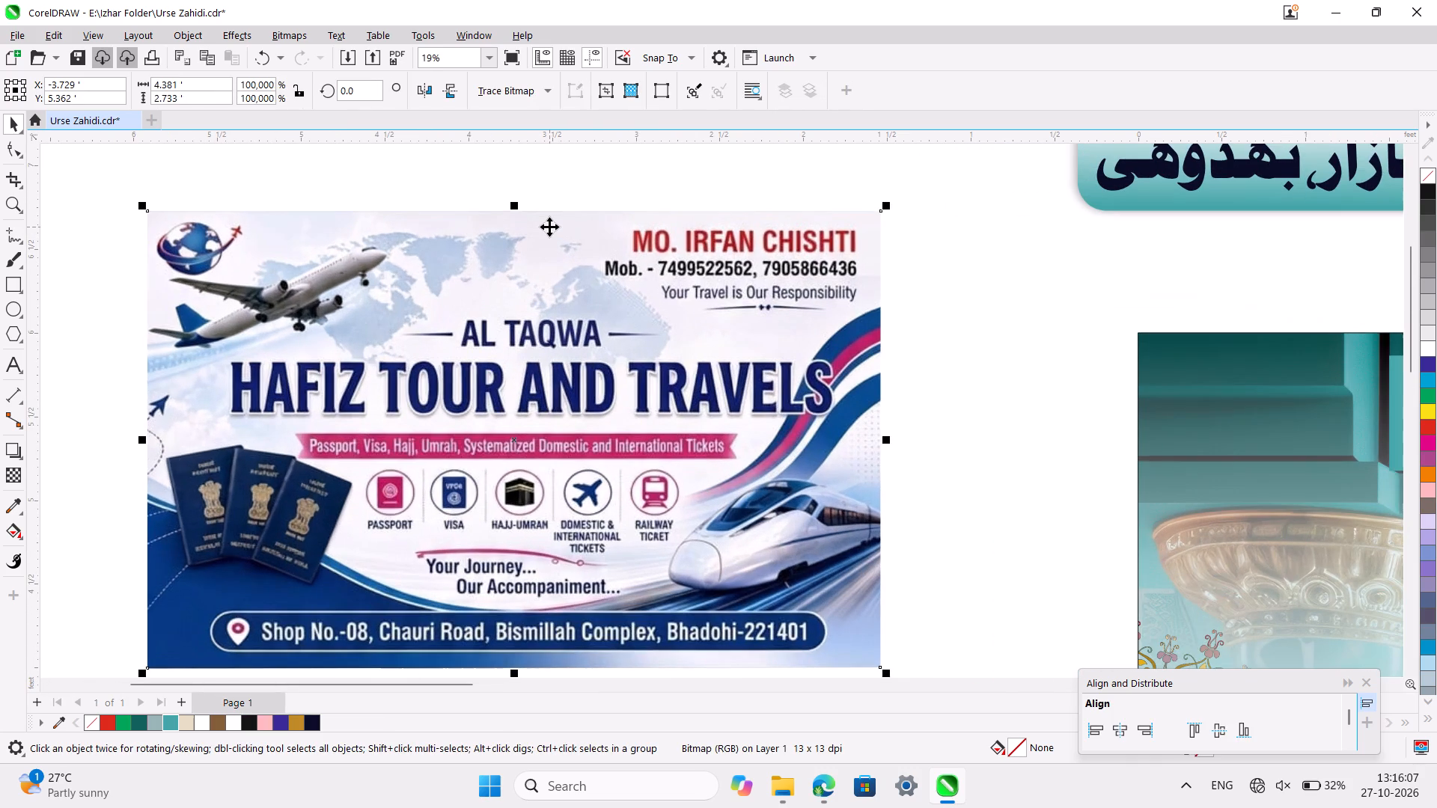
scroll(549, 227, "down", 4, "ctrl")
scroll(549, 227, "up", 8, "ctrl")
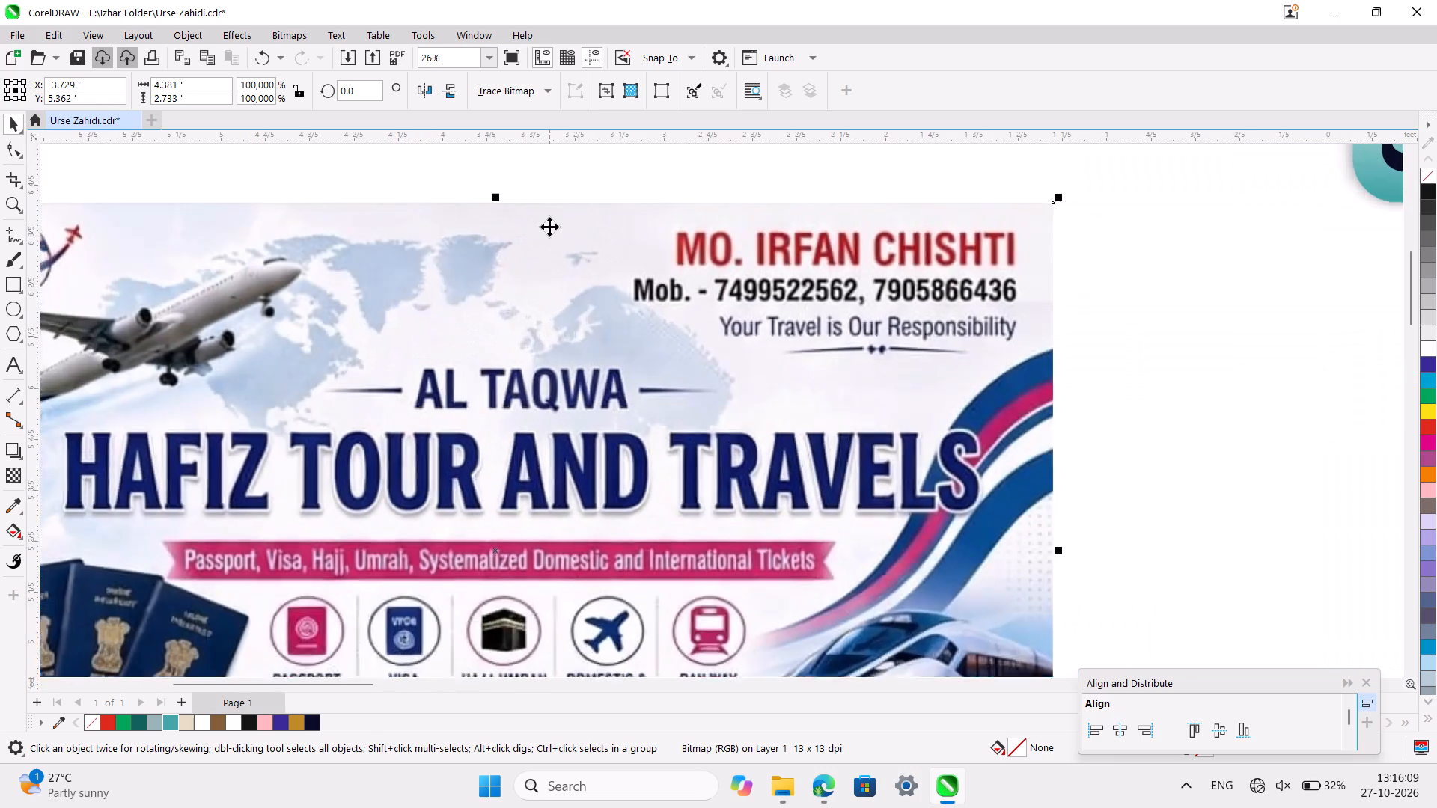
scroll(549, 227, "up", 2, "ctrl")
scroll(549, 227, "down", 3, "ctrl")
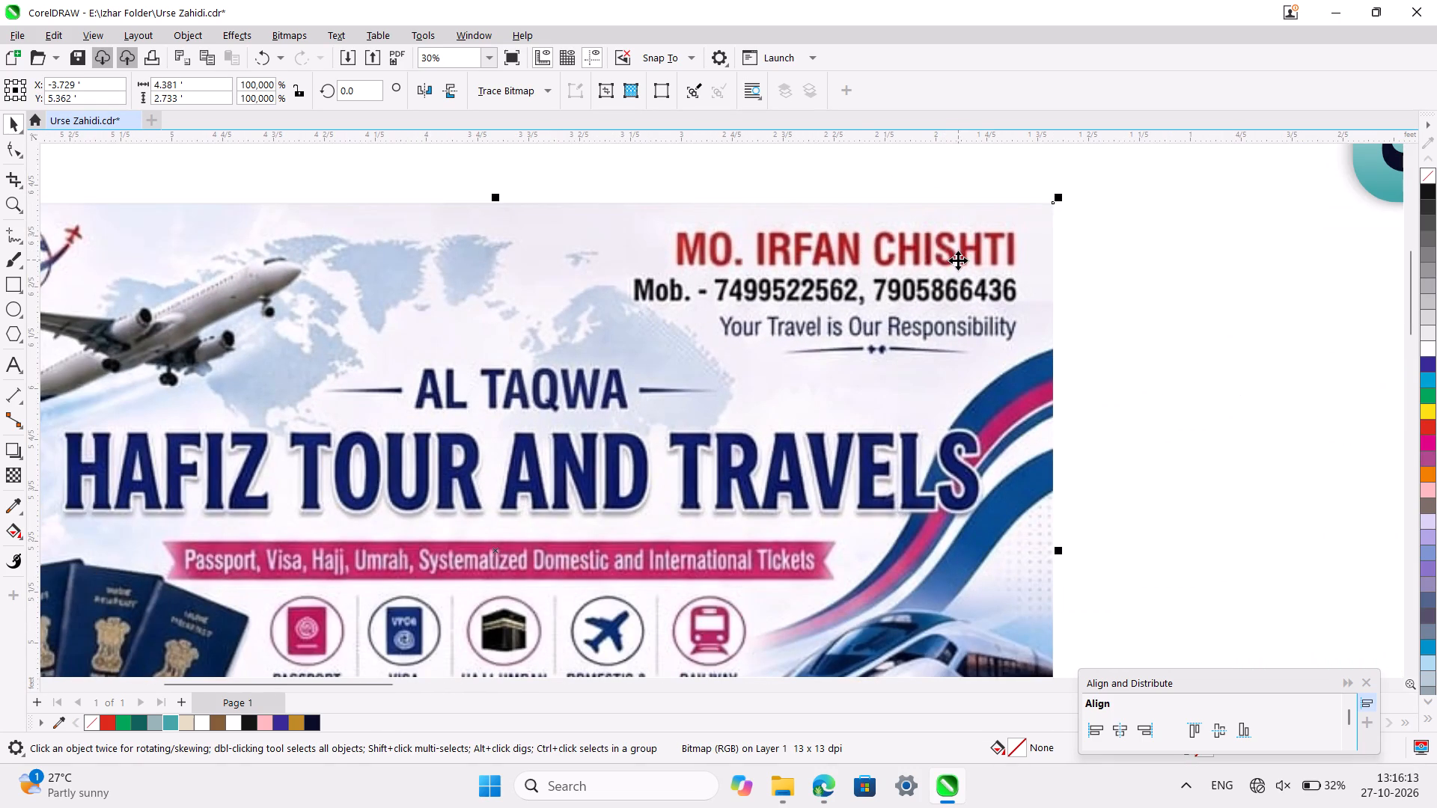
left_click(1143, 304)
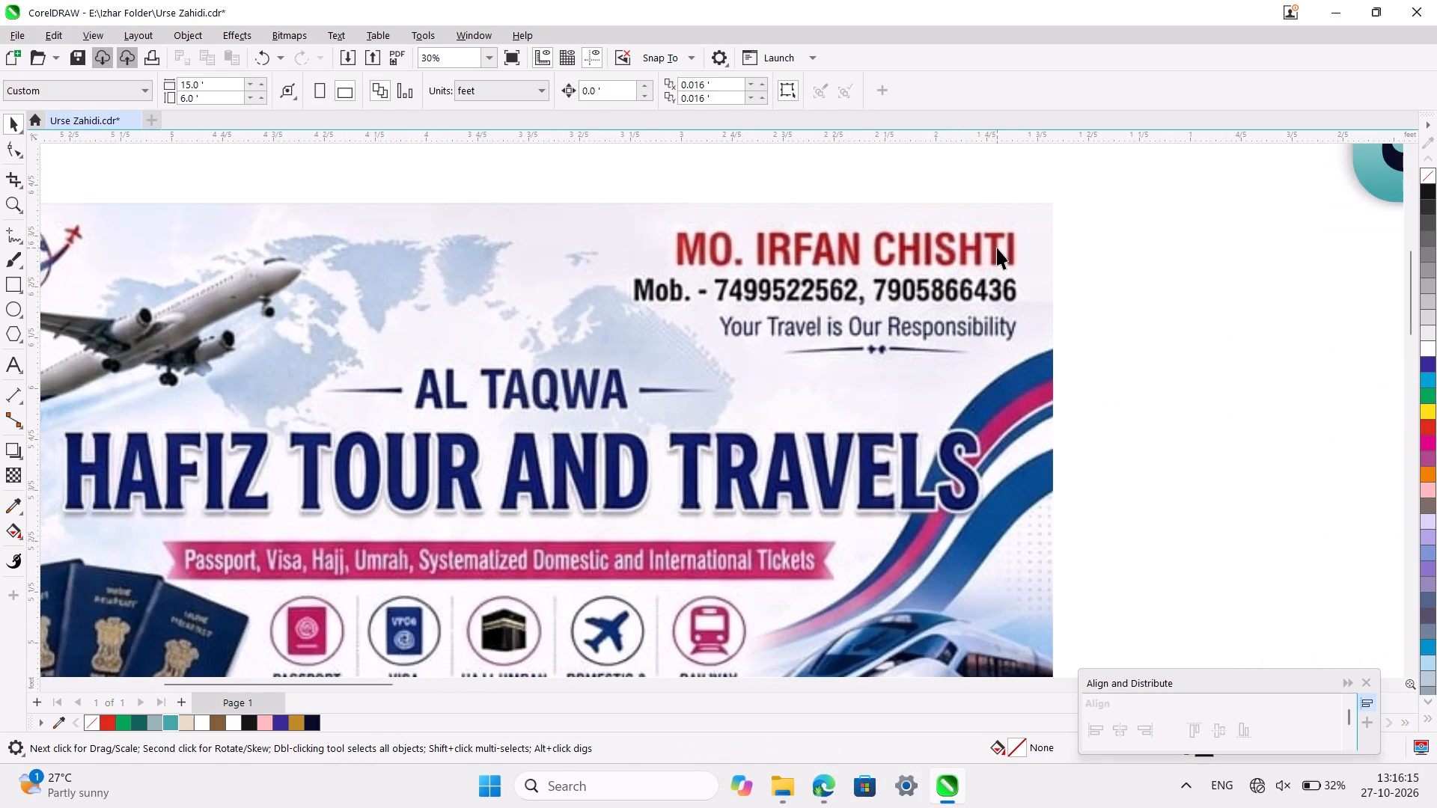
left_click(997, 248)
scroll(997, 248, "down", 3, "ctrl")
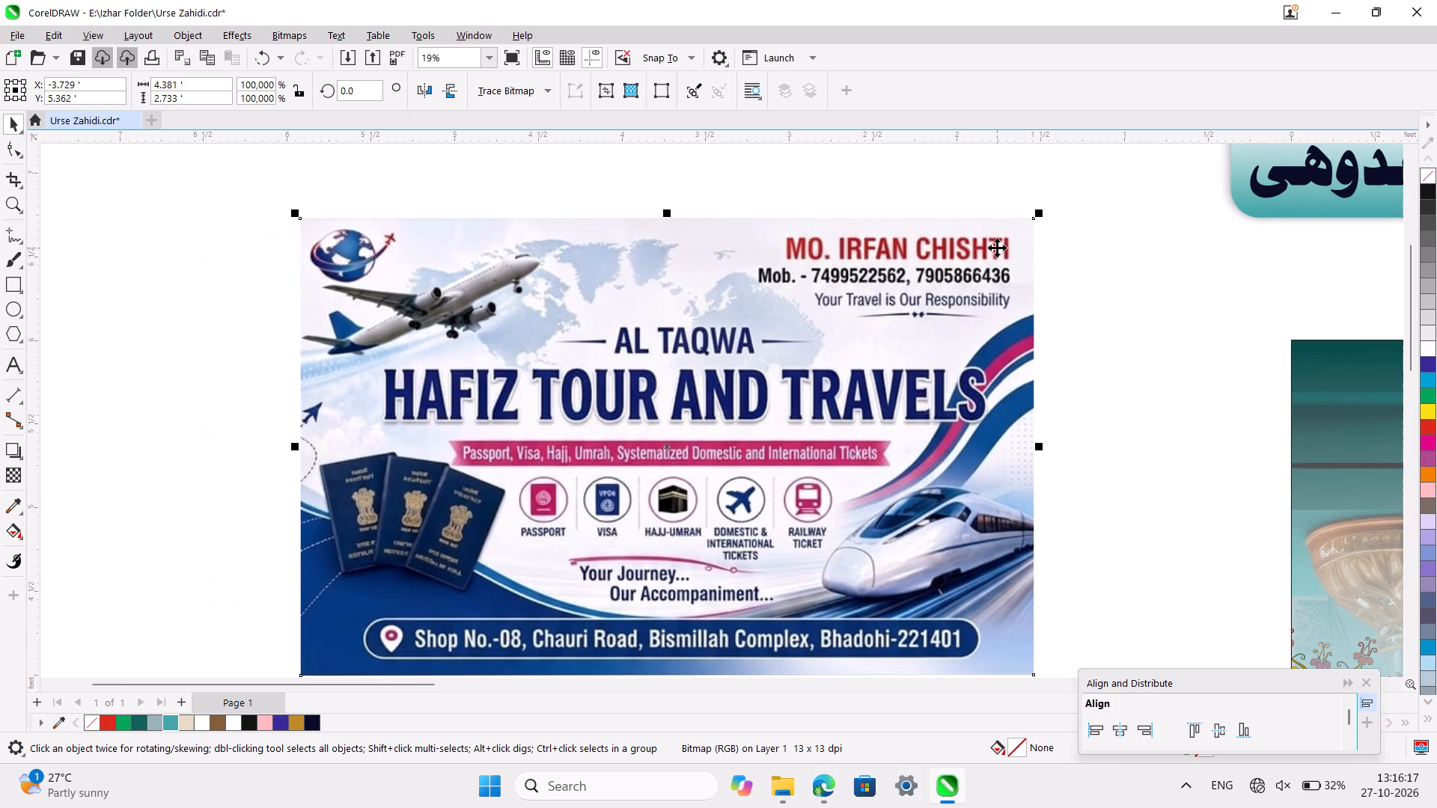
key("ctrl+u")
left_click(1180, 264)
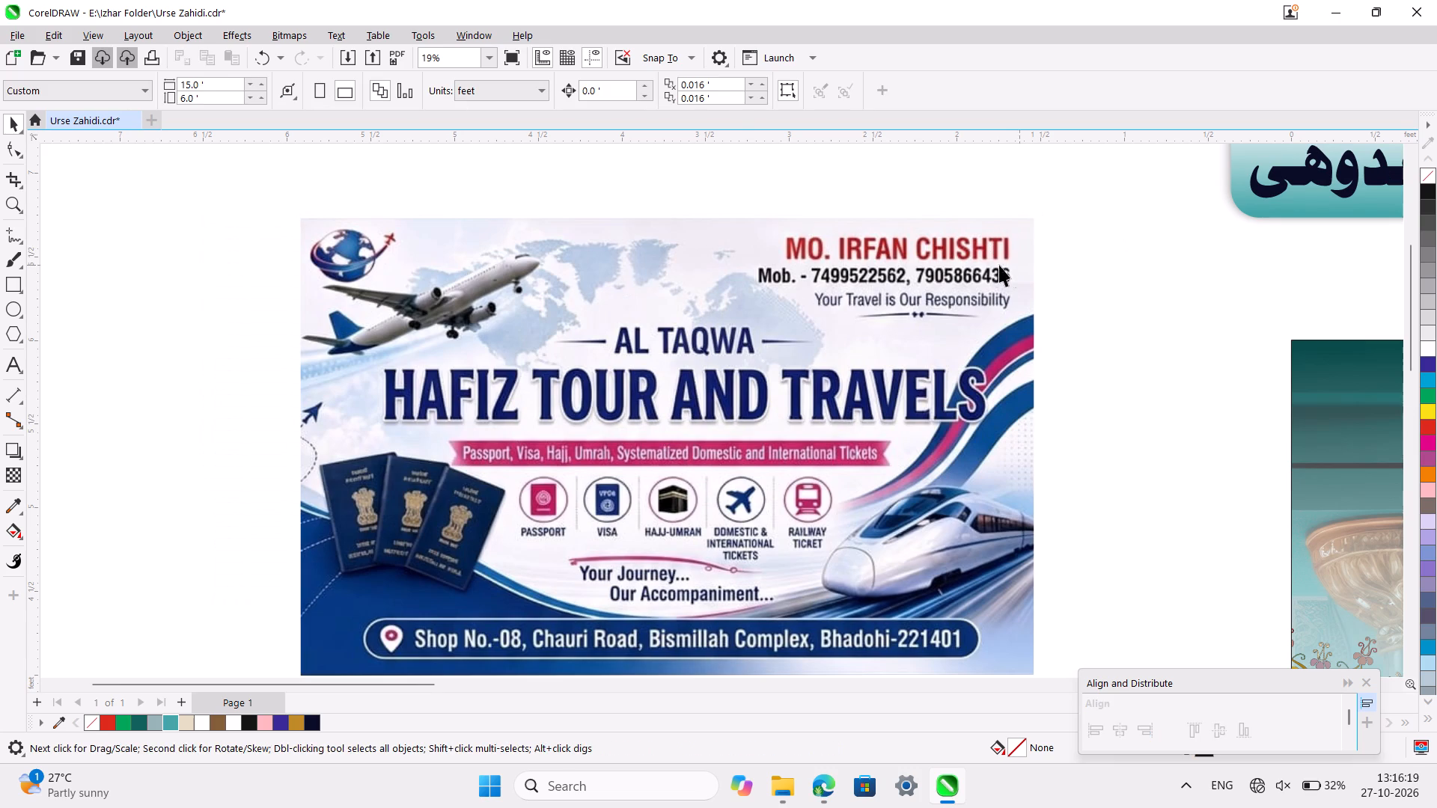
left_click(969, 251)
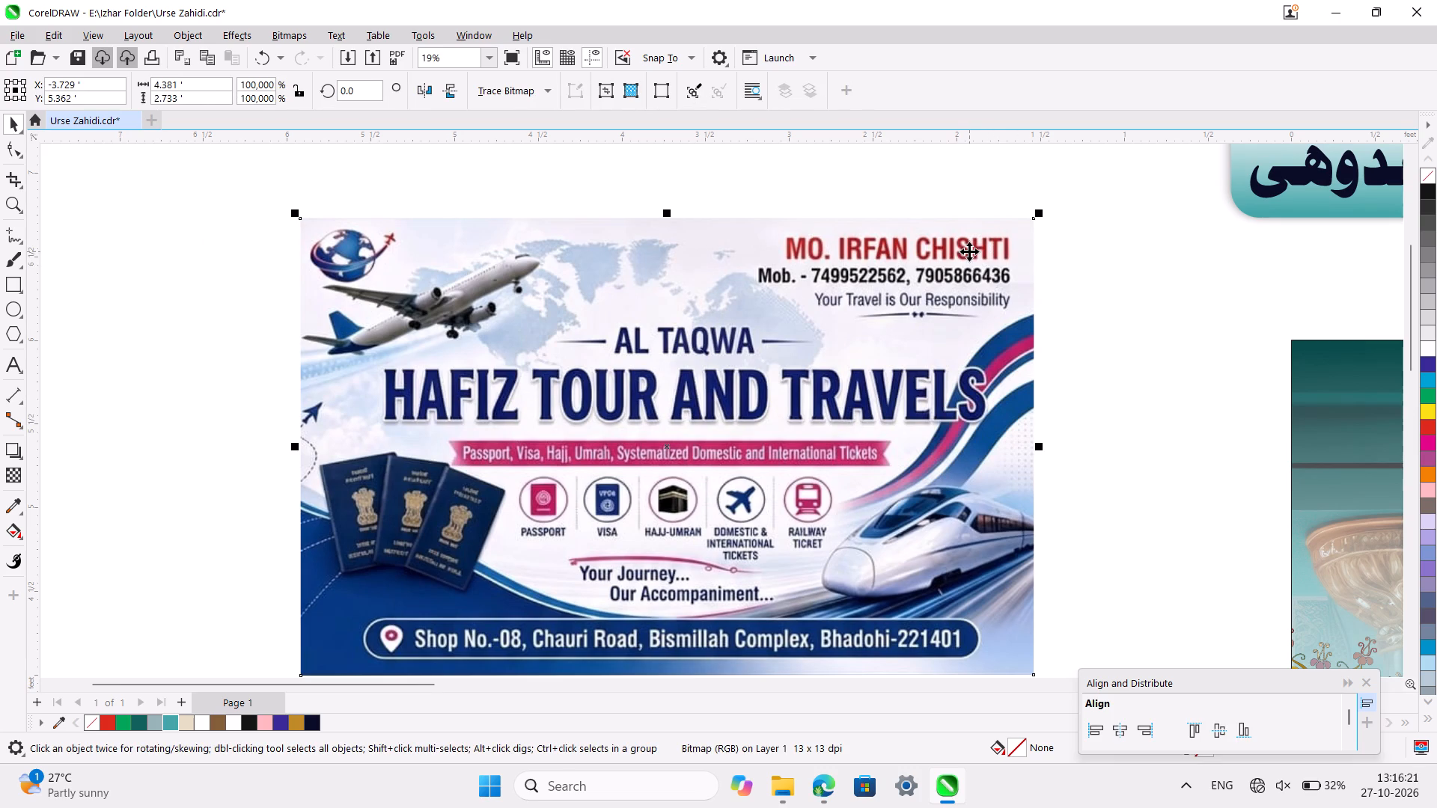
Move the Hafiz Tour and Travels advertisement farther left of the banner, centred at about X -6.29 ft, Y 4.93 ft.
left_click_drag(969, 251, 1047, 249)
scroll(1047, 249, "down", 4, "ctrl")
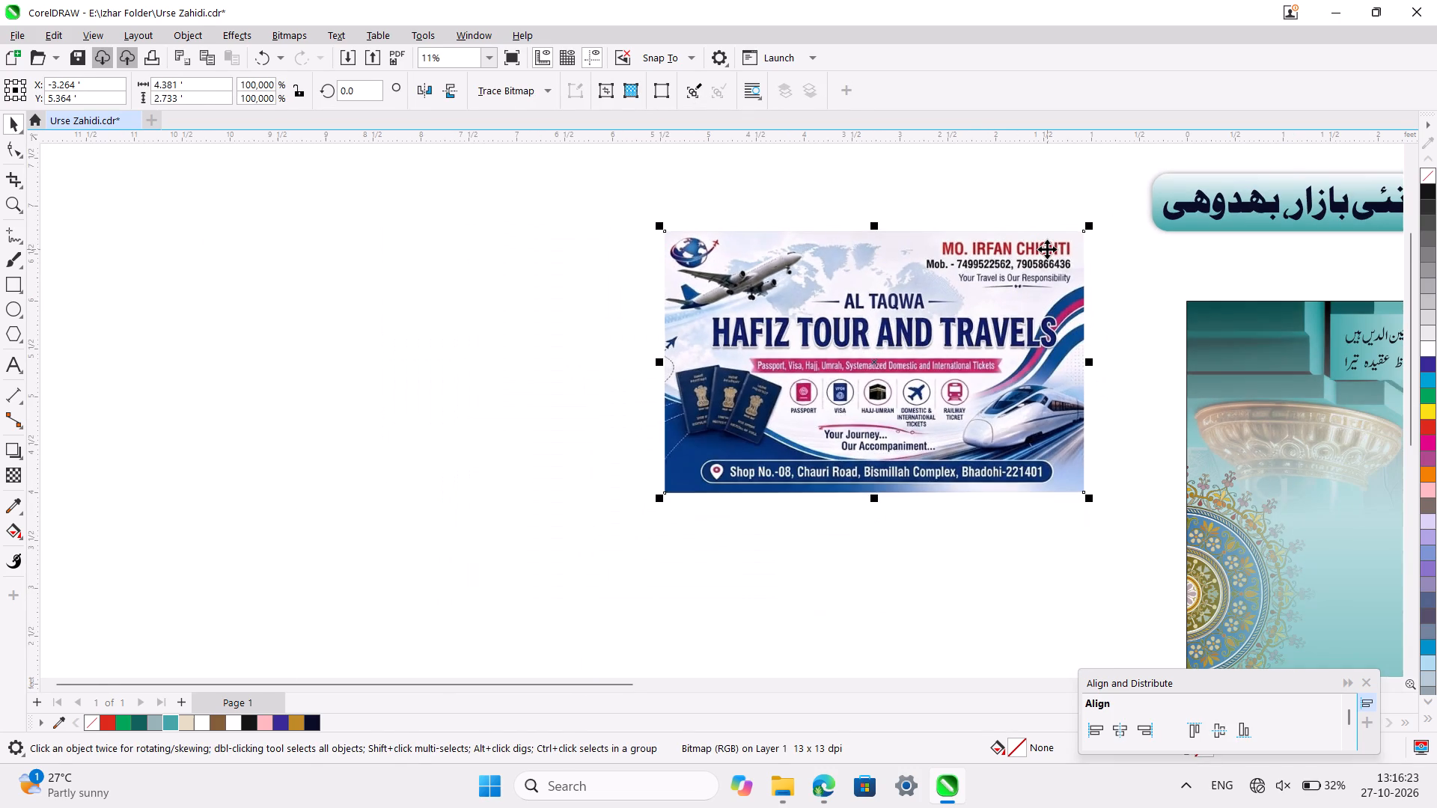
left_click_drag(1047, 249, 757, 290)
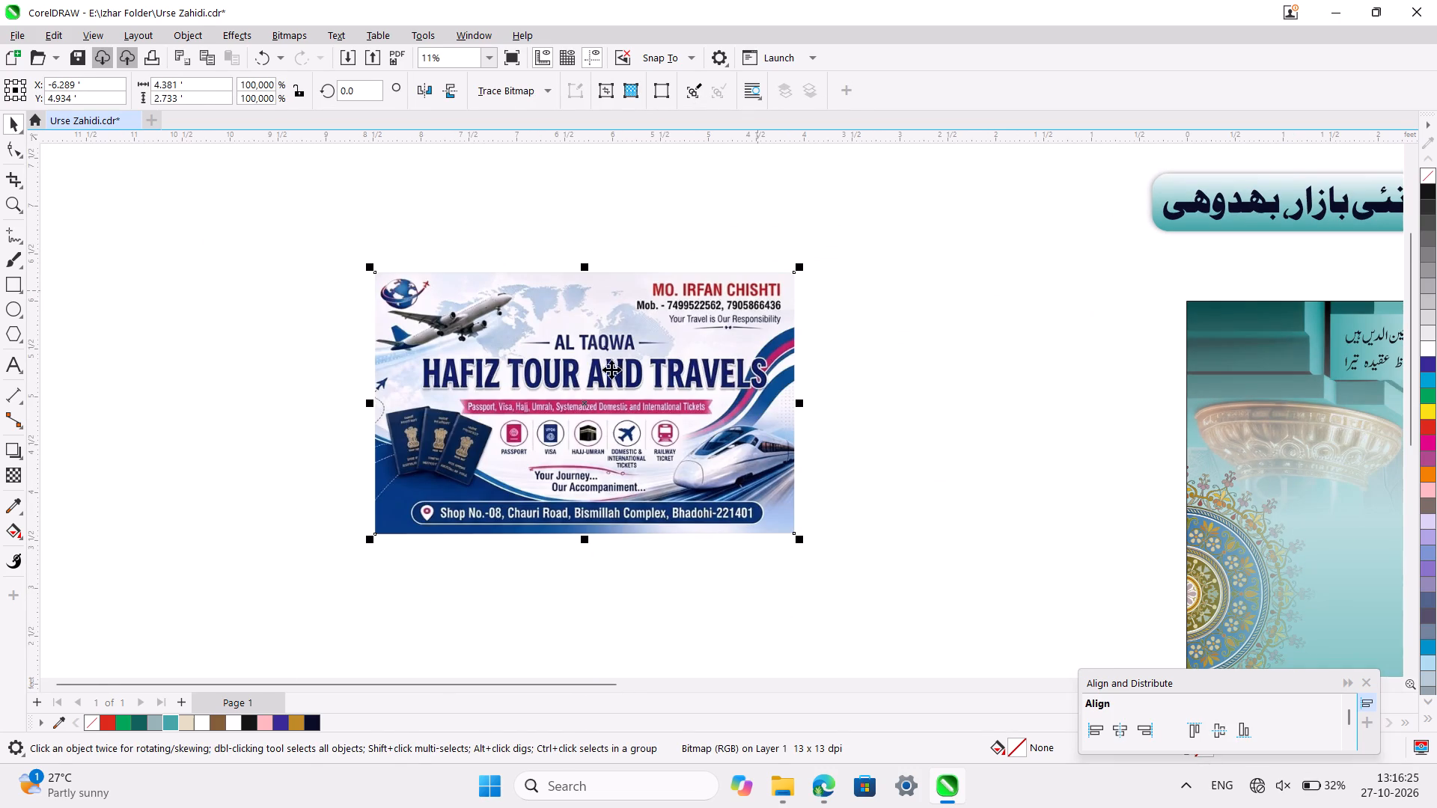
scroll(819, 337, "up", 4, "ctrl")
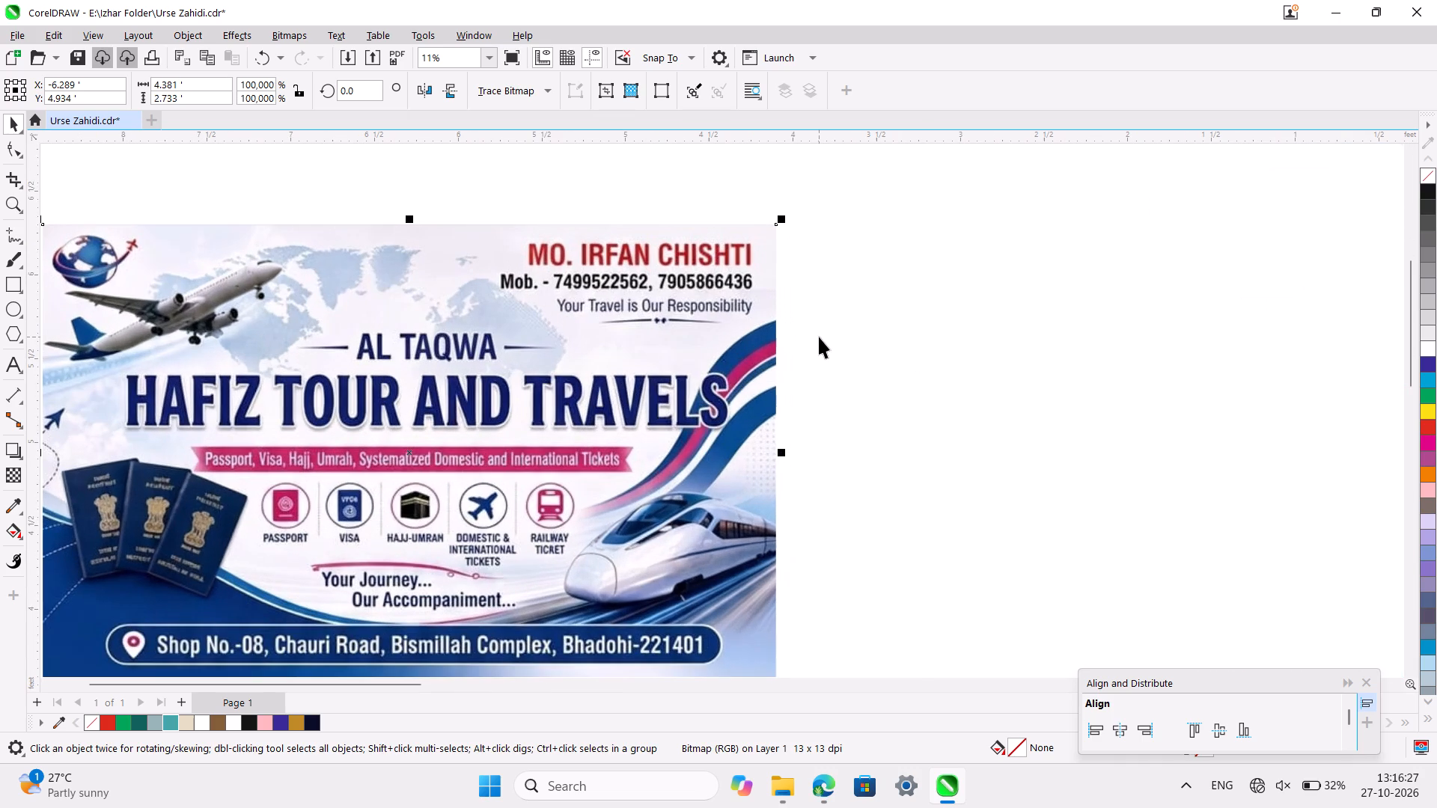
scroll(819, 337, "down", 9, "ctrl")
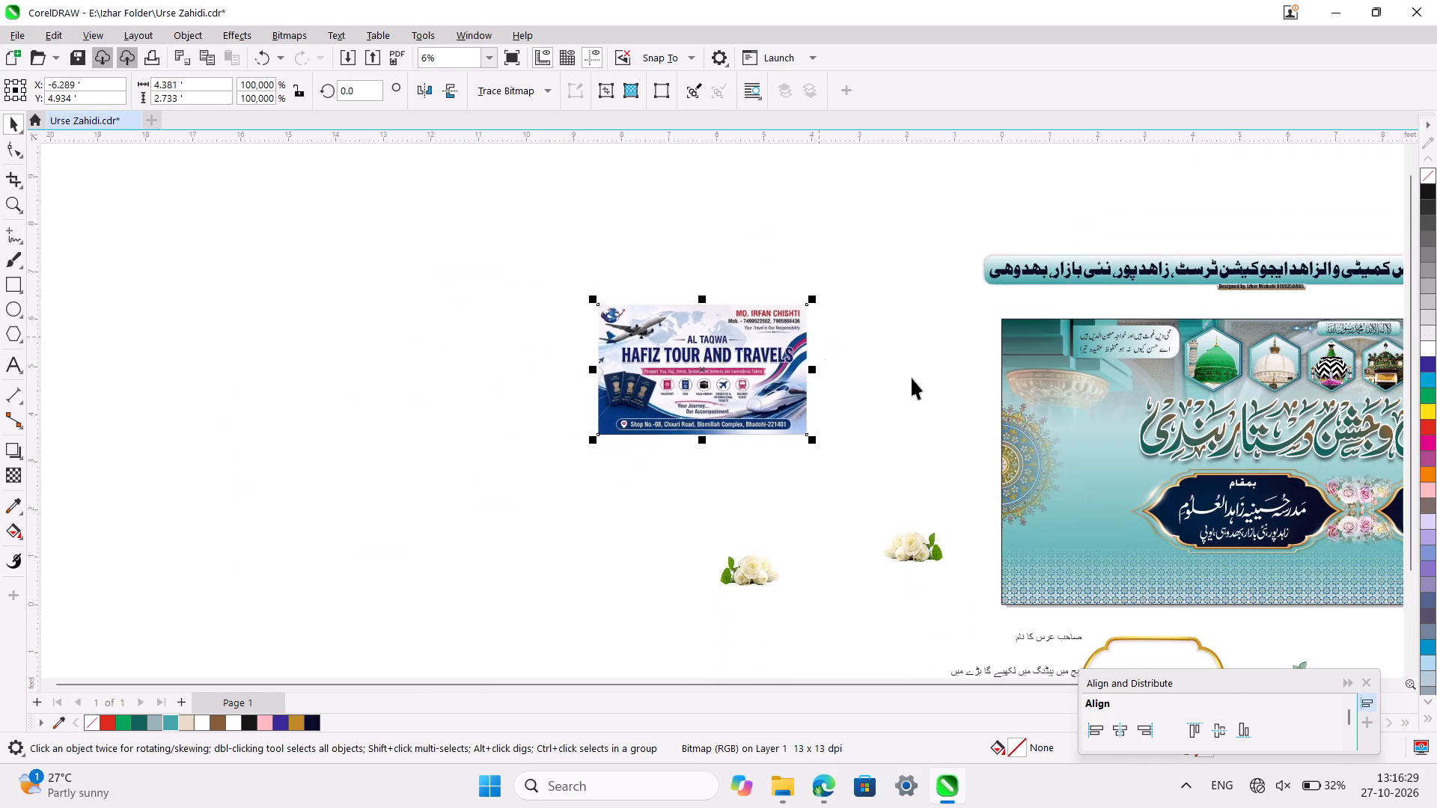
left_click(924, 392)
Import the haleema jwellers image and place it about 2.76 by 3.68 ft between the travel advertisement and the banner.
scroll(924, 392, "left", 3)
scroll(924, 392, "down", 1, "ctrl")
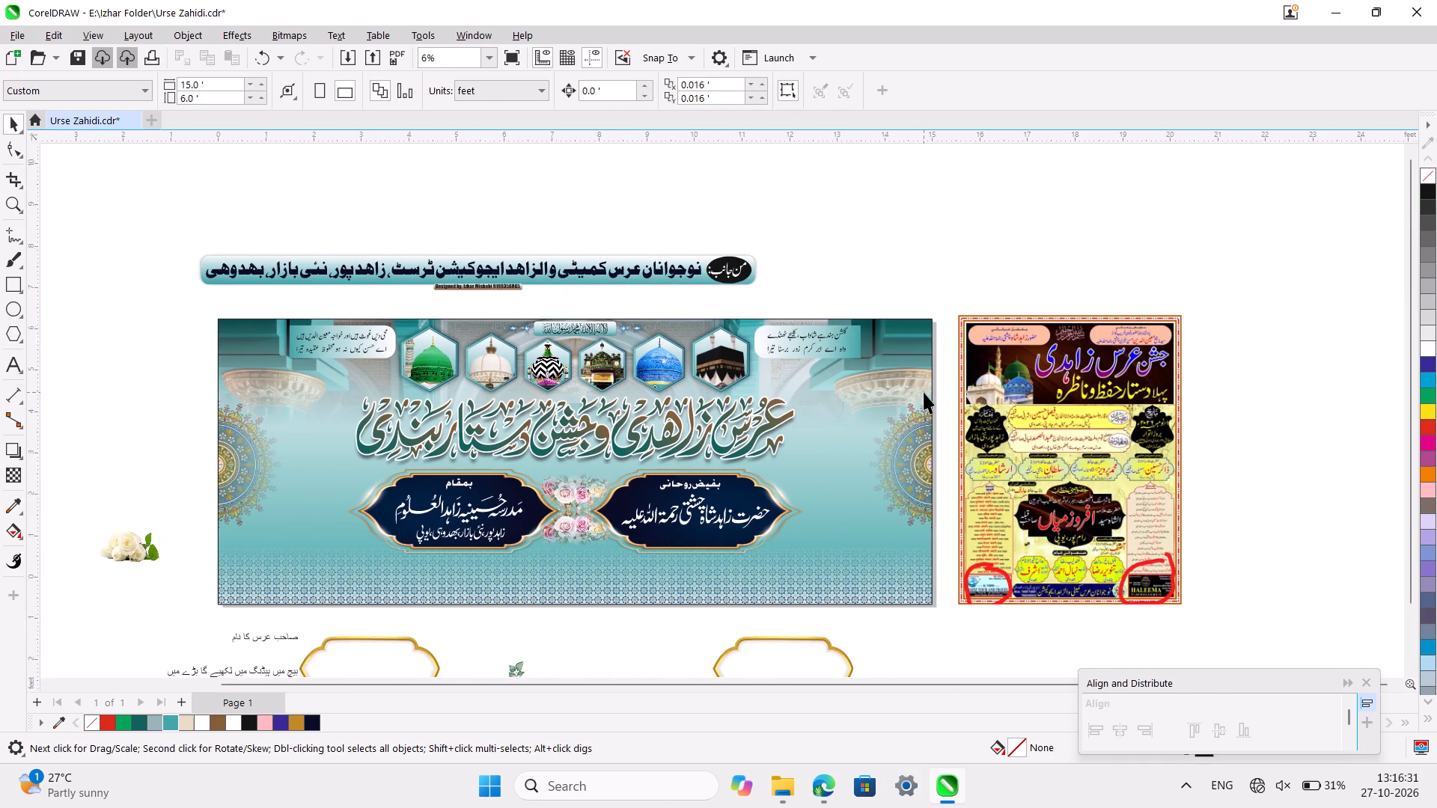
scroll(924, 392, "down", 1, "ctrl")
left_click(1038, 282)
key("ctrl+i")
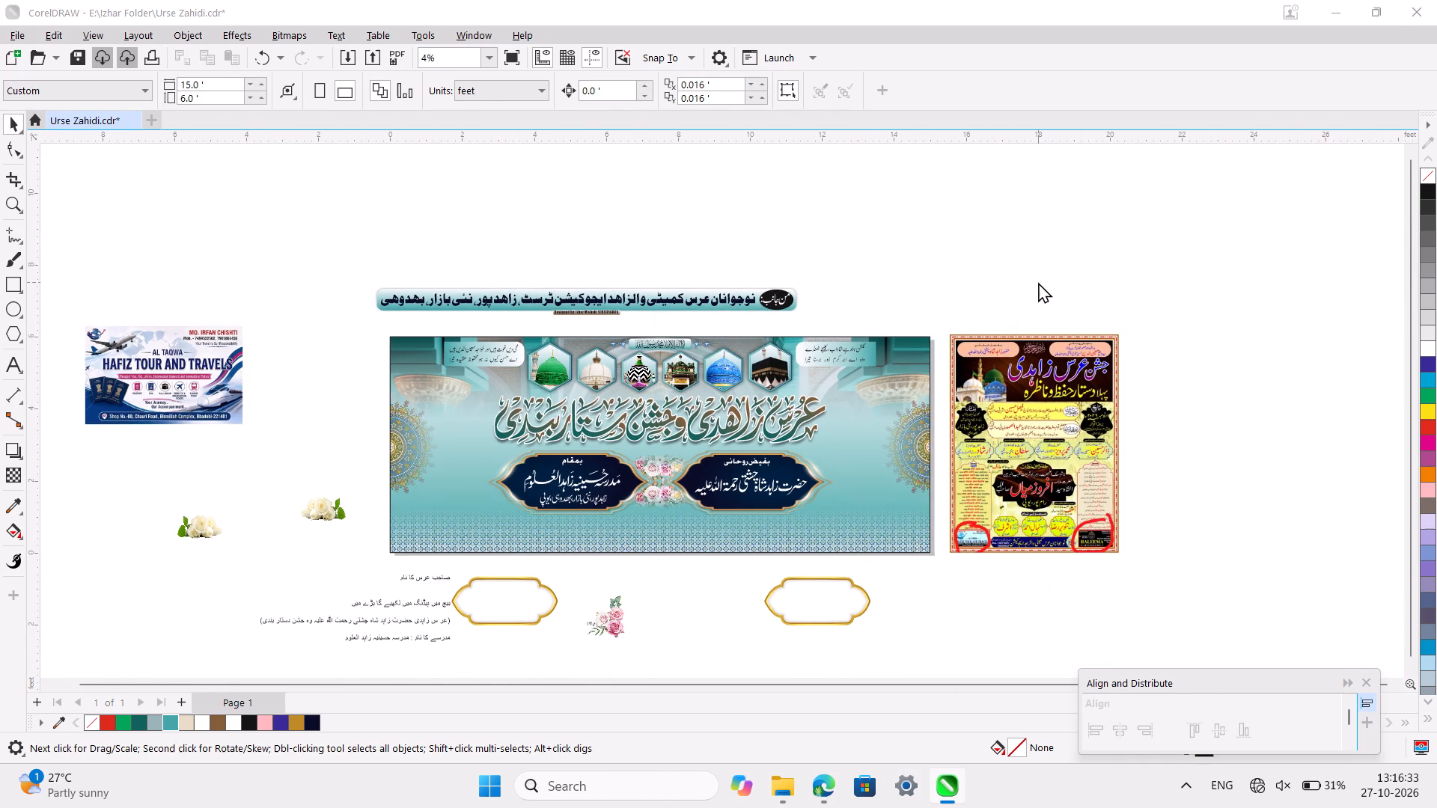
double_click(567, 179)
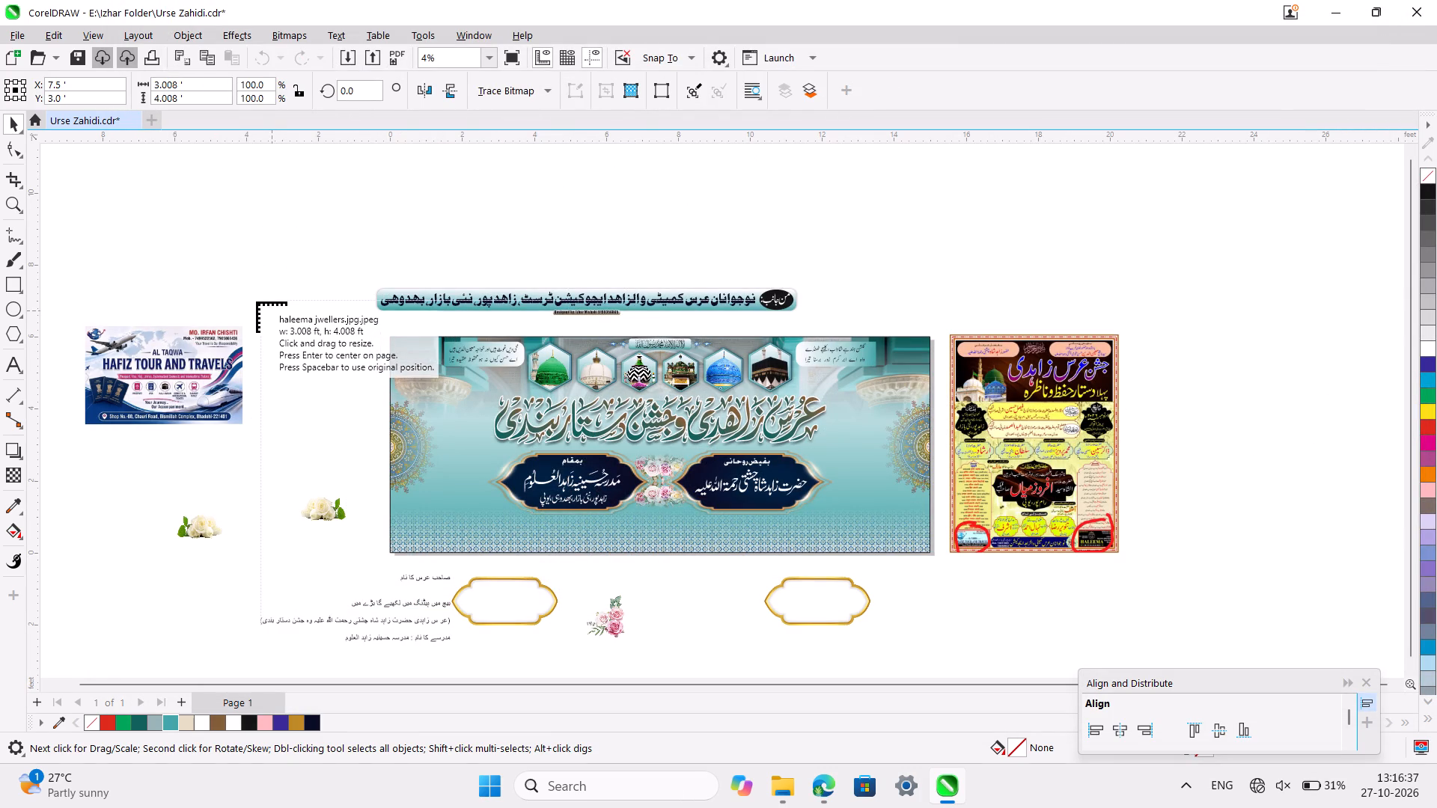
left_click_drag(256, 302, 364, 432)
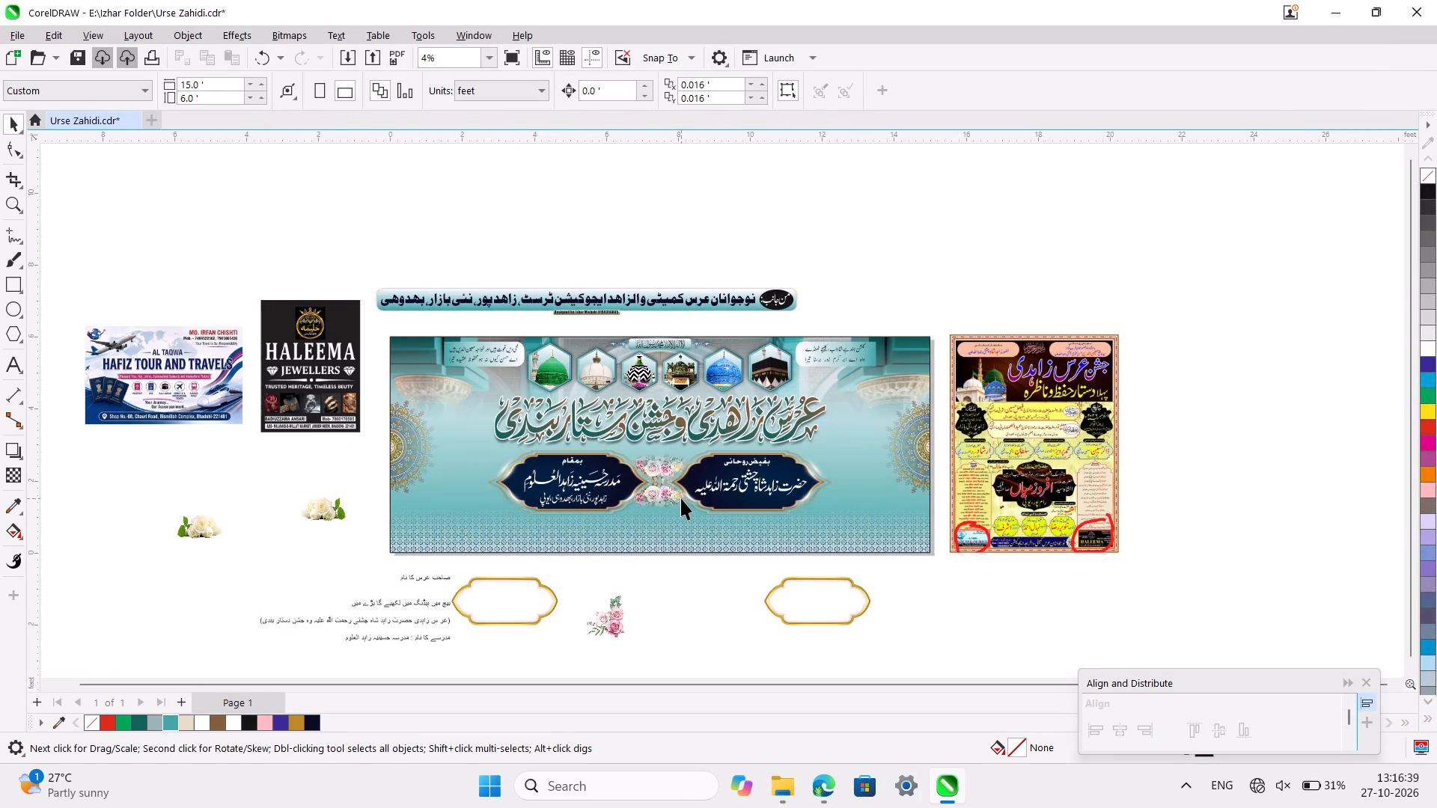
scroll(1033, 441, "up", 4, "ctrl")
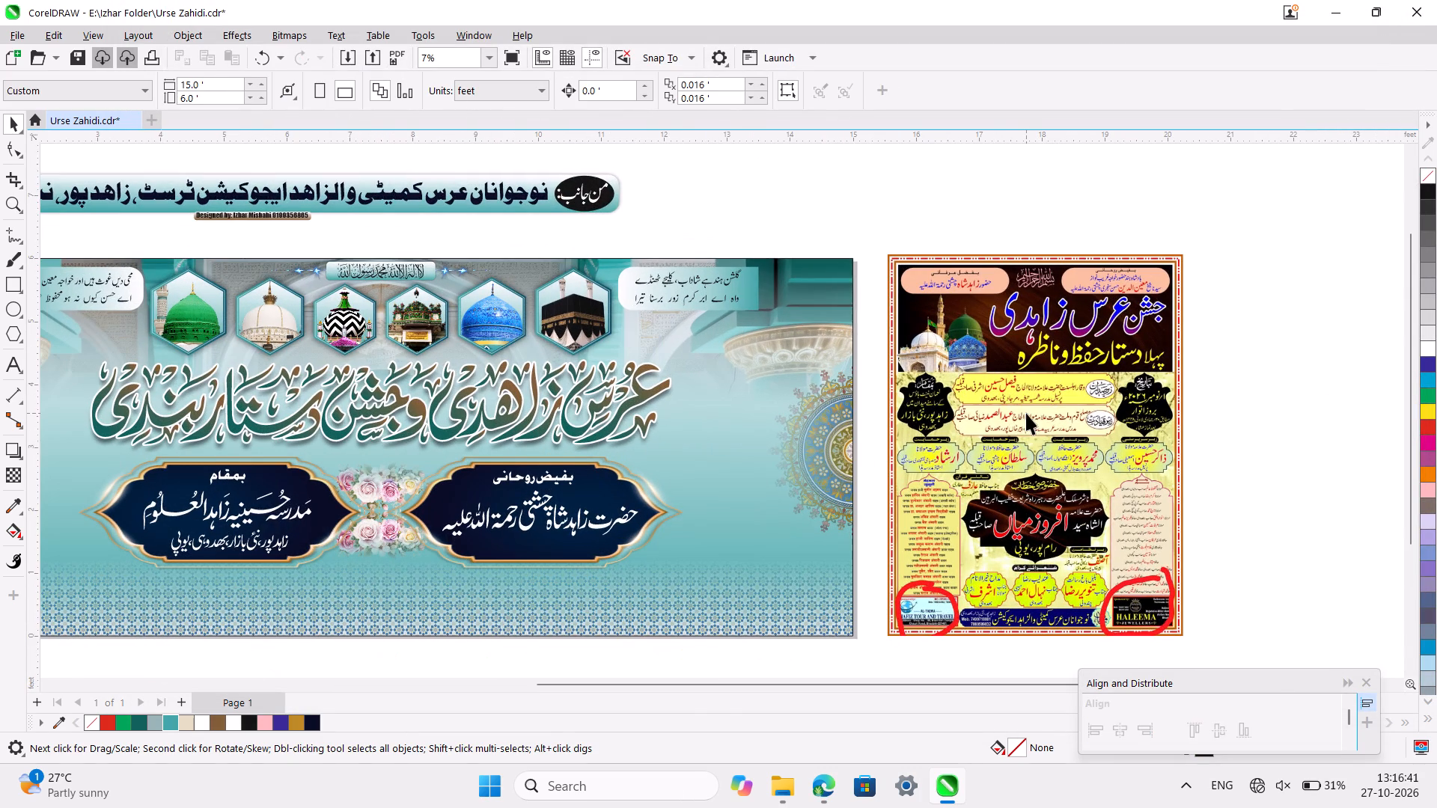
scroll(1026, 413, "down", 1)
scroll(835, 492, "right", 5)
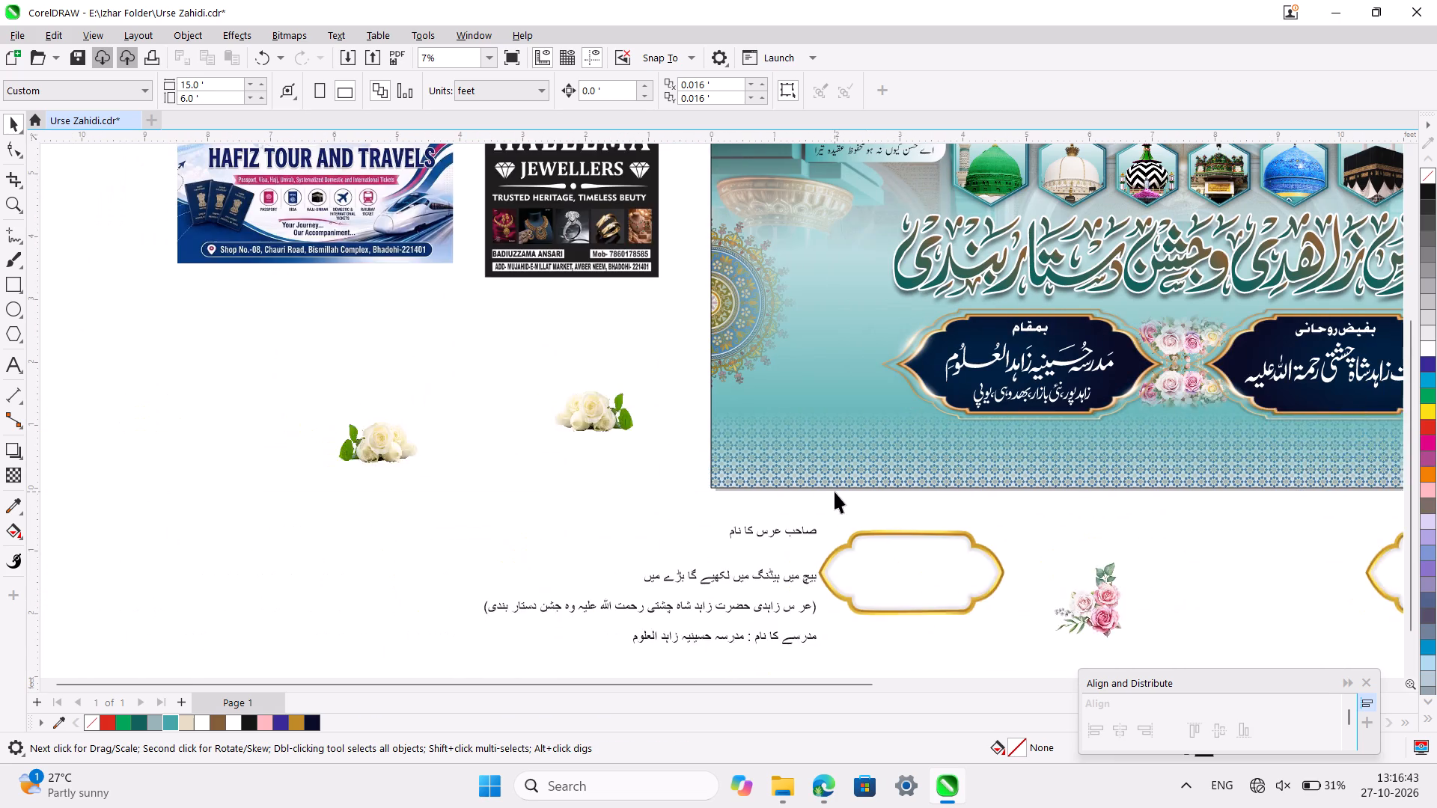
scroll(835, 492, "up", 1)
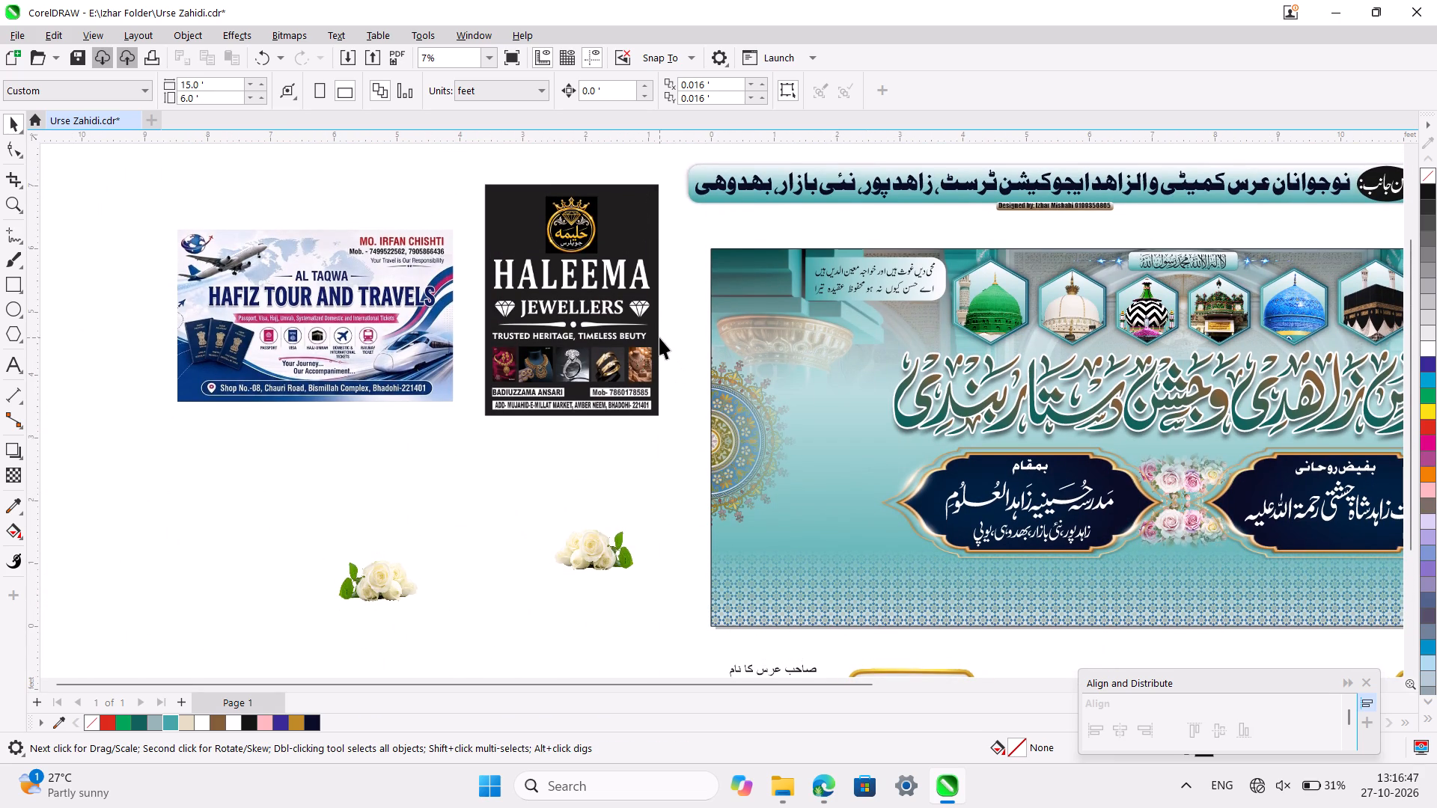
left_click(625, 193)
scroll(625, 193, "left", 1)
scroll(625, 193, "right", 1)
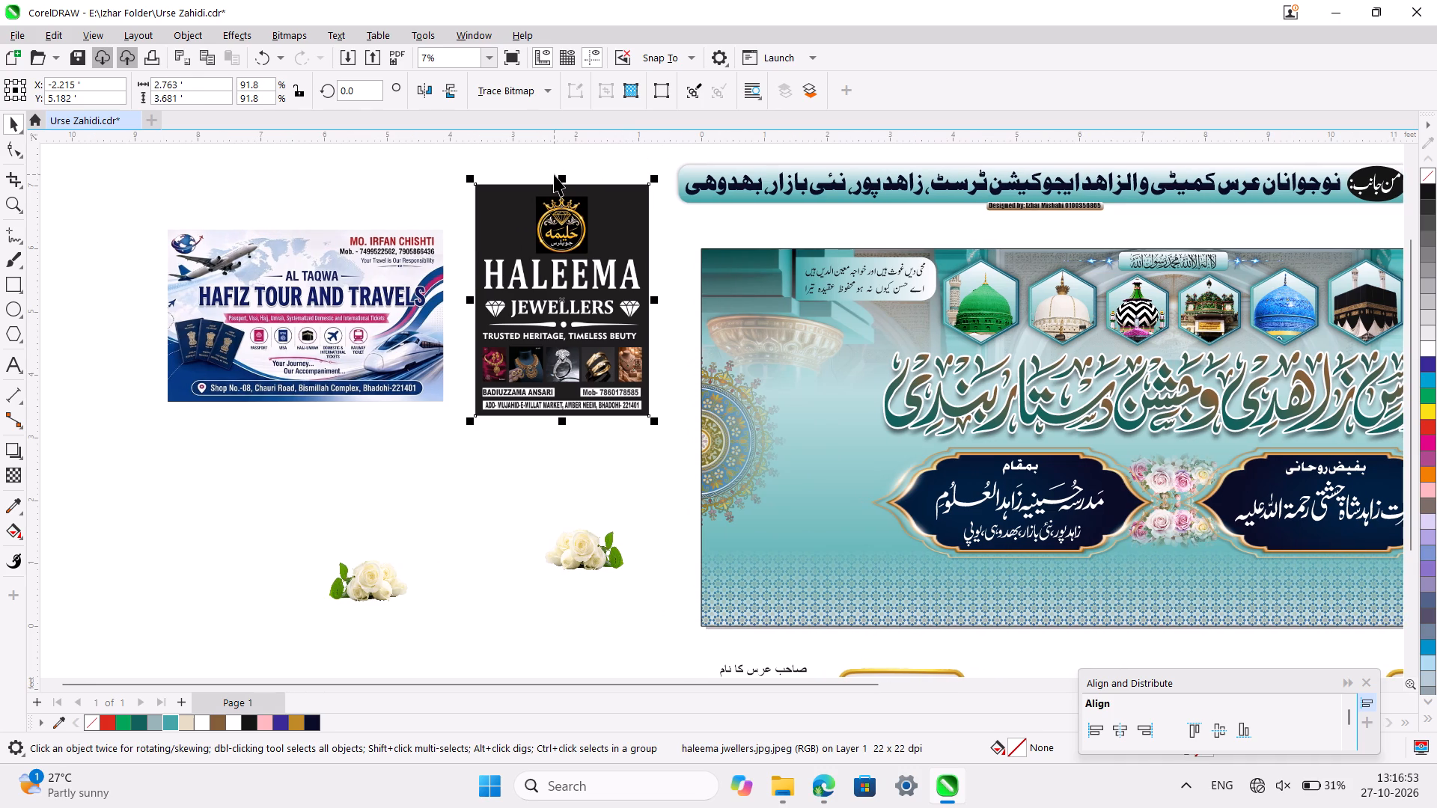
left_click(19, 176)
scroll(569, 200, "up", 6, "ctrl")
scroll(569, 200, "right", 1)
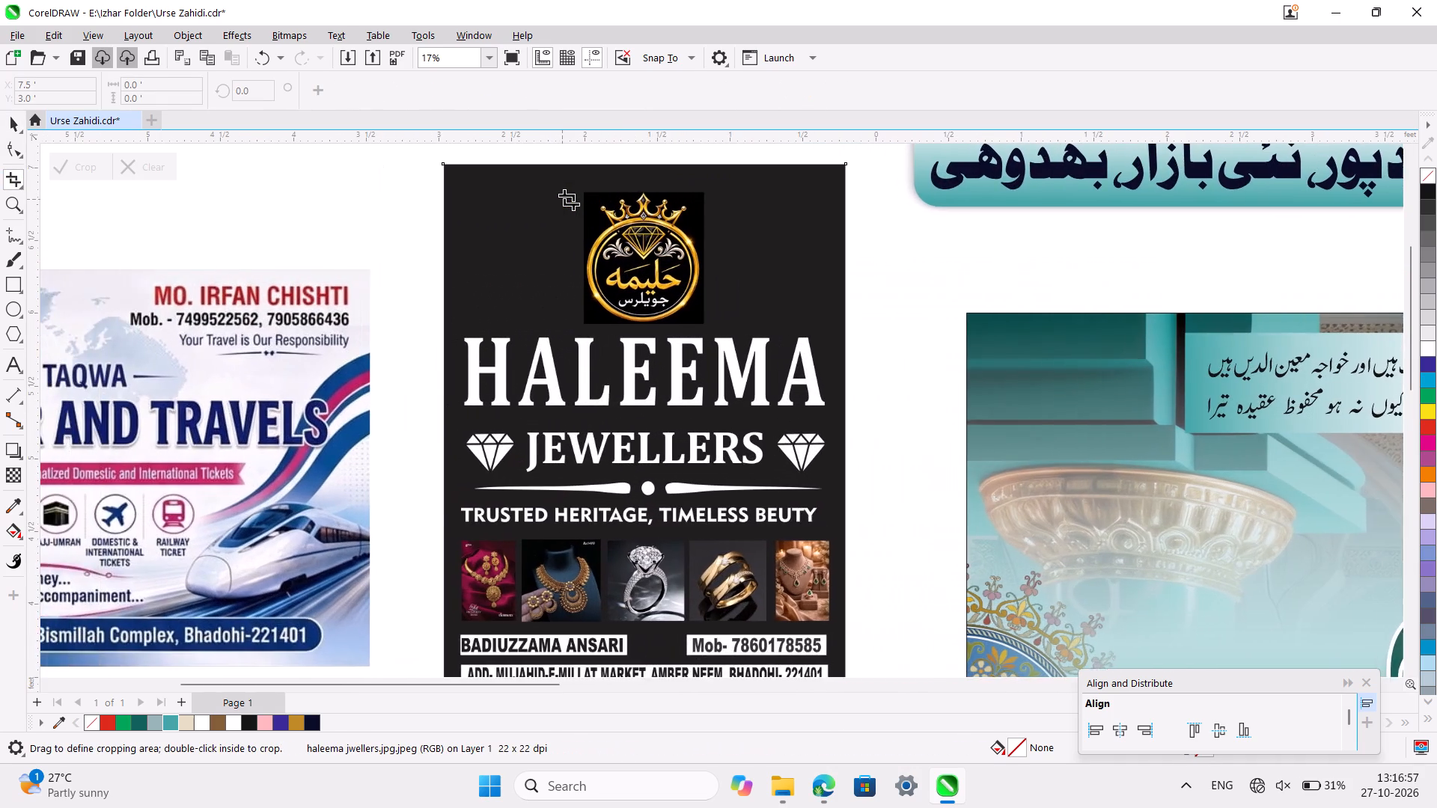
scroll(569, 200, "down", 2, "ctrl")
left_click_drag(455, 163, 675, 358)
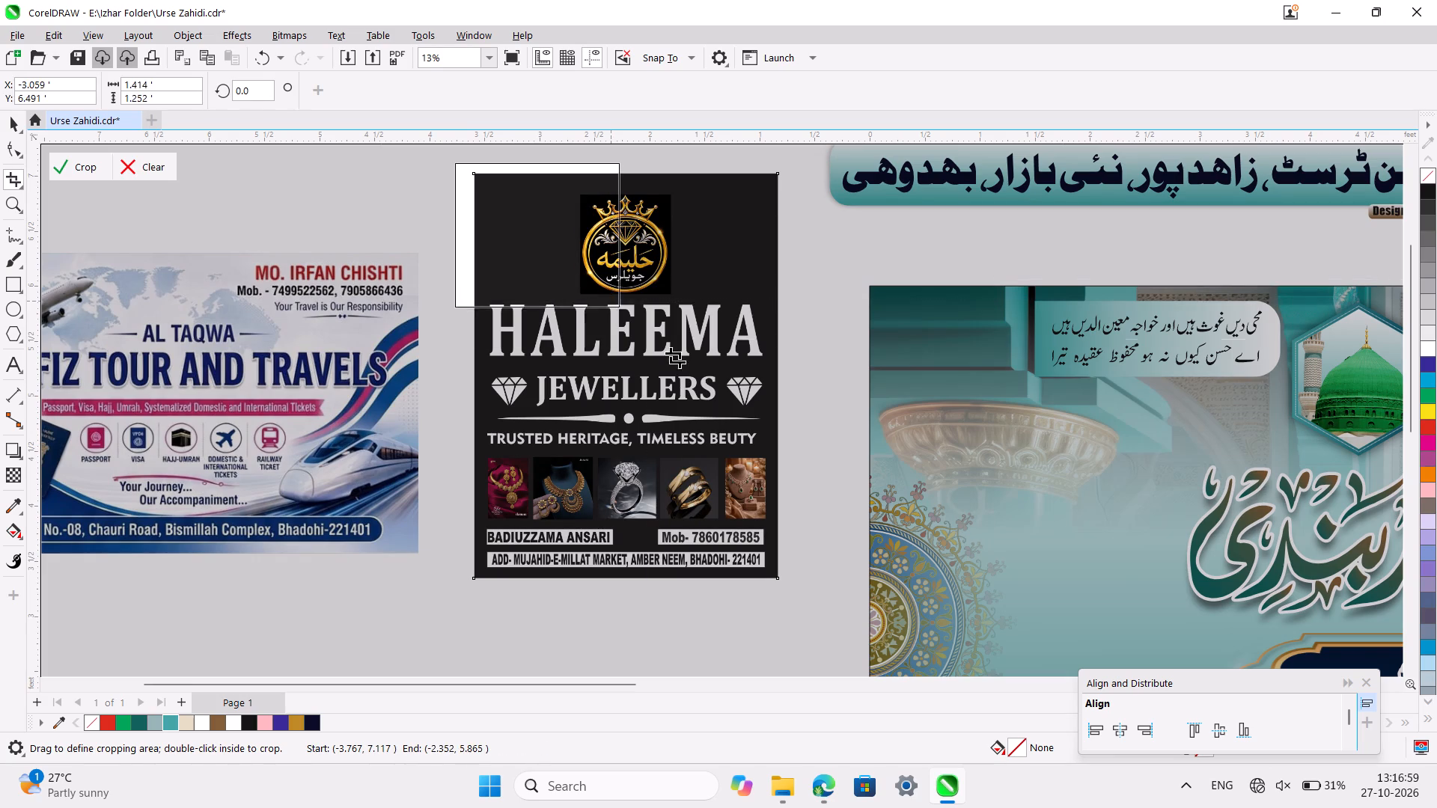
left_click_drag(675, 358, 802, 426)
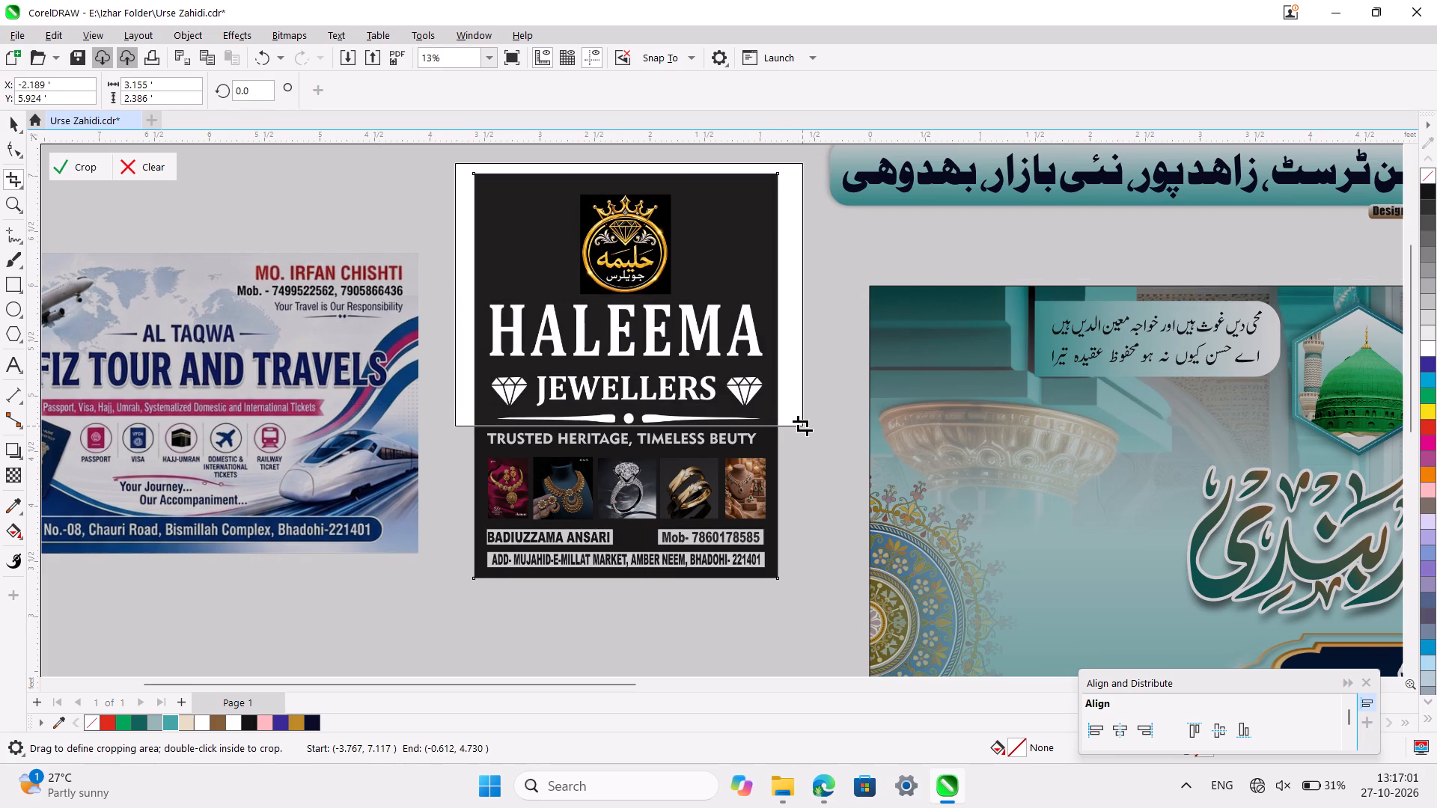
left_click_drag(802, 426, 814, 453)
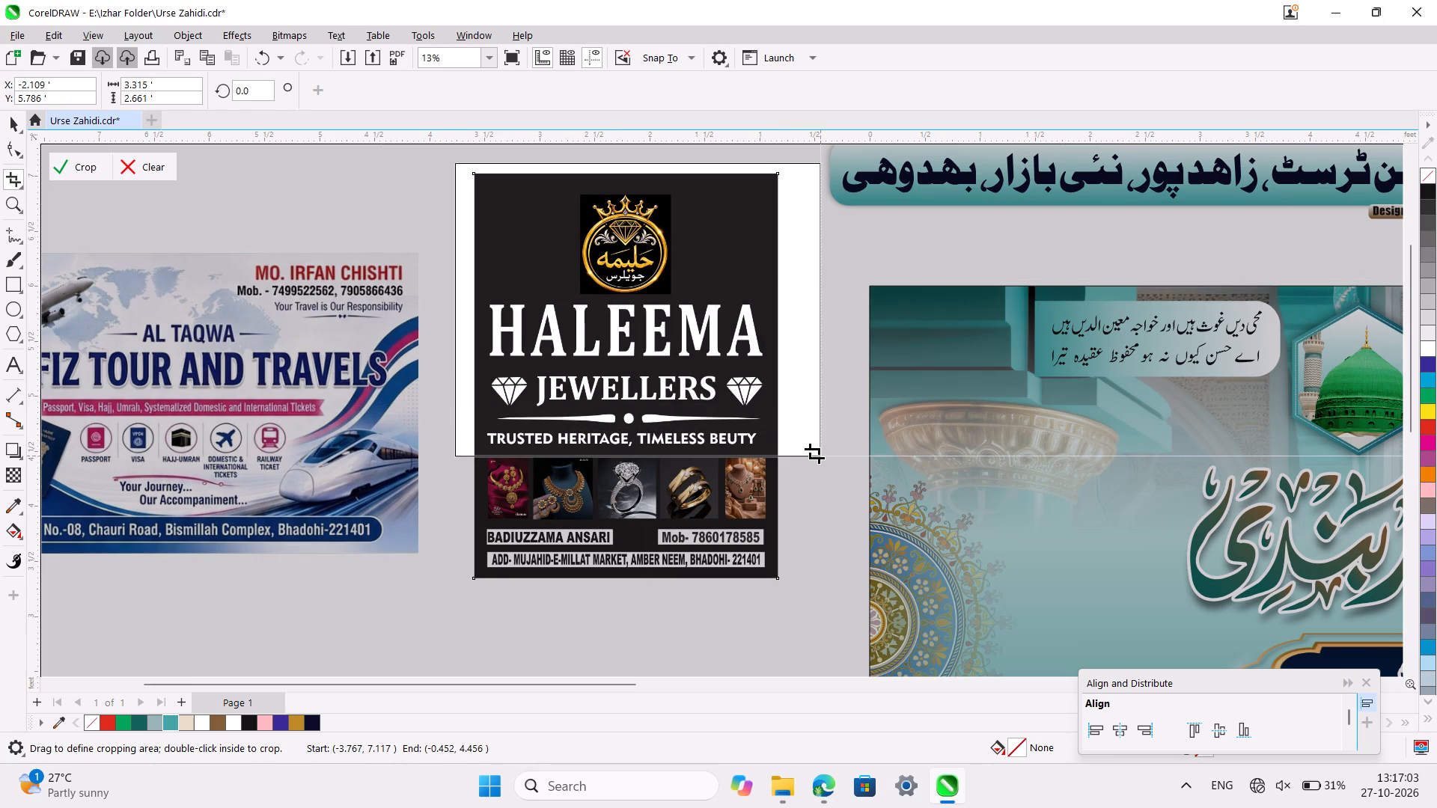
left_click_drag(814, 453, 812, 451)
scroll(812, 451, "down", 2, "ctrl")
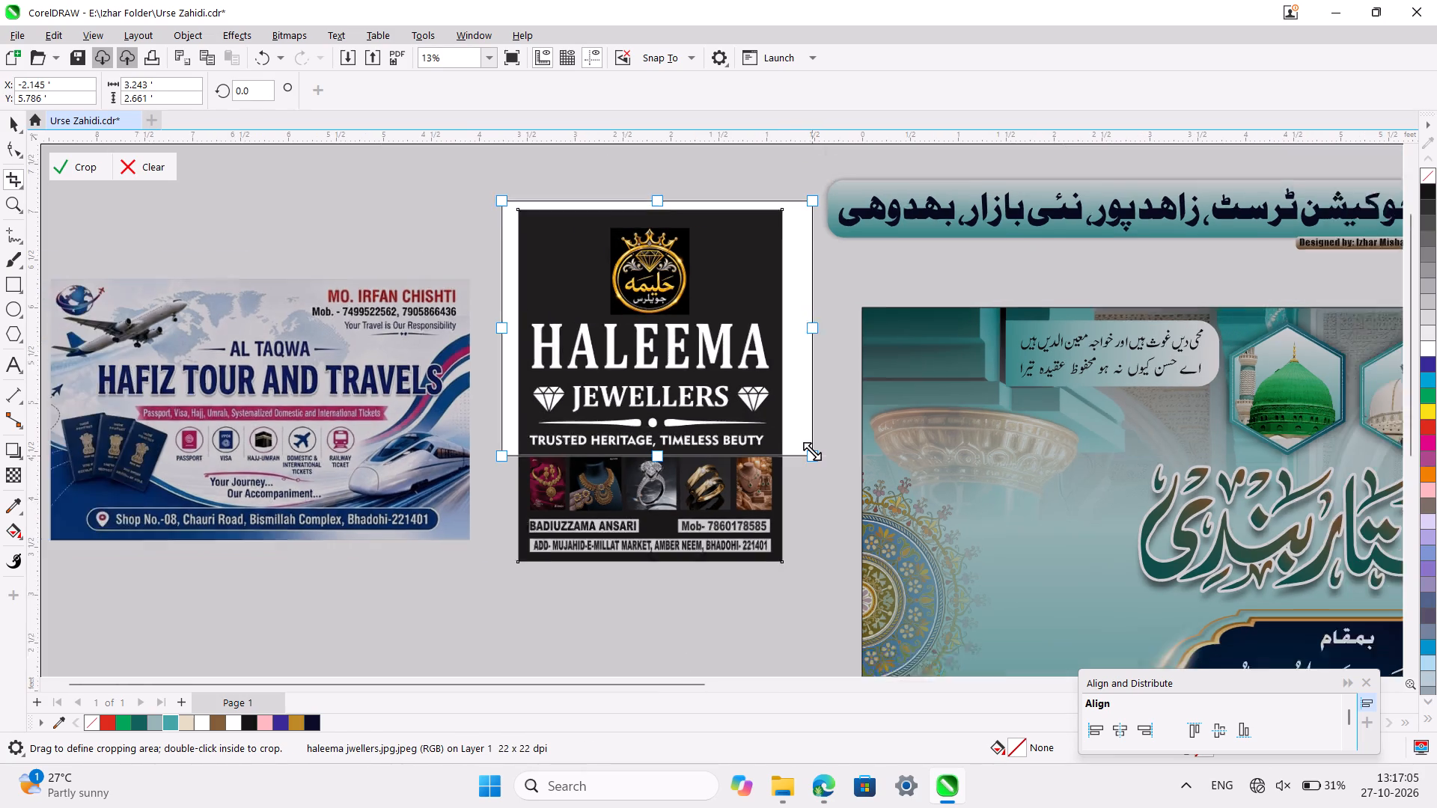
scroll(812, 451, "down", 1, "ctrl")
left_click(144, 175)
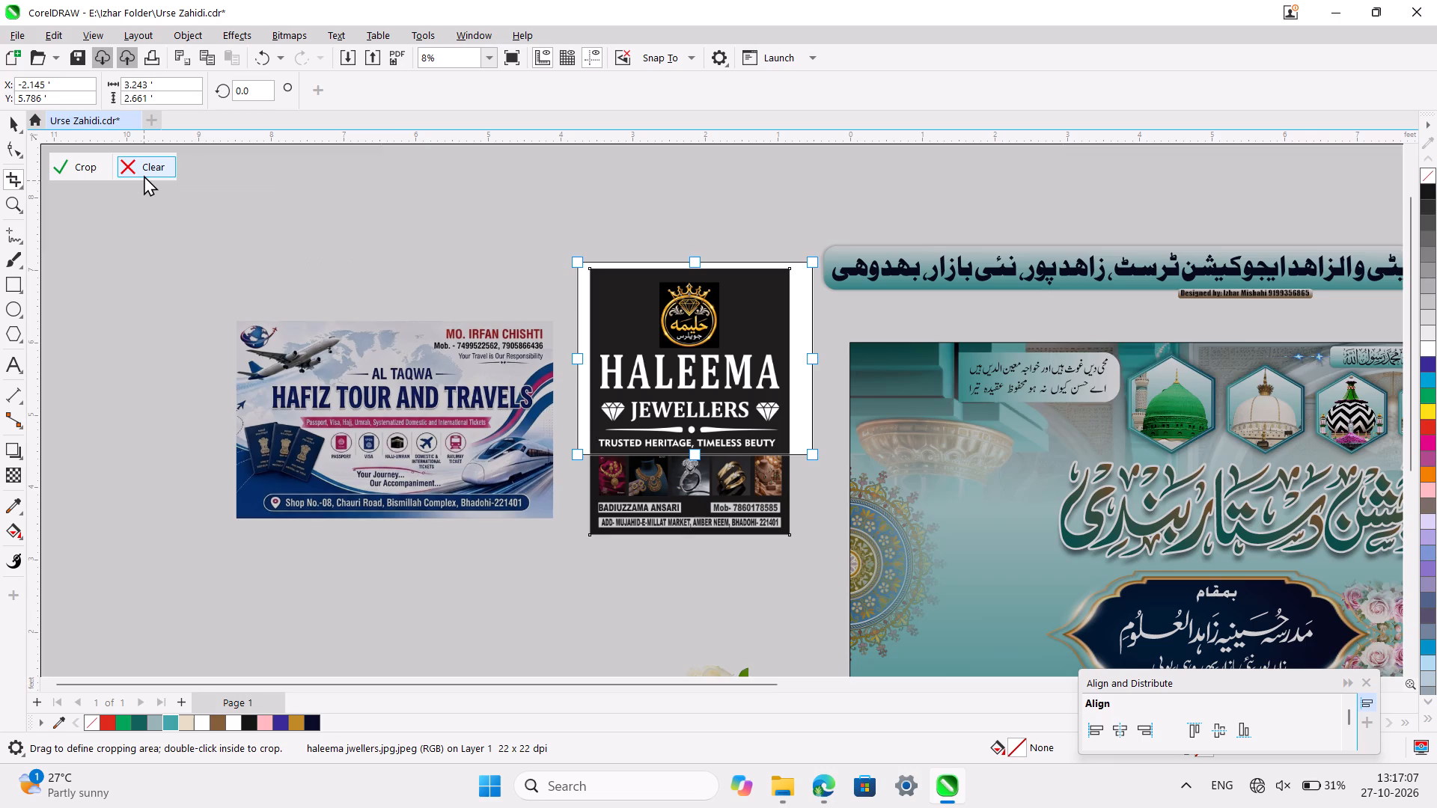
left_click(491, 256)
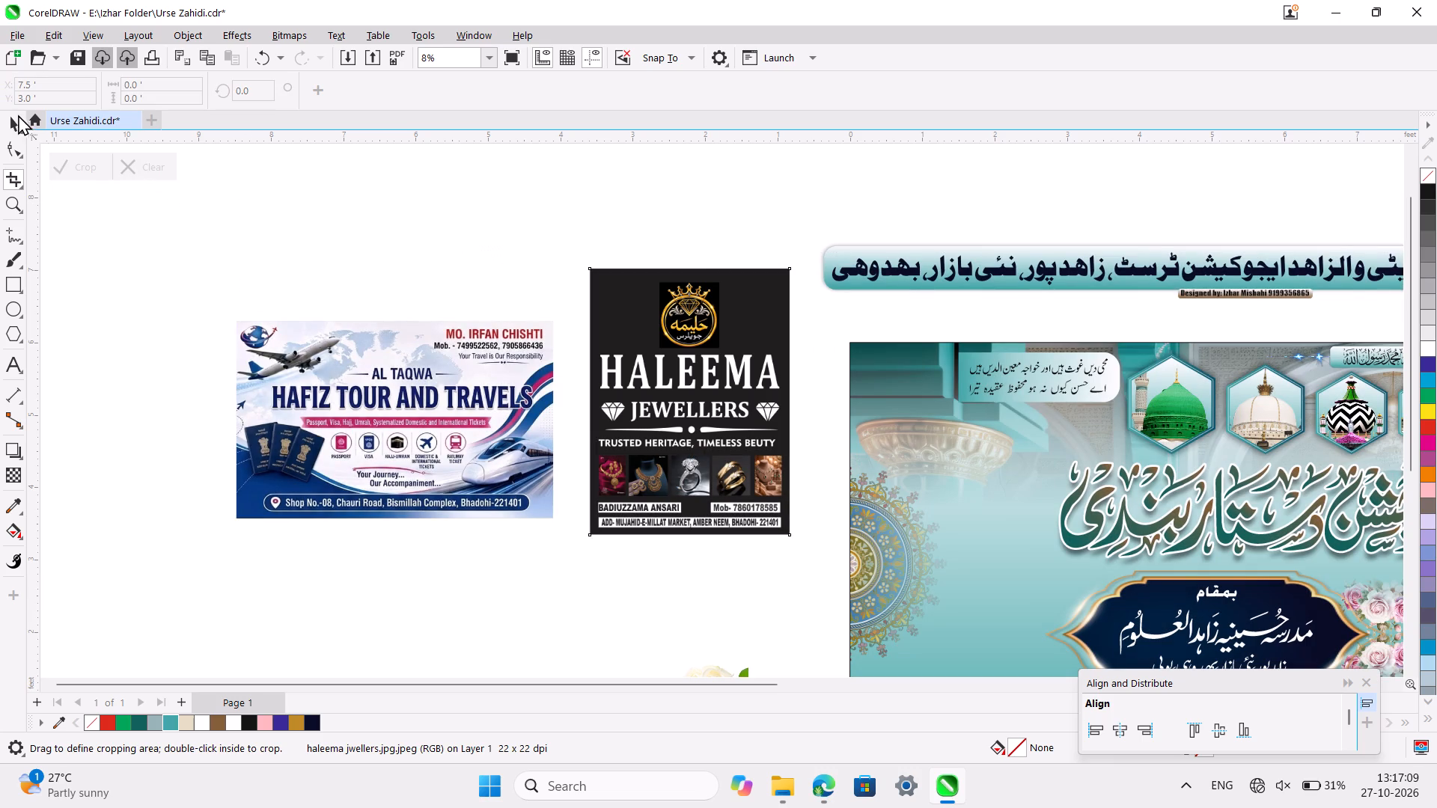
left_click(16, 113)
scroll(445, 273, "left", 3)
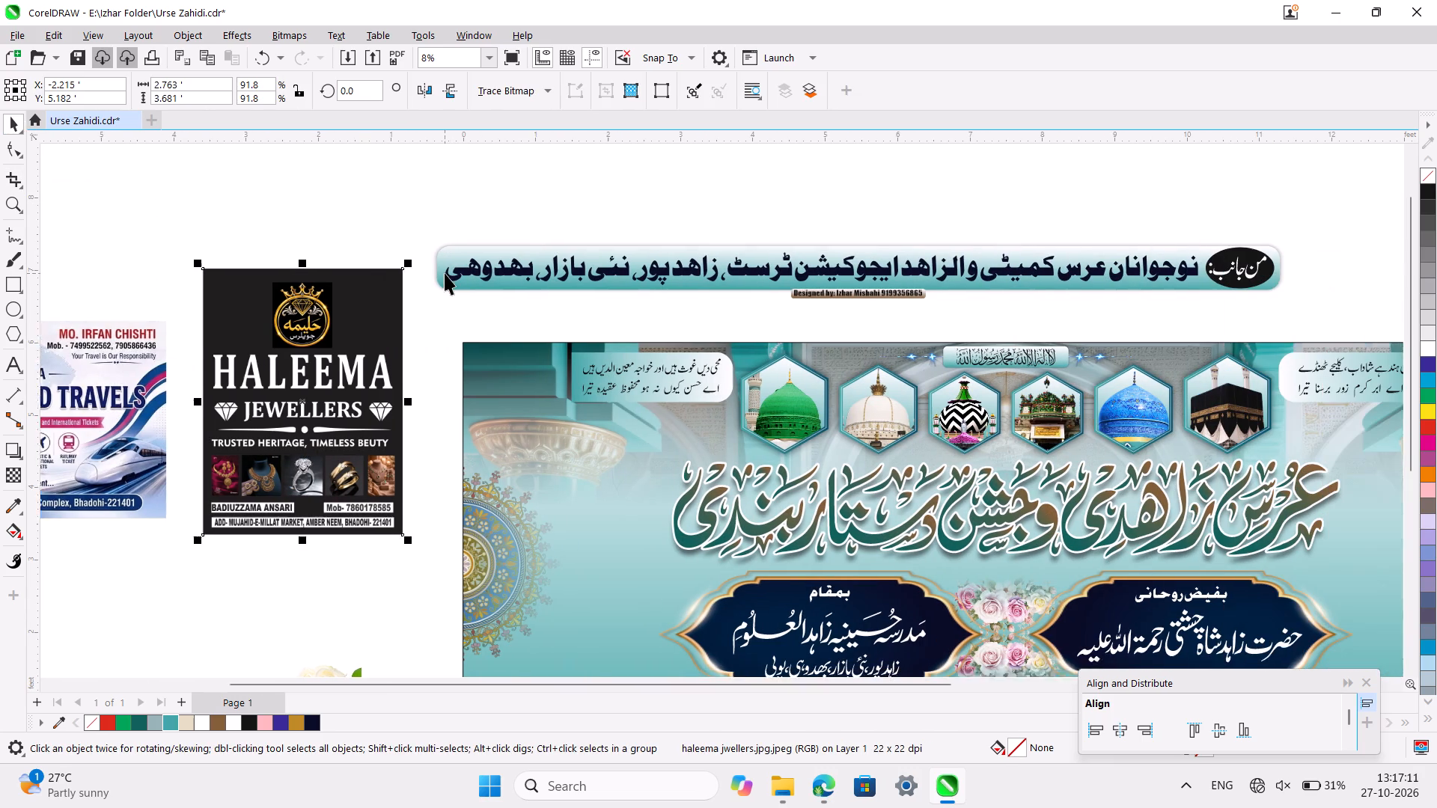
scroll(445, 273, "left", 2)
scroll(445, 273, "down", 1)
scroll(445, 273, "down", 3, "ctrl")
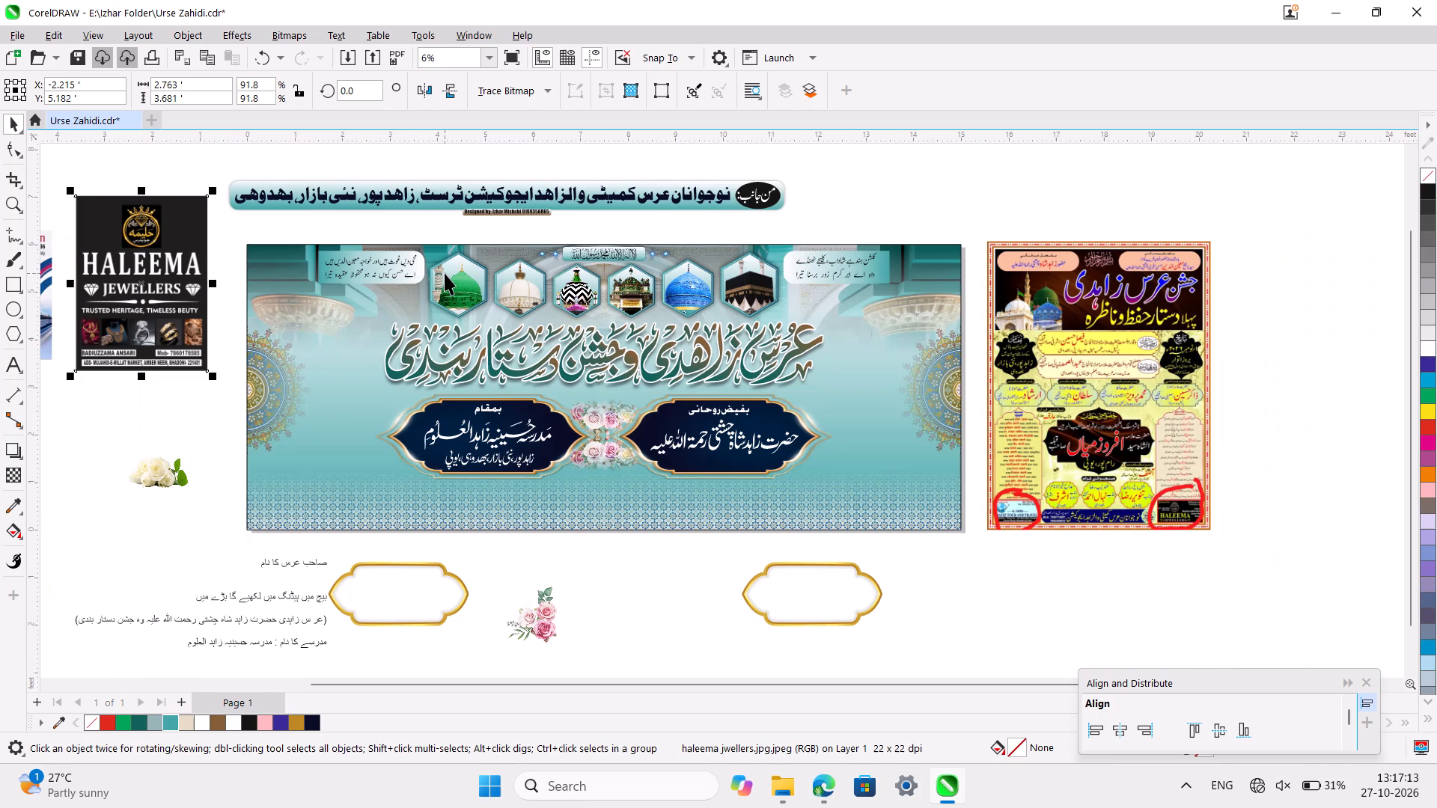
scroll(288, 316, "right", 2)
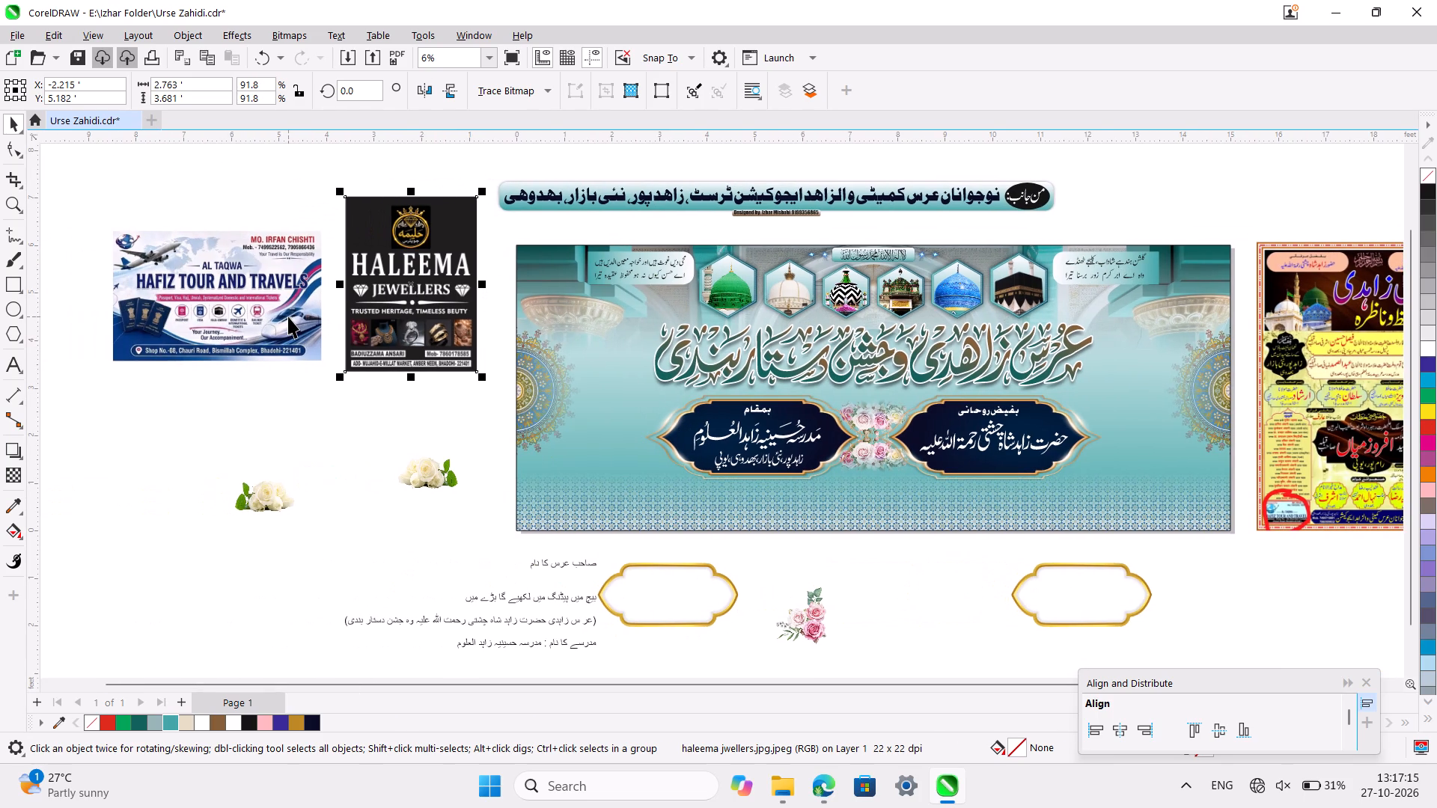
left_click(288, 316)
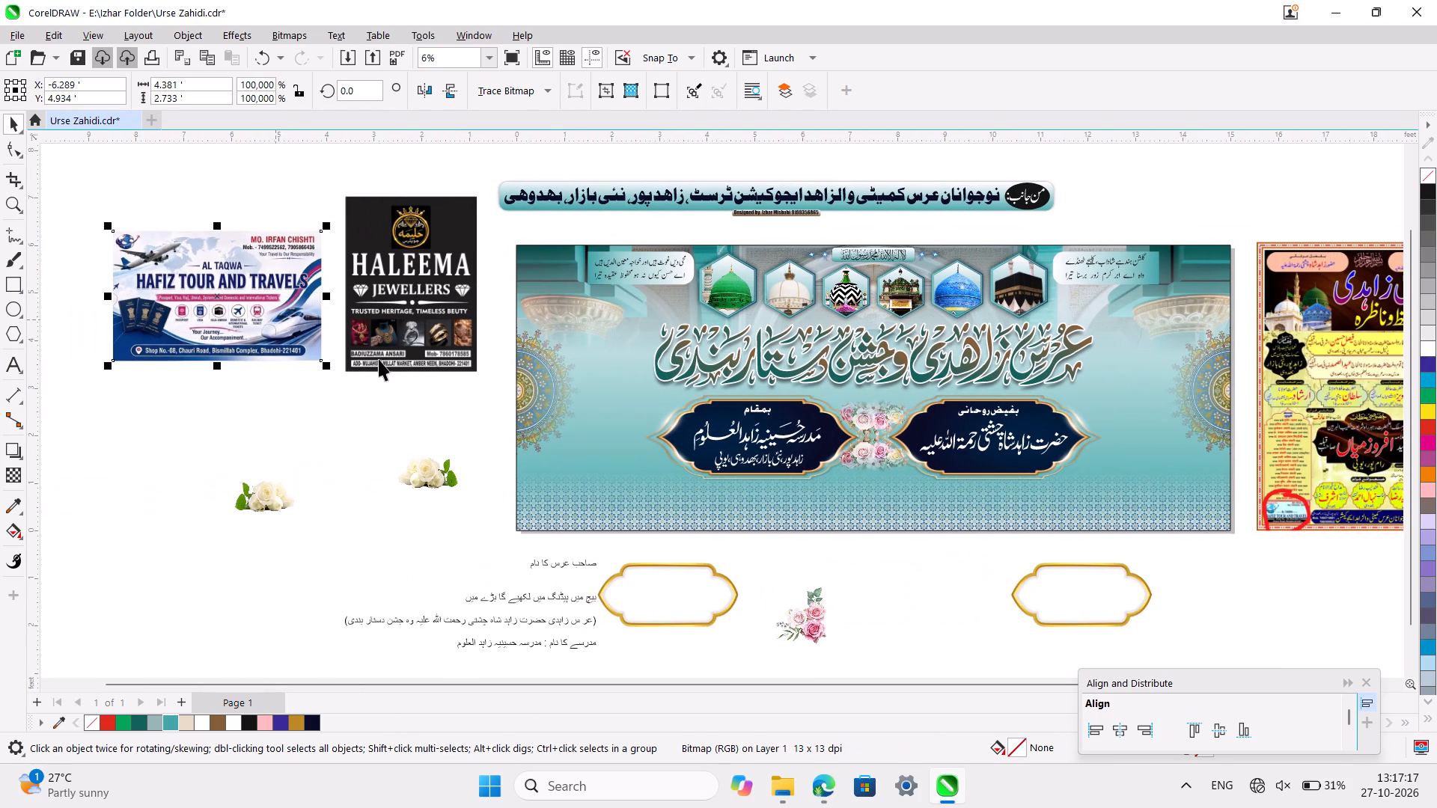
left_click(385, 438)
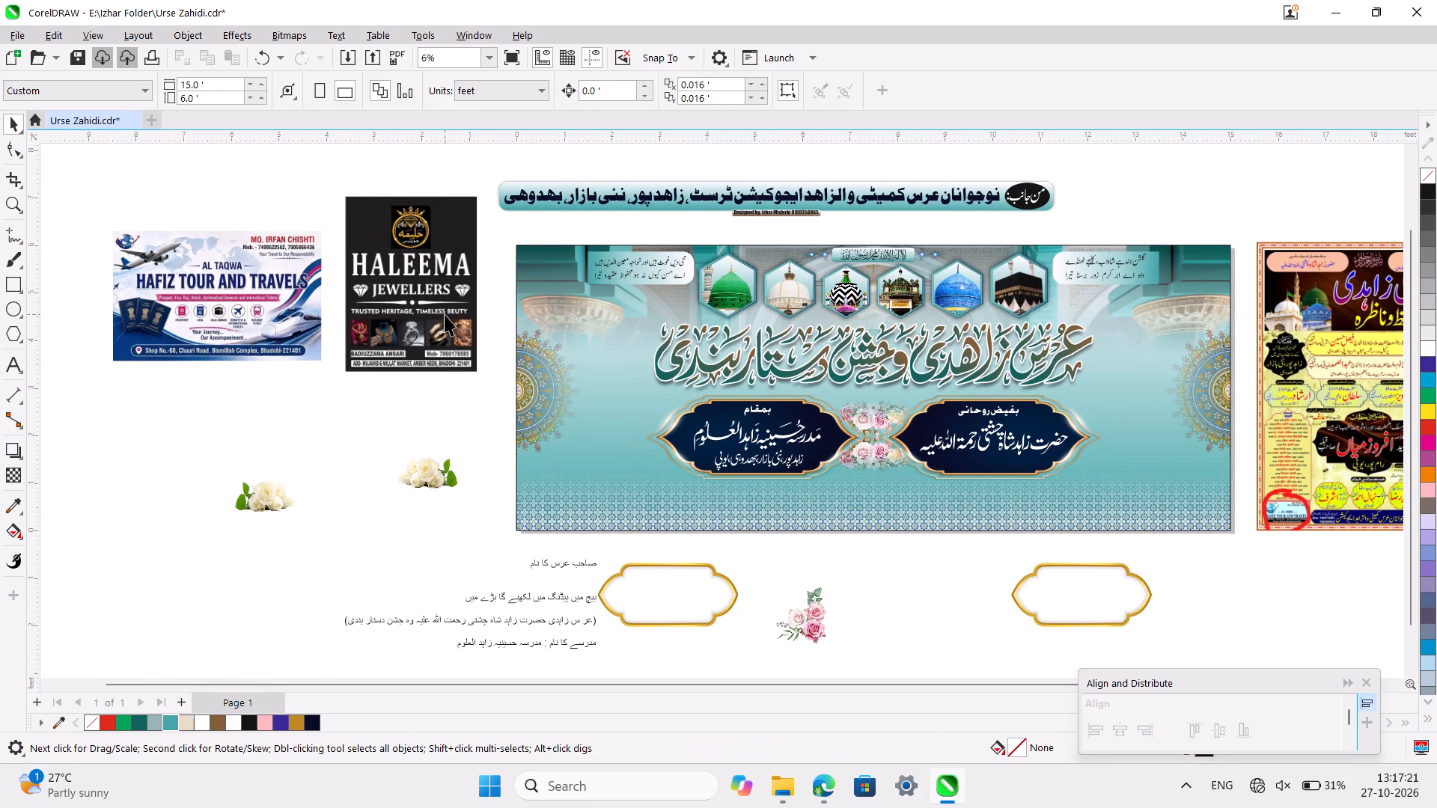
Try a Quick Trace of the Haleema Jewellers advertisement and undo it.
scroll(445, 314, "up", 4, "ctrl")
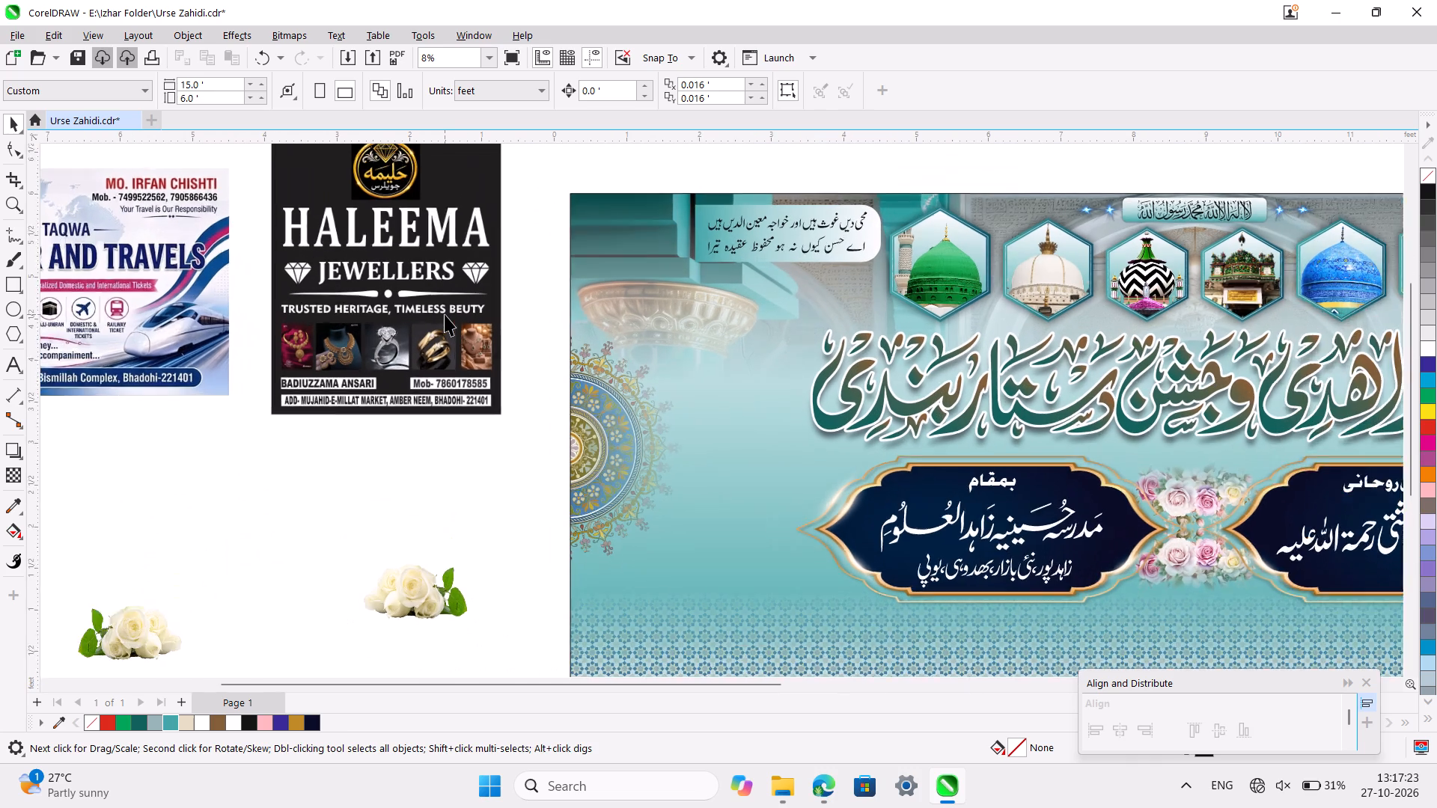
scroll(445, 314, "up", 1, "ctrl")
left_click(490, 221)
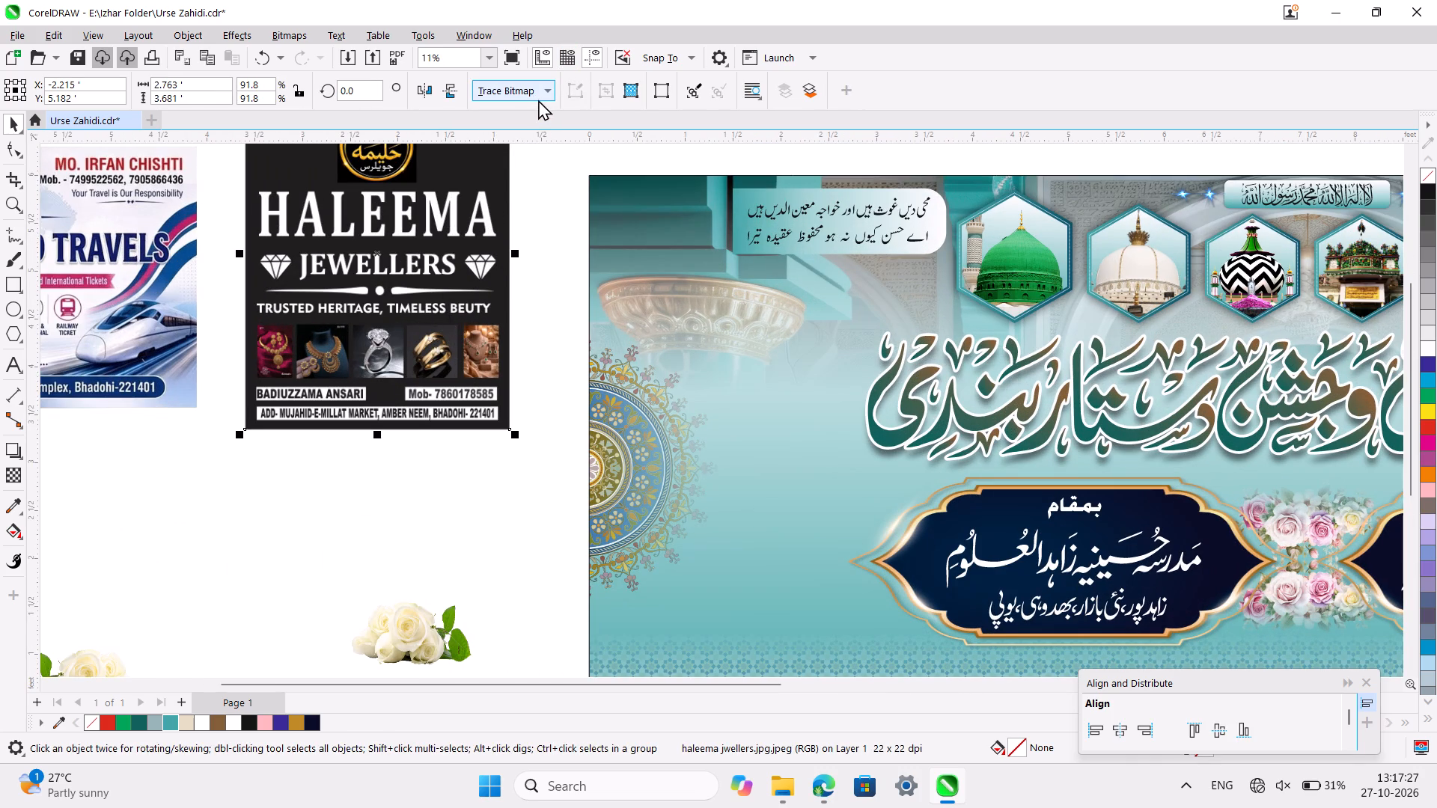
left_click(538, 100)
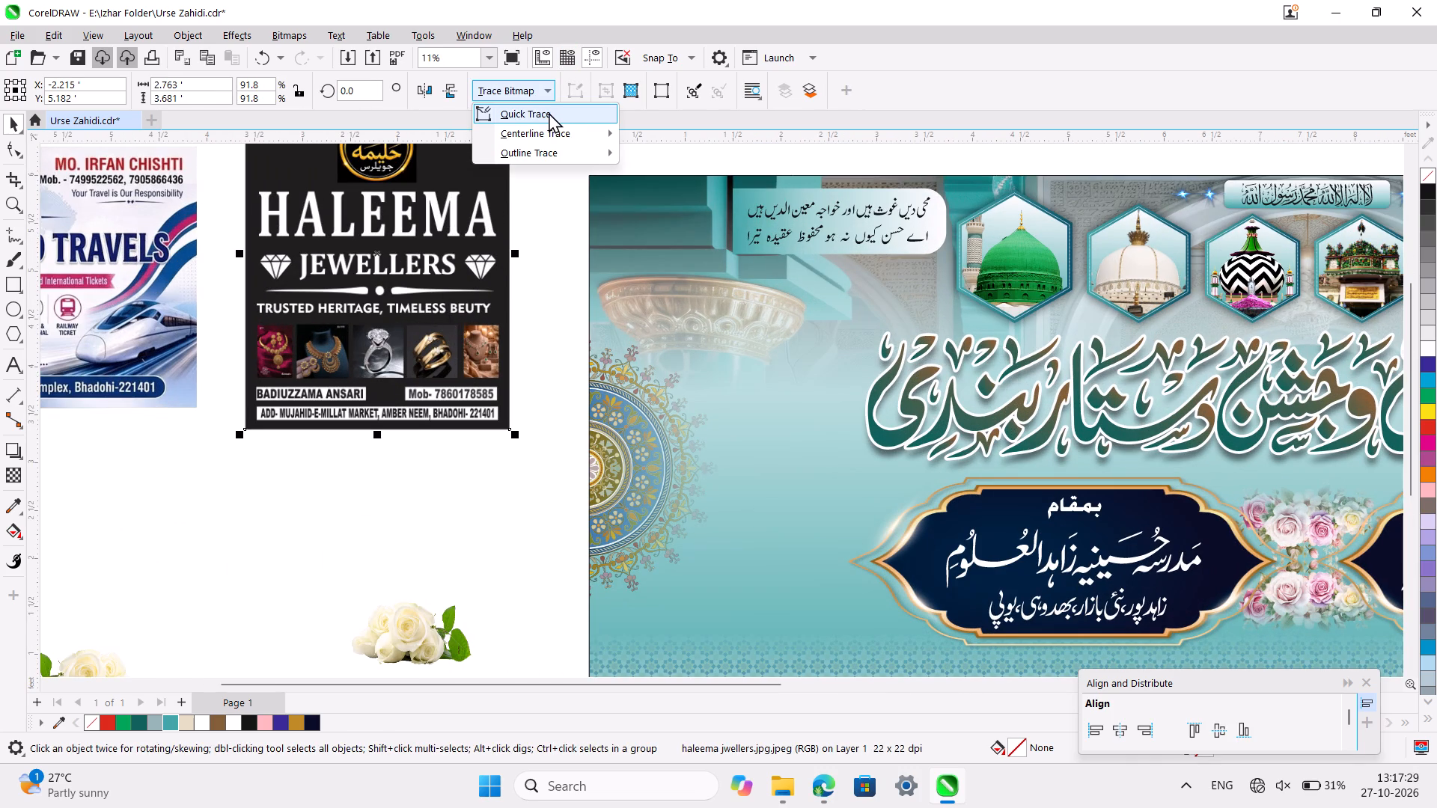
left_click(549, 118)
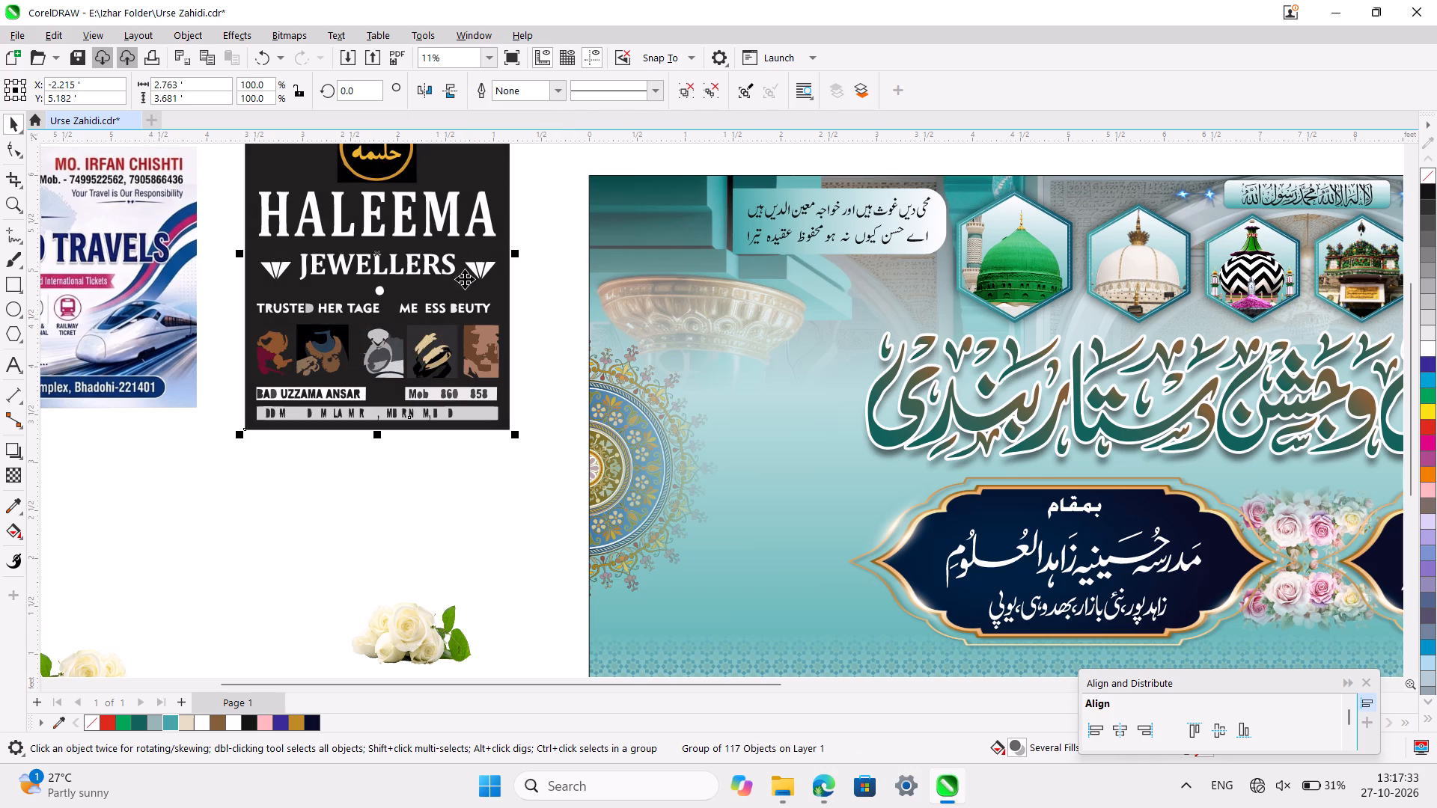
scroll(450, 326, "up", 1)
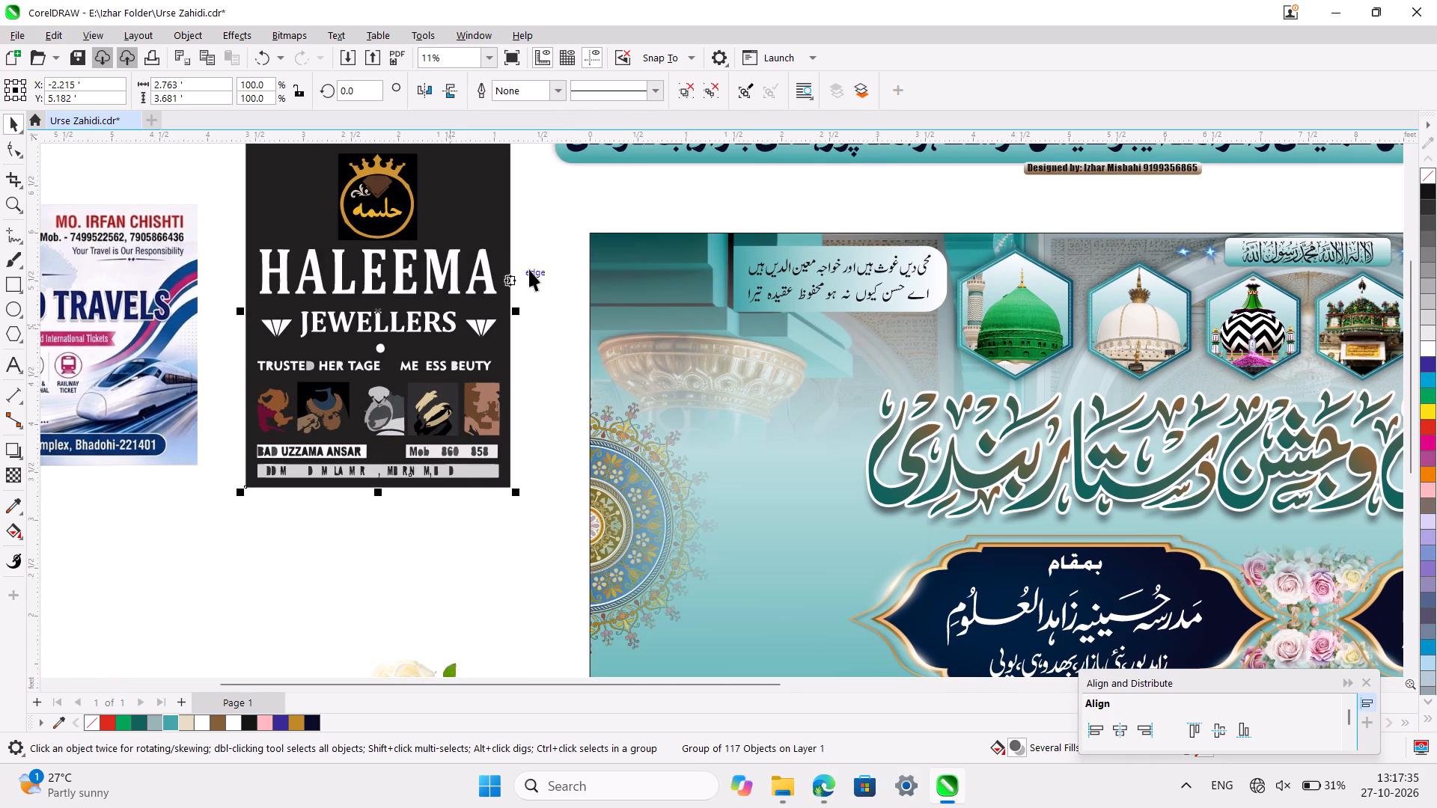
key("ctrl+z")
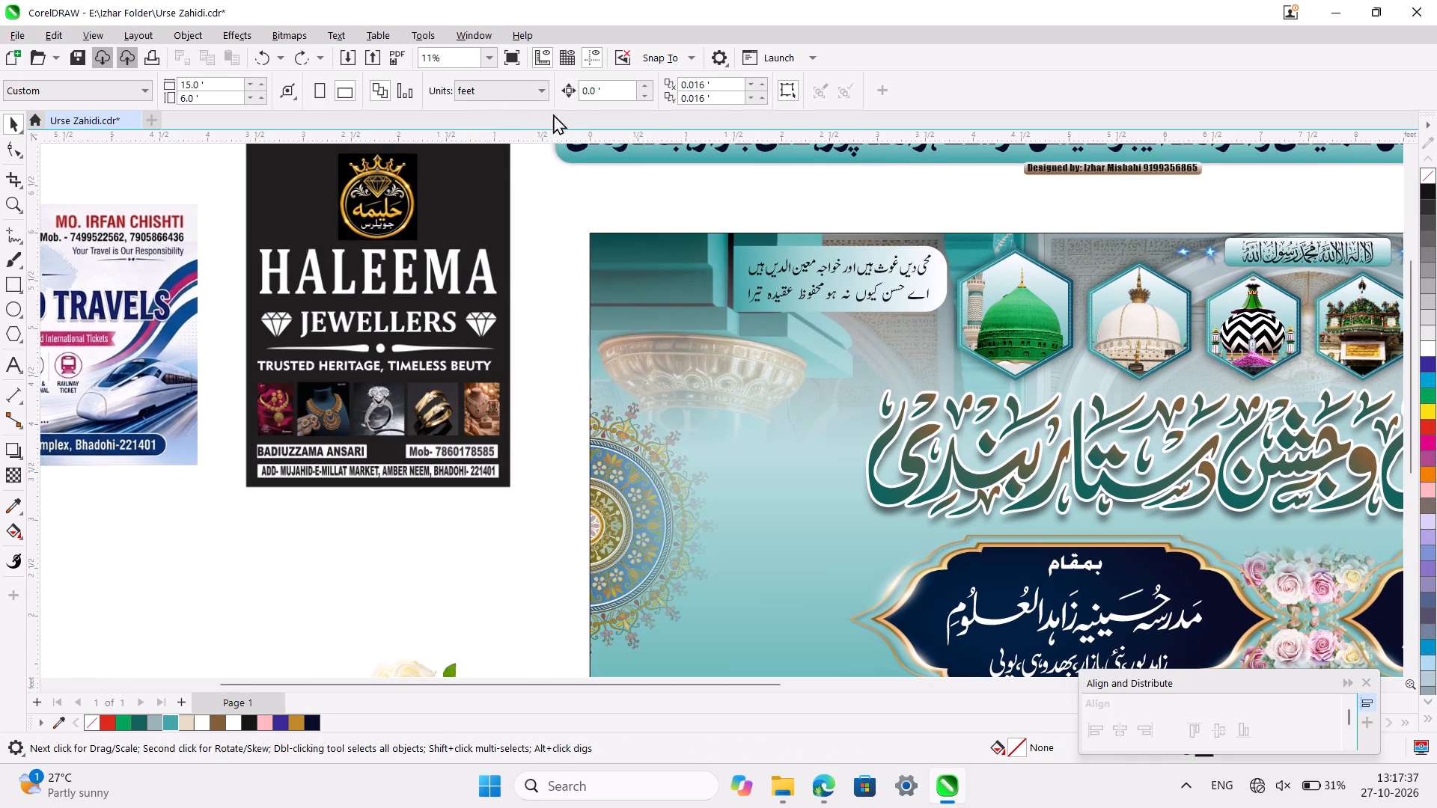
Preview an outline trace of the Haleema Jewellers advertisement as a high quality image, without applying it.
left_click(543, 89)
left_click(594, 174)
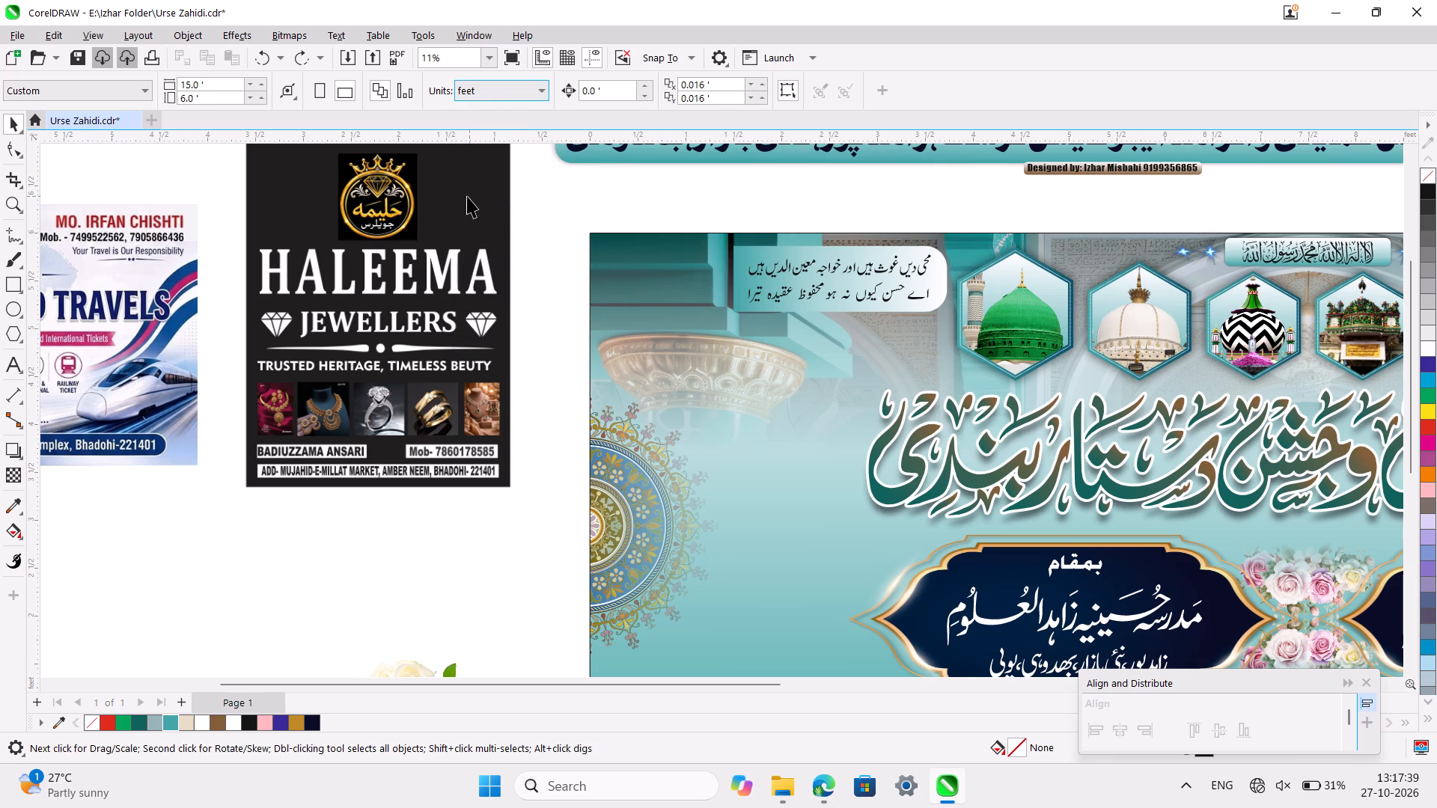
left_click(457, 200)
left_click(537, 91)
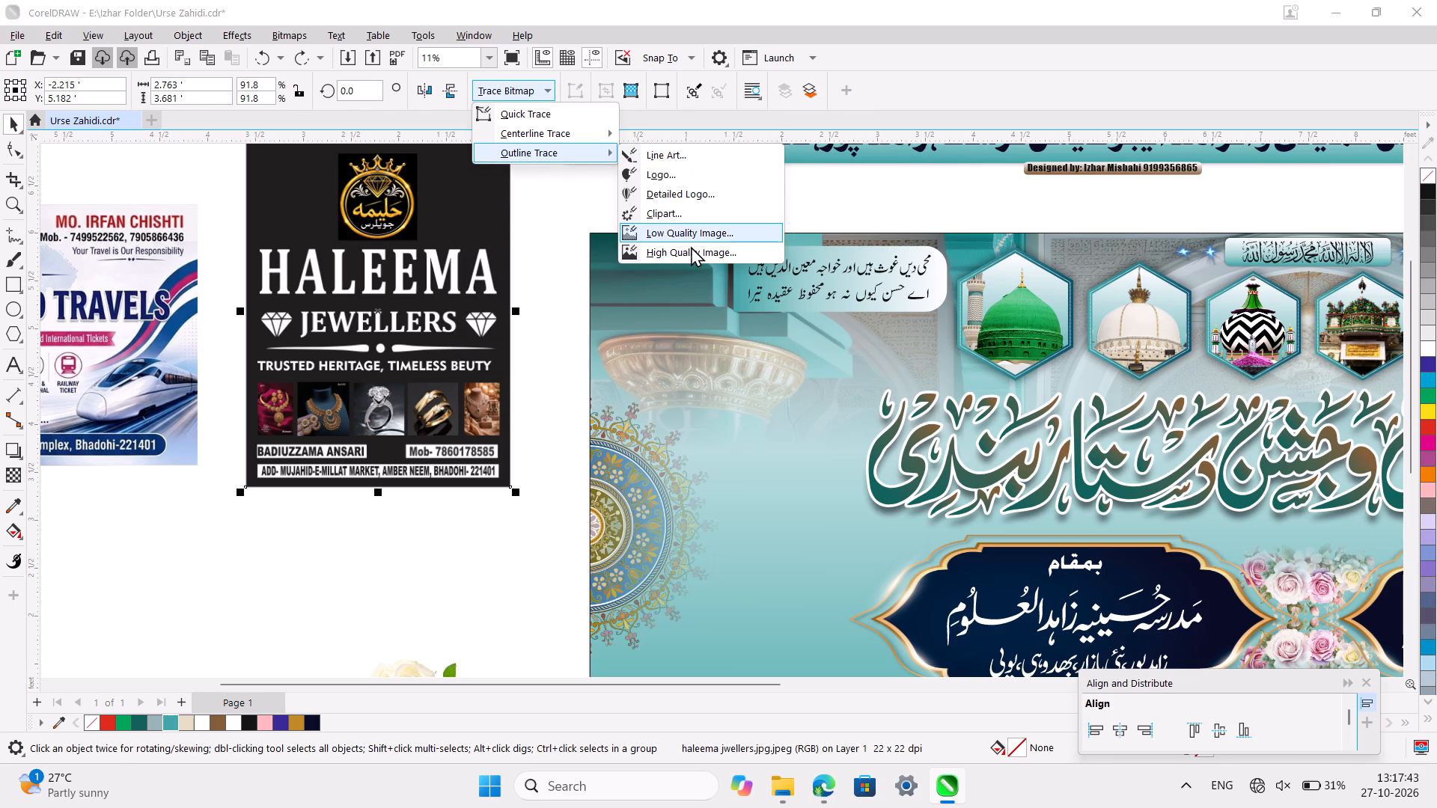
left_click(691, 246)
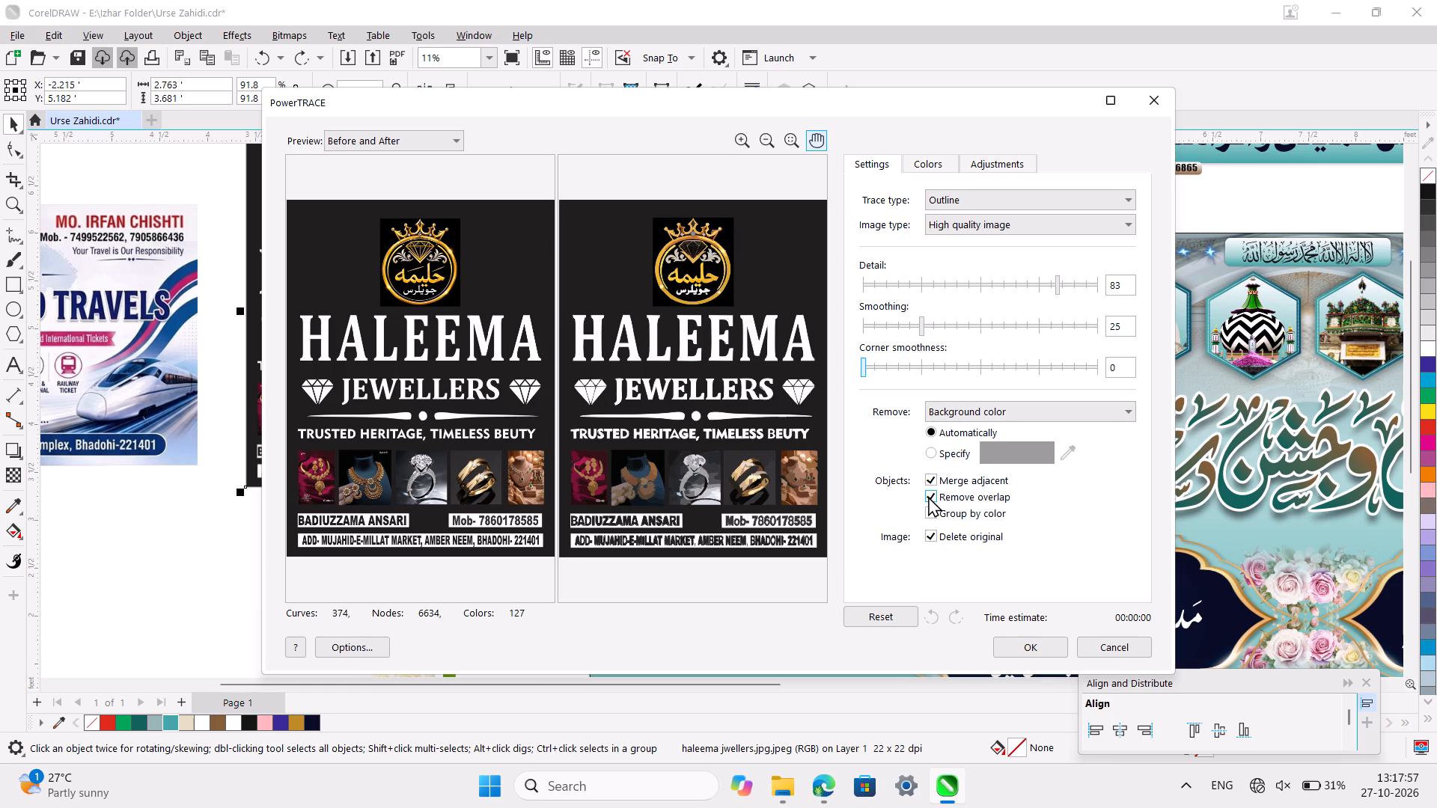
left_click(1108, 639)
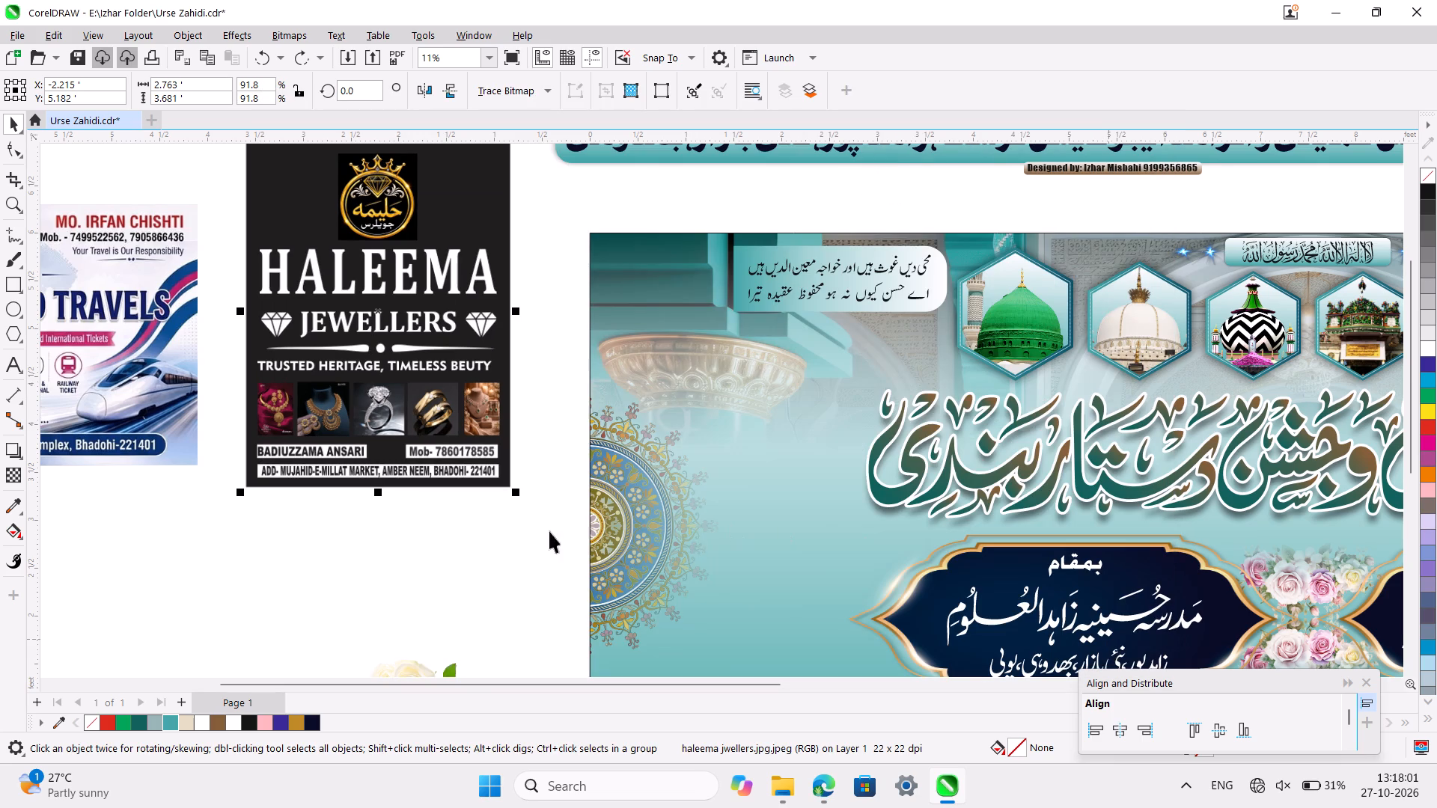
Examine the Haleema Jewellers advertisement up close, including its logo, lettering, jewellery pictures and contact lines.
left_click(470, 568)
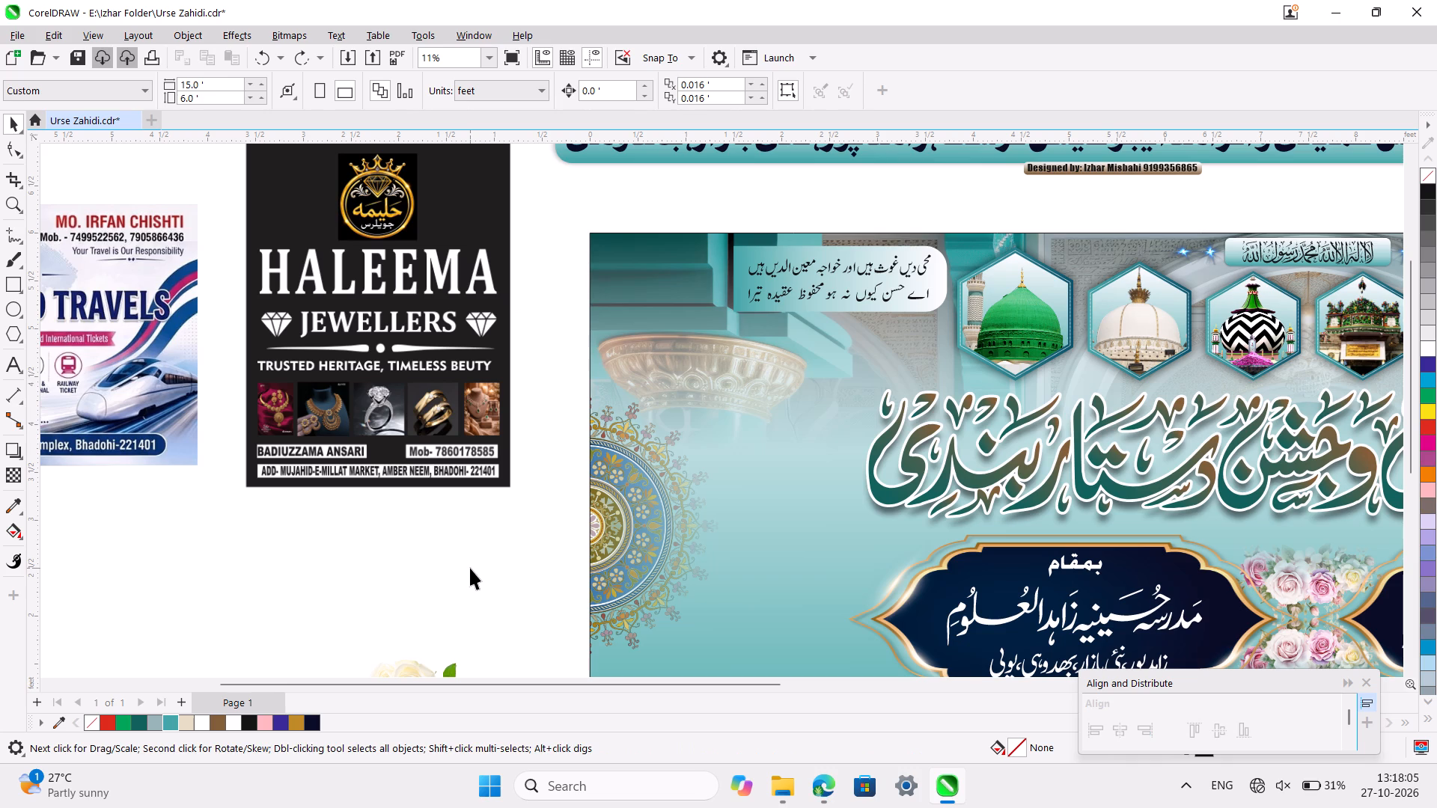
scroll(470, 568, "down", 2, "ctrl")
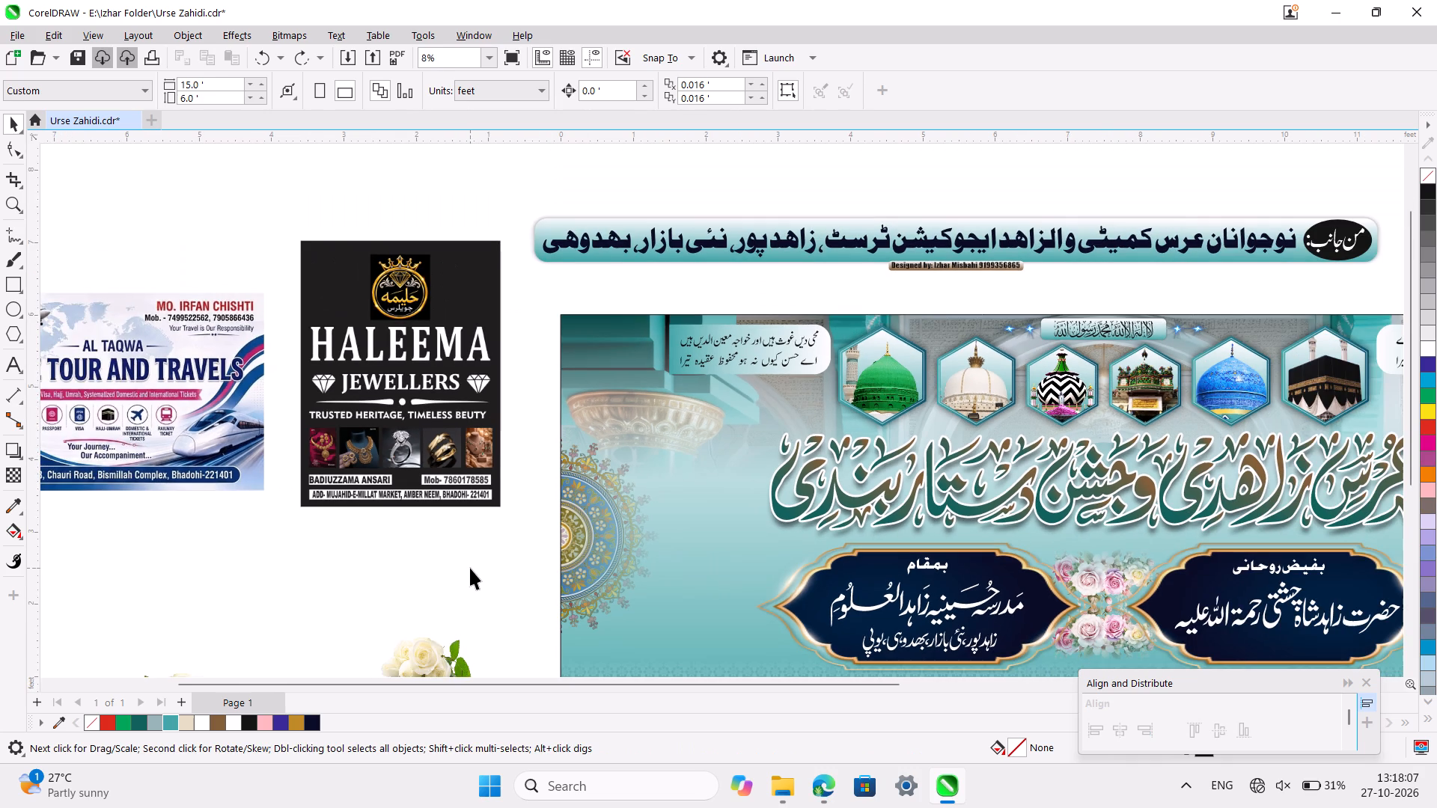
scroll(470, 568, "down", 1)
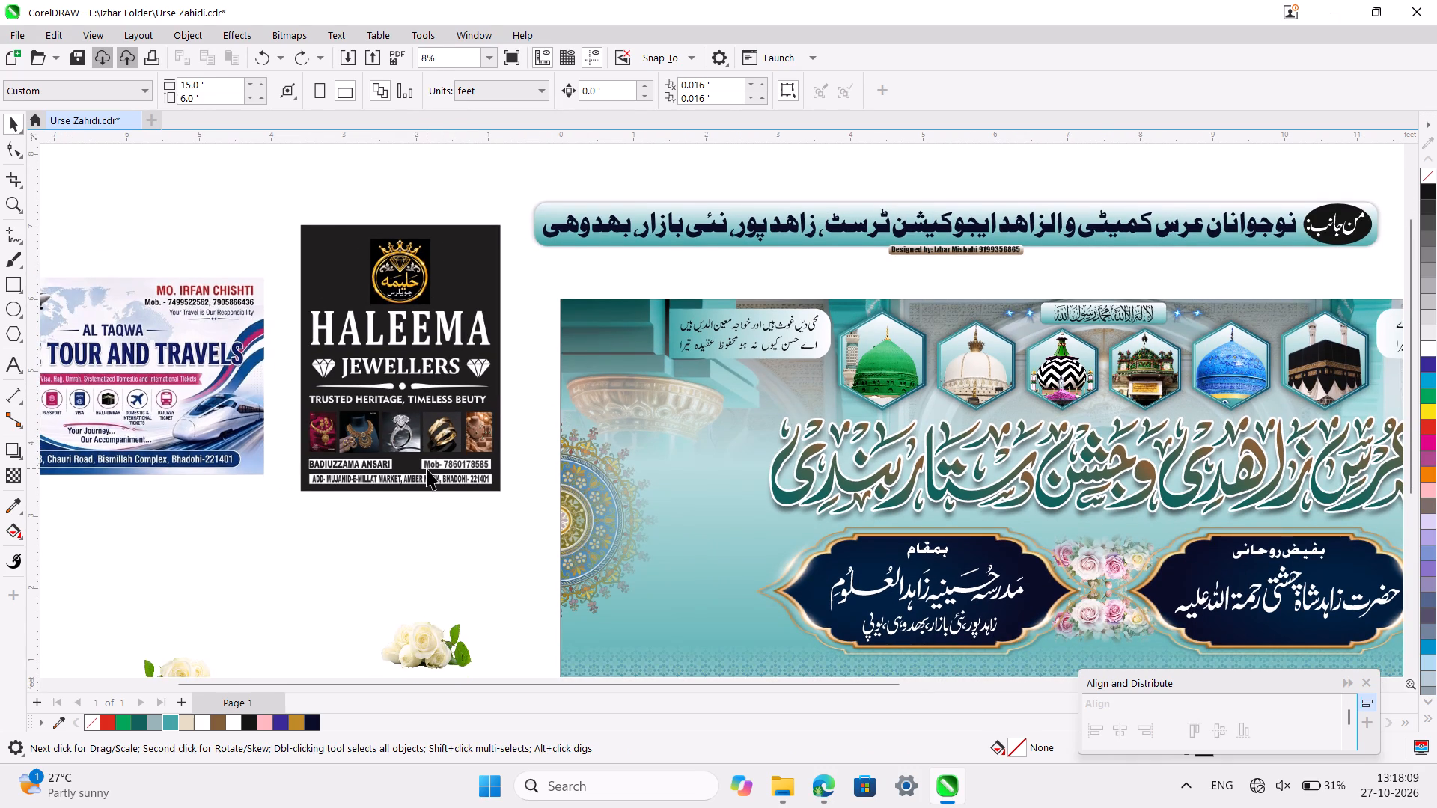
scroll(427, 468, "up", 5, "ctrl")
scroll(427, 468, "right", 1)
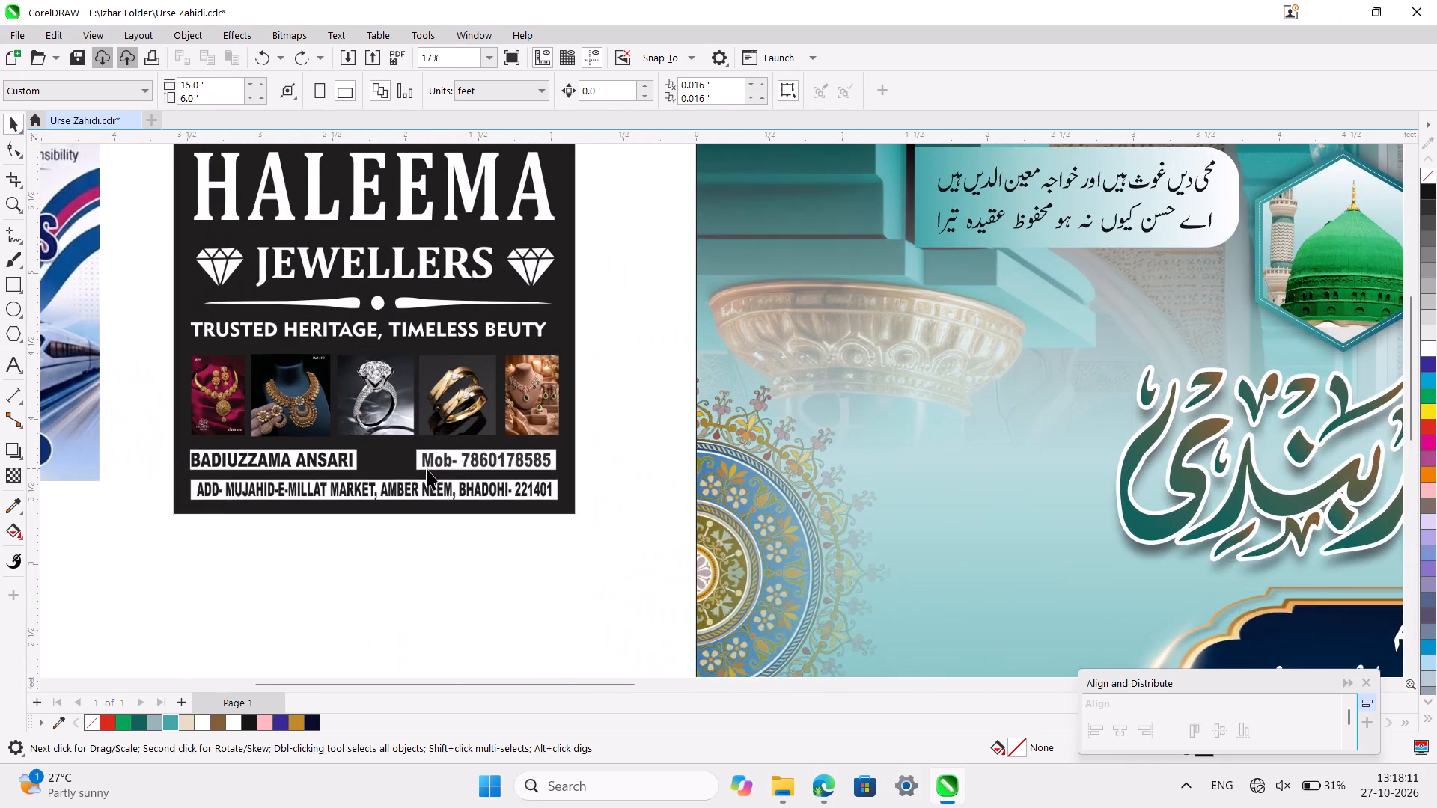
scroll(427, 468, "right", 1)
scroll(448, 444, "up", 4, "ctrl")
scroll(448, 444, "up", 2)
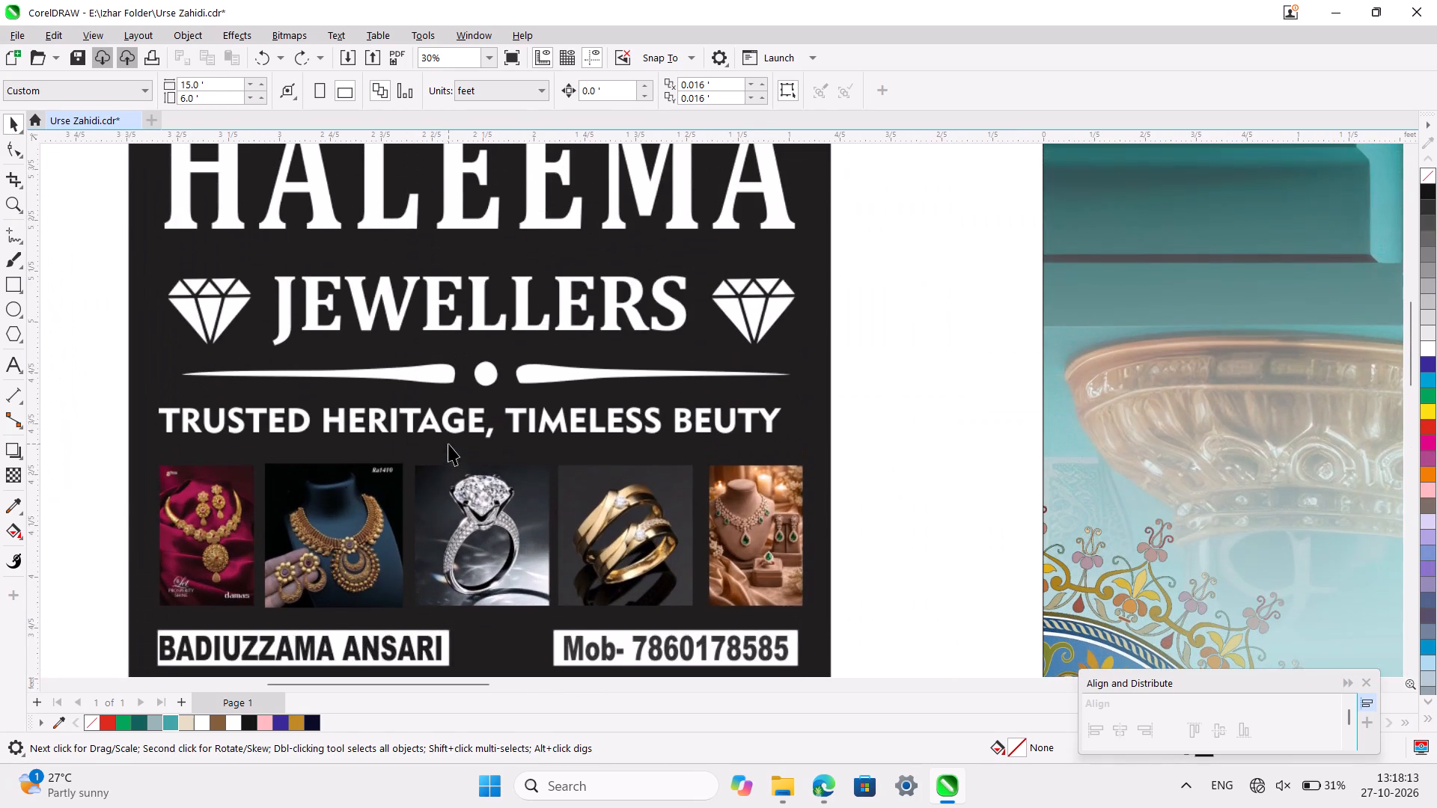
scroll(448, 444, "up", 2)
left_click(677, 438)
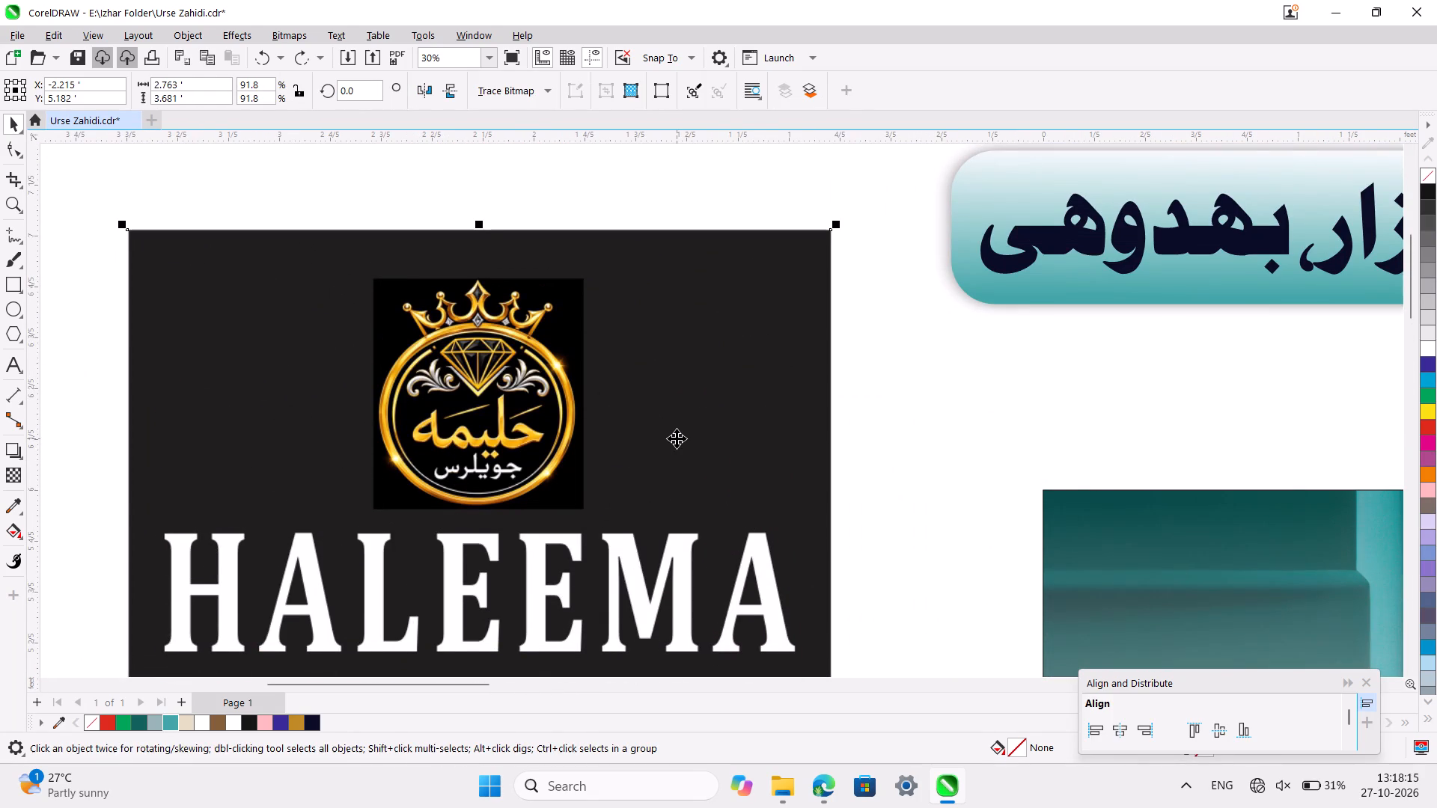
scroll(677, 438, "down", 1)
left_click(492, 351)
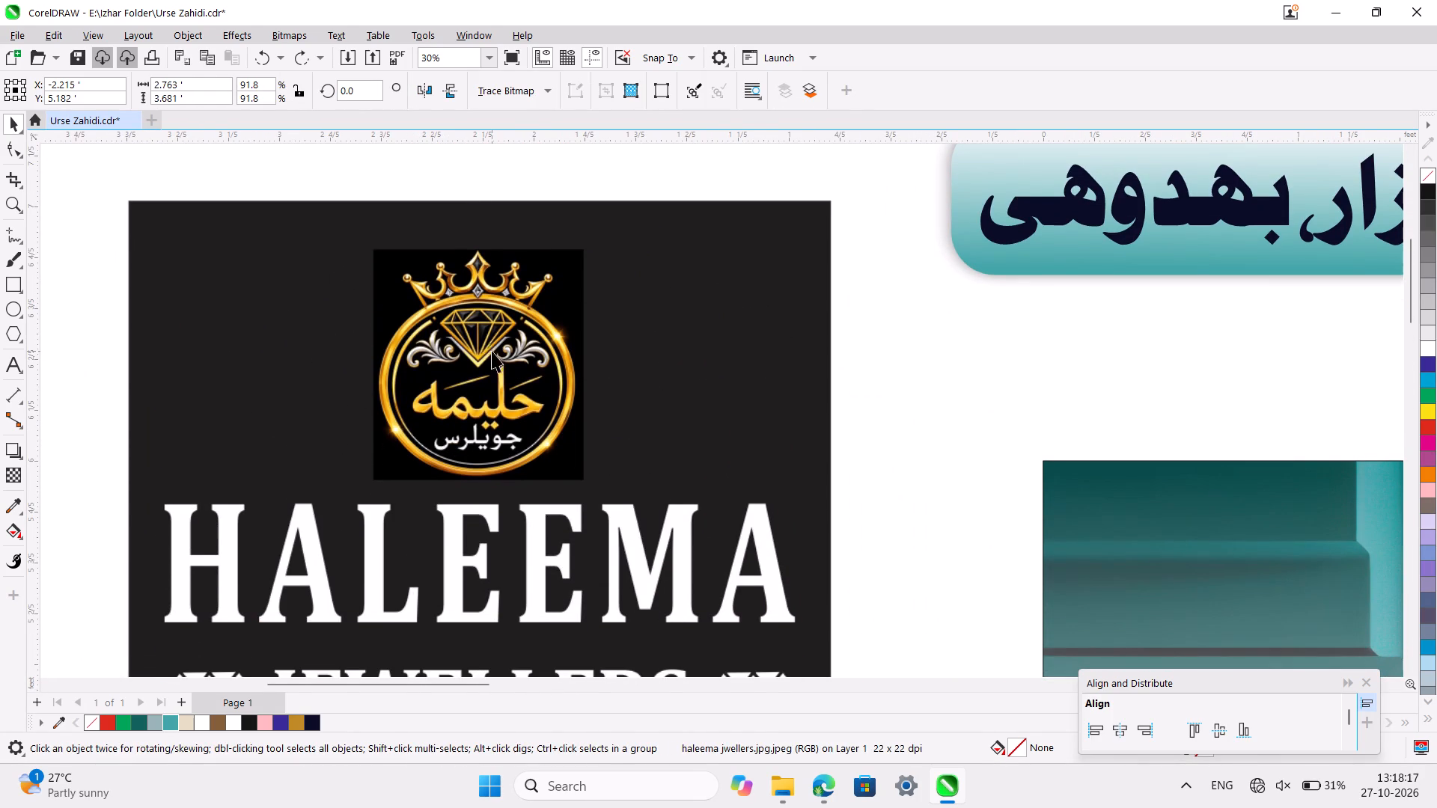
left_click(920, 399)
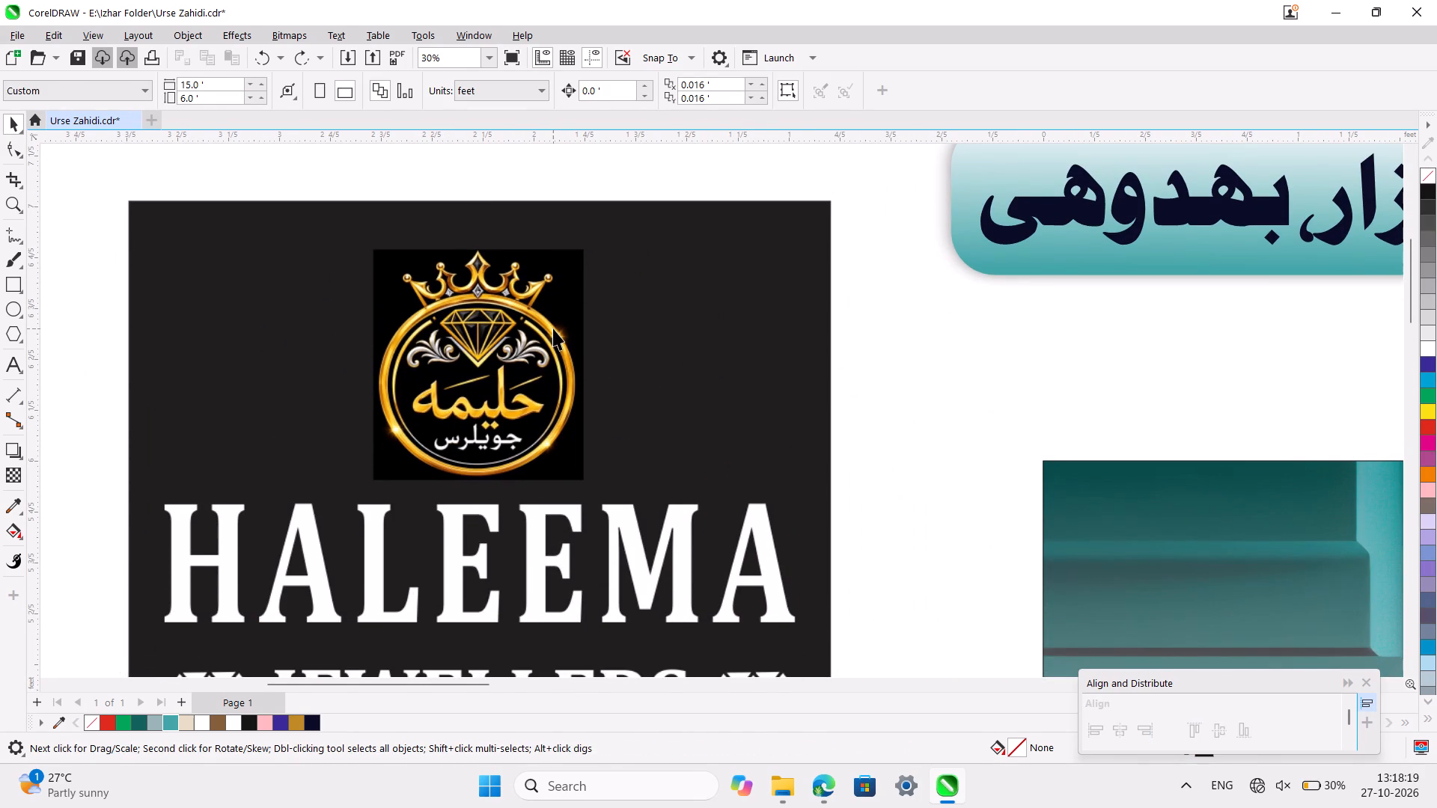
Duplicate the Haleema Jewellers advertisement and place the copy beside the original, overlapping the banner's upper-left corner.
left_click(553, 328)
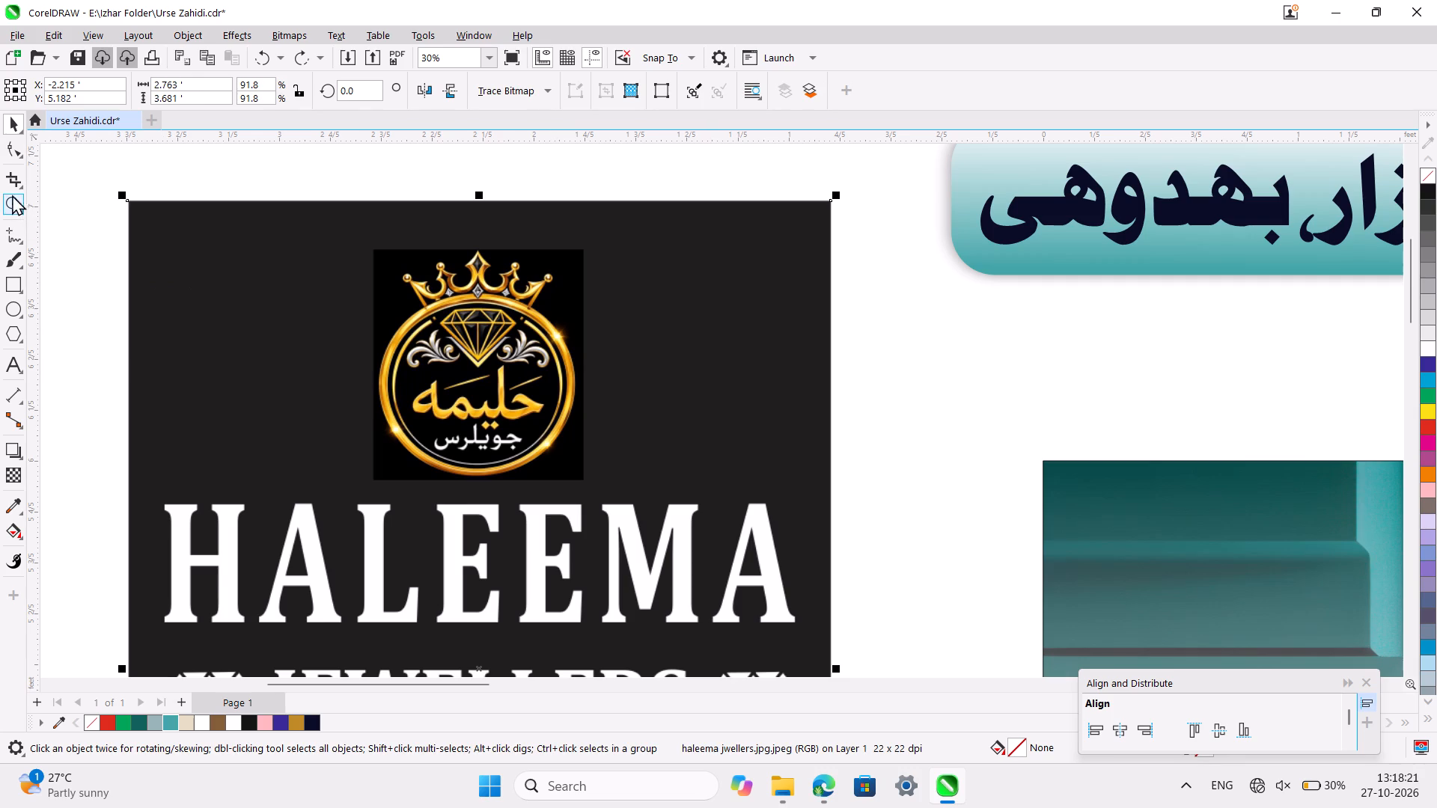
scroll(222, 361, "down", 4, "ctrl")
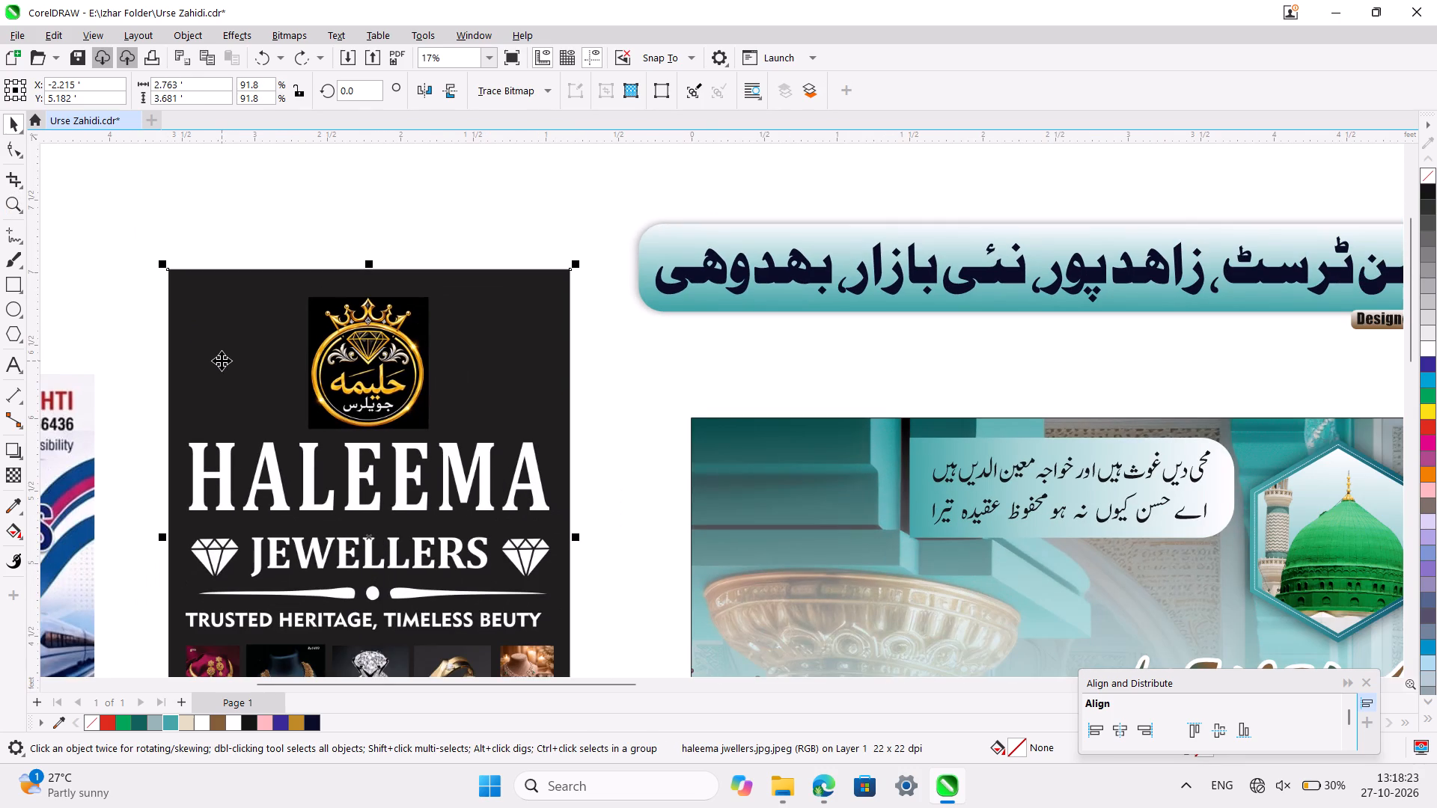
key("ctrl+d")
left_click_drag(222, 361, 721, 287)
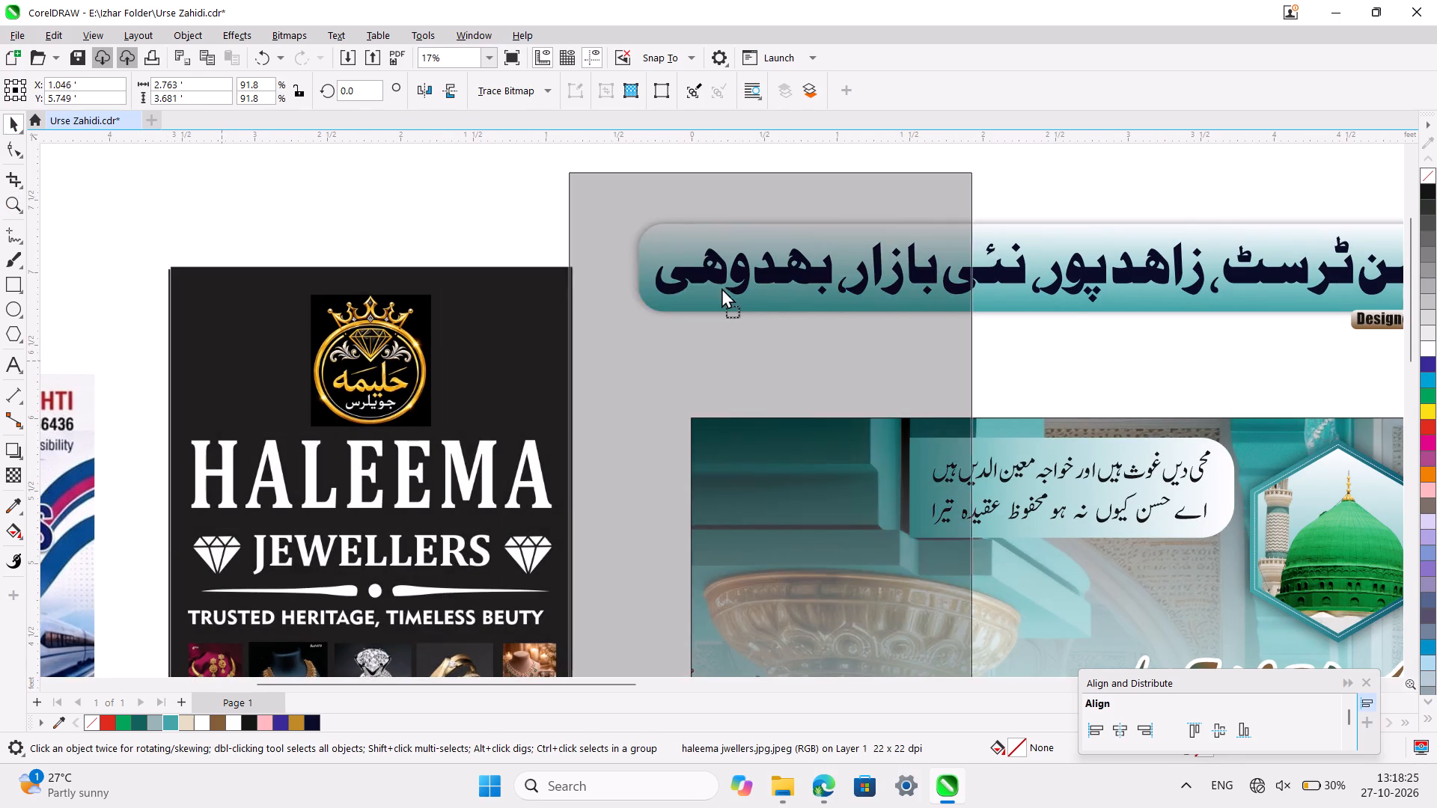
left_click_drag(721, 287, 731, 287)
Crop the original Haleema Jewellers advertisement to its logo, name and tagline, about 2.76 by 2.34 ft.
left_click(430, 313)
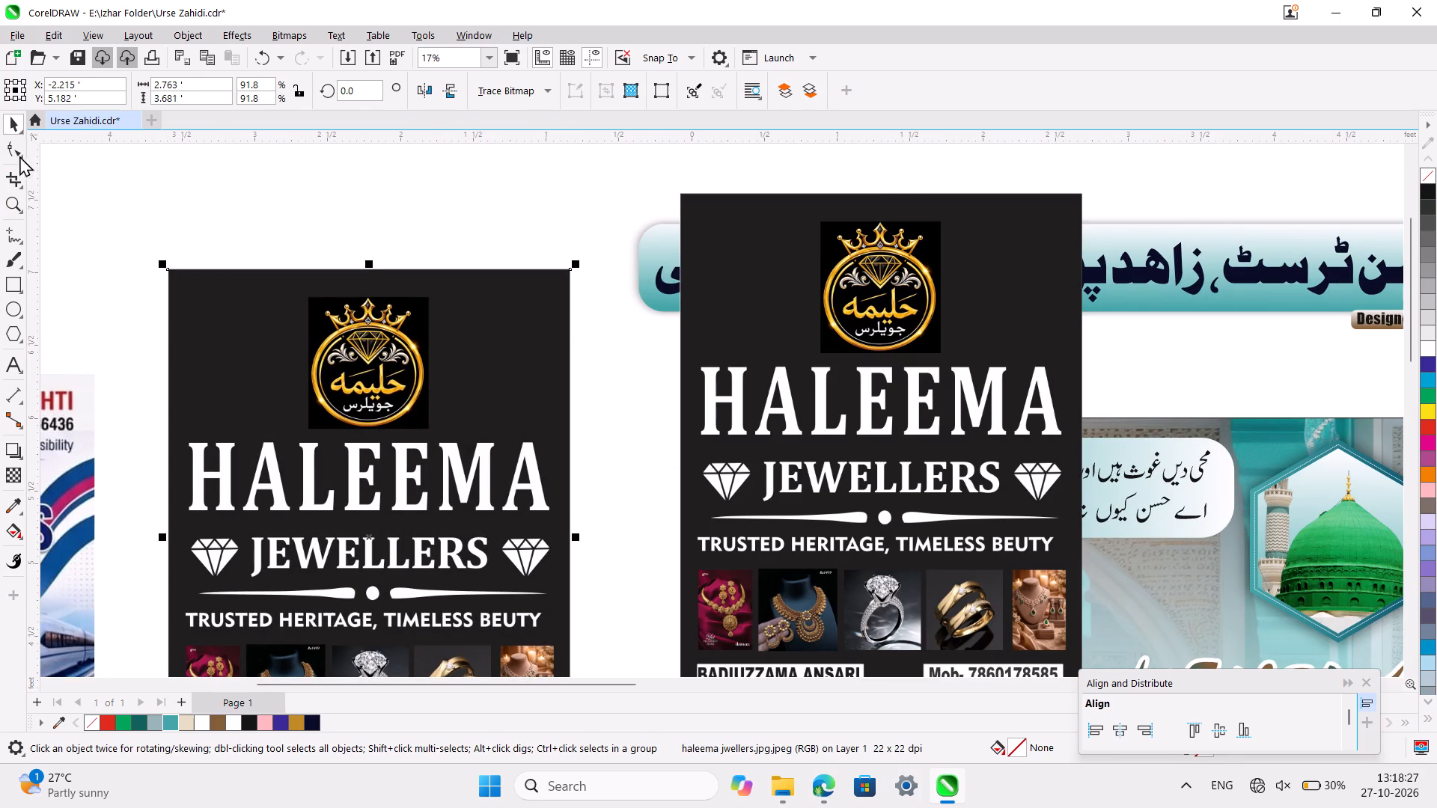
left_click(21, 177)
scroll(361, 411, "down", 1)
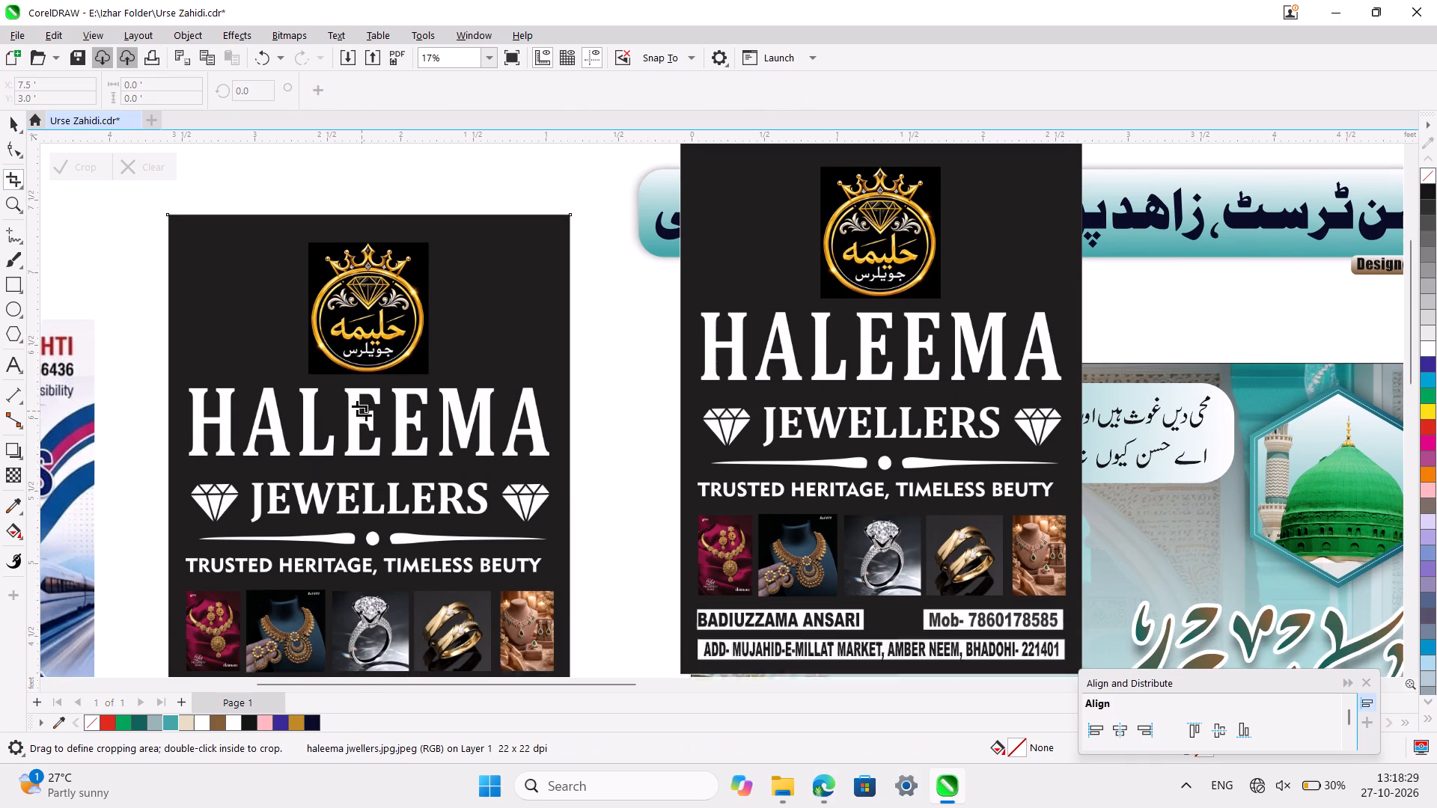
left_click(227, 268)
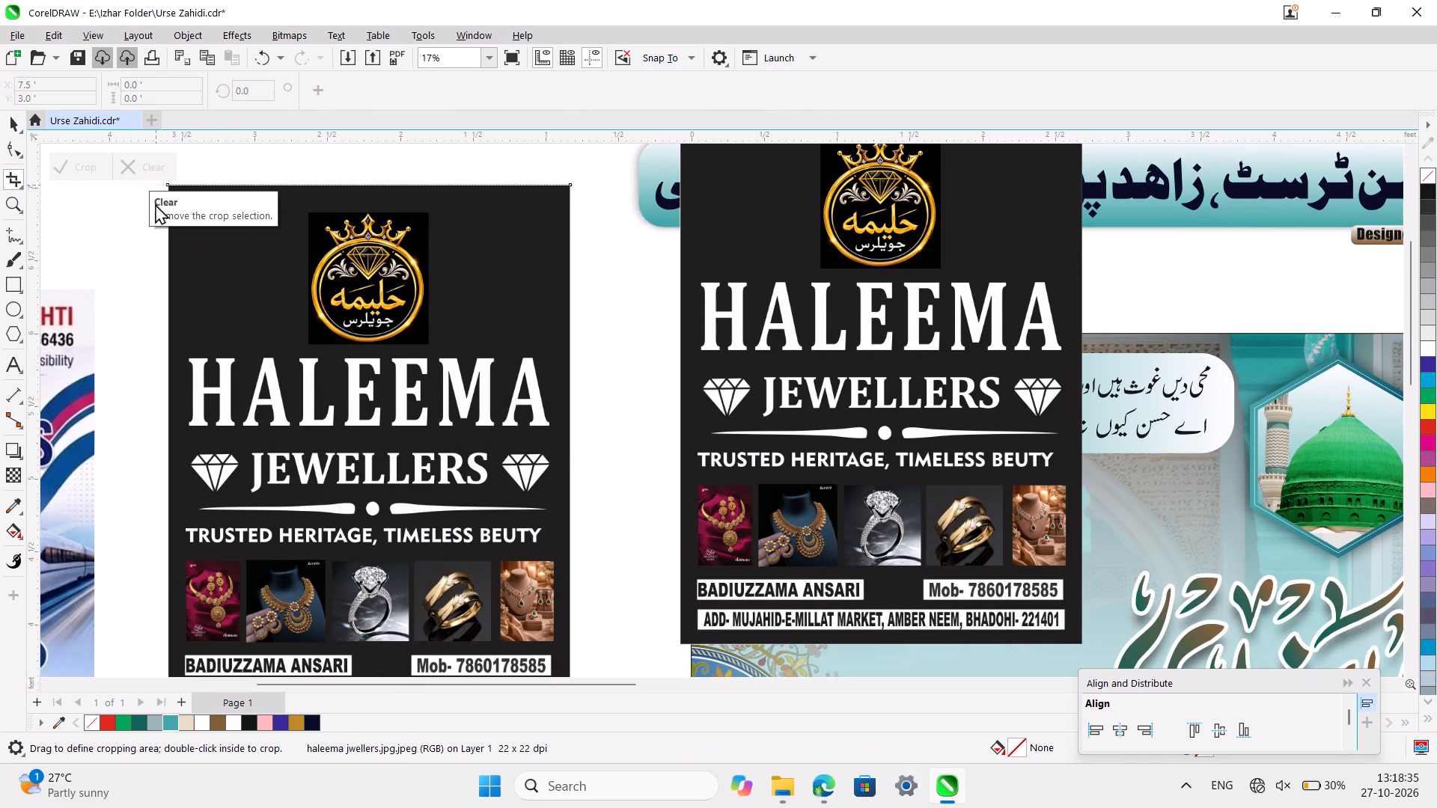
scroll(160, 212, "up", 1)
left_click(138, 311)
scroll(138, 311, "up", 1)
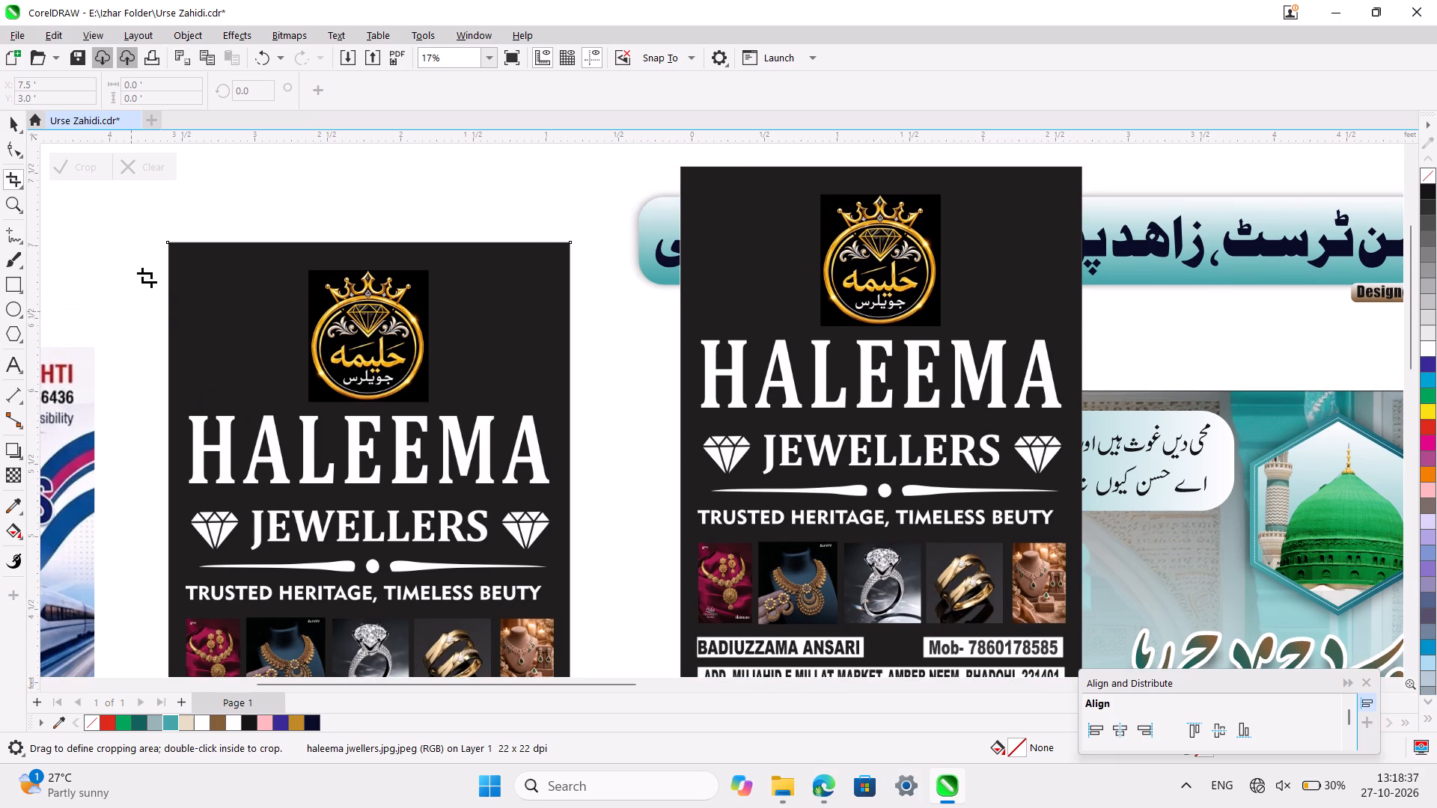
left_click_drag(149, 229, 486, 767)
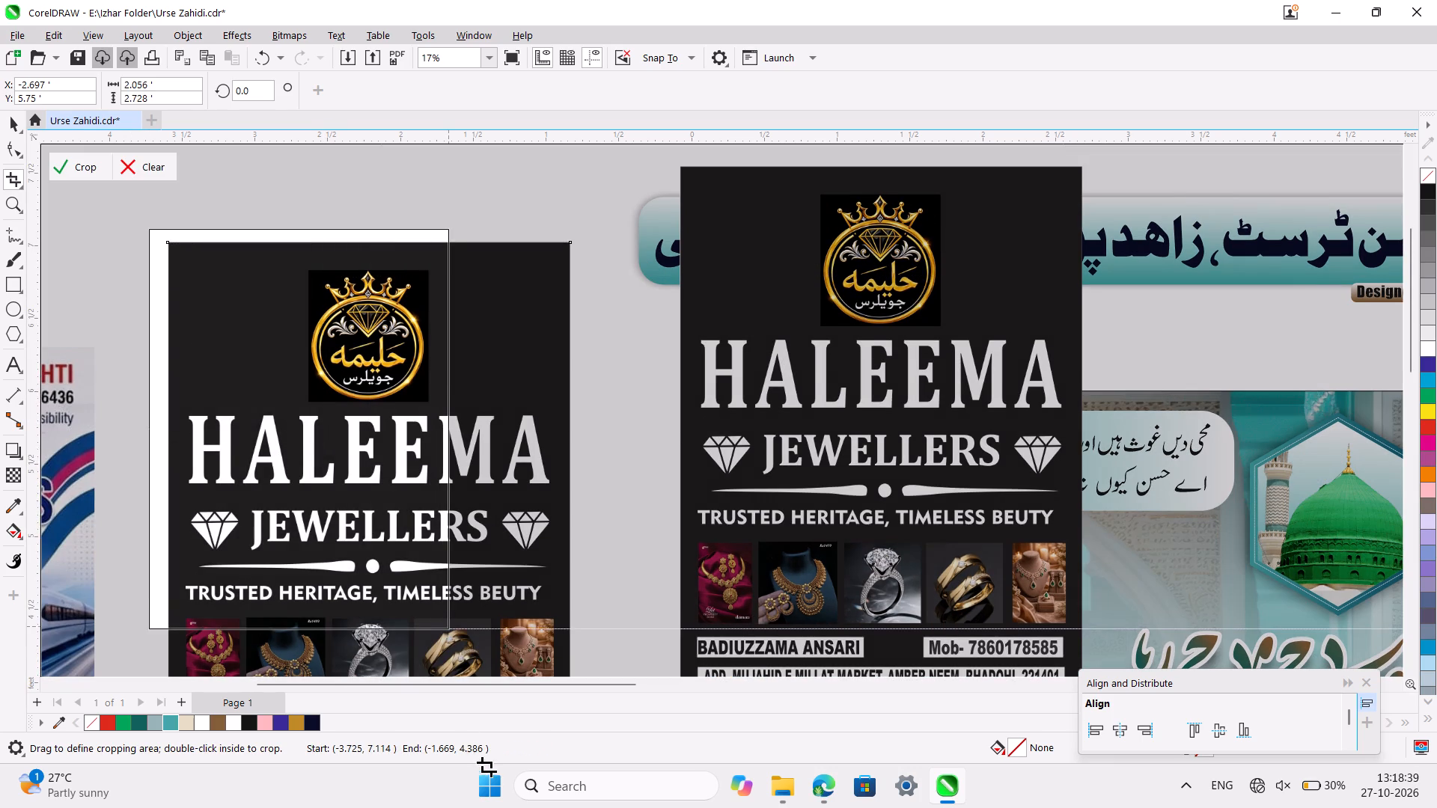
left_click_drag(486, 767, 598, 524)
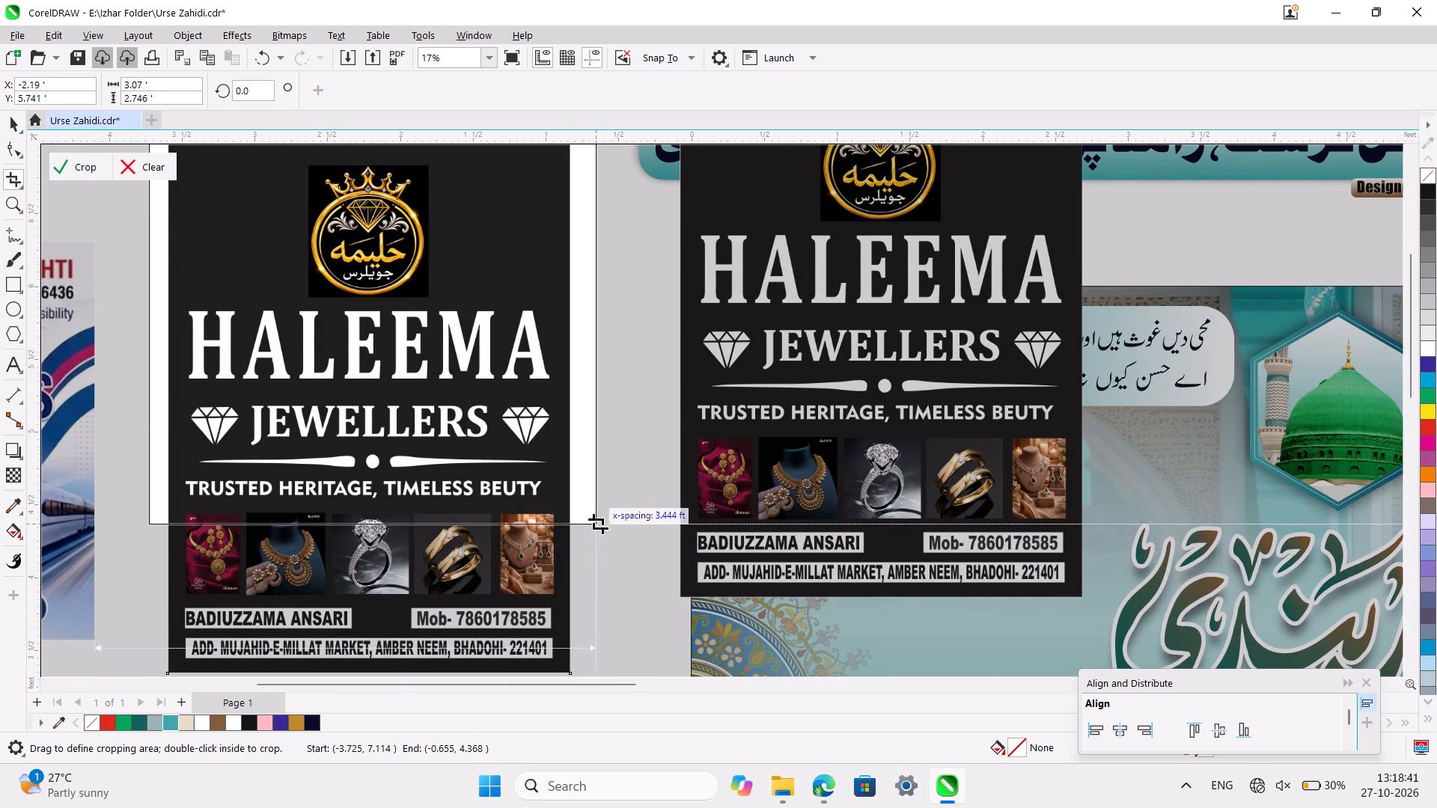
left_click_drag(598, 524, 614, 501)
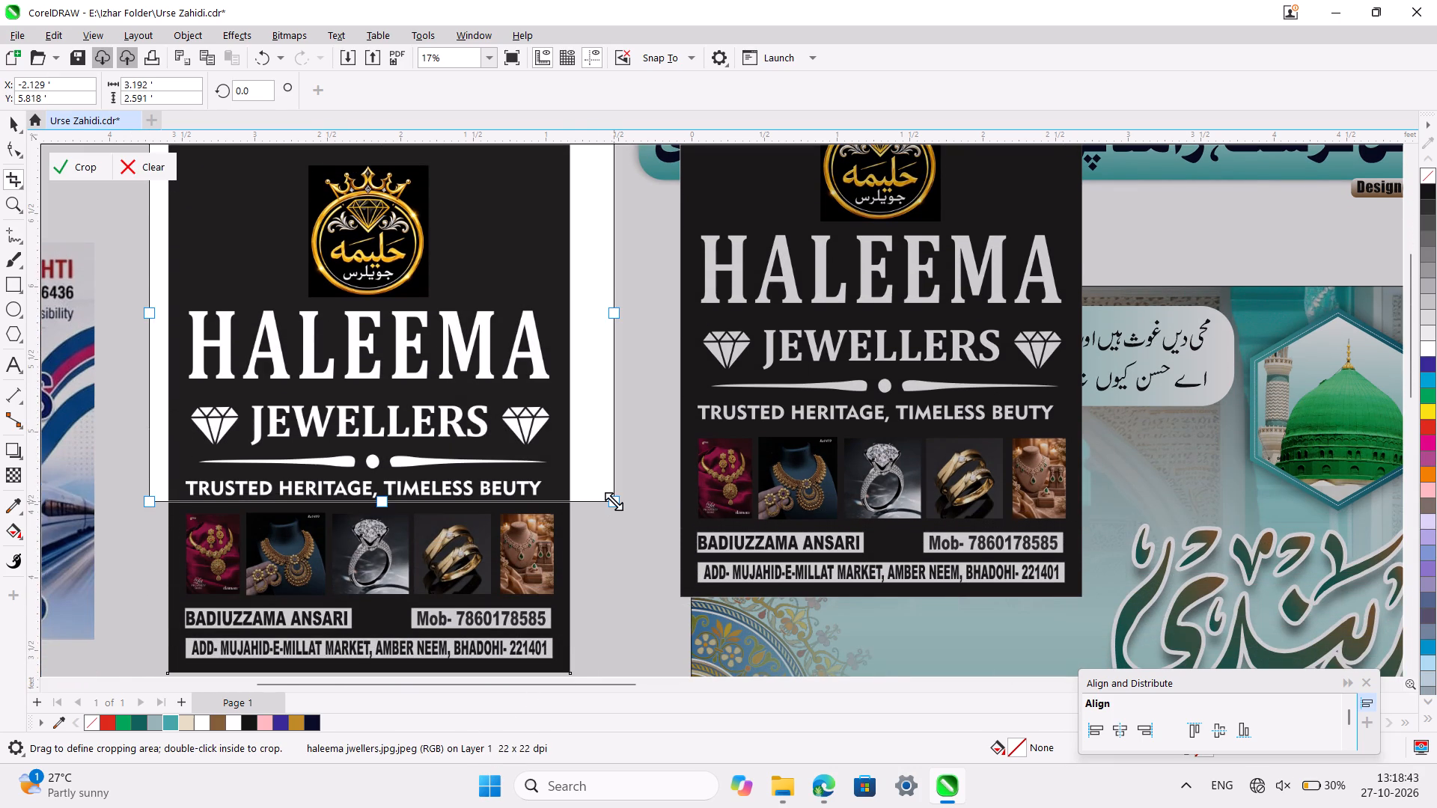
scroll(614, 501, "up", 2, "ctrl")
scroll(614, 501, "right", 1)
scroll(614, 501, "up", 2)
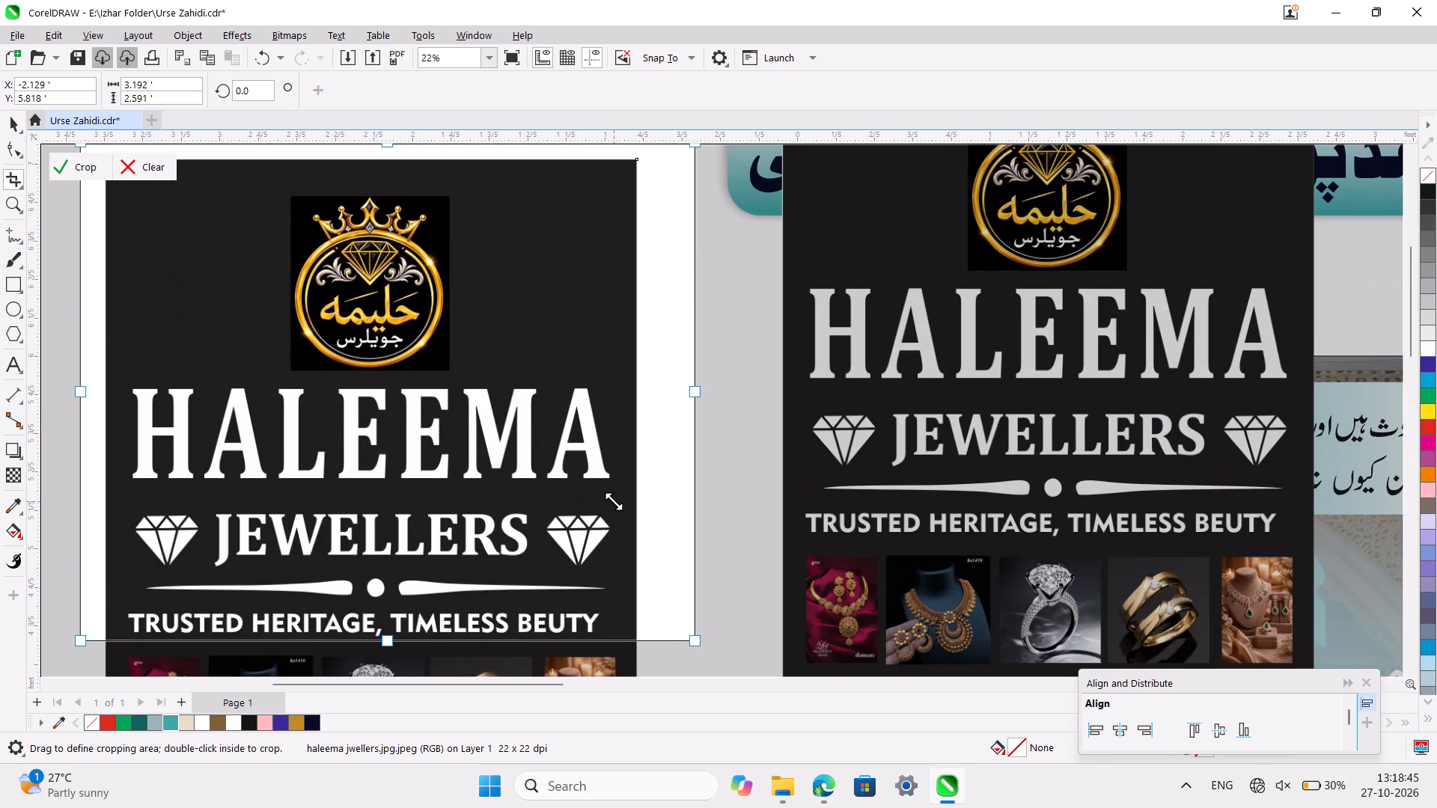
scroll(433, 244, "up", 1)
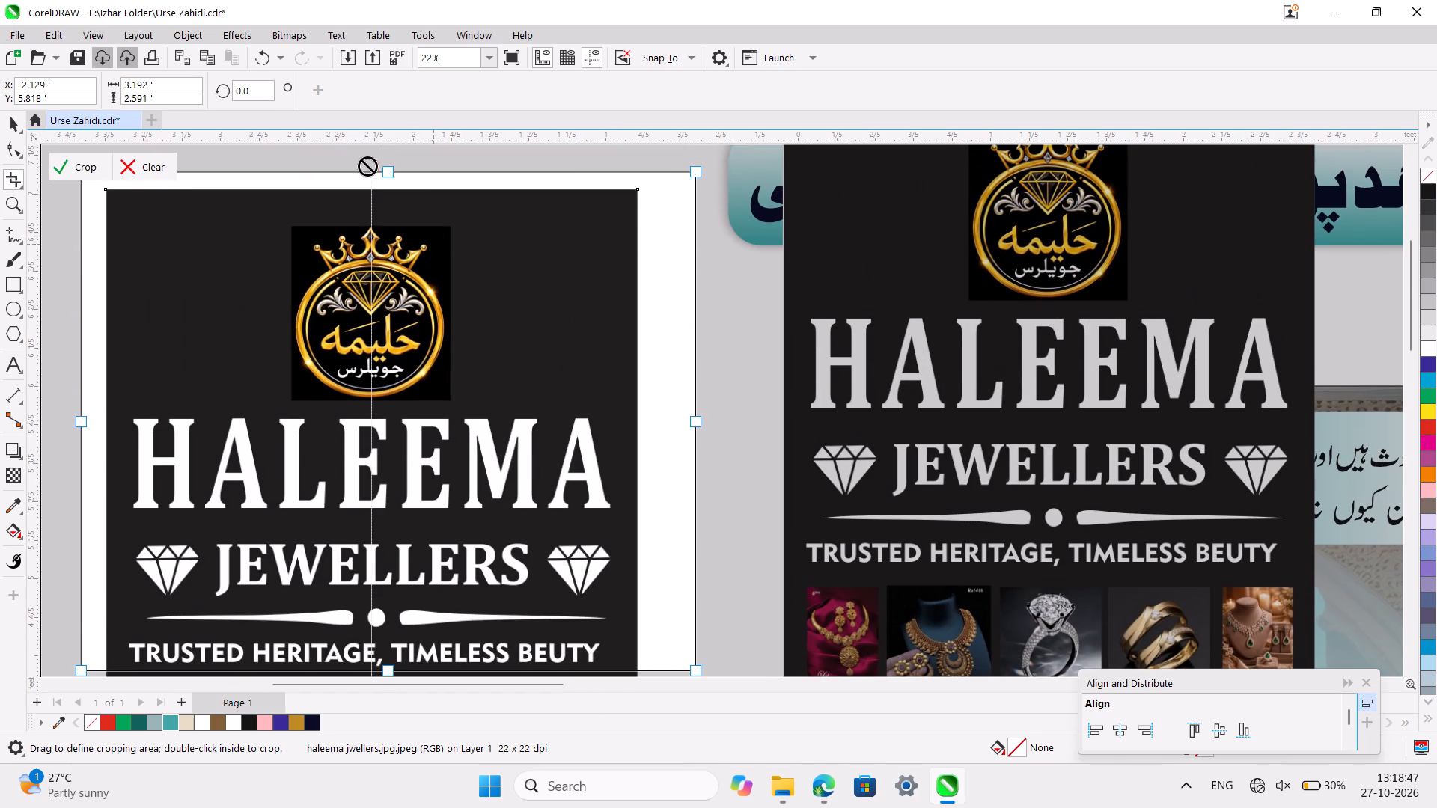
left_click_drag(388, 174, 391, 216)
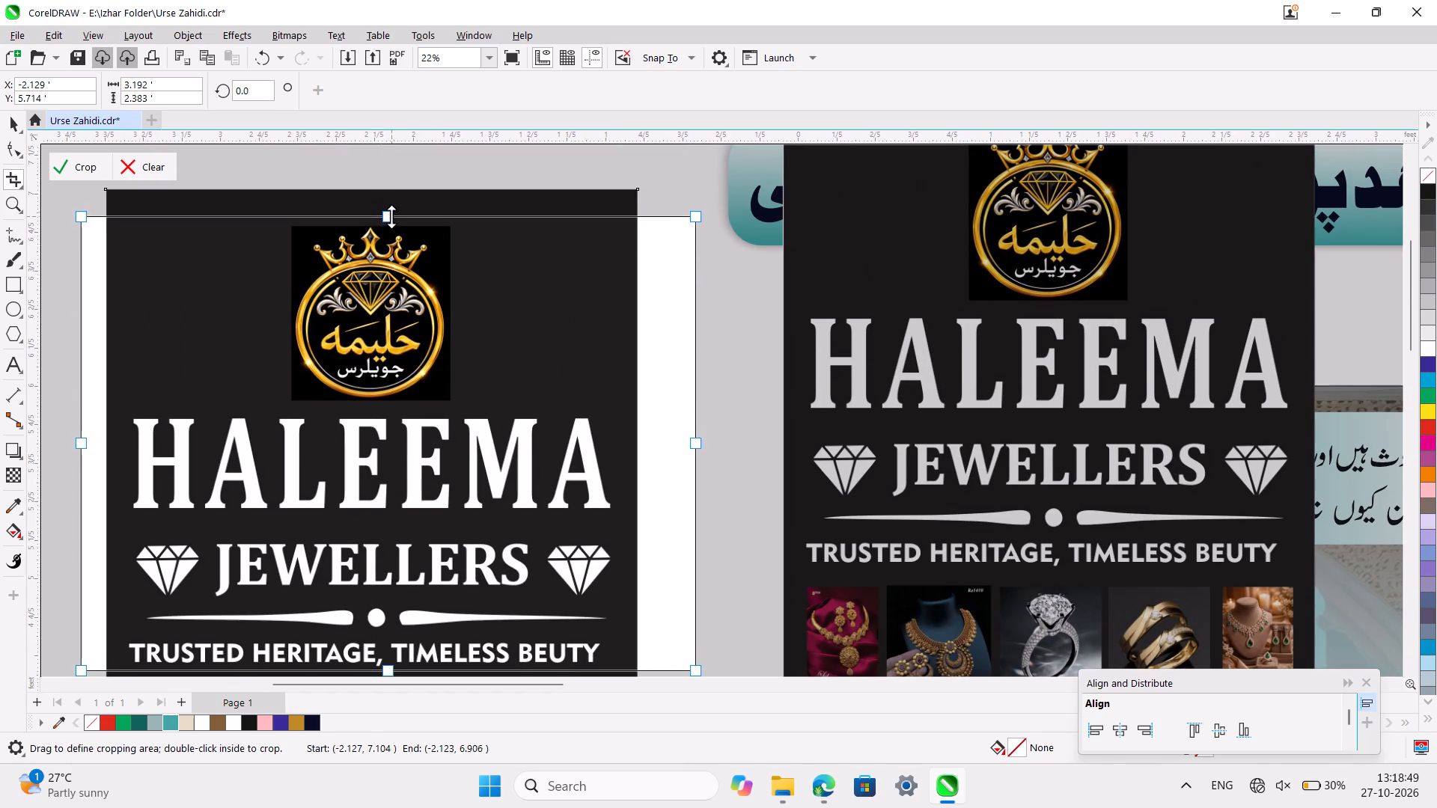
left_click_drag(391, 216, 394, 219)
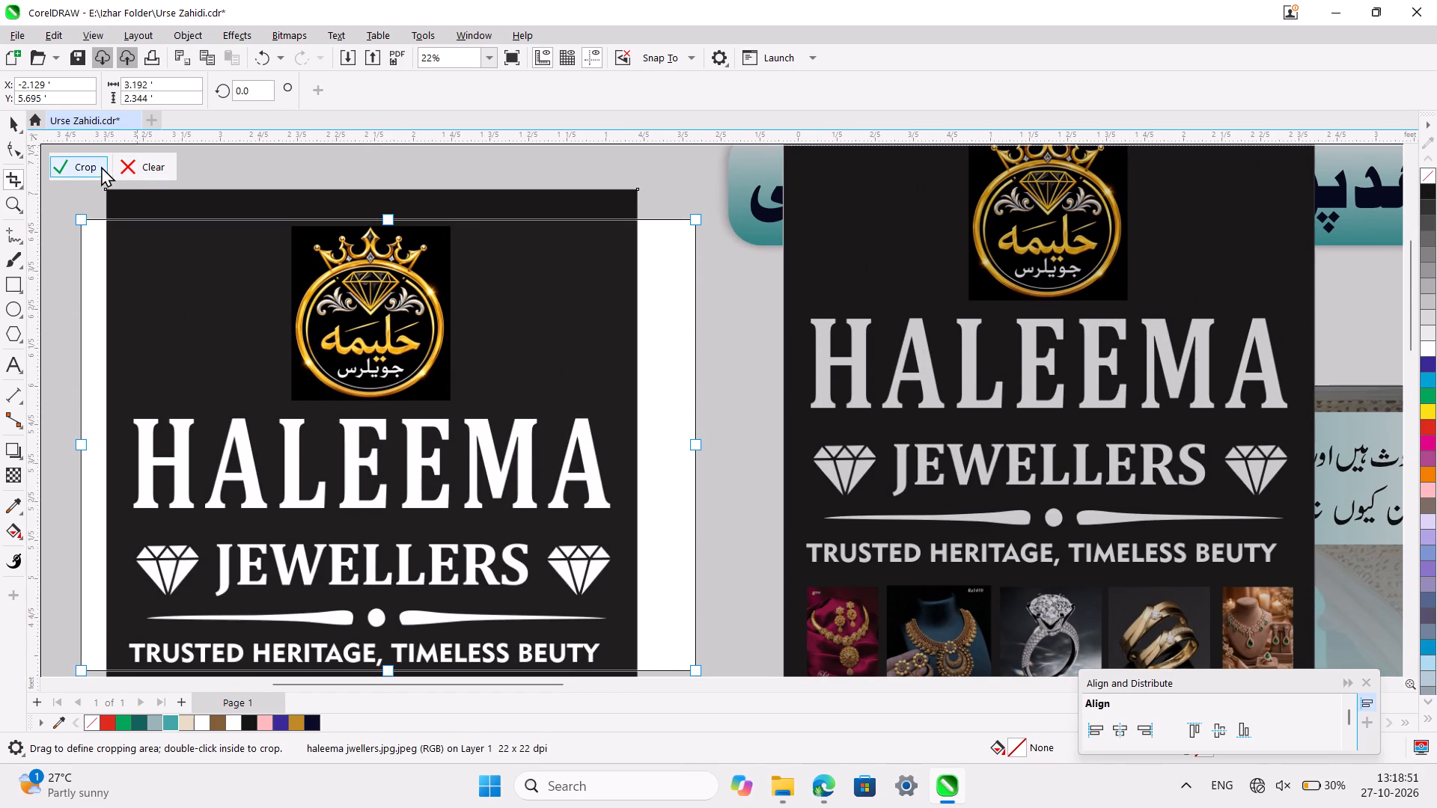
left_click(100, 165)
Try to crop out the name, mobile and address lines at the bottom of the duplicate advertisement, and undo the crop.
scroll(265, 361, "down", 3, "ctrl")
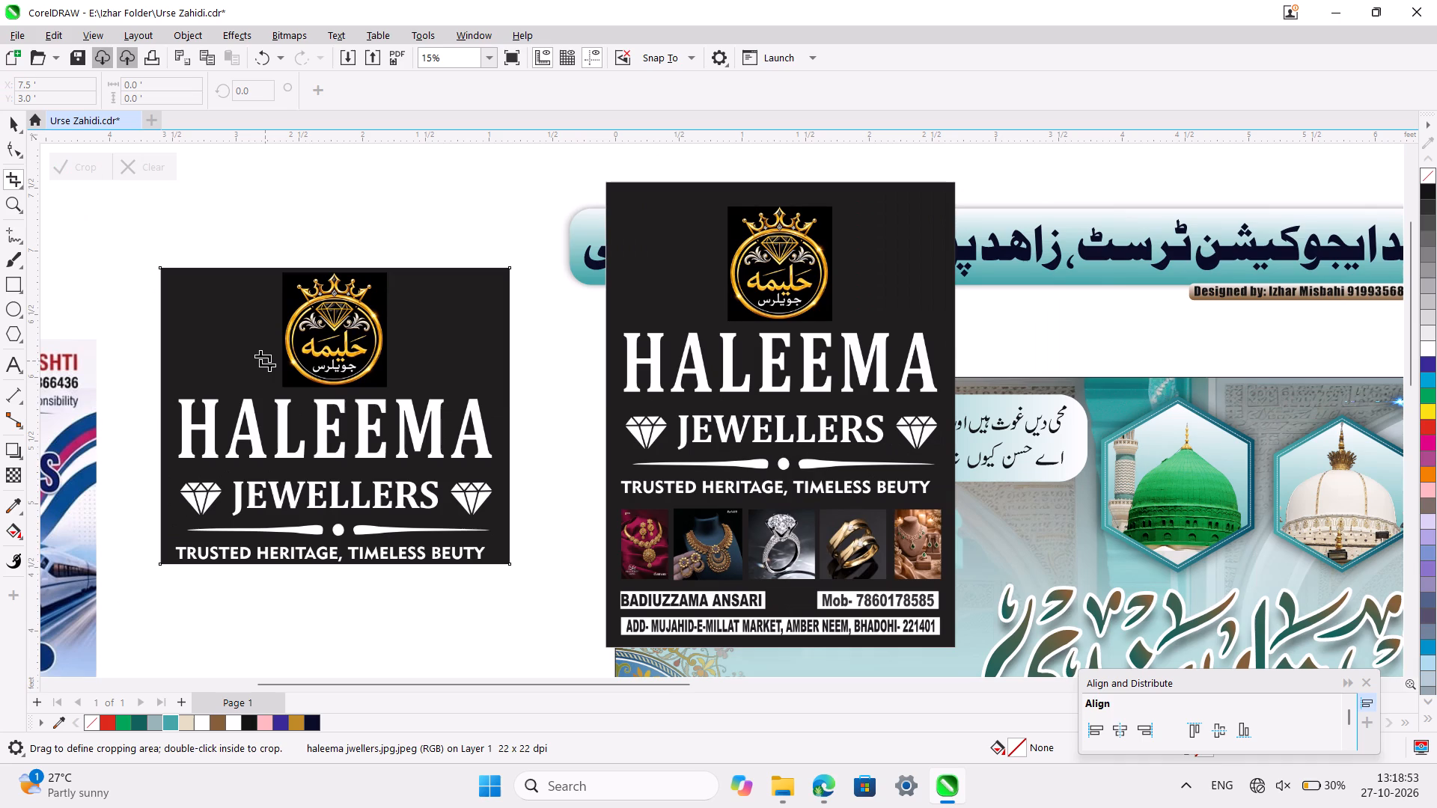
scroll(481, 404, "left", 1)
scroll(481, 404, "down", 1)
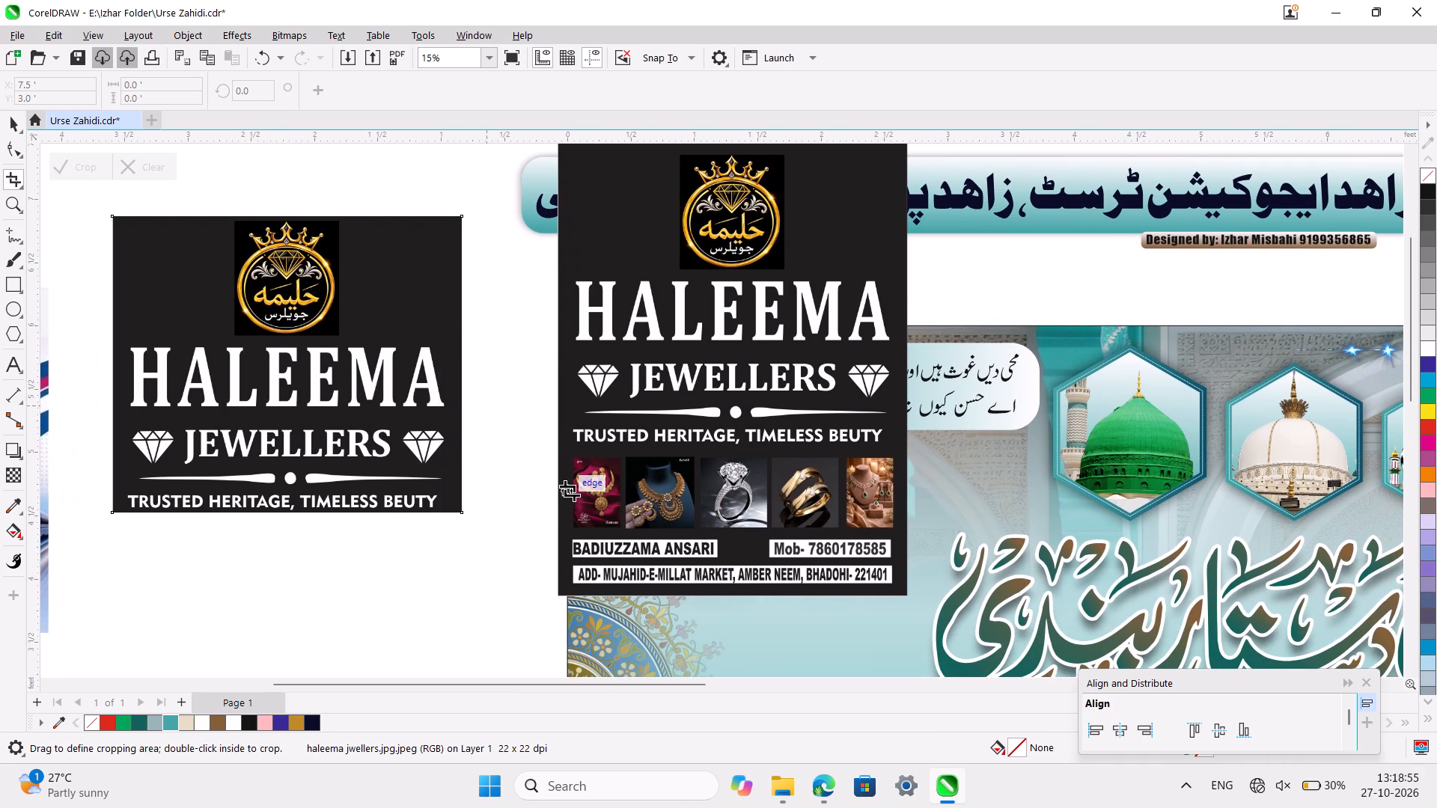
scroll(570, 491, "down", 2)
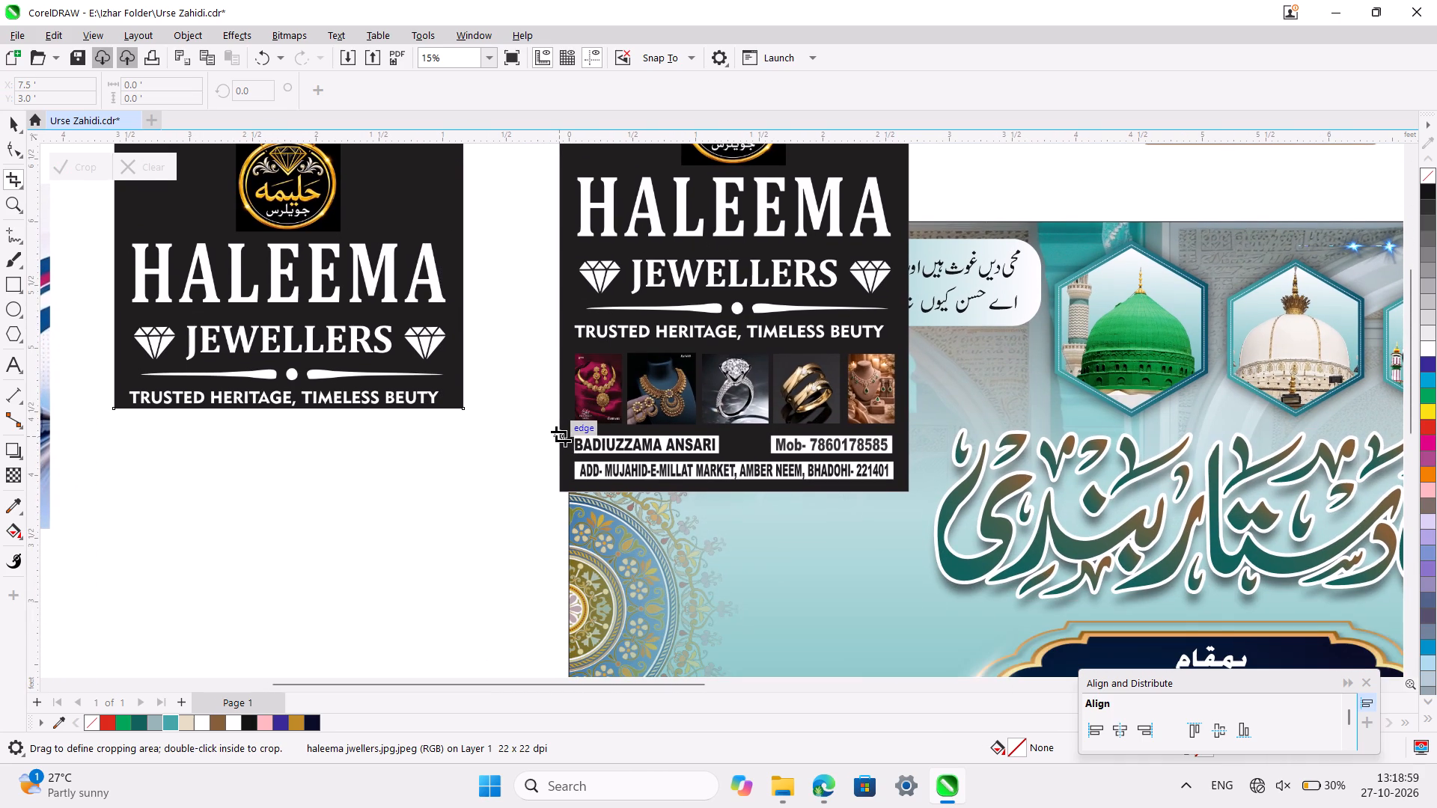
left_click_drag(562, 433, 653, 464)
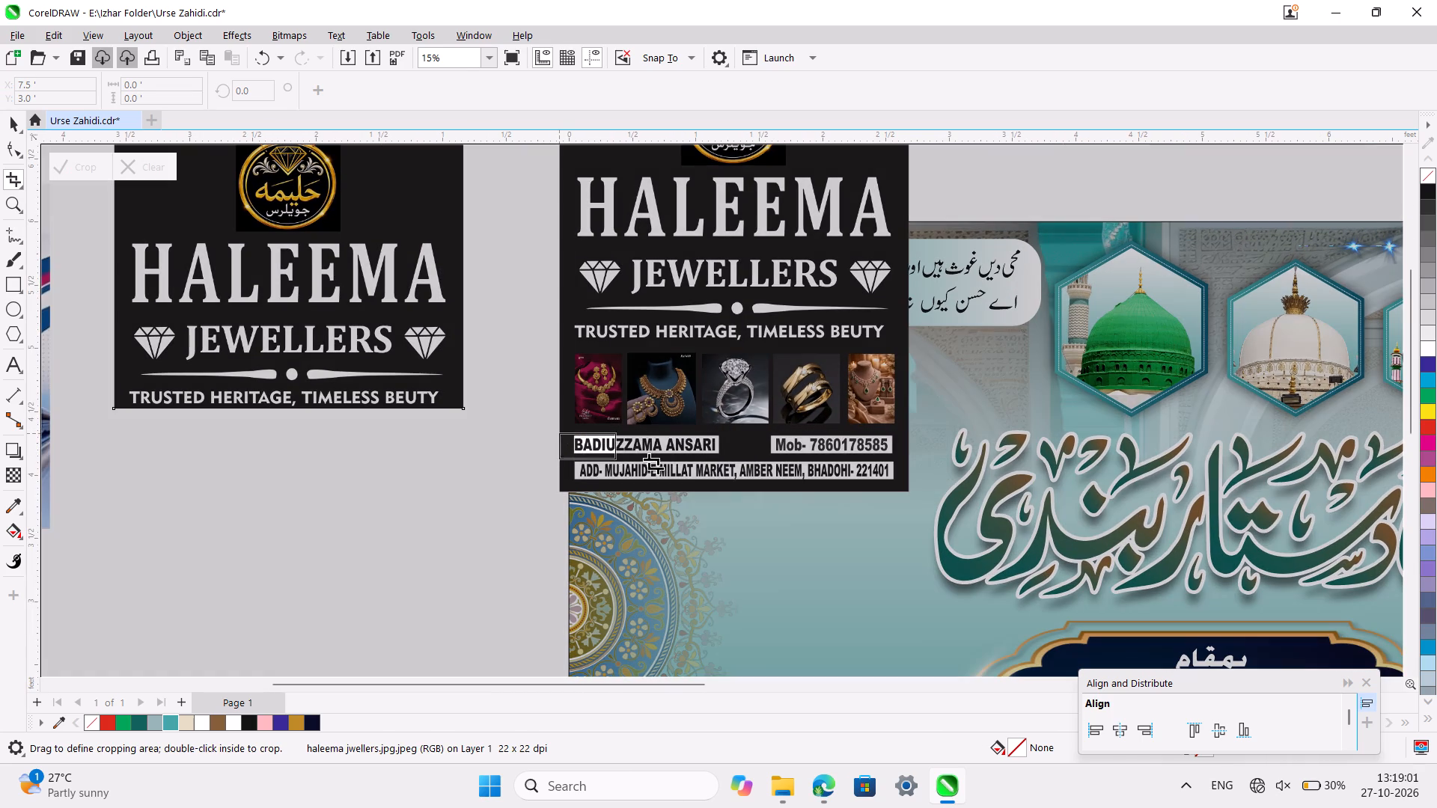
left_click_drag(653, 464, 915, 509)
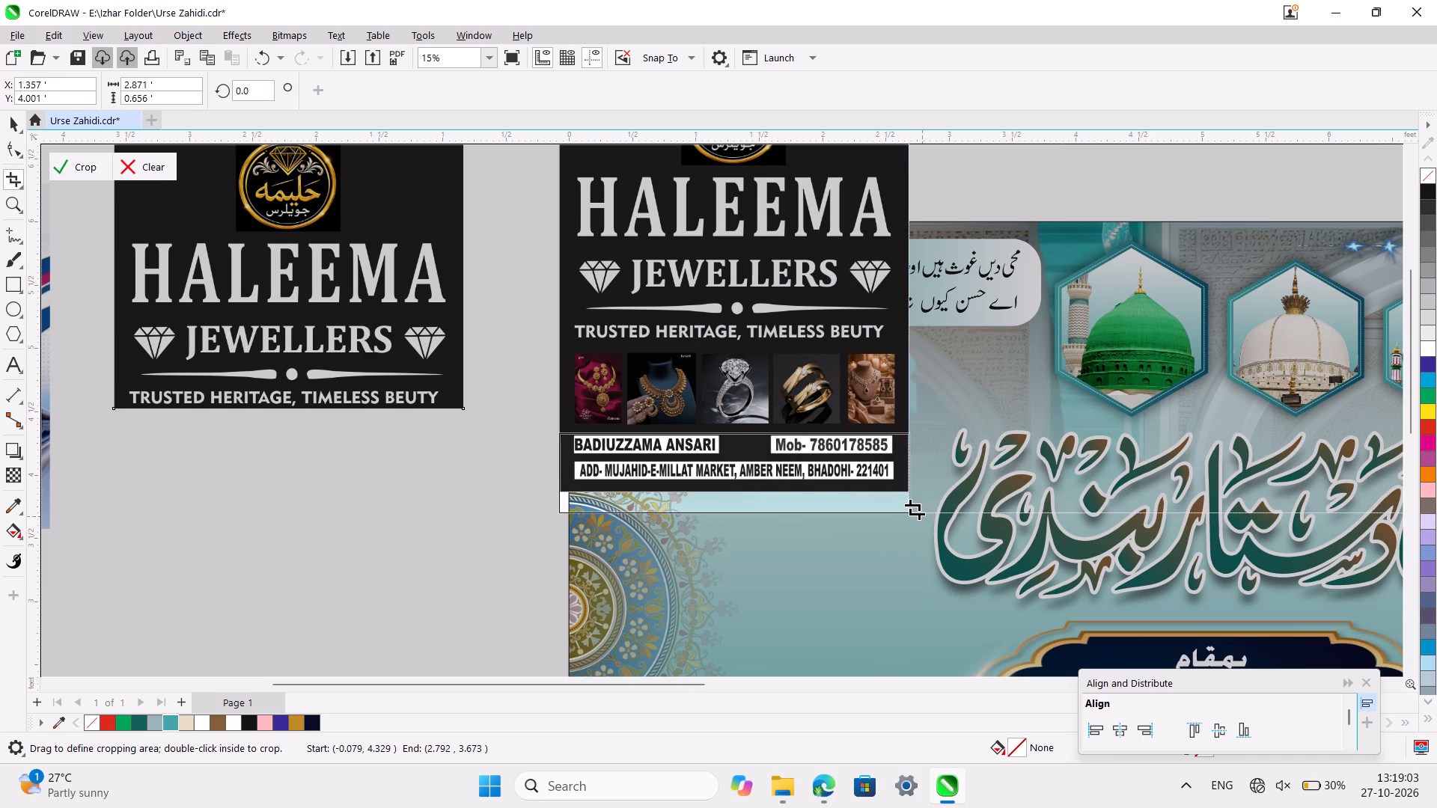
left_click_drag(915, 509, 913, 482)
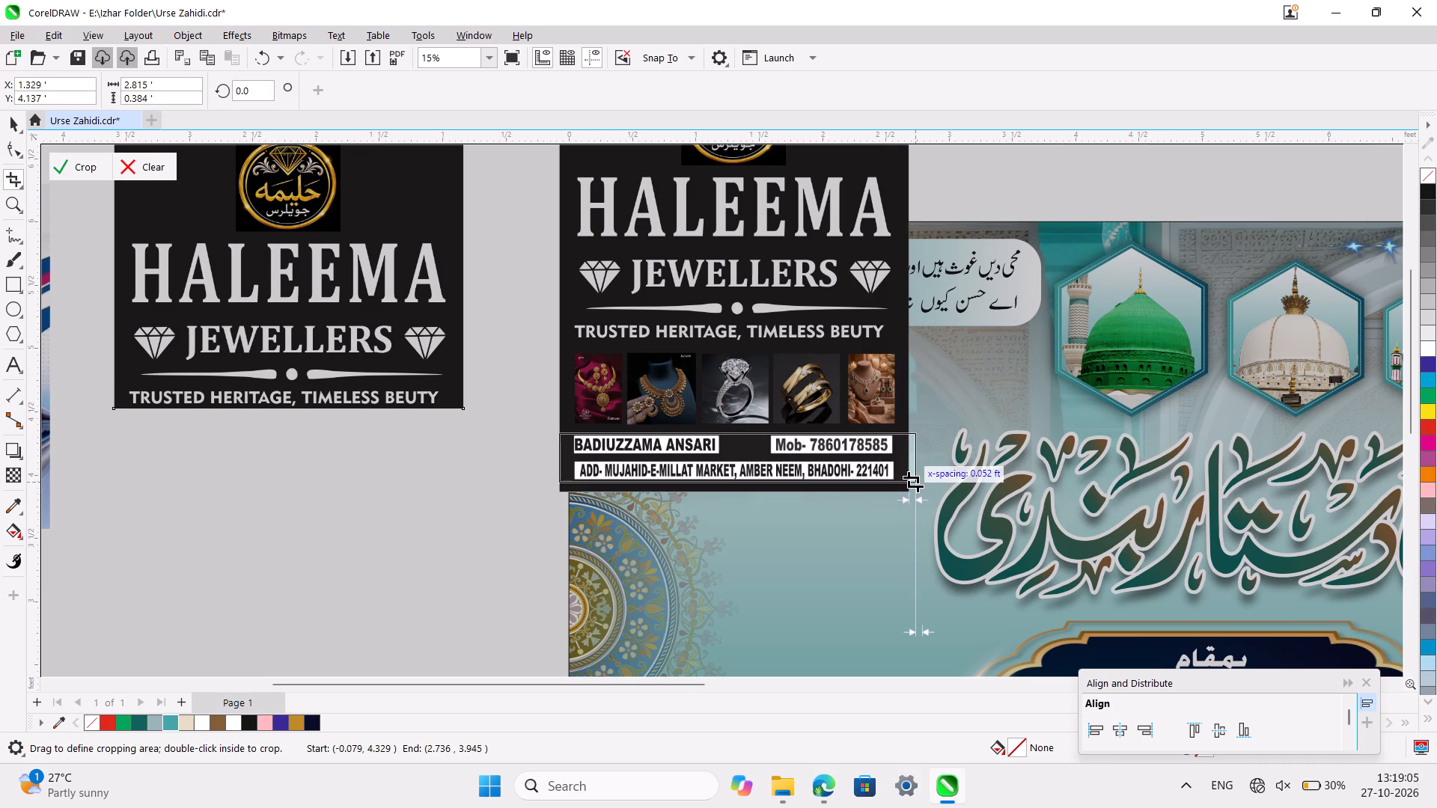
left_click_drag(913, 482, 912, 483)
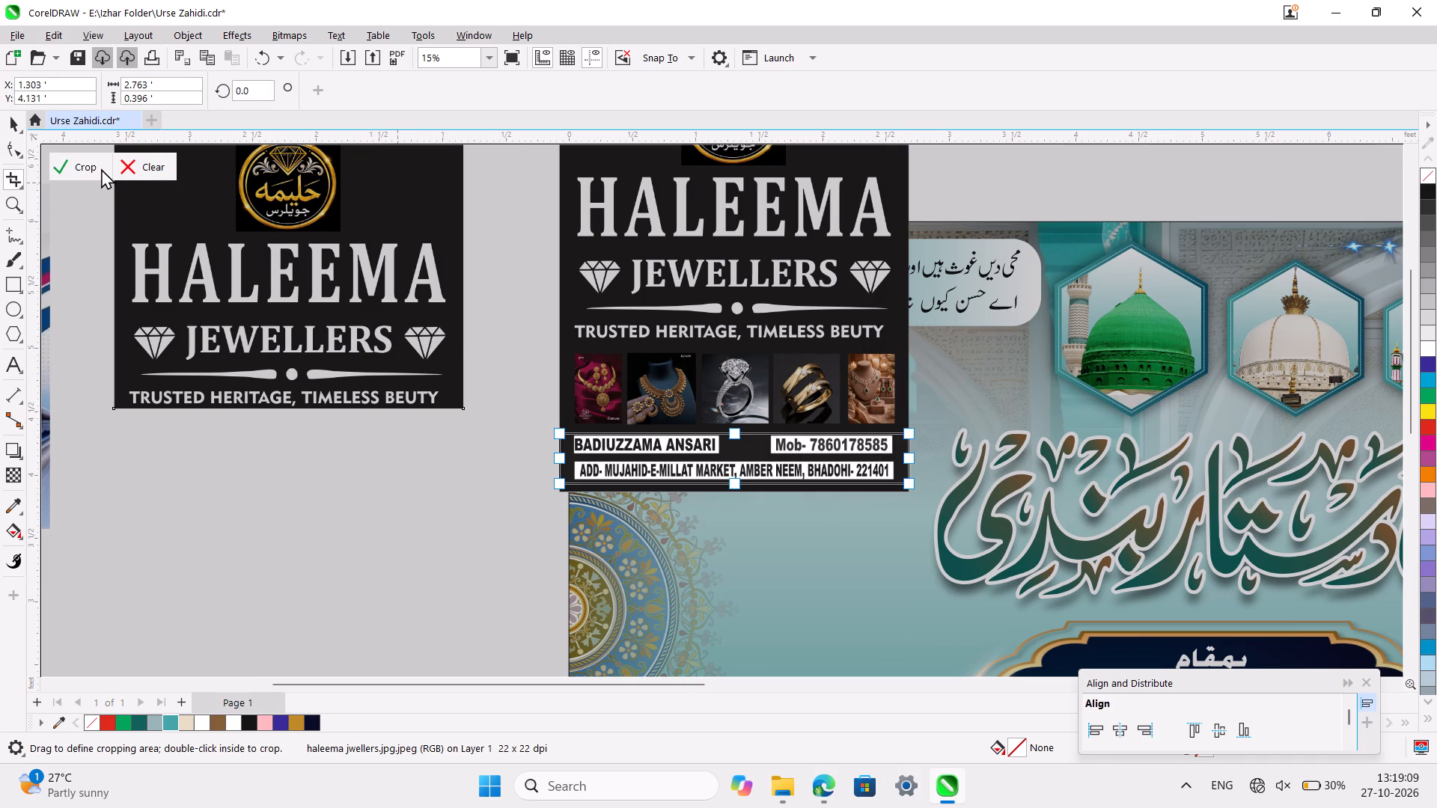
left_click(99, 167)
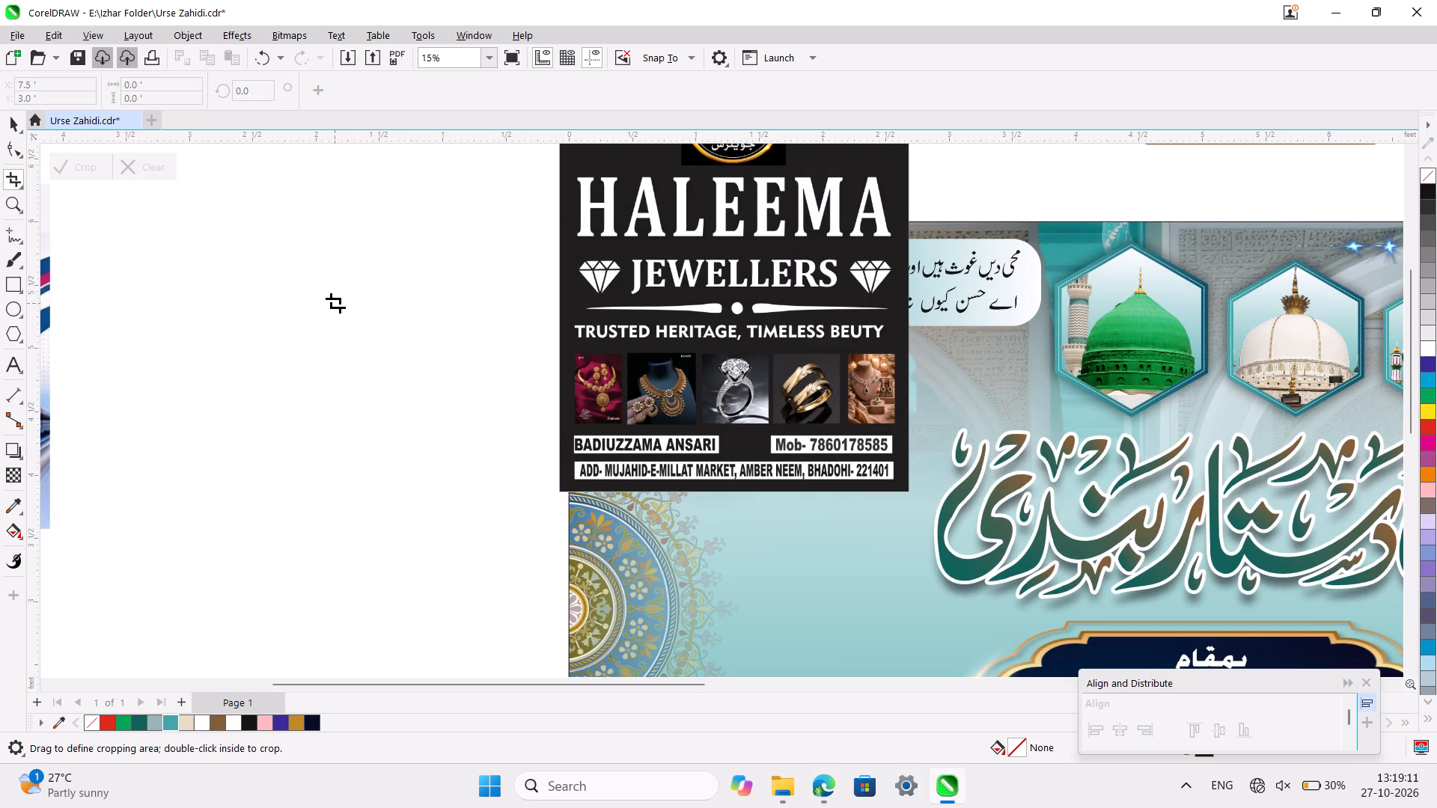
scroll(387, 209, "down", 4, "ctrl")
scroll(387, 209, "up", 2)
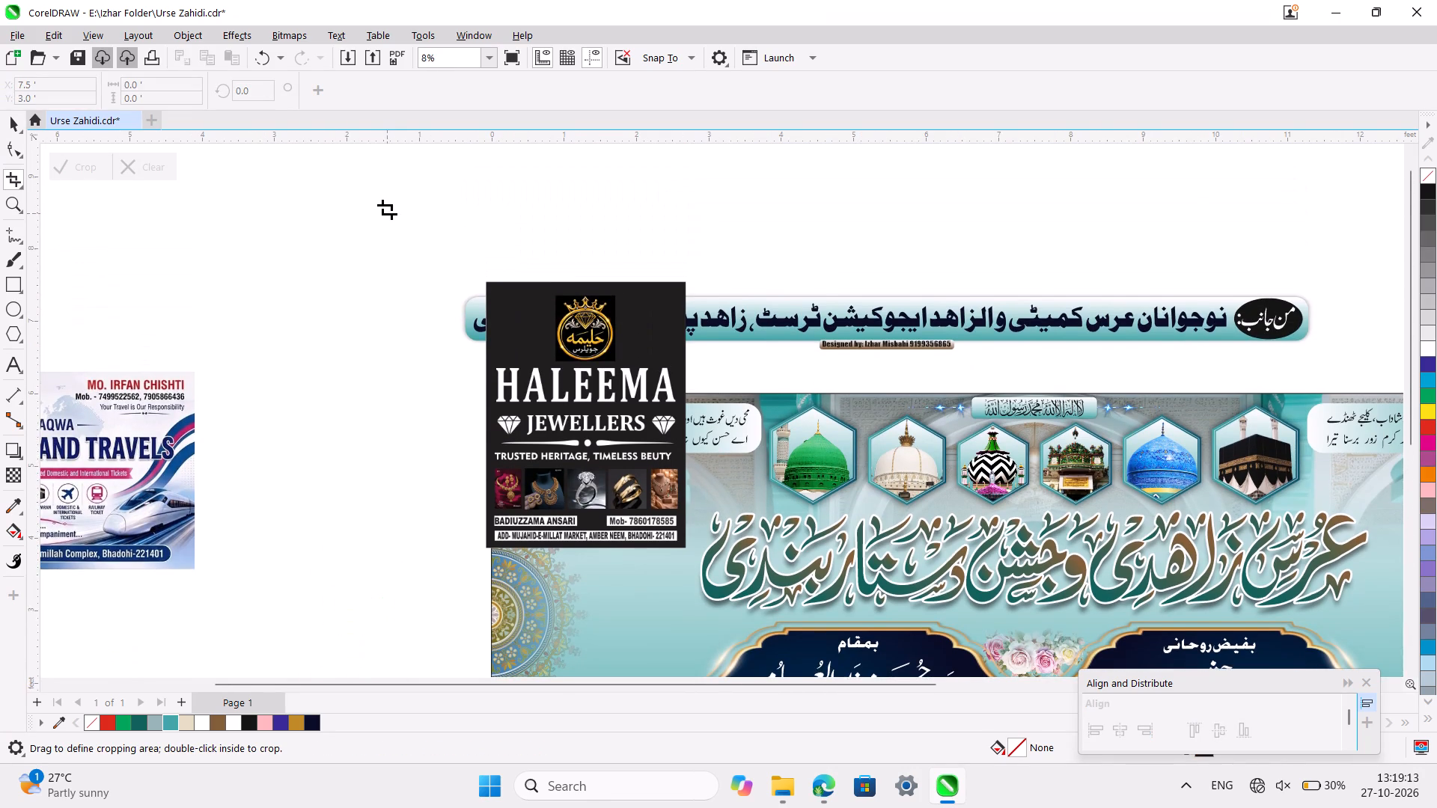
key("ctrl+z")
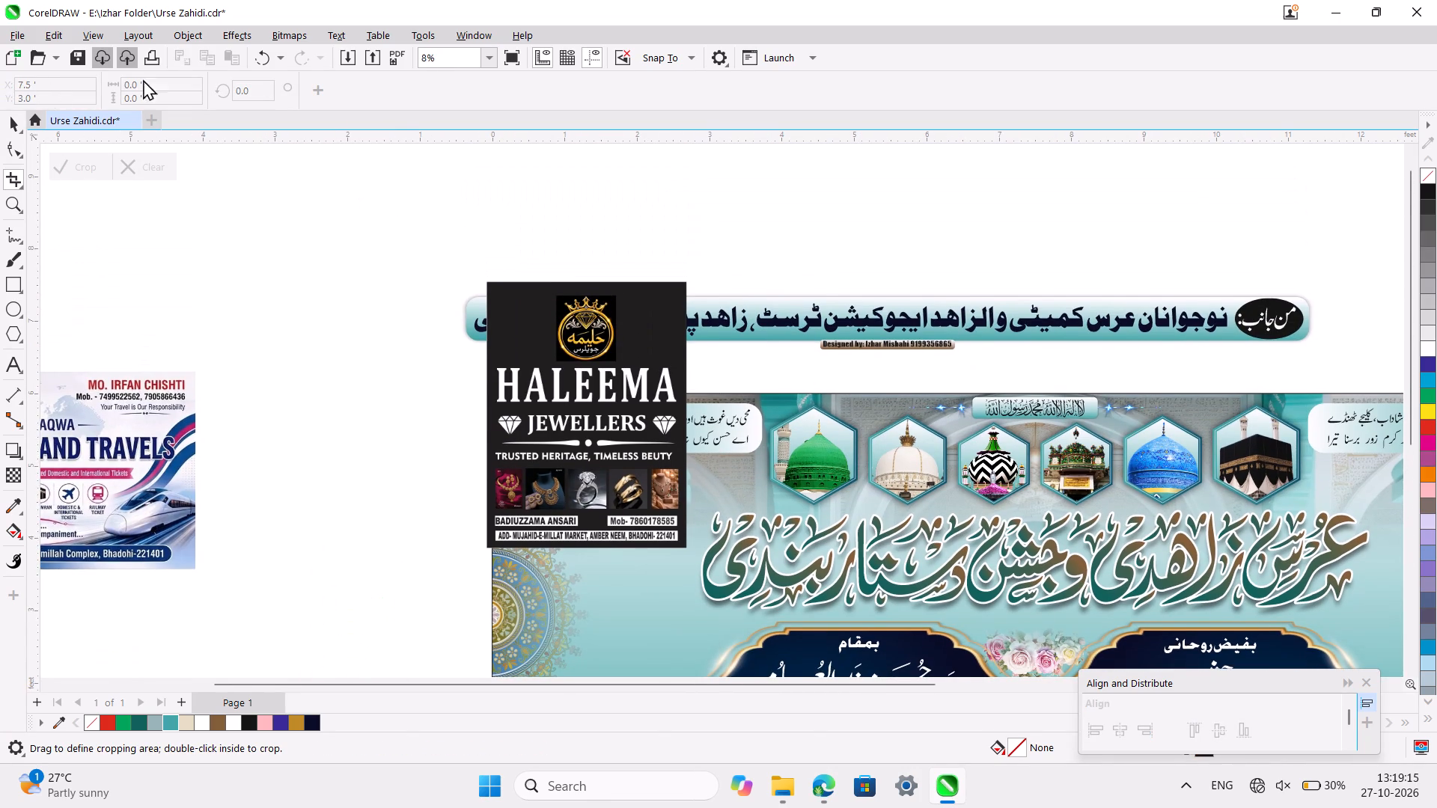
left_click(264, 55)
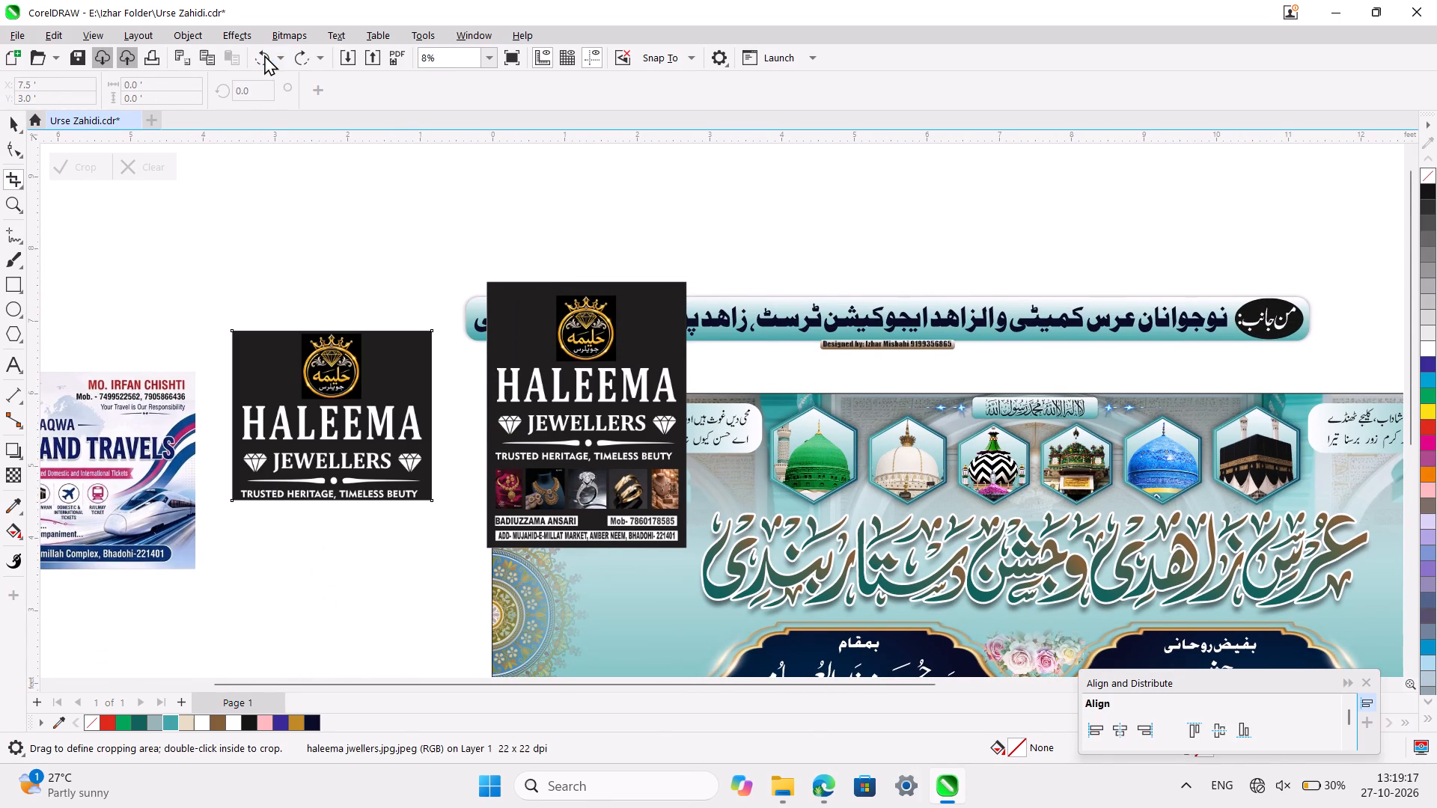
Crop the duplicate Haleema Jewellers advertisement to its name, mobile and address lines, about 2.76 by 0.43 ft.
left_click(16, 111)
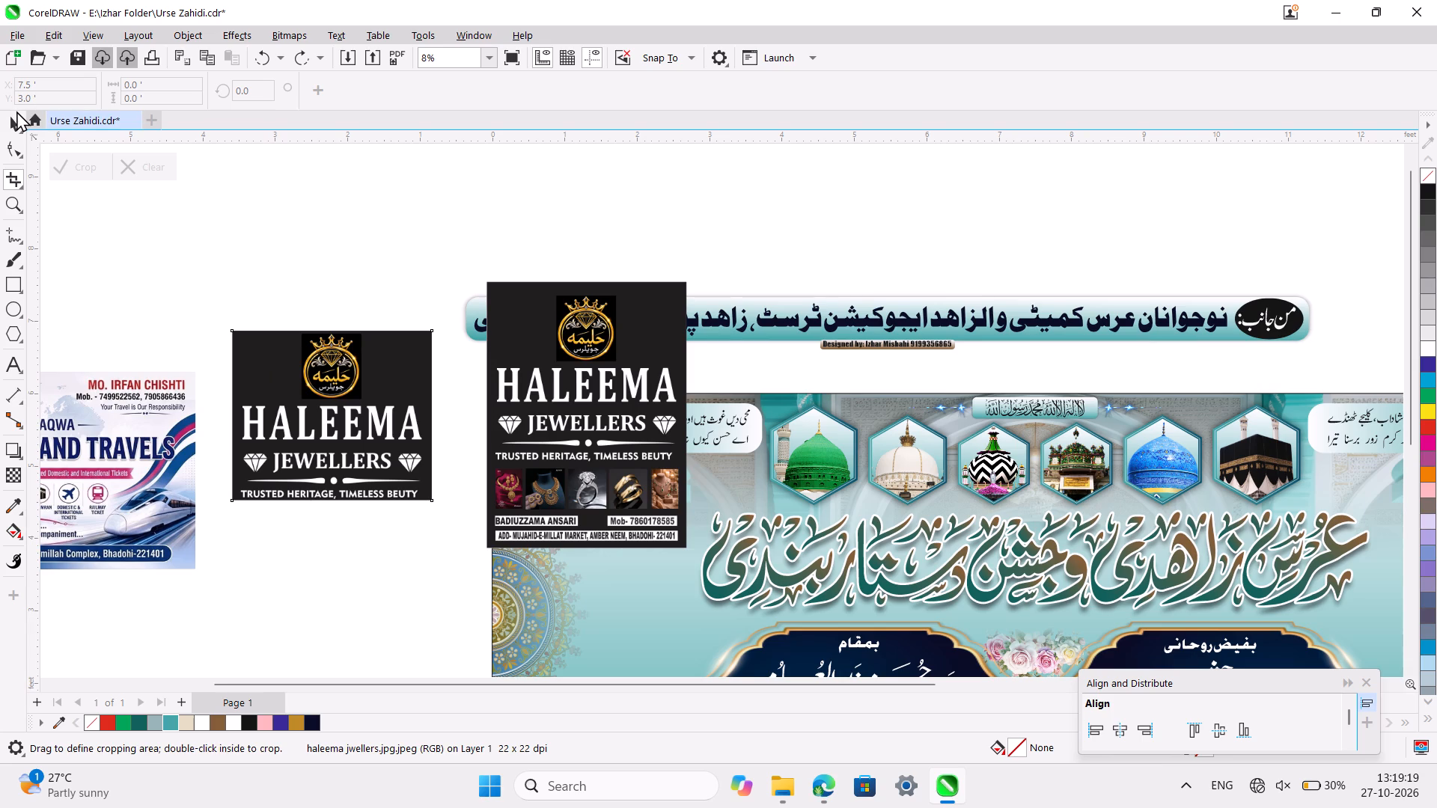
left_click(15, 115)
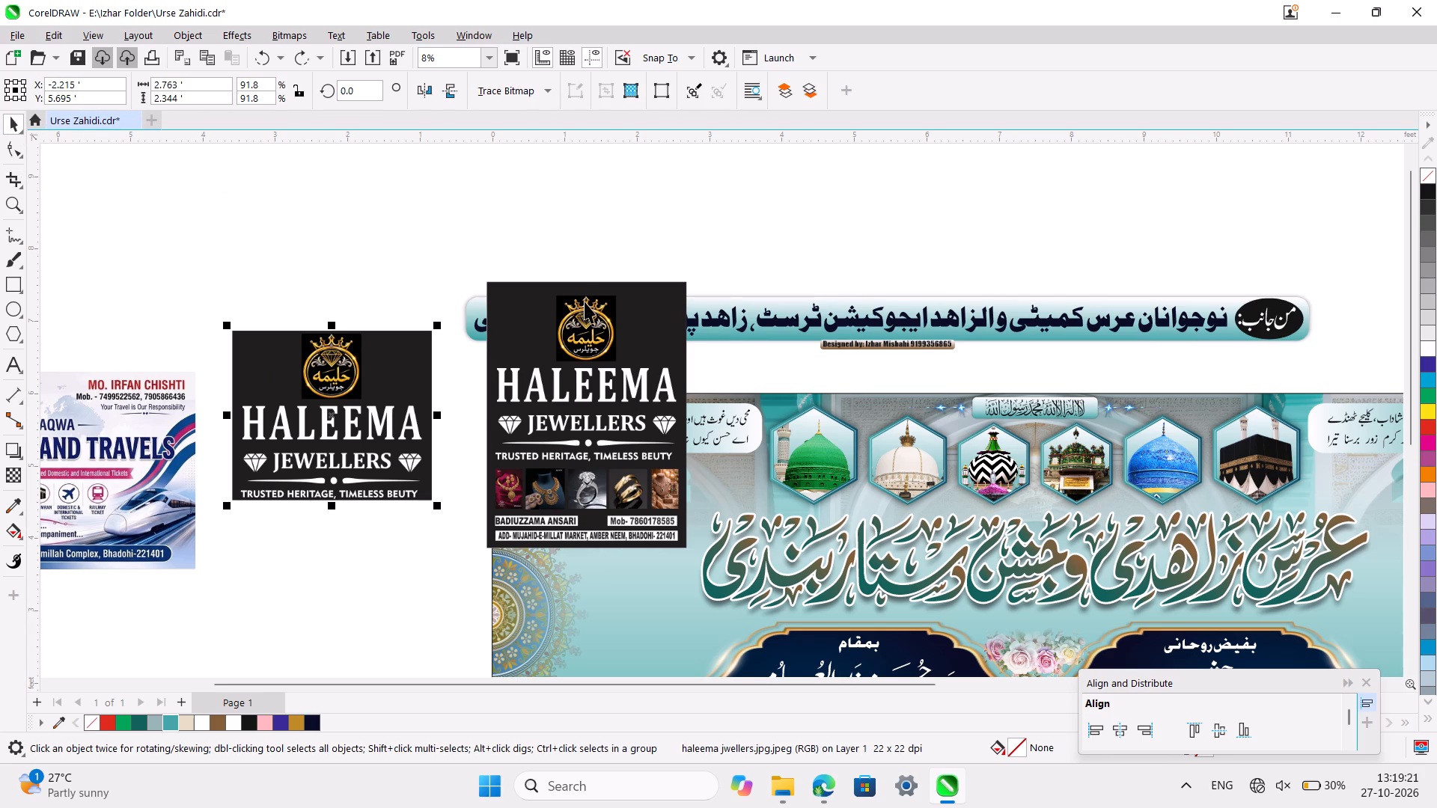
left_click(608, 332)
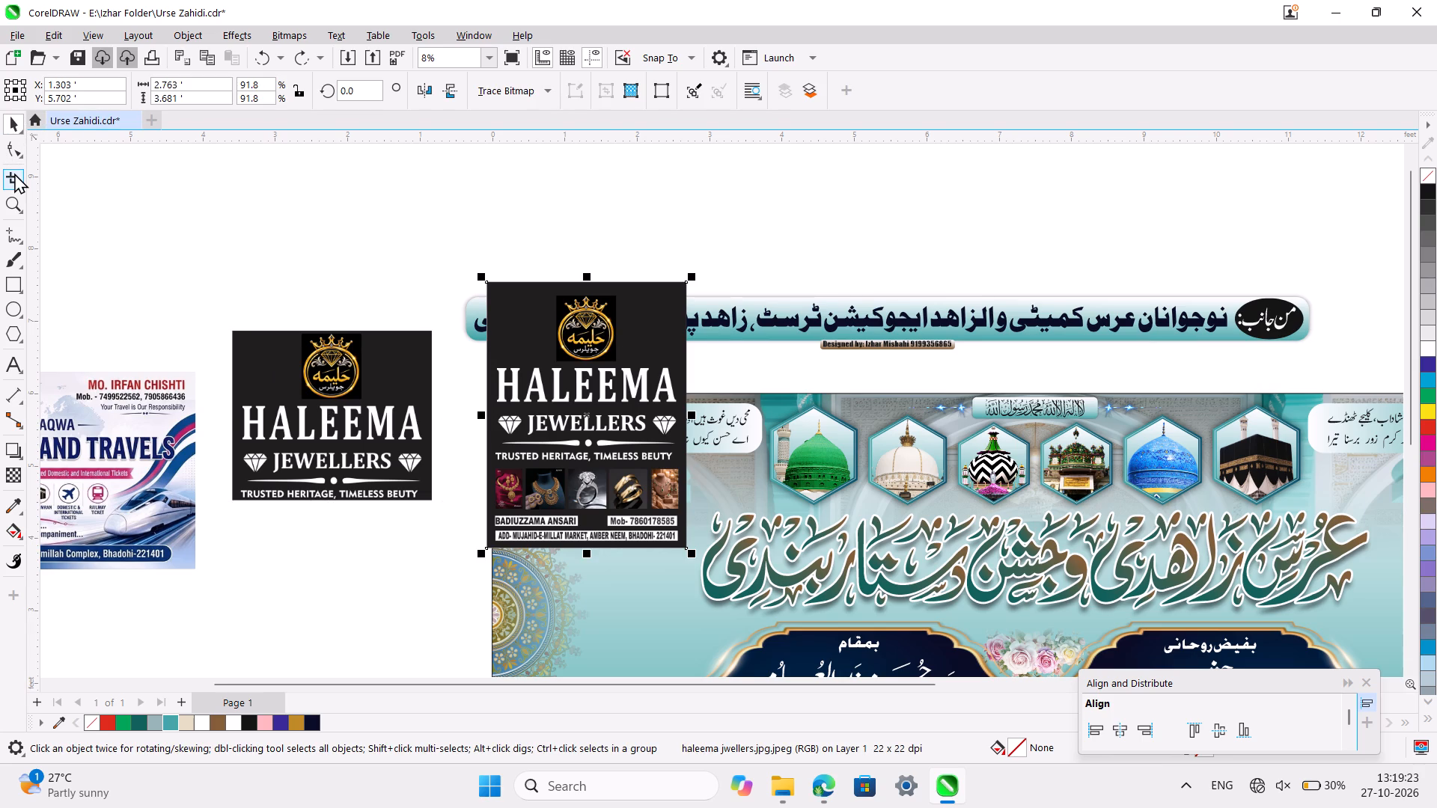
left_click(14, 173)
scroll(520, 469, "up", 5, "ctrl")
scroll(520, 469, "down", 1)
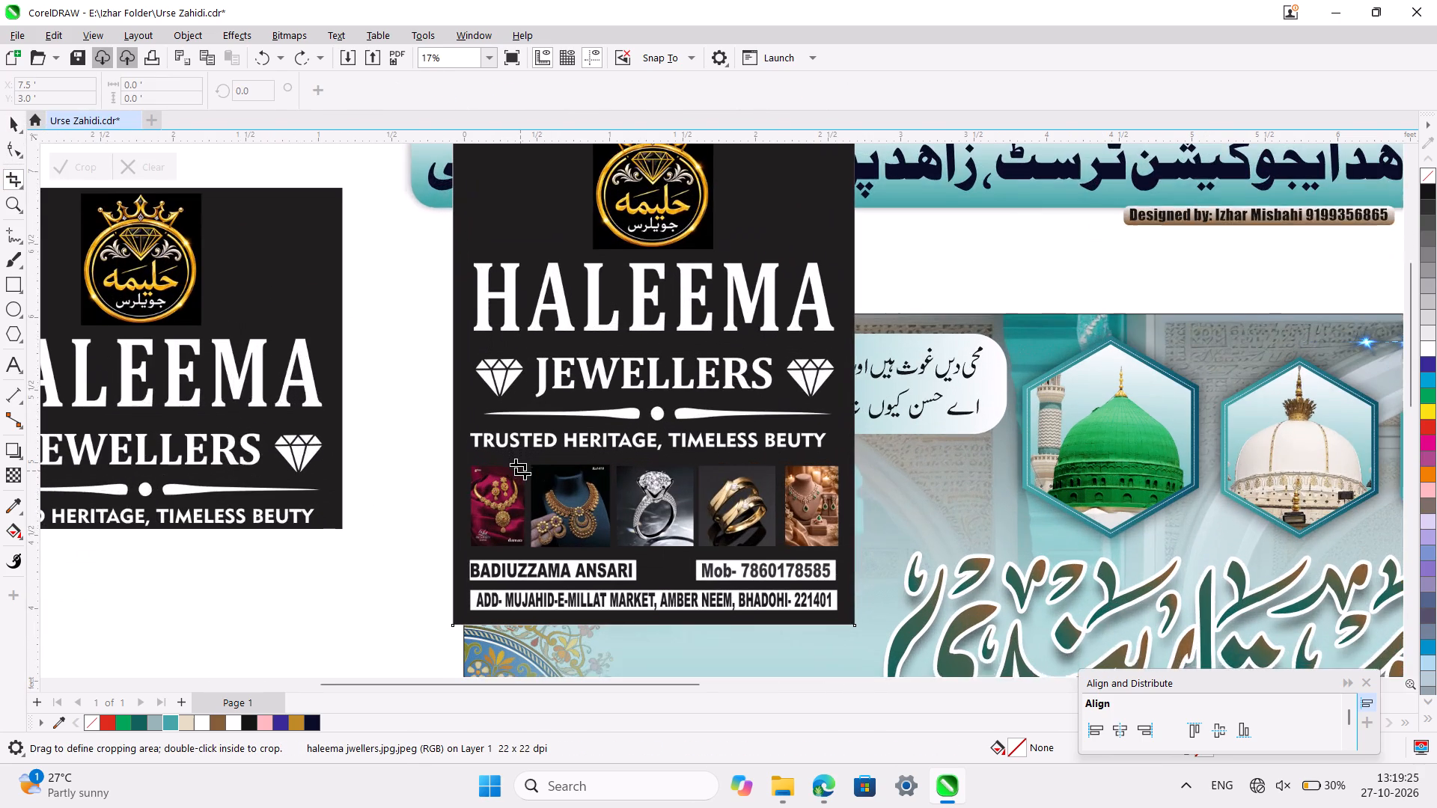
scroll(520, 469, "down", 1)
scroll(472, 452, "up", 6, "ctrl")
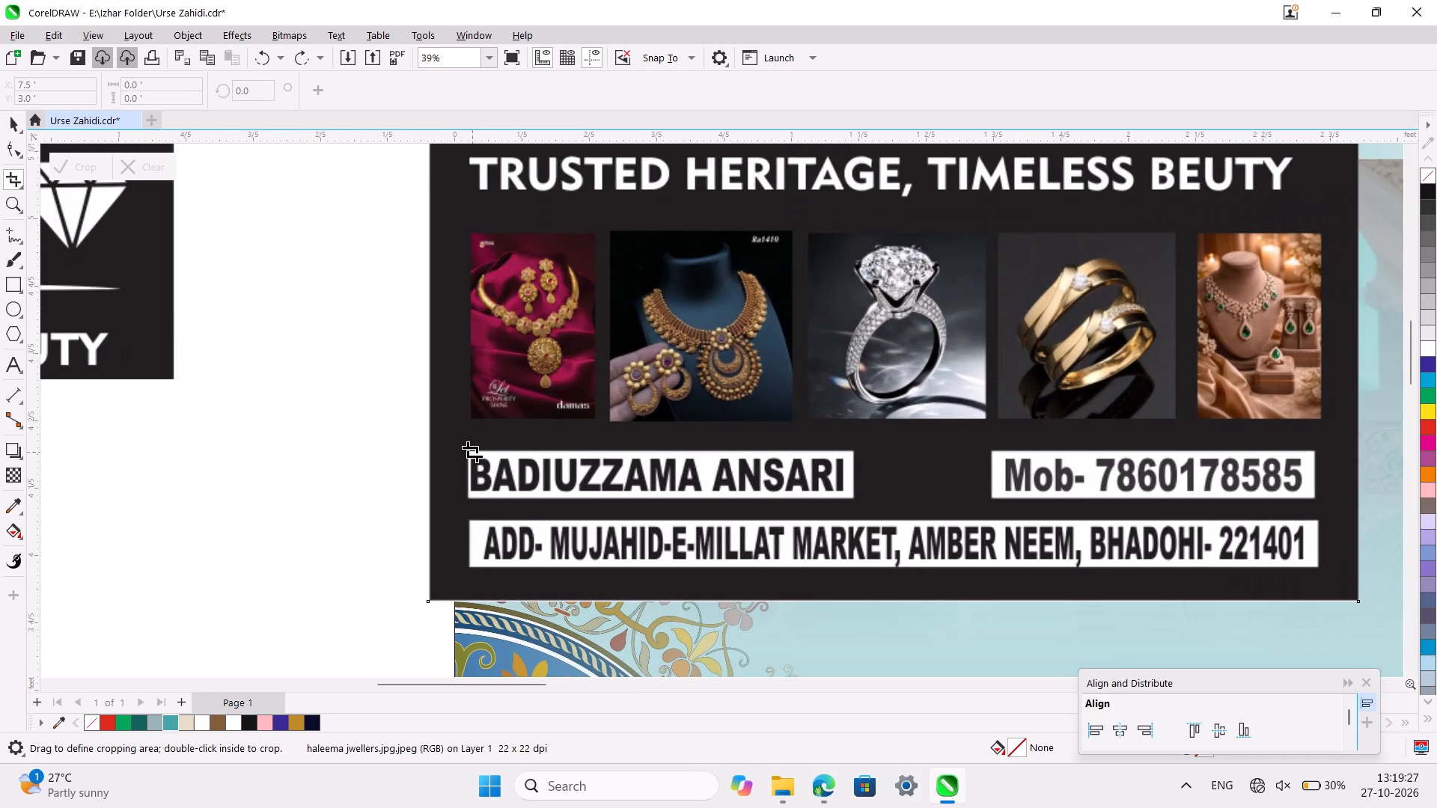
scroll(472, 452, "down", 1)
scroll(472, 452, "left", 1)
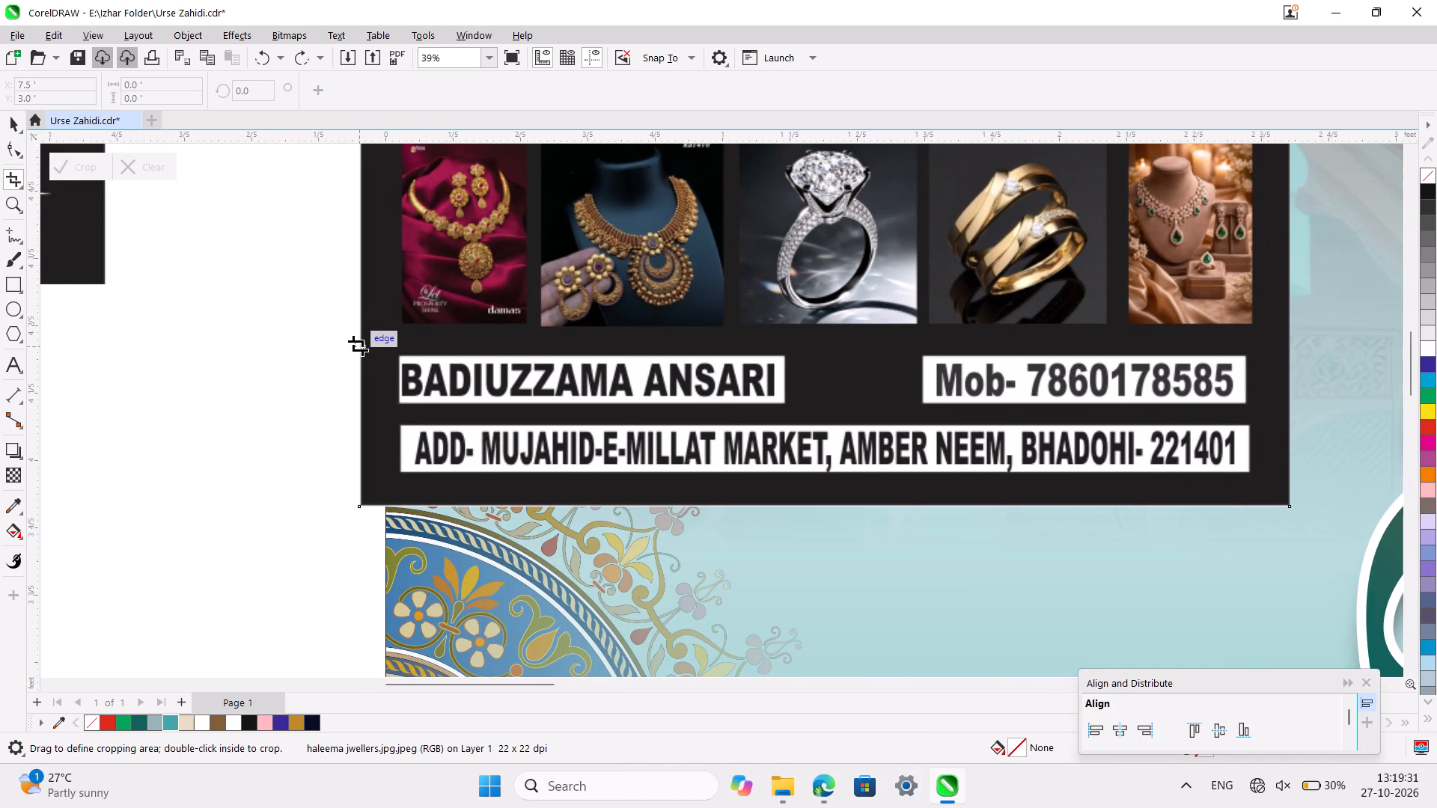
left_click_drag(358, 346, 1293, 540)
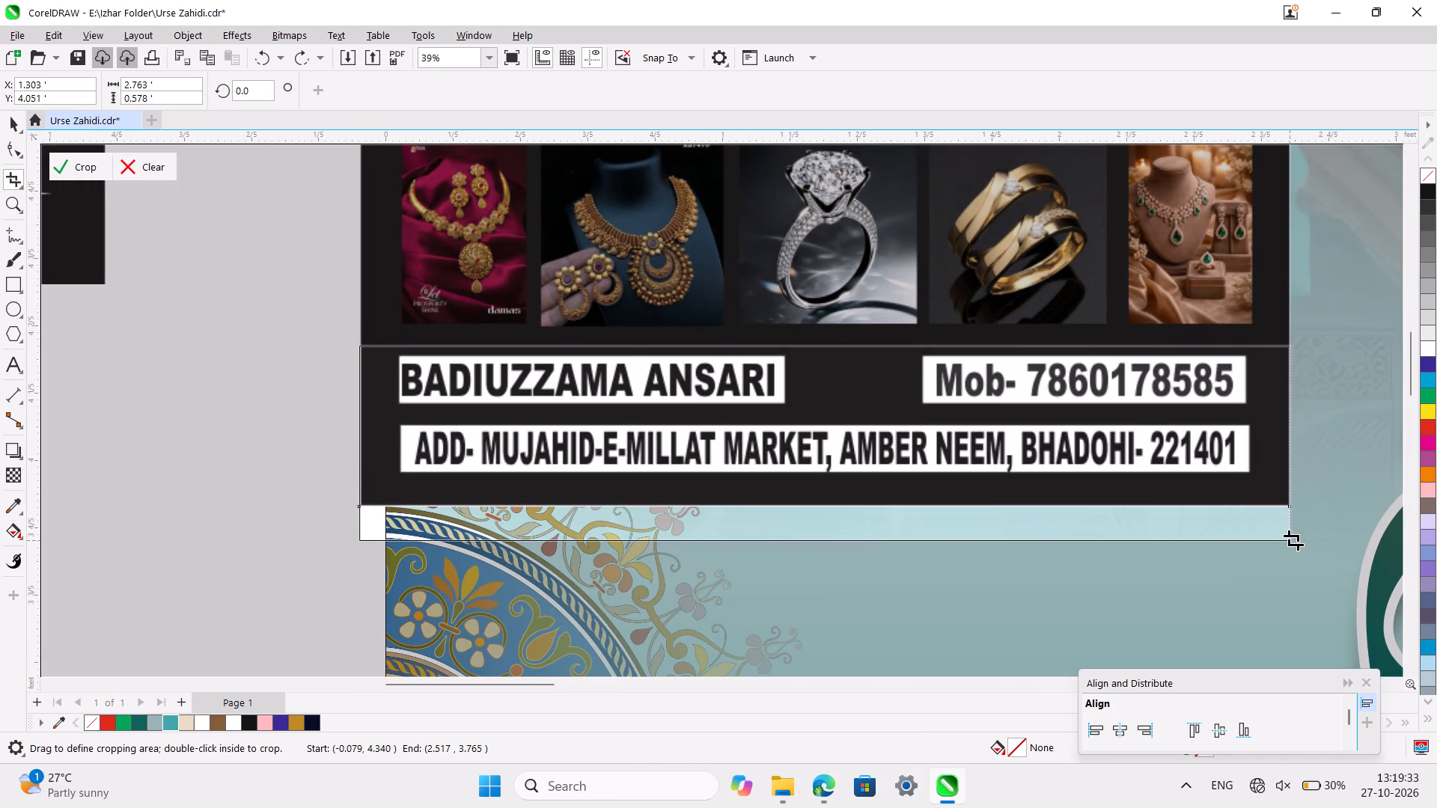
left_click_drag(1293, 540, 1296, 499)
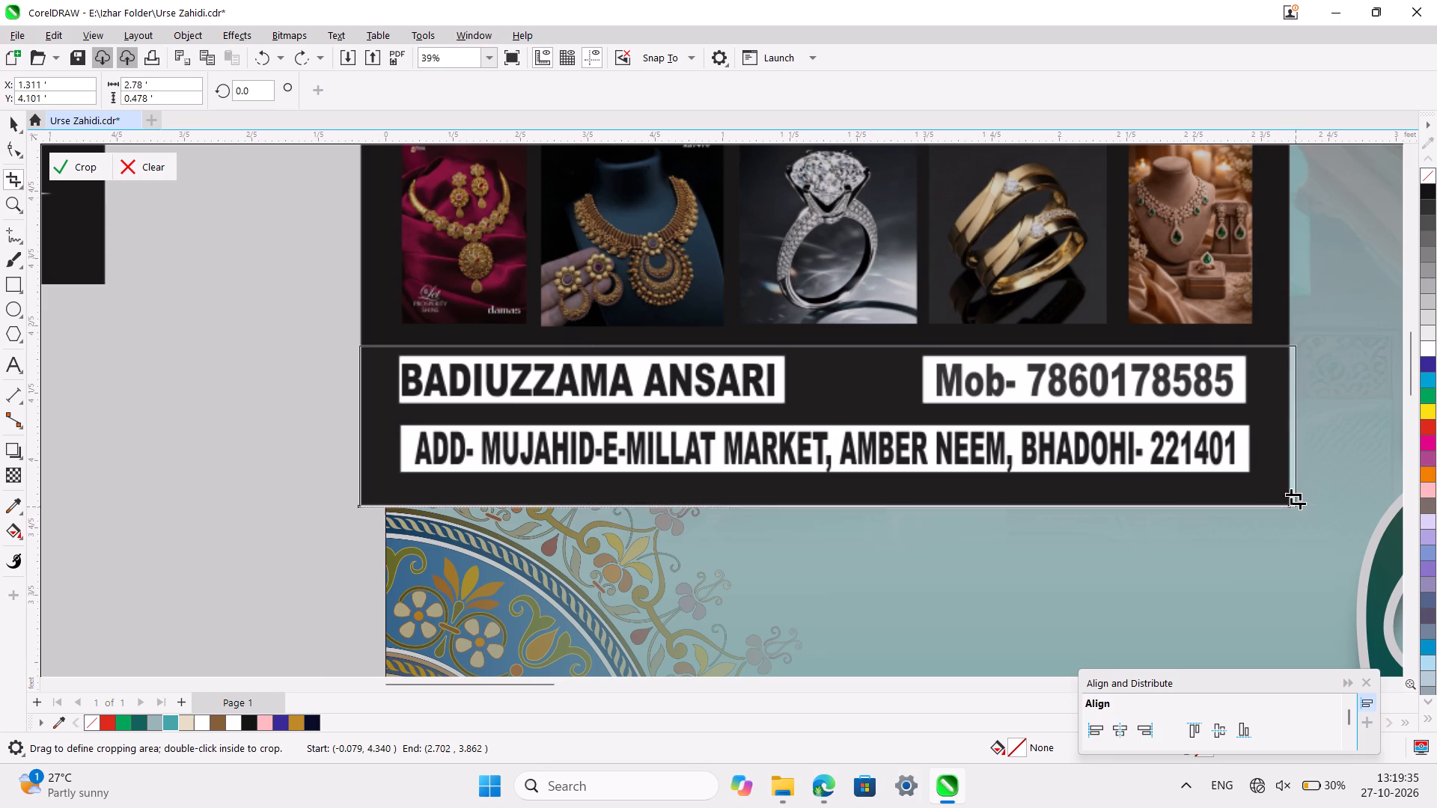
left_click_drag(1296, 499, 1294, 491)
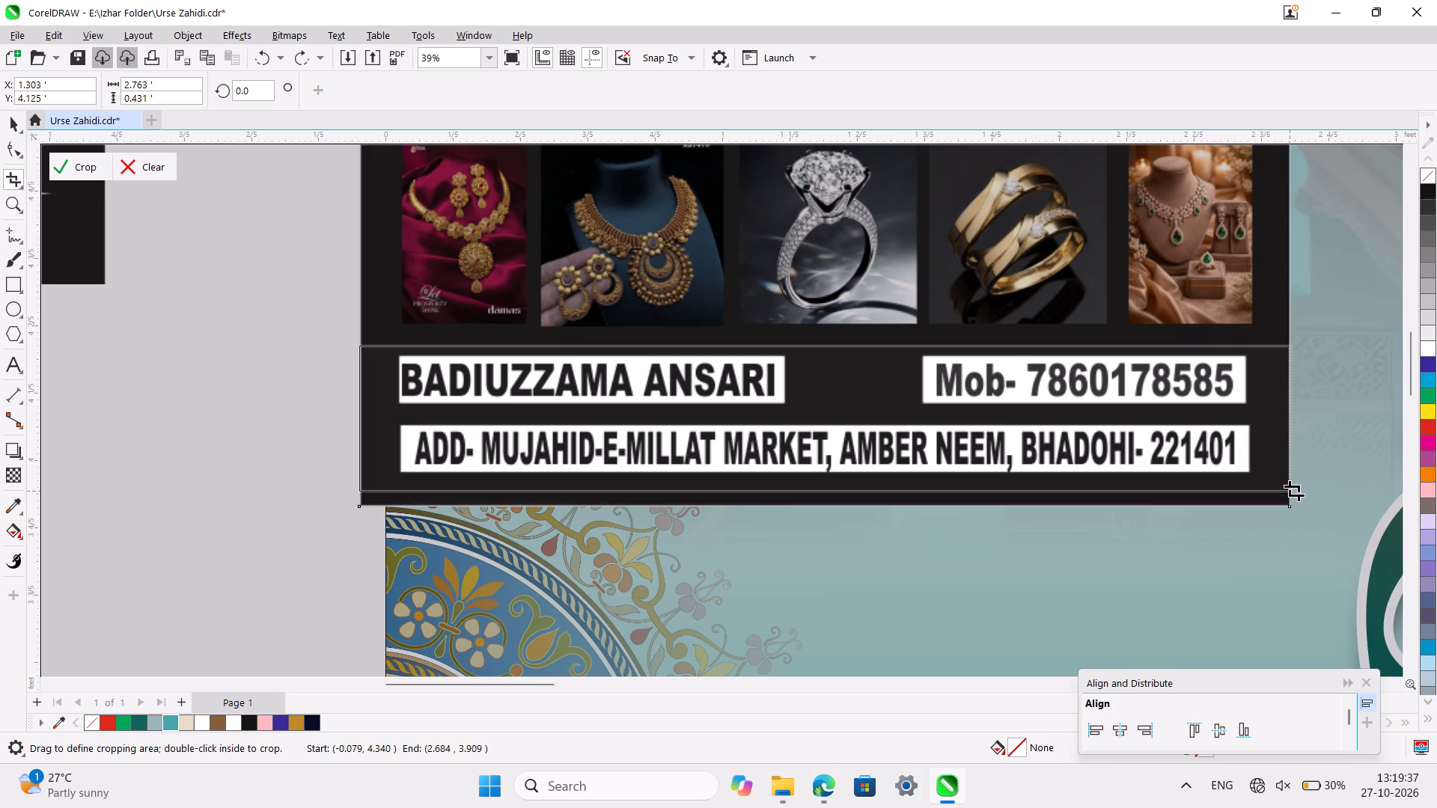
left_click_drag(1294, 491, 1293, 492)
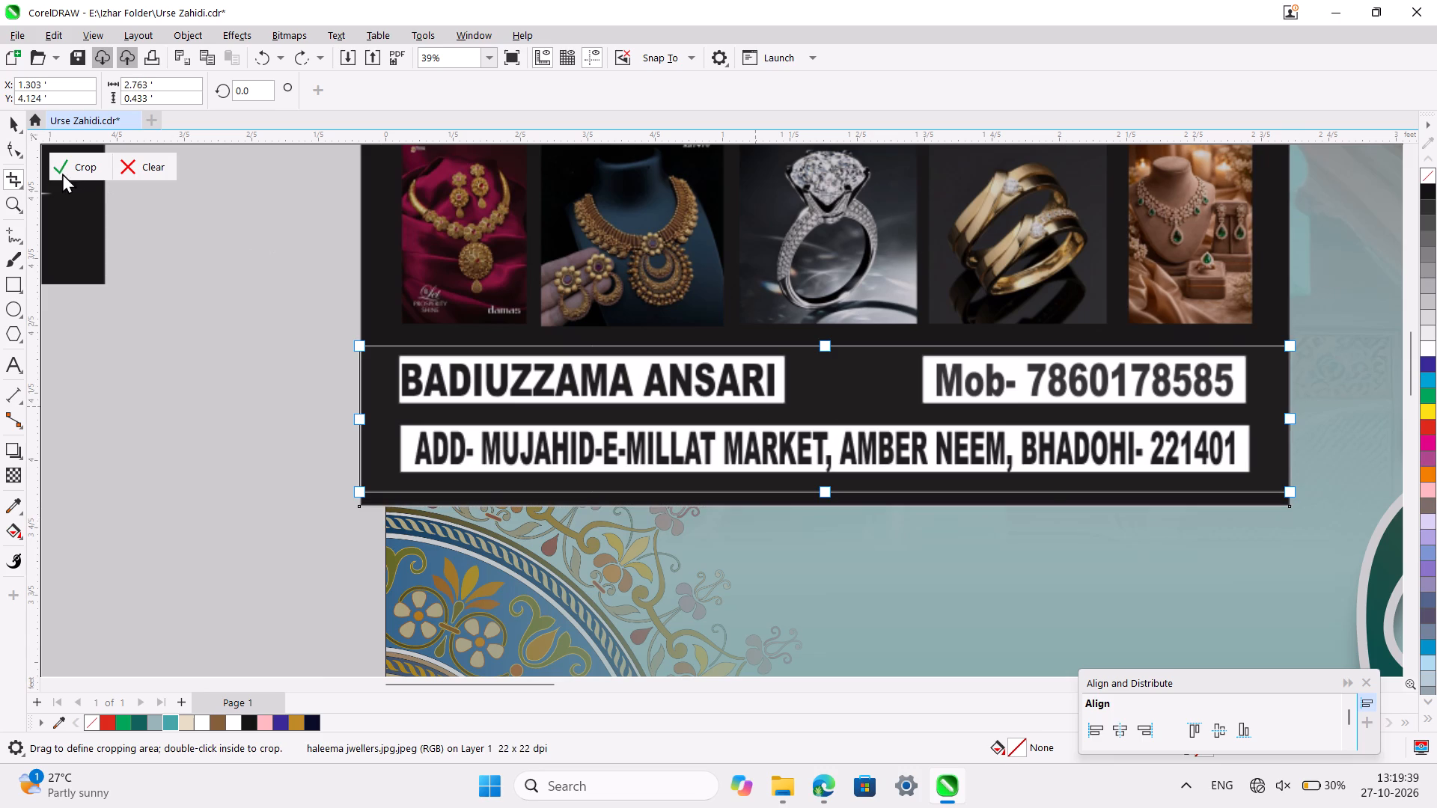
left_click(70, 168)
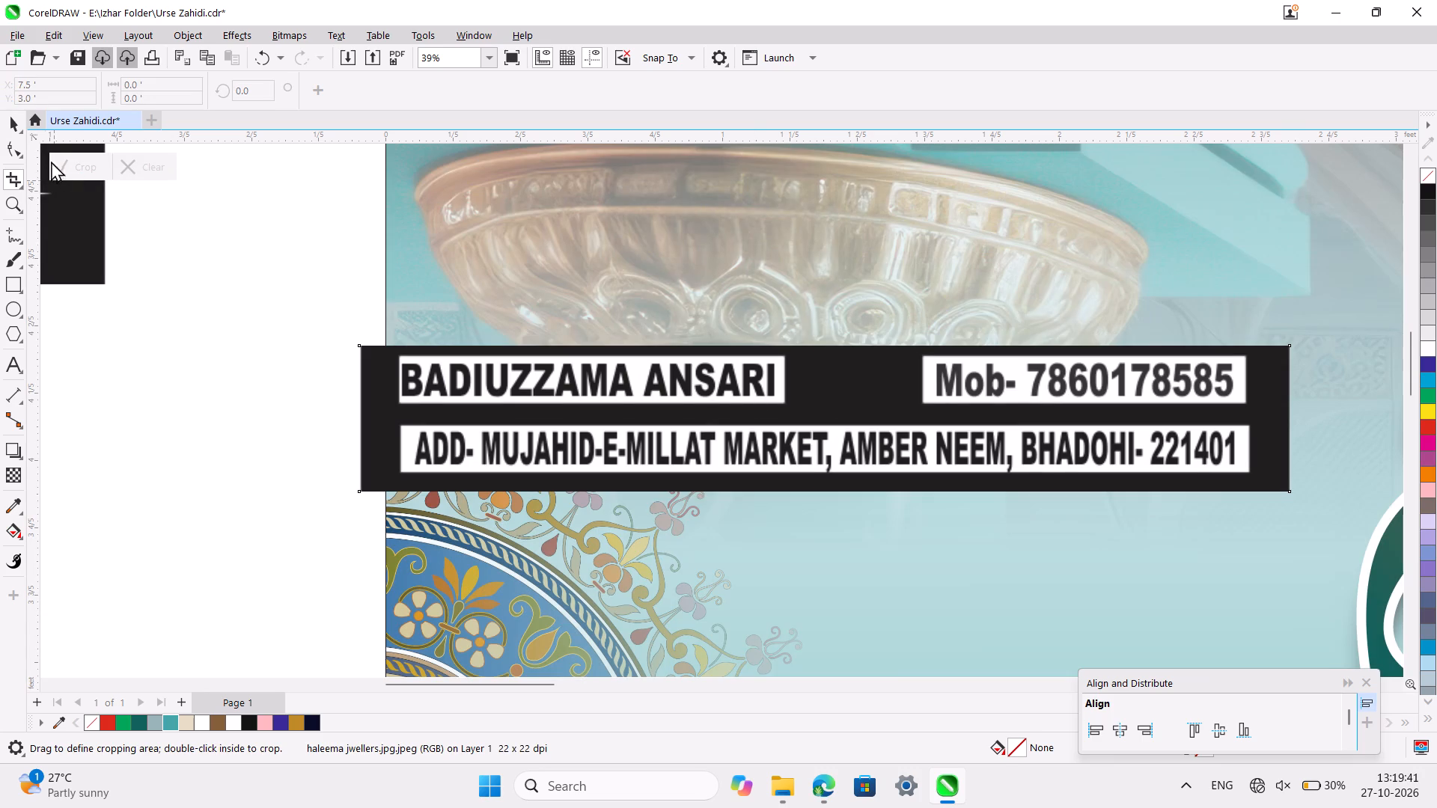
left_click(10, 121)
Move the cropped contact strip onto the bottom edge of the cropped Haleema Jewellers logo piece, matching its side edges.
scroll(492, 391, "down", 2, "ctrl")
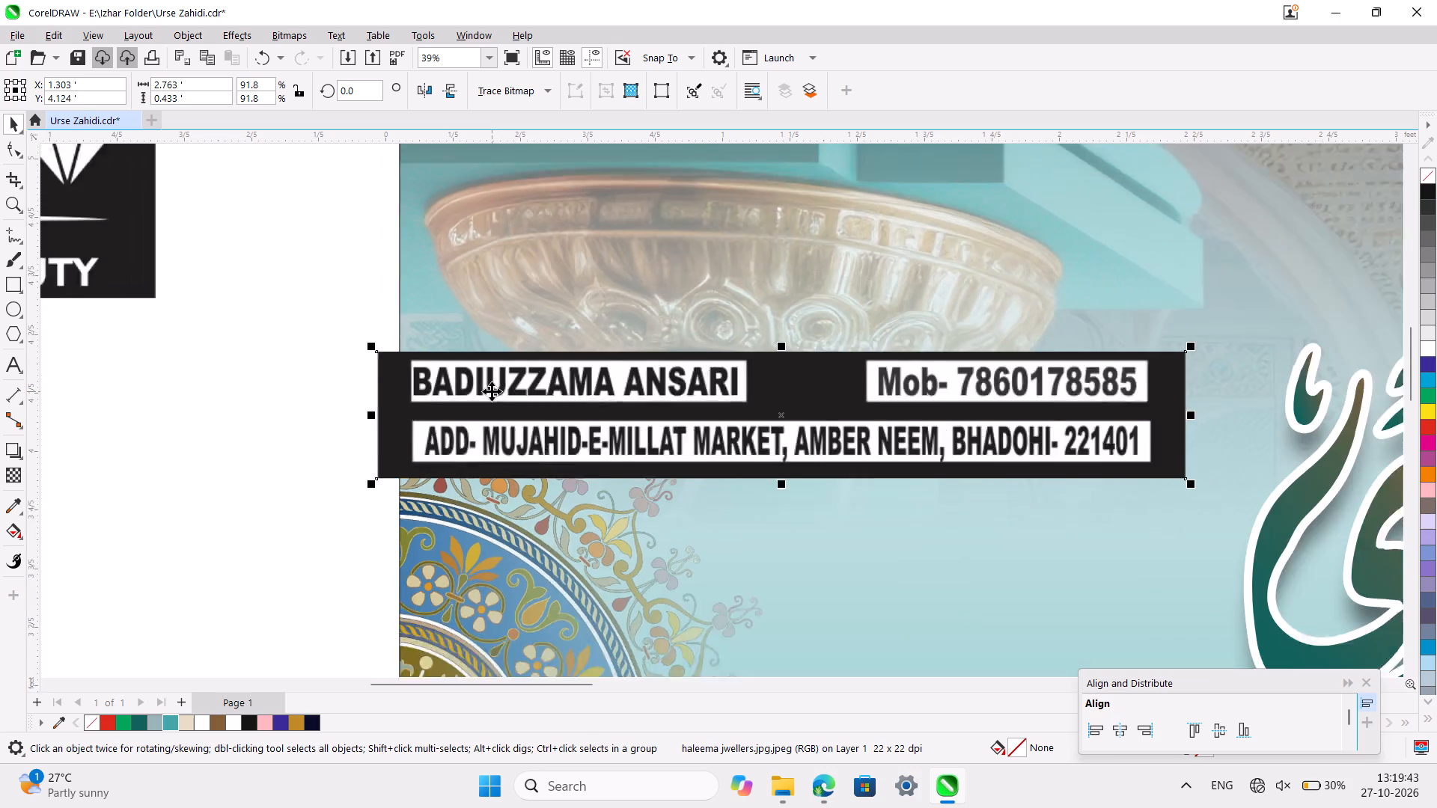
scroll(492, 391, "down", 4, "ctrl")
scroll(492, 391, "right", 1)
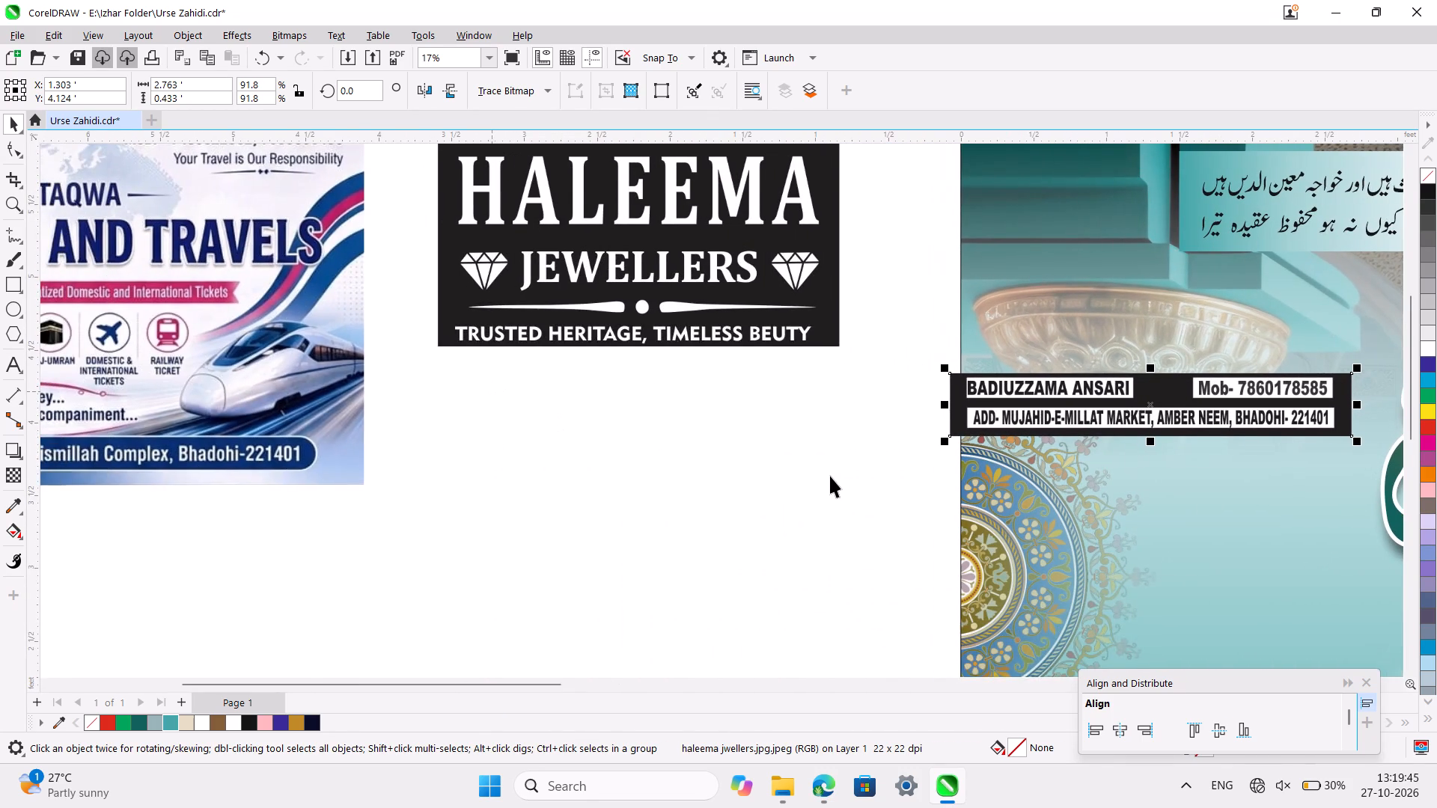
scroll(830, 476, "up", 1)
left_click_drag(1125, 489, 724, 444)
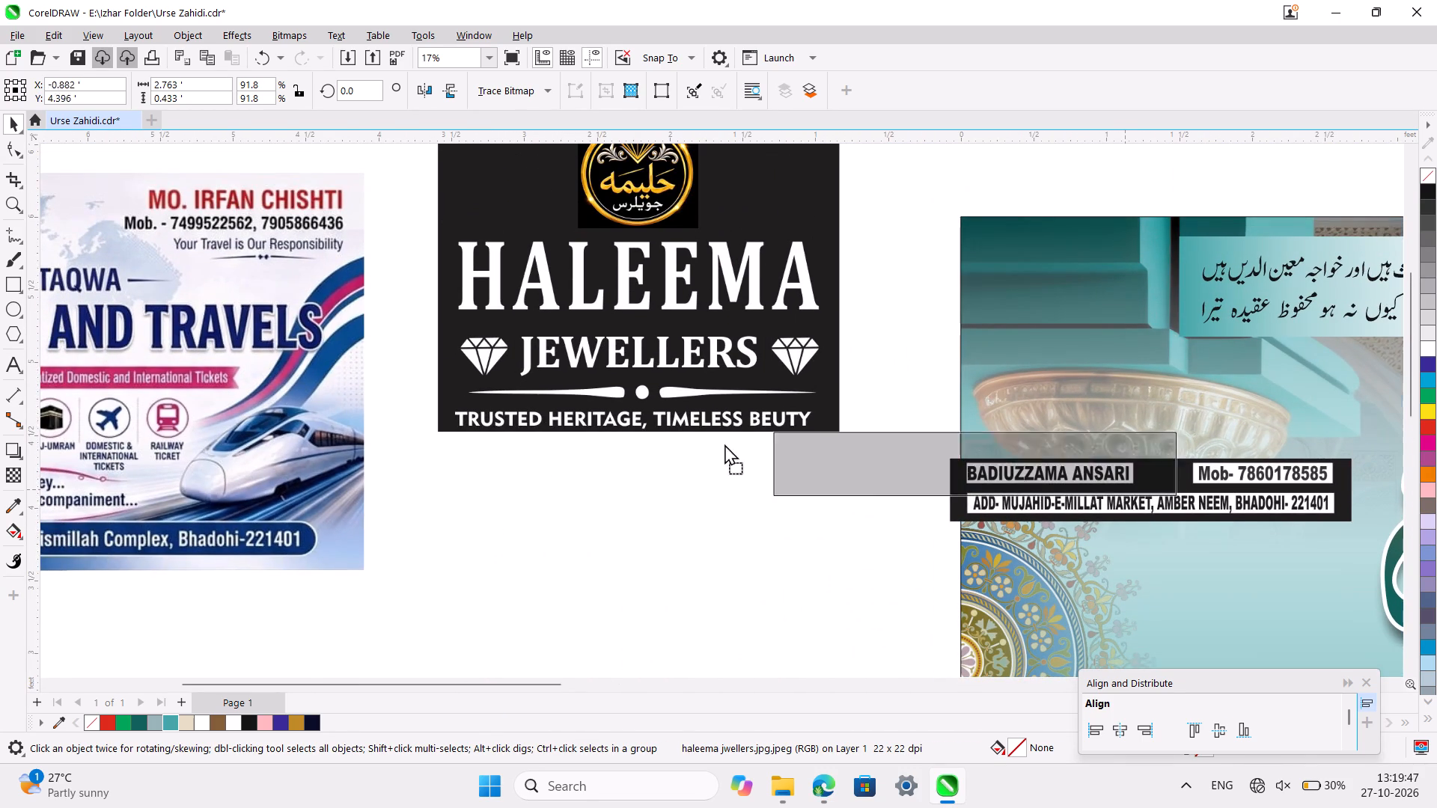
left_click_drag(724, 444, 608, 453)
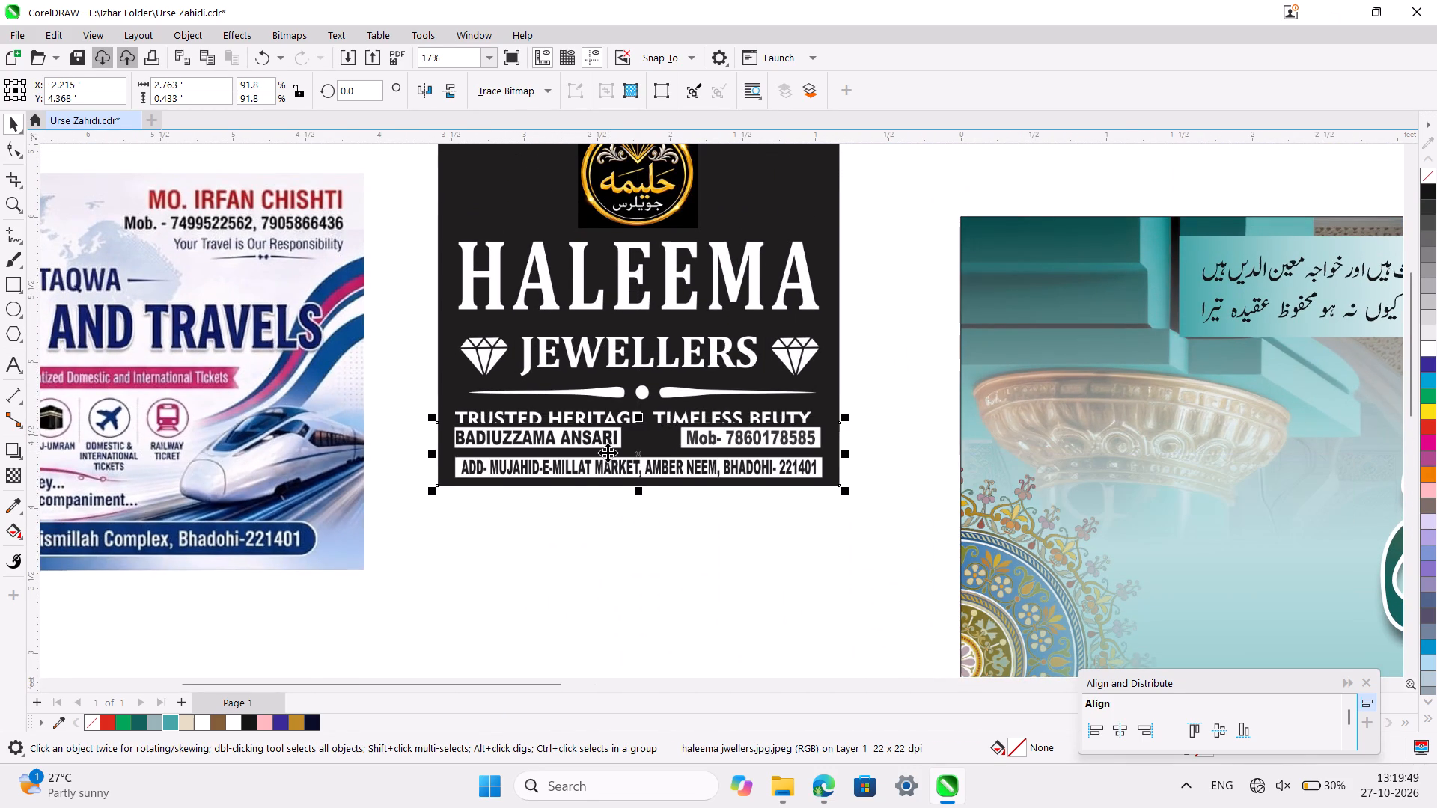
Nudge the contact strip vertically to sit just below the tagline without covering it, at Y about 4.31 ft.
scroll(608, 453, "up", 1)
scroll(674, 370, "up", 1)
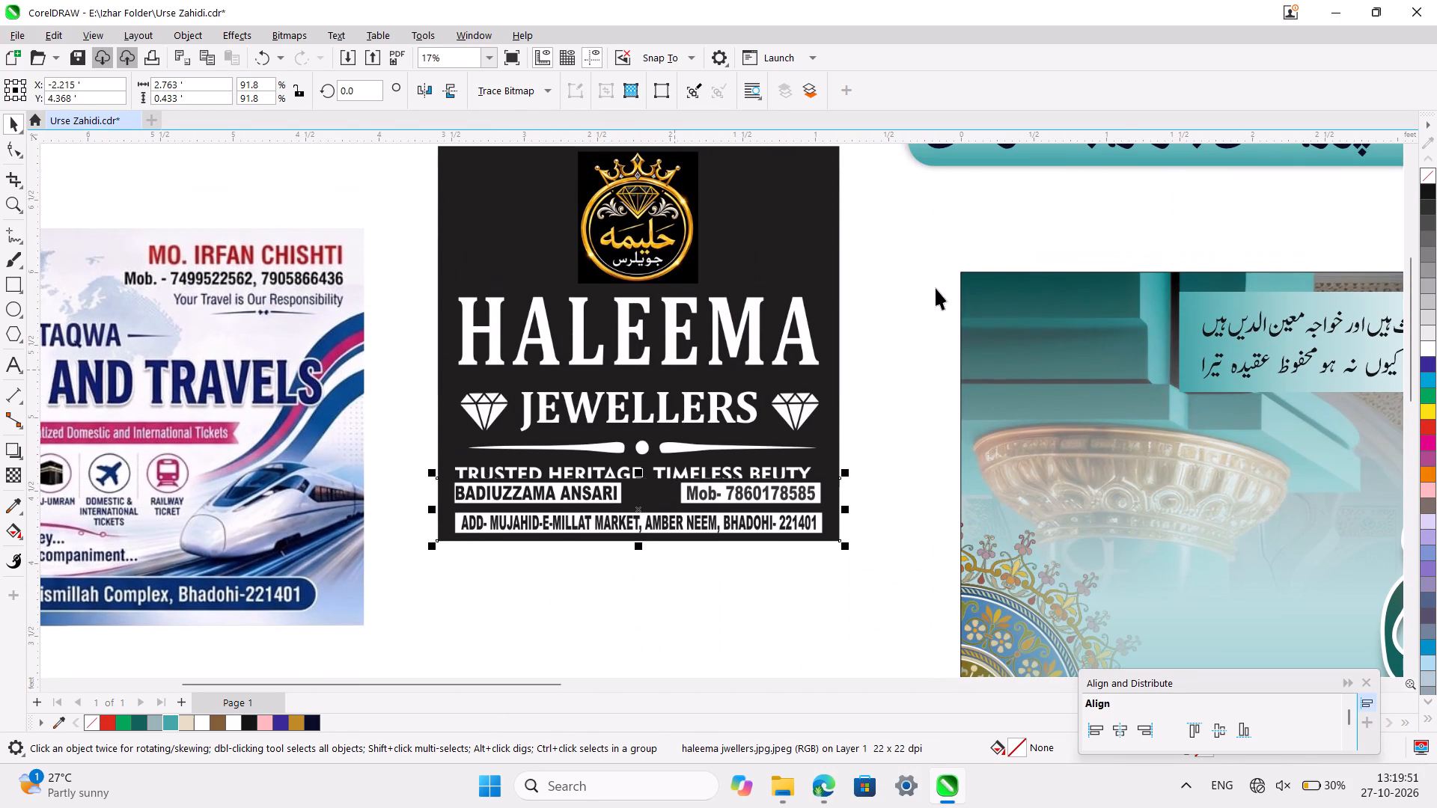
scroll(770, 475, "up", 1, "ctrl")
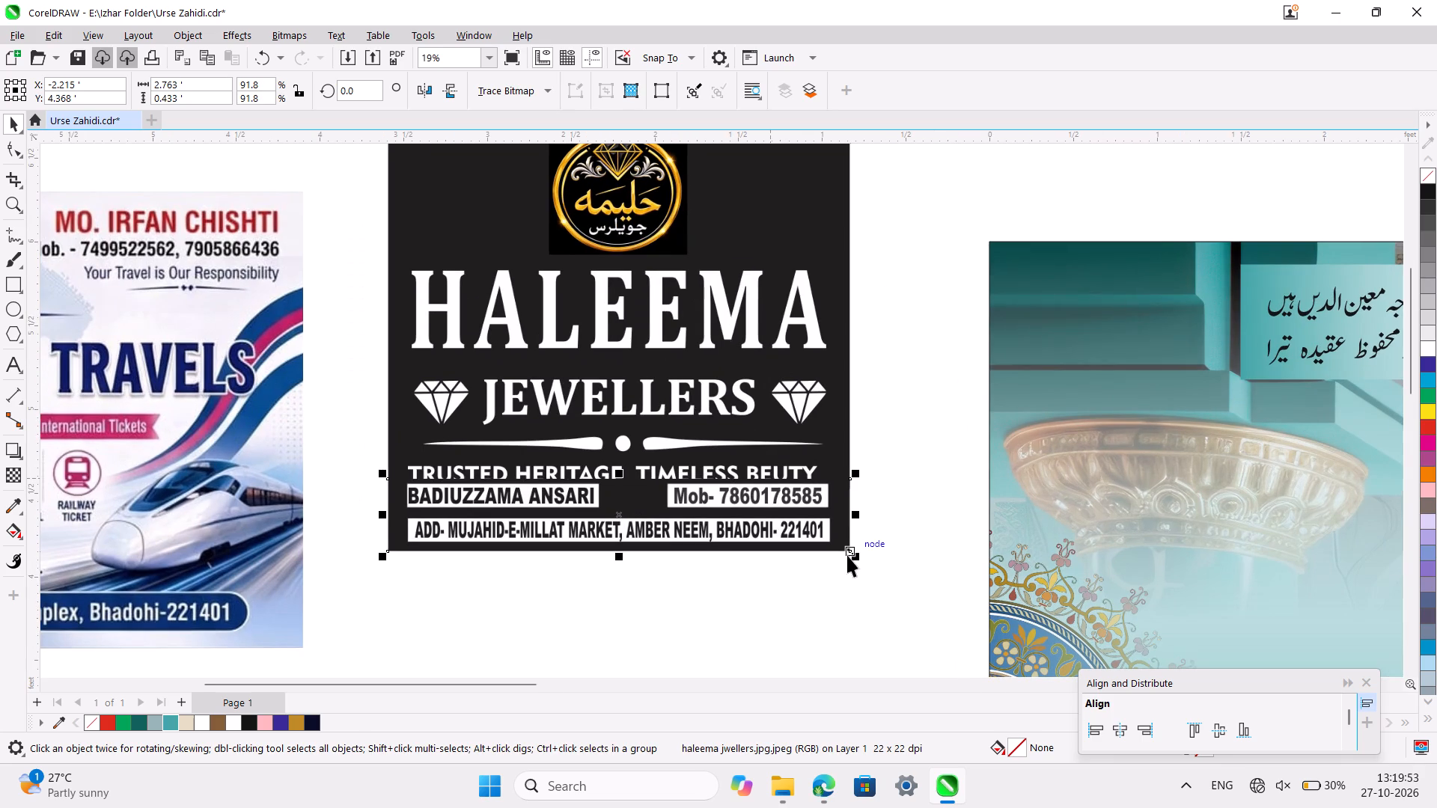
key("Down")
key("Down")
key("Down")
key("Down")
key("Down")
key("Down")
key("Down")
key("Down")
key("Down")
key("Down")
key("Down")
key("Down")
key("Down")
key("Down")
key("Down")
key("Down")
key("Down")
key("Down")
key("Down")
key("Down")
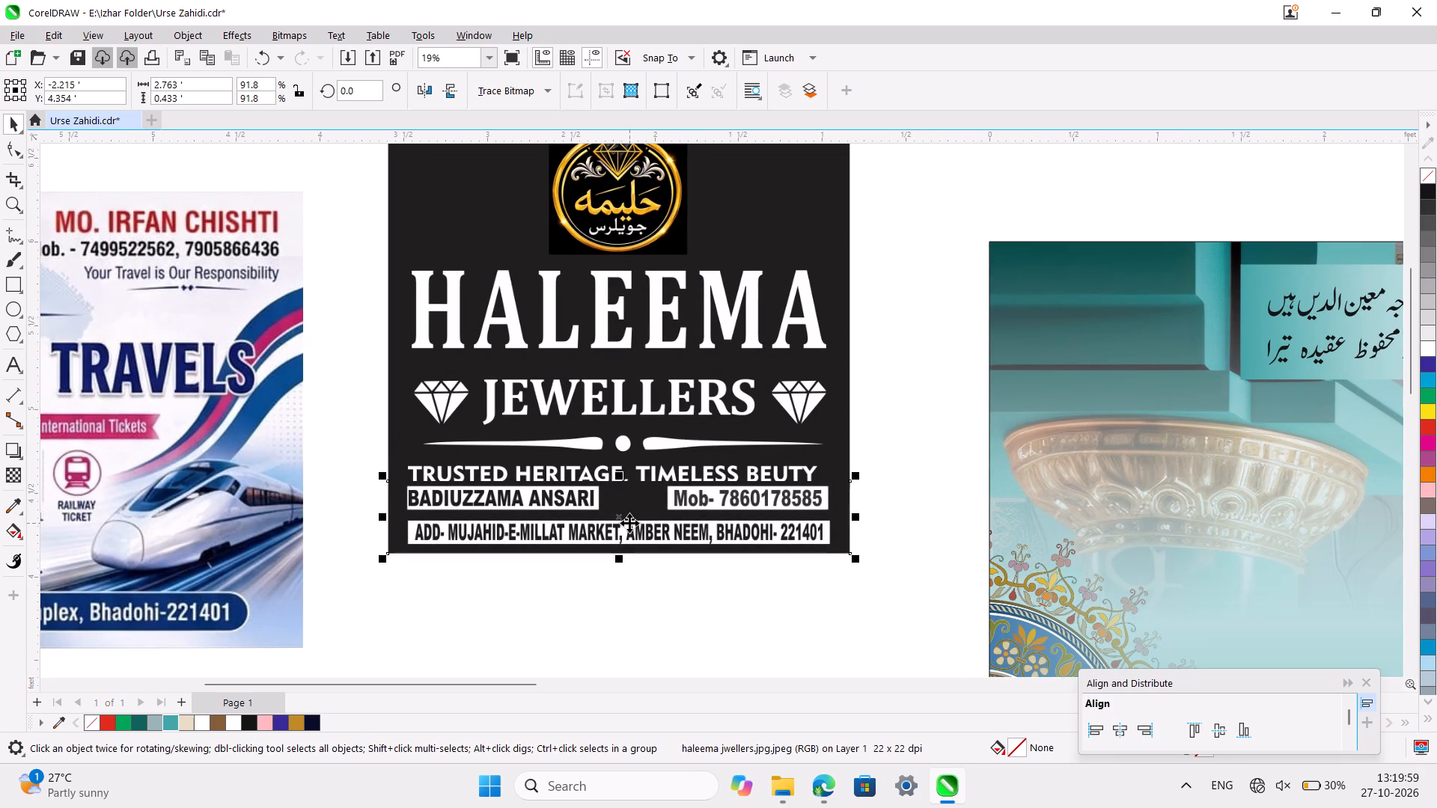
key("Down")
key("Down")
key("Down")
key("Down")
key("Down")
key("Down")
key("Down")
key("Down")
key("Down")
key("Down")
key("Down")
key("Down")
key("Down")
key("Down")
key("Down")
key("Down")
key("Down")
key("Down")
key("Down")
key("Down")
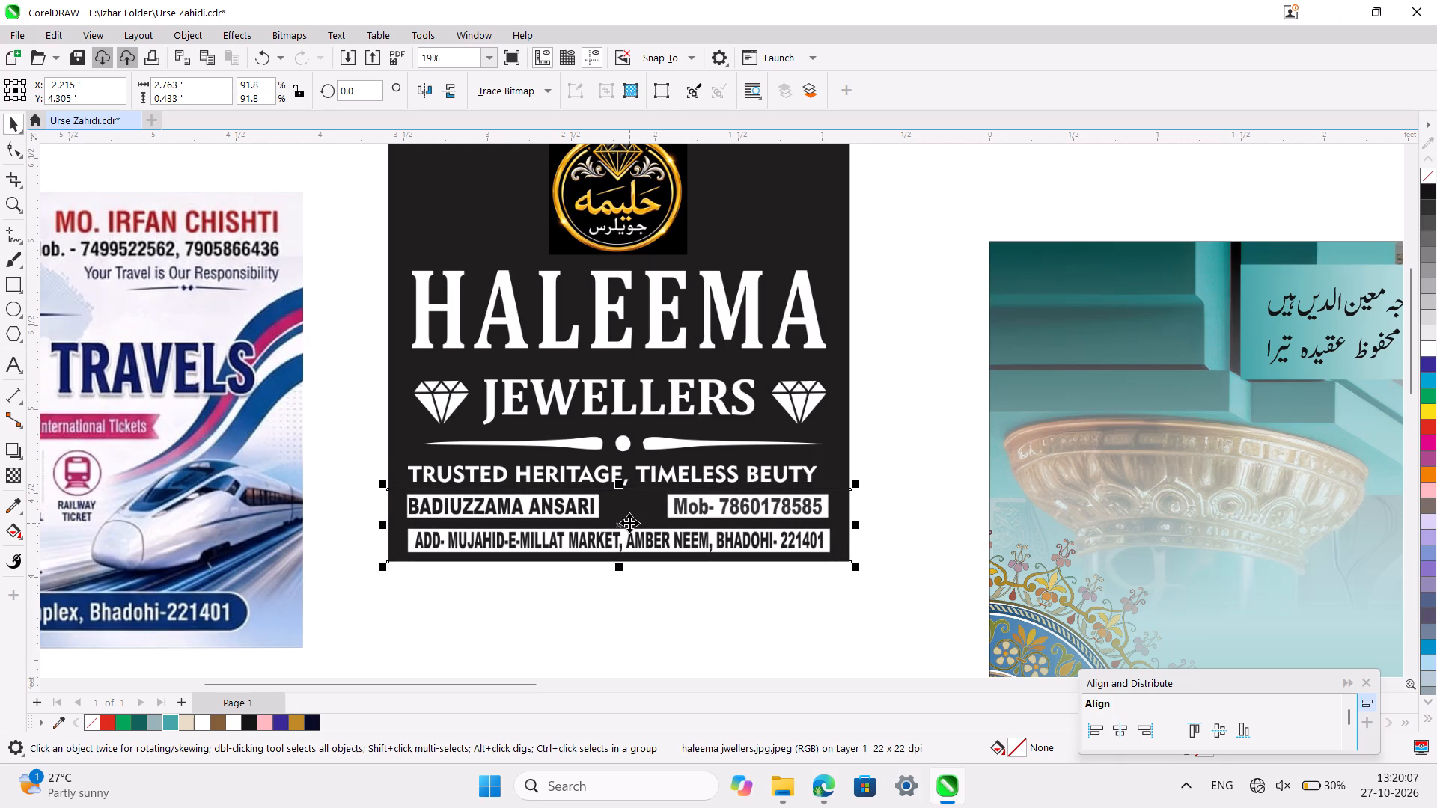
scroll(629, 523, "up", 4, "ctrl")
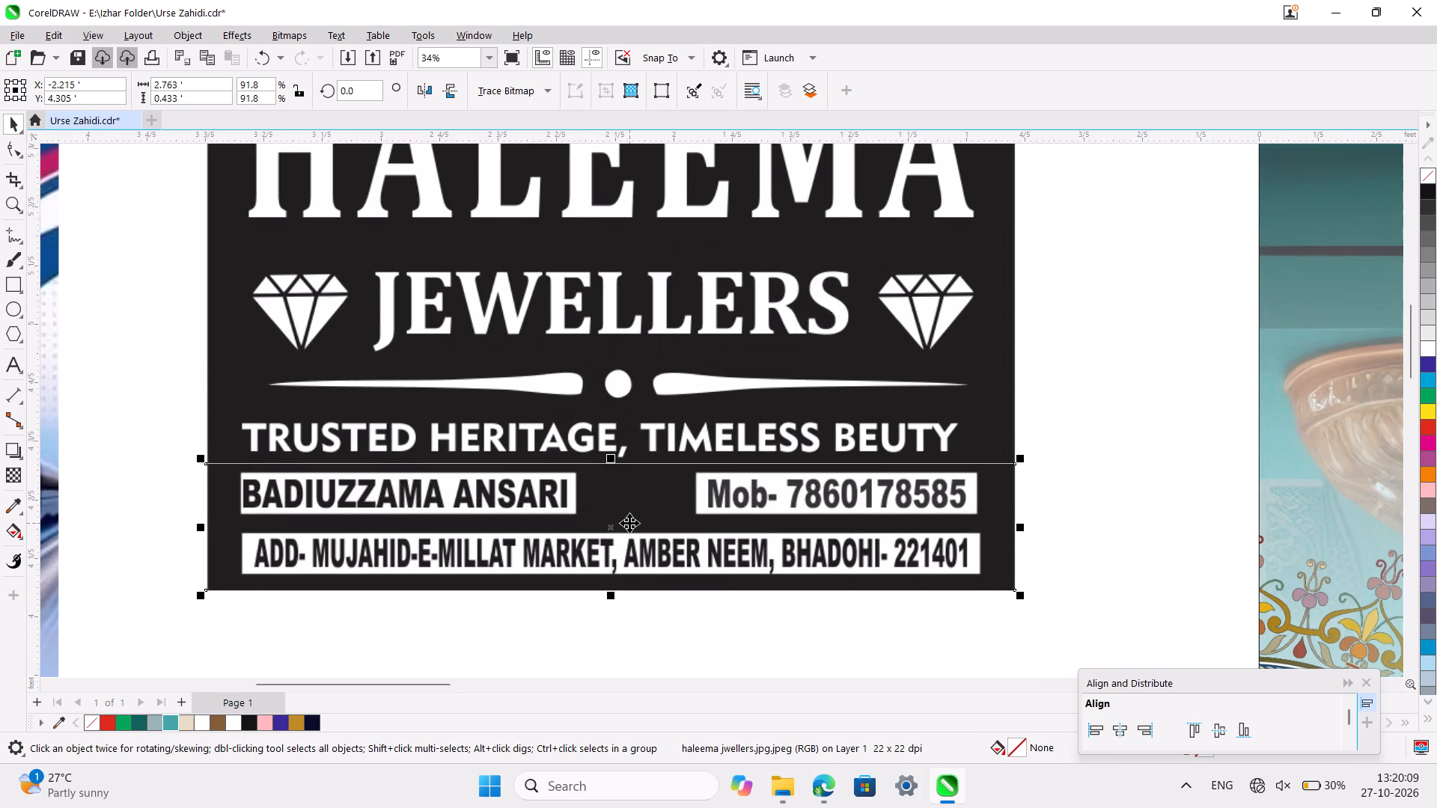
key("Up")
key("Up")
key("Up")
key("Up")
key("Up")
key("Up")
key("Up")
key("Up")
key("Up")
key("Up")
key("Up")
key("Up")
key("Up")
key("Up")
key("Up")
key("Up")
key("Up")
key("Up")
key("Up")
key("Up")
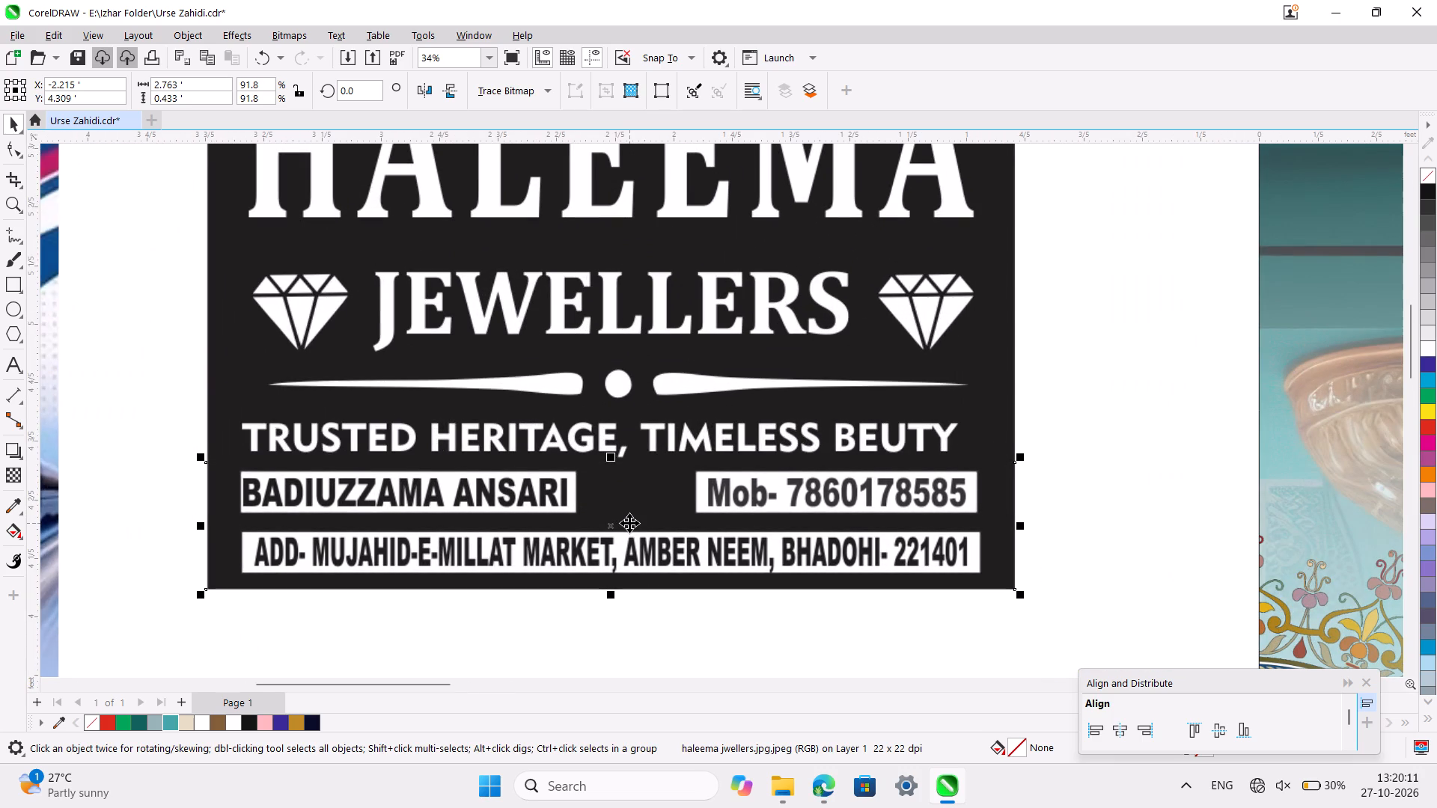
key("Up")
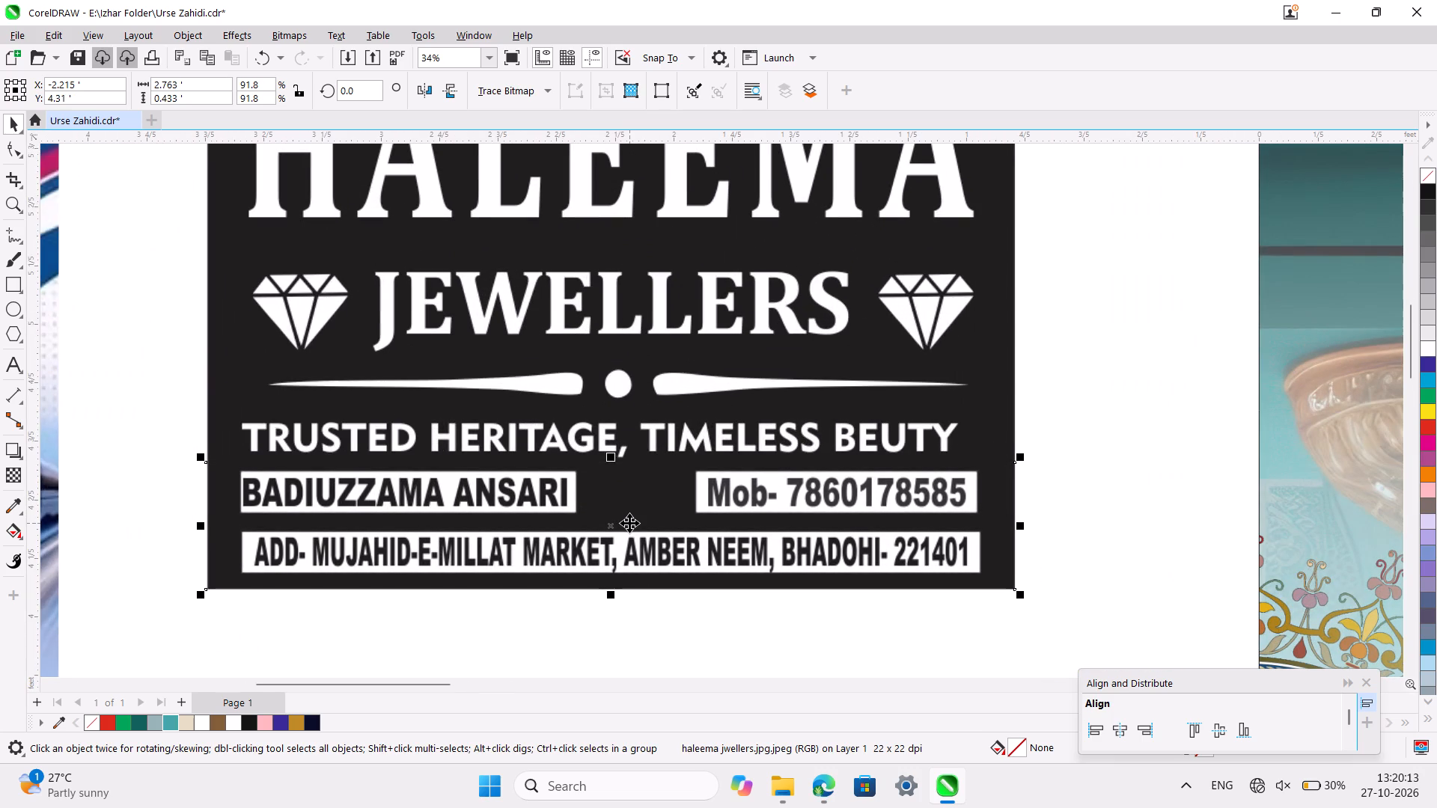
Group the Haleema Jewellers logo piece and the contact strip into one advertisement.
scroll(629, 523, "down", 2, "ctrl")
left_click(988, 355)
scroll(988, 355, "up", 3)
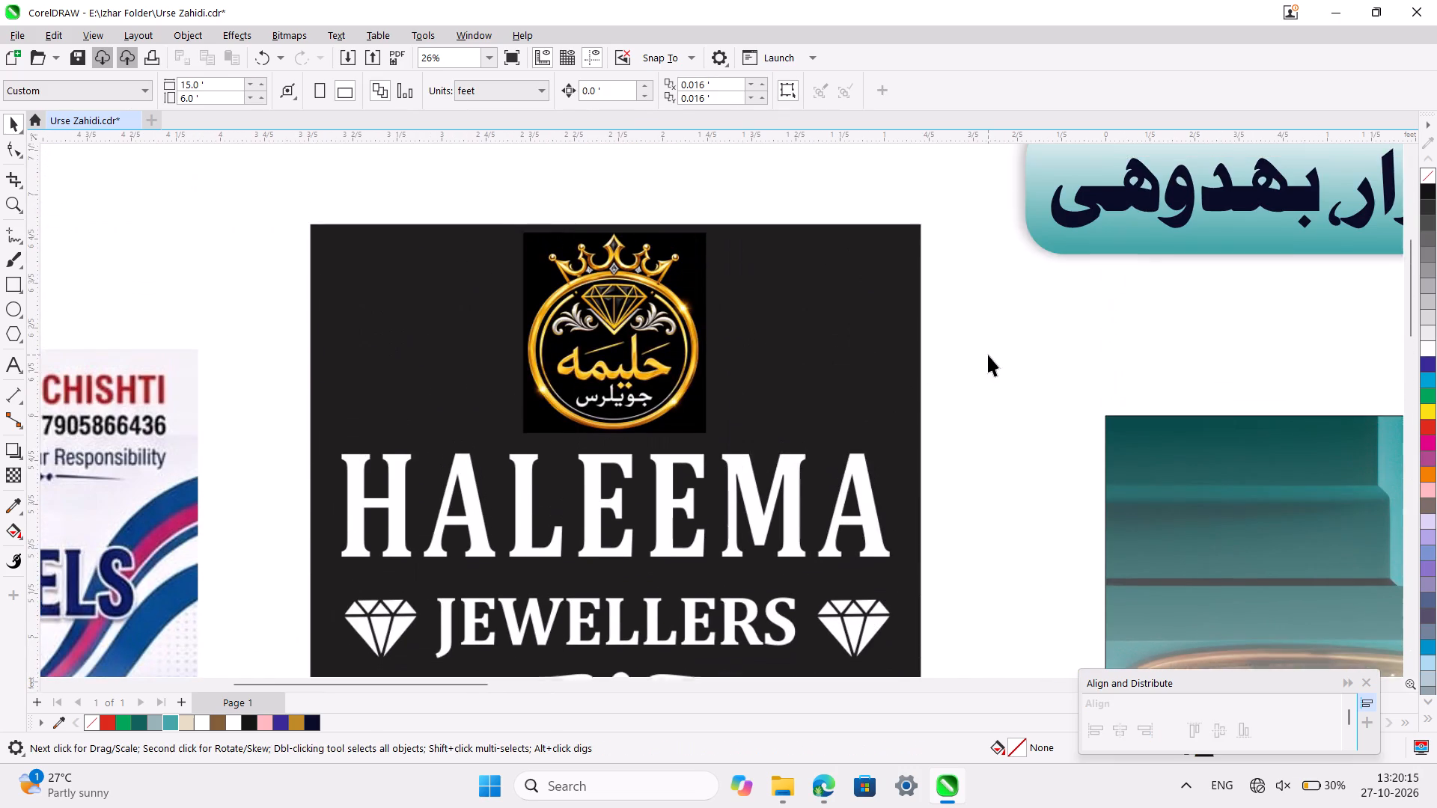
scroll(988, 355, "down", 4, "ctrl")
scroll(988, 355, "down", 1)
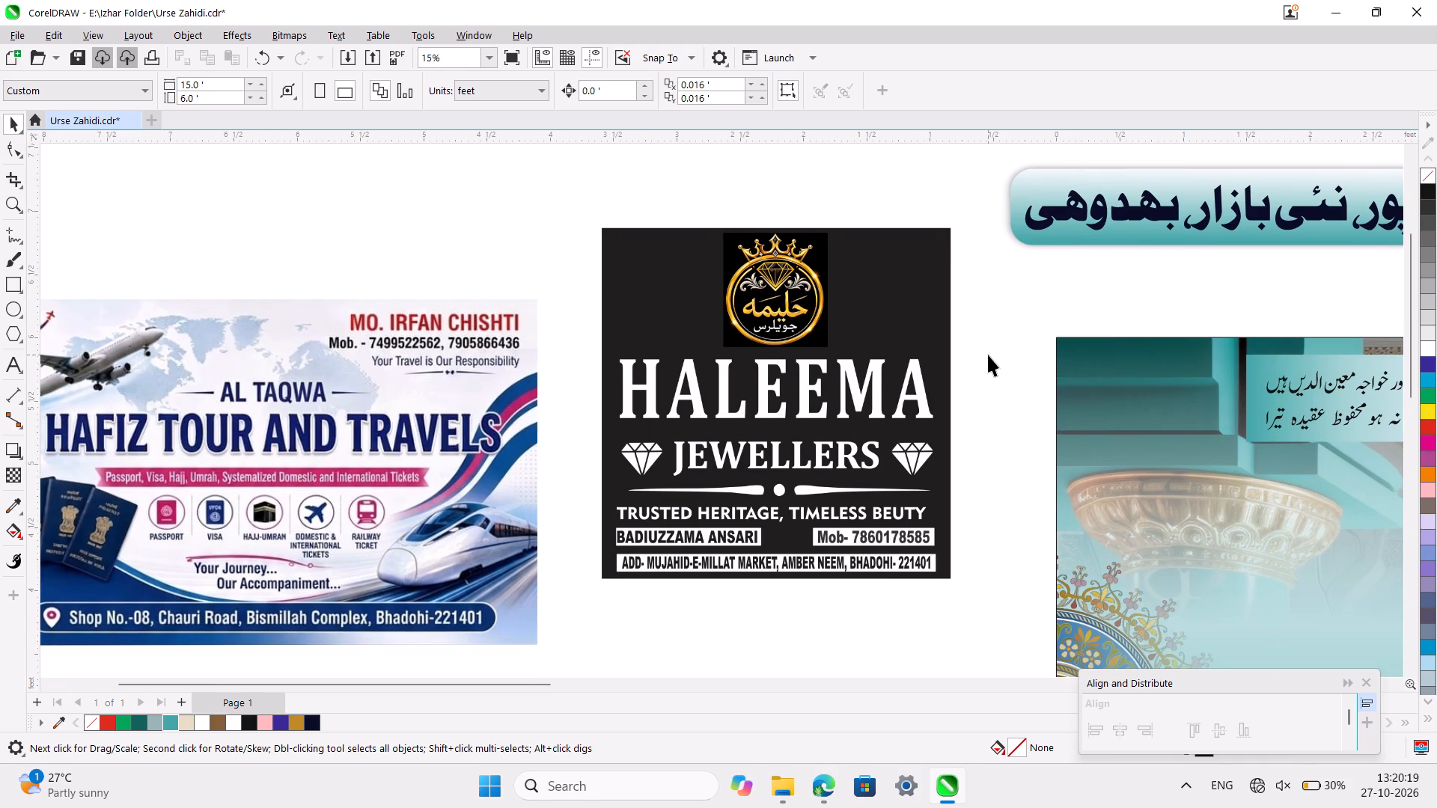
left_click_drag(580, 206, 704, 552)
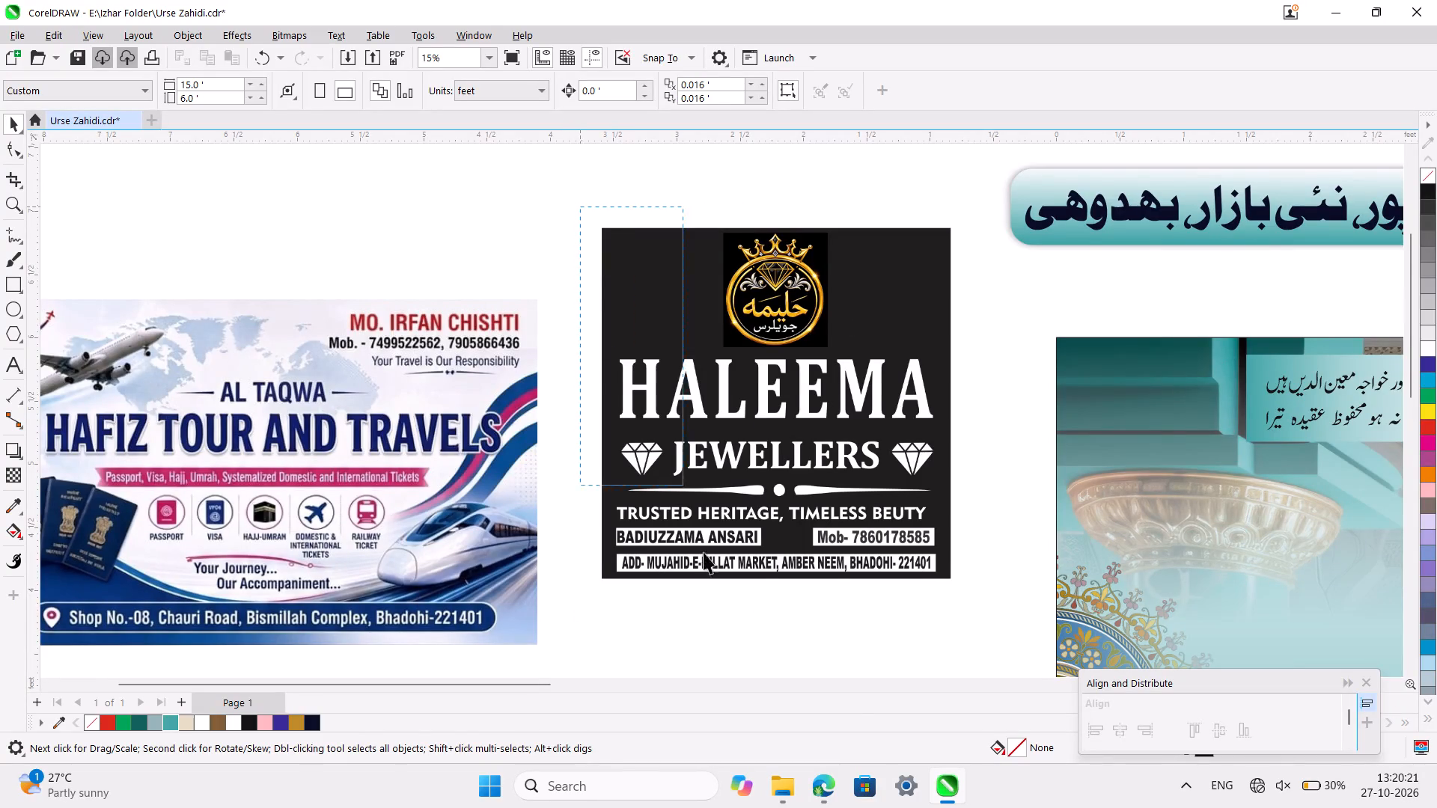
left_click_drag(704, 552, 1006, 576)
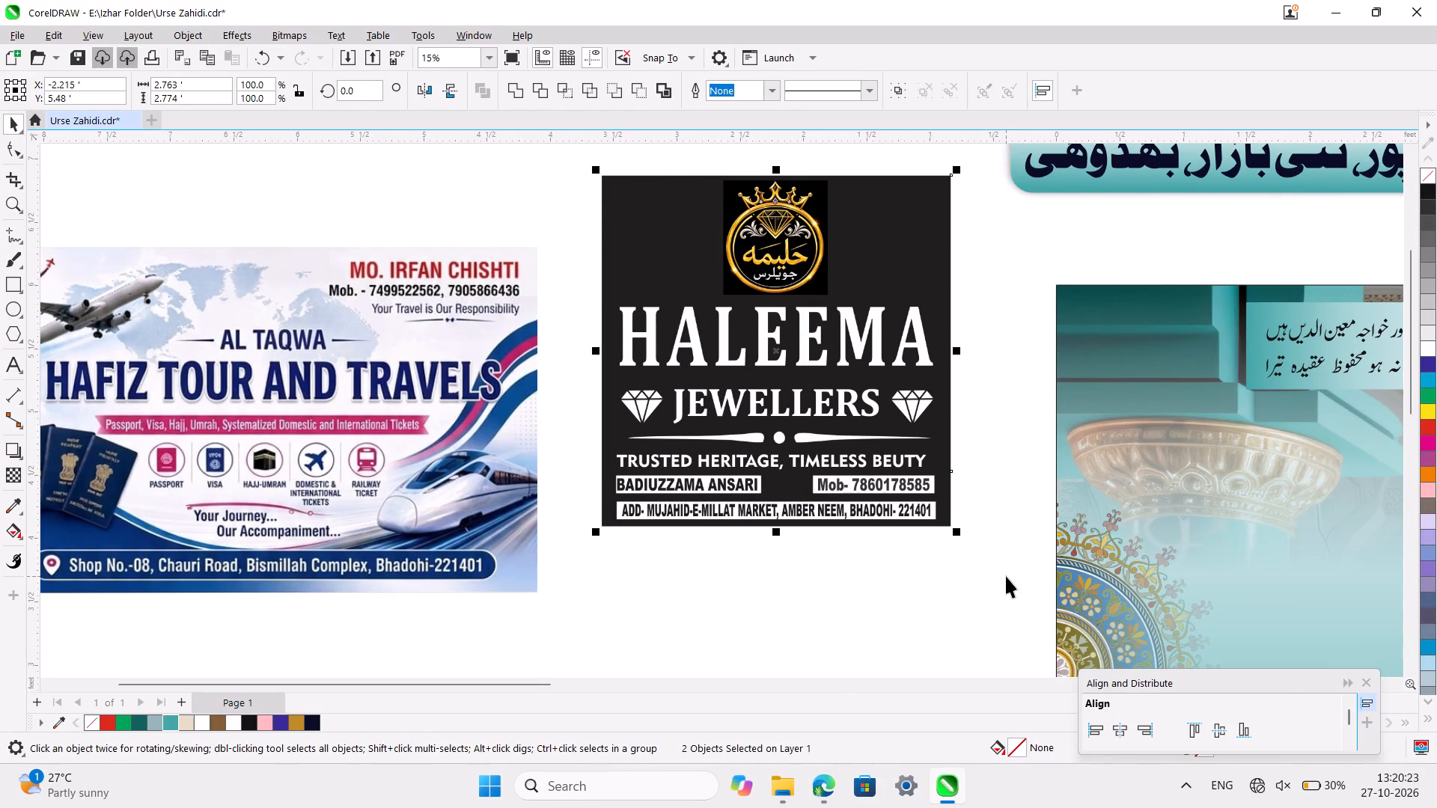
key("ctrl+g")
scroll(1006, 576, "down", 4, "ctrl")
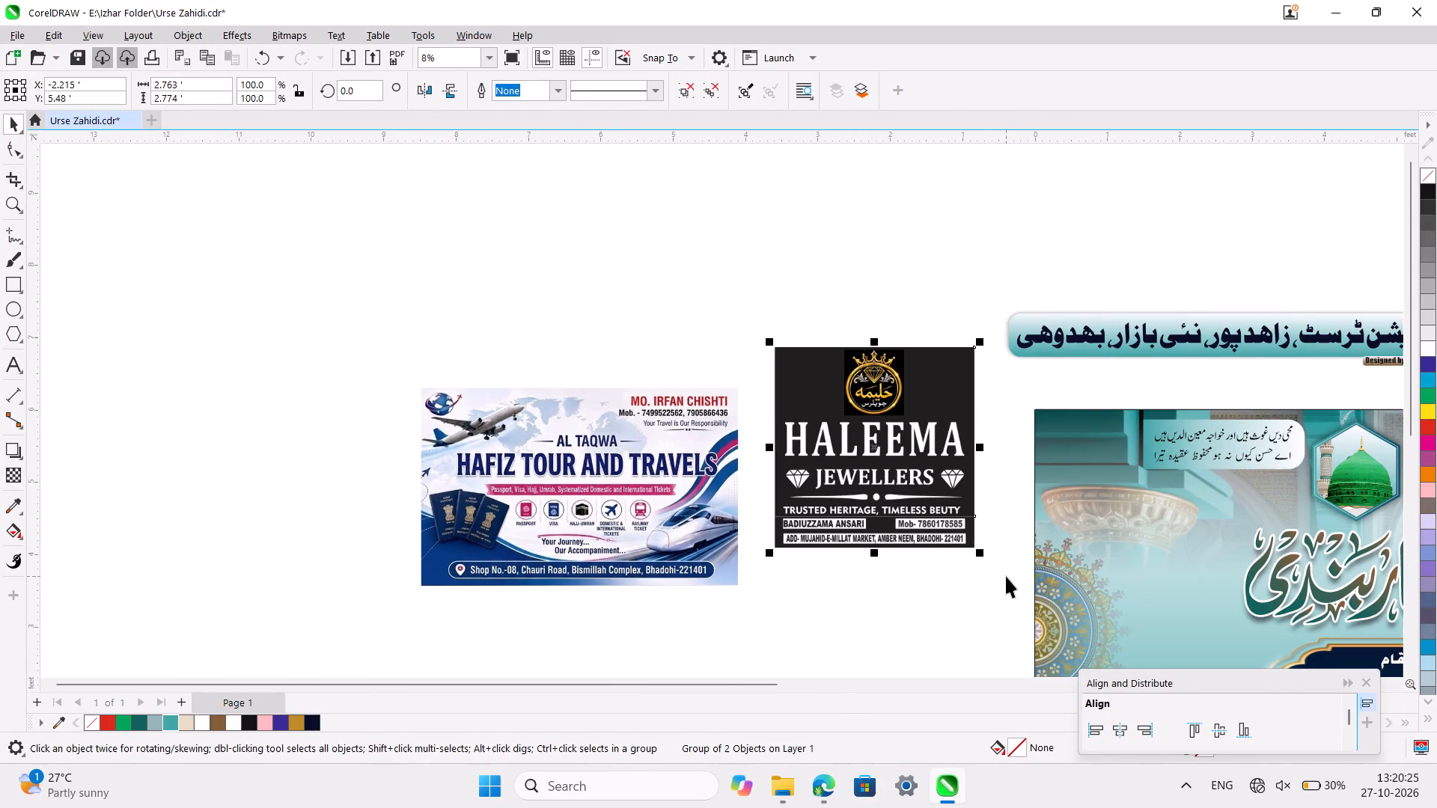
left_click(716, 298)
Place the Al Taqwa Hafiz Tour and Travels advertisement at the banner's lower-left corner and scale it down to fit inside.
scroll(716, 298, "down", 3, "ctrl")
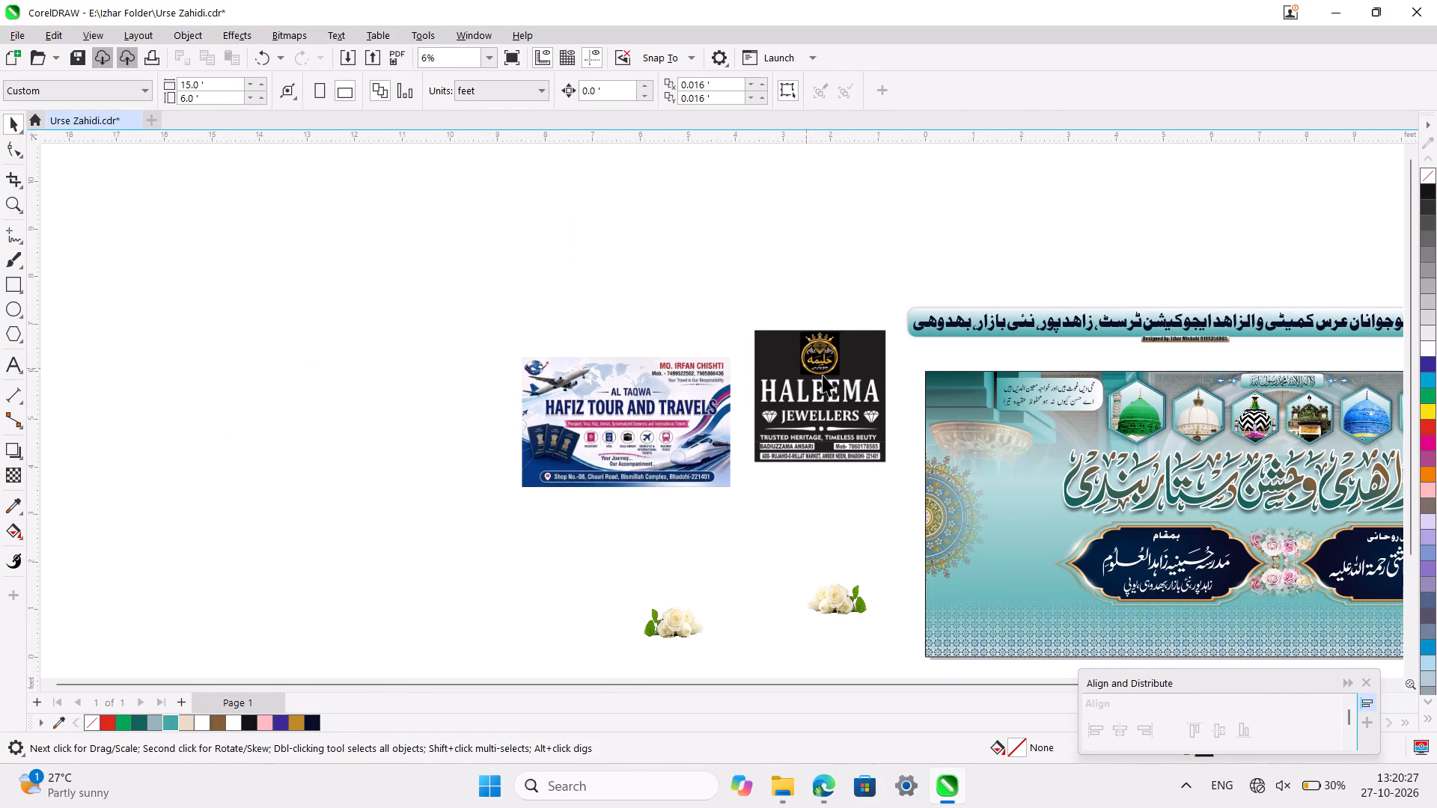
left_click(854, 409)
scroll(854, 409, "left", 2)
scroll(854, 409, "down", 1)
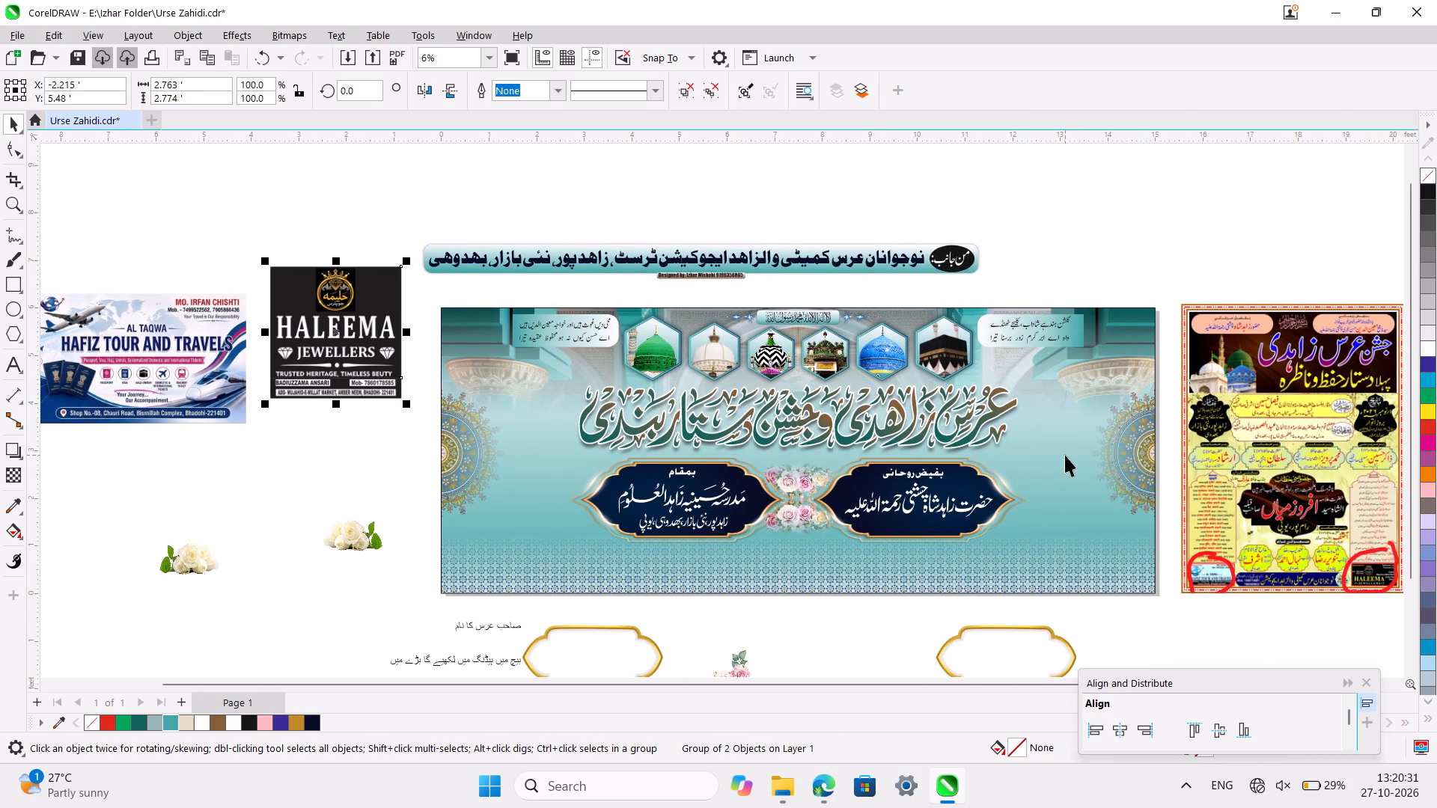
scroll(1065, 455, "down", 2)
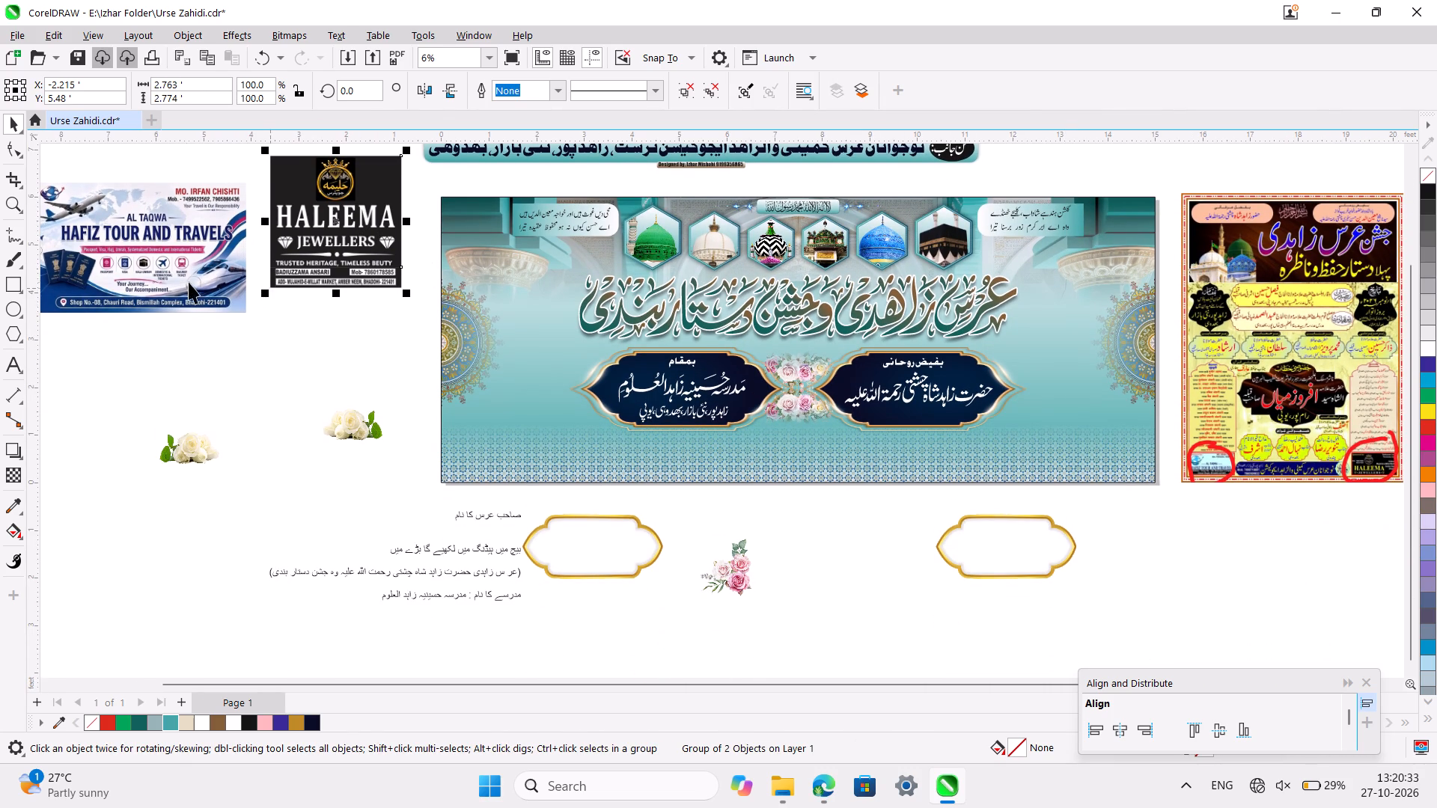
left_click(186, 281)
left_click_drag(186, 281, 638, 462)
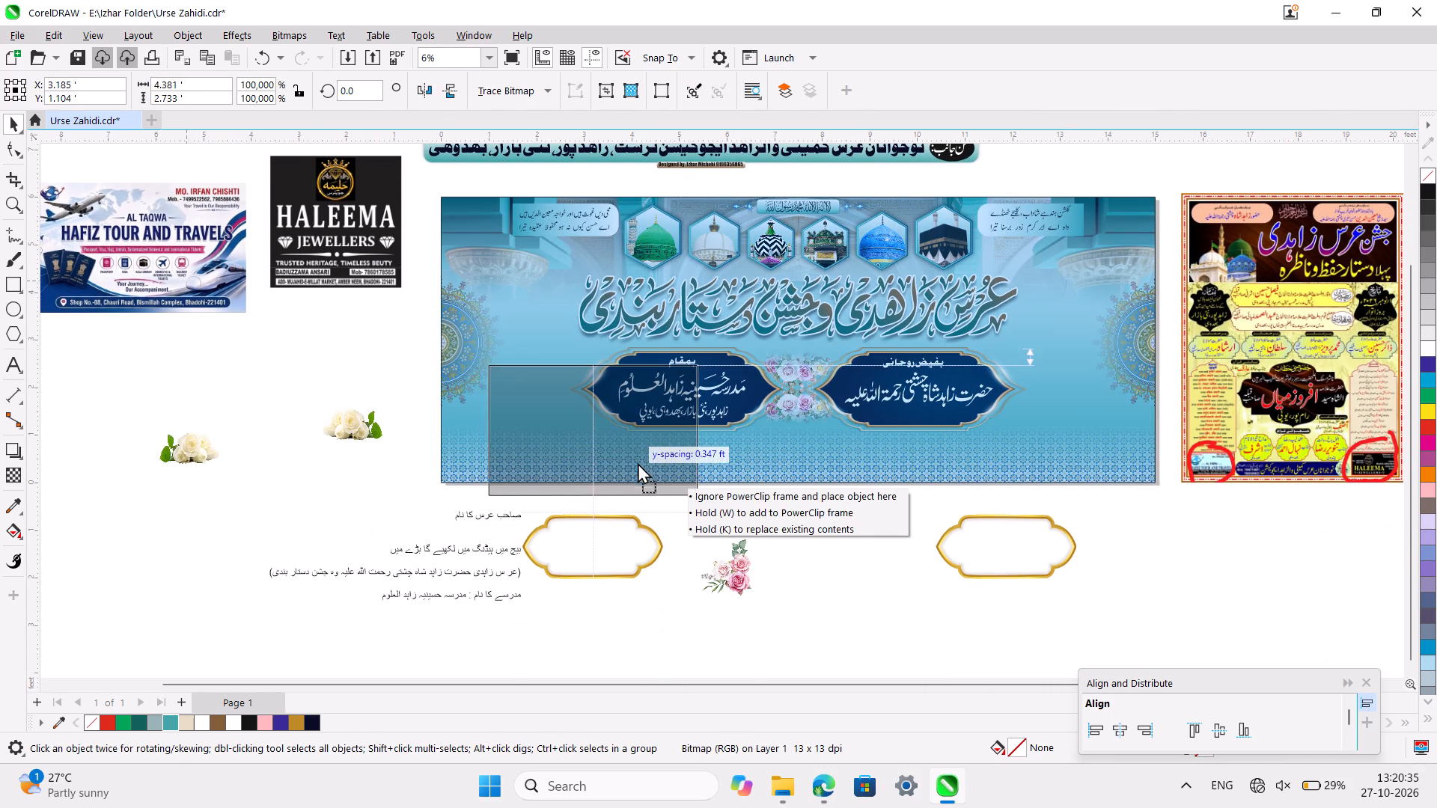
left_click_drag(638, 462, 615, 470)
scroll(615, 470, "up", 2, "ctrl")
left_click_drag(698, 521, 659, 521)
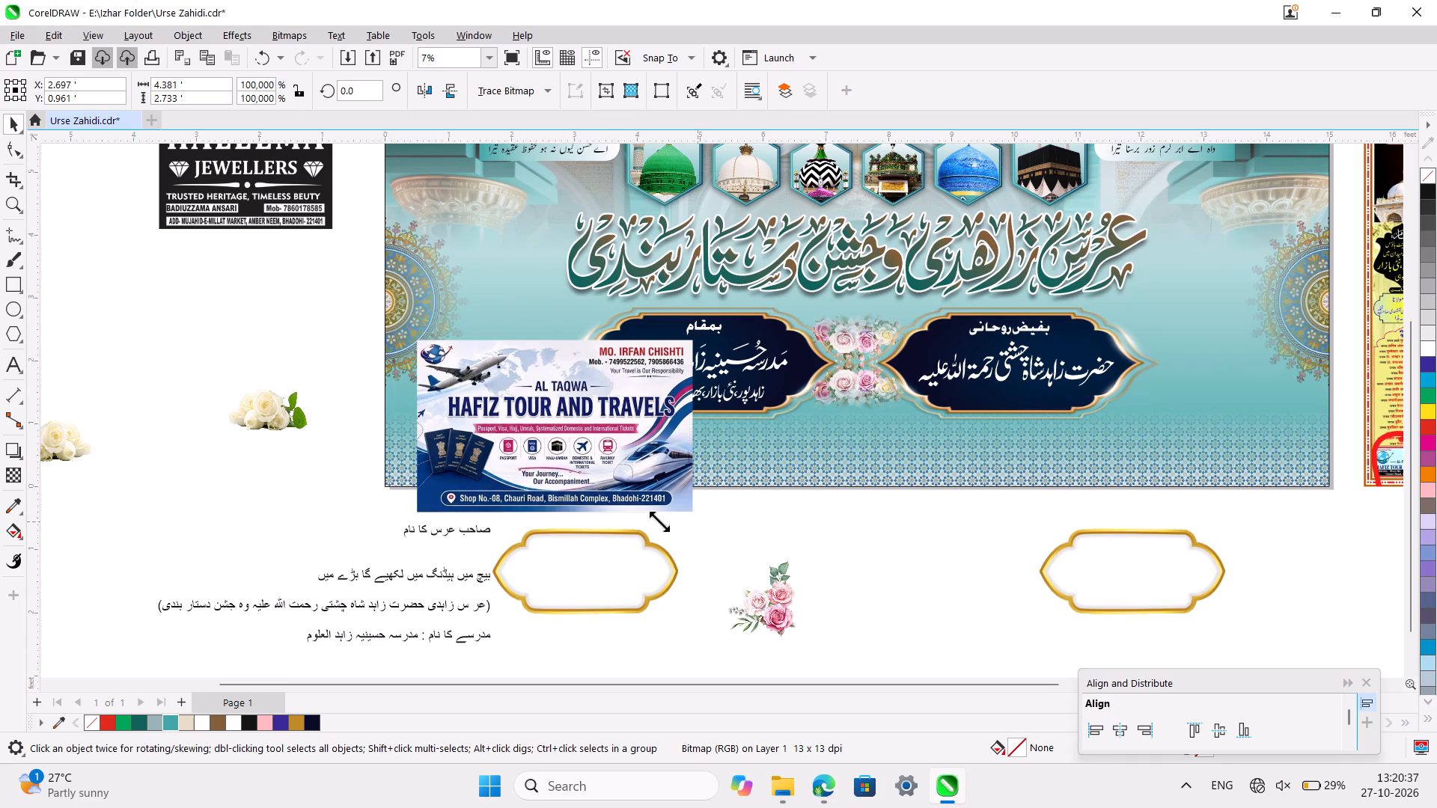
left_click_drag(659, 521, 621, 507)
Place the Haleema Jewellers advertisement at the banner's lower-right corner and scale it proportionally to about 2.29 by 2.30 ft.
left_click(295, 212)
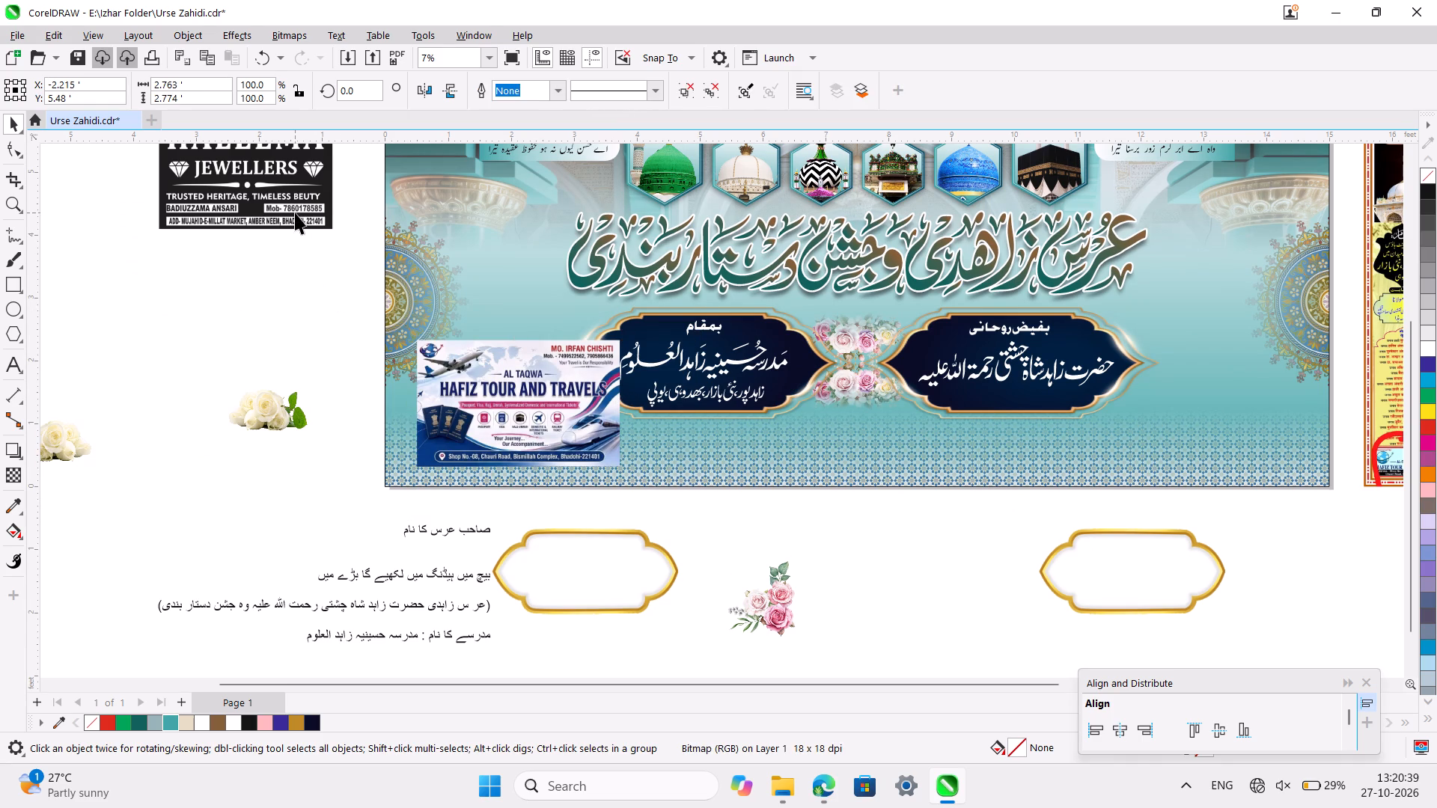
left_click_drag(295, 212, 1280, 472)
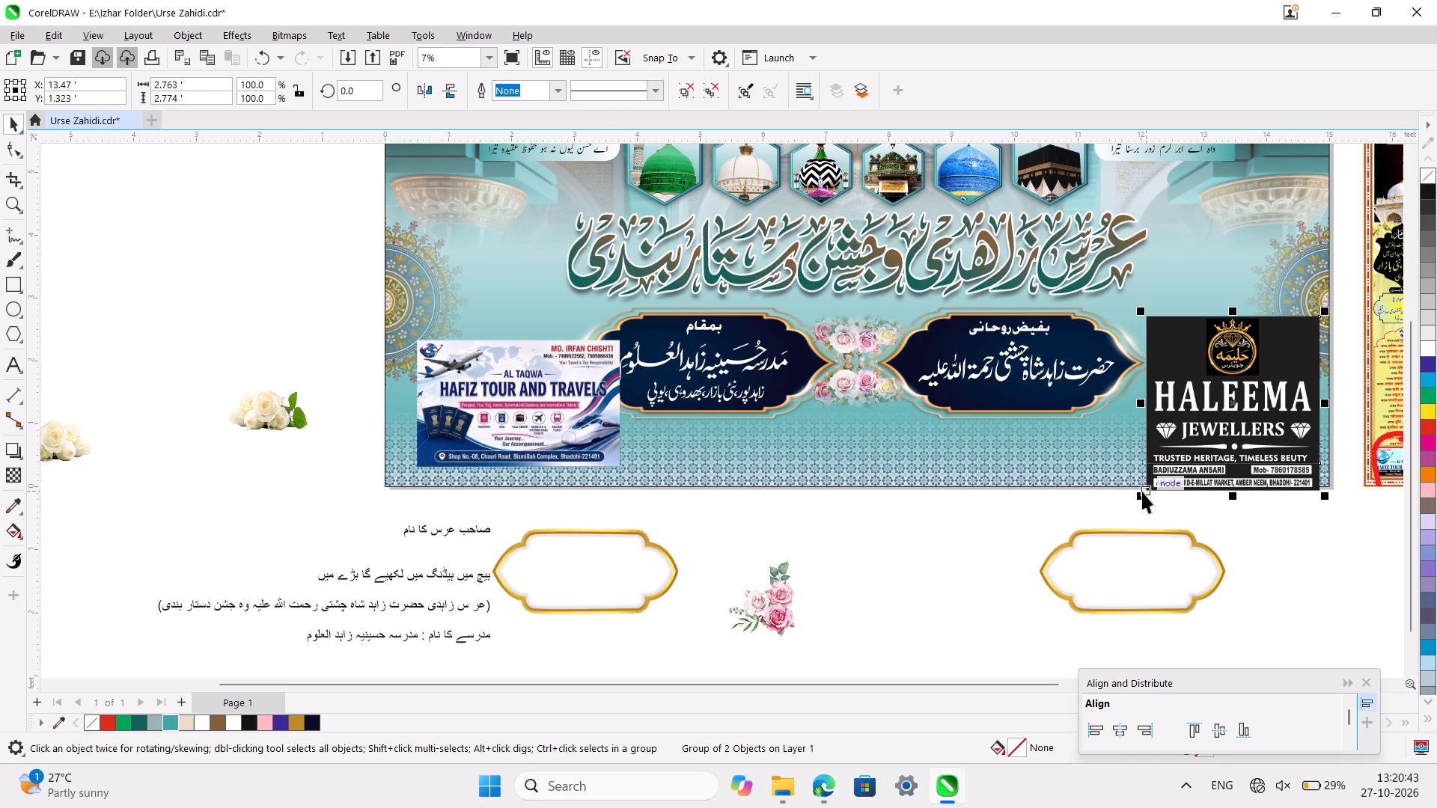
left_click_drag(1140, 497, 1149, 486)
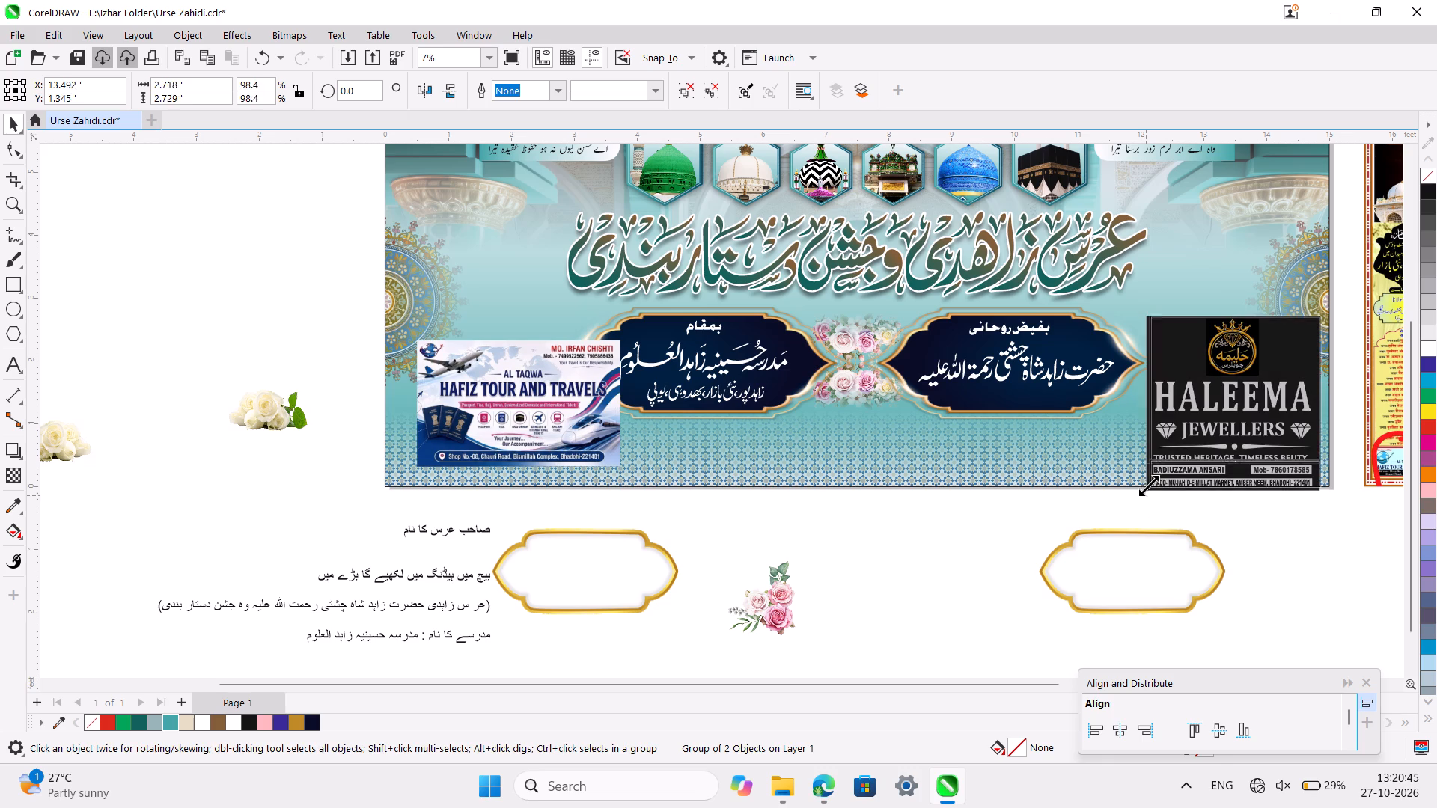
left_click_drag(1149, 486, 1170, 471)
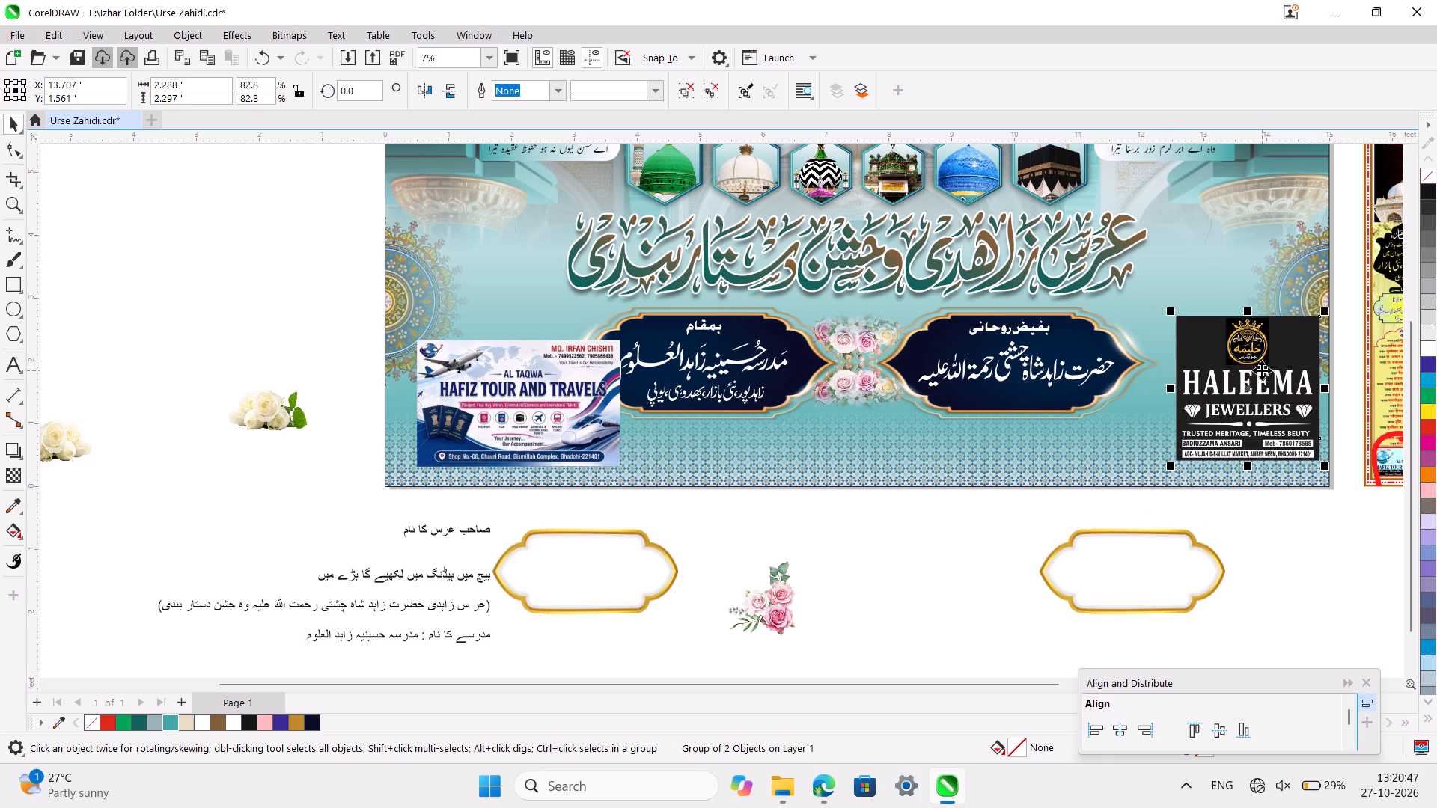
left_click_drag(1262, 370, 1234, 398)
Reduce only the Haleema Jewellers advertisement's height to about 2.01 ft and raise it inside the banner, at Y about 1.26 ft.
scroll(1234, 398, "up", 2, "ctrl")
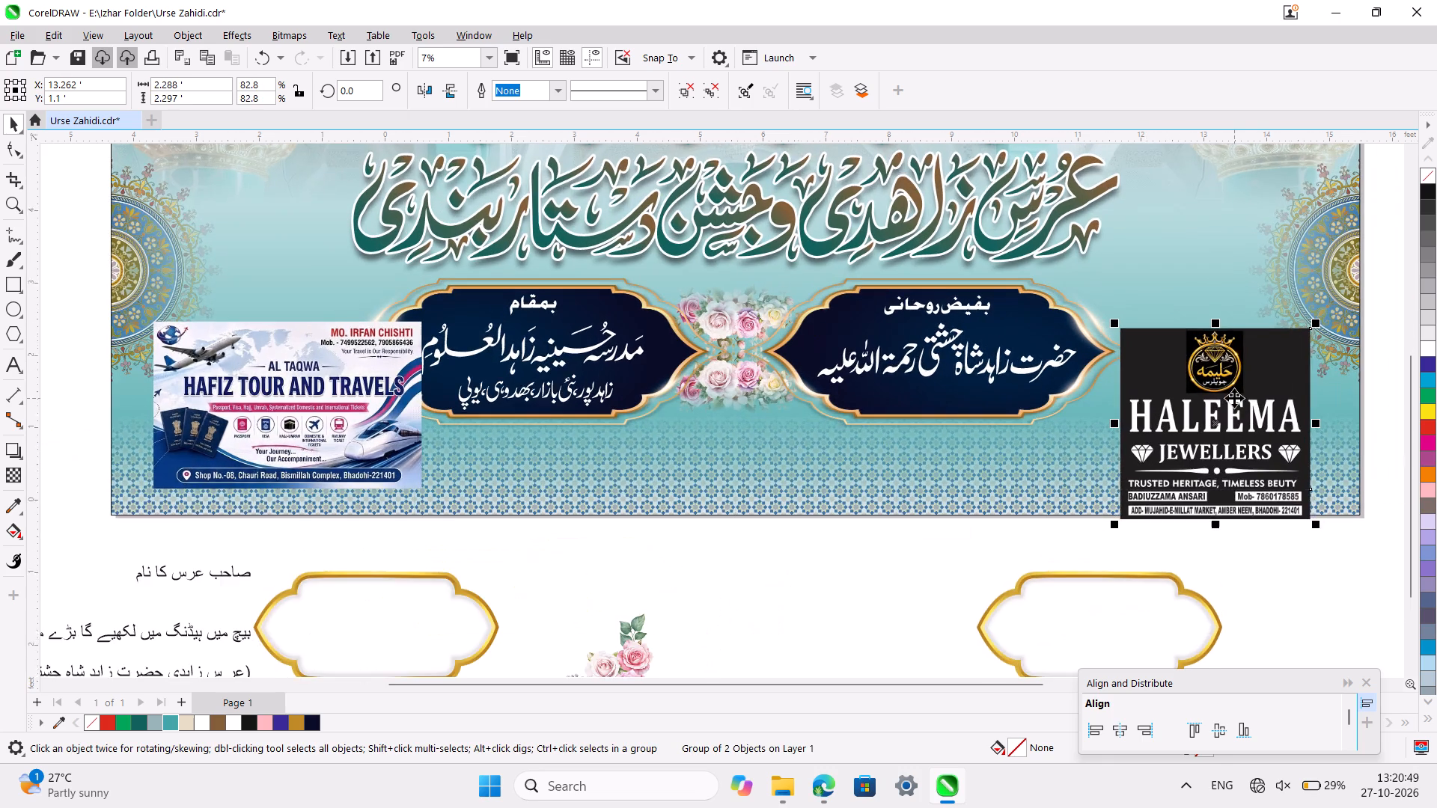
scroll(1234, 398, "up", 2, "ctrl")
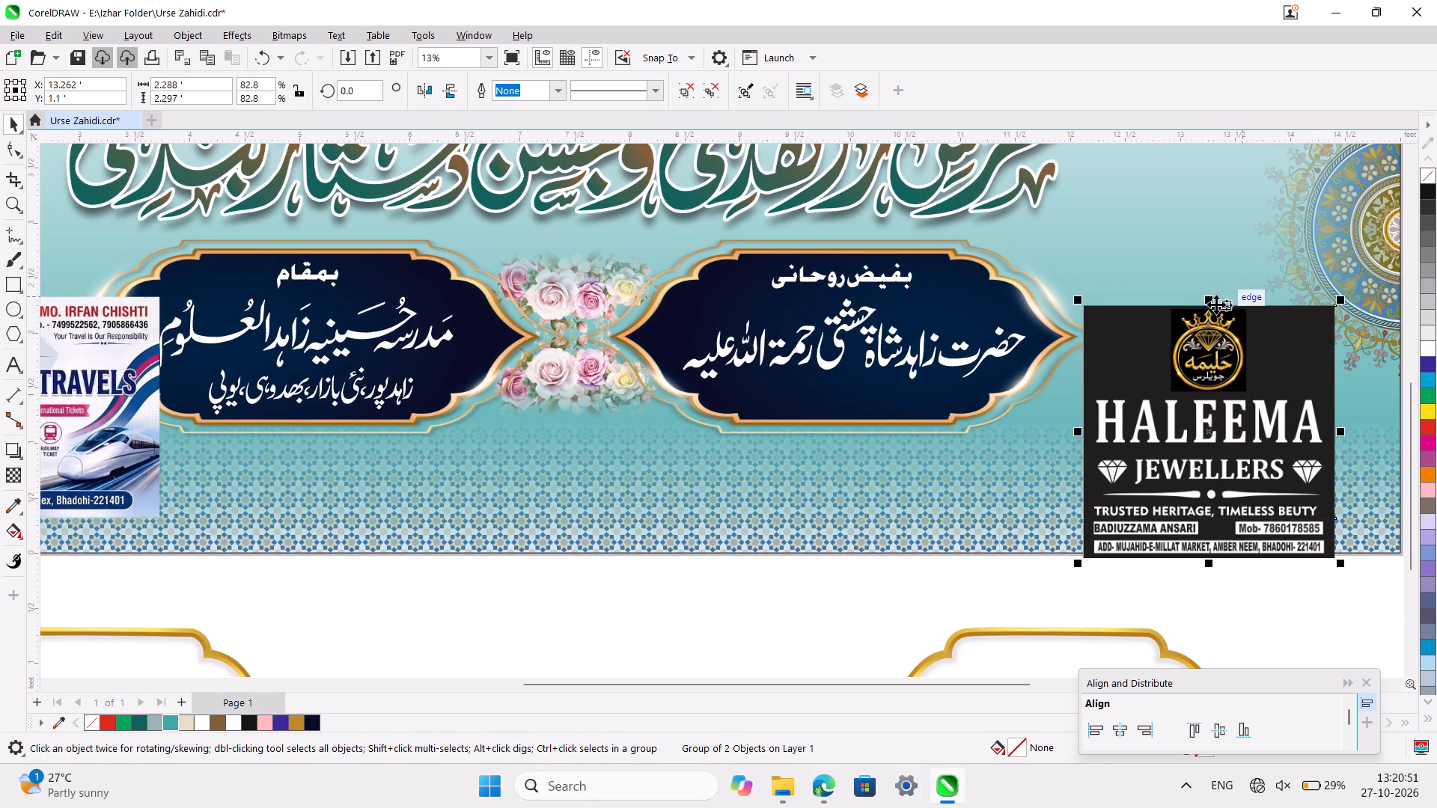
left_click_drag(1209, 303, 1209, 299)
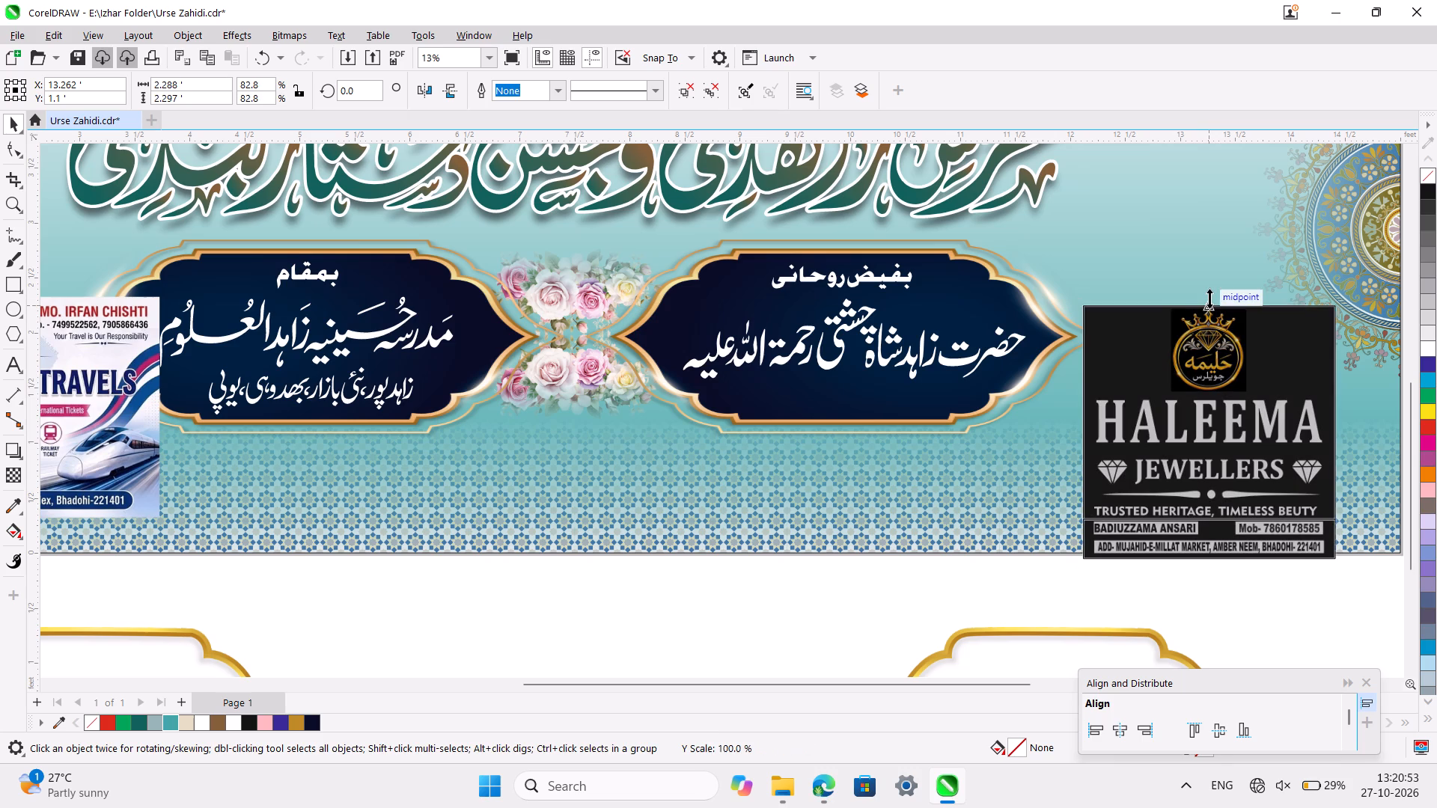
left_click_drag(1209, 299, 1209, 335)
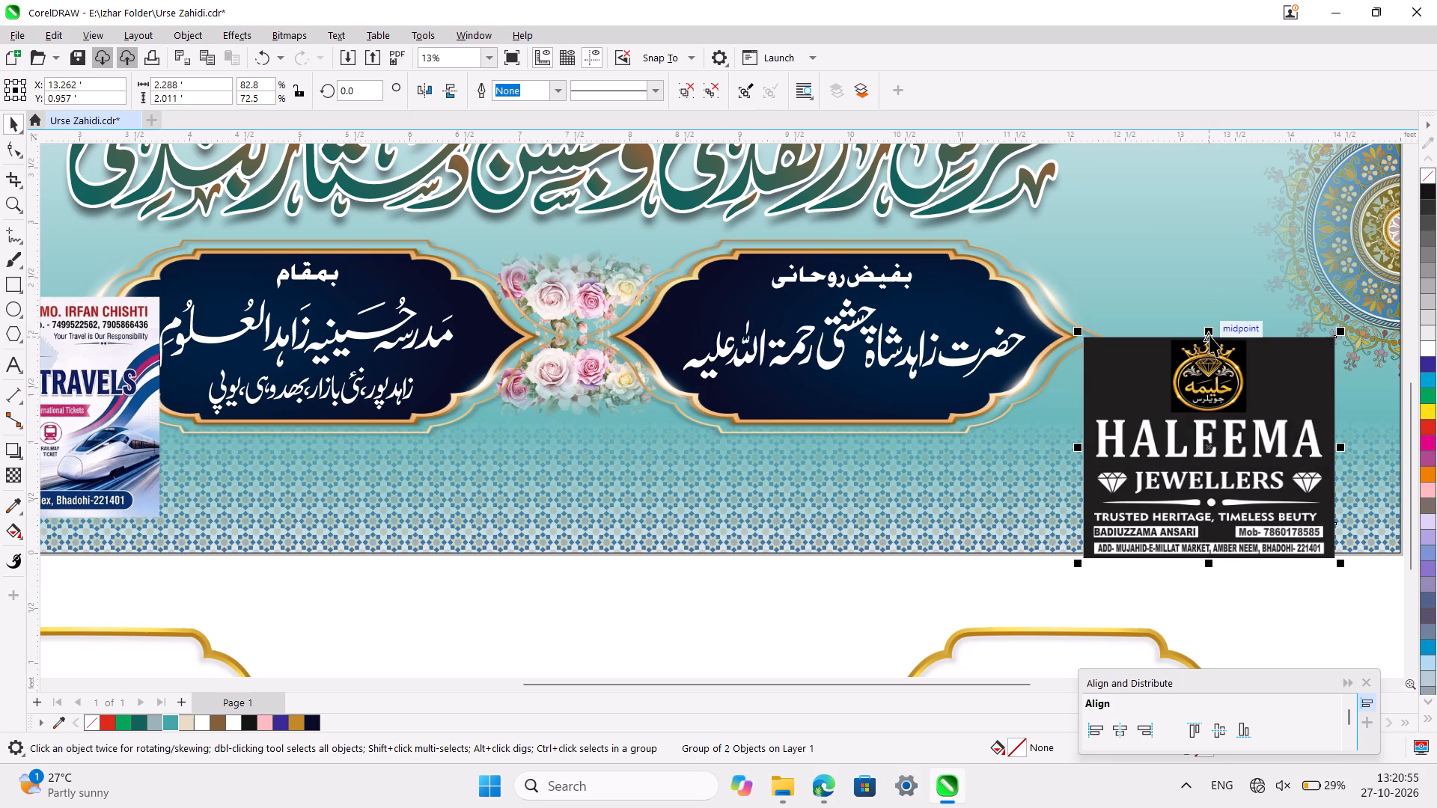
left_click_drag(1212, 456, 1206, 420)
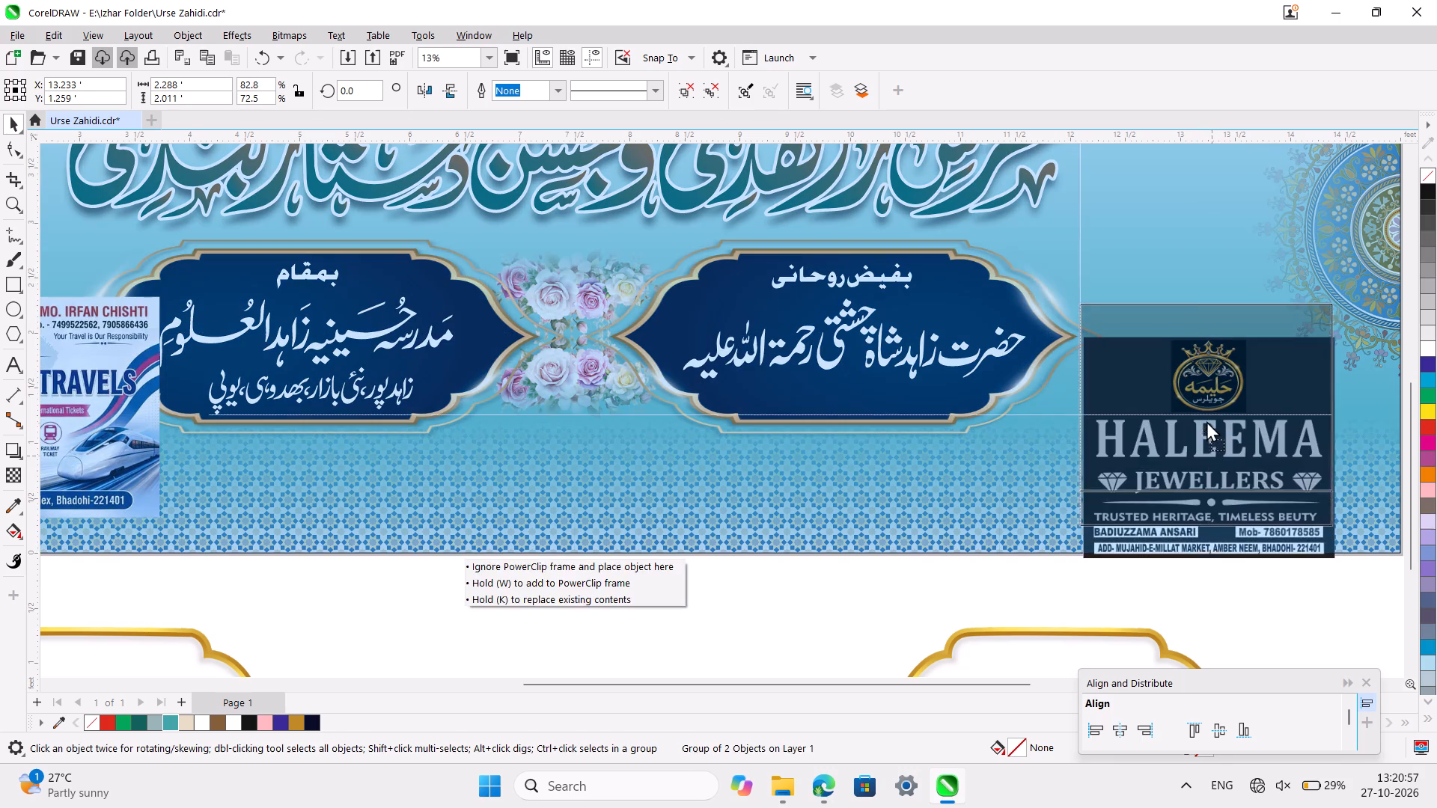
left_click_drag(1206, 420, 1204, 420)
Narrow the Al Taqwa Hafiz Tour and Travels advertisement to about 3.02 ft wide, keeping its height.
scroll(1204, 420, "down", 3, "ctrl")
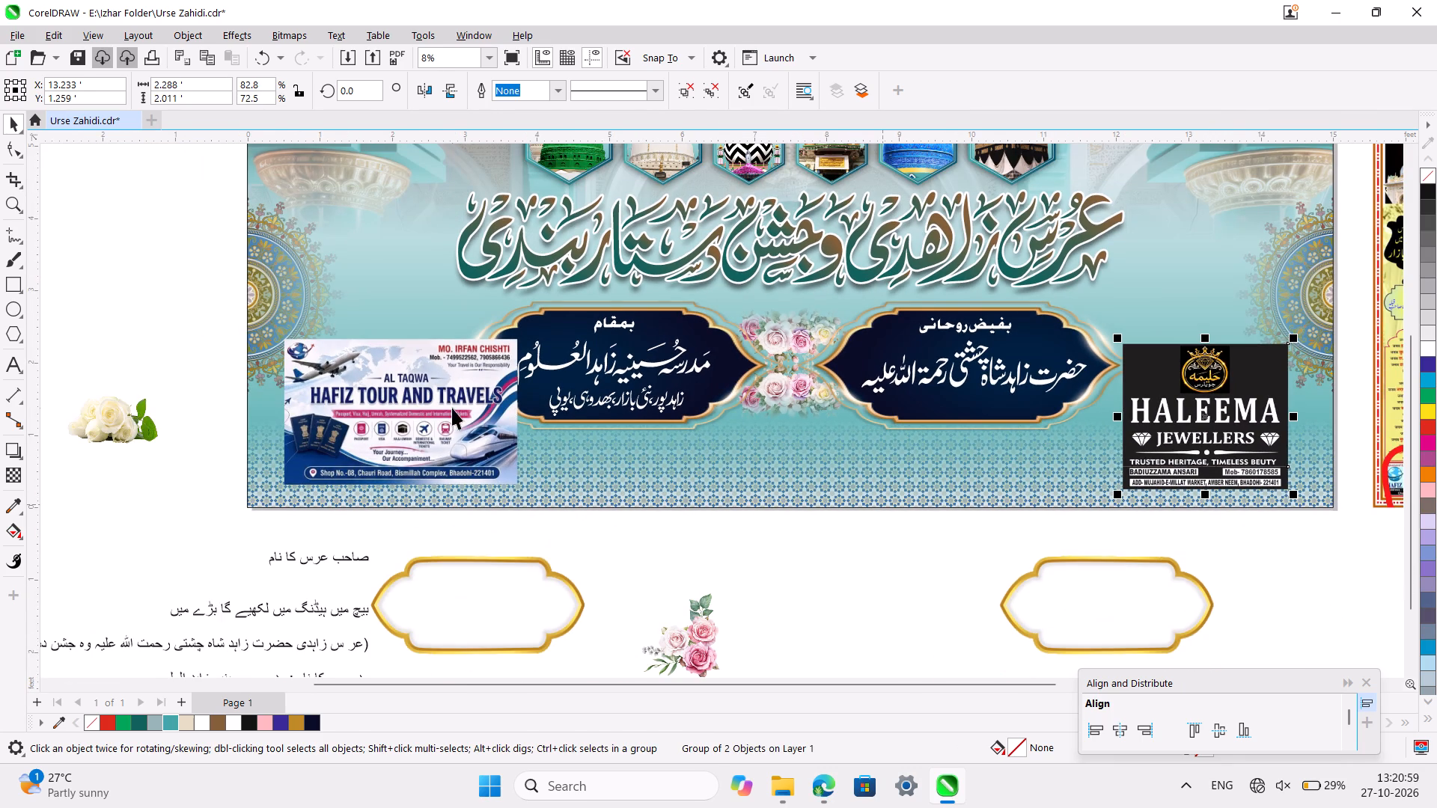
left_click(452, 408)
left_click_drag(526, 414, 519, 414)
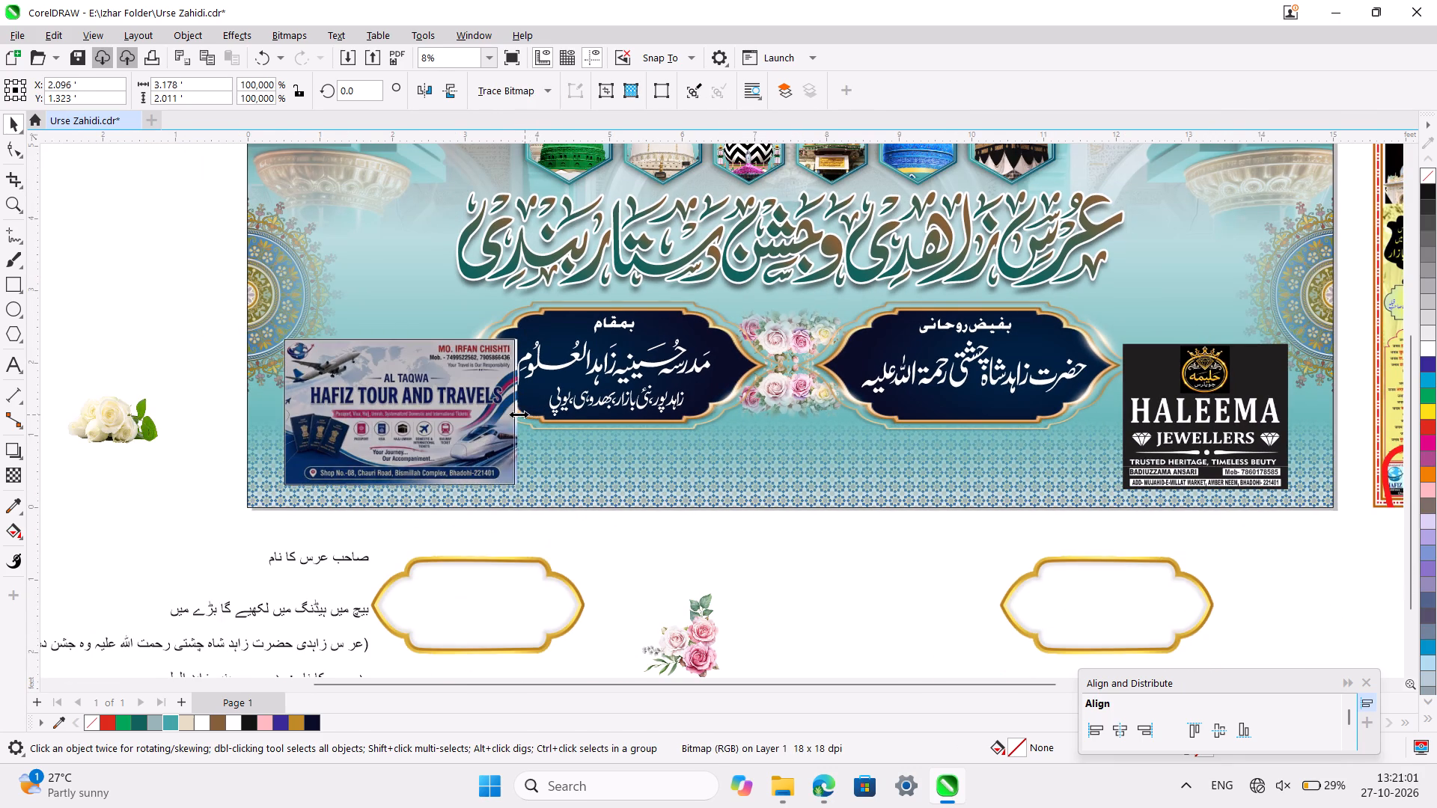
left_click_drag(519, 414, 514, 414)
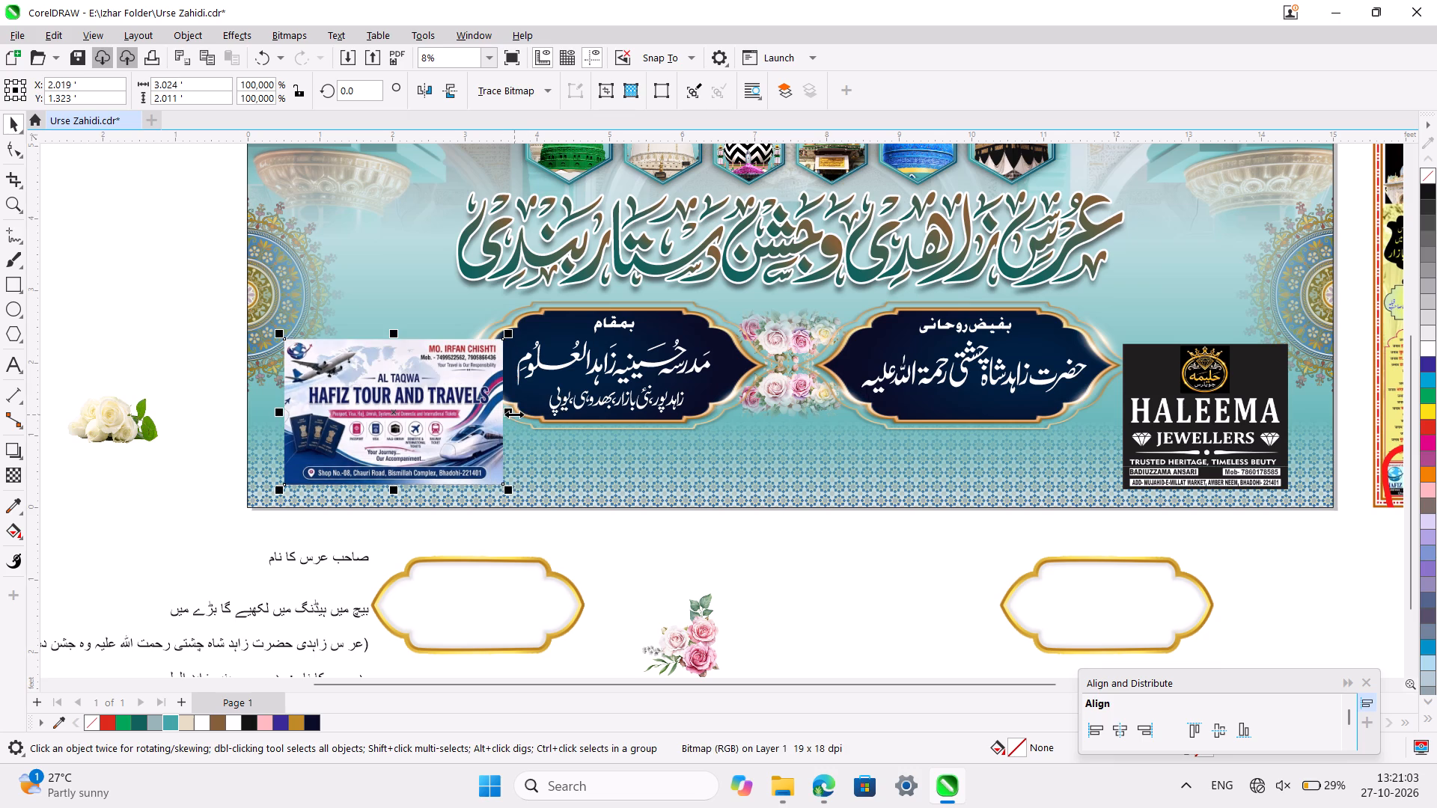
left_click_drag(514, 414, 507, 414)
scroll(335, 414, "down", 2, "ctrl")
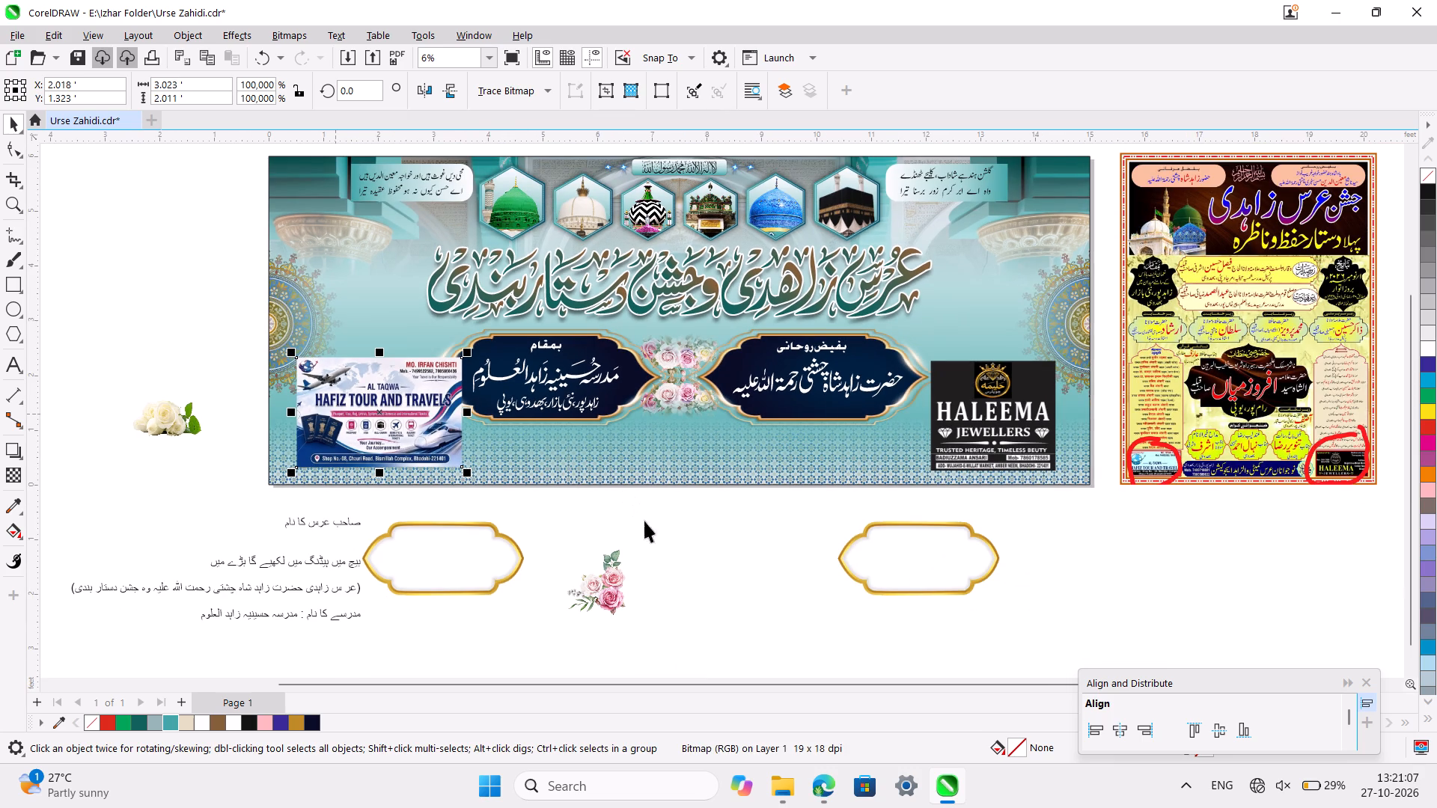
left_click(744, 587)
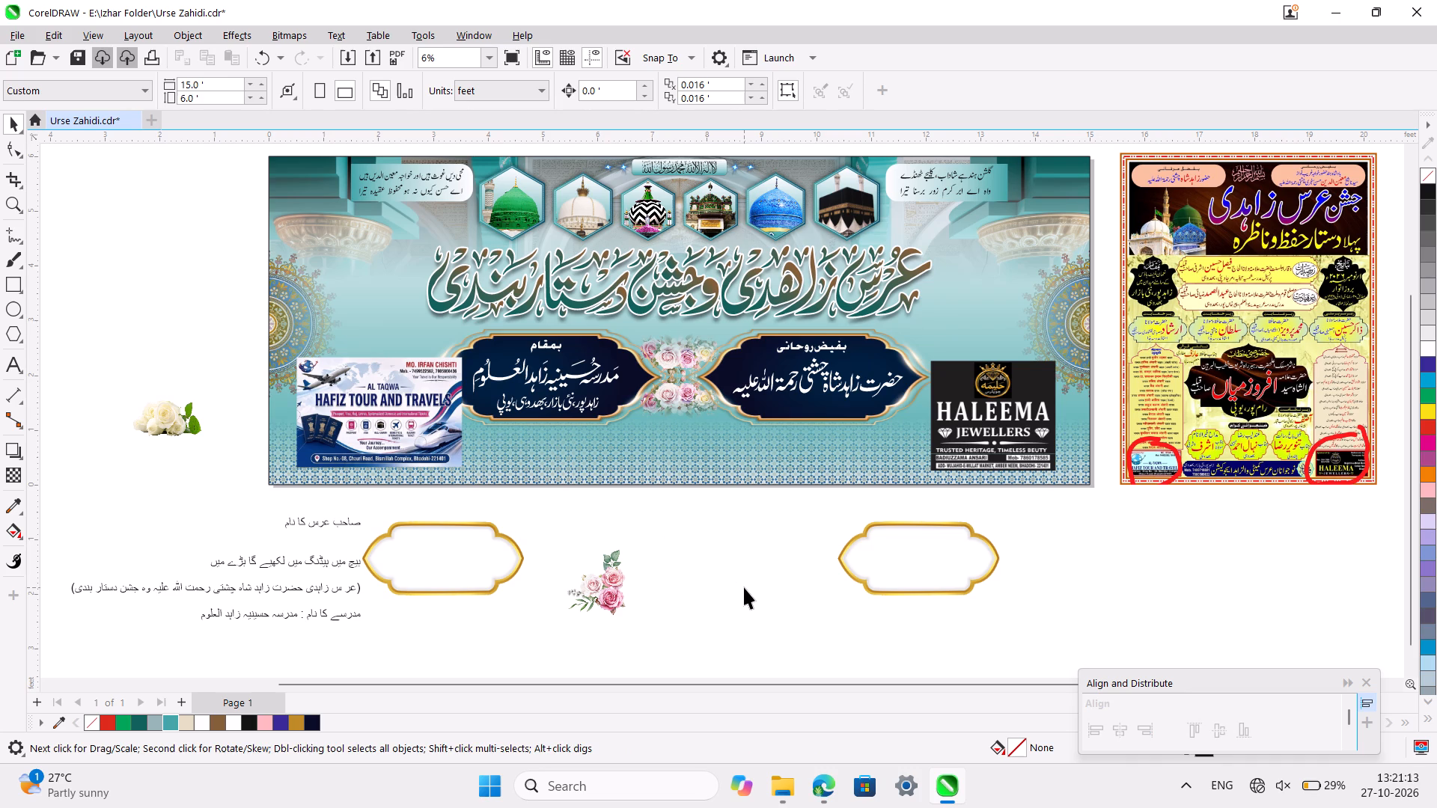
Align the two couplet background boxes flush with the banner's outer edges, the right box right and the left box left.
scroll(622, 406, "up", 1)
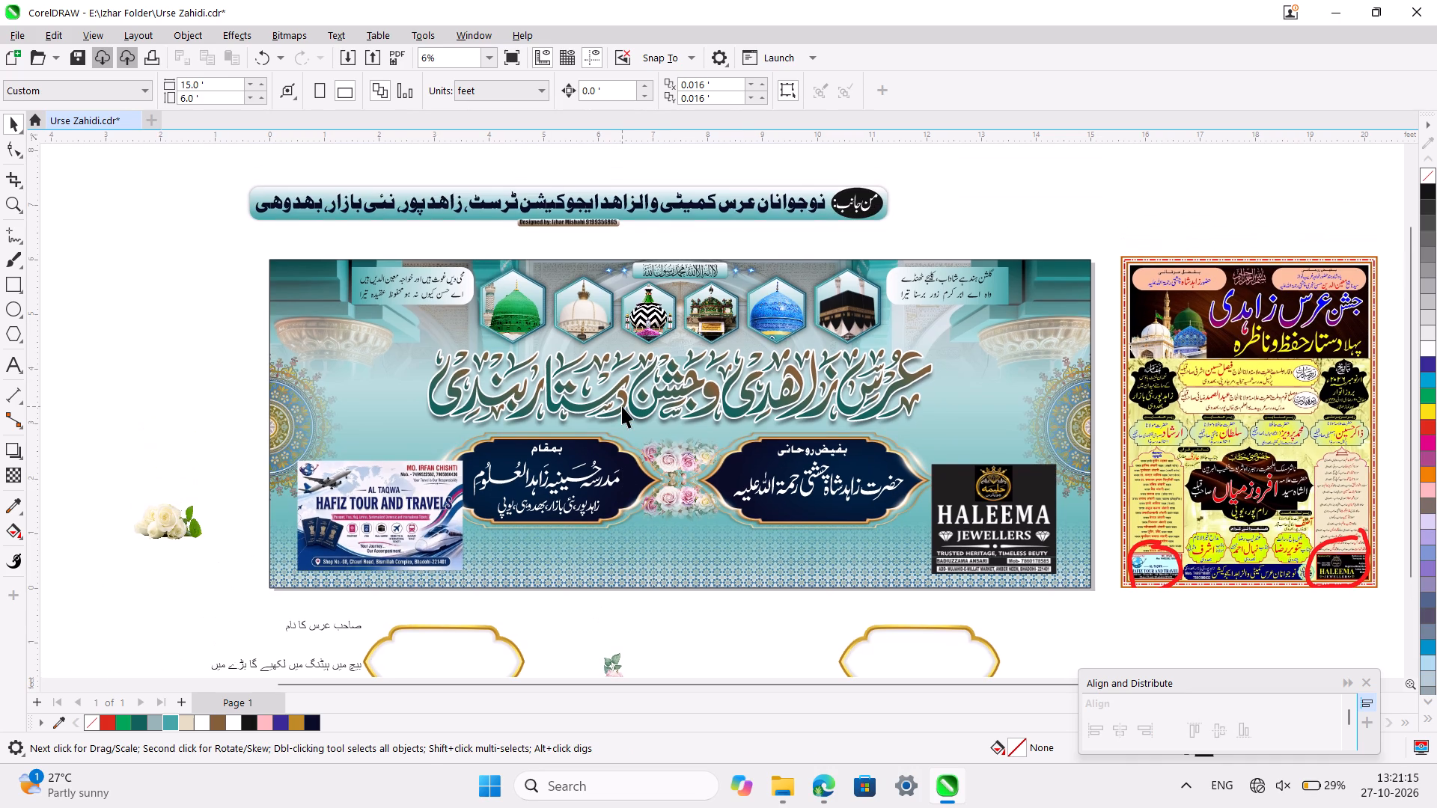
left_click(995, 296)
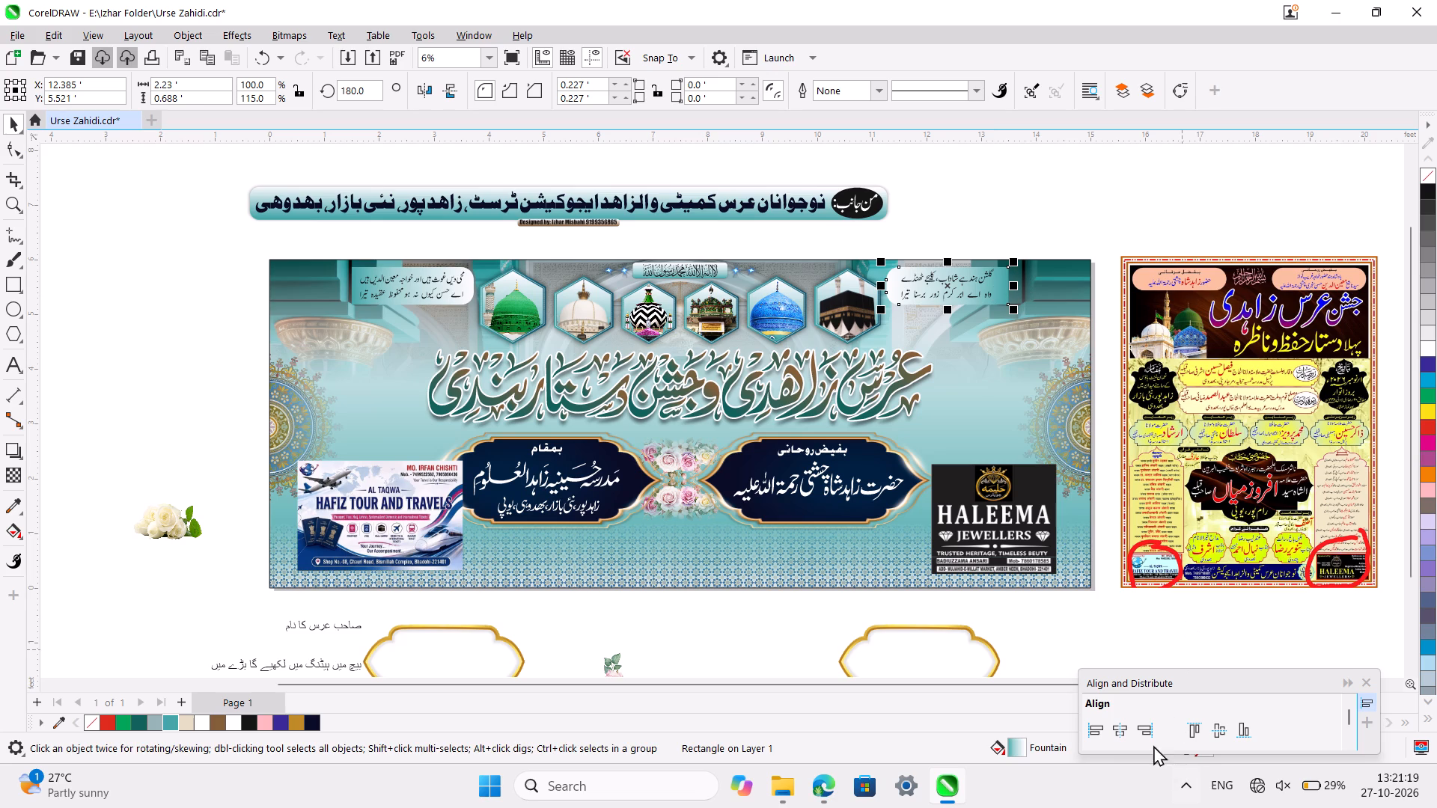
left_click(1142, 725)
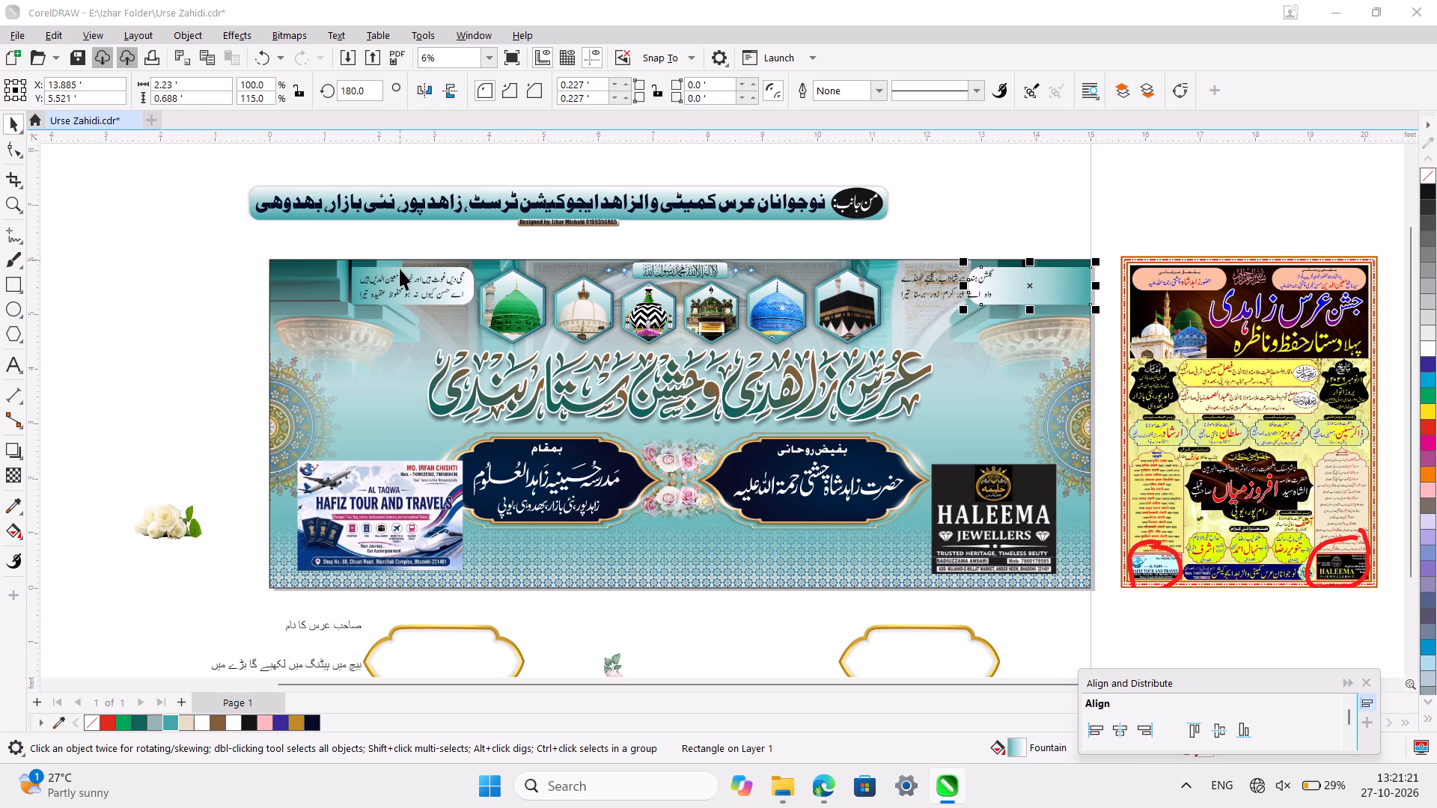
left_click(352, 271)
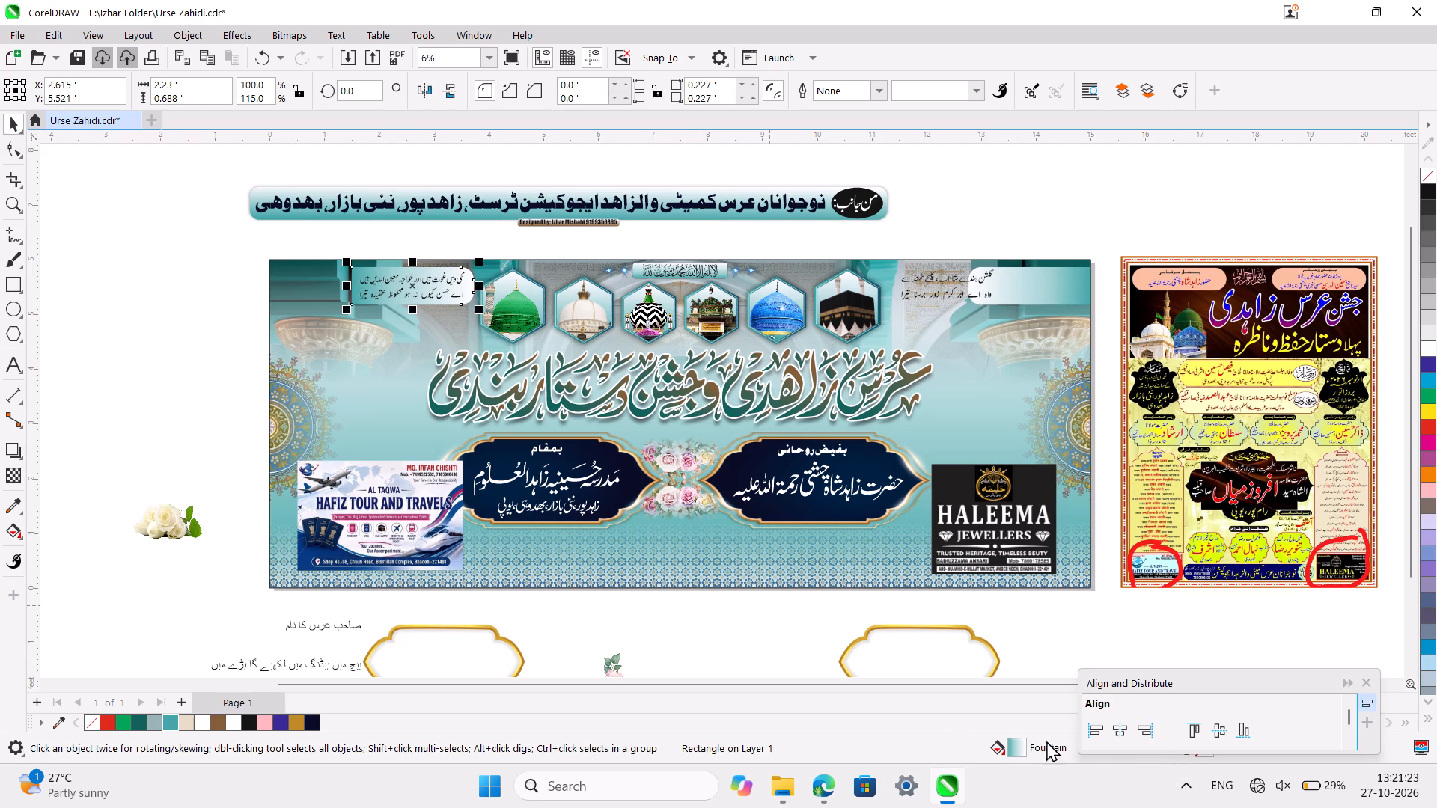
left_click(1098, 734)
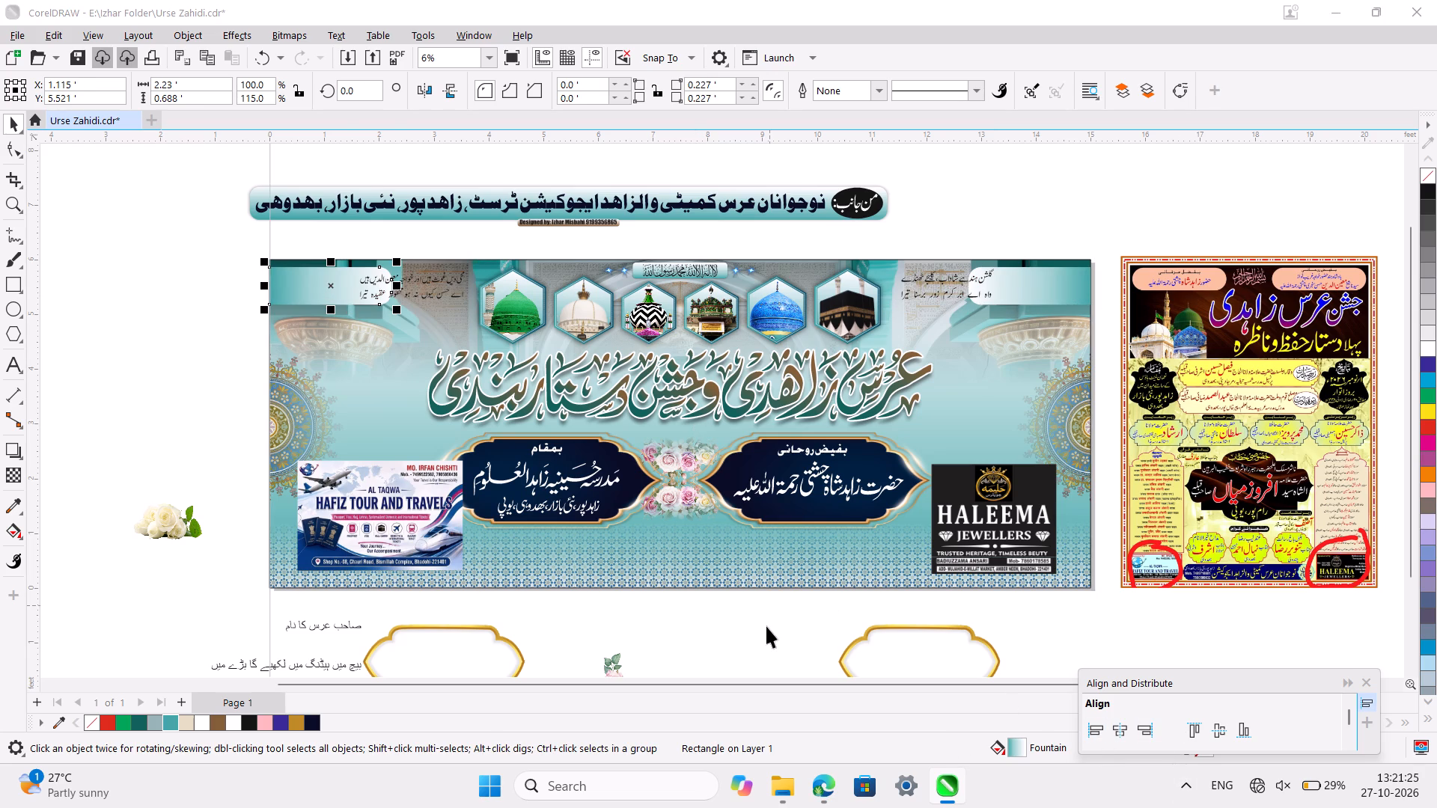
left_click(765, 630)
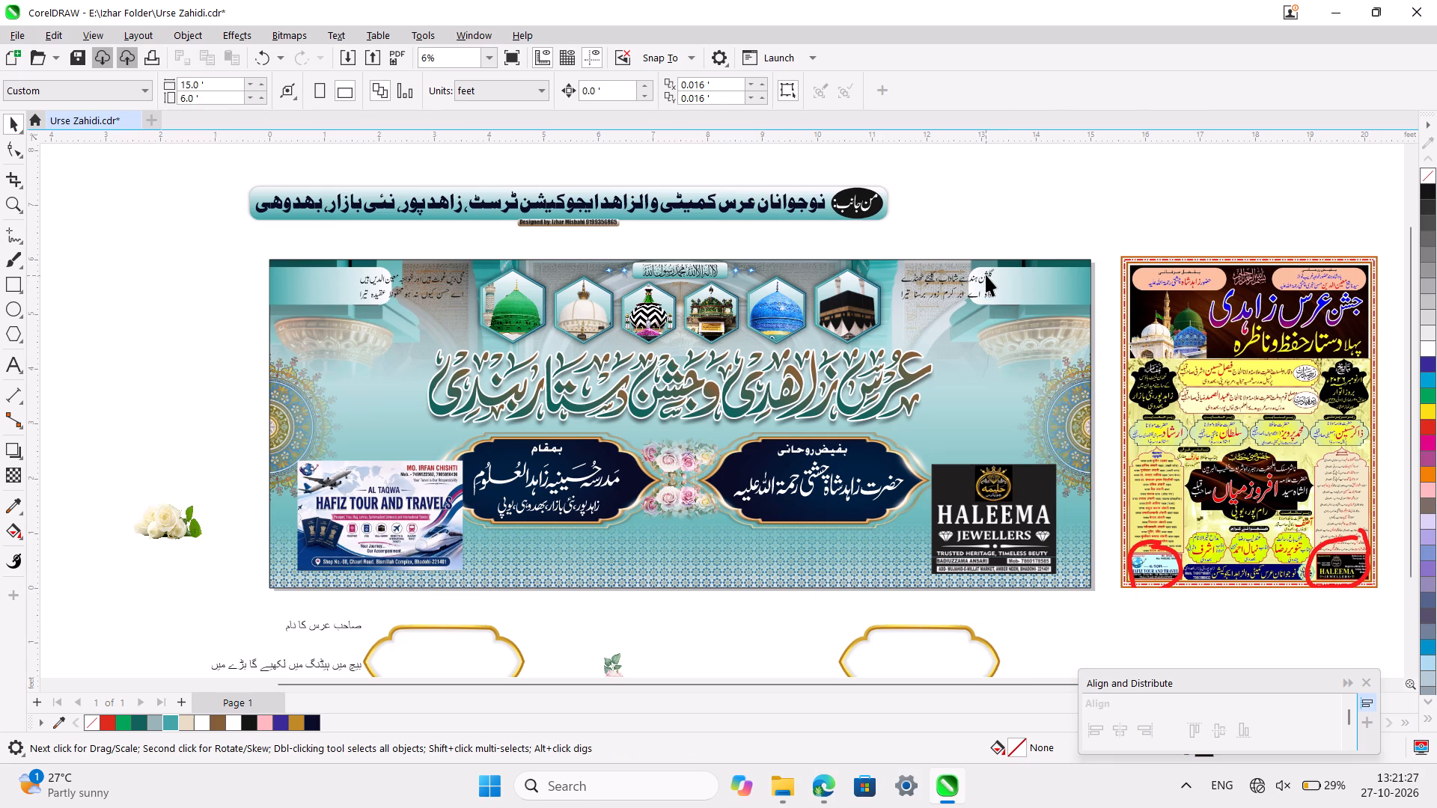
Convert the right couplet text to curves, move it onto its background box and centre it vertically there.
left_click(986, 275)
scroll(986, 275, "up", 5, "ctrl")
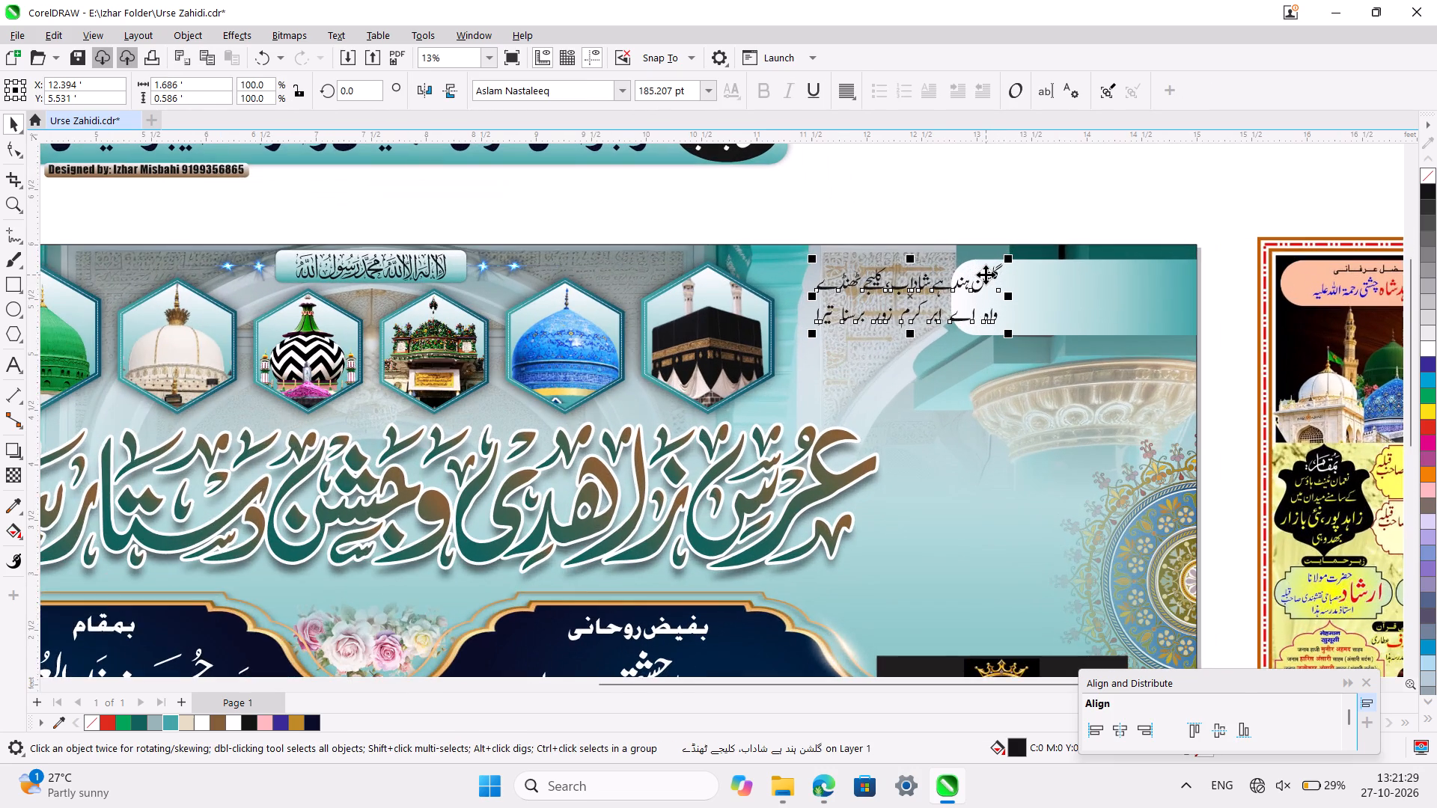
scroll(986, 275, "up", 4, "ctrl")
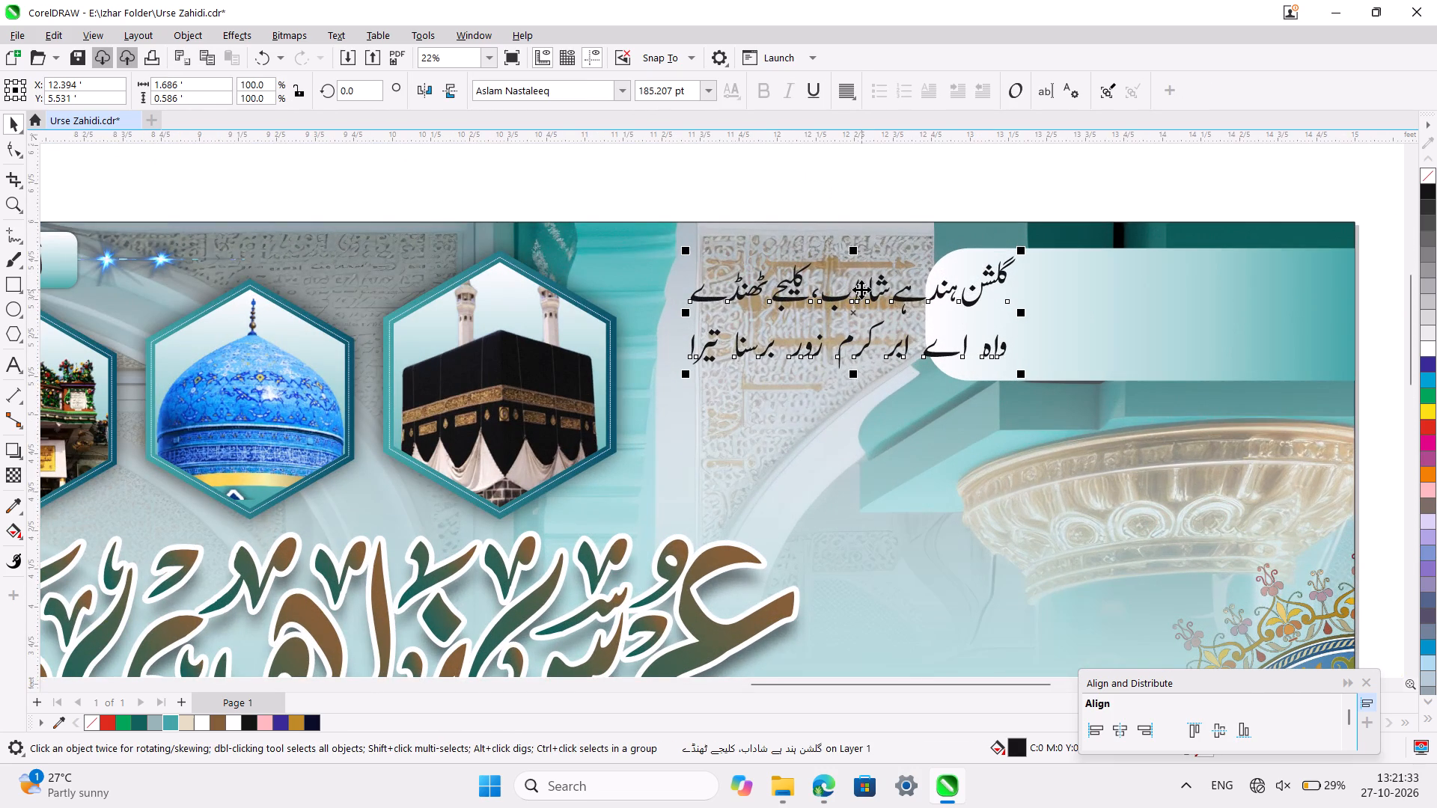
key("ctrl+q")
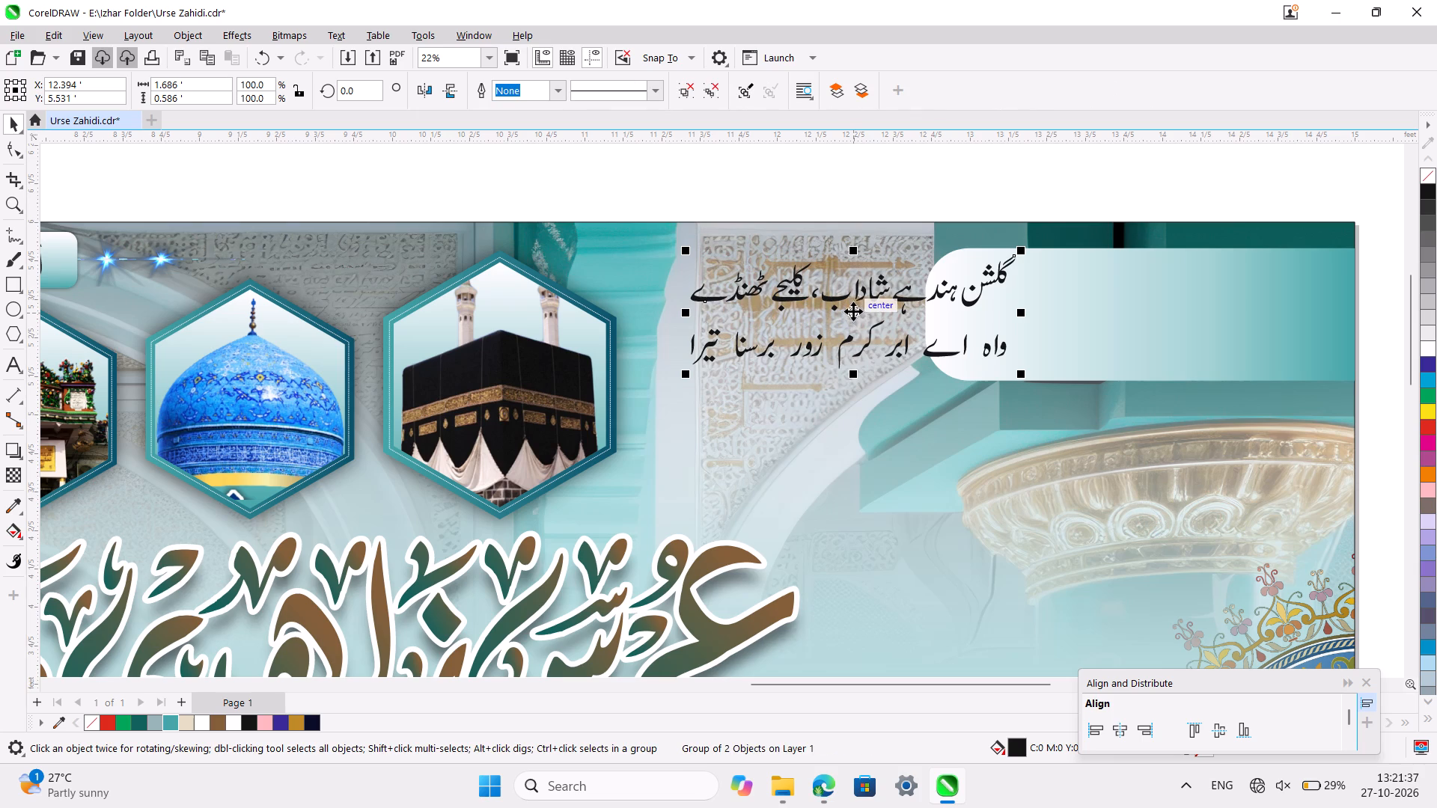
left_click_drag(853, 311, 1117, 307)
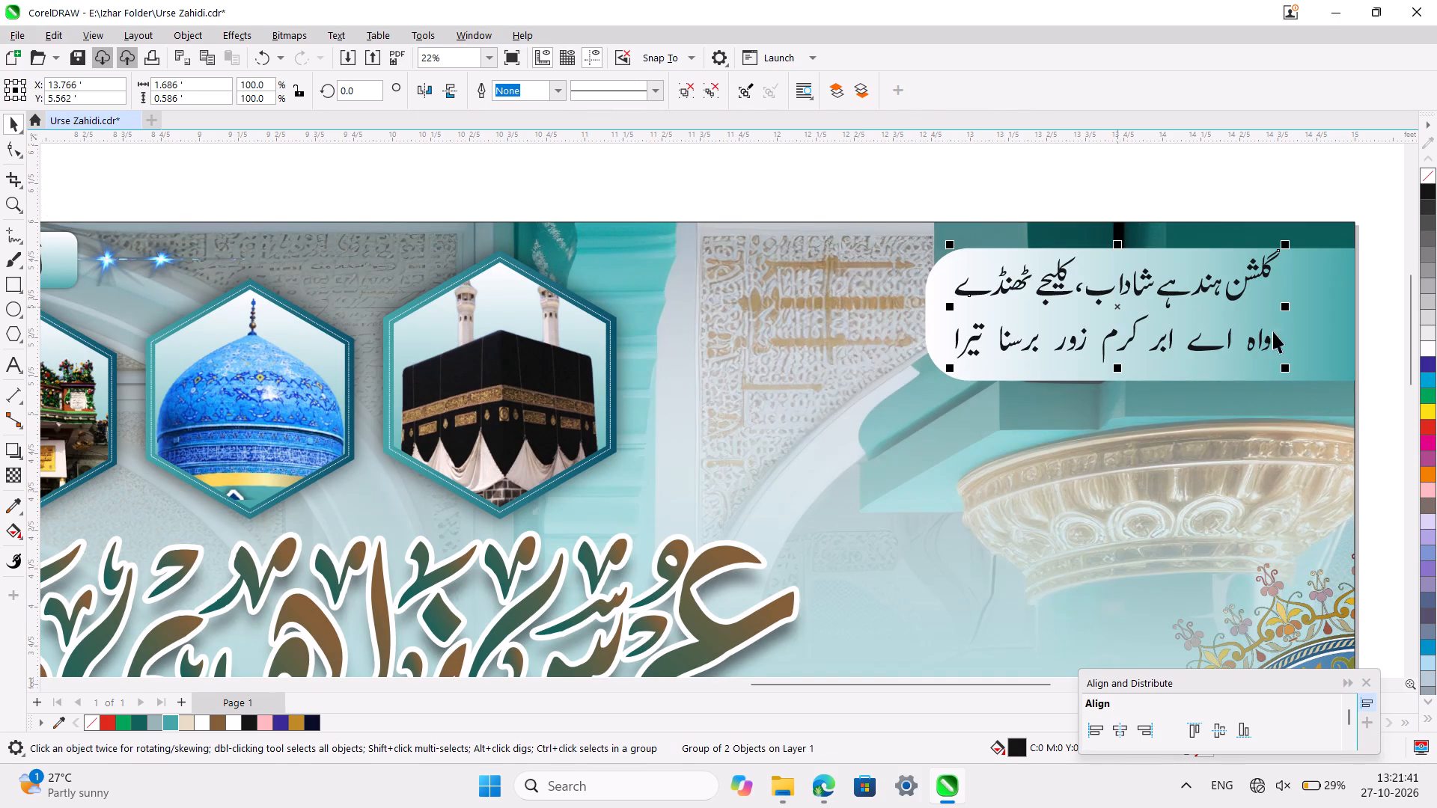
left_click(1319, 341, "shift")
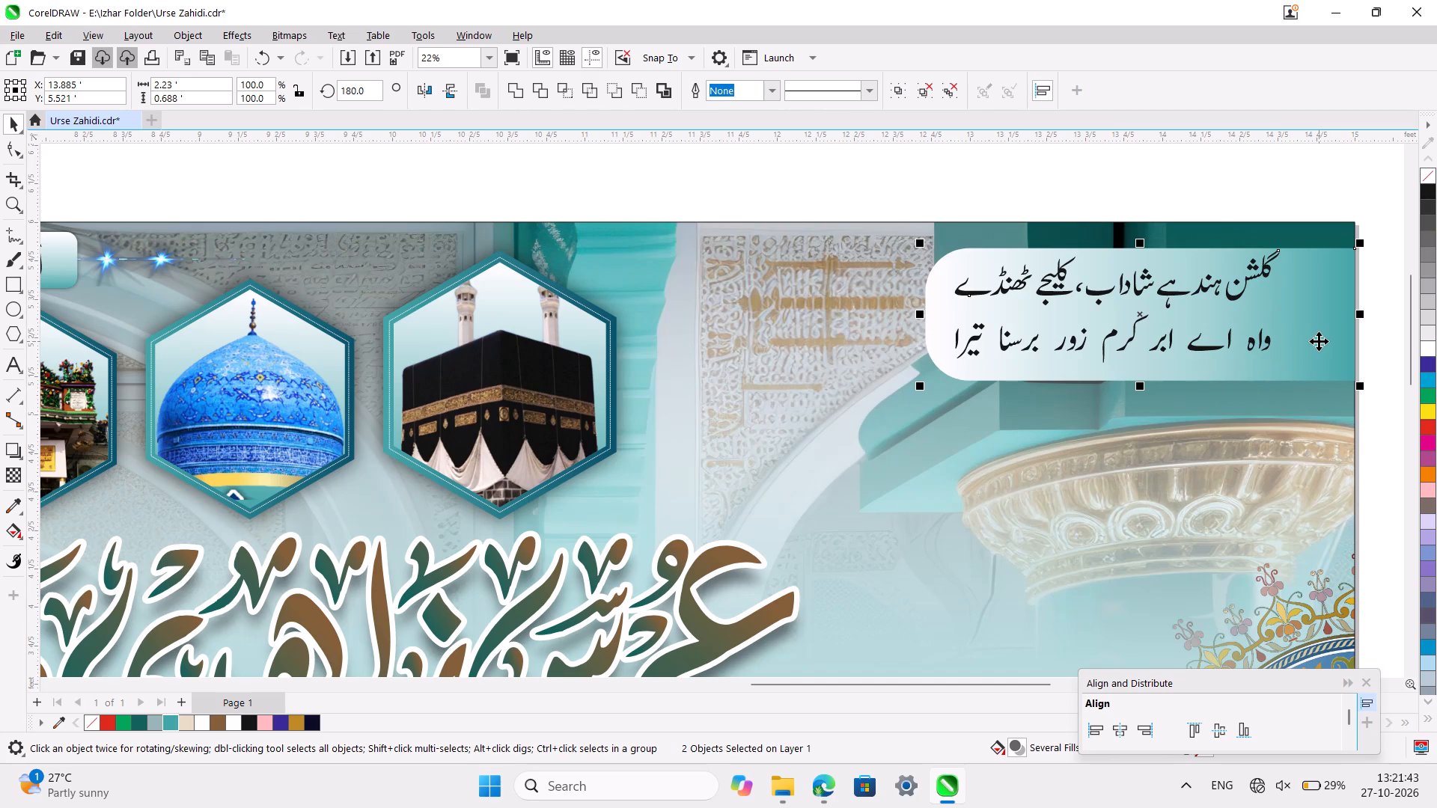
key("e")
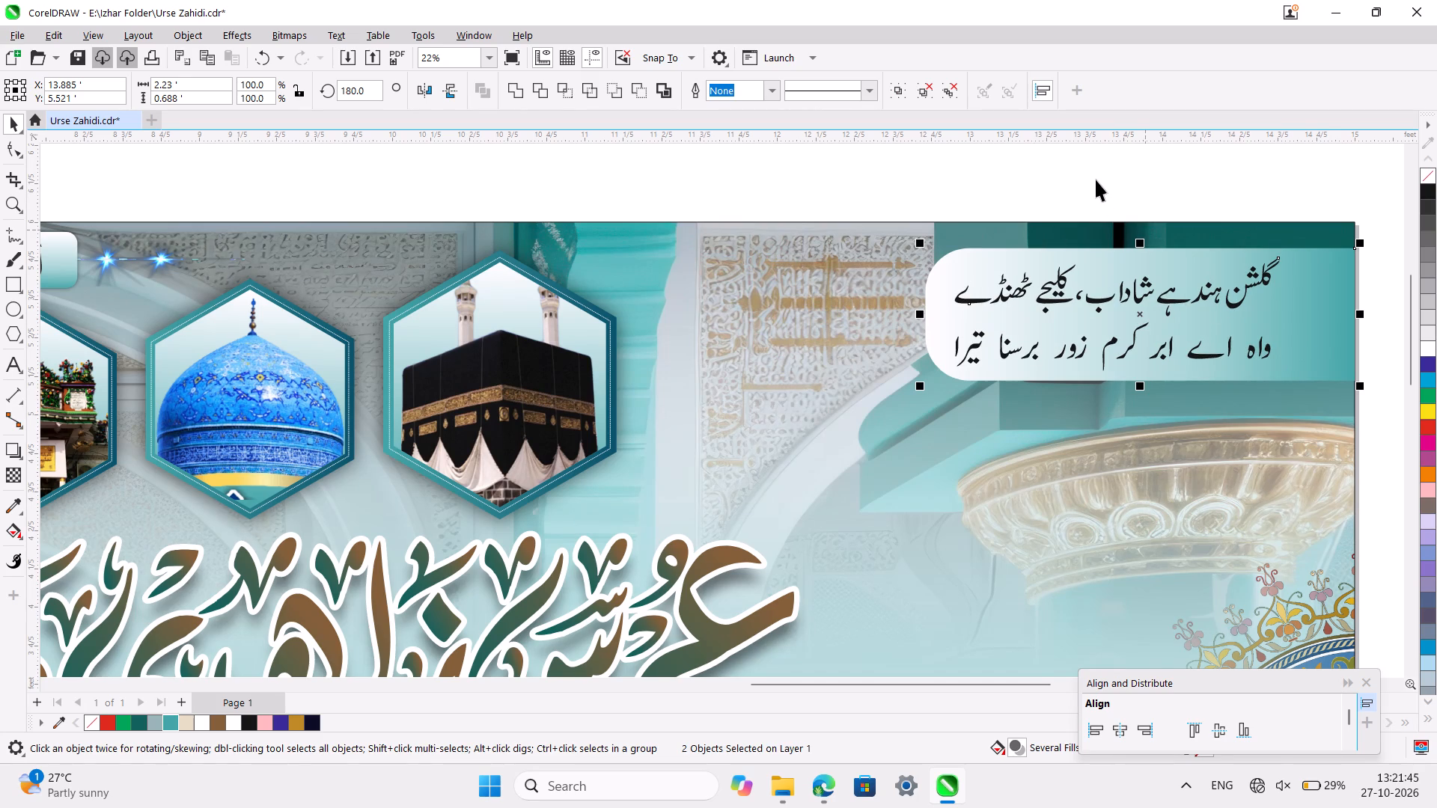
left_click(1094, 178)
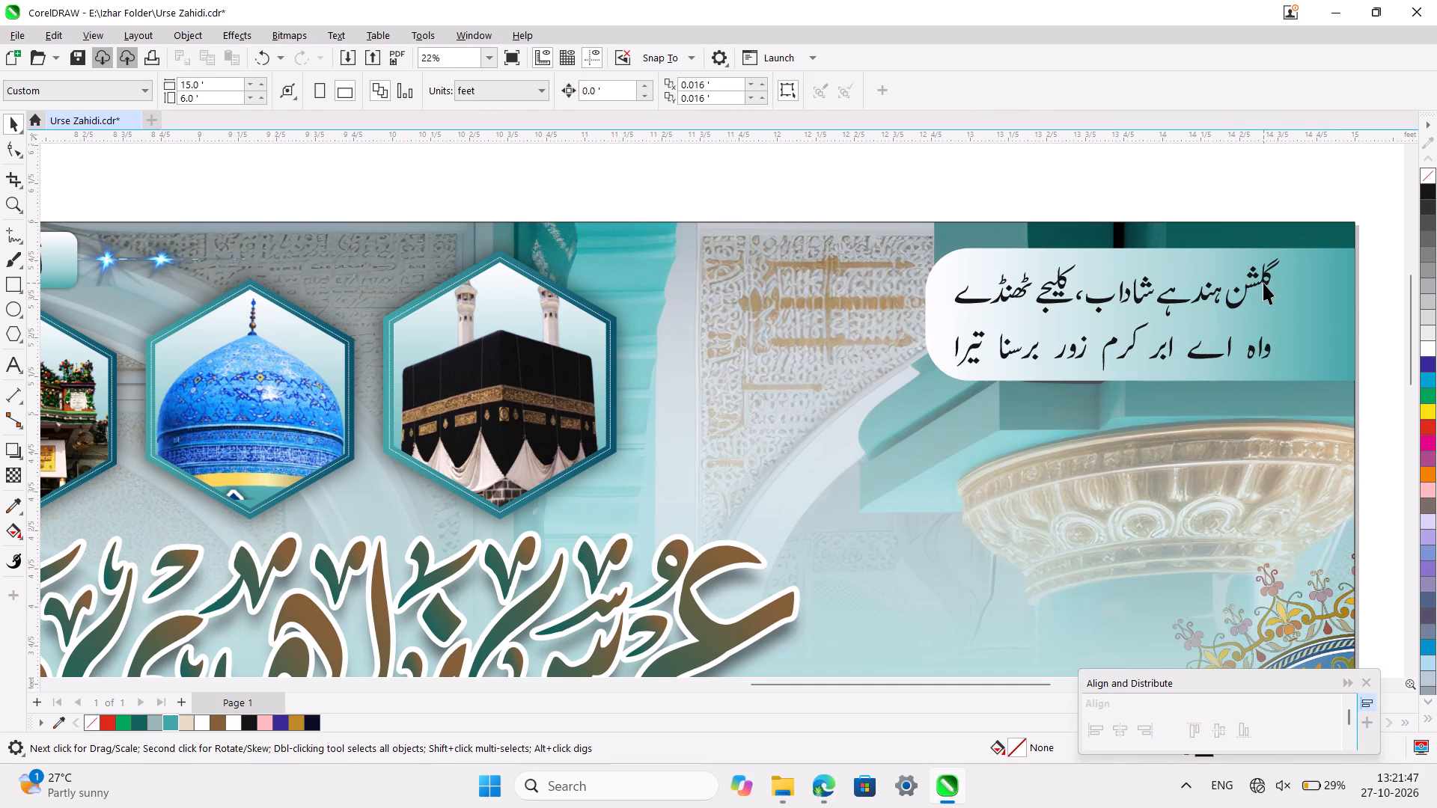
Stretch the right couplet horizontally to about 1.86 ft wide within its background box.
left_click(1265, 281)
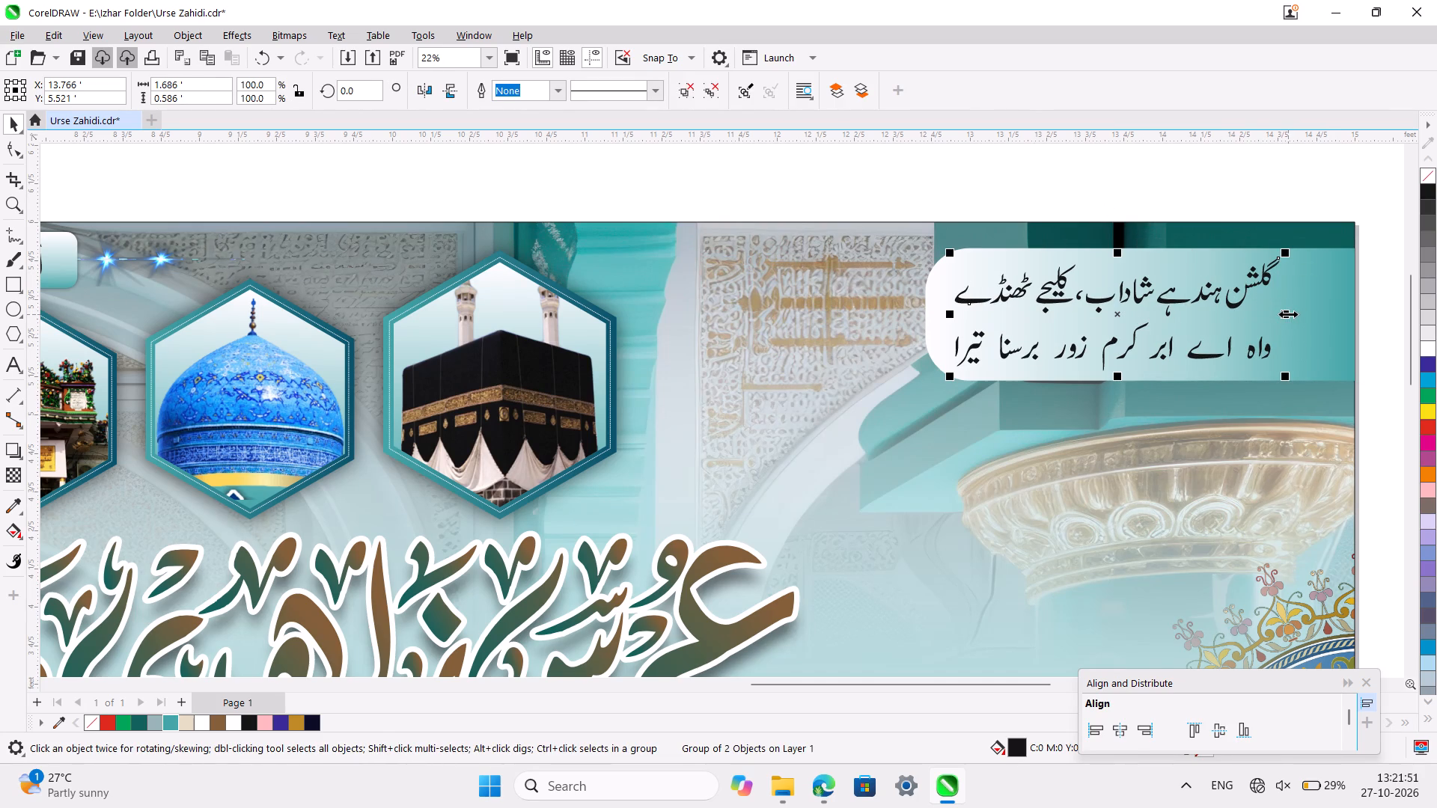
left_click_drag(1288, 314, 1330, 322)
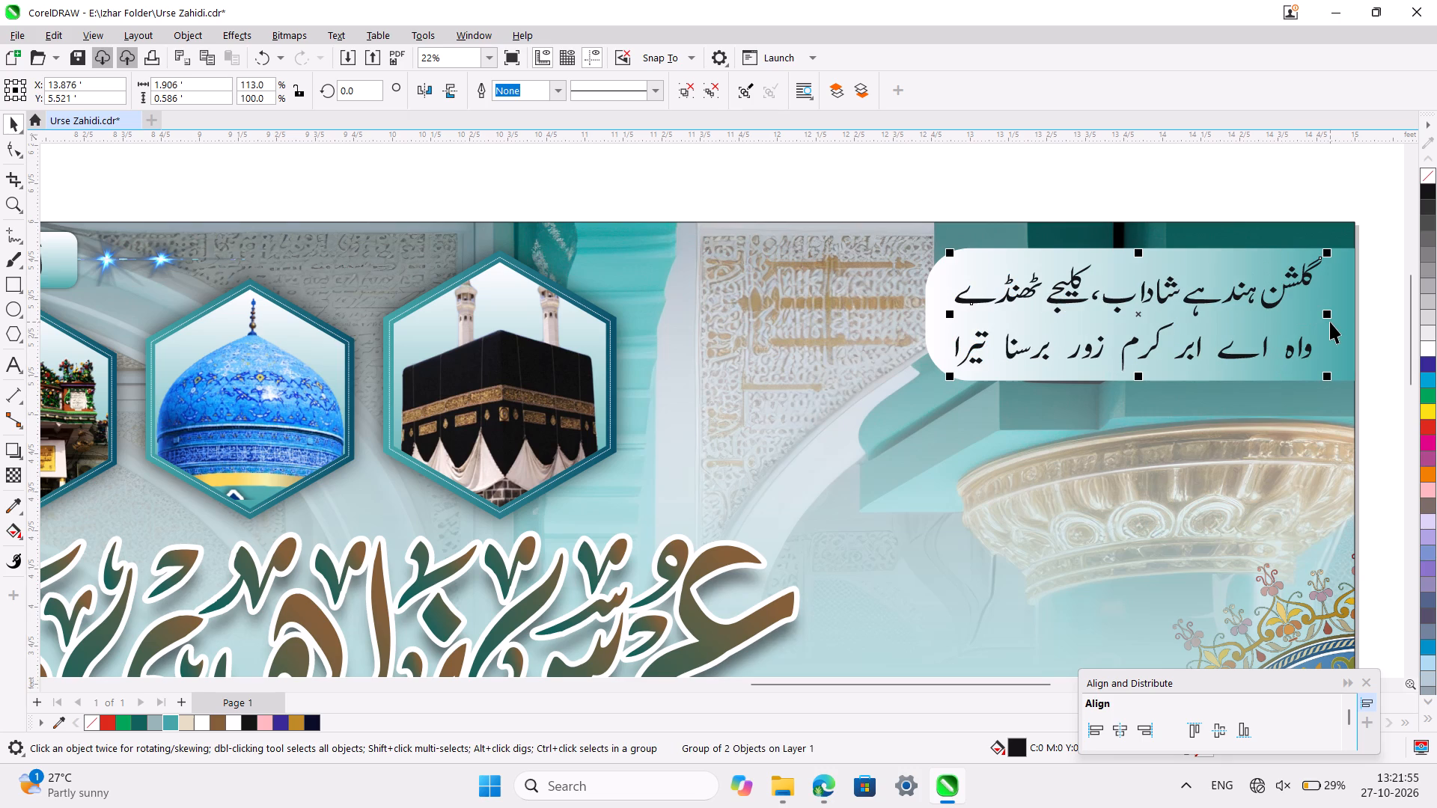
left_click_drag(1328, 318, 1319, 318)
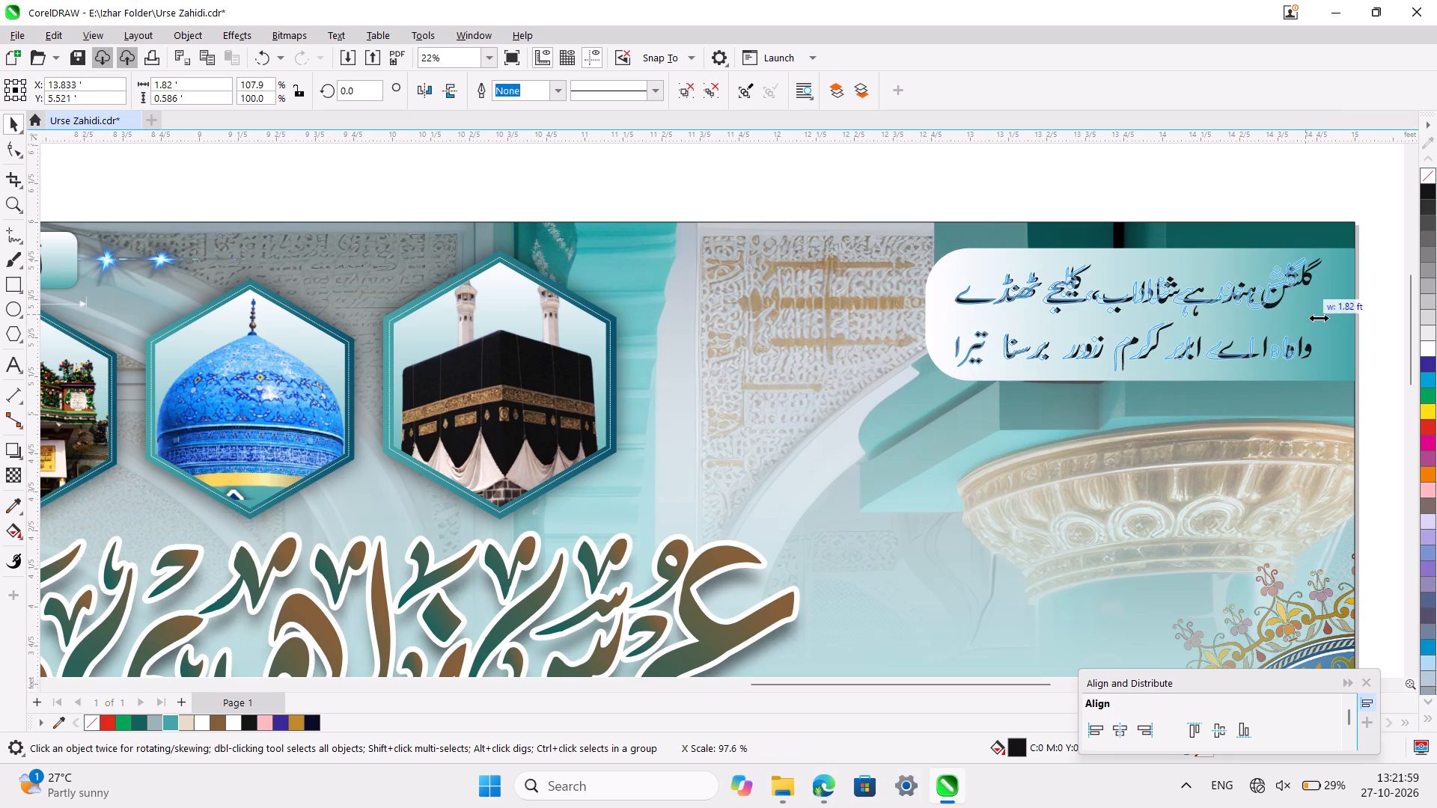
left_click_drag(1319, 318, 1320, 318)
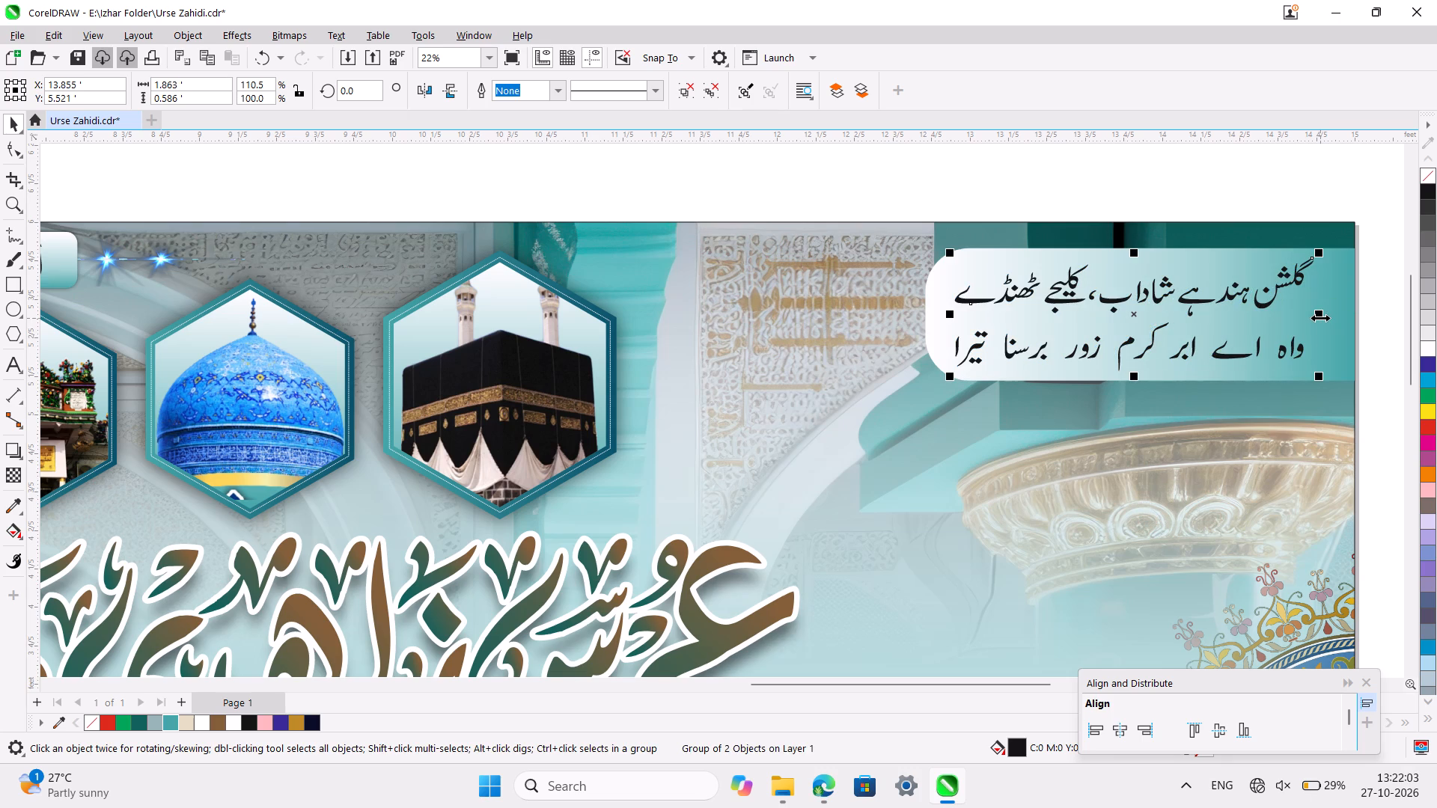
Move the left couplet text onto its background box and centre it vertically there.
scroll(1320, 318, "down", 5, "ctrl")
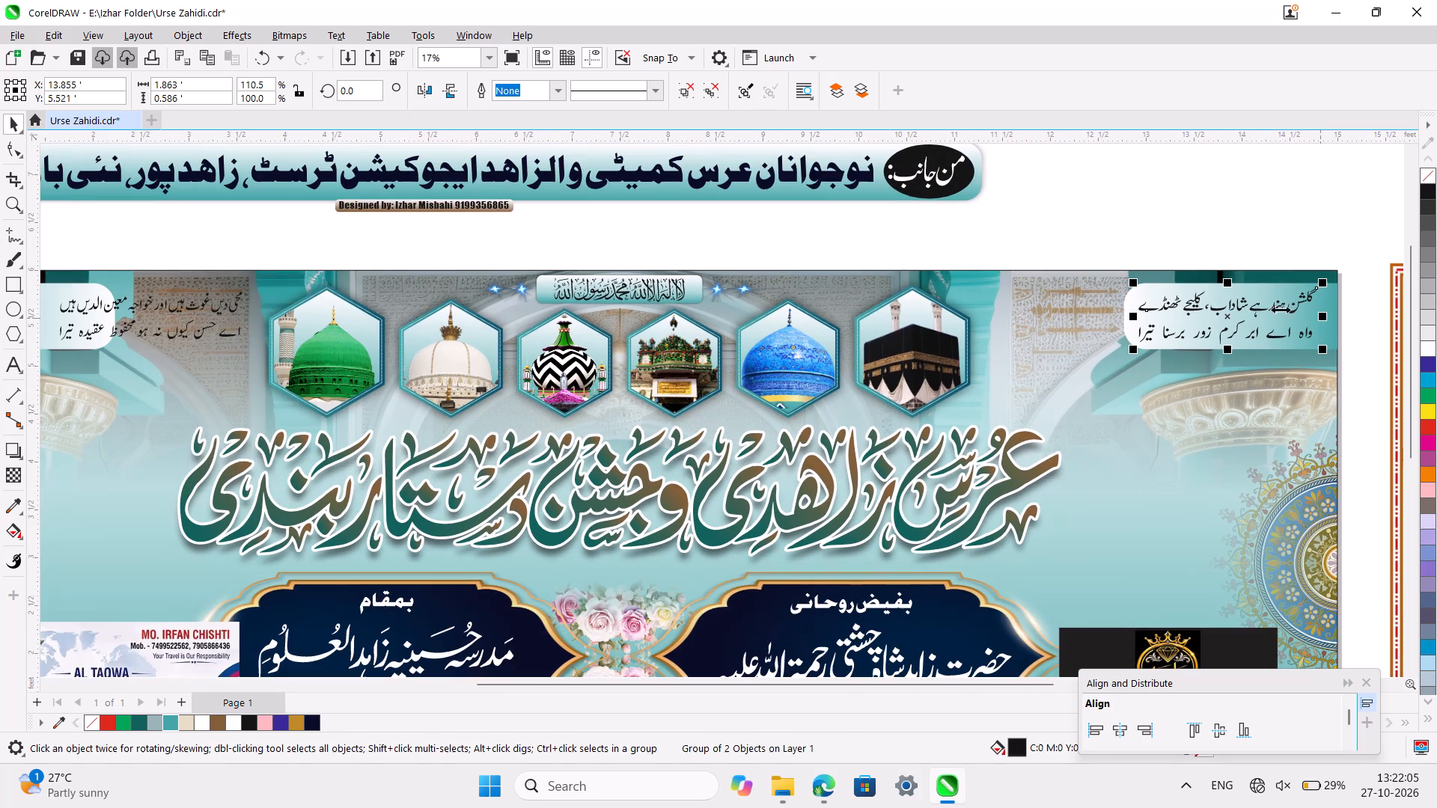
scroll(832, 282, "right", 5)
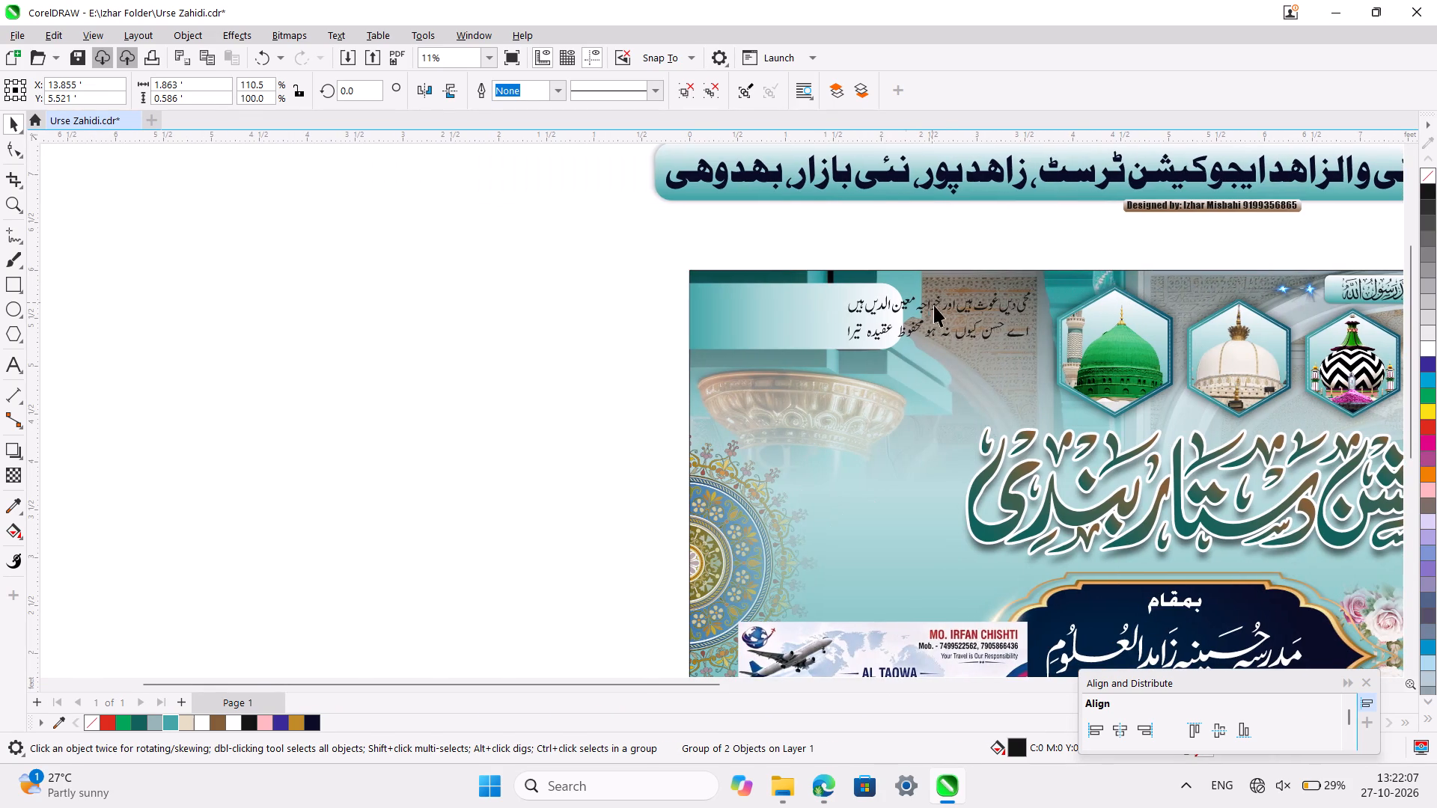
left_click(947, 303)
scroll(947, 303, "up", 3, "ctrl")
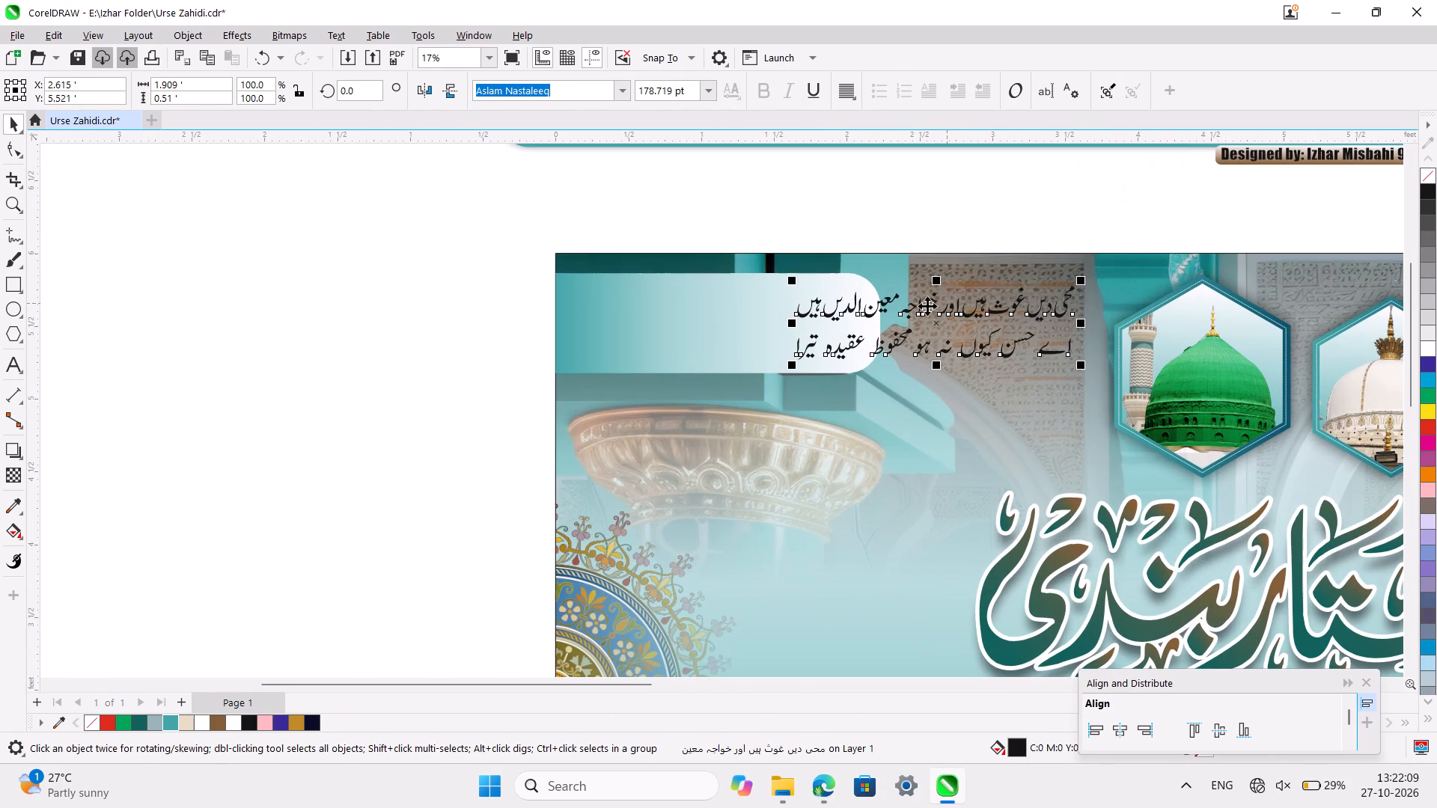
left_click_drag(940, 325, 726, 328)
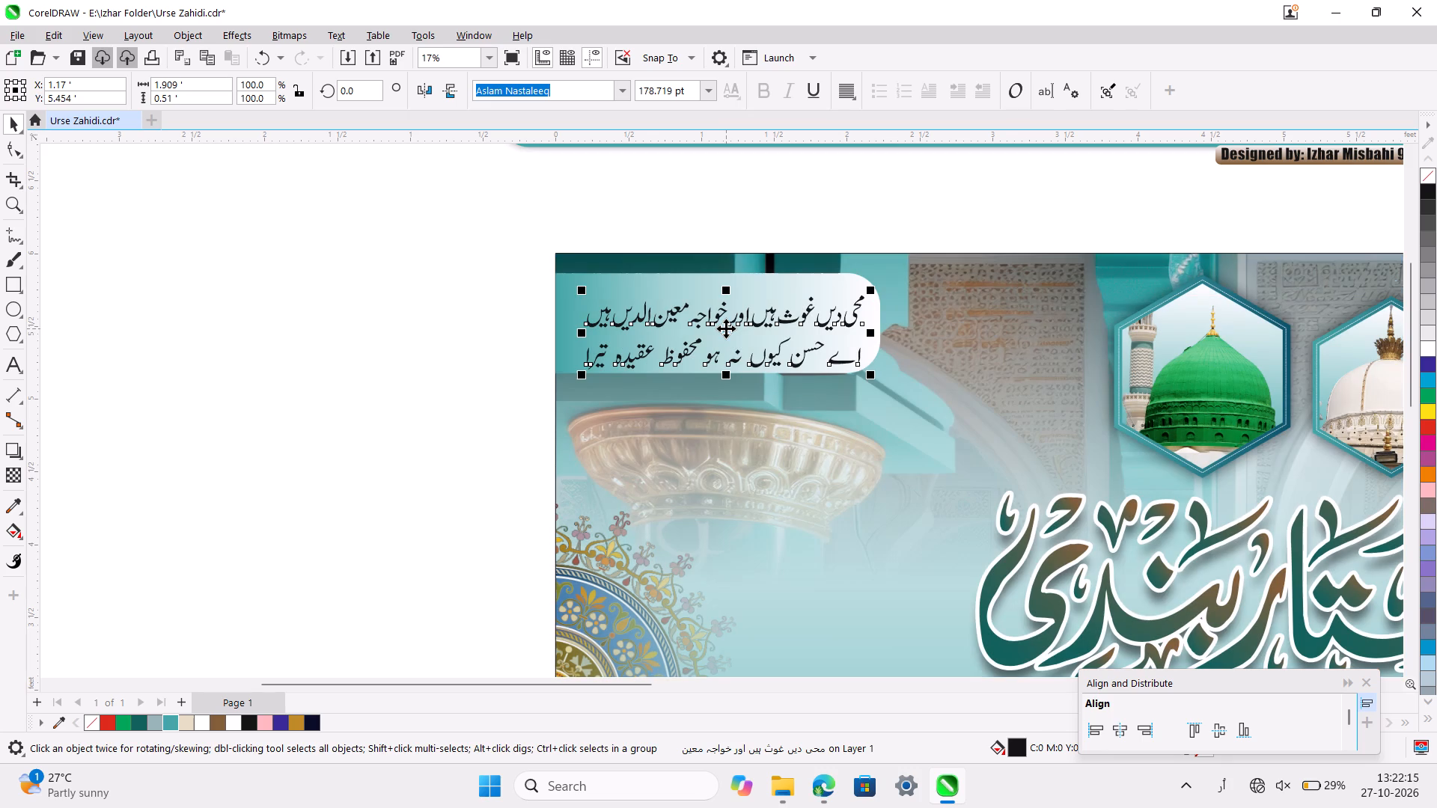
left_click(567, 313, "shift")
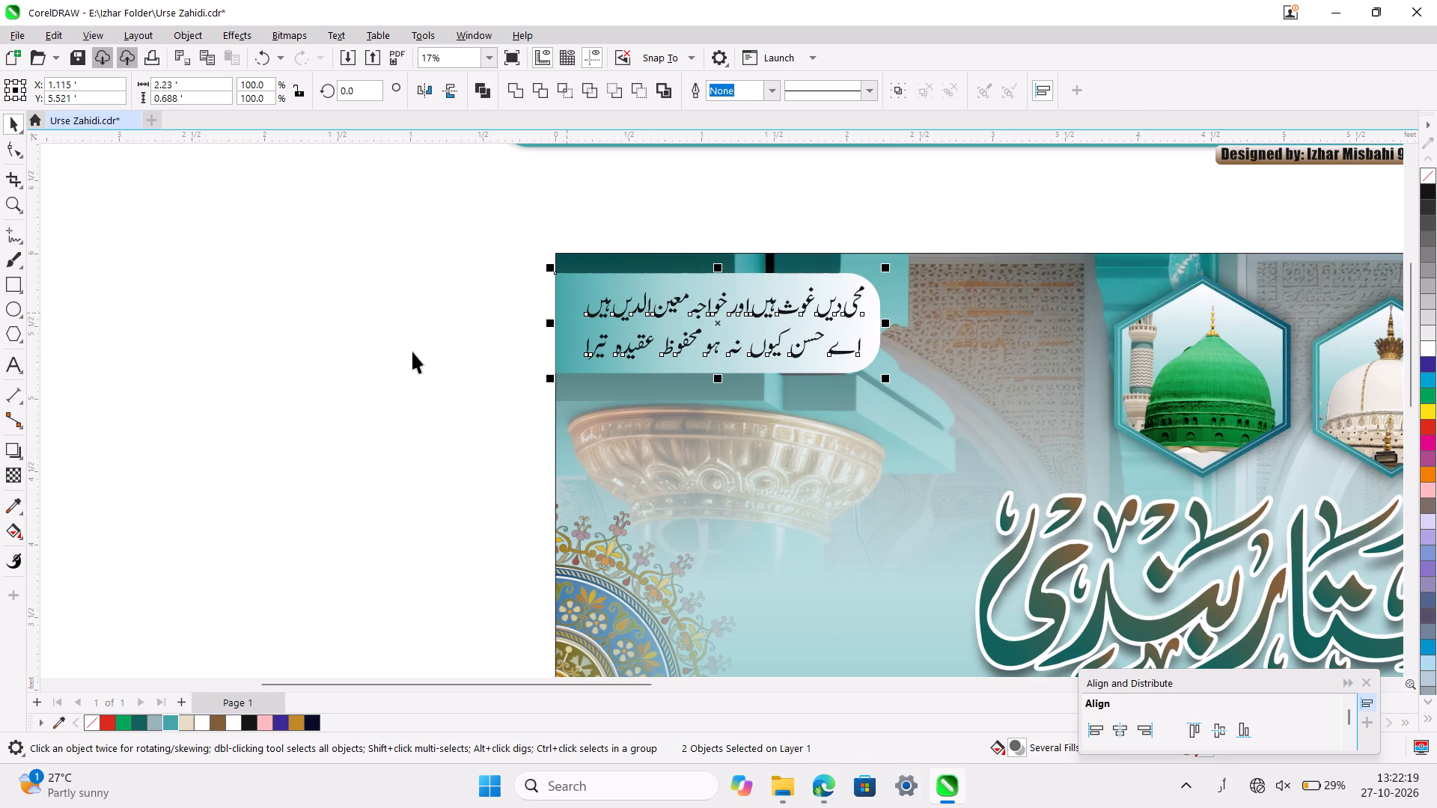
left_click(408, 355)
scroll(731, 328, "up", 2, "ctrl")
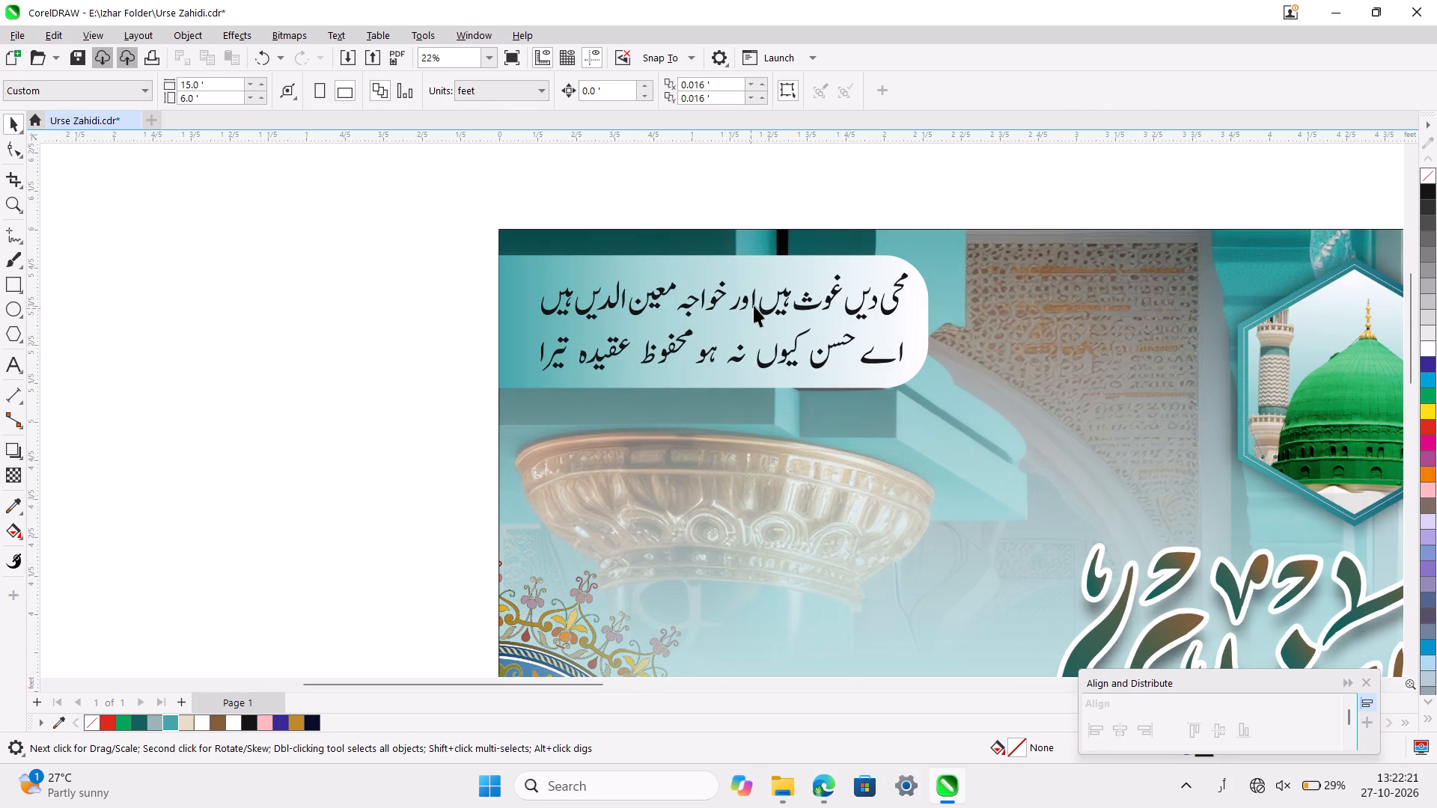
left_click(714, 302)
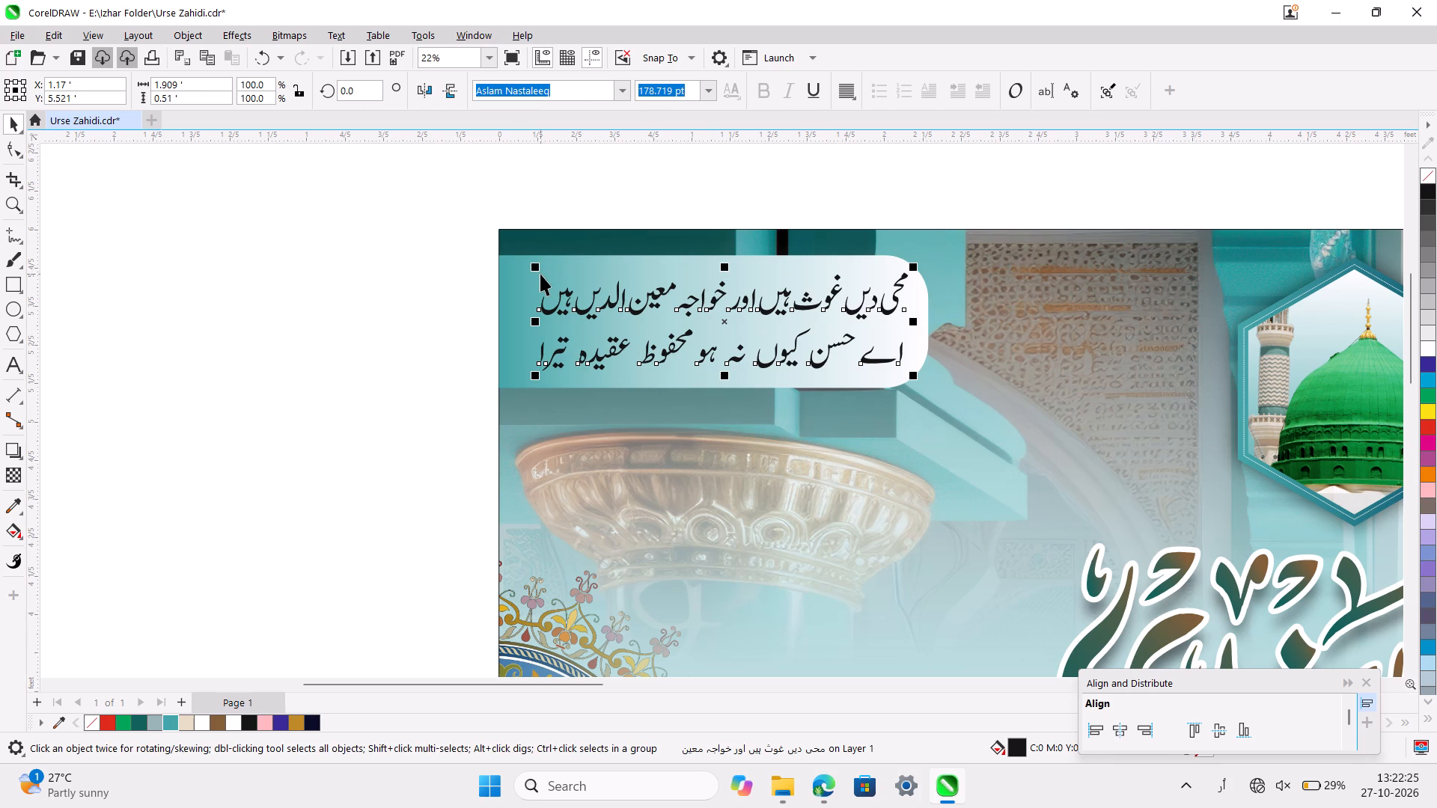
Undo the left couplet's placement and the right couplet's stretching, repositioning and conversion to curves, restoring editable text.
scroll(540, 275, "down", 4, "ctrl")
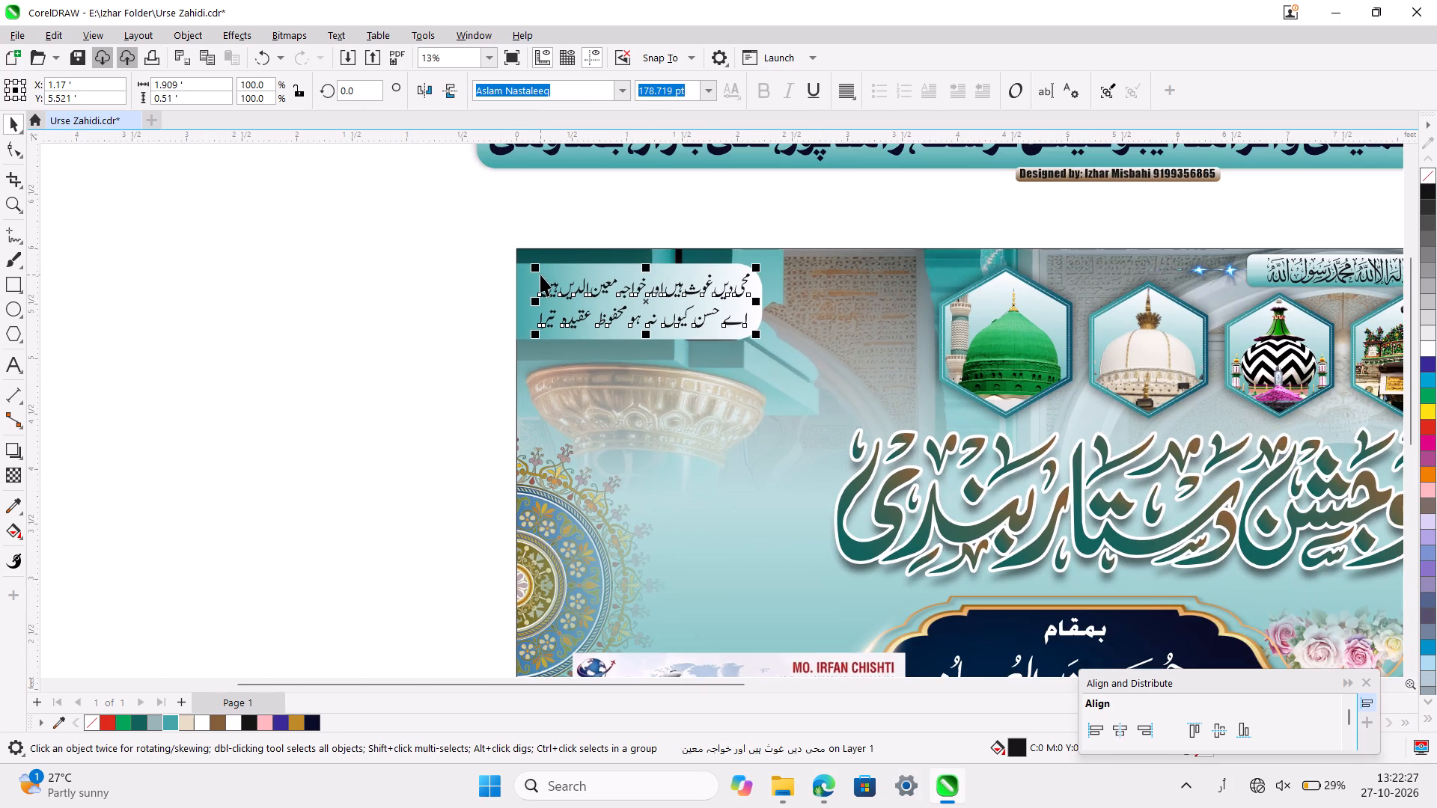
scroll(540, 275, "down", 6, "ctrl")
key("ctrl+z")
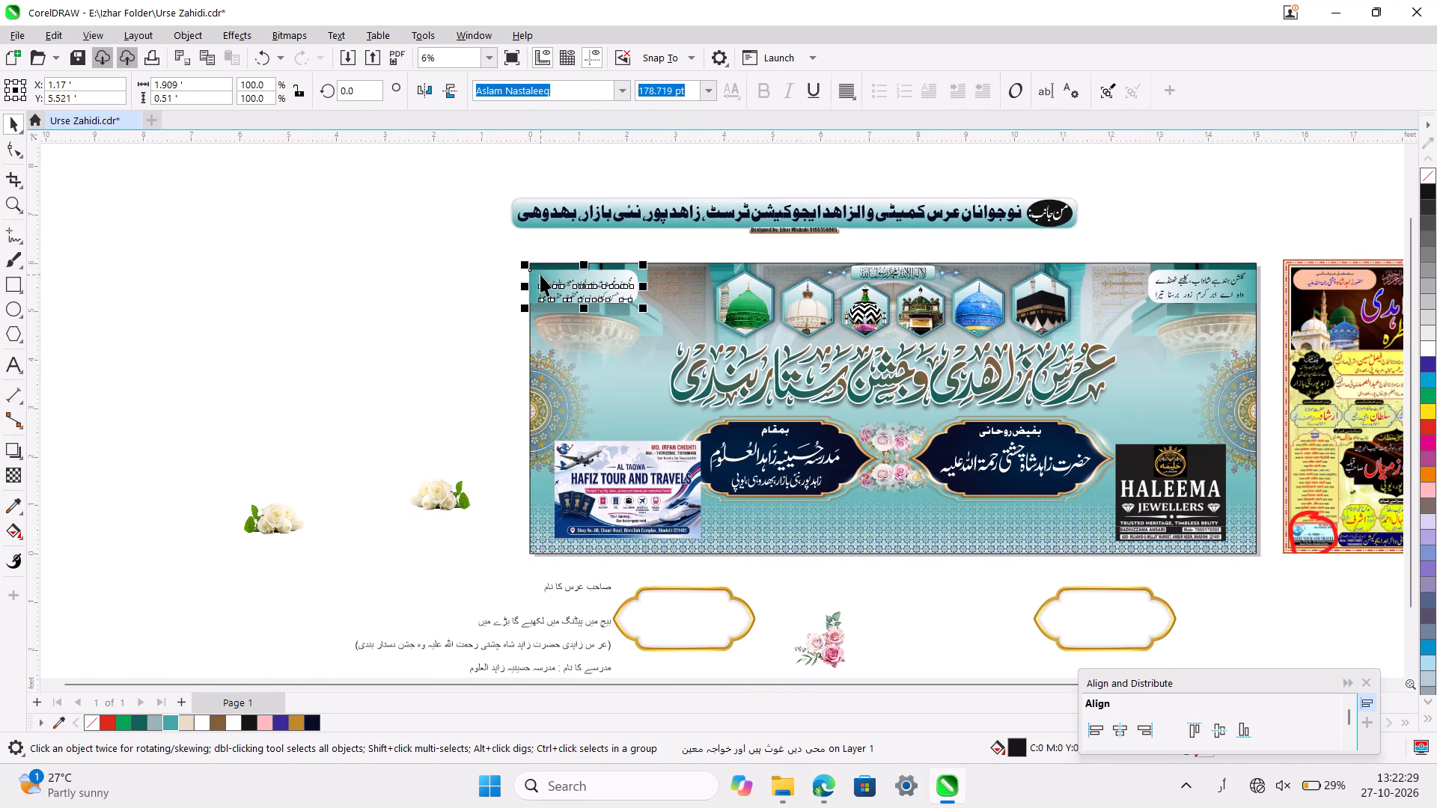
key("ctrl+z")
key("ctrl+z")
key("ctrl+z")
key("ctrl+z")
key("ctrl+z")
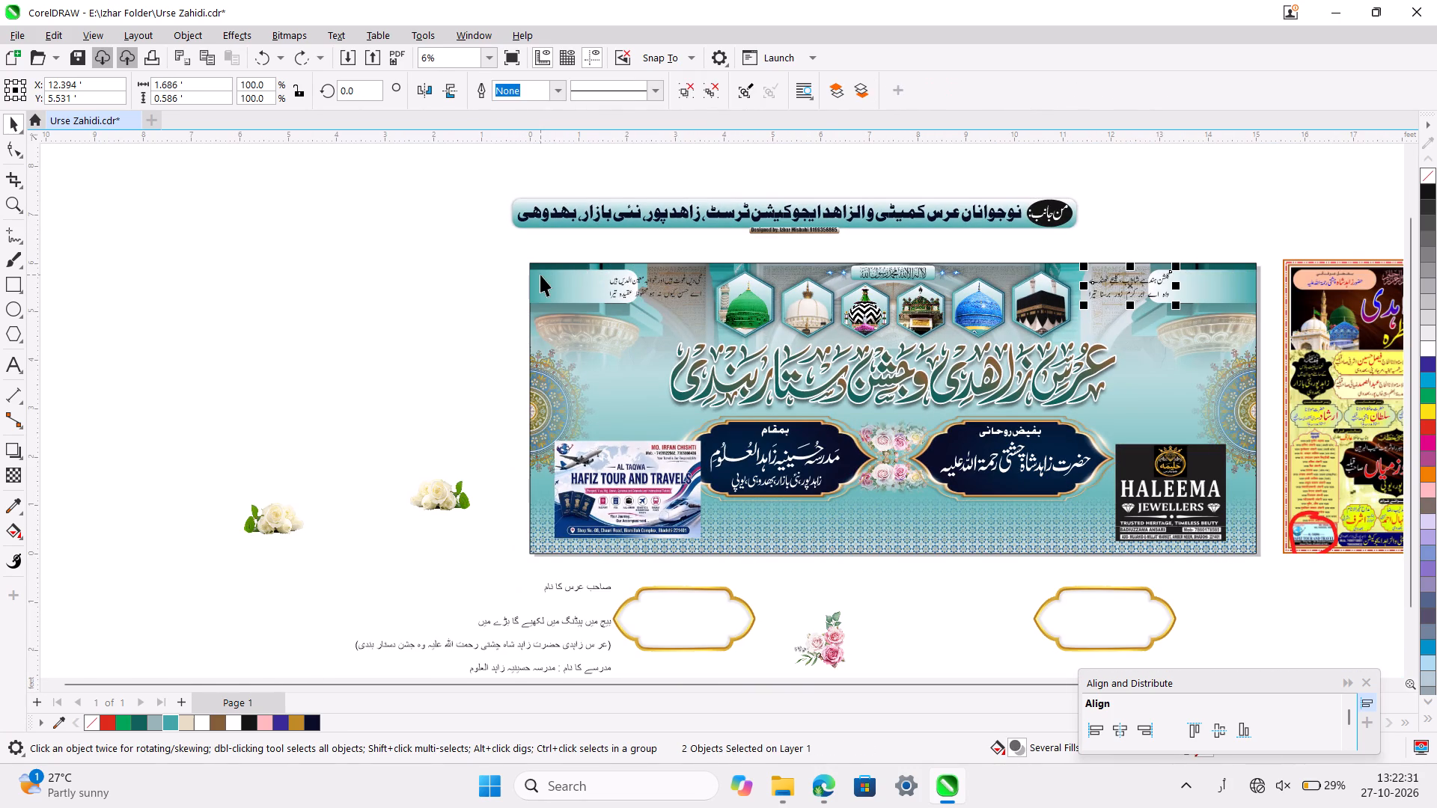
key("ctrl+z")
left_click(1186, 200)
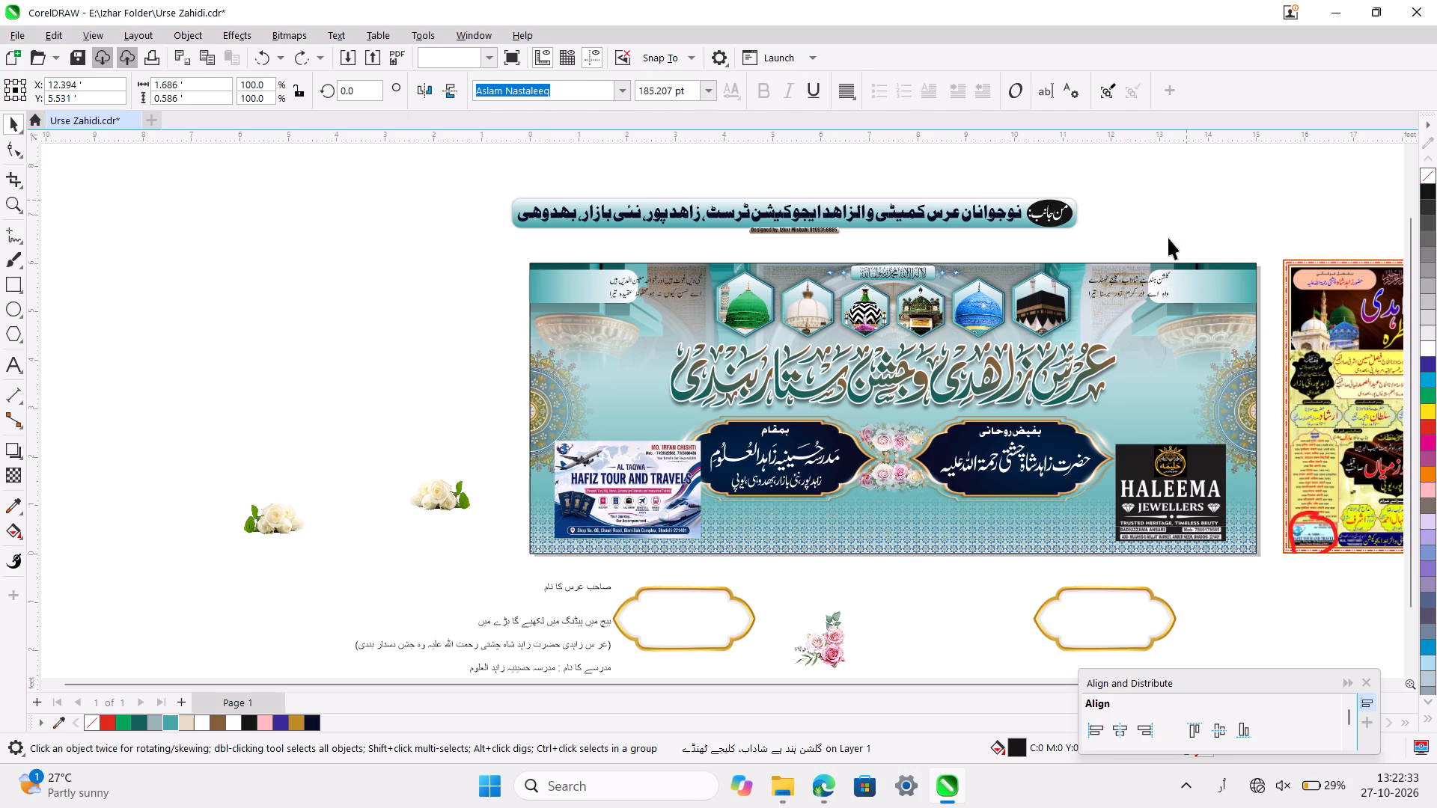
Centre the editable right couplet text horizontally and vertically on its background box.
left_click(1168, 275)
scroll(1168, 275, "up", 4, "ctrl")
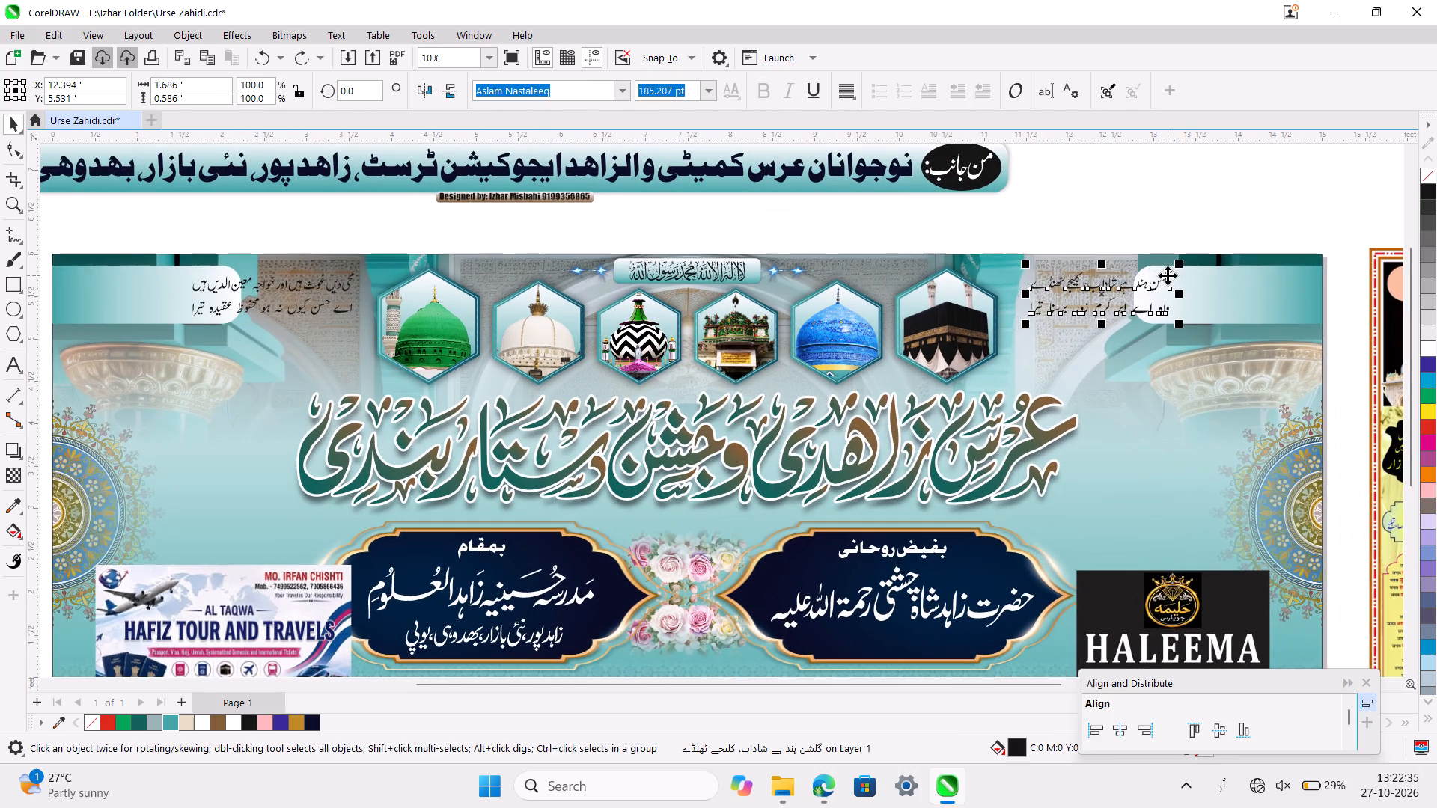
scroll(1168, 275, "left", 5)
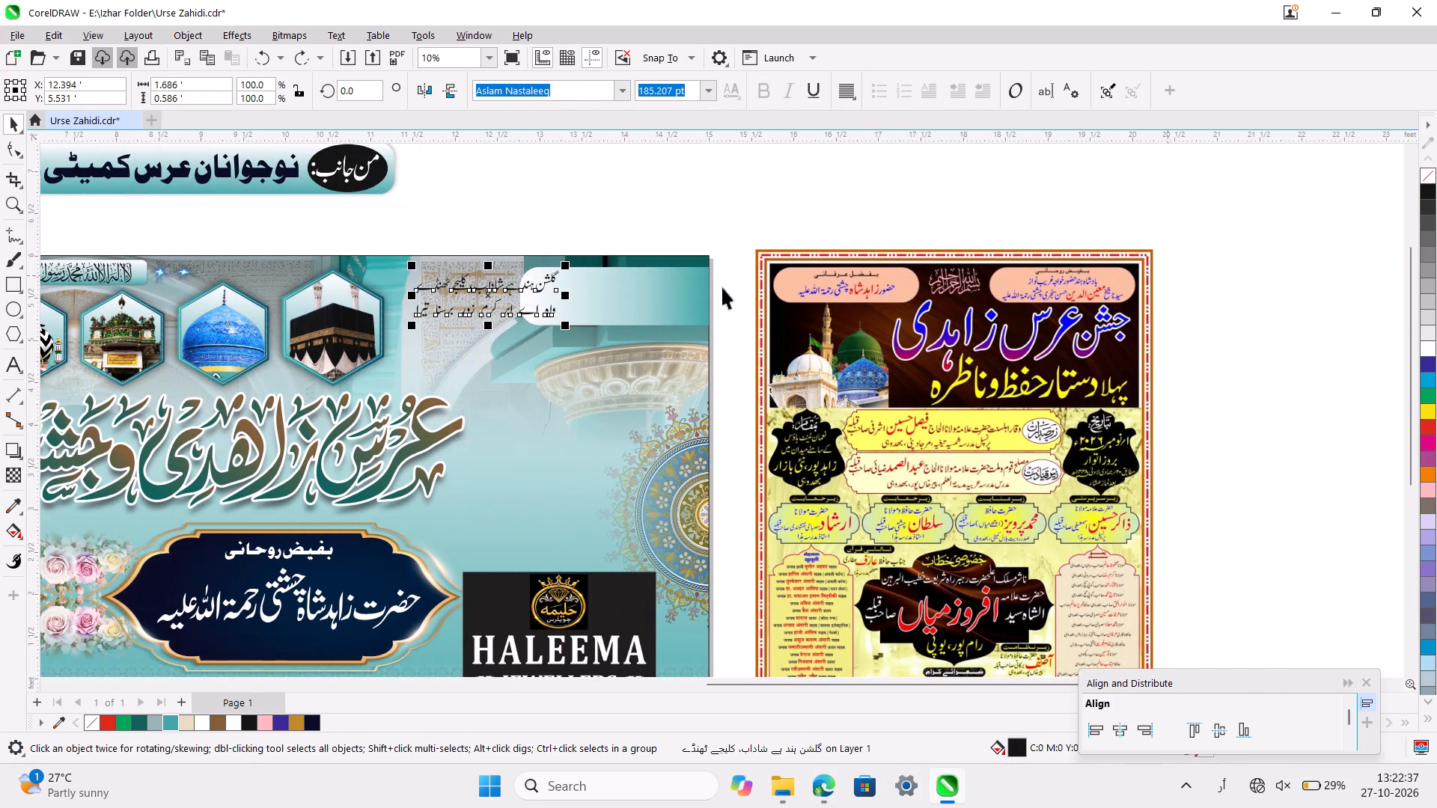
left_click(684, 286, "shift")
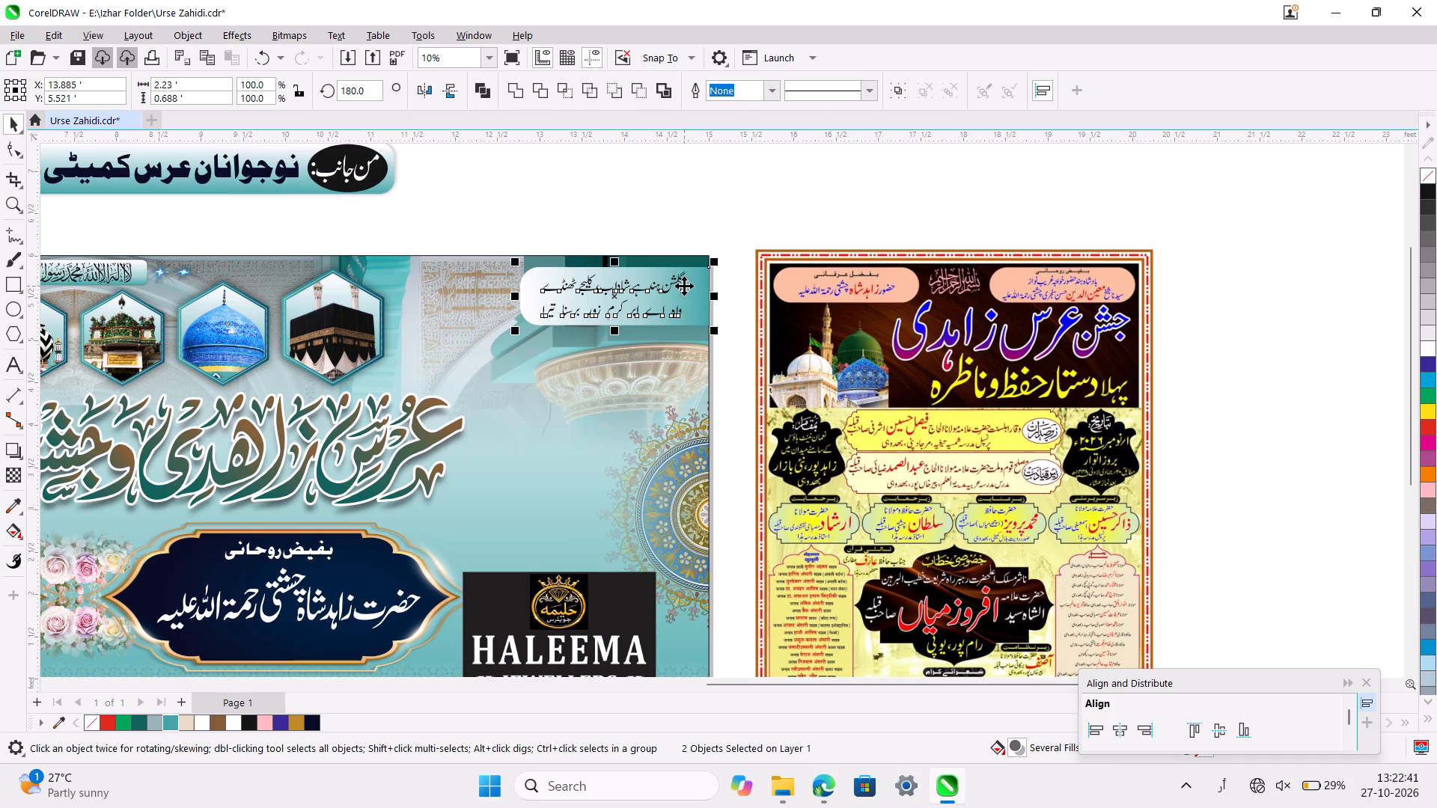
left_click(805, 215)
Scale the right couplet text up proportionally to about 1.70 ft wide.
scroll(578, 314, "up", 3, "ctrl")
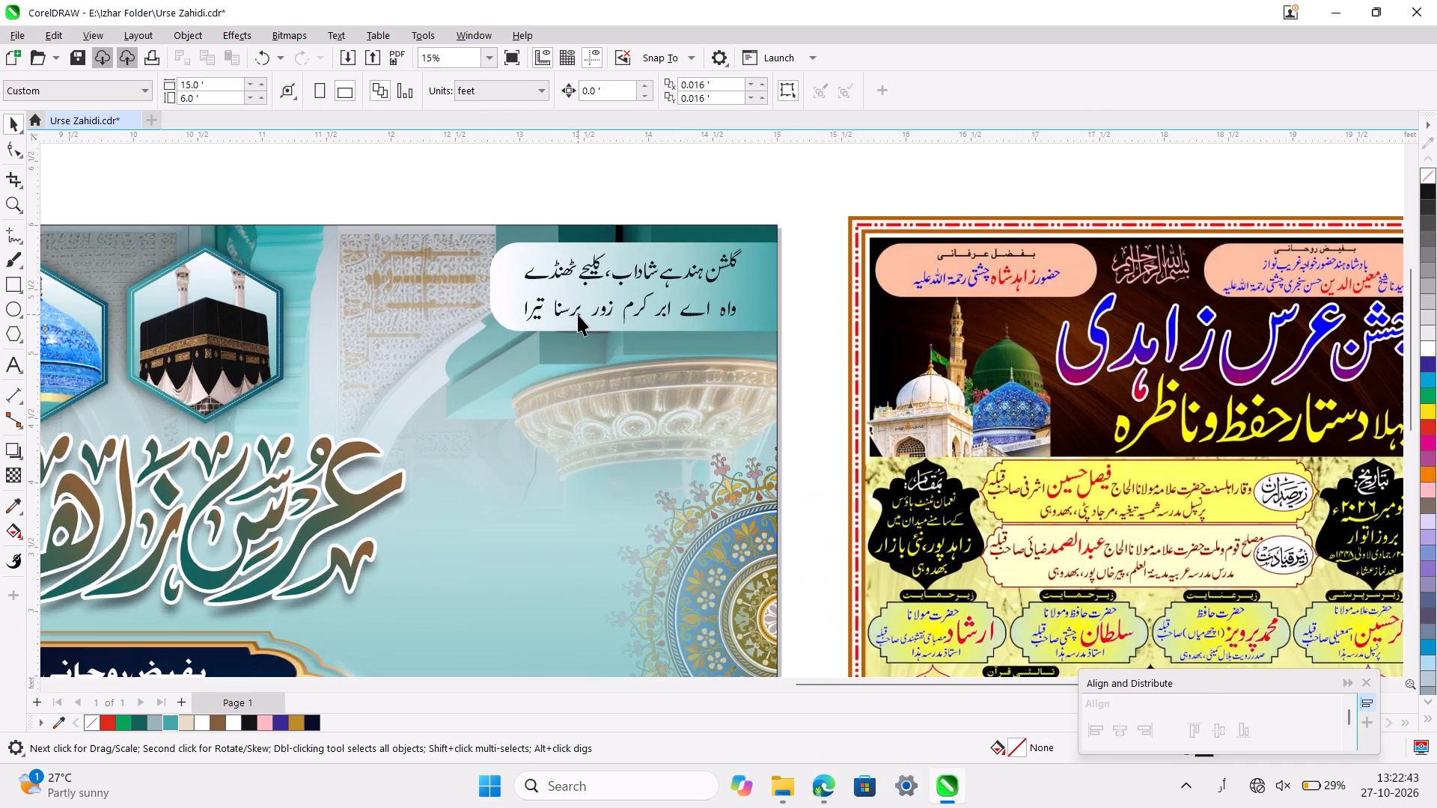
scroll(578, 314, "up", 2, "ctrl")
scroll(787, 343, "down", 1)
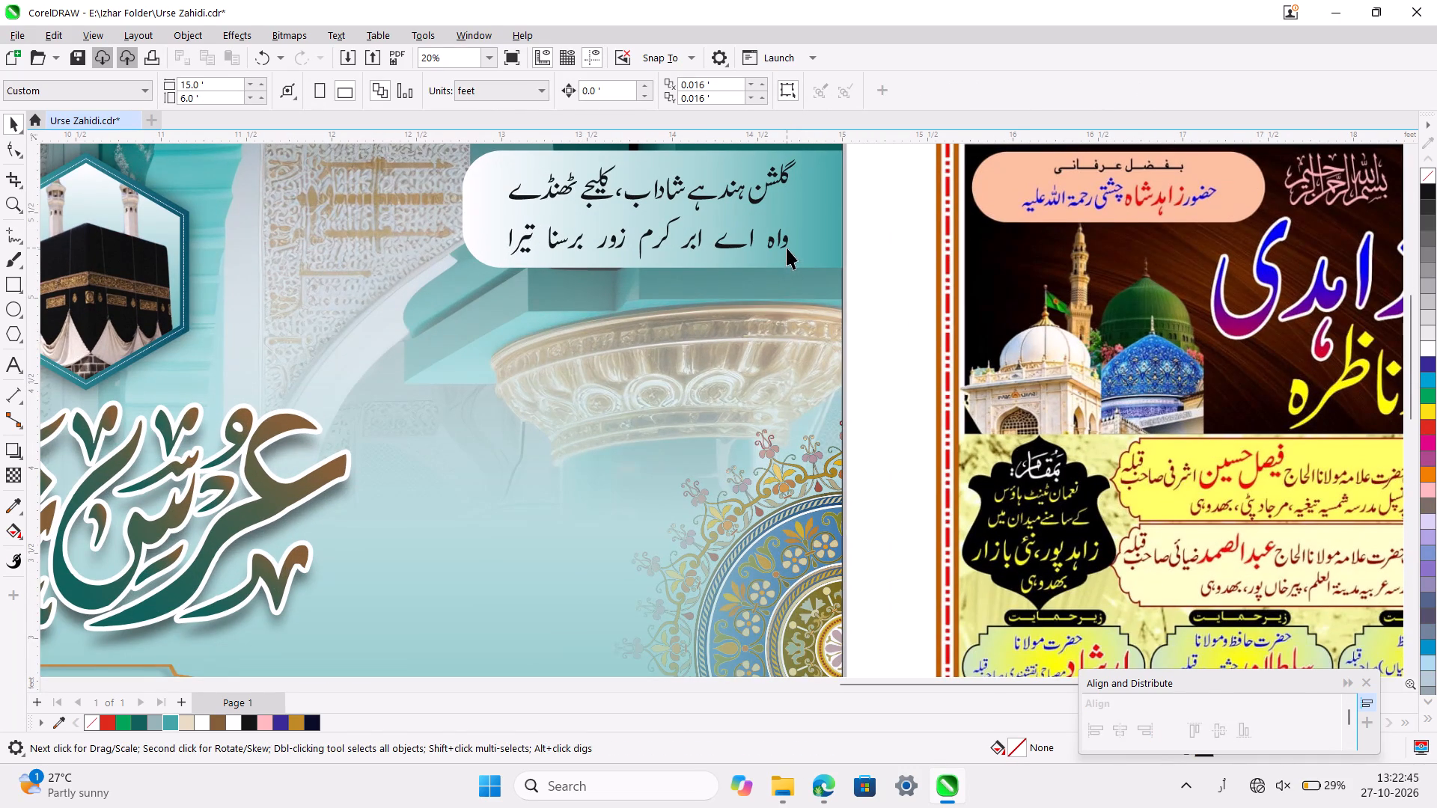
left_click(787, 246)
left_click_drag(800, 266, 802, 266)
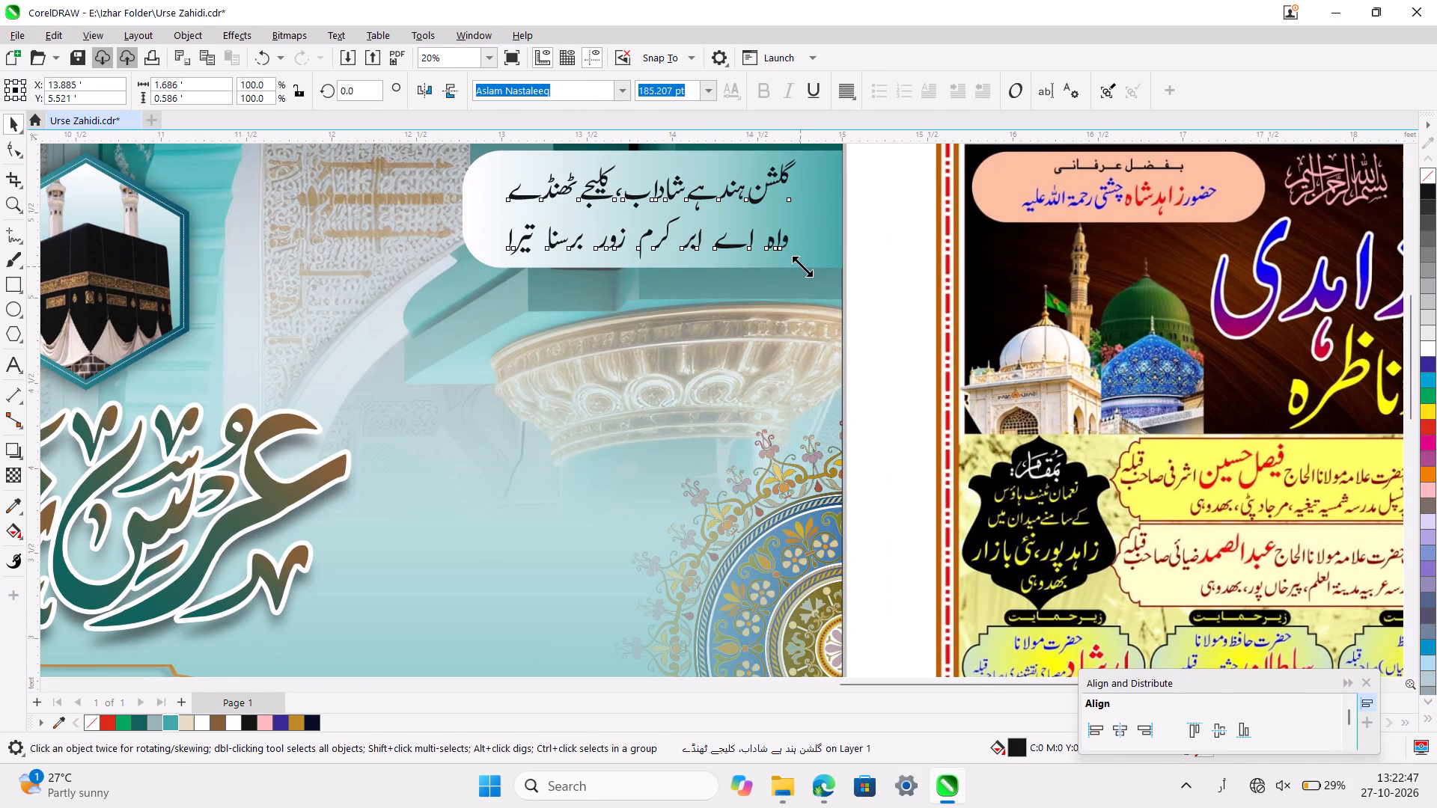
left_click_drag(802, 266, 814, 269)
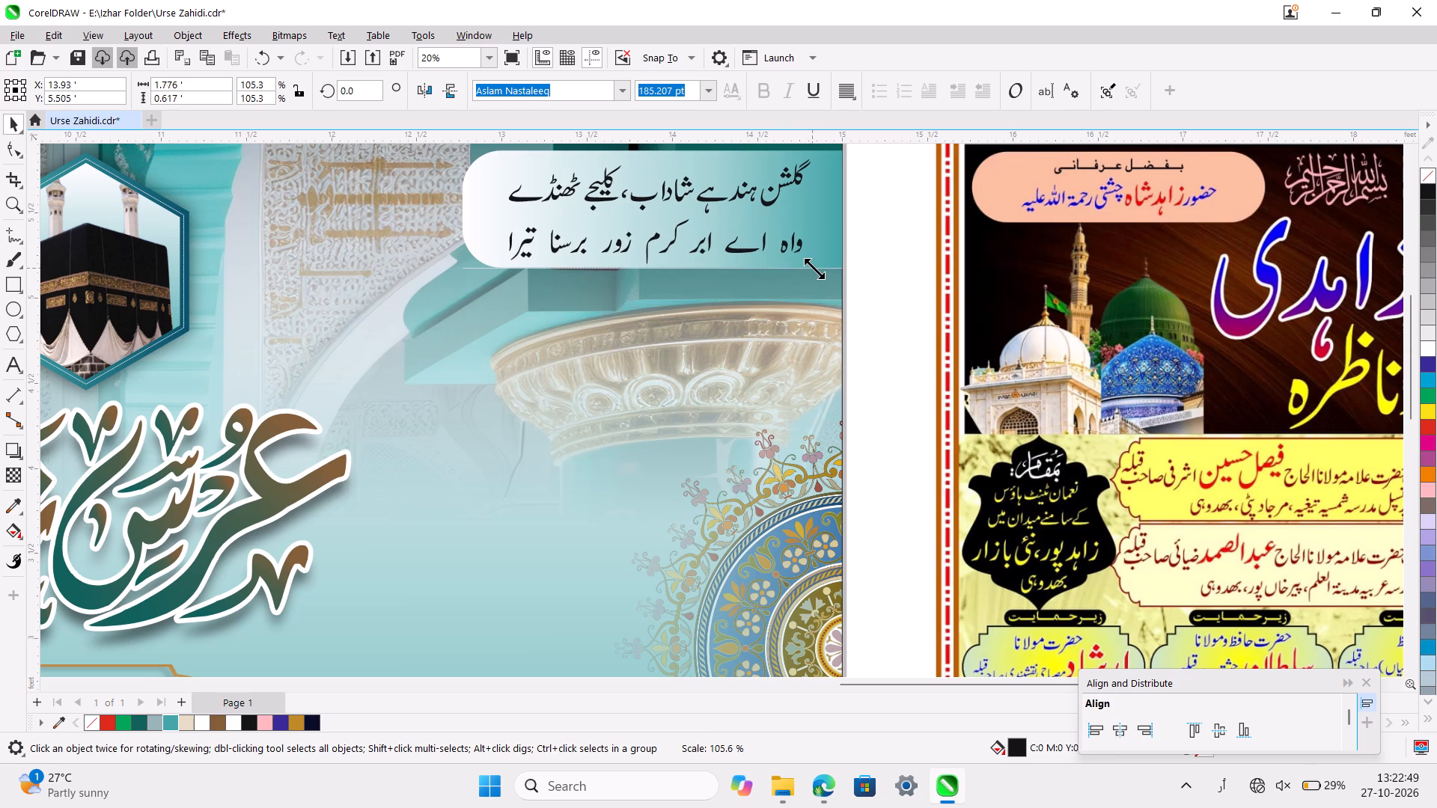
left_click_drag(814, 269, 809, 267)
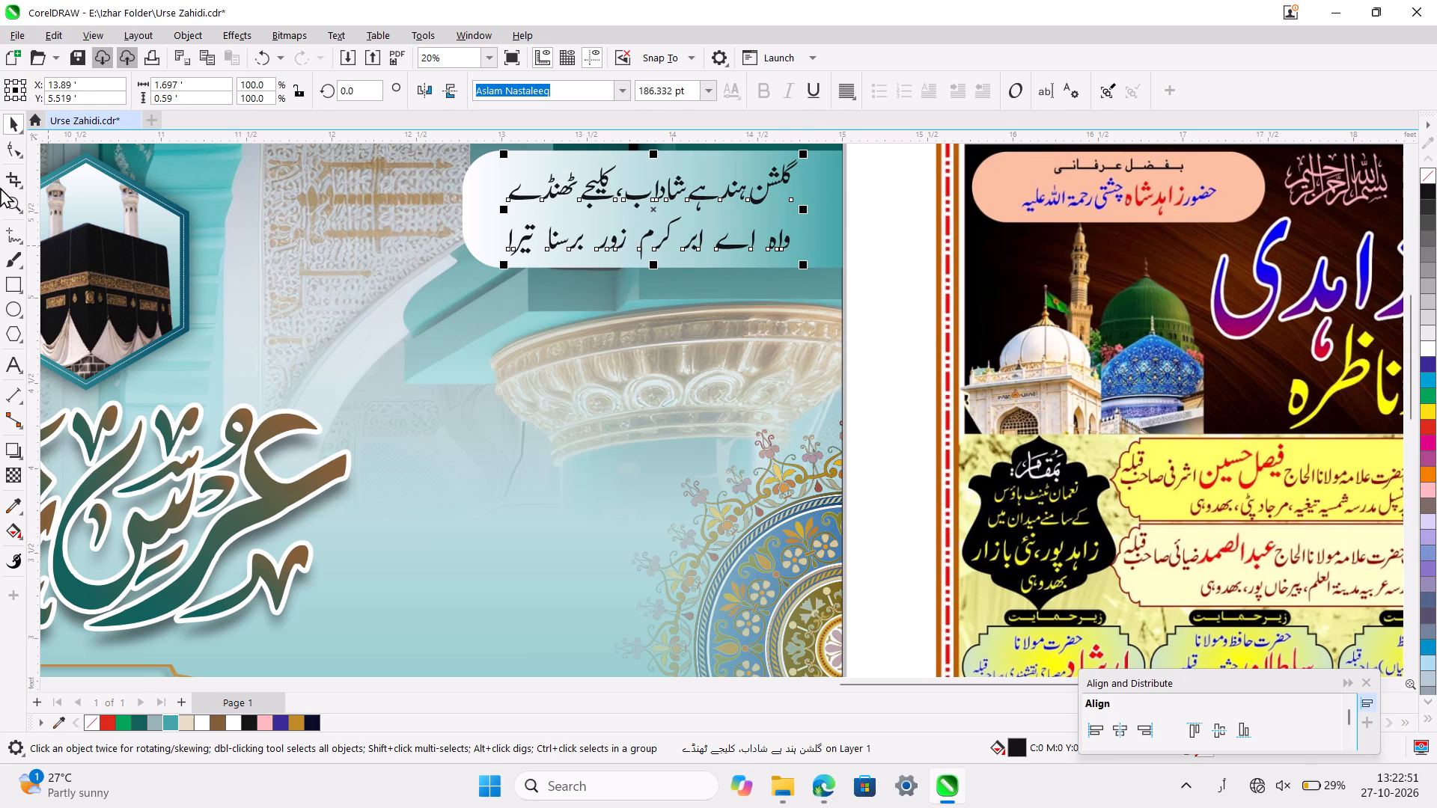
Tighten the spacing between the two lines of the right couplet, making the text block about 0.55 ft high.
left_click(12, 153)
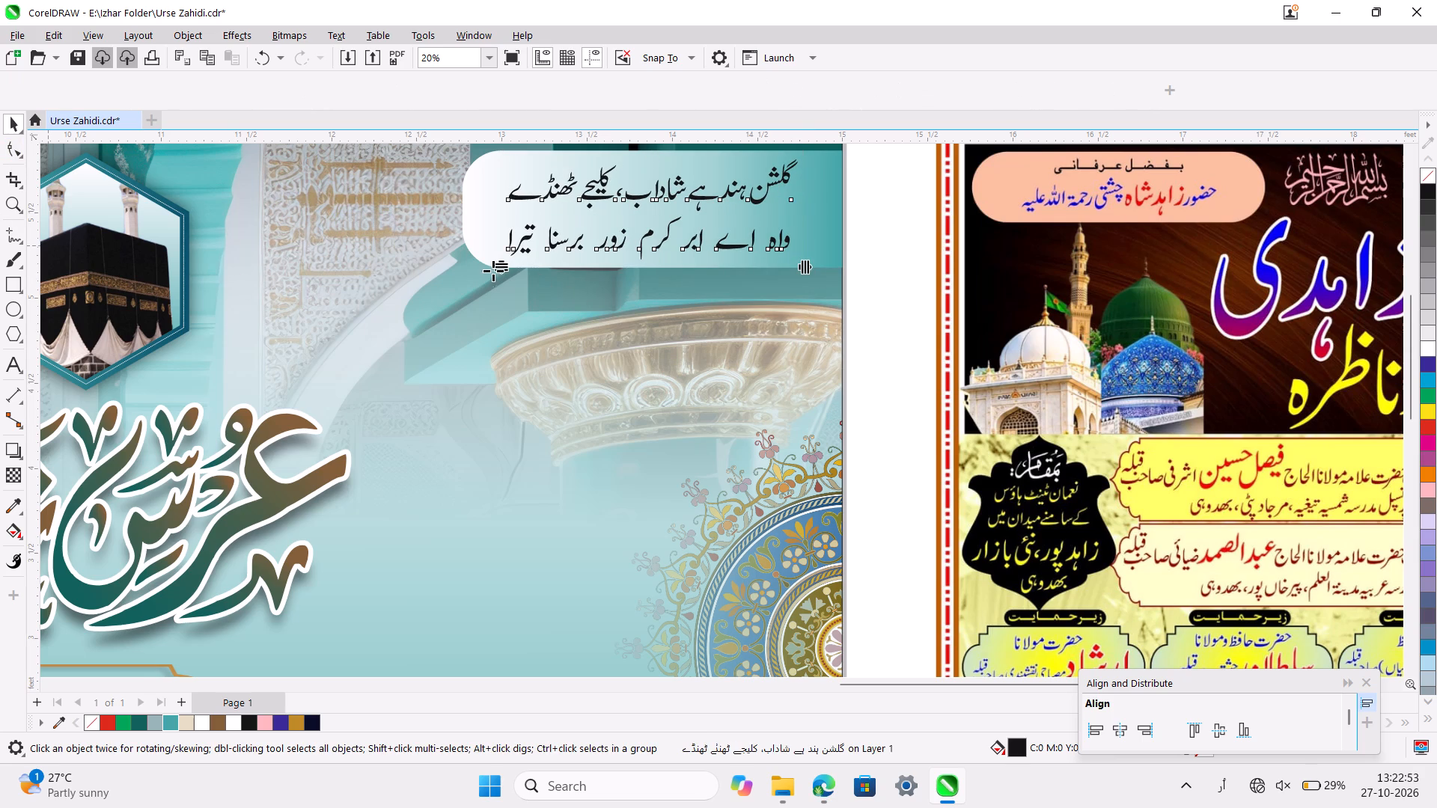
left_click_drag(500, 269, 500, 251)
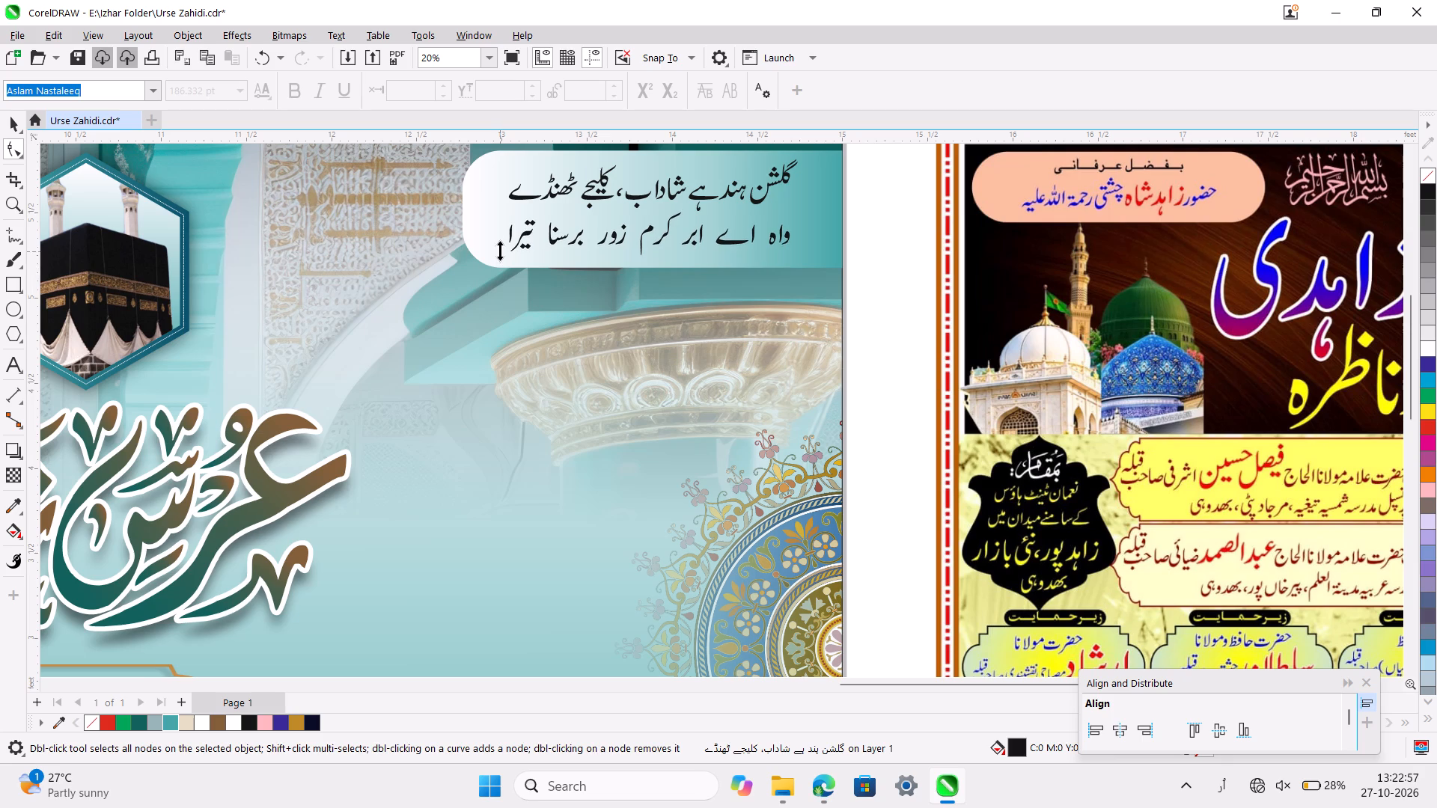
left_click_drag(500, 251, 498, 250)
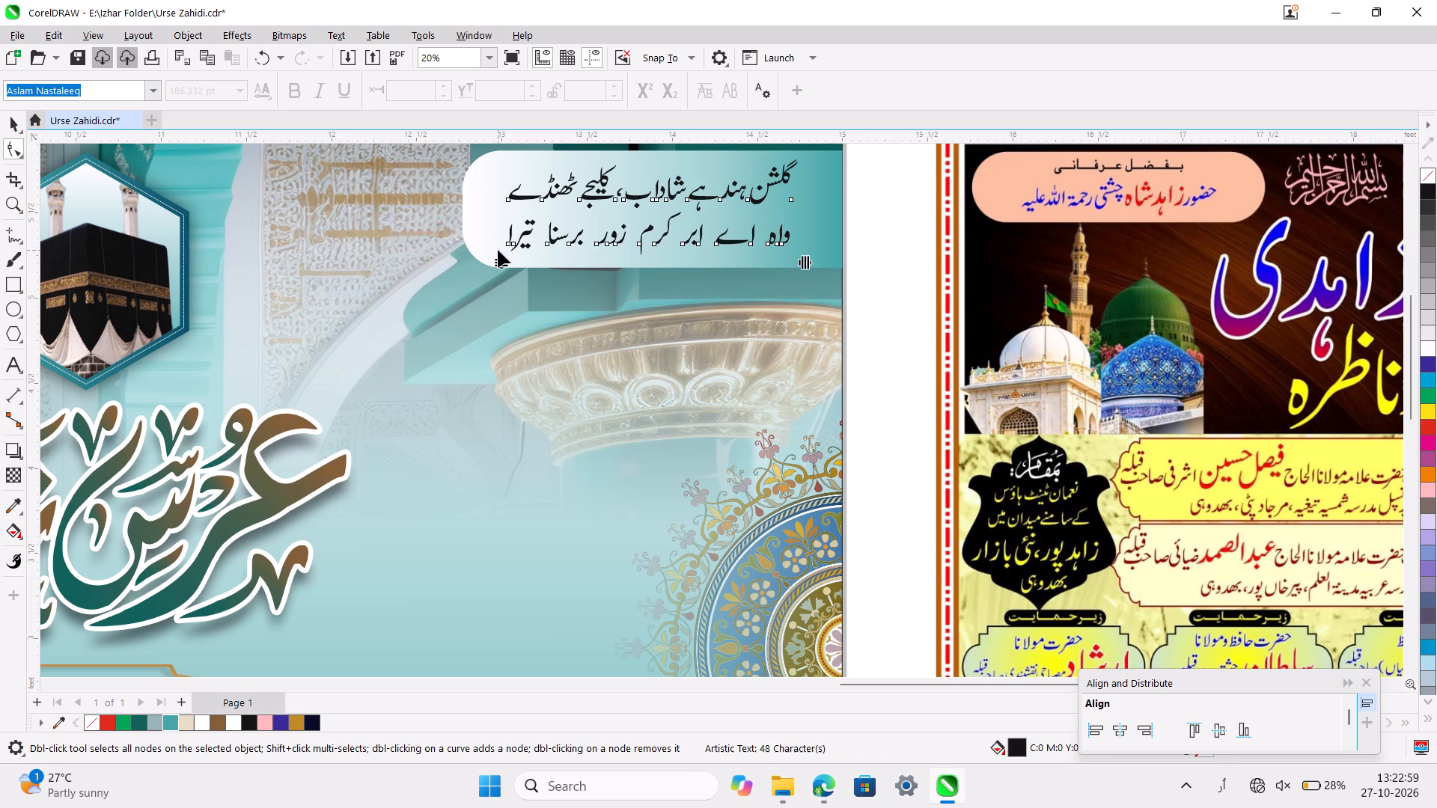
scroll(498, 250, "up", 3, "ctrl")
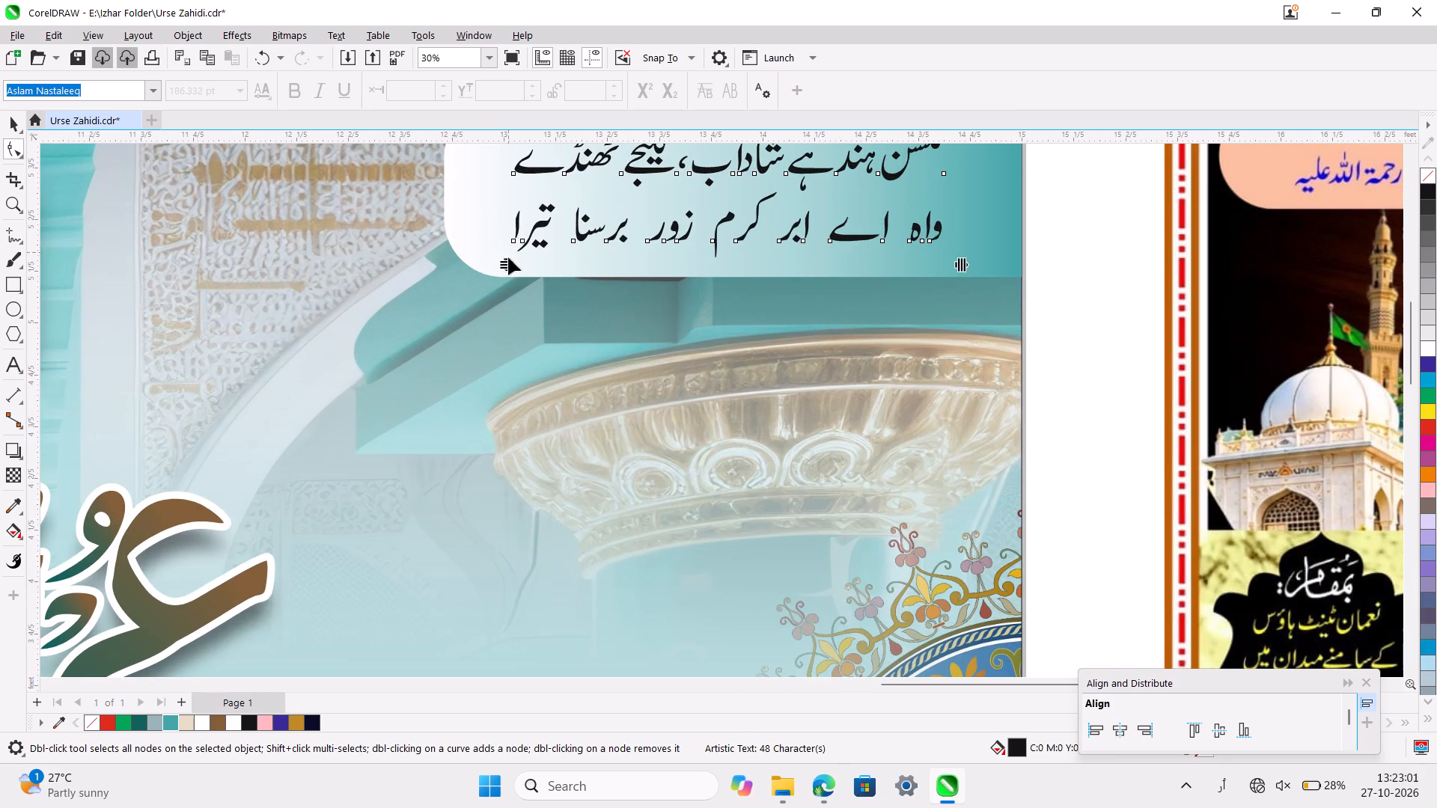
left_click_drag(504, 263, 504, 252)
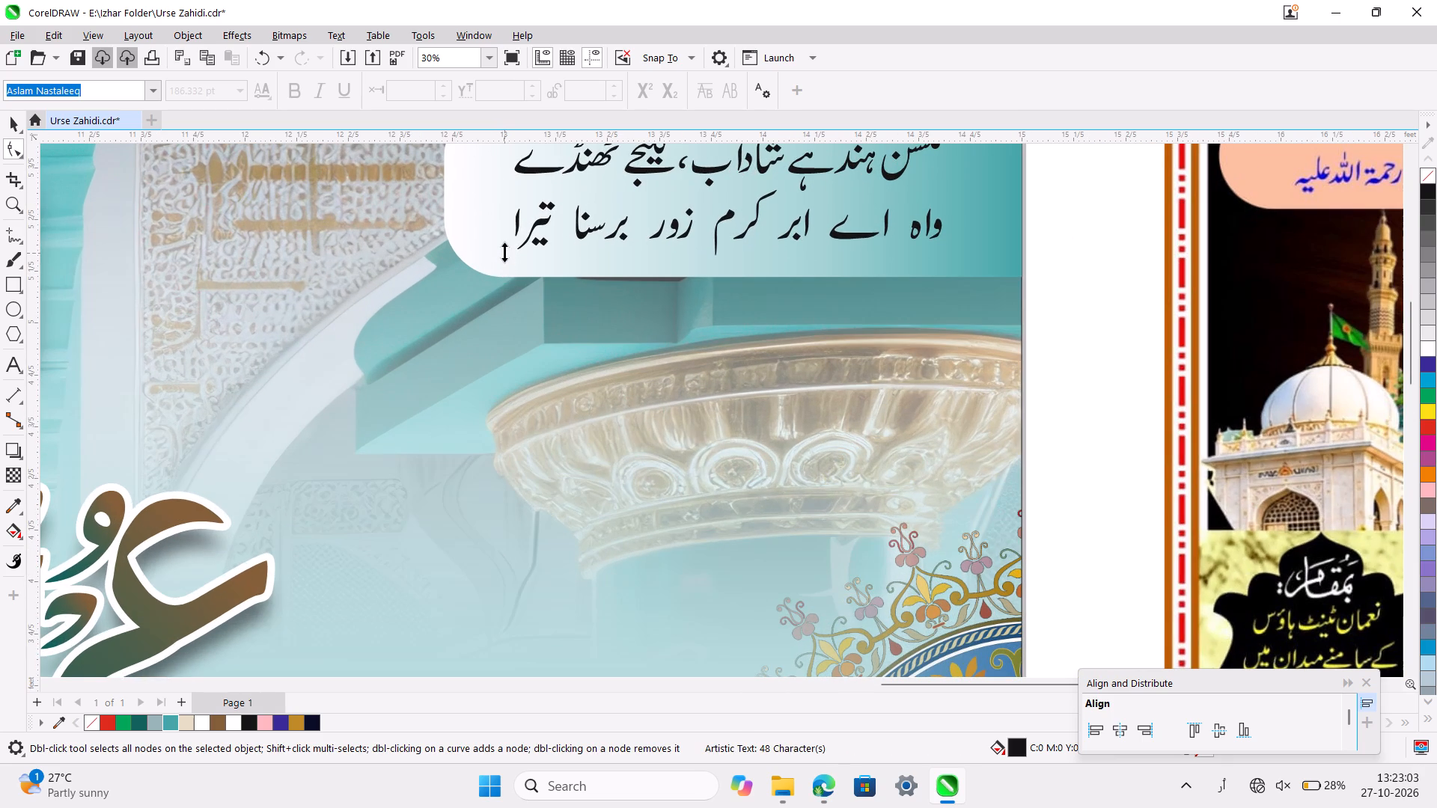
left_click_drag(504, 252, 504, 248)
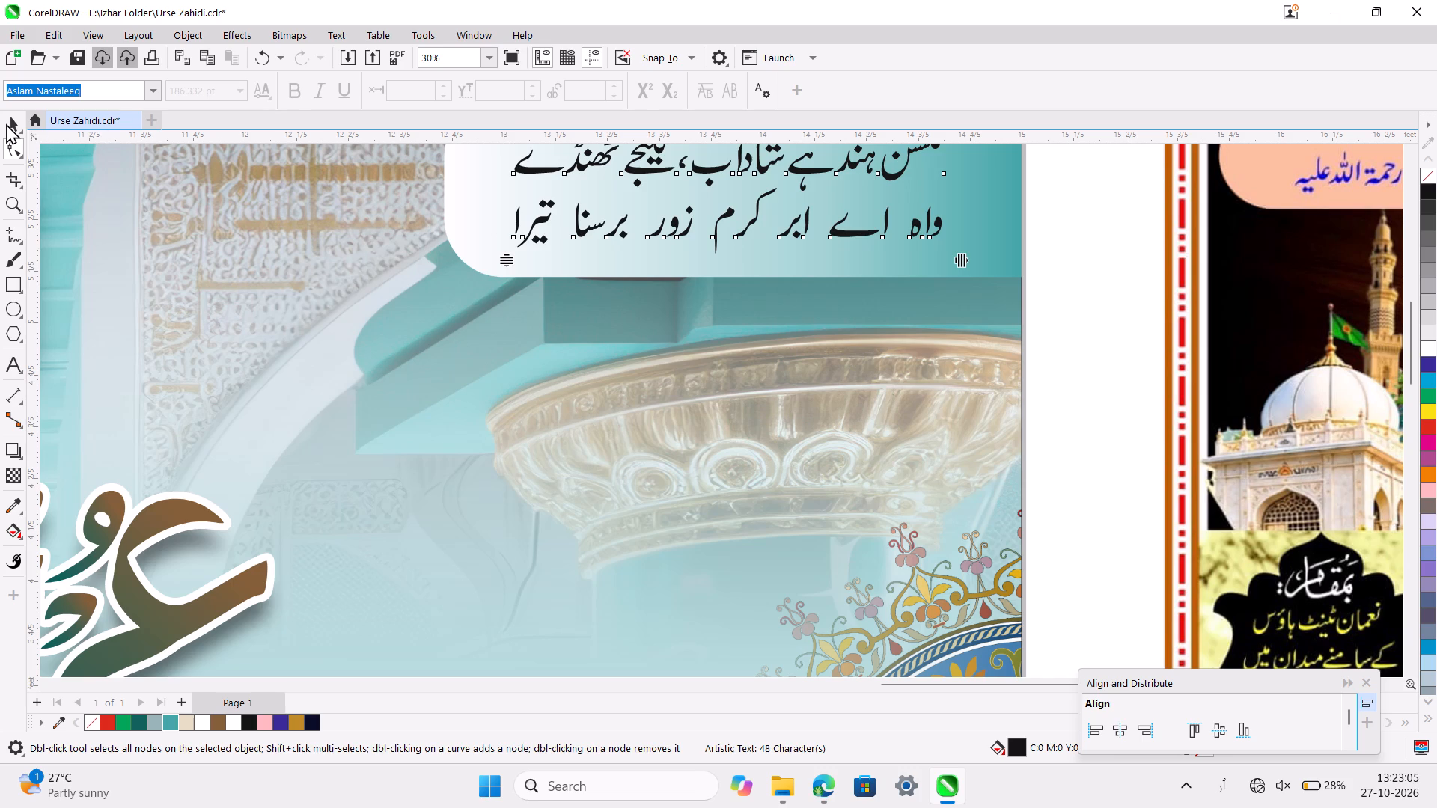
left_click(6, 123)
Enlarge the right couplet text proportionally to about 1.92 ft wide and 0.62 ft high within its background box.
left_click(791, 366)
scroll(791, 366, "up", 1)
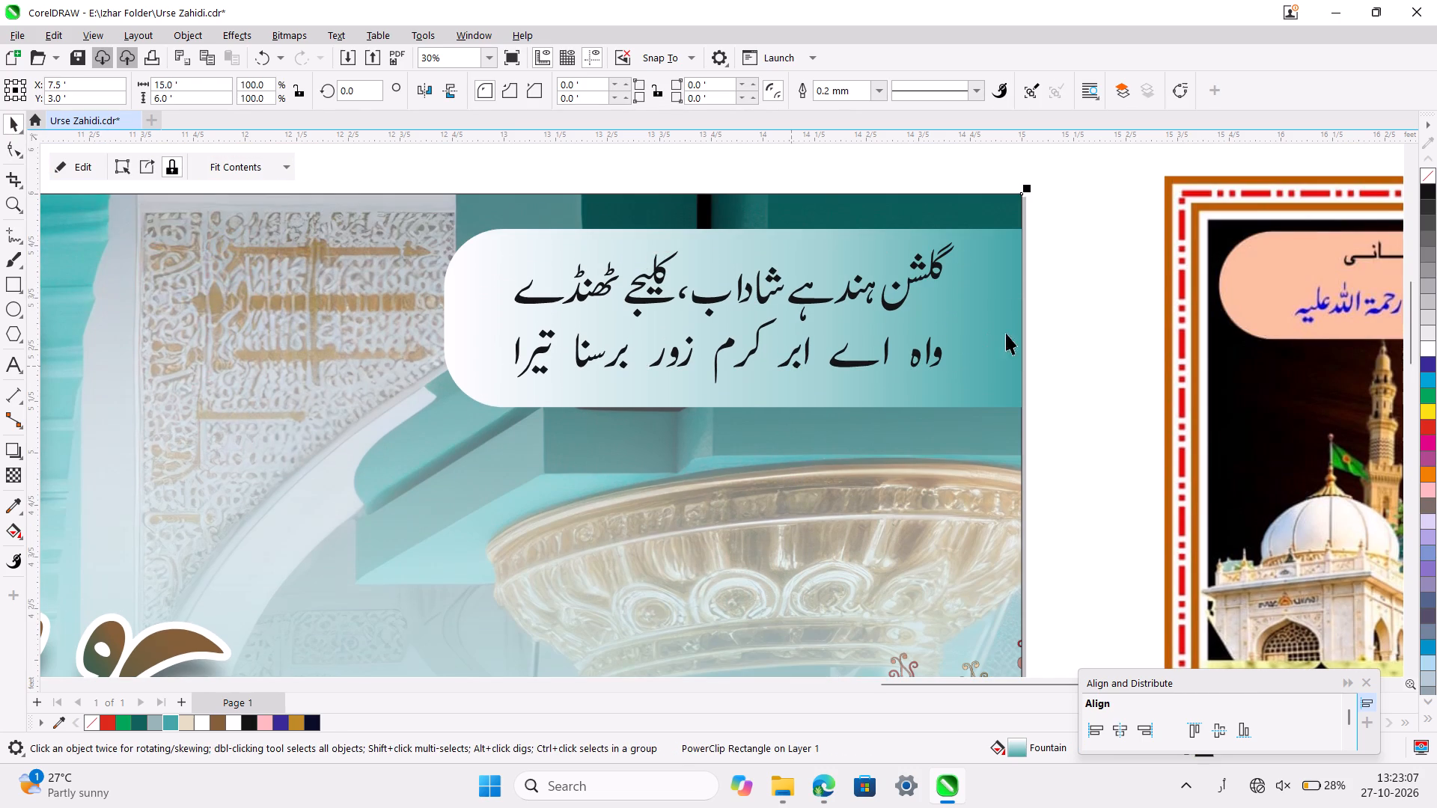
left_click(1116, 386)
left_click(638, 283)
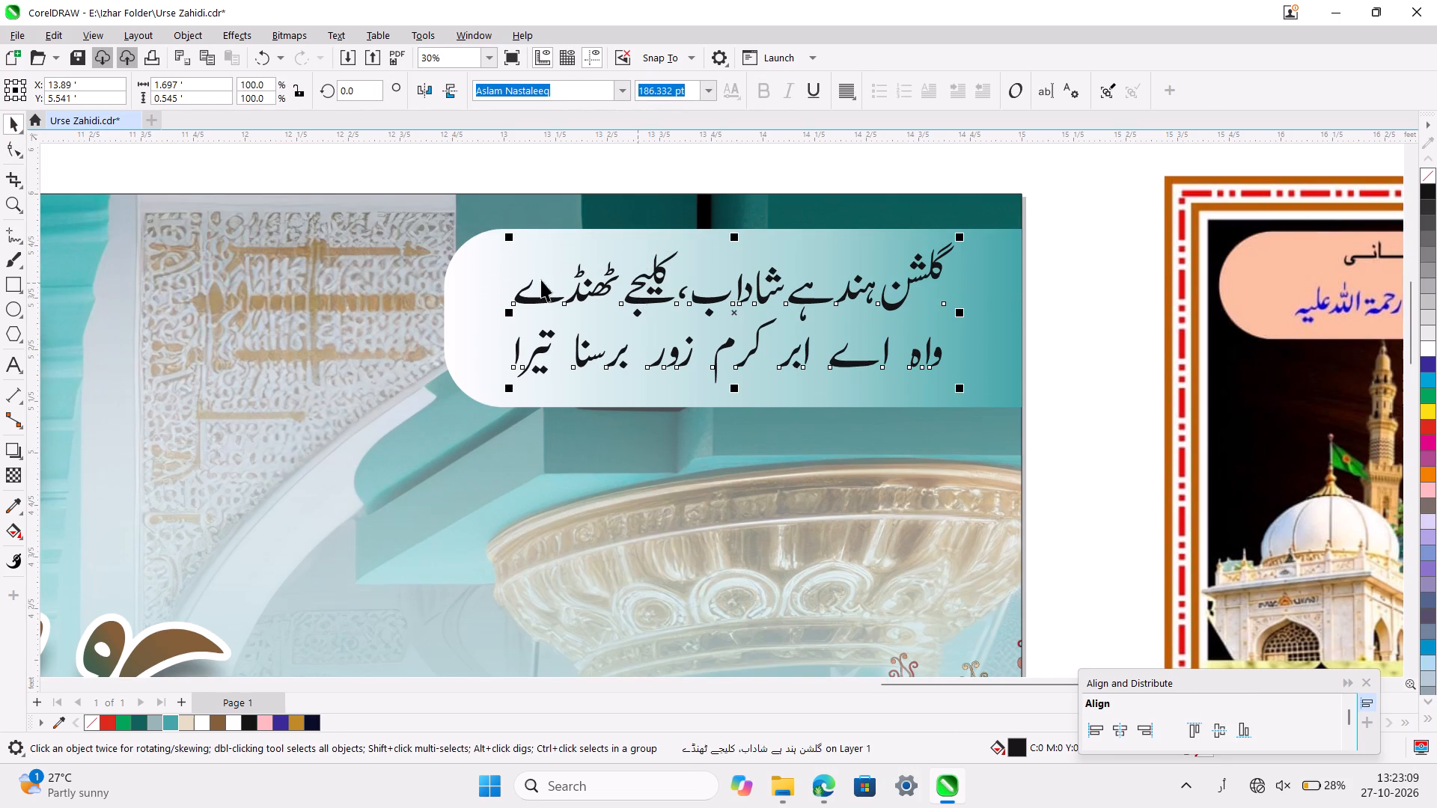
left_click_drag(510, 236, 487, 220)
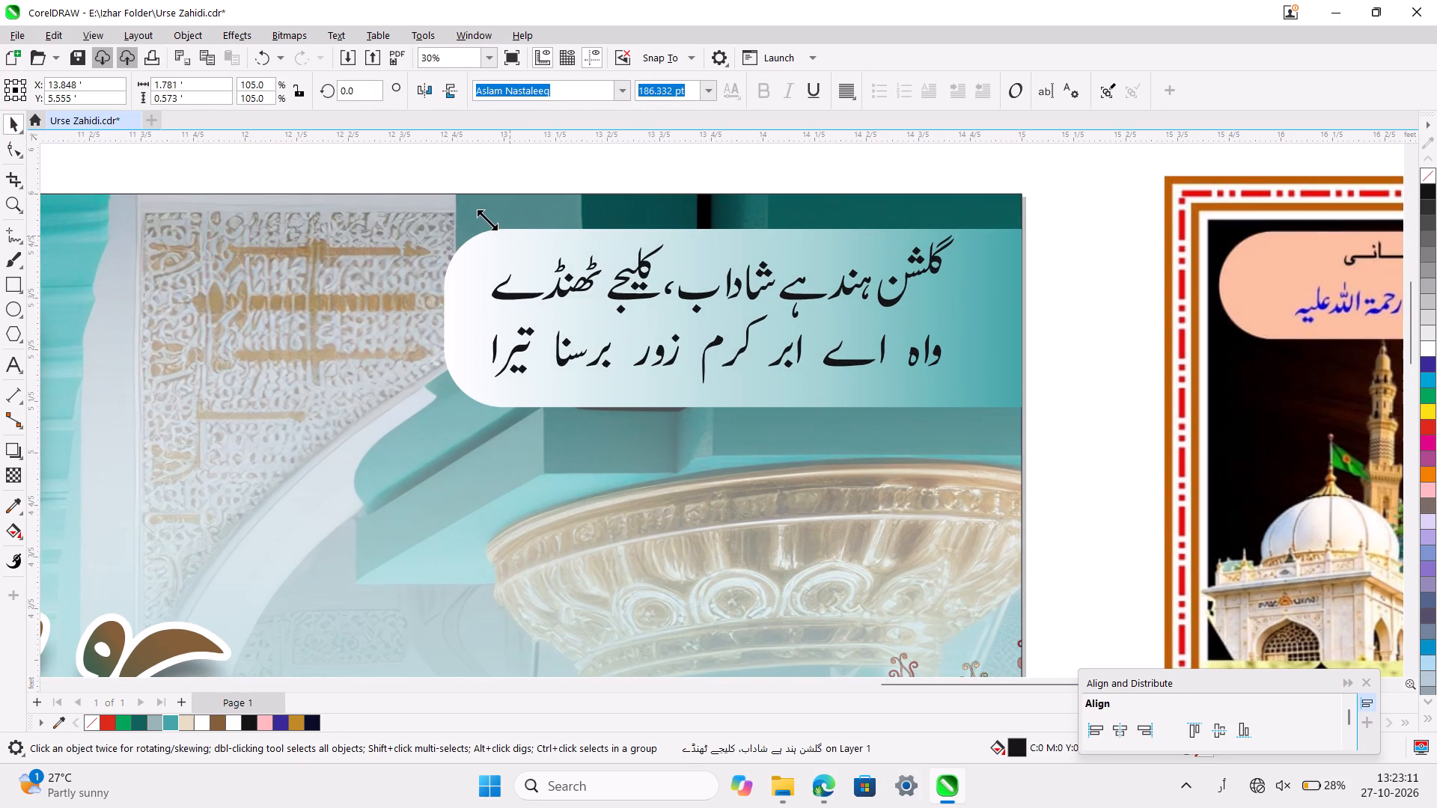
left_click_drag(487, 220, 487, 219)
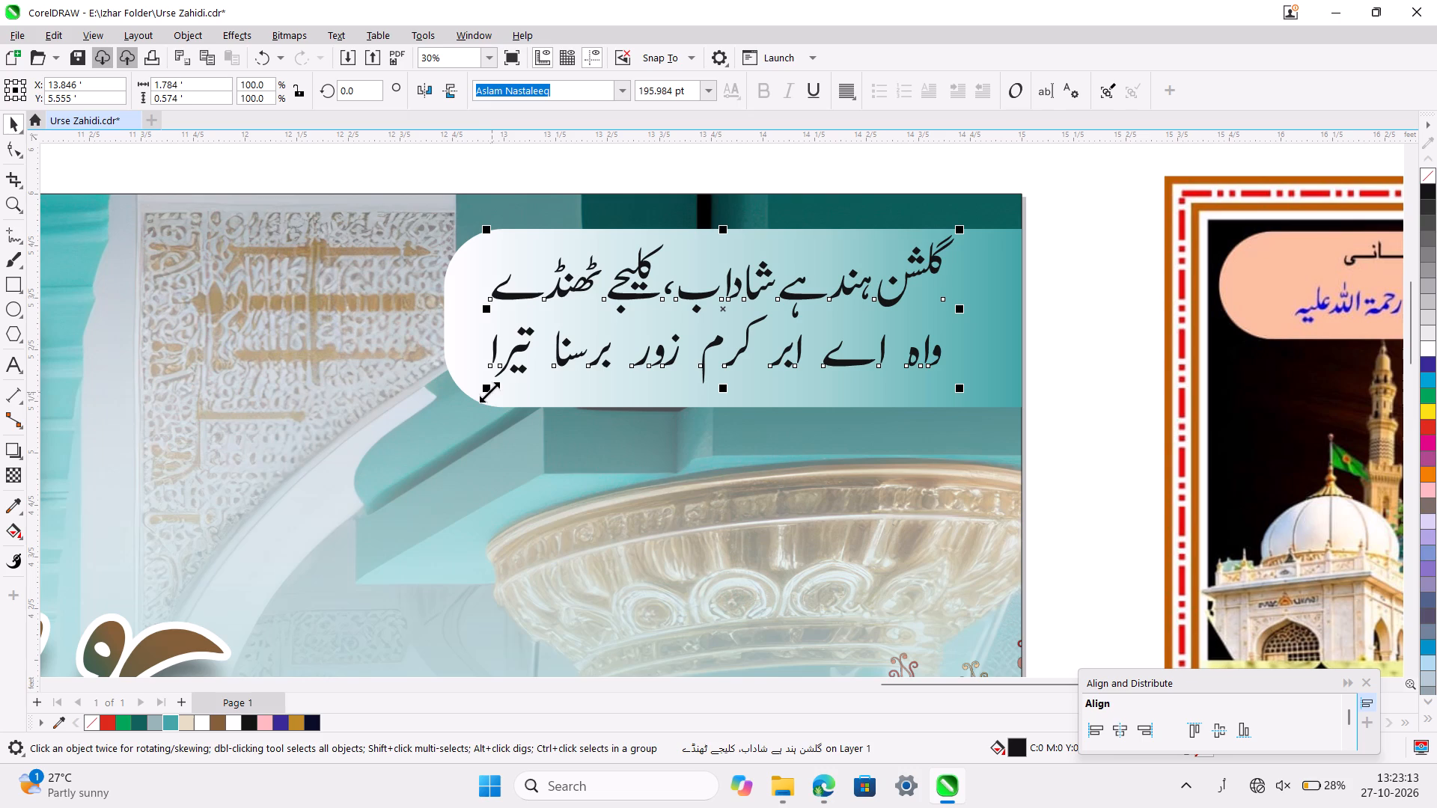
left_click_drag(489, 392, 478, 394)
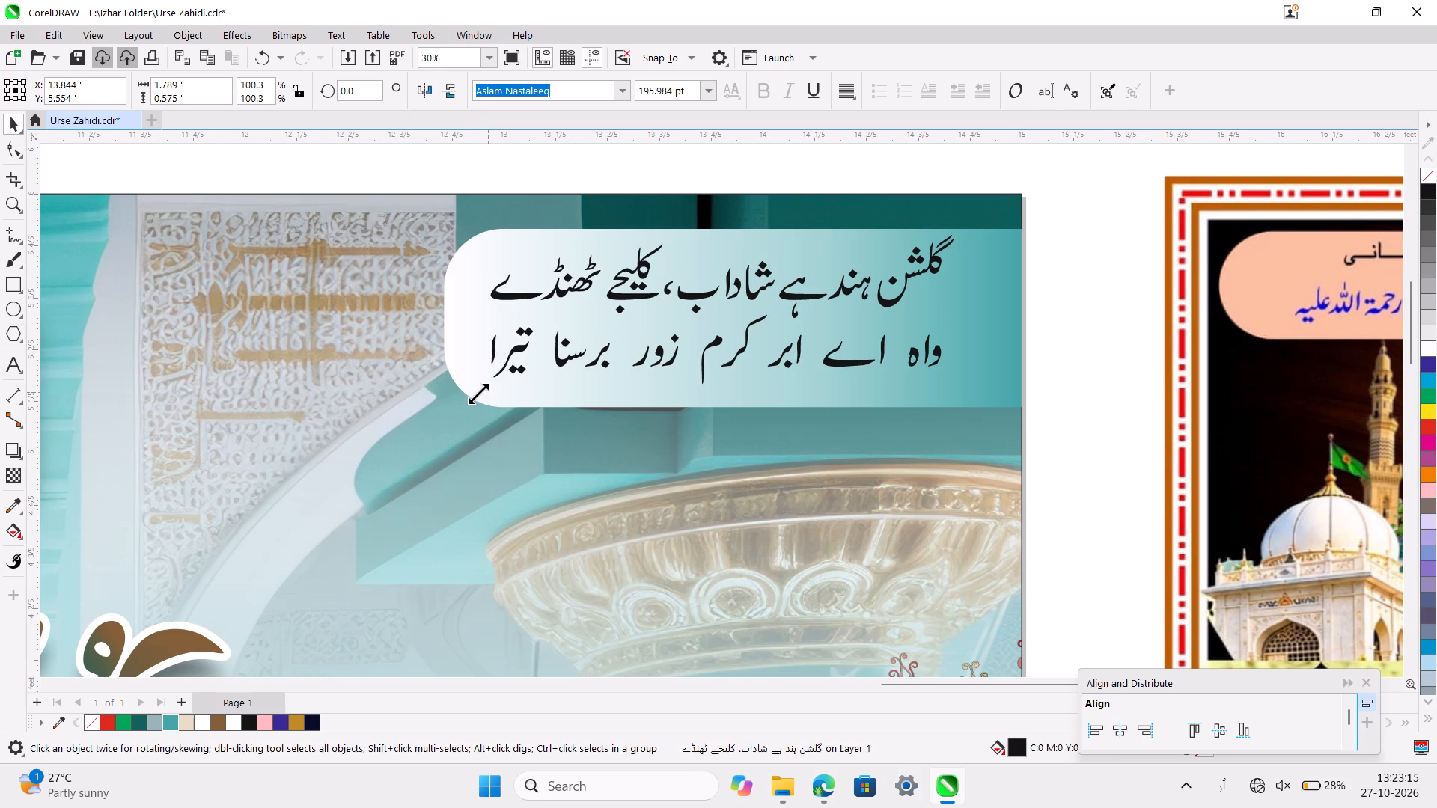
left_click_drag(478, 394, 471, 397)
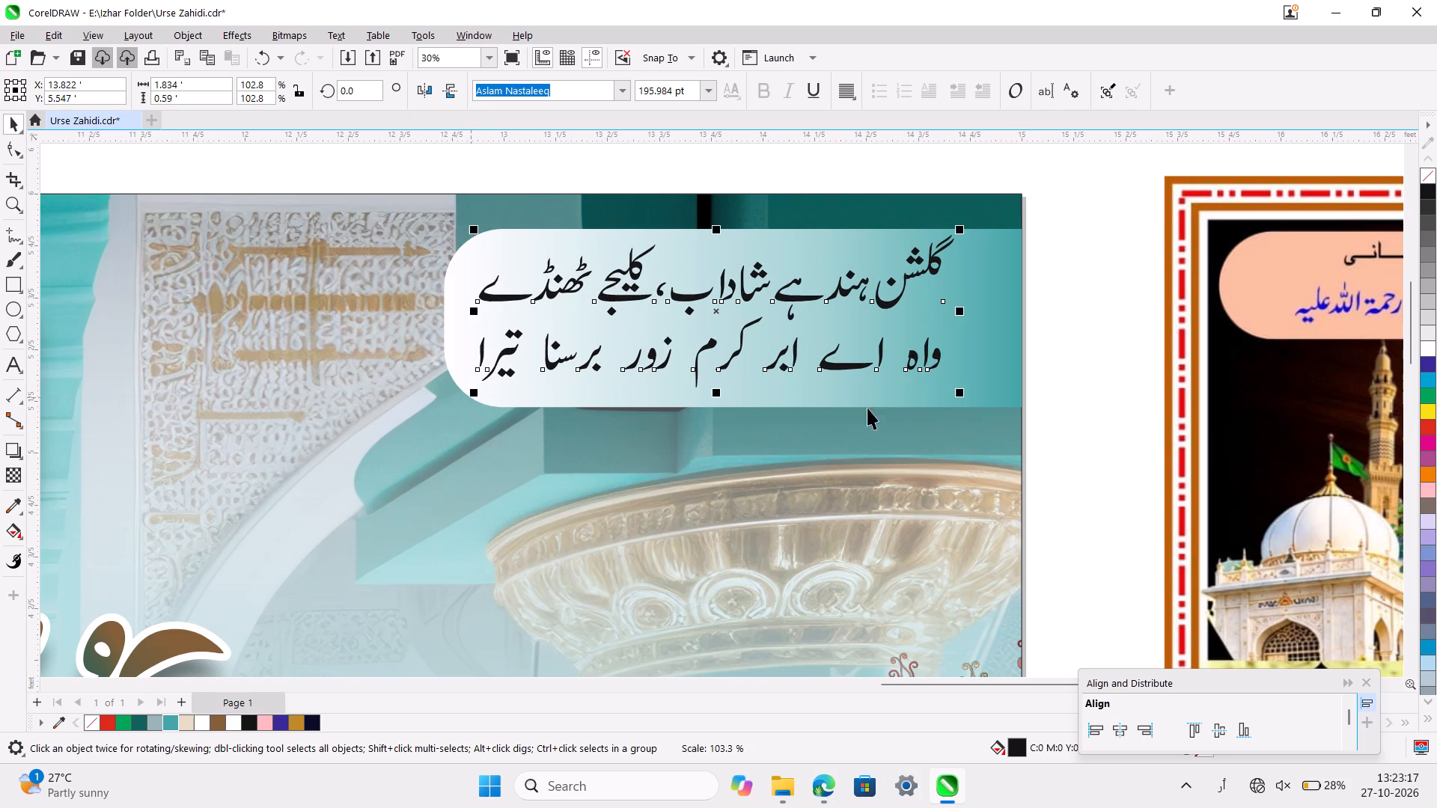
left_click_drag(959, 396, 983, 400)
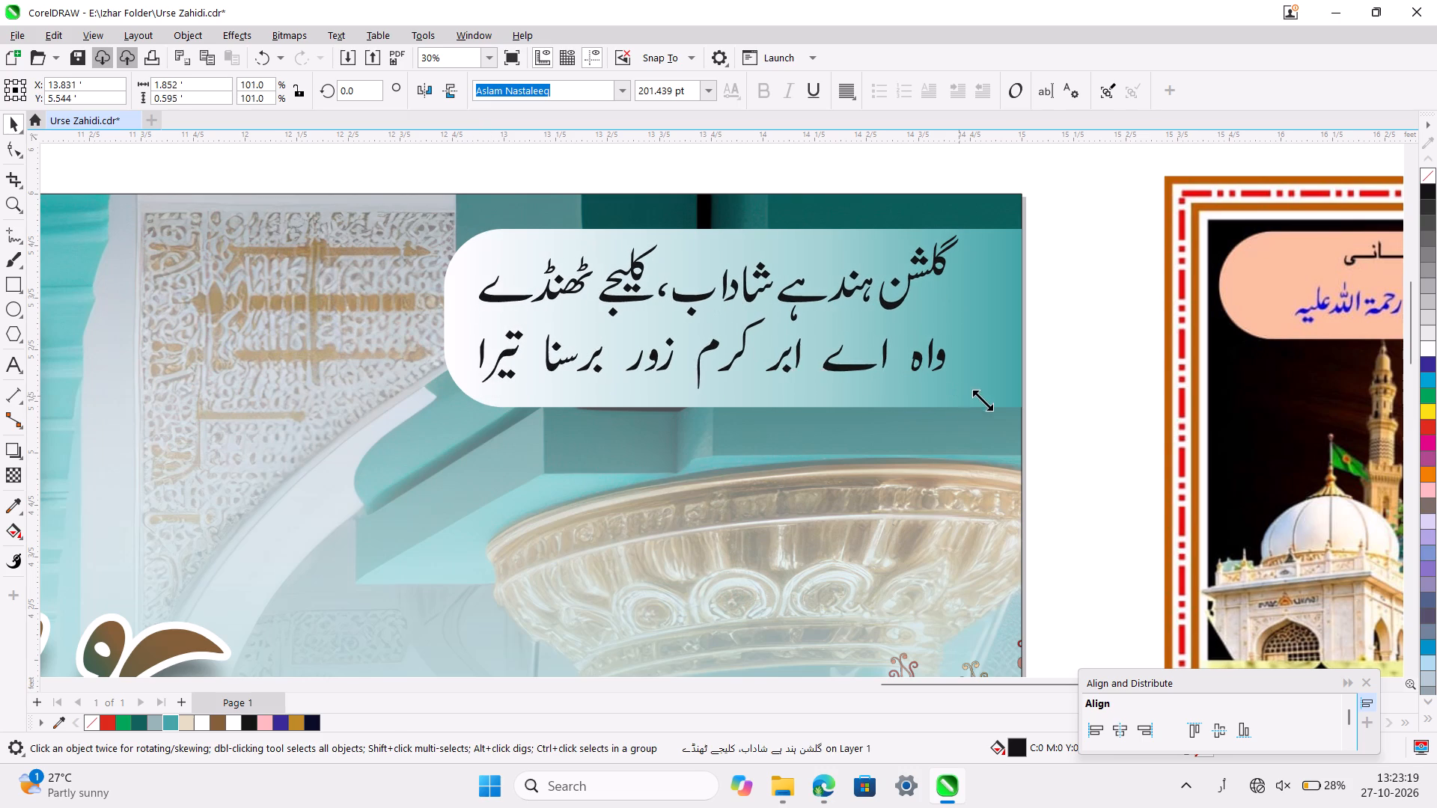
left_click_drag(983, 400, 989, 403)
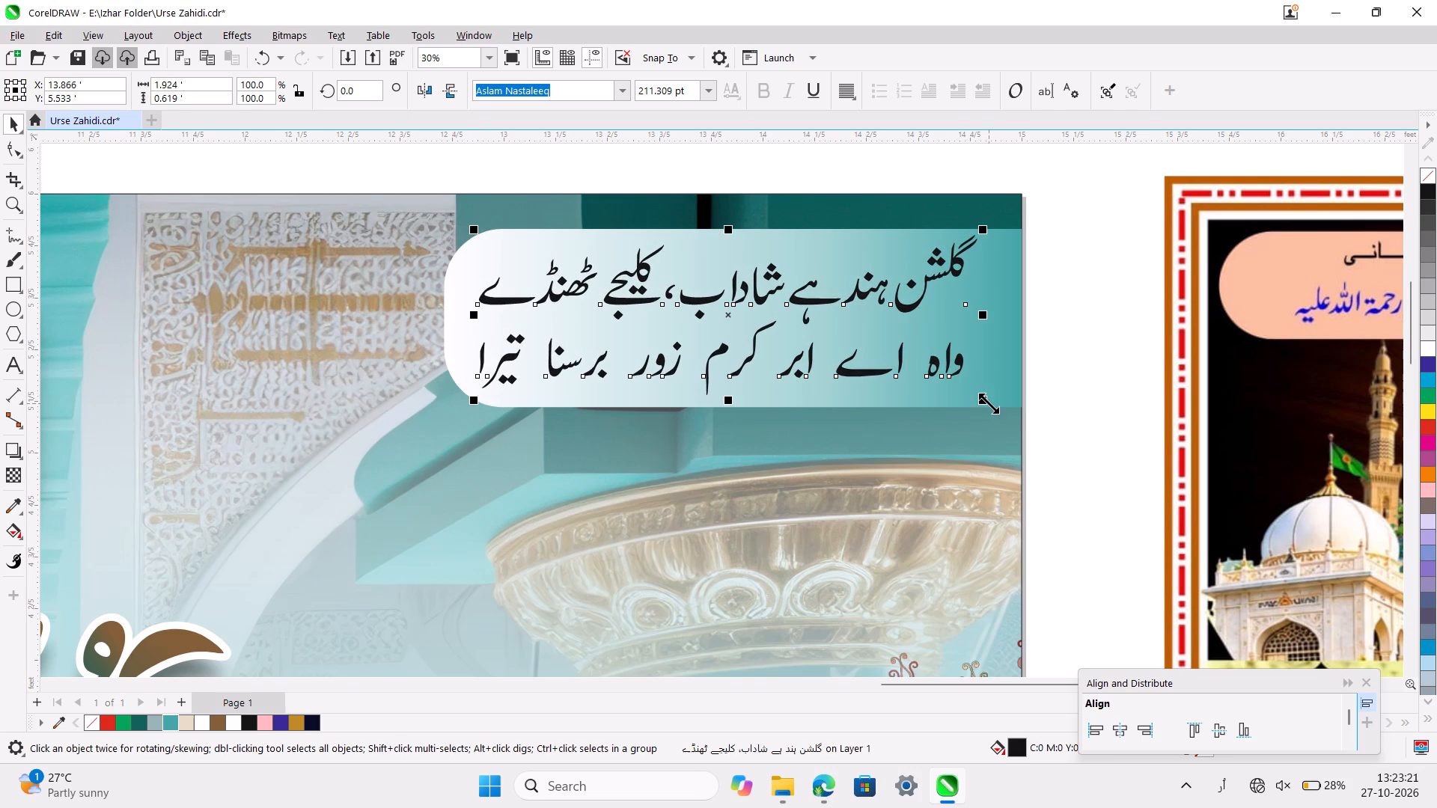
Centre the enlarged right couplet text horizontally and vertically on its background box.
left_click(1014, 390, "shift")
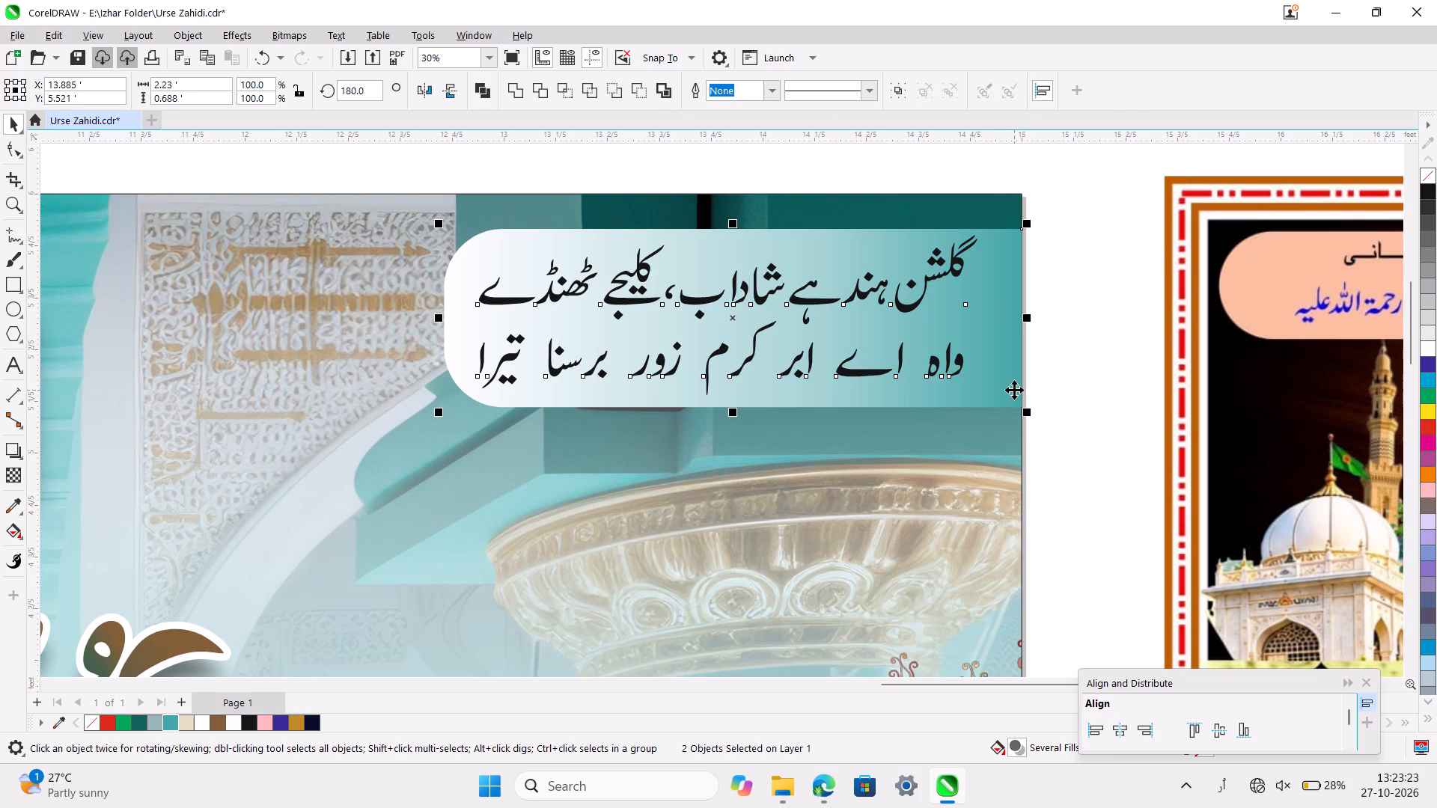
type("عچ")
scroll(1014, 390, "down", 1, "ctrl")
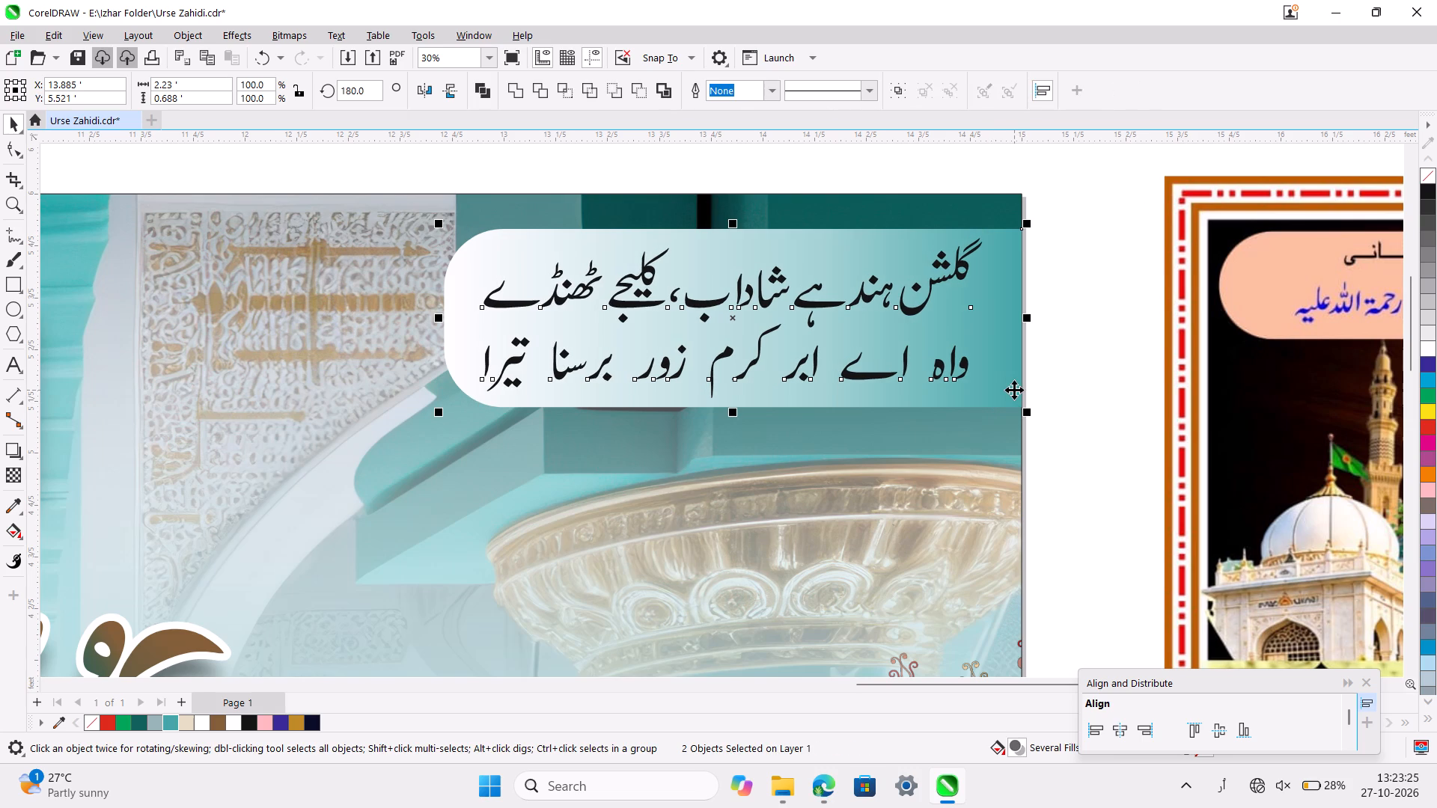
Centre the left couplet text horizontally and vertically on its background box in the banner's upper-left corner.
scroll(1014, 390, "down", 10, "ctrl")
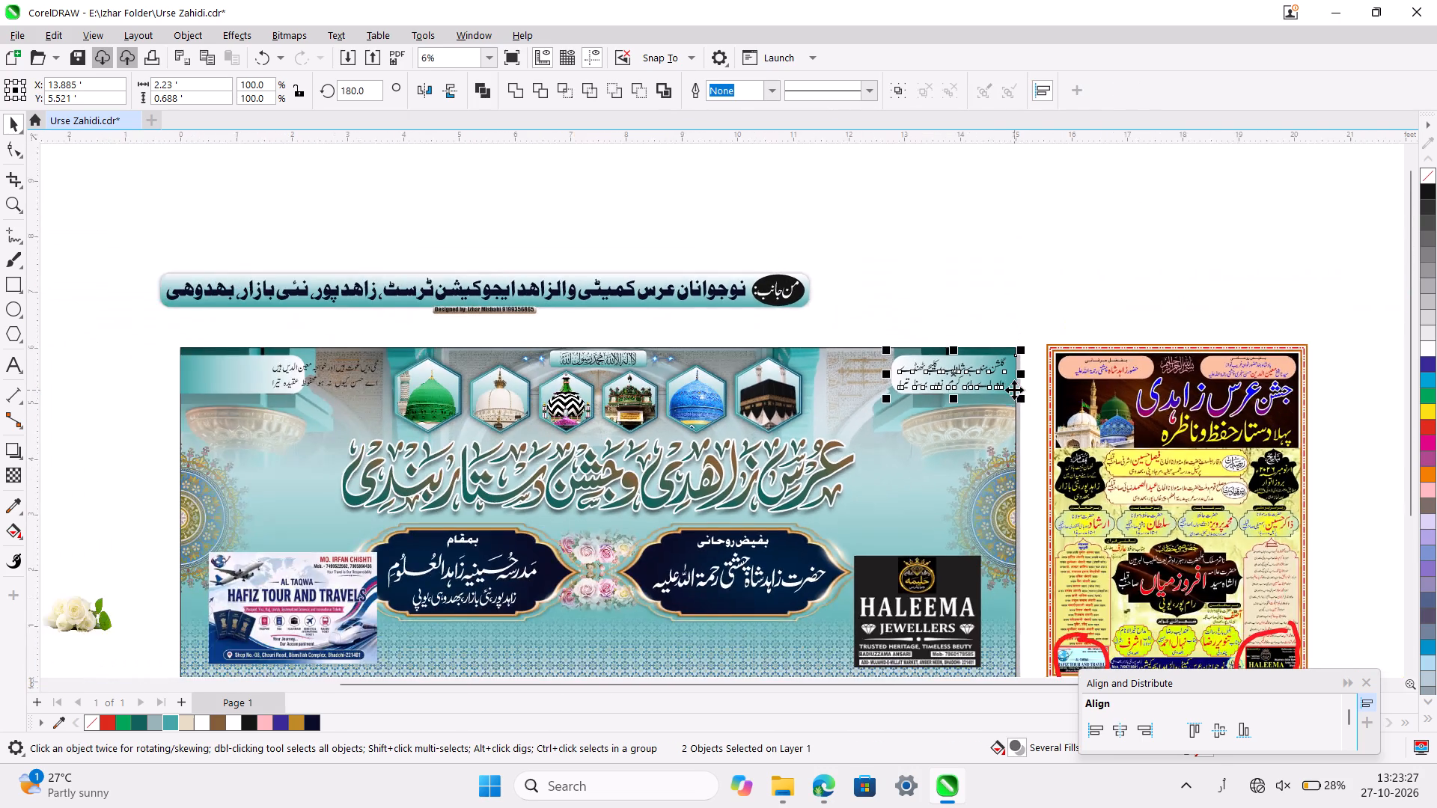
scroll(1014, 390, "right", 5)
left_click(711, 372)
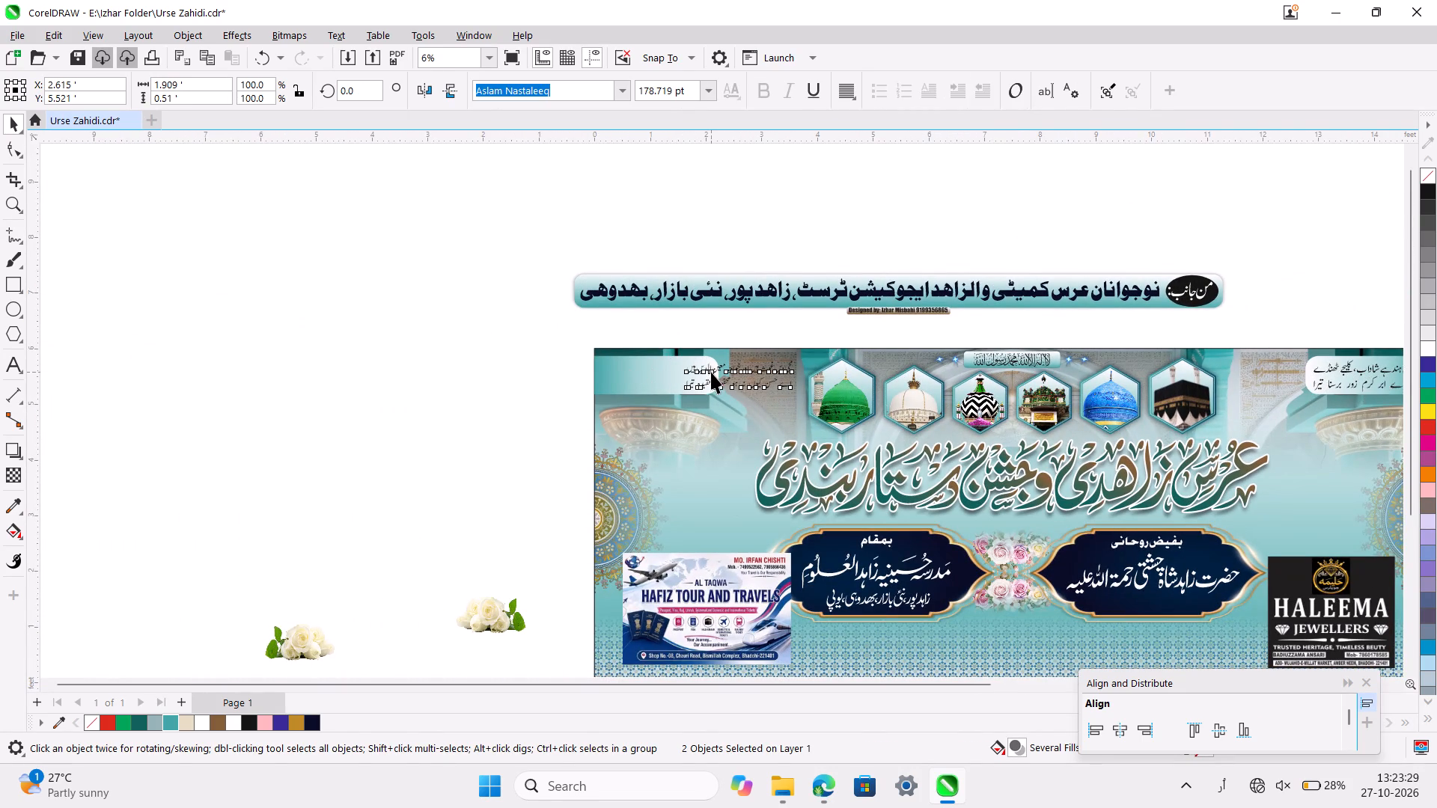
scroll(711, 372, "up", 2, "ctrl")
left_click(612, 382, "shift")
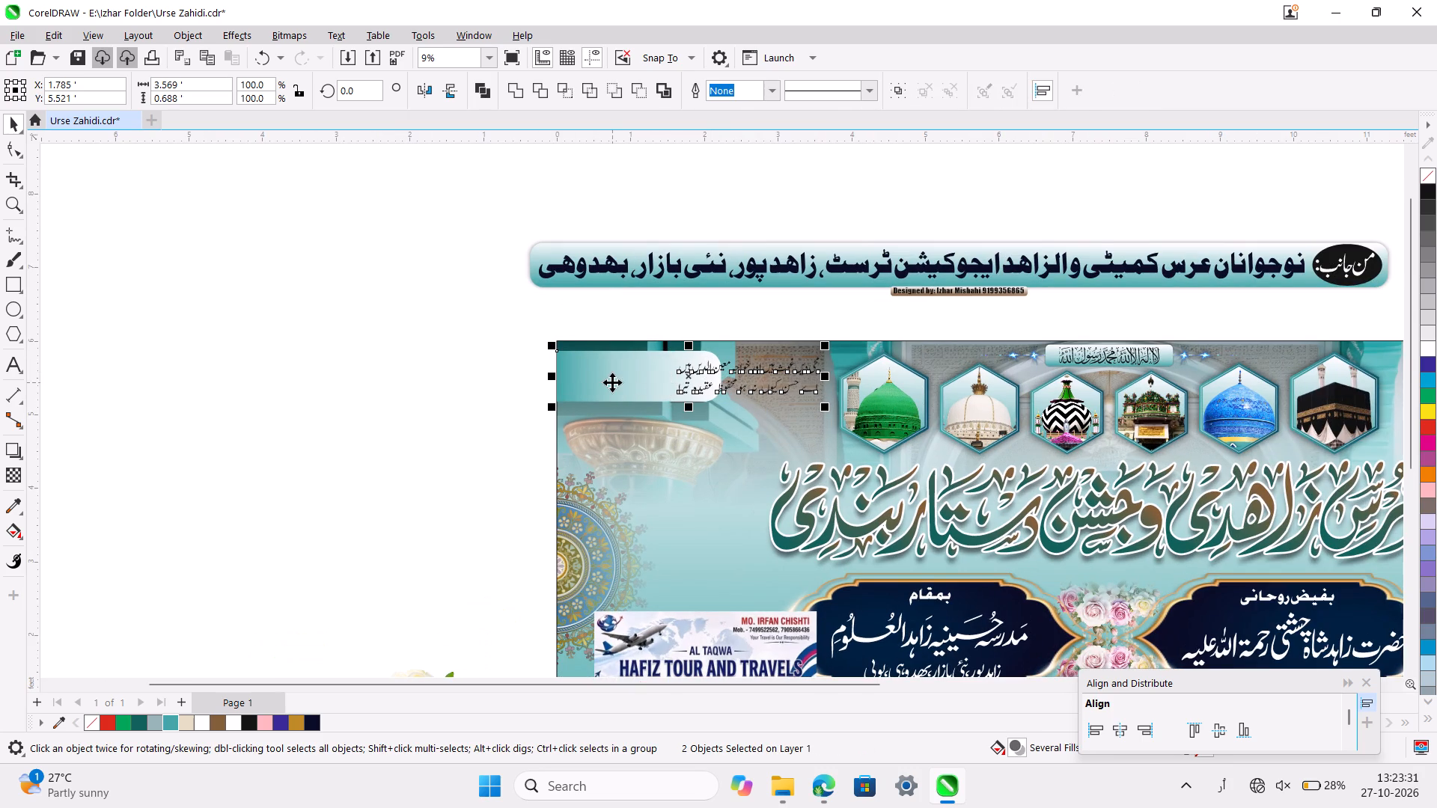
type("عچ")
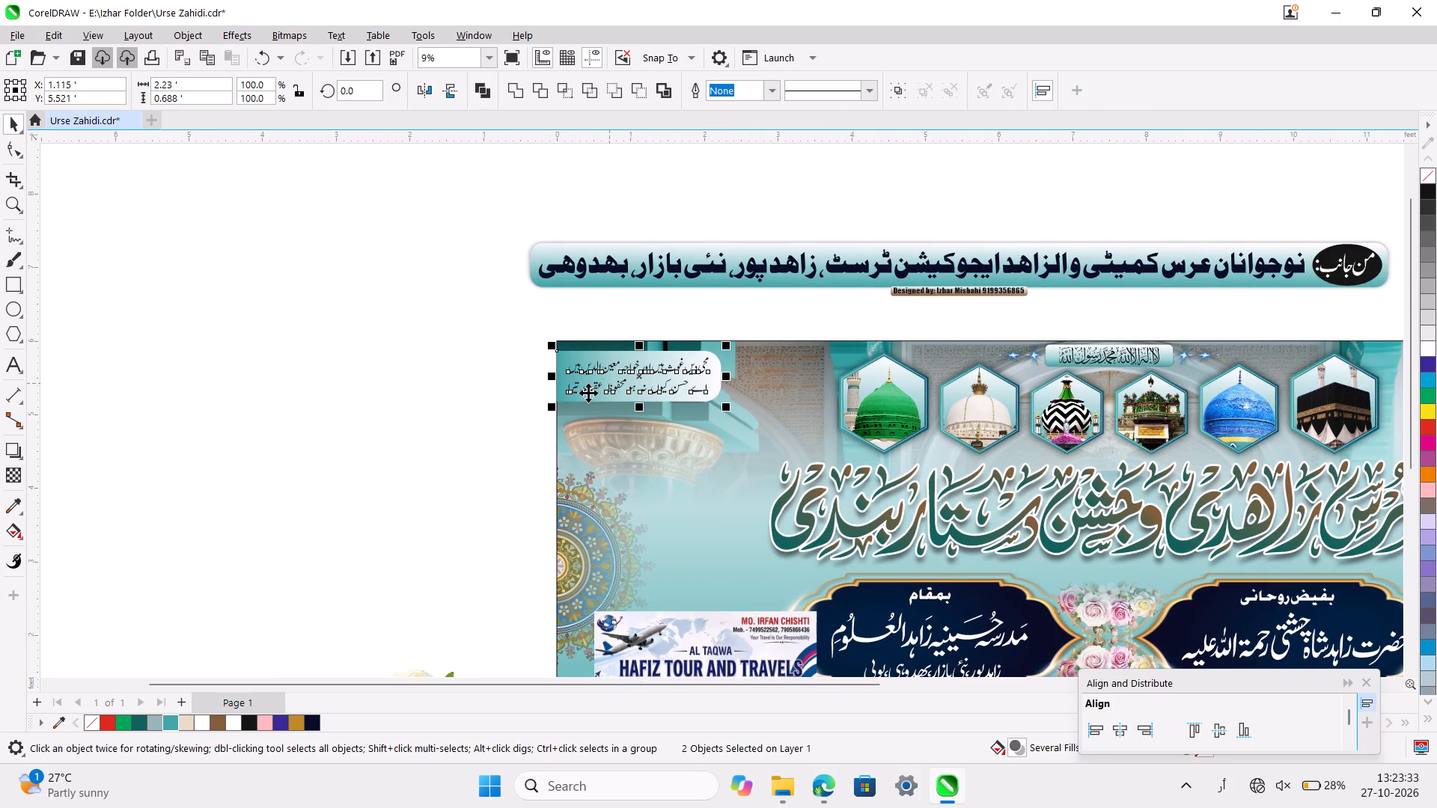
left_click_drag(489, 451, 742, 364)
Enlarge the left couplet text proportionally to about 2.02 ft wide and 0.54 ft high within its background box.
scroll(742, 364, "up", 5, "ctrl")
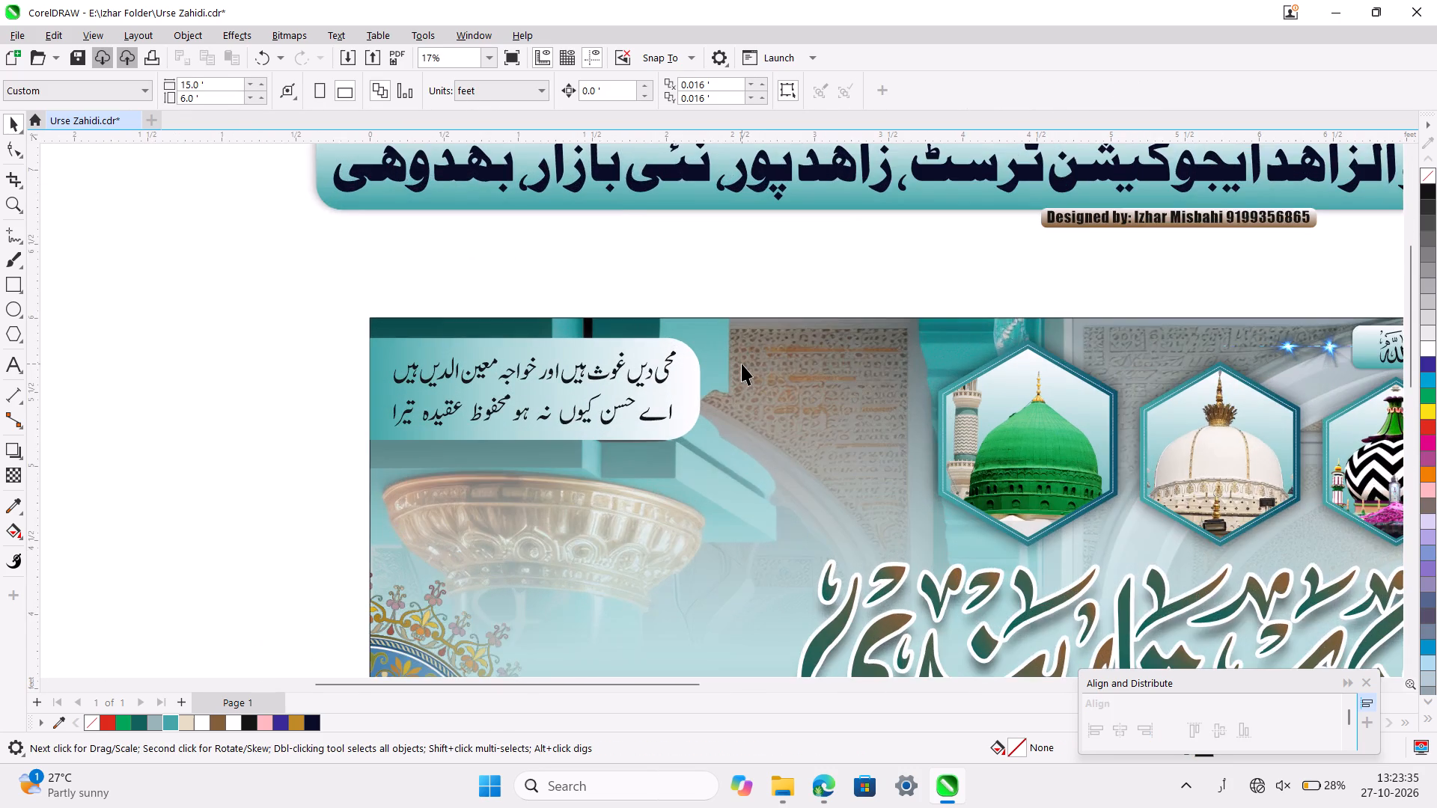
scroll(742, 364, "up", 2, "ctrl")
scroll(742, 364, "right", 1)
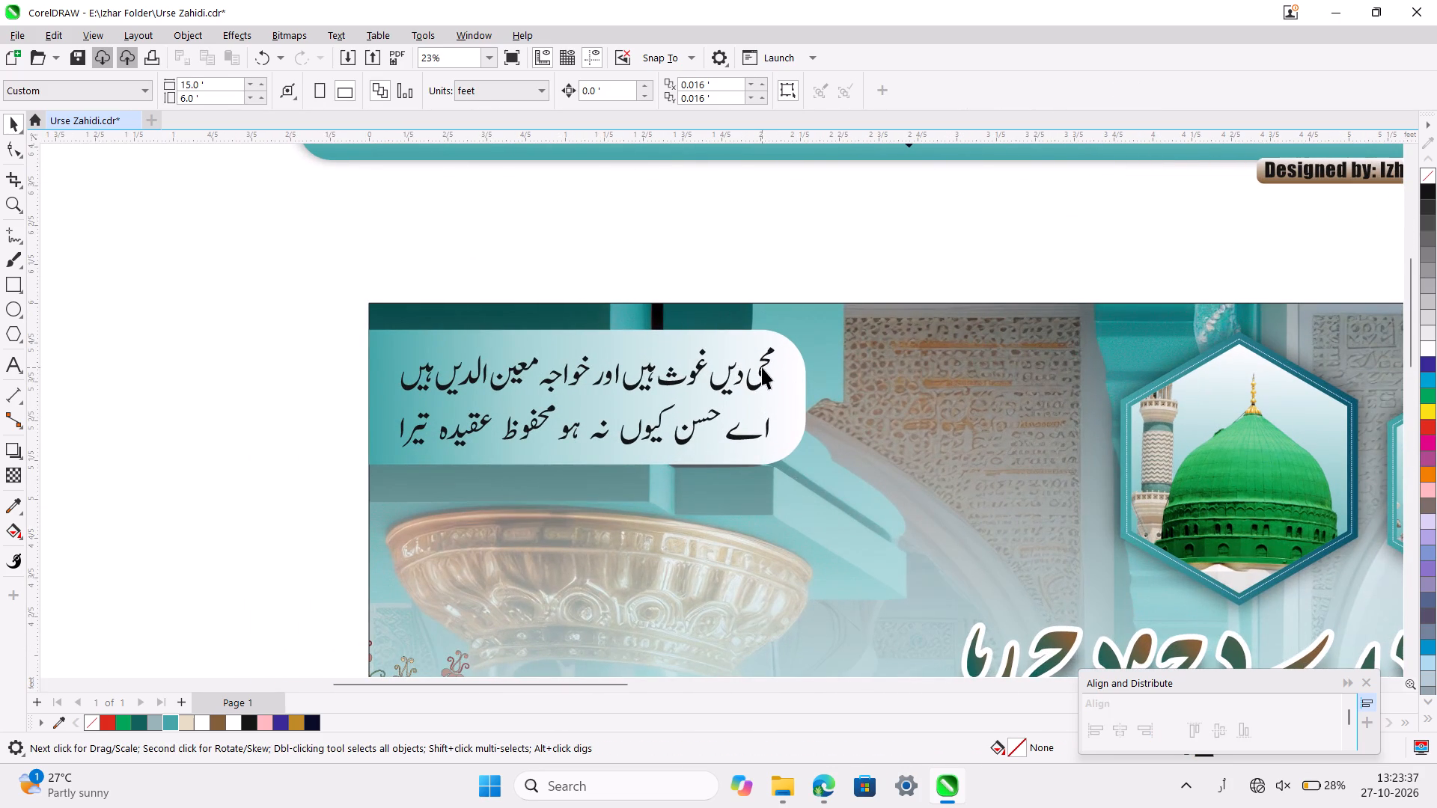
scroll(762, 367, "up", 2, "ctrl")
left_click(761, 390)
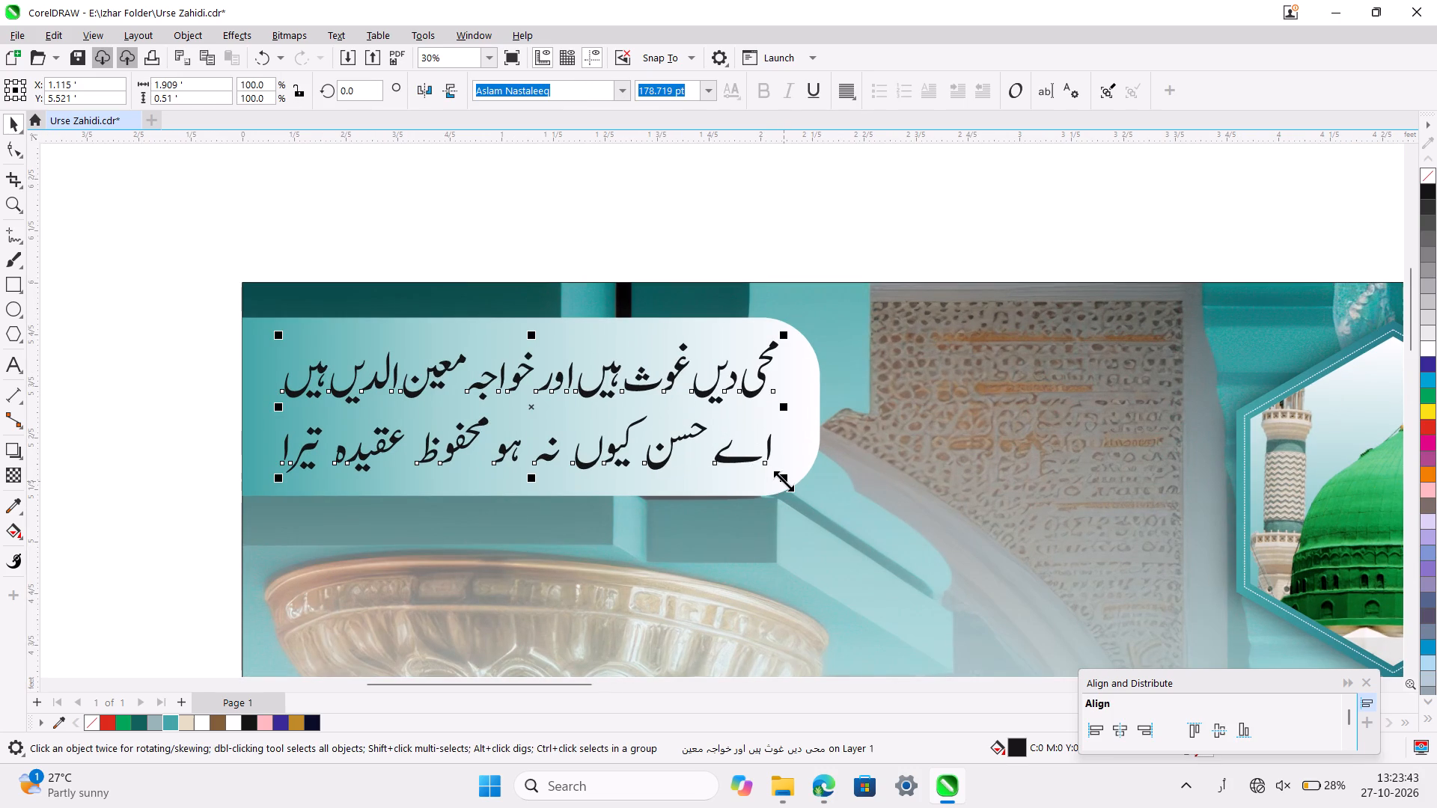
left_click_drag(784, 481, 798, 492)
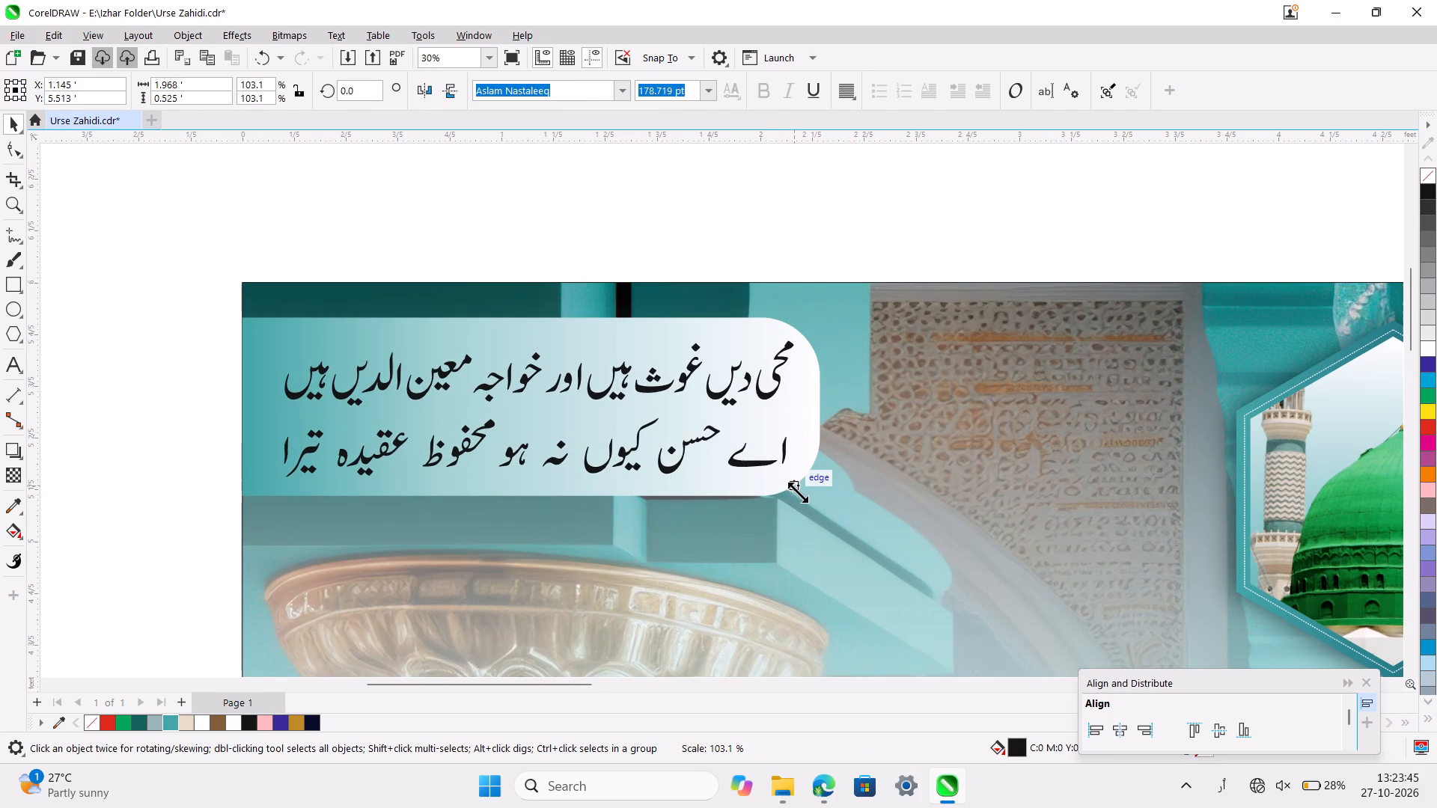
left_click_drag(798, 492, 797, 493)
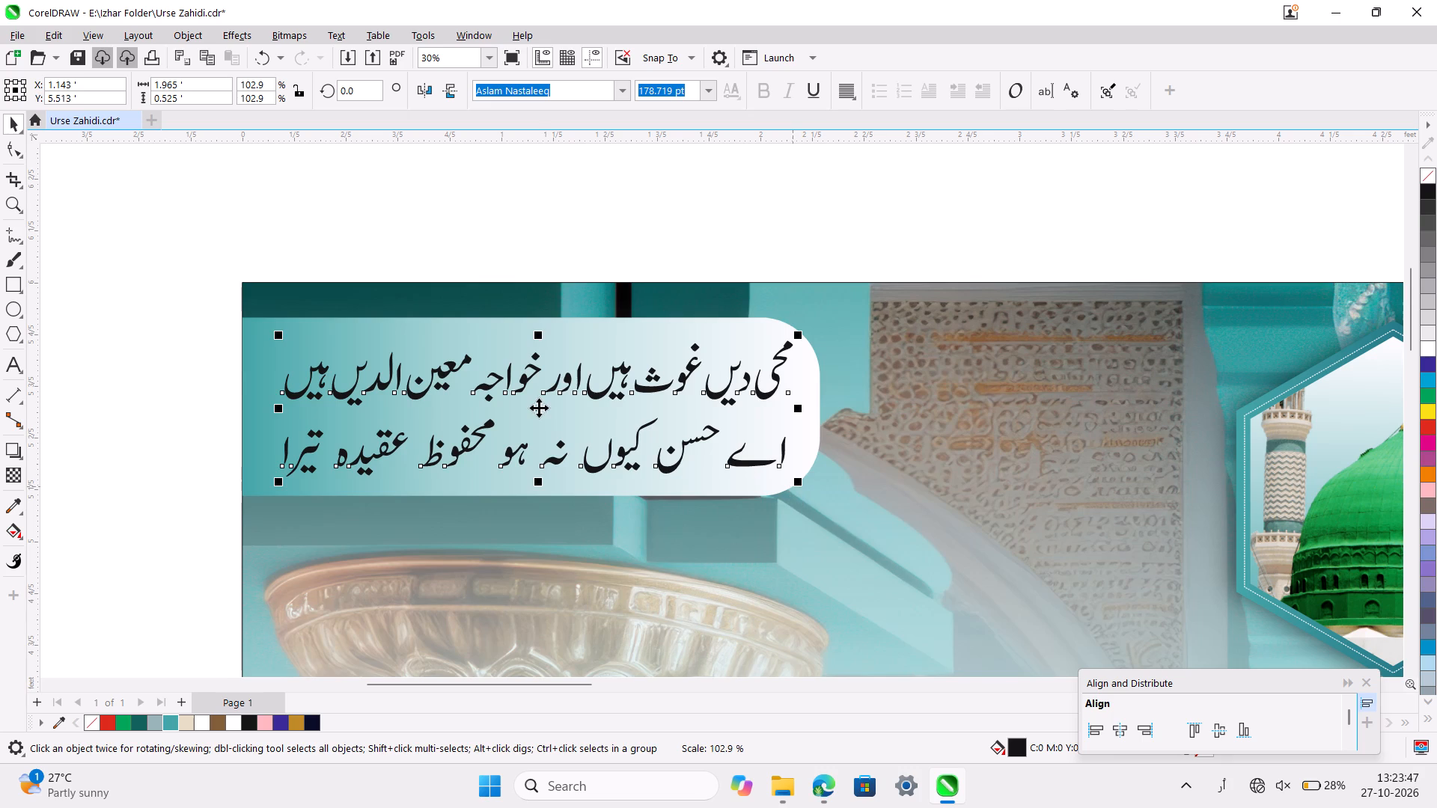
left_click_drag(277, 332, 263, 326)
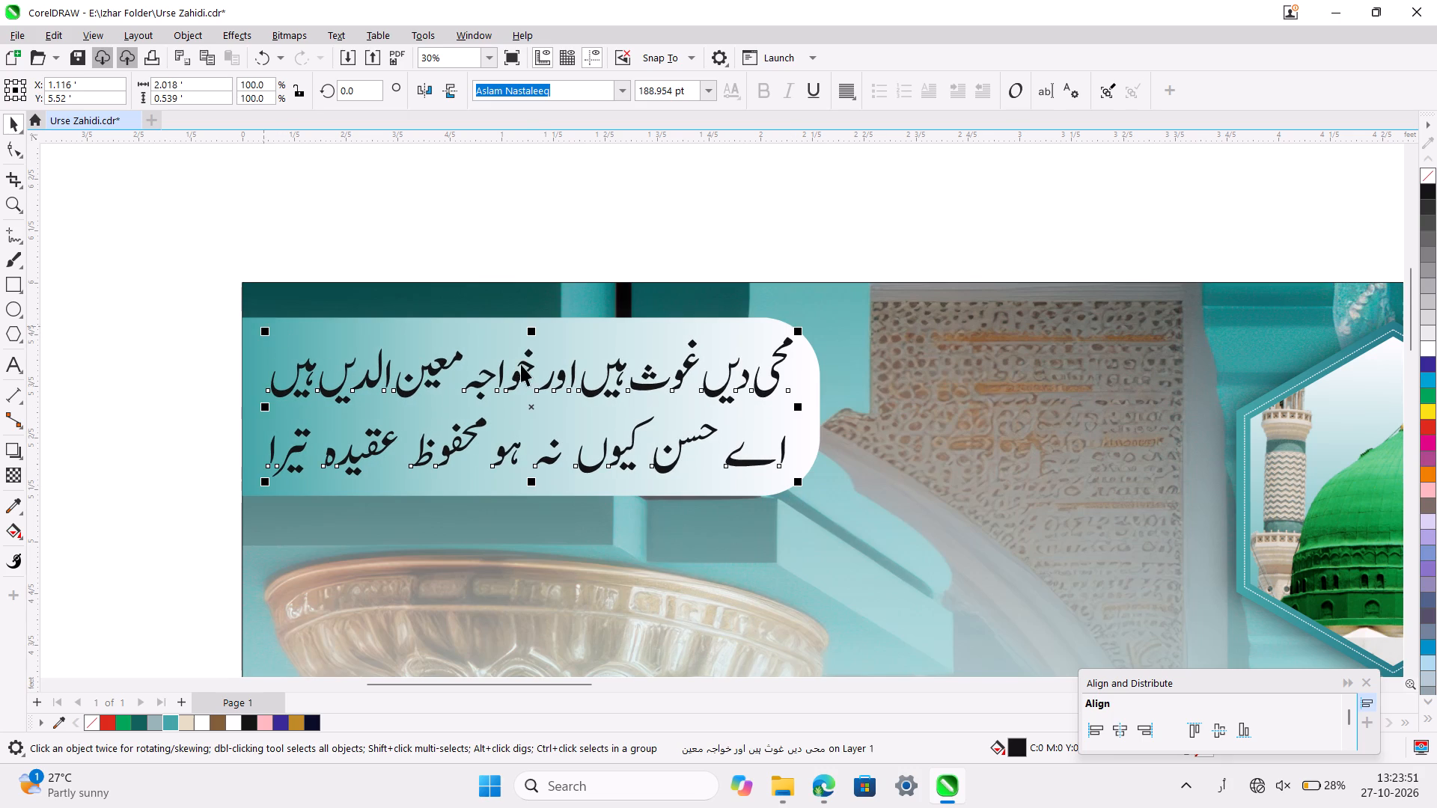
Centre the enlarged left couplet text horizontally and vertically on its background box again.
left_click(728, 336, "shift")
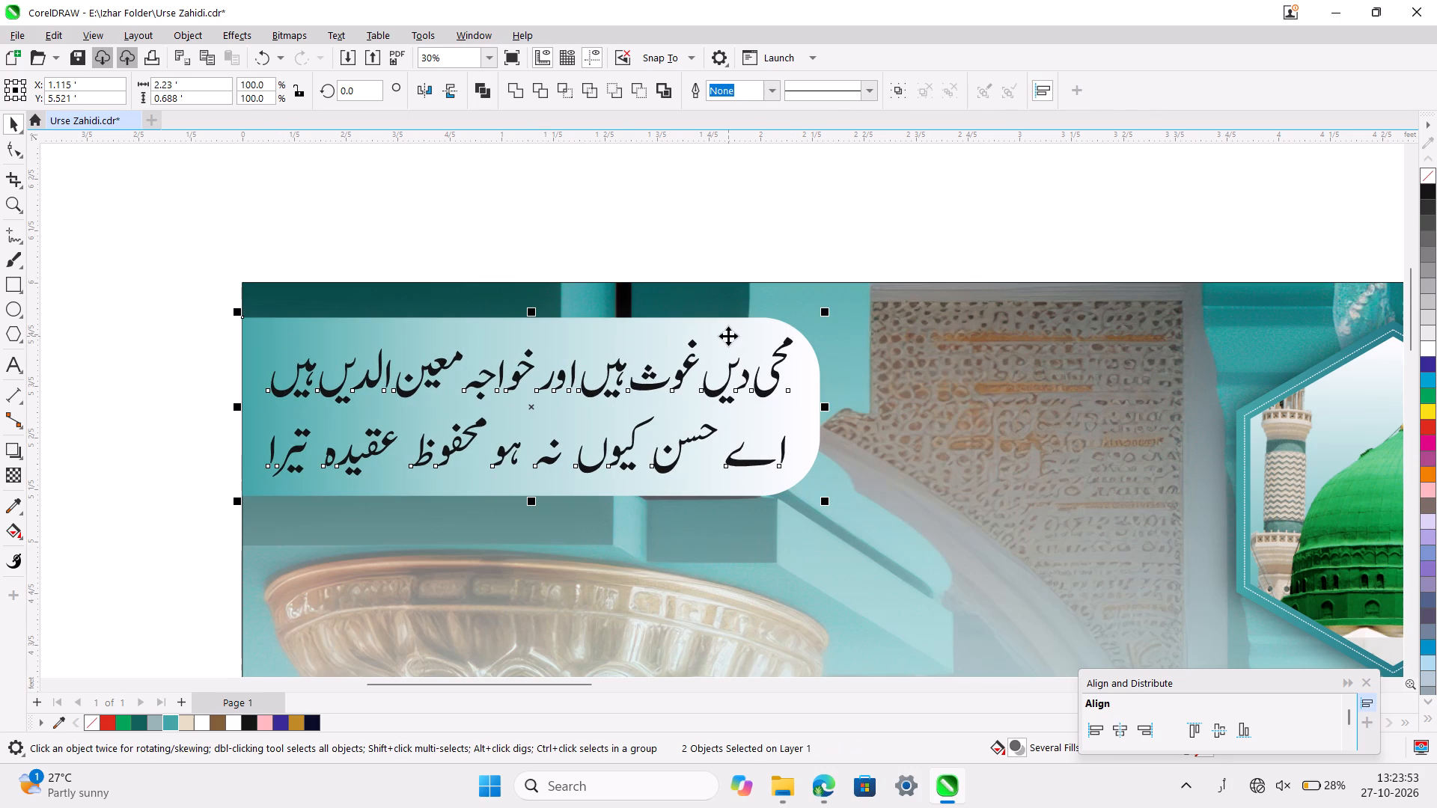
type("عچ")
left_click(681, 203)
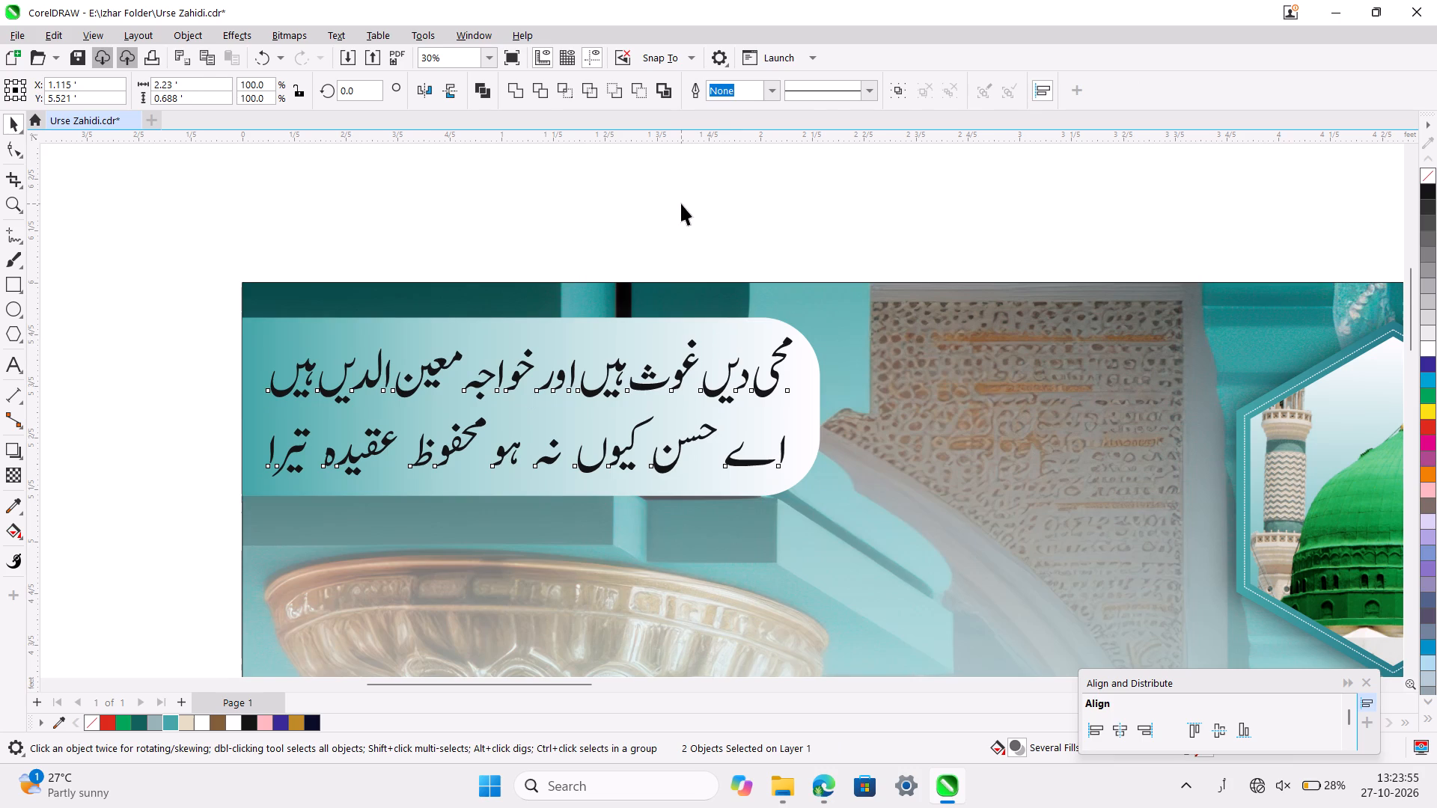
Convert the left couplet text to curves.
left_click(689, 364)
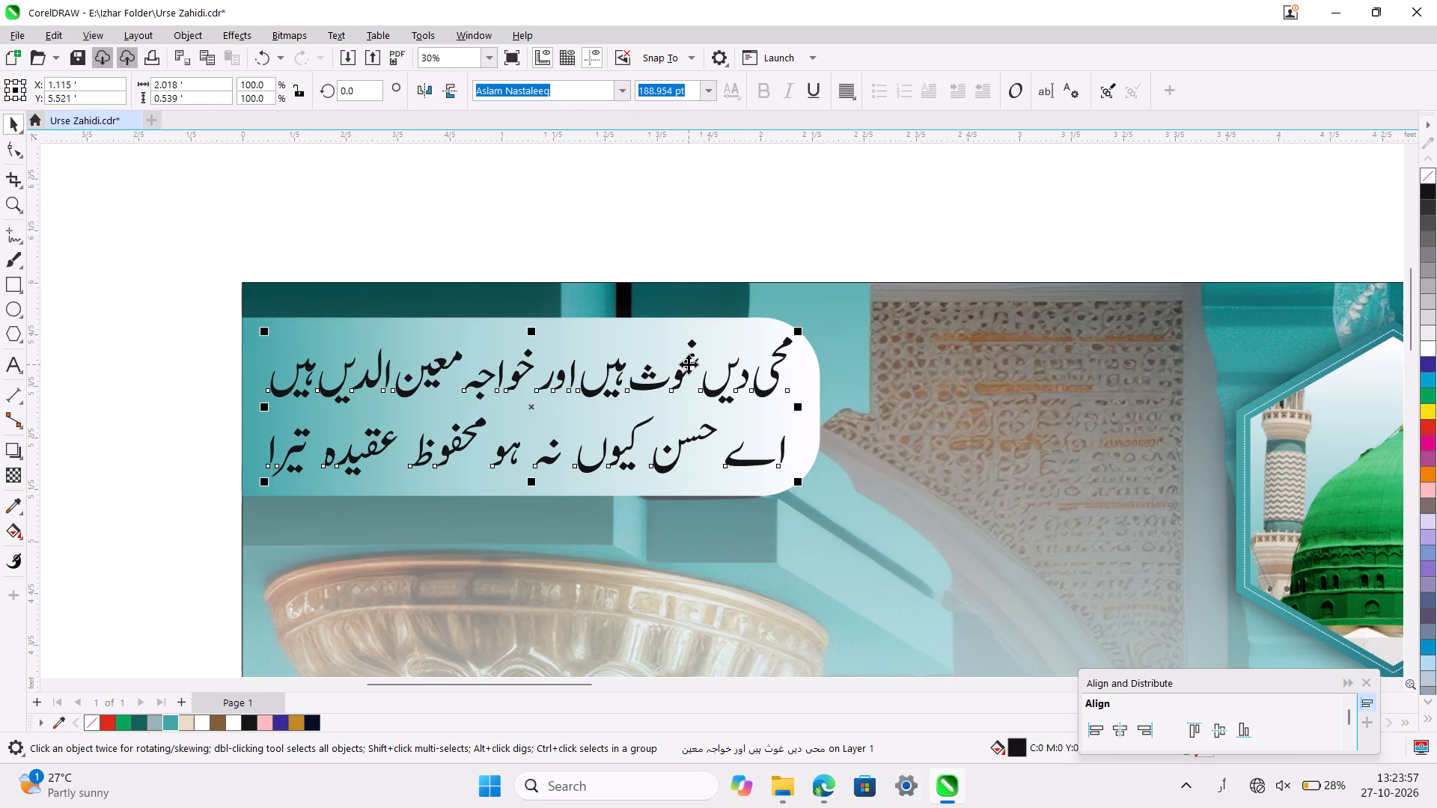
key("ctrl+q")
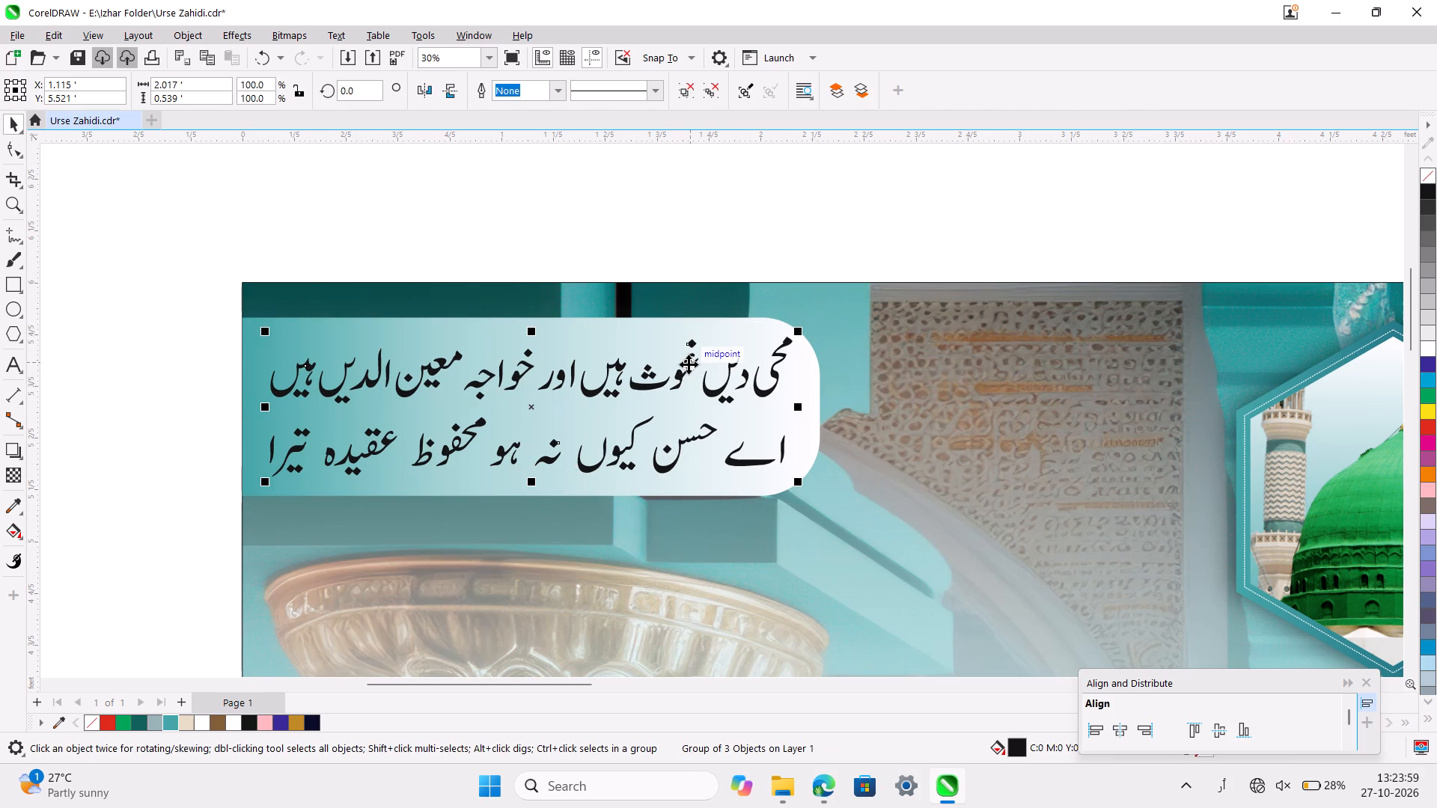
Convert the rounded background rectangle behind the right couplet to curves.
scroll(689, 364, "down", 6, "ctrl")
scroll(689, 364, "left", 6)
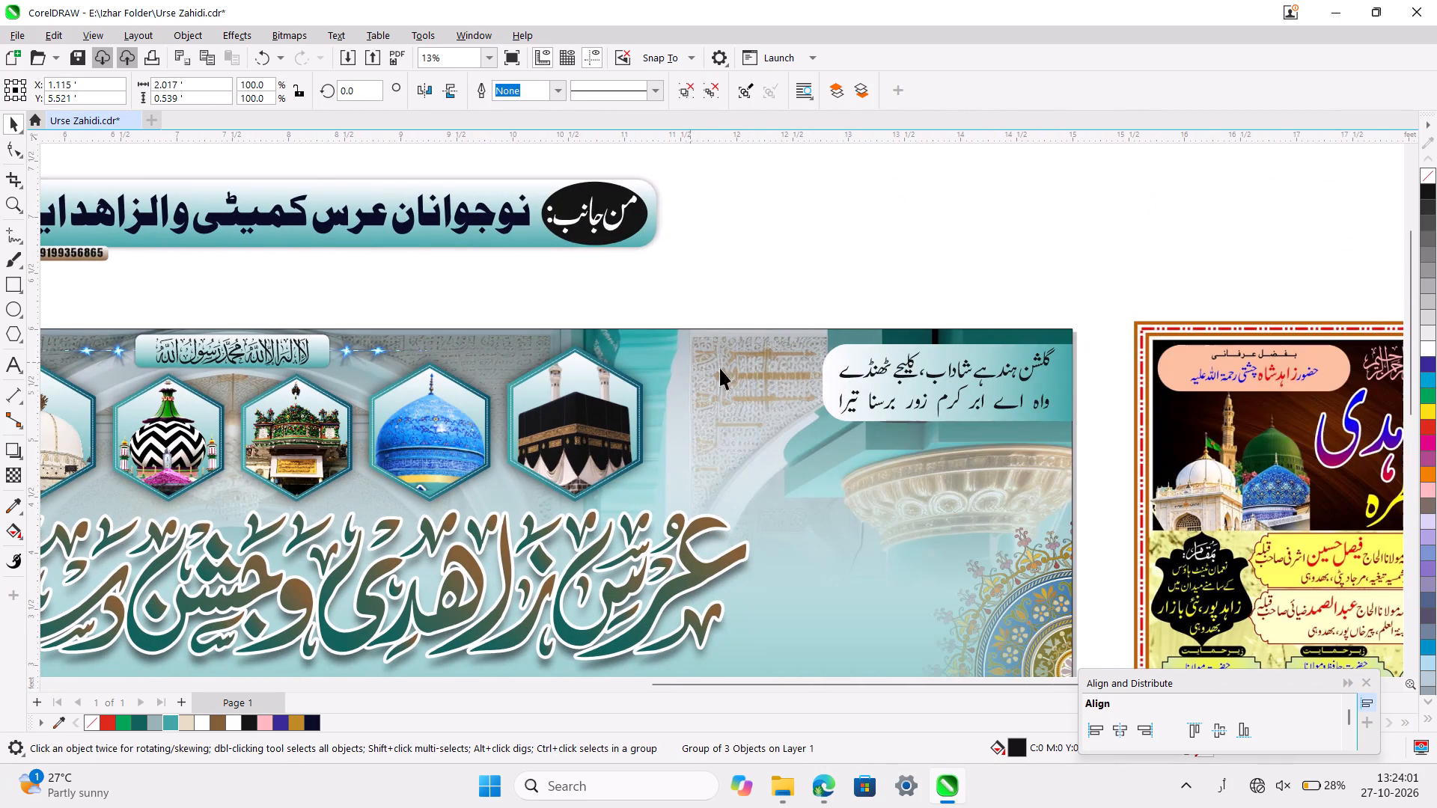
left_click(1030, 367)
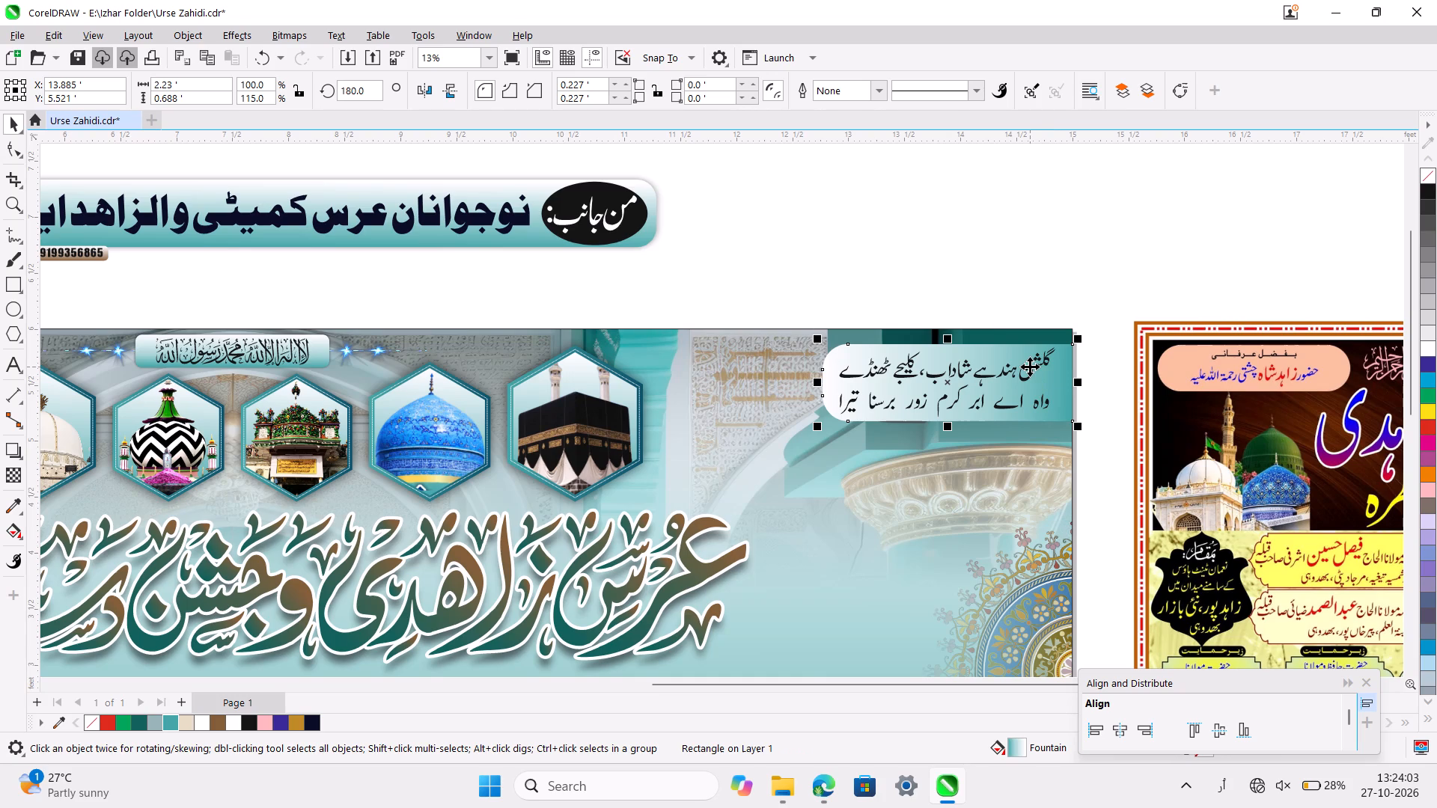
key("ctrl+q")
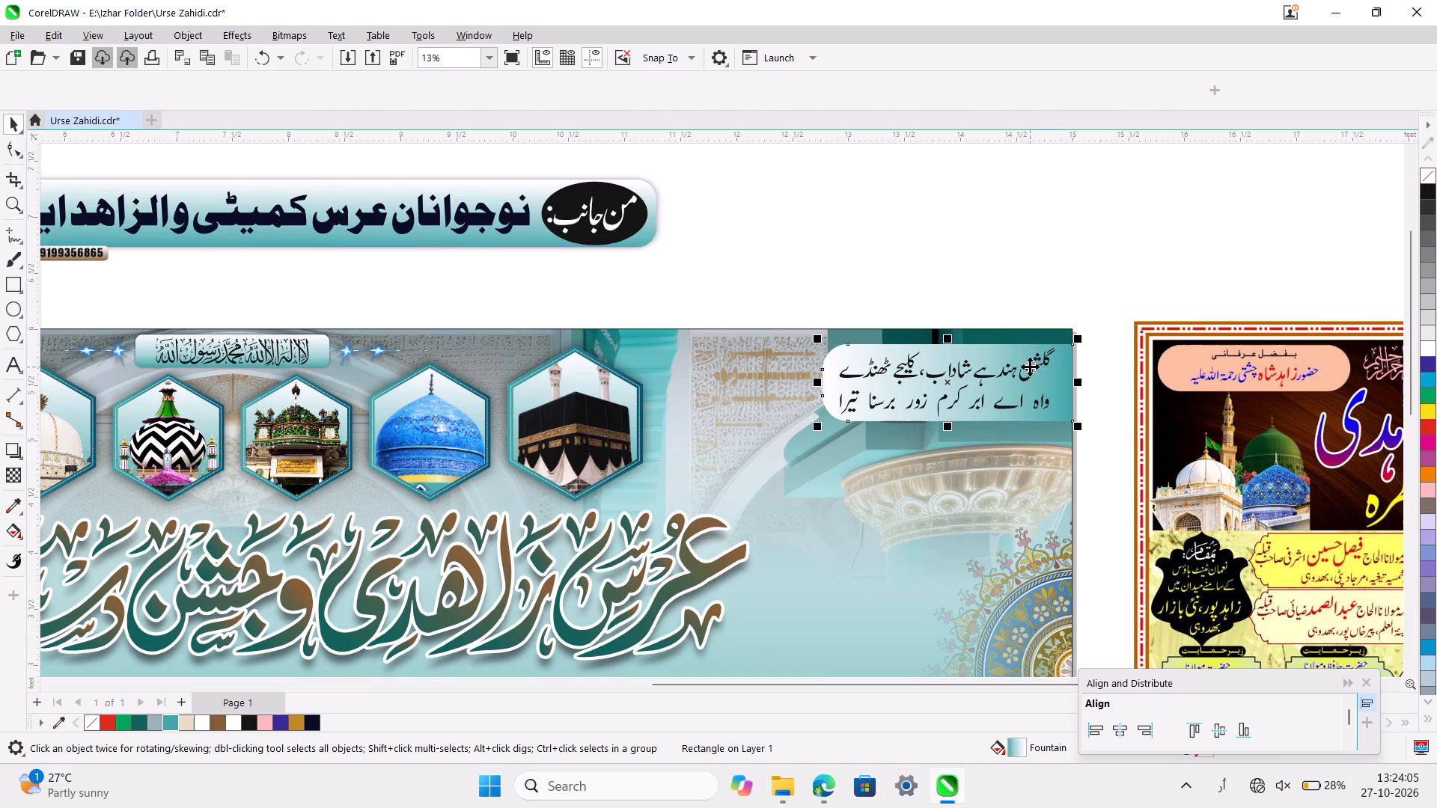
left_click(1030, 227)
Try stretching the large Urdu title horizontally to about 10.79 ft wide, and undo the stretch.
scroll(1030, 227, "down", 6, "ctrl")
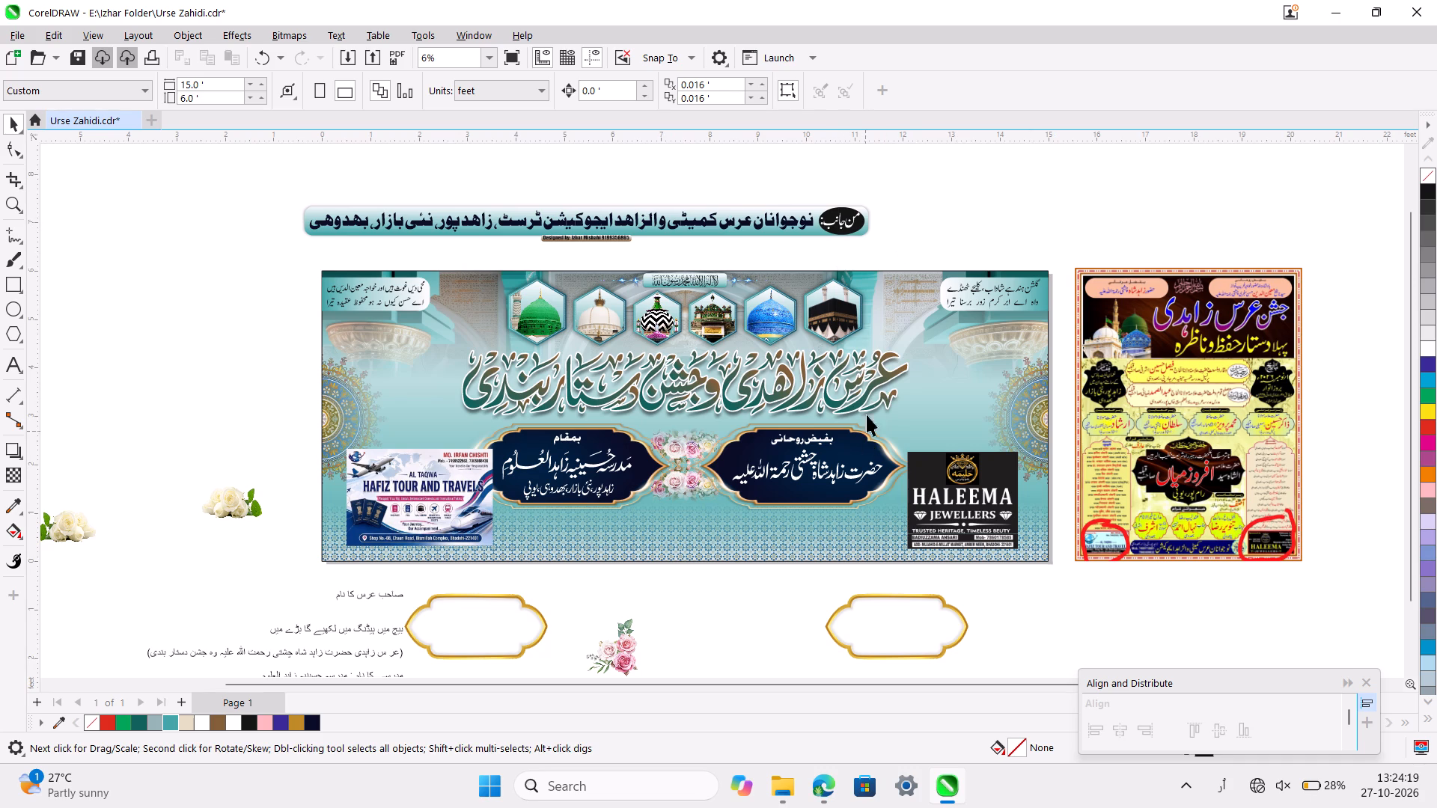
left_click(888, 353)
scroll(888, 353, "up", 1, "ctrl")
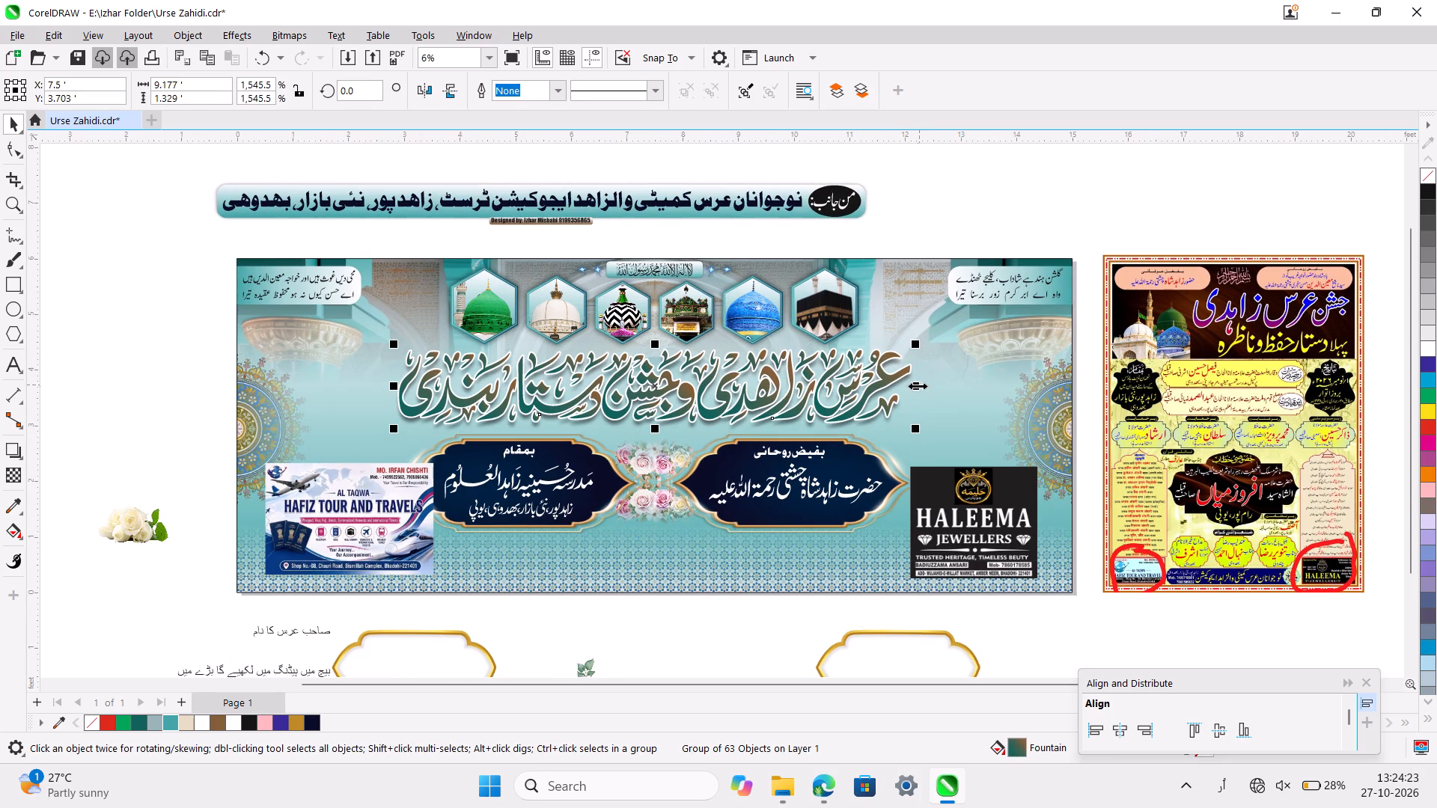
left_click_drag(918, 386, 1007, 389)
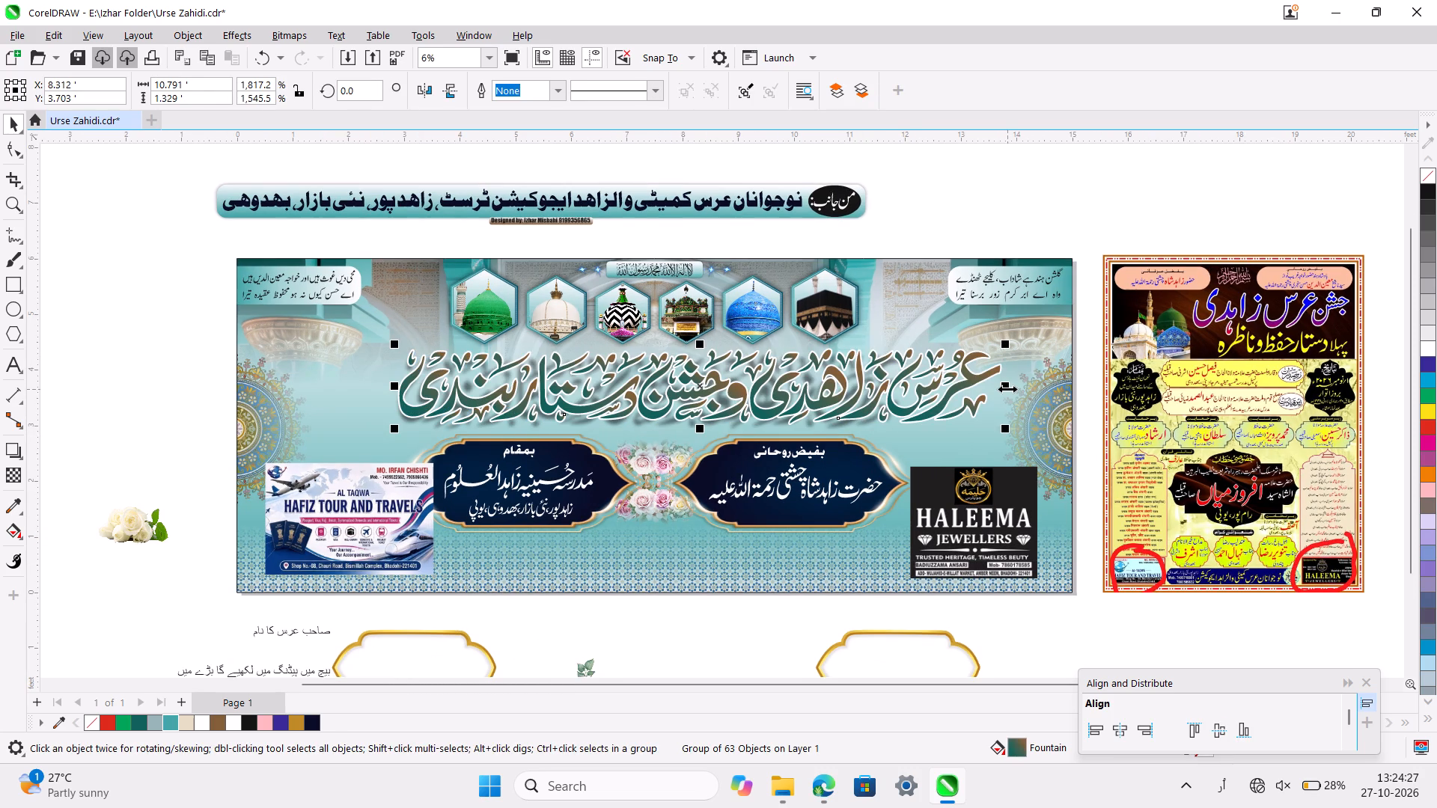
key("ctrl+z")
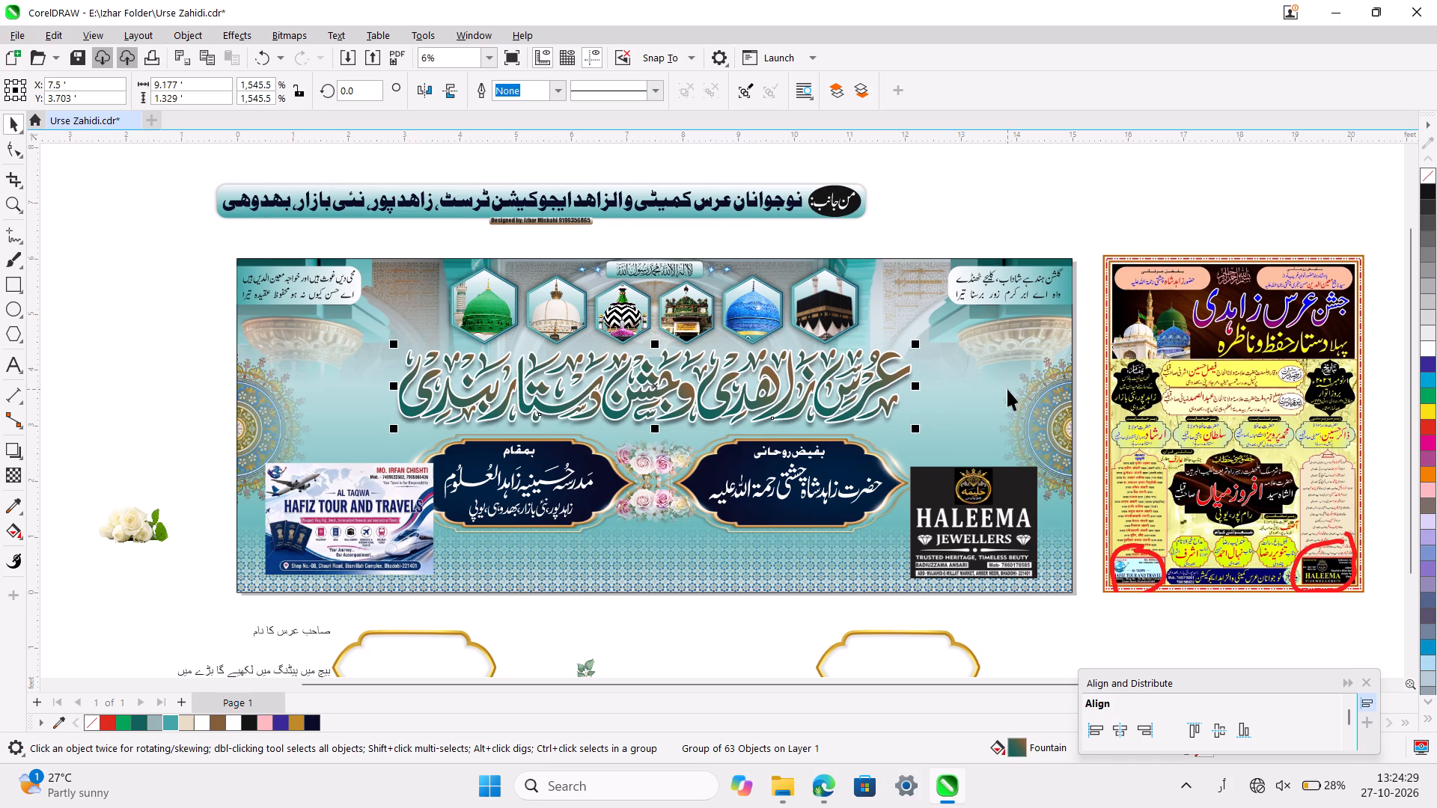
Move the large Urdu title aside and delete the blurred shadow object behind it.
scroll(664, 398, "down", 2, "ctrl")
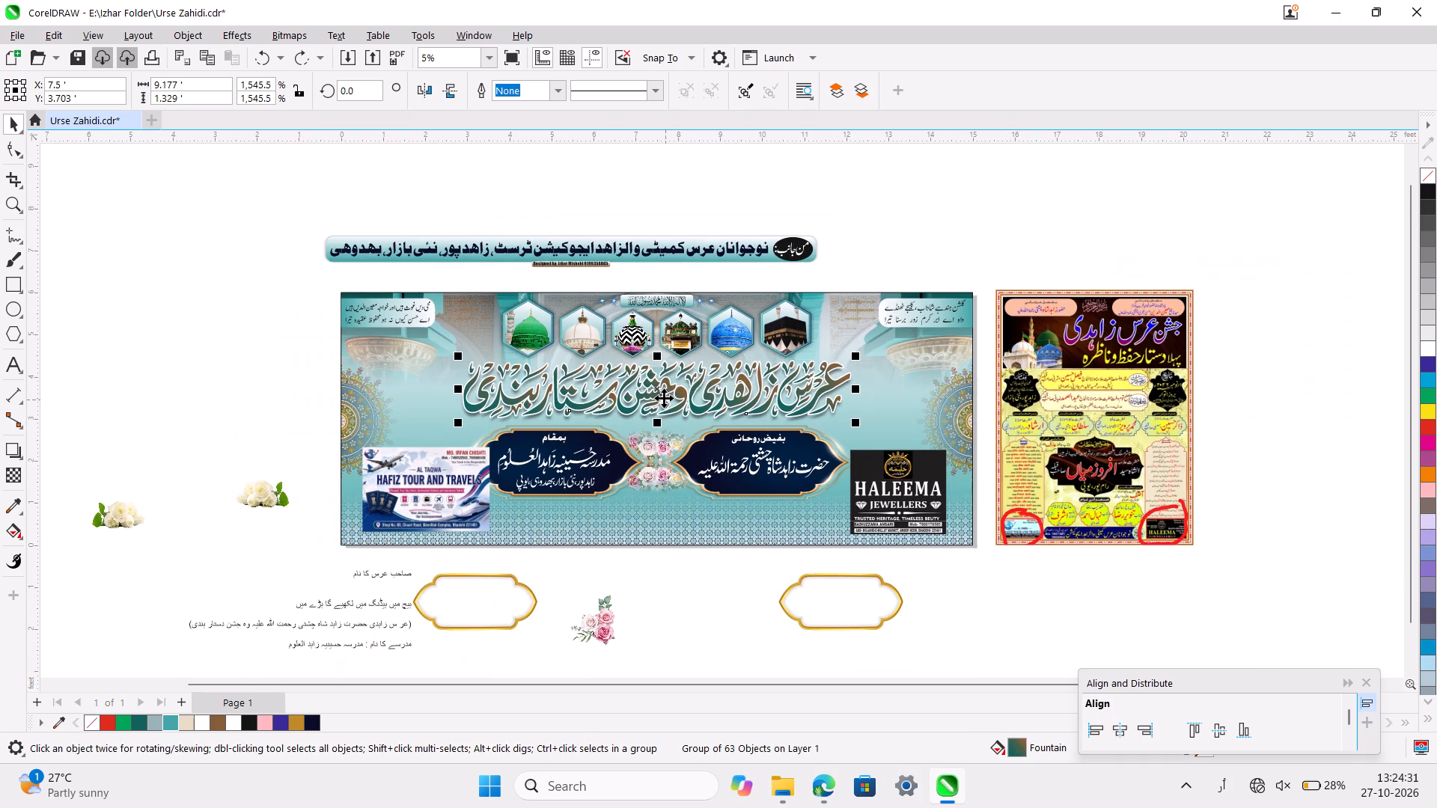
left_click_drag(662, 388, 521, 282)
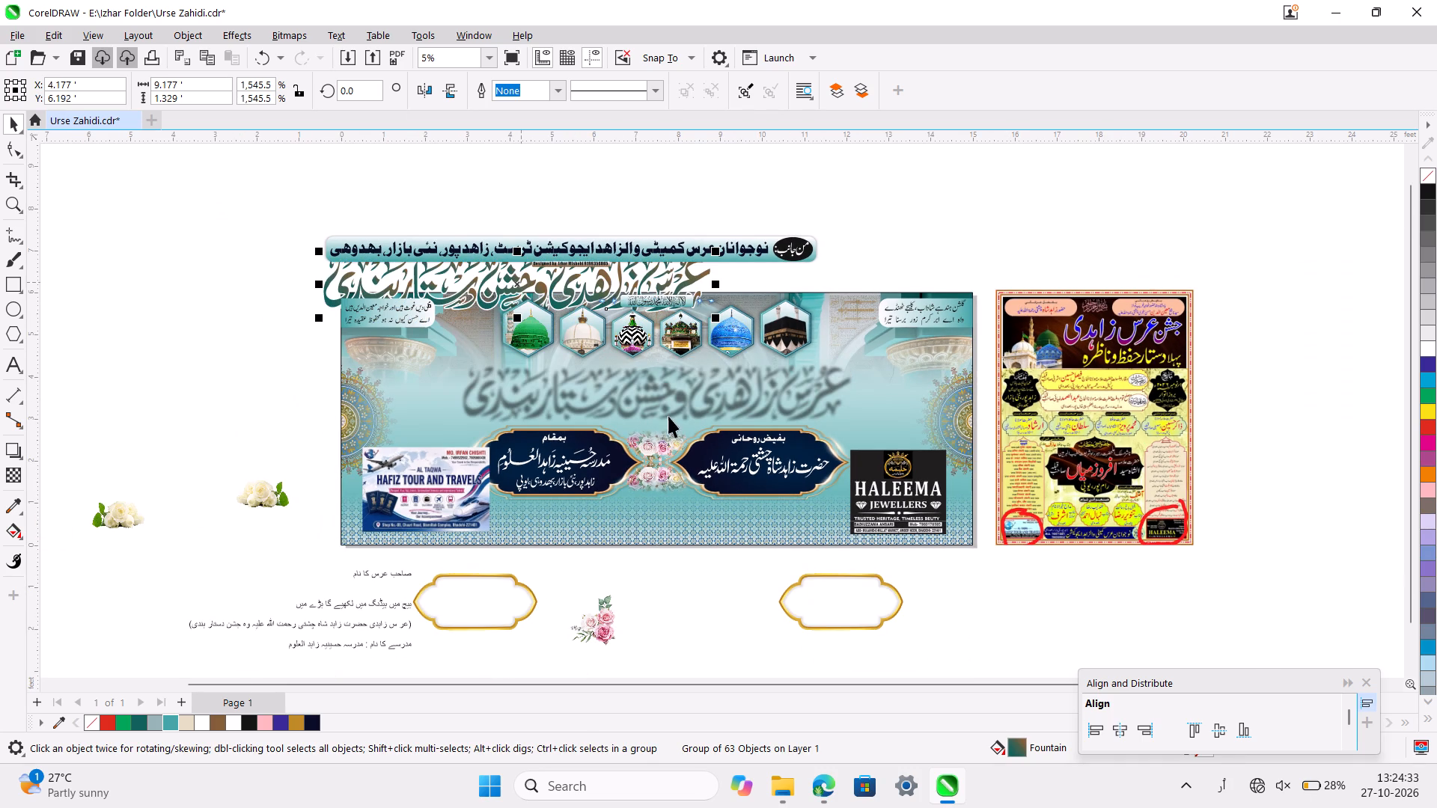
left_click(685, 400)
key("Delete")
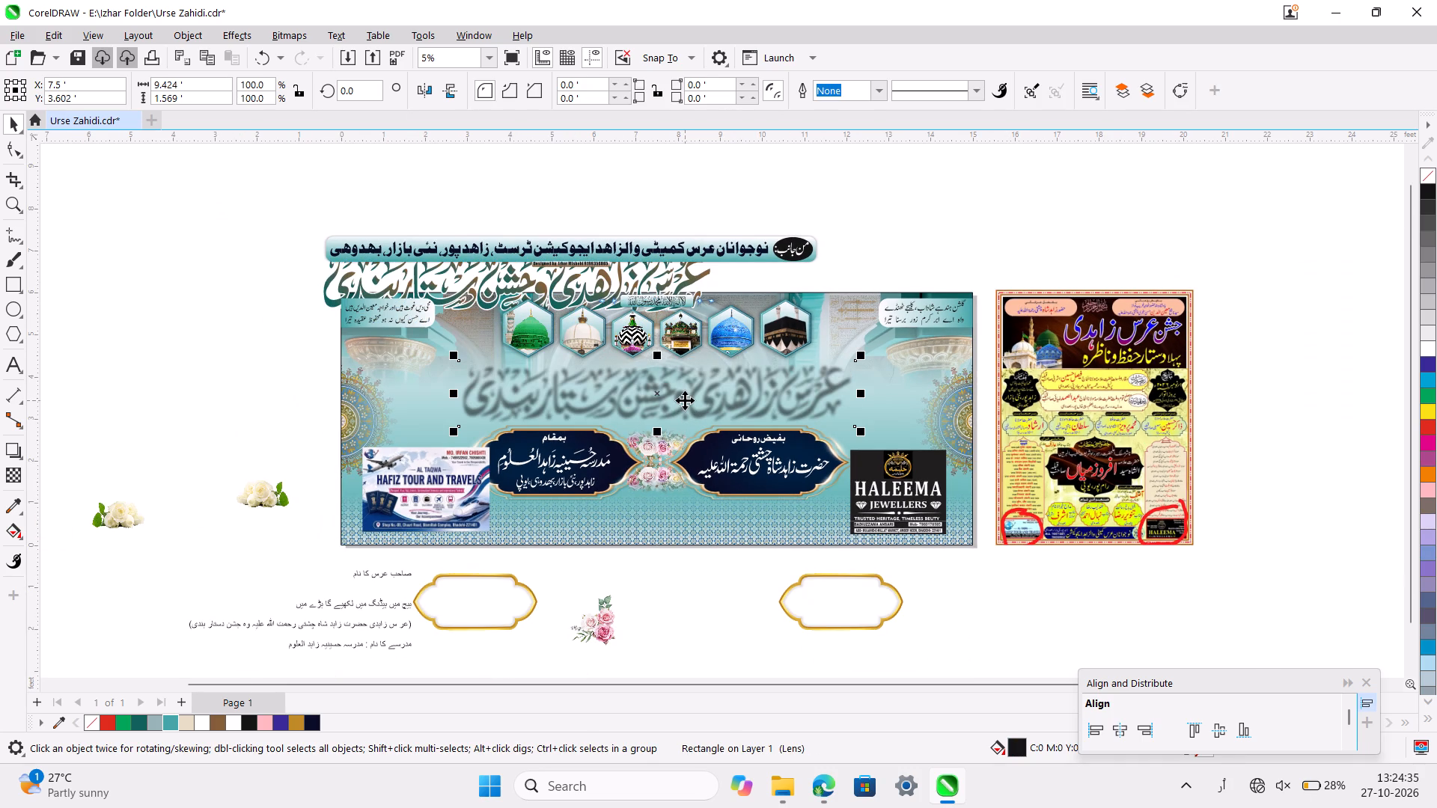
Move the title back into the banner's middle, between the hexagonal shrine pictures and the two dark name plates.
left_click(692, 280)
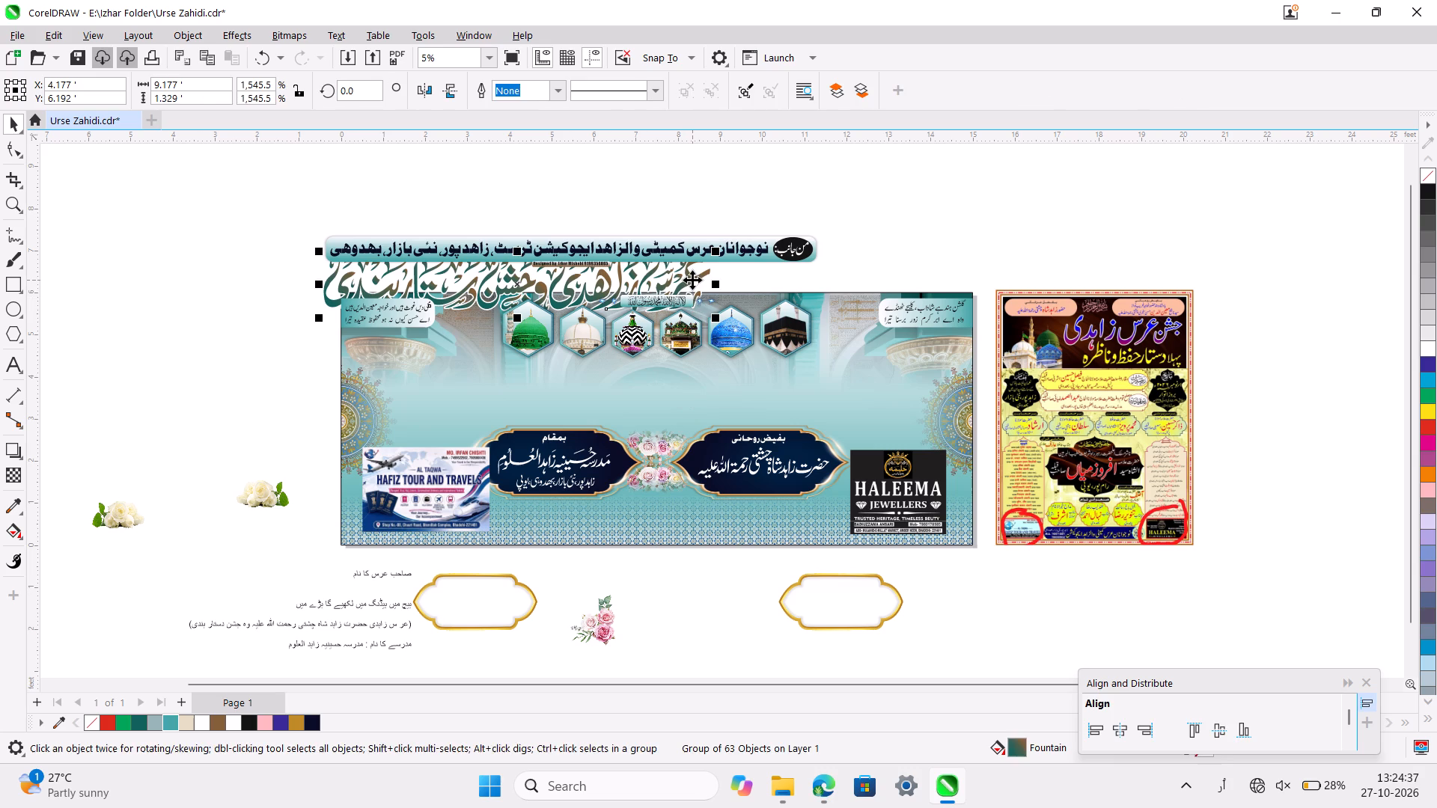
left_click_drag(692, 280, 762, 372)
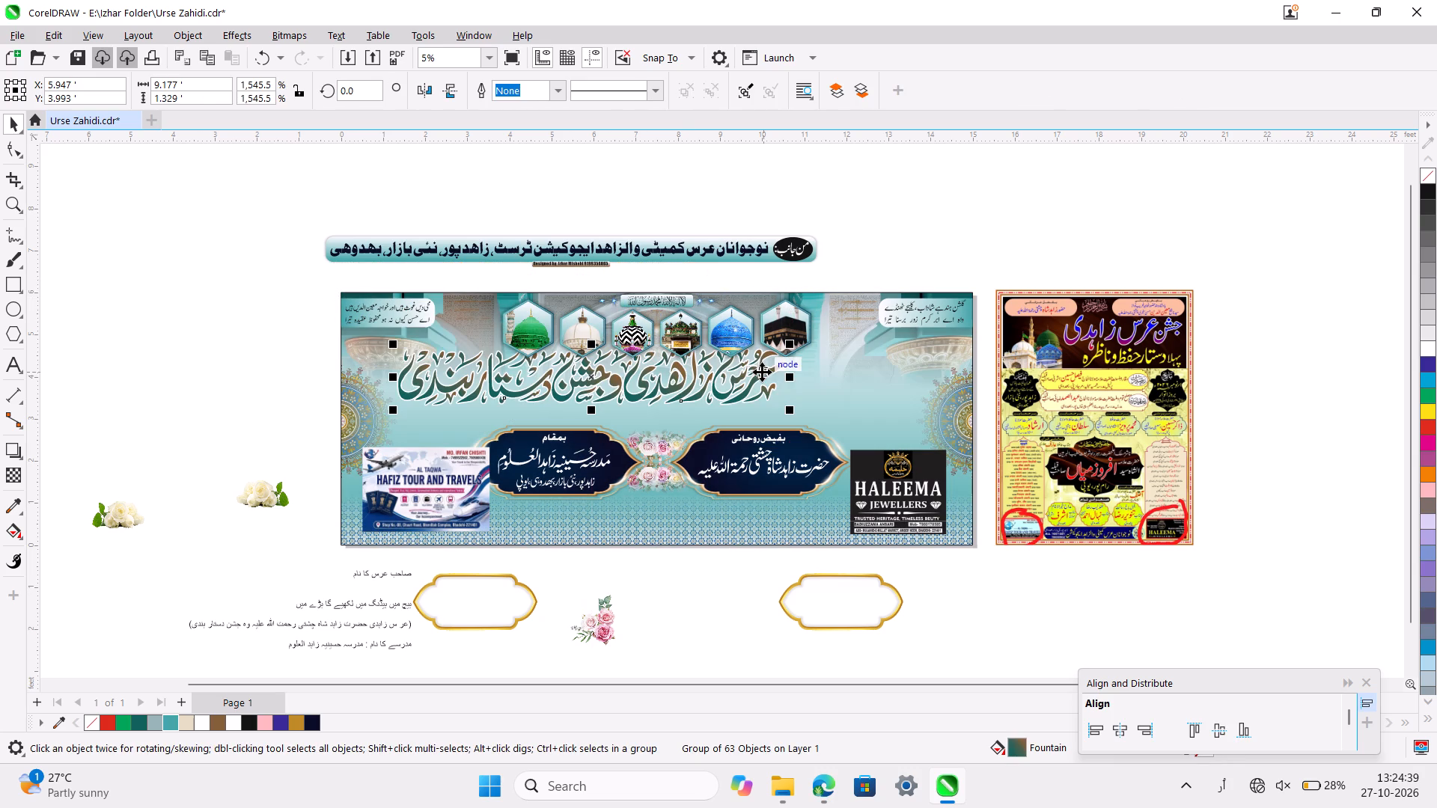
left_click_drag(594, 373, 636, 385)
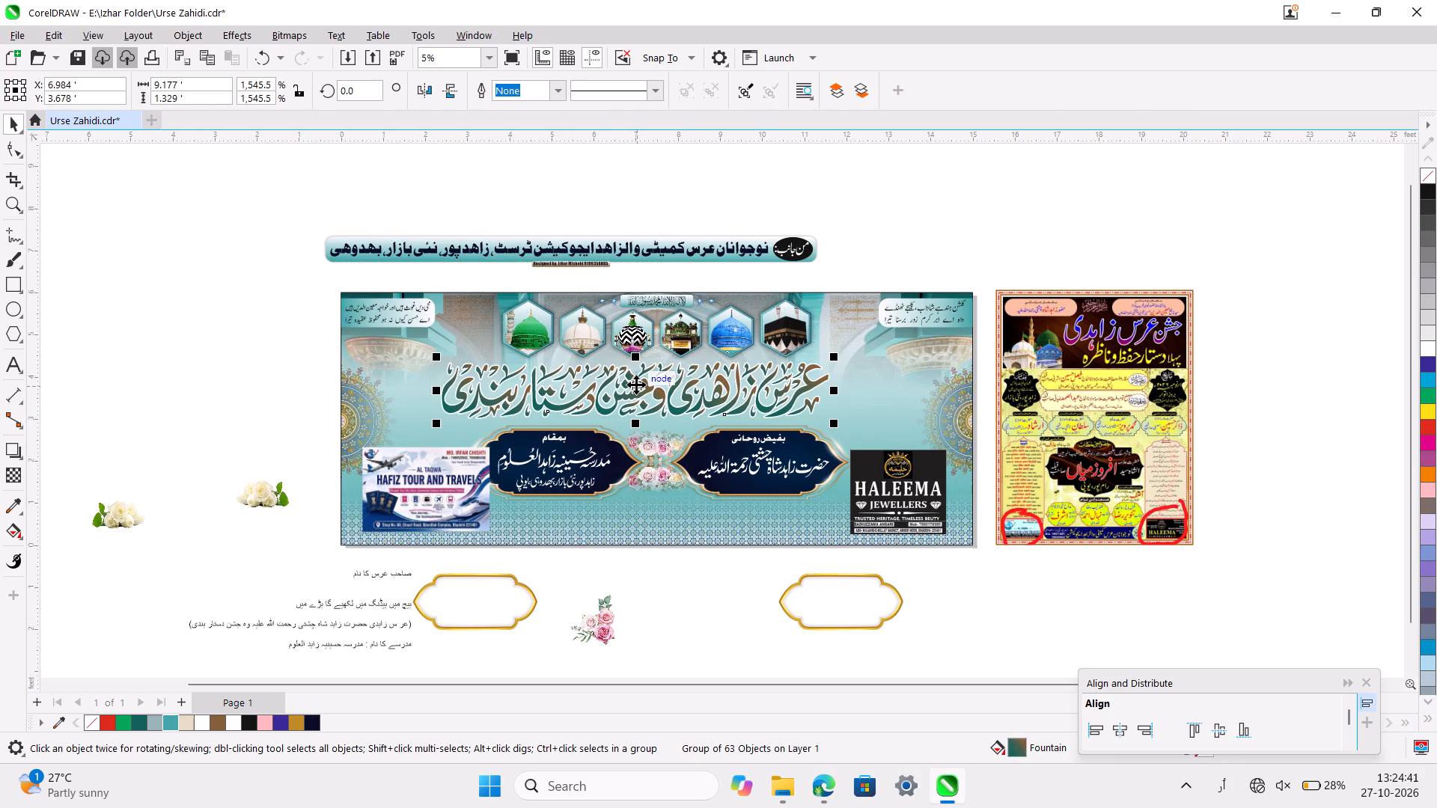
Enlarge the title proportionally to about 13.28 ft wide and 1.92 ft high, and centre it horizontally on the banner.
left_click_drag(837, 357, 846, 355)
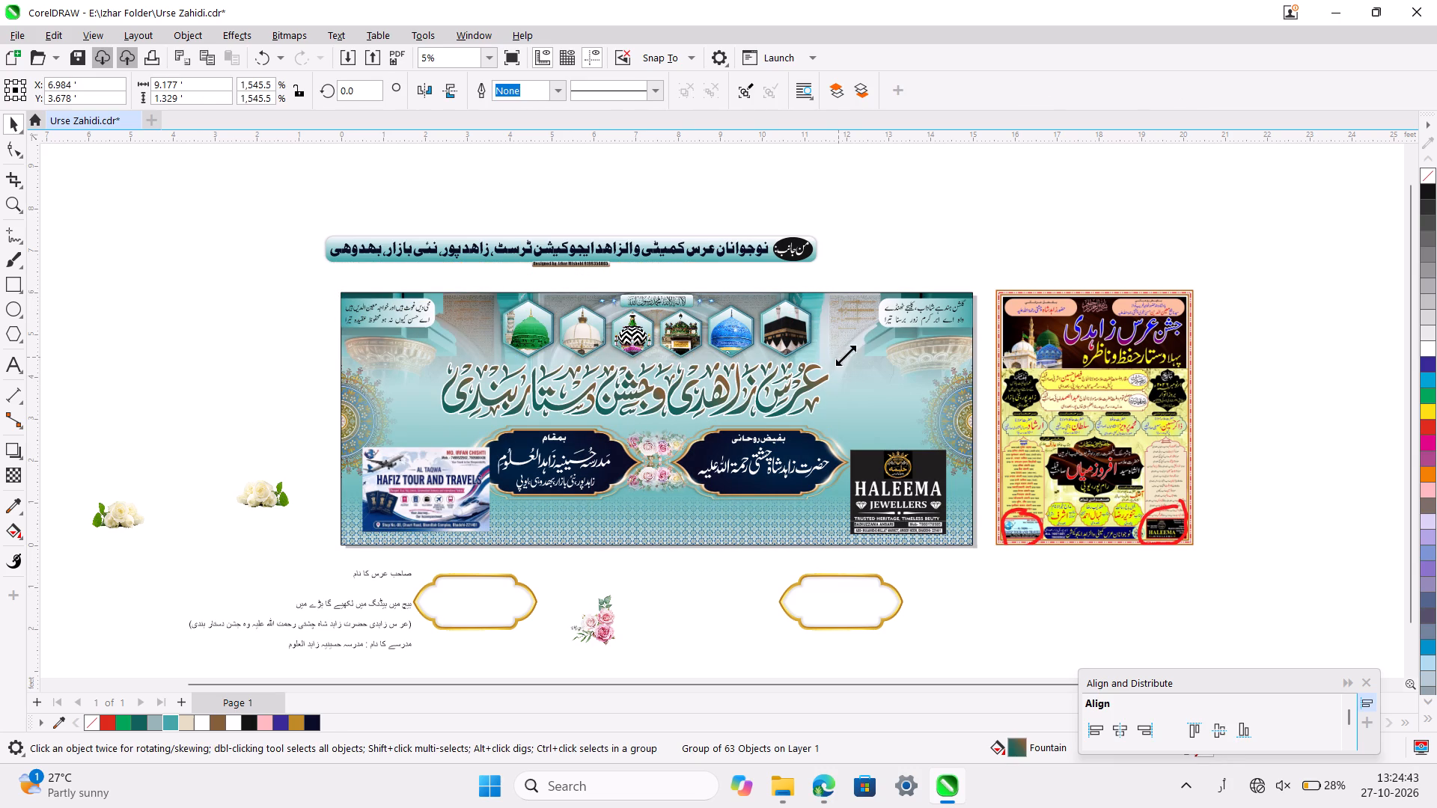
left_click_drag(846, 355, 947, 331)
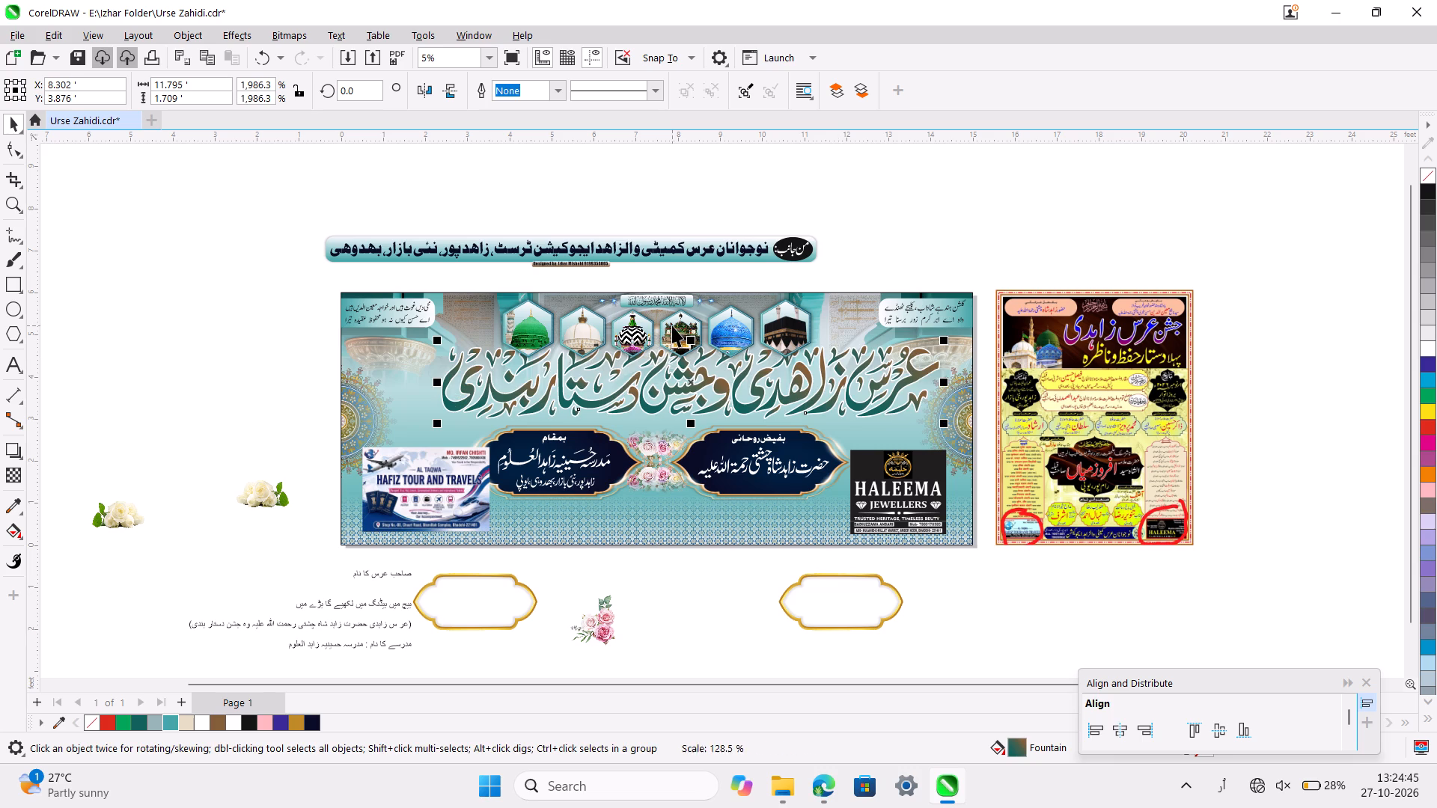
left_click_drag(438, 337, 360, 328)
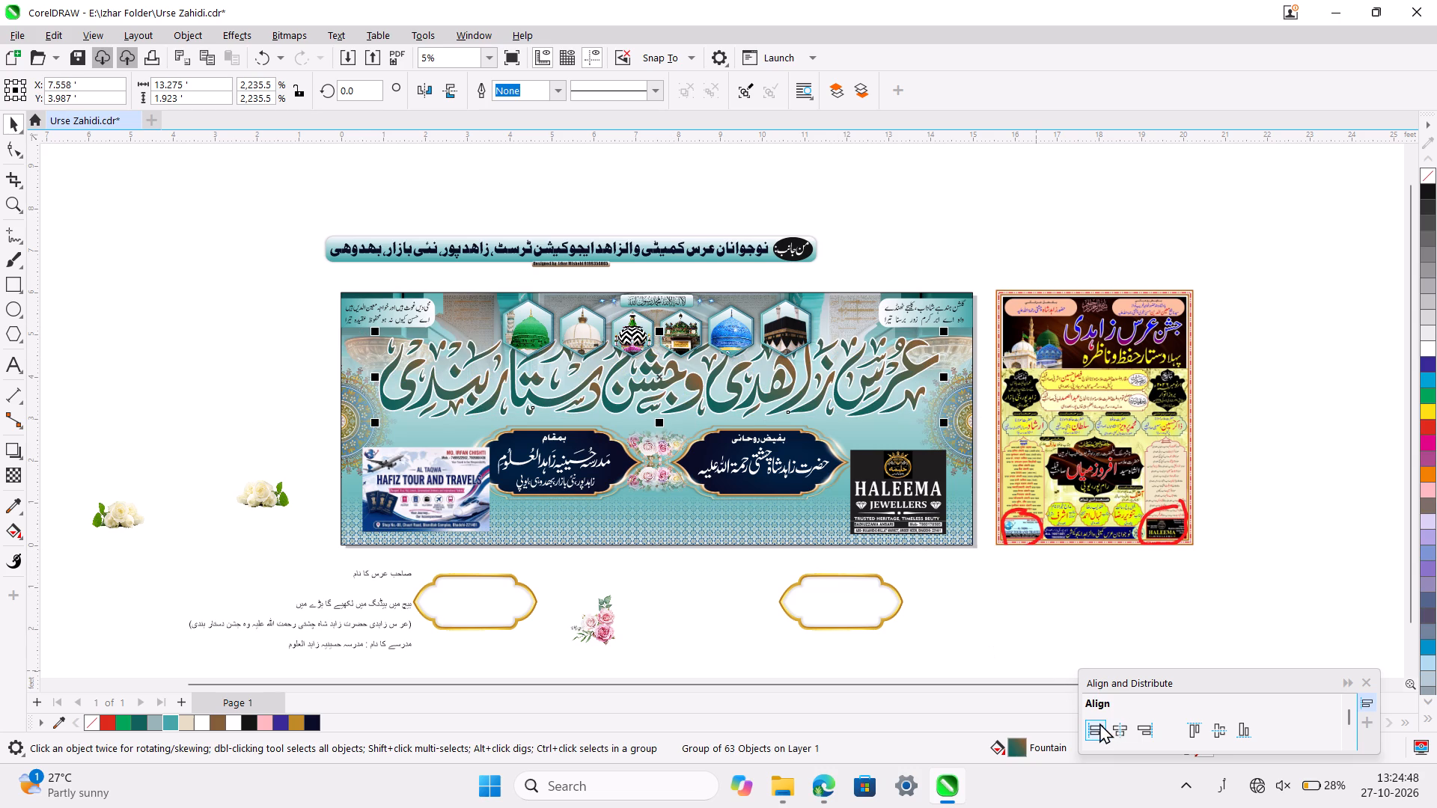
left_click(1127, 732)
left_click(718, 653)
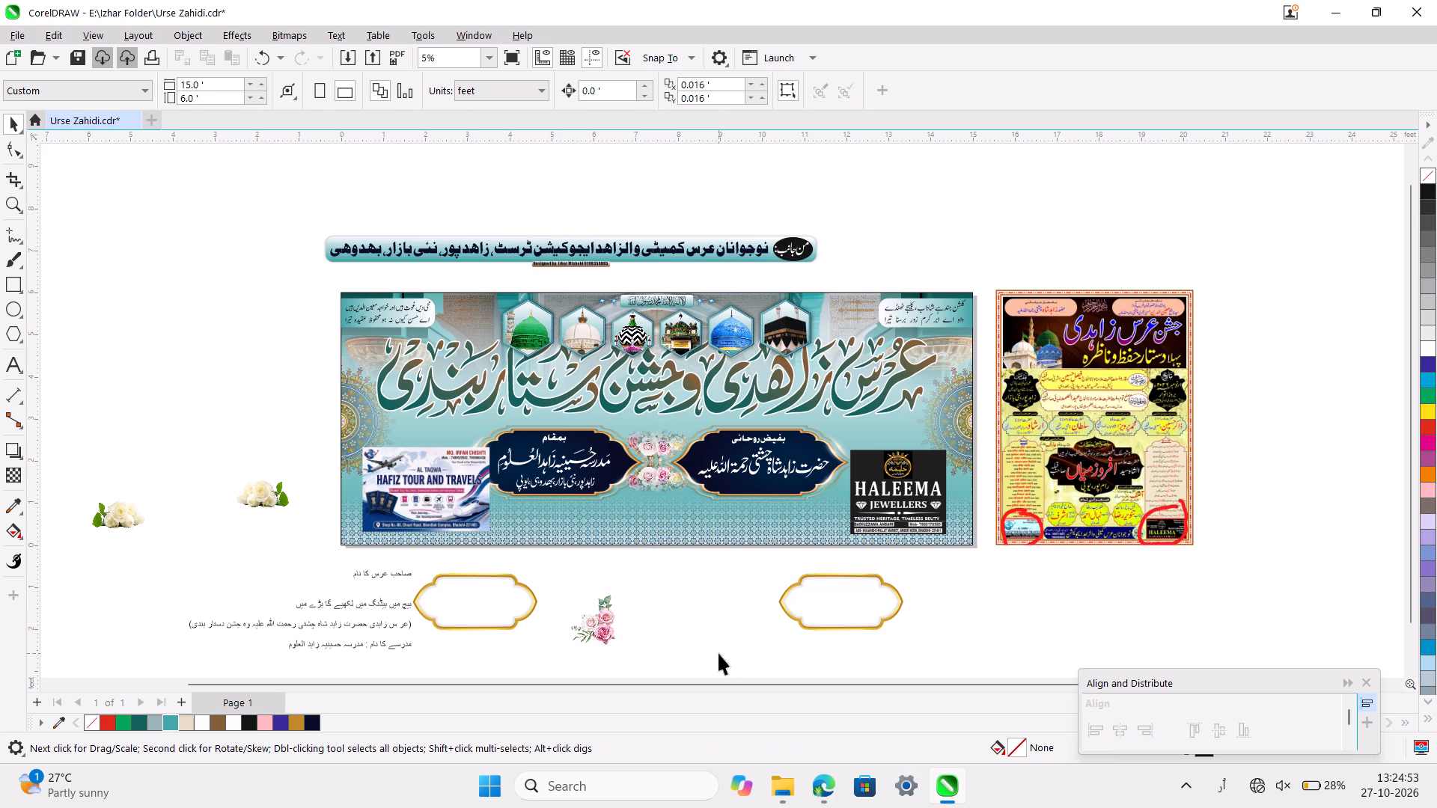
Reduce the title proportionally about its centre to about 10.60 ft wide and 1.54 ft high.
scroll(718, 653, "up", 2, "ctrl")
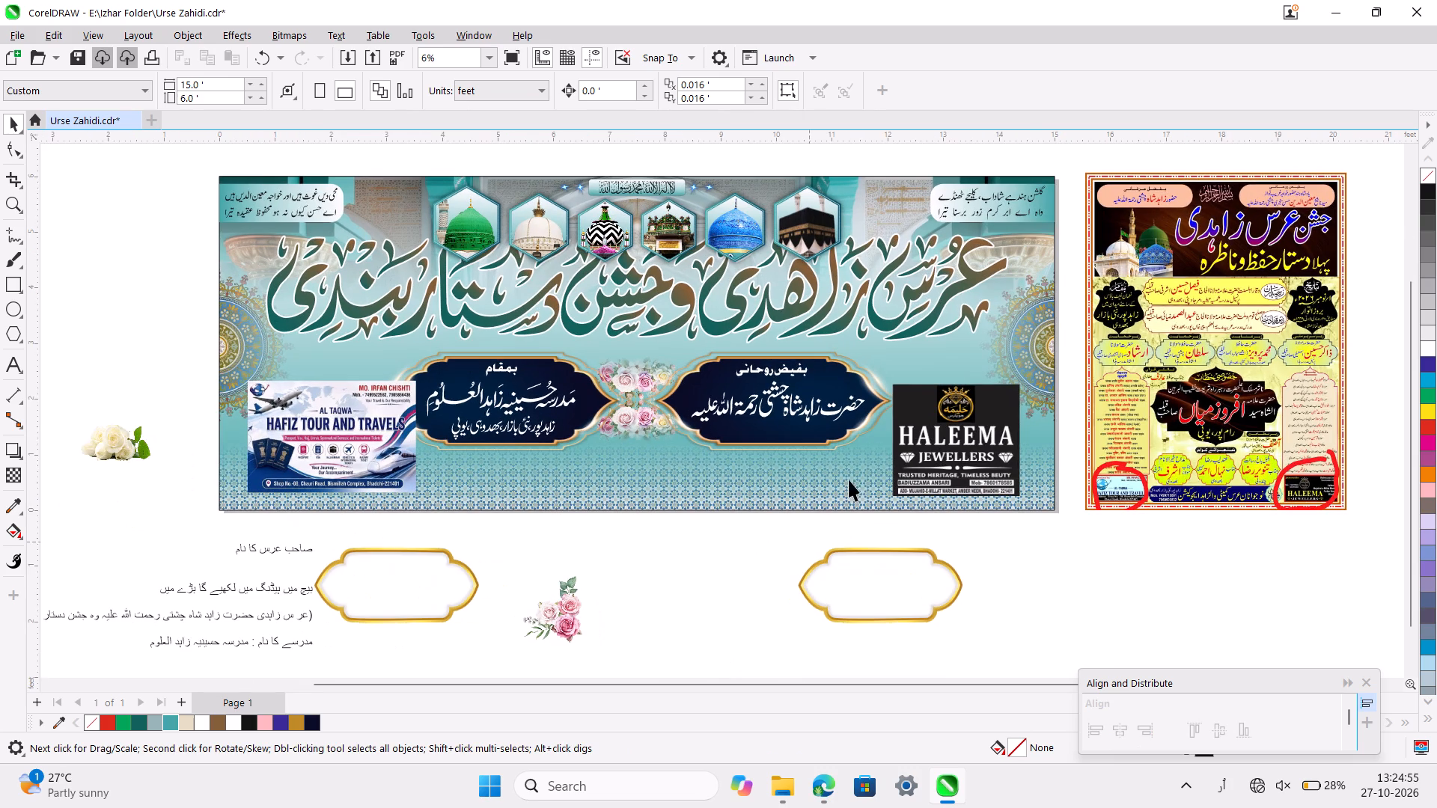
left_click(968, 279)
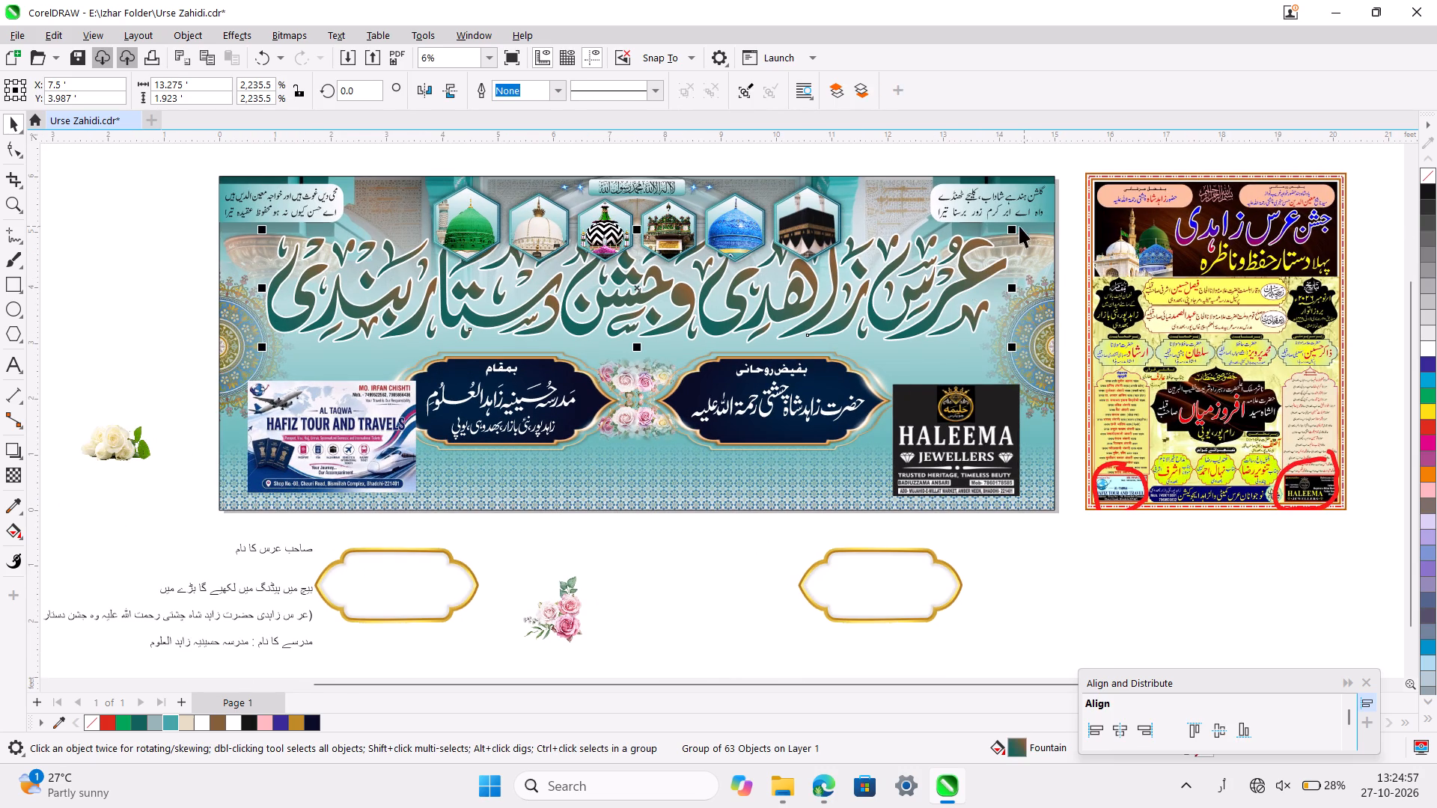
left_click_drag(1018, 226, 1009, 233, "shift")
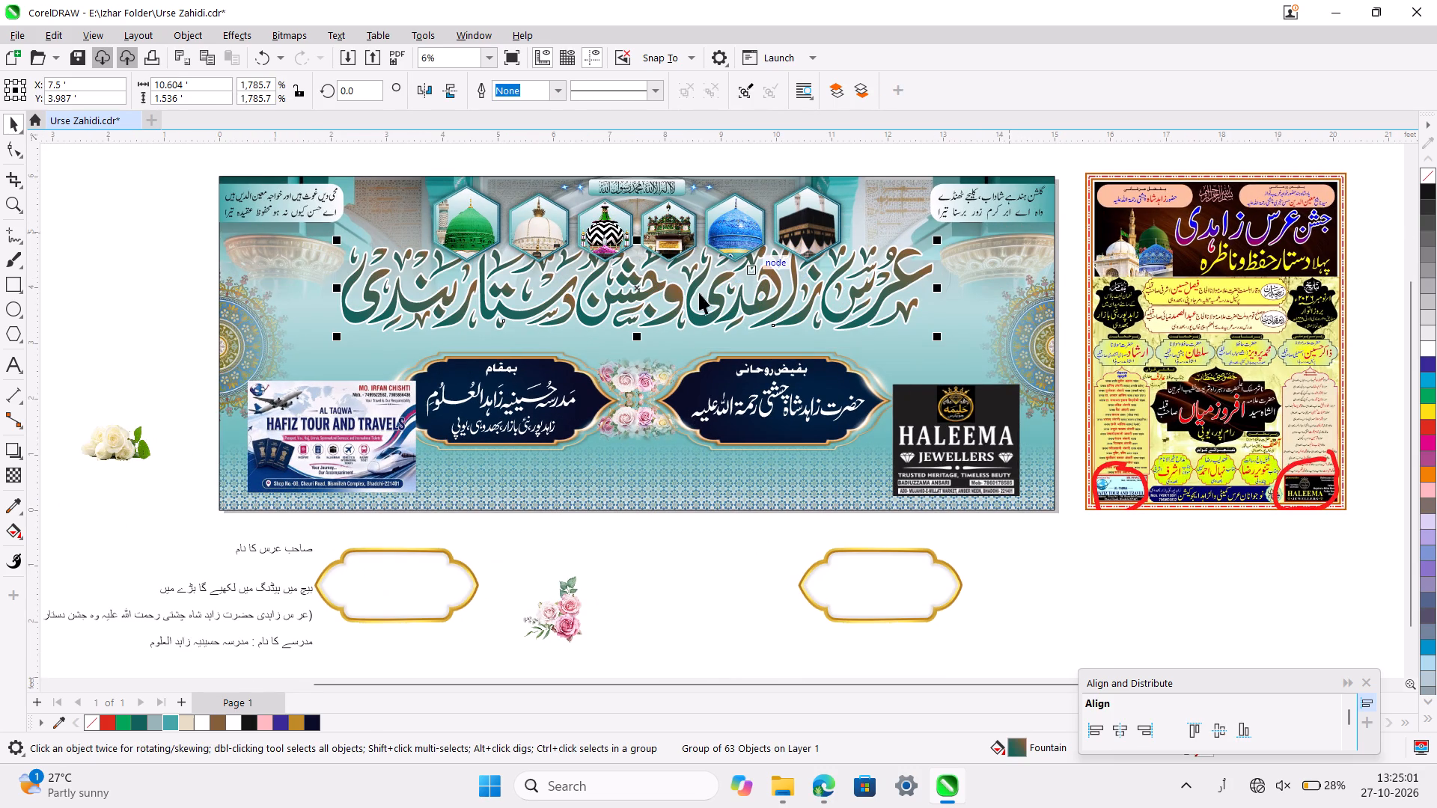
Move the title down to just above the dark name plates, about 3.60 ft vertically, and centre it horizontally on the banner.
left_click_drag(644, 290, 645, 299)
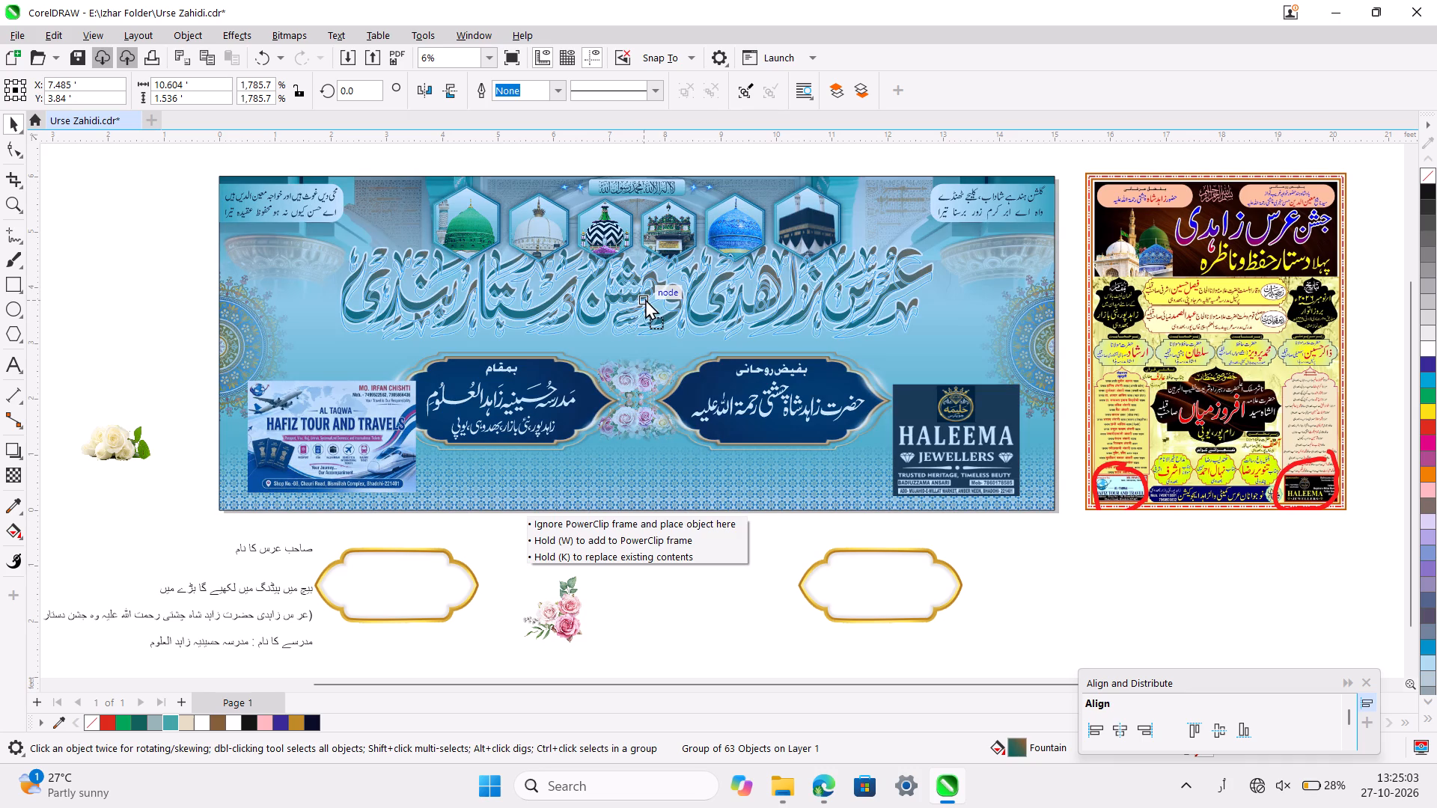
left_click_drag(645, 299, 649, 319)
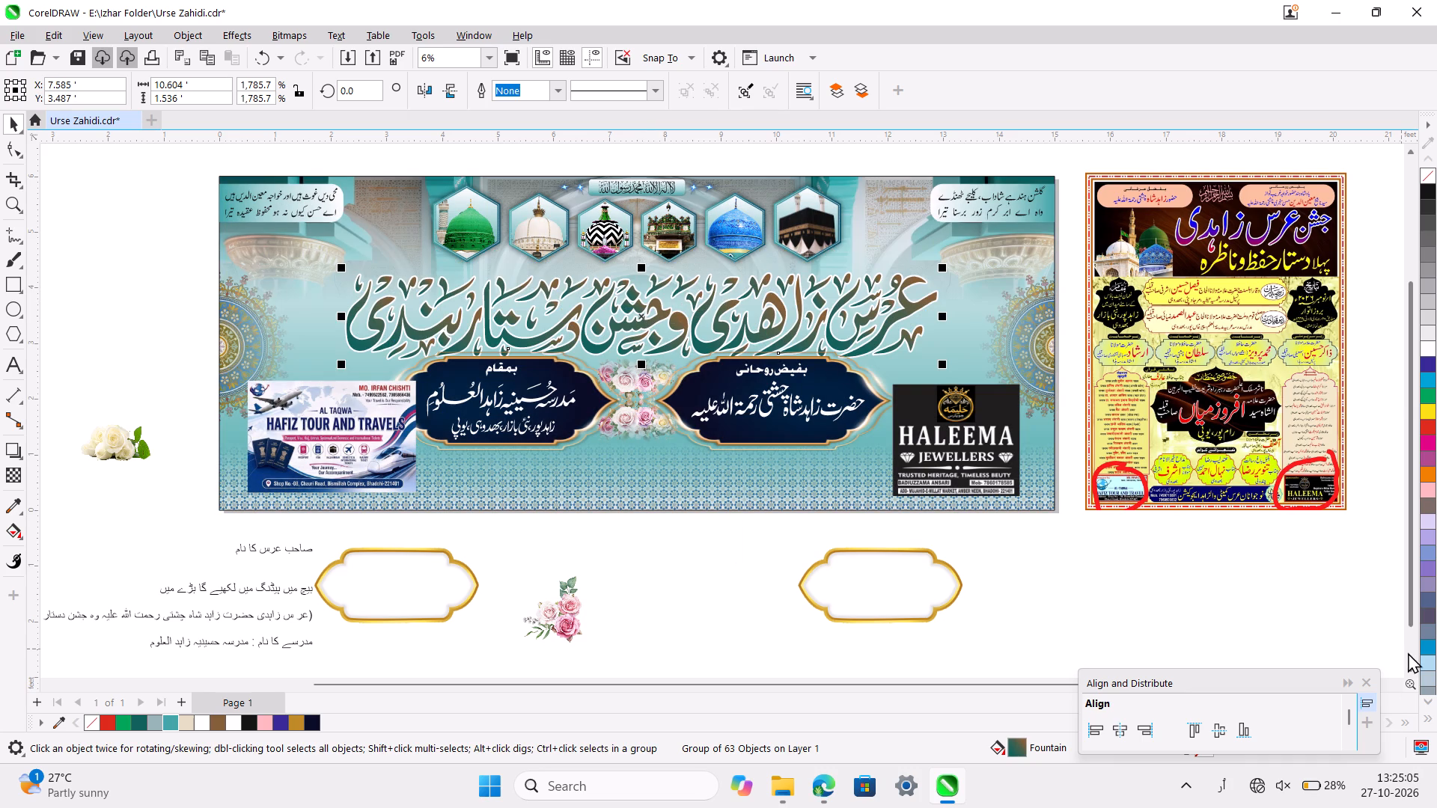
left_click(1122, 729)
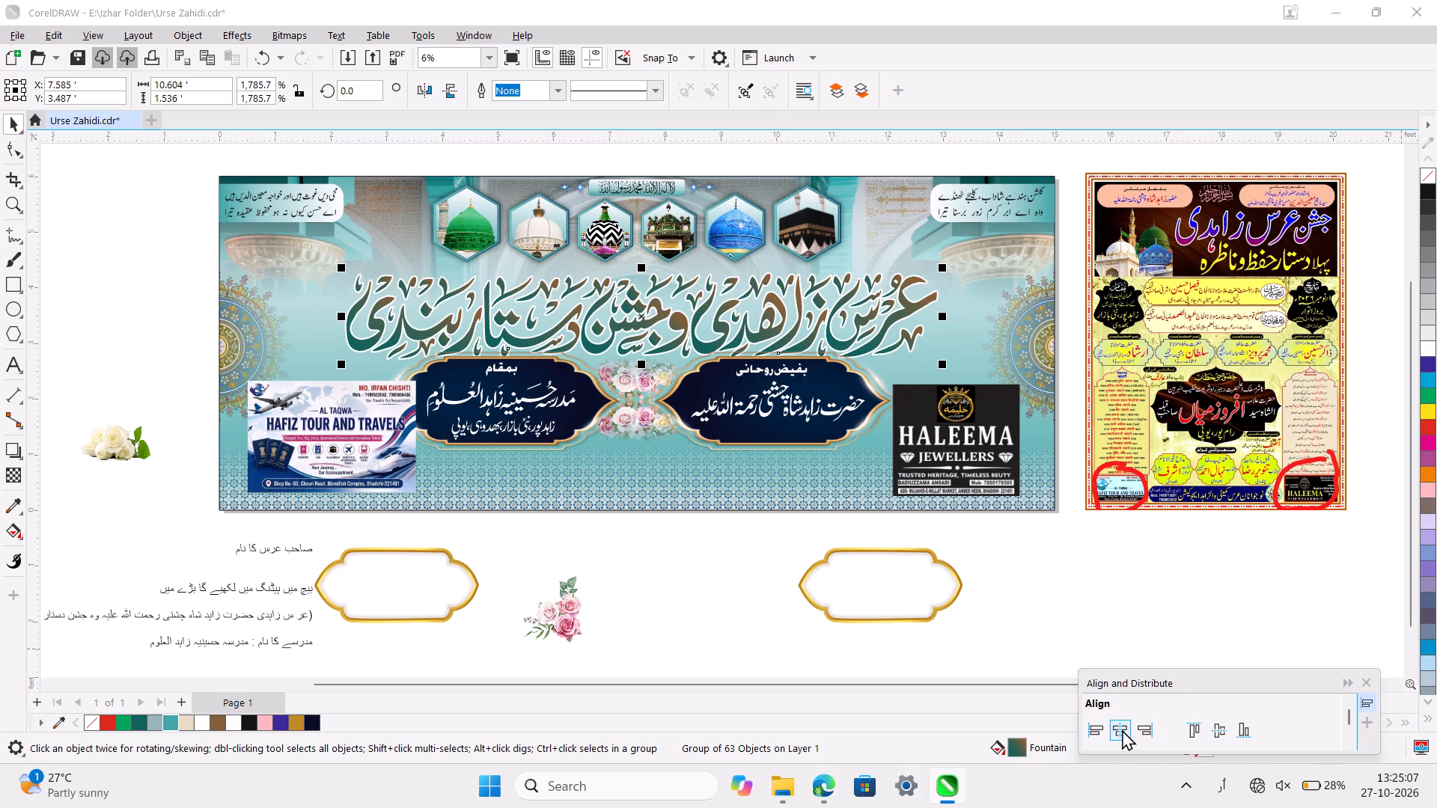
left_click(763, 652)
scroll(763, 652, "up", 1)
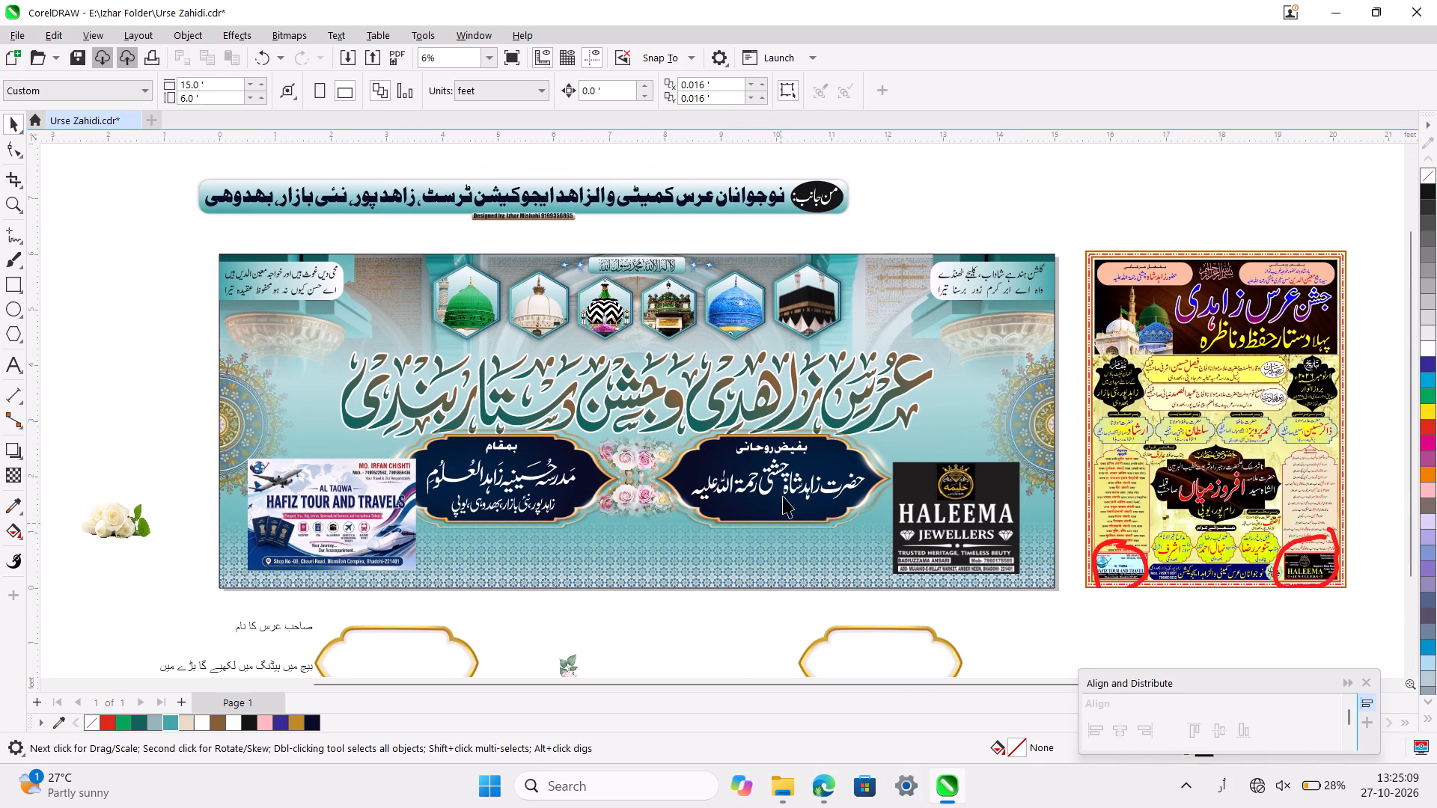
left_click(708, 364)
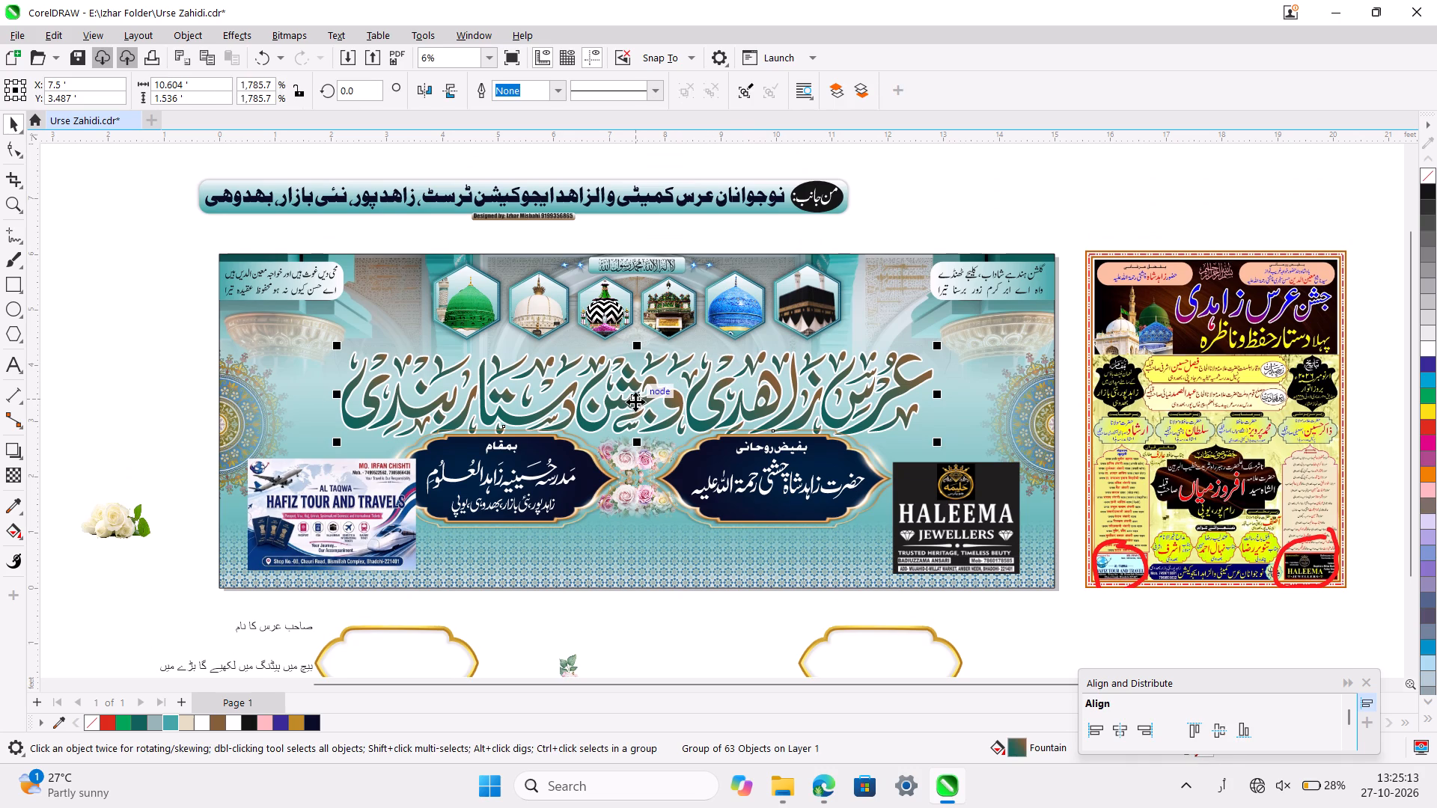
left_click_drag(635, 402, 635, 394)
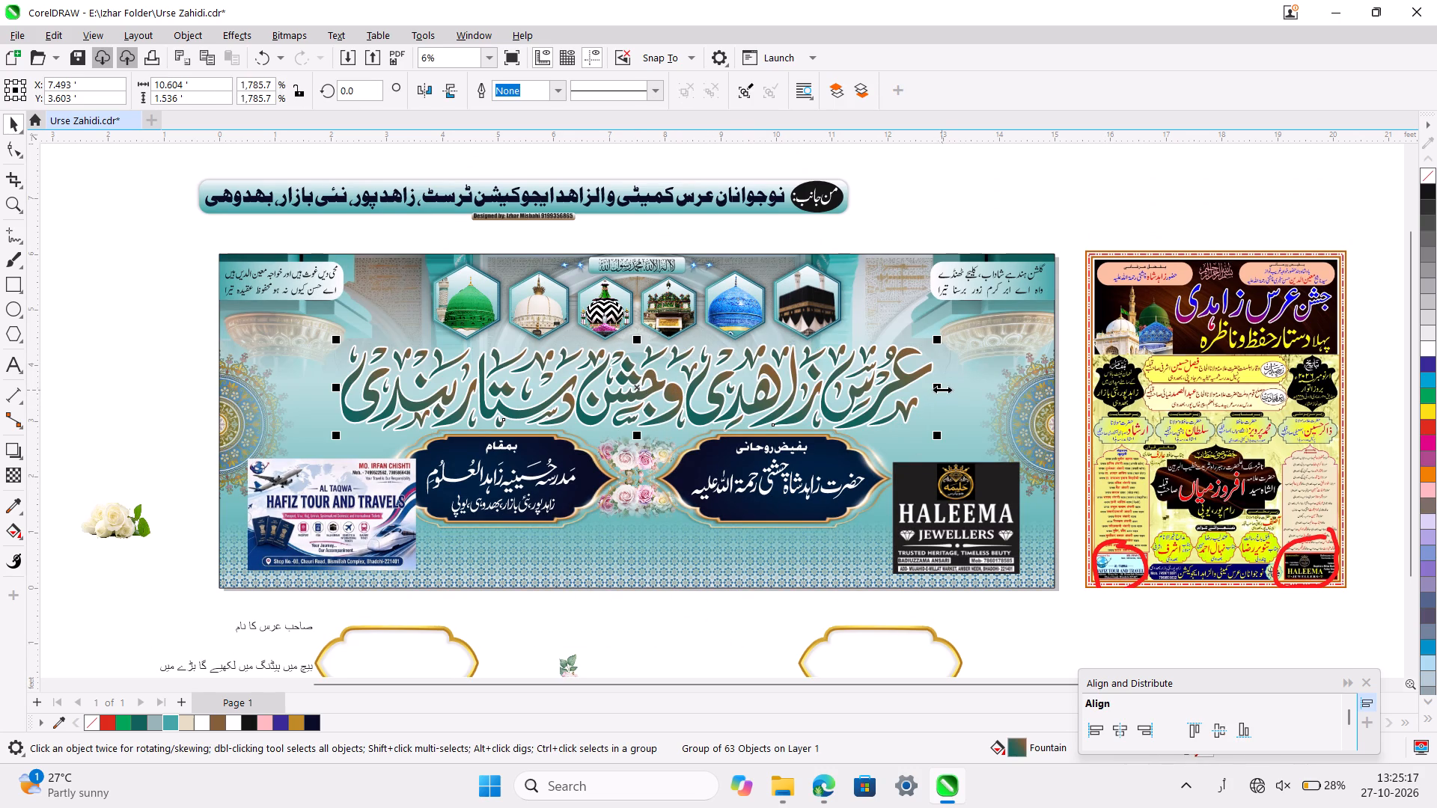
Widen only the title's width to about 12.16 ft and centre it horizontally on the banner.
left_click_drag(942, 390, 1001, 394)
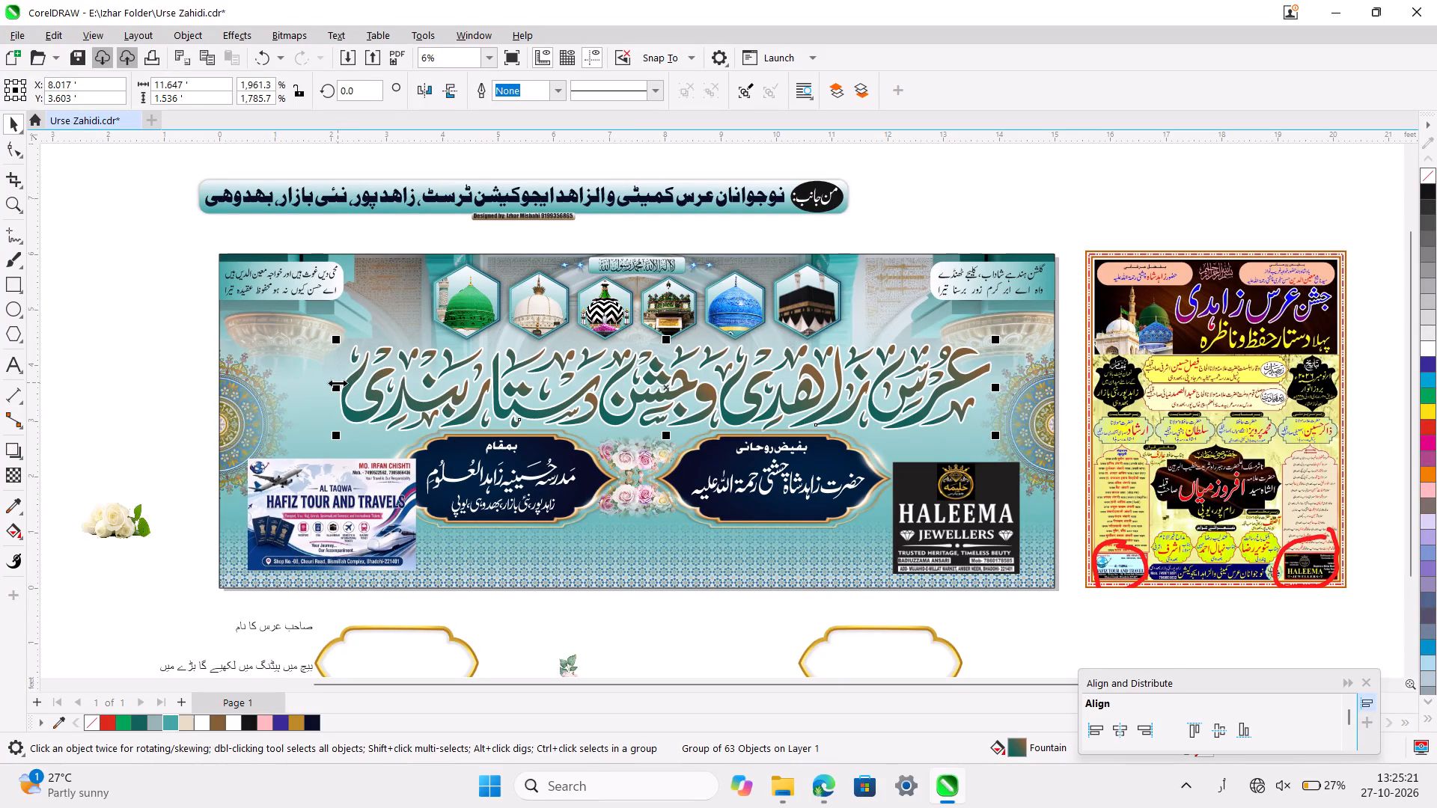
left_click_drag(335, 387, 308, 386)
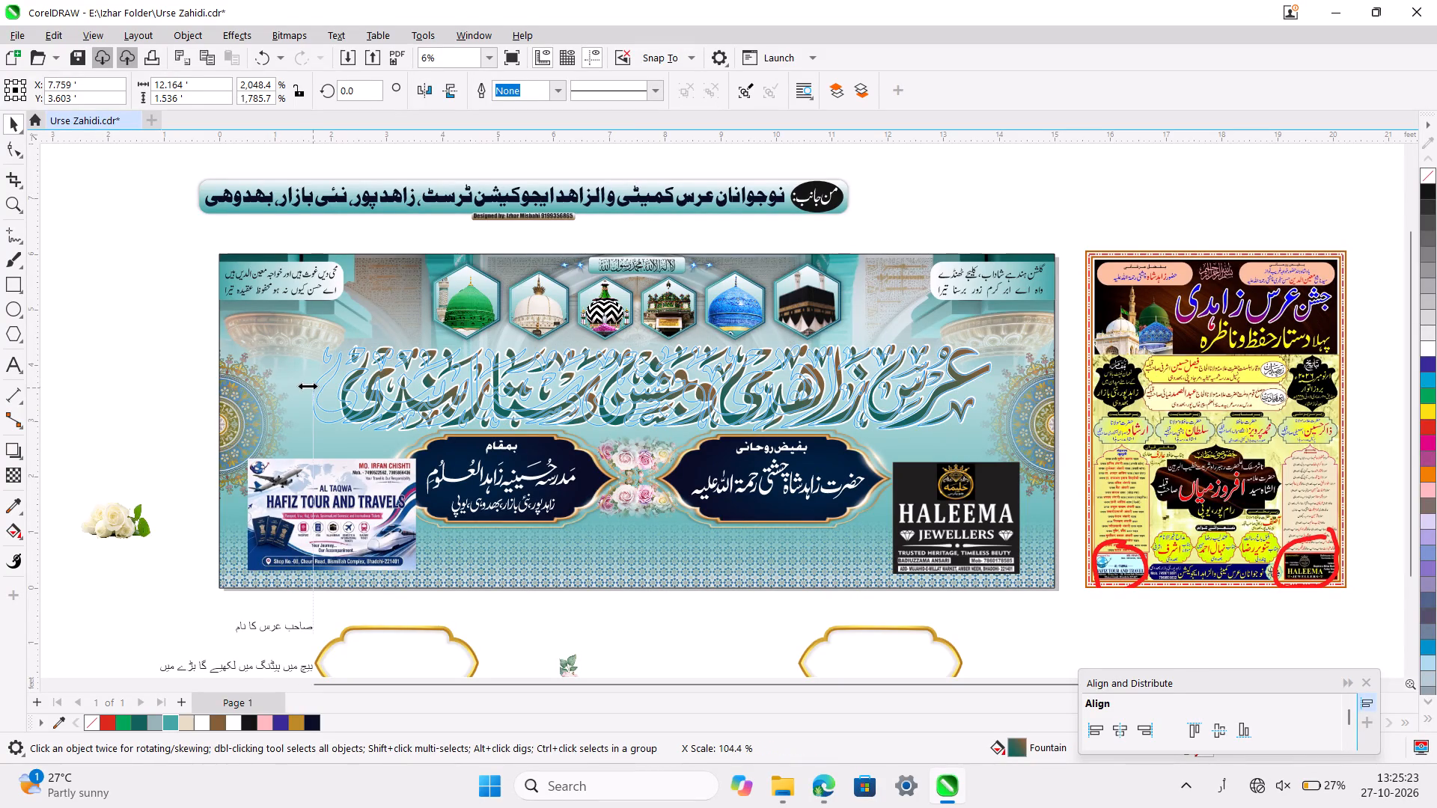
left_click_drag(308, 386, 308, 387)
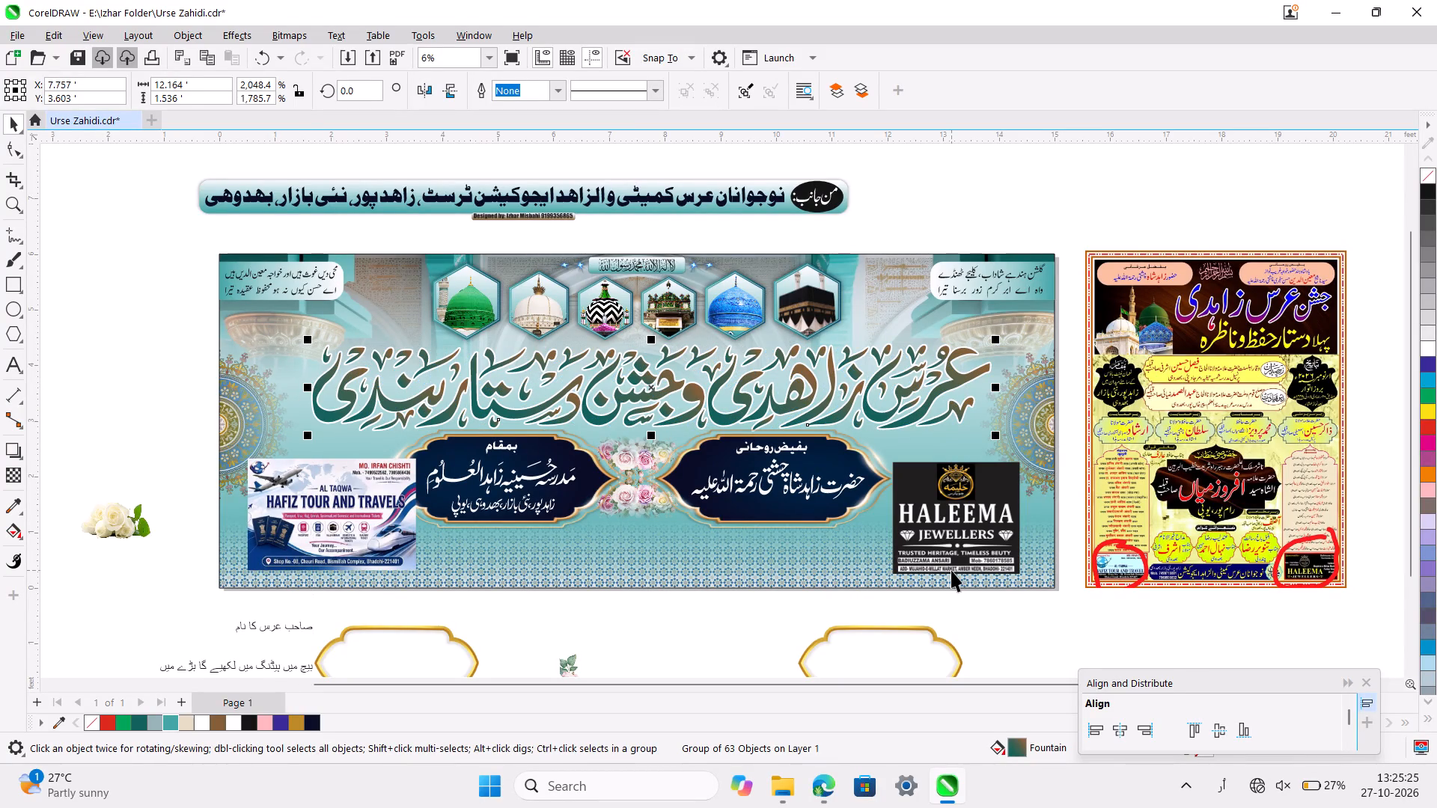
left_click(1123, 730)
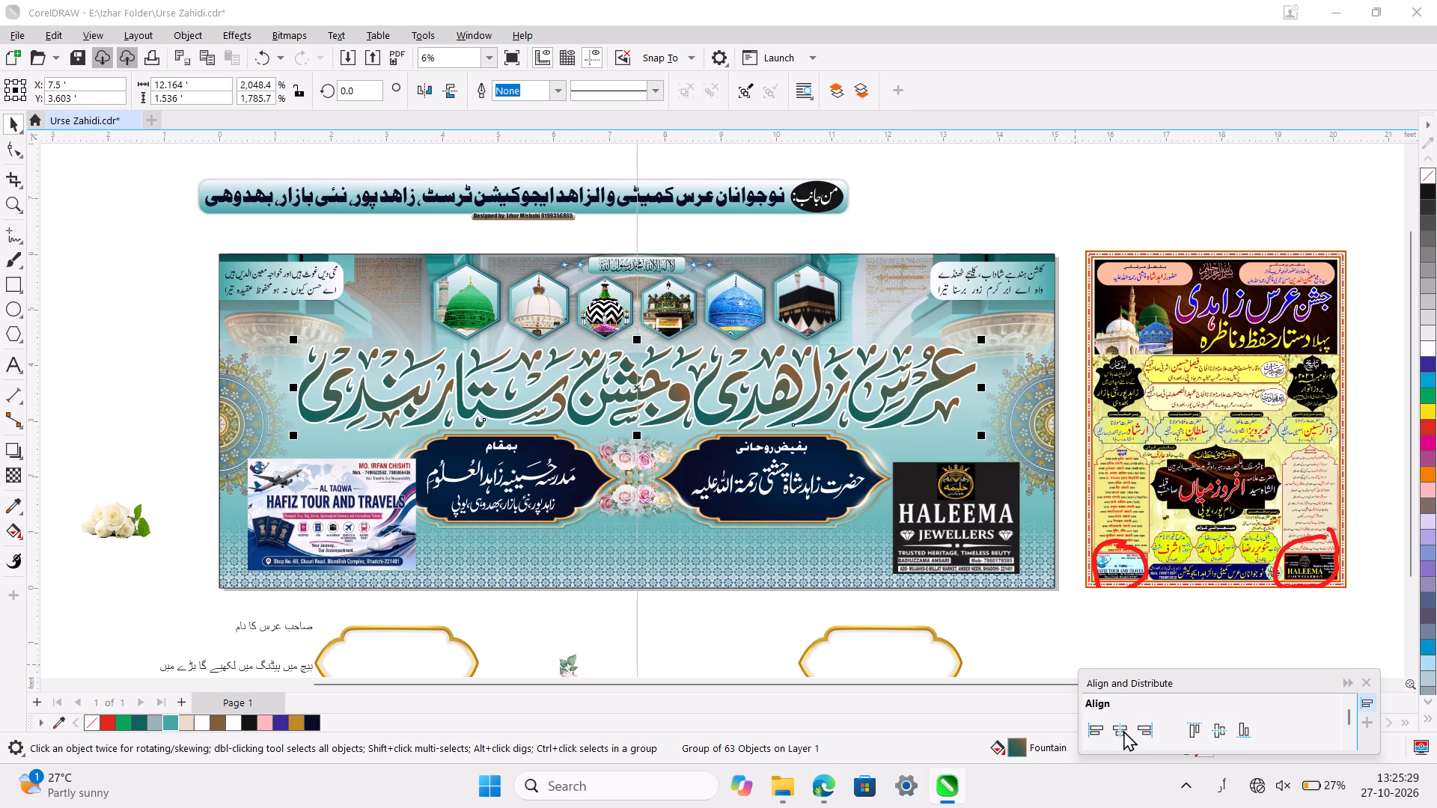
left_click(755, 640)
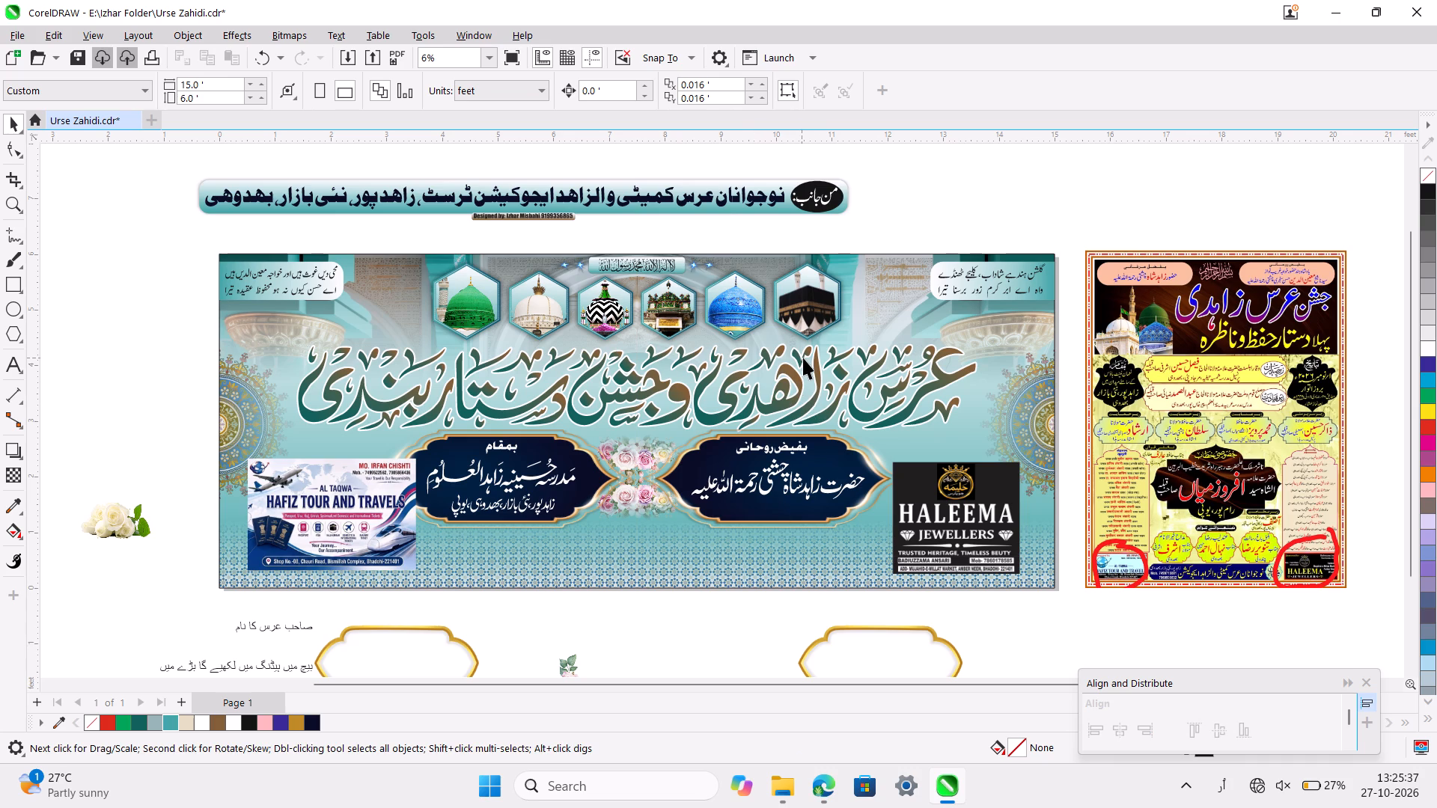
Move the Haleema Jewellers advertisement straight down to the banner's bottom edge, with its centre at about 1.05 ft vertically.
scroll(810, 468, "down", 1)
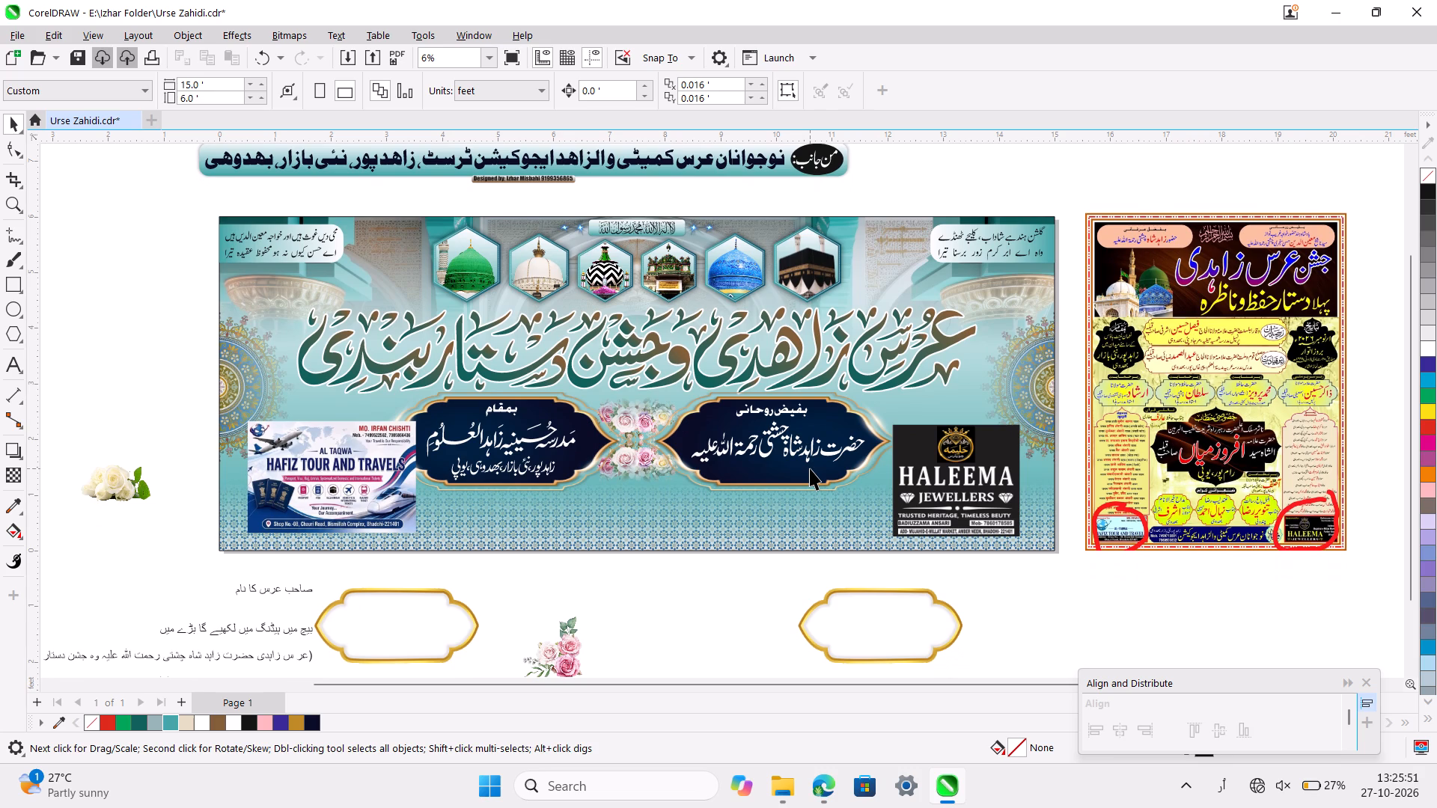
left_click(1010, 467)
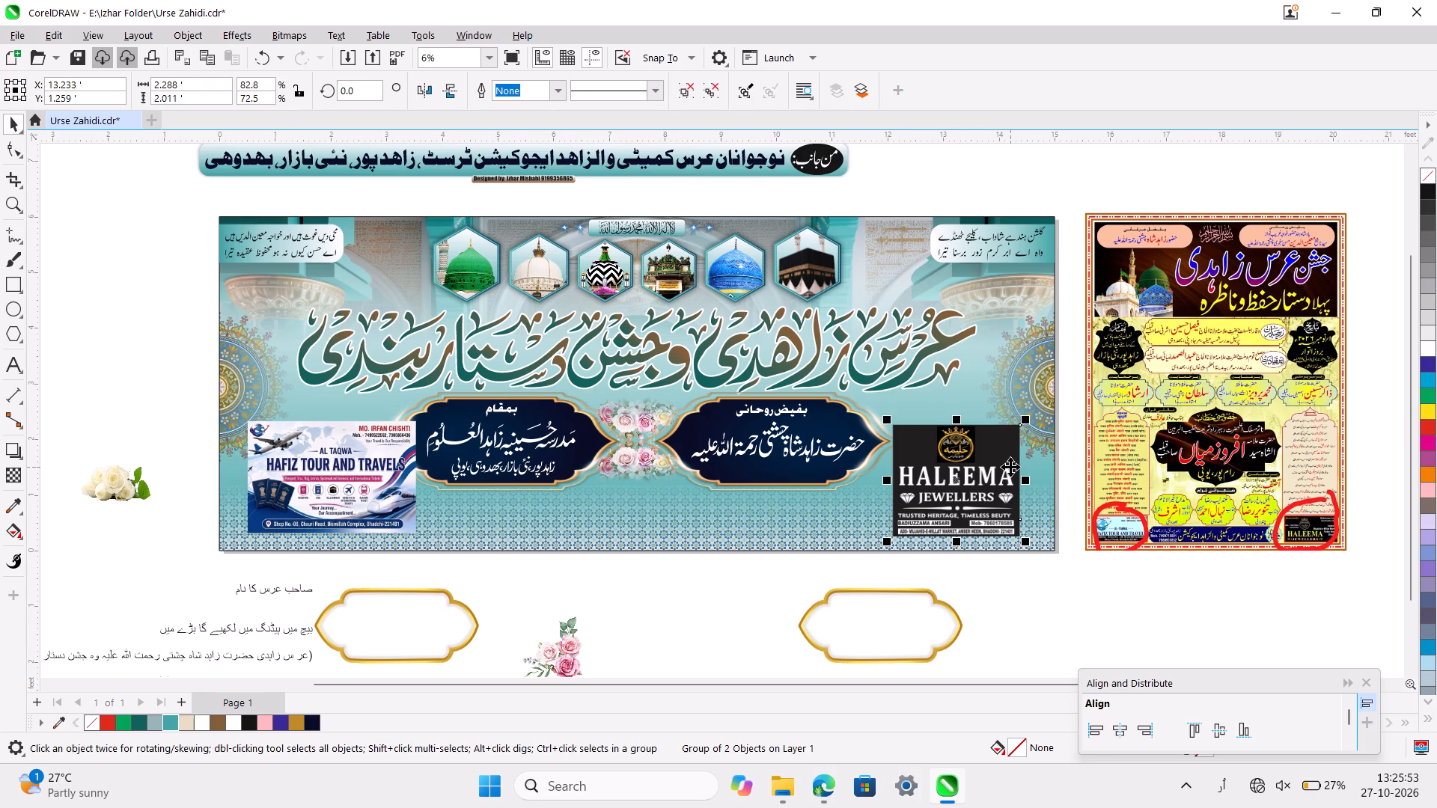
scroll(1010, 467, "up", 3, "ctrl")
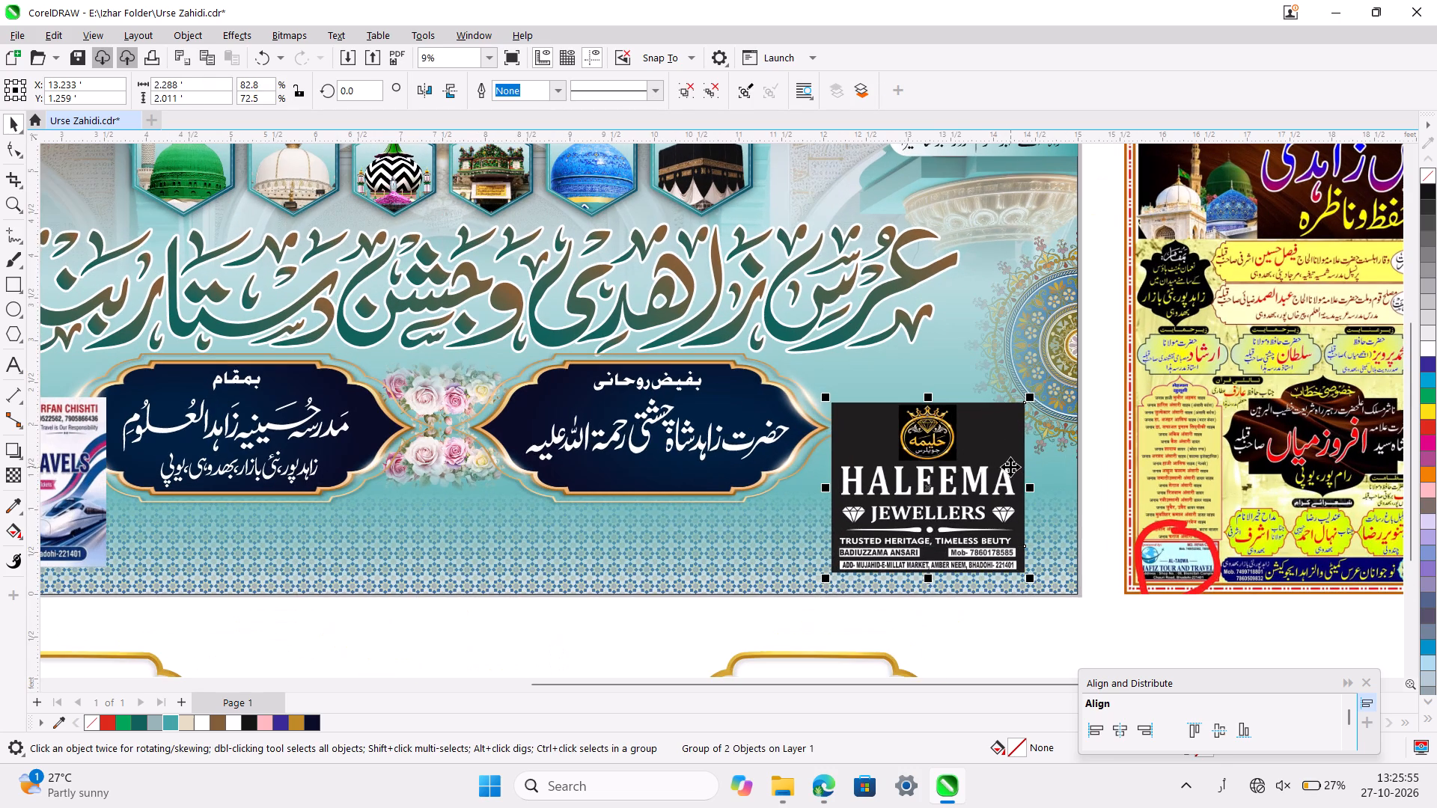
scroll(981, 471, "up", 2, "ctrl")
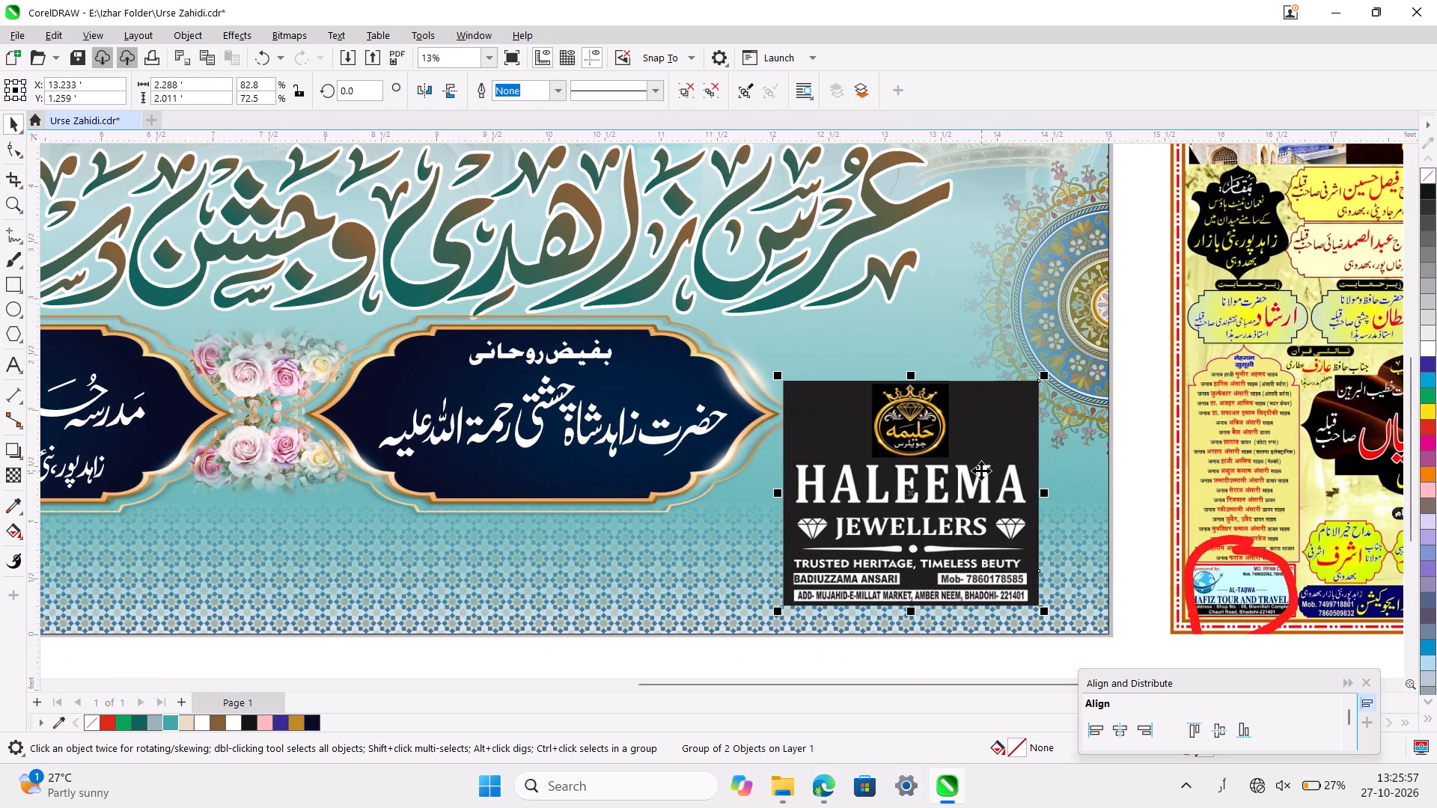
left_click_drag(981, 471, 981, 495)
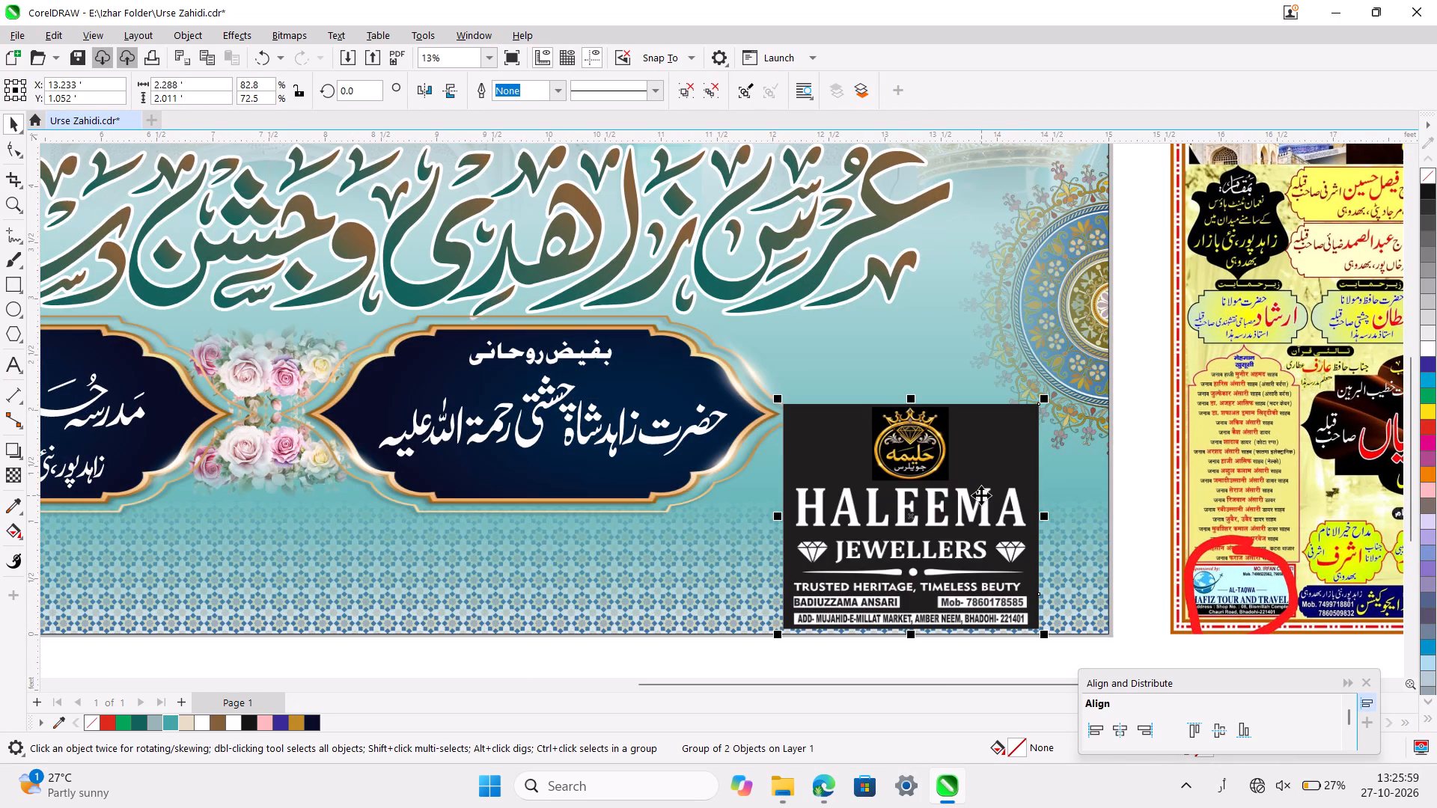
scroll(981, 495, "down", 3, "ctrl")
left_click(1094, 595)
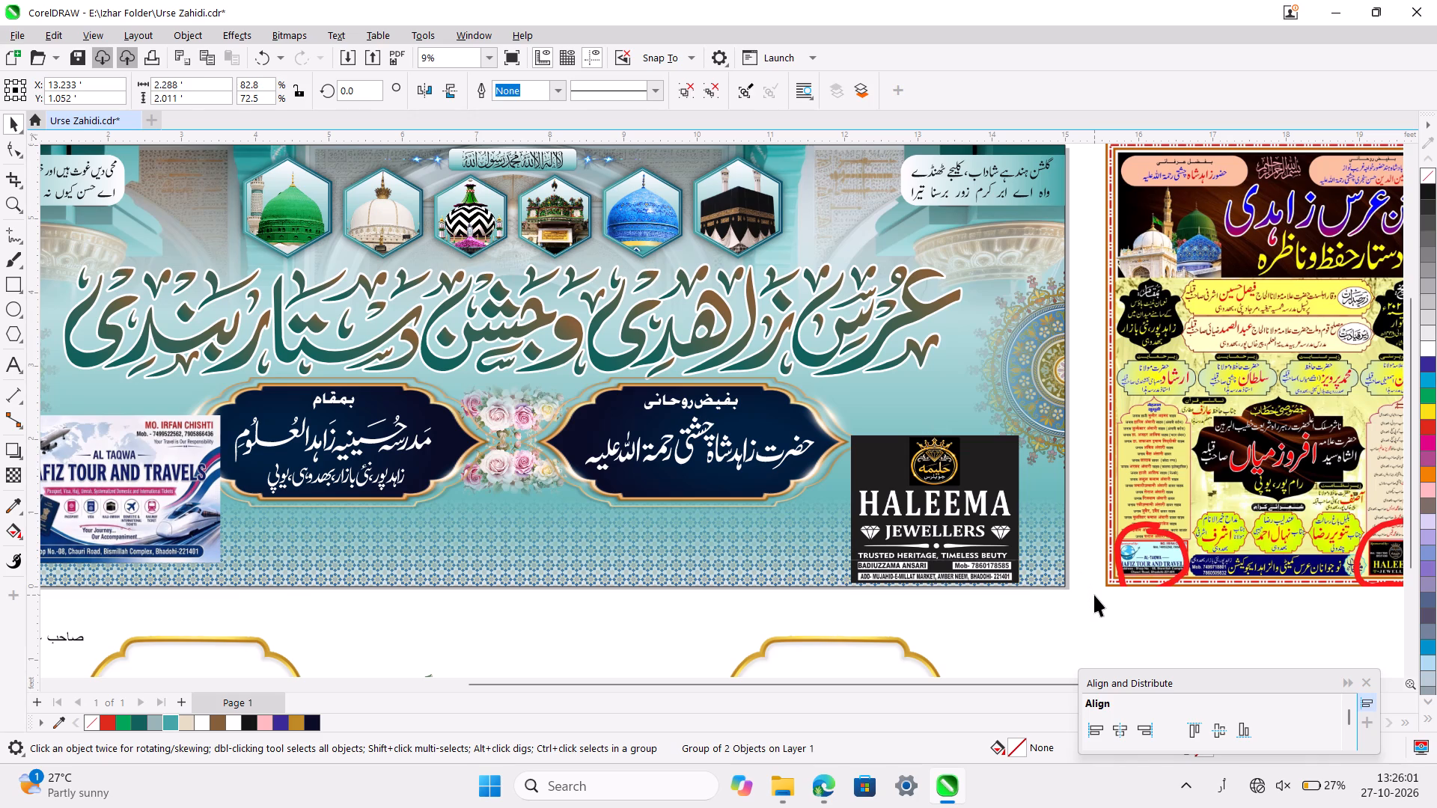
Align the Hafiz Tour and Travels advertisement vertically with the Haleema Jewellers advertisement.
left_click(957, 484)
scroll(957, 484, "right", 2)
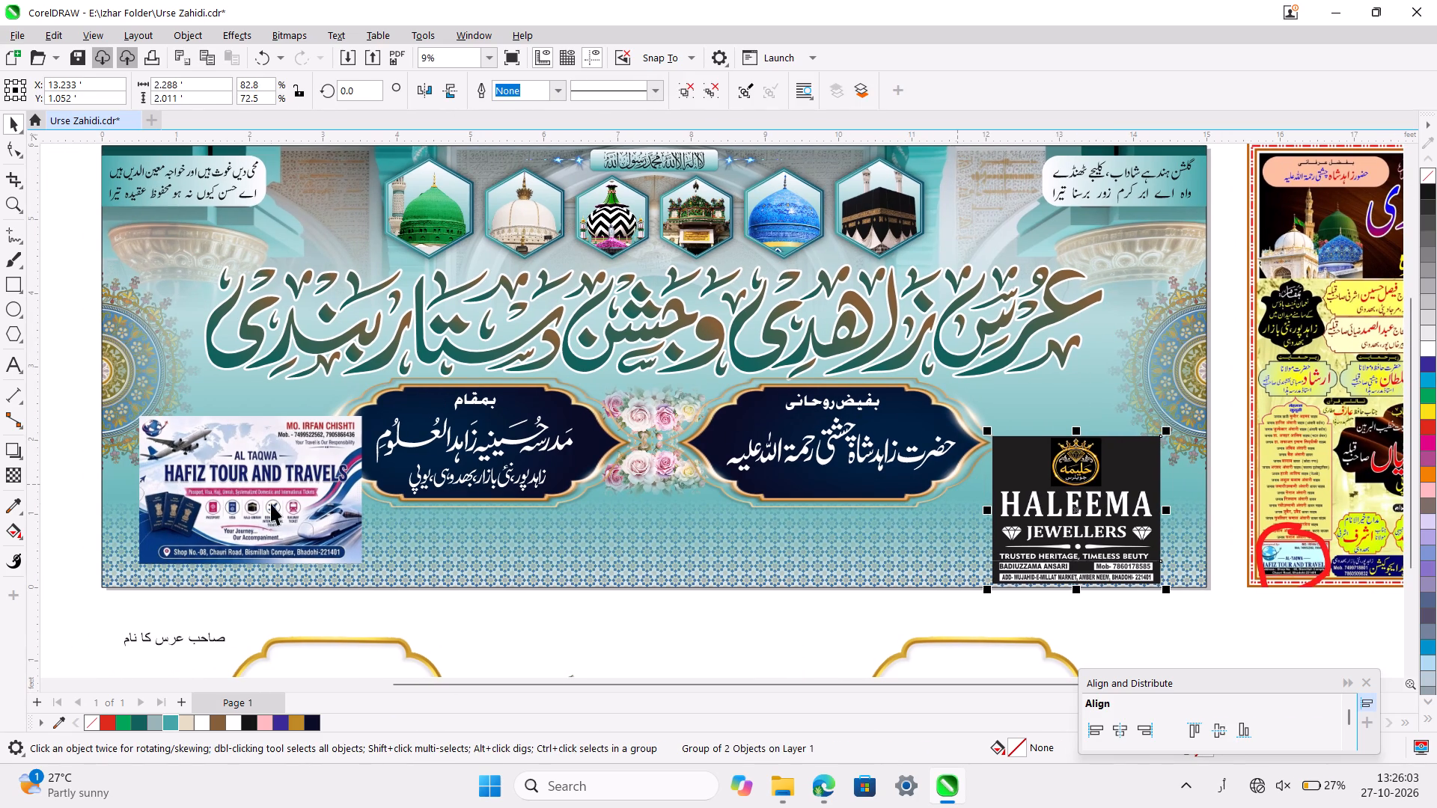
left_click(271, 504)
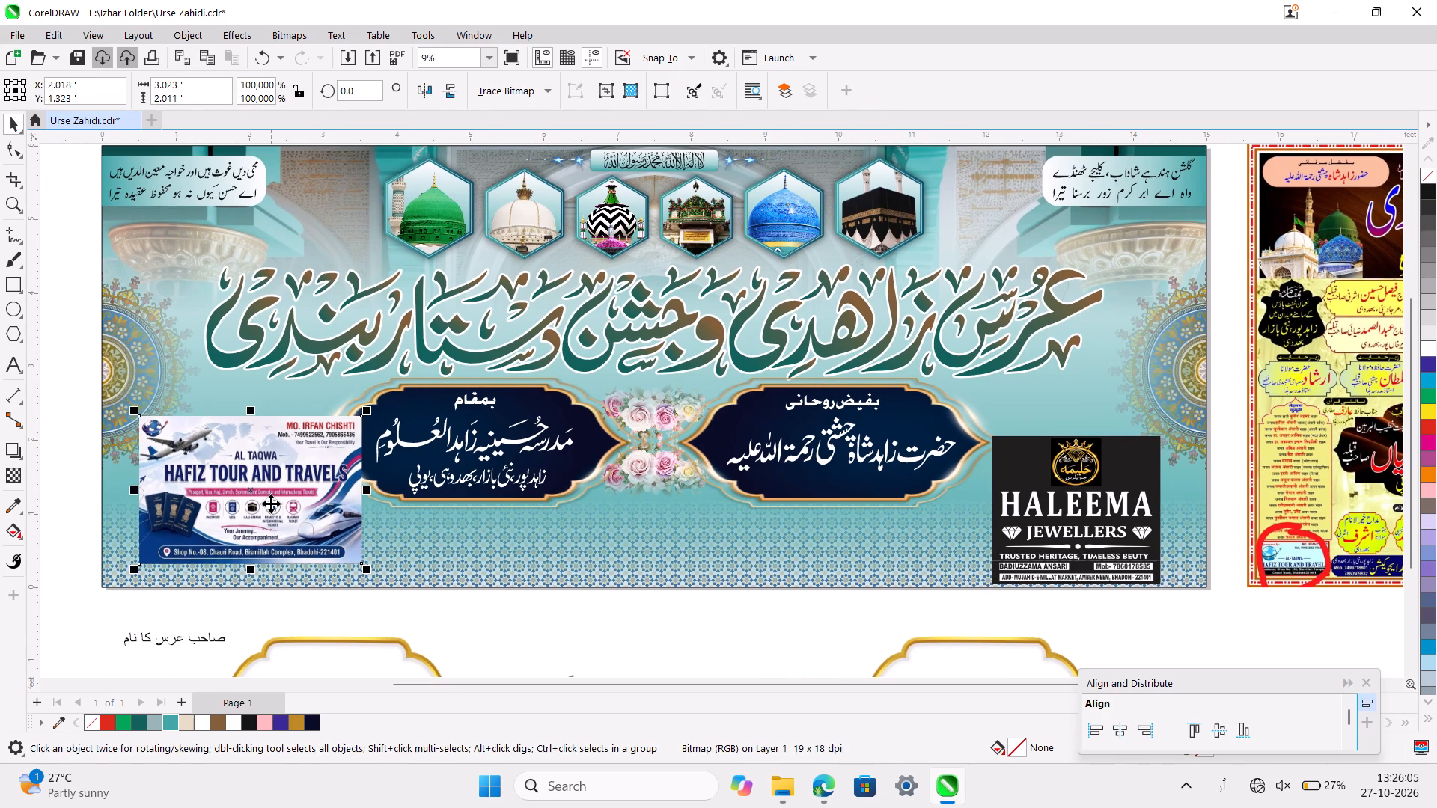
left_click(1004, 512, "shift")
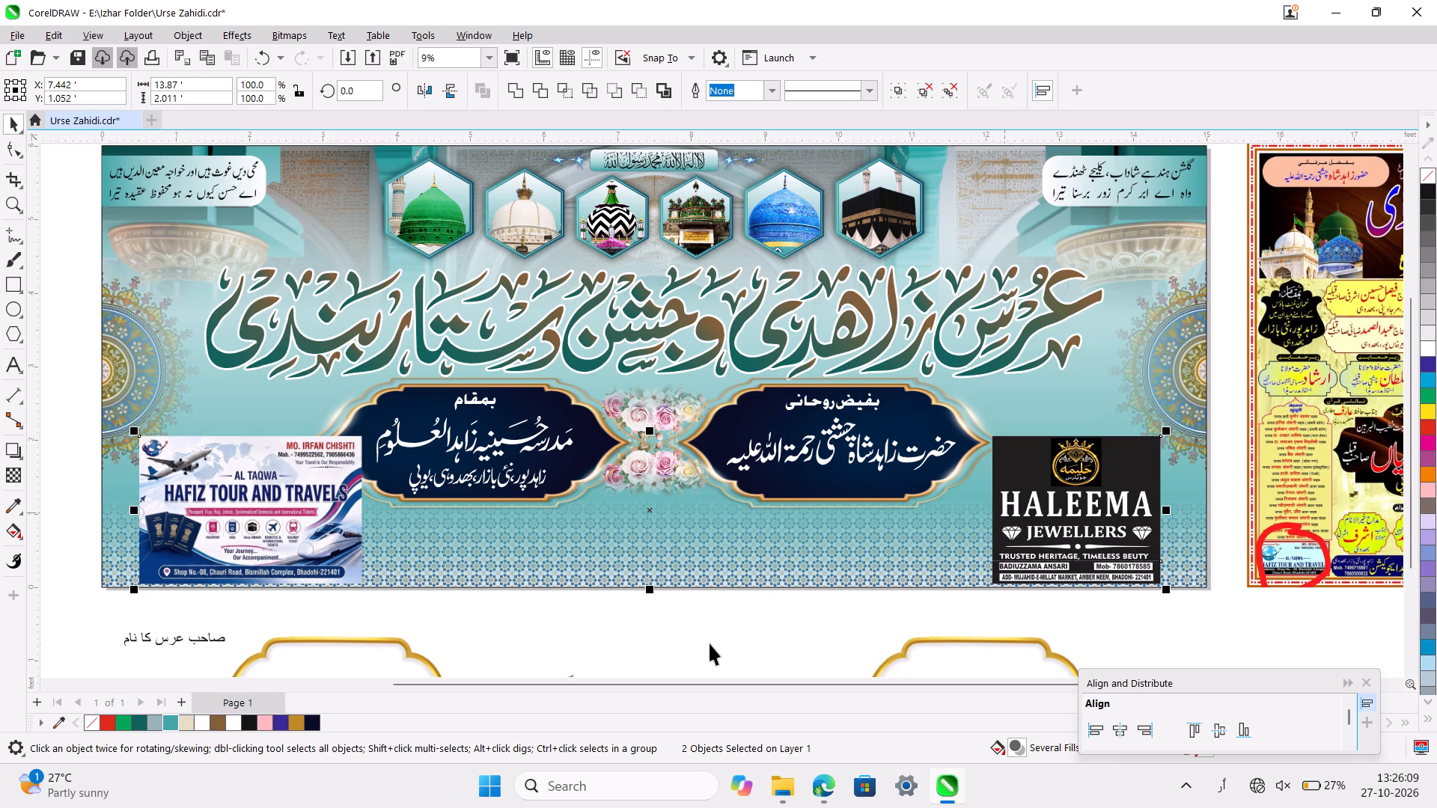
left_click(710, 643)
Narrow the Hafiz Tour and Travels advertisement from its inner side to about 2.51 ft wide, clear of the name plate.
scroll(400, 577, "right", 2)
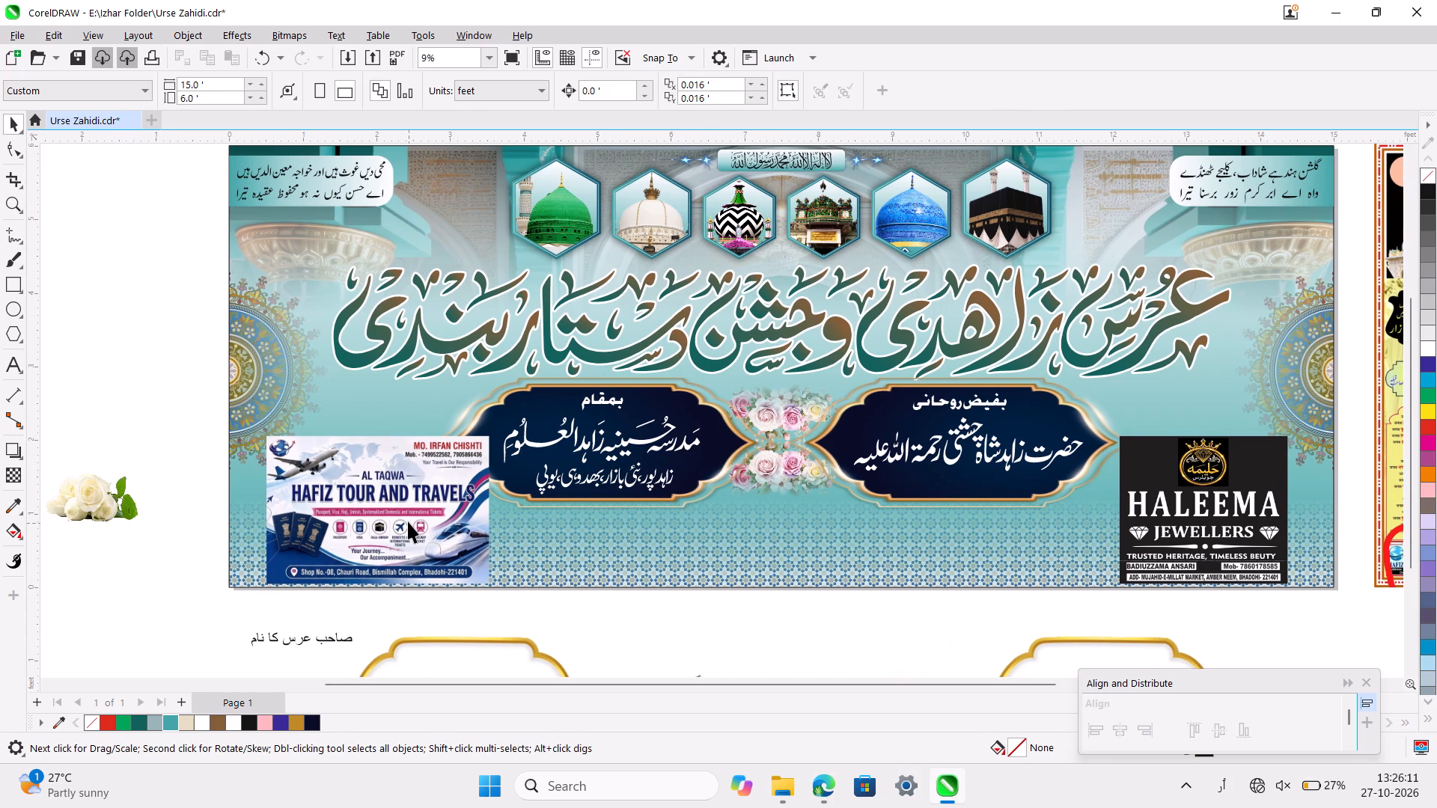
scroll(408, 521, "up", 2, "ctrl")
left_click(454, 506)
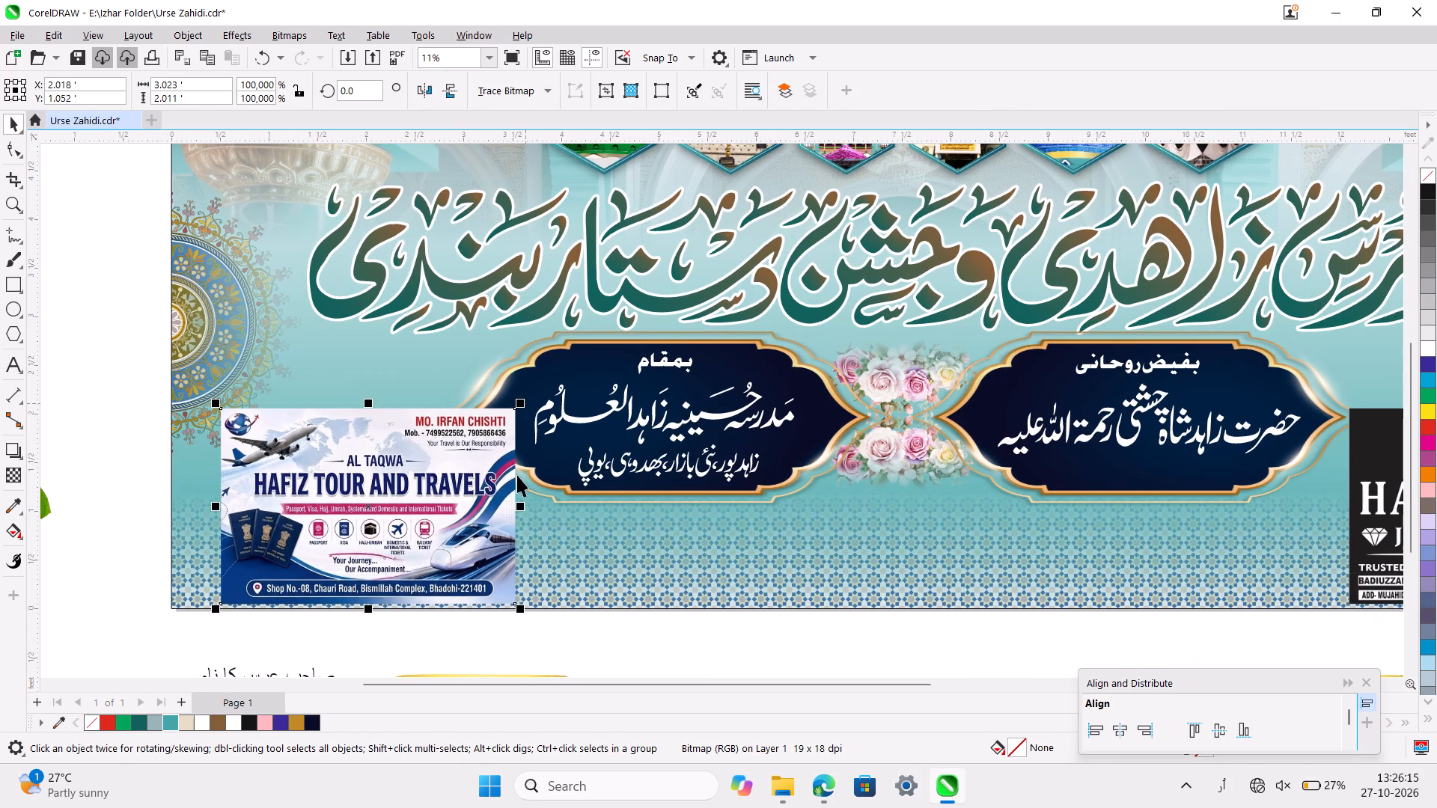
left_click_drag(523, 509, 483, 506)
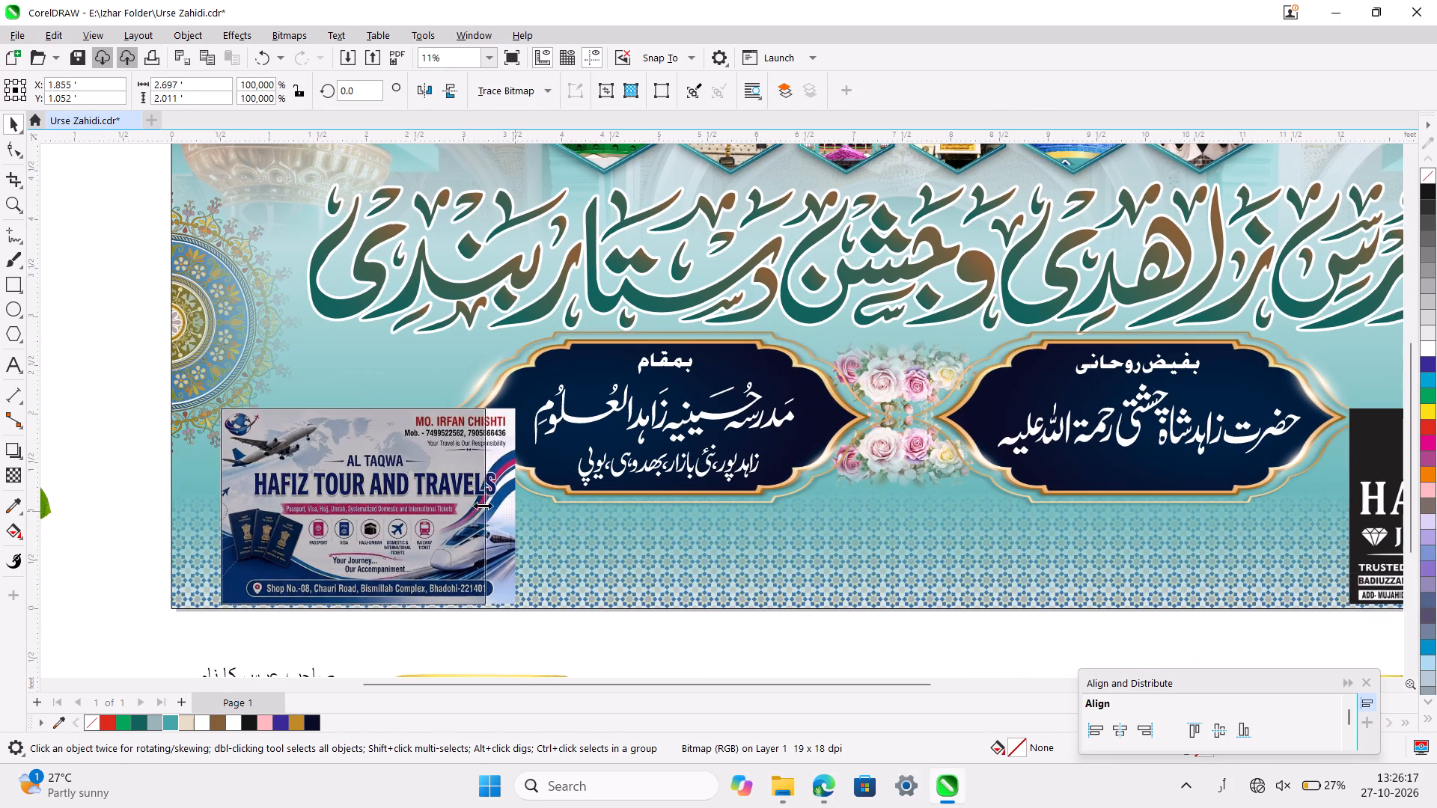
left_click_drag(483, 506, 473, 504)
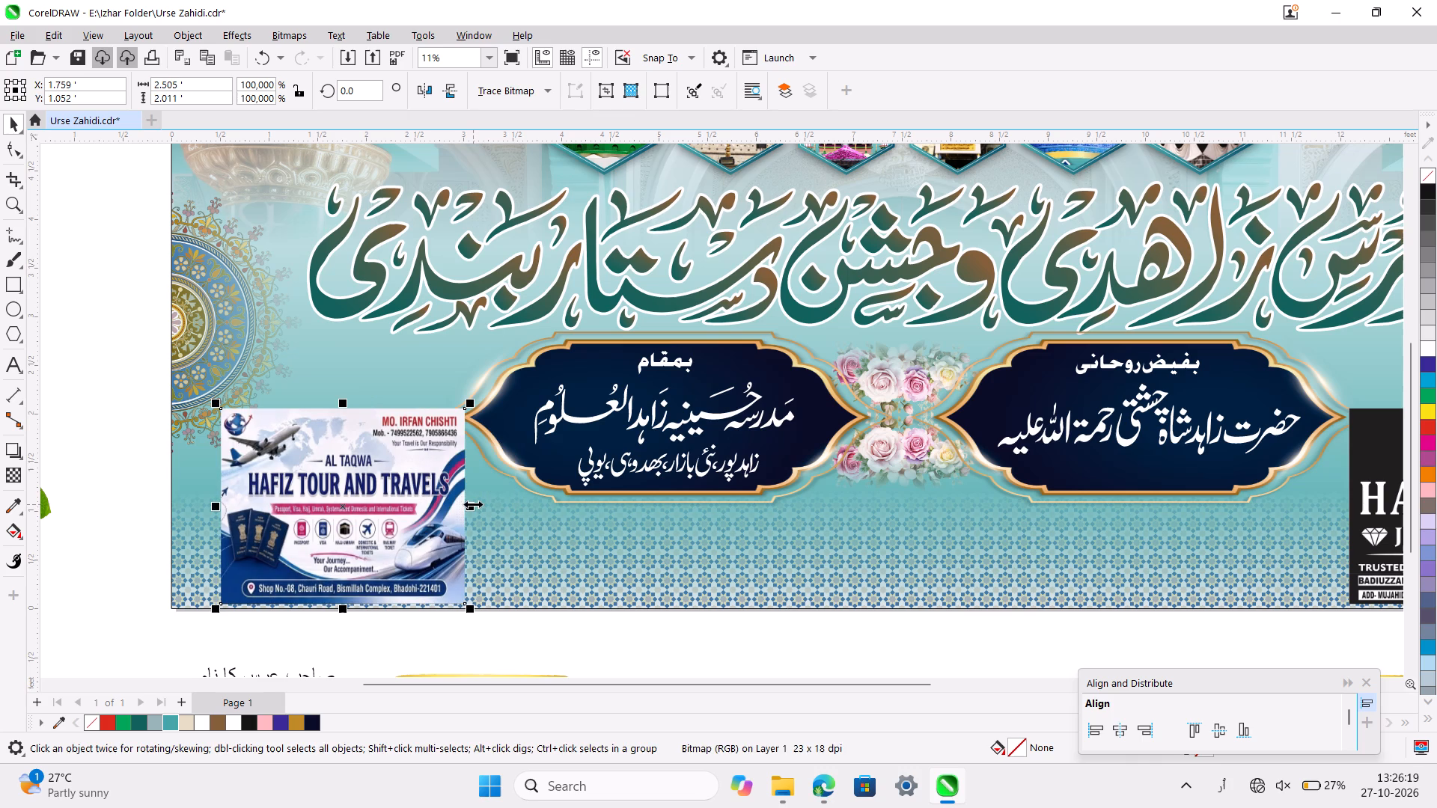
Group the two lower advertisements, centre the pair horizontally on the banner, and ungroup them.
scroll(473, 504, "down", 3, "ctrl")
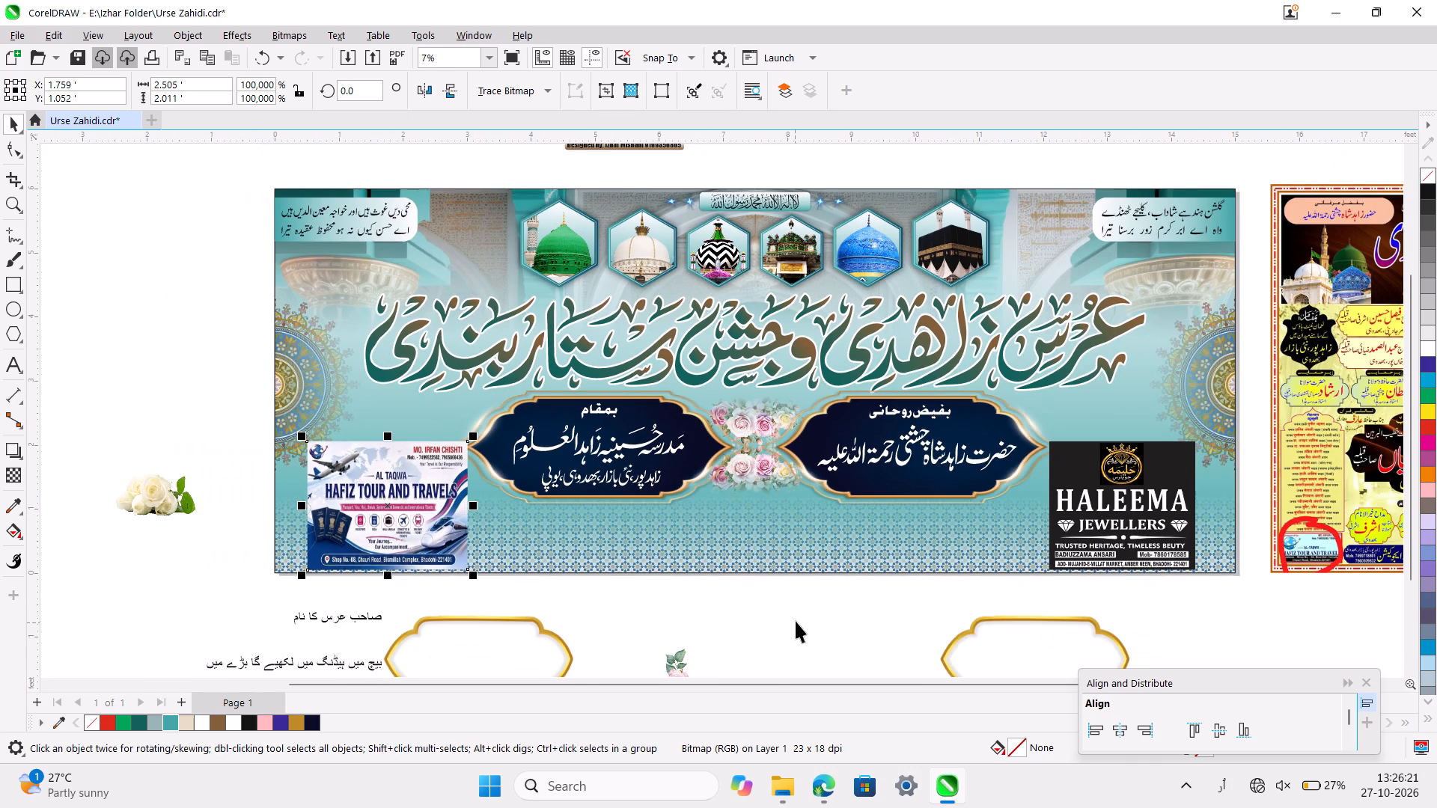
scroll(388, 543, "up", 4, "ctrl")
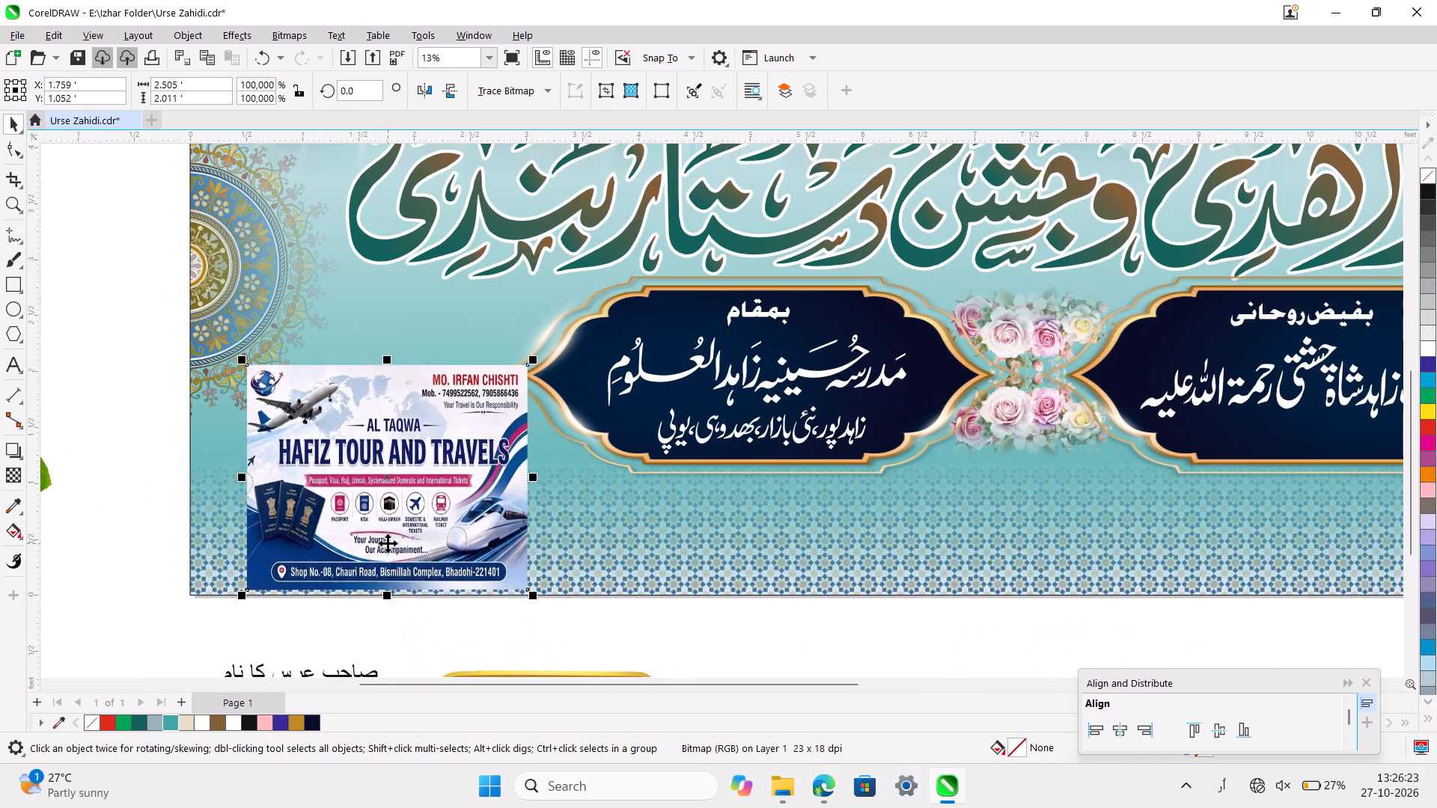
scroll(388, 543, "down", 5, "ctrl")
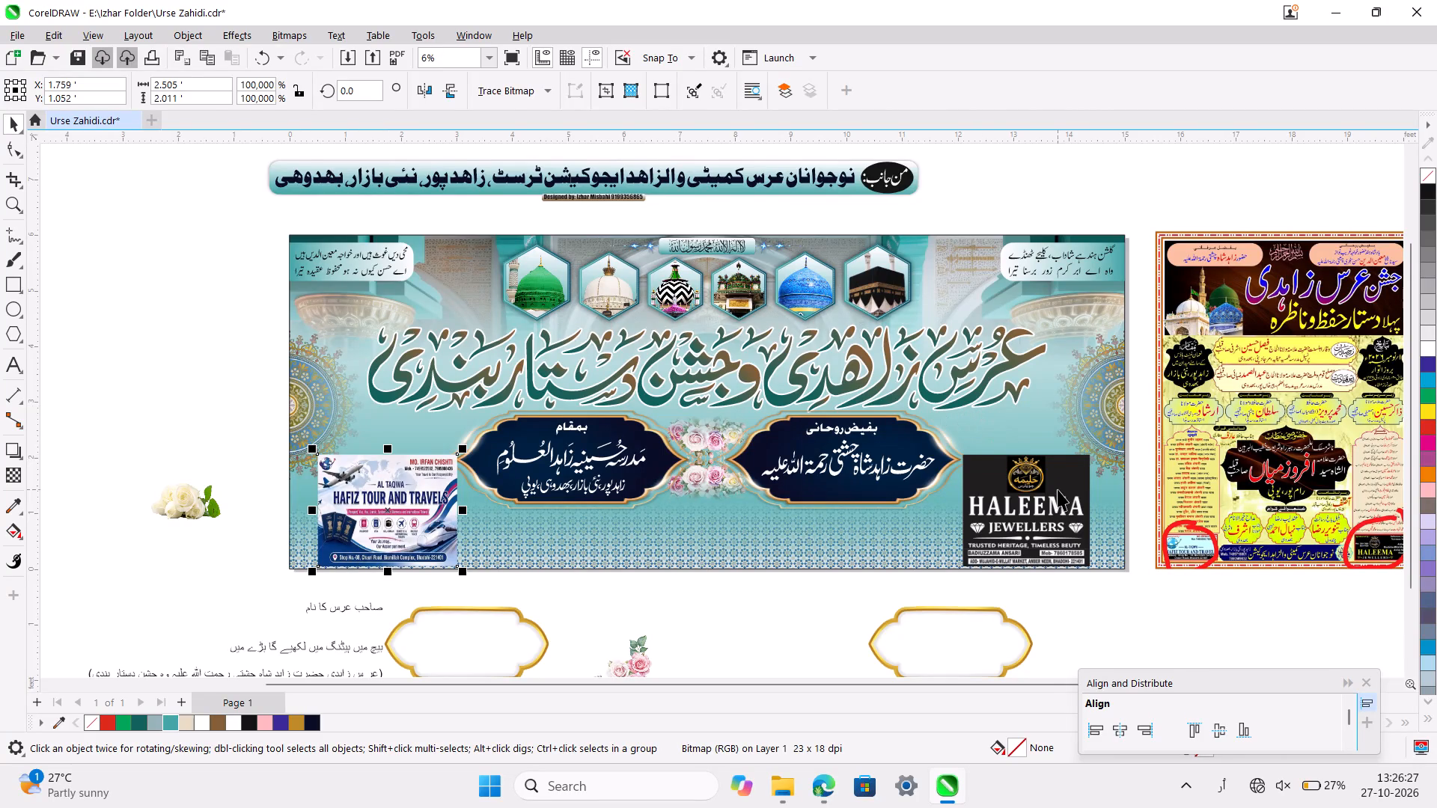
left_click(1058, 489, "shift")
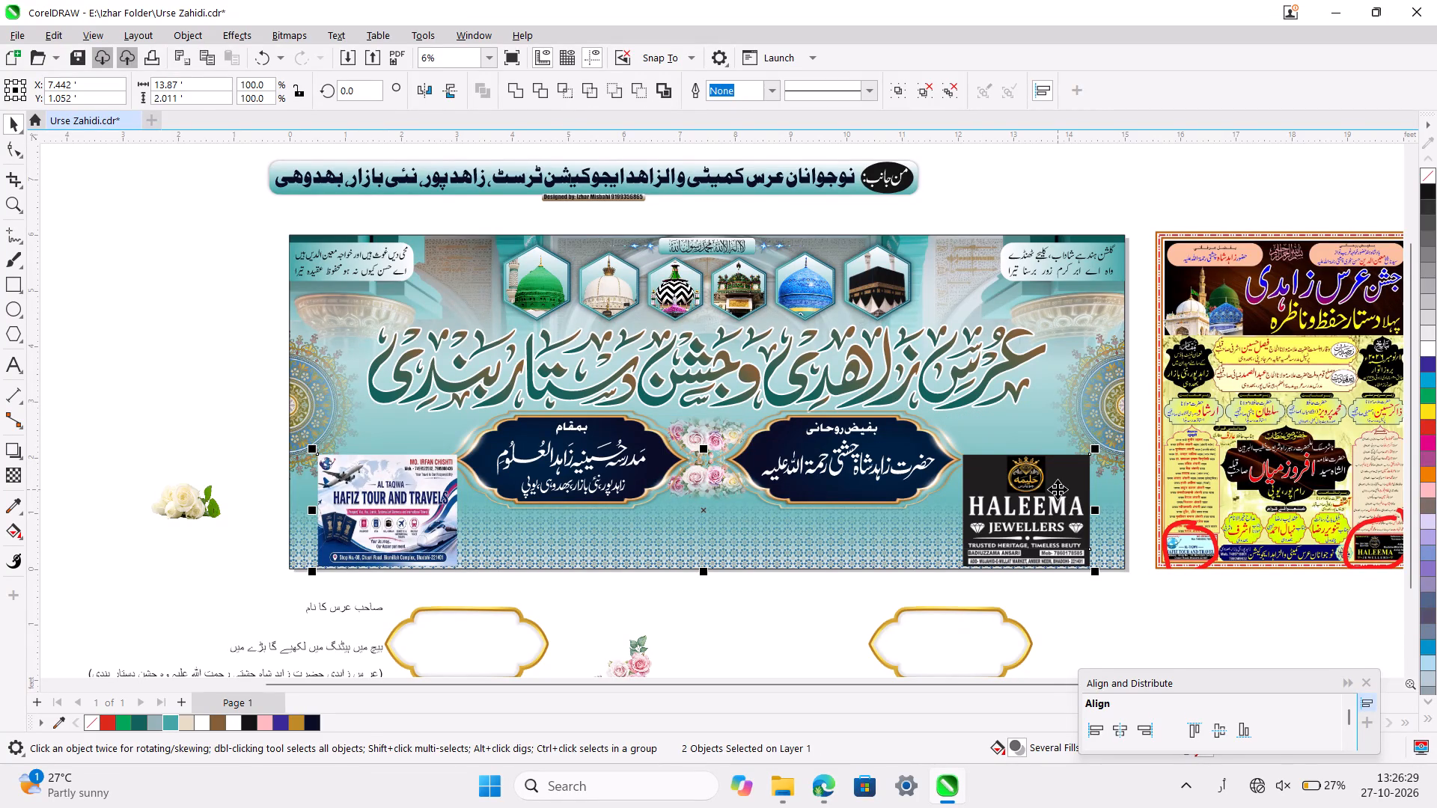
left_click(107, 376)
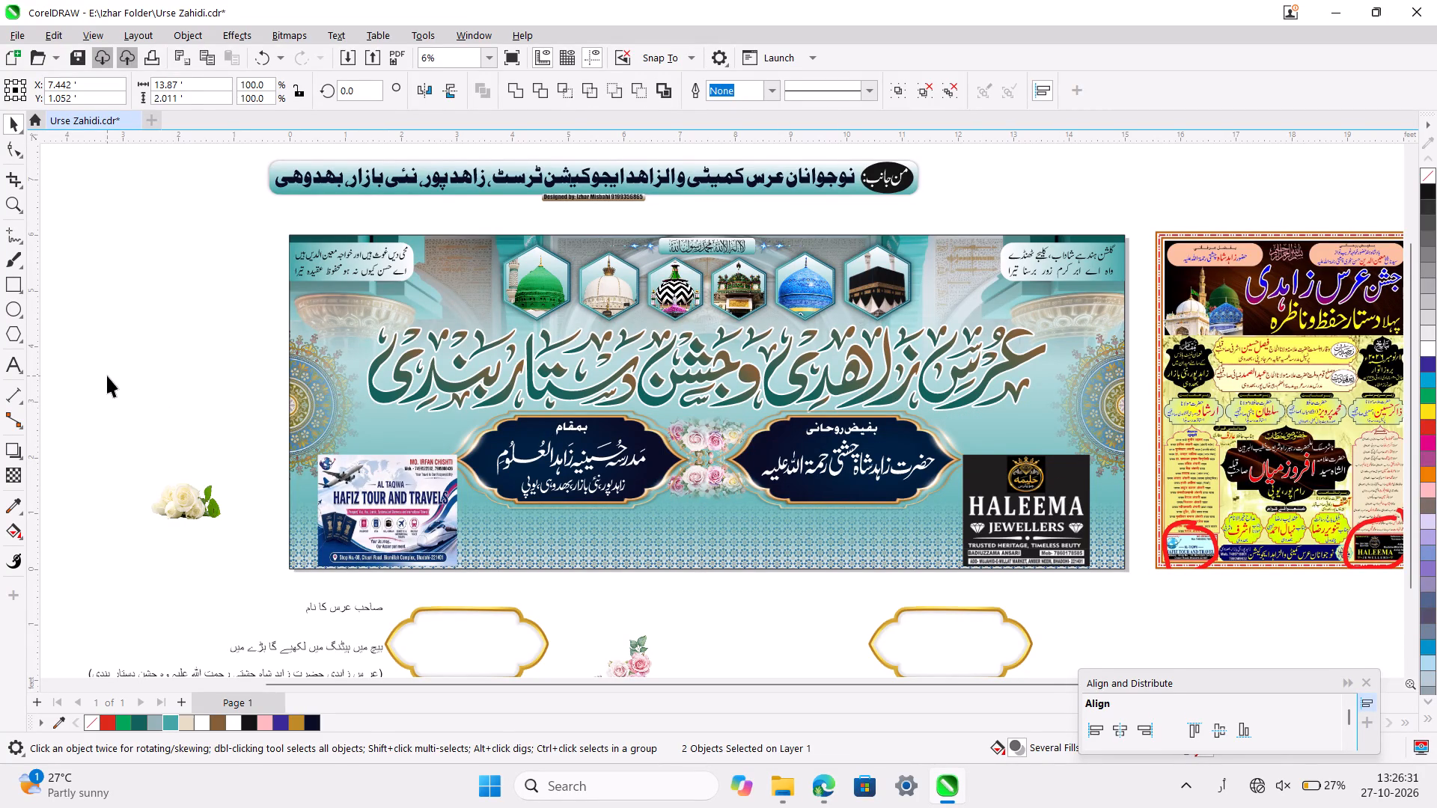
left_click(448, 504)
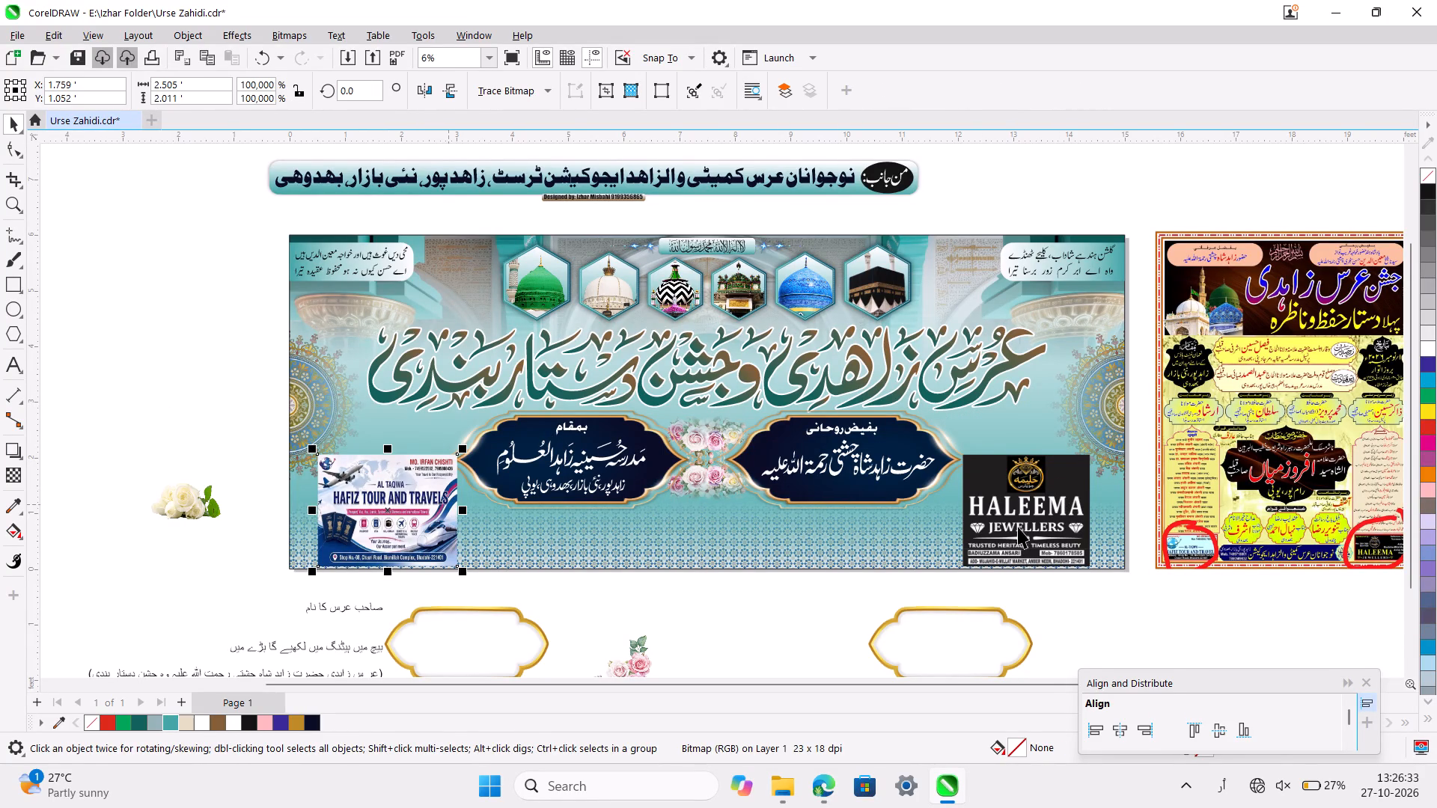
left_click(1025, 527, "shift")
left_click(1115, 725)
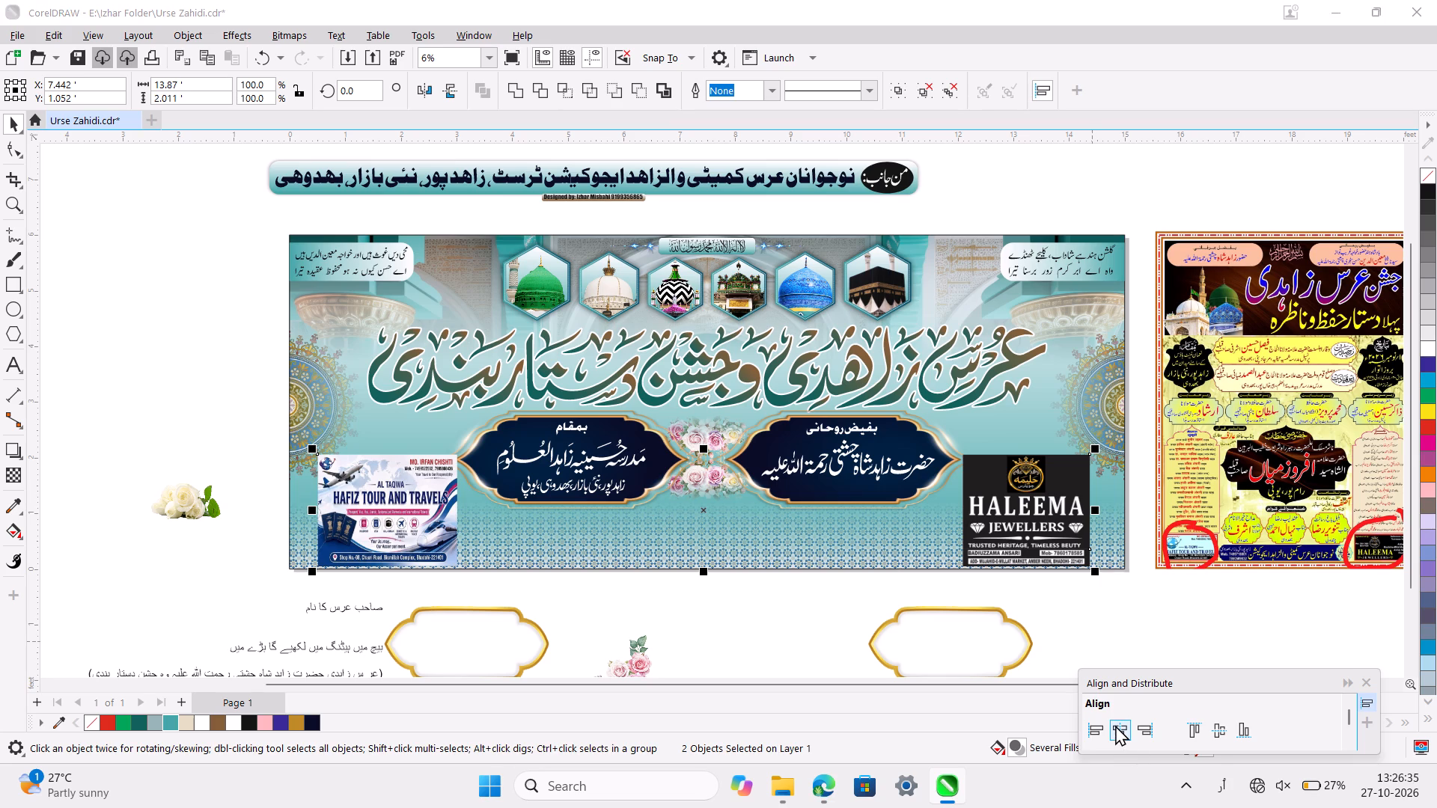
key("ctrl+z")
key("ctrl+g")
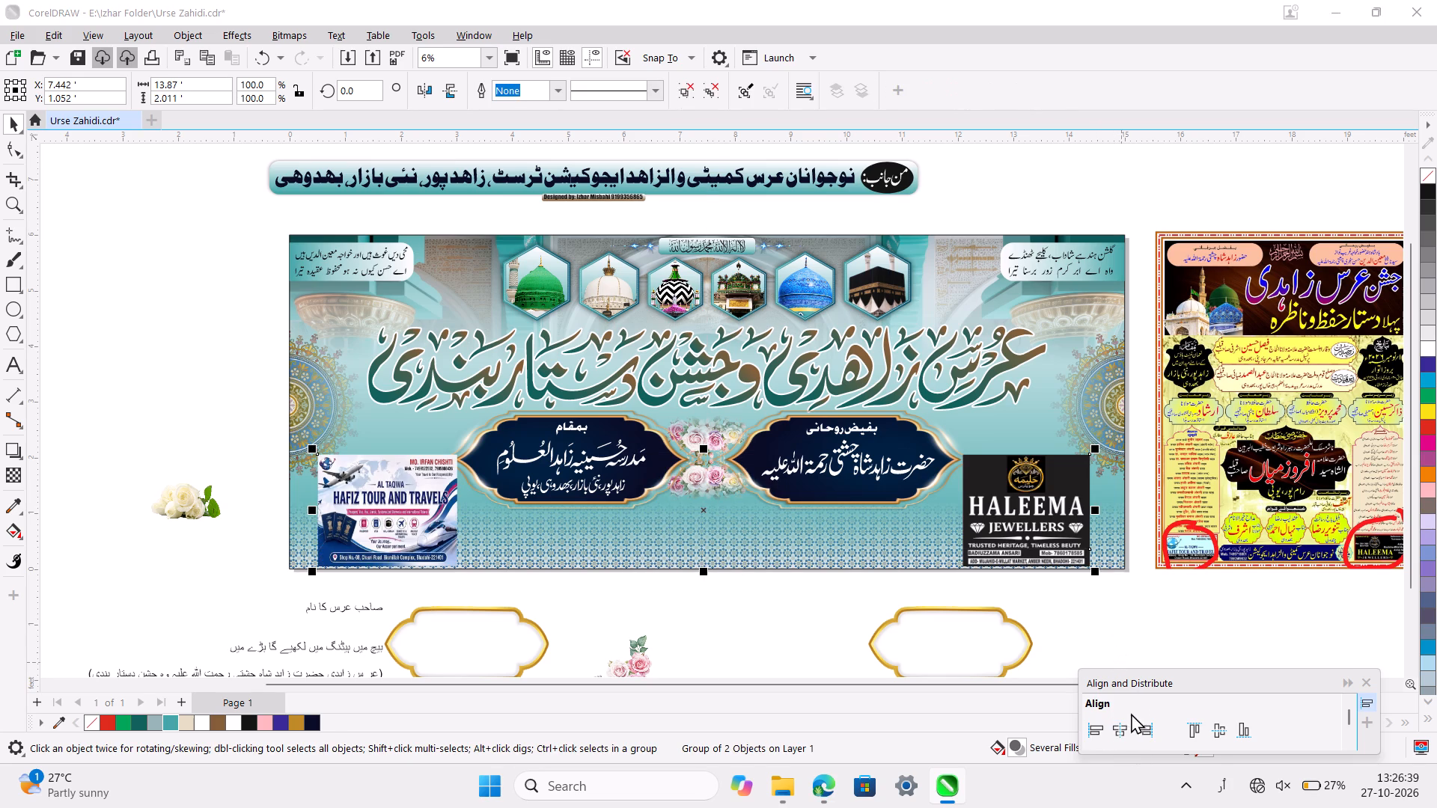
left_click(1125, 722)
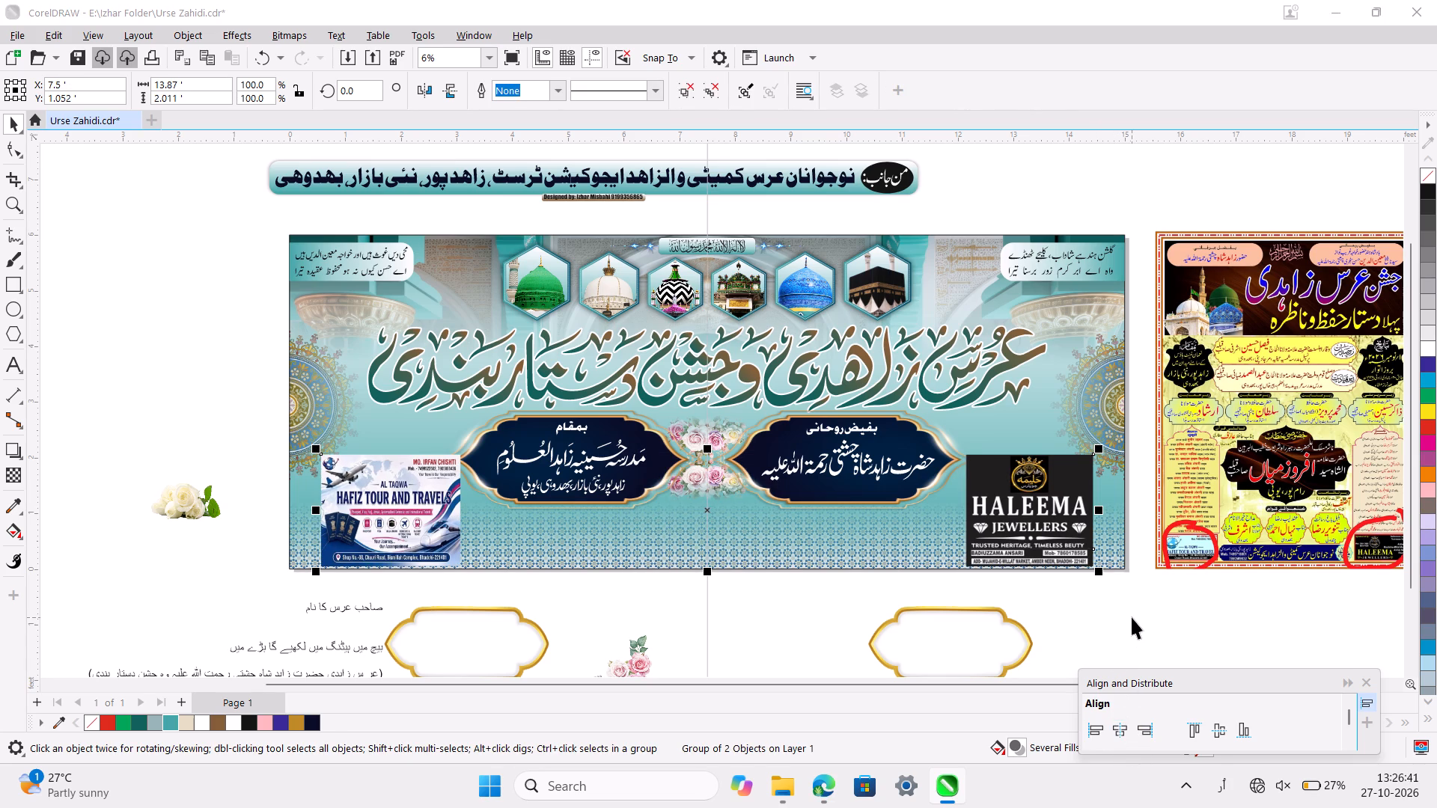
key("ctrl+u")
left_click(1132, 617)
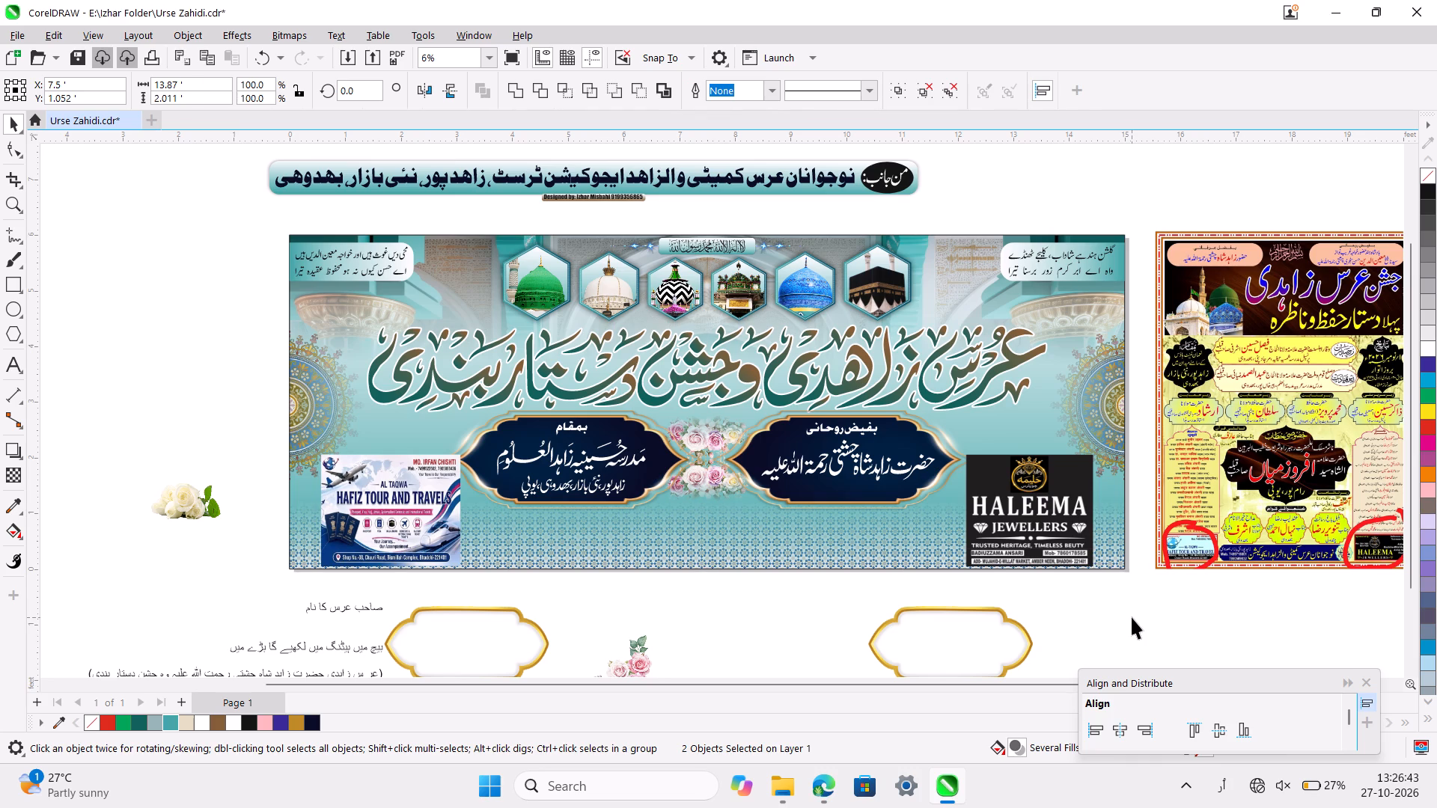
Send the Hafiz Tour and Travels advertisement to the back of the layer, behind the neighbouring name plate.
left_click(1033, 513)
left_click(354, 493)
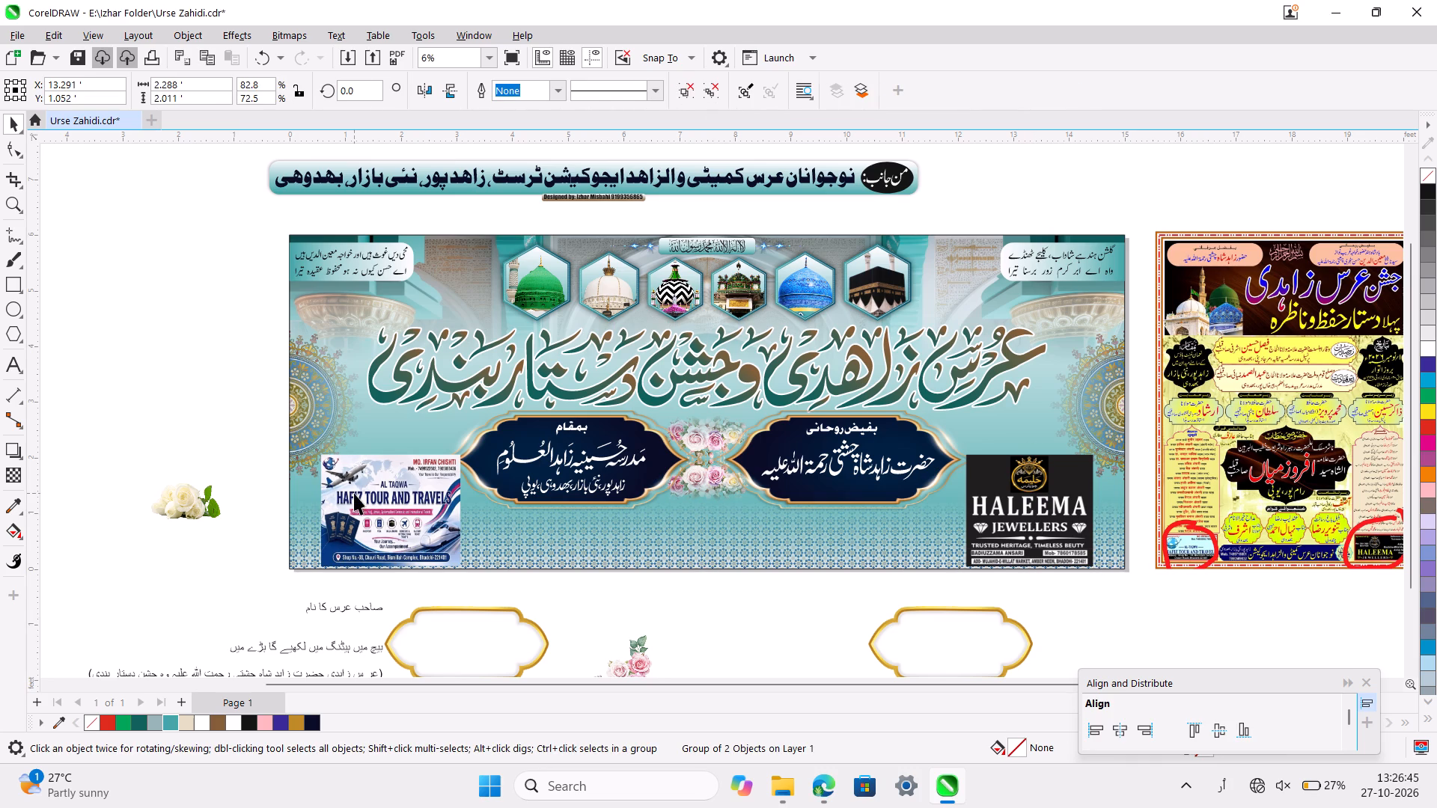
left_click(154, 395)
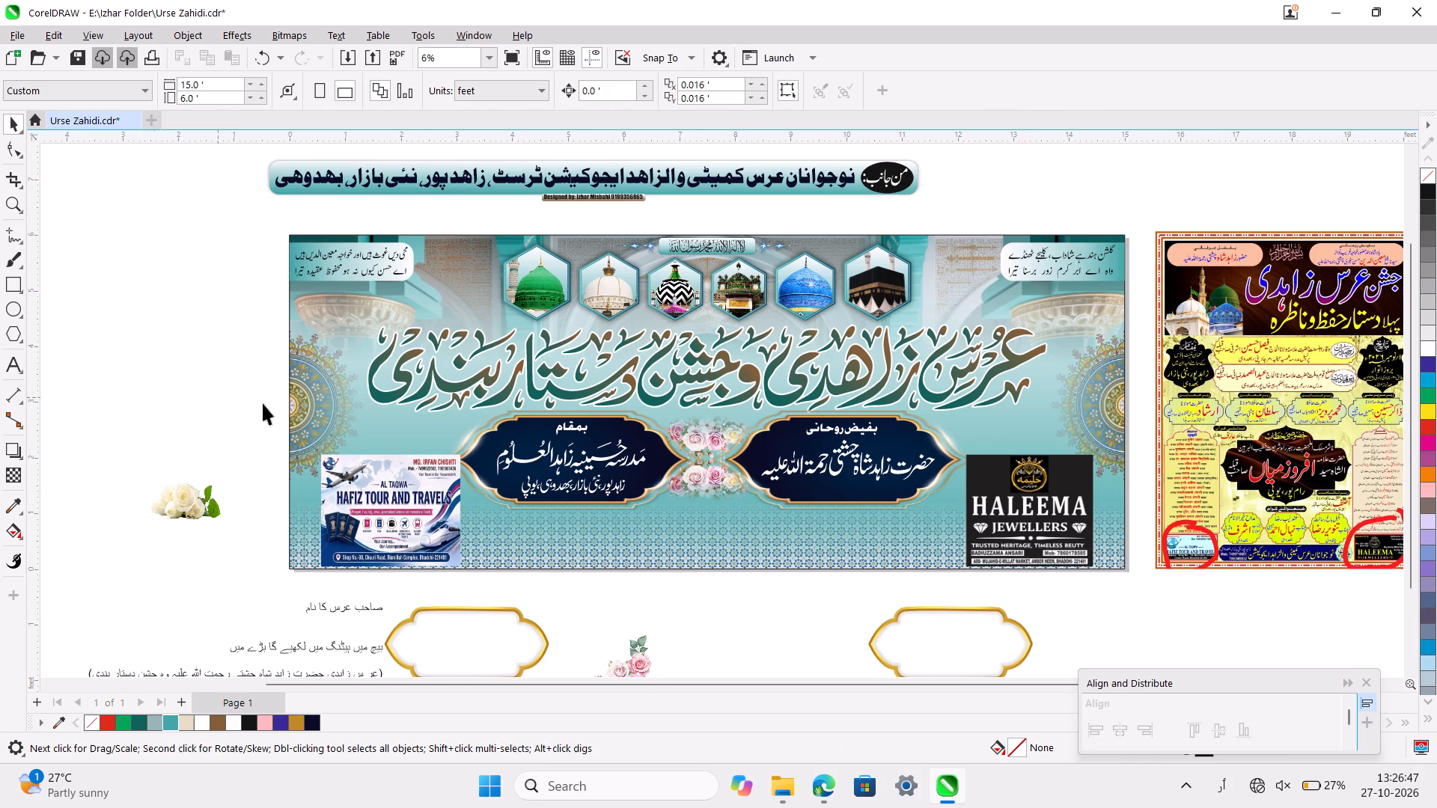
scroll(452, 477, "up", 3, "ctrl")
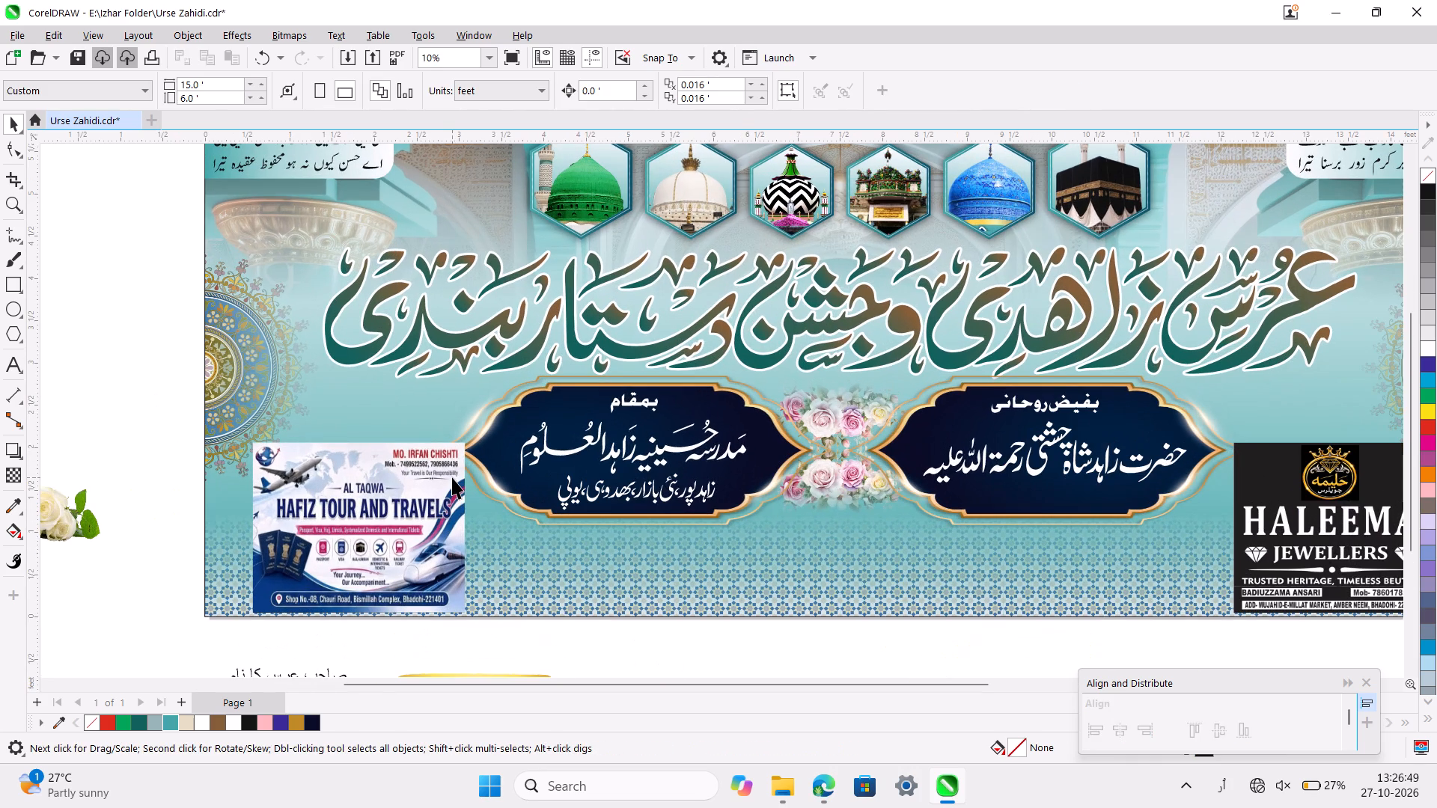
scroll(452, 477, "up", 2, "ctrl")
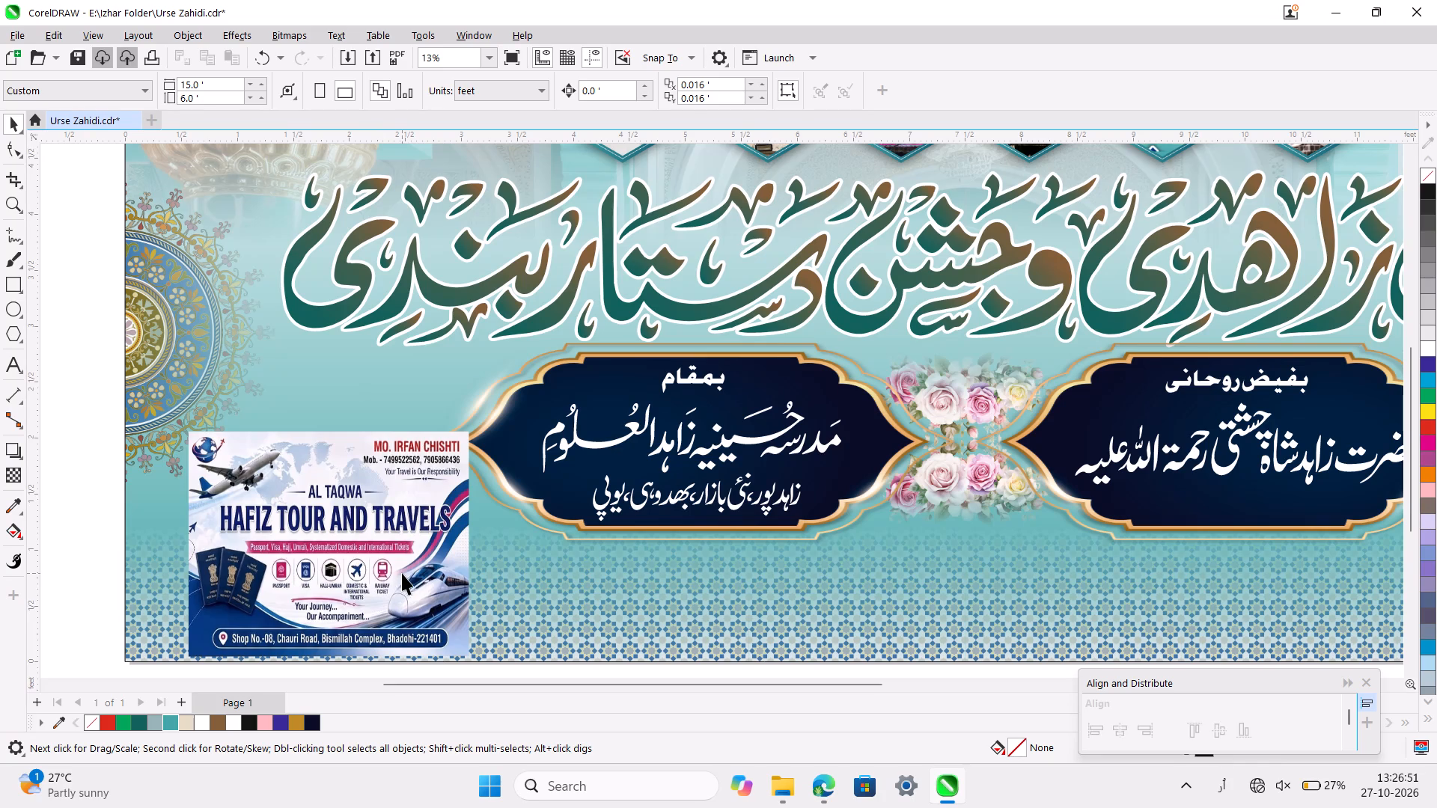
left_click(402, 573)
scroll(402, 573, "down", 5, "ctrl")
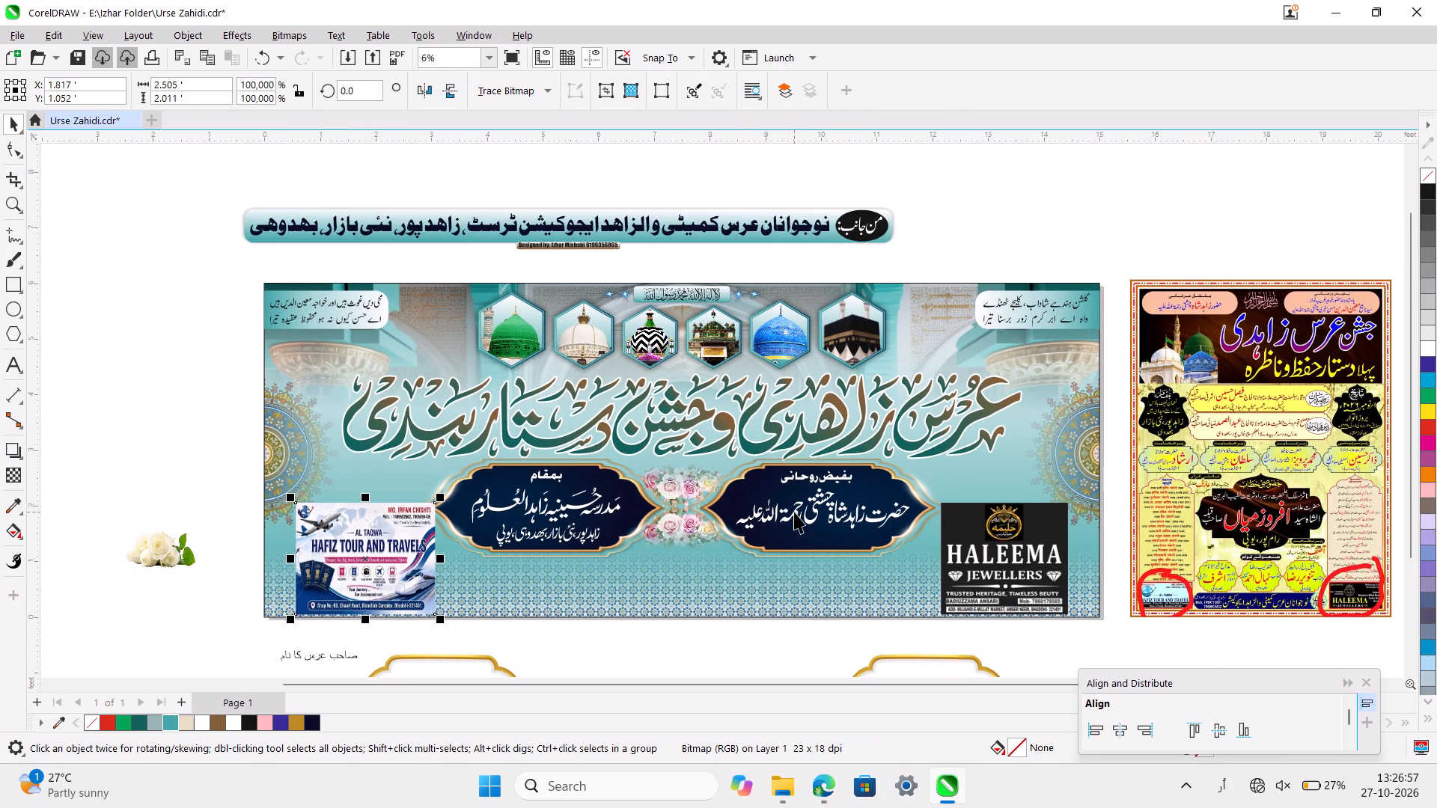
key("shift+Page_Down")
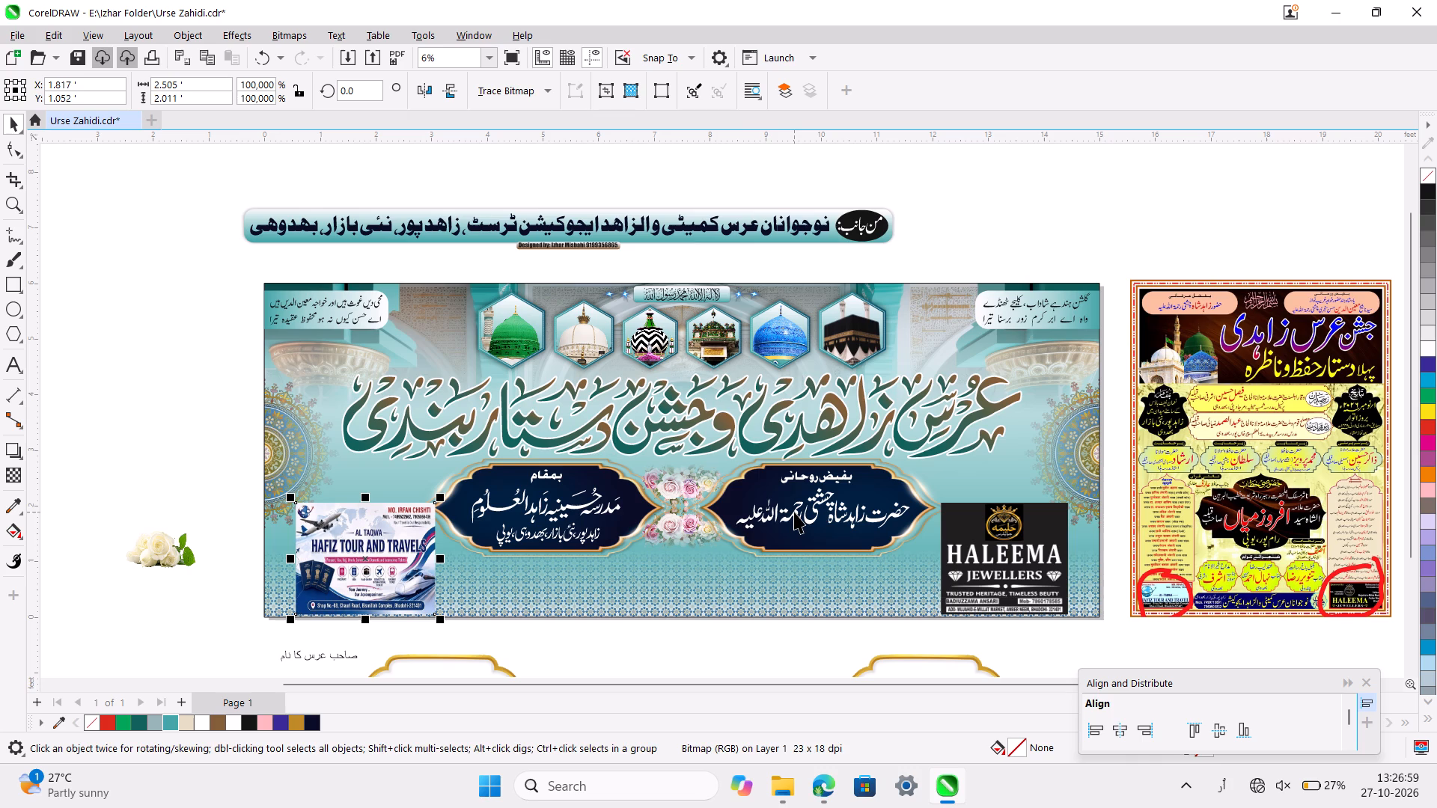
key("shift+Page_Down")
key("shift+Page_Down")
key("shift+Page_Up")
key("shift+Page_Down")
key("shift+Page_Down")
key("shift+Page_Down")
key("shift+Page_Down")
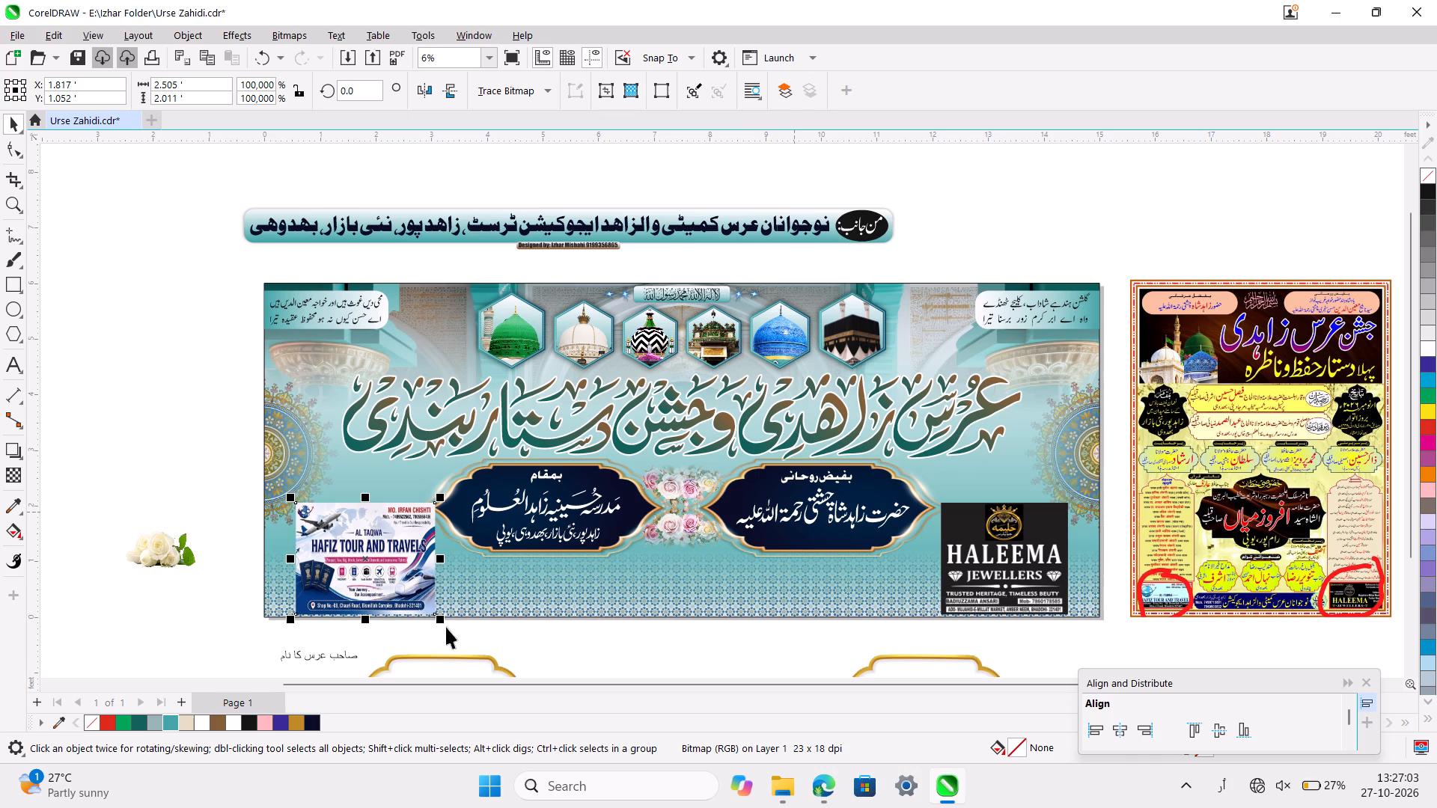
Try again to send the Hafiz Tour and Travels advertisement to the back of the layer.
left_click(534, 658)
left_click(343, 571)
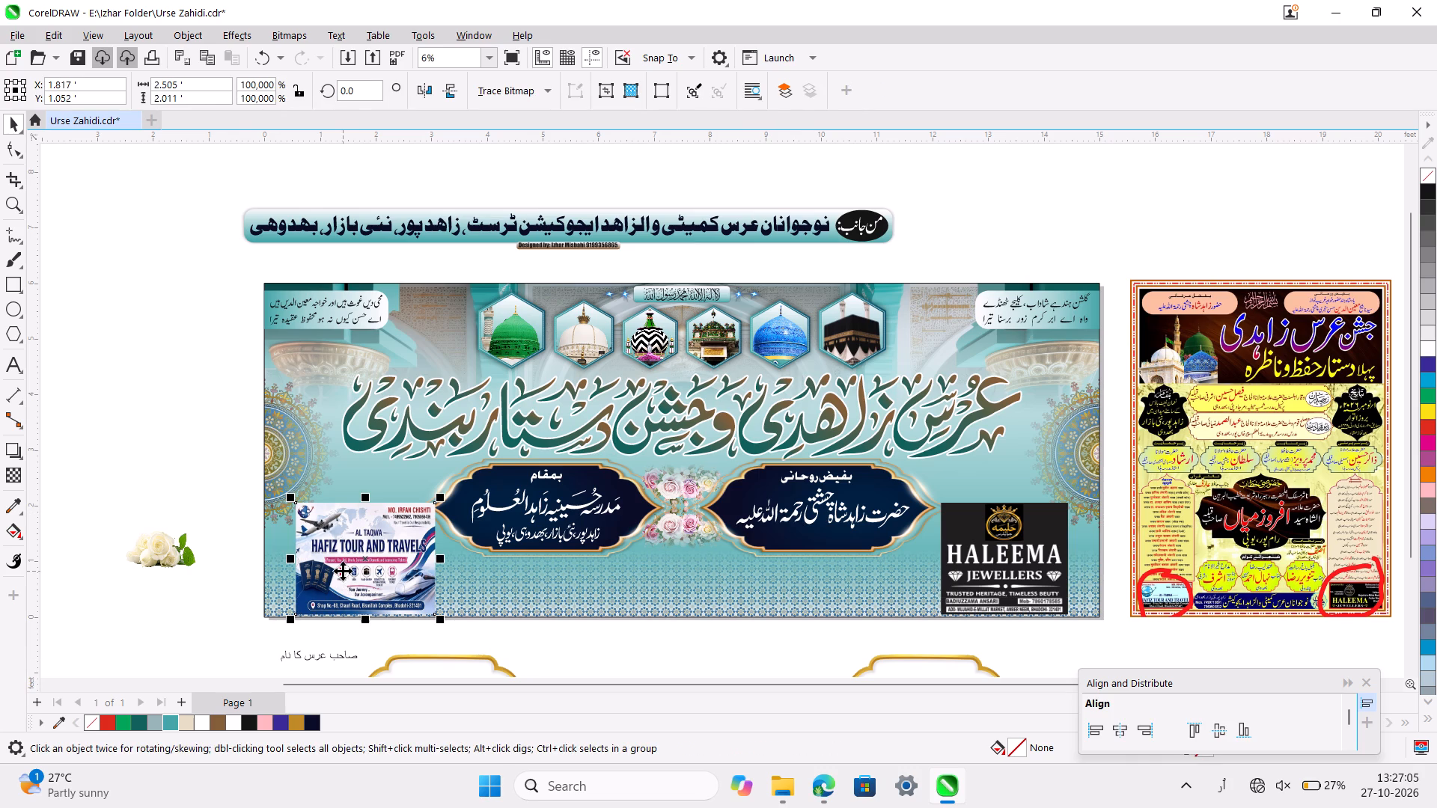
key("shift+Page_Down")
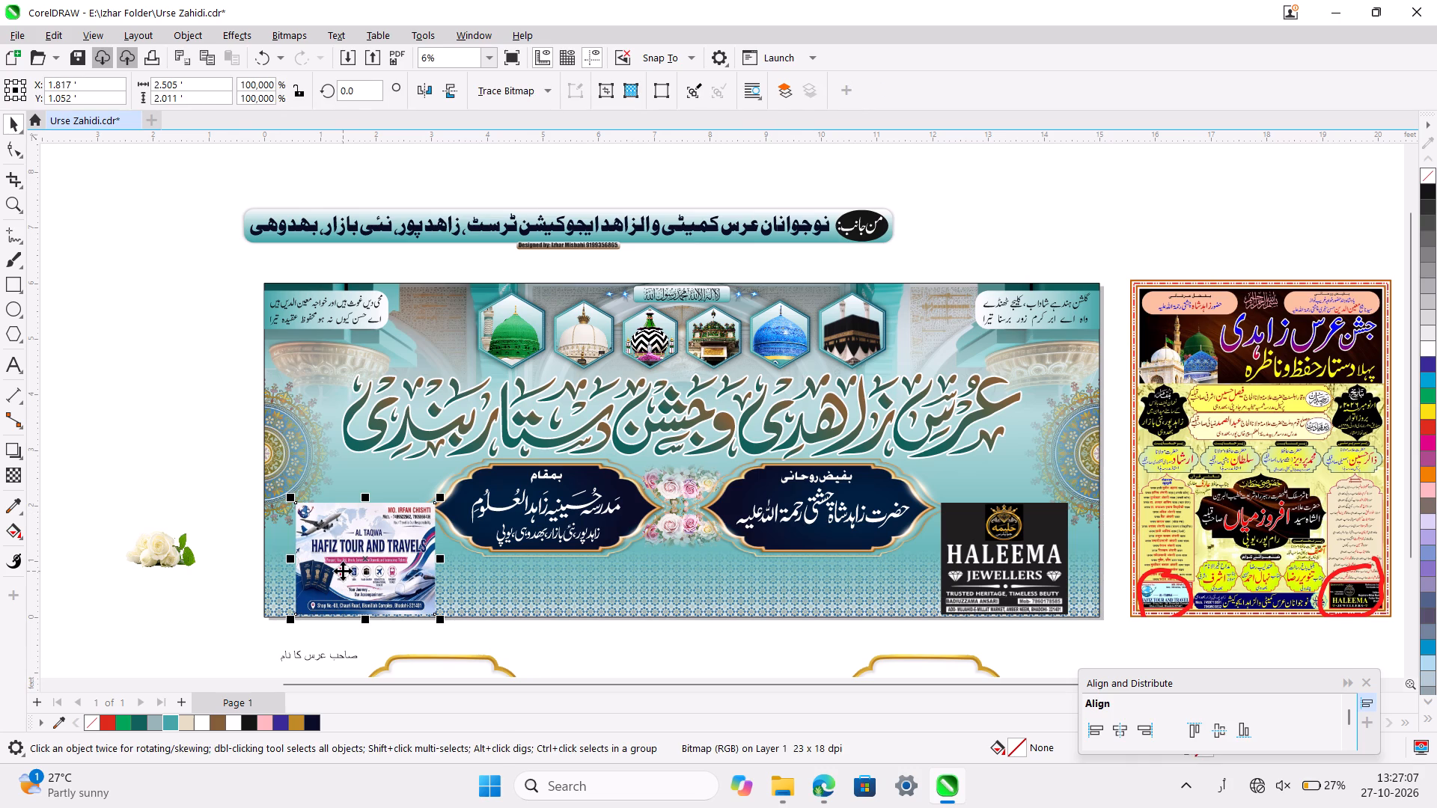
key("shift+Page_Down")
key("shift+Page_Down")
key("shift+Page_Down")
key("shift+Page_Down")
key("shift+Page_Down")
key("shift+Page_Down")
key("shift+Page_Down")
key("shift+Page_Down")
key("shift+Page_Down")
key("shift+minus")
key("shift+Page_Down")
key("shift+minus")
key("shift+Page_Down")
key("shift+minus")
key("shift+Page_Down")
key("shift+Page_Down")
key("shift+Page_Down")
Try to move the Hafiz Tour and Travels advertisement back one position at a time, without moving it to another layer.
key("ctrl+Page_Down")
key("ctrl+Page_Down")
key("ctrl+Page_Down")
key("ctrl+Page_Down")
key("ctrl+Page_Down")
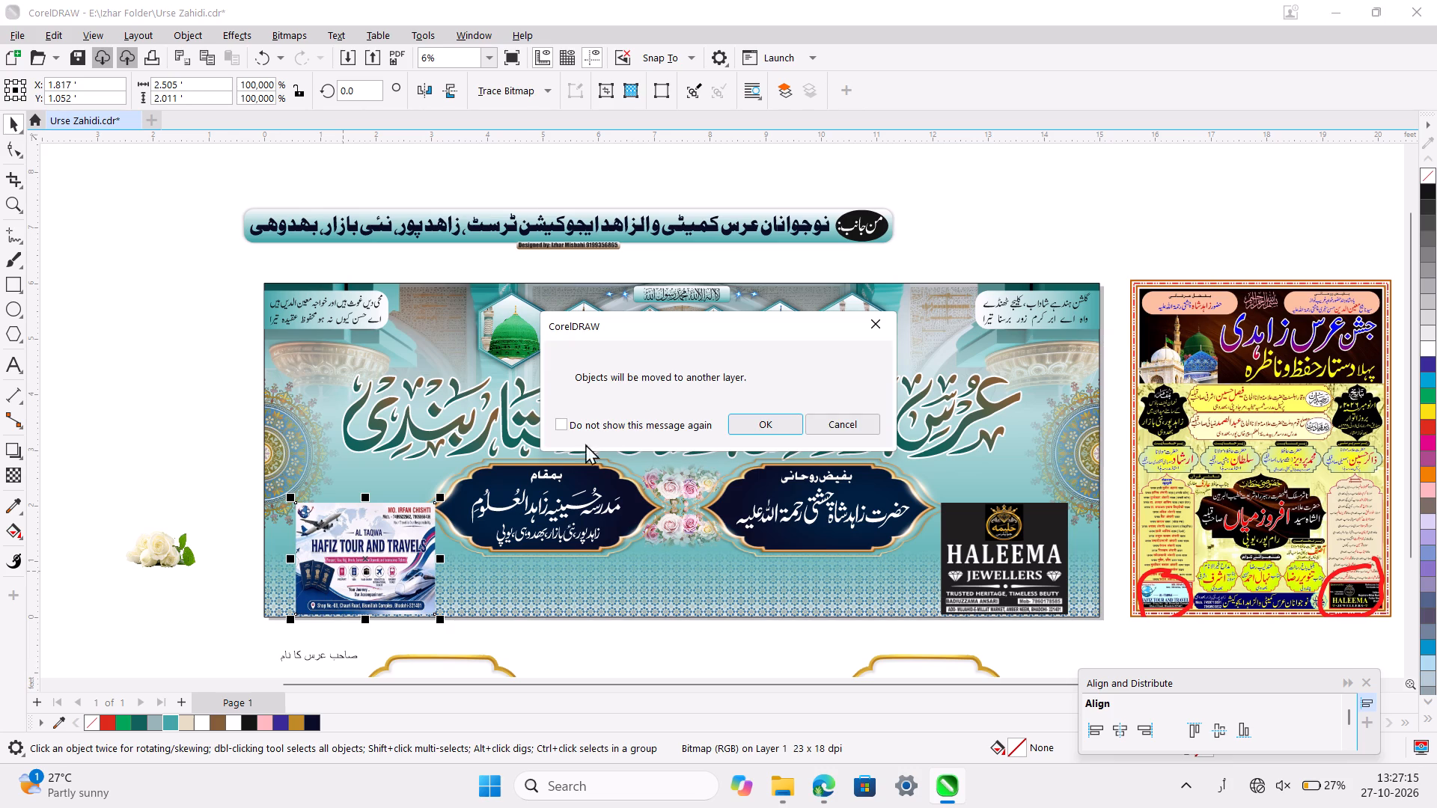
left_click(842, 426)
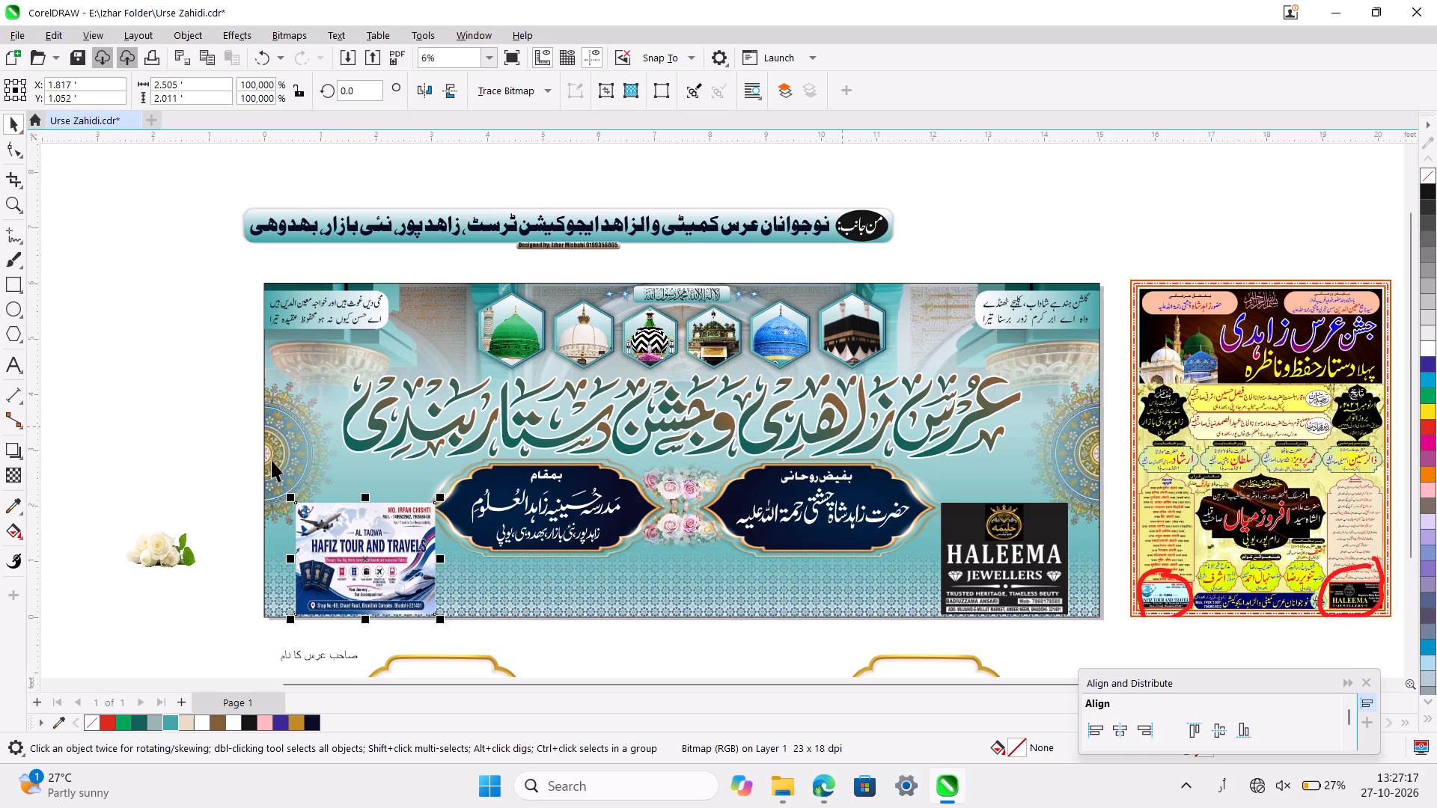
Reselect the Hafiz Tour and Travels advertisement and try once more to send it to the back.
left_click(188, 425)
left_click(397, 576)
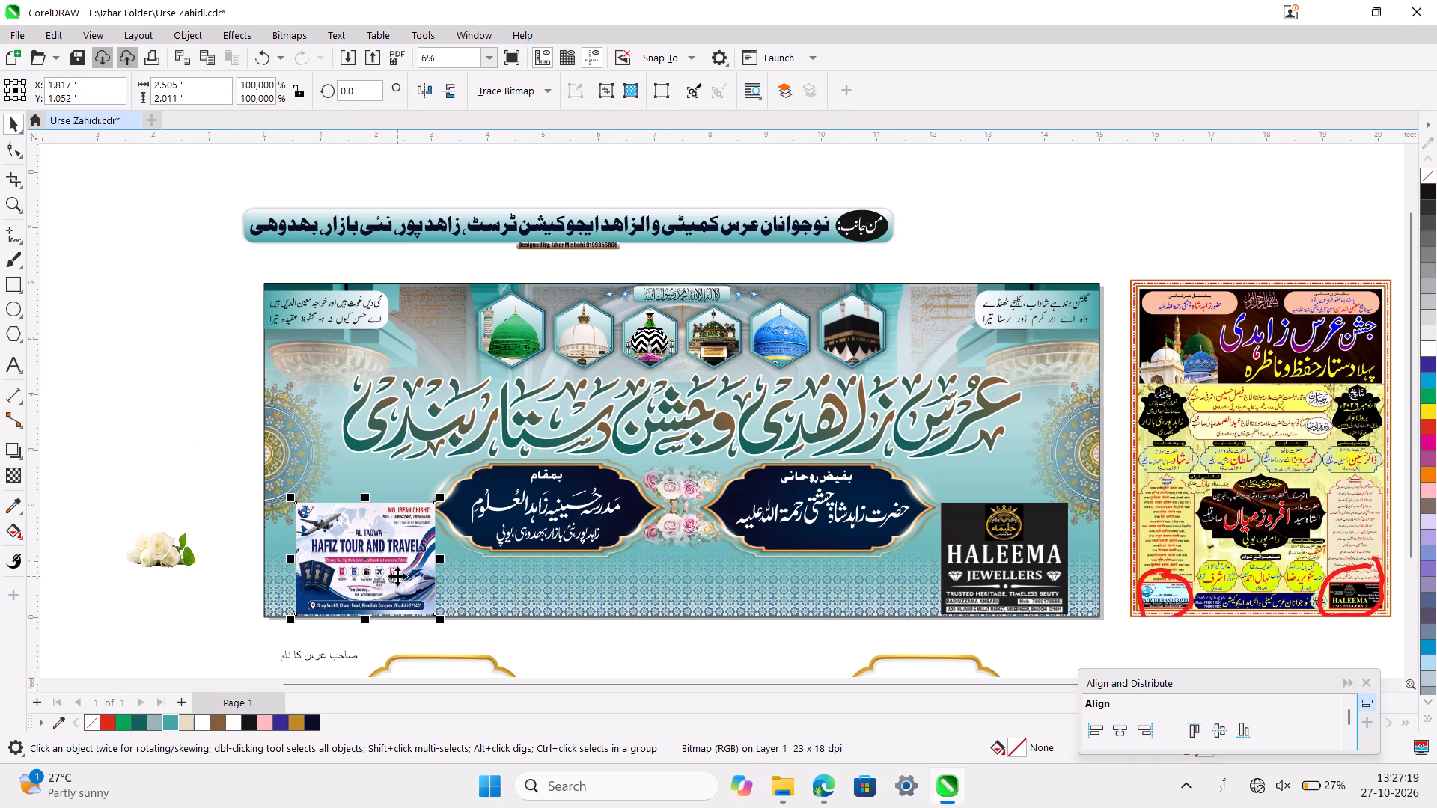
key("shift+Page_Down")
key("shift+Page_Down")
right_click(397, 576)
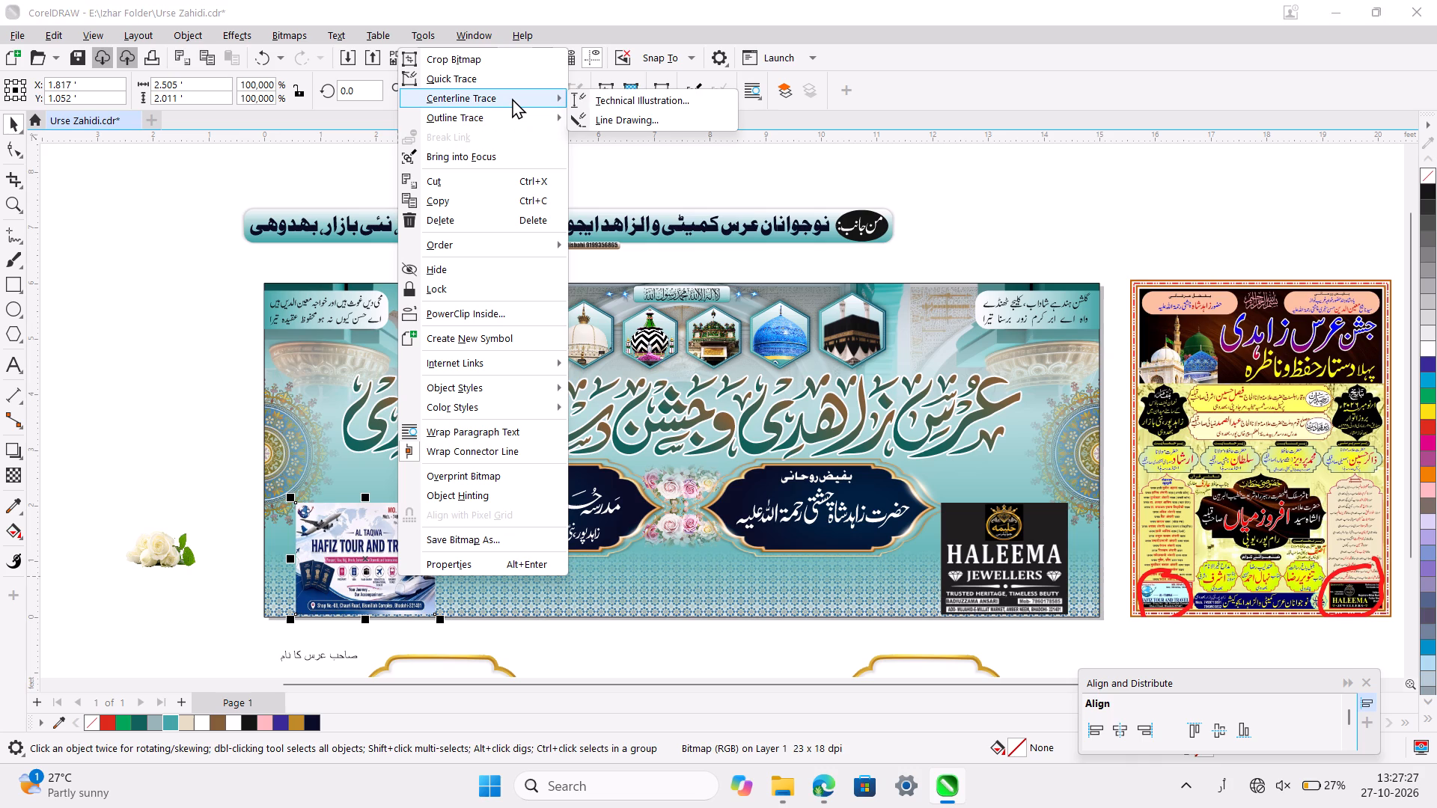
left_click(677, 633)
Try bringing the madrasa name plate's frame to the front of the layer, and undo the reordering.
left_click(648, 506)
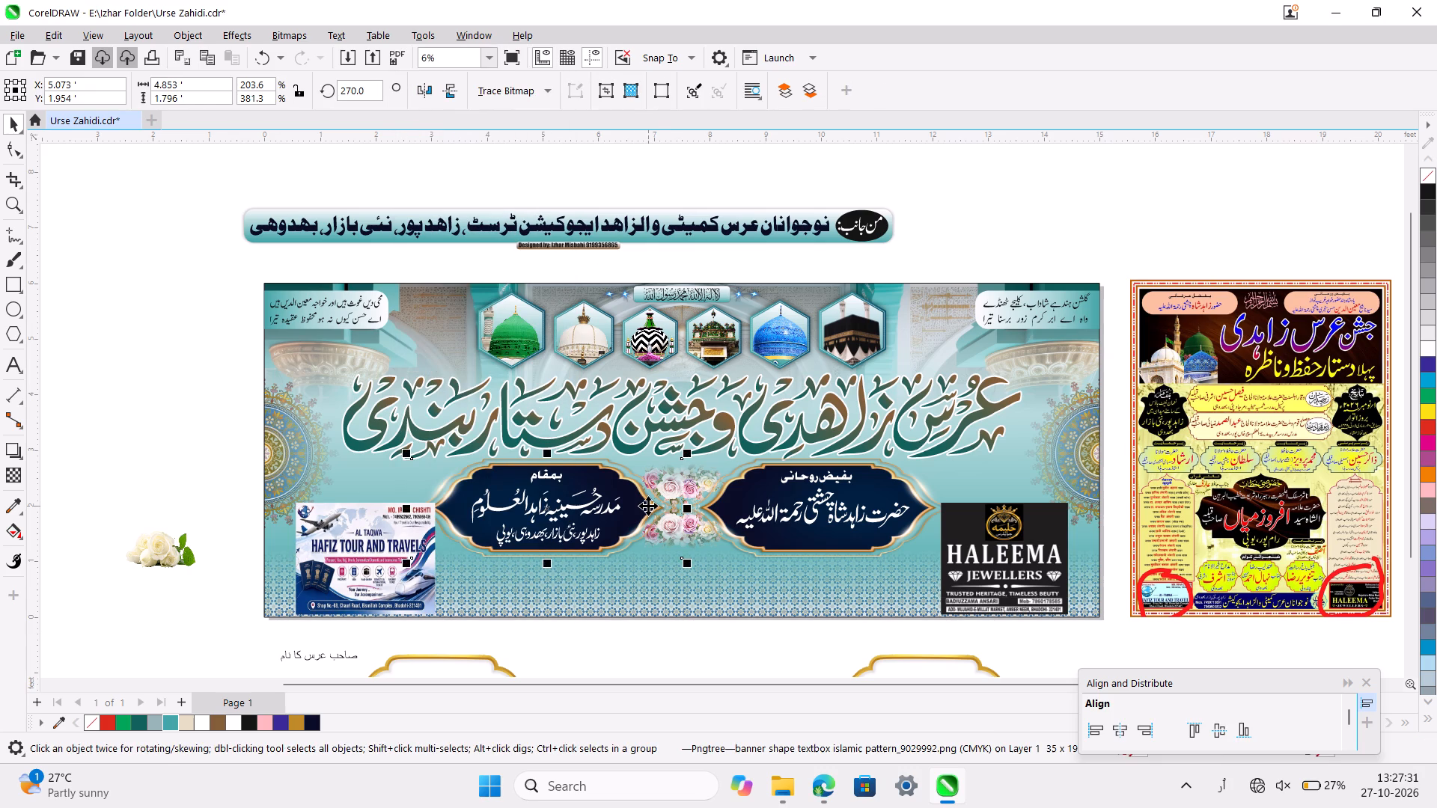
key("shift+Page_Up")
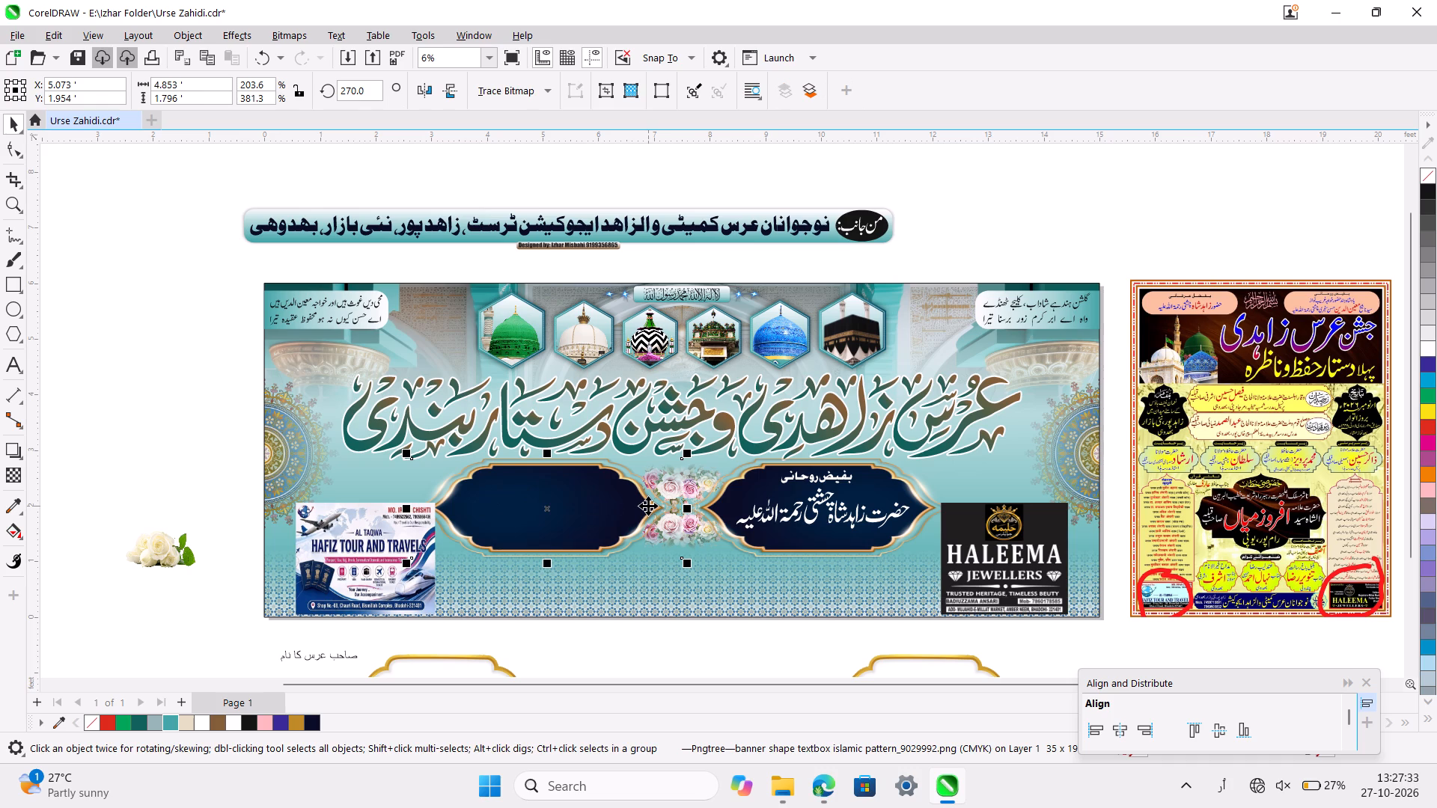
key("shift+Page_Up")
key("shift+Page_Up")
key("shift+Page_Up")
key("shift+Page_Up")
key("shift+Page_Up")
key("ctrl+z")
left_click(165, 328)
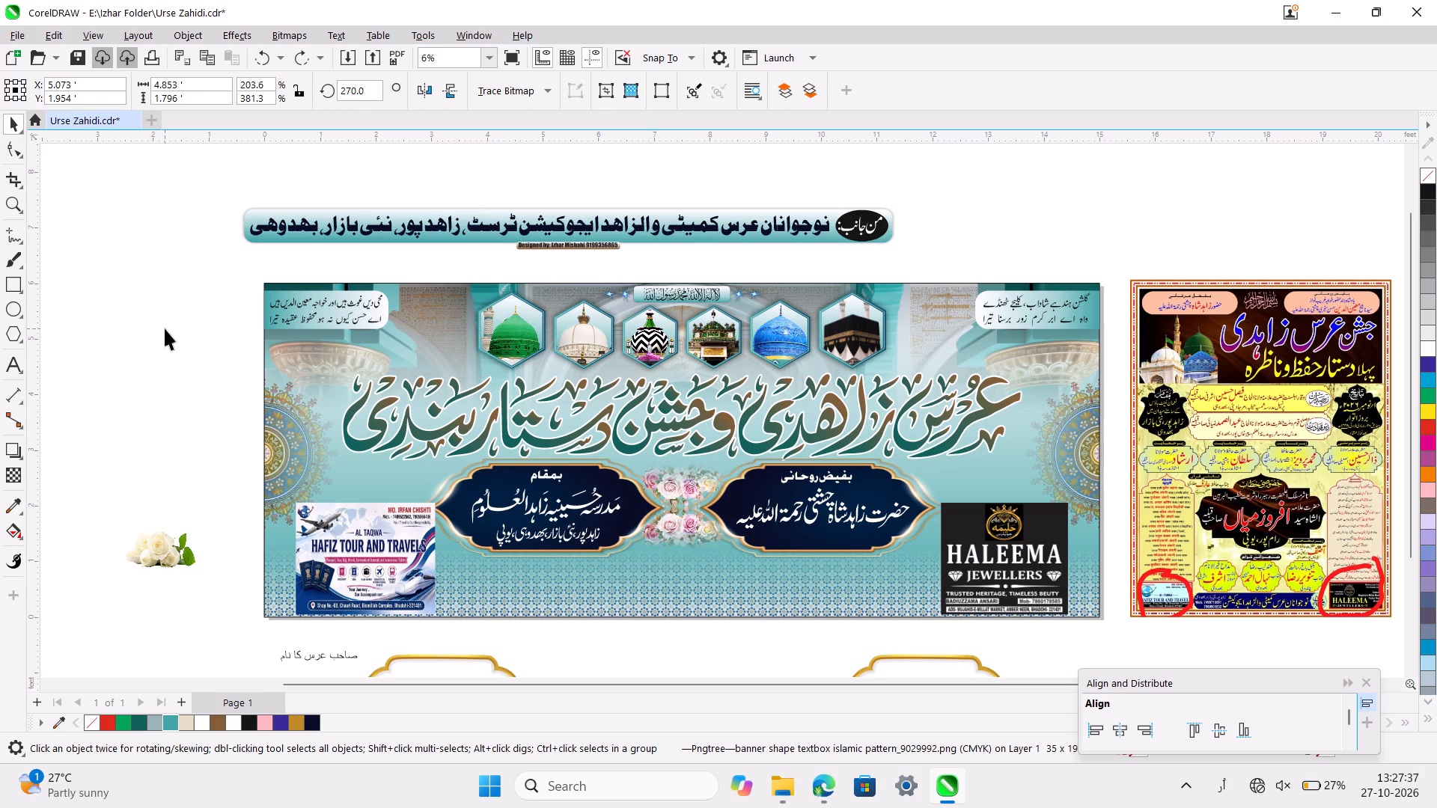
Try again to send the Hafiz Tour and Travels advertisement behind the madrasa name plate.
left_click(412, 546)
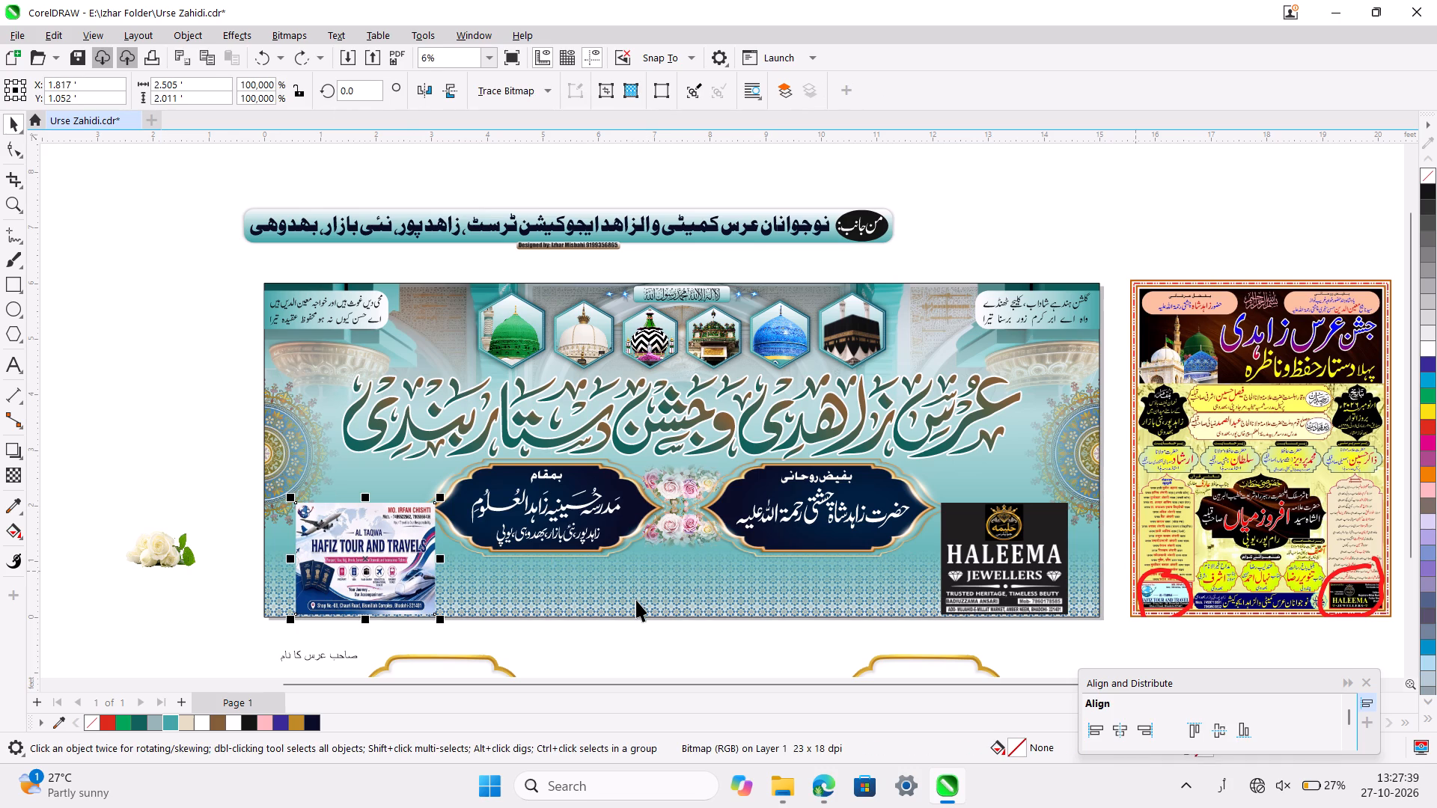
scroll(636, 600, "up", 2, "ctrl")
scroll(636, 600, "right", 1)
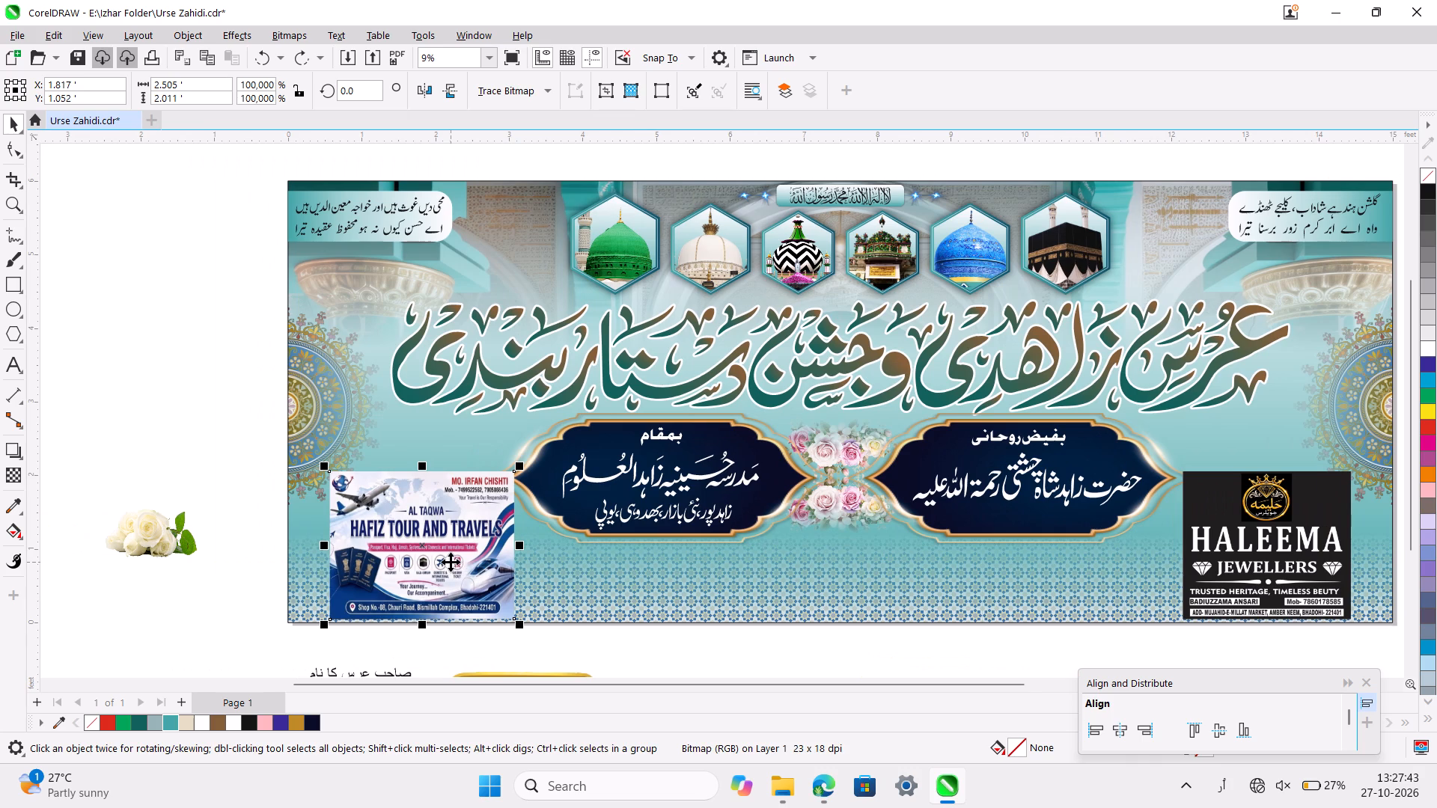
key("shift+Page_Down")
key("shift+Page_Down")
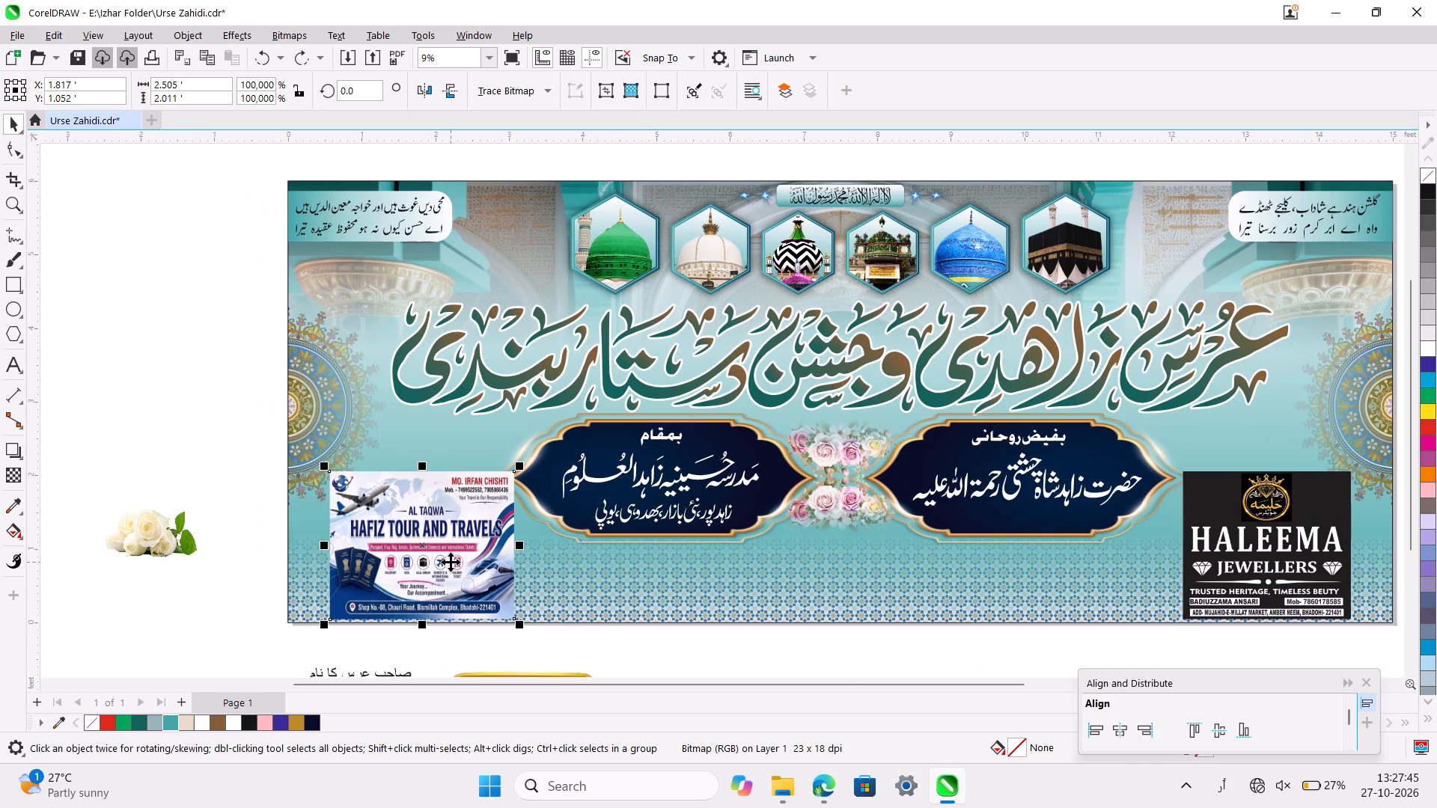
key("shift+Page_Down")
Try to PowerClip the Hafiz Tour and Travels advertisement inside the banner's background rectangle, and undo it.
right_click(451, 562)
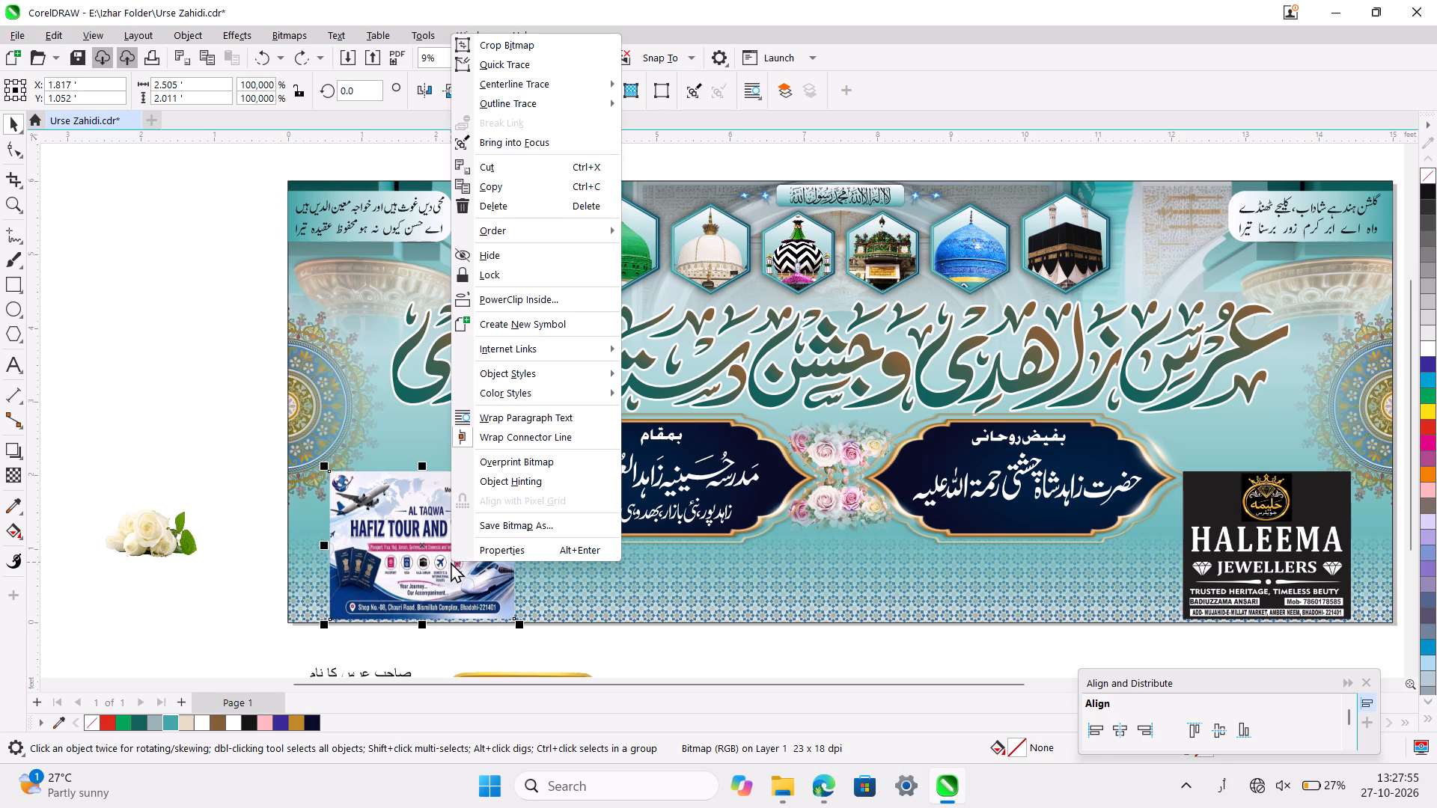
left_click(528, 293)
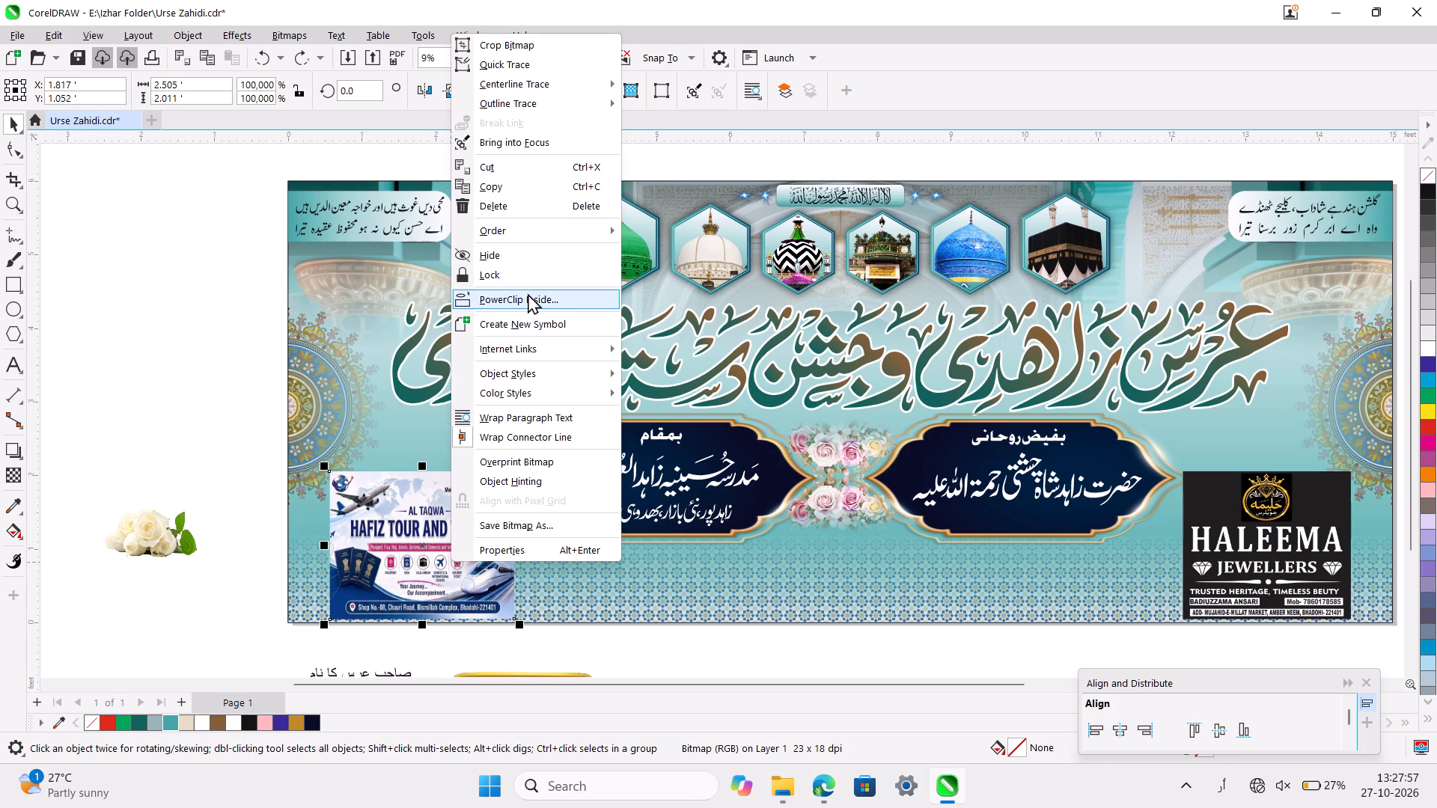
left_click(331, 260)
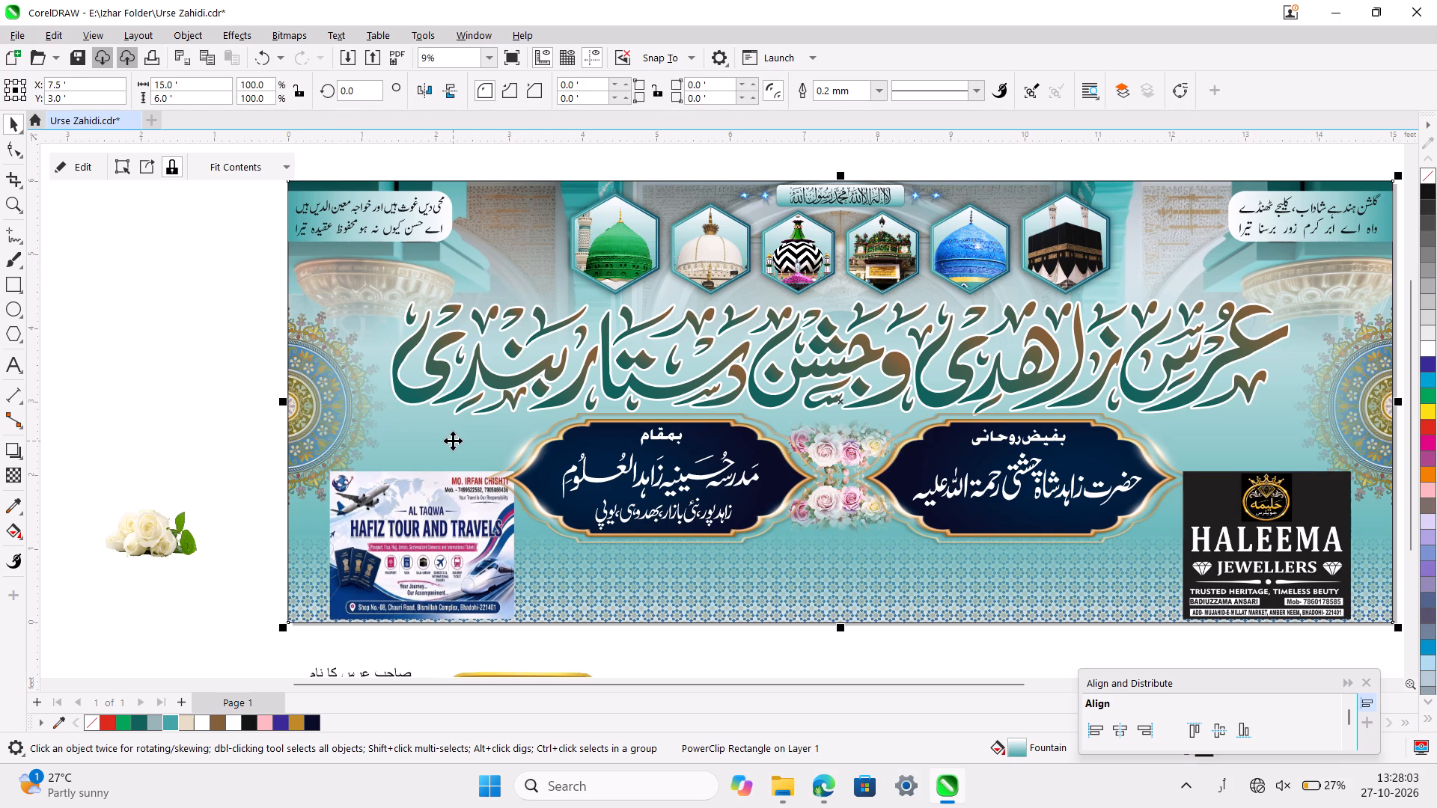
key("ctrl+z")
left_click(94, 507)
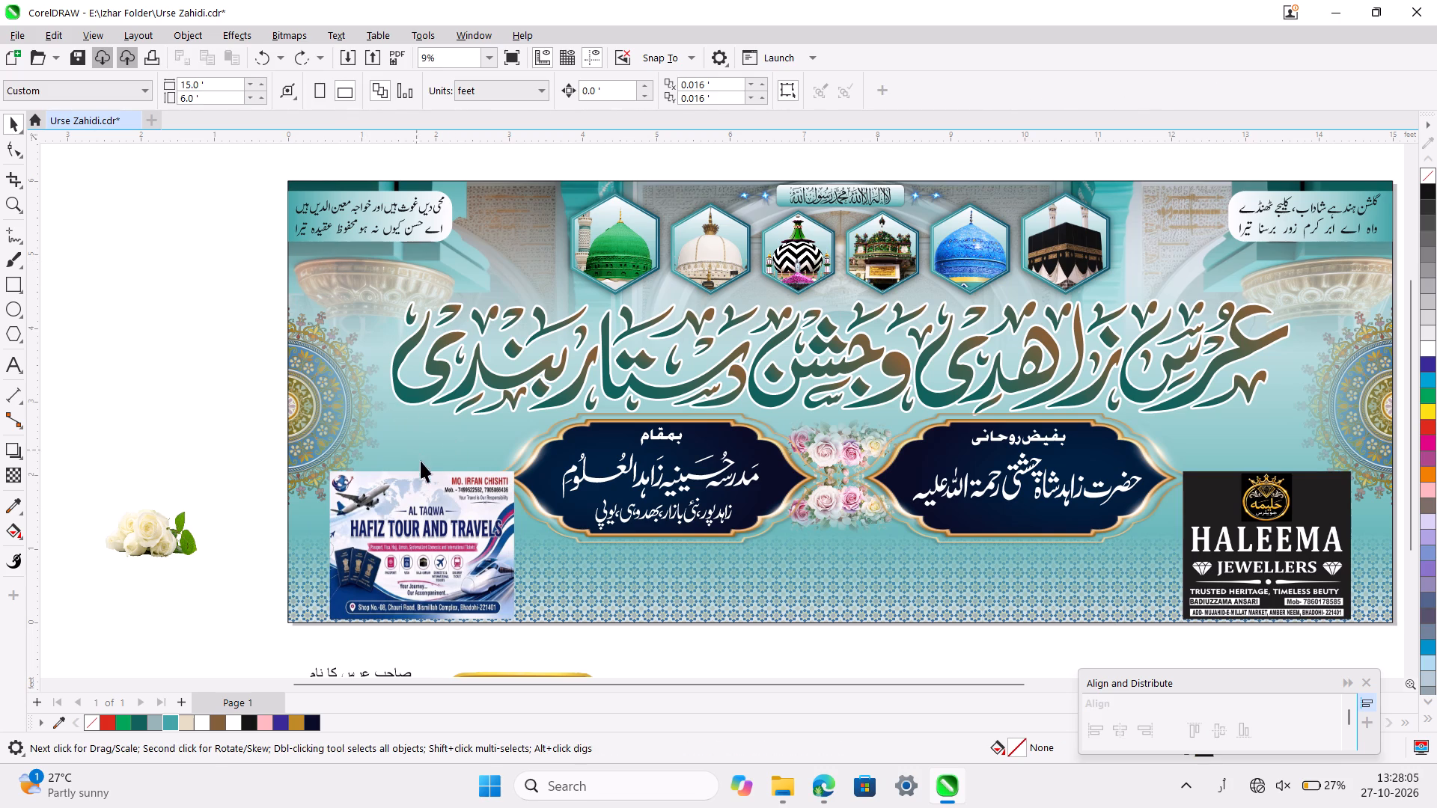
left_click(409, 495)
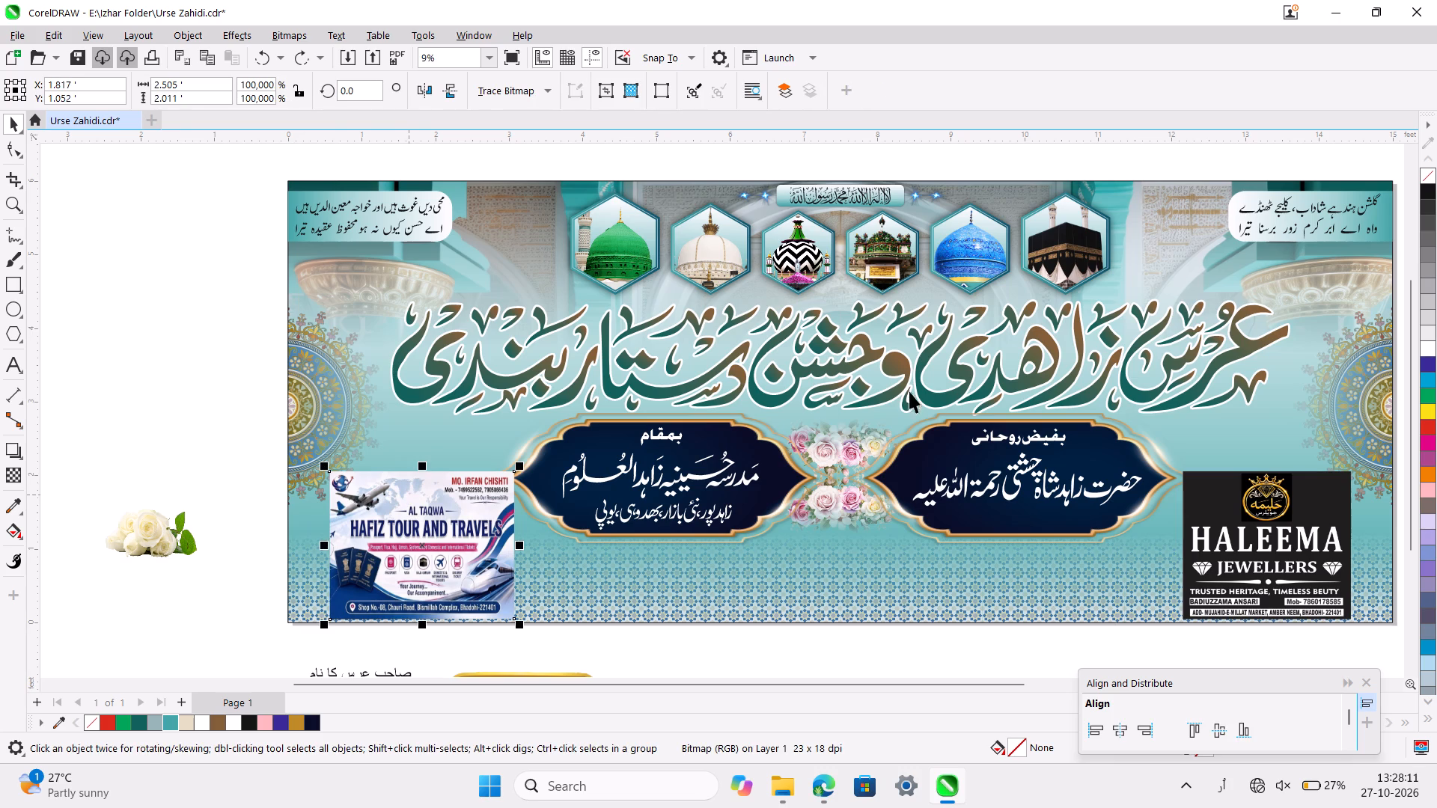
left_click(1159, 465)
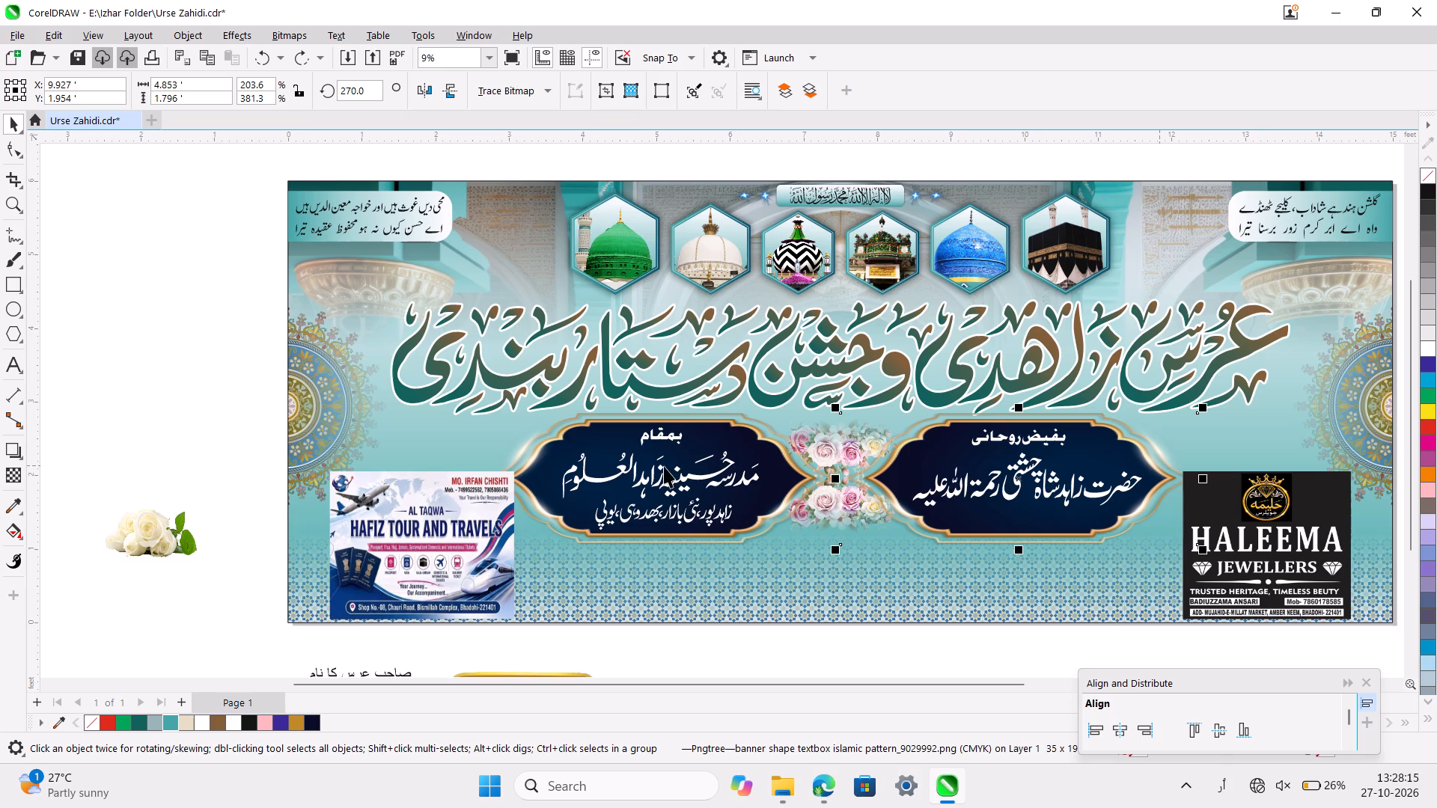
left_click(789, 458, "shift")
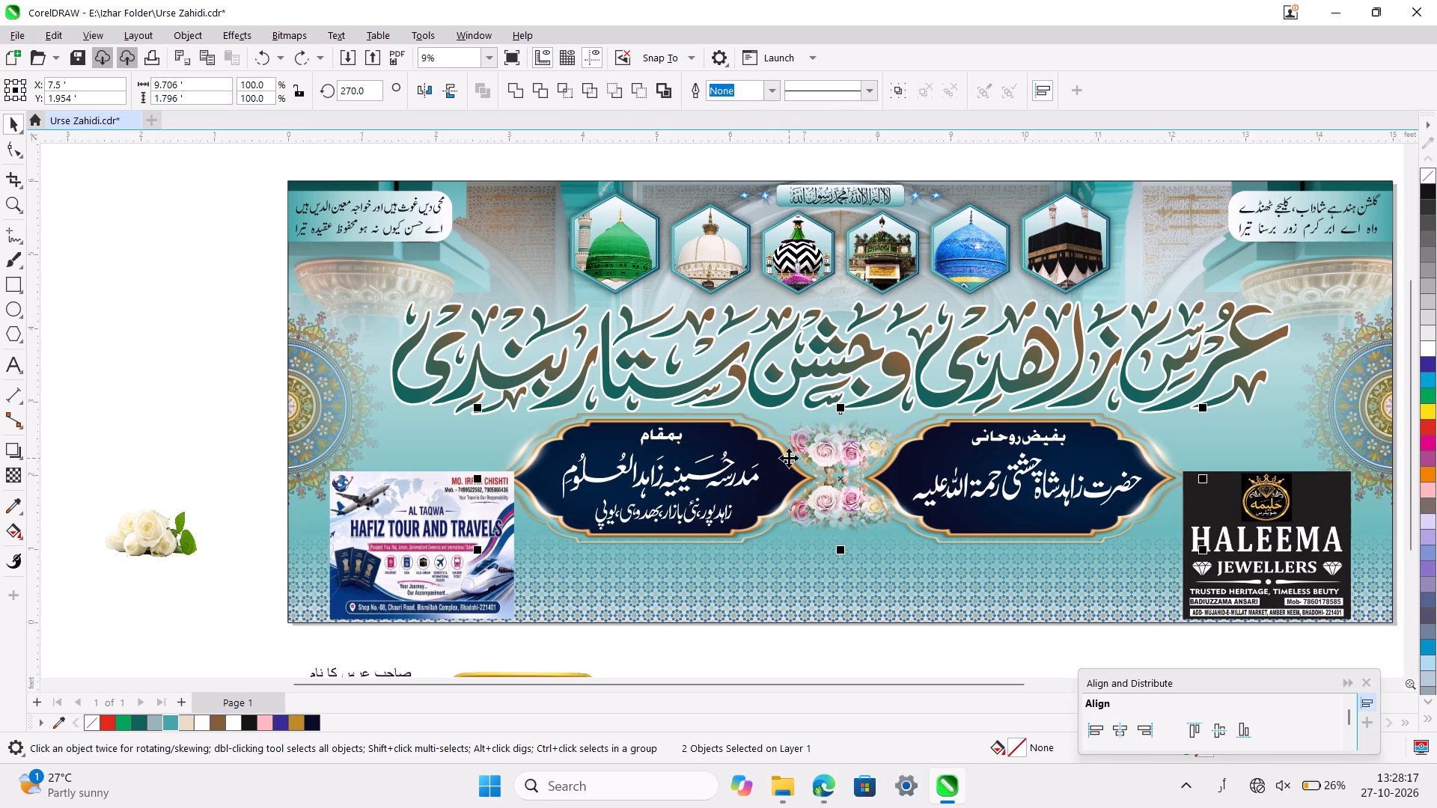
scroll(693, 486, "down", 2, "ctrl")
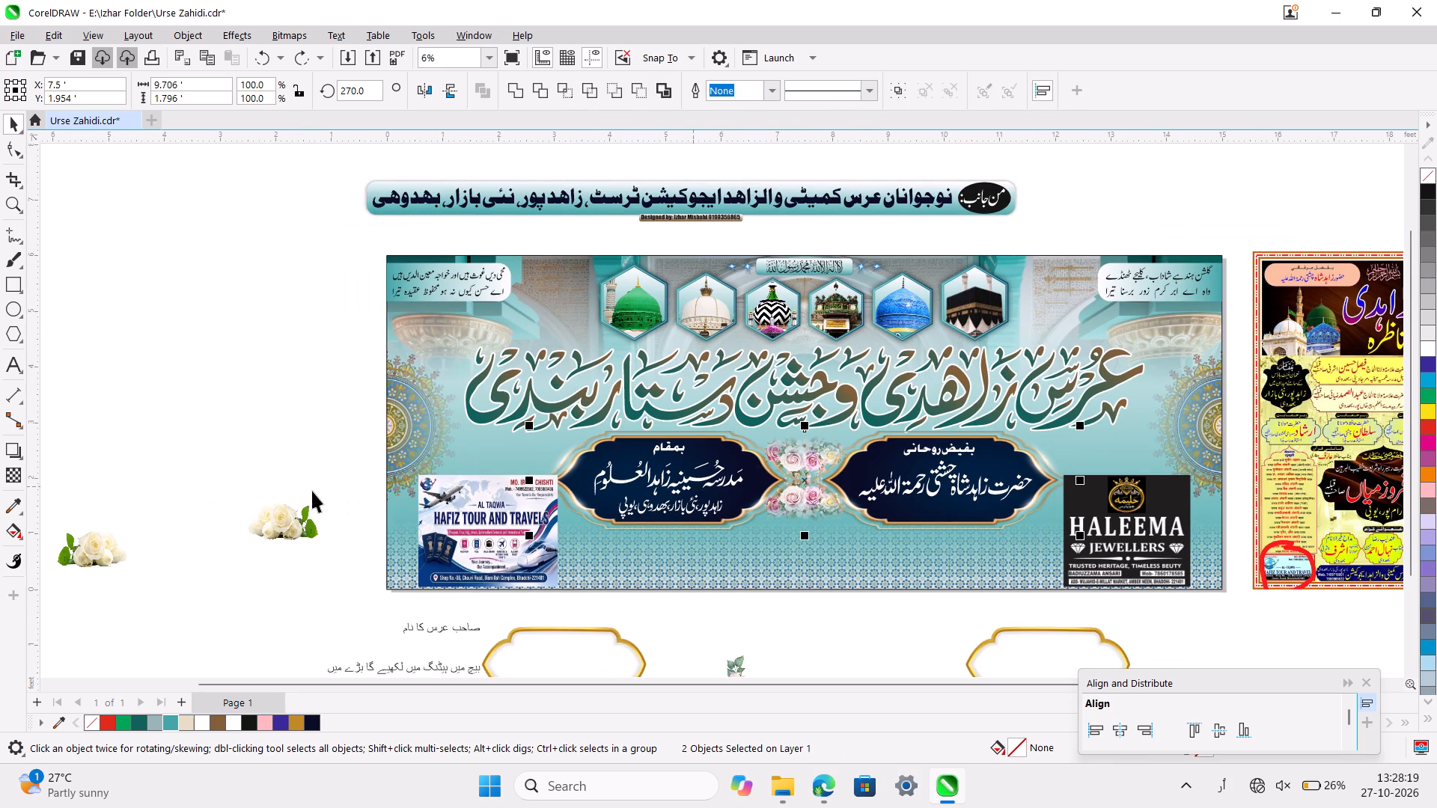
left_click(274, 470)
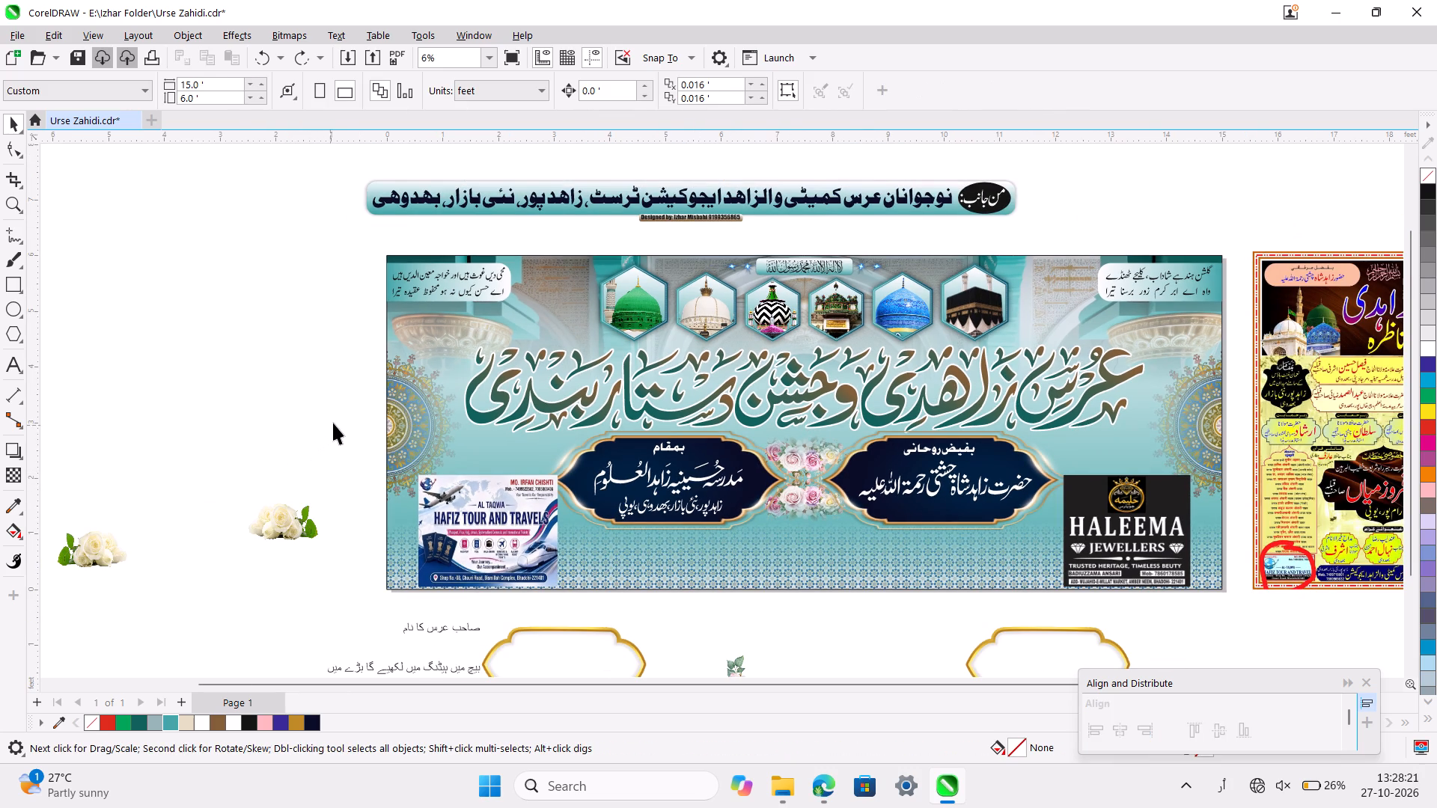
Bring both name plates, their text and the roses between them to the front of their layer.
left_click_drag(343, 417, 1168, 530)
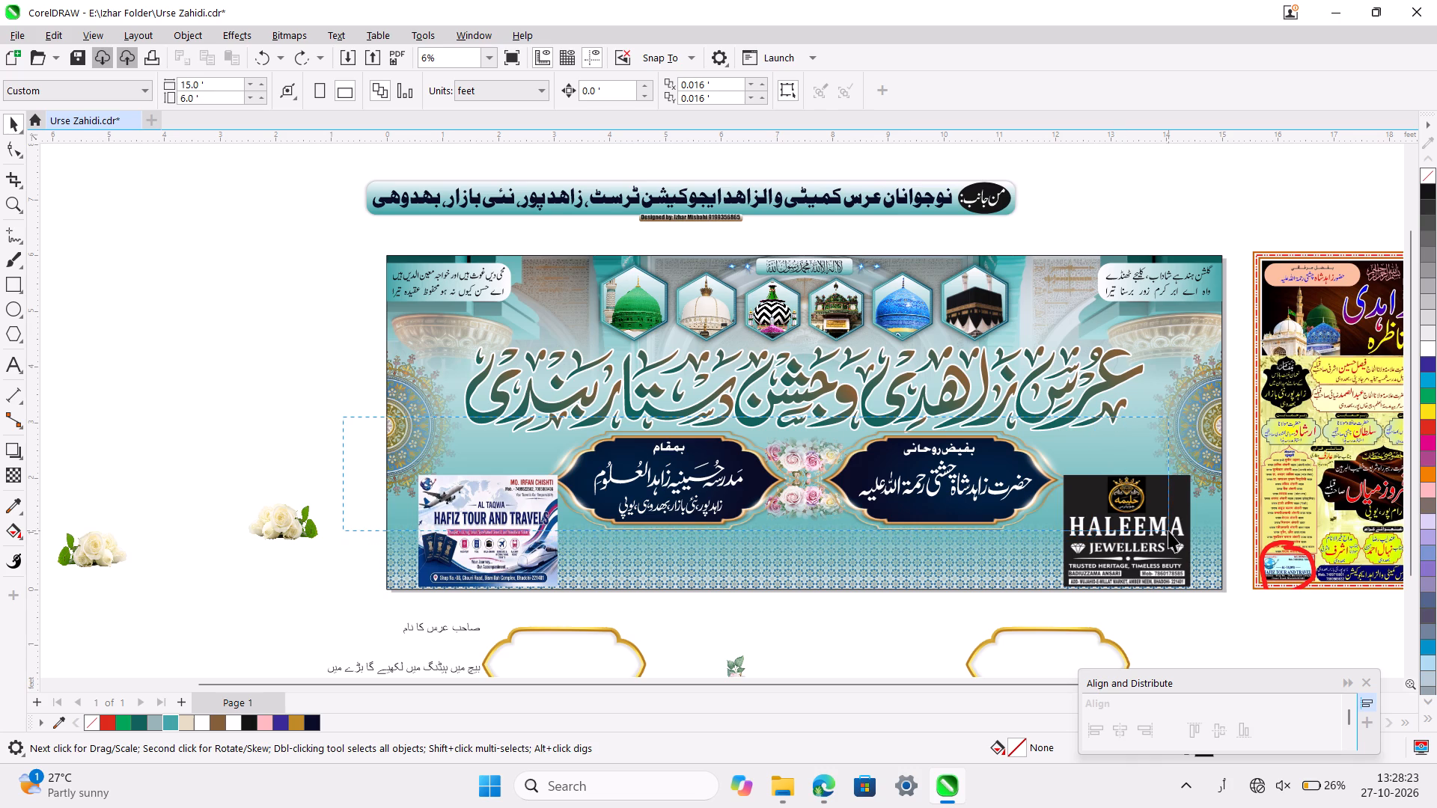
left_click_drag(1168, 530, 1158, 551)
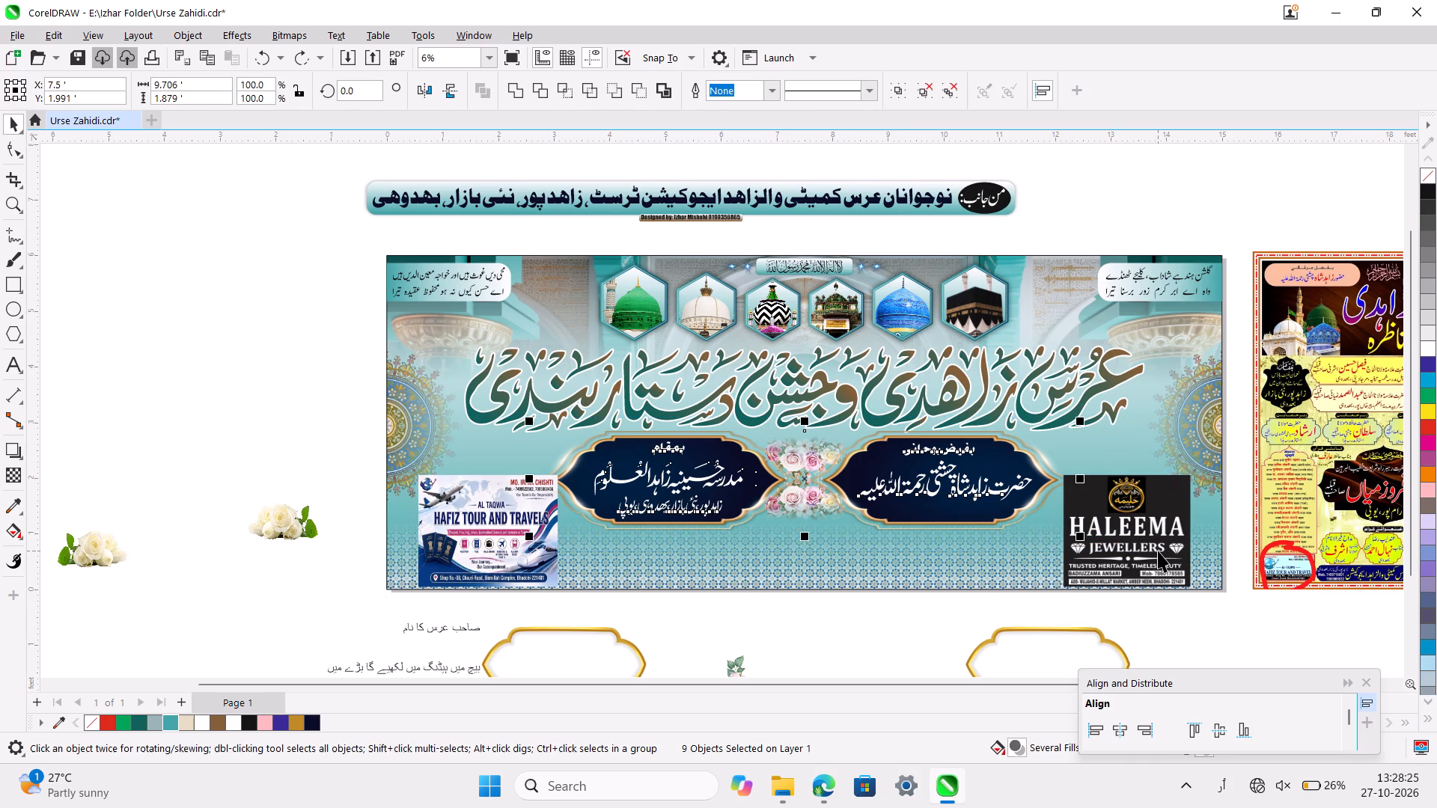
key("shift+Page_Up")
key("shift+Page_Up")
key("shift+Page_Up")
key("shift+Page_Up")
key("shift+Page_Down")
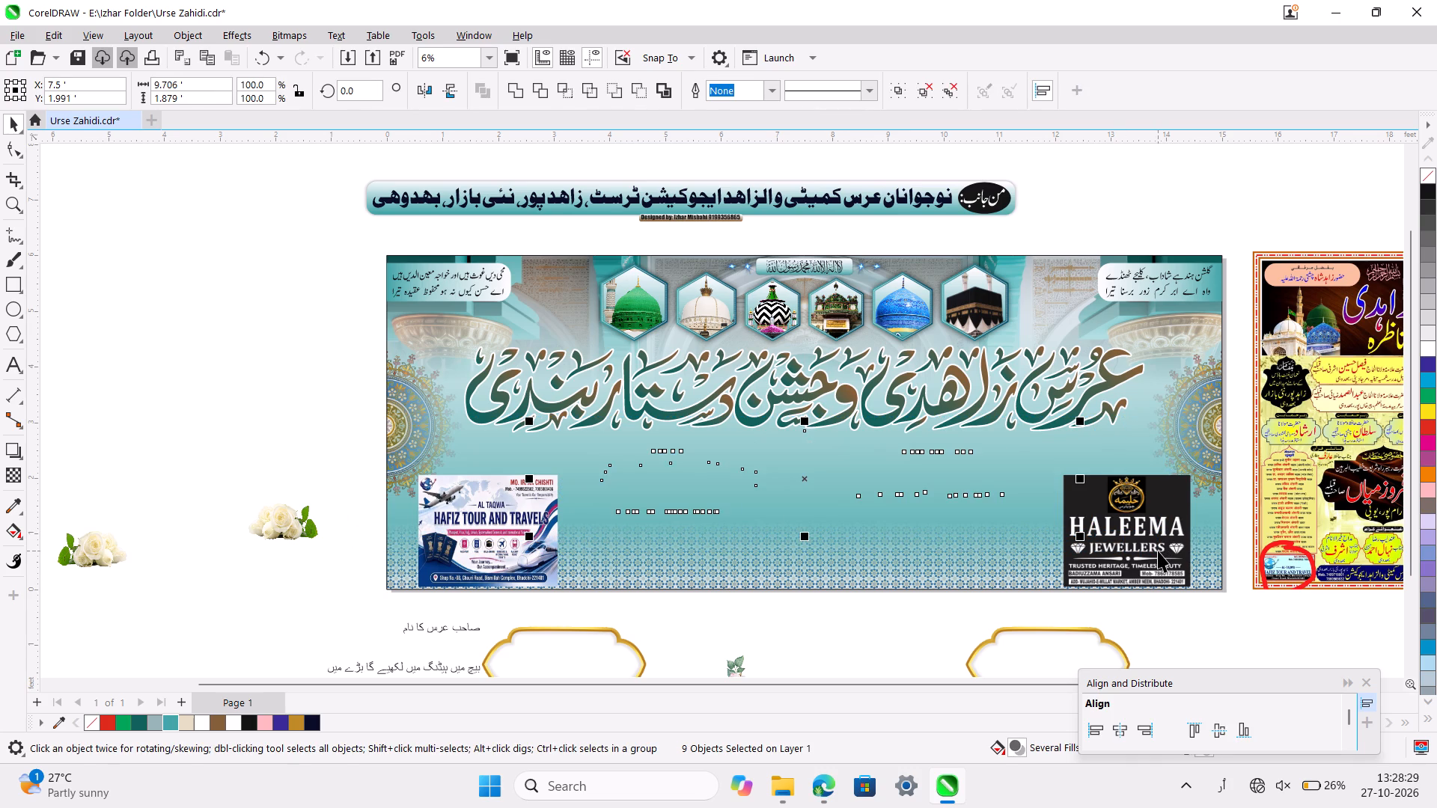
key("shift+Page_Up")
key("shift+Page_Up")
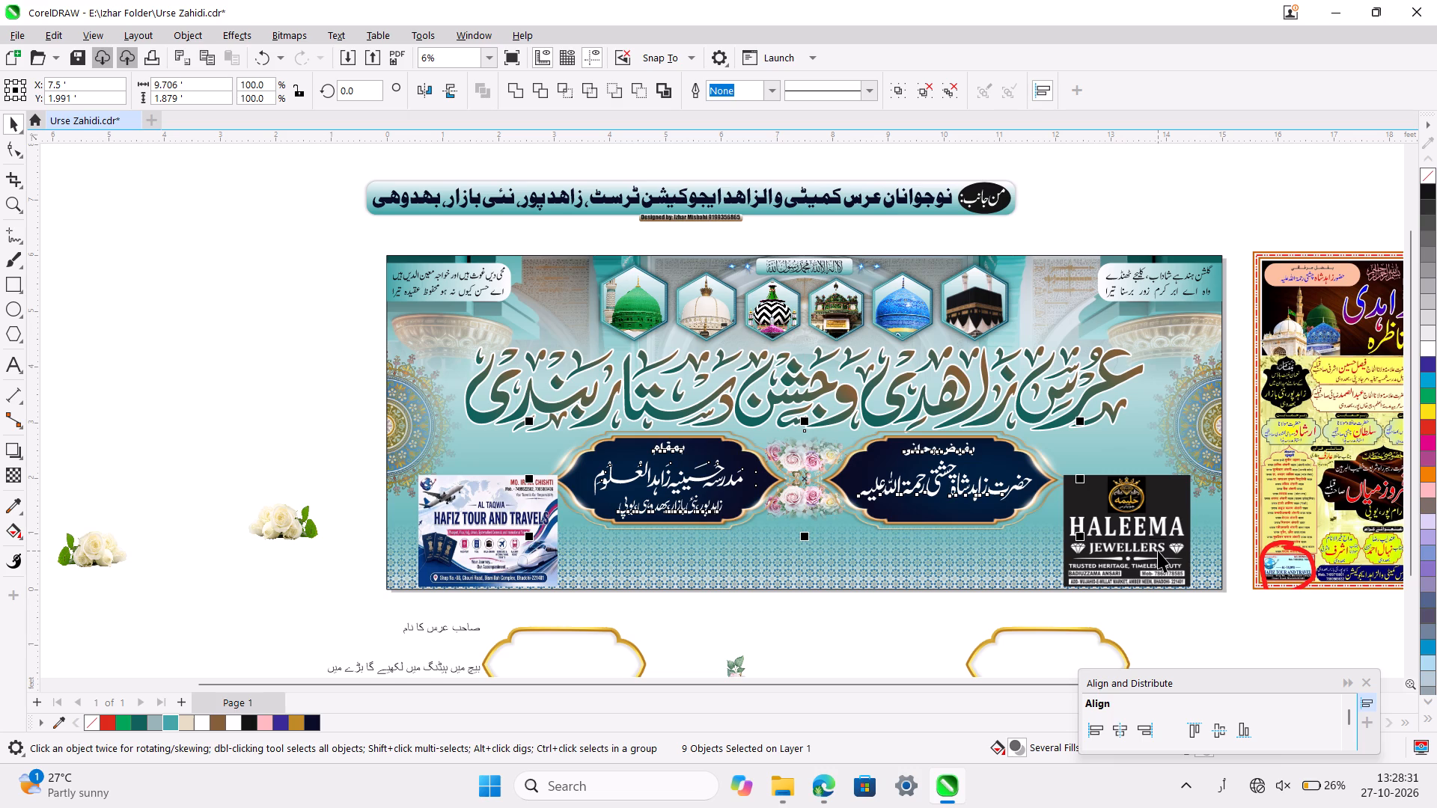
Move the name plates and roses forward onto another layer, suppress future layer-change messages, and bring them to the front there.
key("ctrl+Page_Up")
key("ctrl+Page_Up")
key("ctrl+Page_Up")
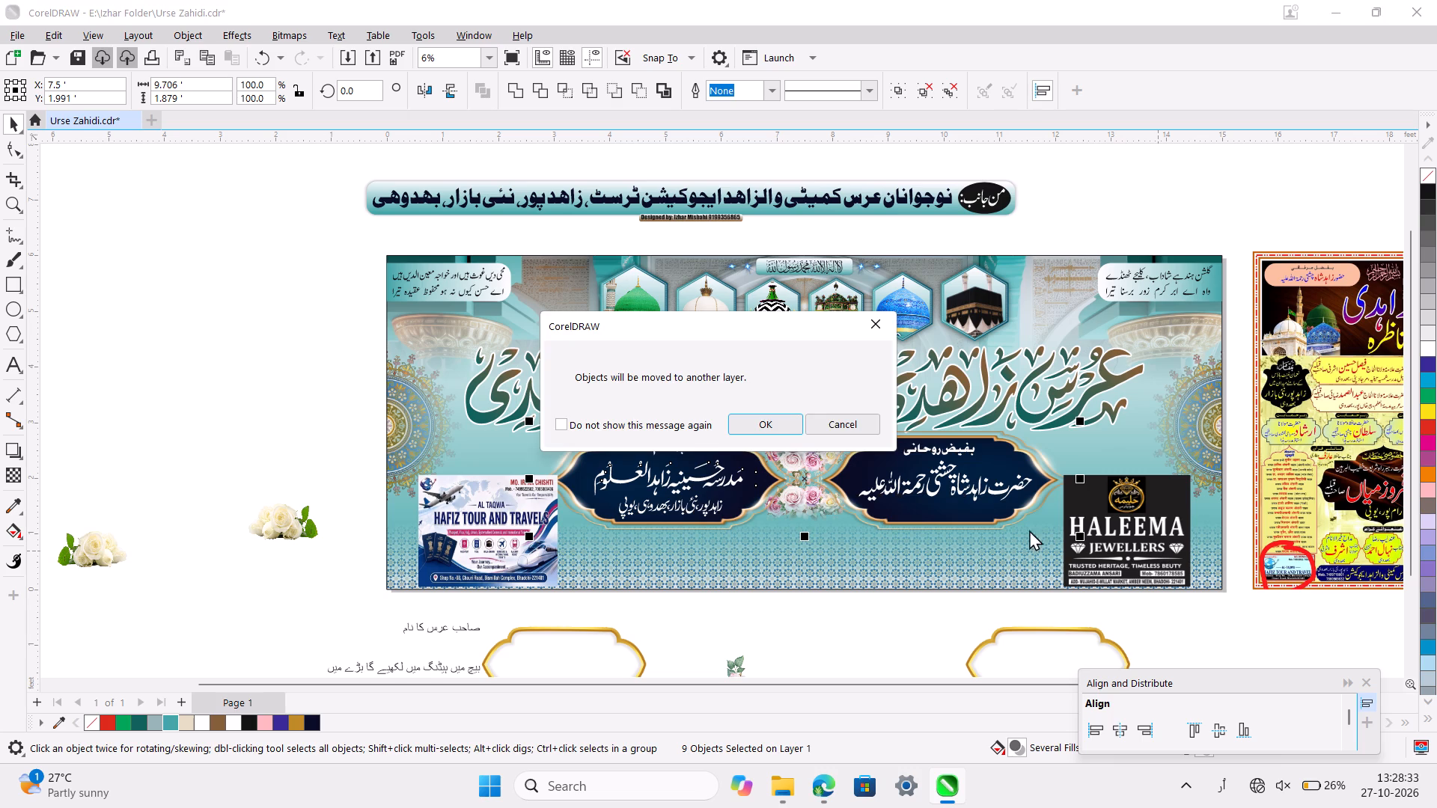
left_click(564, 421)
left_click(768, 420)
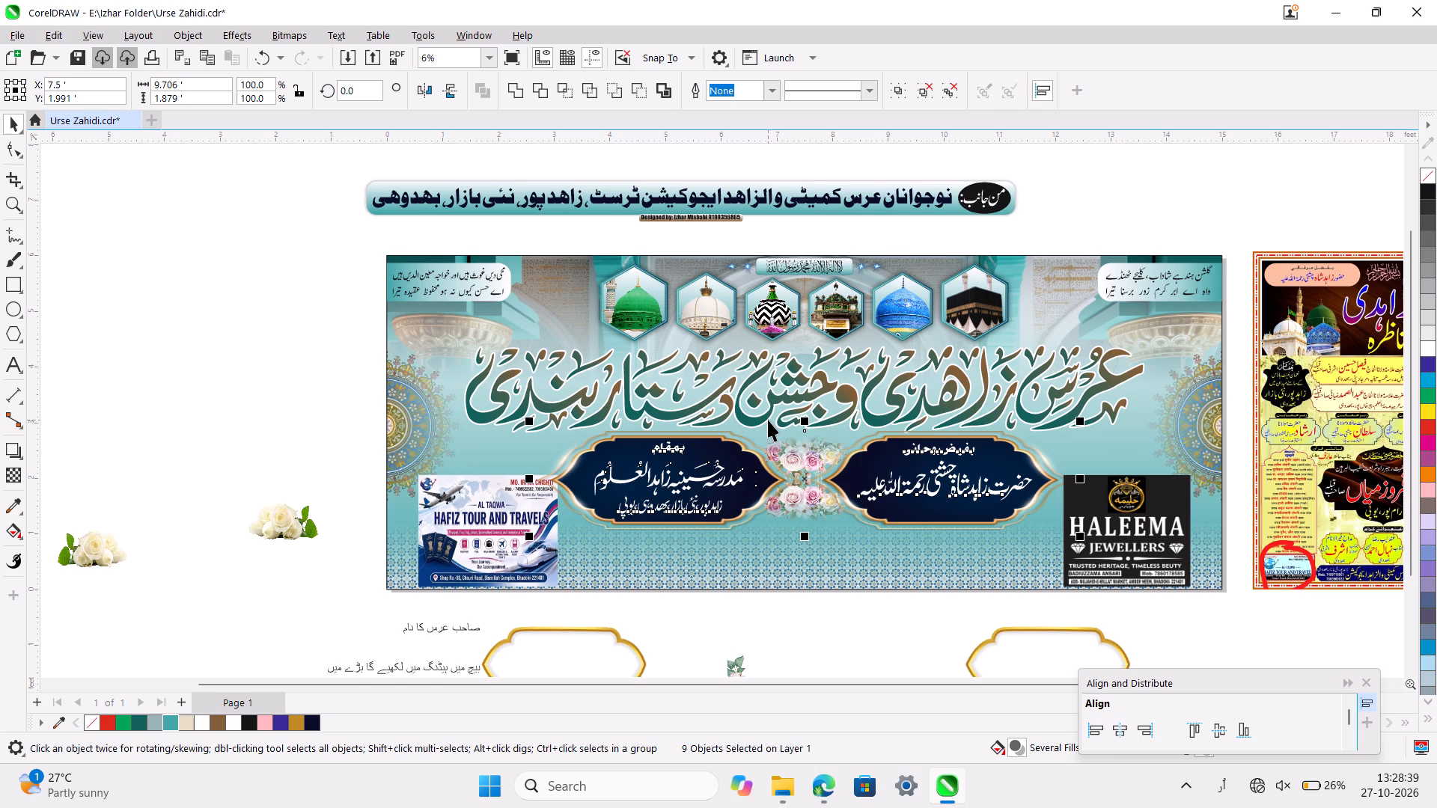
key("shift+Page_Up")
key("shift+Page_Up")
key("shift+Page_Up")
left_click(281, 381)
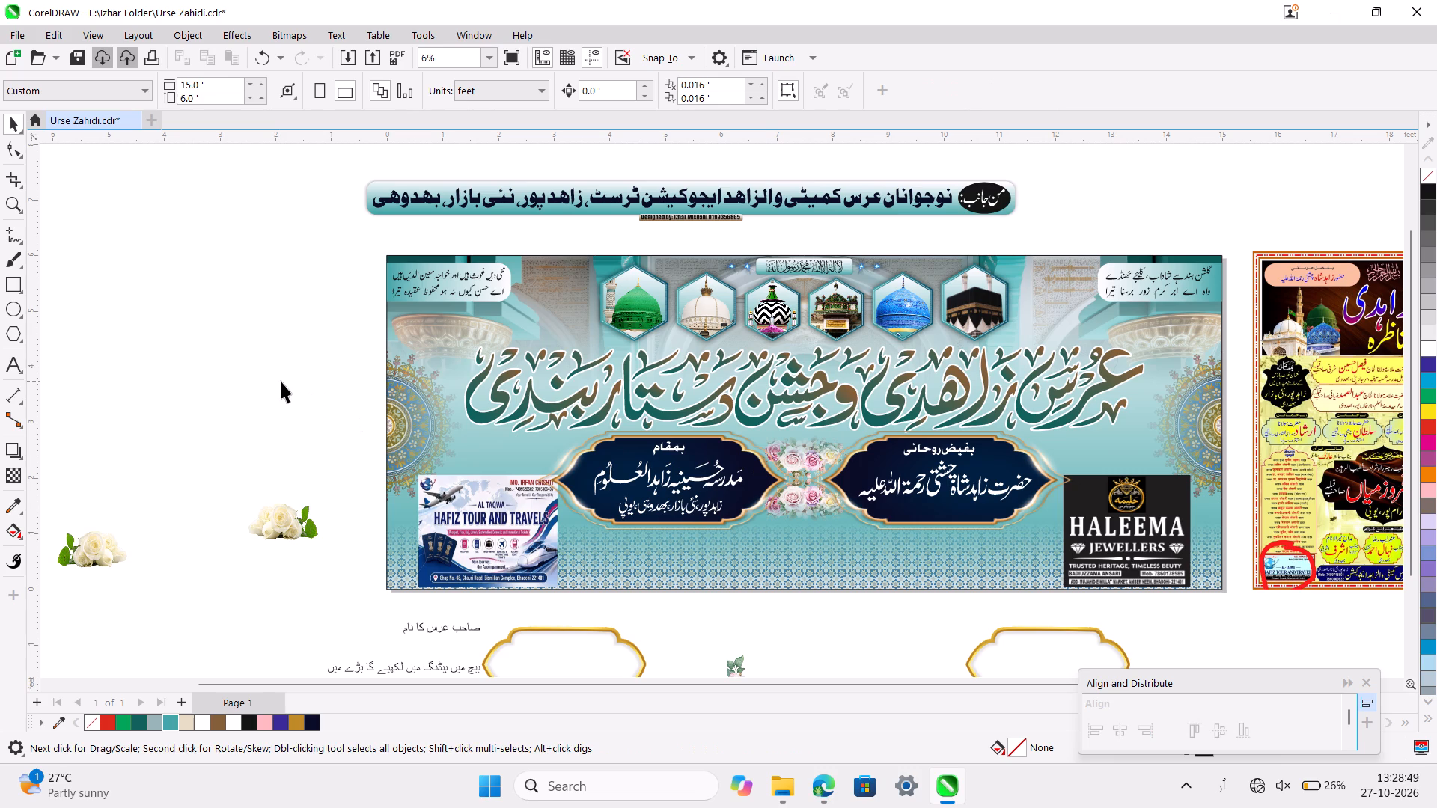
left_click(242, 381)
Examine how the name plates overlap the Hafiz Tour and Travels and Haleema Jewellers advertisements across the banner's lower half.
scroll(597, 424, "up", 2, "ctrl")
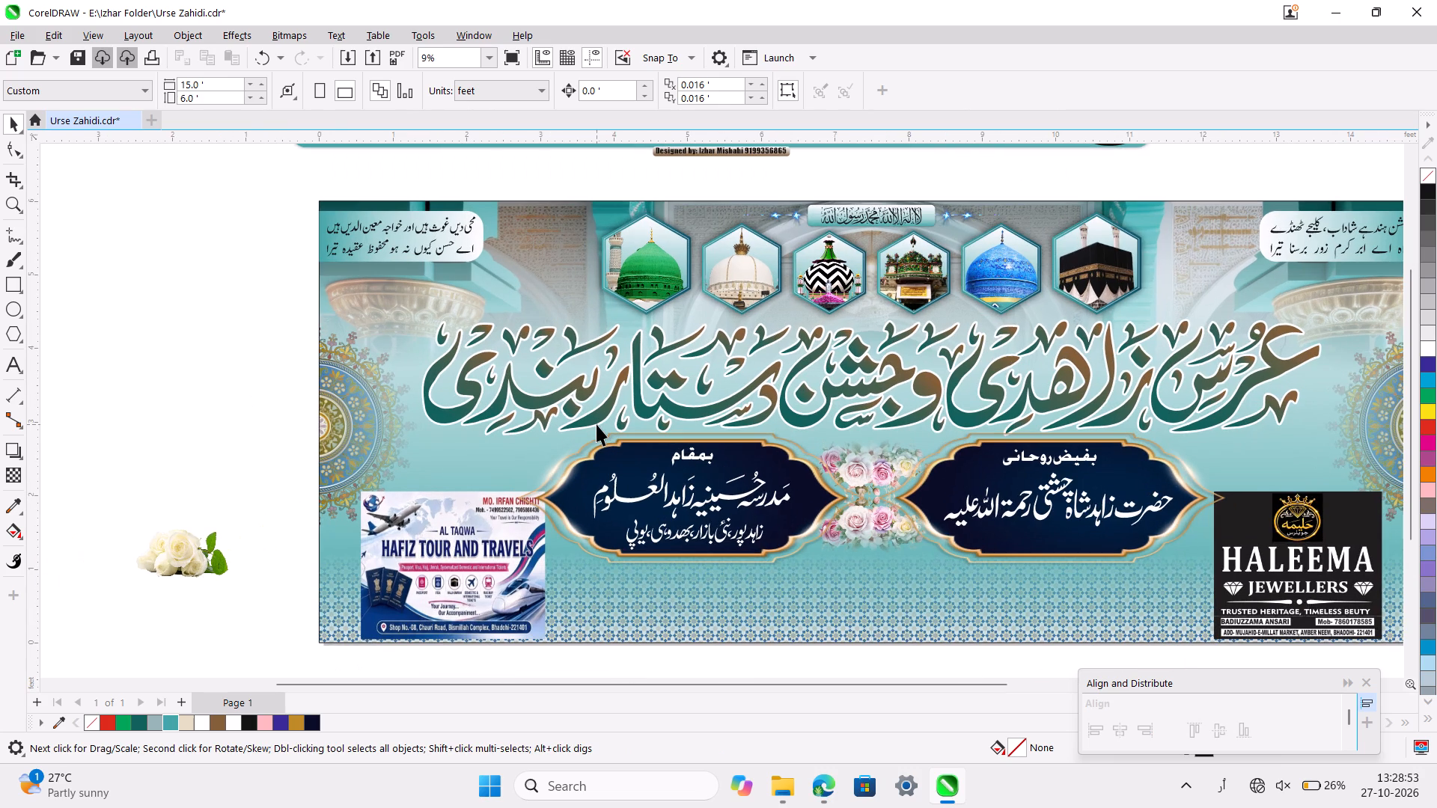
scroll(508, 575, "down", 1)
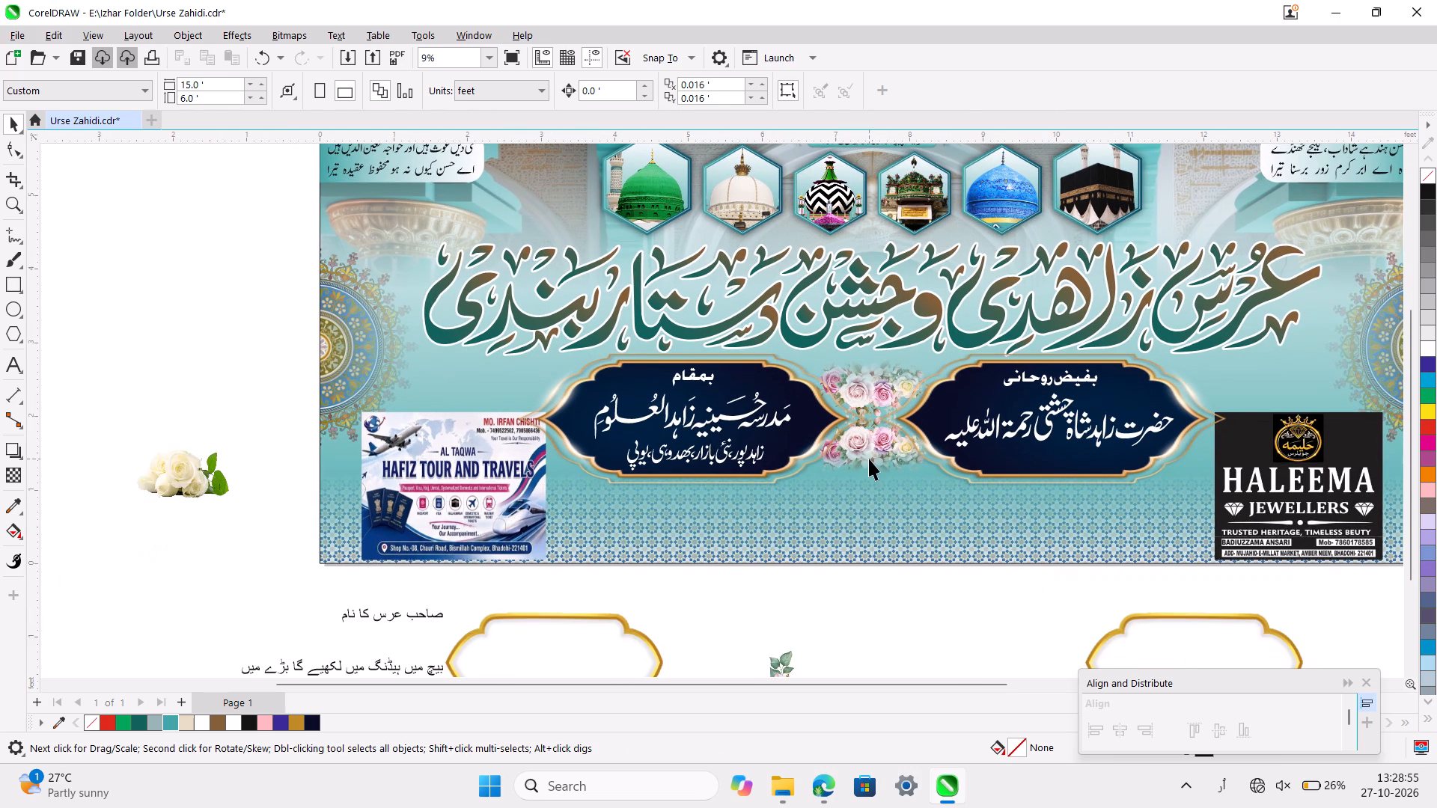
scroll(869, 459, "left", 2)
scroll(869, 459, "up", 4, "ctrl")
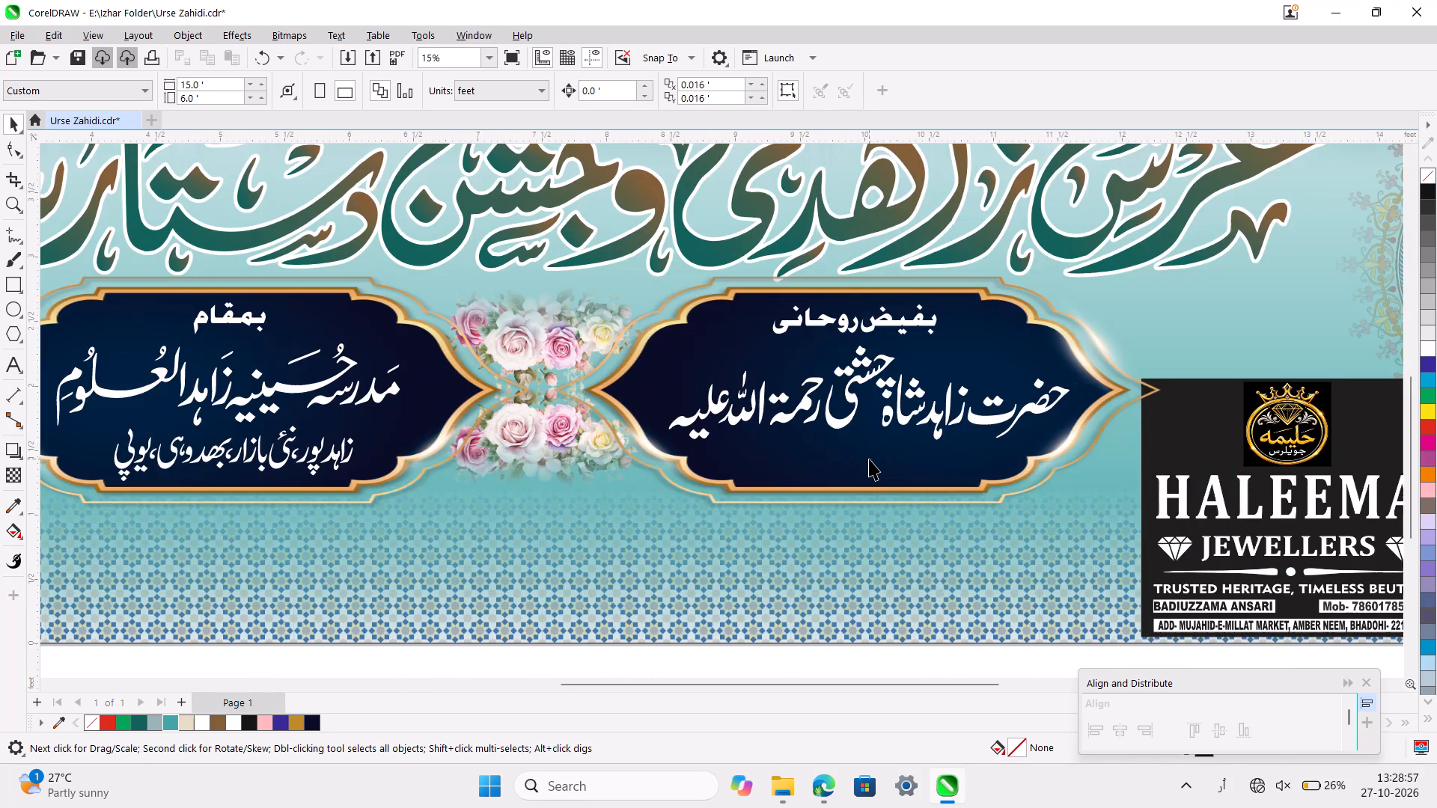
scroll(869, 459, "right", 4)
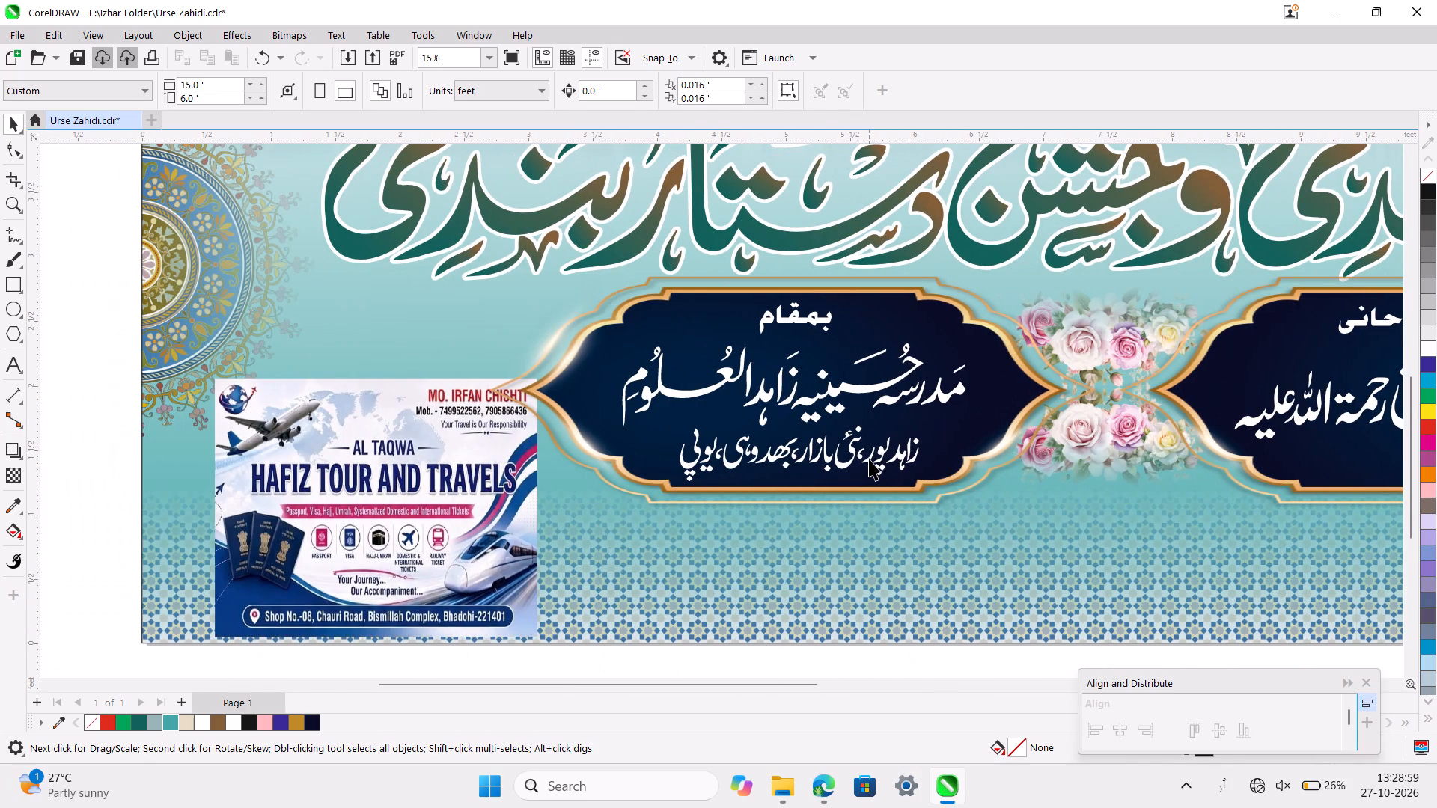
scroll(705, 452, "down", 1, "ctrl")
scroll(705, 452, "down", 1)
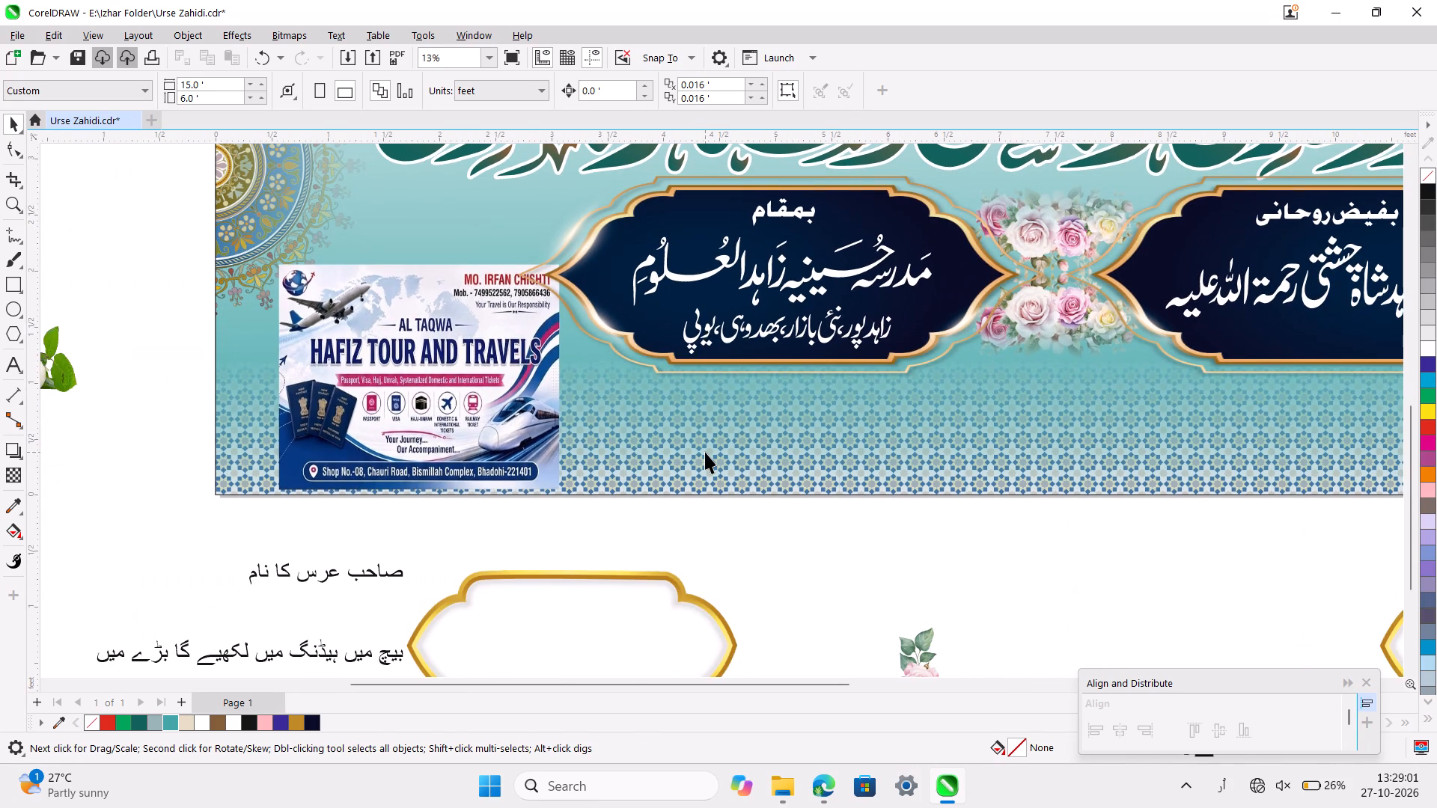
scroll(705, 452, "down", 1, "ctrl")
scroll(705, 452, "left", 3)
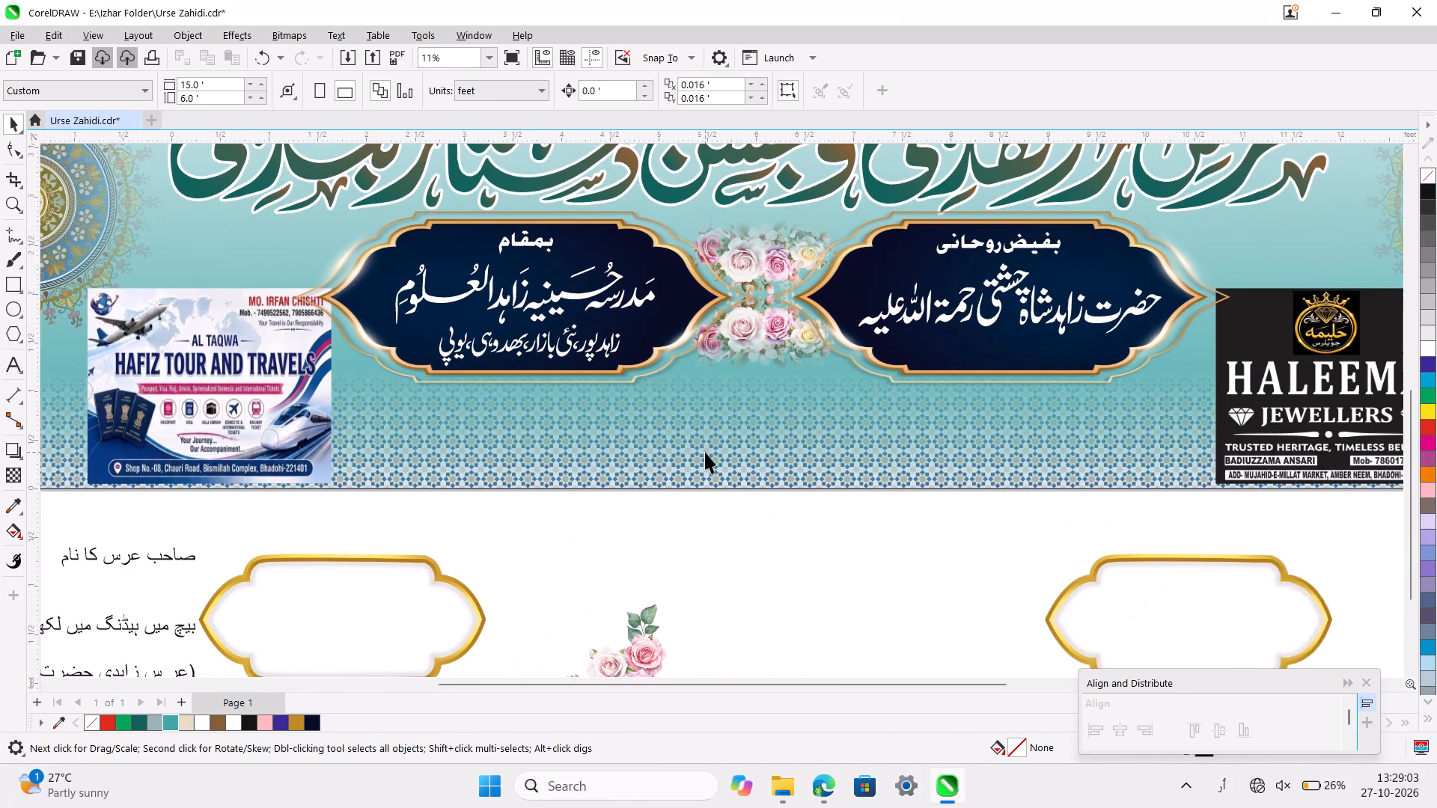
scroll(705, 452, "down", 1, "ctrl")
left_click(794, 595)
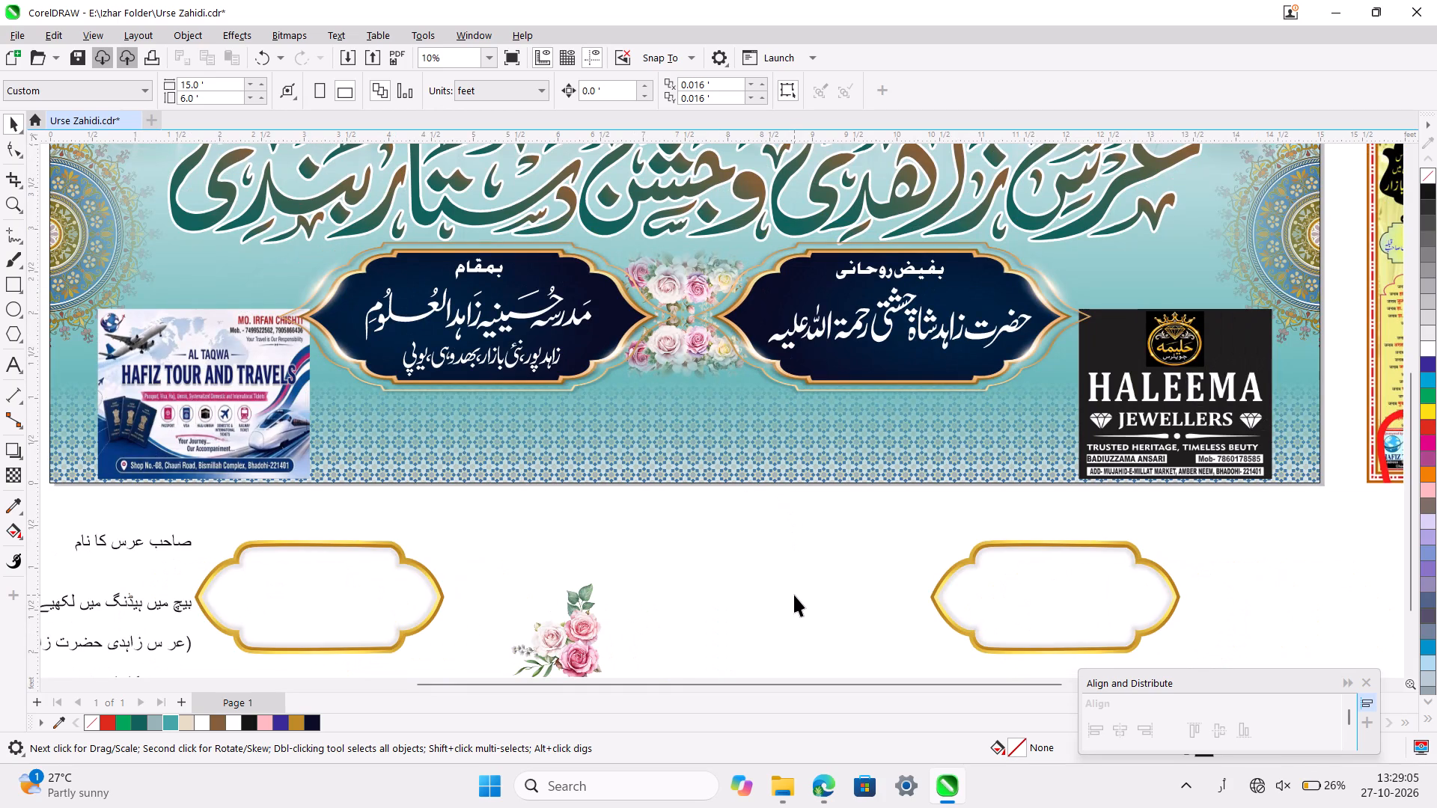
scroll(794, 595, "down", 3, "ctrl")
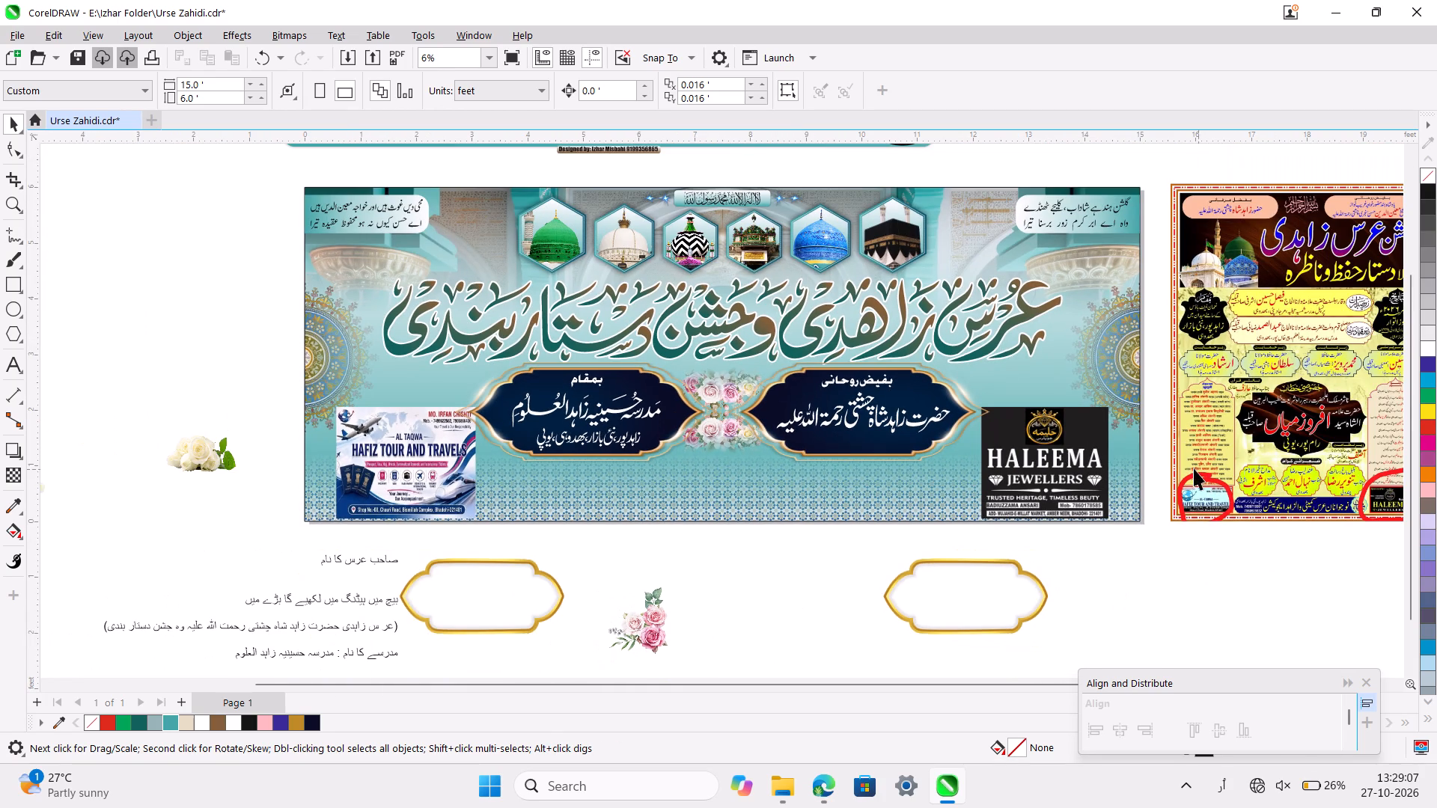
Shrink the Haleema Jewellers advertisement proportionally to about 1.92 by 1.69 ft, keeping its lower inner corner in place.
left_click(1110, 470)
left_click(1064, 452)
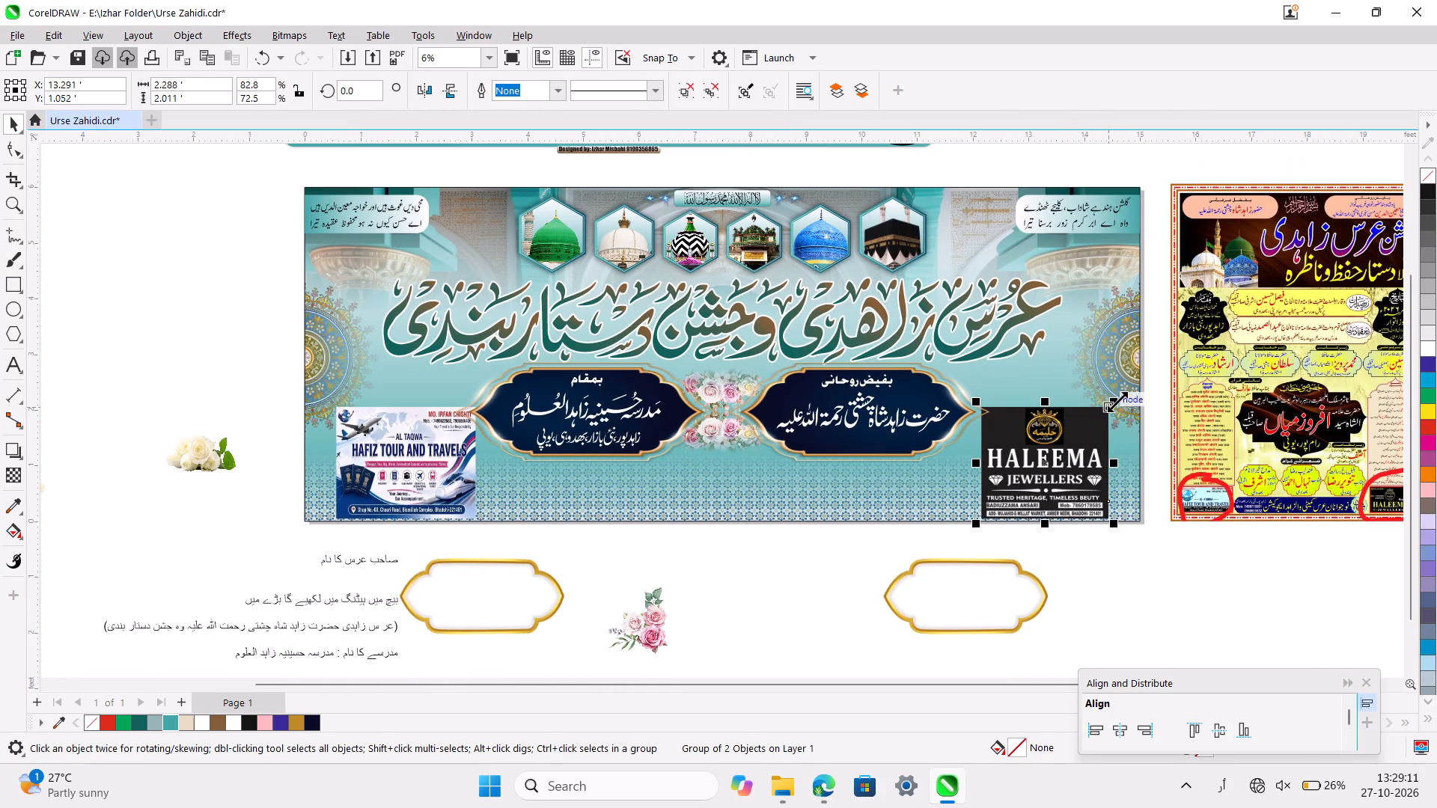
left_click_drag(1117, 402, 1111, 403)
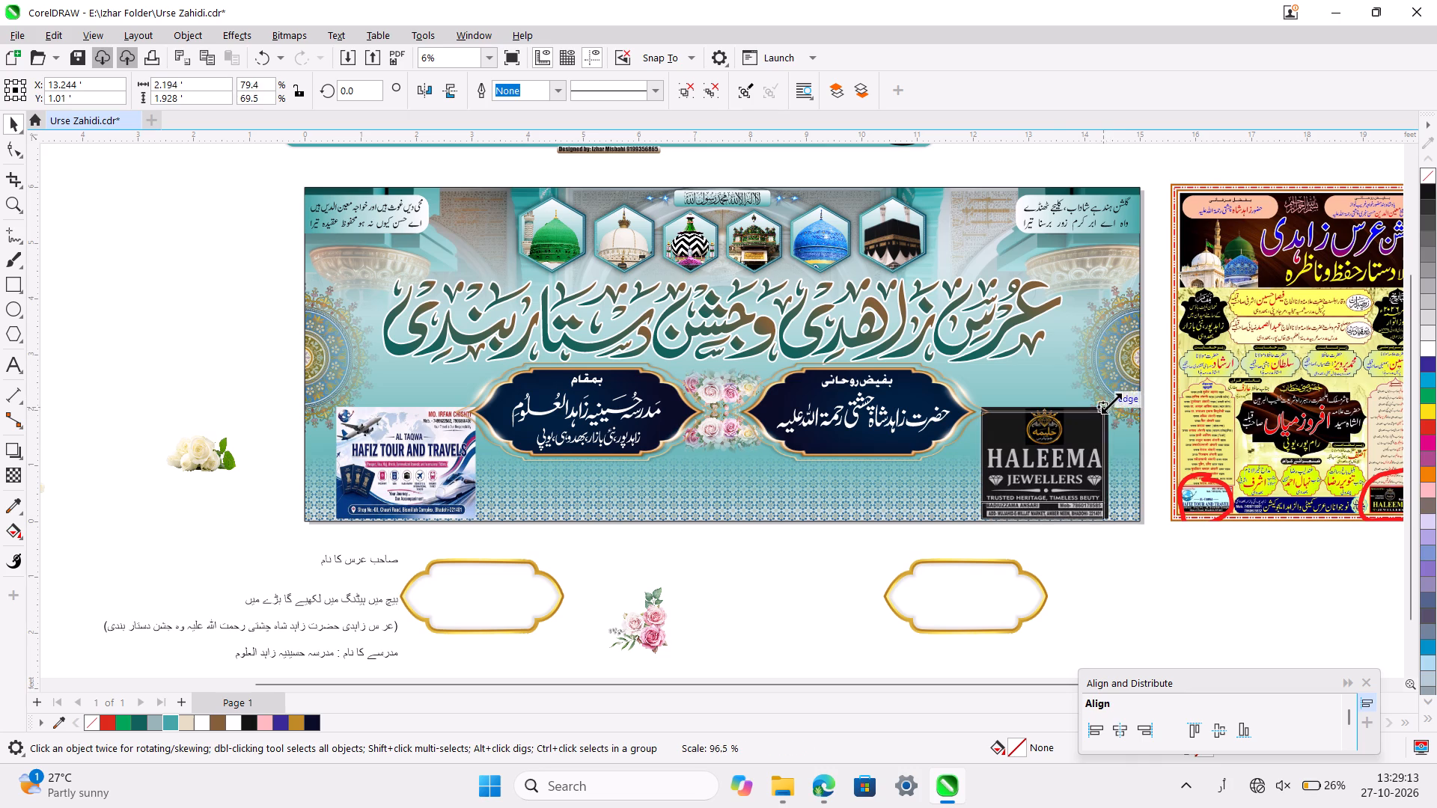
left_click_drag(1111, 403, 1099, 408)
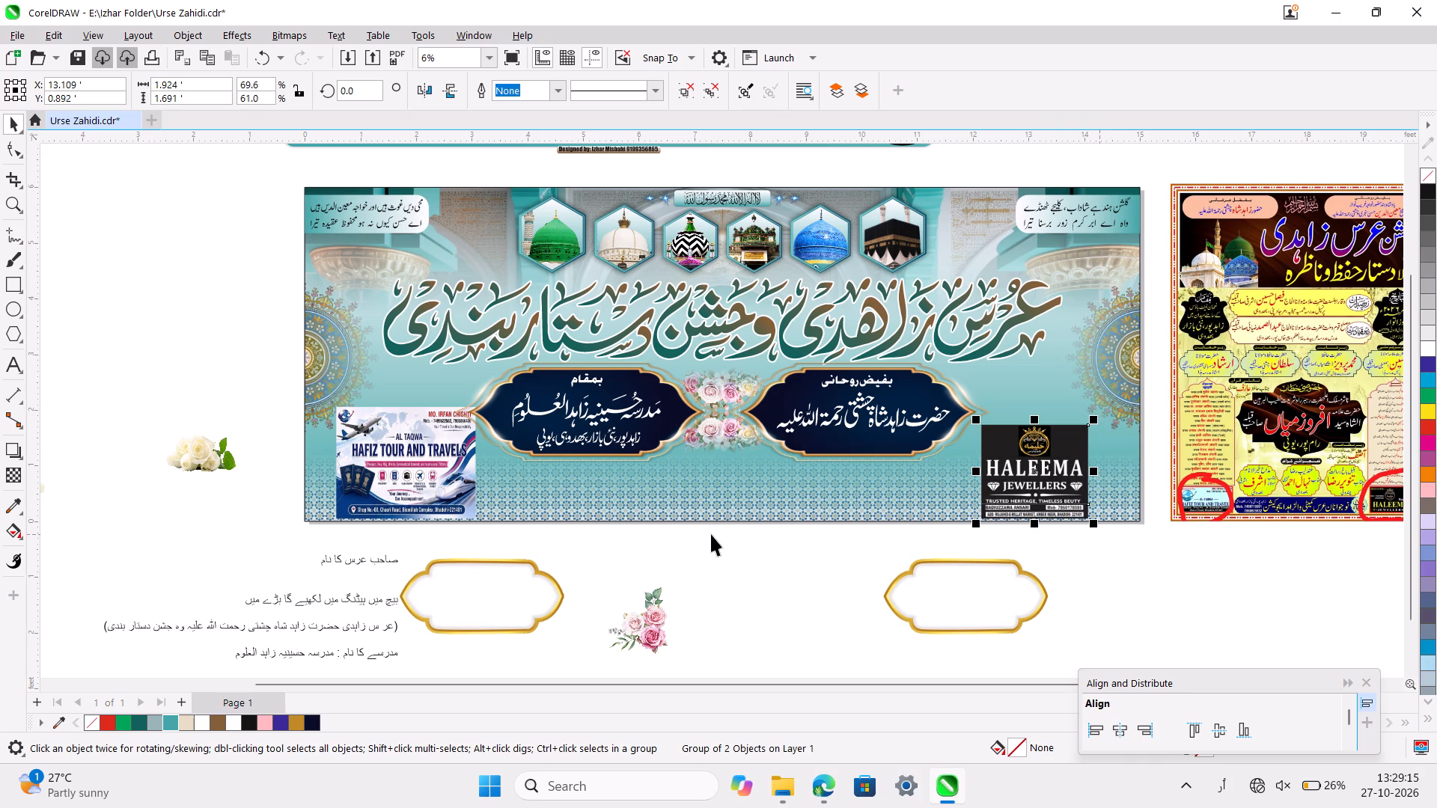
Shrink the Hafiz Tour and Travels advertisement proportionally to about 2.08 by 1.67 ft, keeping its lower outer corner in place.
left_click(397, 452)
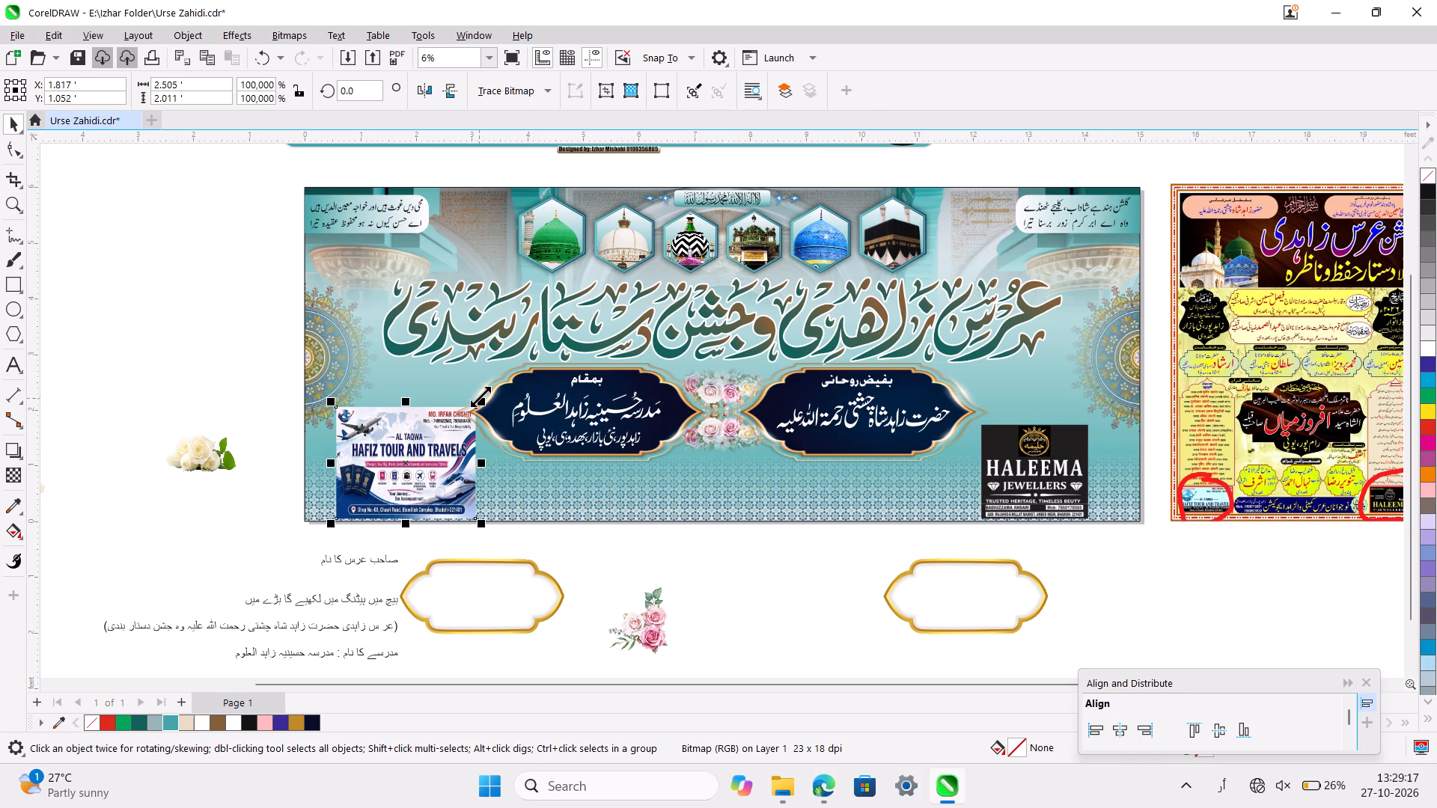
left_click_drag(480, 397, 461, 403)
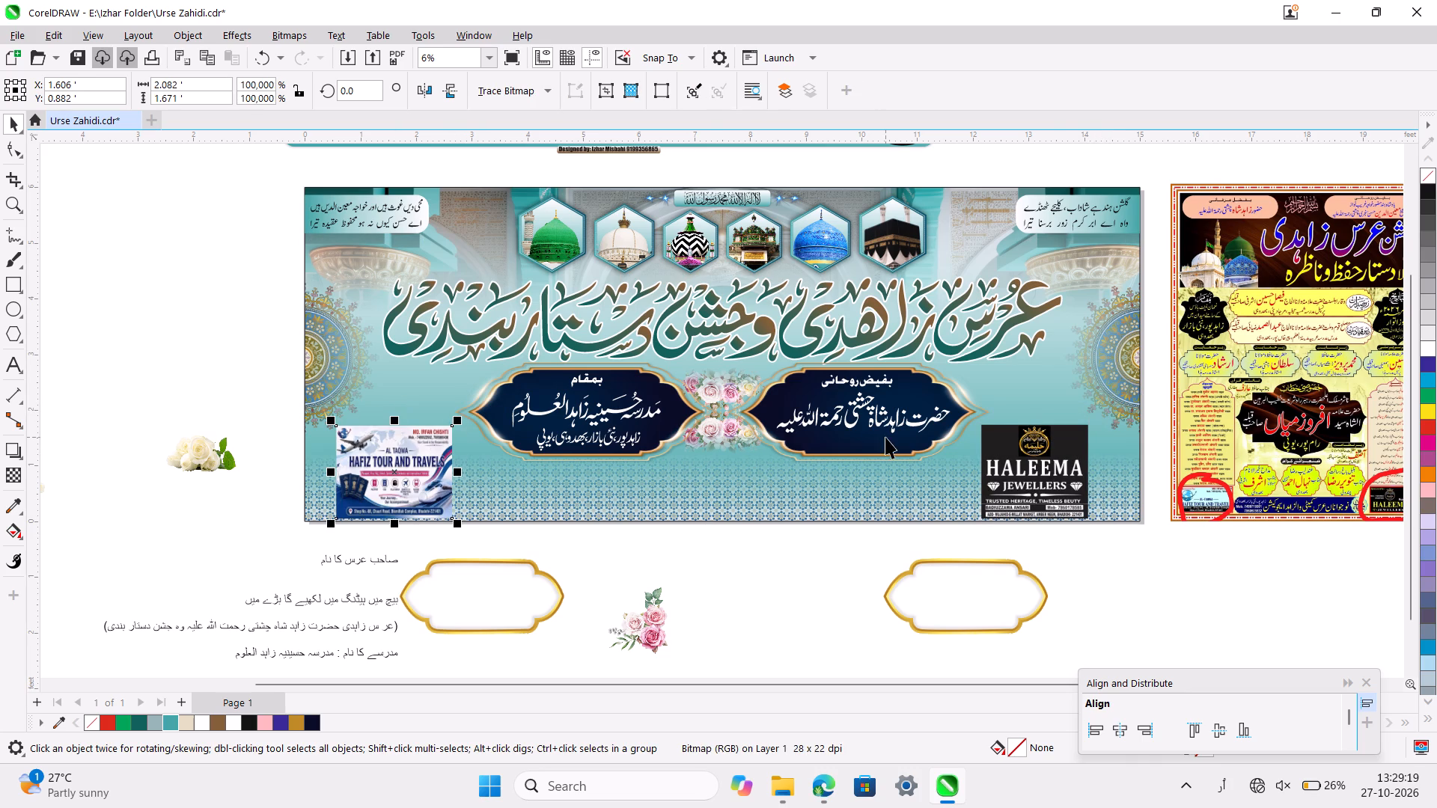
Compare both advertisements' sizes, set the Haleema Jewellers advertisement's width to 2 ft, and try entering a height of 6.1 ft.
left_click(1036, 449)
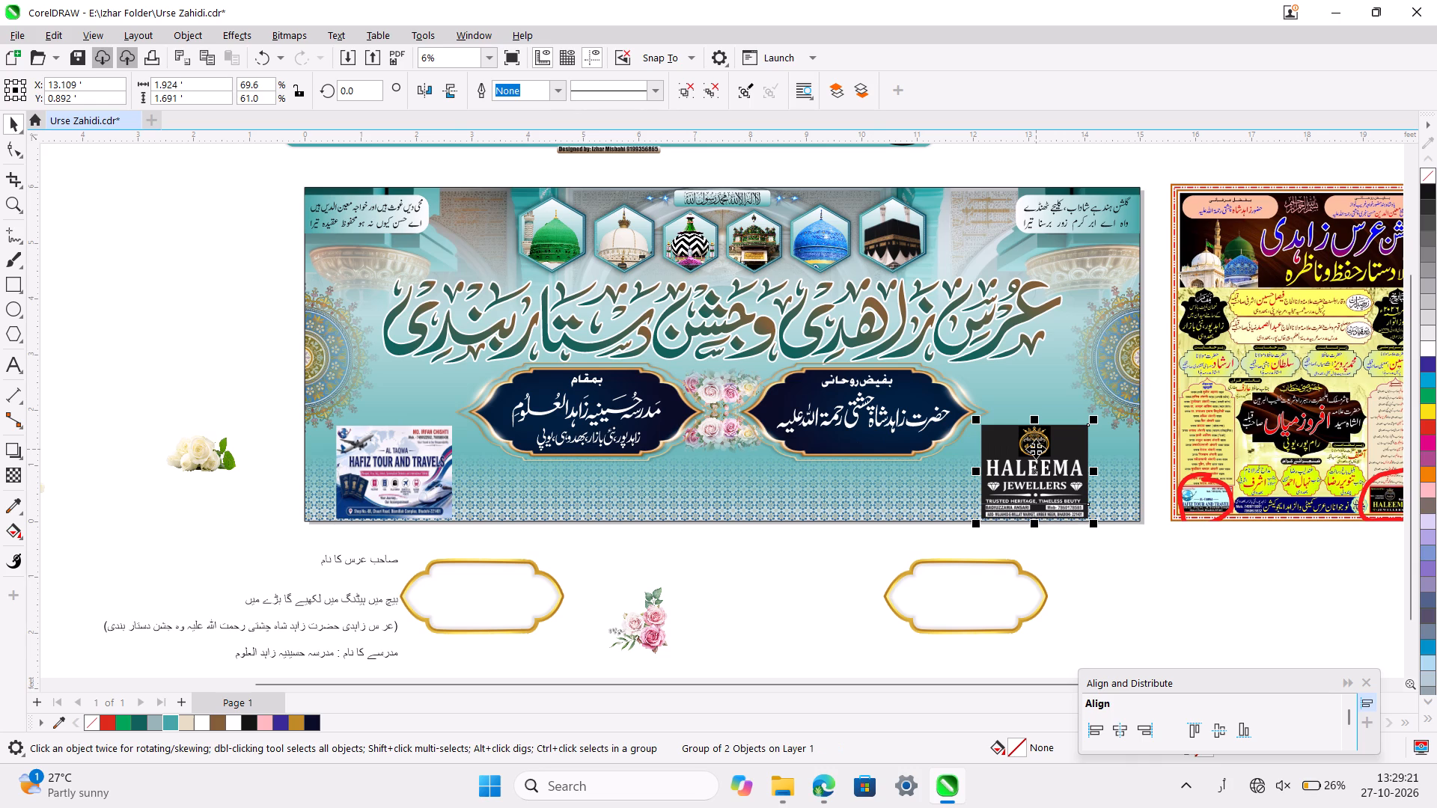
left_click(430, 459)
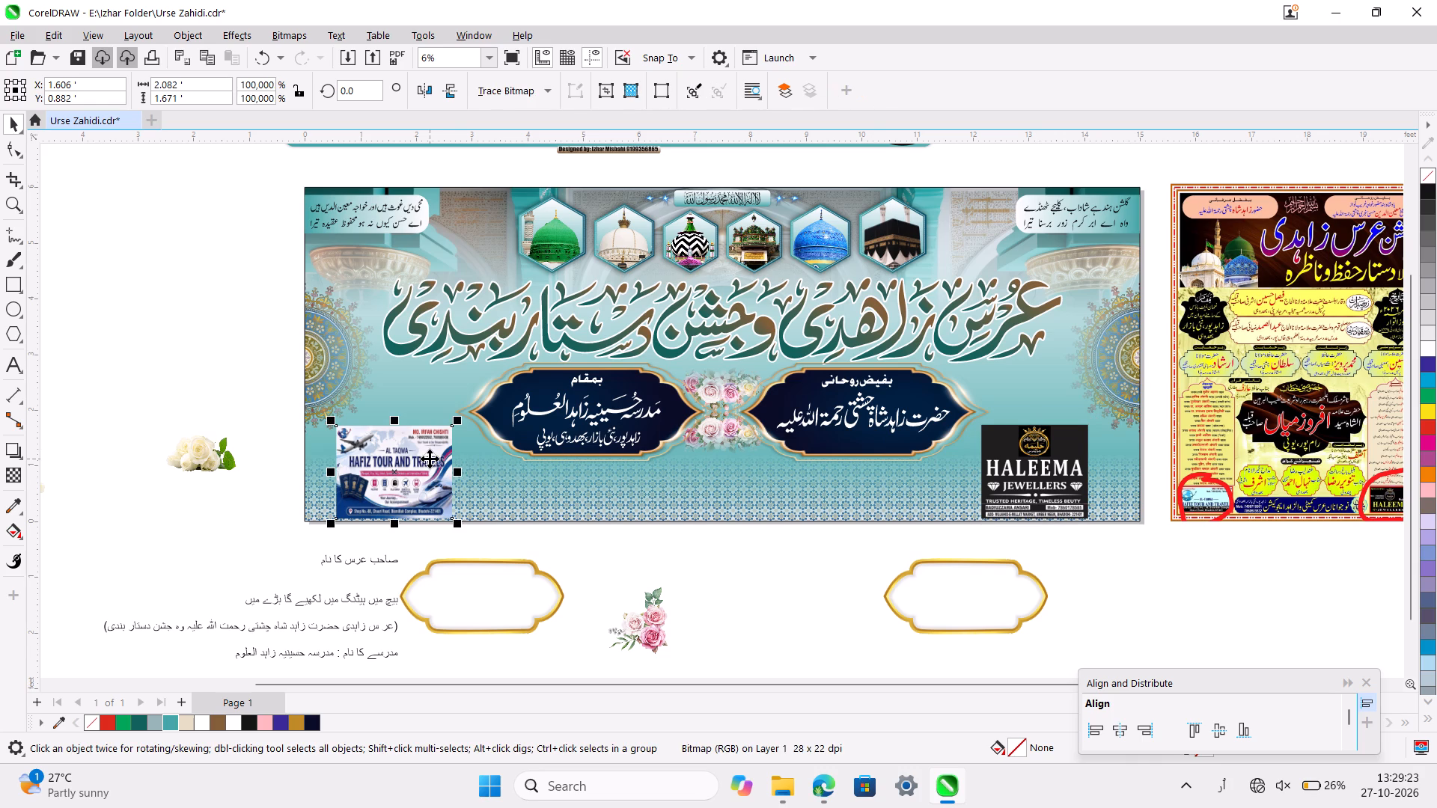
left_click(1034, 486)
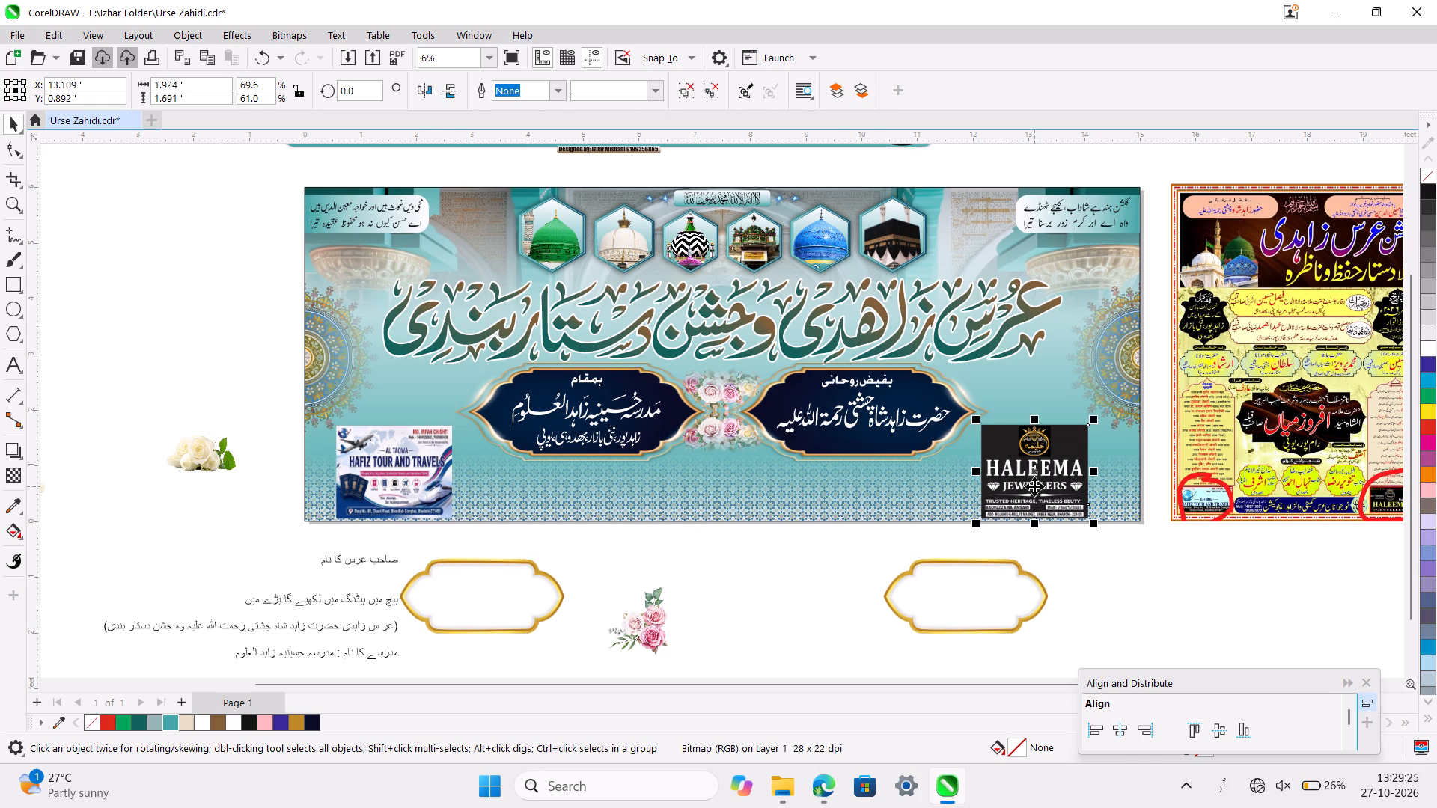
double_click(176, 88)
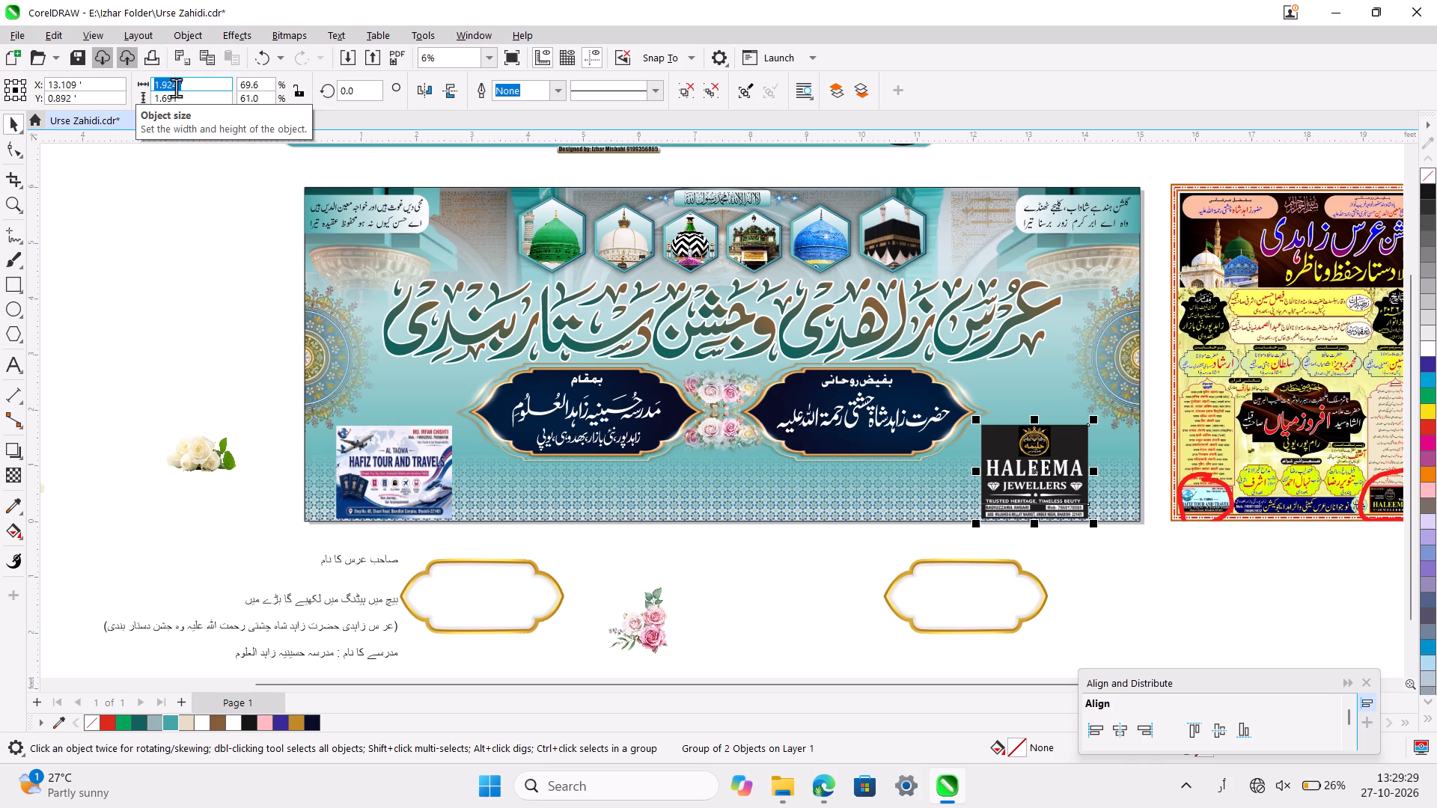
key("2")
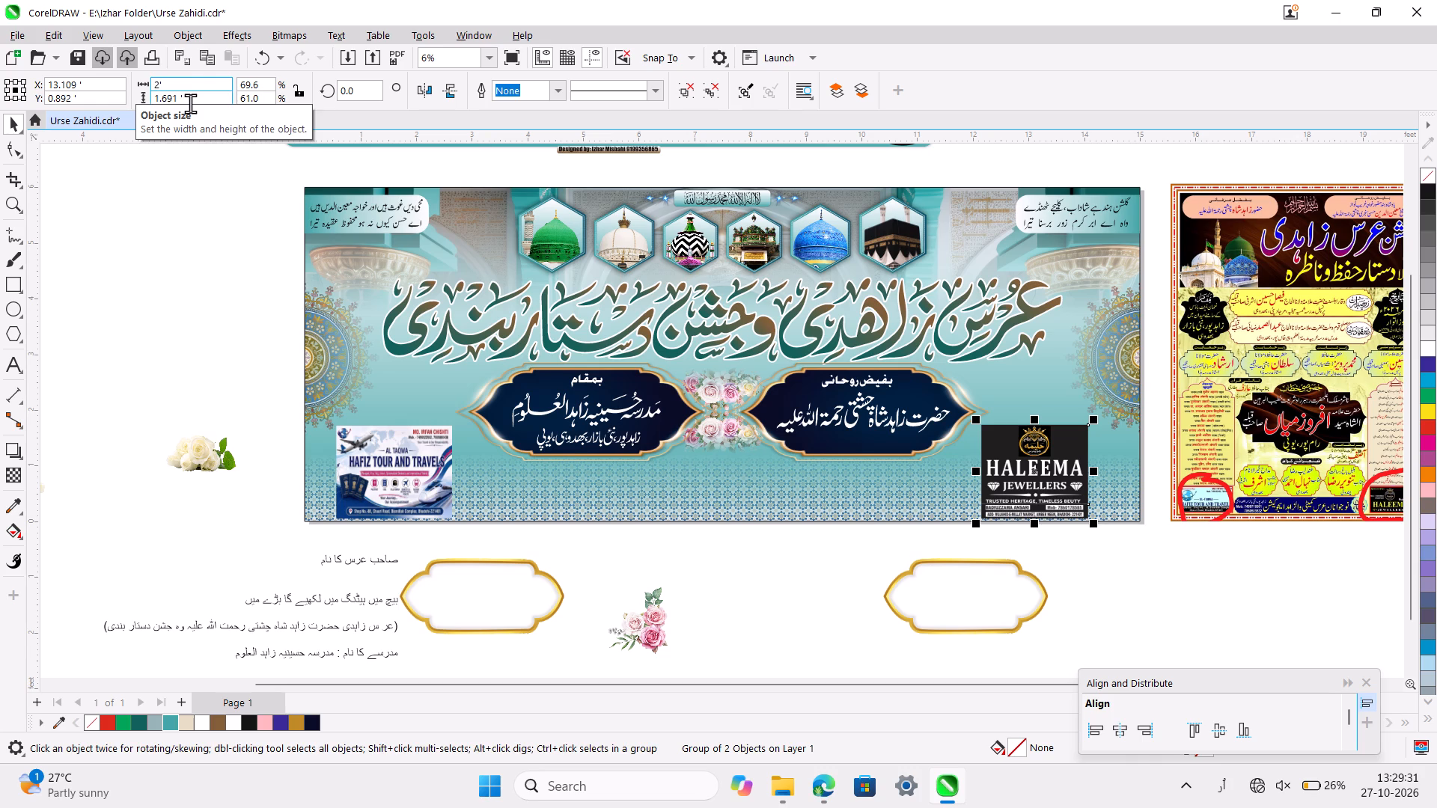
double_click(190, 102)
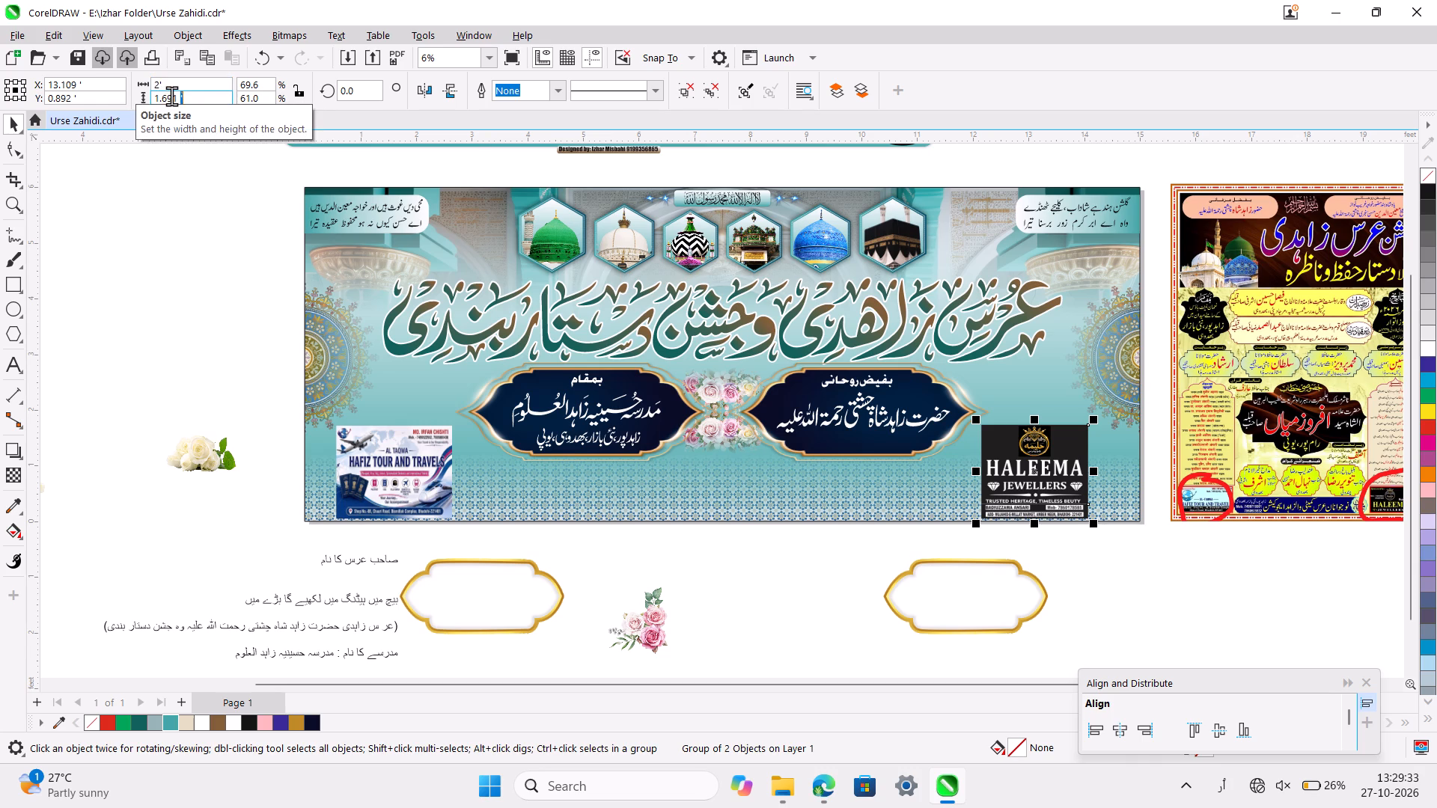
double_click(171, 96)
key("1")
key("6")
key("Return")
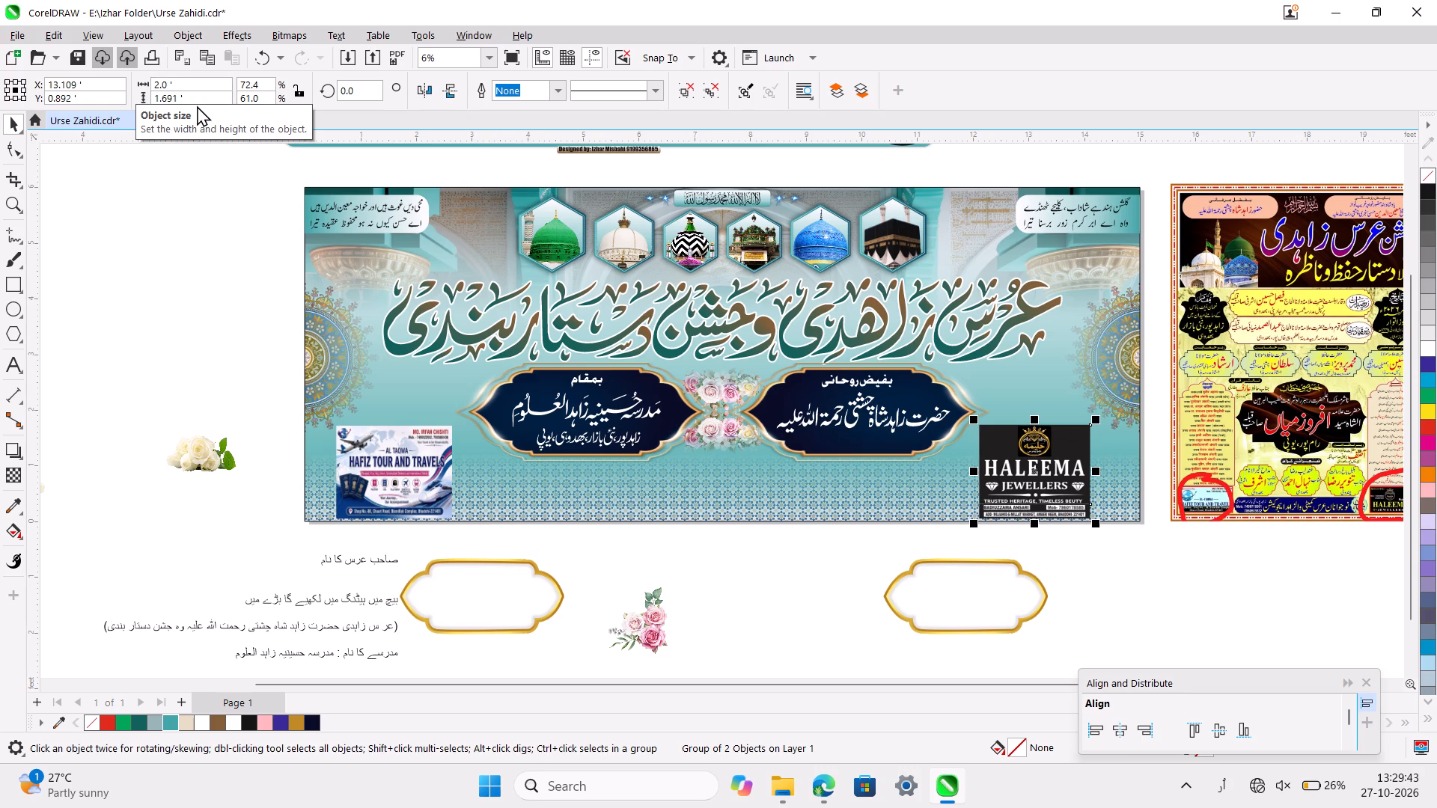
Set the Haleema Jewellers advertisement's height to 1.6 ft.
left_click(198, 94)
key("BackSpace")
key("BackSpace")
key("BackSpace")
key("BackSpace")
key("Return")
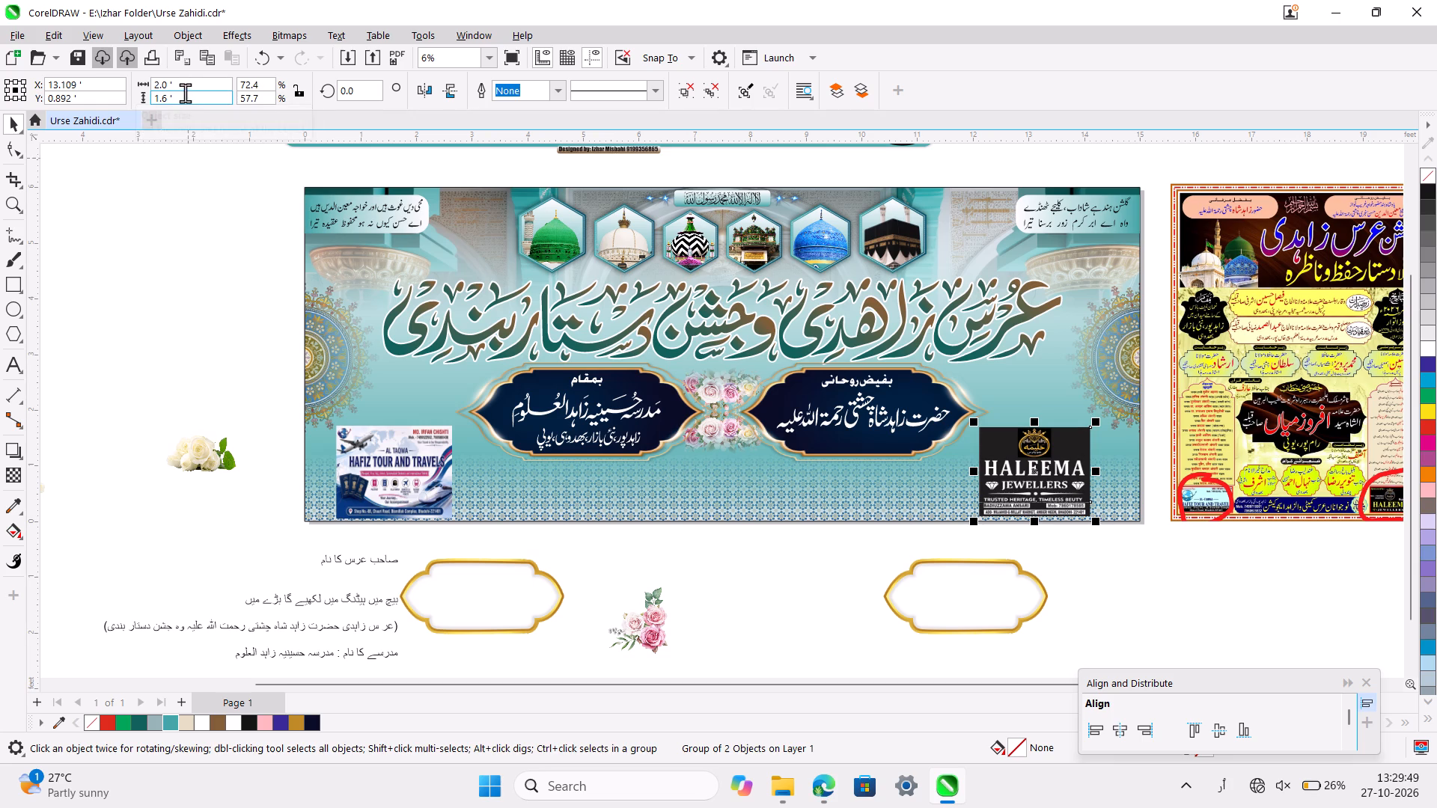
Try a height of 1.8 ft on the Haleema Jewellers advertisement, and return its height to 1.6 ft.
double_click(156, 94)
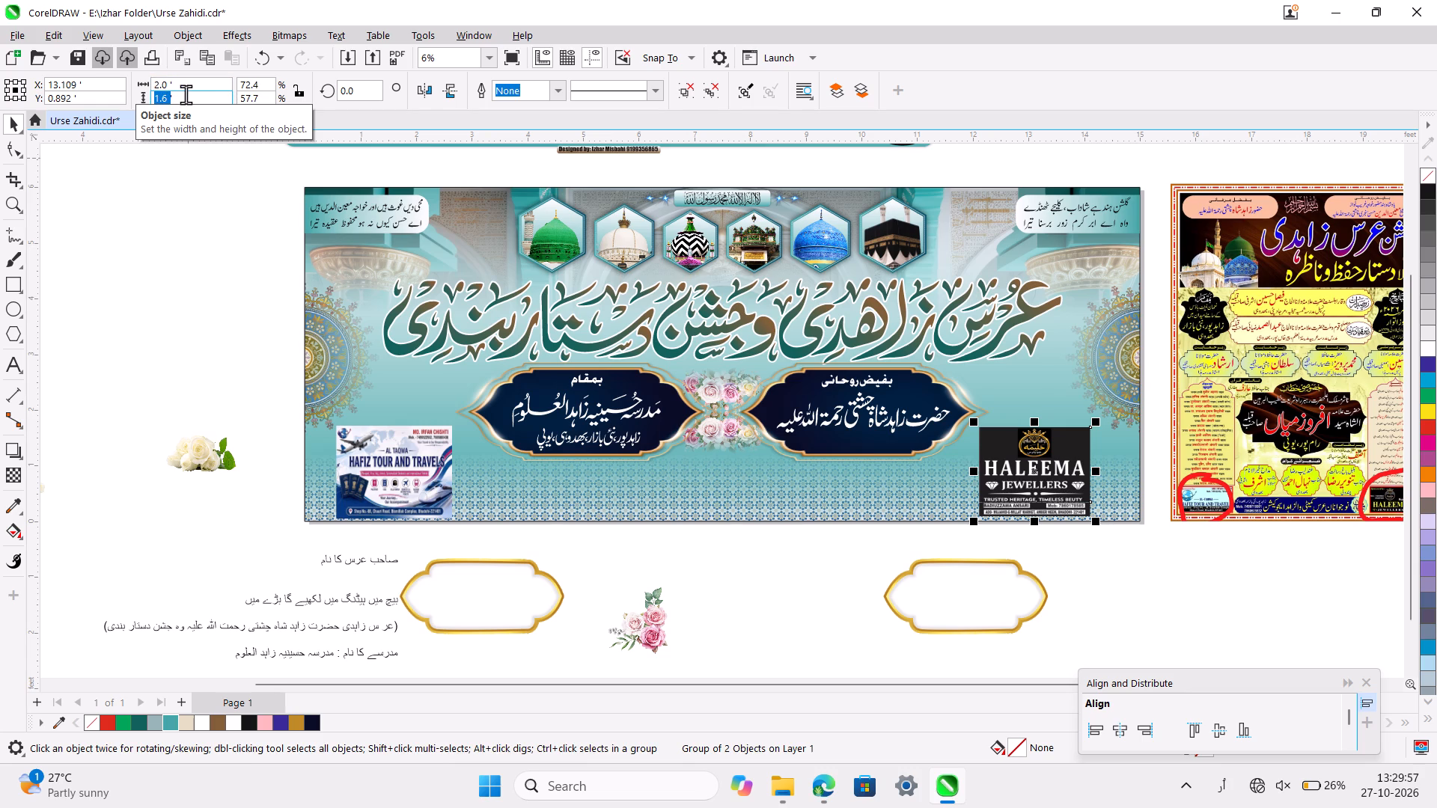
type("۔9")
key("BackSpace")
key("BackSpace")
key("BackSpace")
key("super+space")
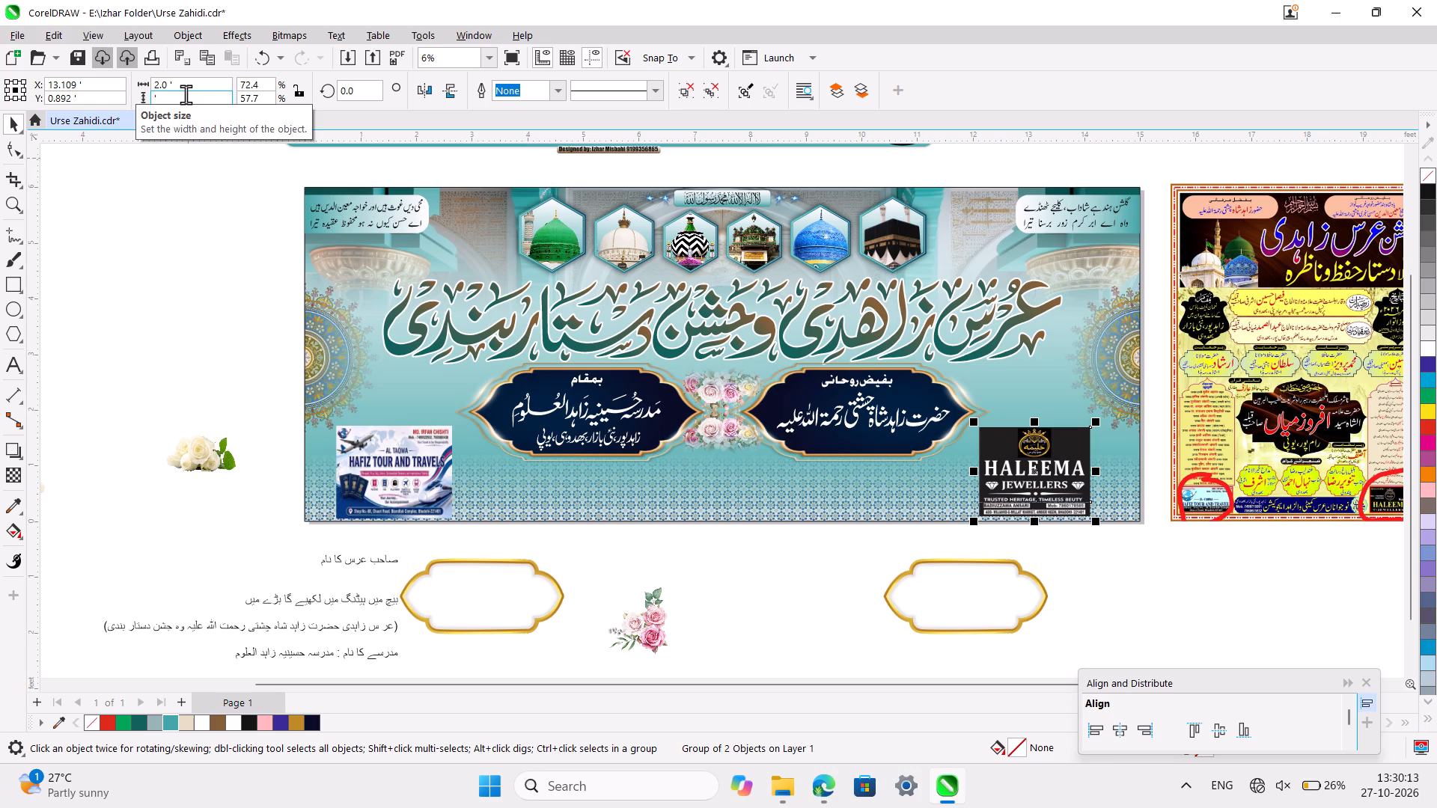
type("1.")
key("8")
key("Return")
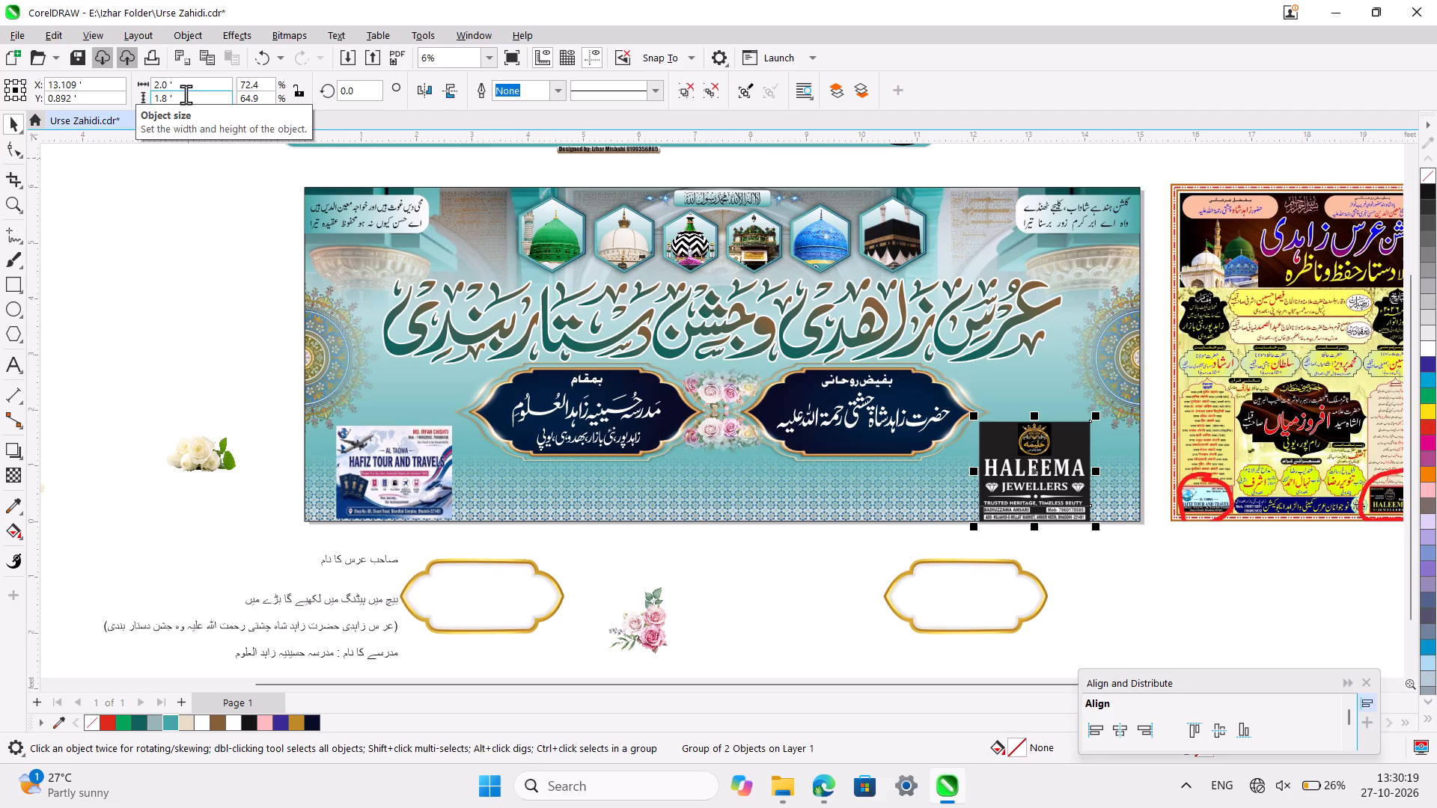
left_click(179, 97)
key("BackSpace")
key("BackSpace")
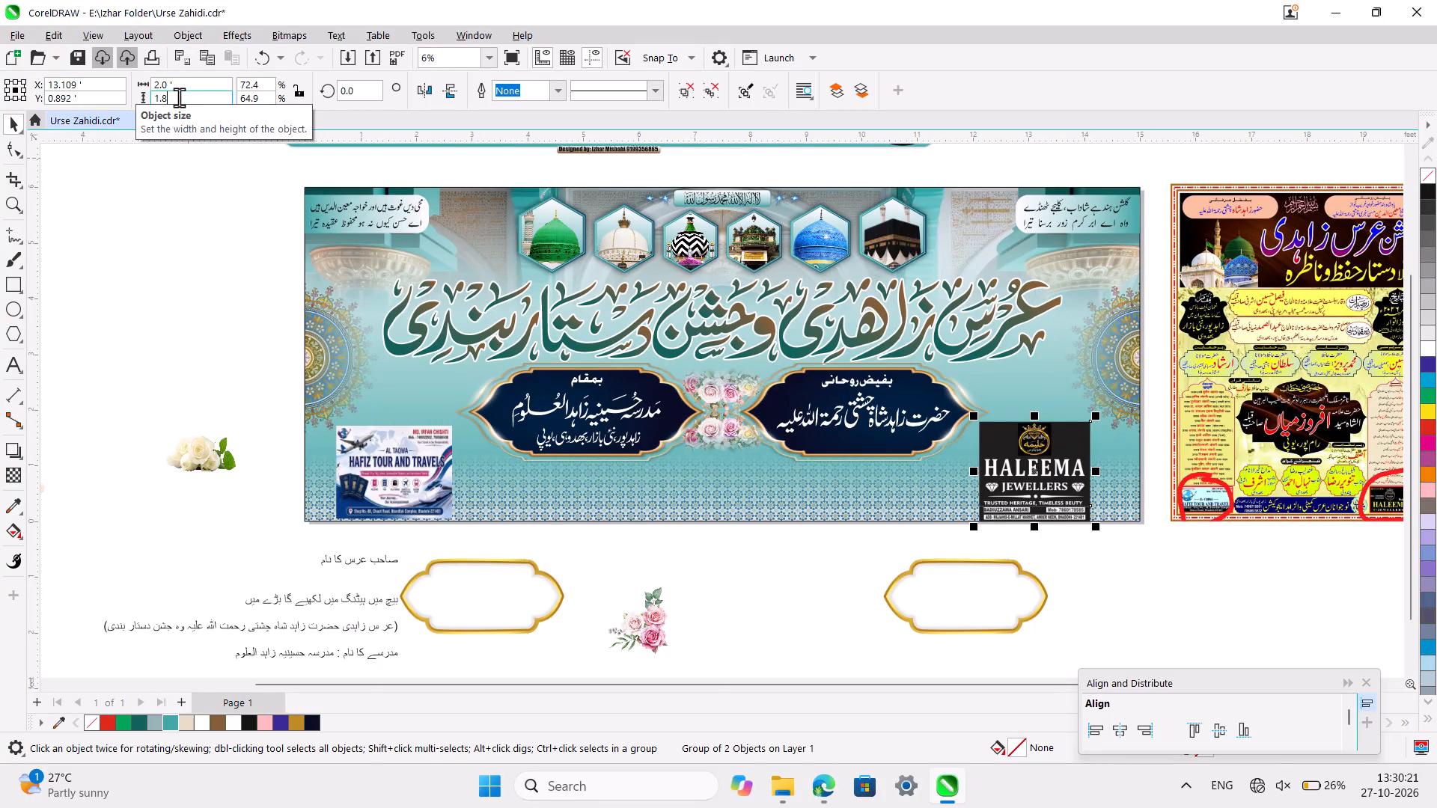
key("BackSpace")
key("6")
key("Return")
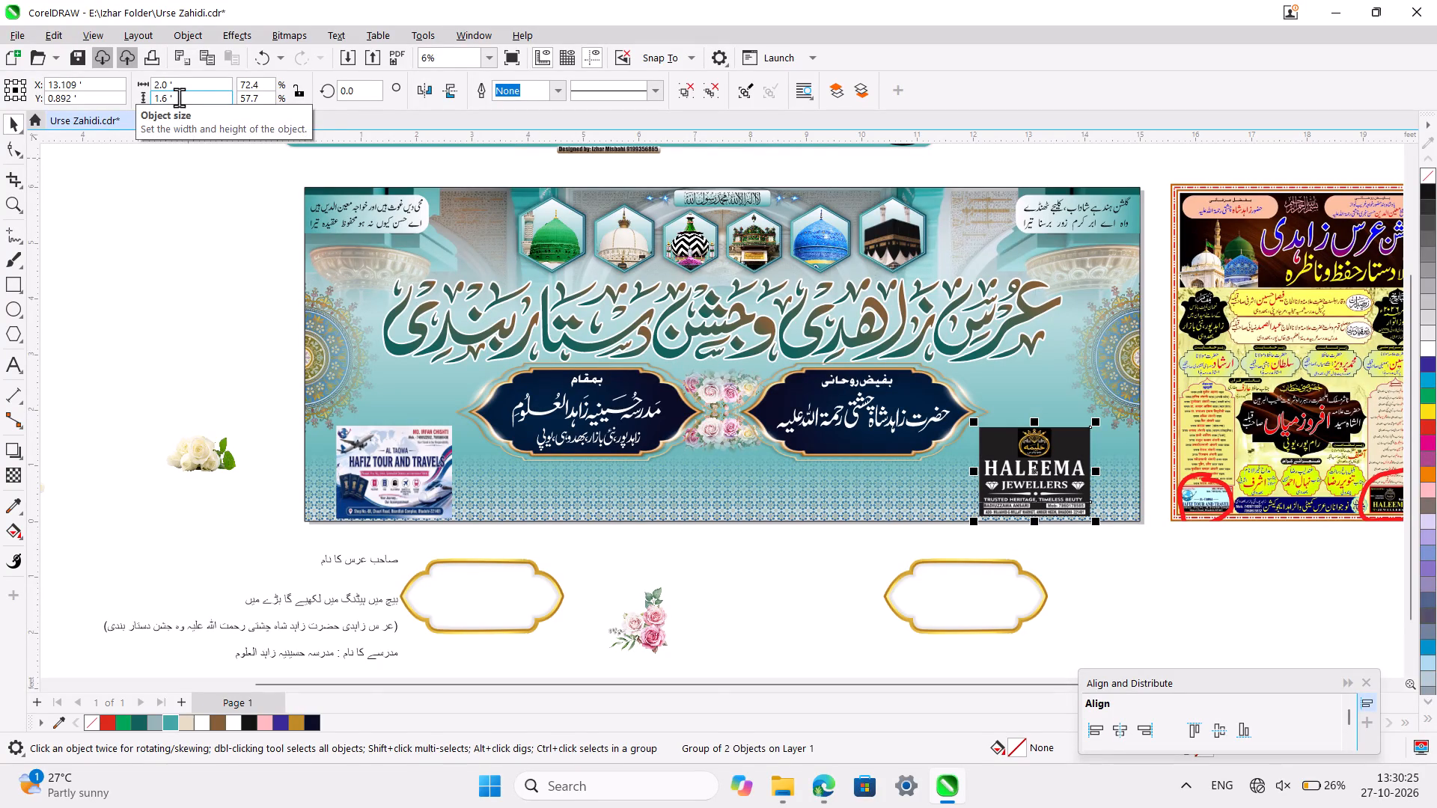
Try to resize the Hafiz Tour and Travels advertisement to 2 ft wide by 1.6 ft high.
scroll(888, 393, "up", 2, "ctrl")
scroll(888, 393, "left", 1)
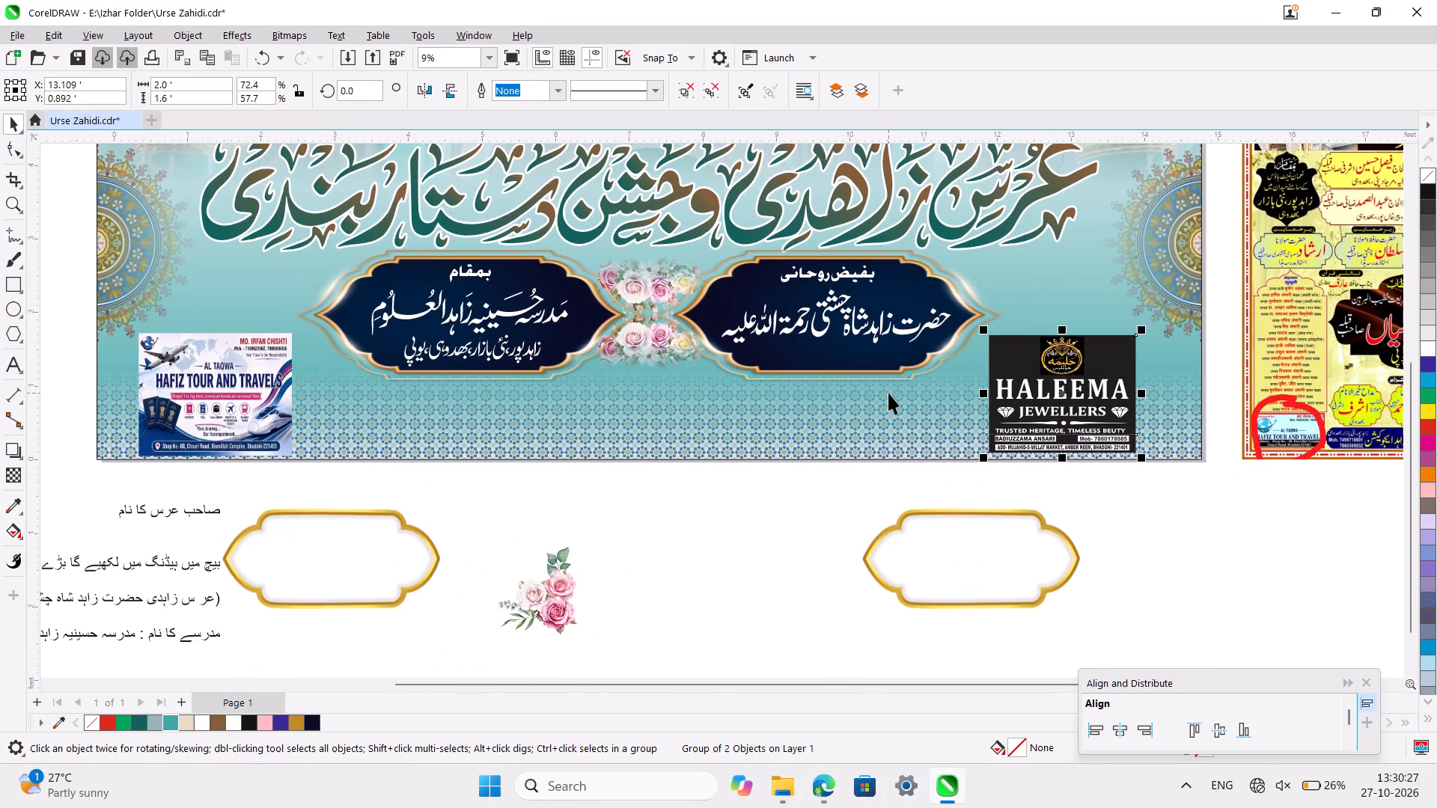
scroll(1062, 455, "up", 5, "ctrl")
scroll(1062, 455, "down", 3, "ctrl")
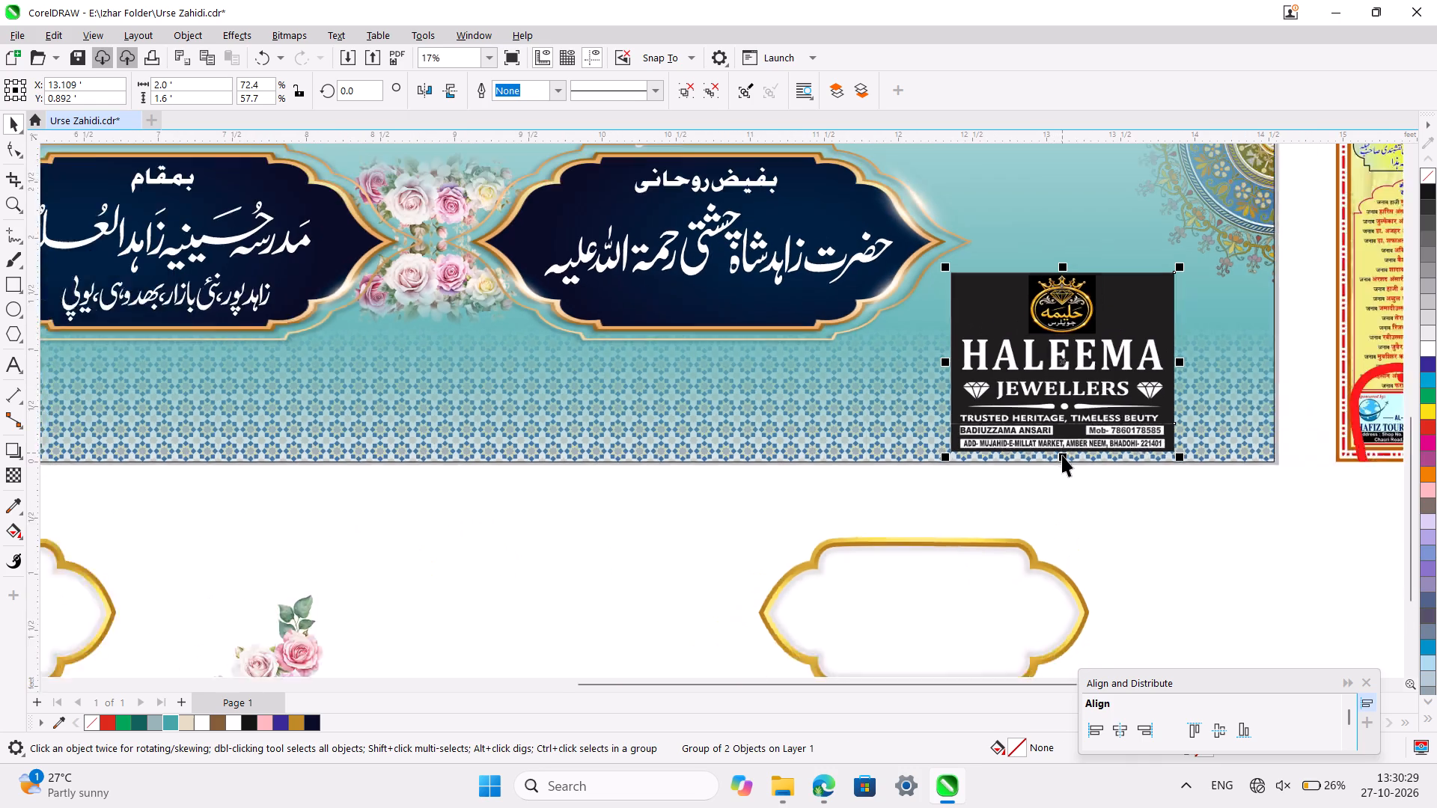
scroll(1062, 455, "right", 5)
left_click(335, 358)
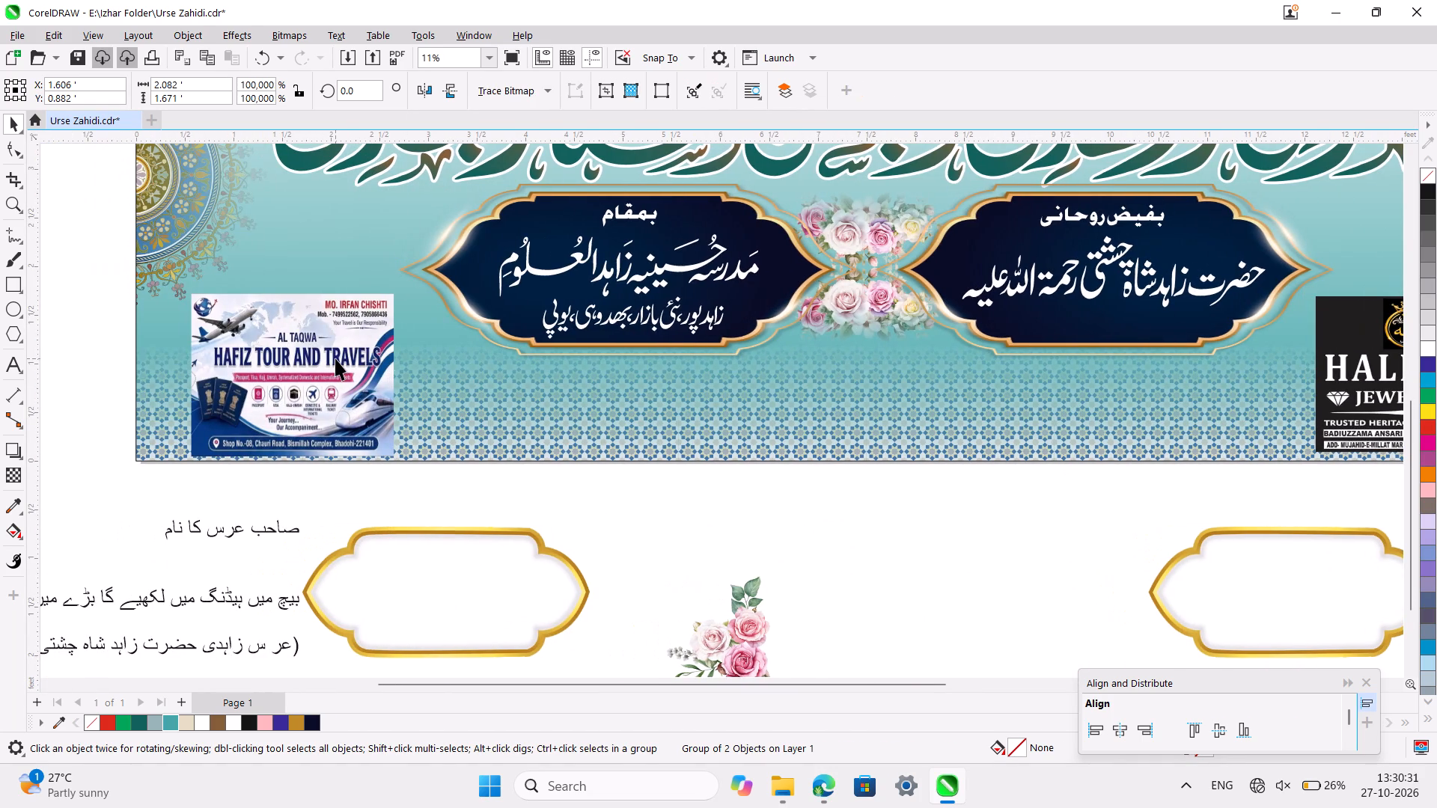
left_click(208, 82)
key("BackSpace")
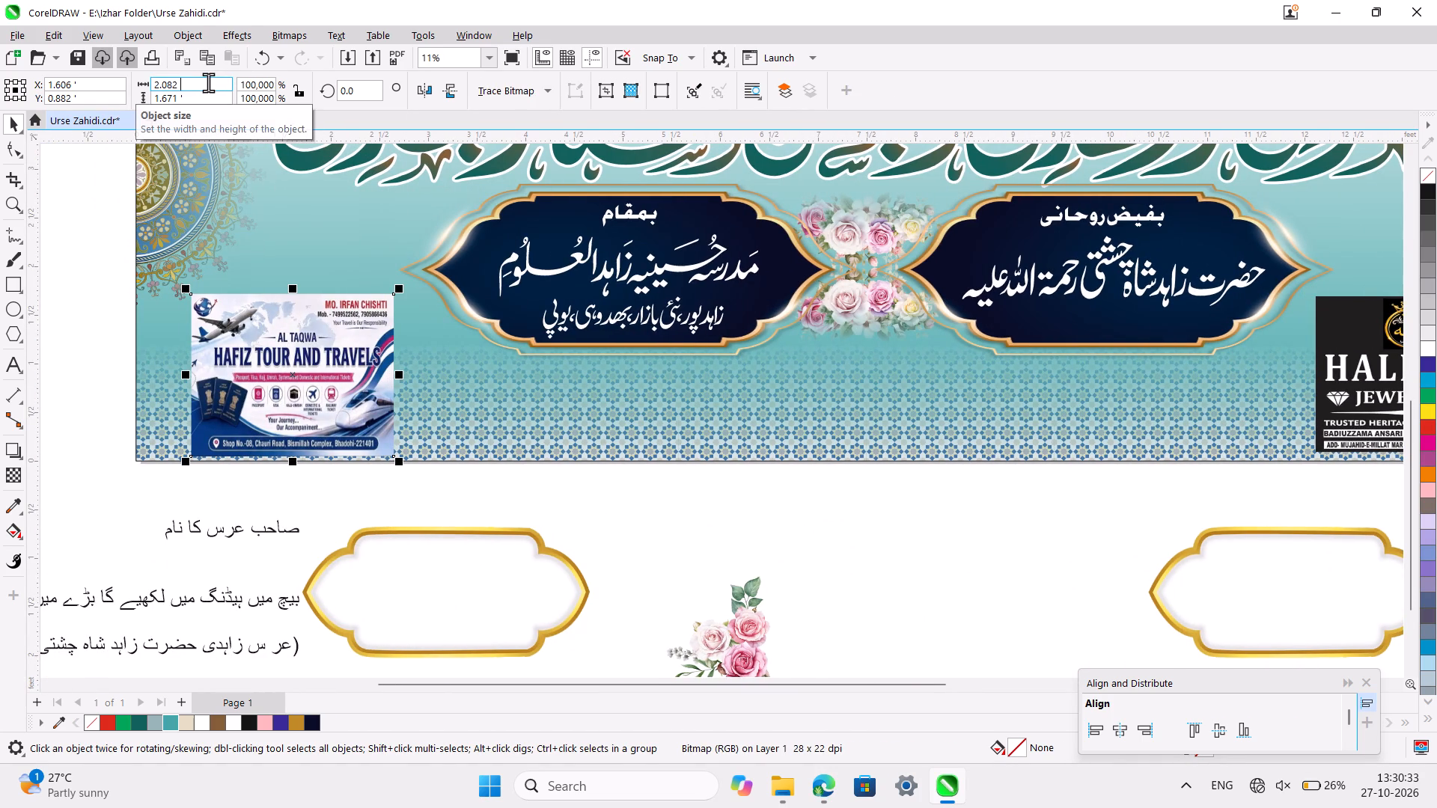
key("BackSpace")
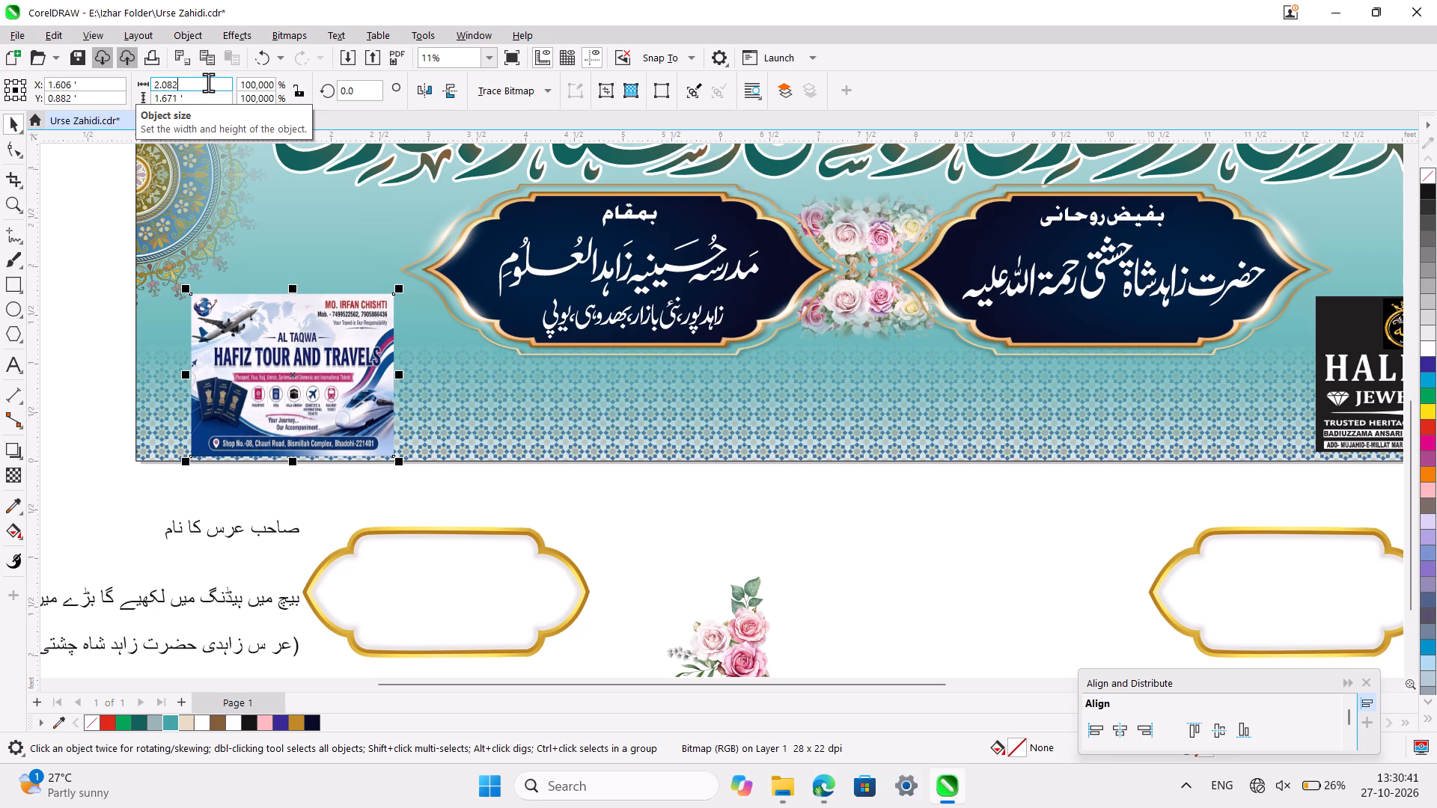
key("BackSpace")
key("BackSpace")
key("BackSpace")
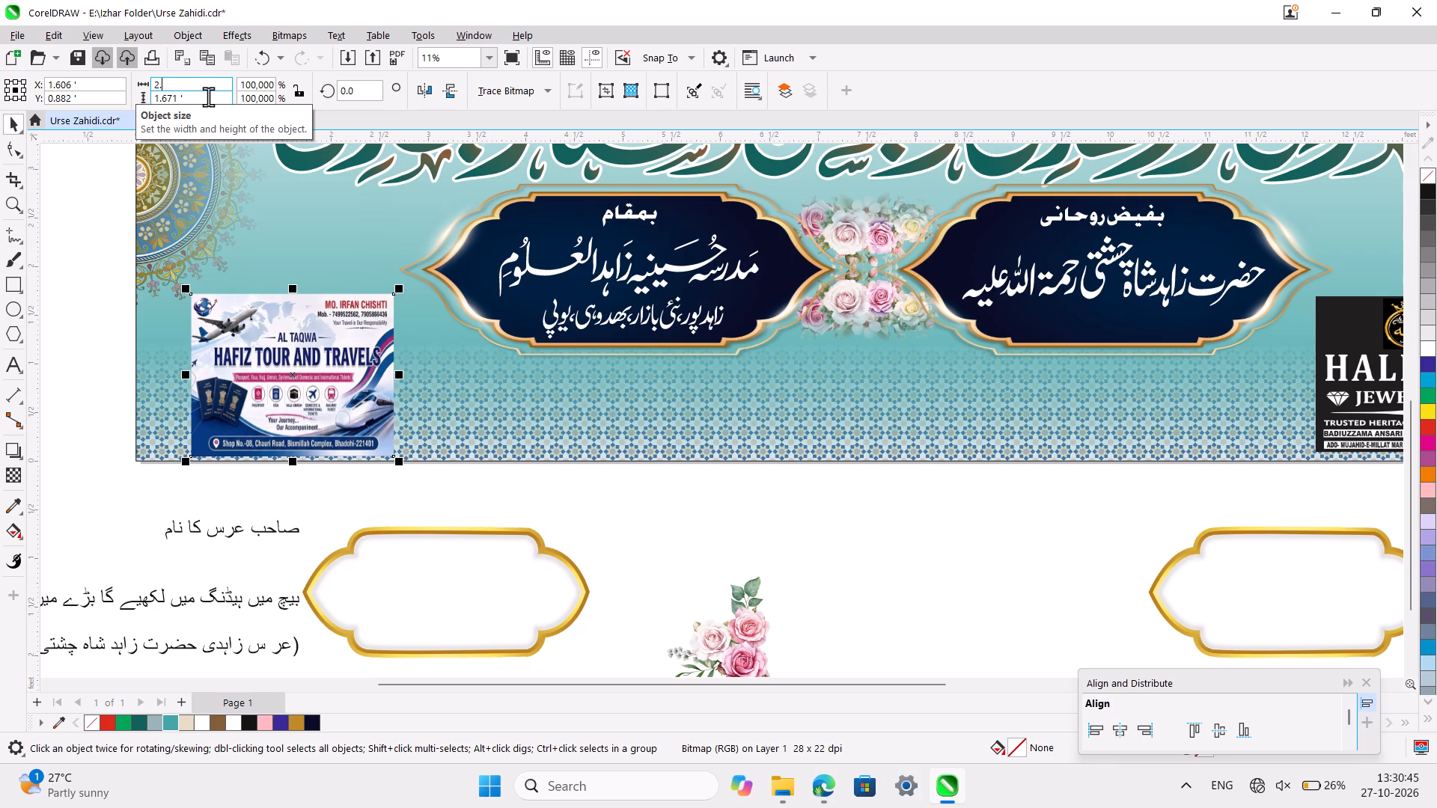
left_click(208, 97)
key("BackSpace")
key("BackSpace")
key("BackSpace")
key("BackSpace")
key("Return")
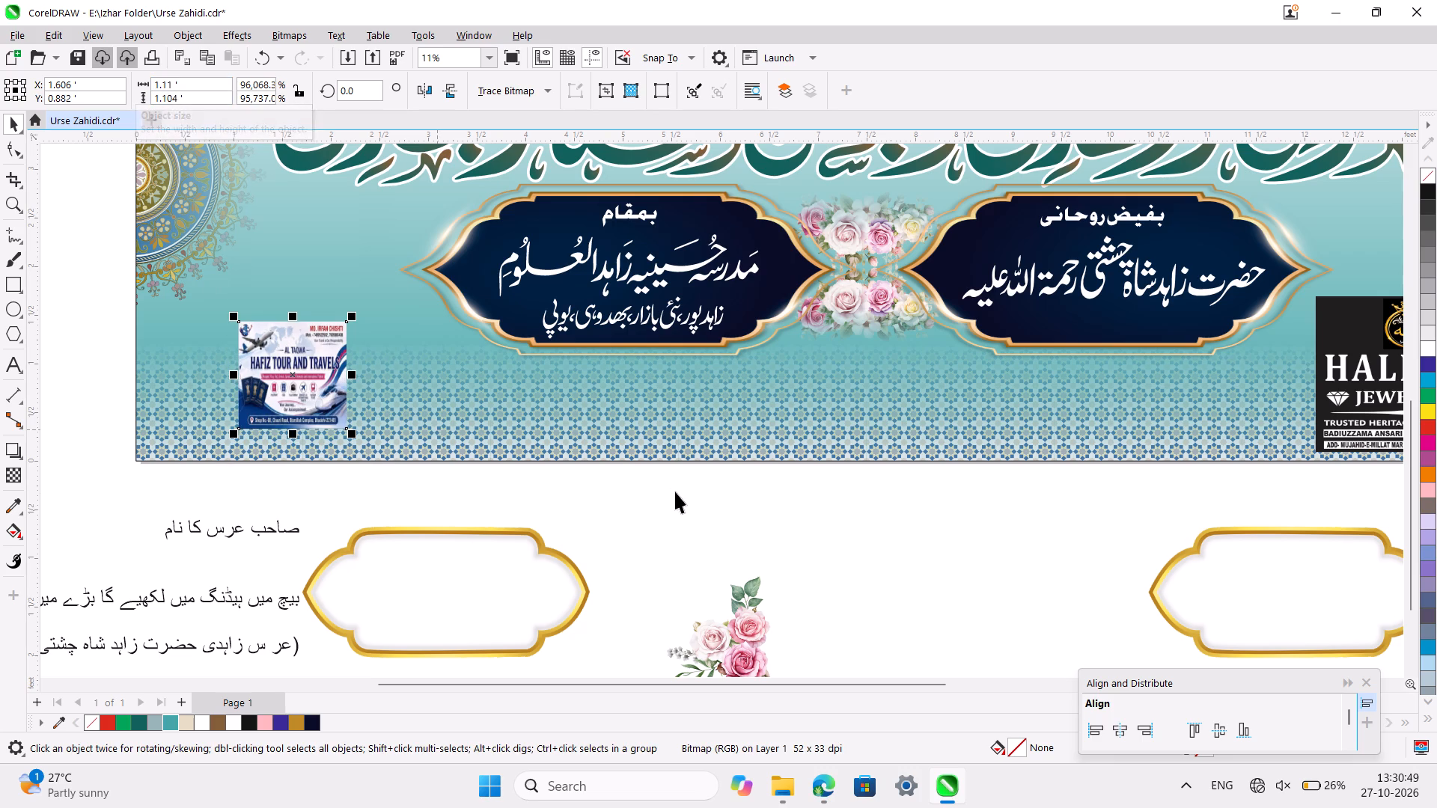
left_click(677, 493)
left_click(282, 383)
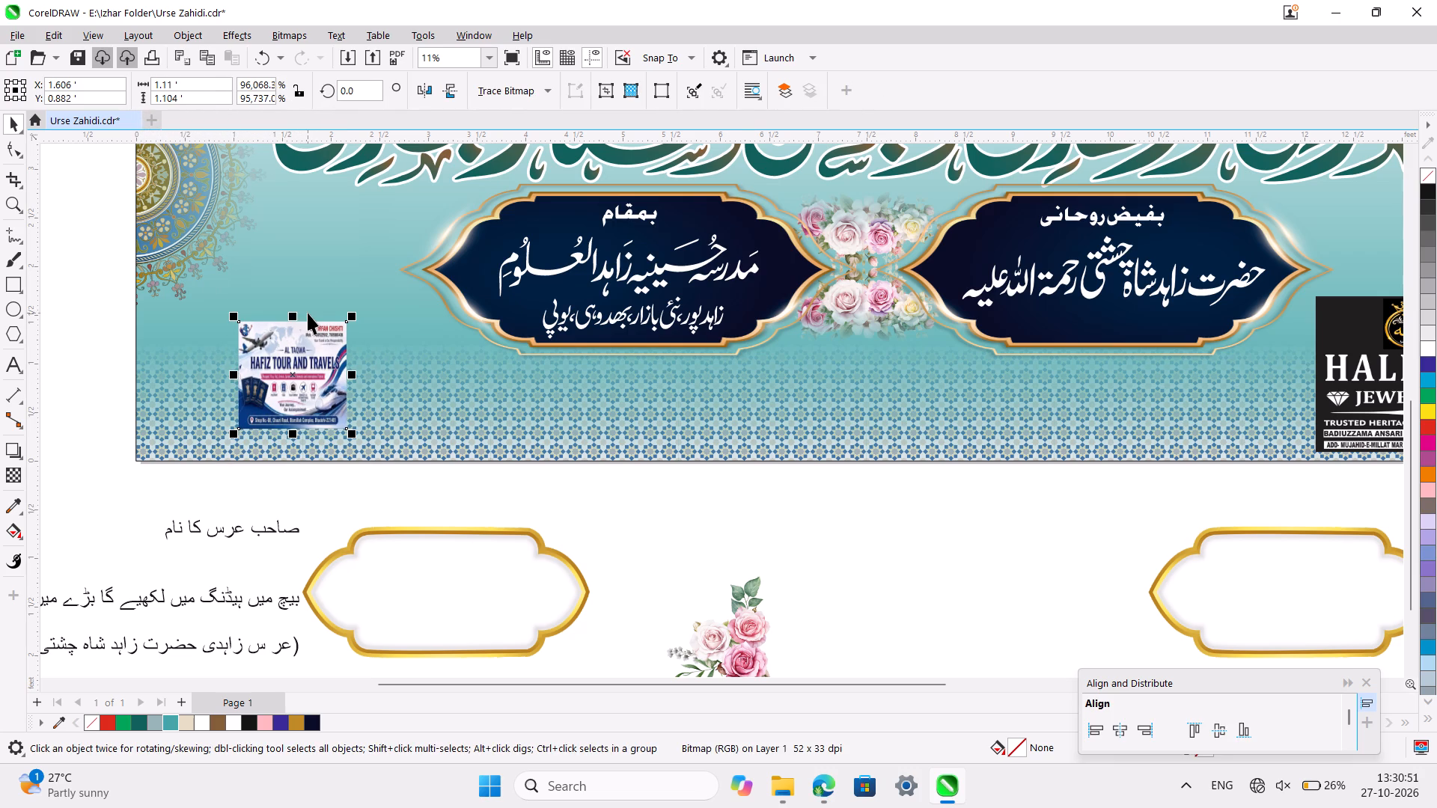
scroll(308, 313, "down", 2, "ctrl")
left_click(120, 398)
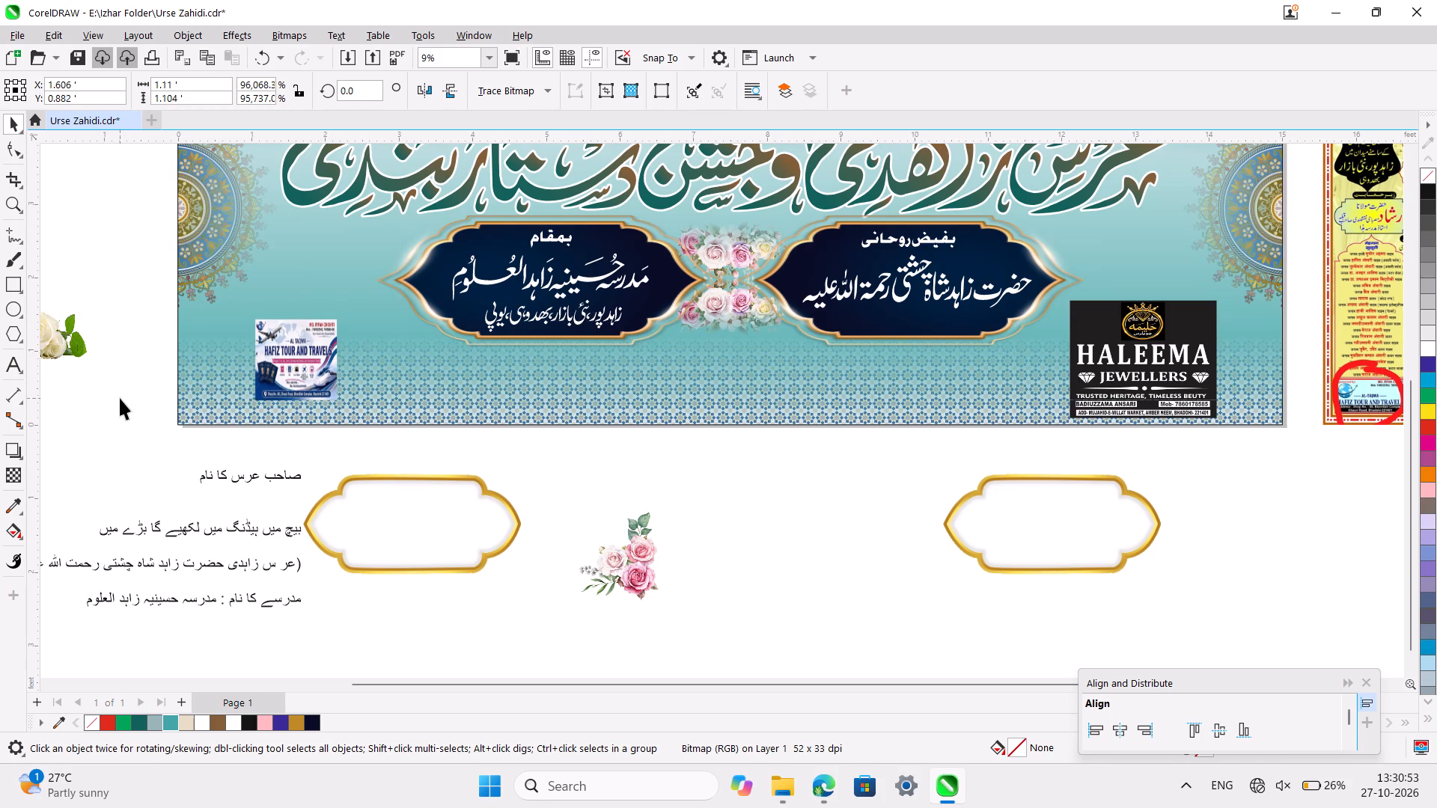
Set the Hafiz Tour and Travels advertisement's size to 2 ft wide by 1.6 ft high.
left_click(316, 355)
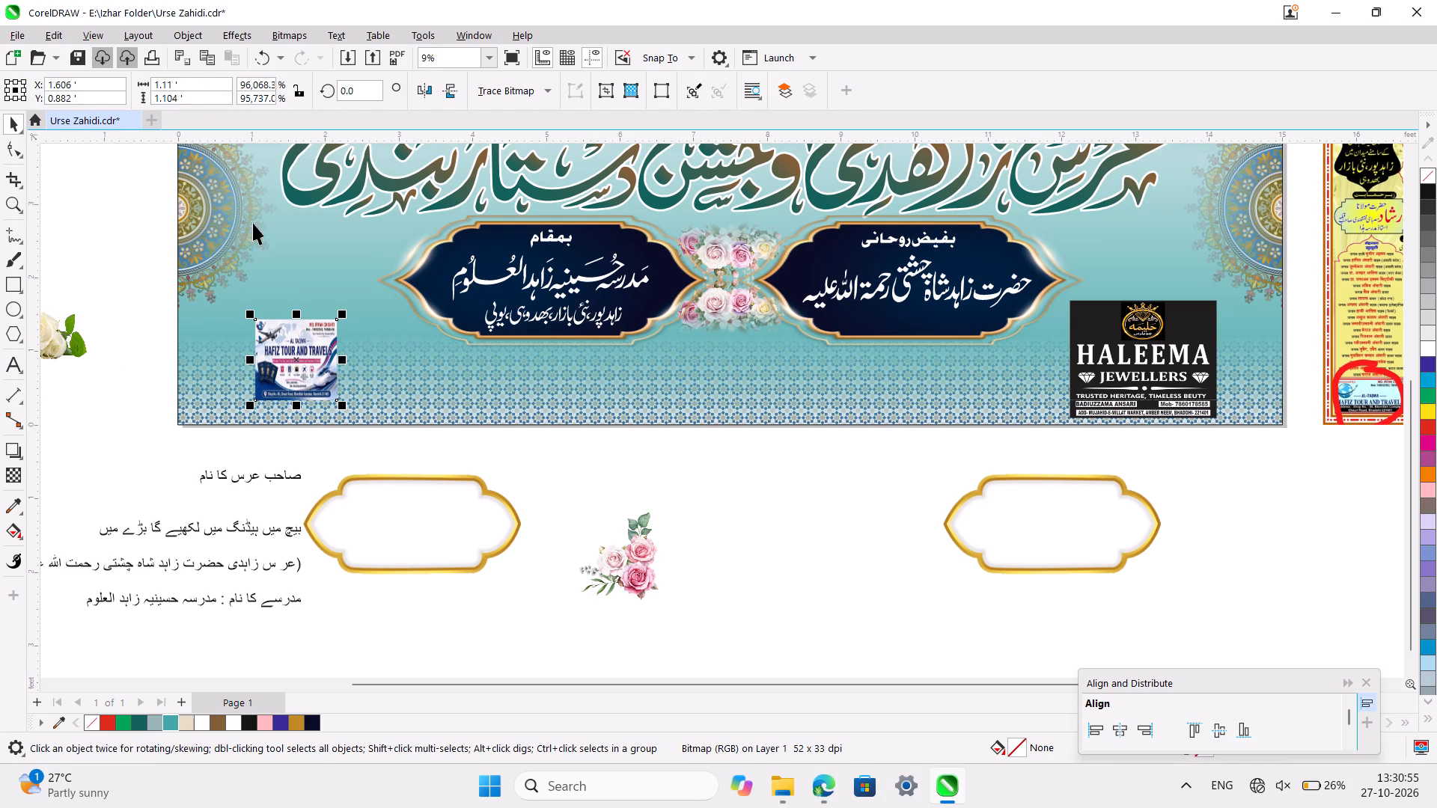
left_click(186, 82)
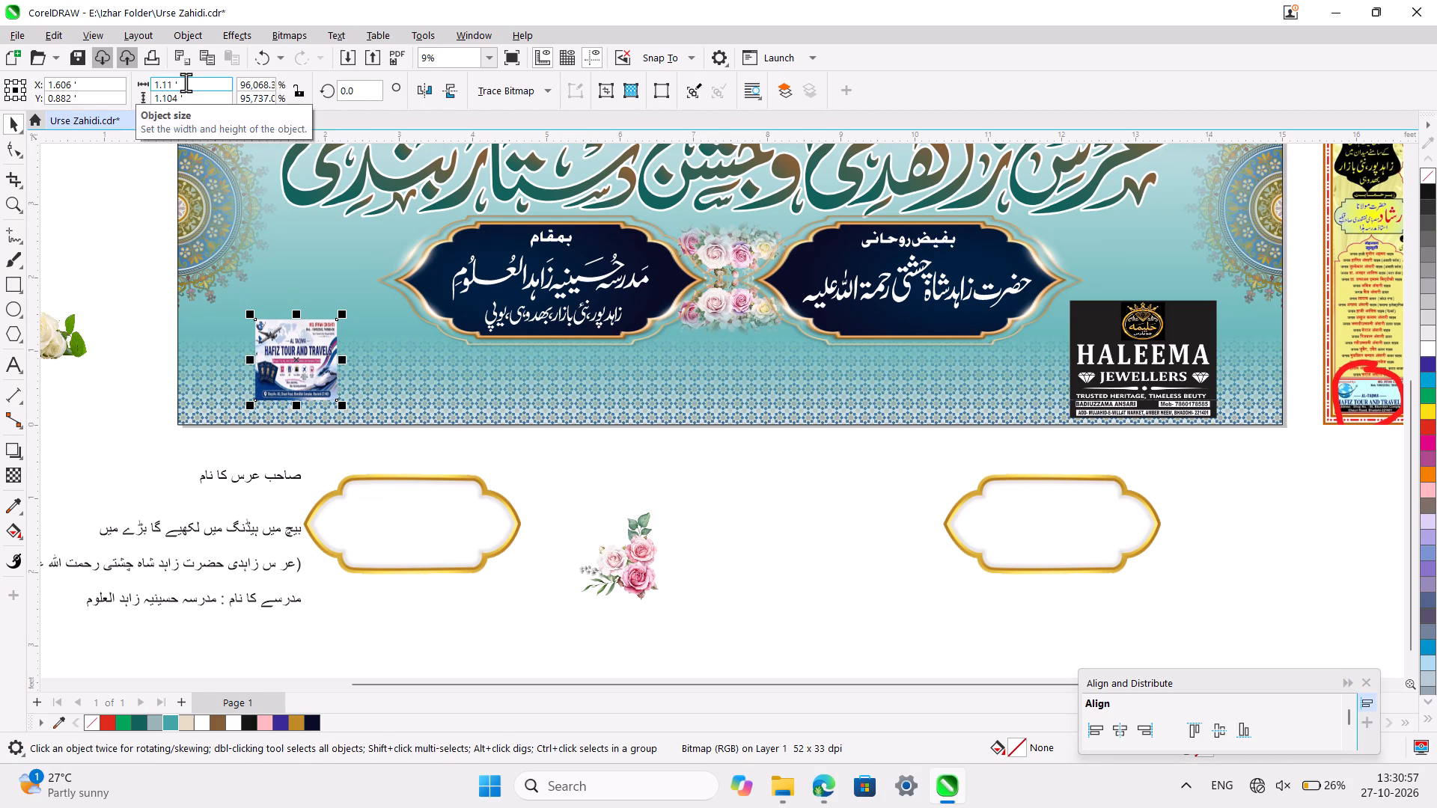
key("BackSpace")
key("BackSpace")
key("BackSpace")
key("BackSpace")
key("BackSpace")
key("BackSpace")
key("BackSpace")
key("BackSpace")
key("BackSpace")
key("BackSpace")
key("BackSpace")
key("BackSpace")
key("BackSpace")
key("BackSpace")
key("BackSpace")
key("2")
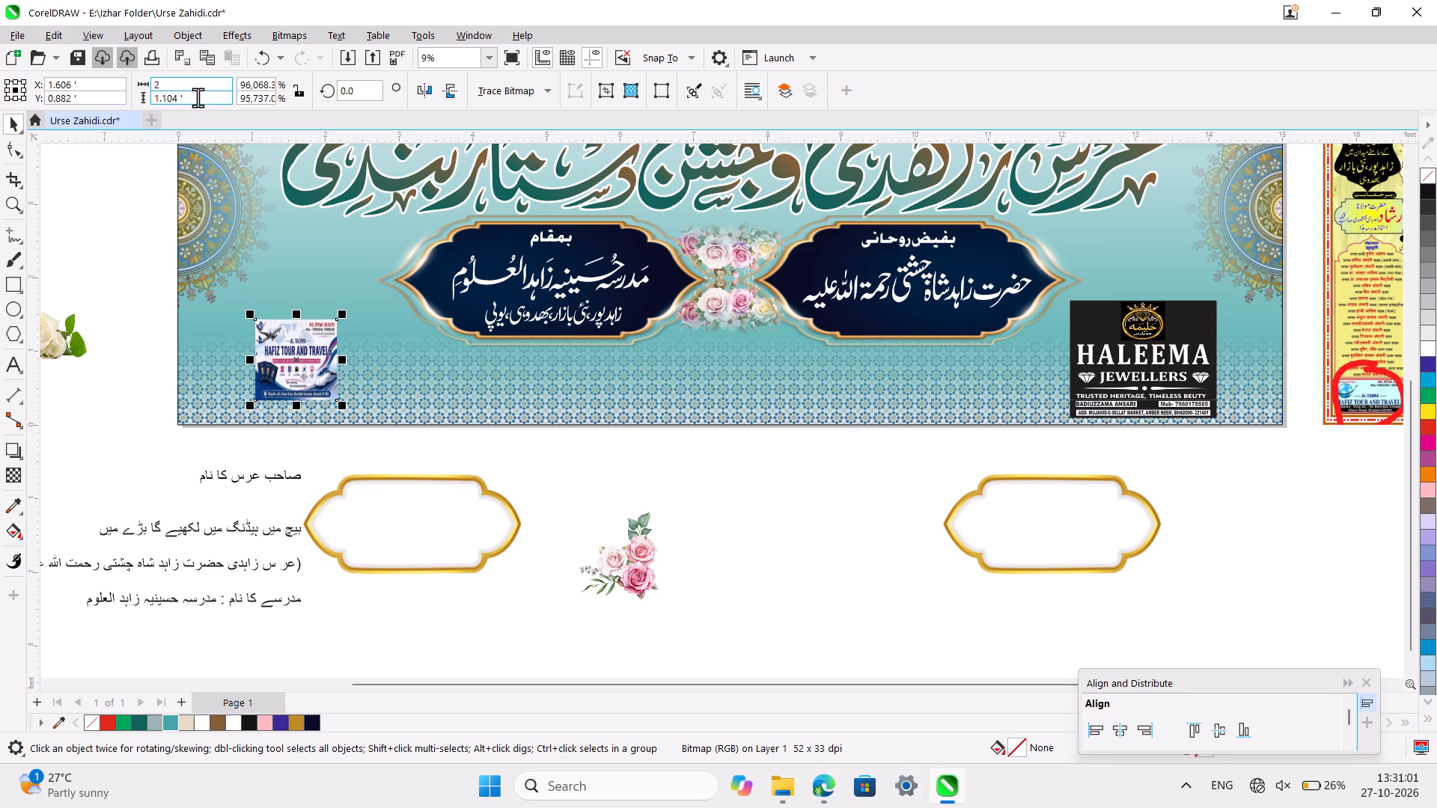
left_click(198, 97)
key("BackSpace")
key("BackSpace")
key("BackSpace")
key("BackSpace")
key("BackSpace")
key("BackSpace")
key("BackSpace")
key("BackSpace")
key("BackSpace")
key("BackSpace")
key("BackSpace")
key("BackSpace")
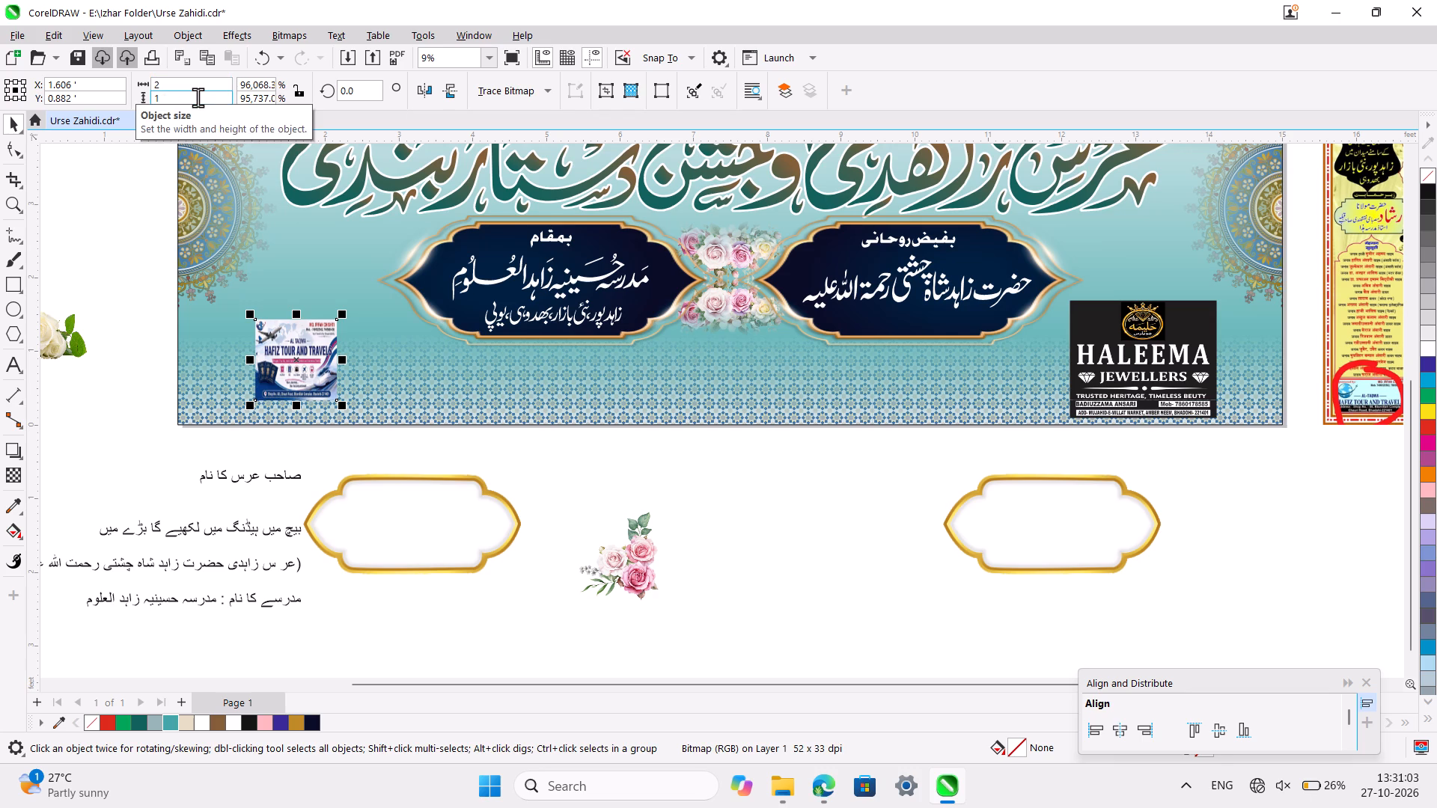
key("1")
type(".6")
key("Return")
left_click(86, 420)
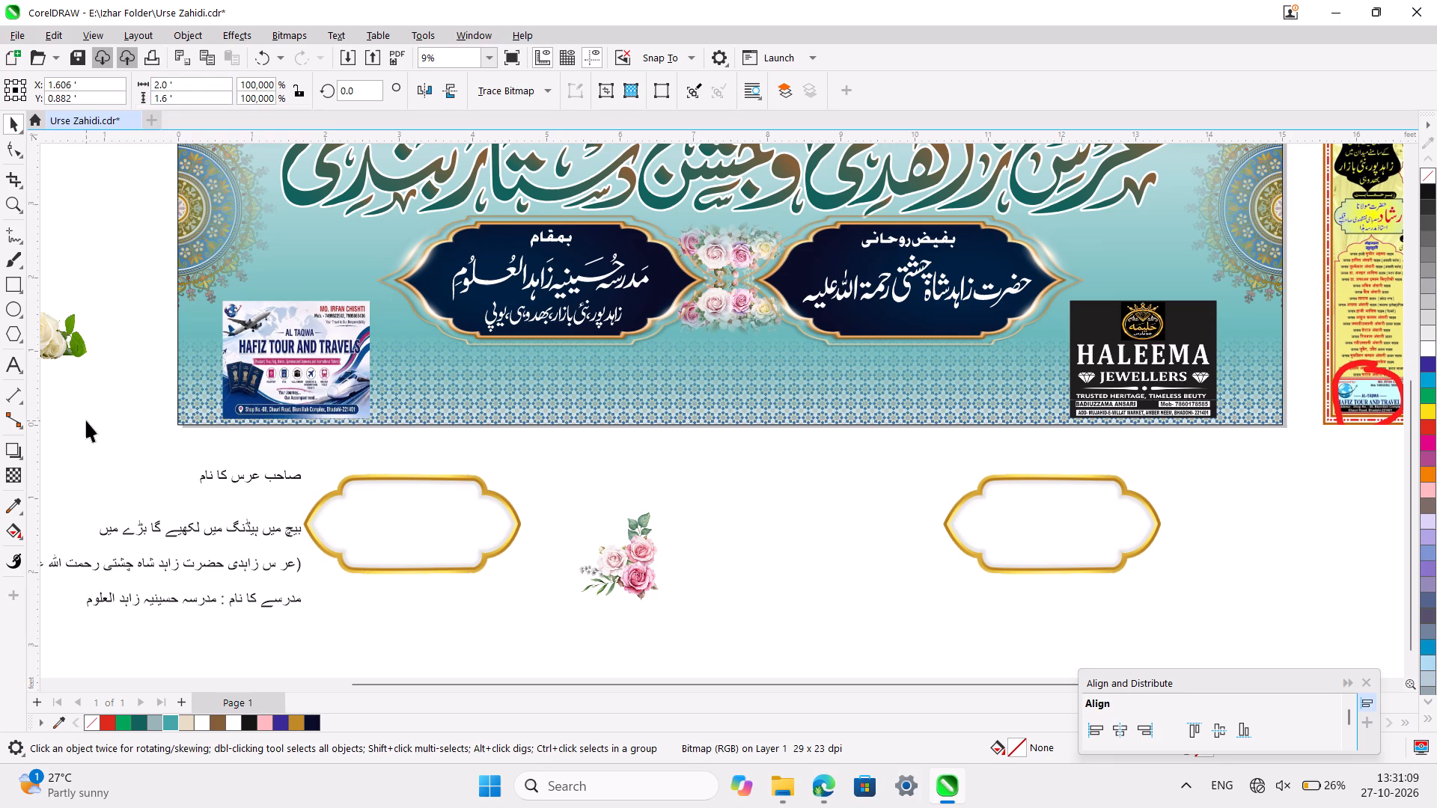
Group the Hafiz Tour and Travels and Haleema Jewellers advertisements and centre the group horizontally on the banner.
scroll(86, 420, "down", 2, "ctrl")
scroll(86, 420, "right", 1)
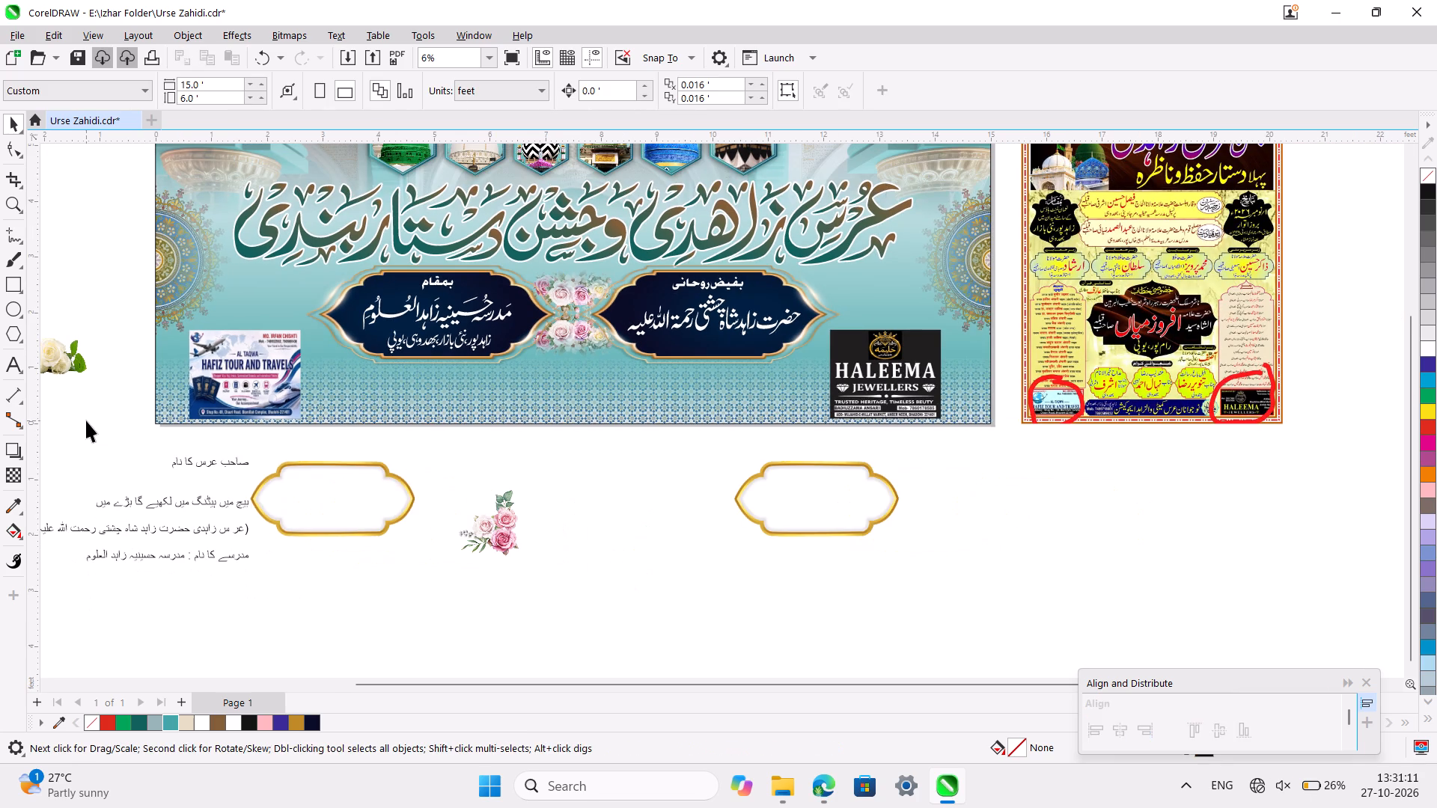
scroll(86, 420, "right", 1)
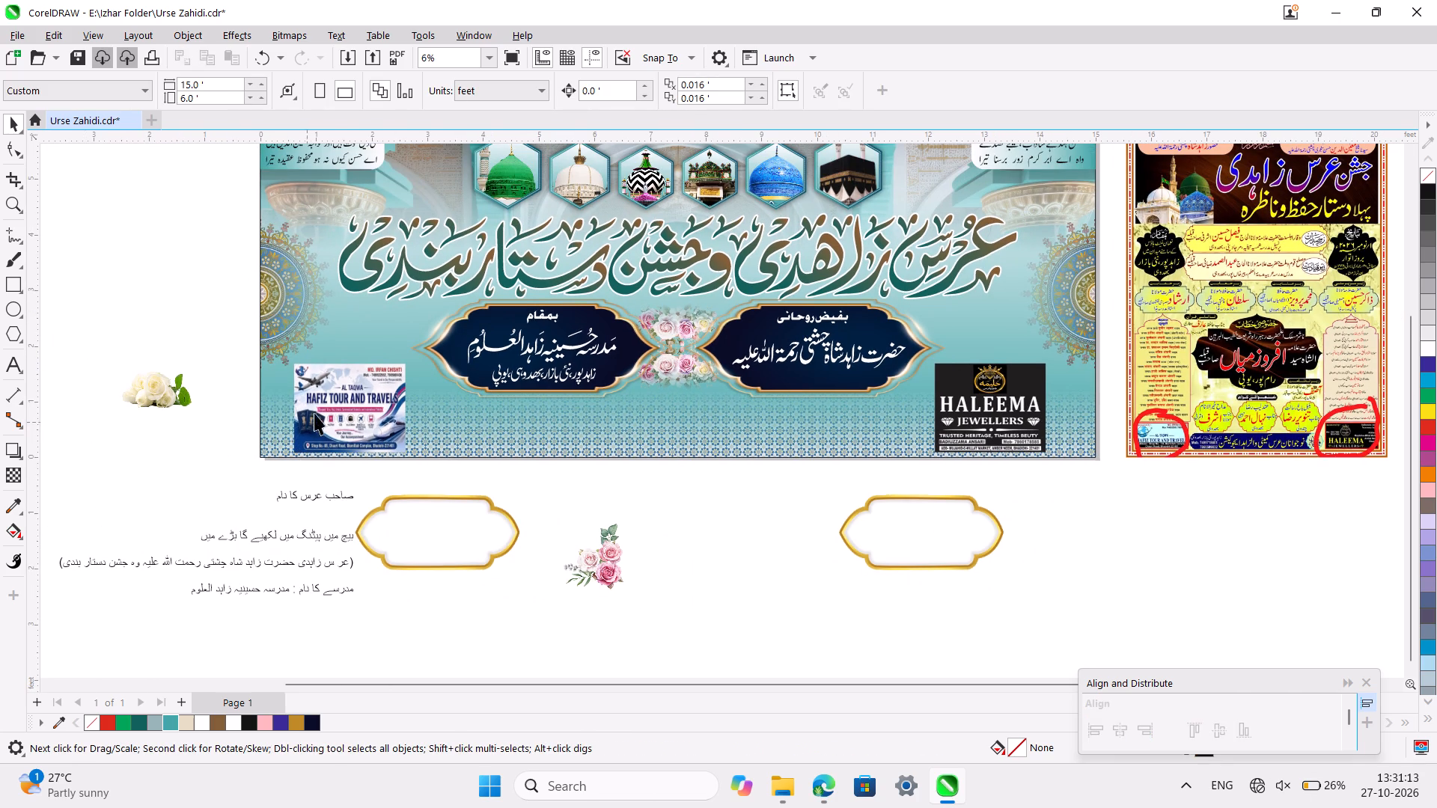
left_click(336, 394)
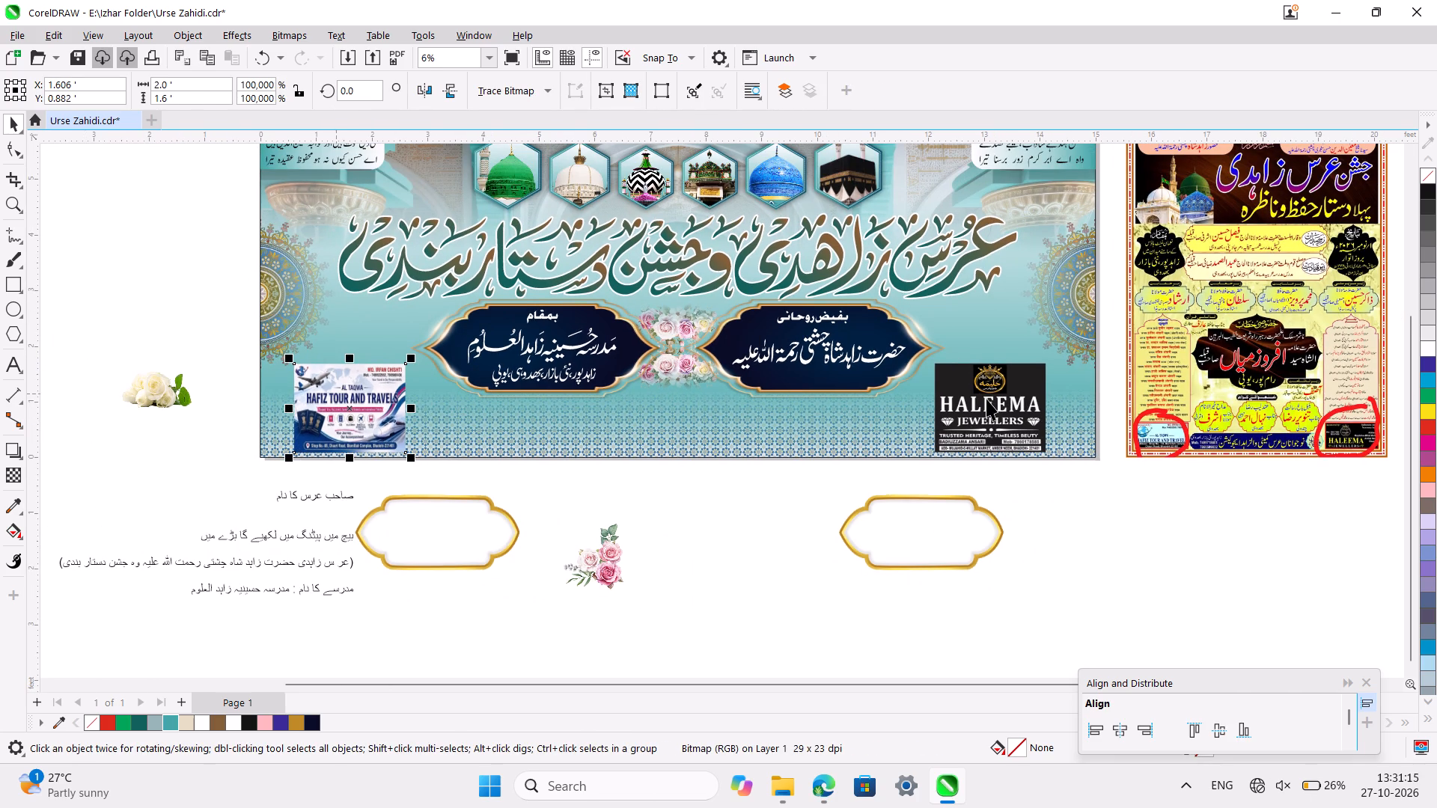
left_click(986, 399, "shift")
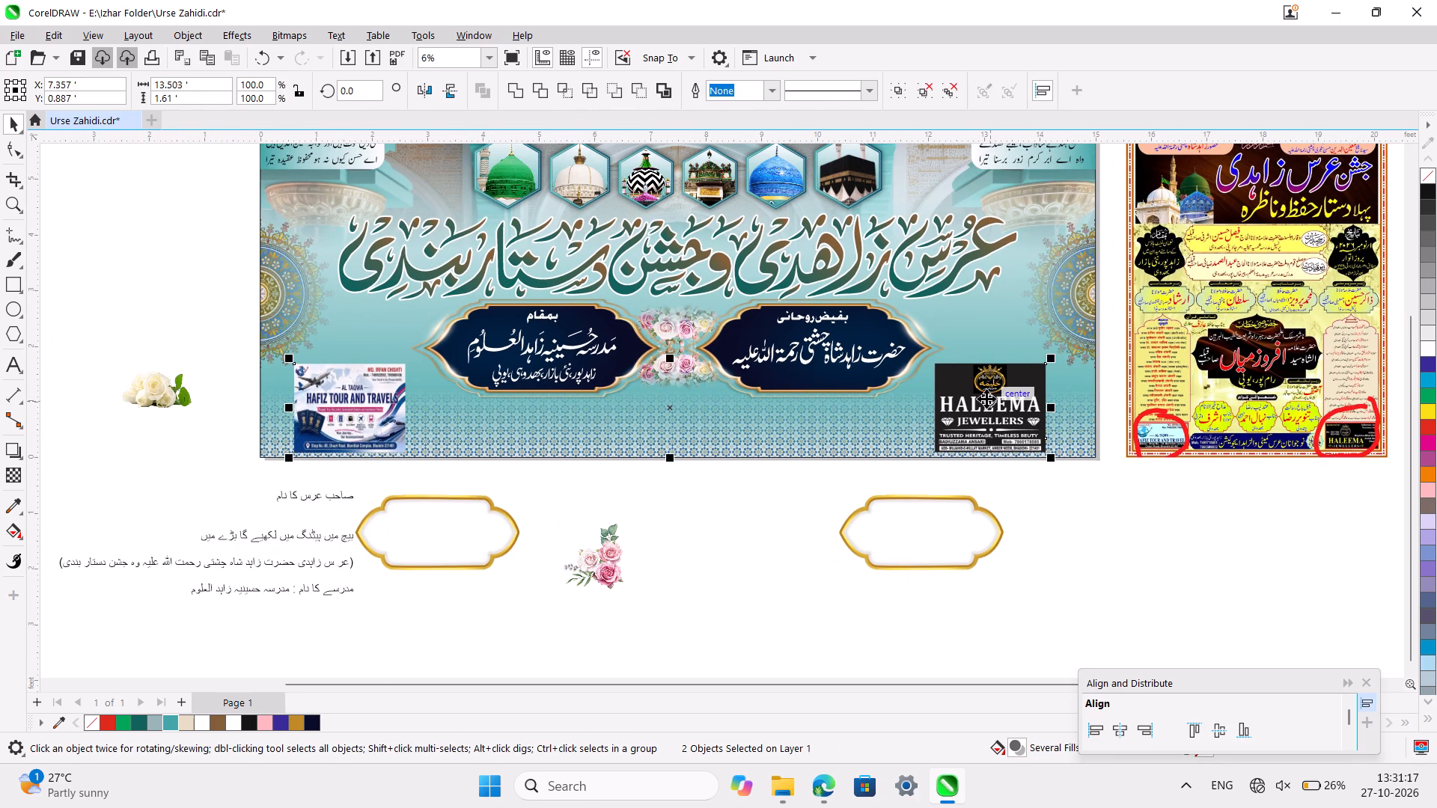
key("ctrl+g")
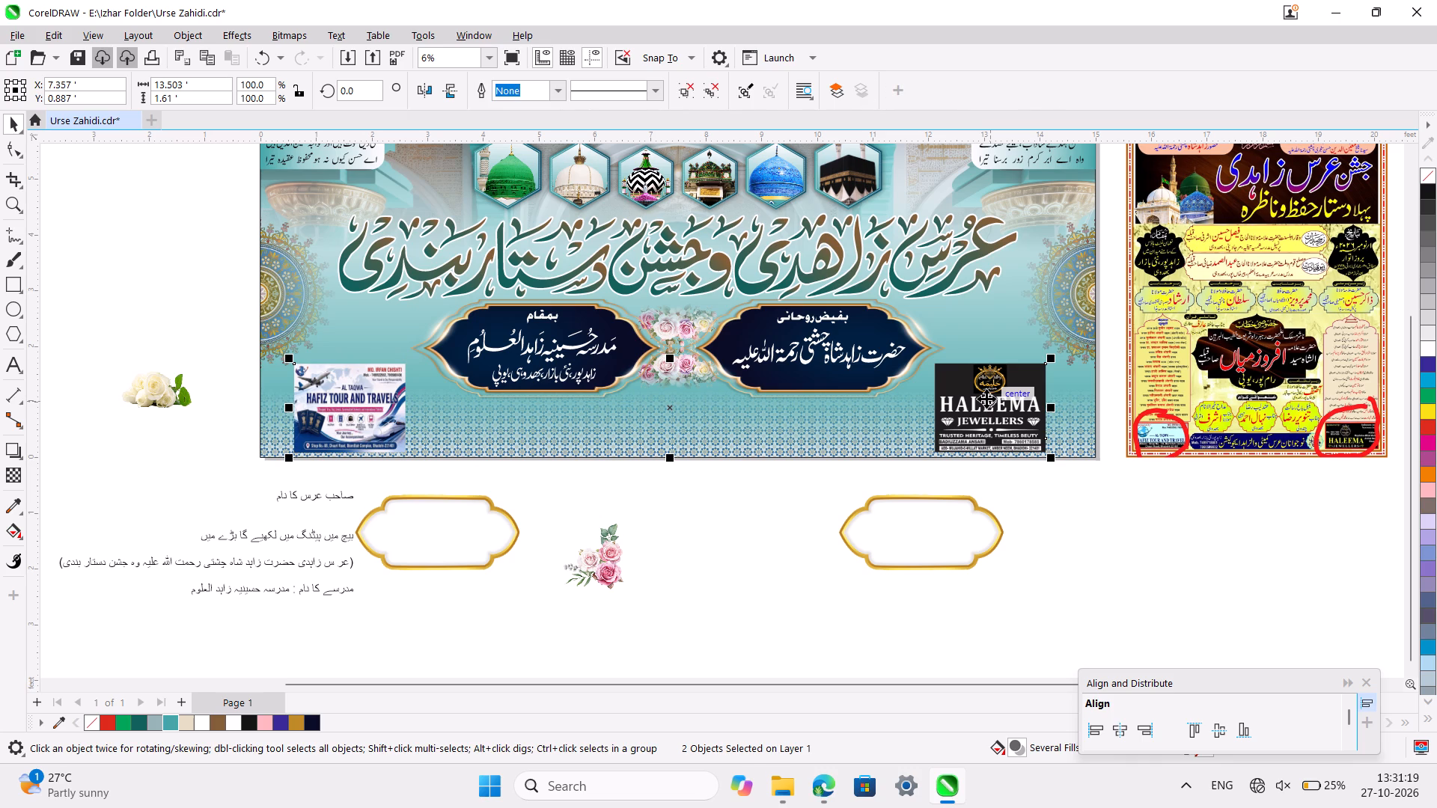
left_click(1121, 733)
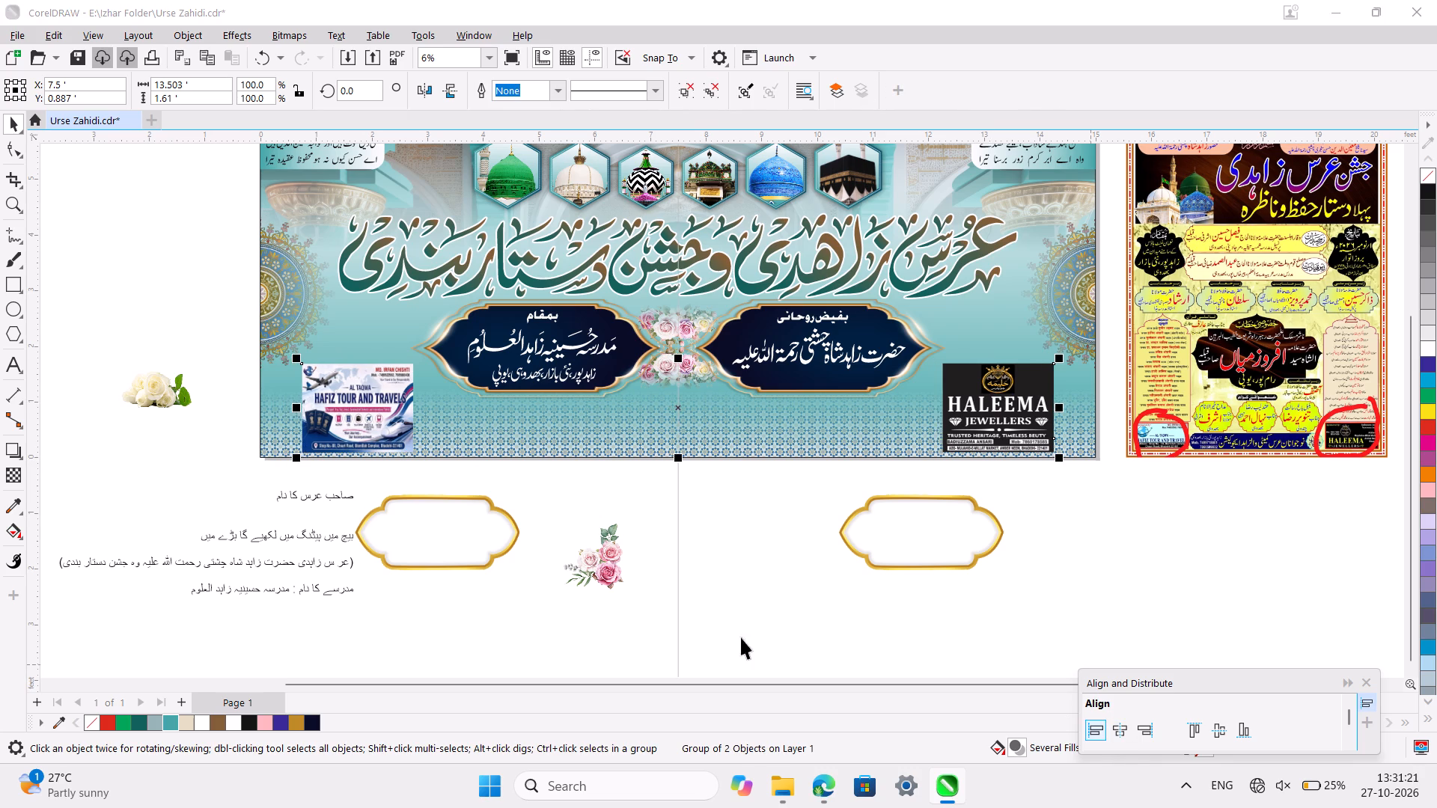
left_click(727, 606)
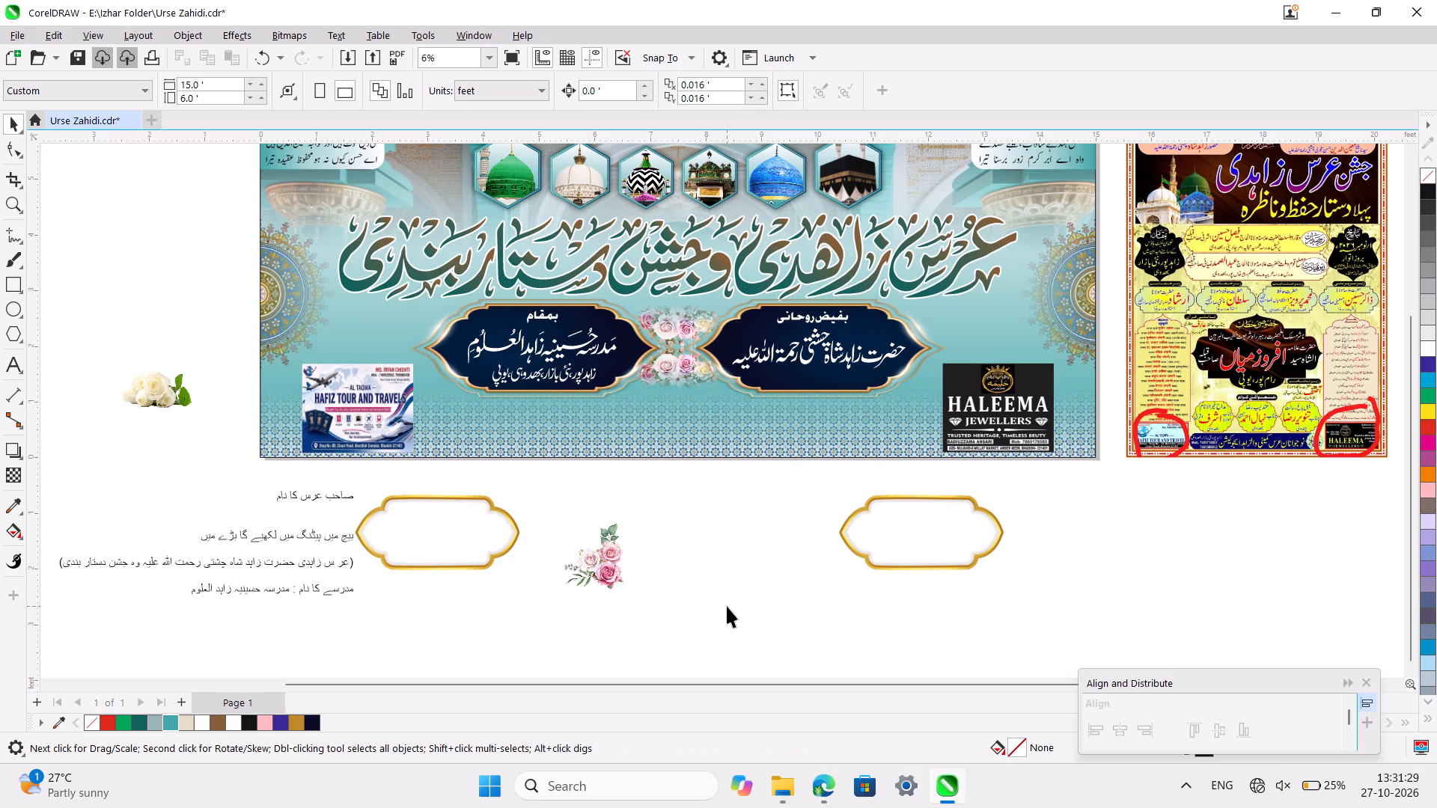
Save the banner document.
key("ctrl+s")
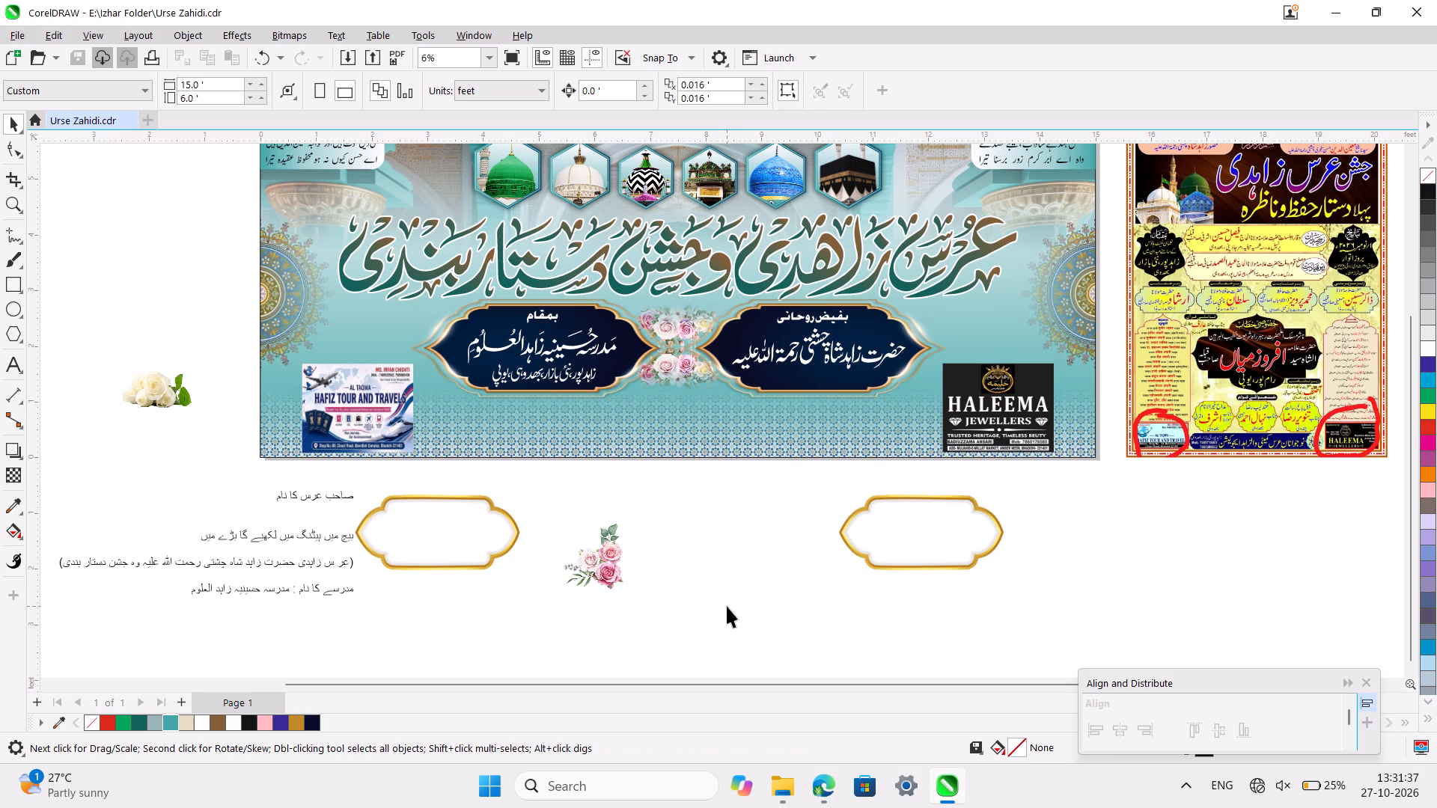
Ungroup the two advertisements and move the Haleema Jewellers one outward to about X 13.77 ft, keeping its height position.
scroll(748, 547, "down", 3, "ctrl")
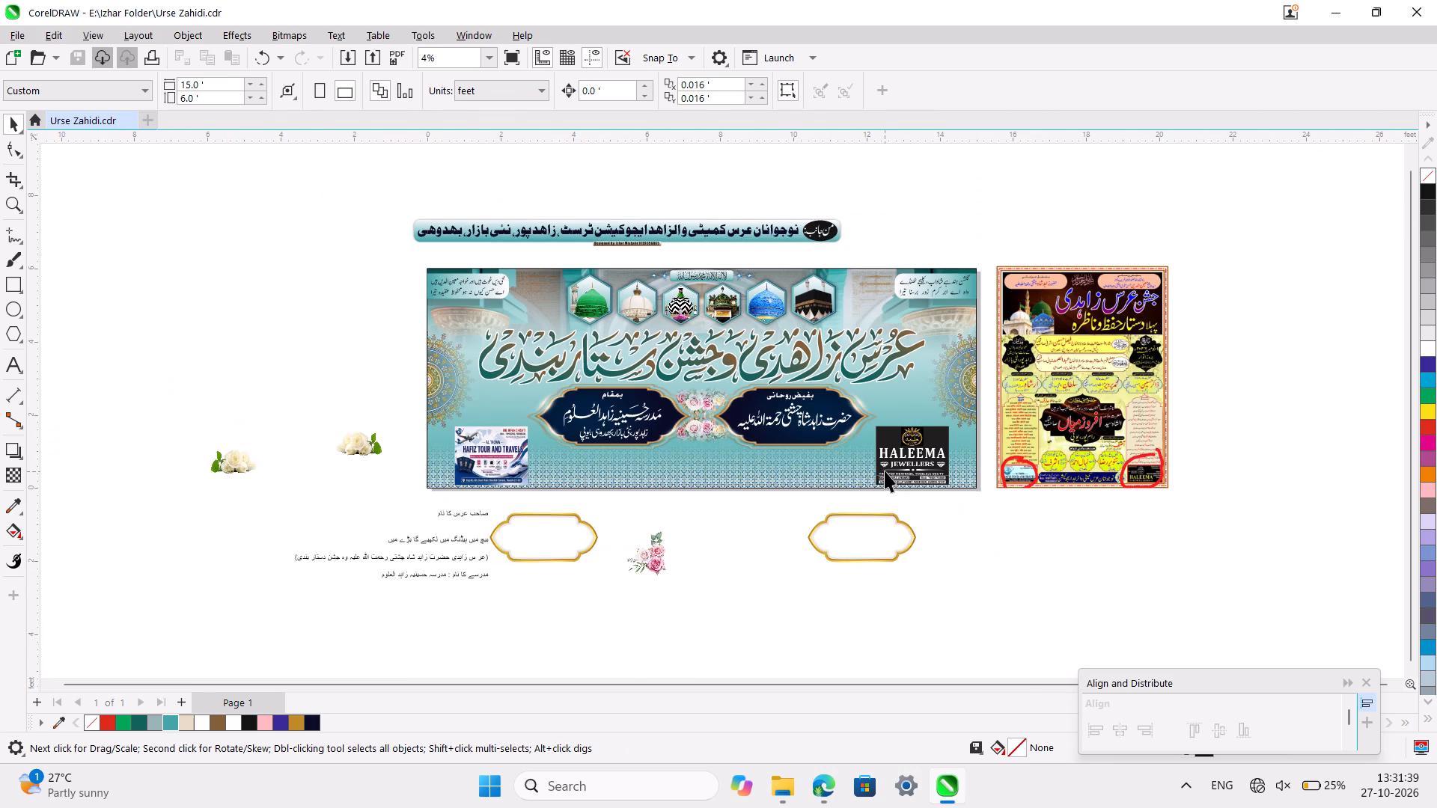
scroll(918, 442, "up", 3, "ctrl")
left_click(918, 442)
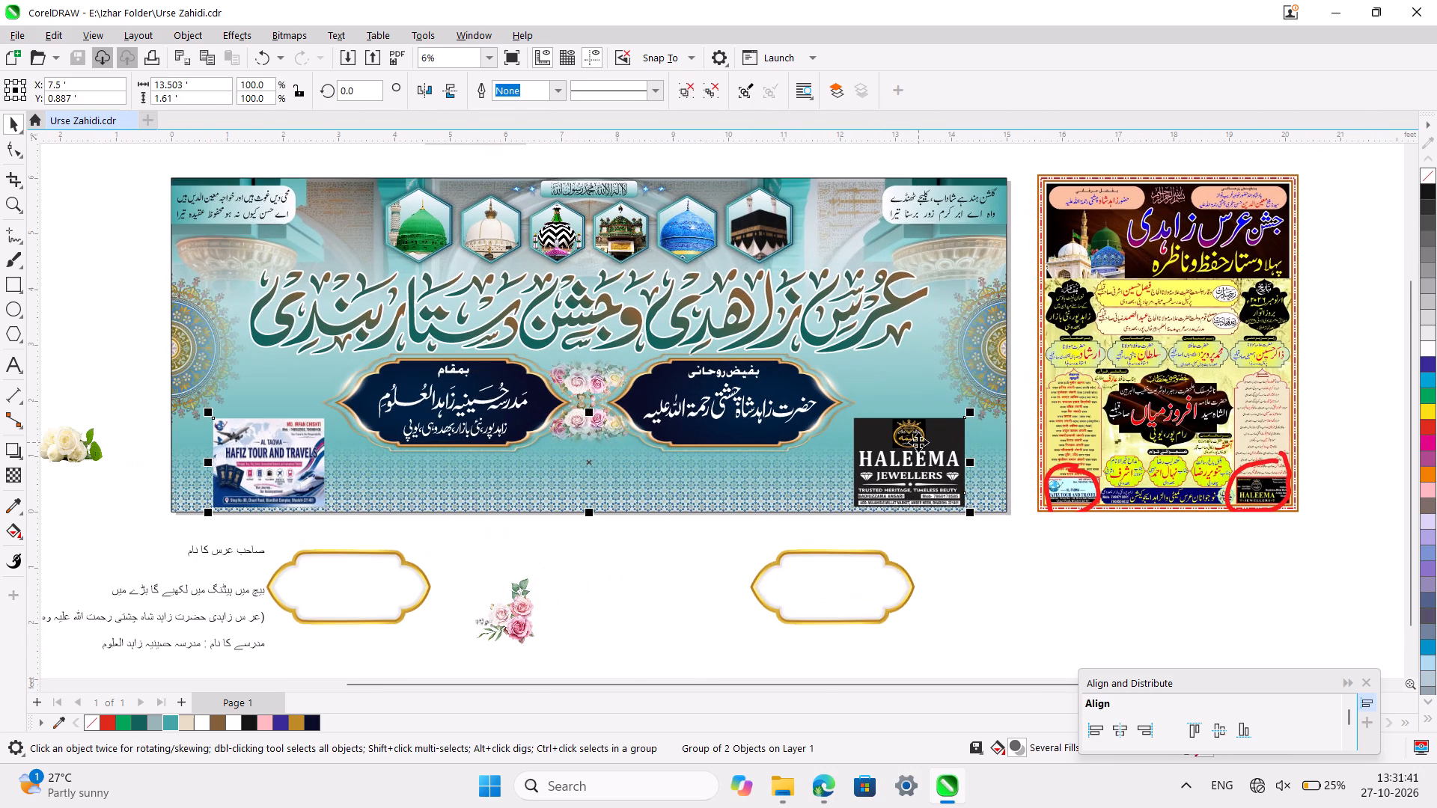
key("ctrl+u")
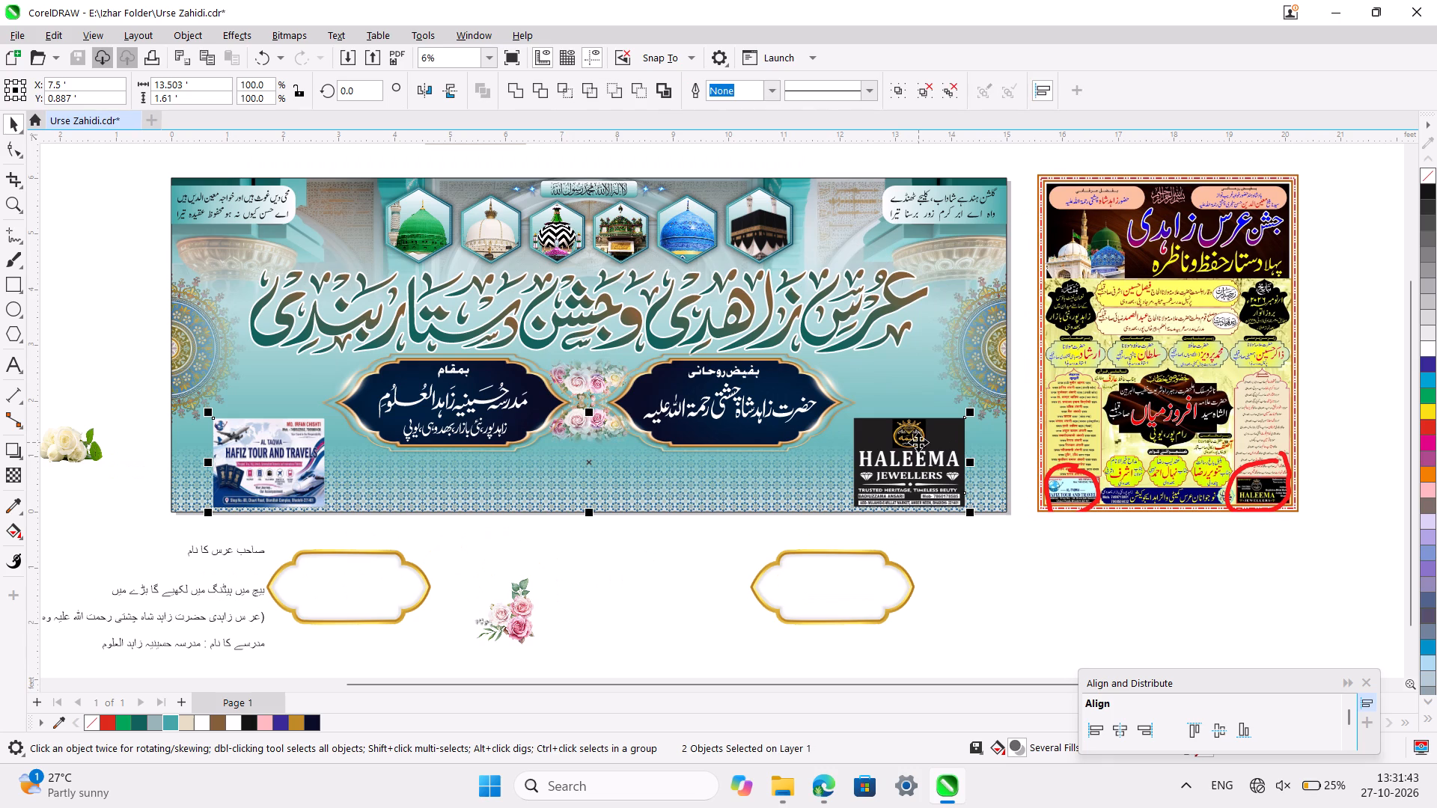
left_click(627, 577)
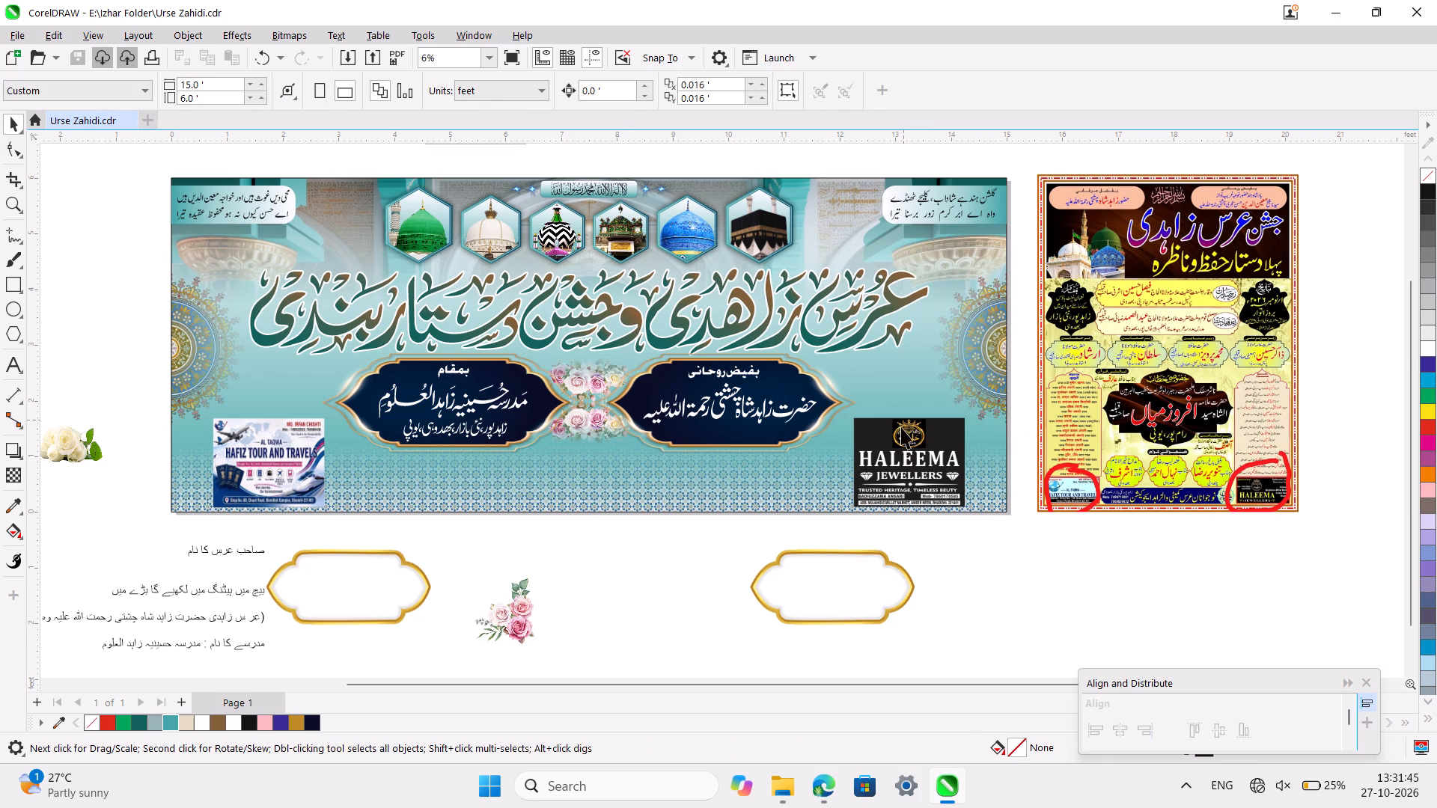
left_click(900, 447)
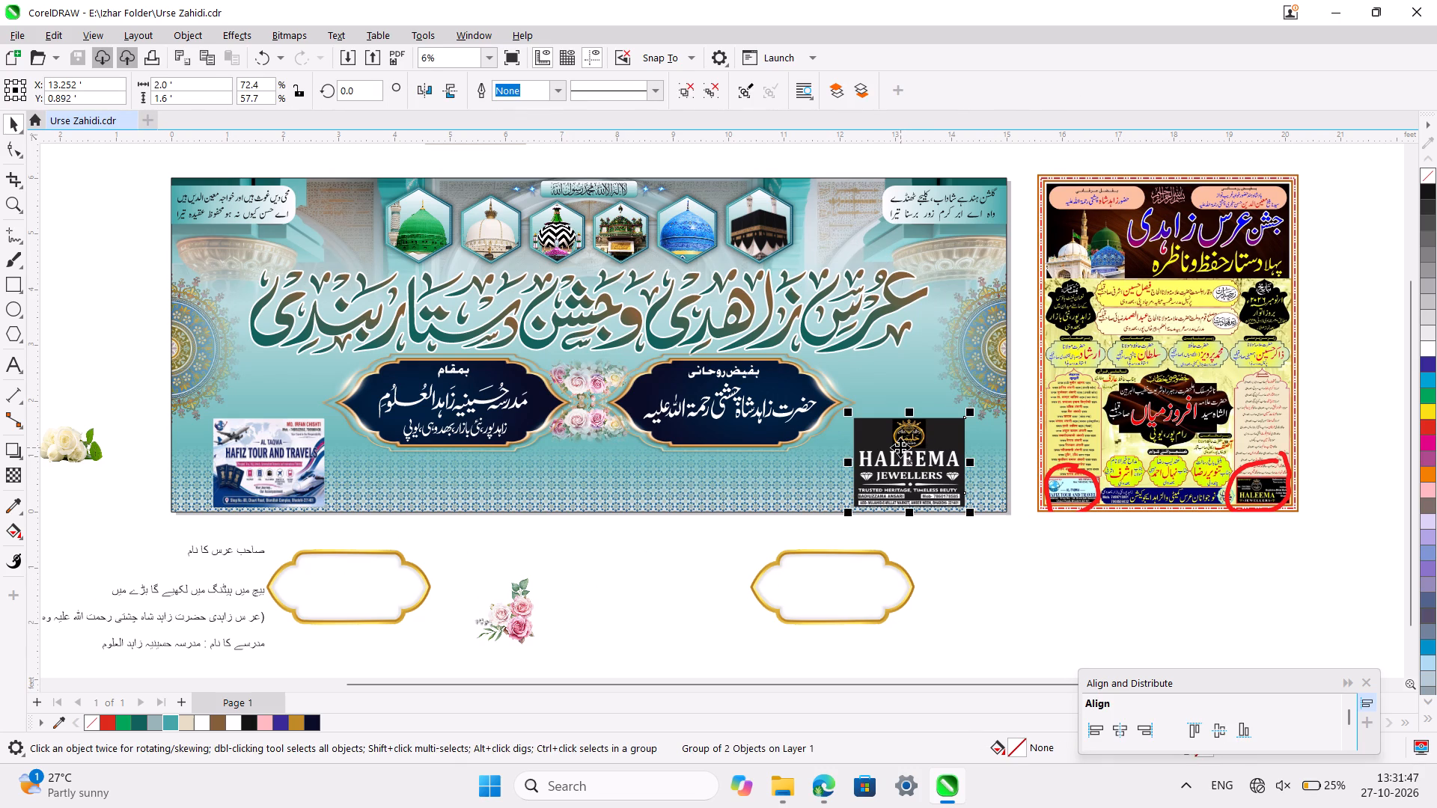
left_click_drag(900, 447, 921, 441)
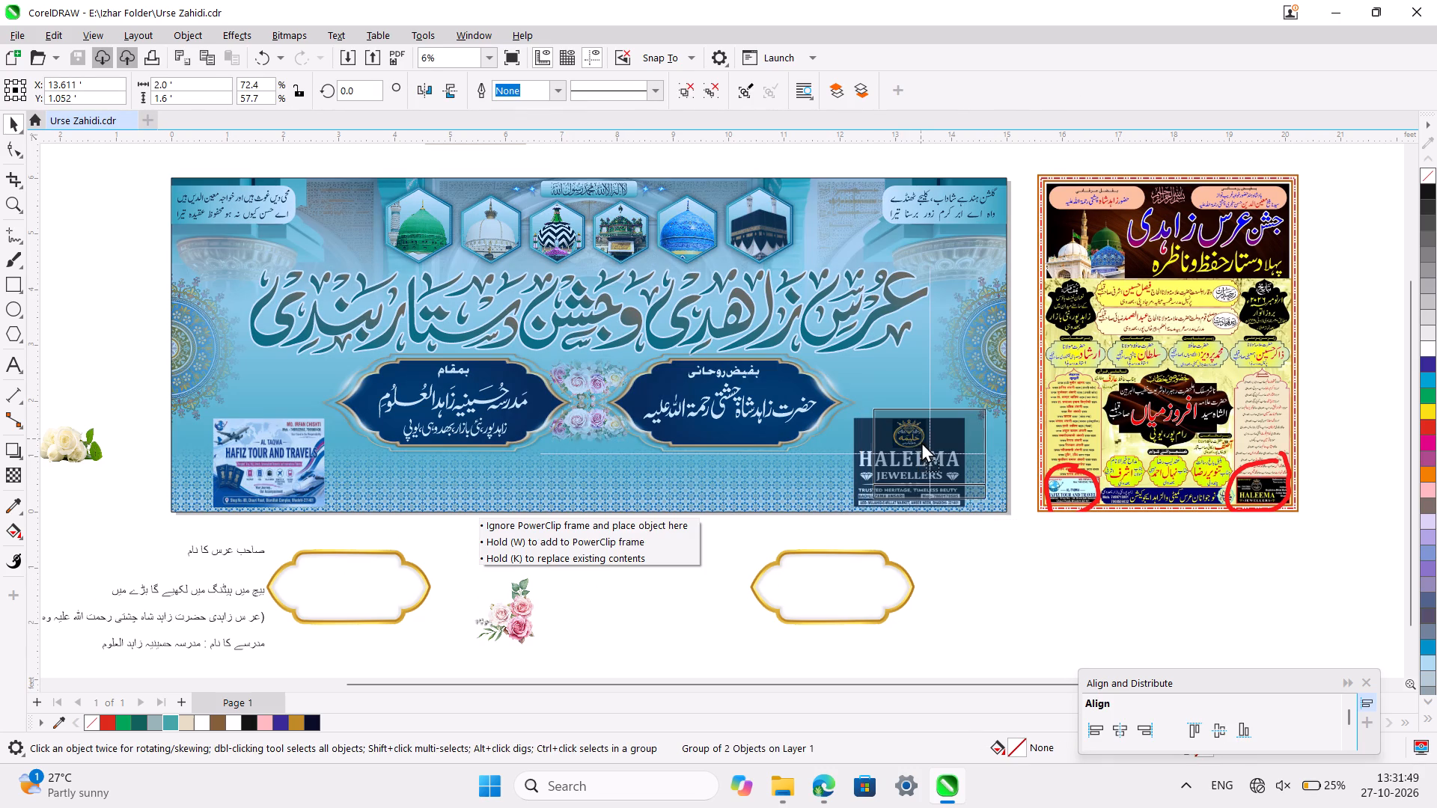
left_click_drag(921, 441, 927, 447)
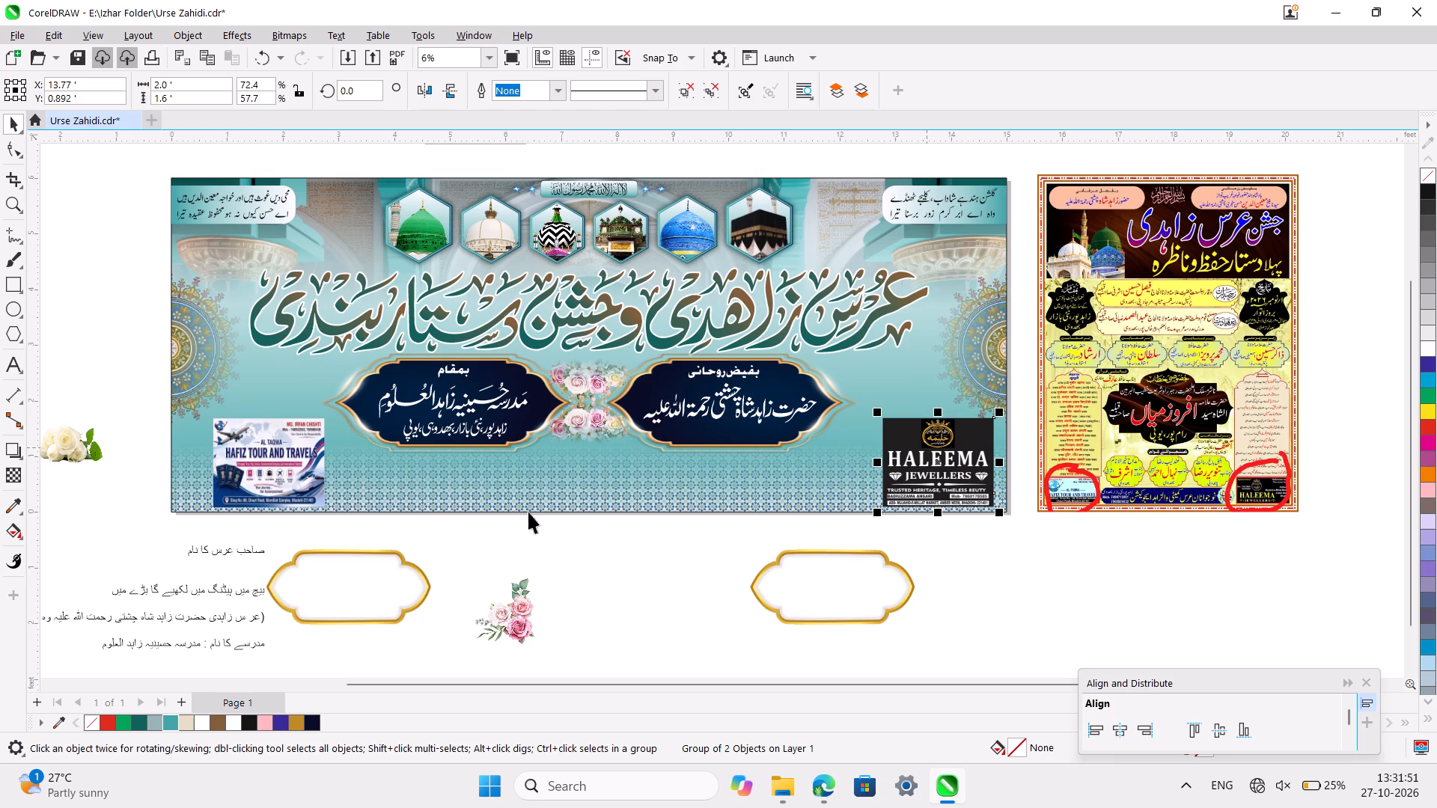
Move the Hafiz Tour and Travels advertisement outward to about X 1.23 ft and level its centre with the Haleema Jewellers advertisement.
left_click(265, 474)
left_click_drag(265, 474, 257, 474)
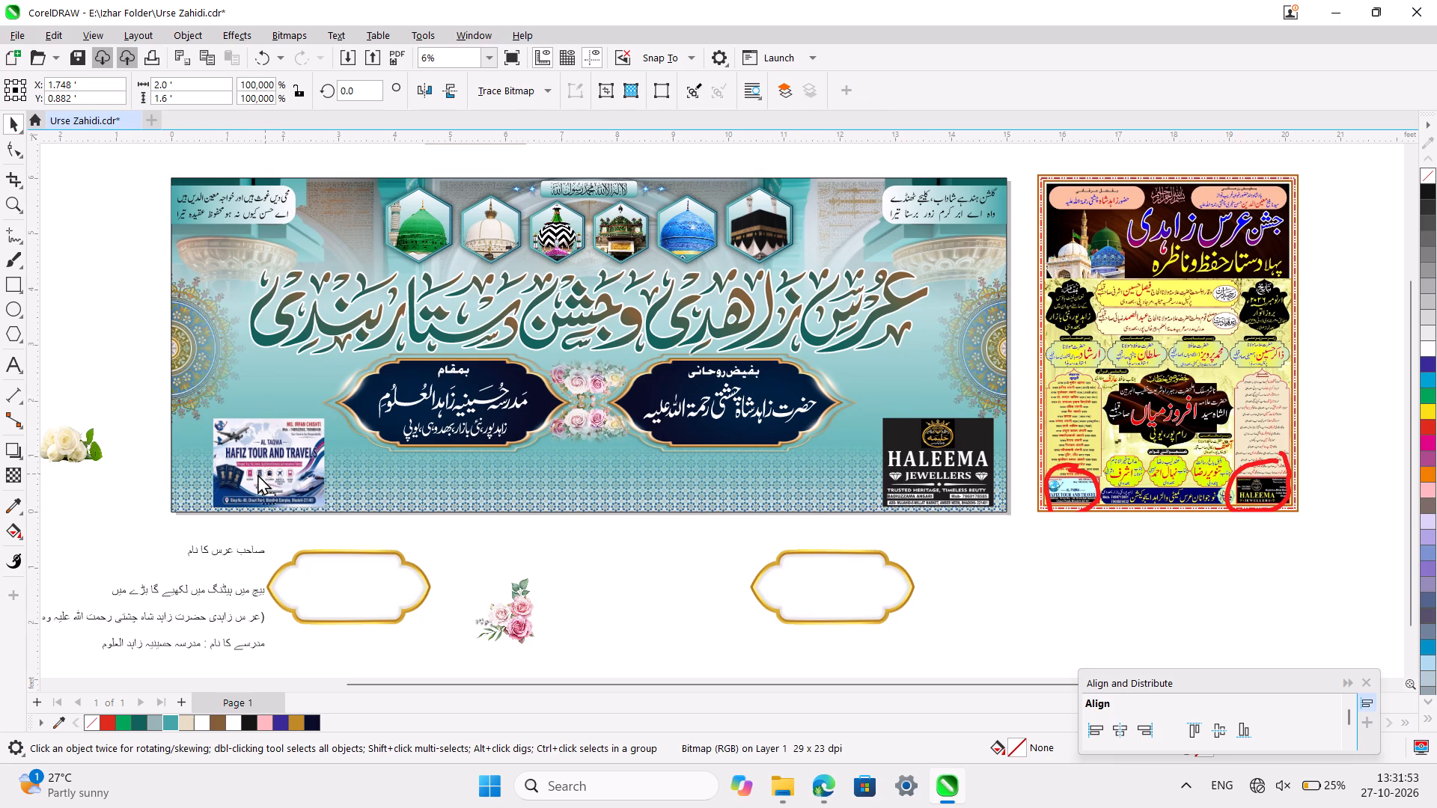
left_click_drag(257, 474, 239, 469)
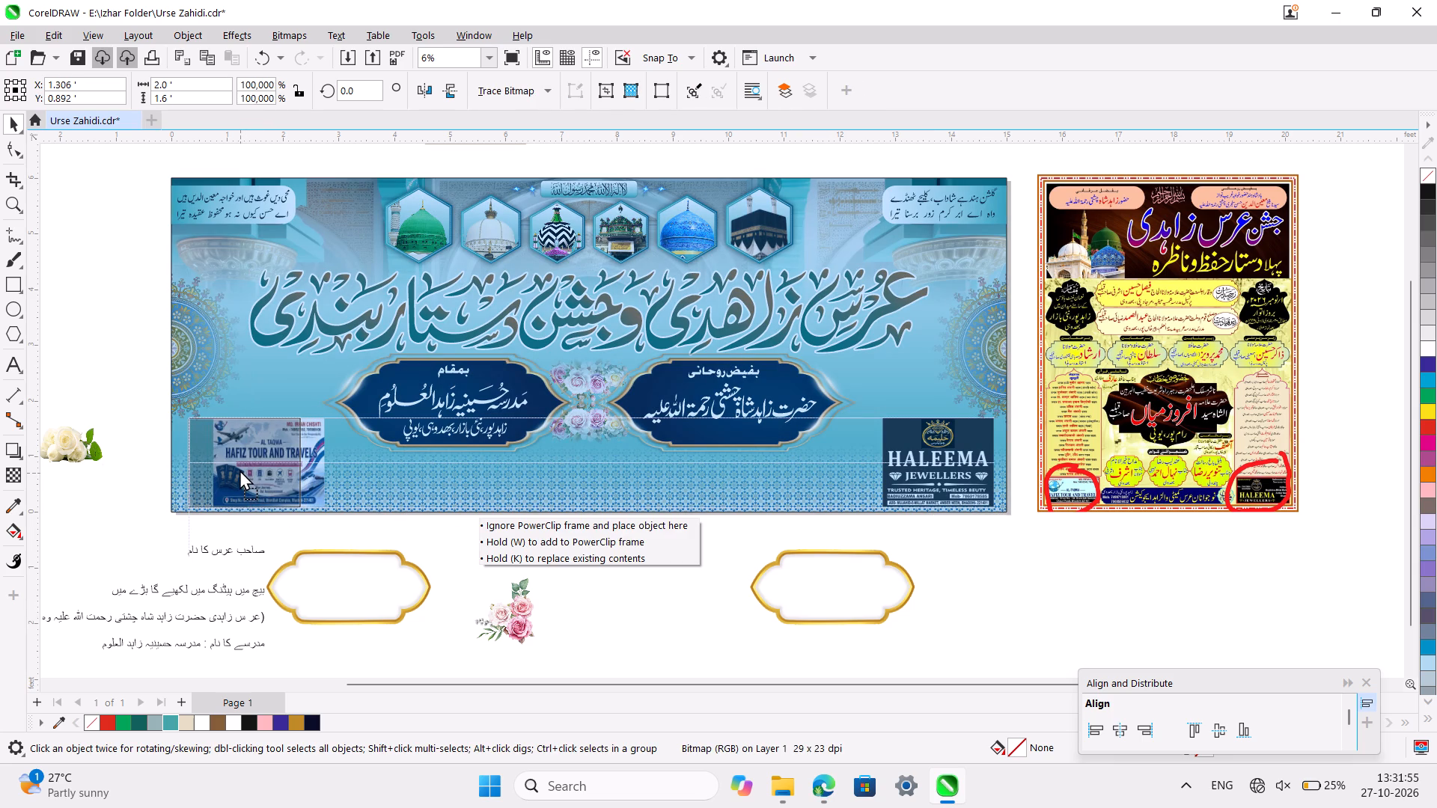
left_click_drag(239, 469, 236, 468)
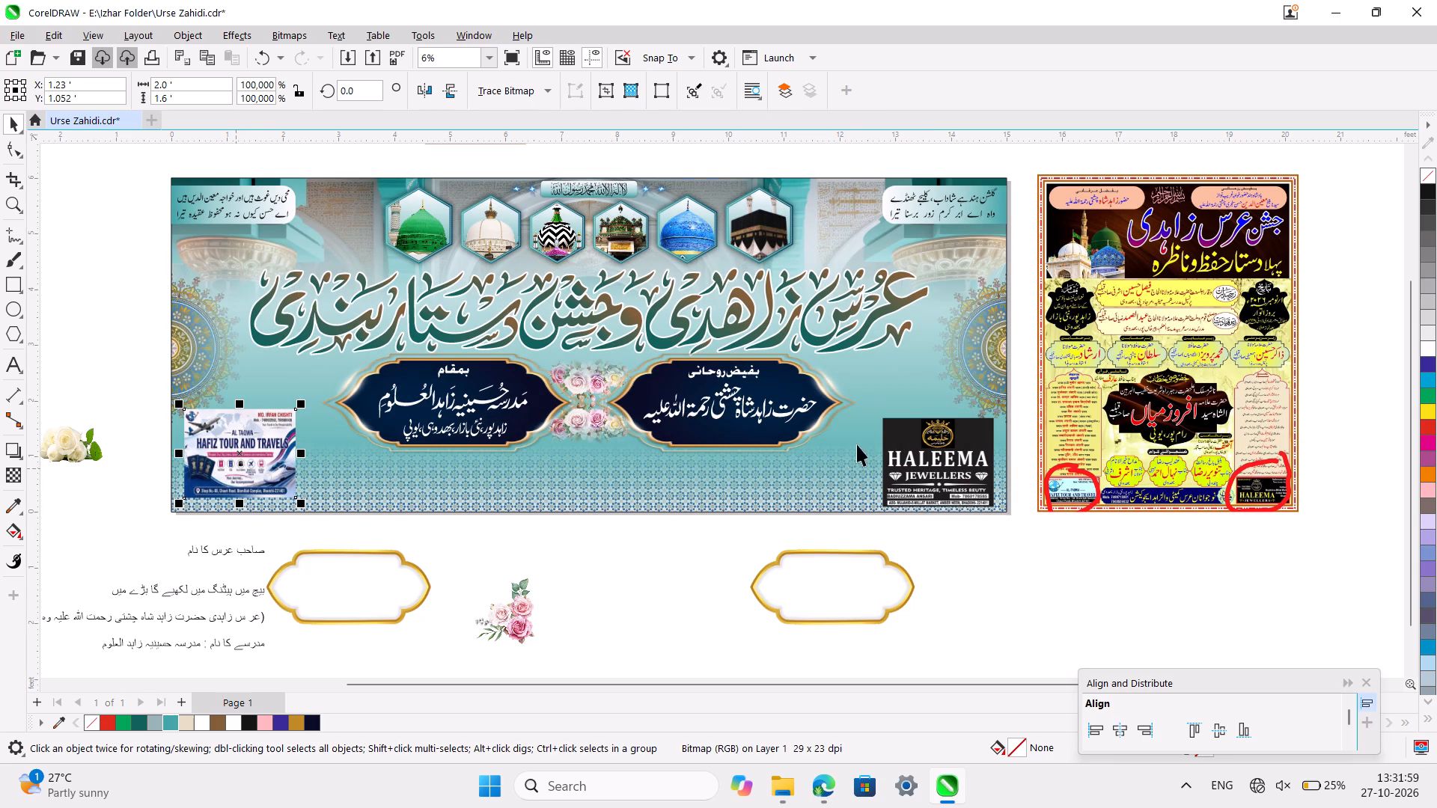
left_click(960, 484, "shift")
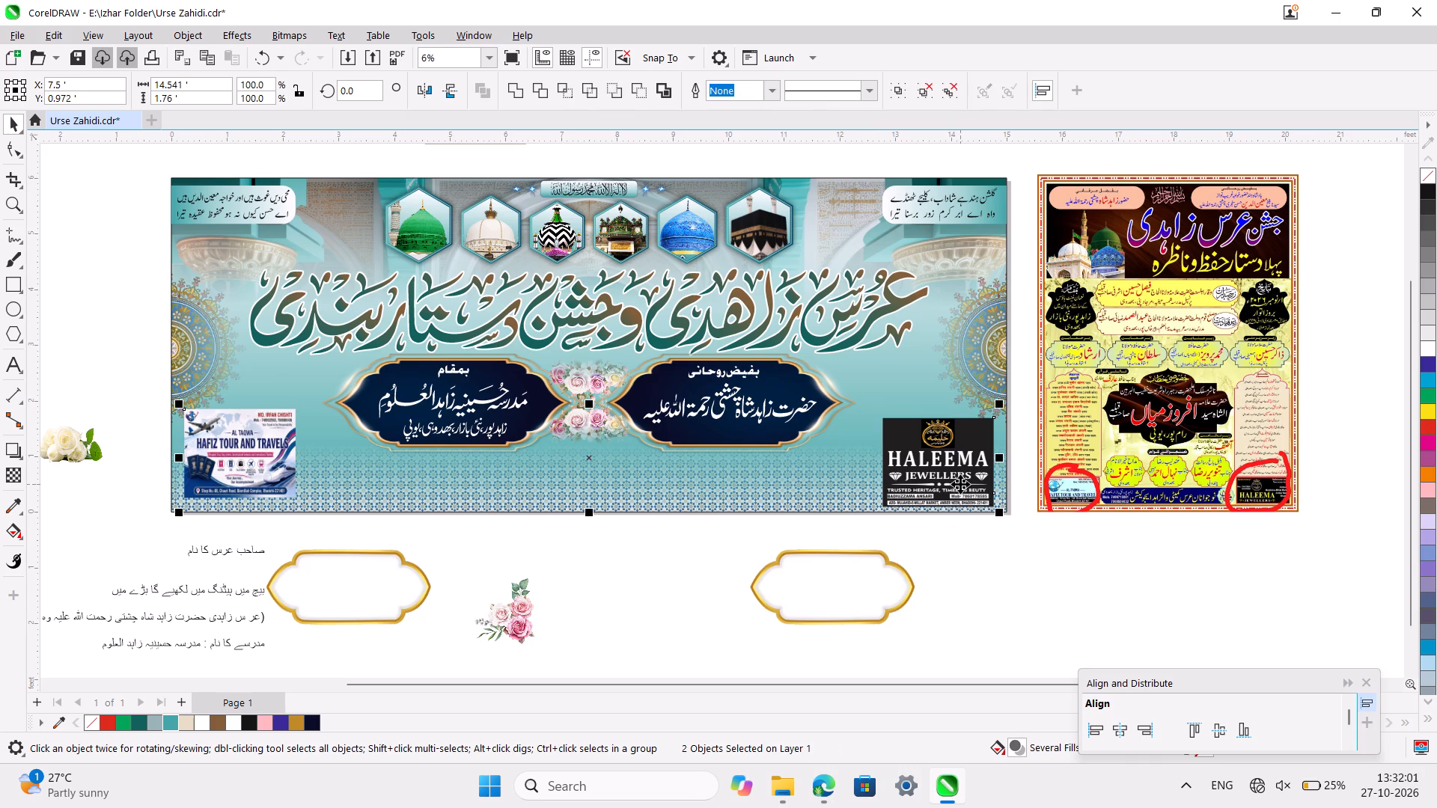
key("e")
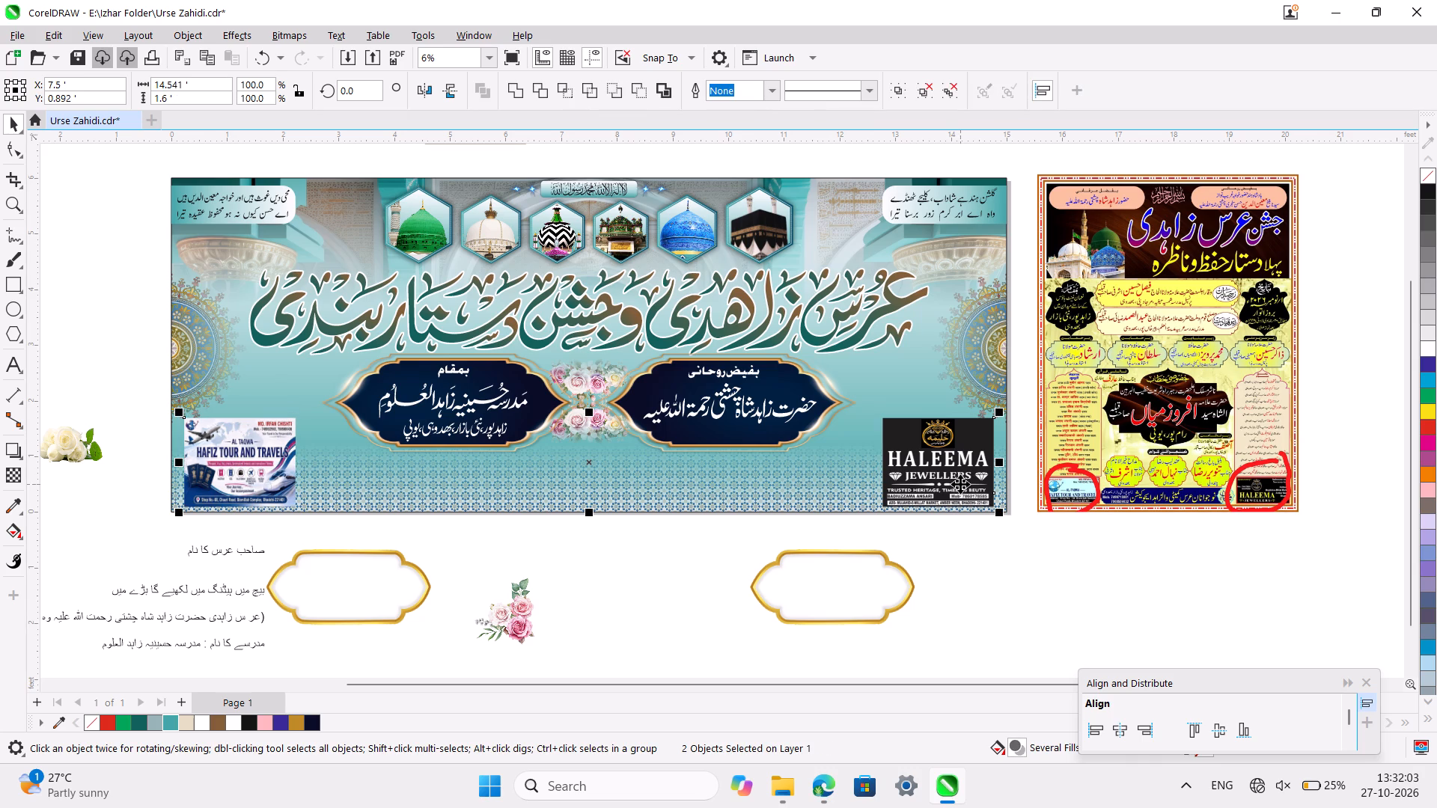
Group the two levelled advertisements and centre the group horizontally on the banner.
key("ctrl+g")
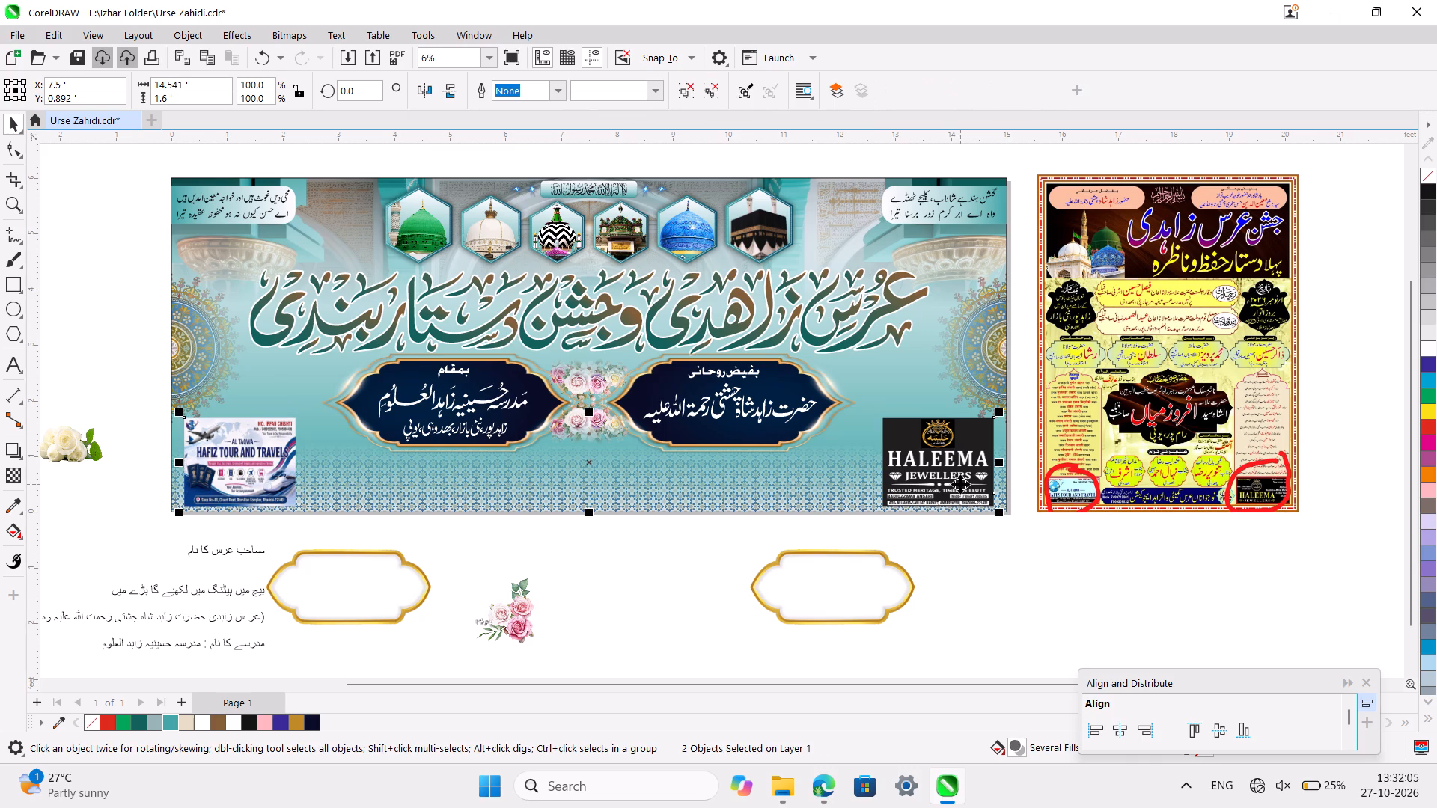
left_click(1120, 724)
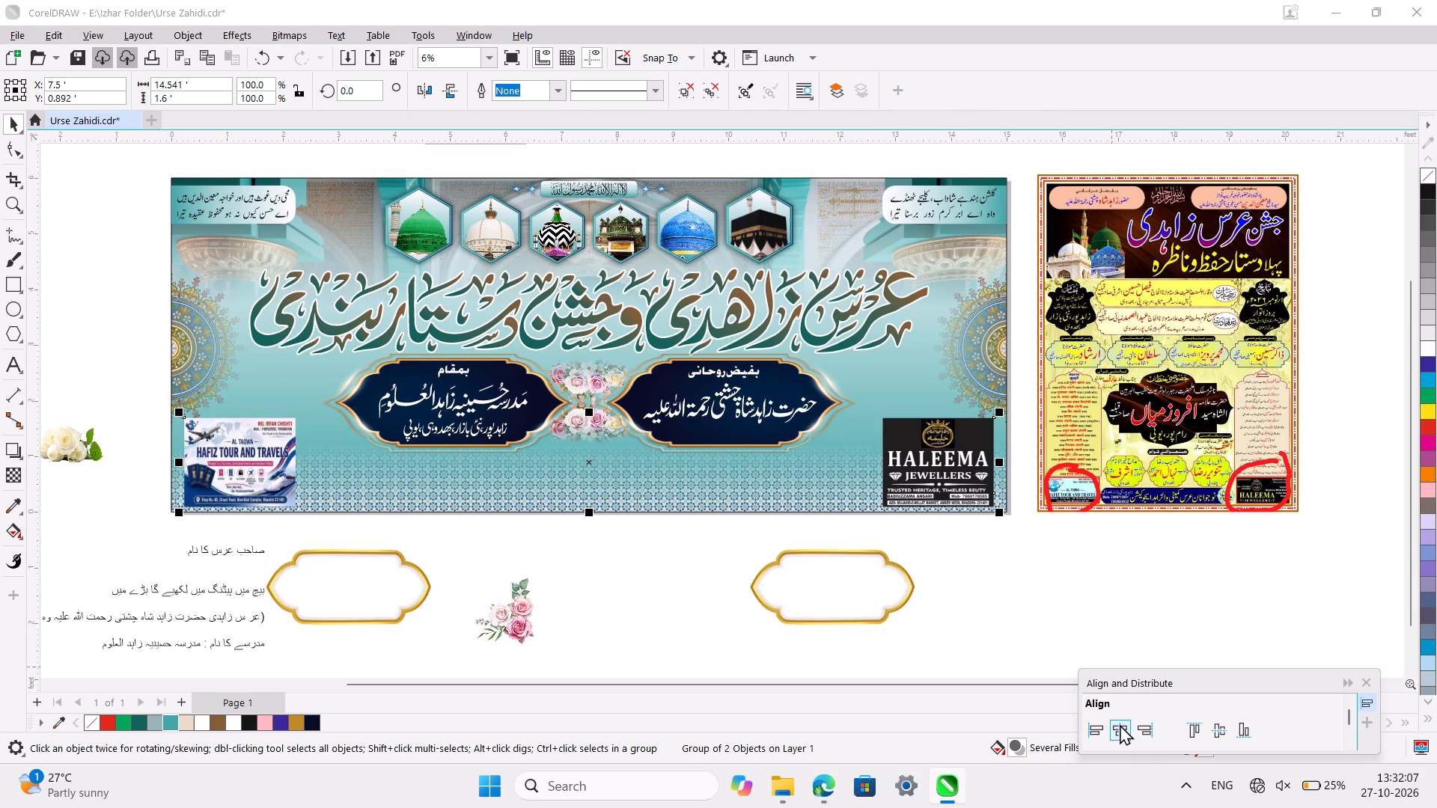
left_click(645, 661)
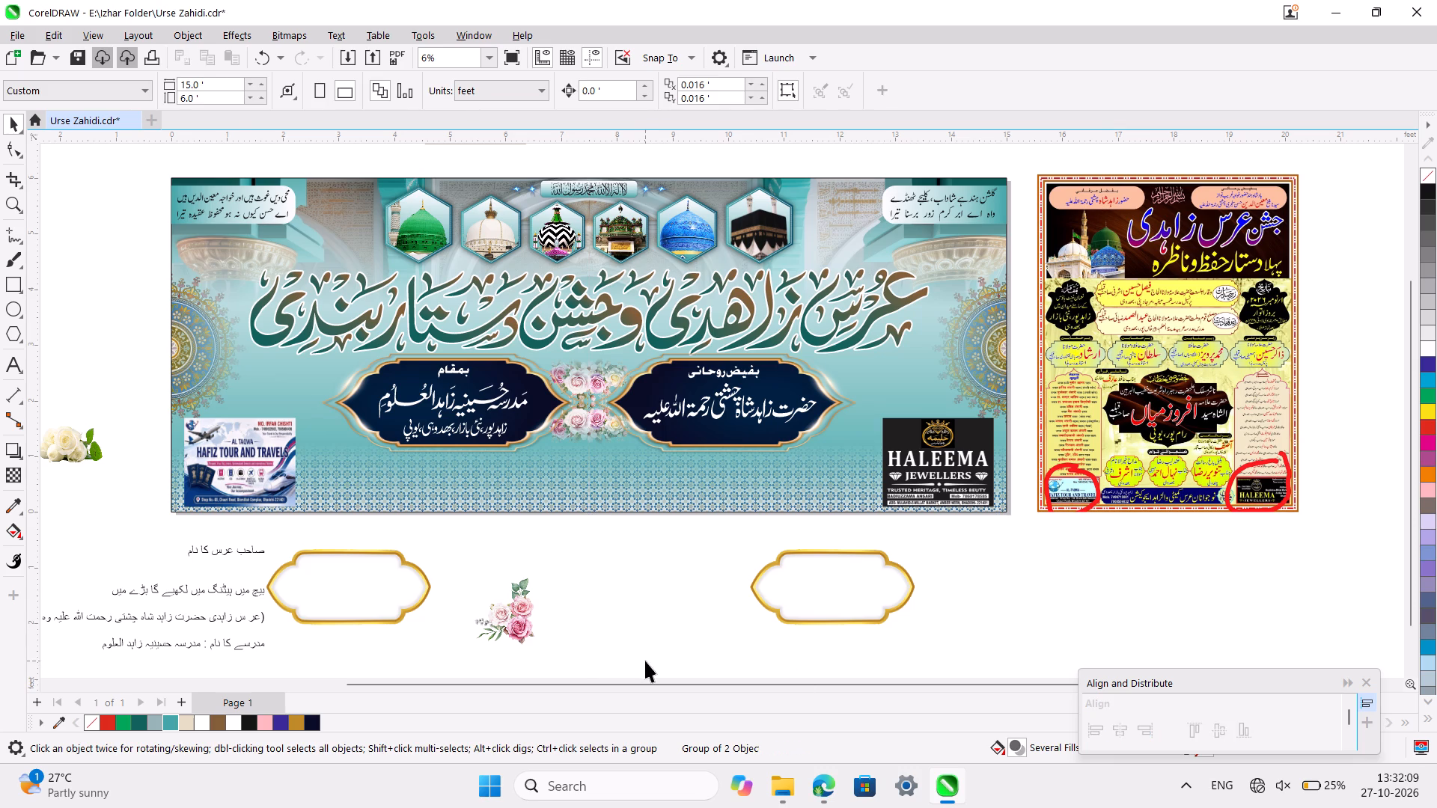
PowerClip the grouped advertisements inside the banner's 15 by 6 ft background rectangle.
left_click(933, 492)
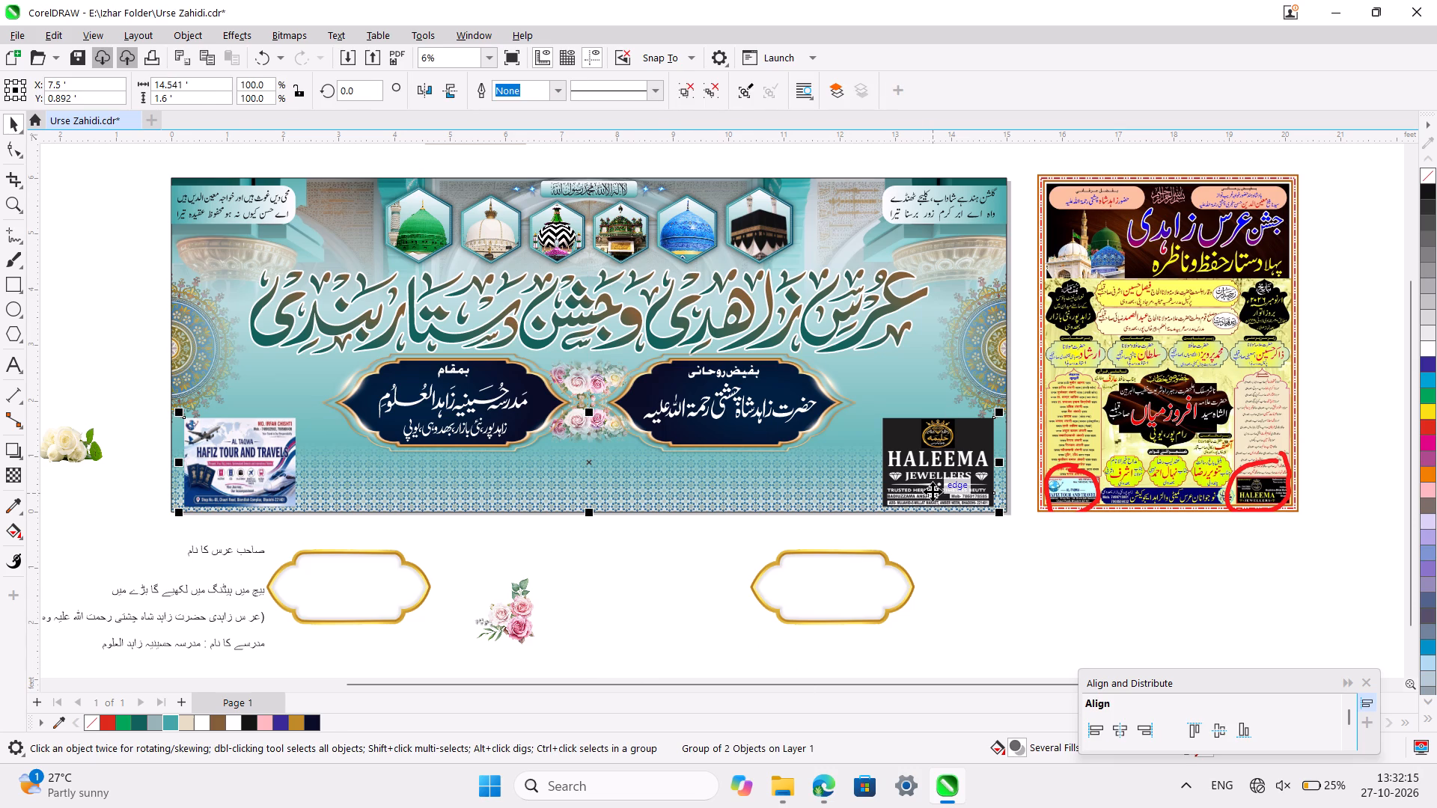
right_click(933, 492)
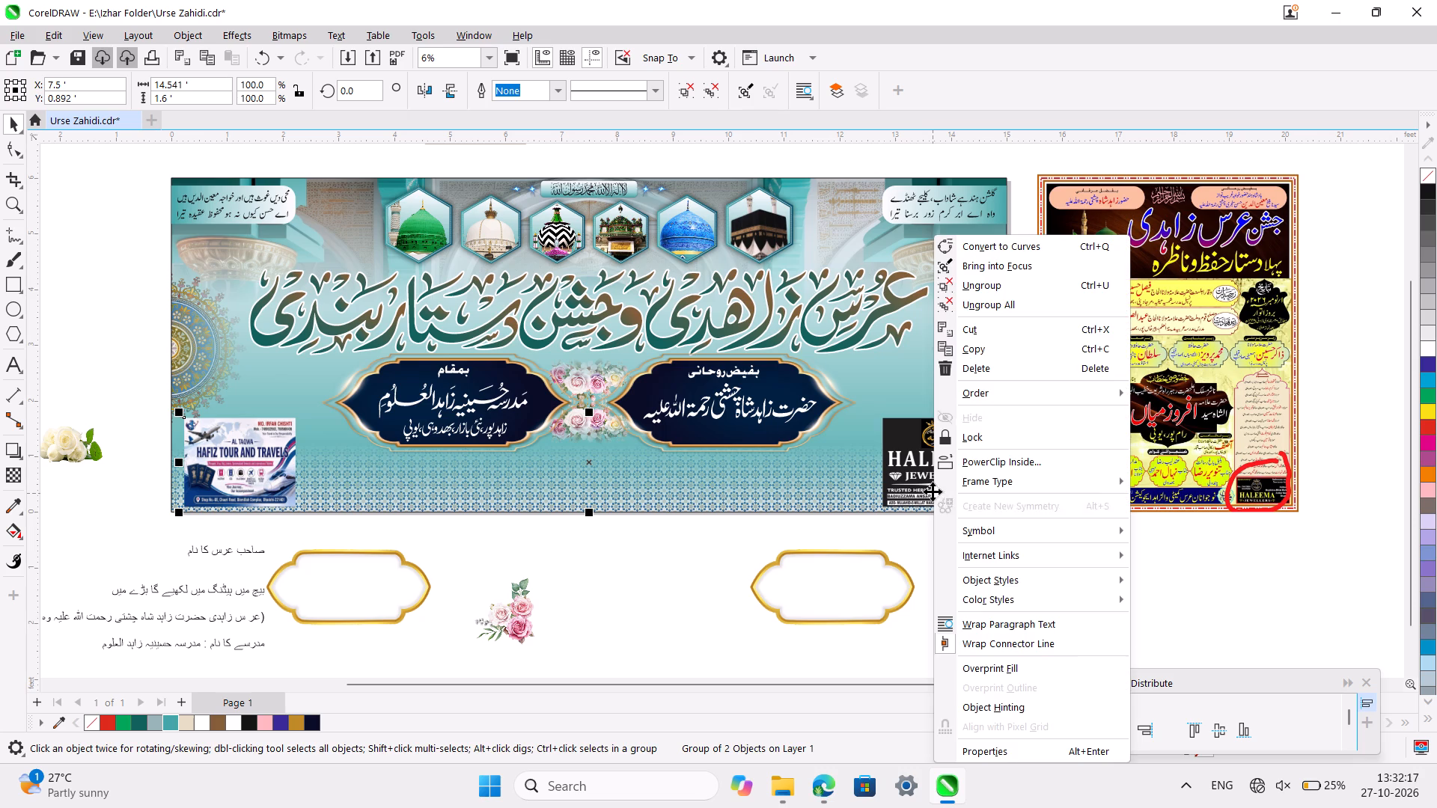
left_click(973, 456)
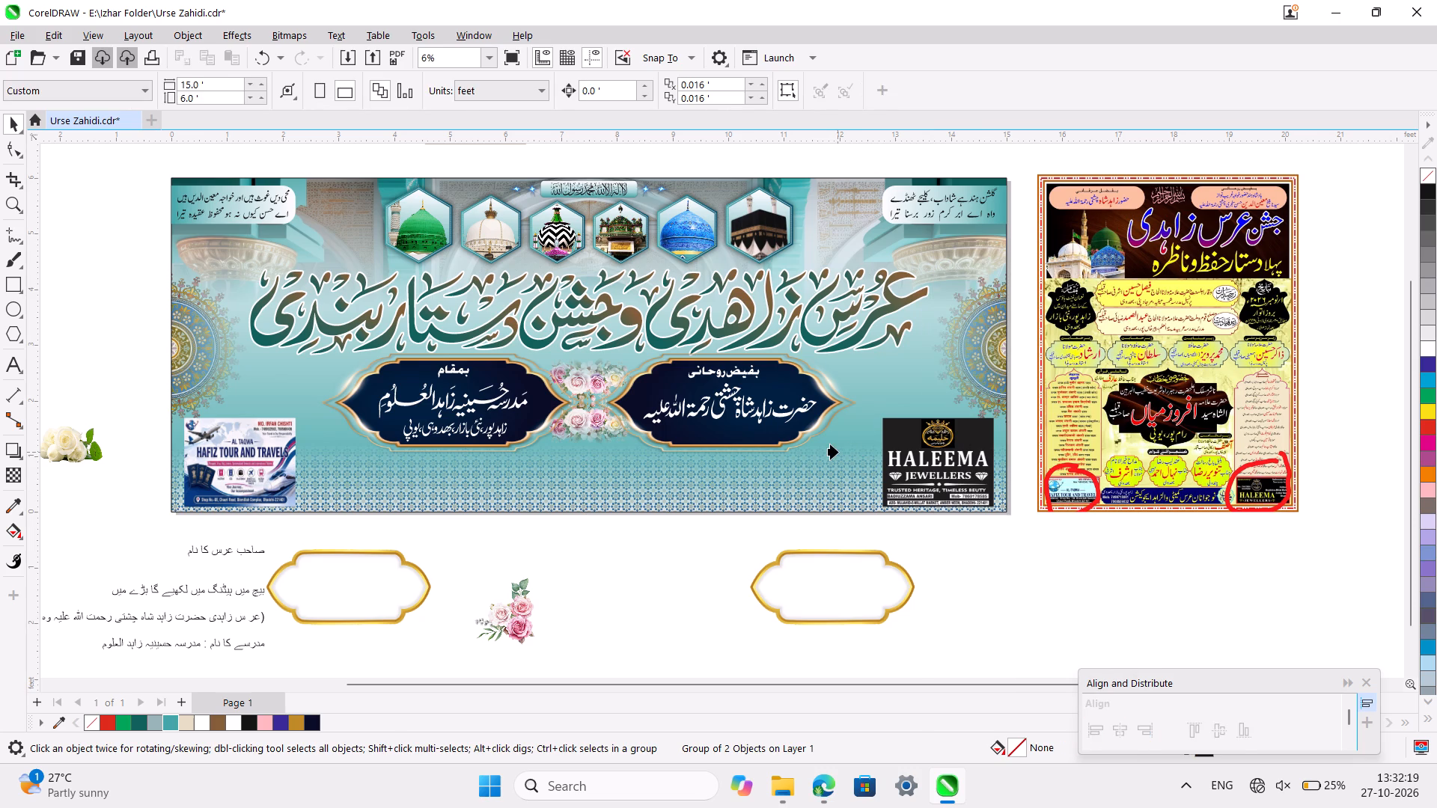
left_click(838, 452)
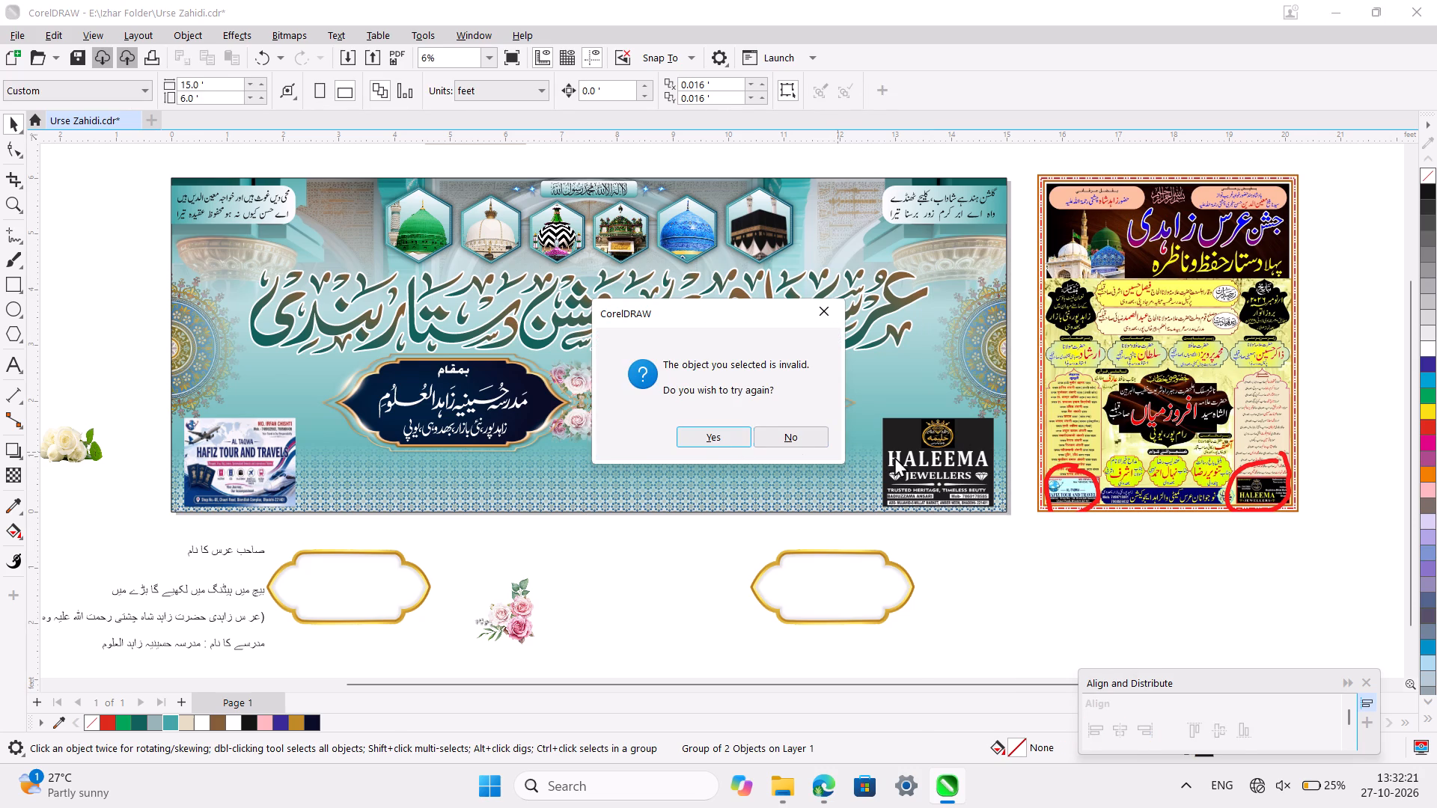
left_click(716, 438)
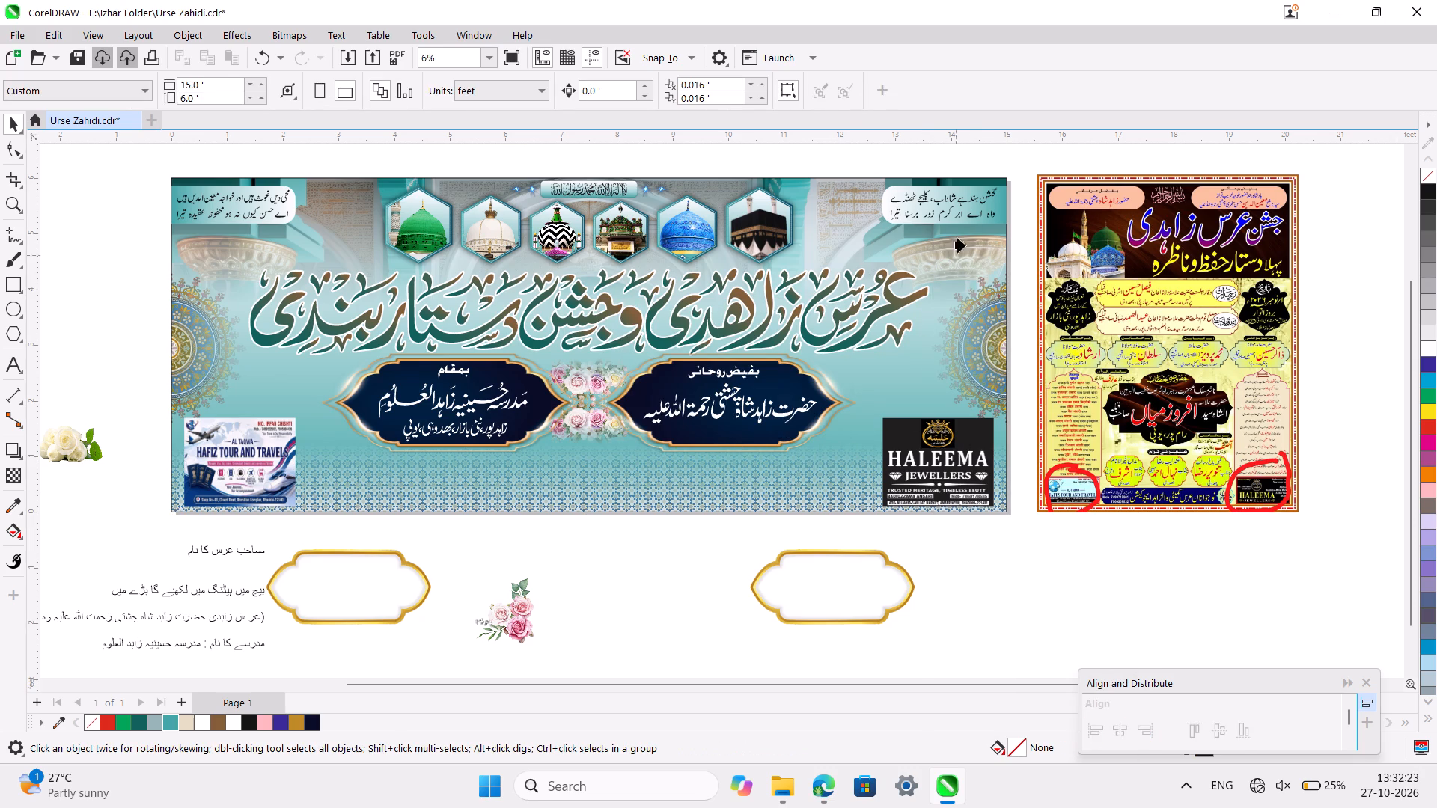
left_click(988, 250)
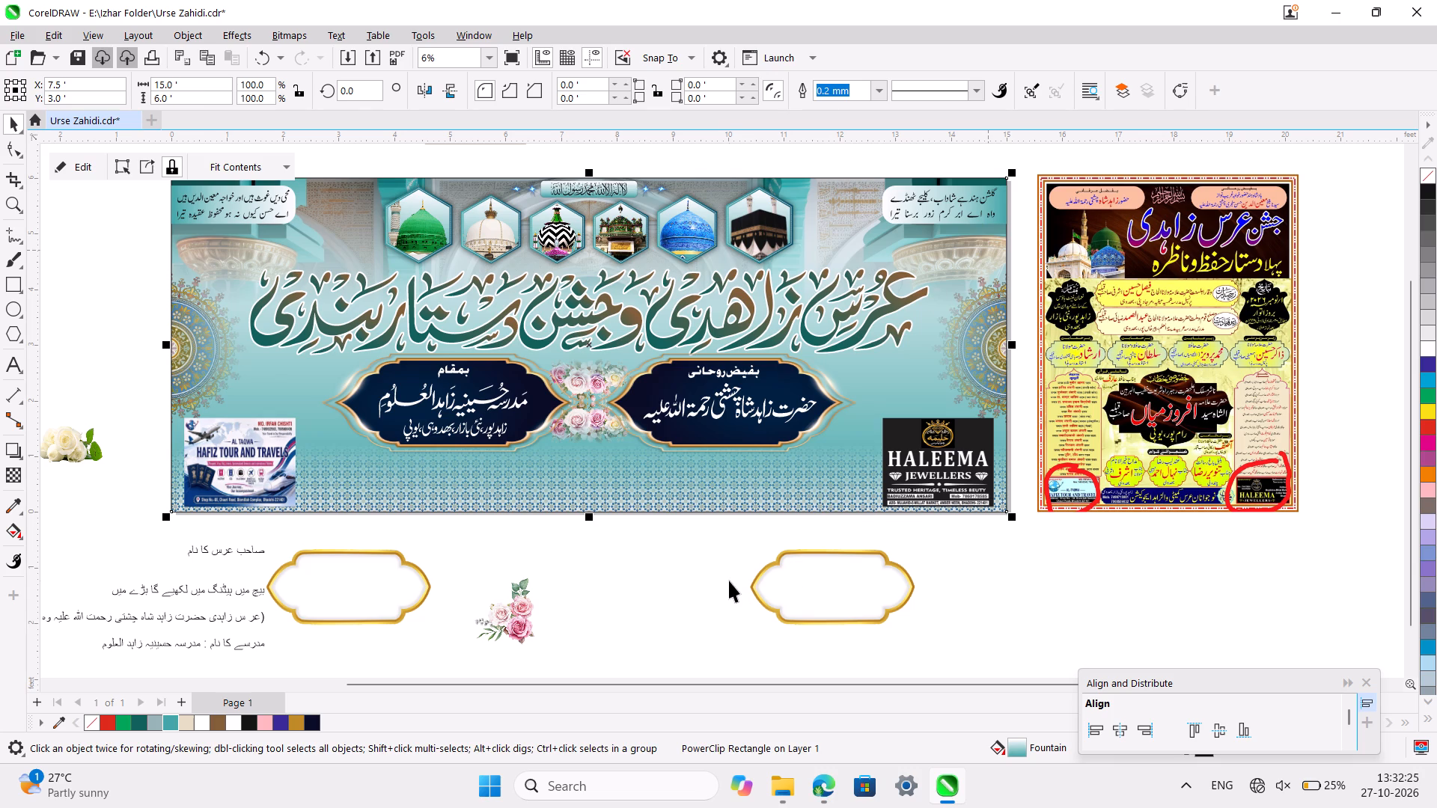
Open the banner's PowerClip contents for editing and bring the grouped advertisements to the front.
left_click(729, 581)
double_click(980, 353)
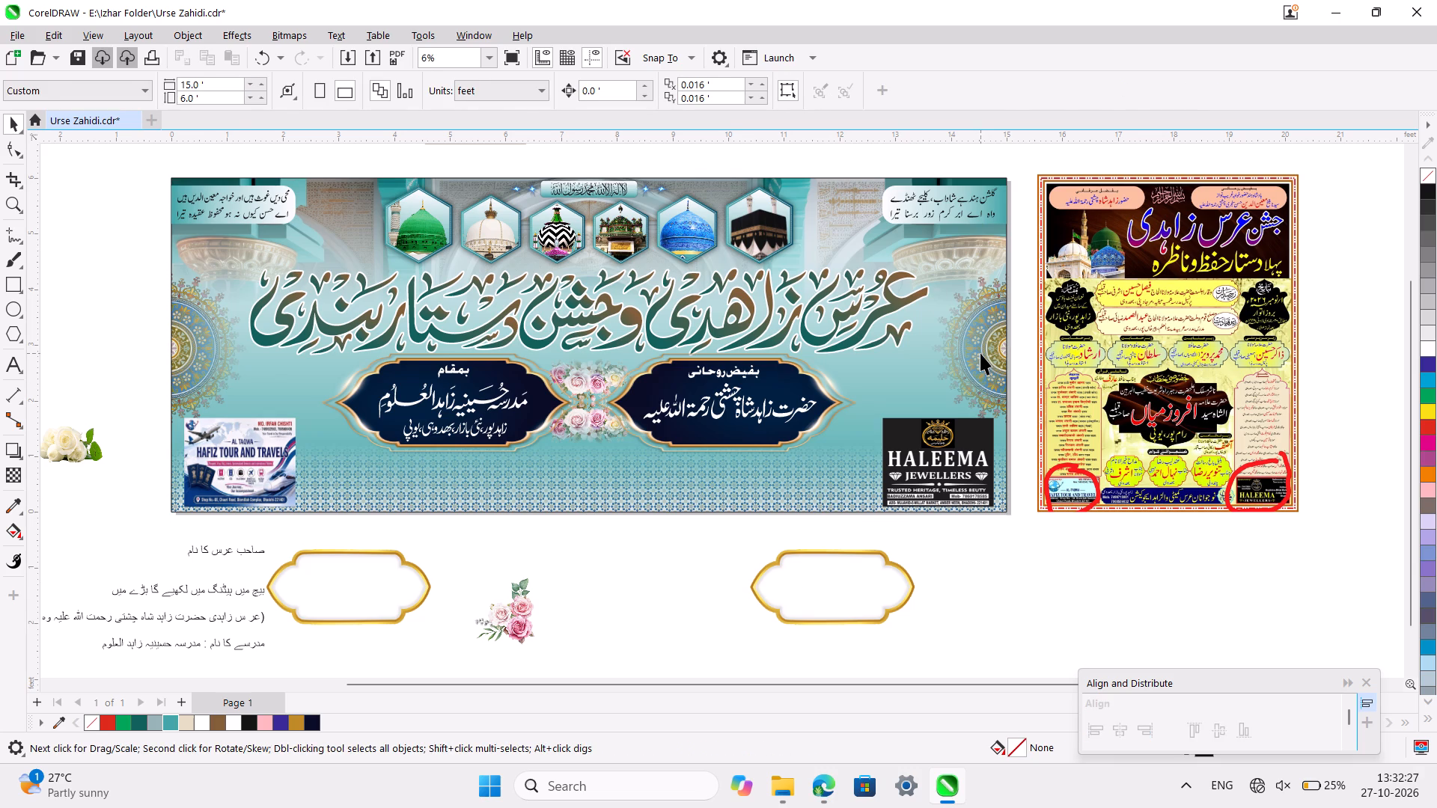
left_click(980, 353)
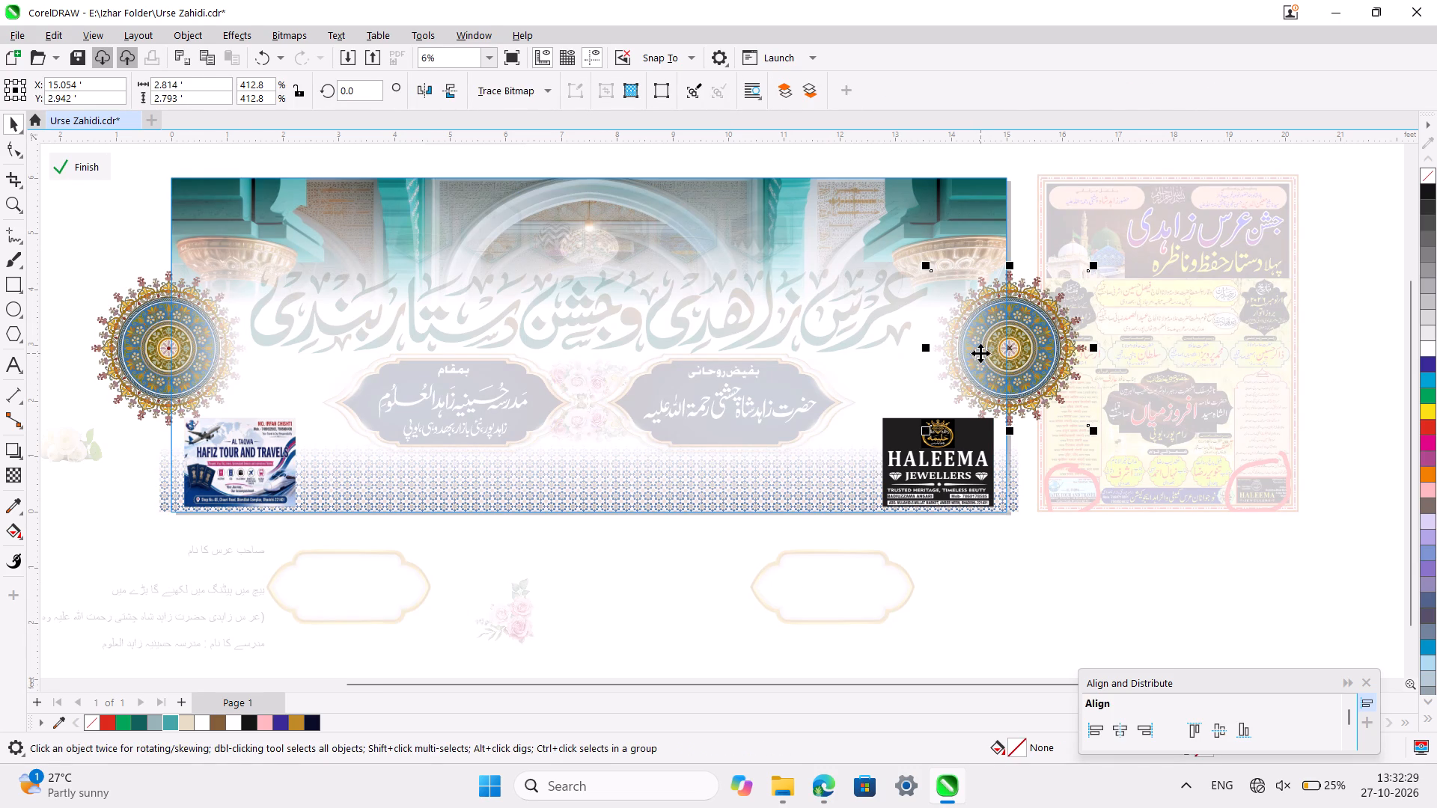
left_click(888, 489)
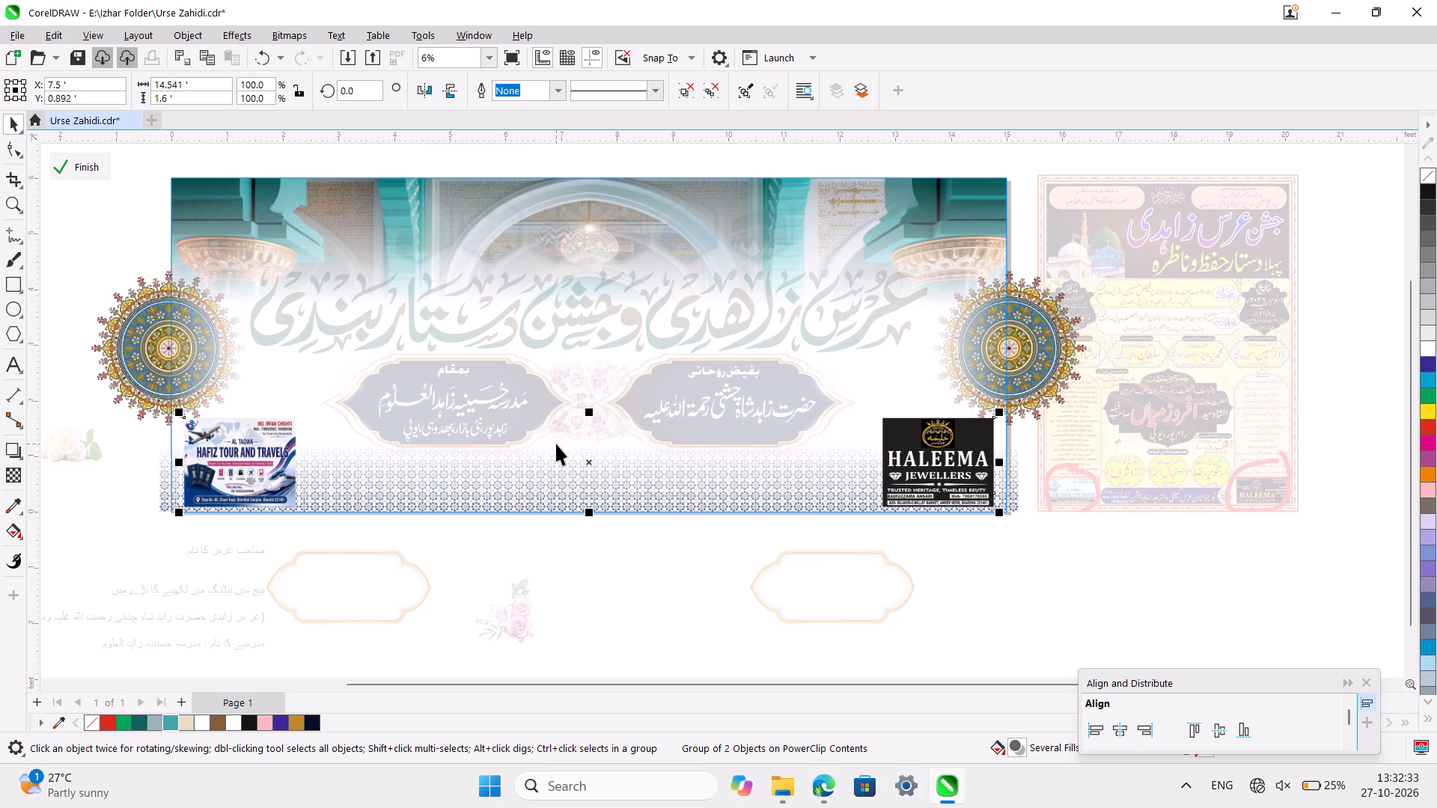
key("shift+Page_Up")
key("shift+Page_Up")
key("shift+Page_Up")
key("shift+Page_Up")
Send the grouped advertisements behind the other PowerClip contents and raise them back just above the bottom lattice pattern.
key("ctrl+Page_Up")
key("ctrl+Page_Up")
key("ctrl+Page_Down")
key("ctrl+Page_Down")
key("ctrl+Page_Down")
key("ctrl+Page_Down")
key("Page_Down")
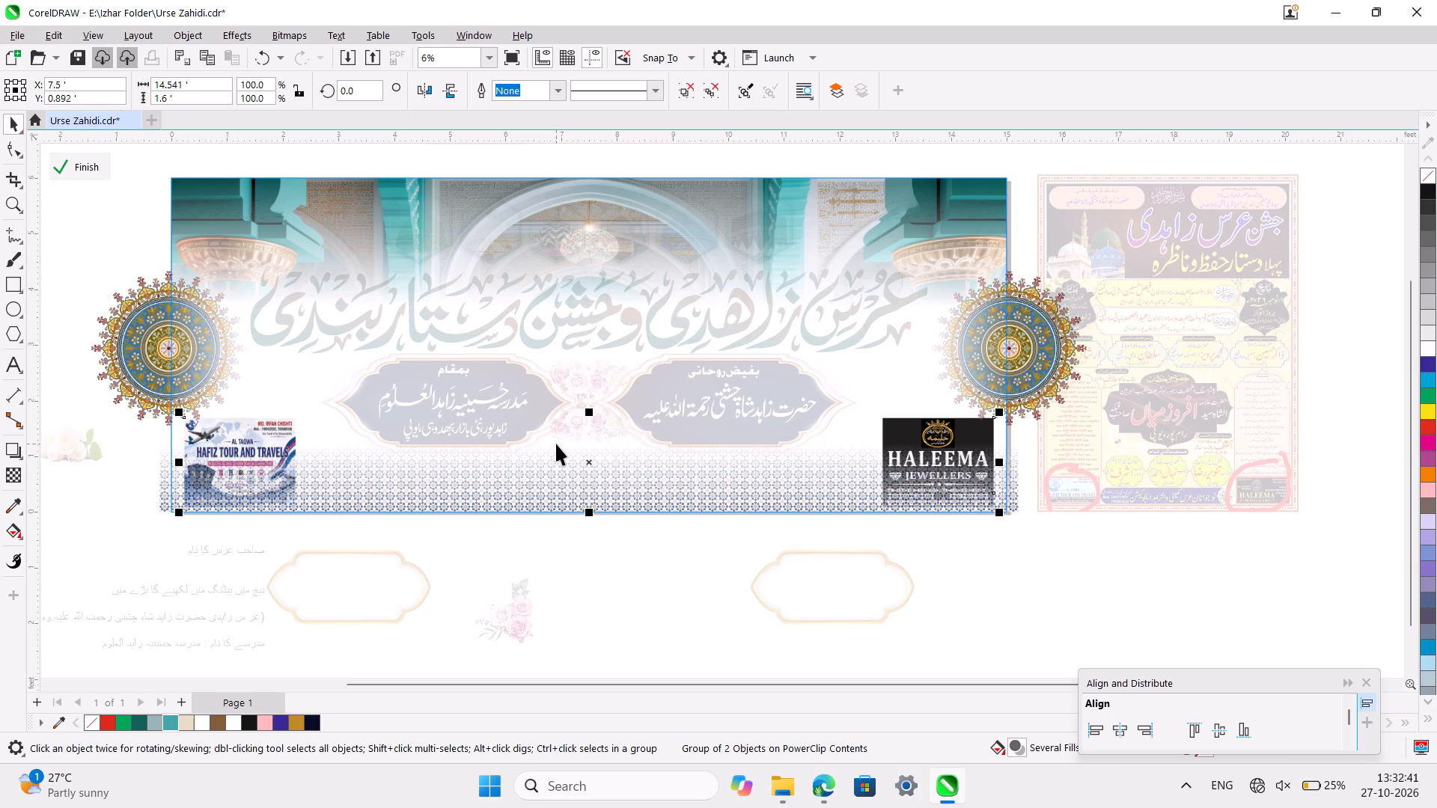
key("shift+Page_Up")
key("shift+Page_Down")
key("shift+Page_Down")
key("shift+Page_Down")
key("ctrl+Page_Up")
key("ctrl+Page_Up")
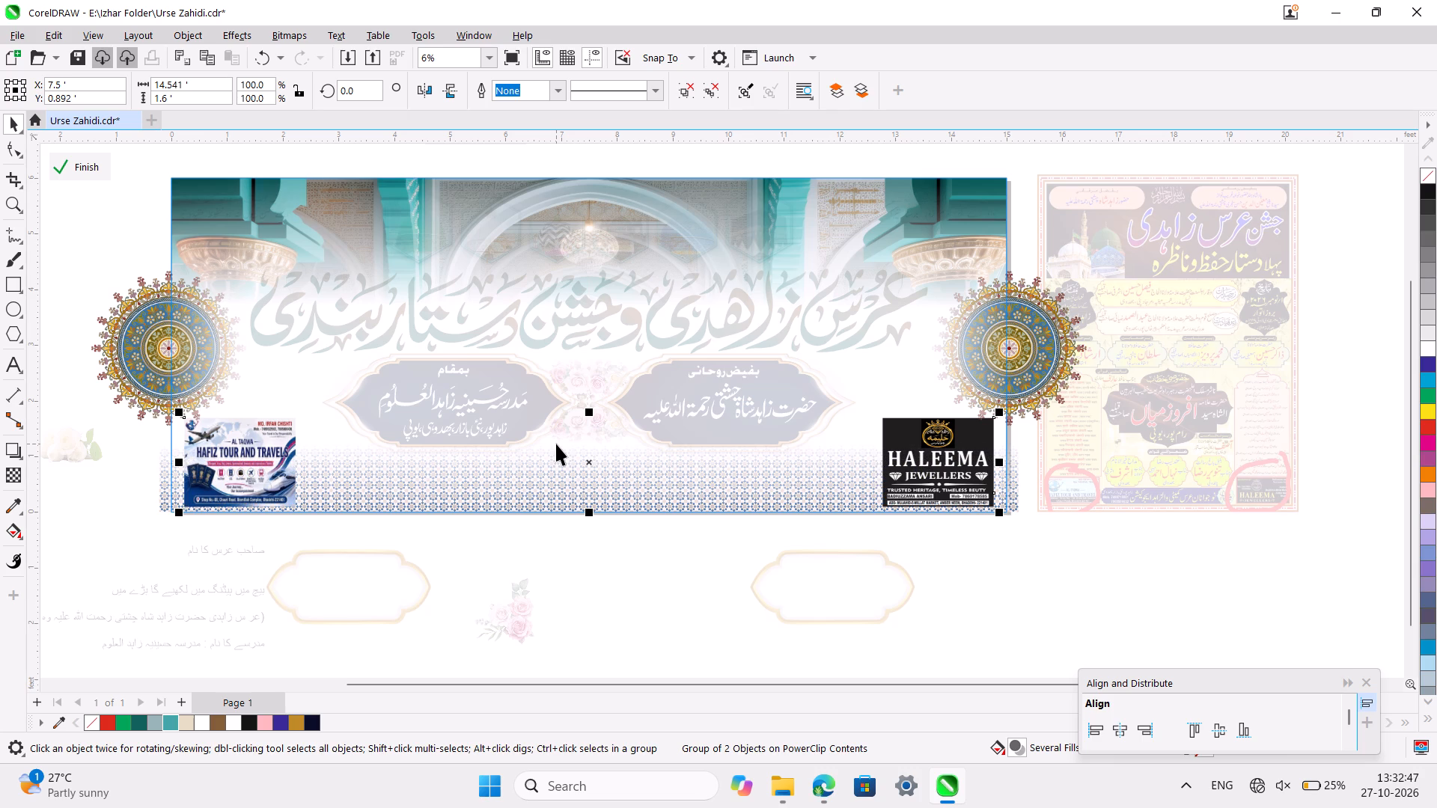
key("ctrl+Page_Up")
Bring both round side medallions to the front of the PowerClip contents and finish editing the clip.
left_click(986, 316)
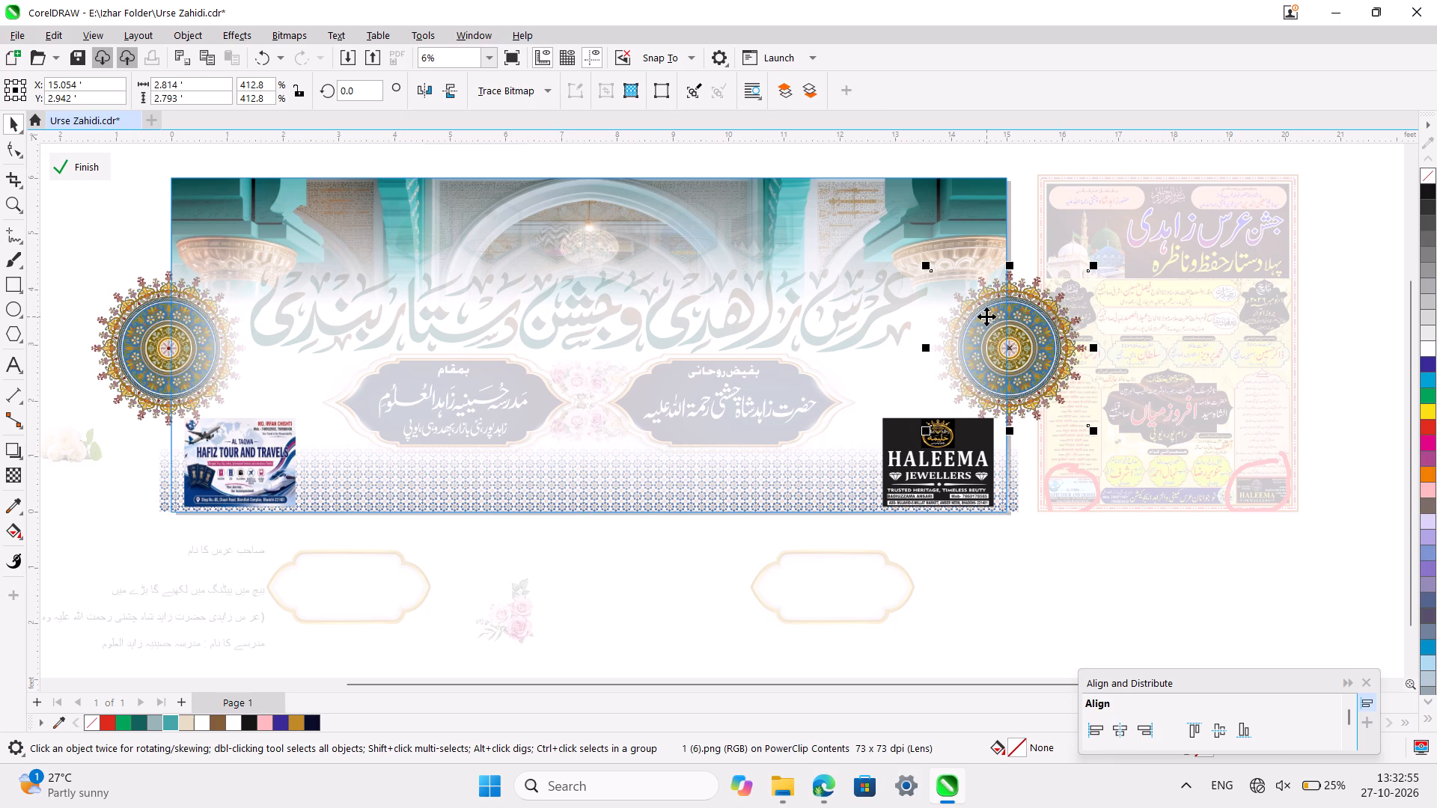
key("shift+Page_Up")
key("shift+Page_Up")
key("shift+Page_Up")
left_click(120, 338)
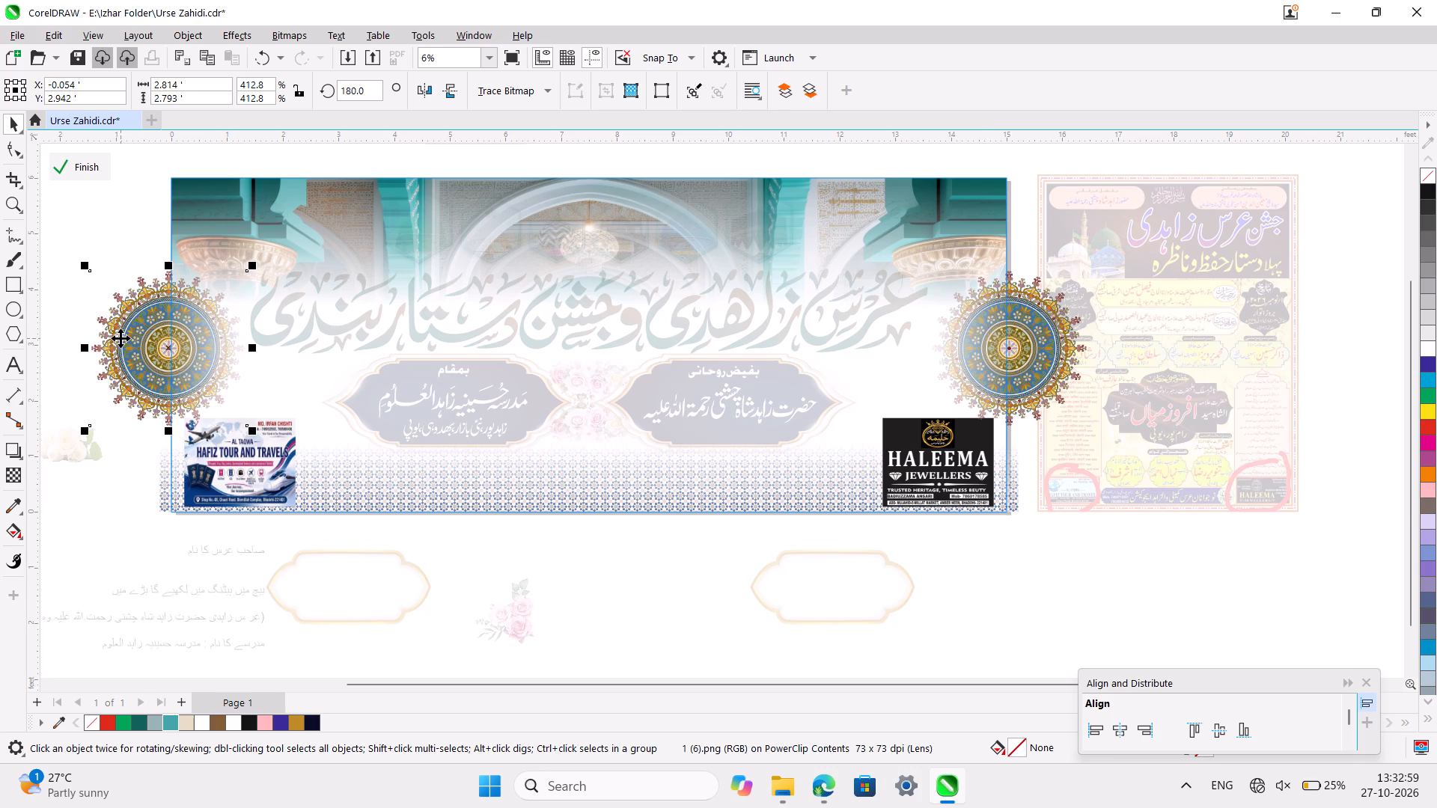
key("shift+Page_Up")
key("shift+Page_Up")
left_click(87, 169)
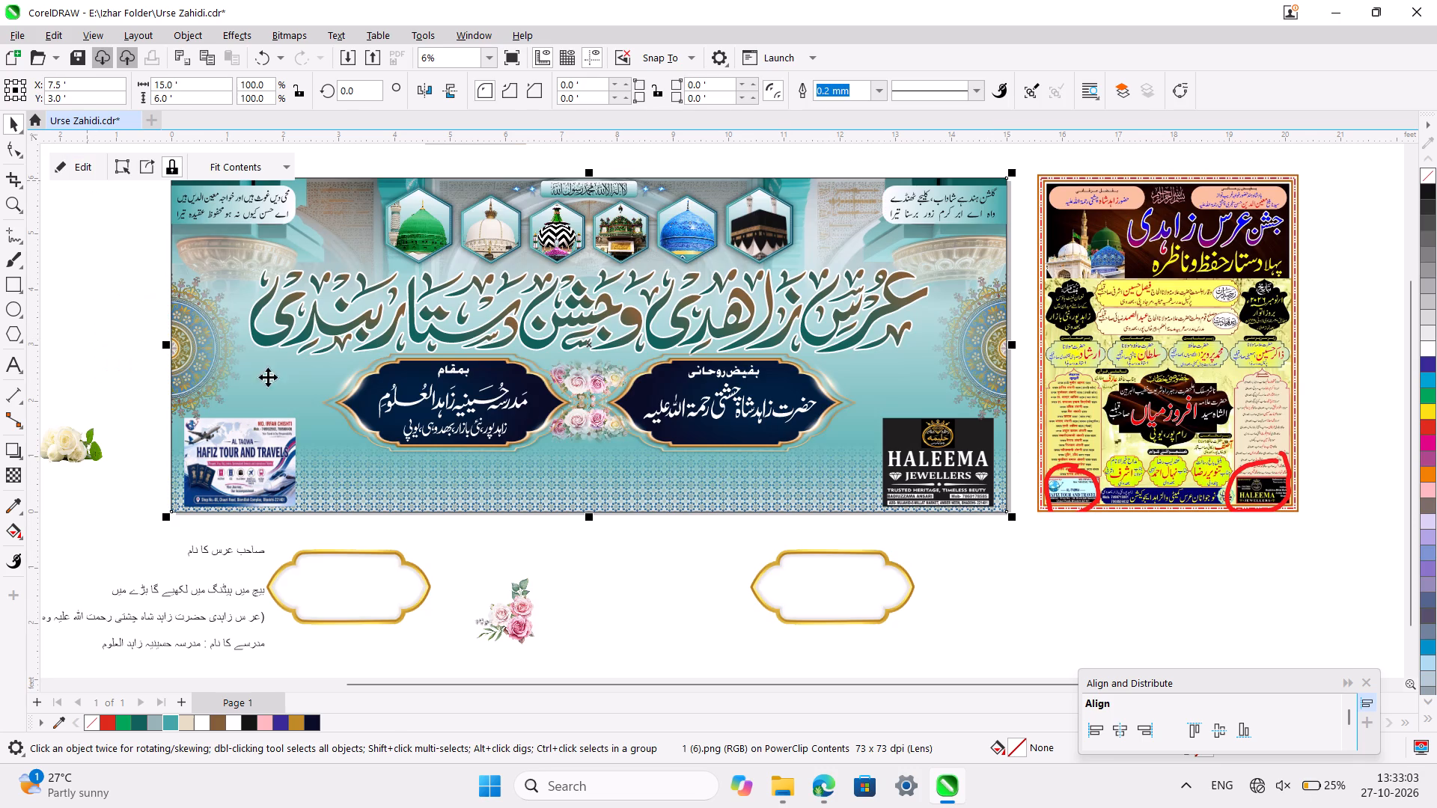
left_click(442, 545)
Move the two navy name plates with their texts and central roses straight down to about Y 1.72 ft.
scroll(442, 545, "right", 1)
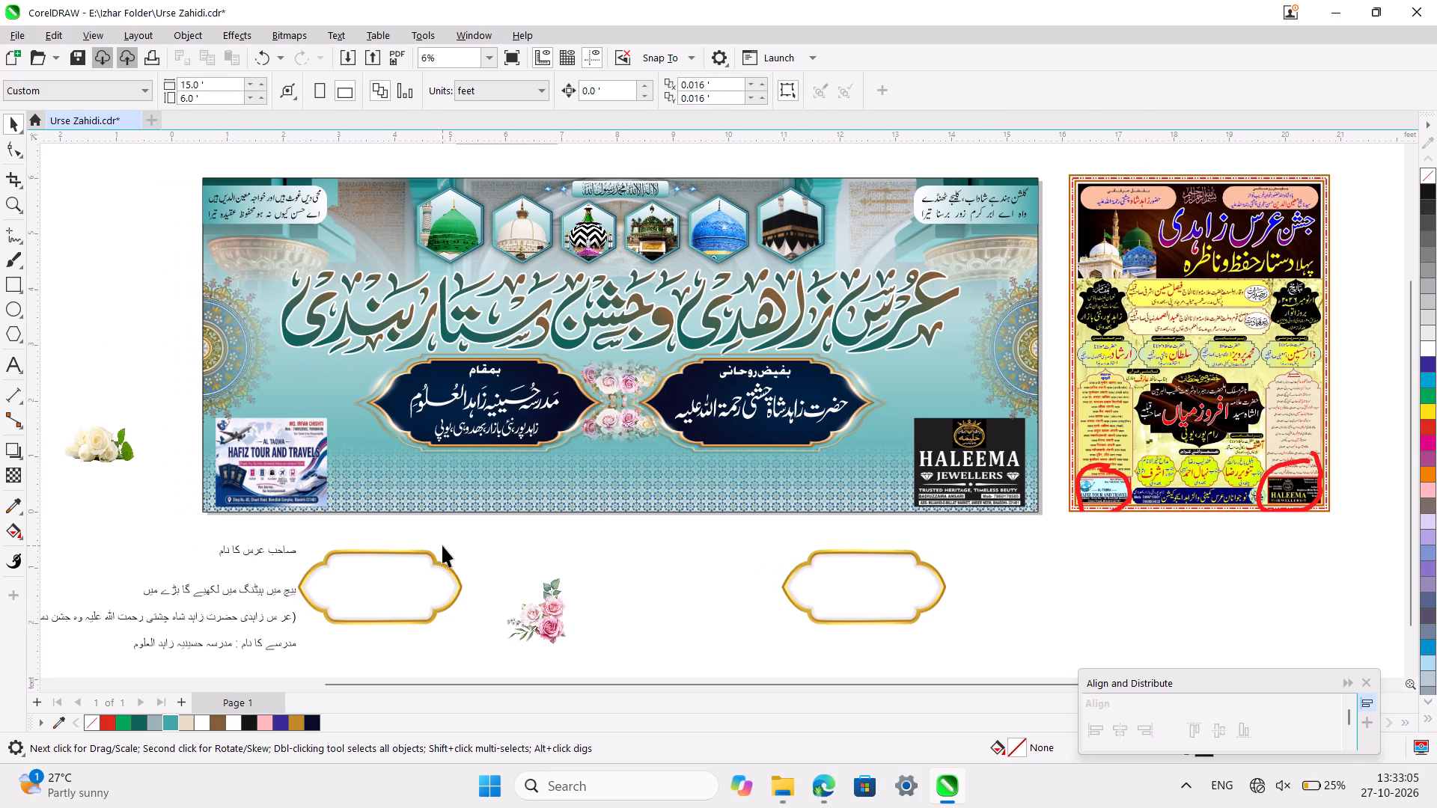
scroll(442, 545, "right", 1)
scroll(567, 431, "up", 2, "ctrl")
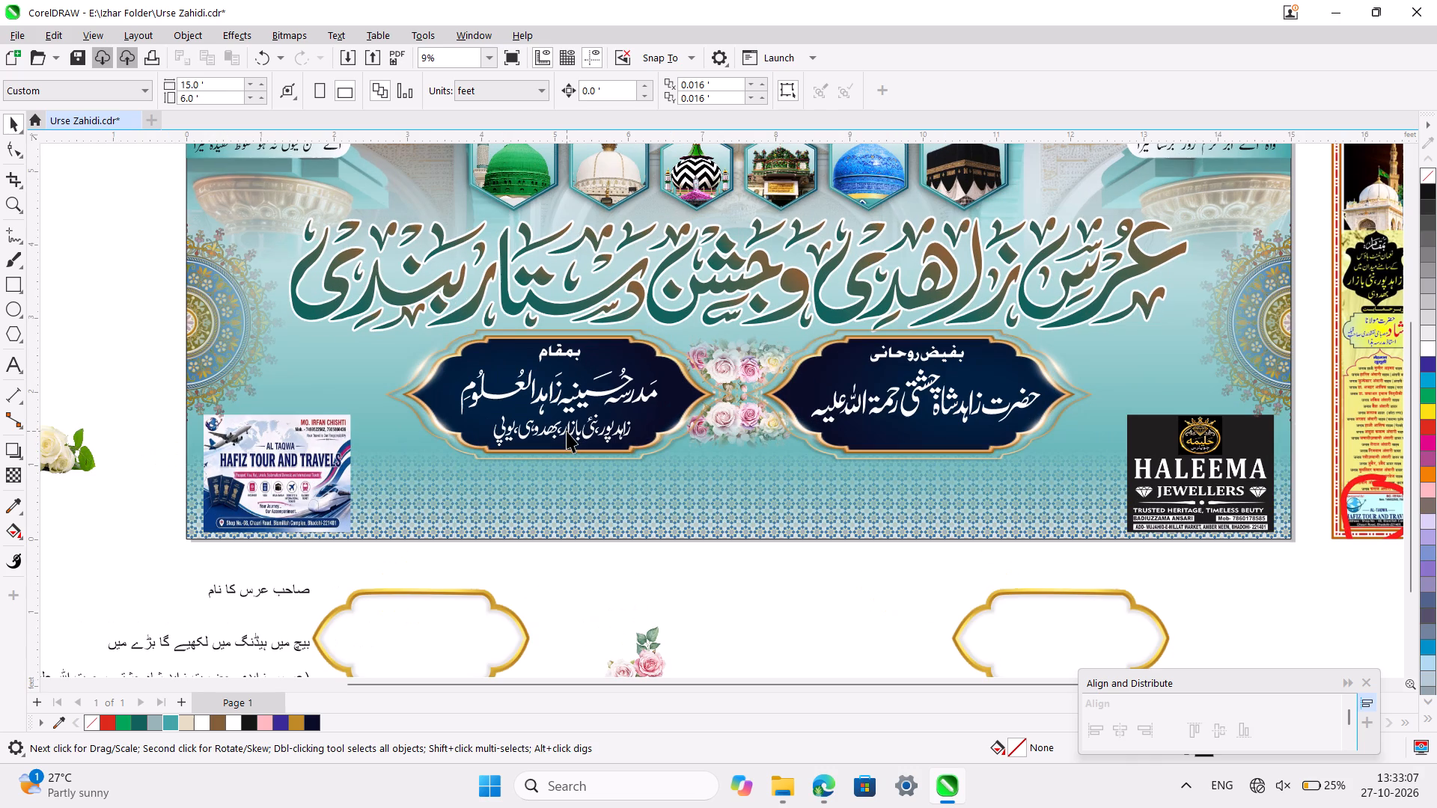
scroll(567, 431, "up", 1)
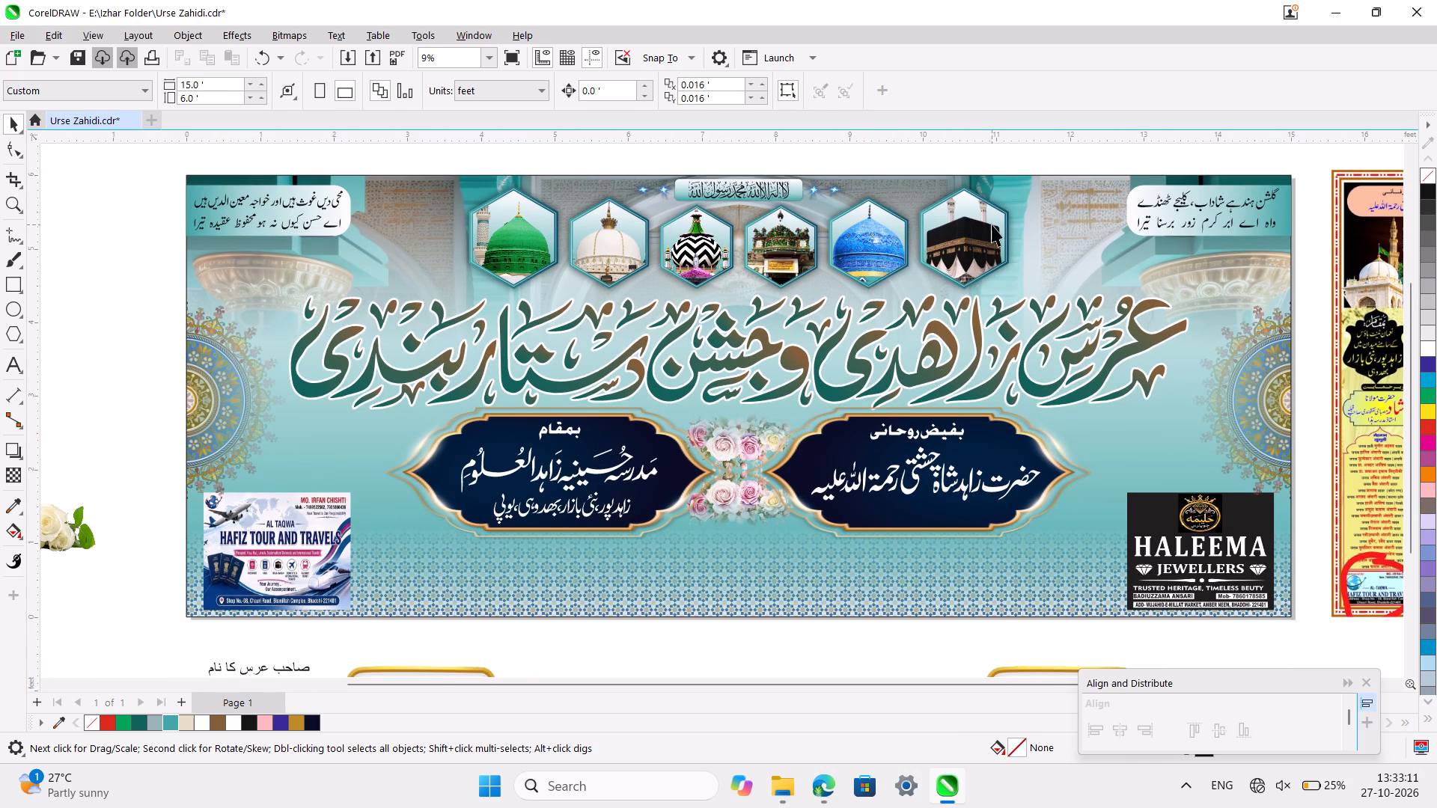
scroll(992, 224, "down", 3, "ctrl")
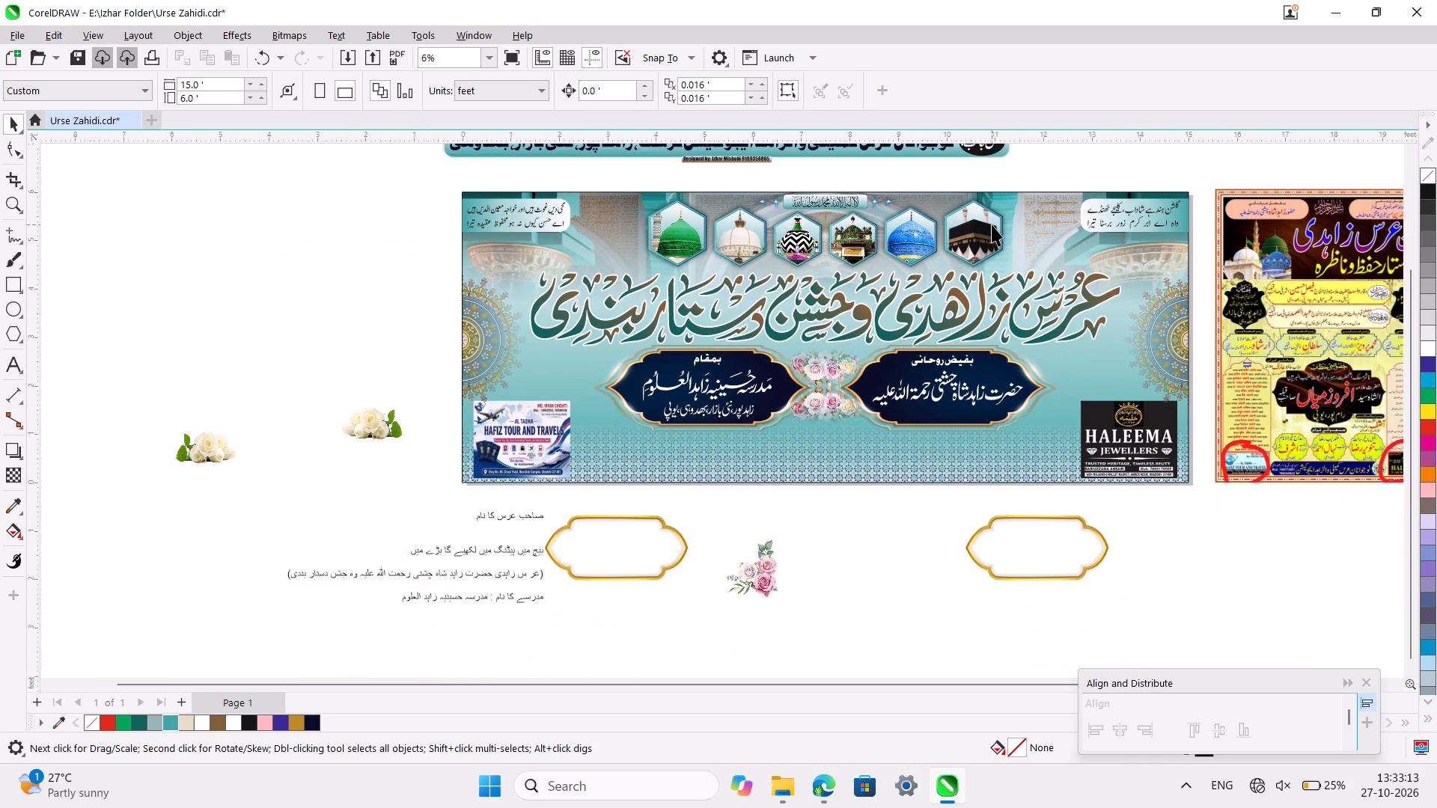
scroll(1108, 278, "left", 1)
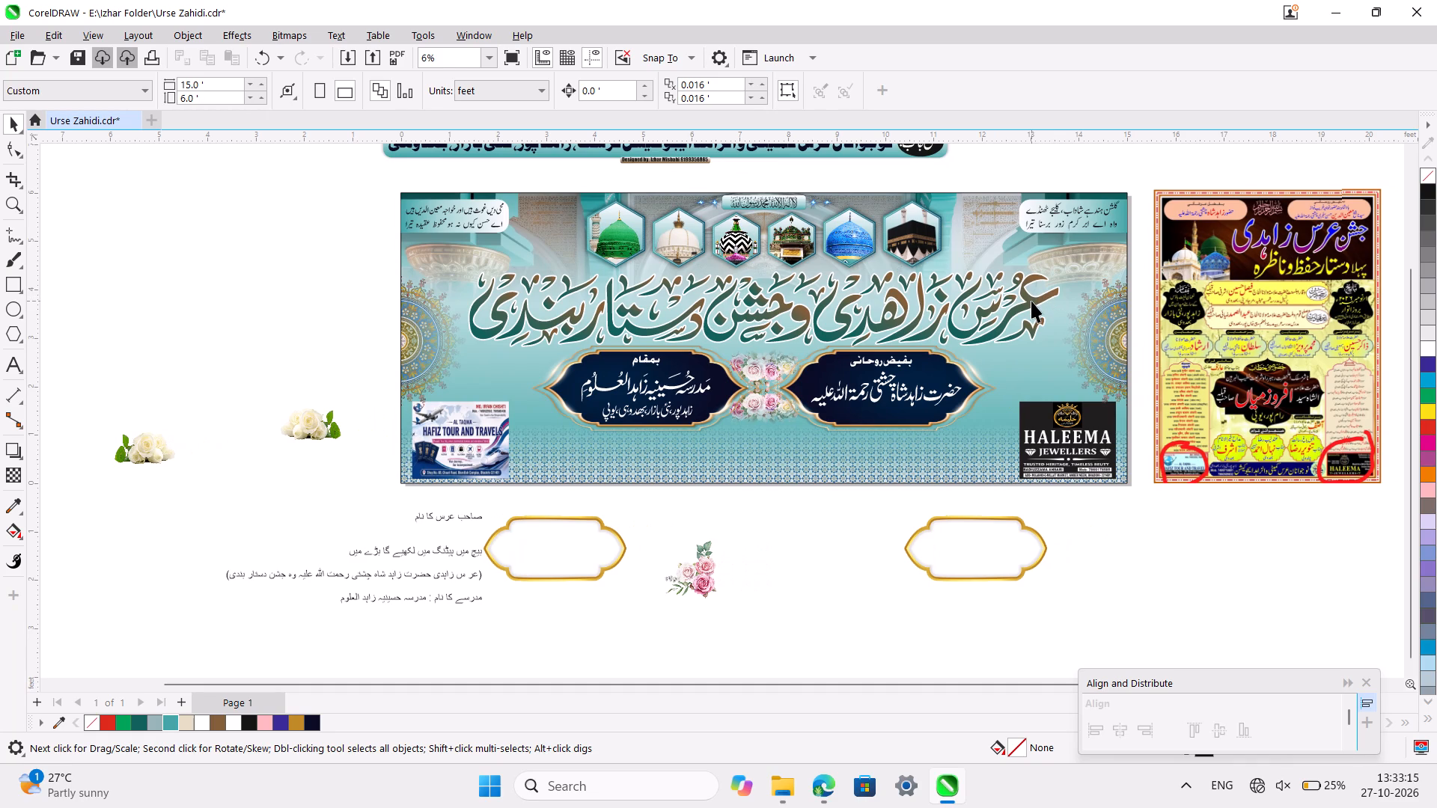
left_click(1031, 301)
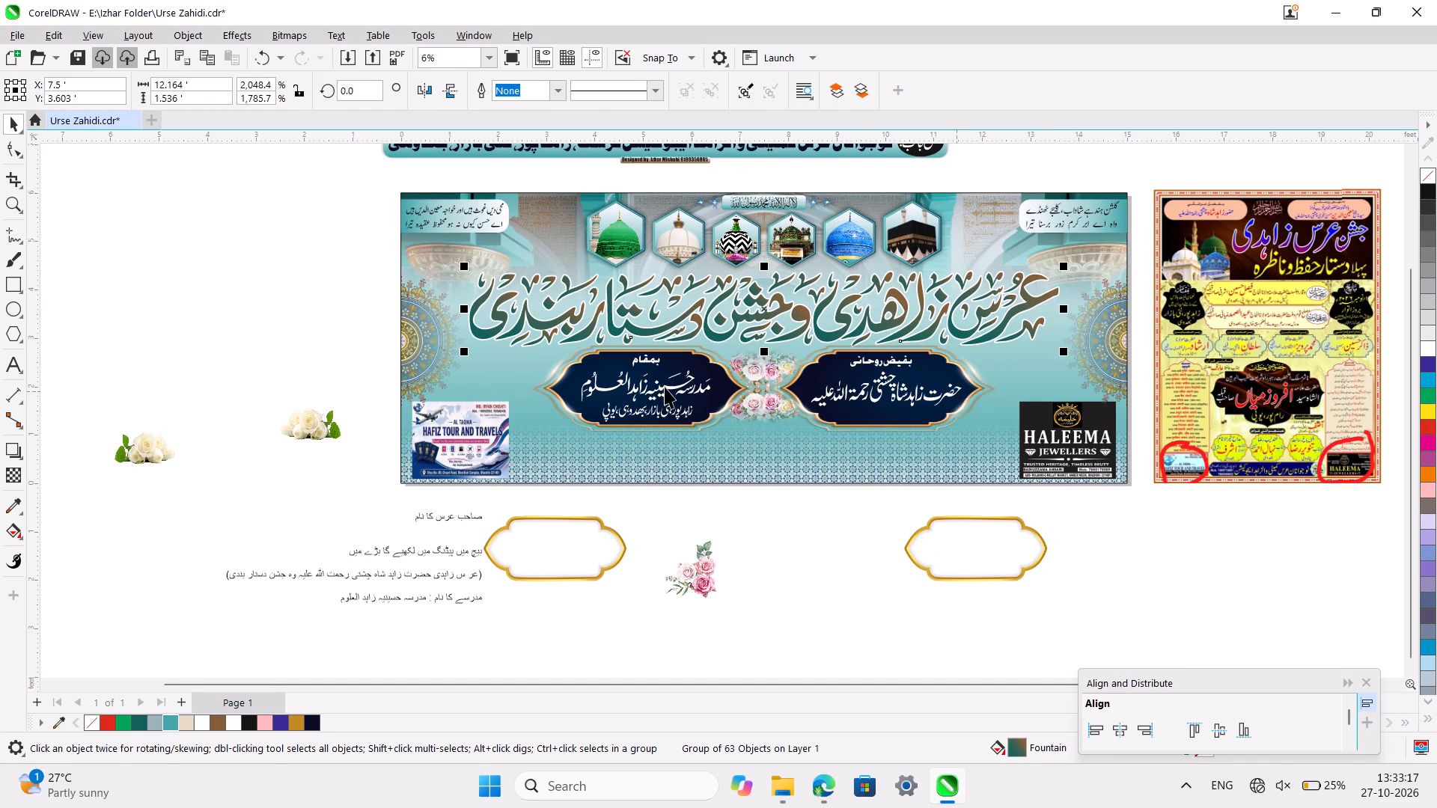
left_click(604, 397)
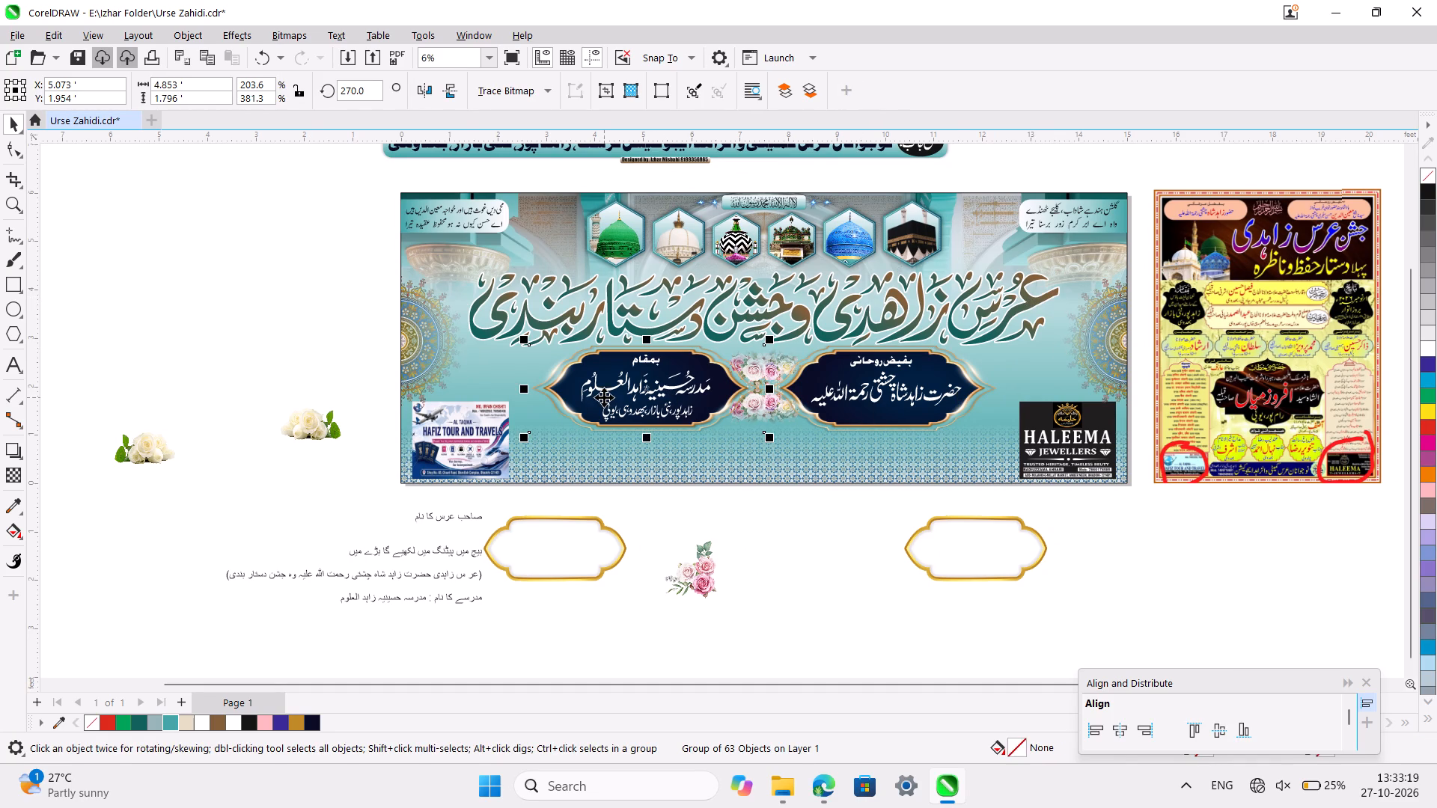
left_click(466, 423)
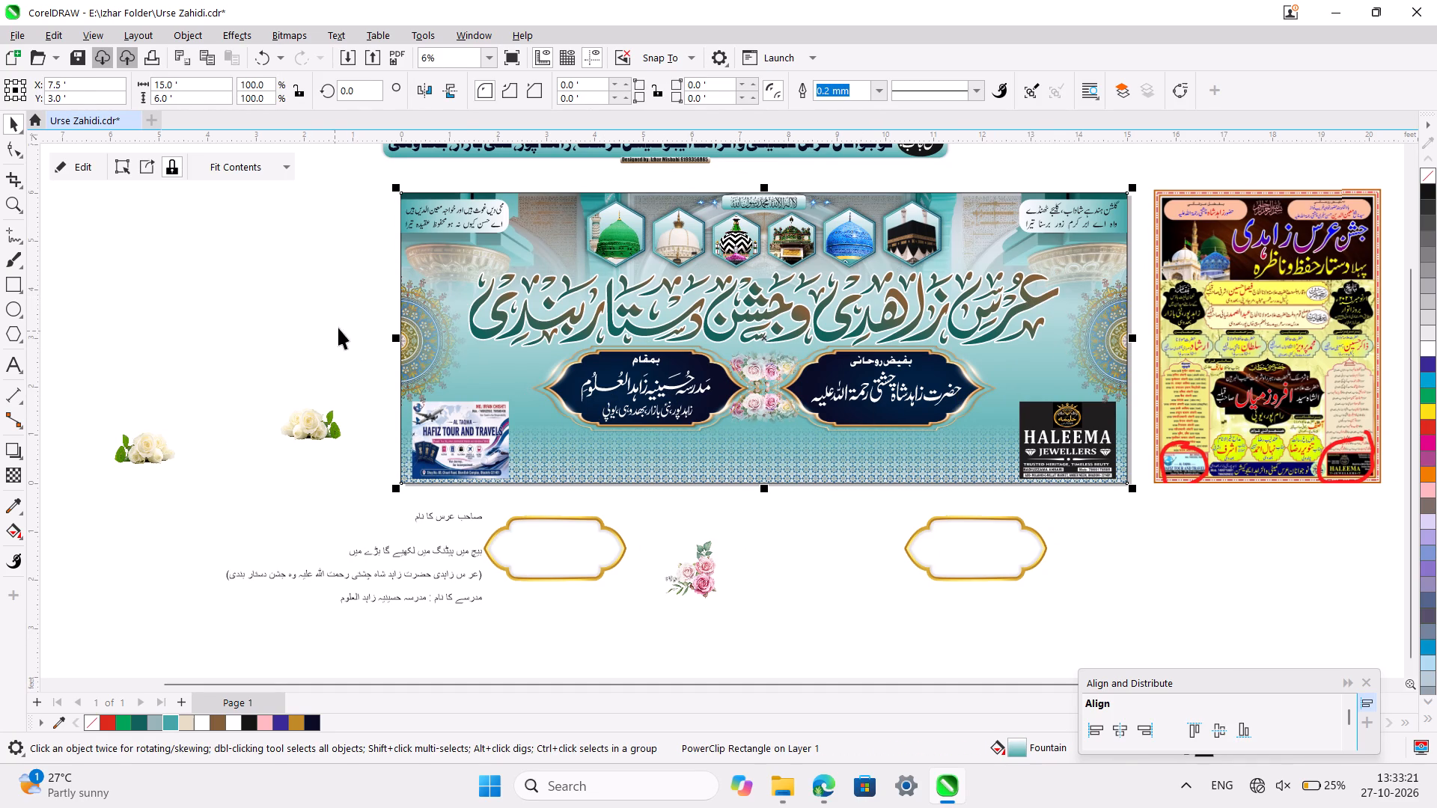
left_click_drag(338, 328, 1032, 435)
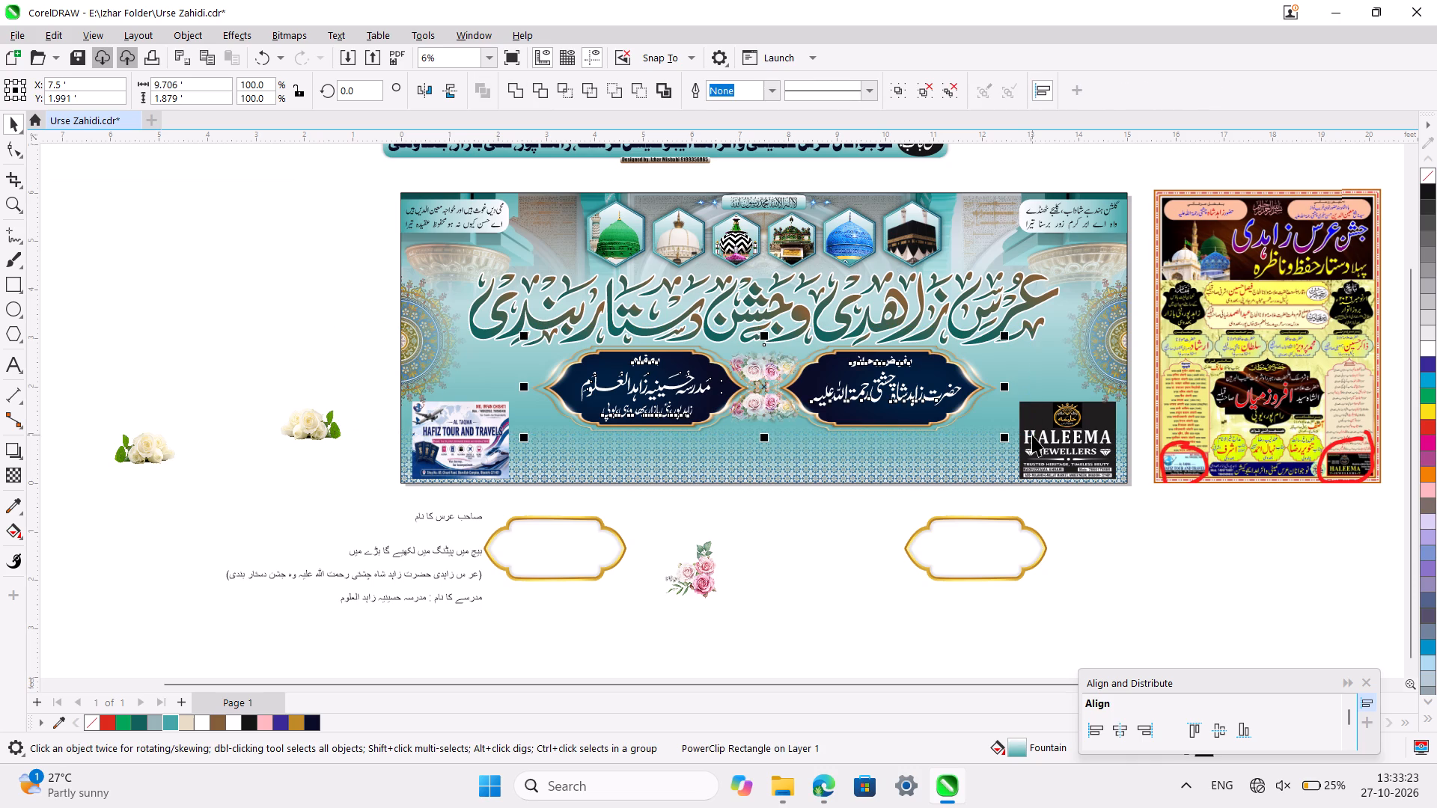
left_click_drag(764, 387, 764, 402)
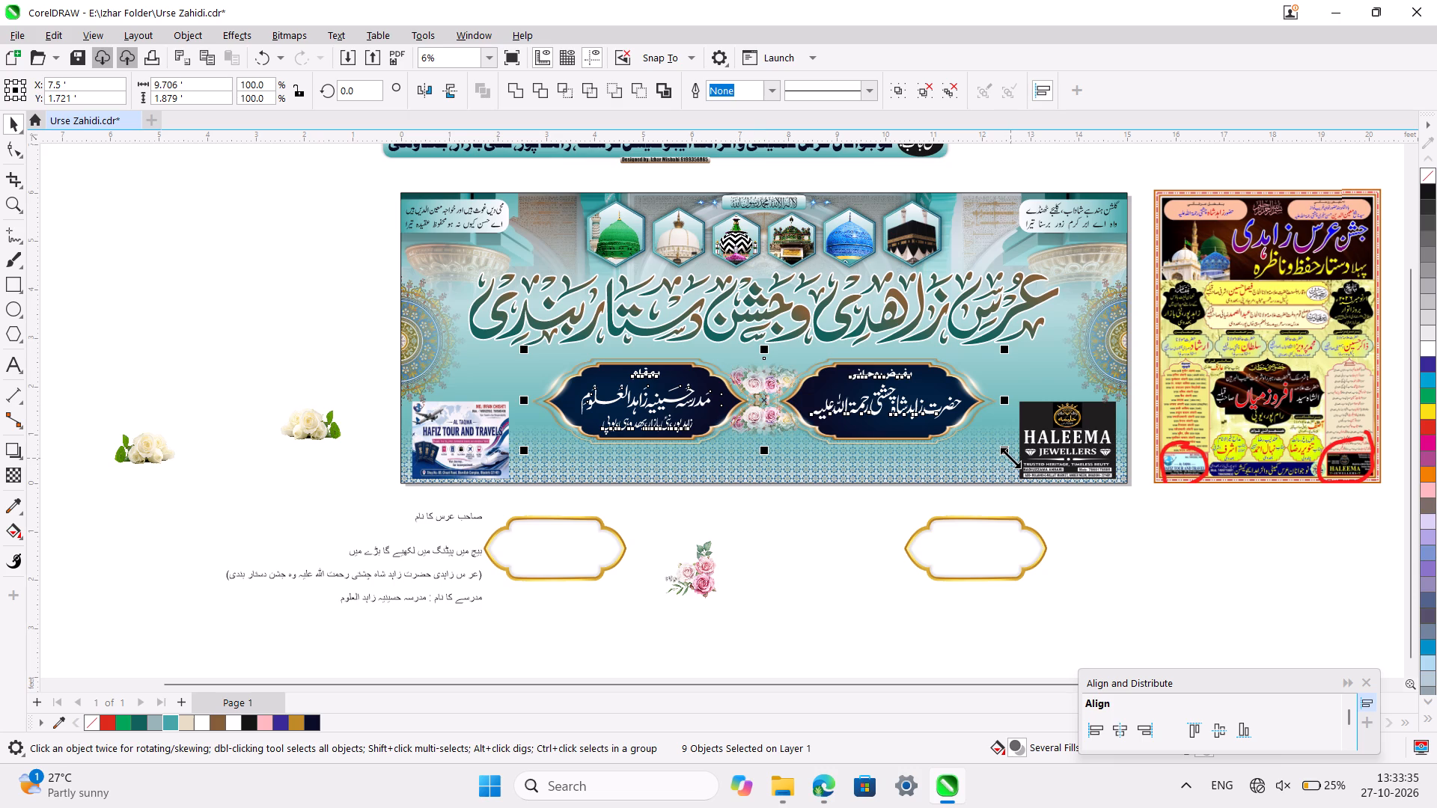
Enlarge the name plates, texts and roses proportionally from their centre to about 10.4 ft wide.
left_click_drag(1010, 458, 1016, 459, "shift")
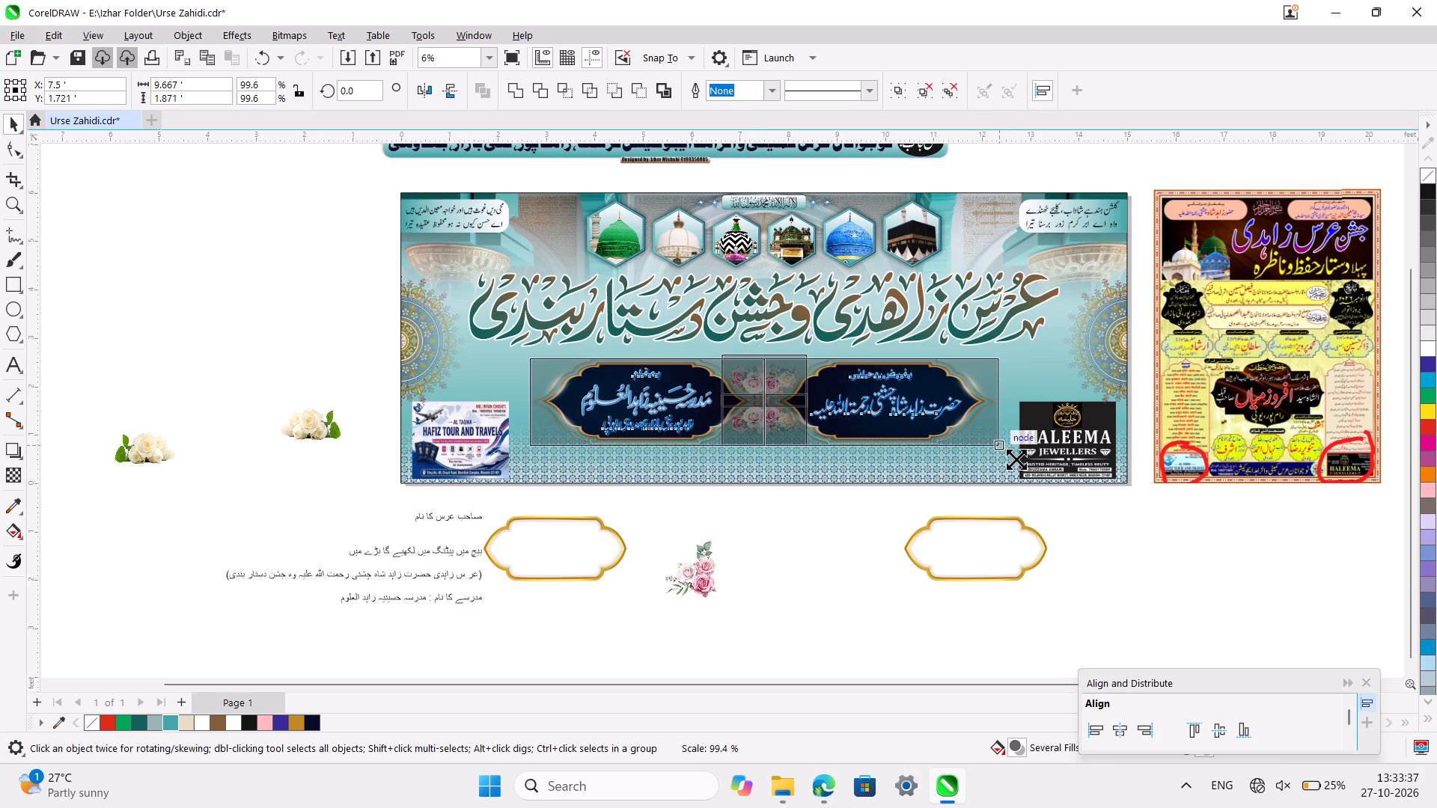
left_click_drag(1016, 459, 1021, 462, "shift")
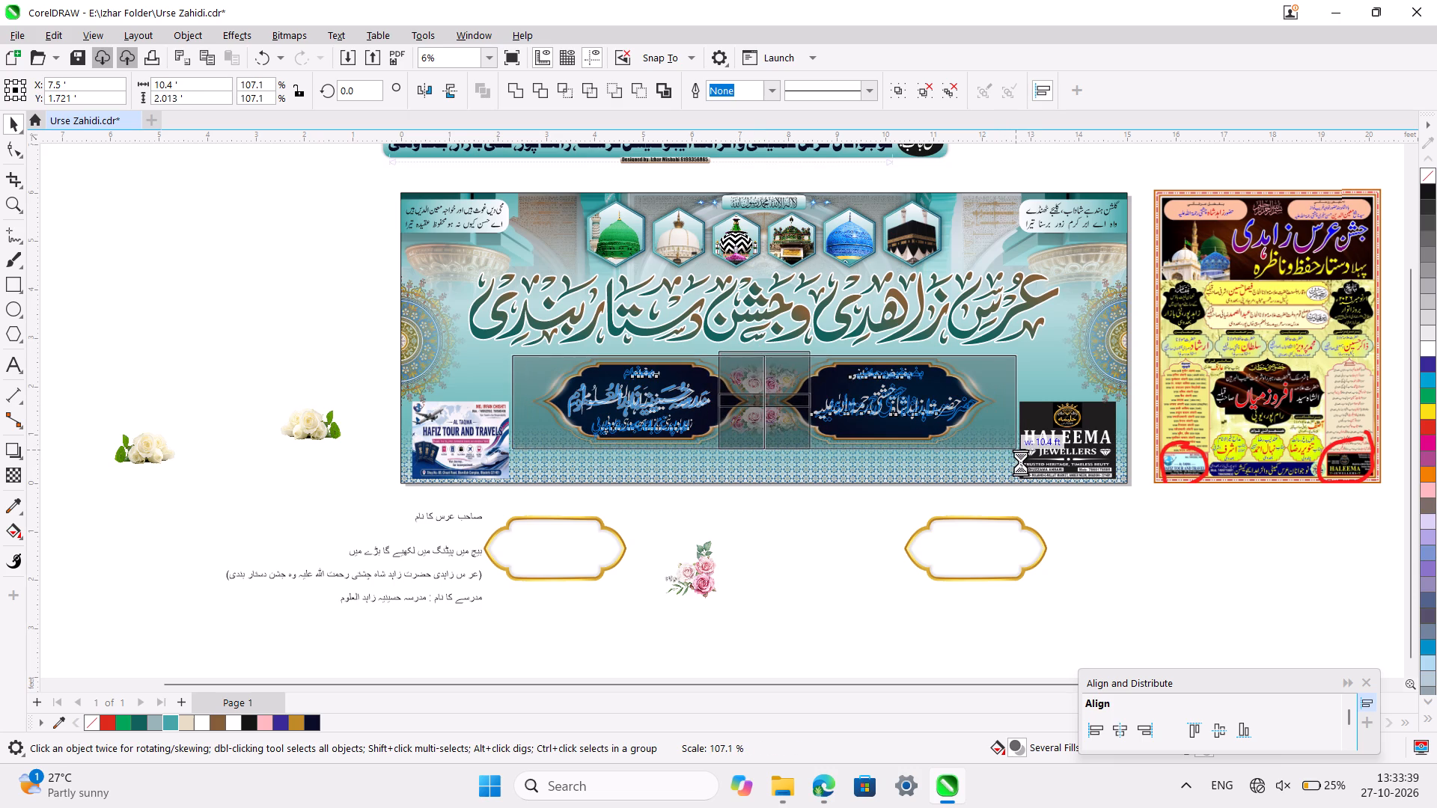
left_click(863, 559)
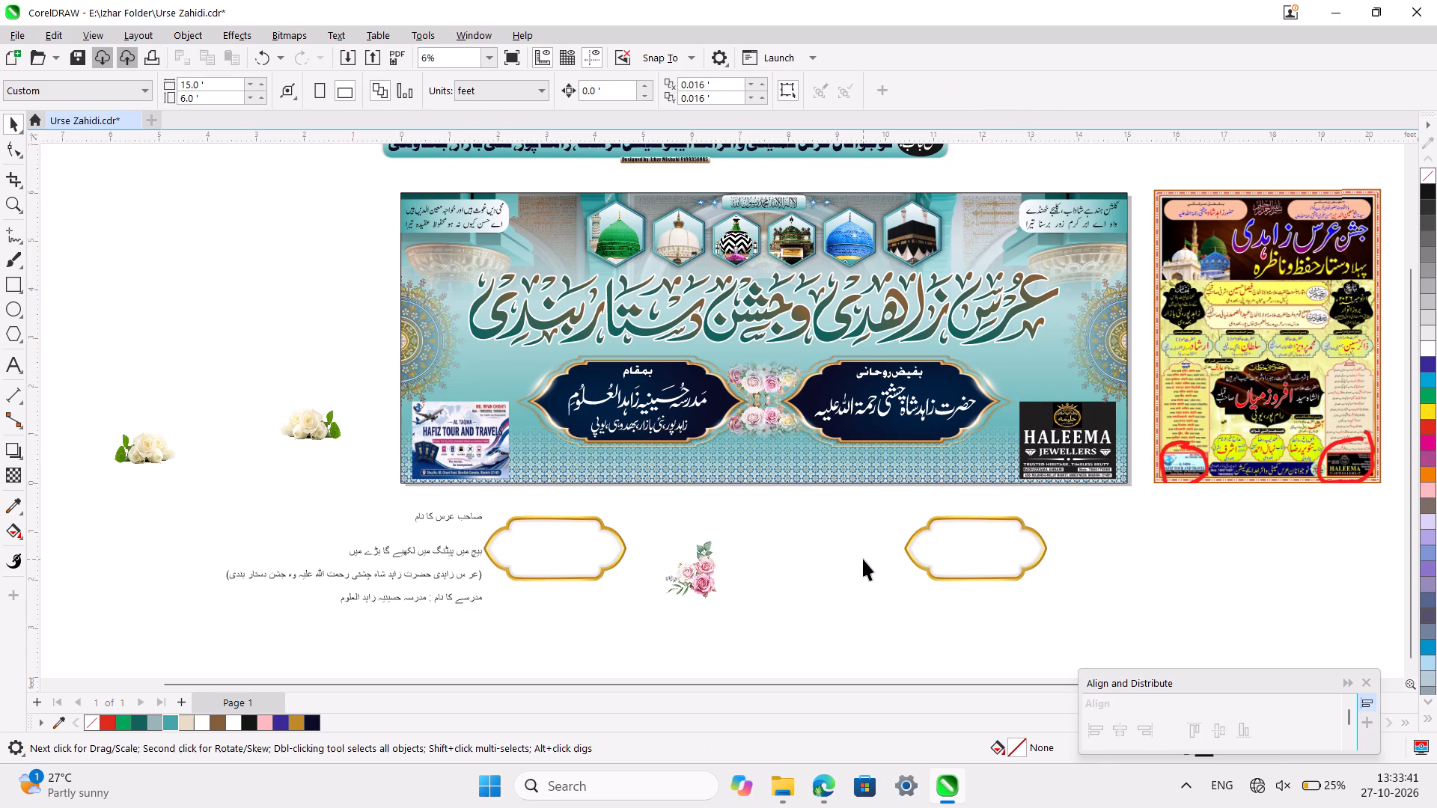
Move the complete organiser strip with its designer credit from above the banner onto its bottom edge, at about X 7.3 ft, Y 0.28 ft.
scroll(863, 559, "down", 2, "ctrl")
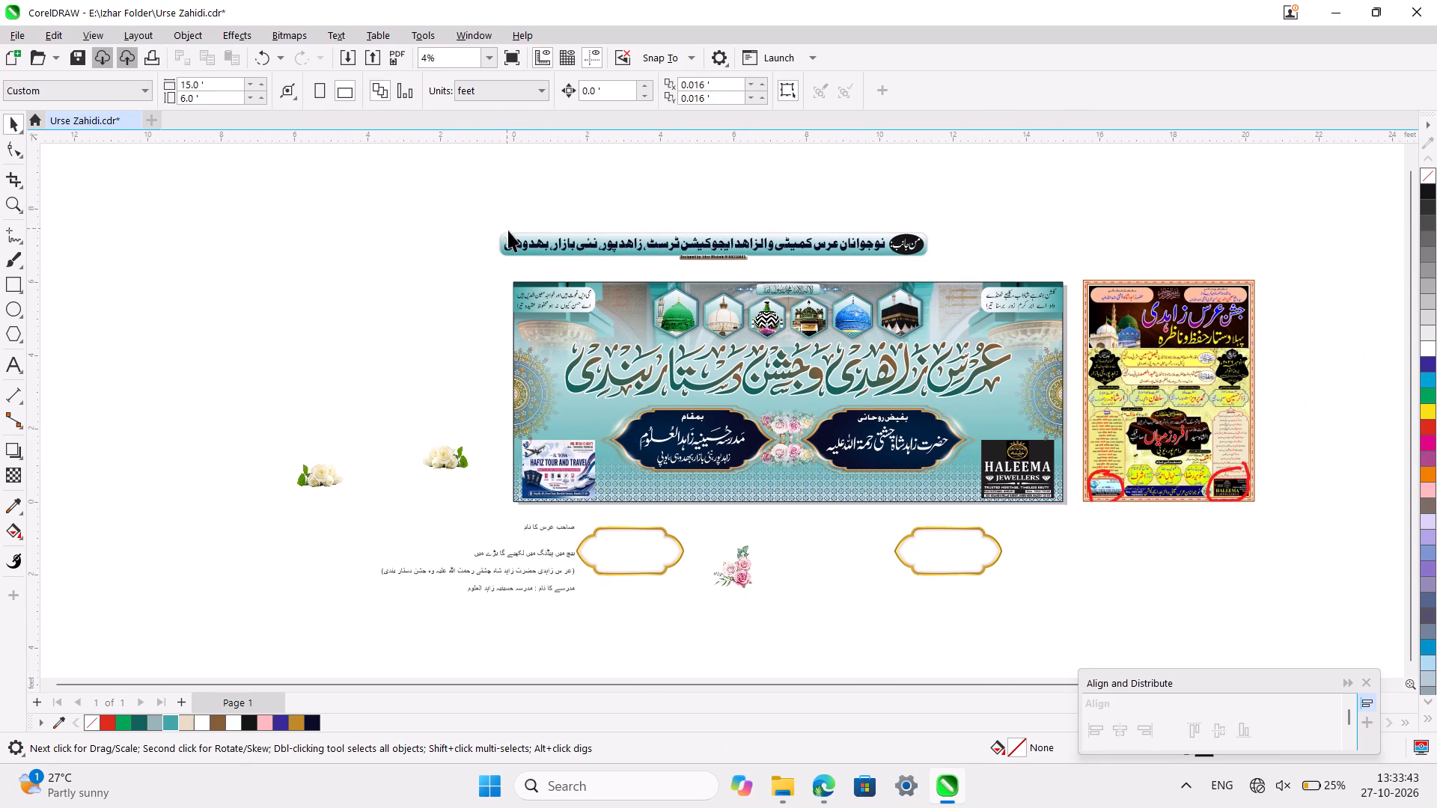
left_click(514, 239)
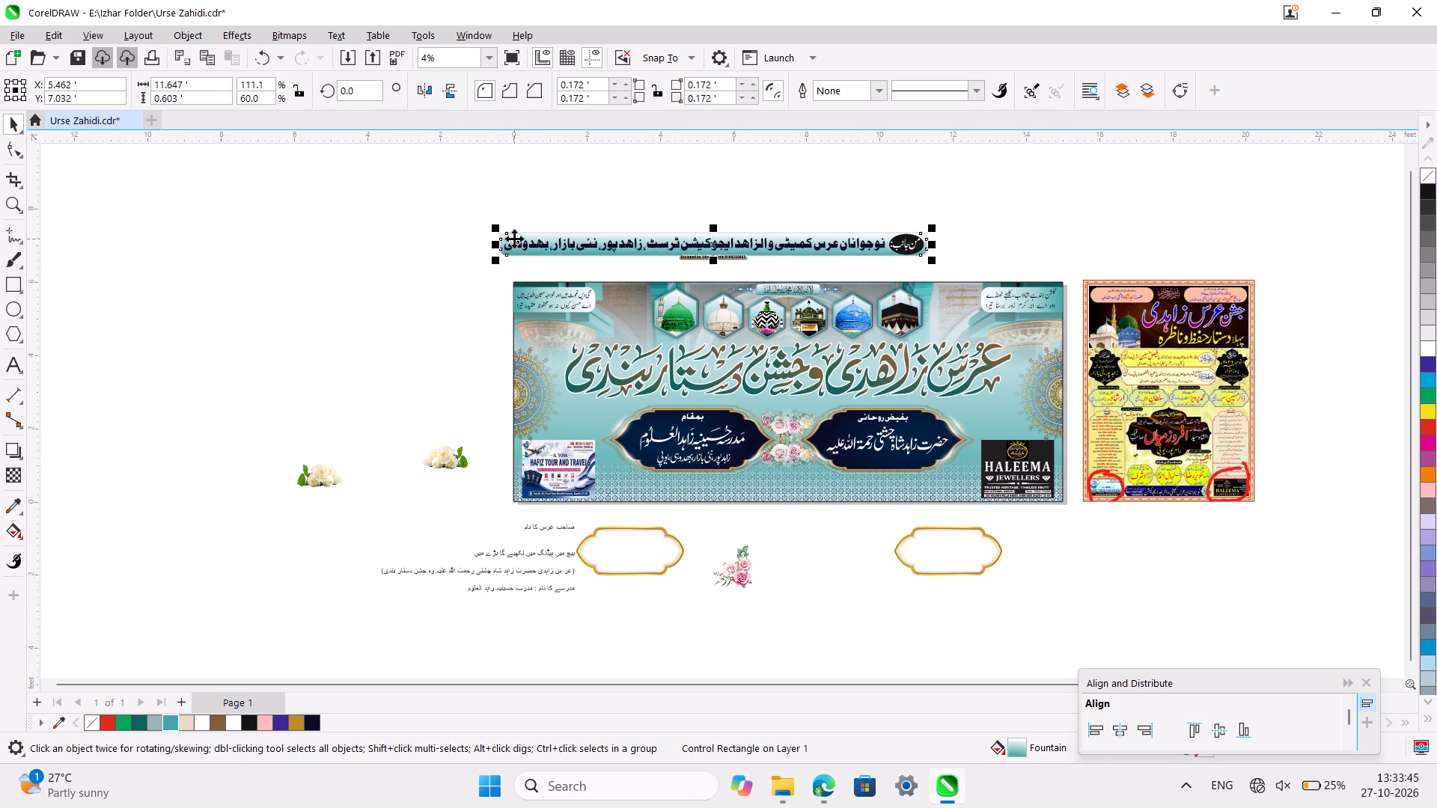
double_click(514, 239)
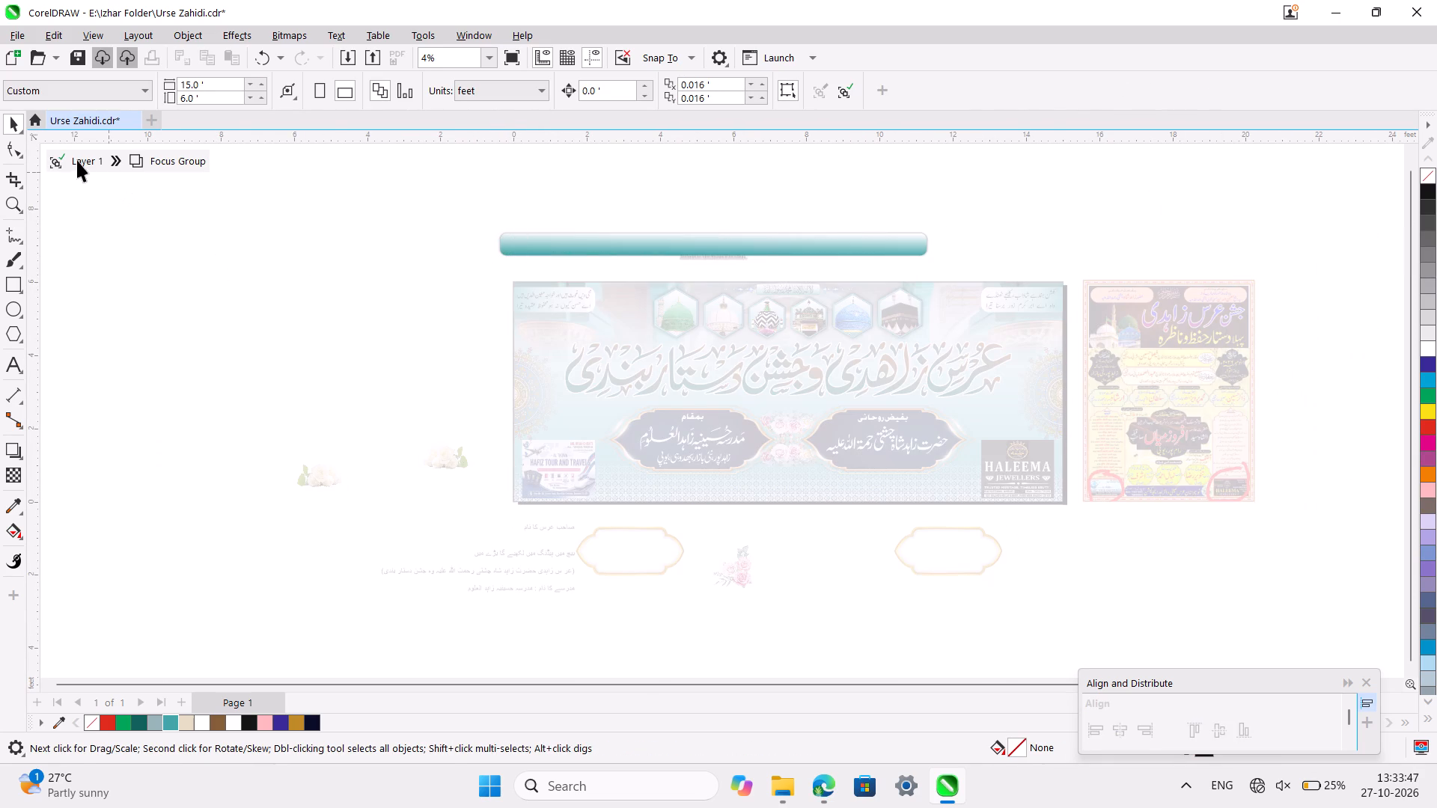
left_click(77, 160)
left_click(908, 239)
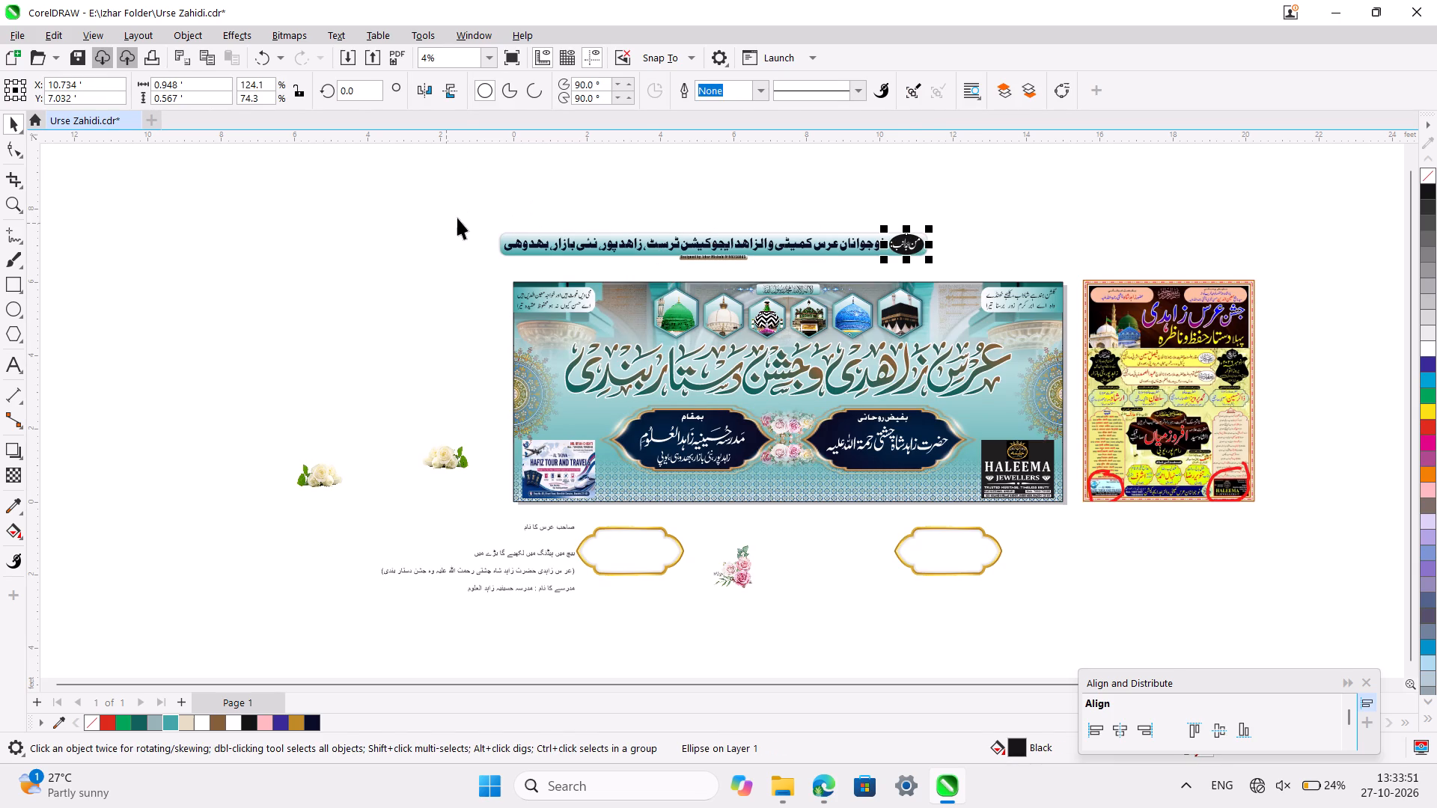
left_click_drag(468, 209, 955, 282)
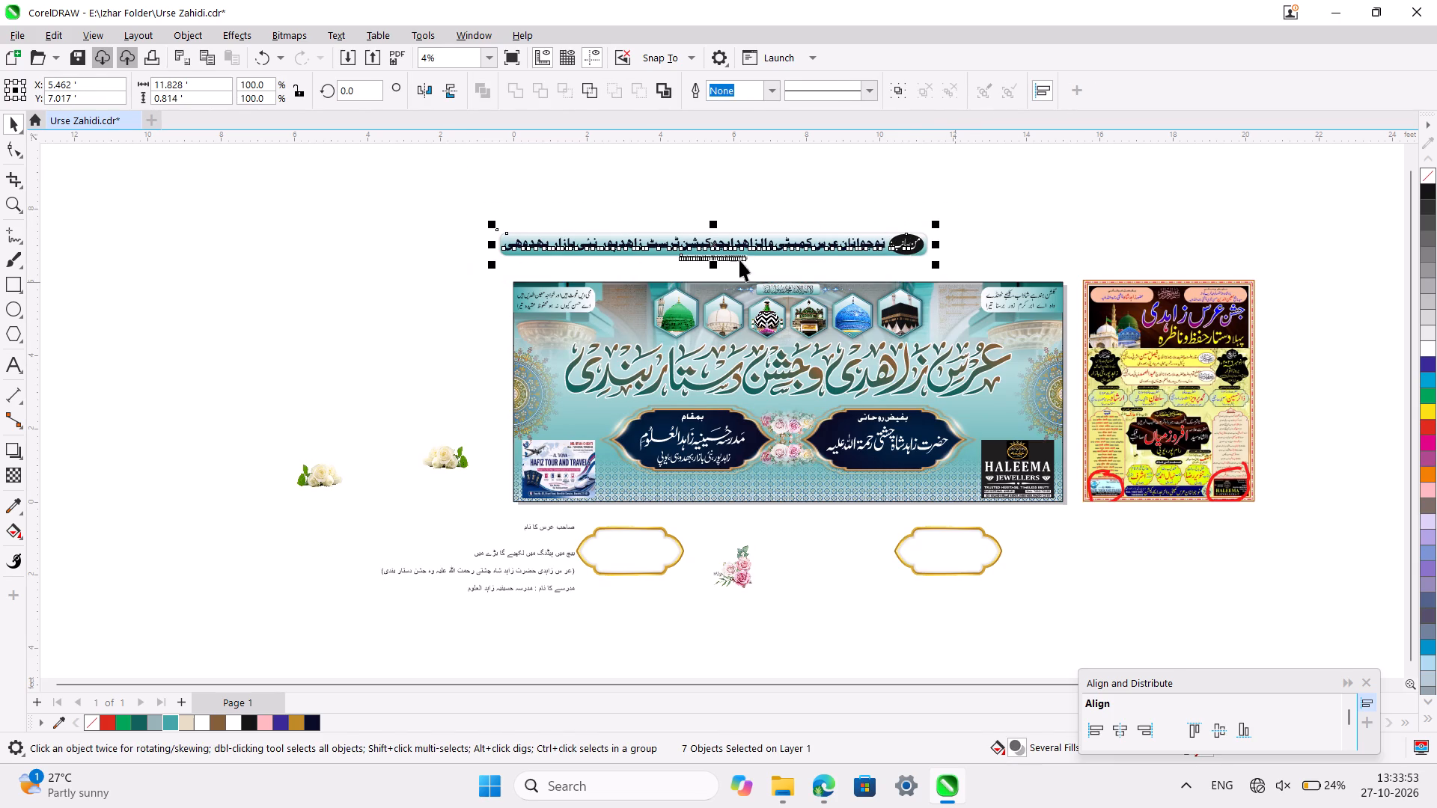
left_click_drag(712, 243, 772, 471)
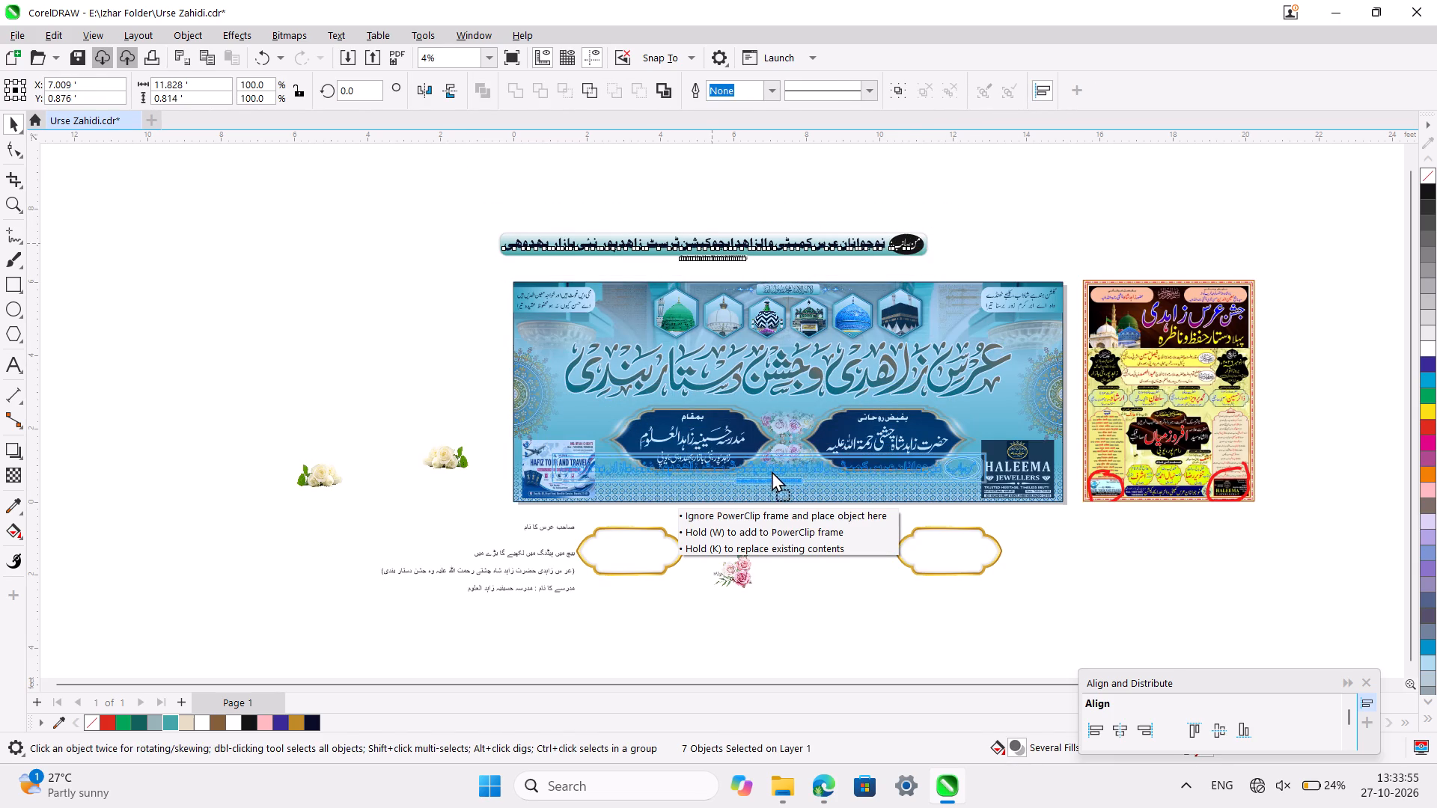
left_click_drag(772, 471, 778, 491)
scroll(778, 491, "up", 2, "ctrl")
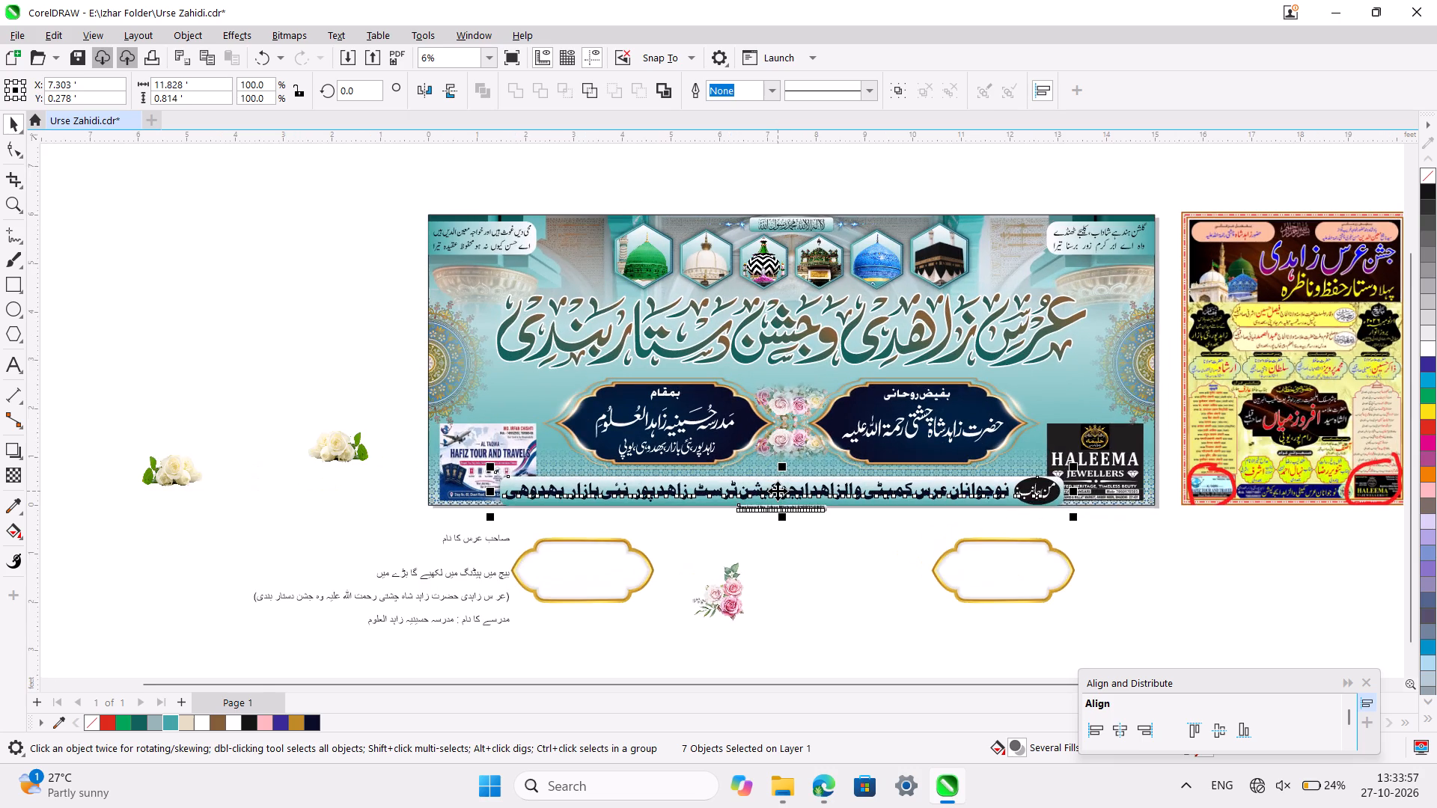
Scale the organiser strip with its designer credit down proportionally to about 10.4 ft wide, fitting between the two corner advertisements at X 7.5 ft.
scroll(778, 491, "up", 2, "ctrl")
scroll(778, 491, "down", 1)
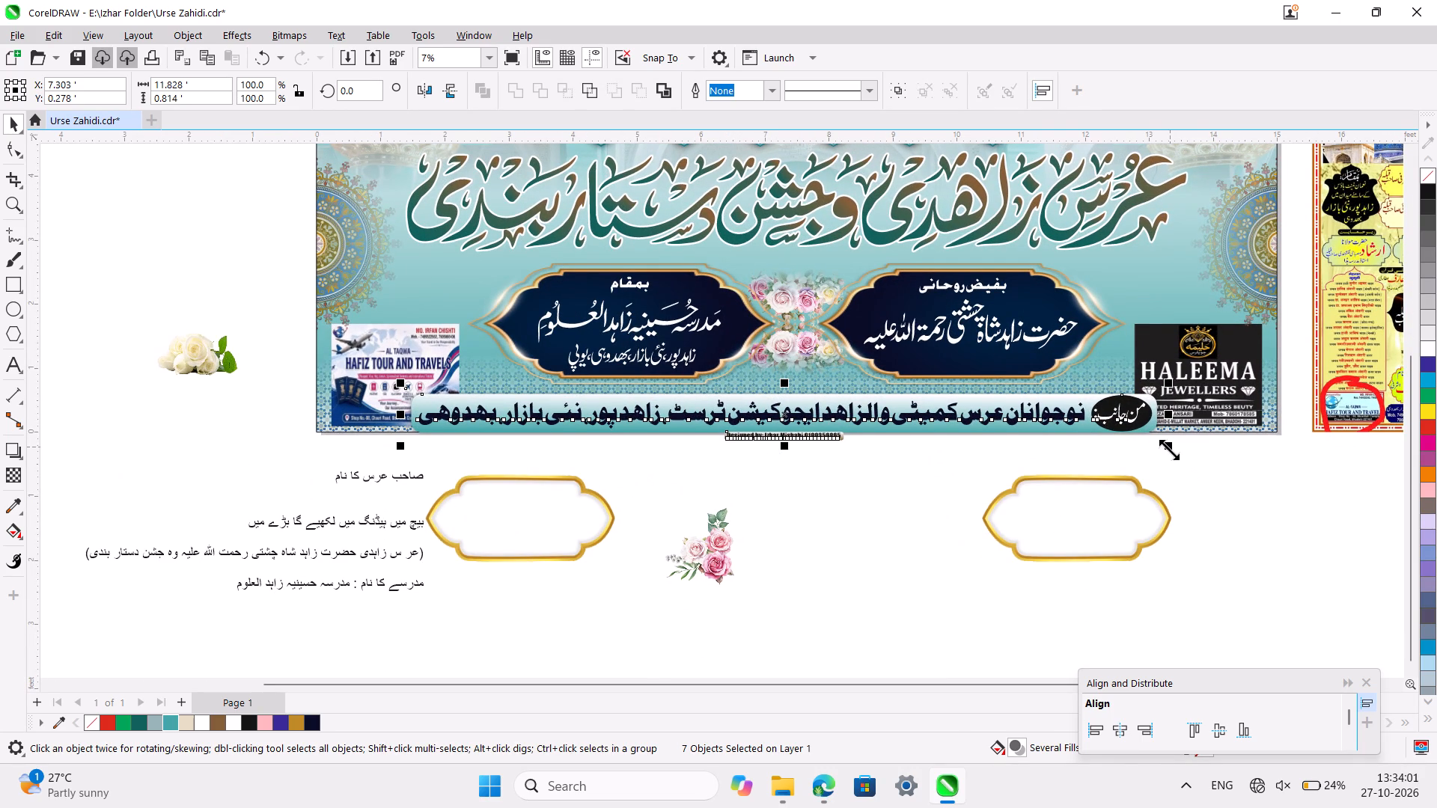
left_click_drag(1169, 450, 1157, 467)
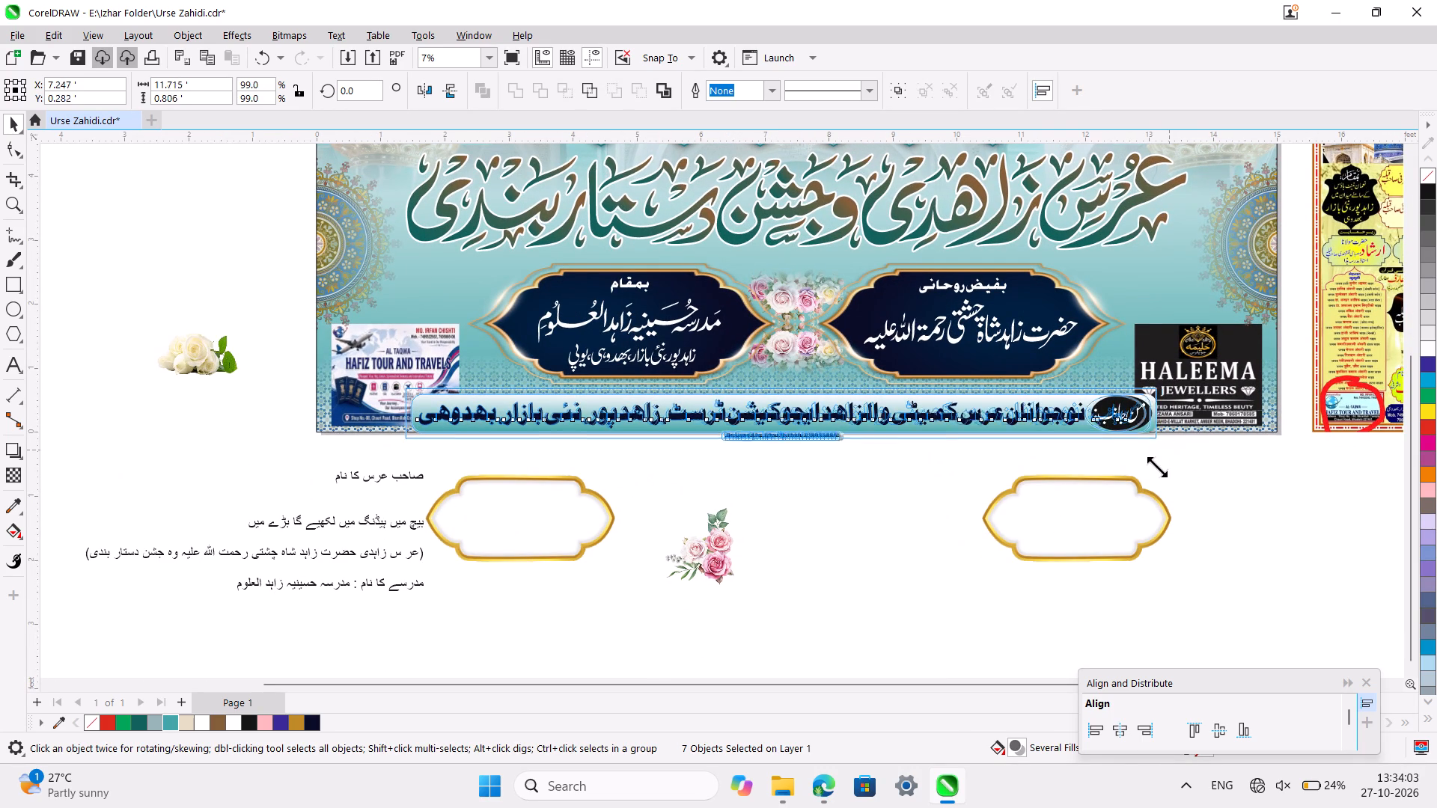
left_click_drag(1157, 467, 1141, 477)
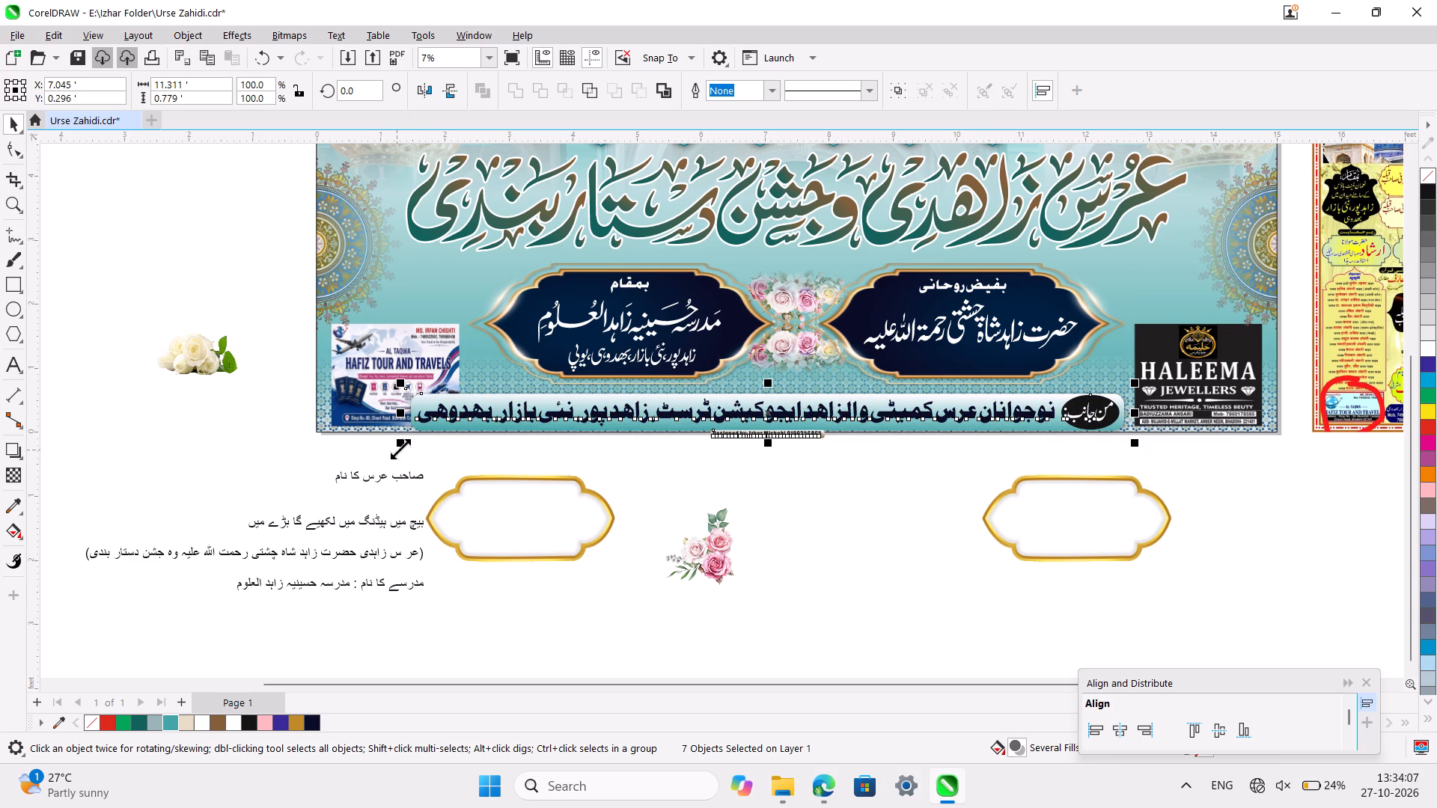
left_click_drag(400, 449, 466, 459)
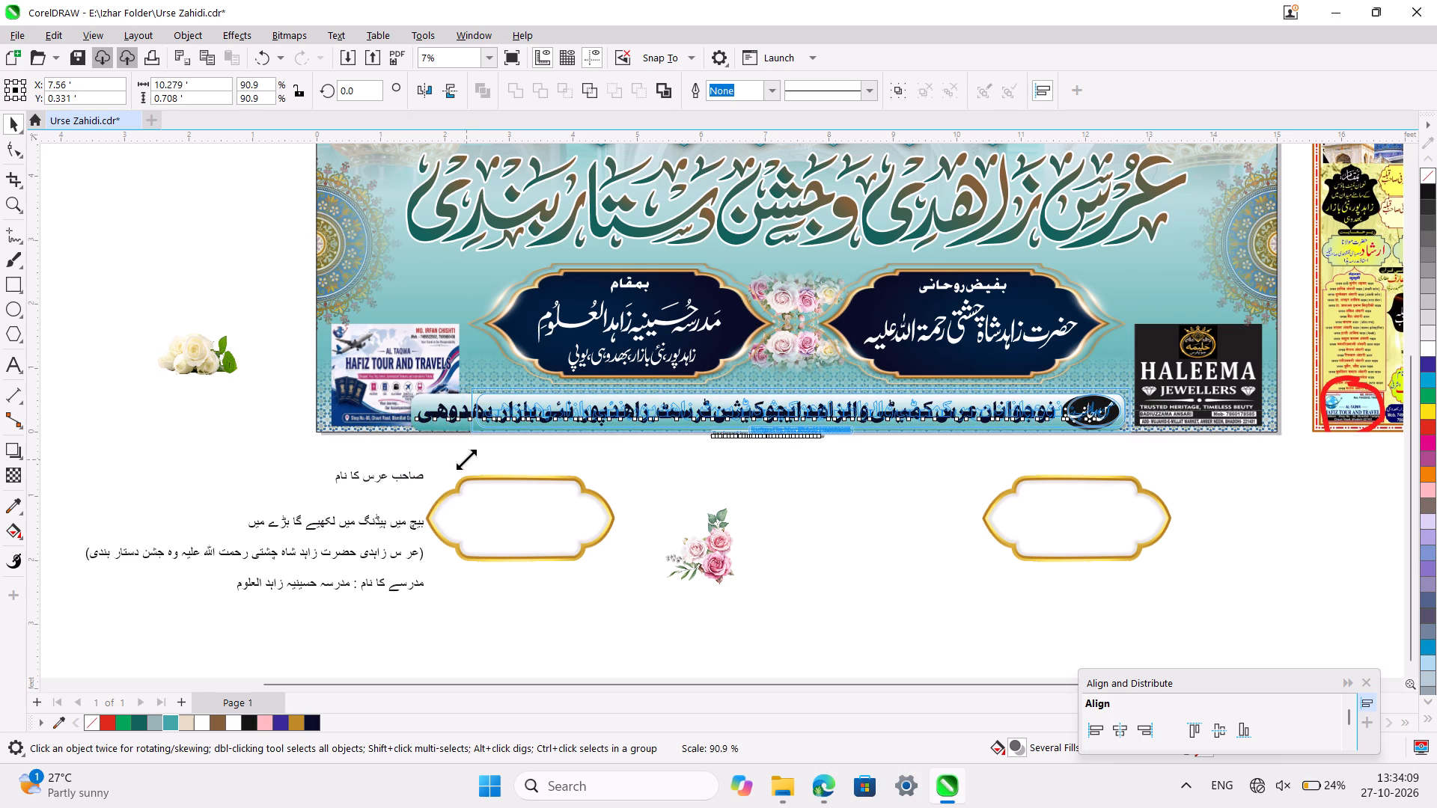
left_click_drag(466, 459, 462, 462)
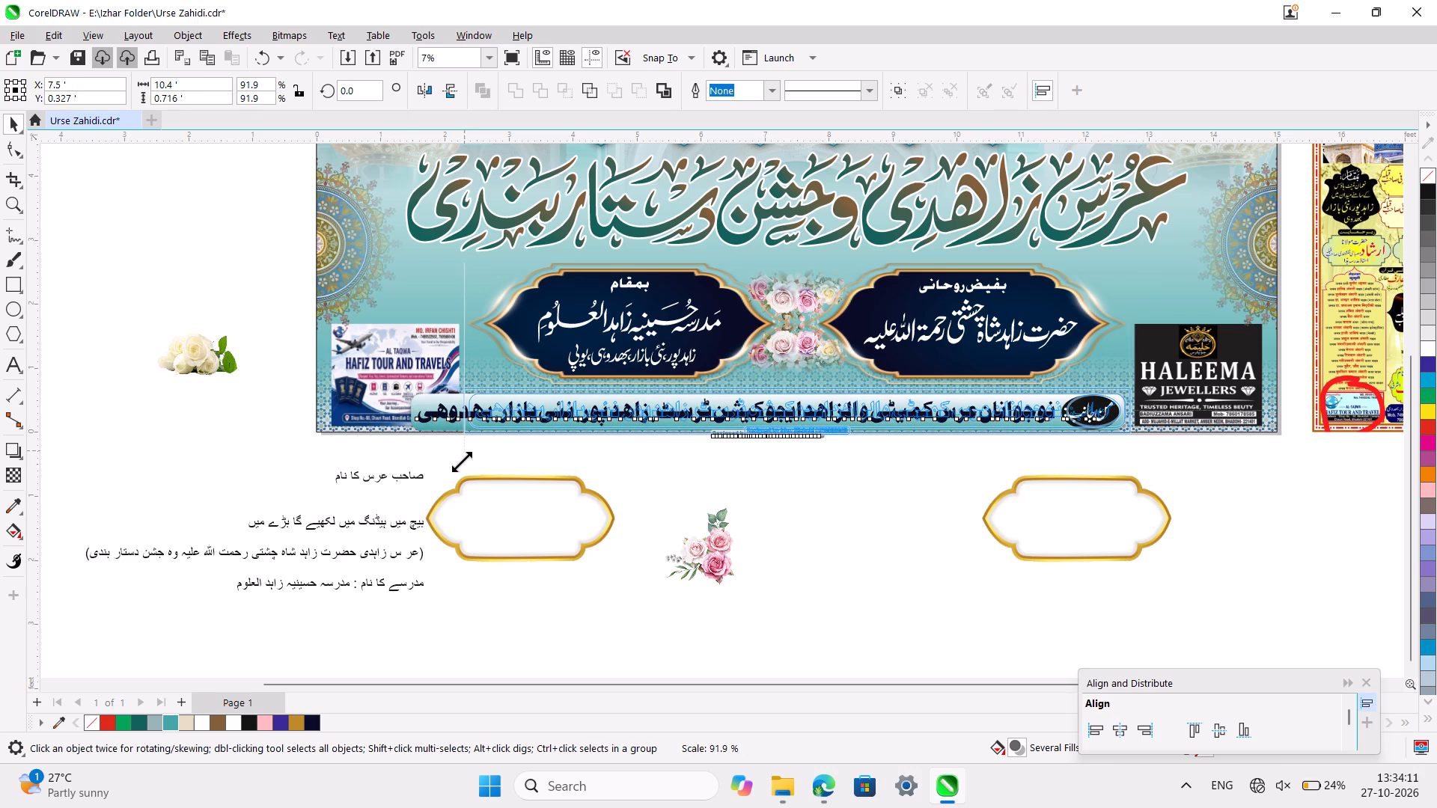
left_click_drag(462, 462, 461, 462)
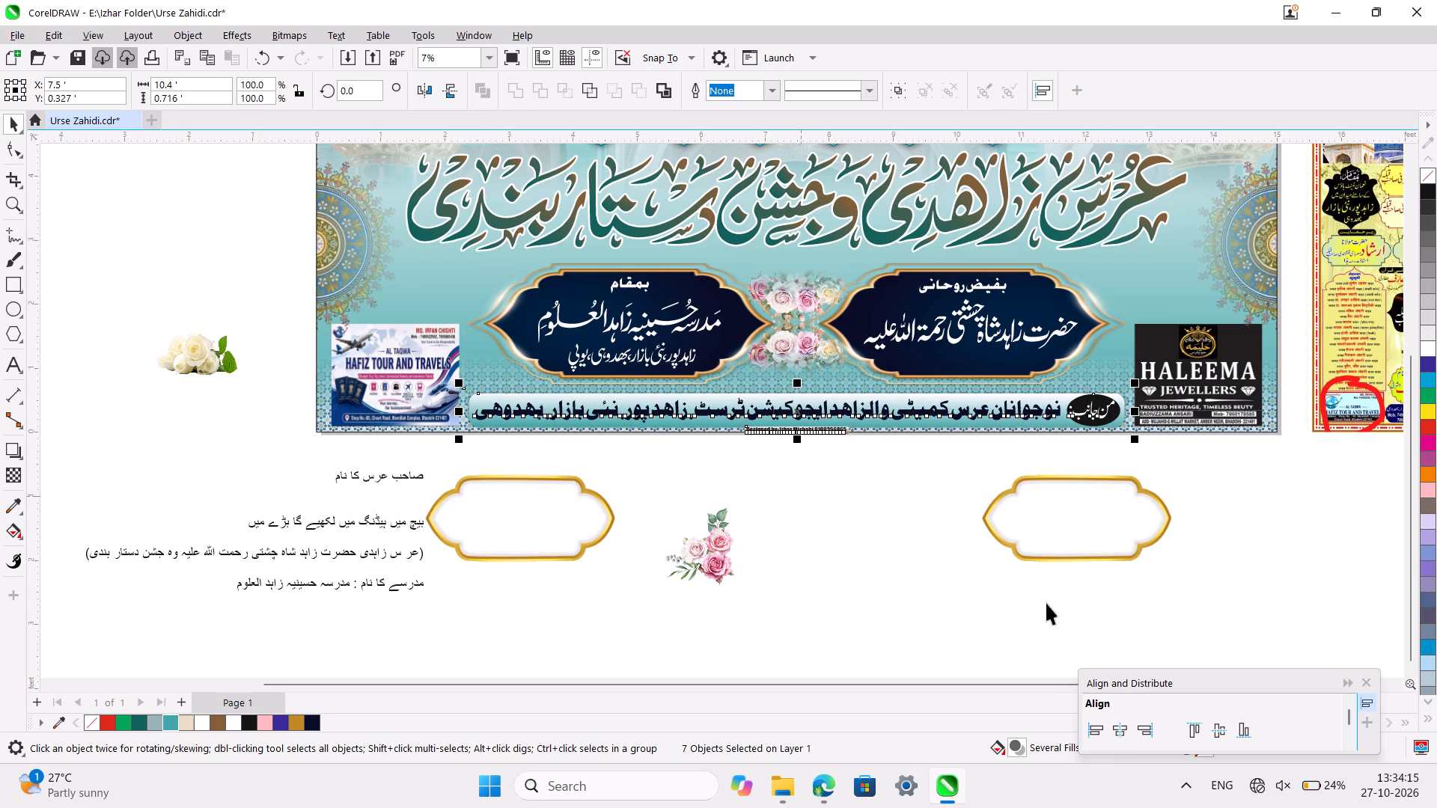
left_click(940, 564)
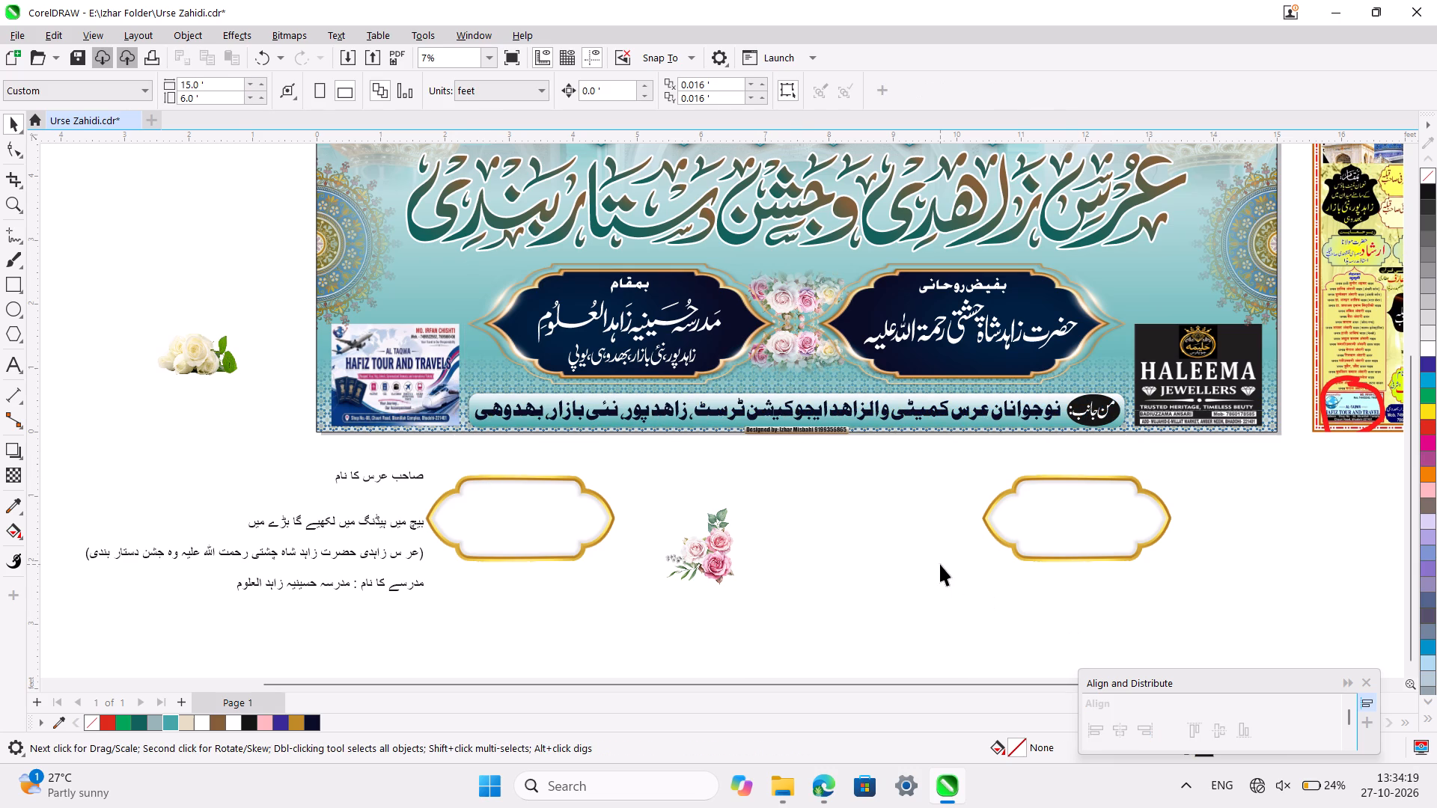
Examine the whole banner layout, including the corner verses, shrine hexagons, name plates, advertisements and organiser strip.
scroll(940, 564, "up", 1)
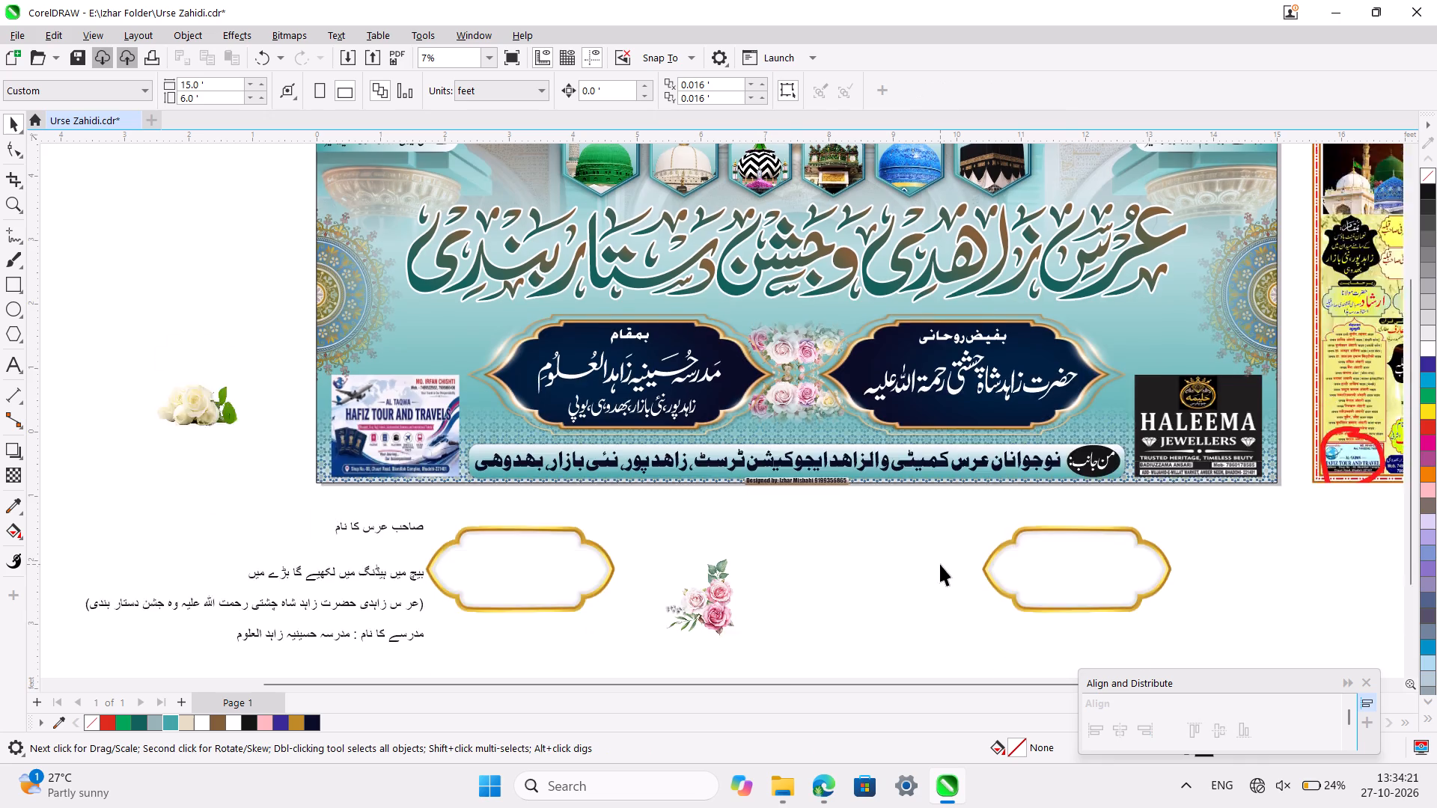
scroll(940, 564, "up", 1)
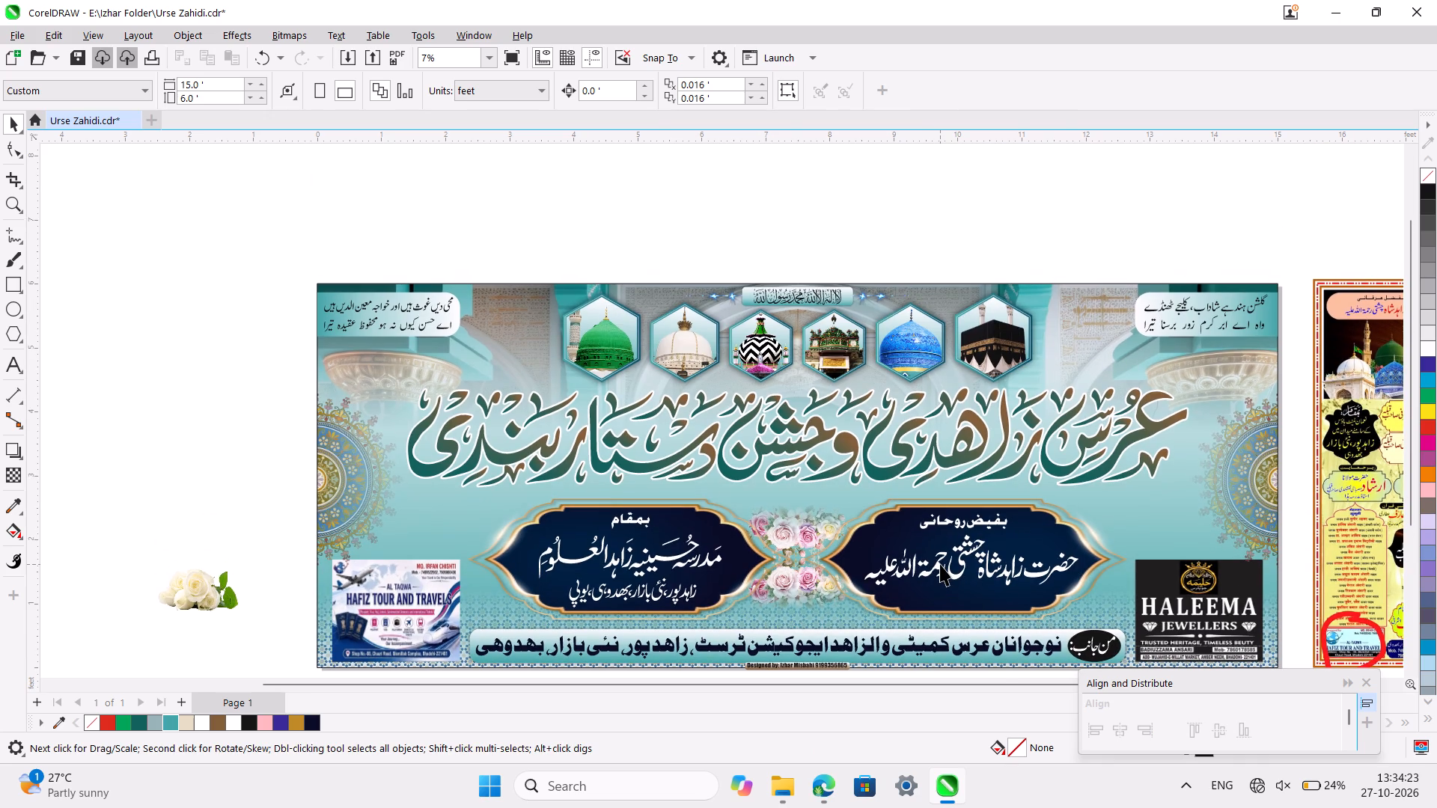
left_click(999, 209)
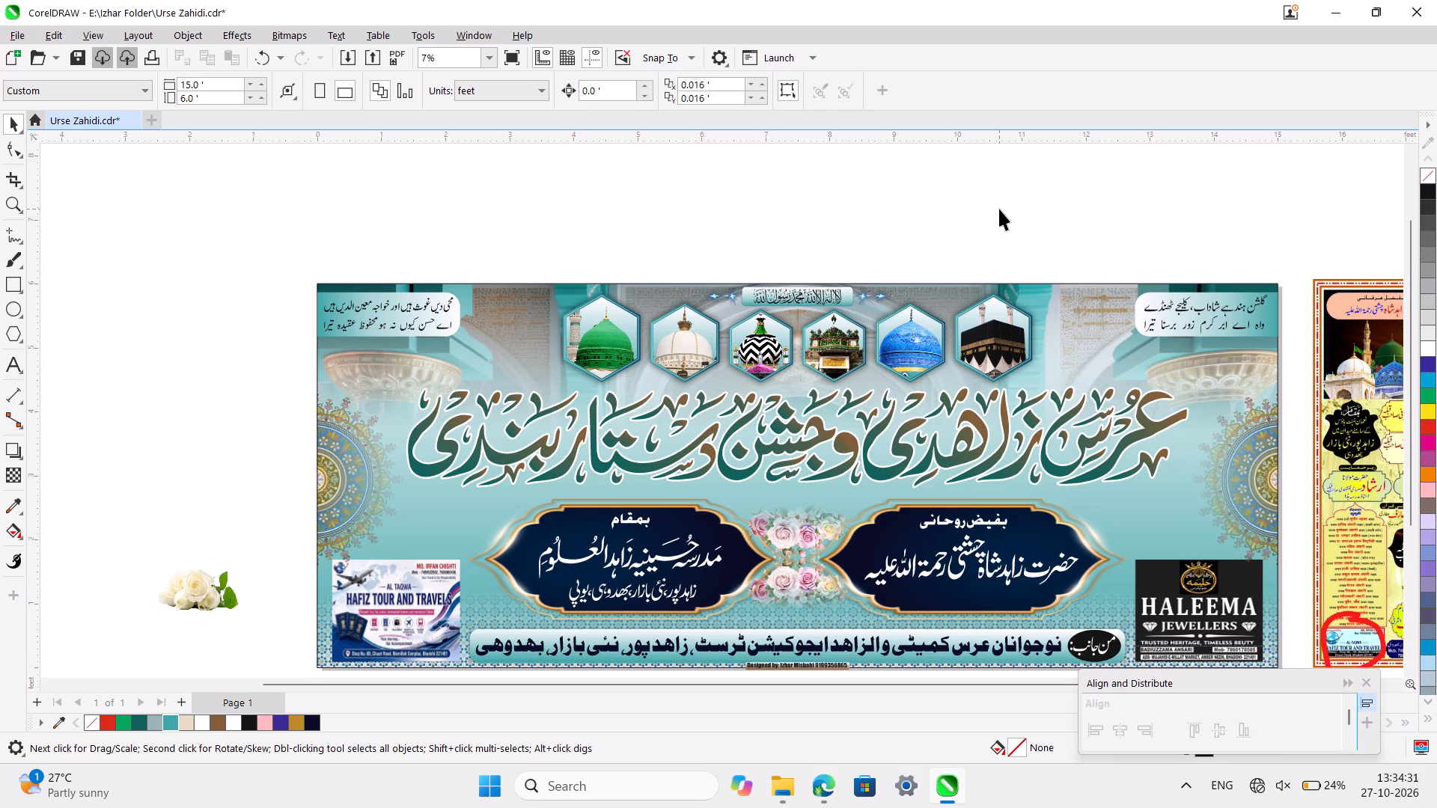
scroll(491, 320, "up", 2, "ctrl")
scroll(491, 320, "right", 2)
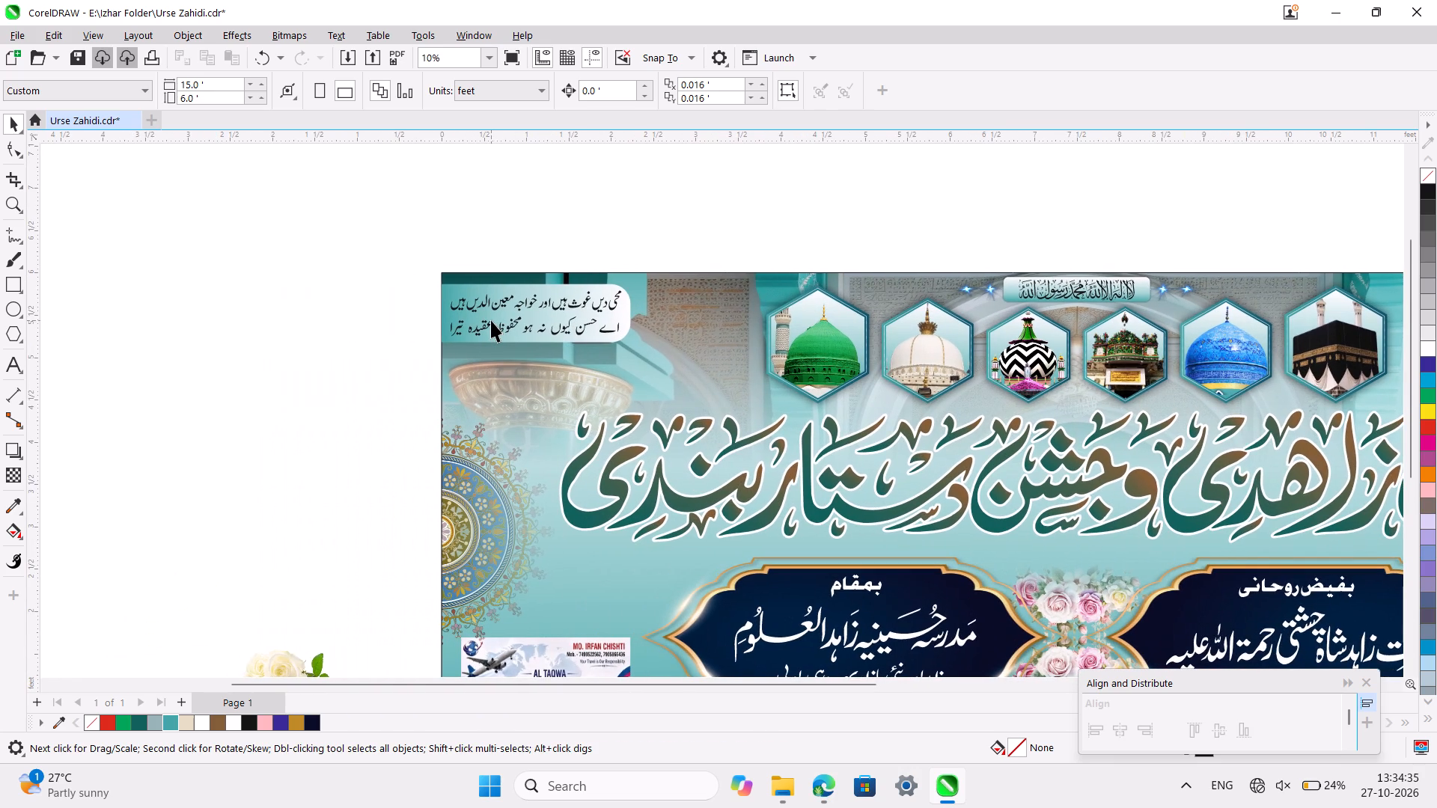
scroll(491, 320, "down", 4, "ctrl")
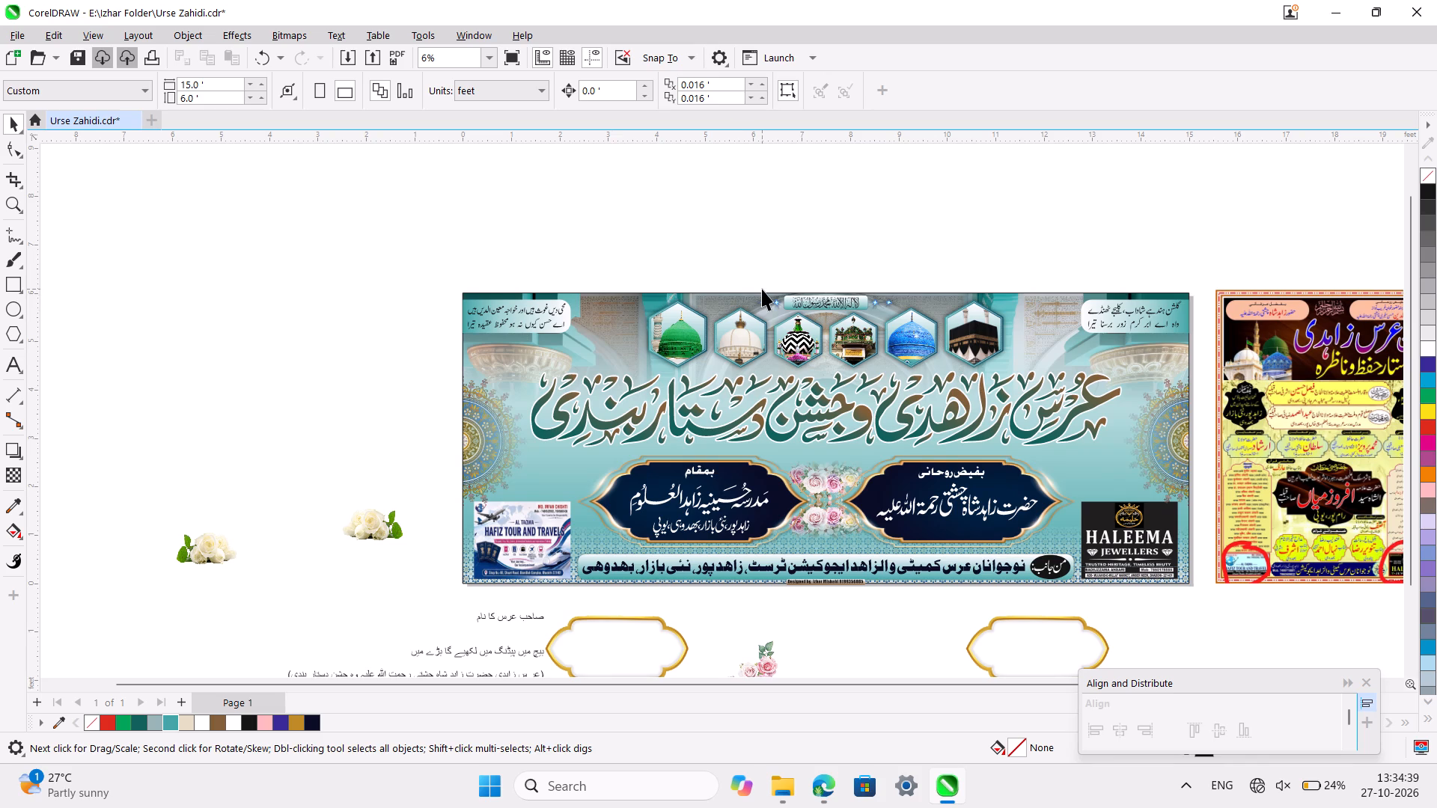
scroll(762, 289, "down", 1)
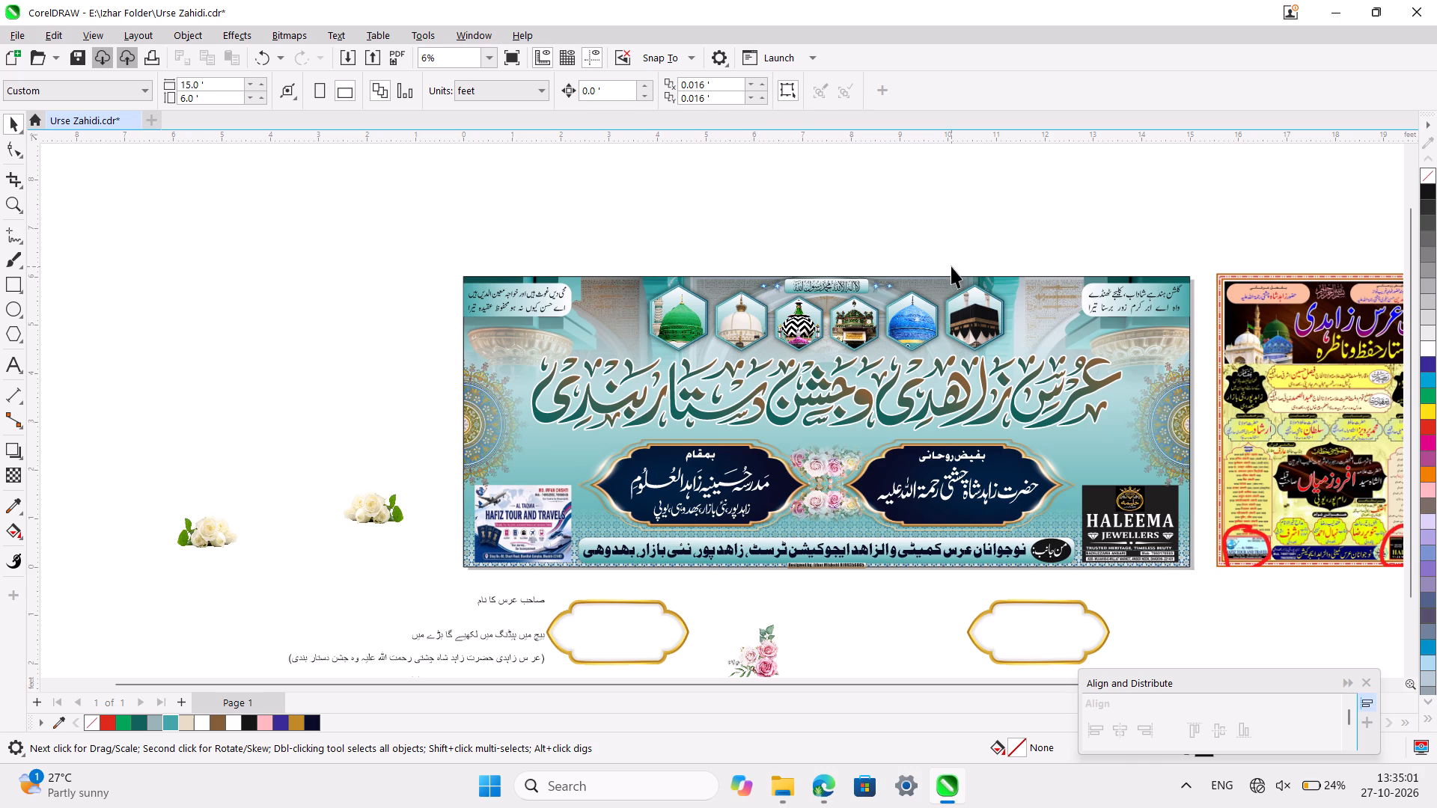
scroll(951, 266, "down", 1)
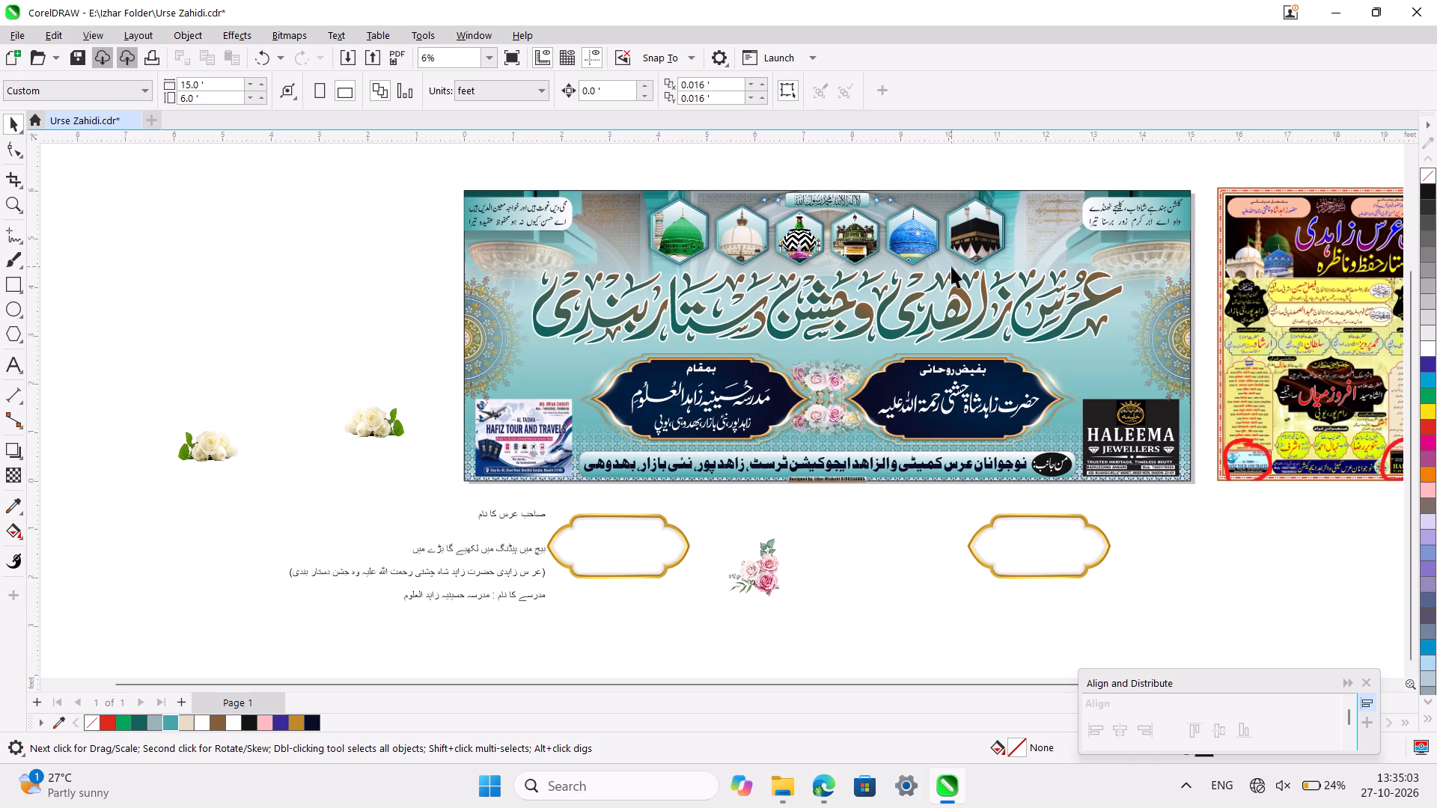
scroll(951, 266, "up", 1)
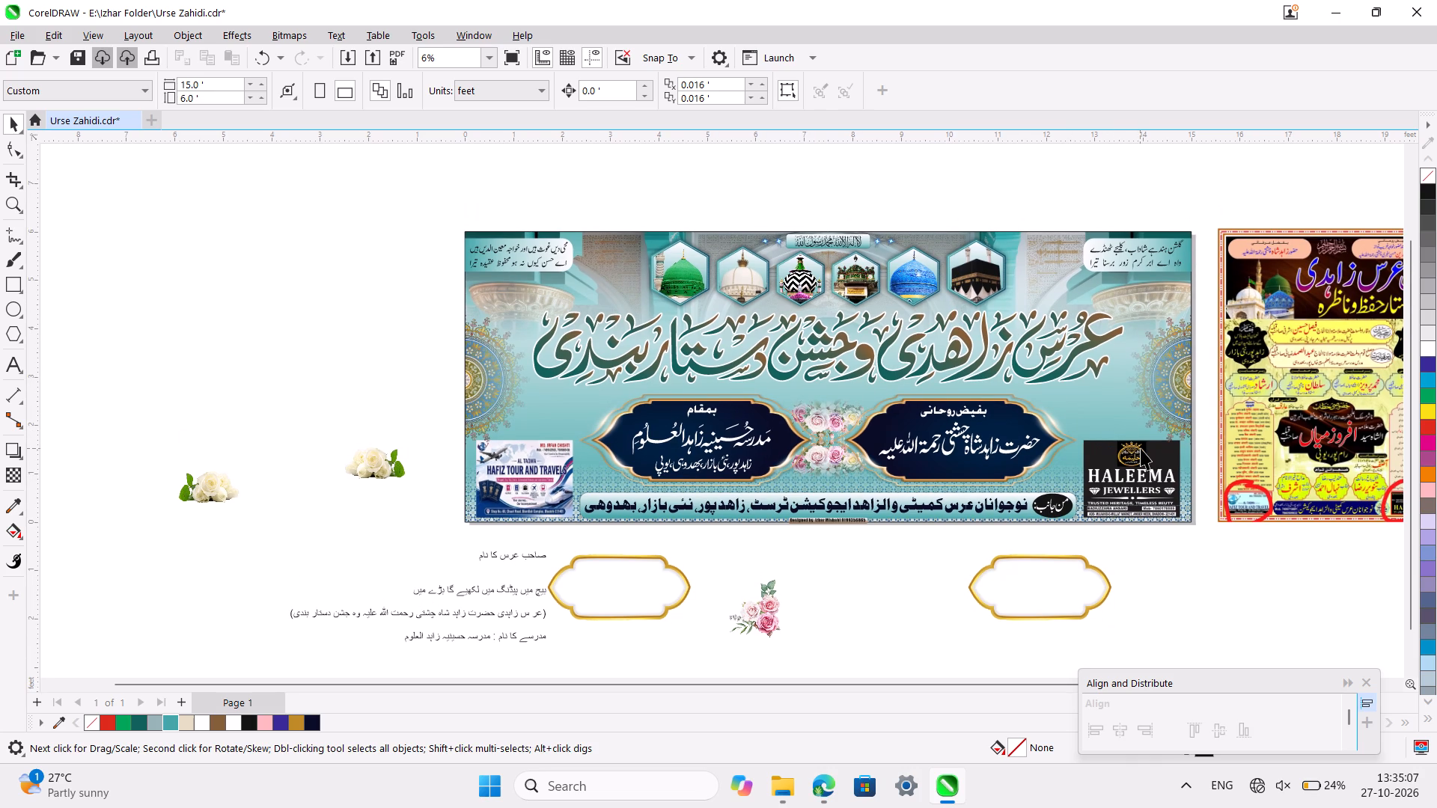
scroll(1141, 448, "up", 4, "ctrl")
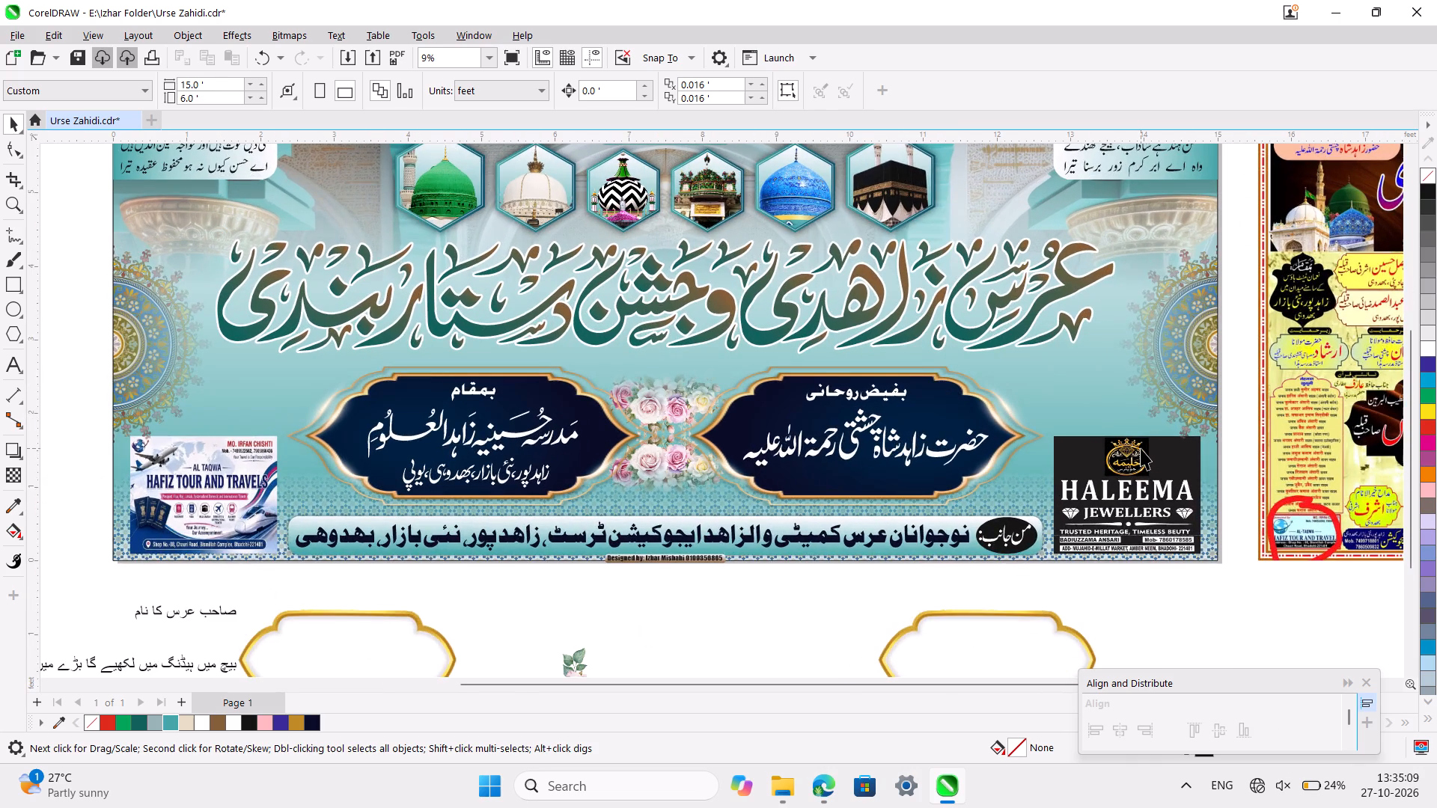
scroll(1141, 448, "up", 2, "ctrl")
scroll(1141, 448, "right", 4)
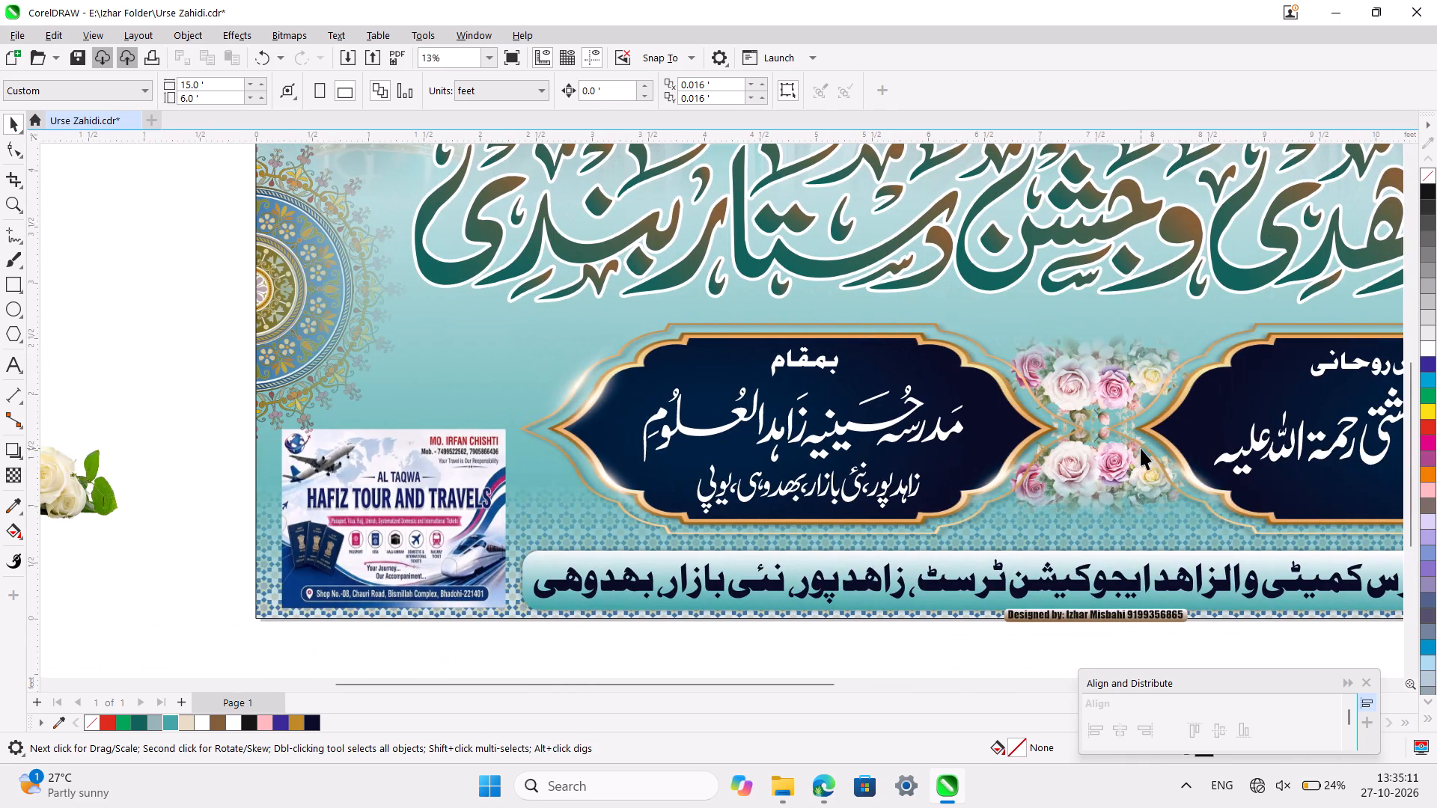
scroll(409, 497, "down", 3, "ctrl")
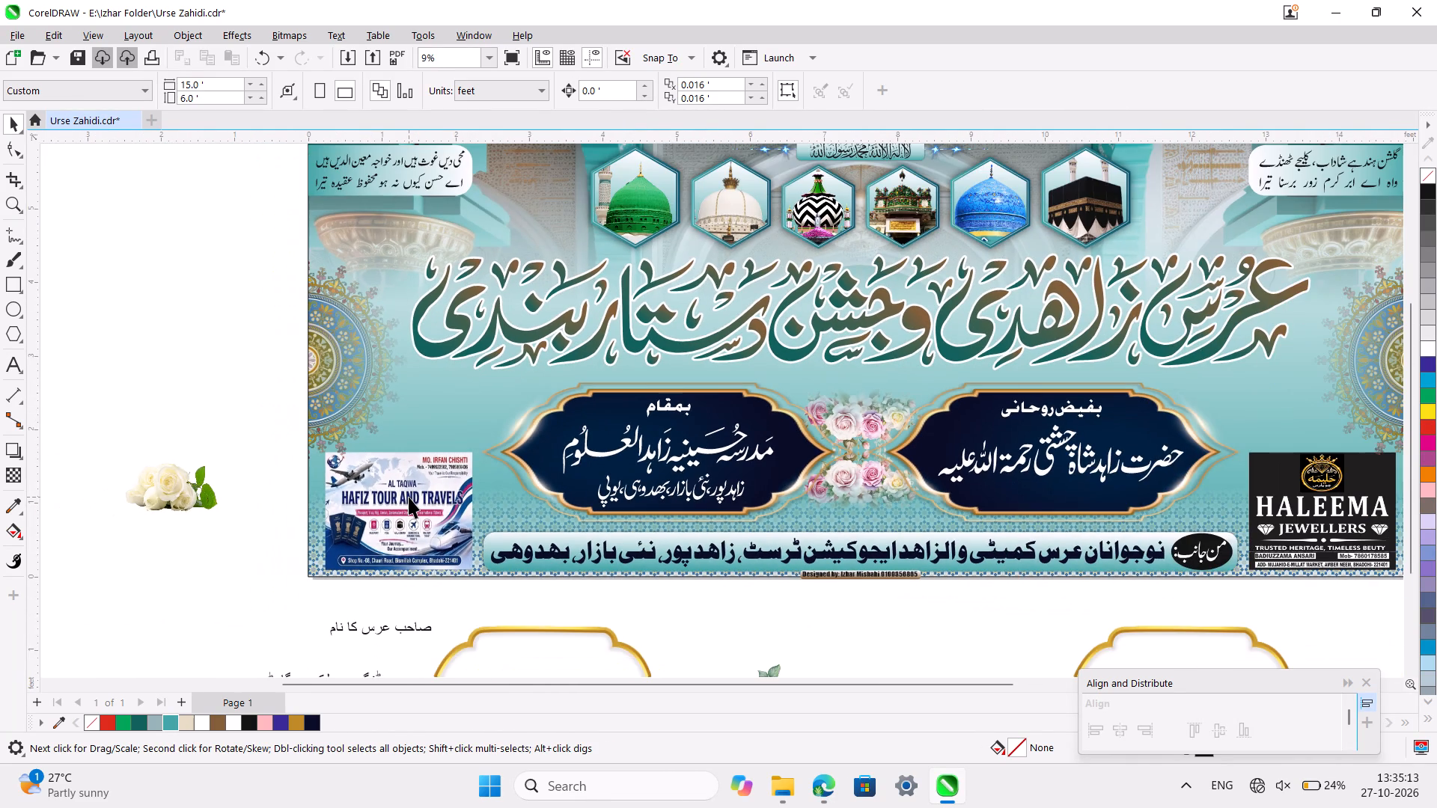
scroll(409, 497, "down", 2, "ctrl")
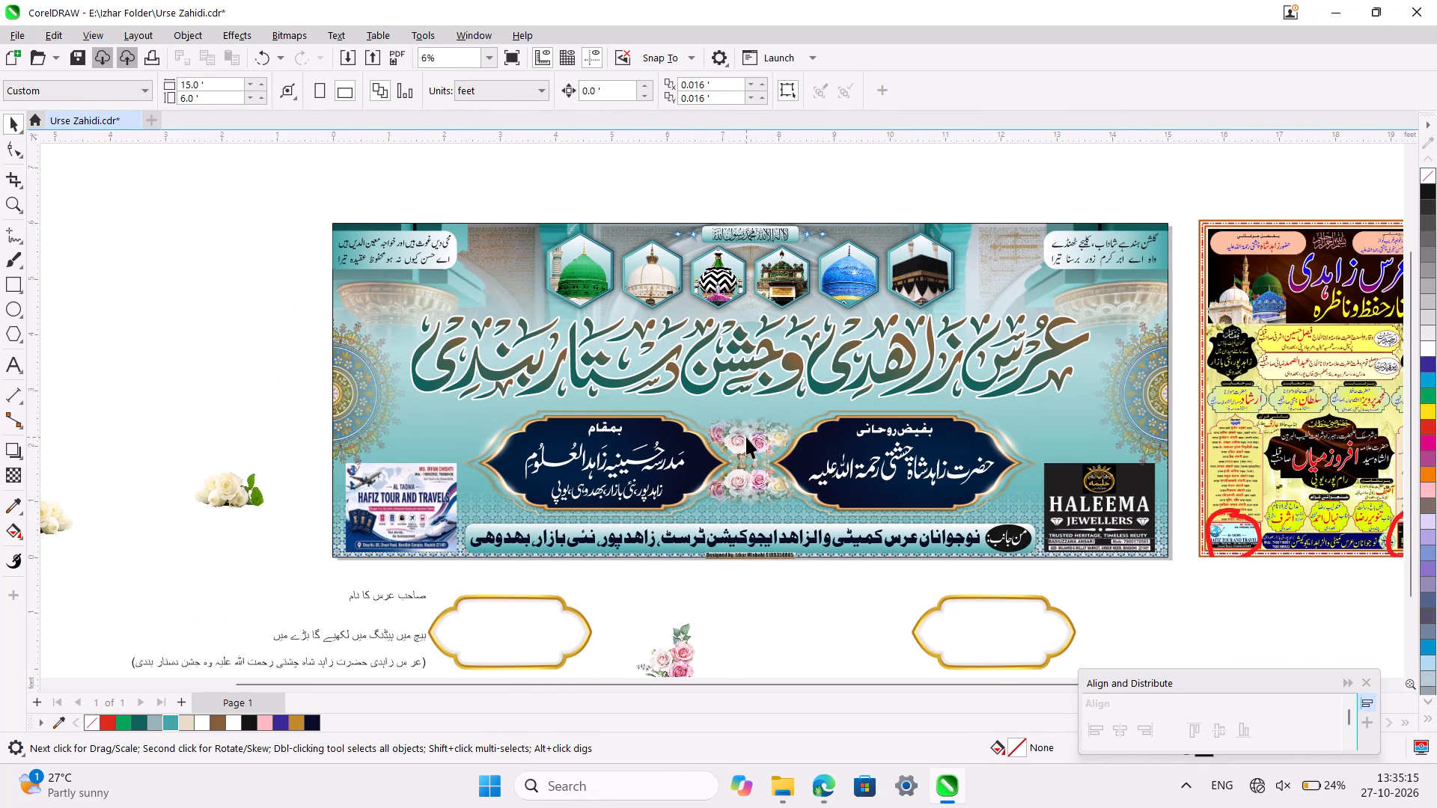
left_click(746, 437)
left_click(773, 438)
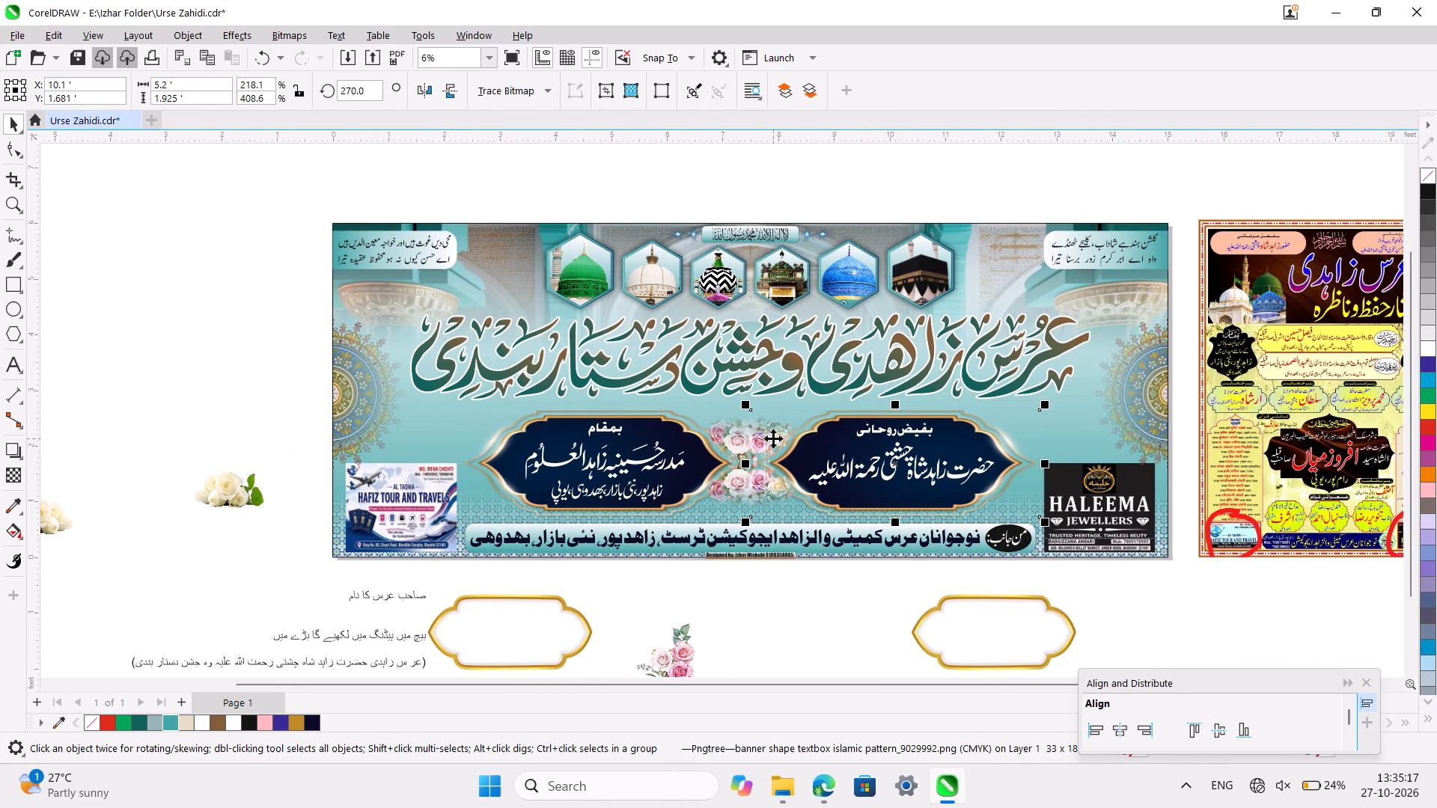
left_click(159, 367)
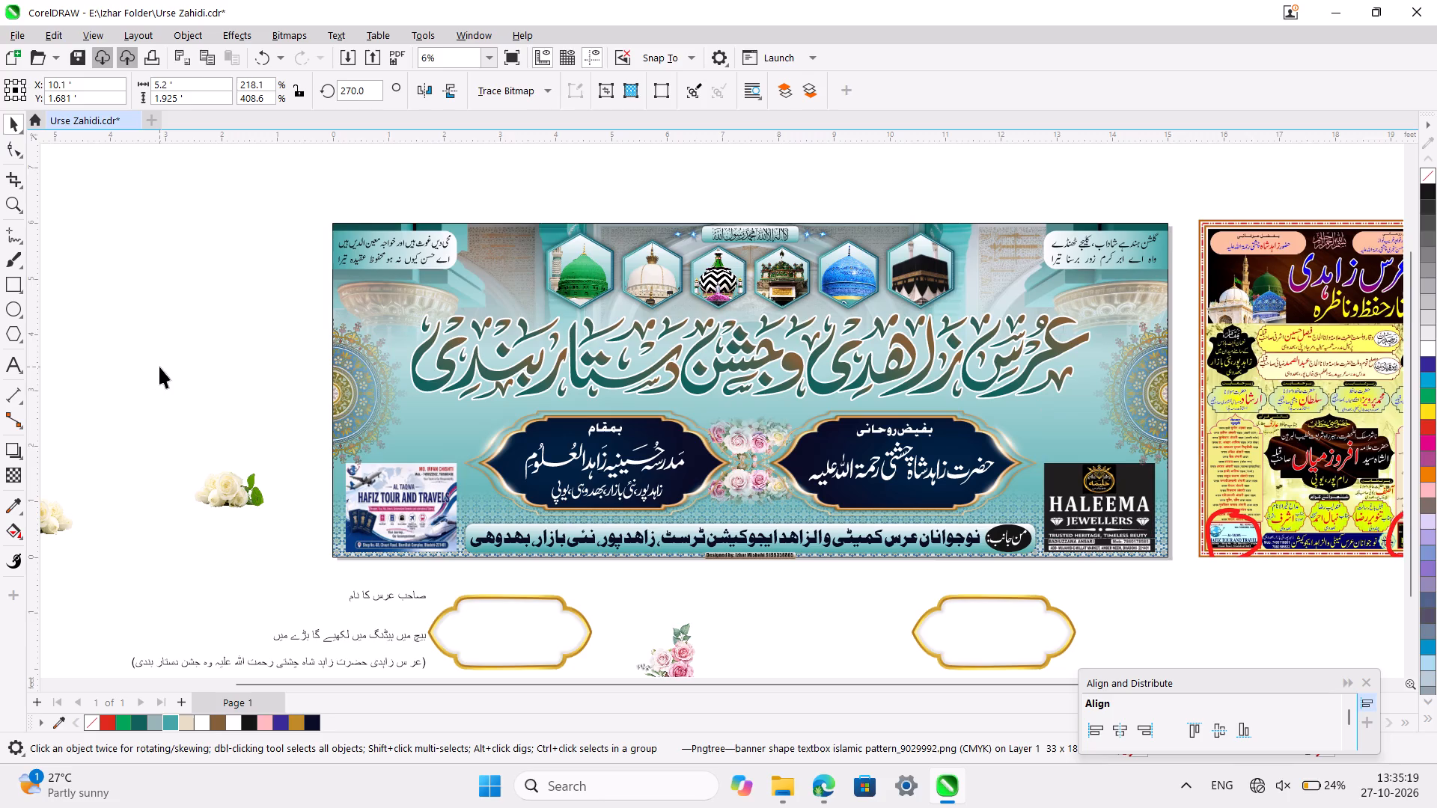
Enlarge the group of six shrine hexagons proportionally from its centre to about 7.54 ft wide.
scroll(858, 378, "up", 1)
left_click(935, 309)
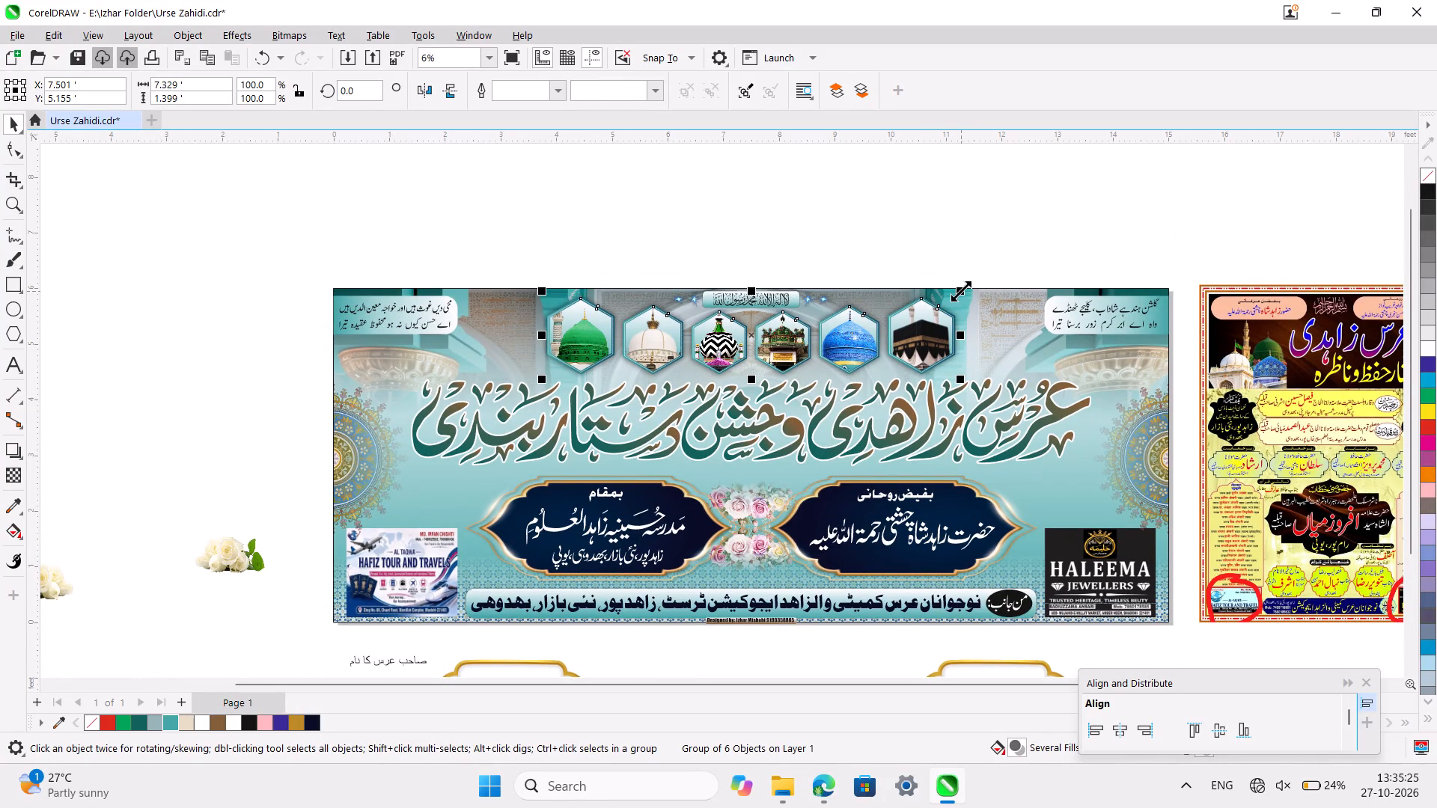
left_click_drag(961, 291, 982, 280, "shift")
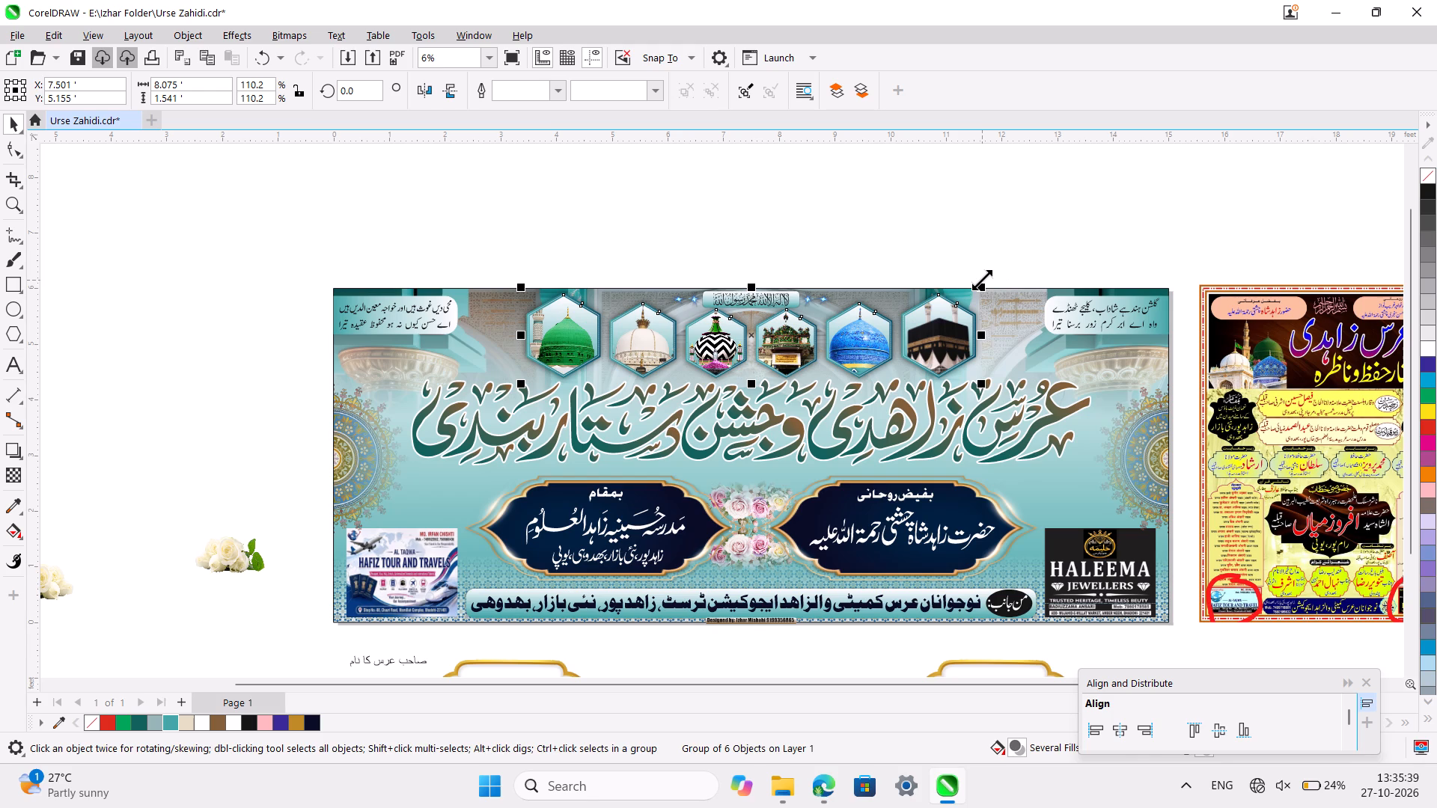
left_click_drag(982, 280, 982, 278, "shift")
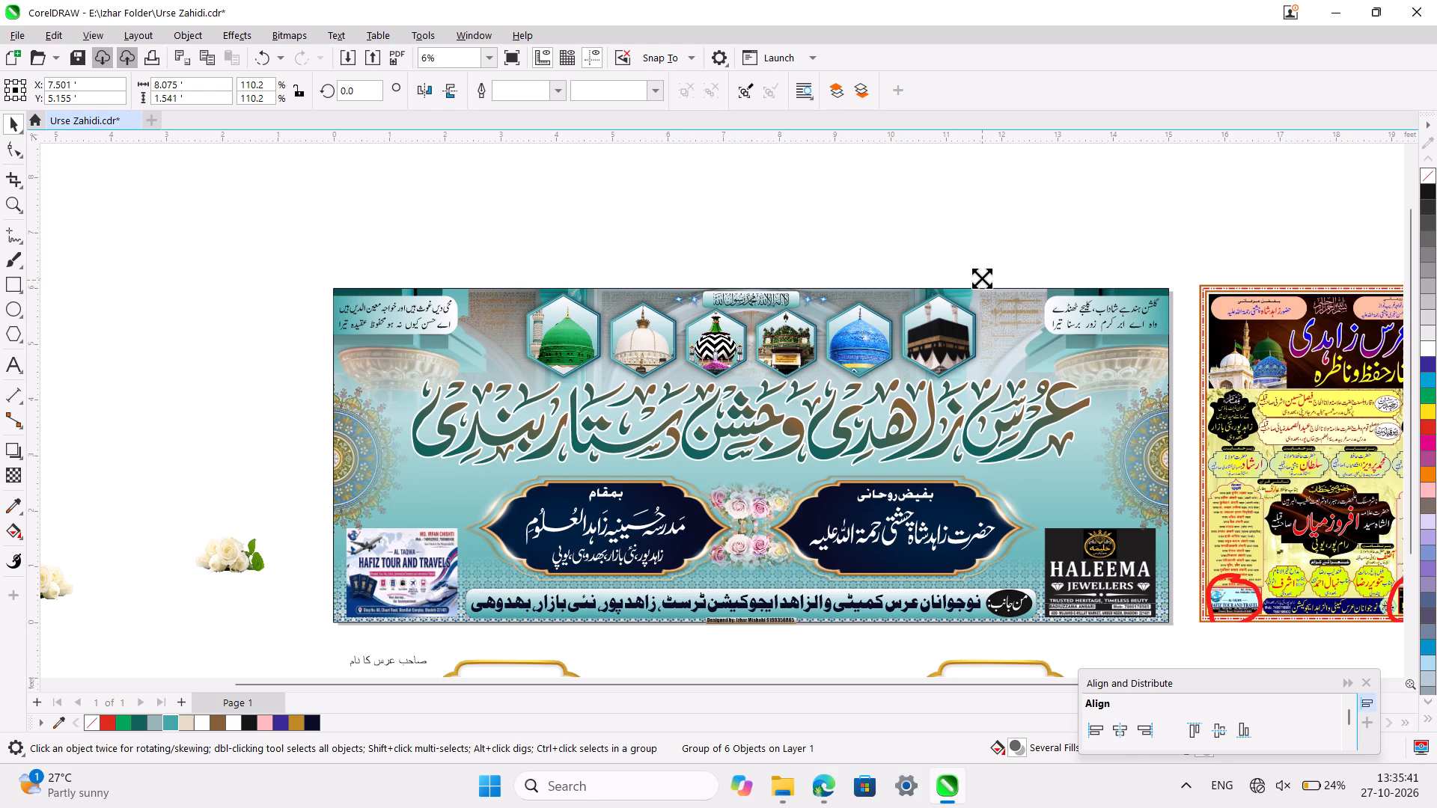
left_click_drag(982, 278, 971, 282, "shift")
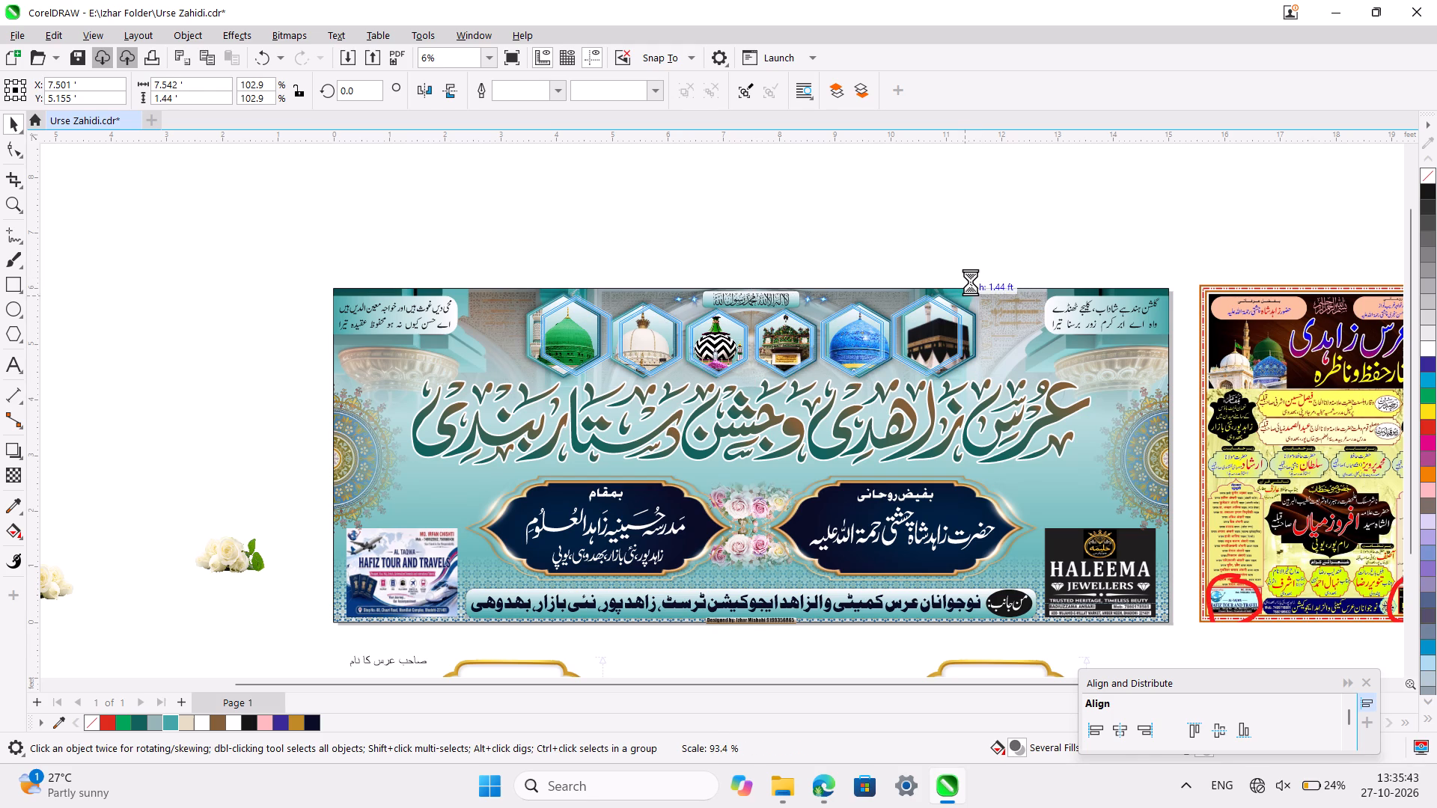
left_click(917, 242)
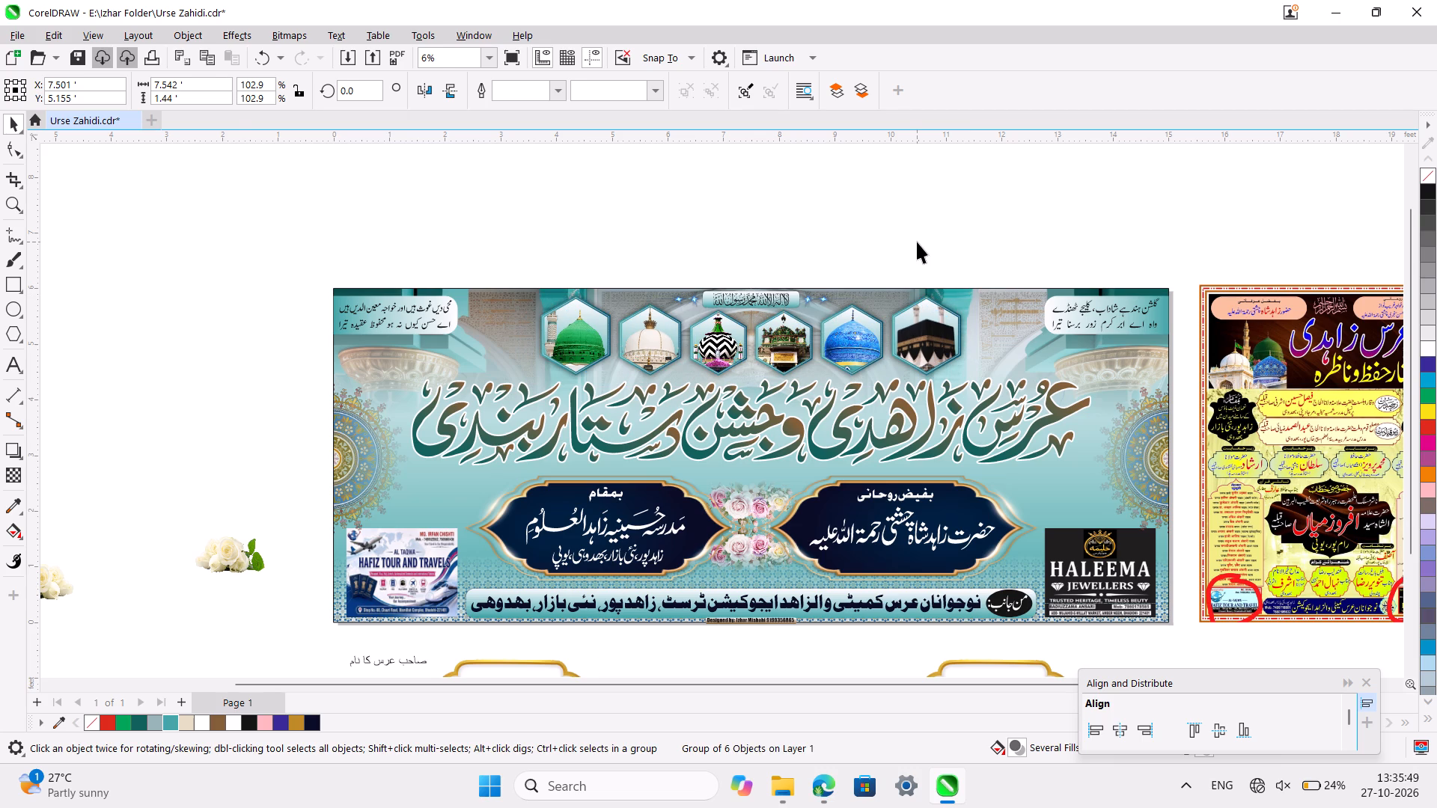
Clear the drop shadow from the group of six shrine hexagons and ungroup it into separate hexagons.
left_click(930, 322)
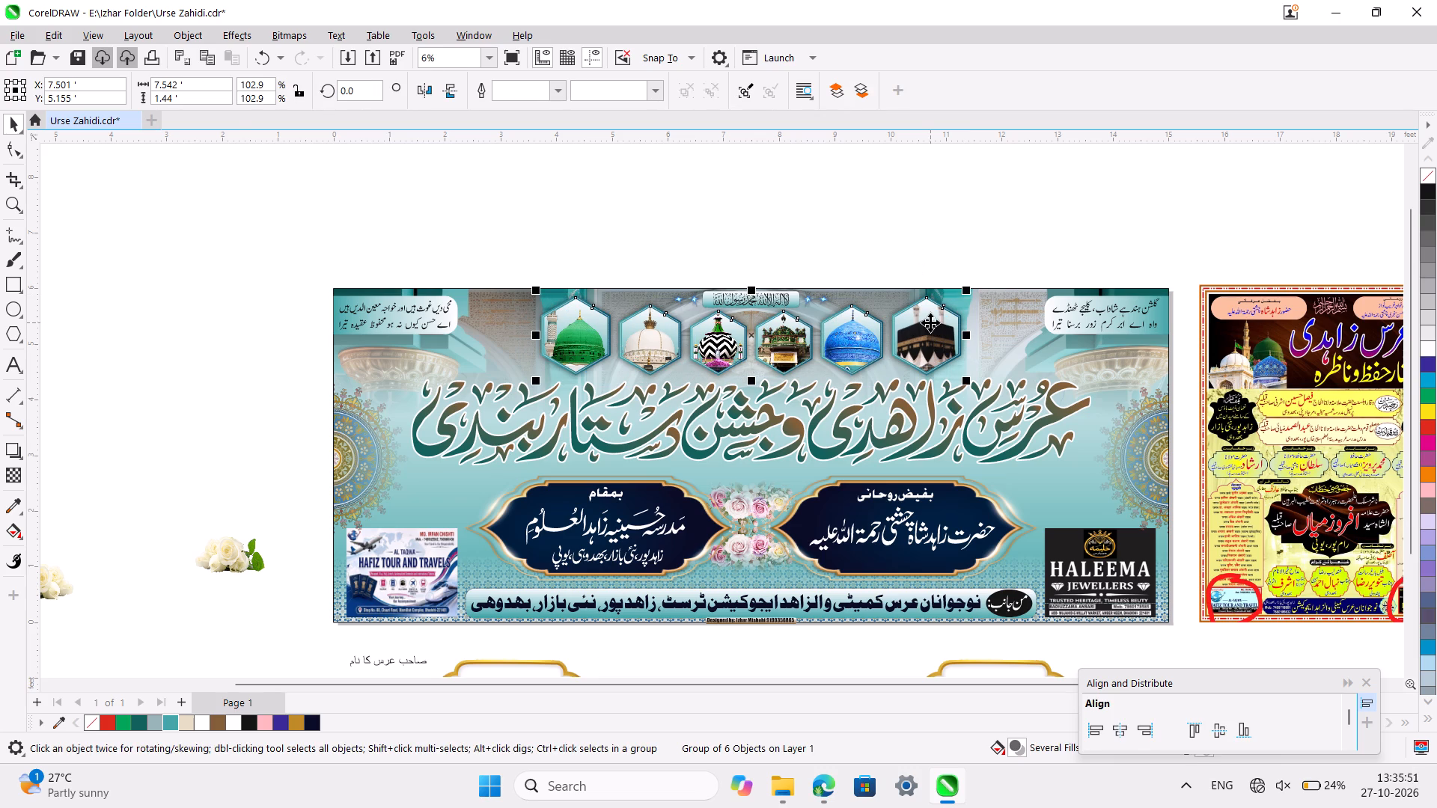
key("ctrl+u")
left_click(942, 235)
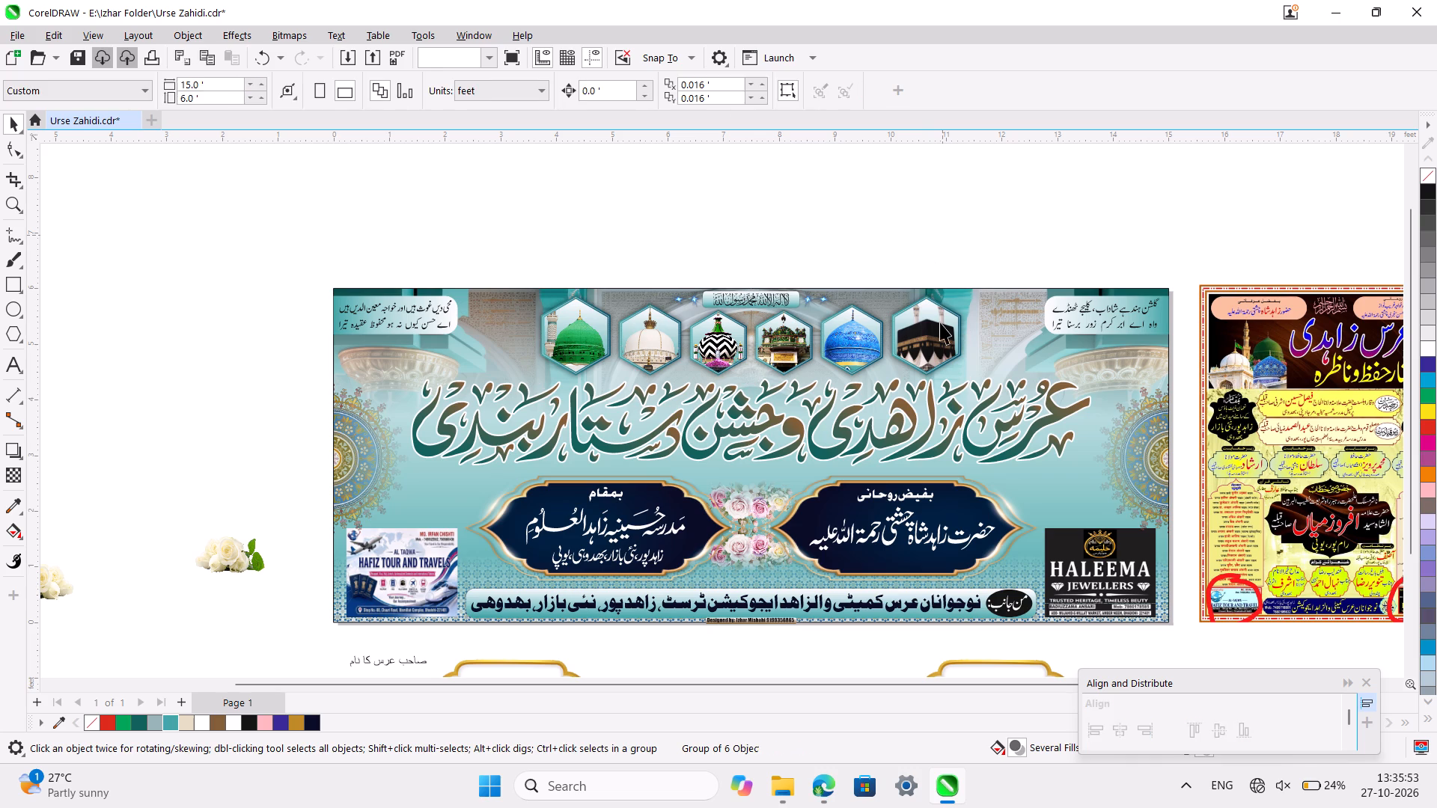
left_click(940, 323)
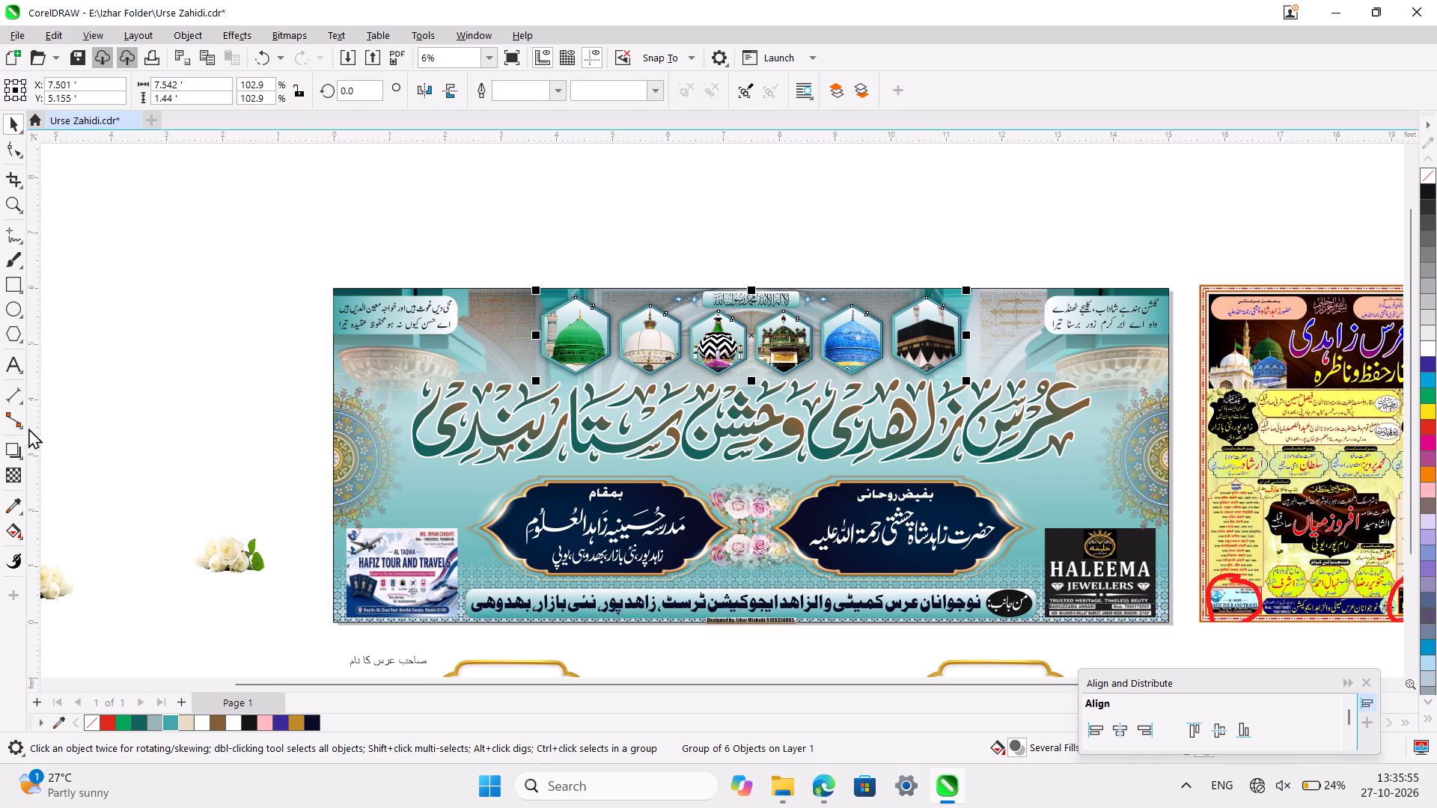
left_click(12, 447)
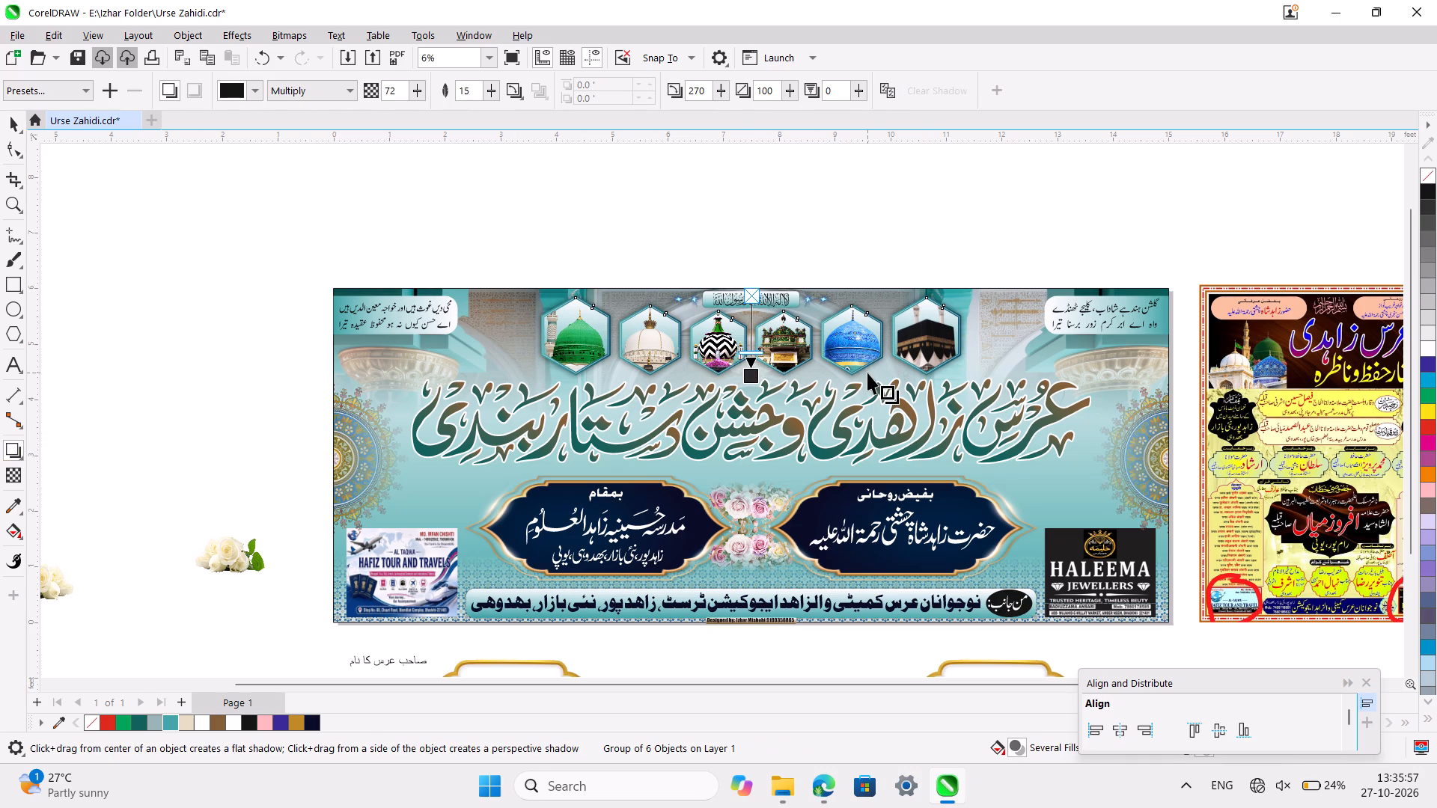
left_click(867, 370)
left_click(967, 82)
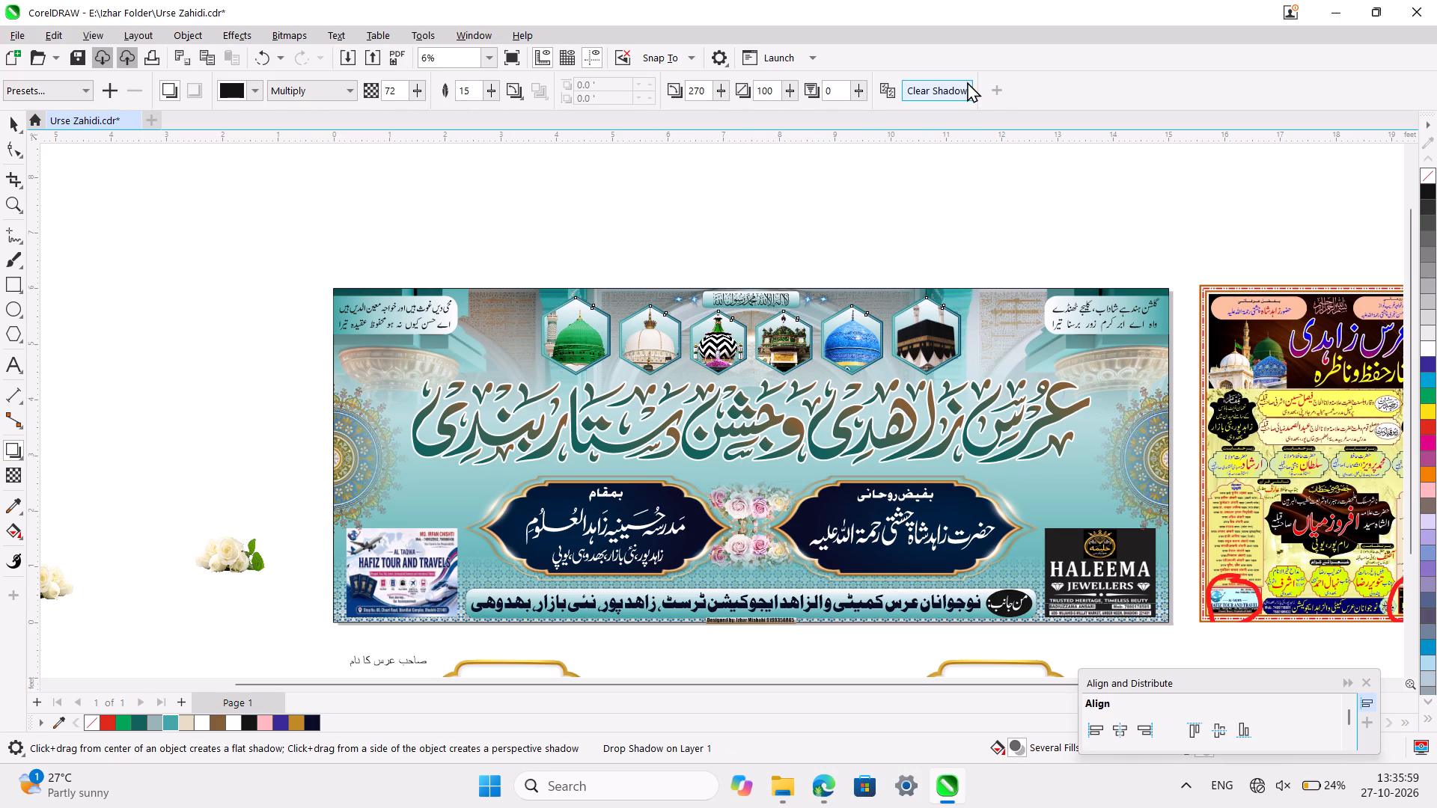
left_click(20, 117)
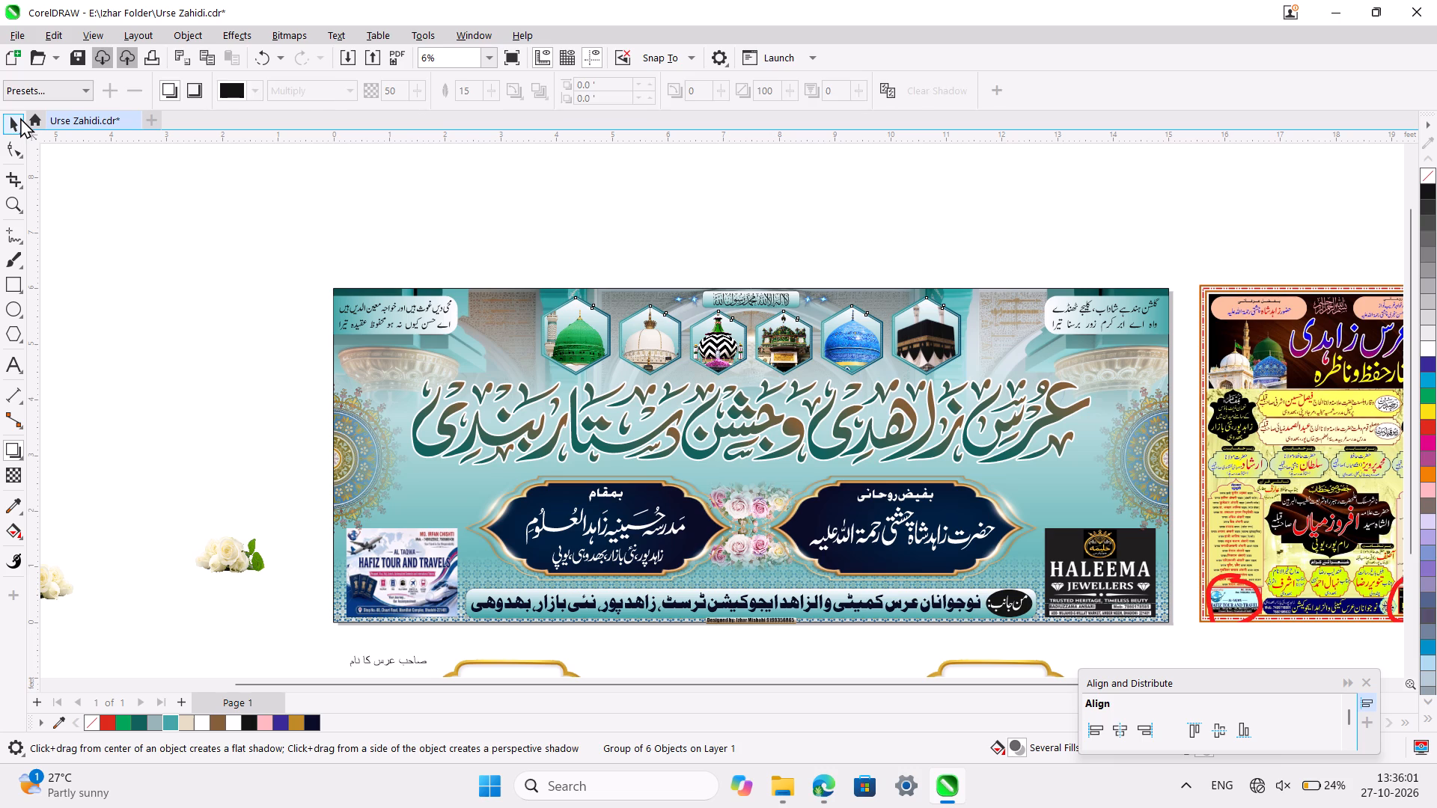
key("ctrl+u")
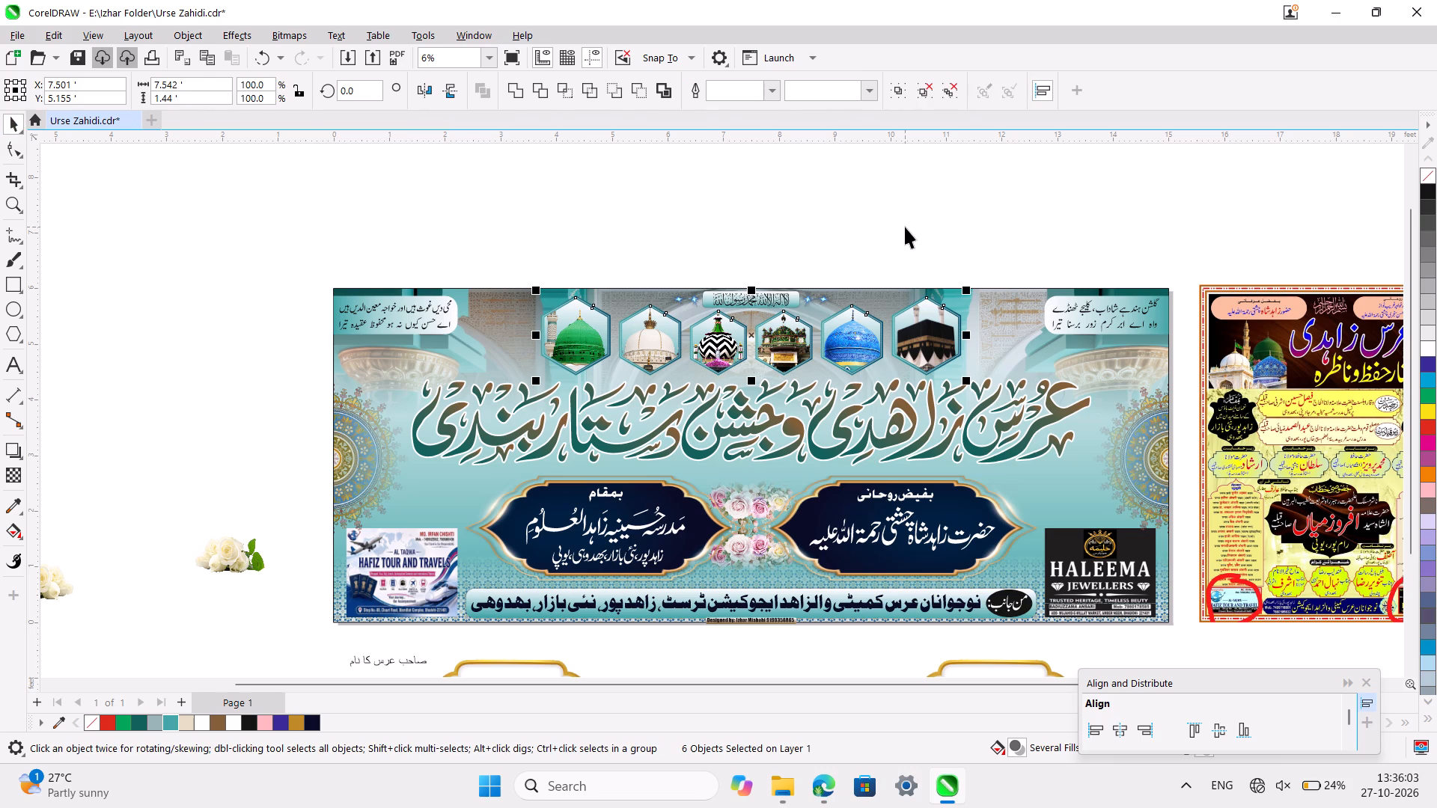
left_click(905, 227)
Move the Kaaba hexagon outward to about X 11.4 ft and the green-dome hexagon to about X 3.3 ft, aligning their vertical centres.
left_click(944, 325)
scroll(944, 325, "up", 3, "ctrl")
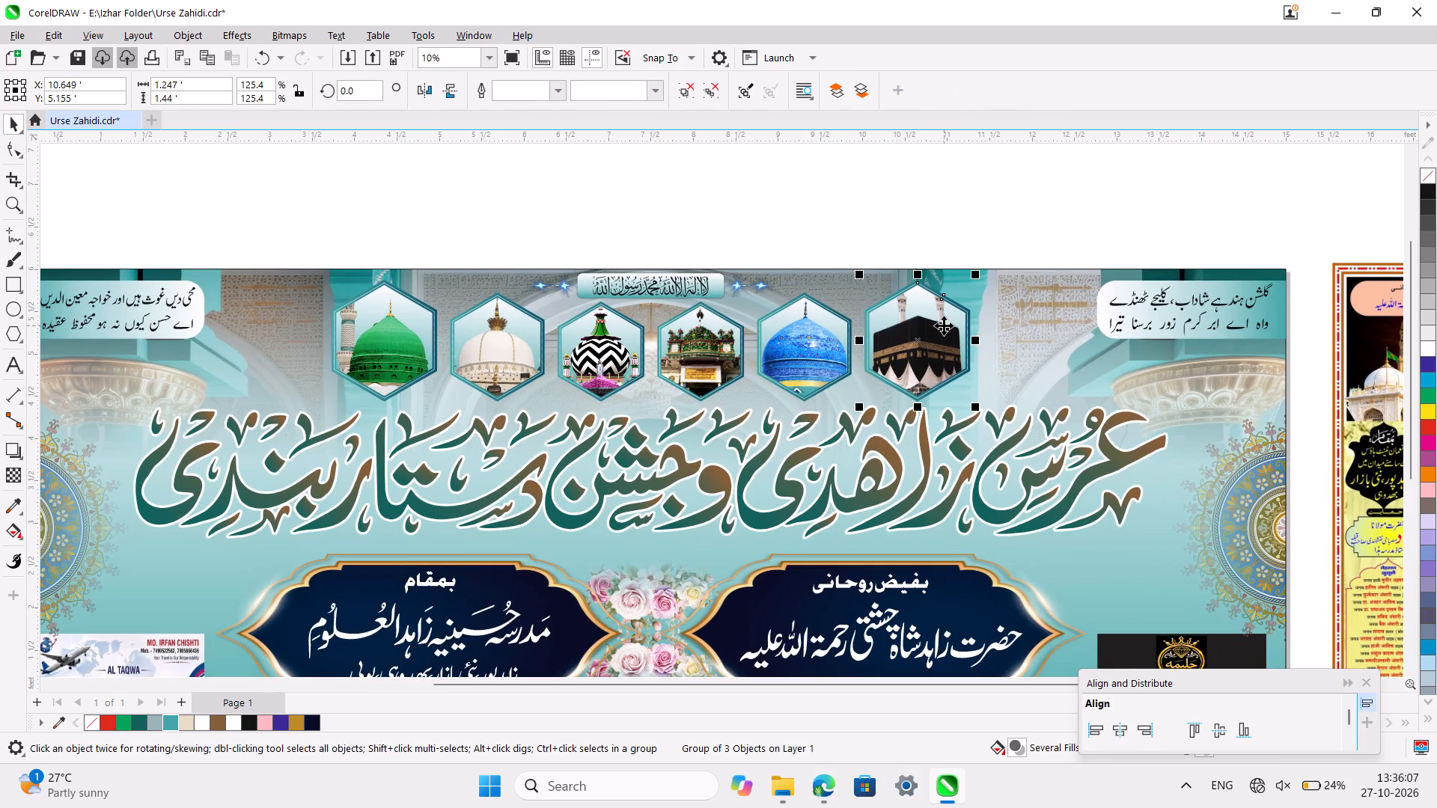
left_click_drag(944, 325, 1001, 326)
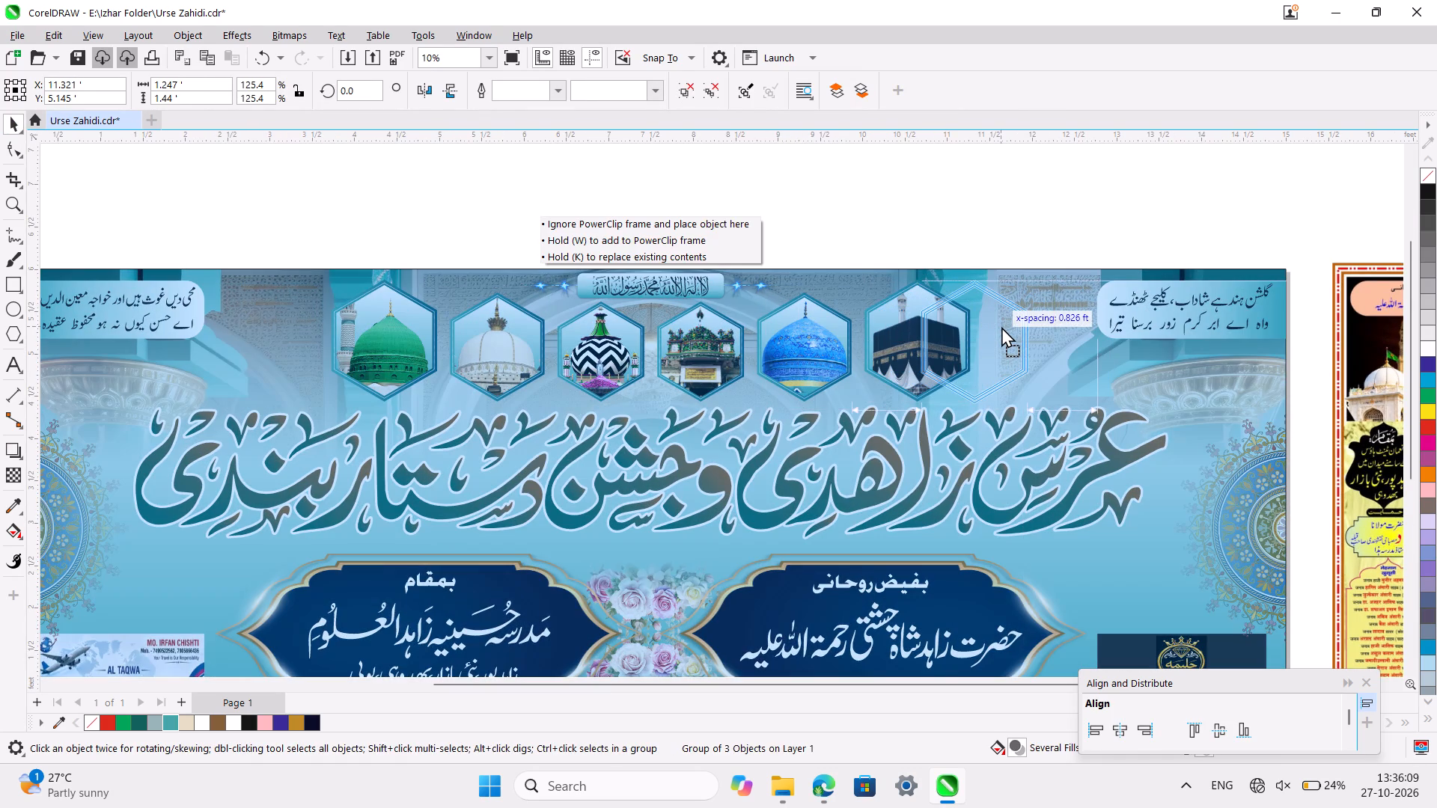
left_click_drag(1001, 326, 1005, 325)
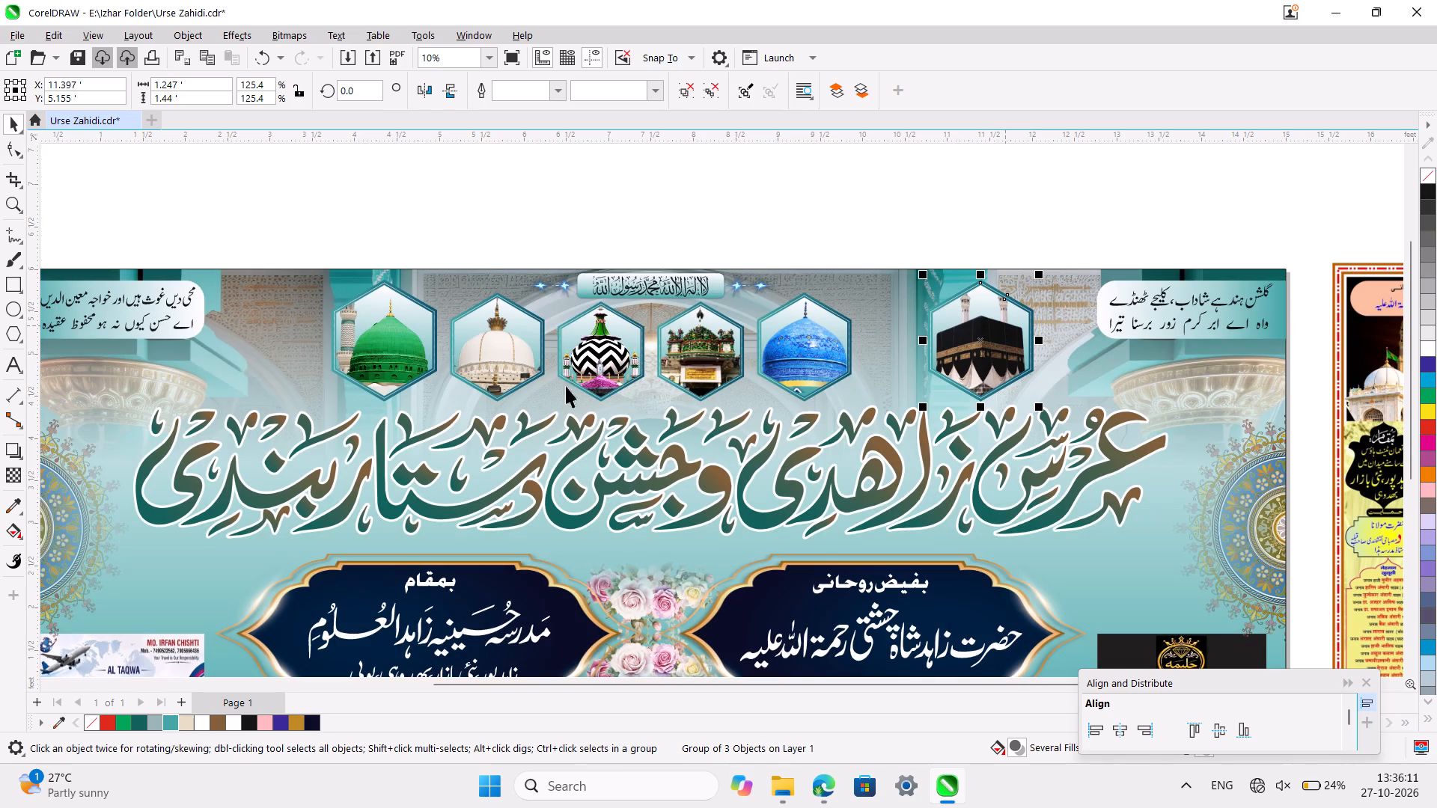
left_click(388, 339)
left_click_drag(388, 339, 338, 340)
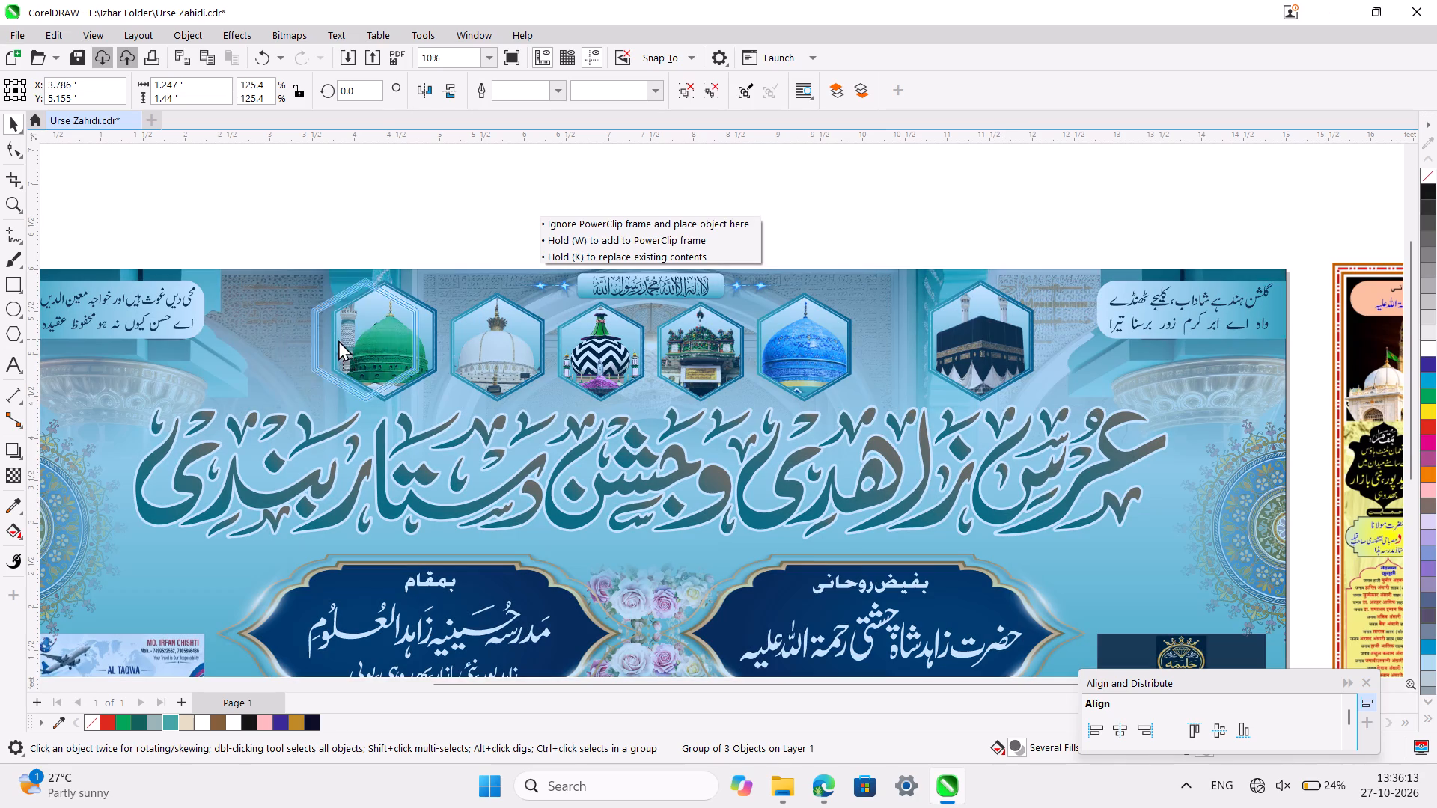
left_click_drag(338, 340, 294, 343)
left_click(1005, 328, "shift")
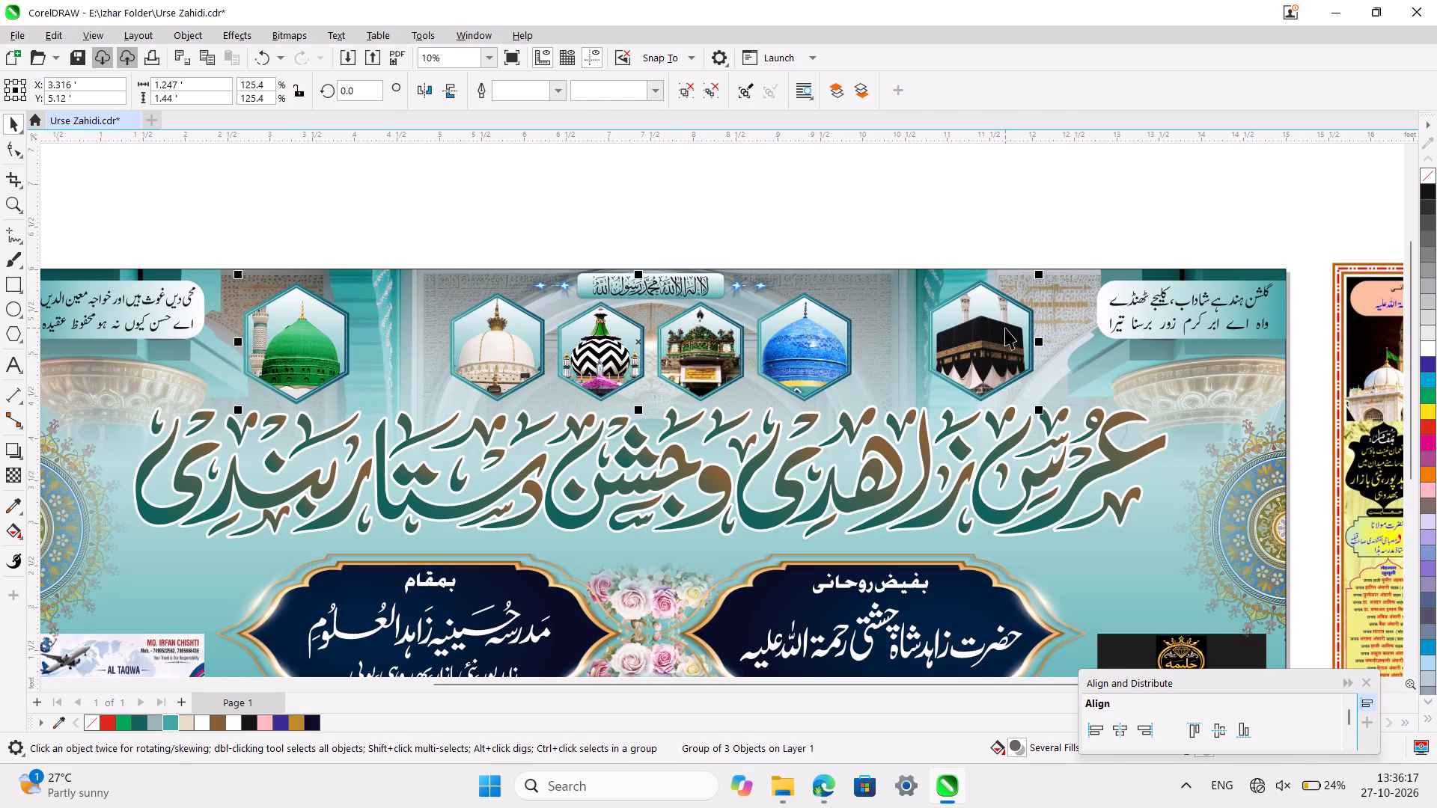
key("e")
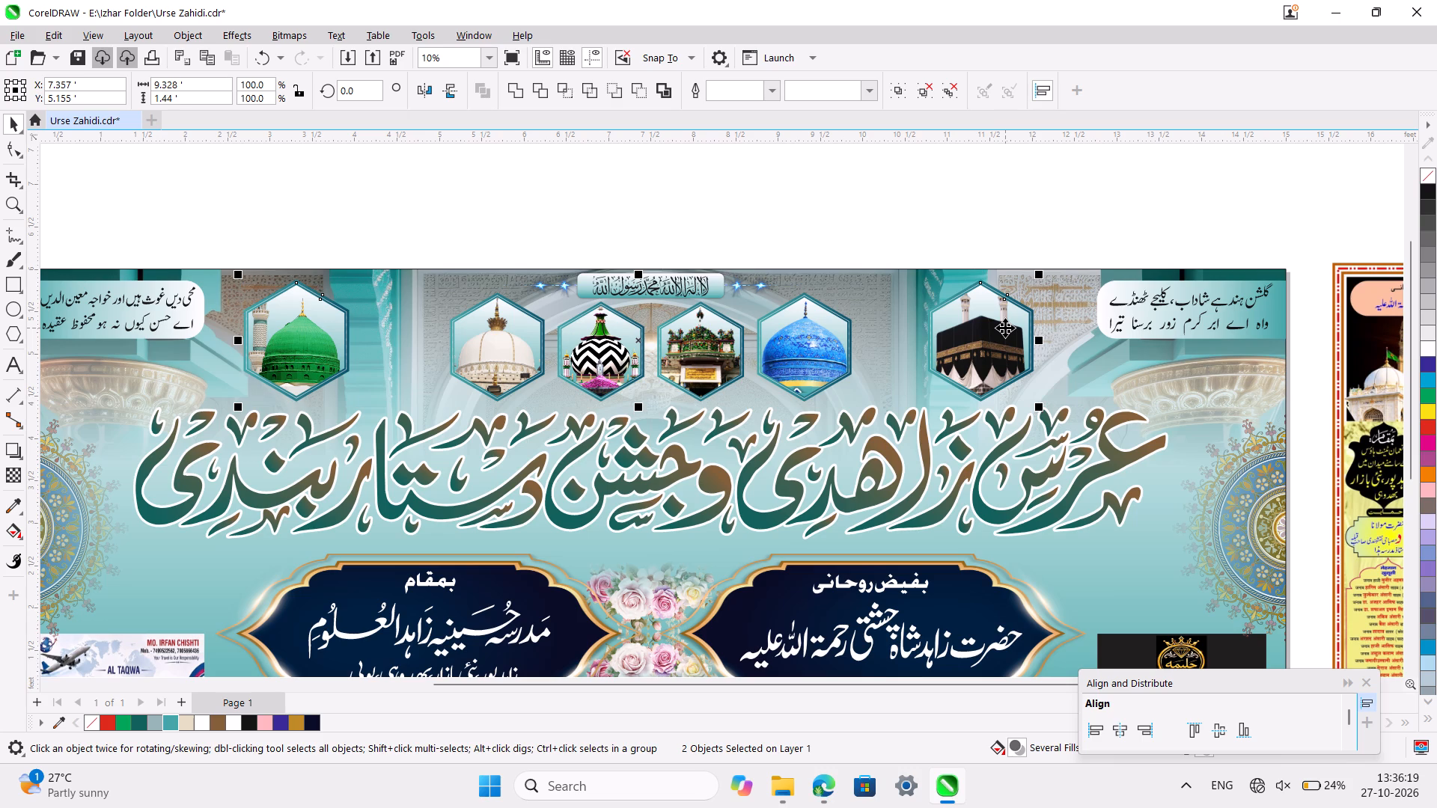
left_click(849, 152)
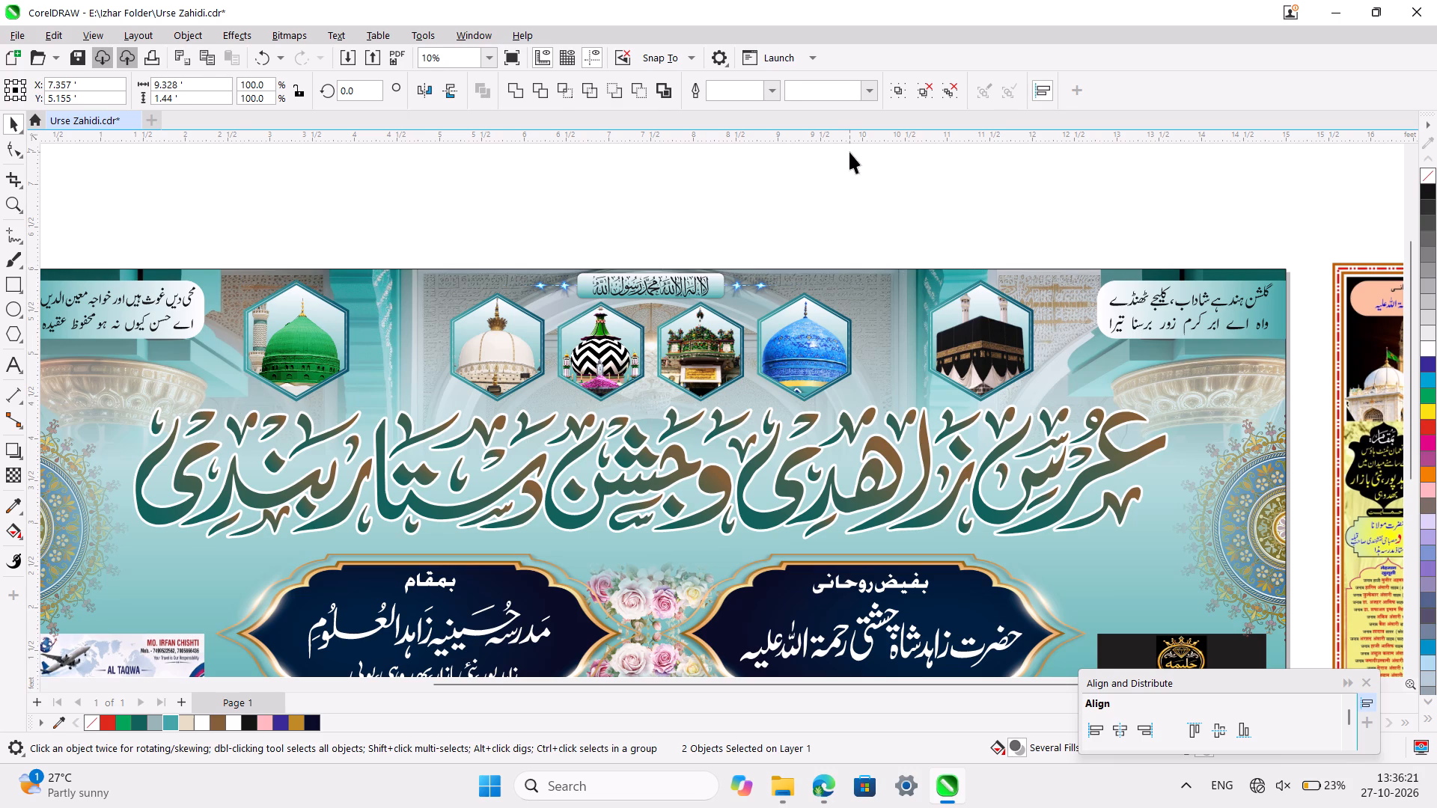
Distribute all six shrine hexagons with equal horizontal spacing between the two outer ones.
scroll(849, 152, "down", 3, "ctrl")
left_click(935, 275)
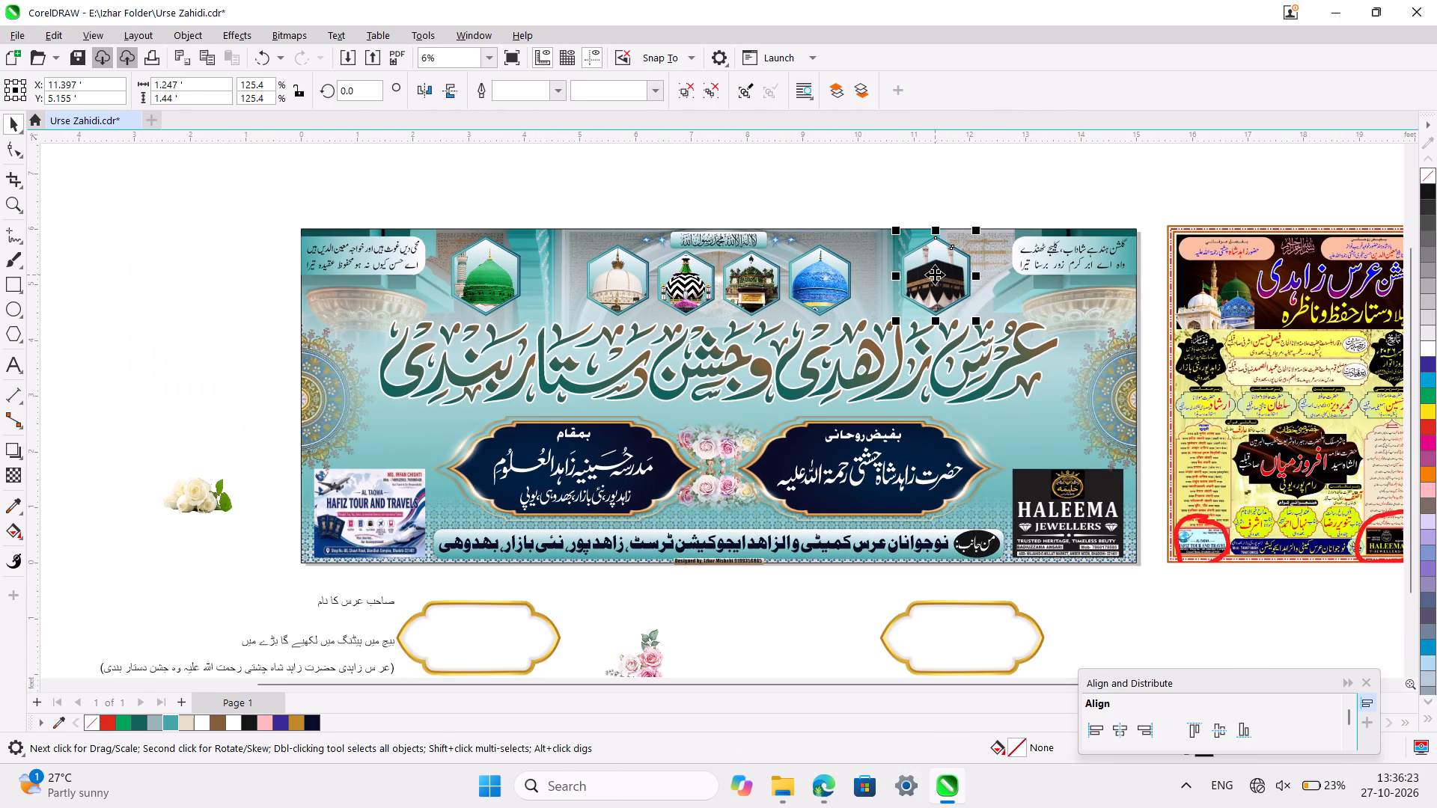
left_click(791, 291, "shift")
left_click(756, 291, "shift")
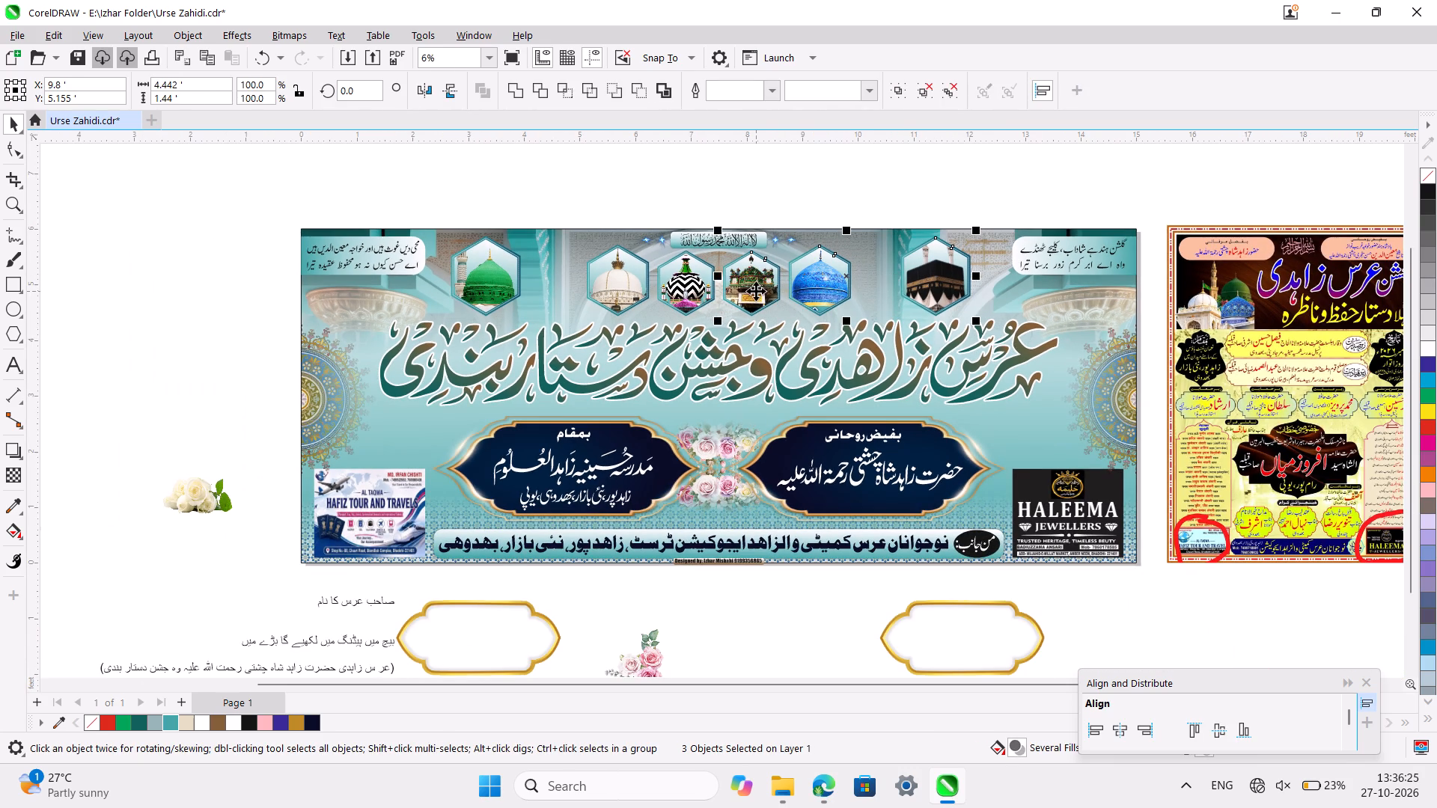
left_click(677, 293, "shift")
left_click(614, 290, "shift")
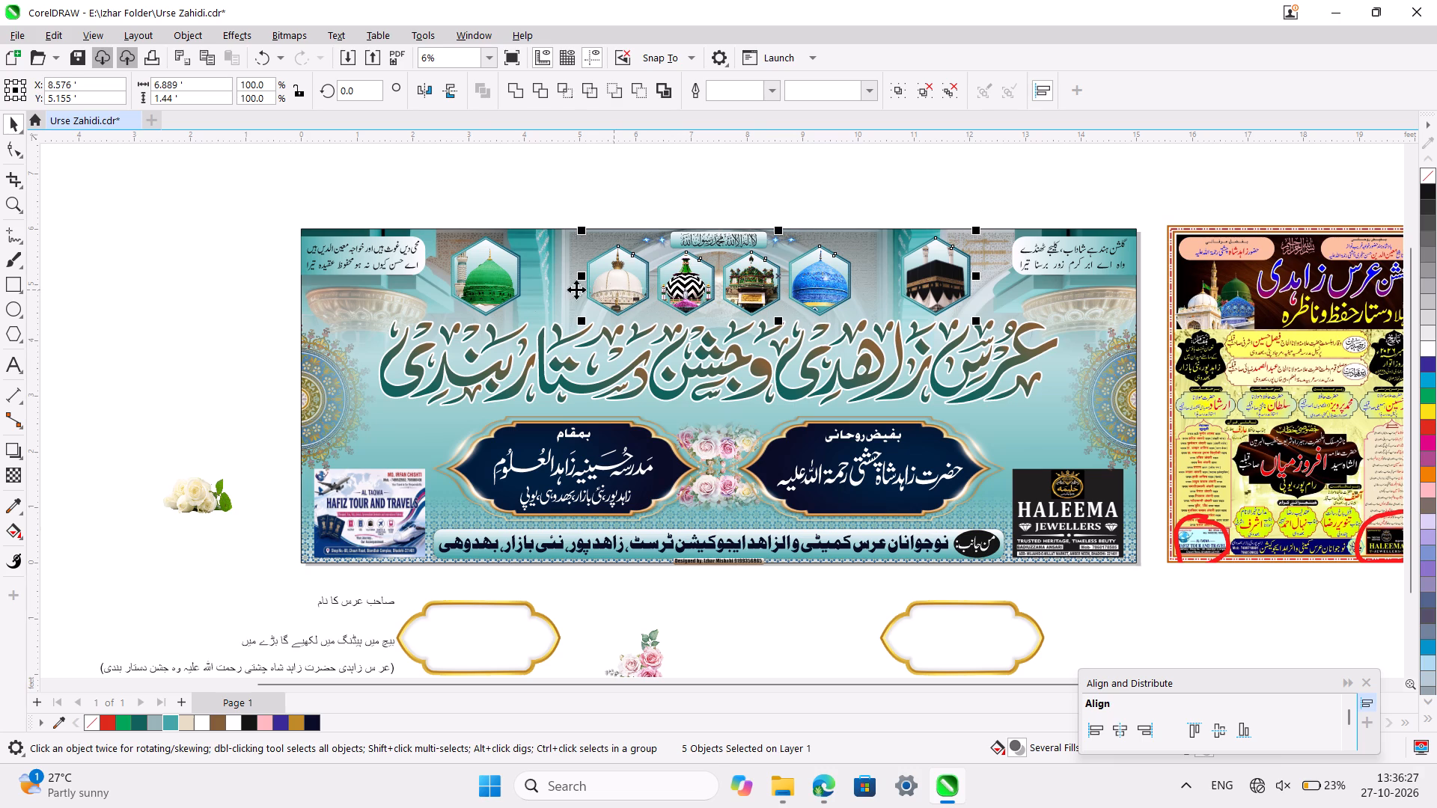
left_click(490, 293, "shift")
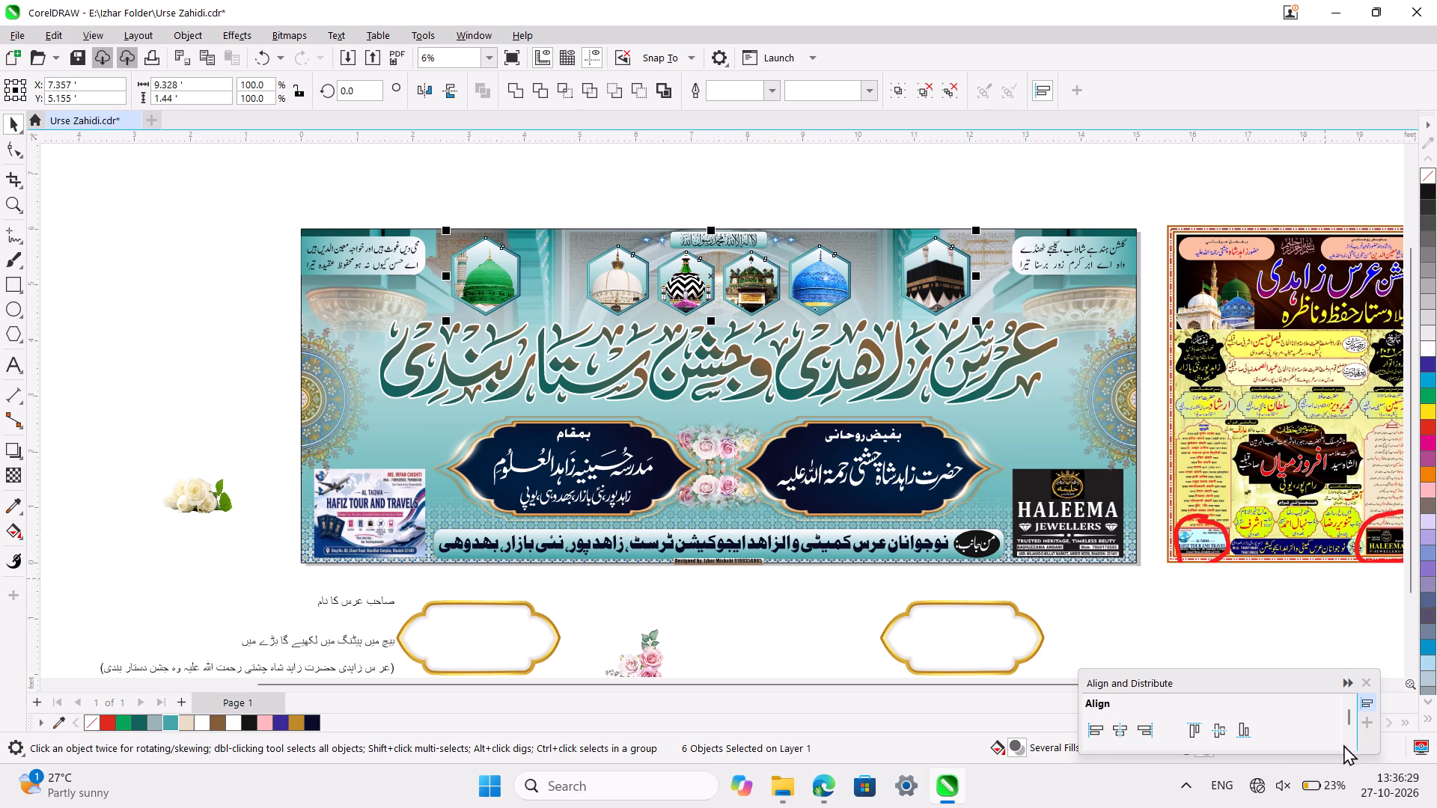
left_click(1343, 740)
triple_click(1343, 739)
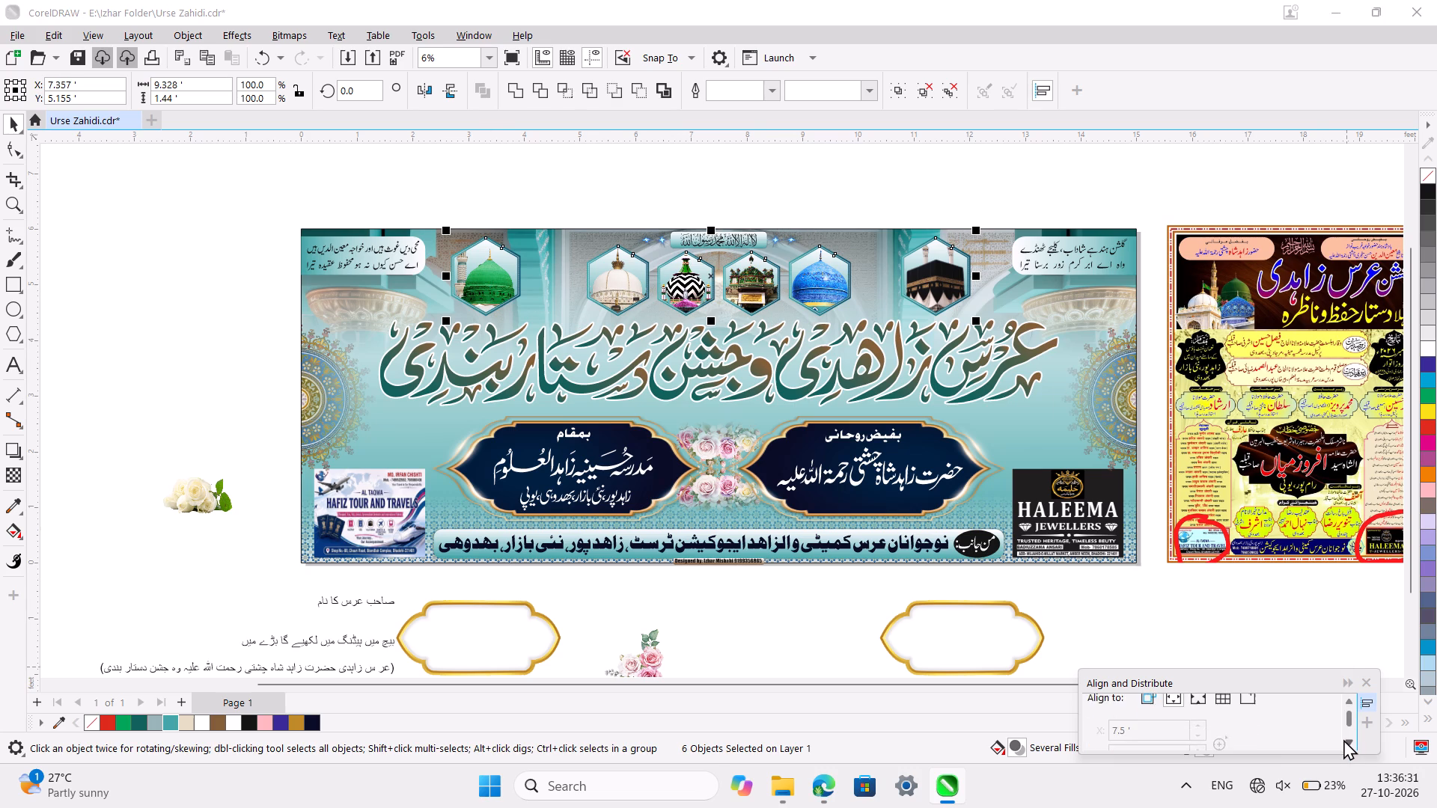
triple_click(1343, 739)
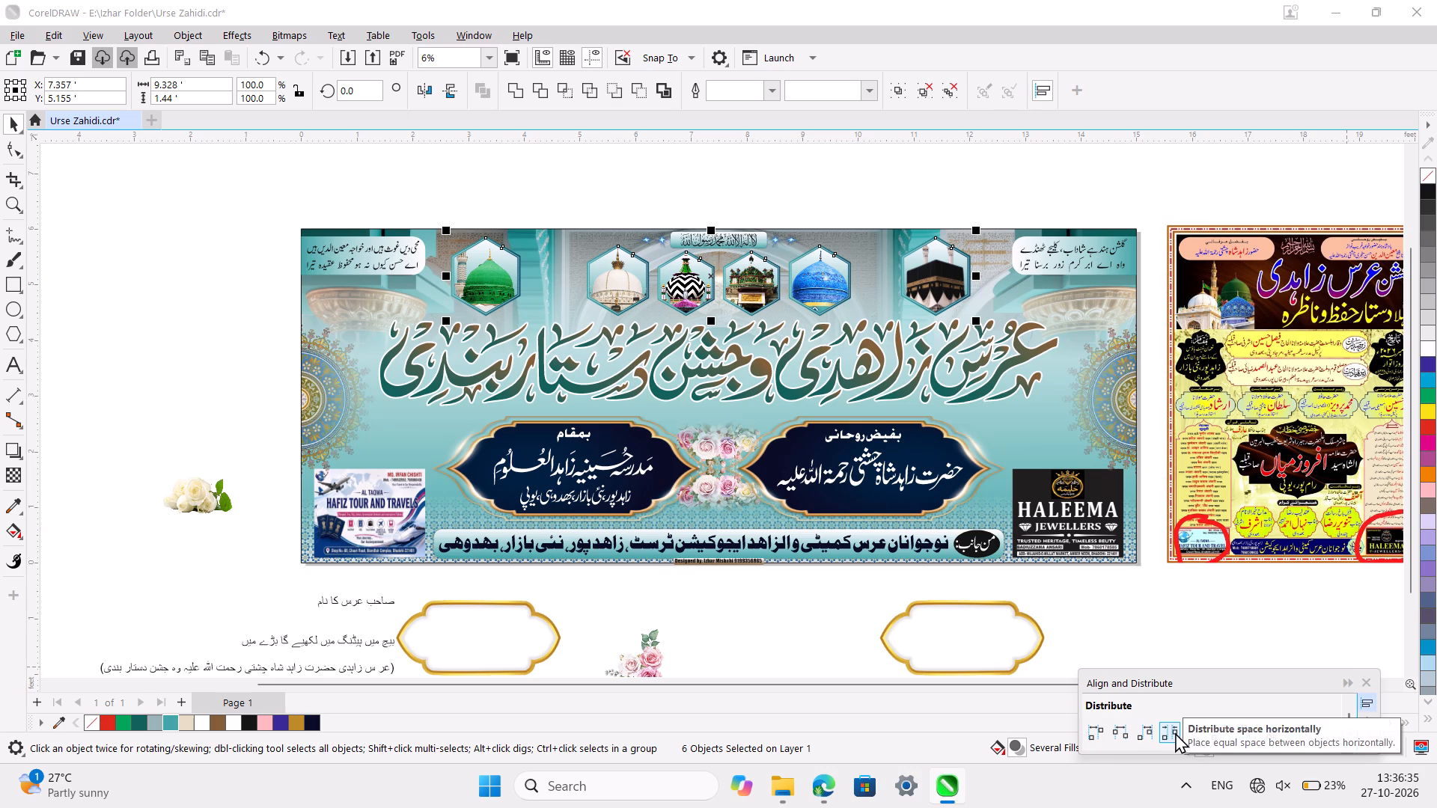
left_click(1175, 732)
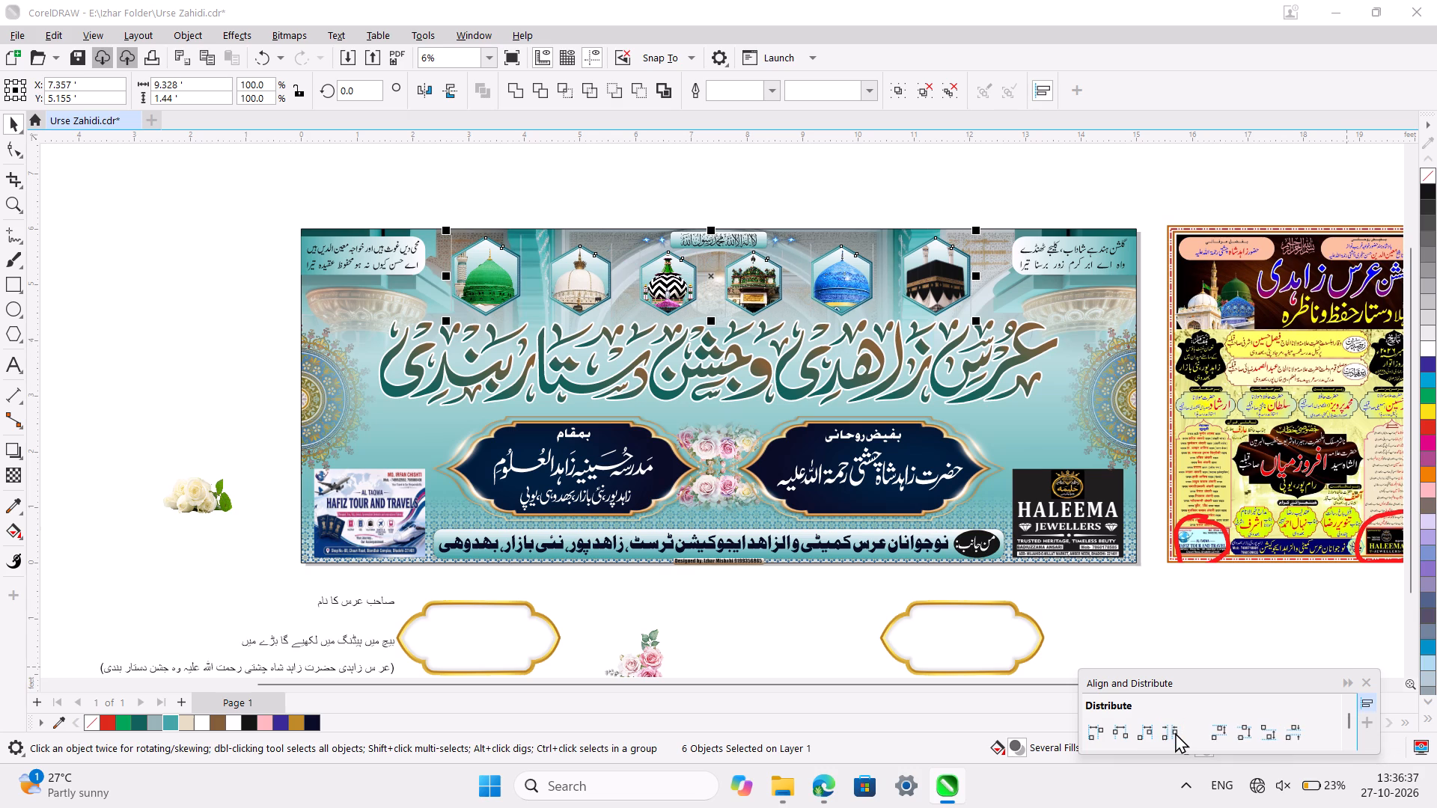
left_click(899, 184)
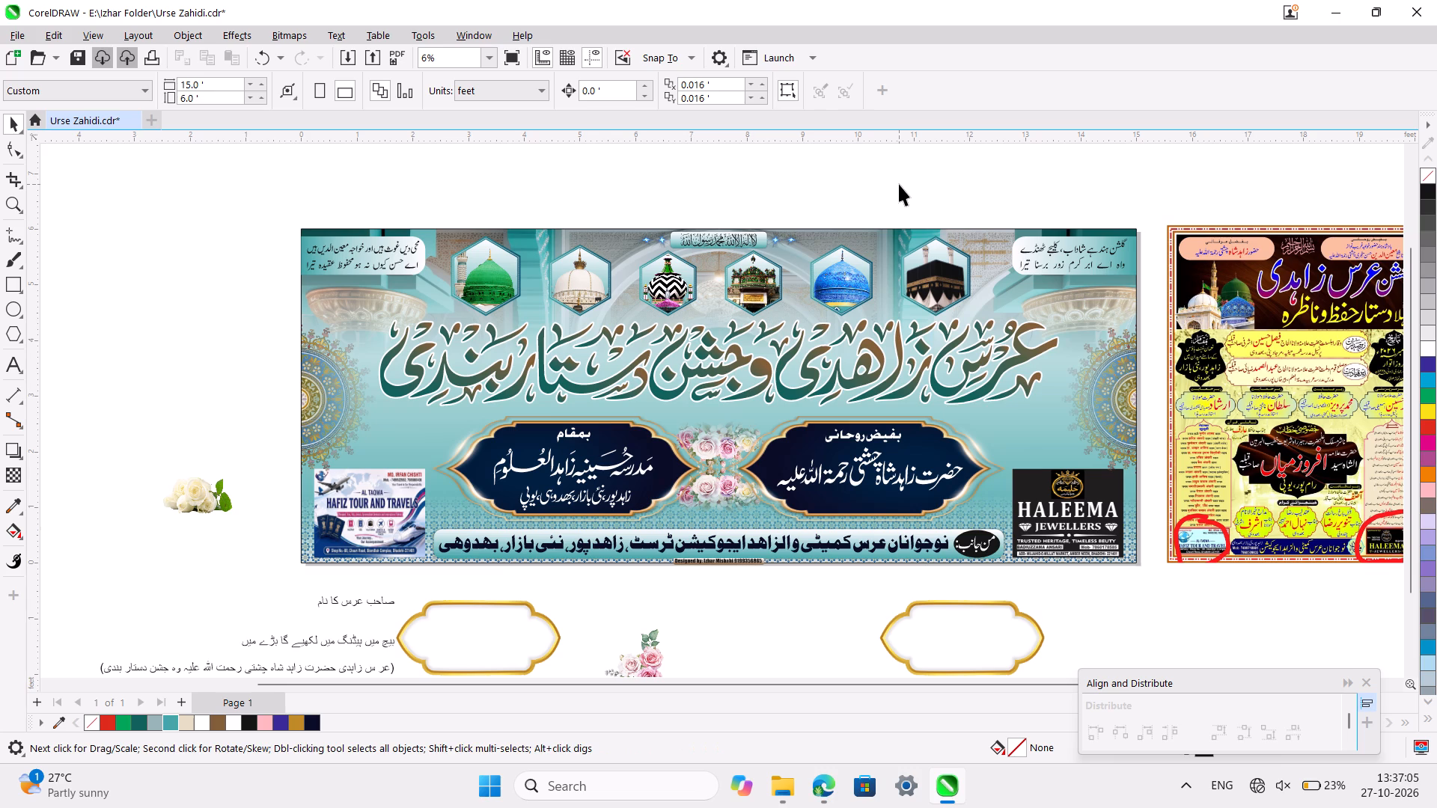
Move the blue-dome hexagon outward beside the Kaaba at about X 10.2 ft and the white-dome hexagon beside the green dome at about X 4.64 ft.
scroll(899, 184, "down", 4, "ctrl")
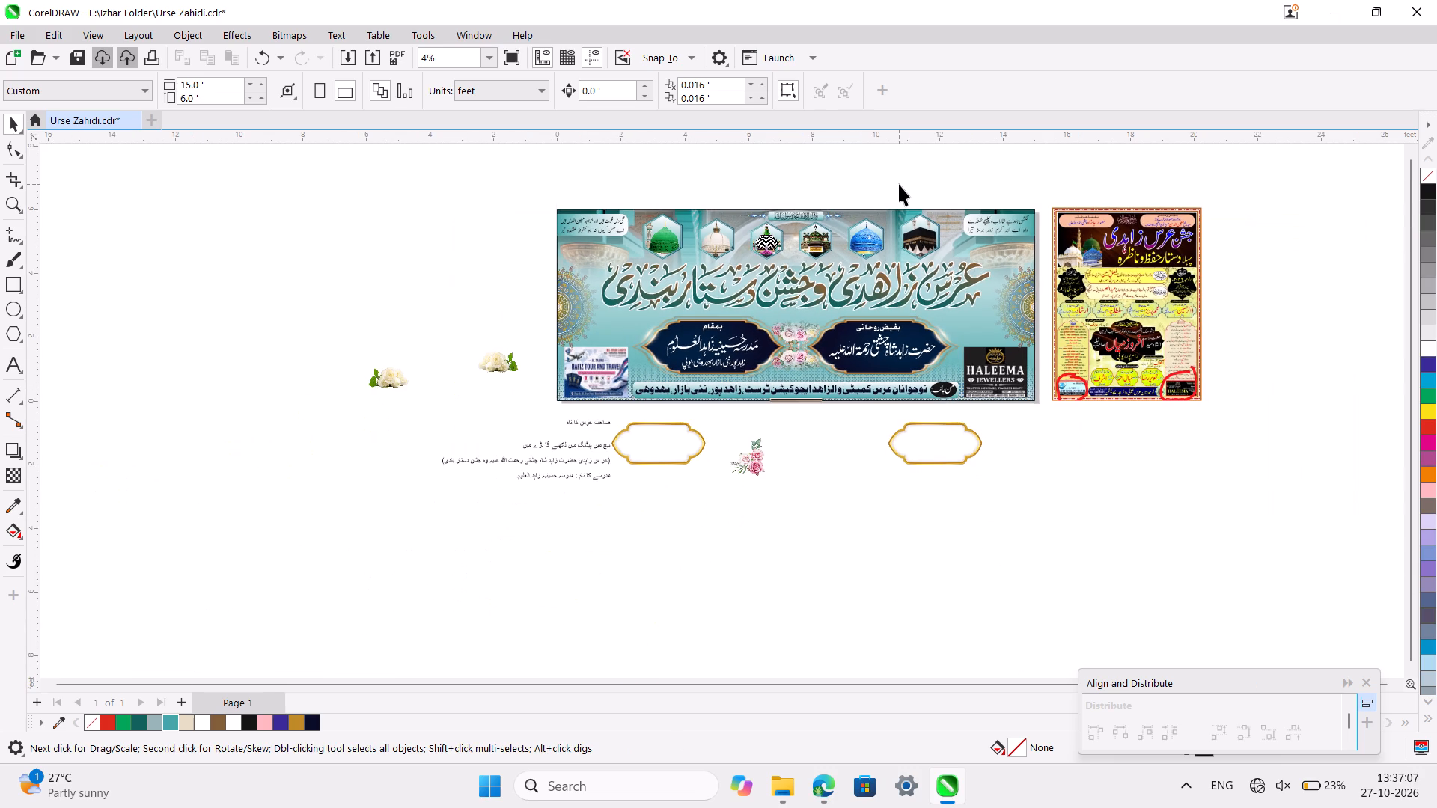
scroll(899, 184, "up", 1)
scroll(837, 357, "up", 5, "ctrl")
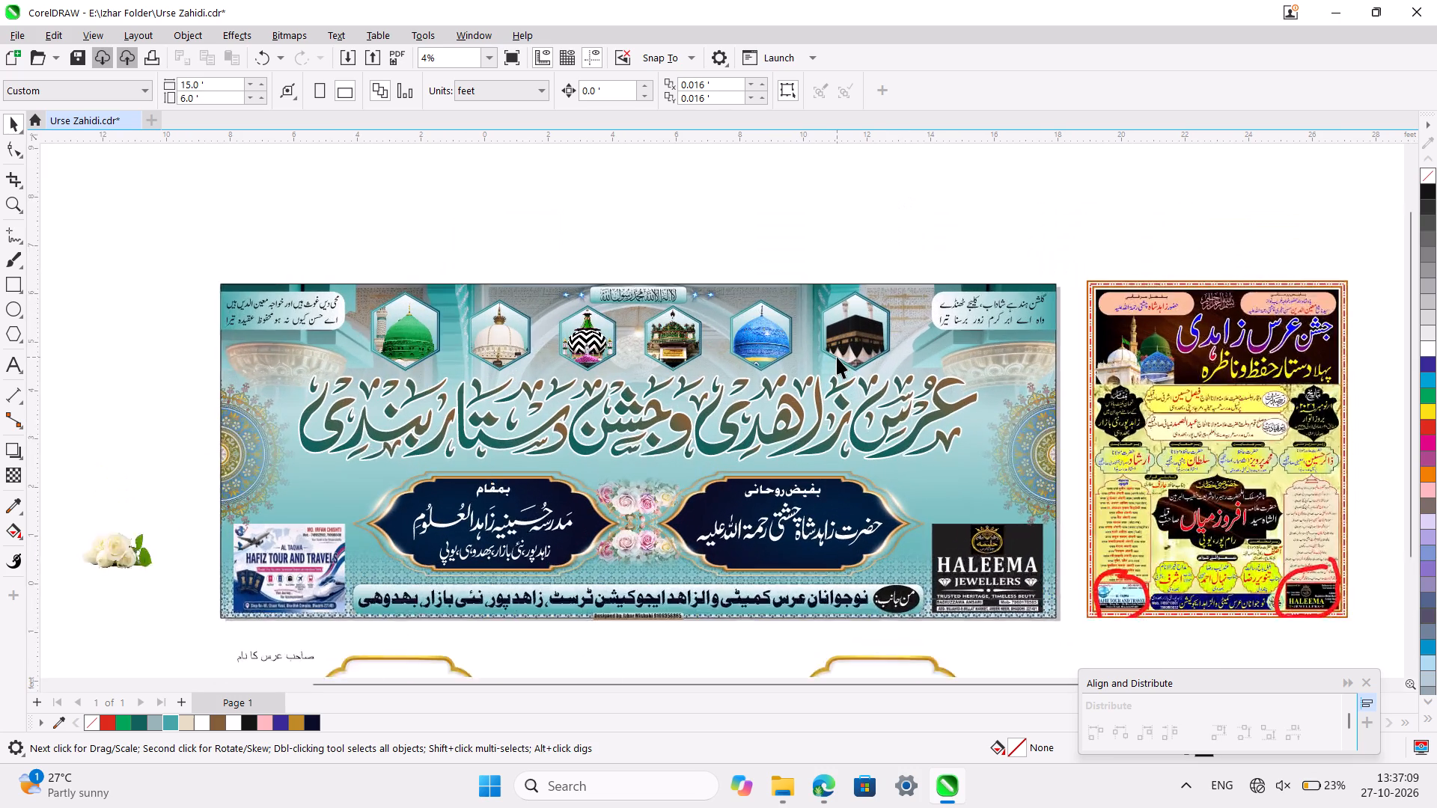
scroll(837, 357, "up", 3, "ctrl")
scroll(837, 357, "right", 2)
left_click(880, 327)
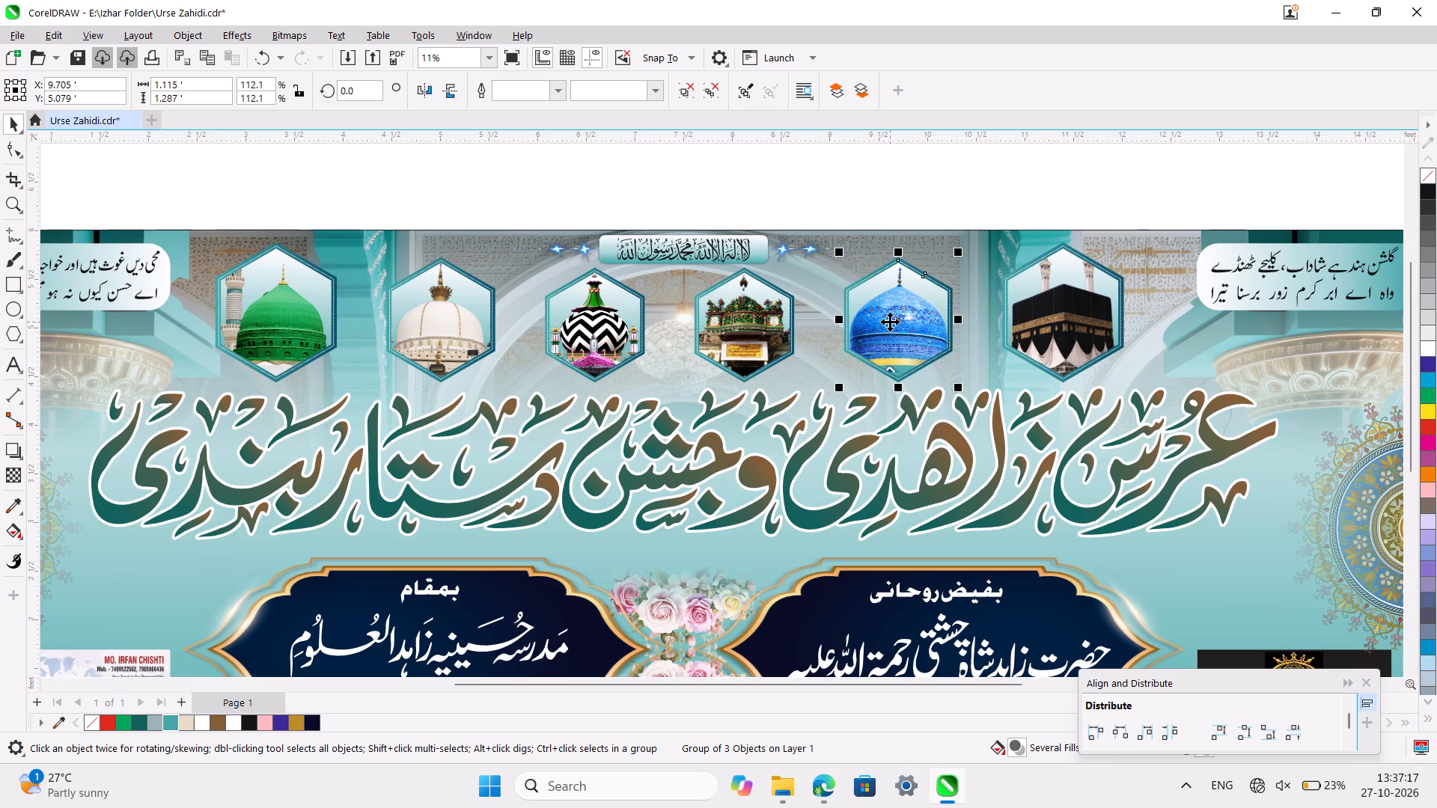
left_click_drag(890, 322, 935, 323)
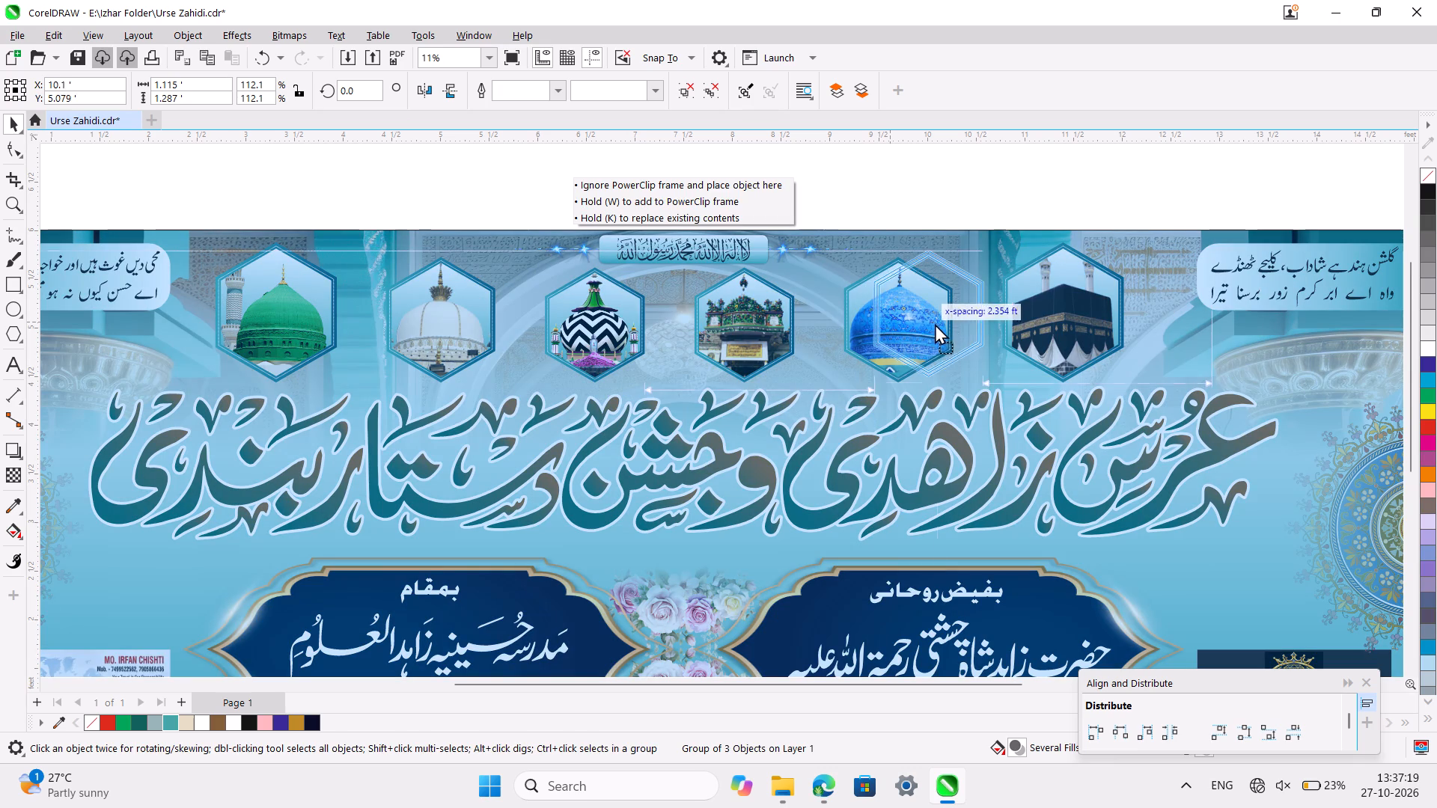
left_click_drag(935, 323, 937, 318)
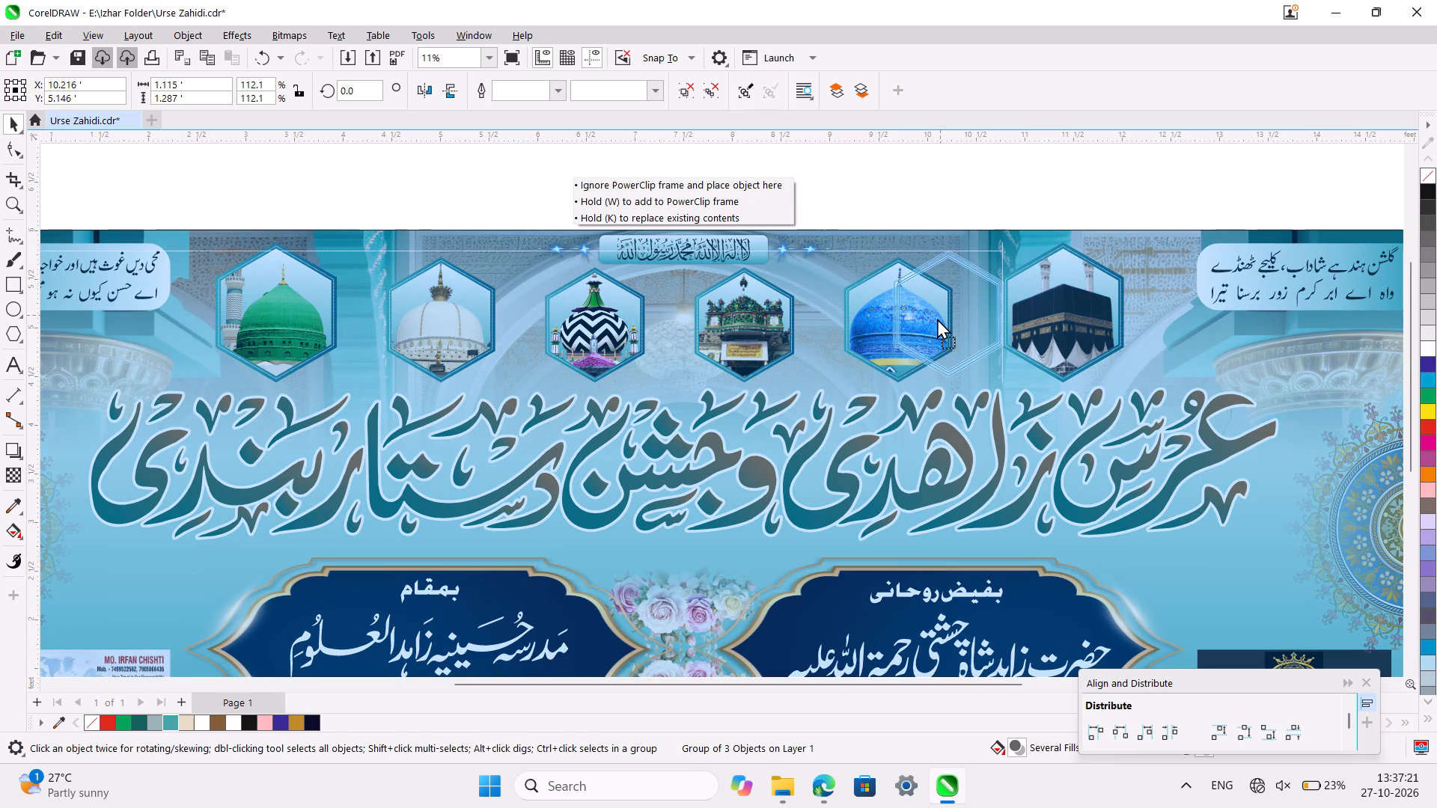
left_click_drag(937, 318, 936, 318)
left_click(409, 330)
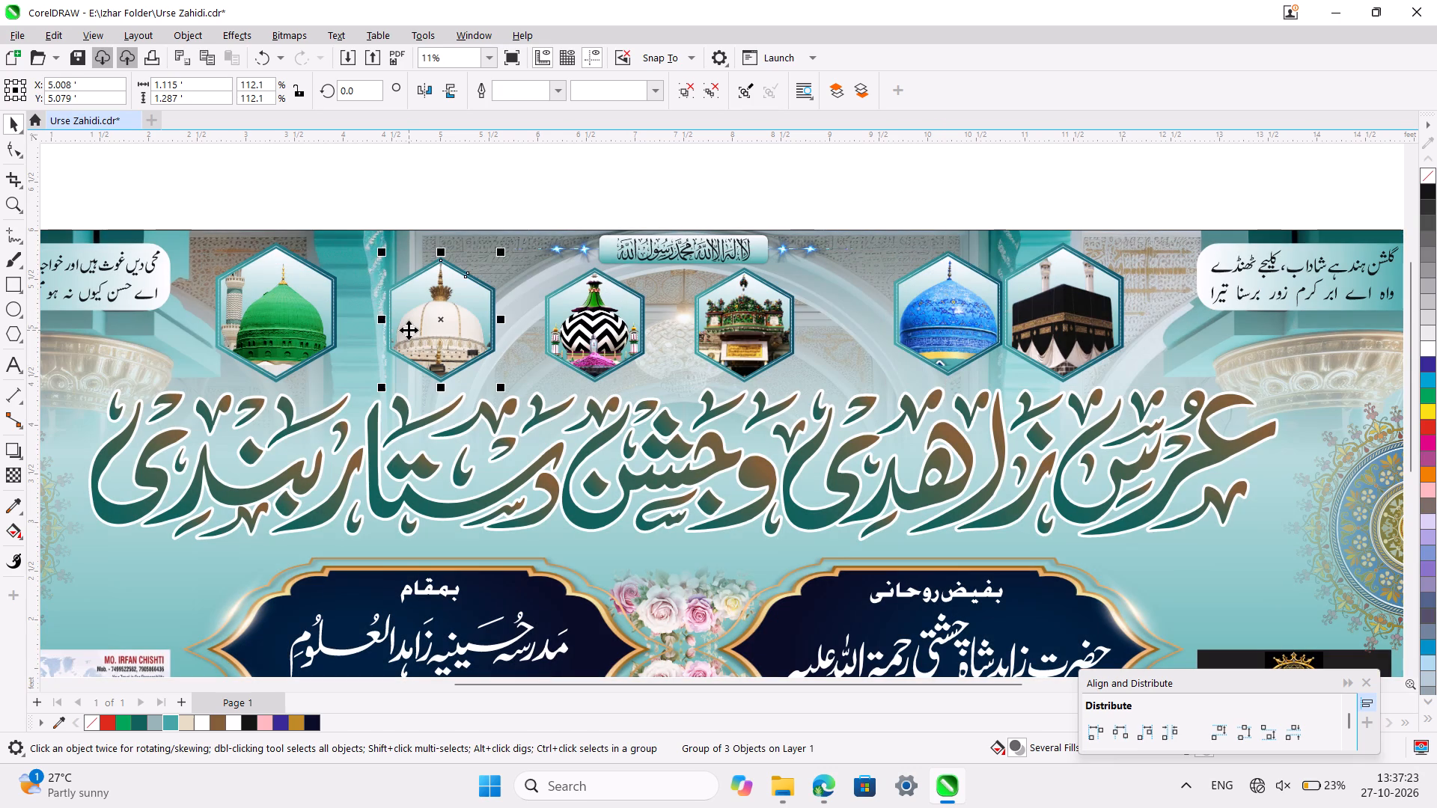
left_click_drag(409, 330, 372, 326)
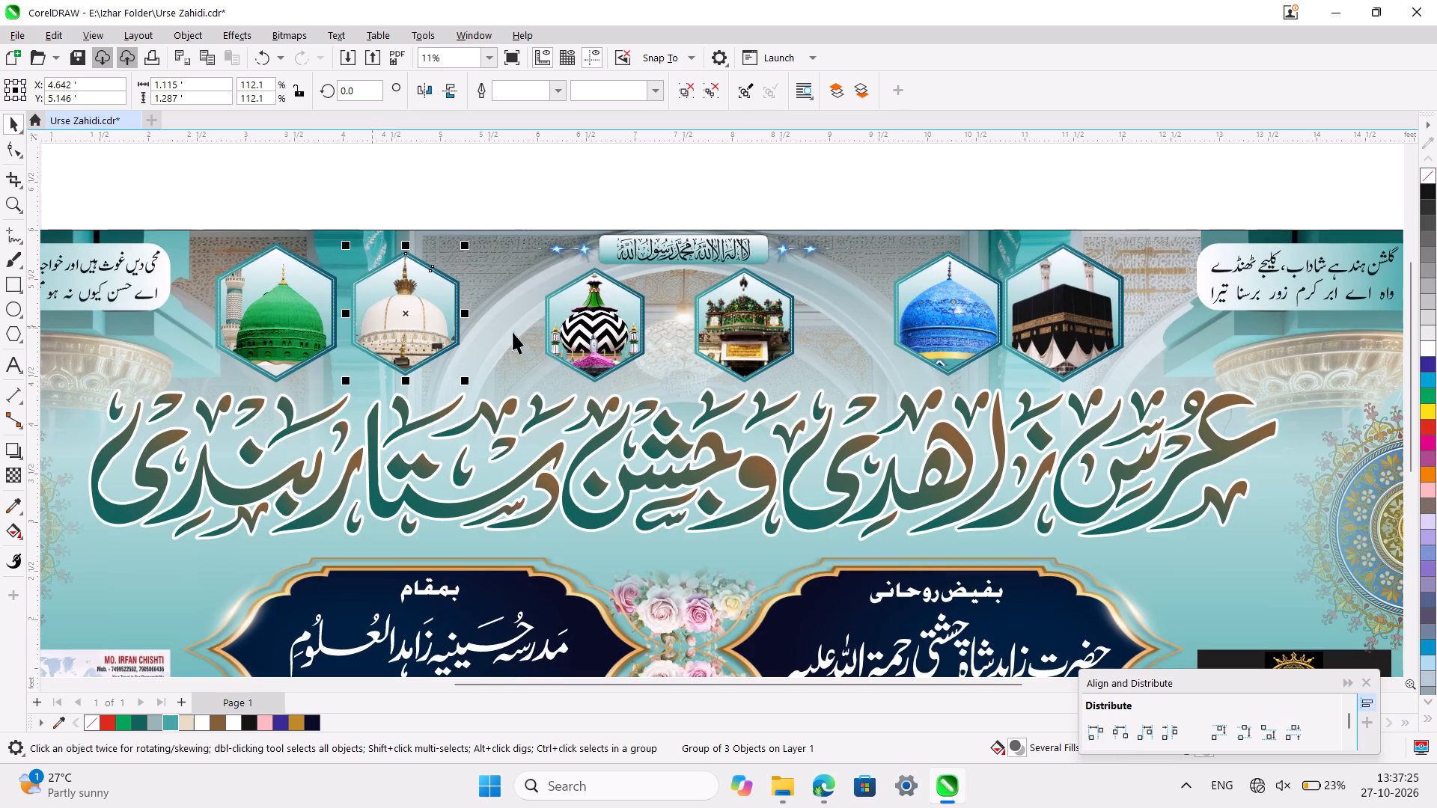
Move the striped-dome hexagon outward to about X 5.9 ft and the dark-green shrine hexagon to about X 8.9 ft, opening a central gap.
left_click(611, 340)
left_click_drag(611, 340, 560, 342)
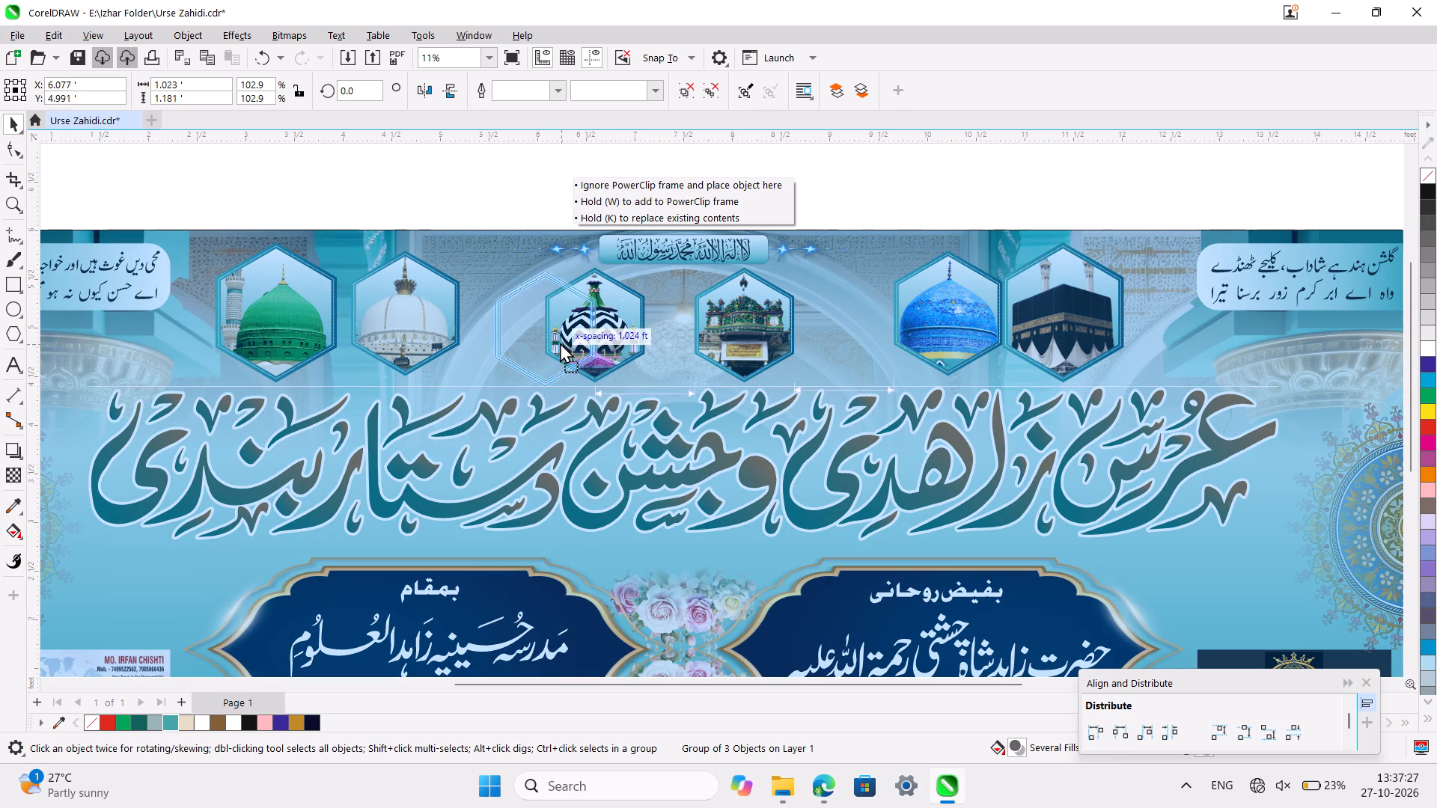
left_click_drag(560, 342, 546, 333)
left_click(731, 334)
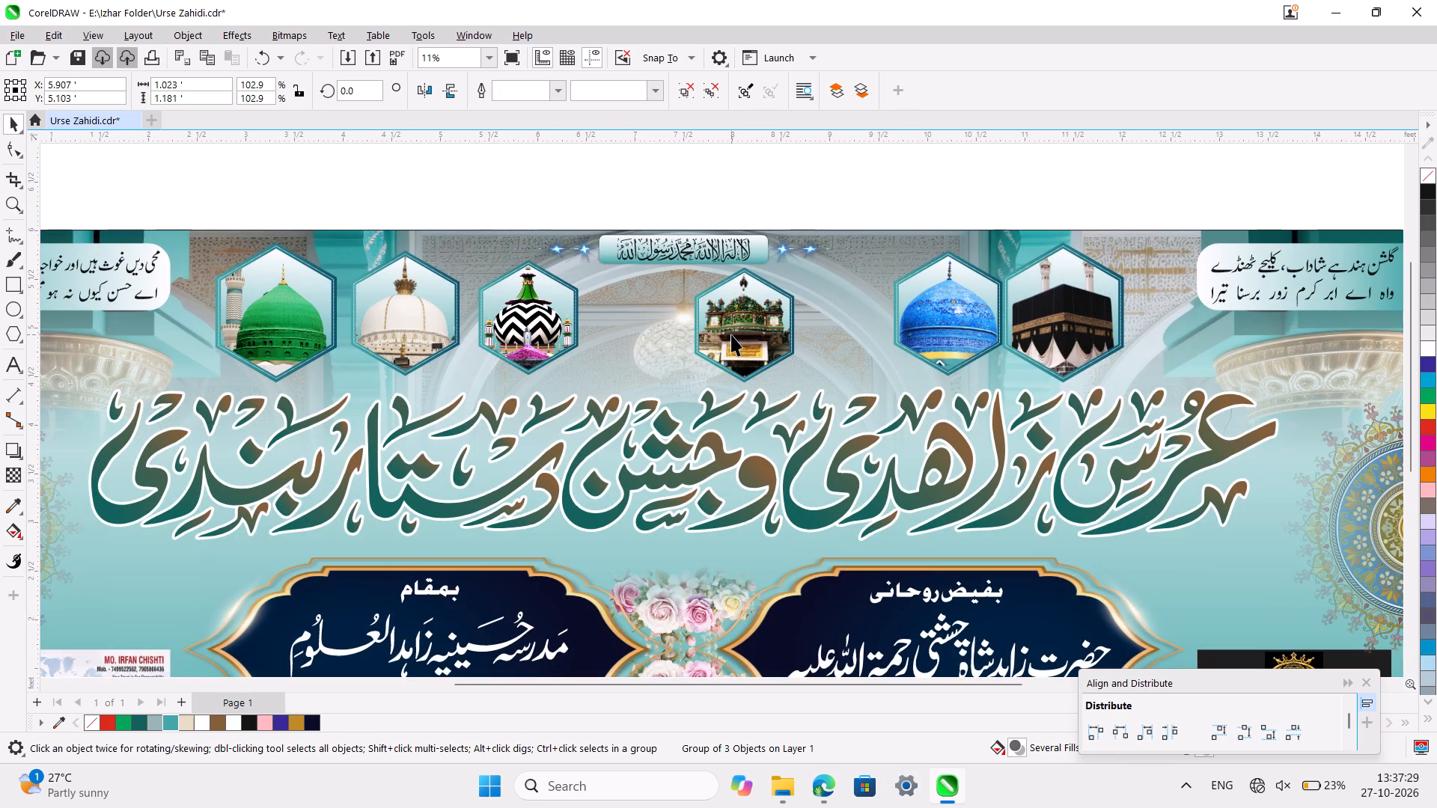
left_click_drag(731, 334, 799, 322)
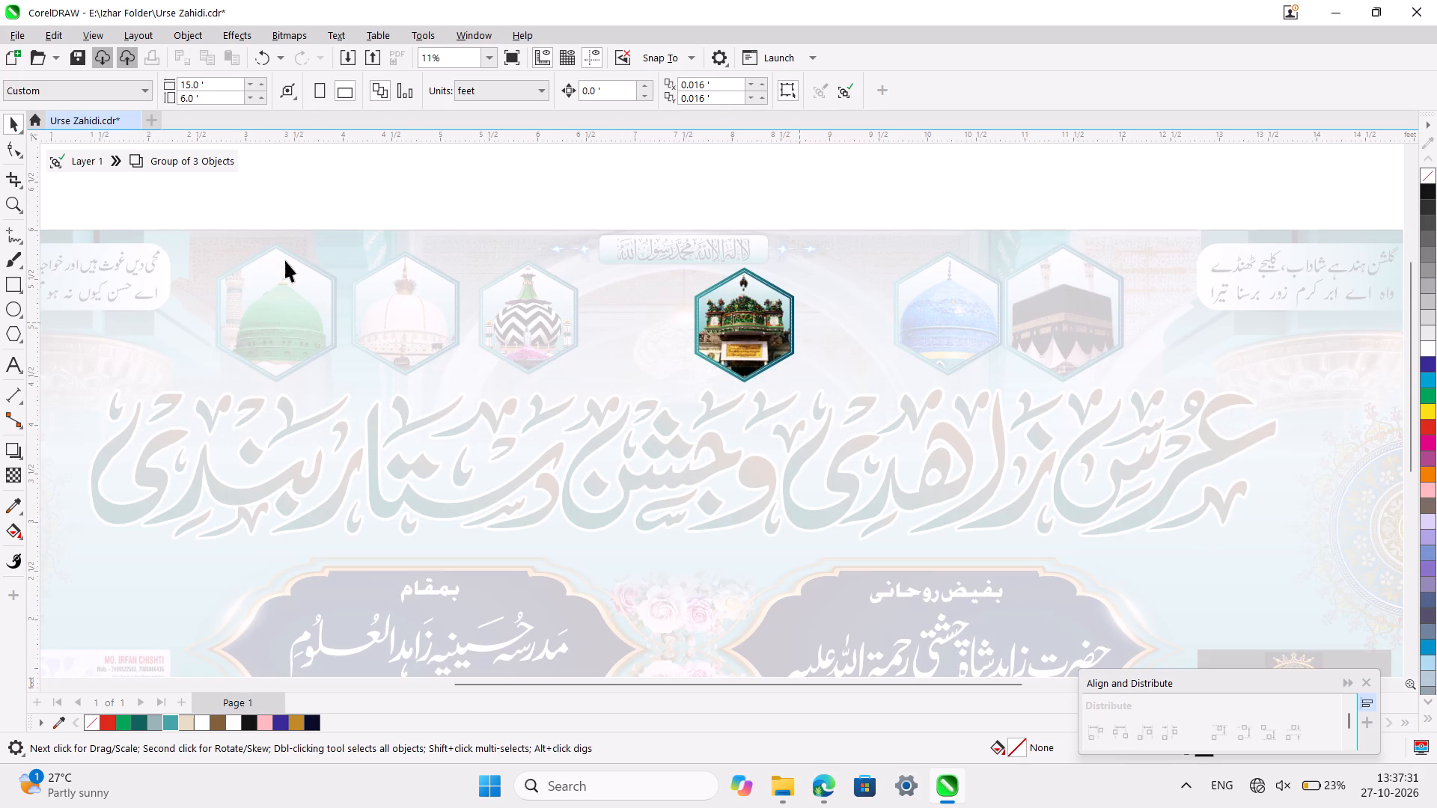
left_click(63, 168)
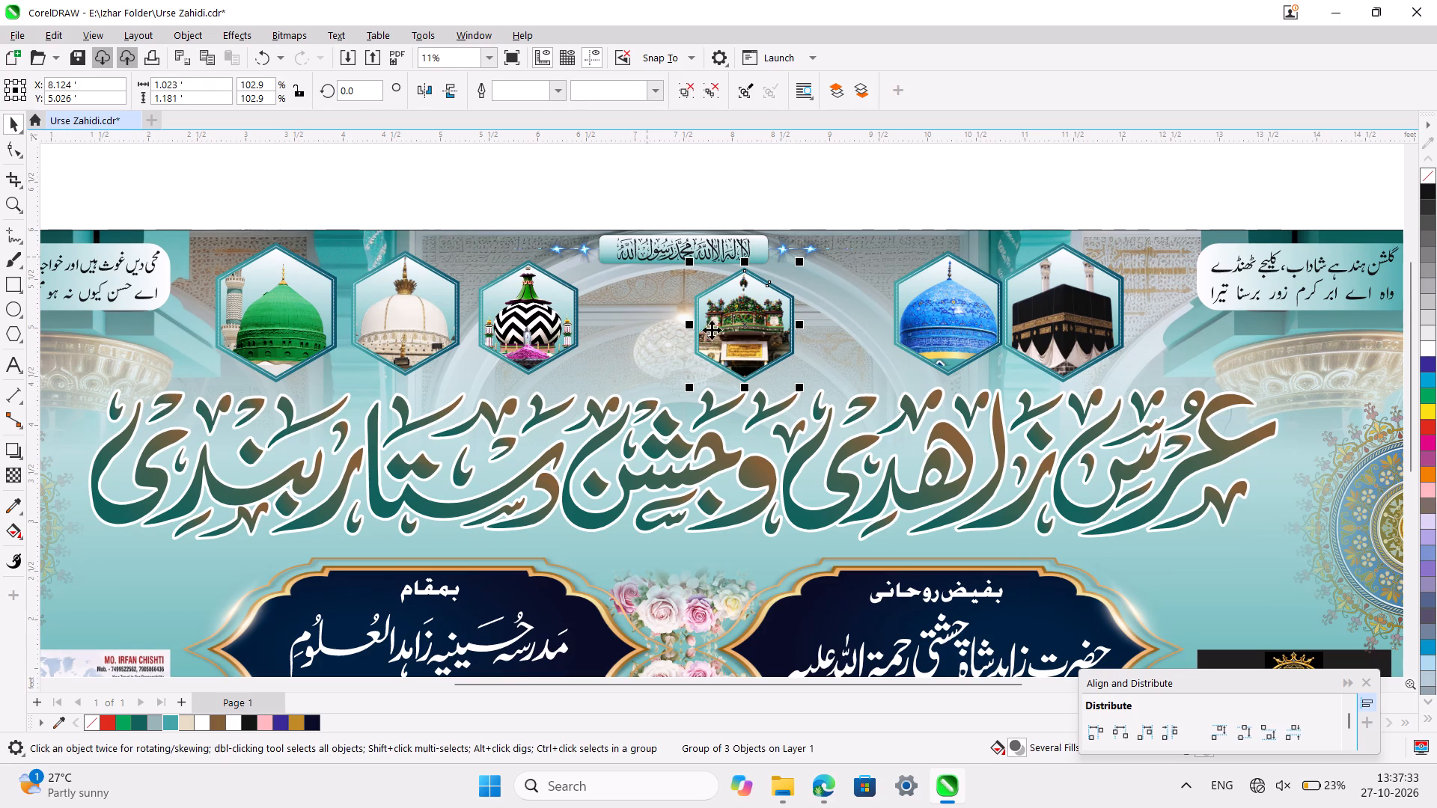
left_click_drag(745, 326, 817, 323)
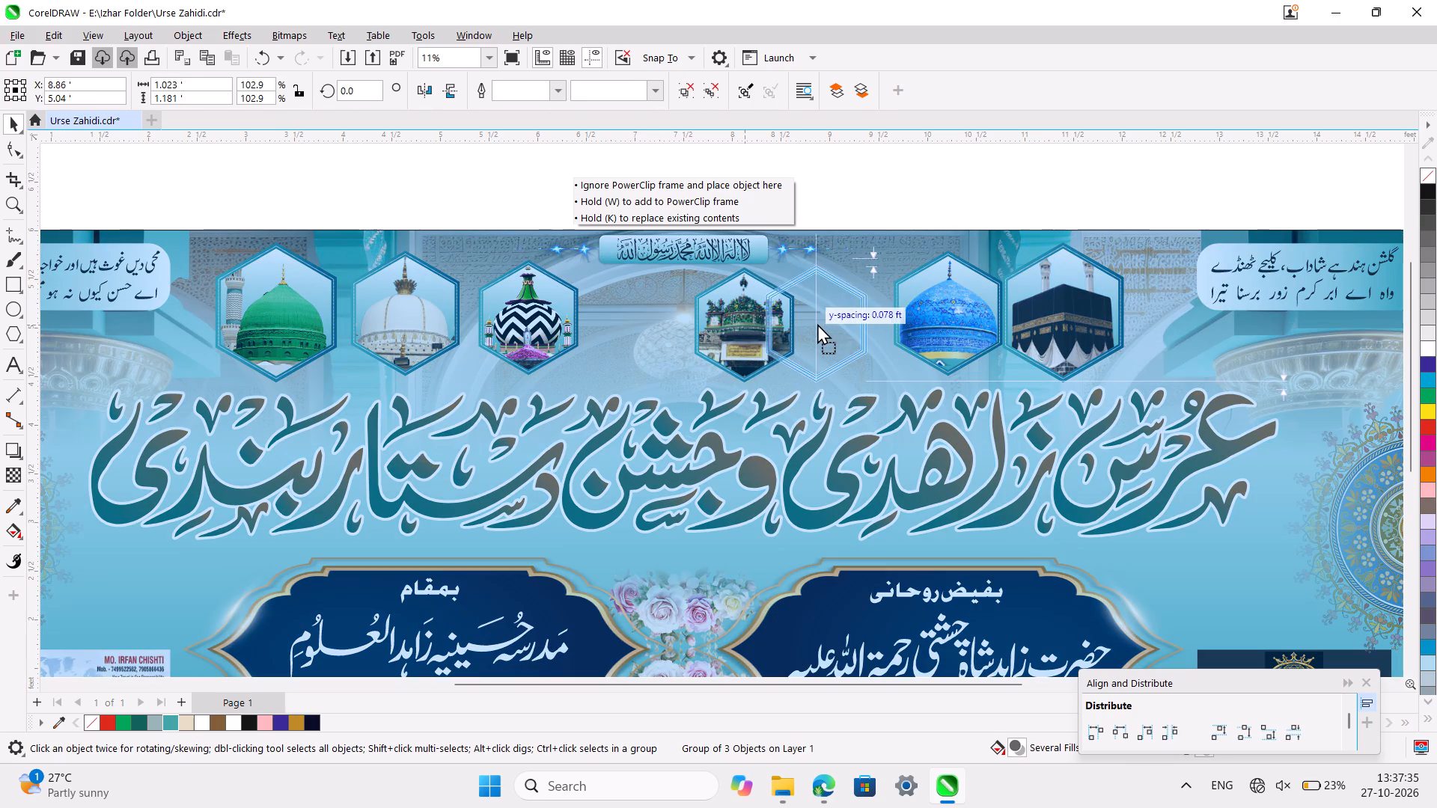
left_click_drag(817, 323, 823, 323)
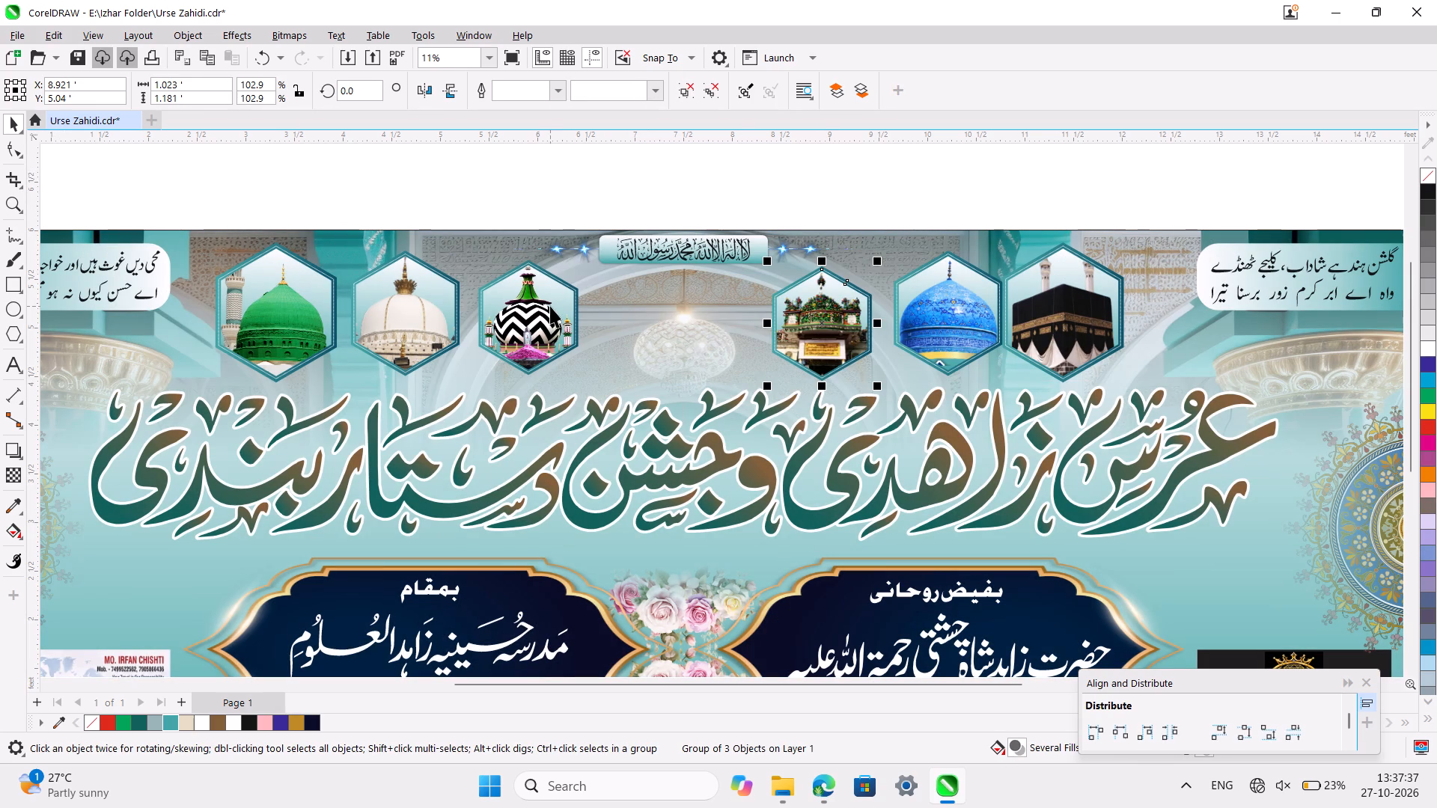
Duplicate the striped-dome hexagon into the central gap of the row and shrink the copy proportionally to about 0.94 ft wide.
left_click(550, 306)
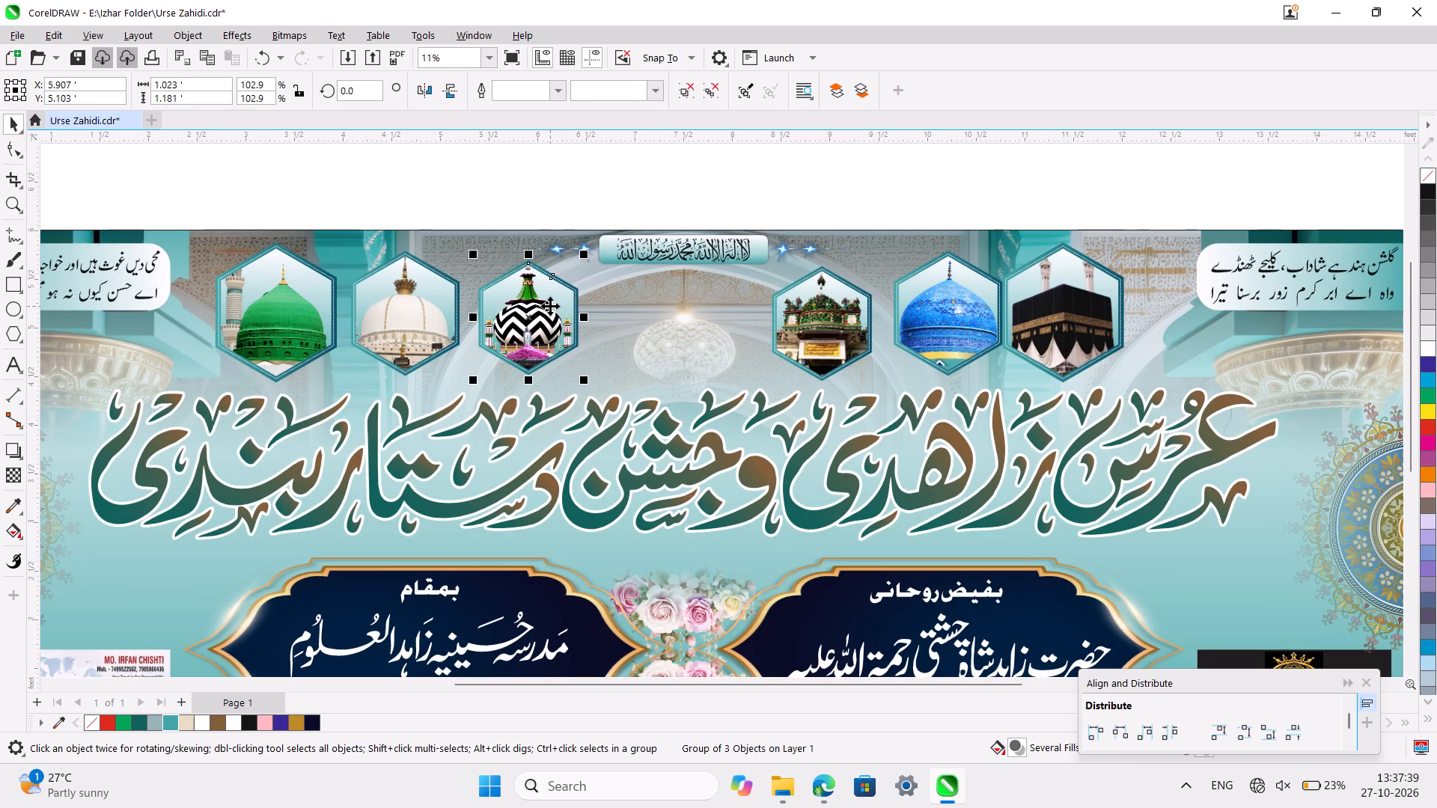
key("ctrl+d")
left_click_drag(550, 306, 552, 306)
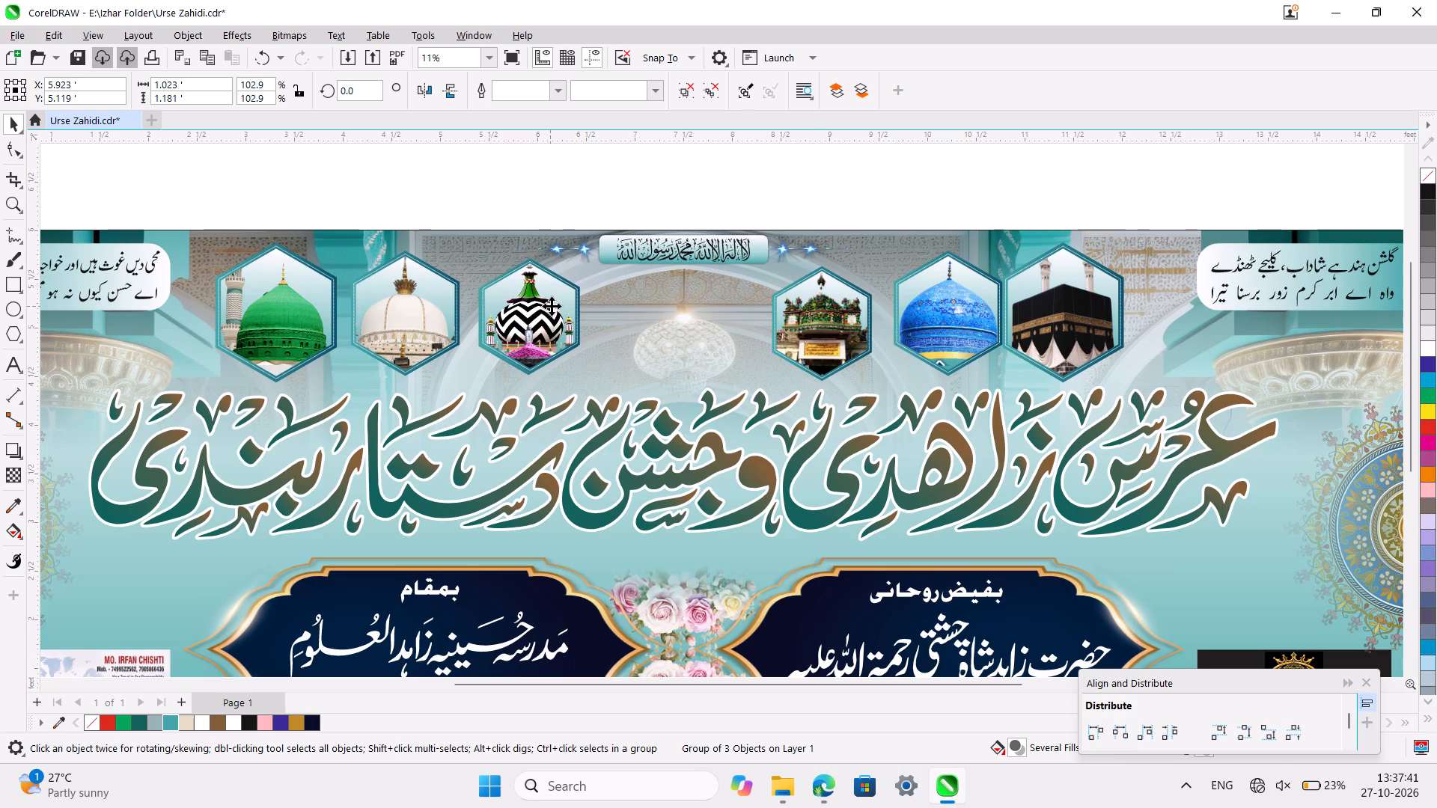
left_click_drag(552, 306, 695, 315)
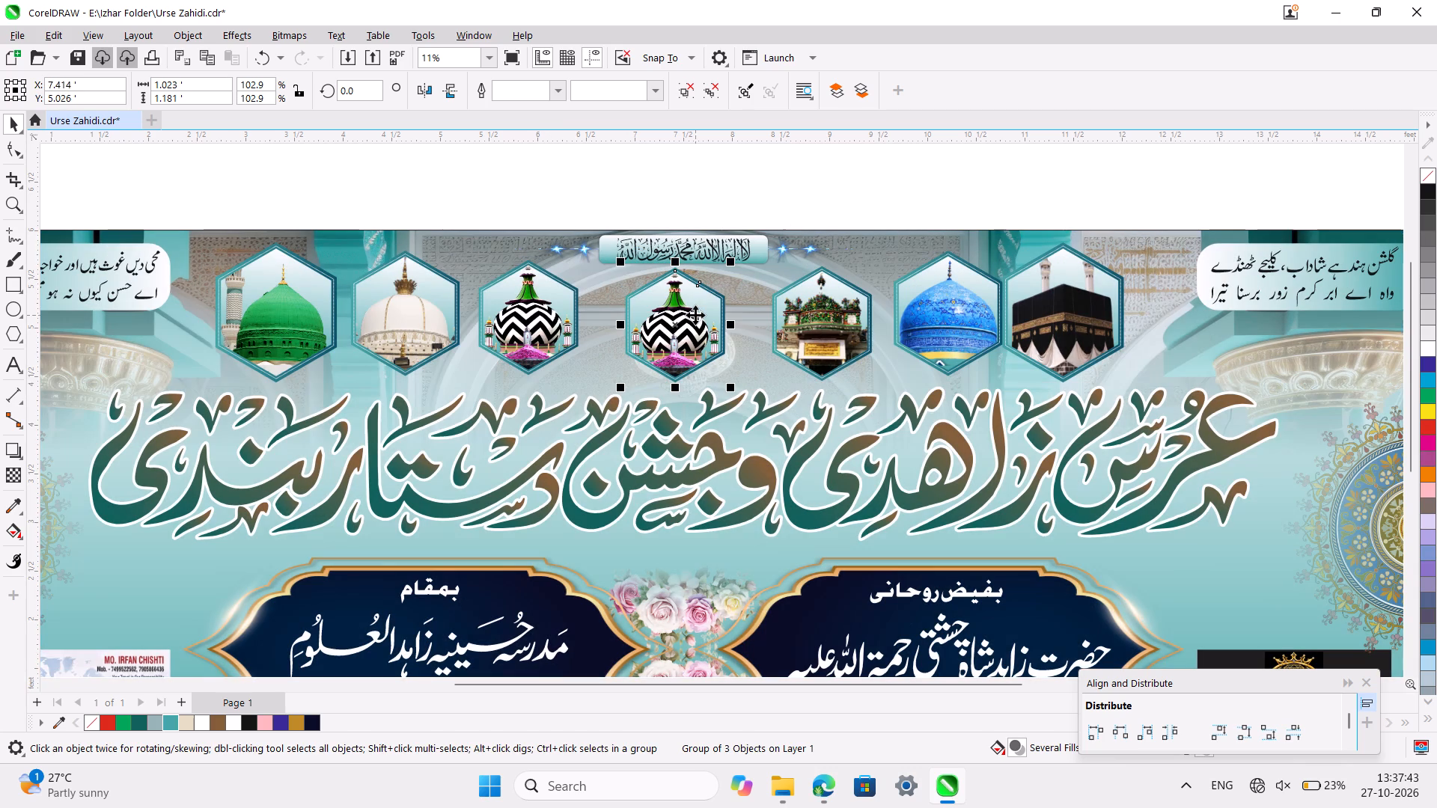
left_click(732, 262, "shift")
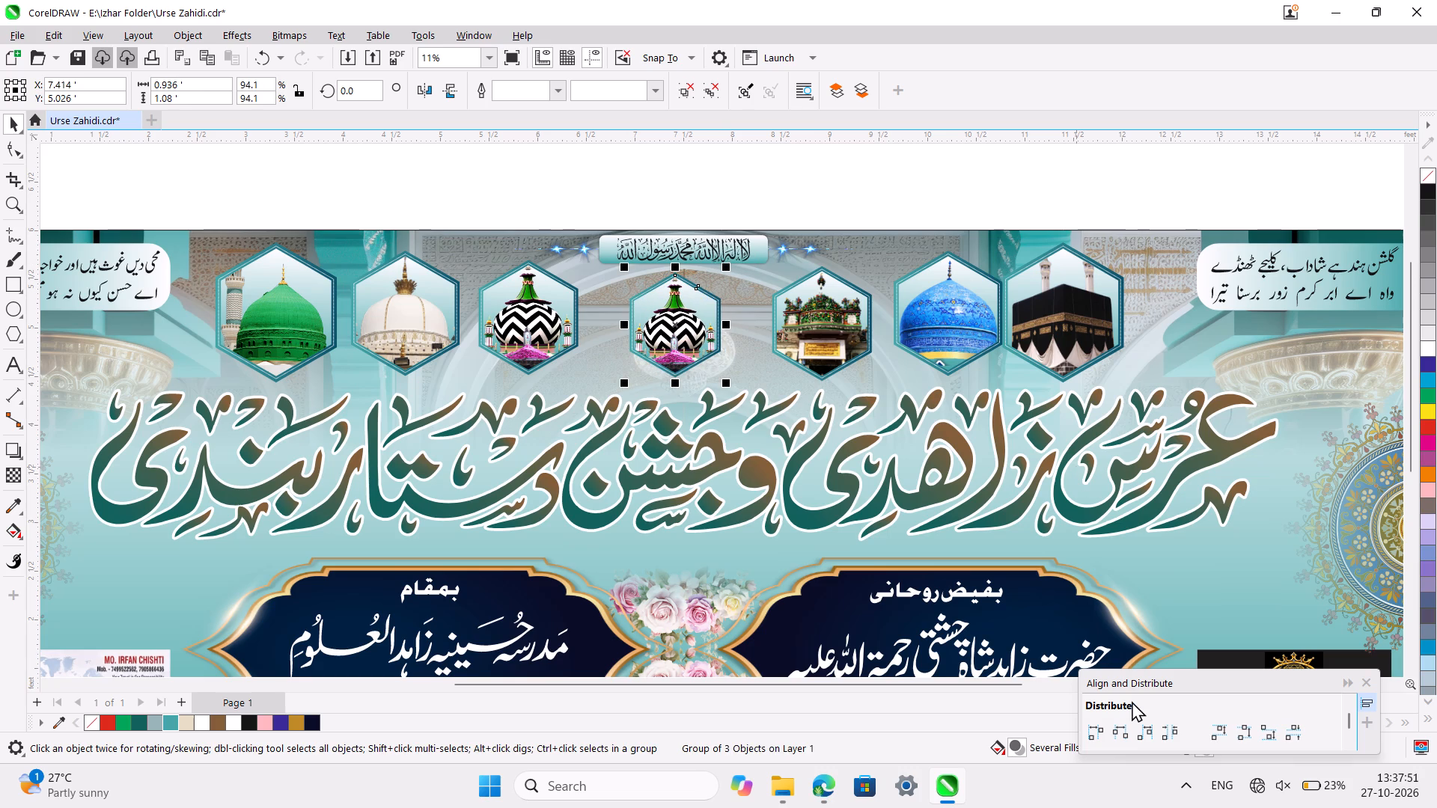
Centre the duplicated striped-dome hexagon horizontally on the banner at X 7.5 ft.
left_click(1349, 707)
triple_click(1349, 707)
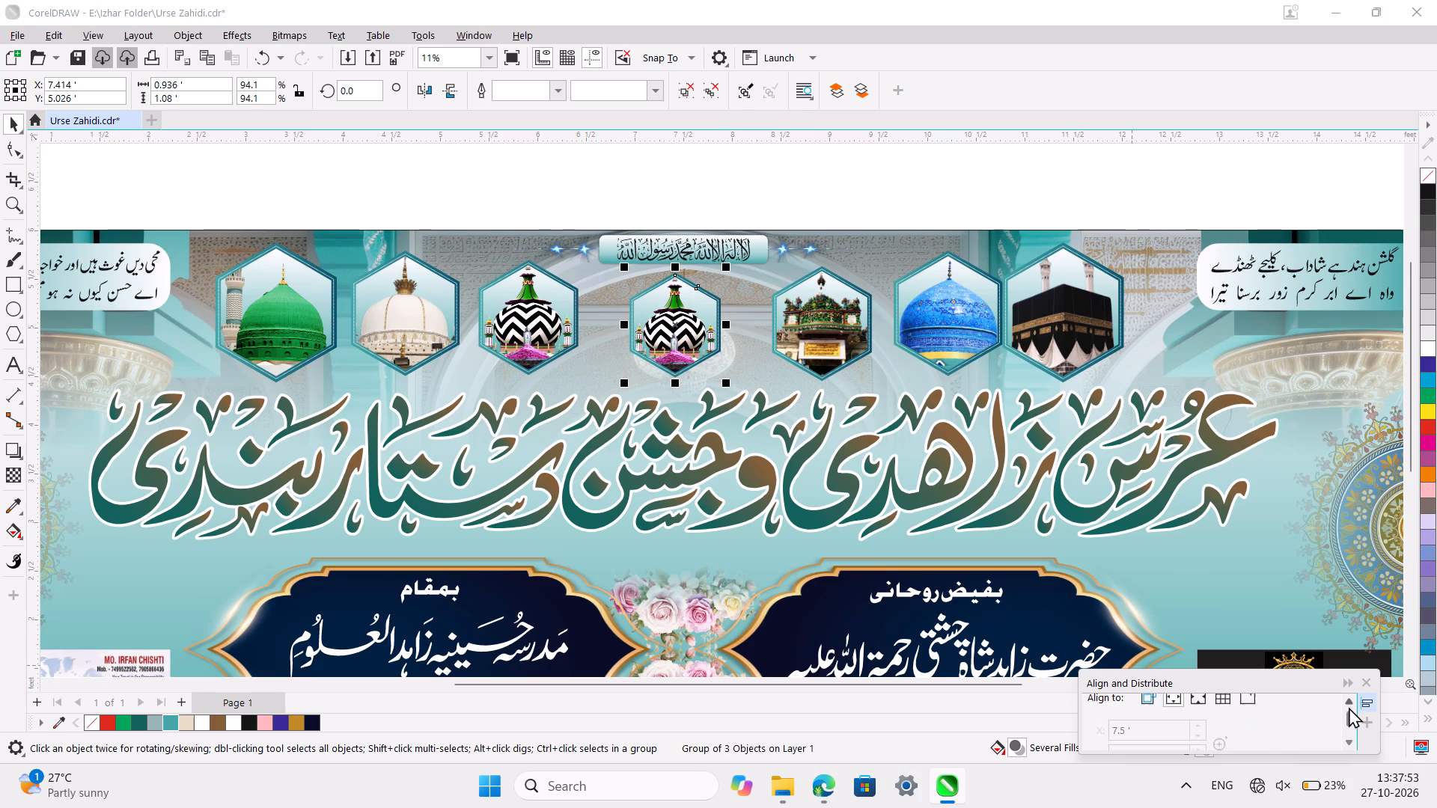
double_click(1349, 707)
left_click(1122, 709)
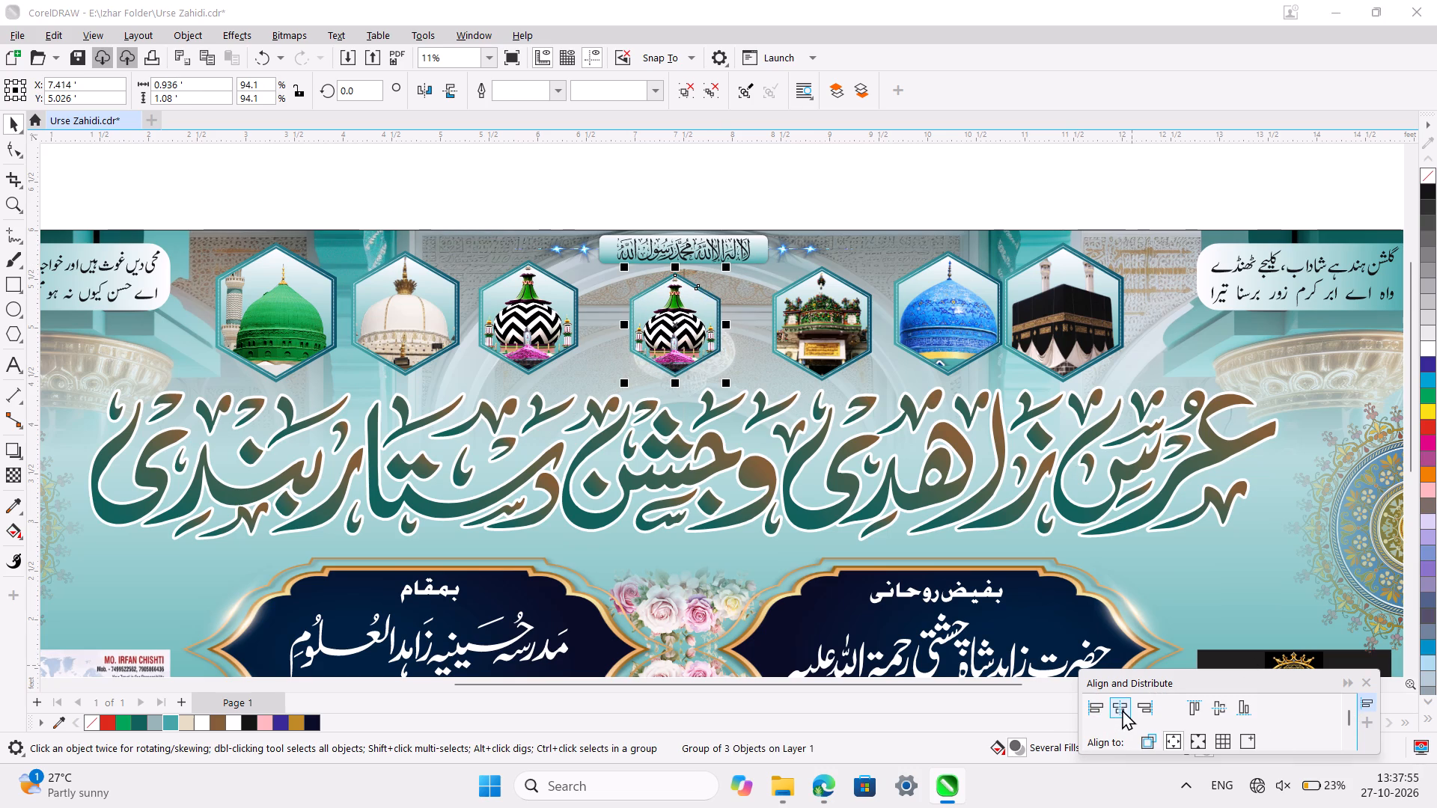
left_click(937, 203)
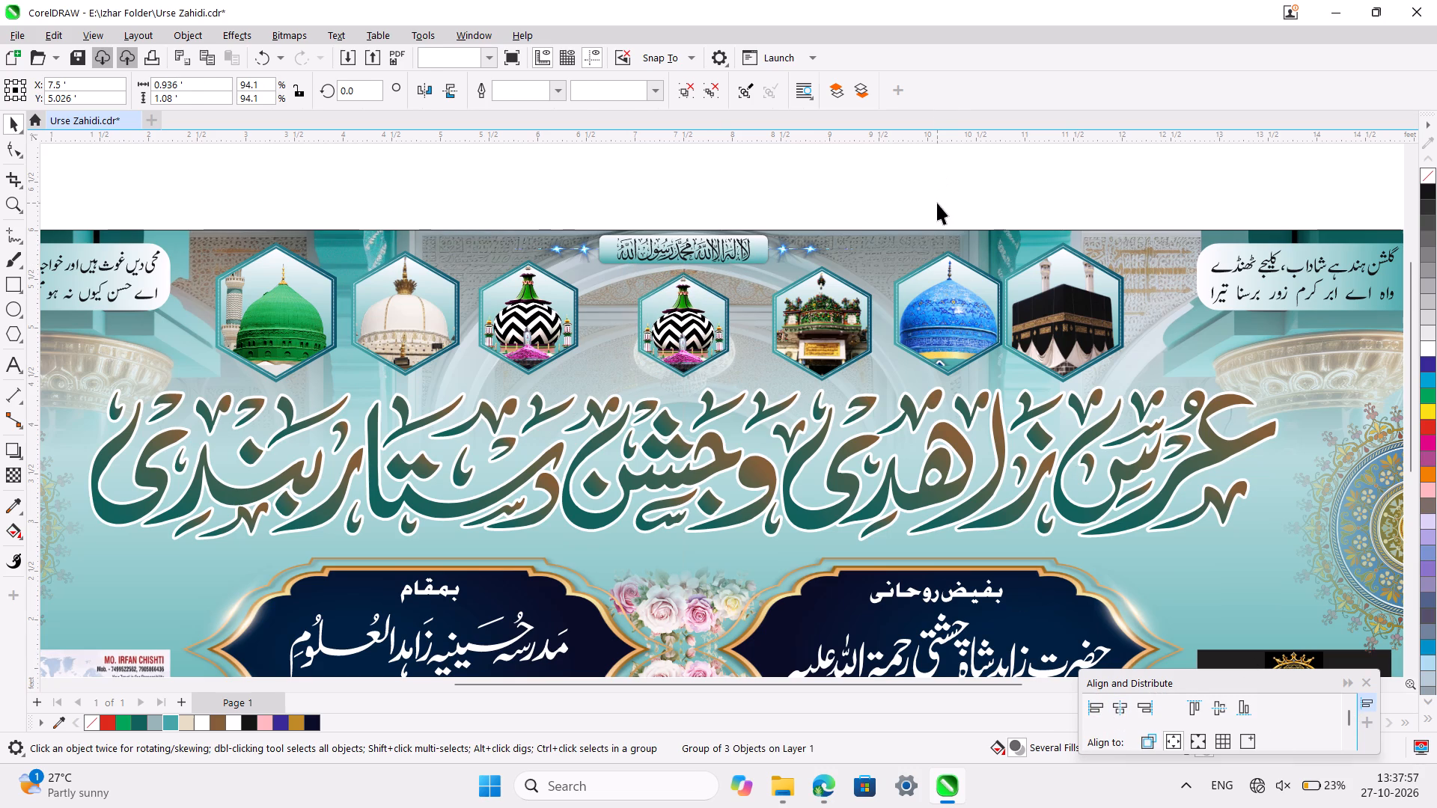
Distribute the seven shrine hexagons with even horizontal spacing between the Kaaba and green dome, and align their bottom edges.
left_click(1072, 297)
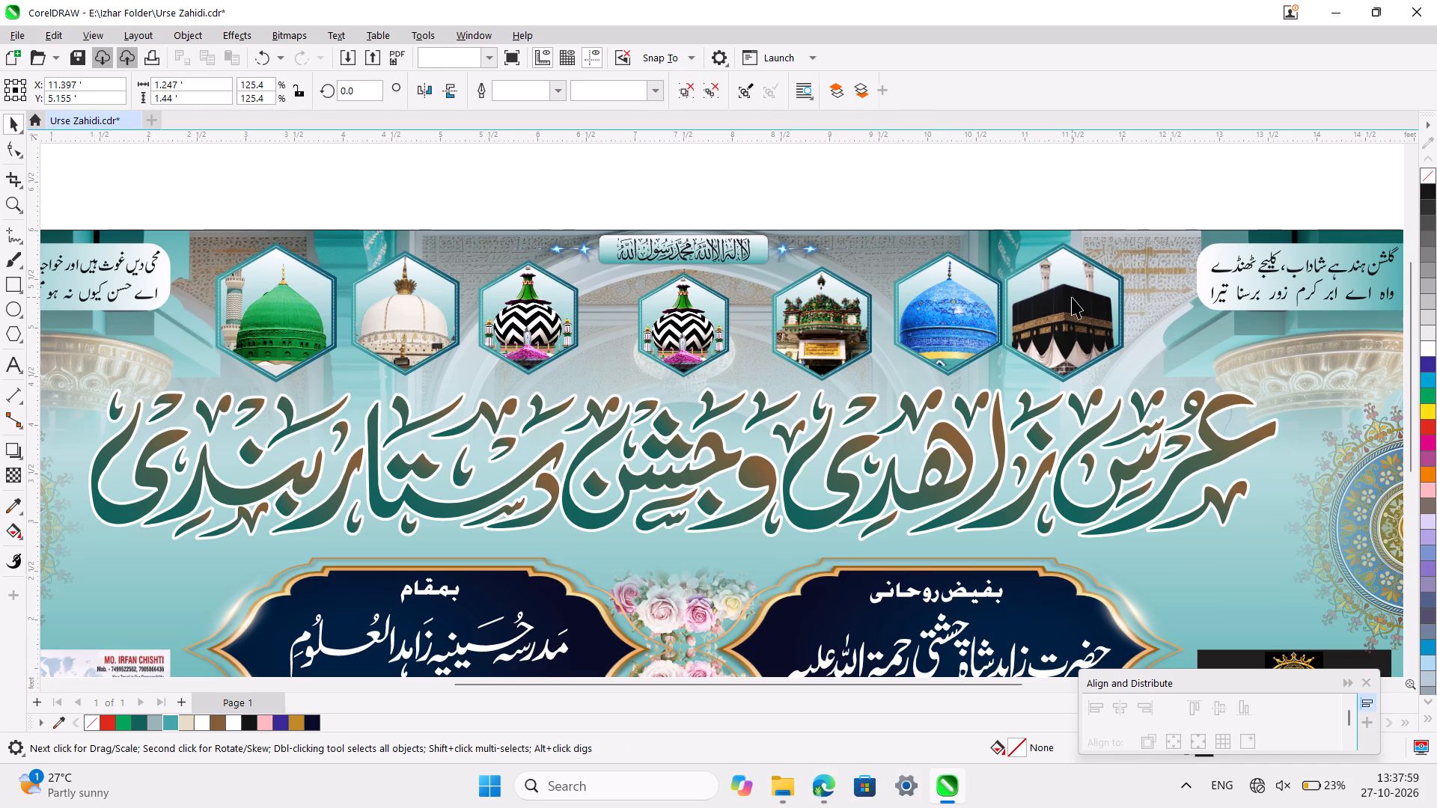
left_click(936, 330, "shift")
left_click(806, 332, "shift")
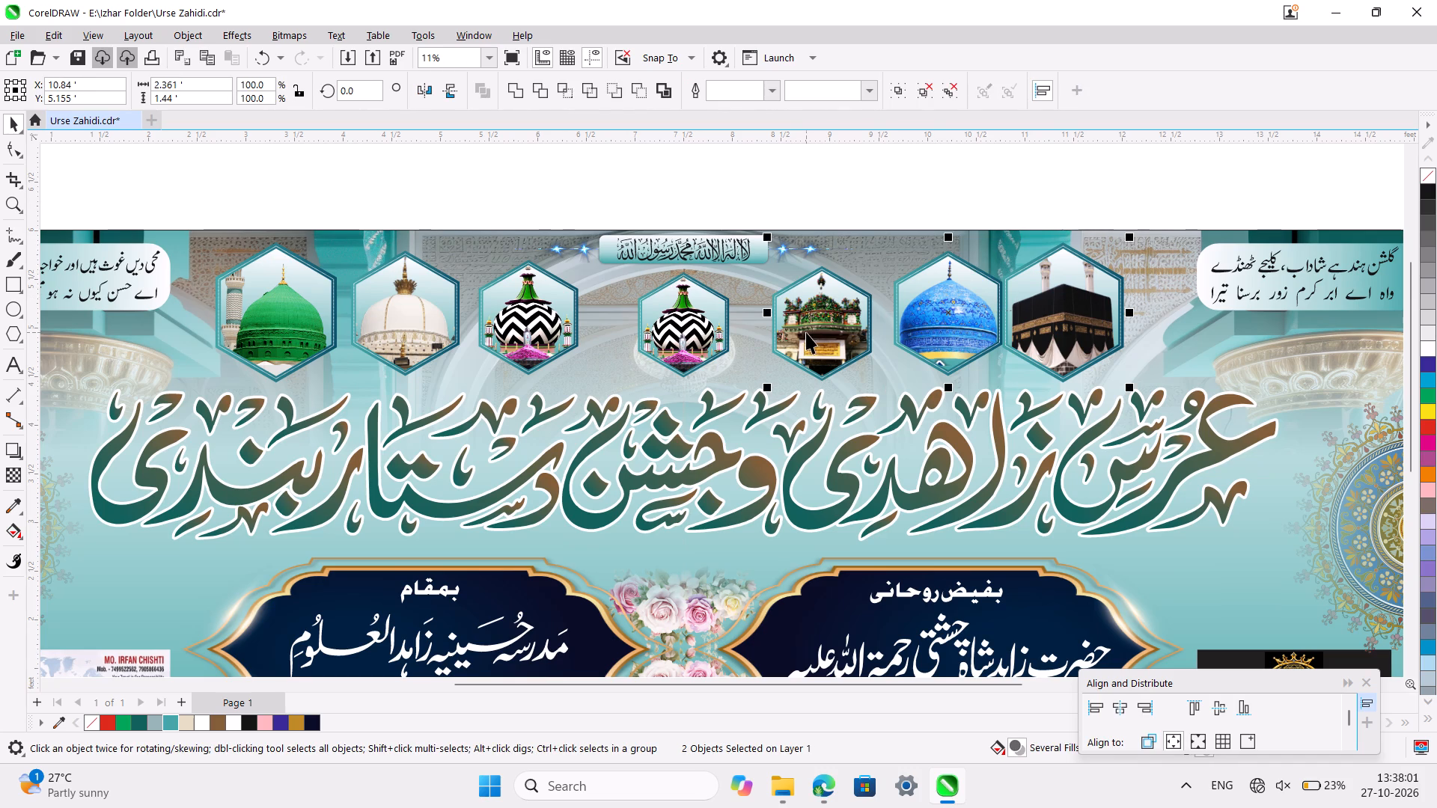
left_click(677, 334, "shift")
left_click(537, 337, "shift")
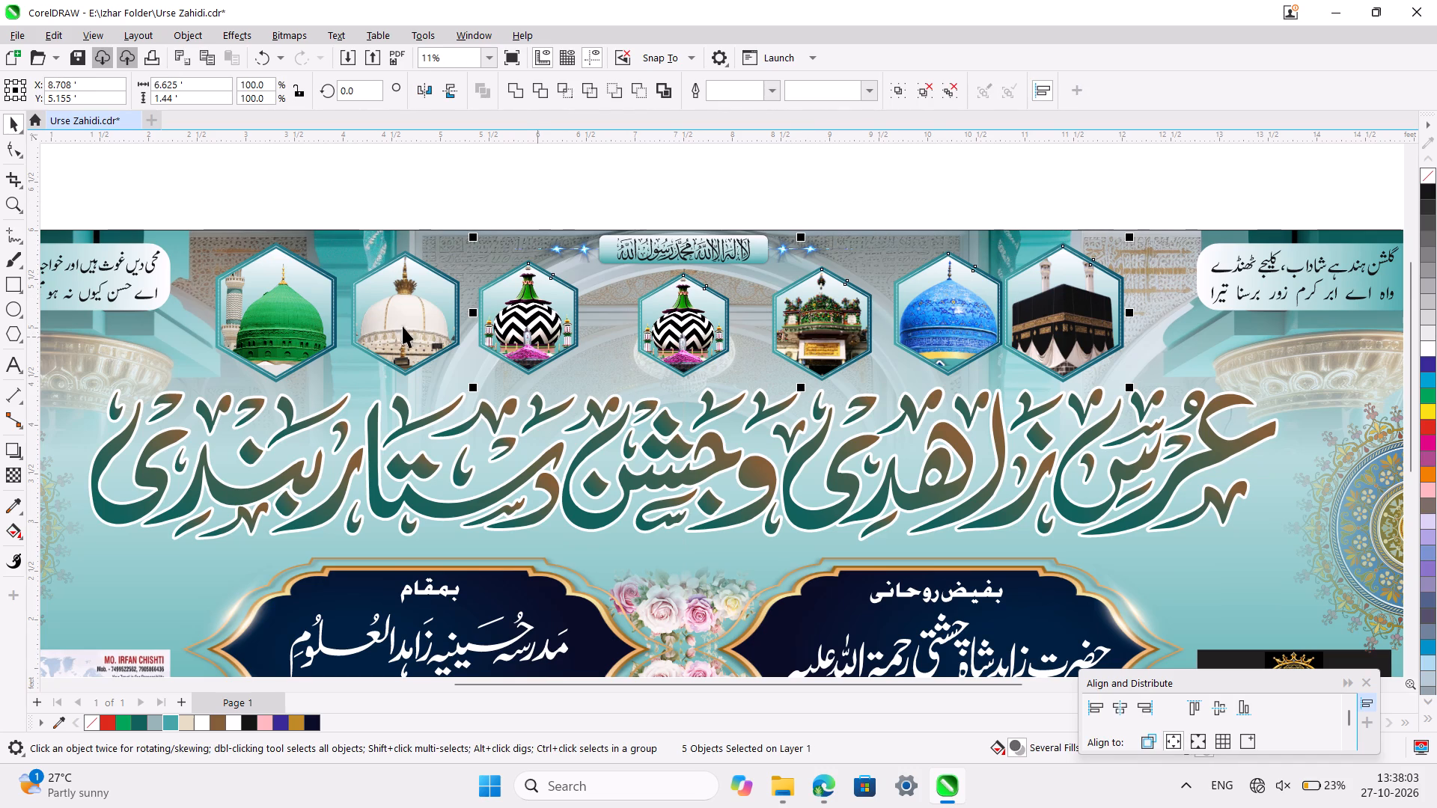
left_click(380, 317, "shift")
left_click(308, 321, "shift")
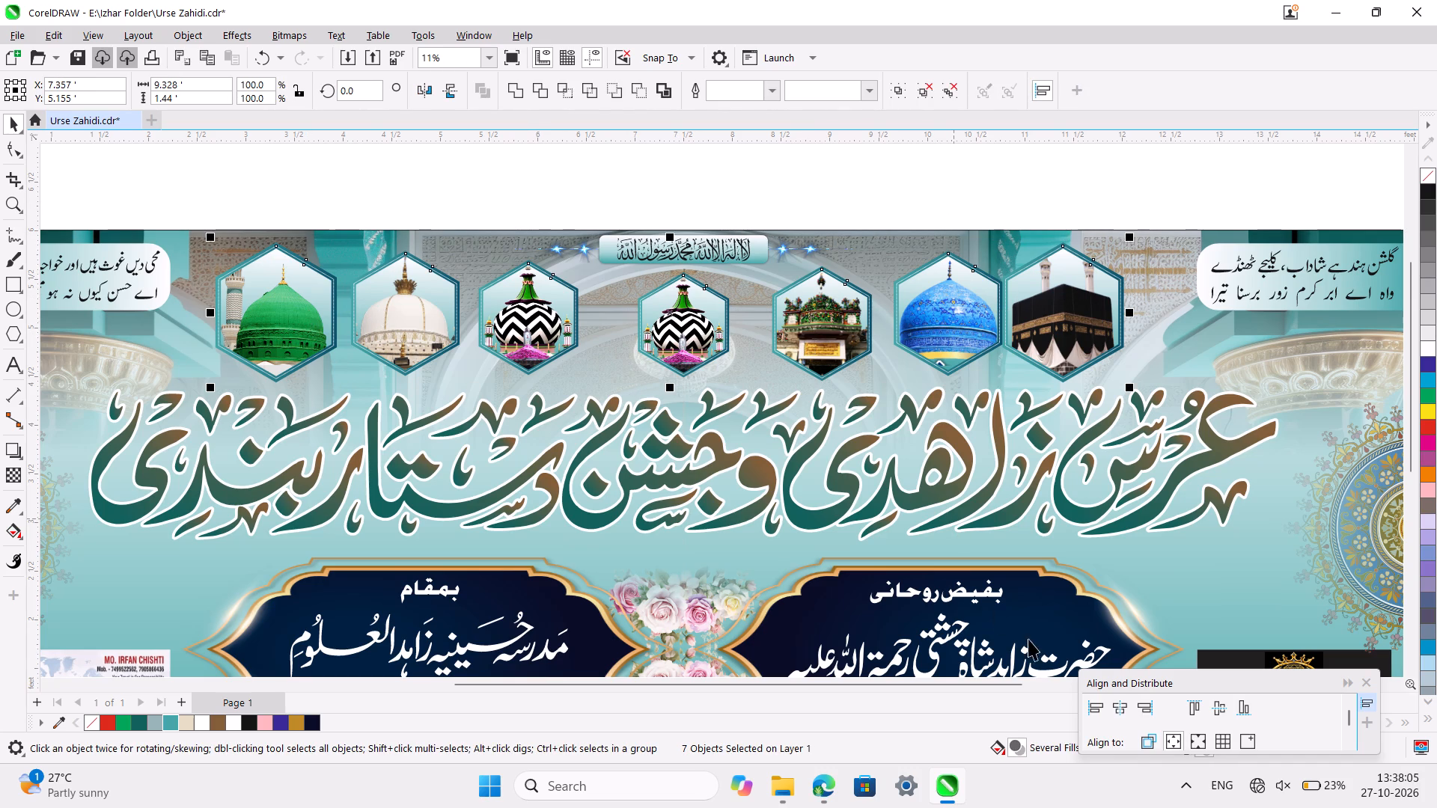
left_click(1352, 738)
double_click(1352, 738)
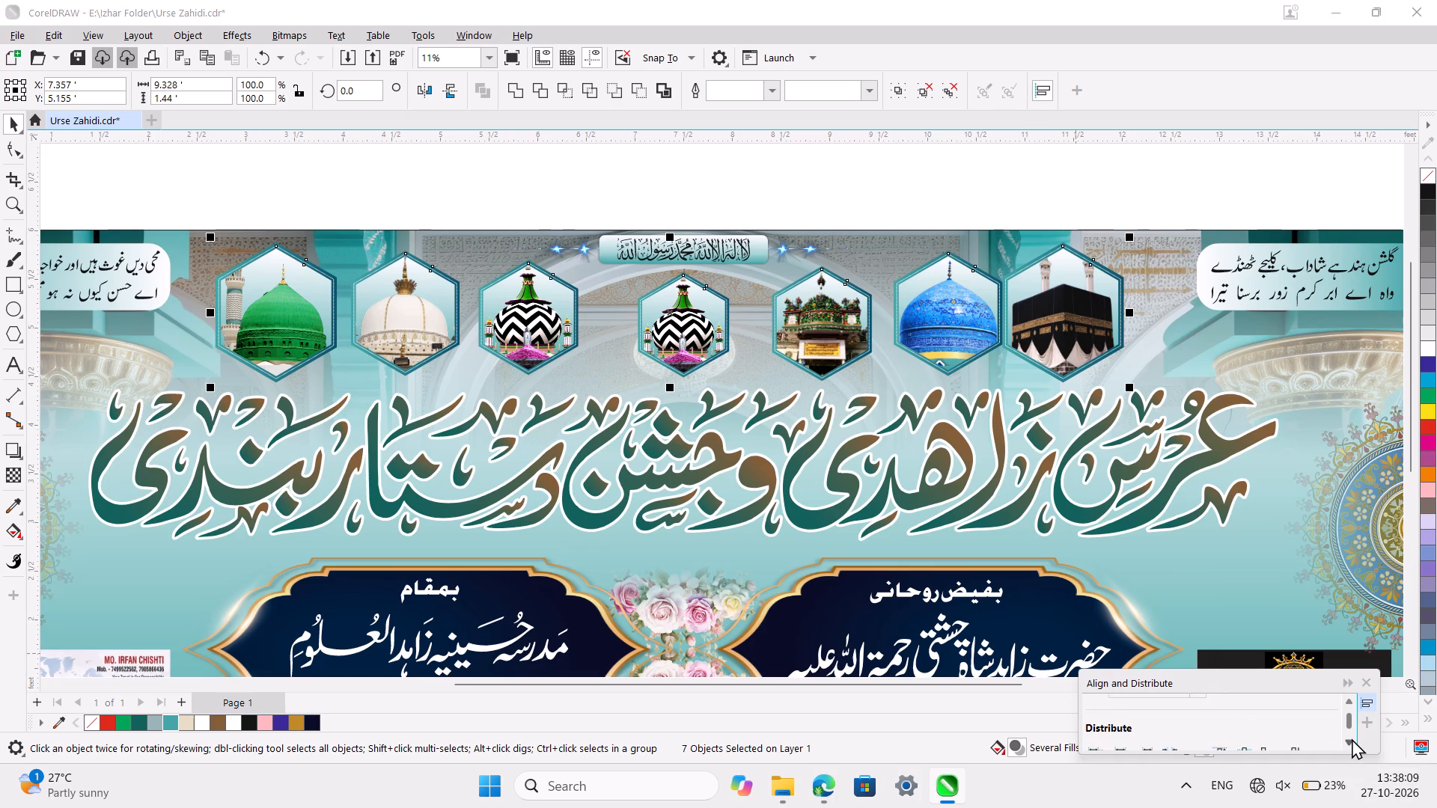
left_click(1166, 722)
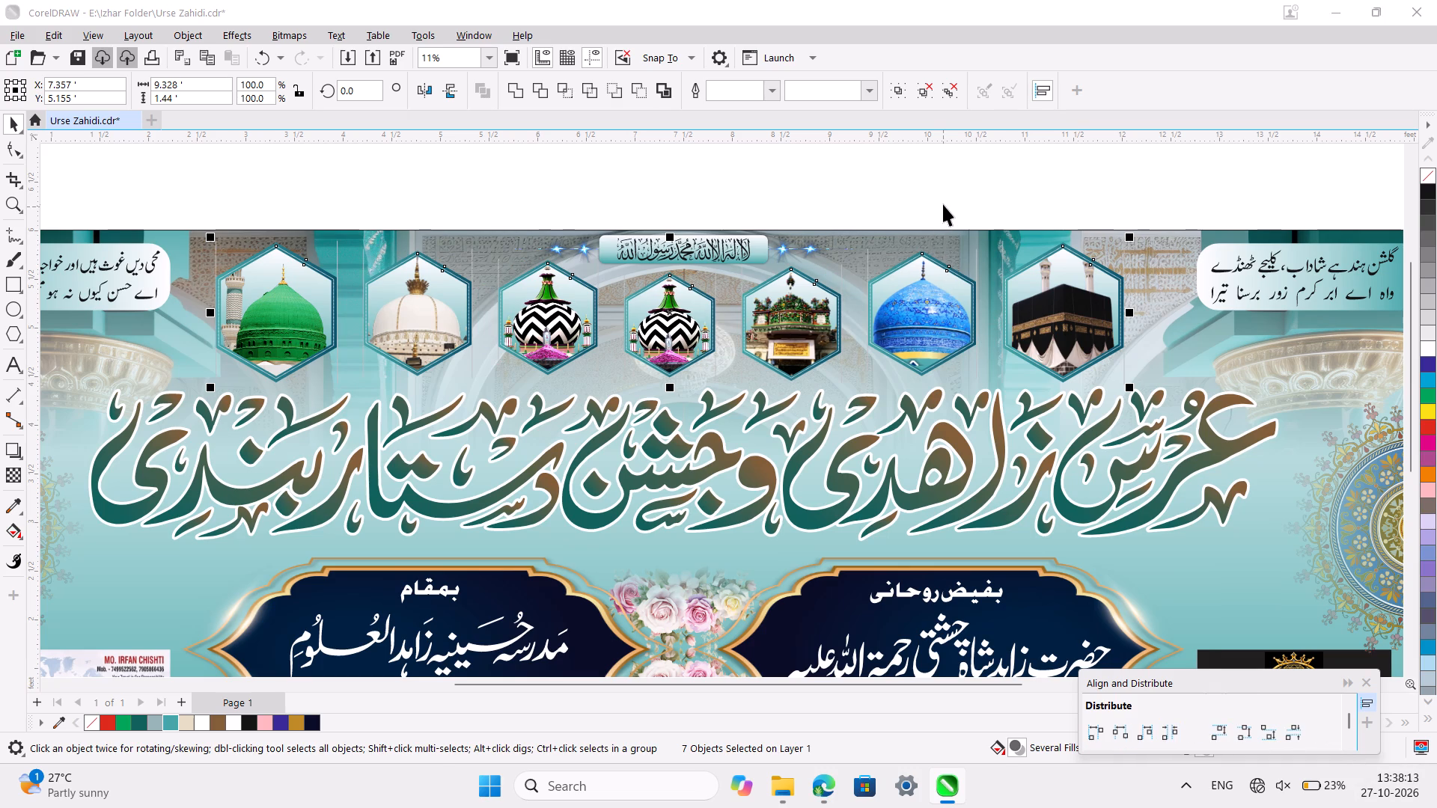
key("b")
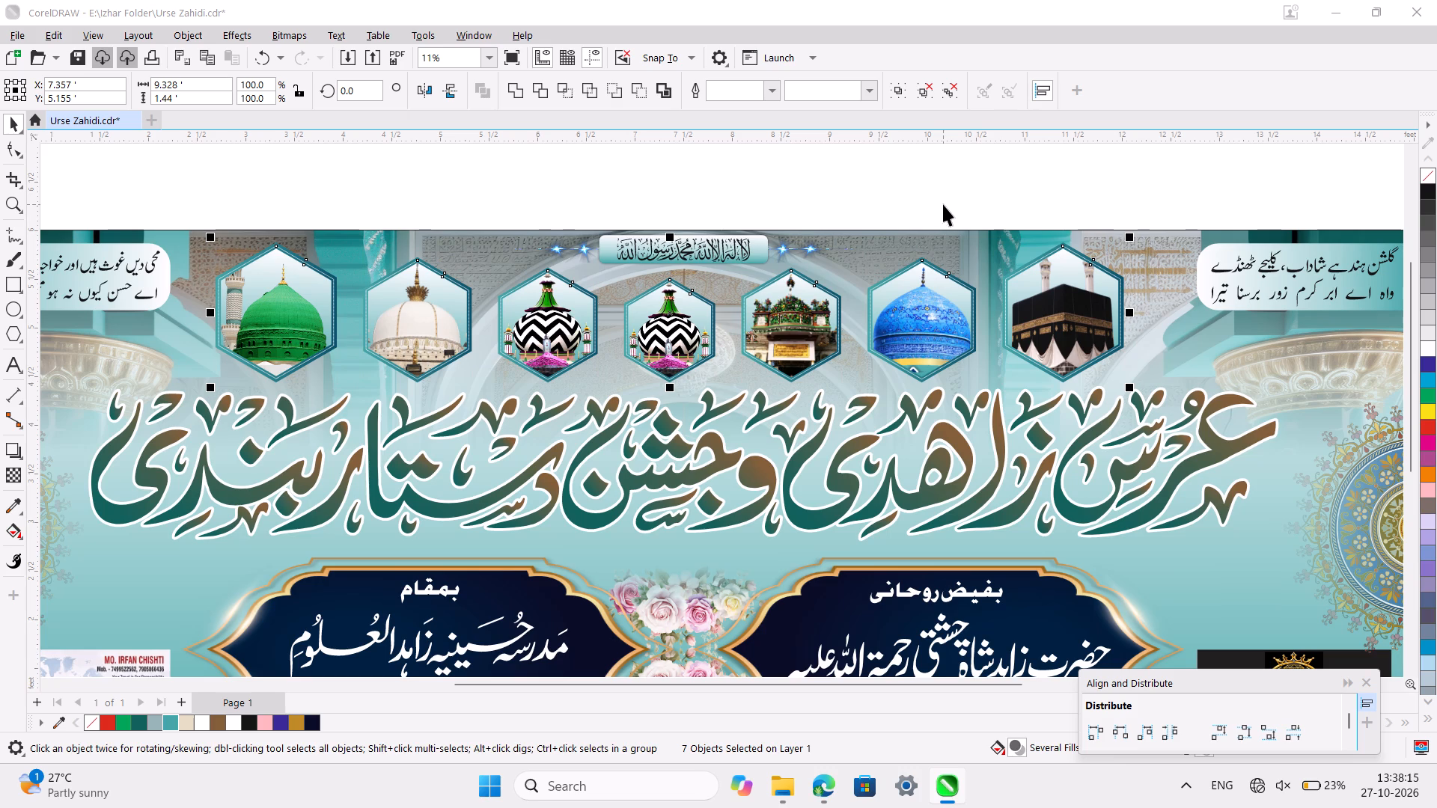
scroll(943, 204, "down", 2, "ctrl")
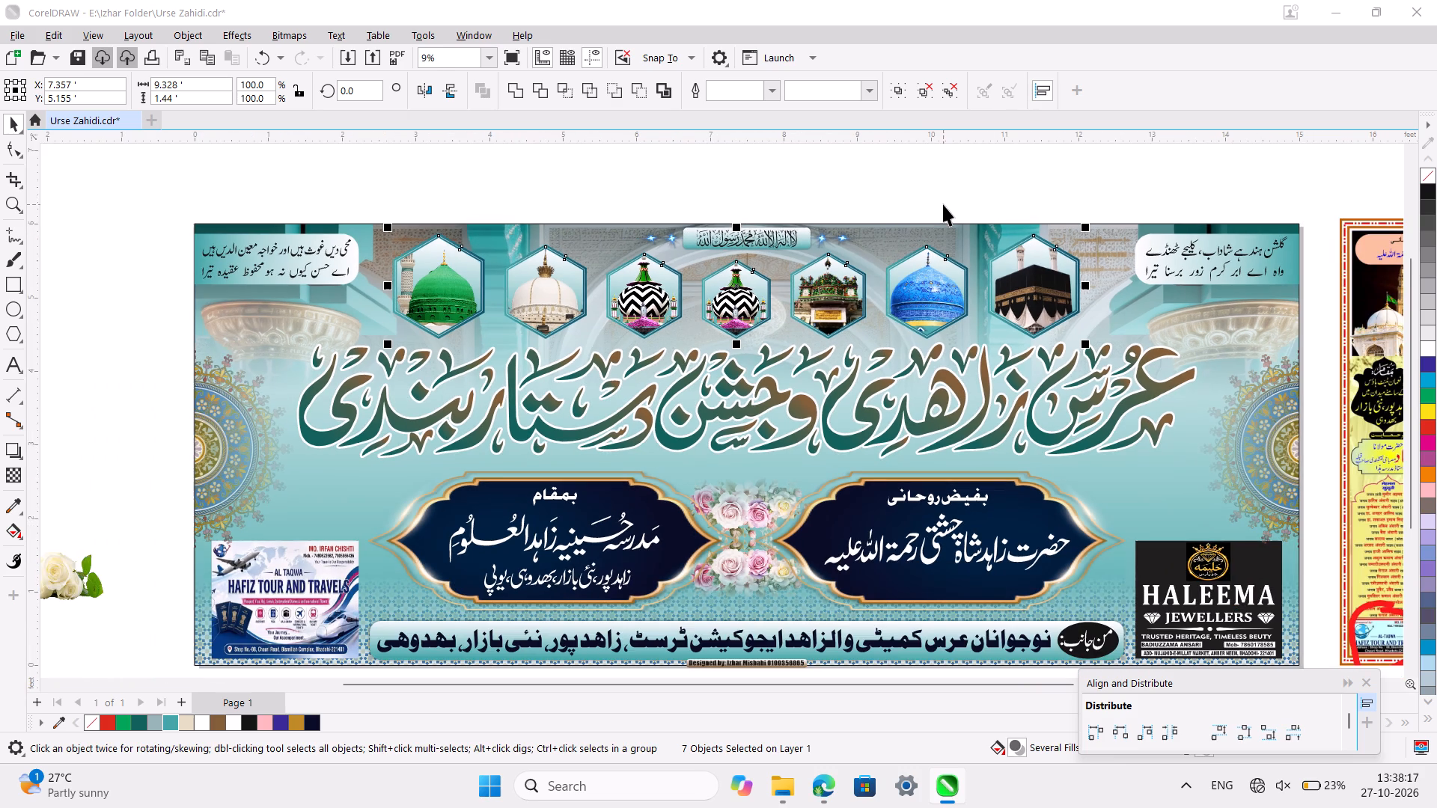
scroll(943, 204, "down", 2, "ctrl")
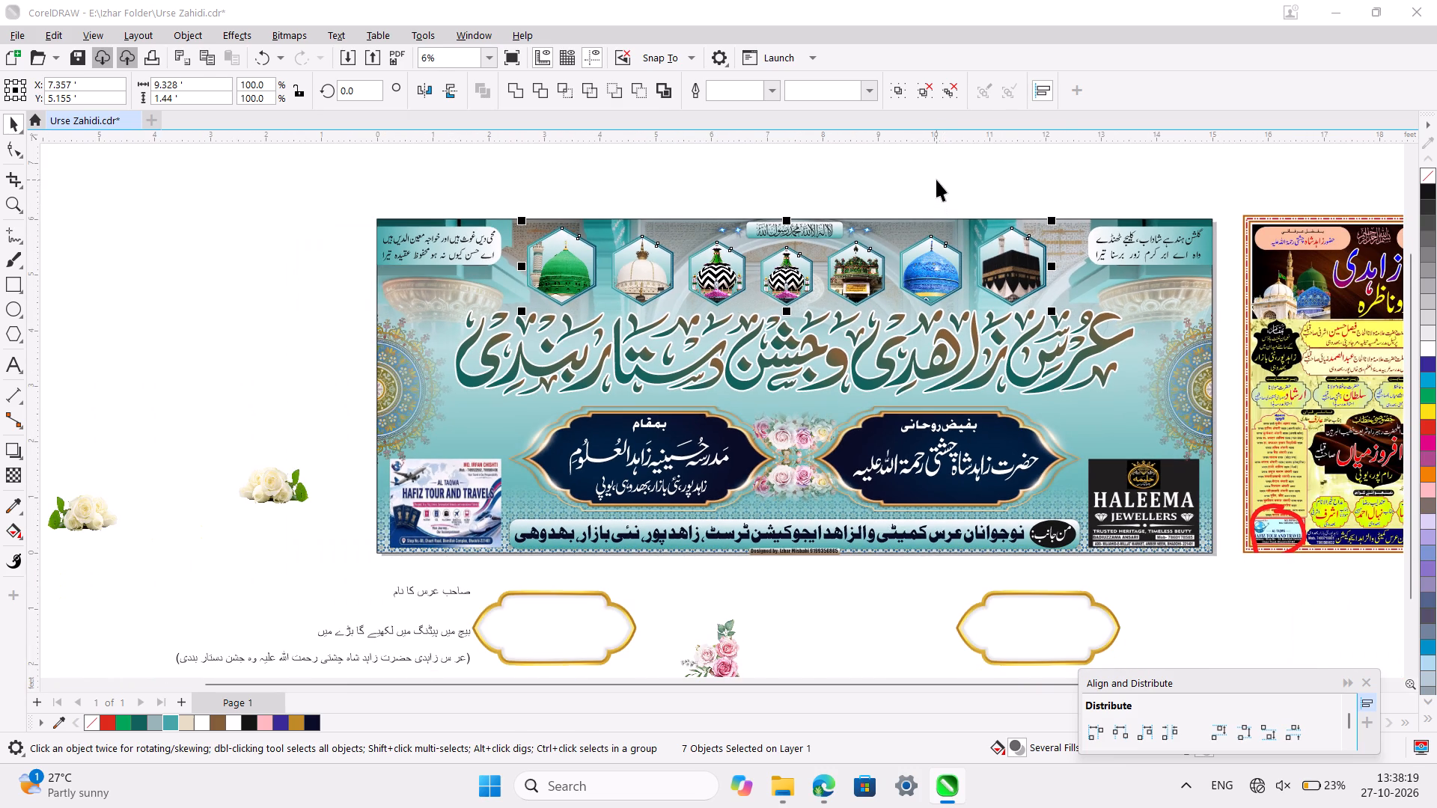
left_click(936, 180)
scroll(936, 180, "down", 2, "ctrl")
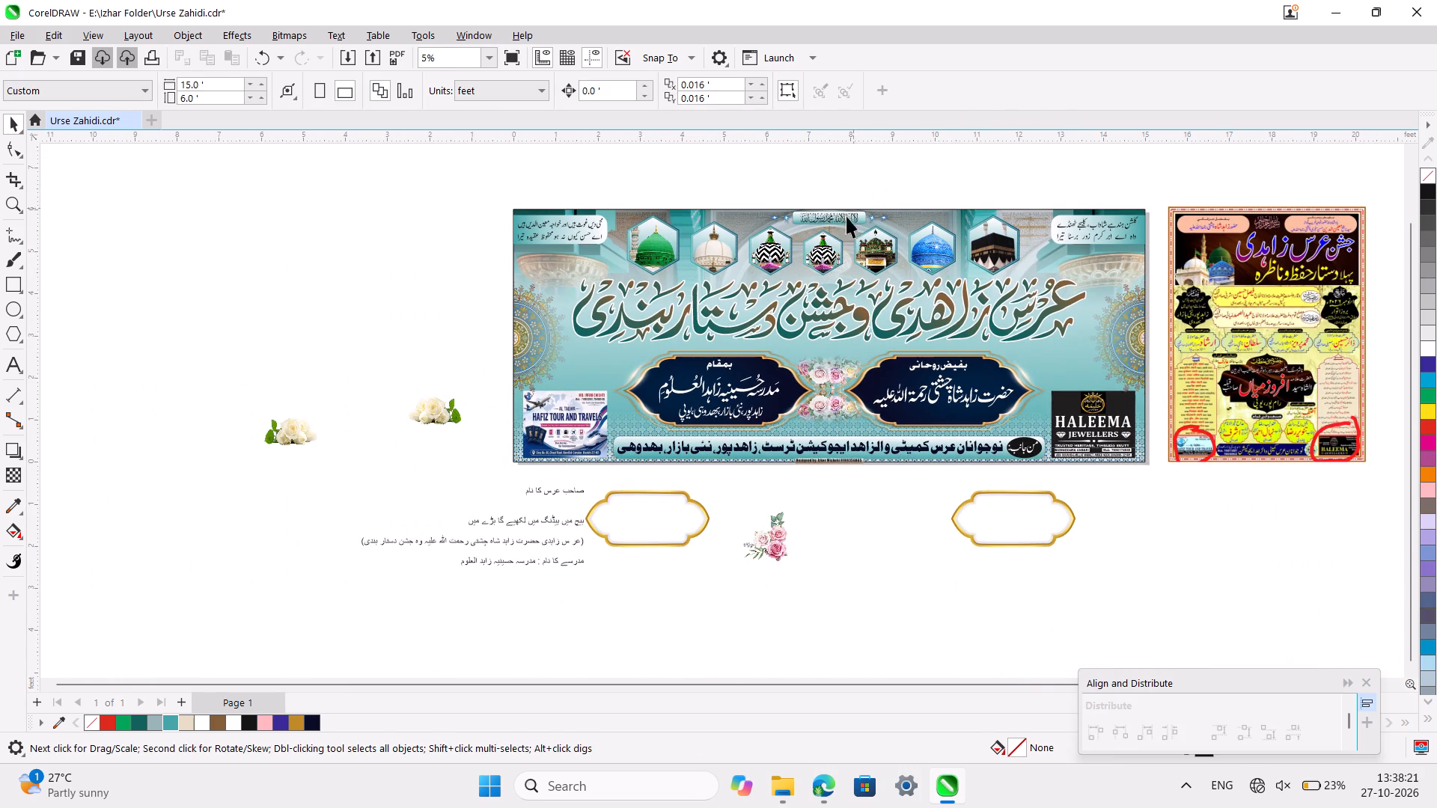
Group the seven shrine hexagons and centre the group horizontally on the banner at X 7.5 ft.
left_click(828, 249)
scroll(828, 249, "up", 3, "ctrl")
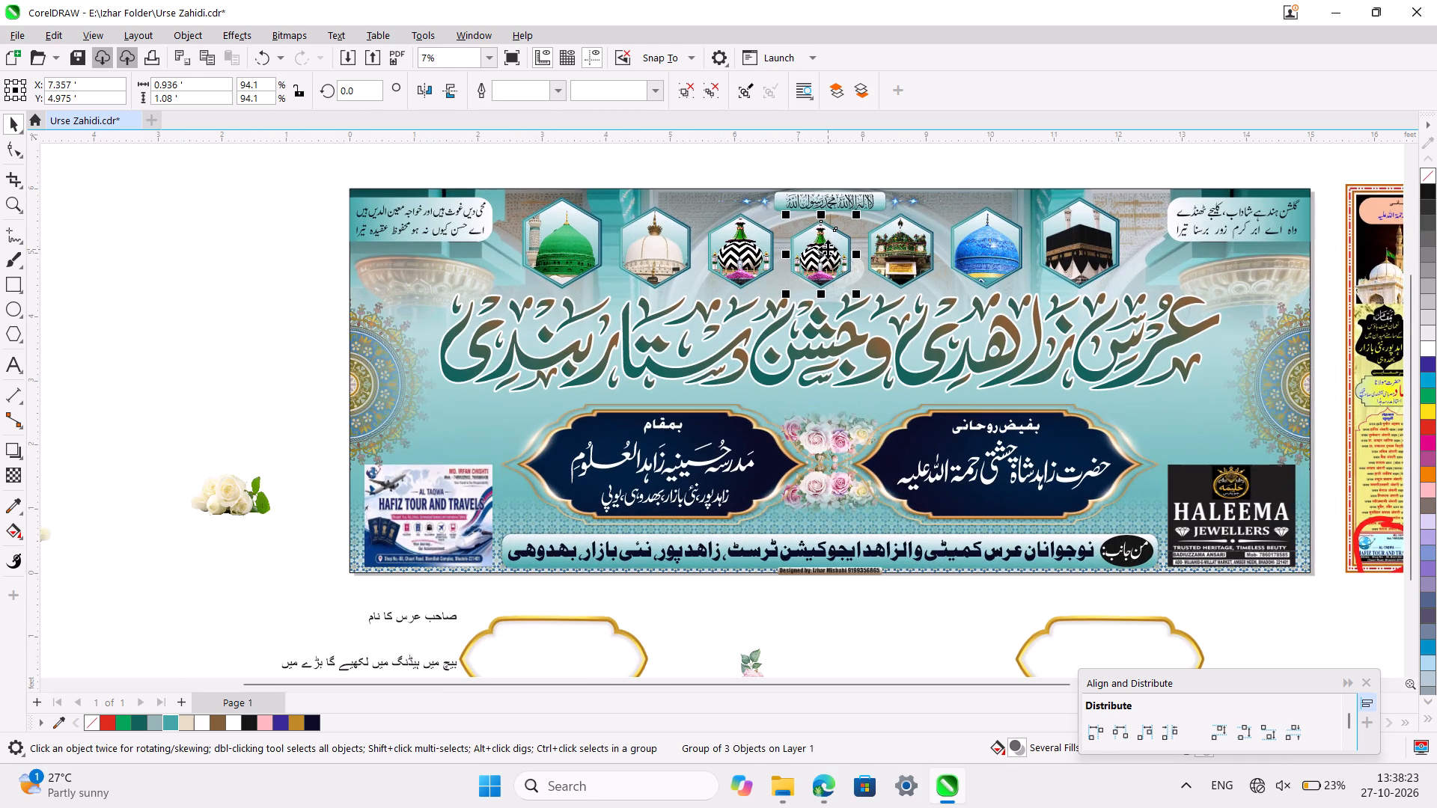
left_click(1079, 239, "shift")
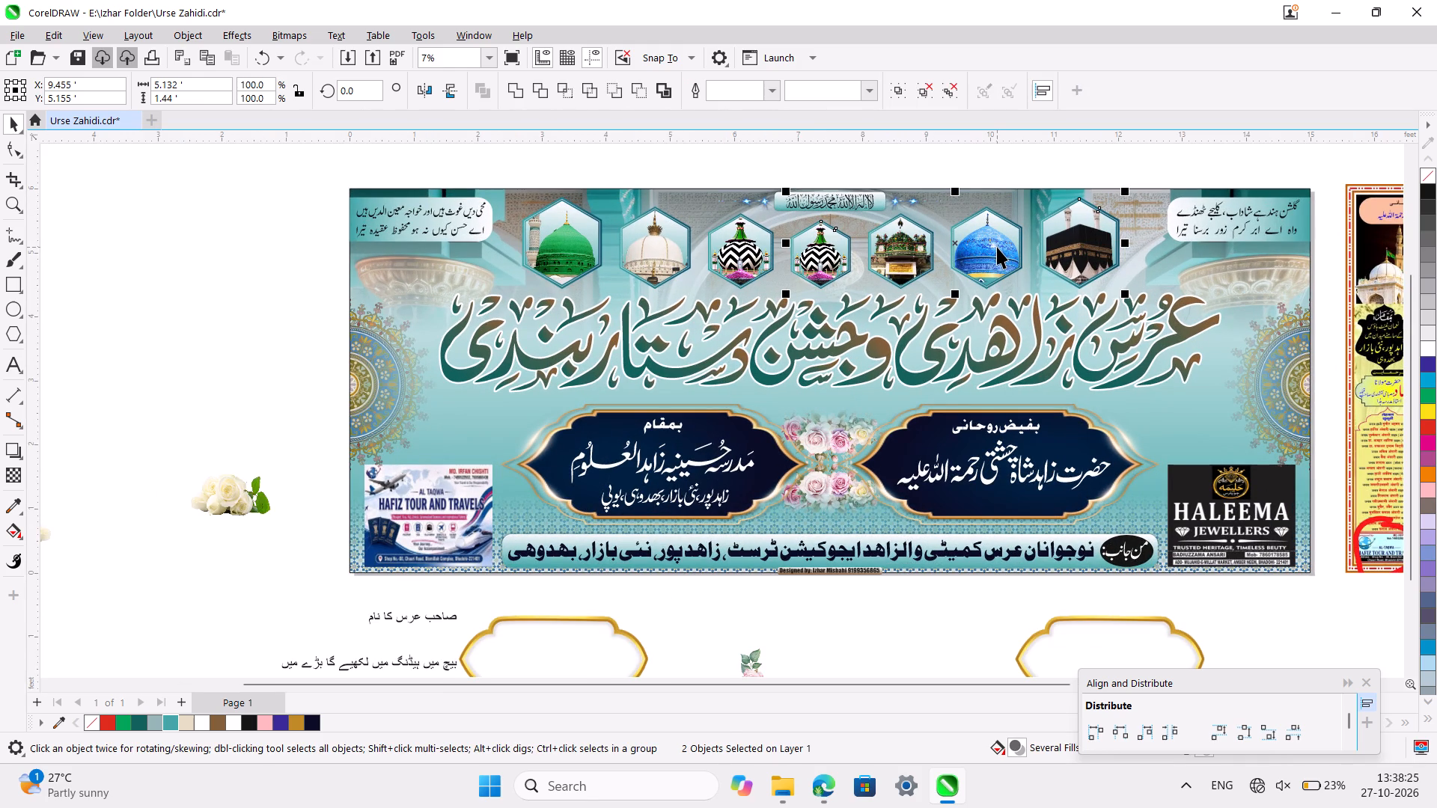
left_click(997, 247)
left_click(1084, 245)
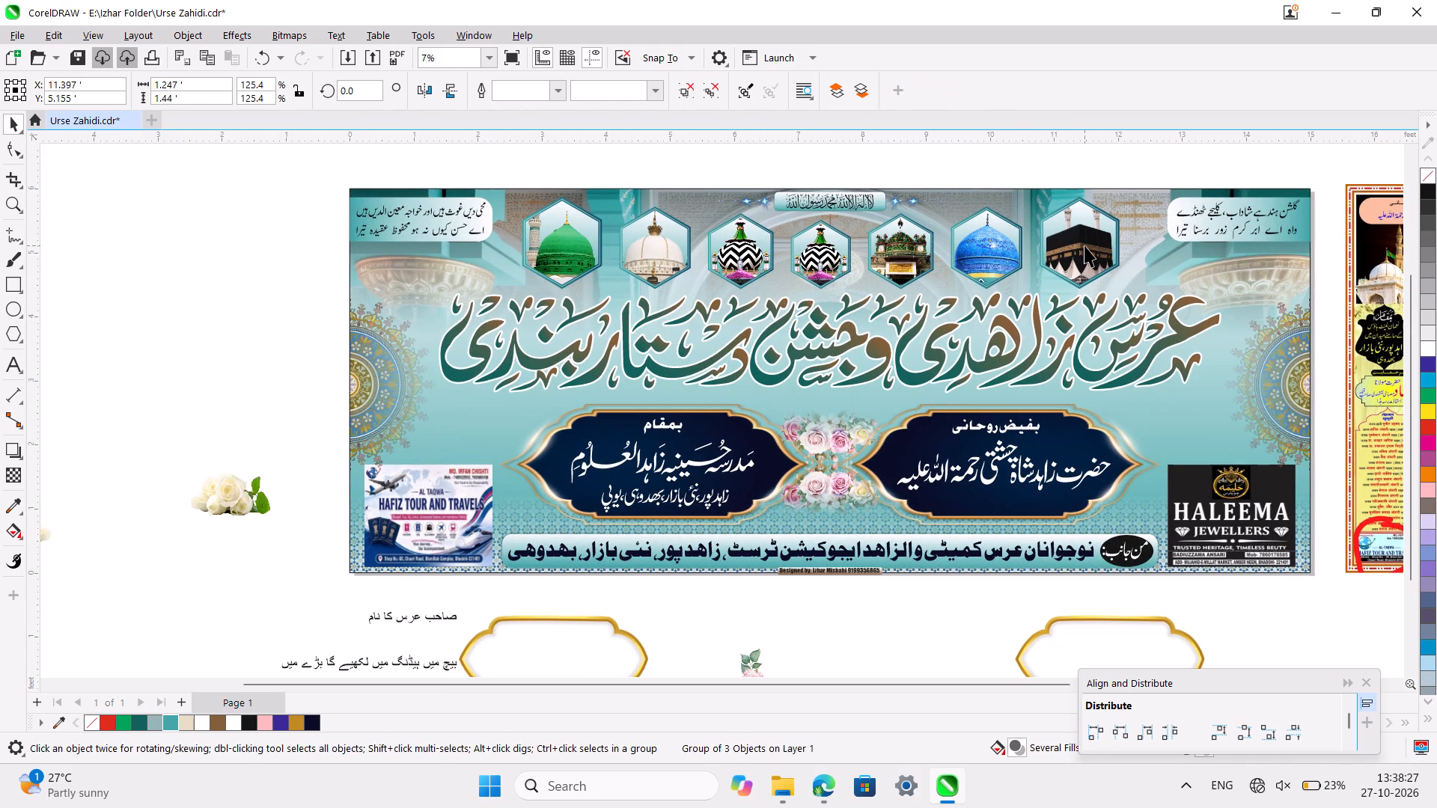
left_click(1007, 244, "shift")
left_click(888, 256, "shift")
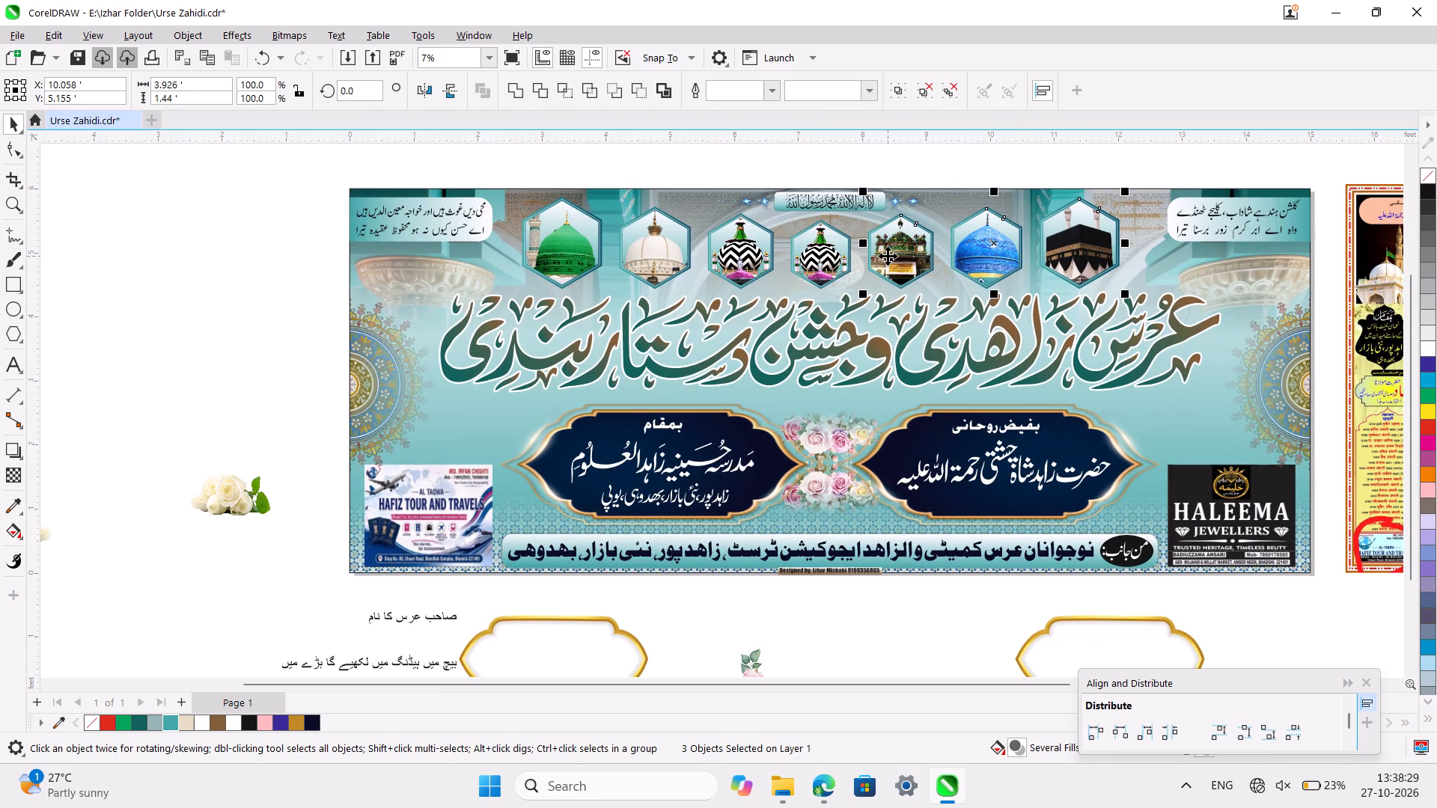
left_click(803, 257, "shift")
left_click(711, 252, "shift")
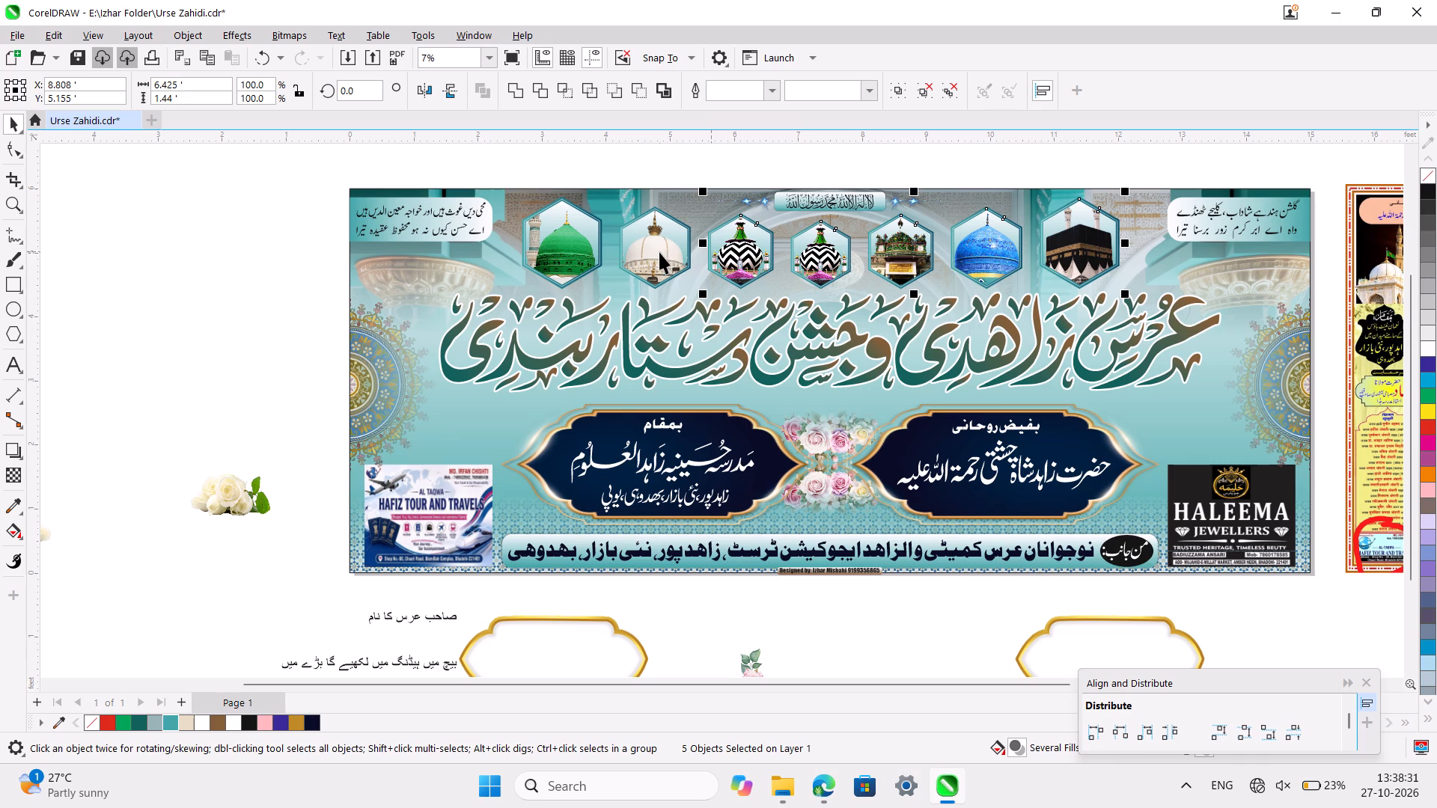
left_click(659, 252, "shift")
left_click(572, 243, "shift")
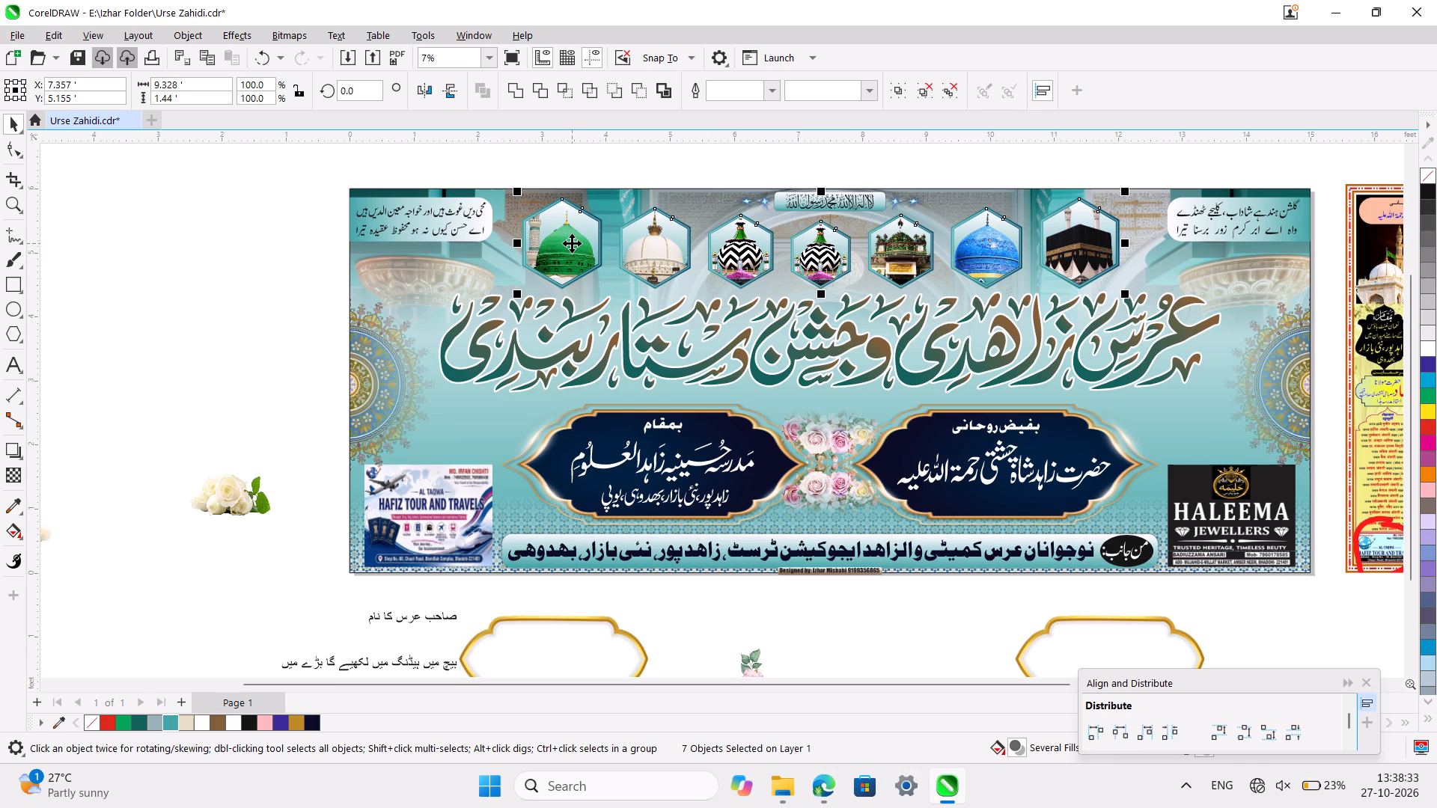
key("ctrl+g")
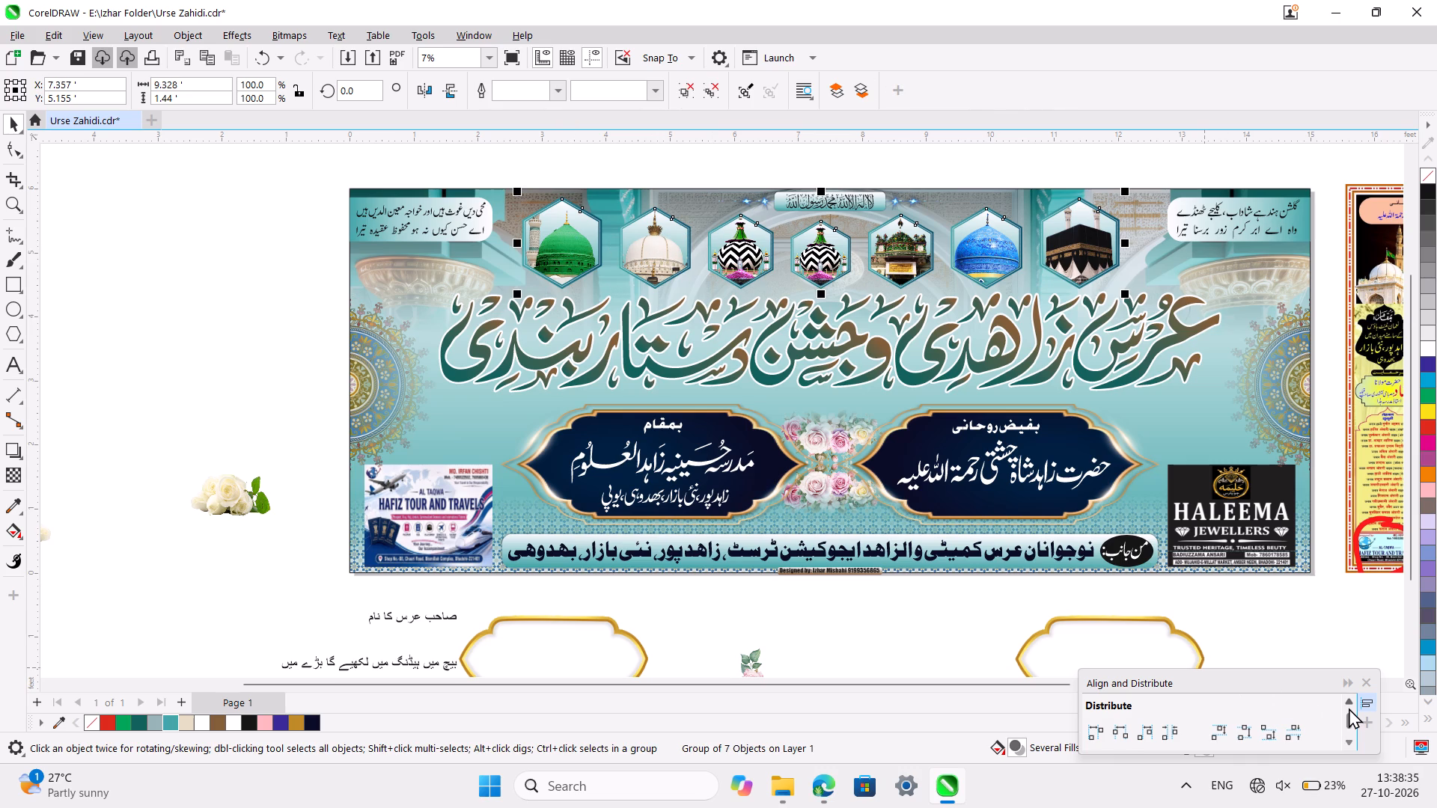
left_click(1349, 708)
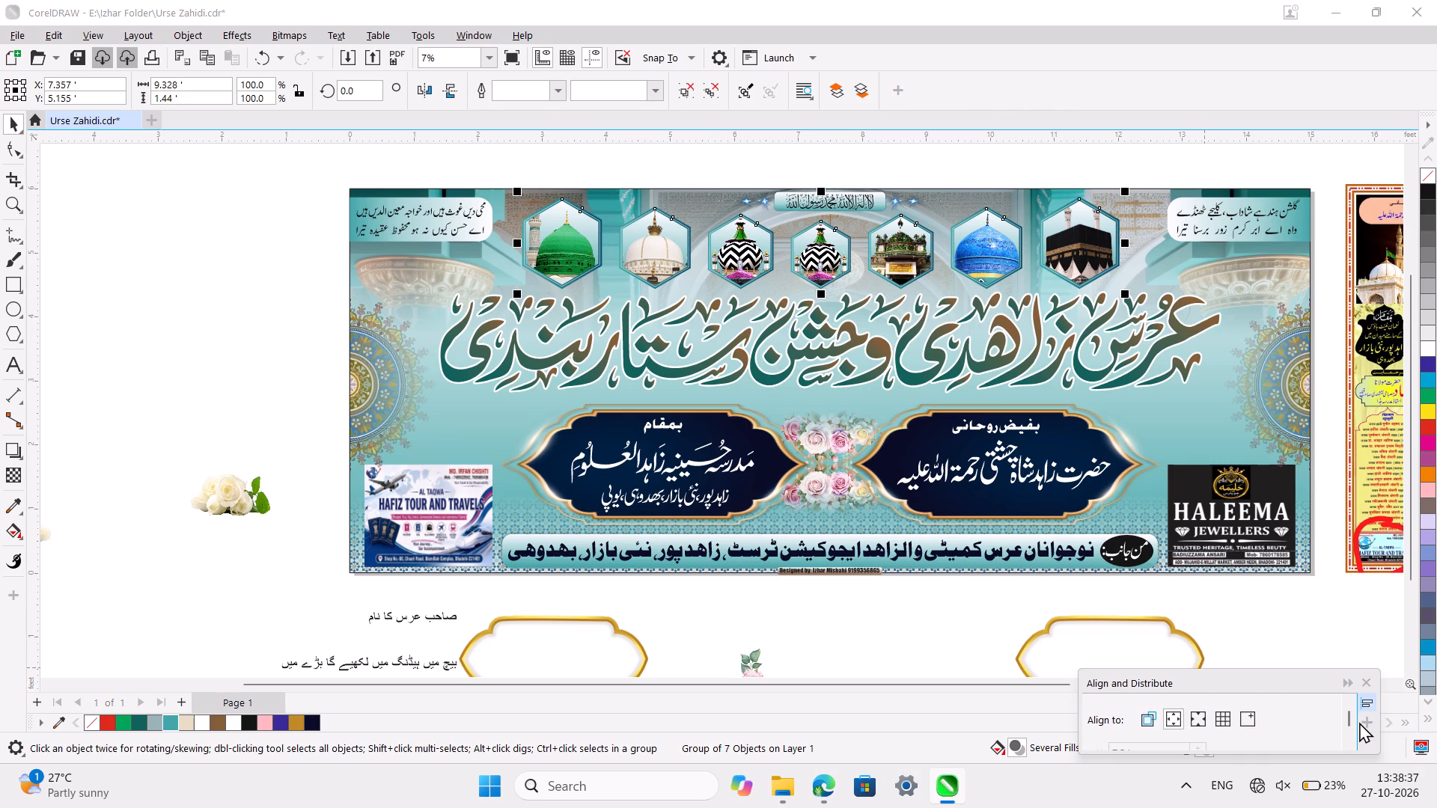
left_click(1349, 702)
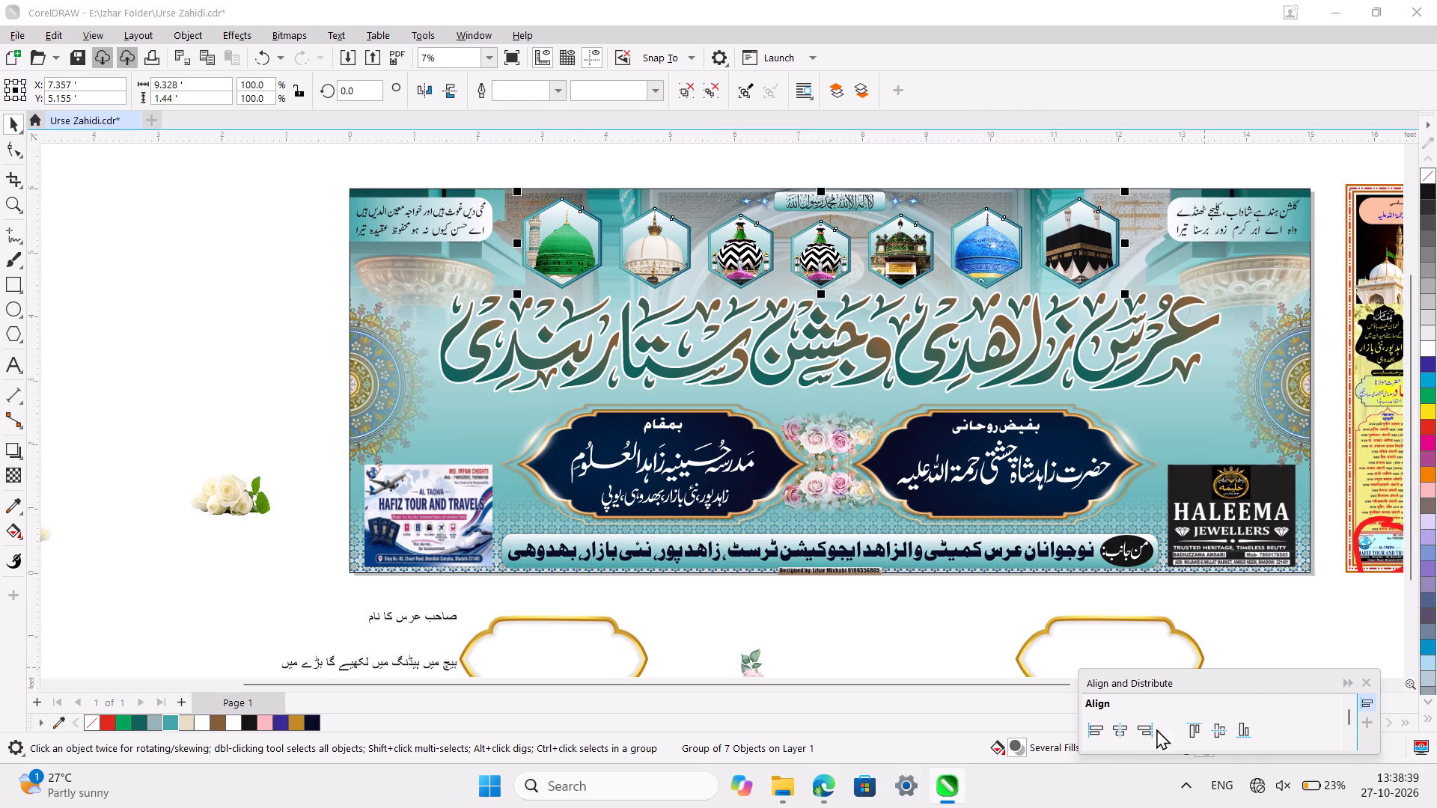
left_click(1122, 729)
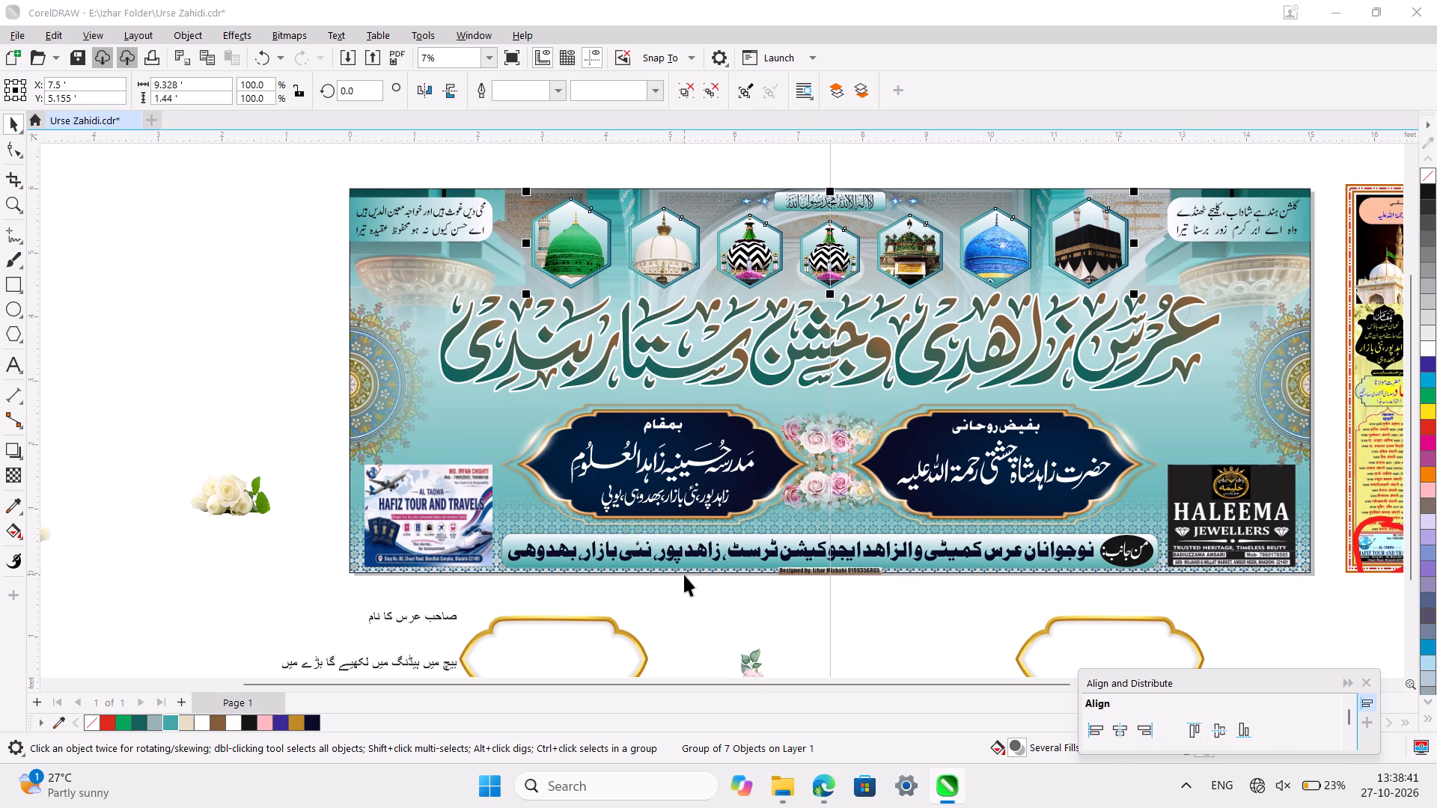
left_click(300, 407)
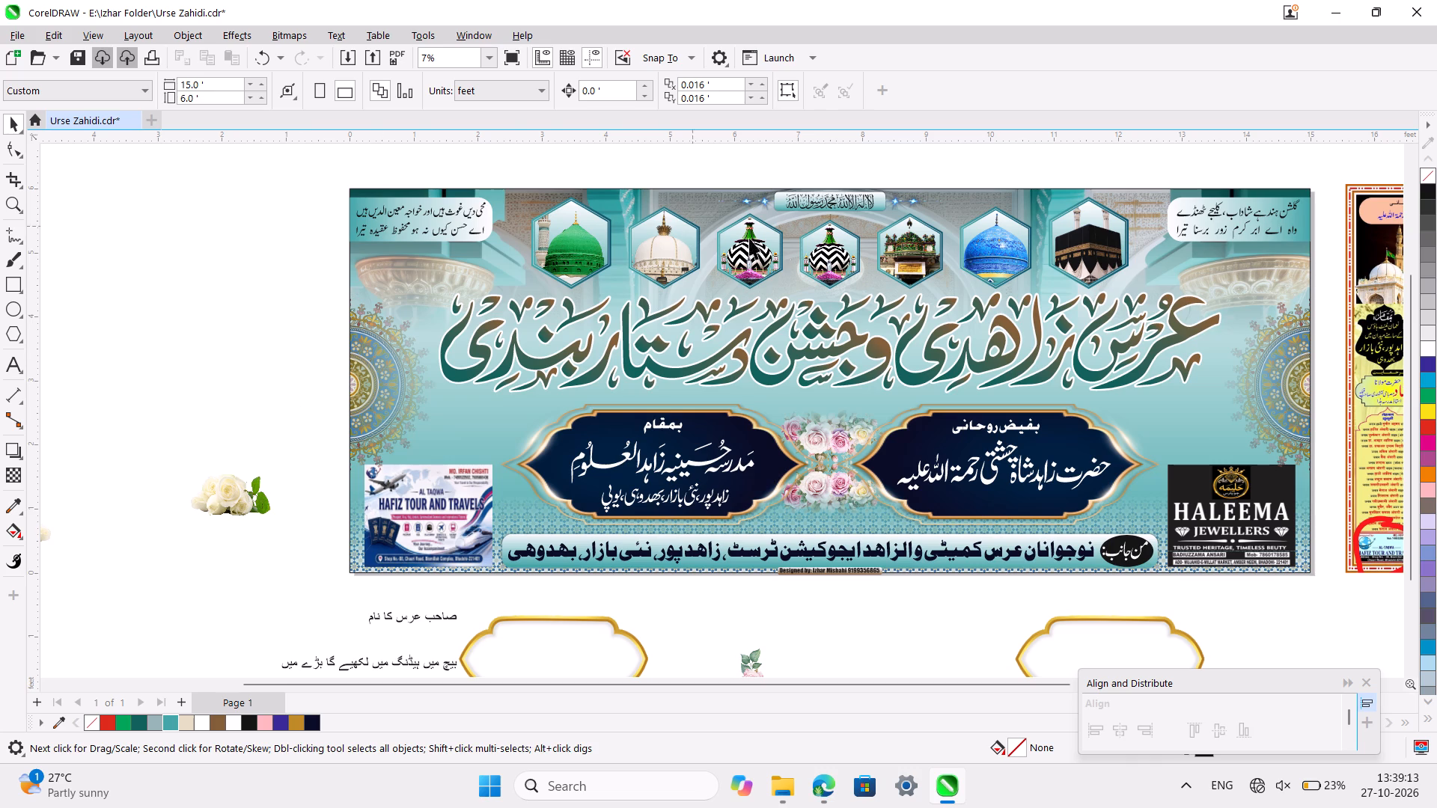
Ungroup the centred shrine row back into its seven separate hexagons.
left_click(820, 257)
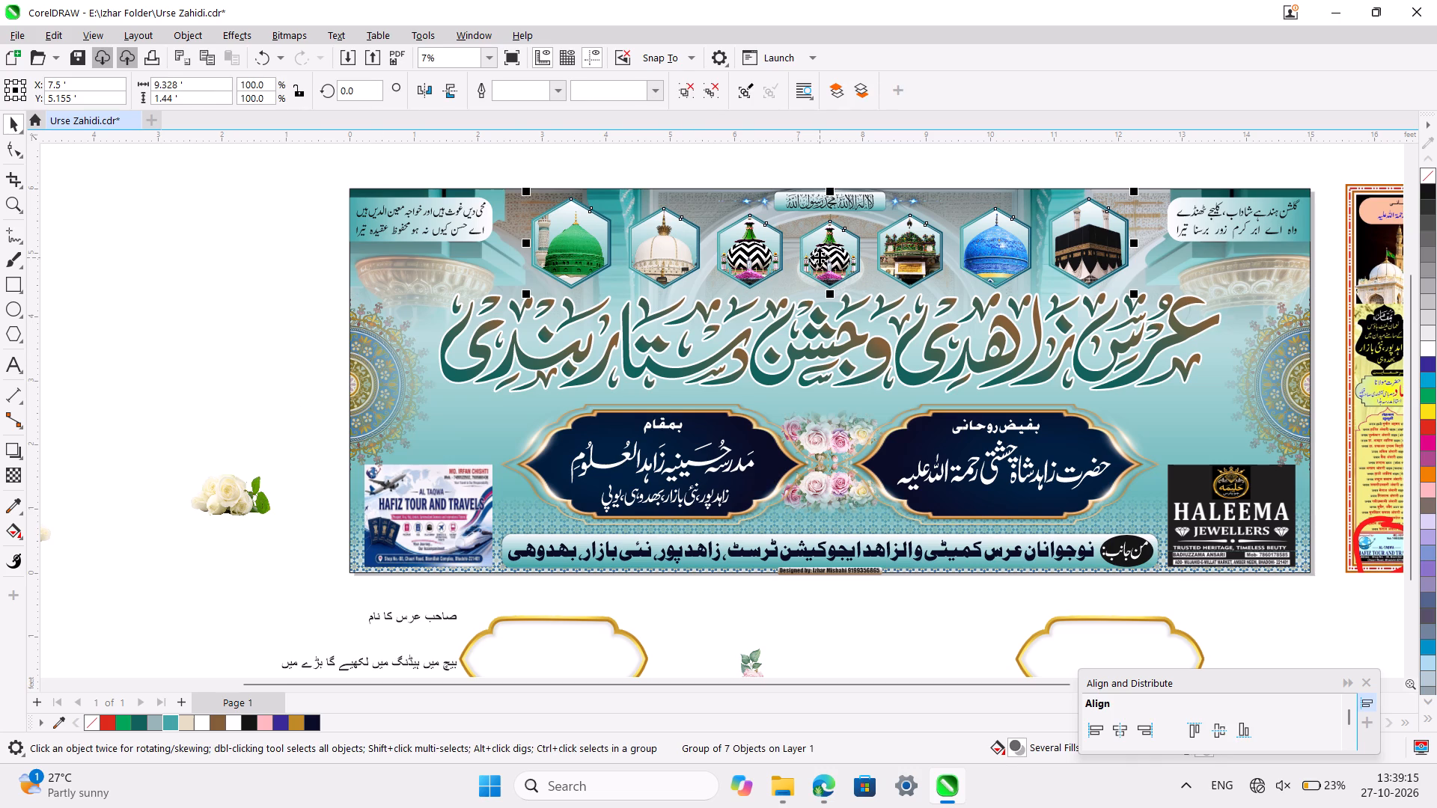
key("ctrl+u")
left_click(993, 157)
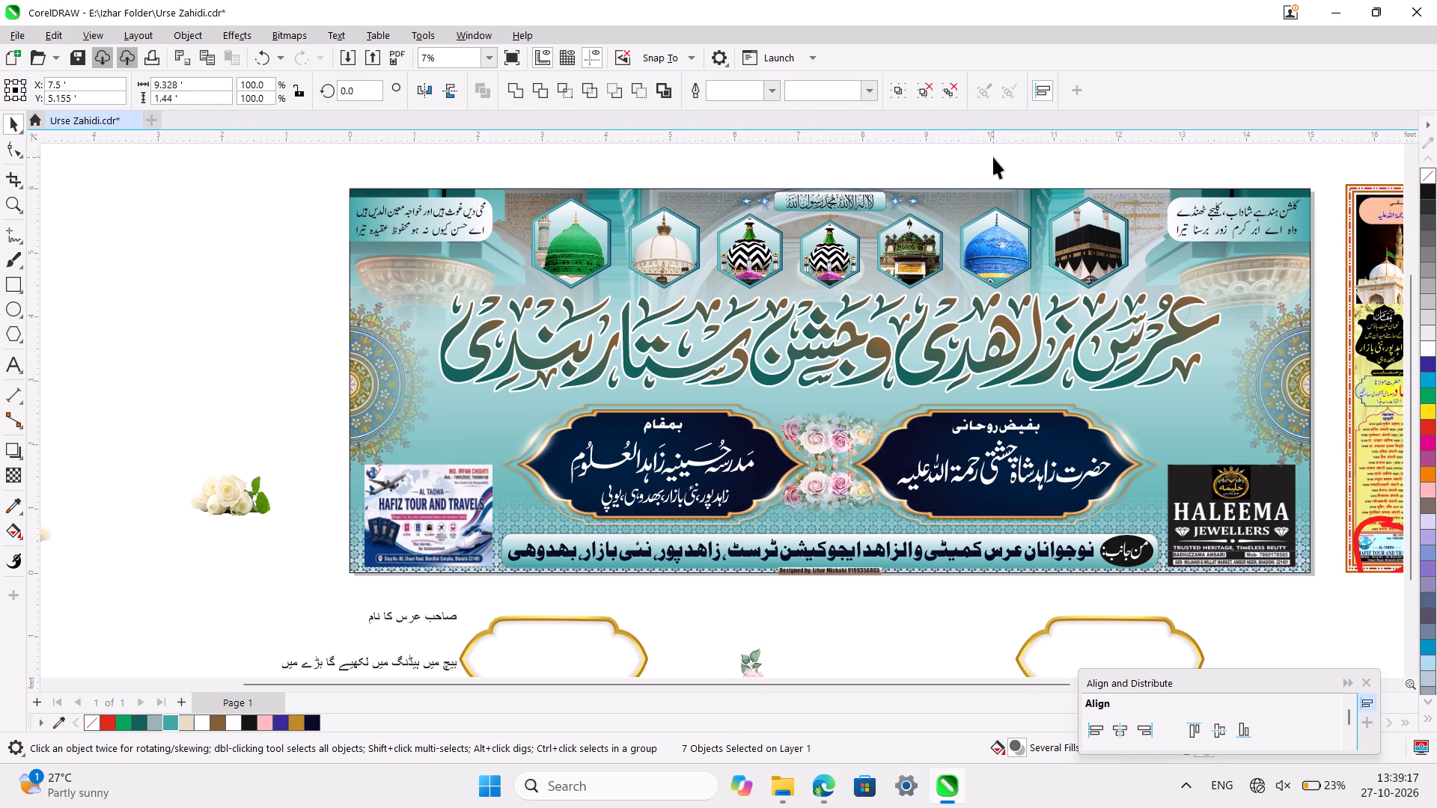
left_click(829, 268)
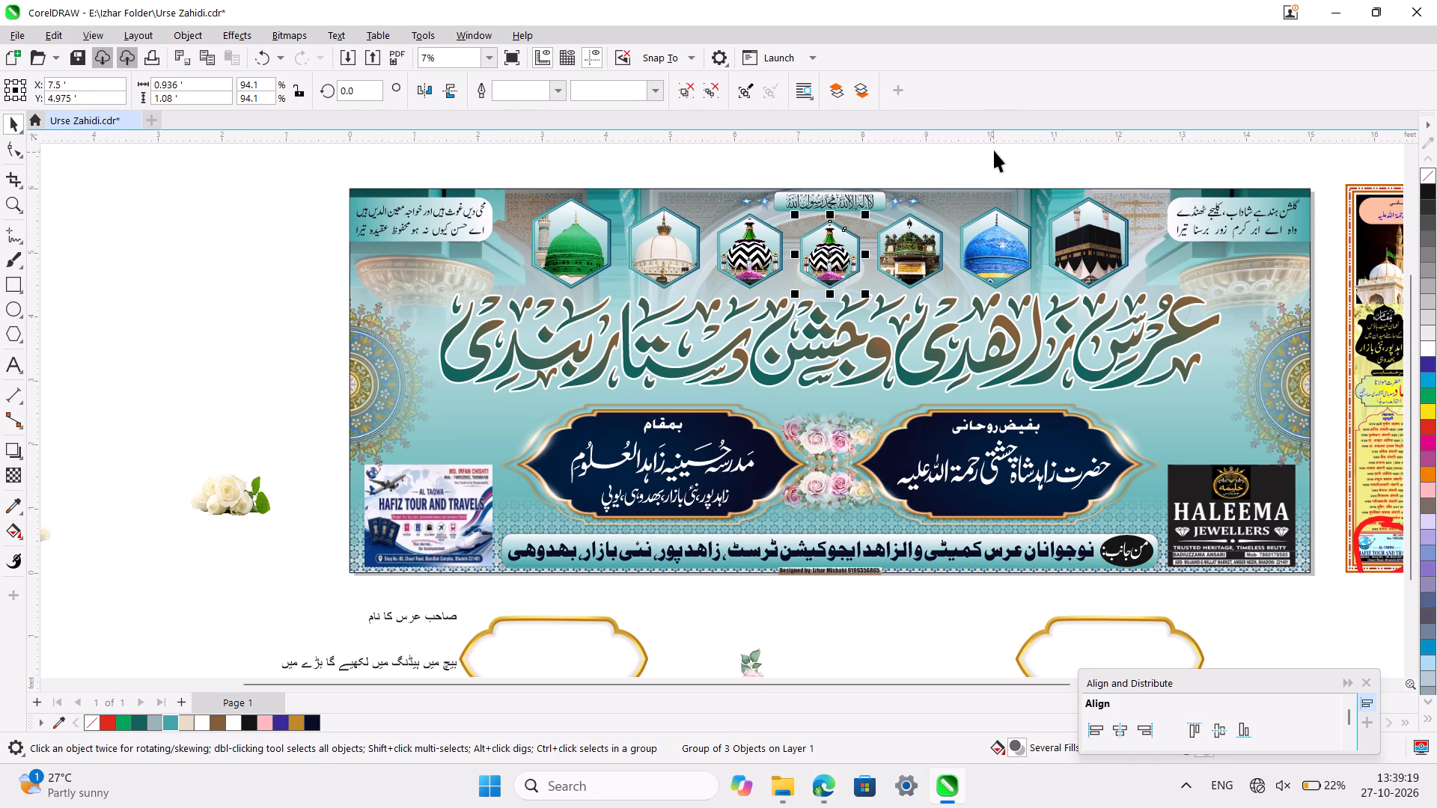
left_click(994, 150)
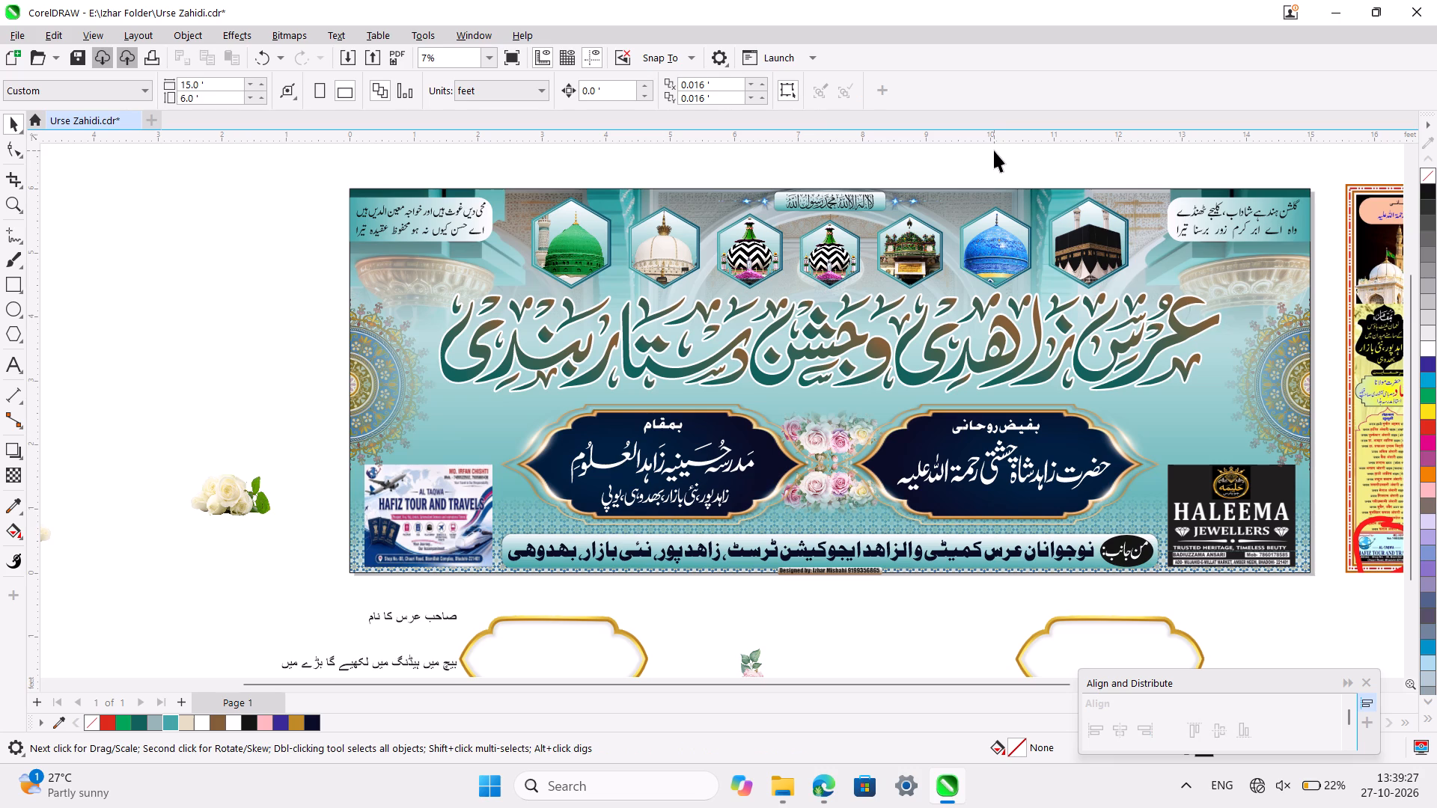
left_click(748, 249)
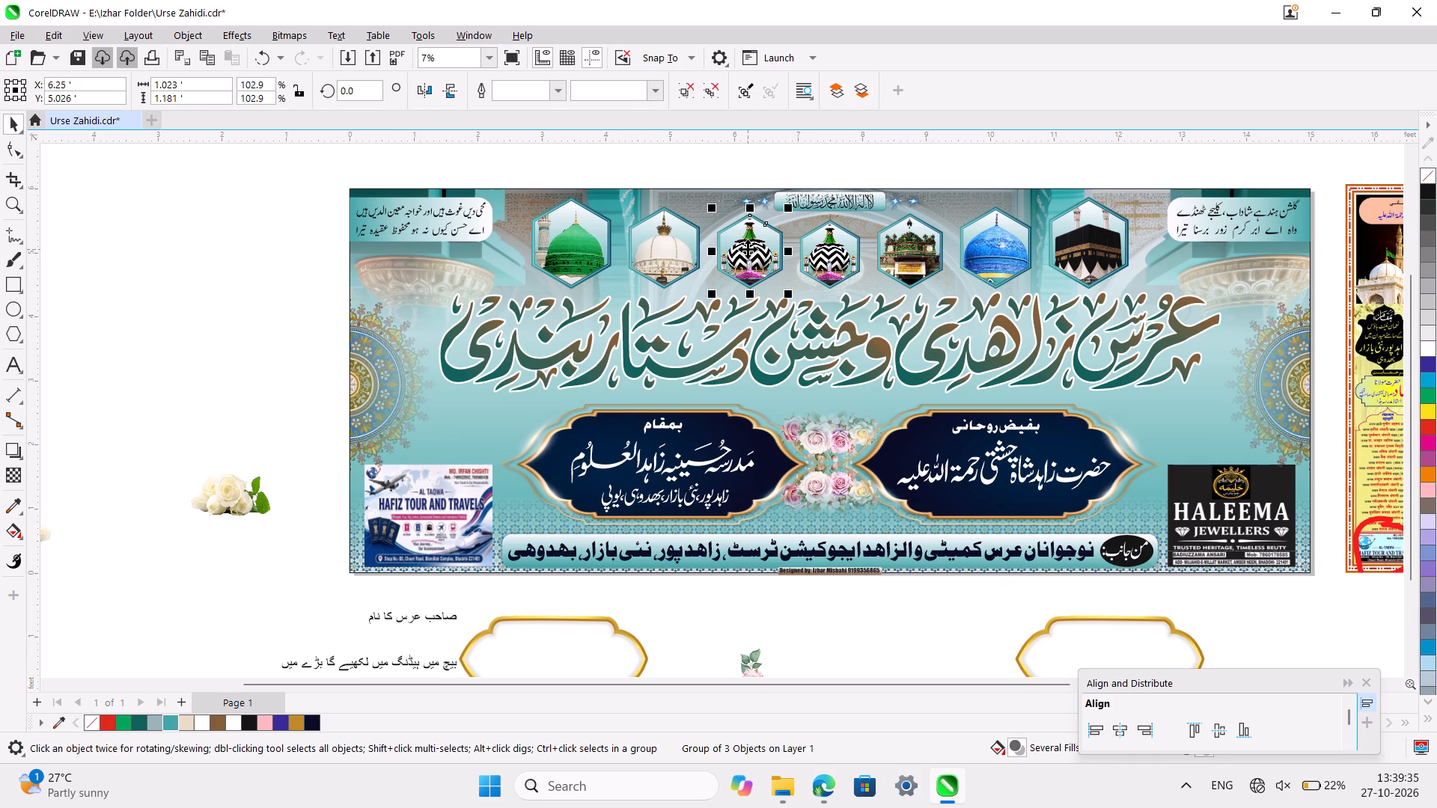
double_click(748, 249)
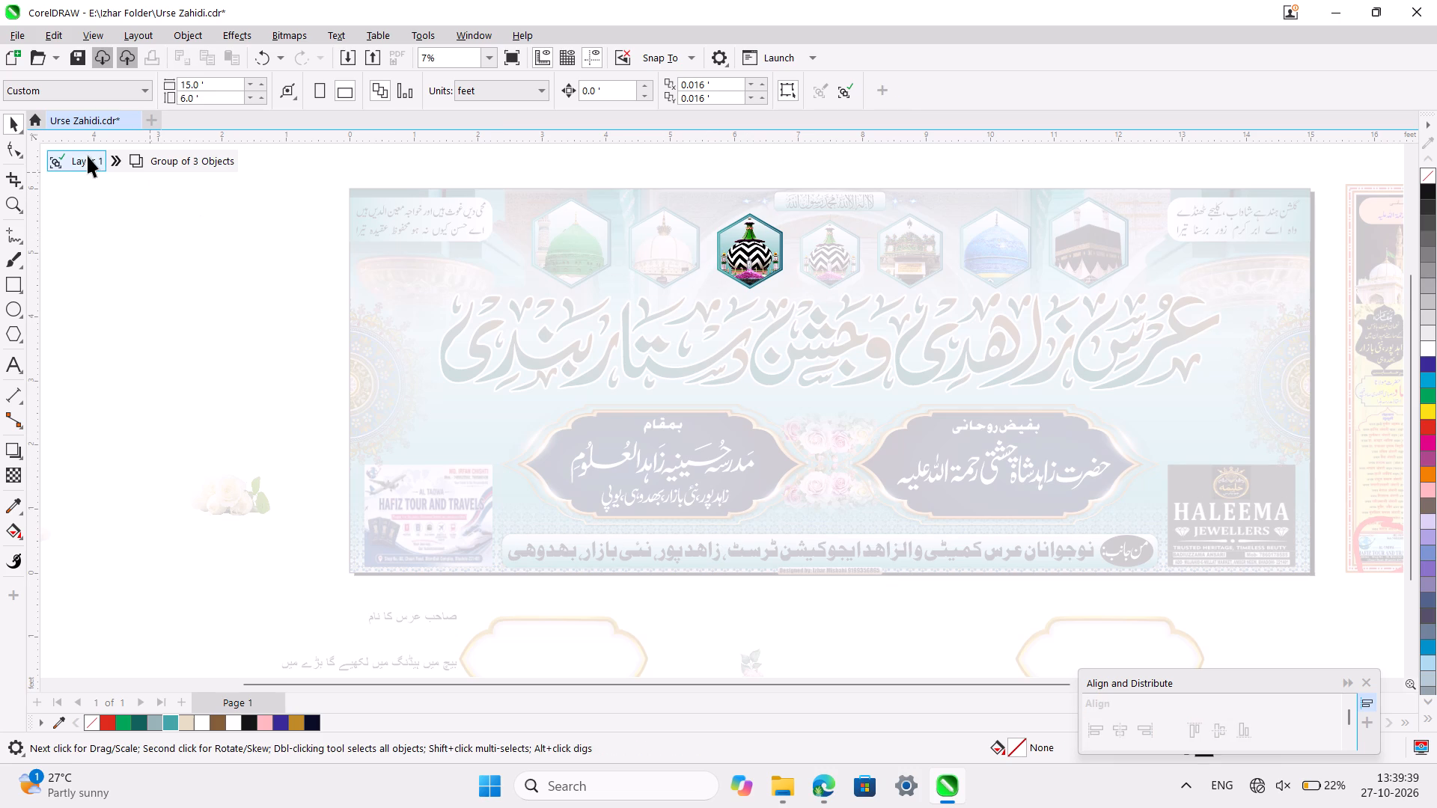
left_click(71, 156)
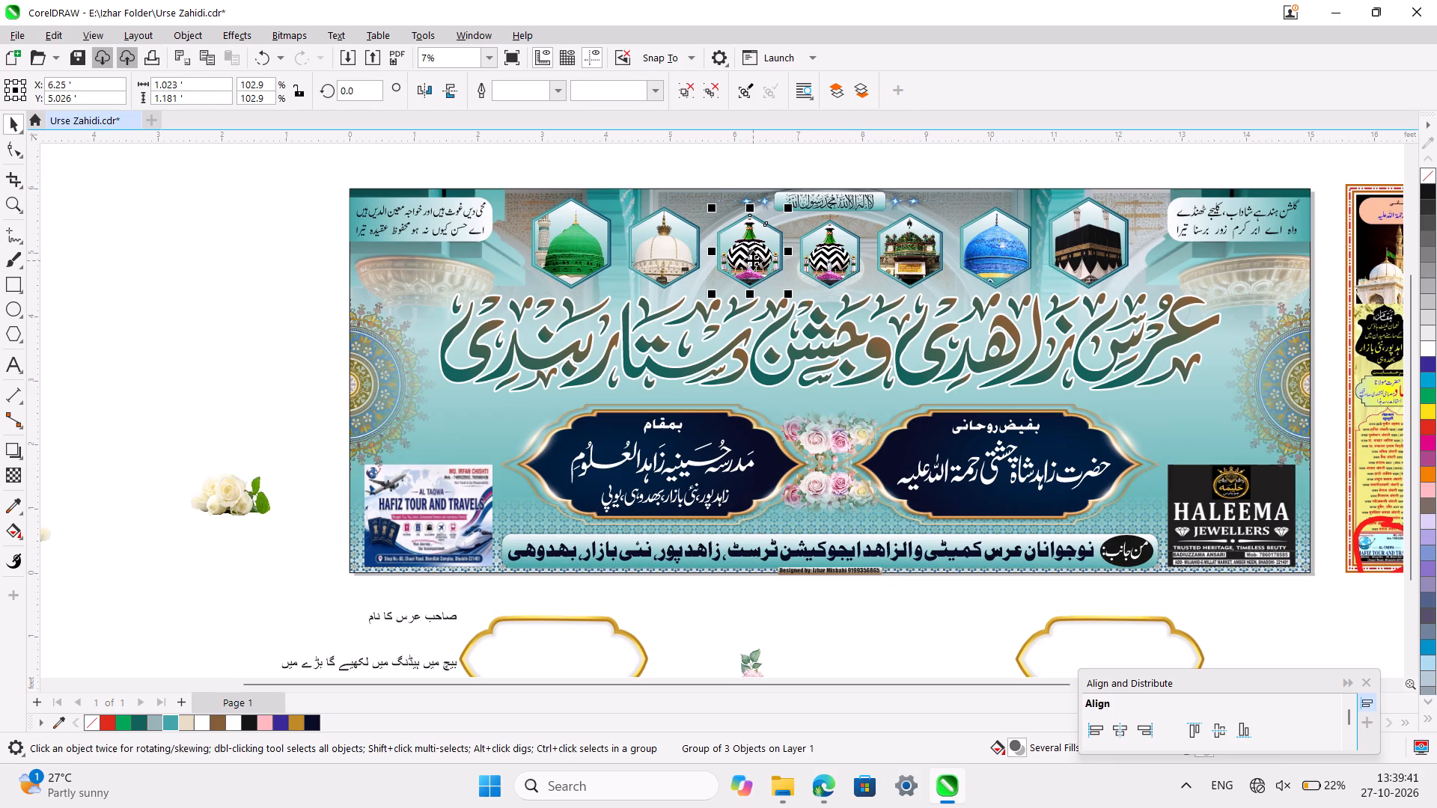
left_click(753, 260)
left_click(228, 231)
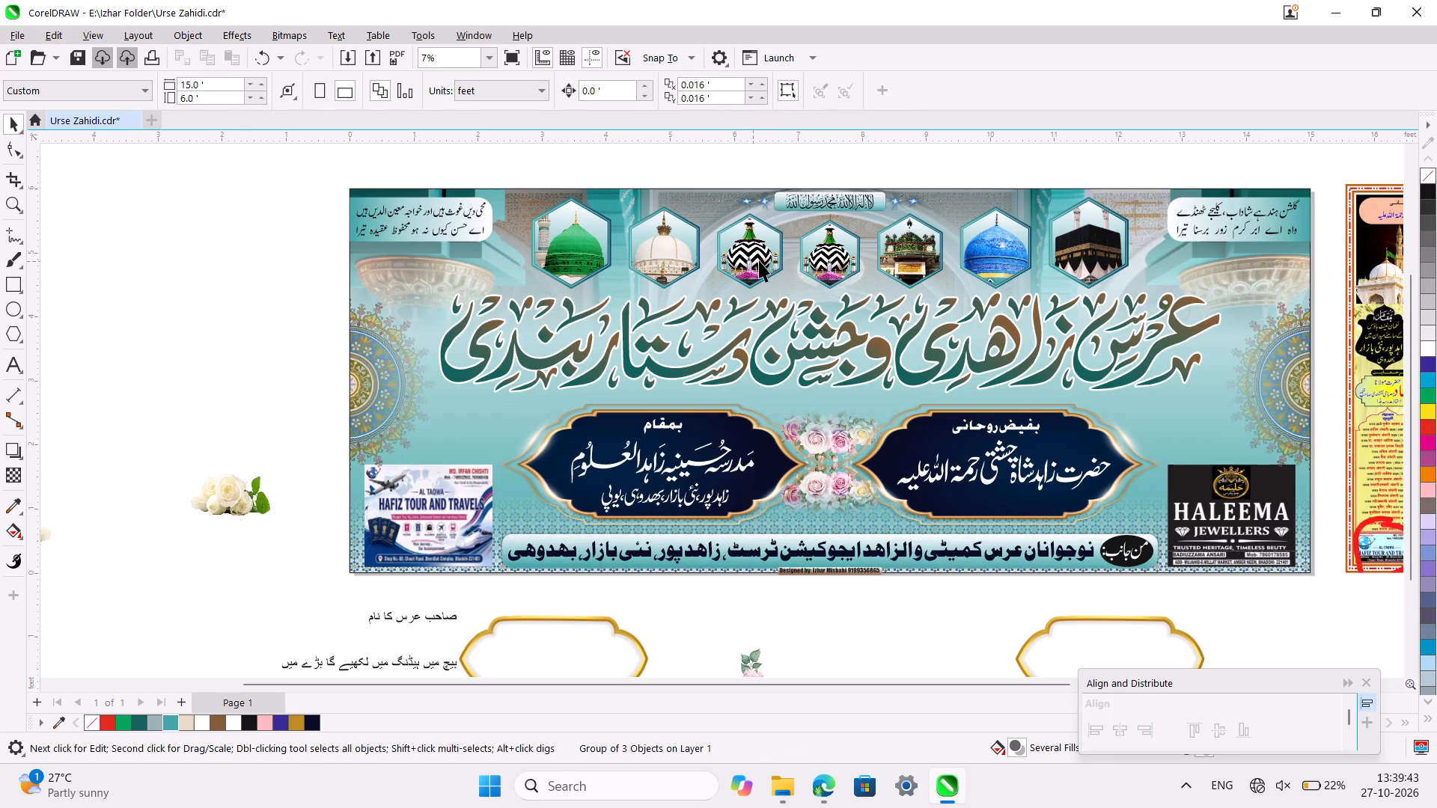
Extract the striped-dome picture from the larger hexagon between the white dome and the central copy, and delete it.
left_click(765, 255)
double_click(732, 245)
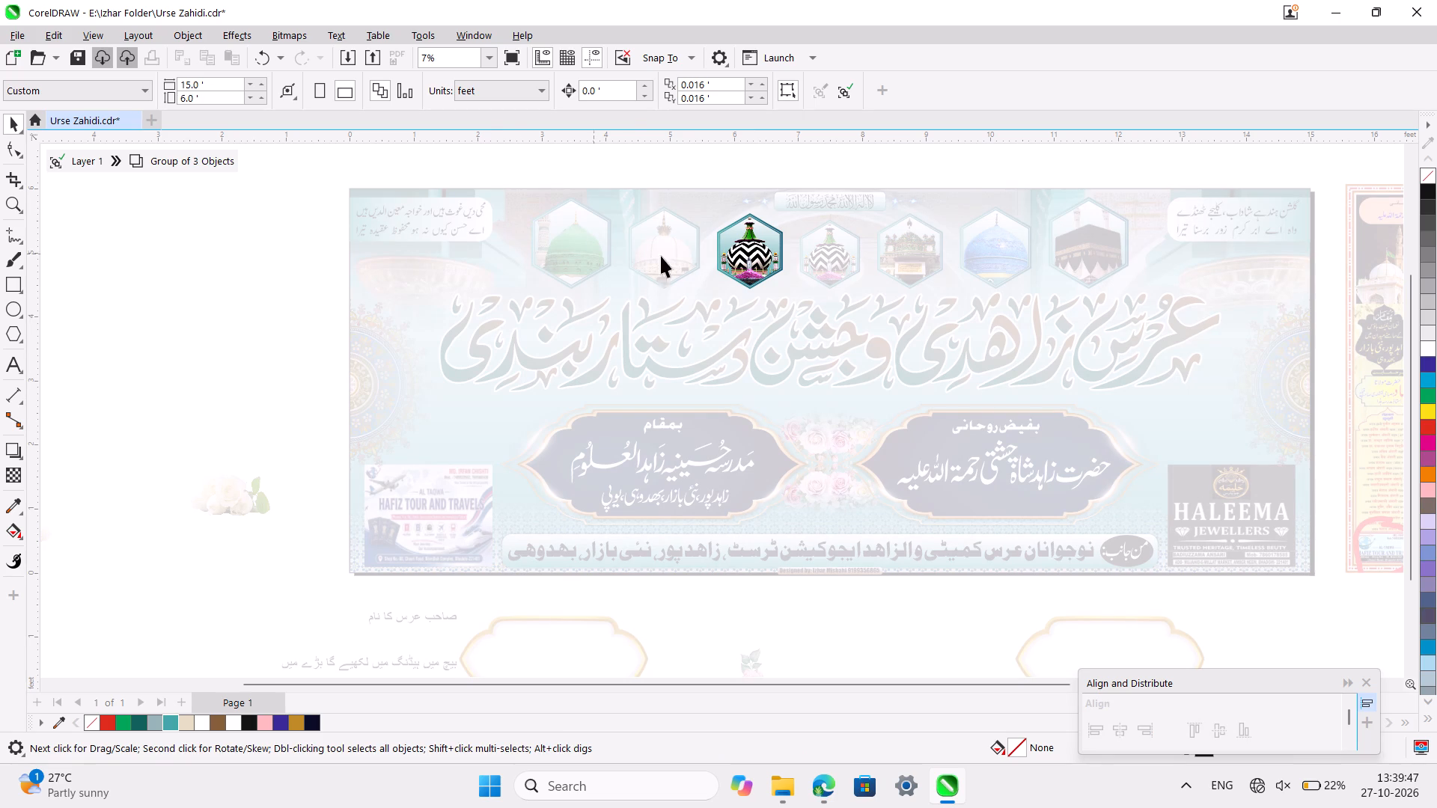
left_click(739, 257)
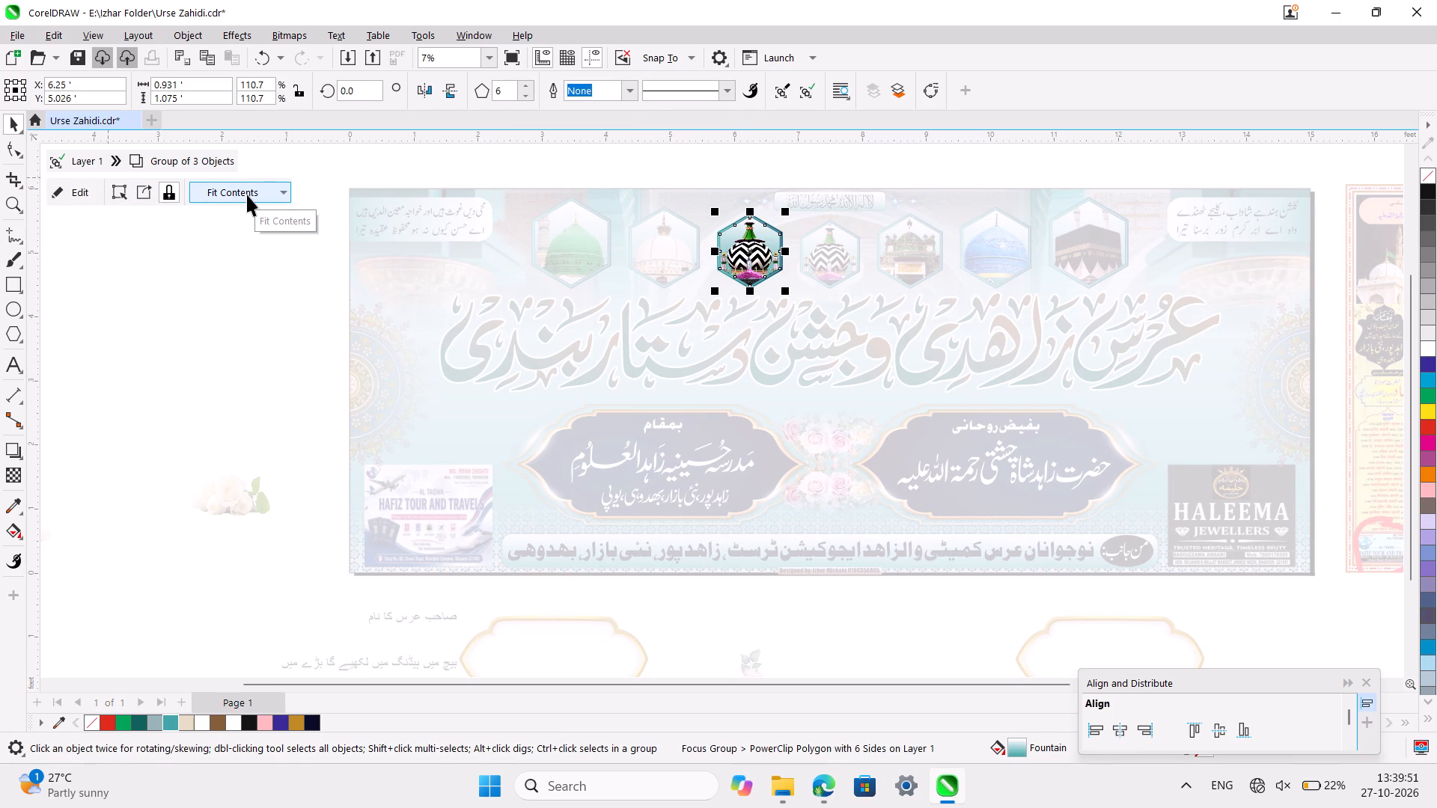
left_click(144, 195)
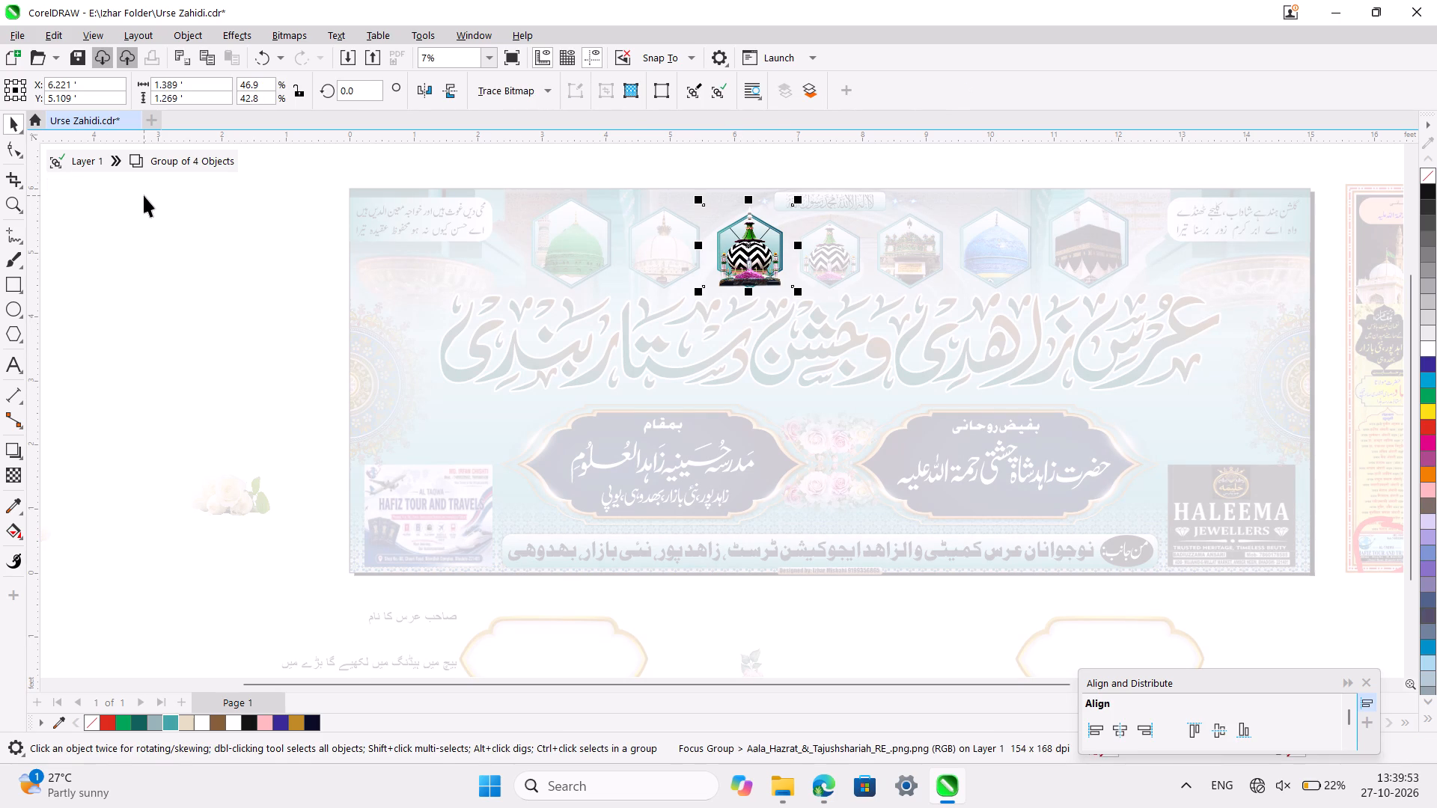
key("Delete")
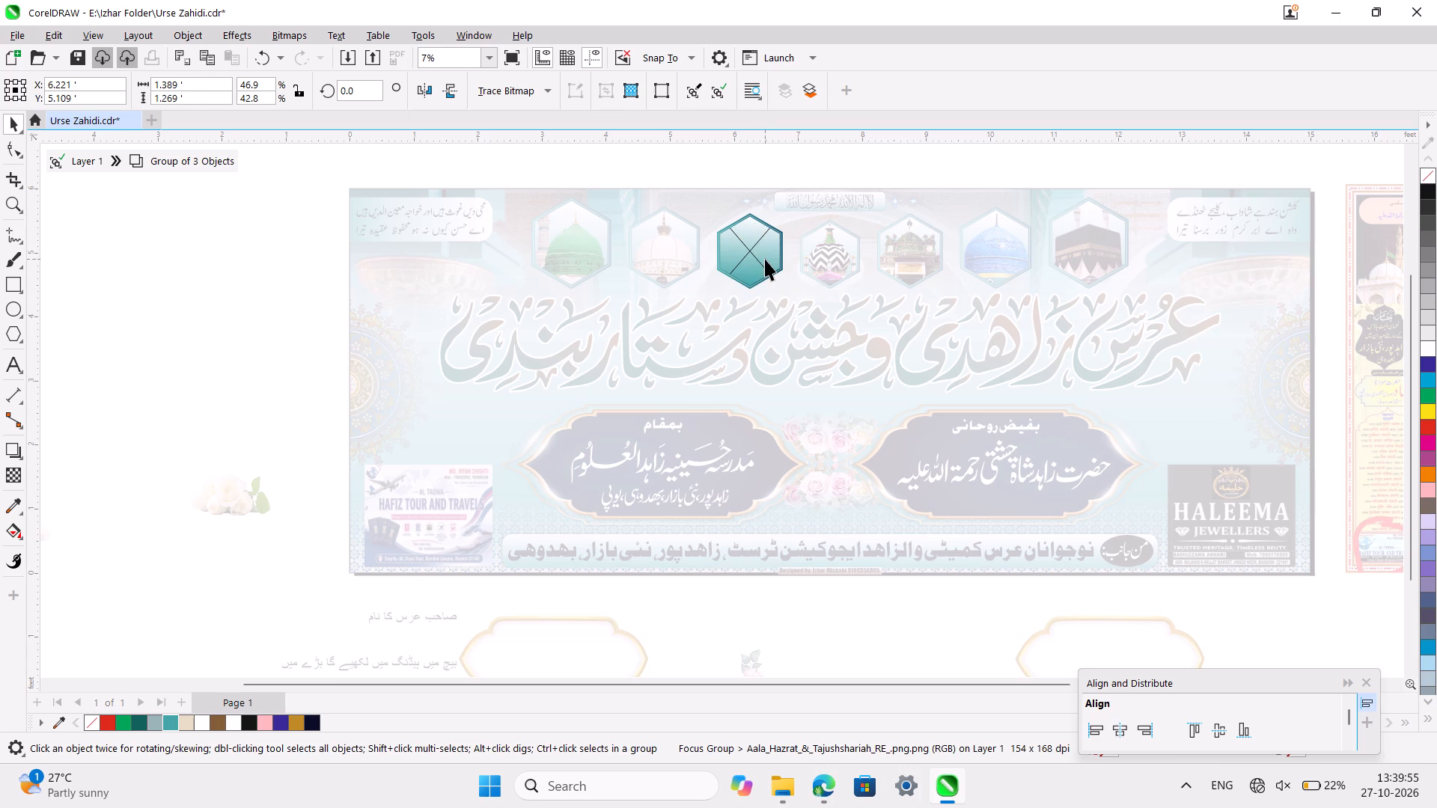
Ungroup the emptied hexagon between the white dome and the central shrine, and remove the PowerClip frame from its inner polygon.
left_click(754, 252)
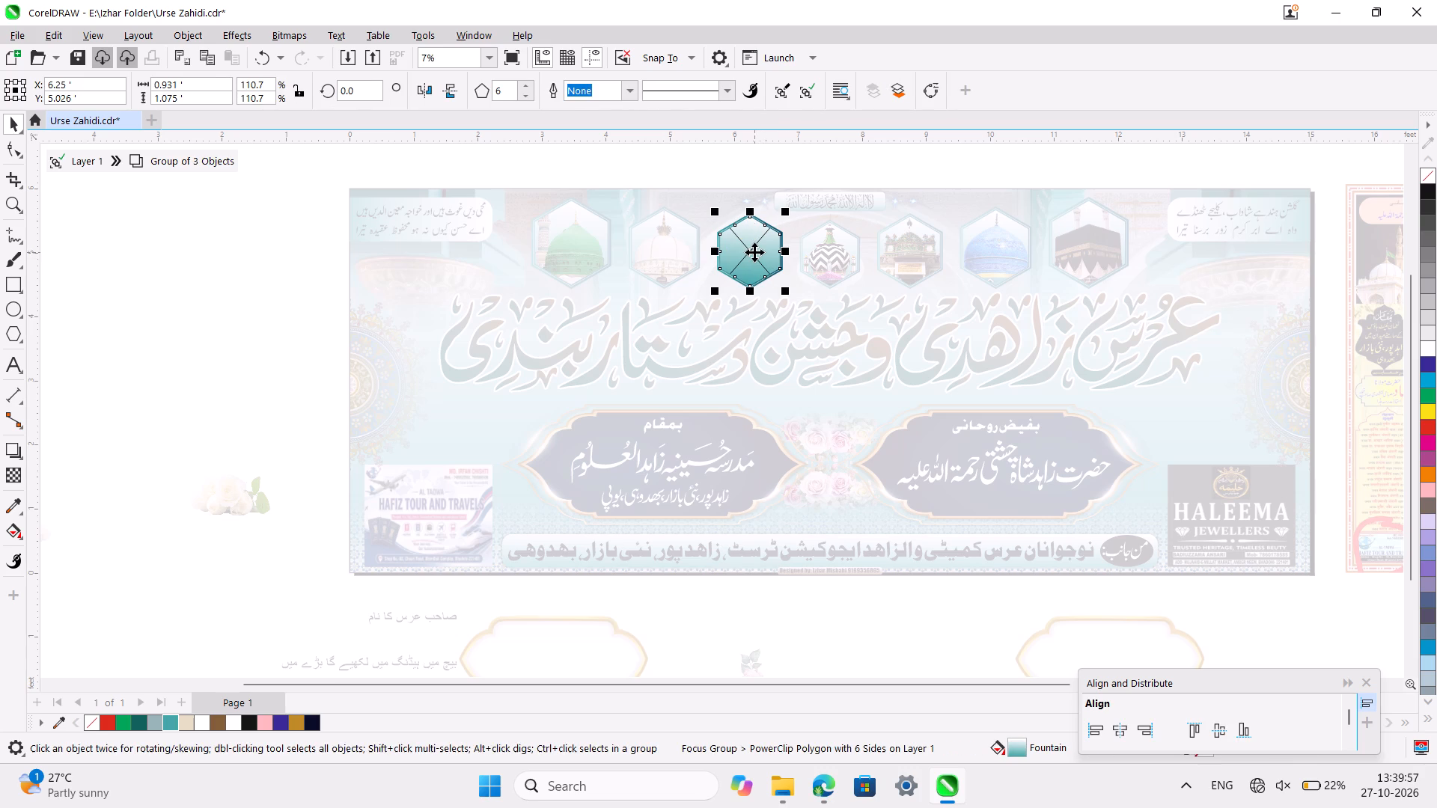
key("ctrl+u")
left_click(202, 182)
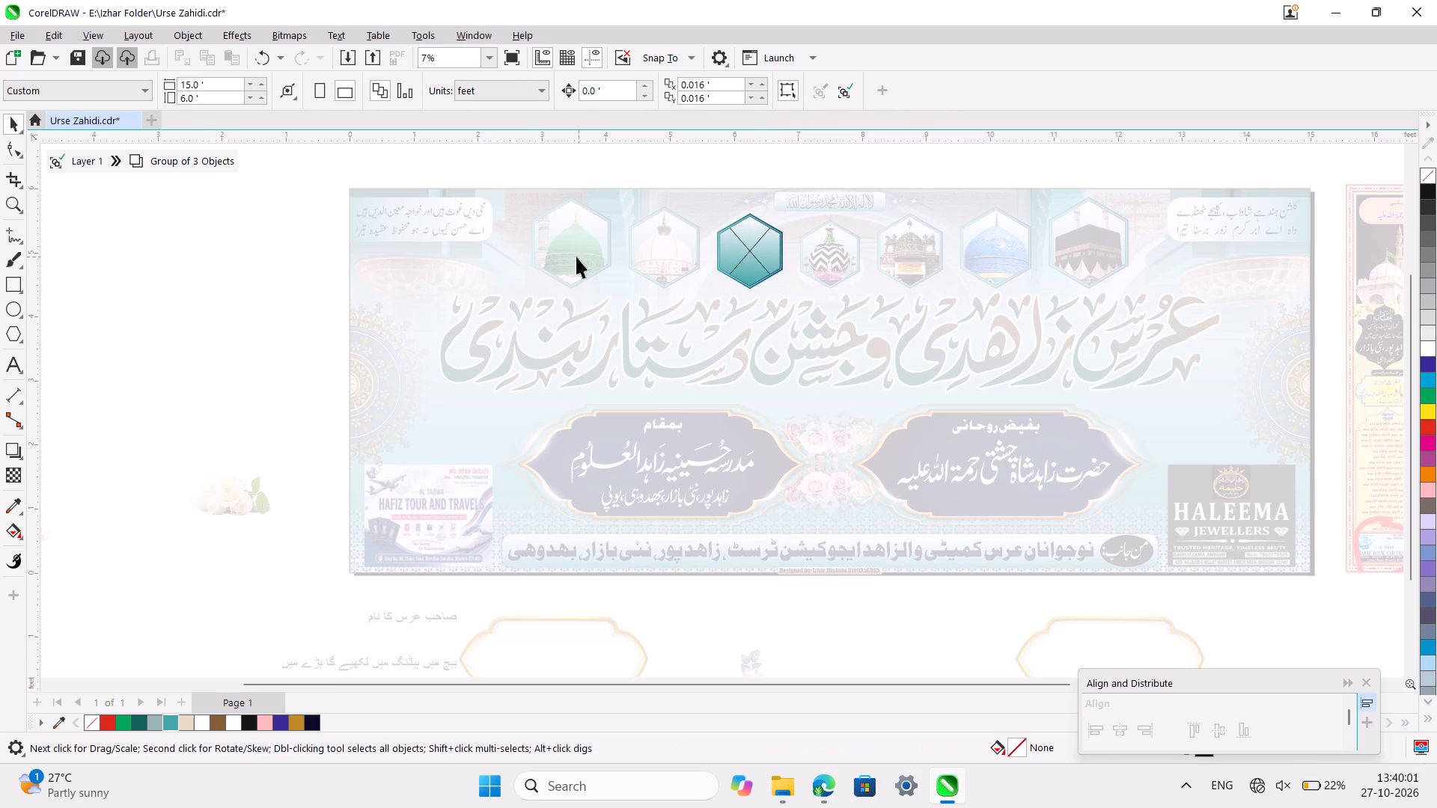
left_click(69, 160)
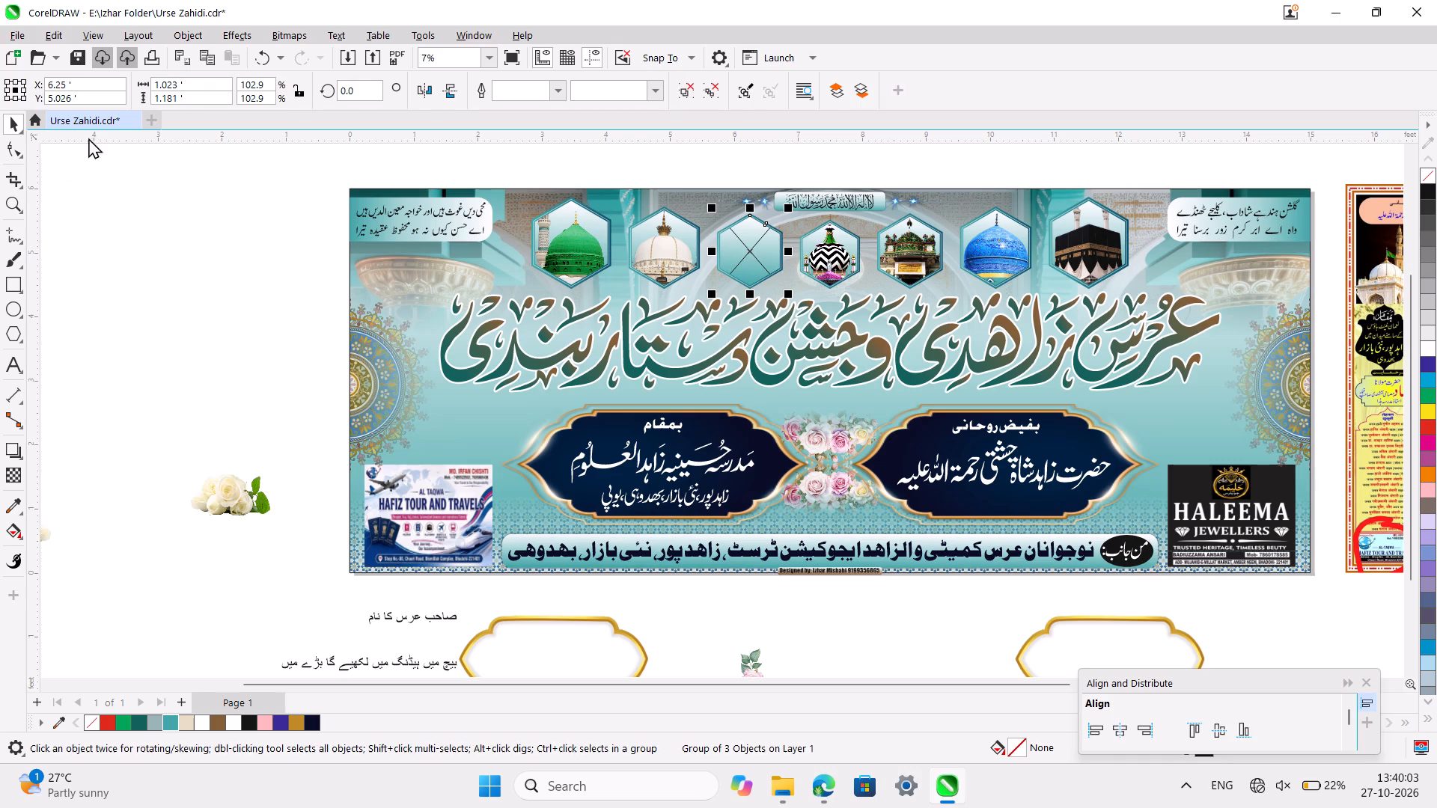
key("ctrl+u")
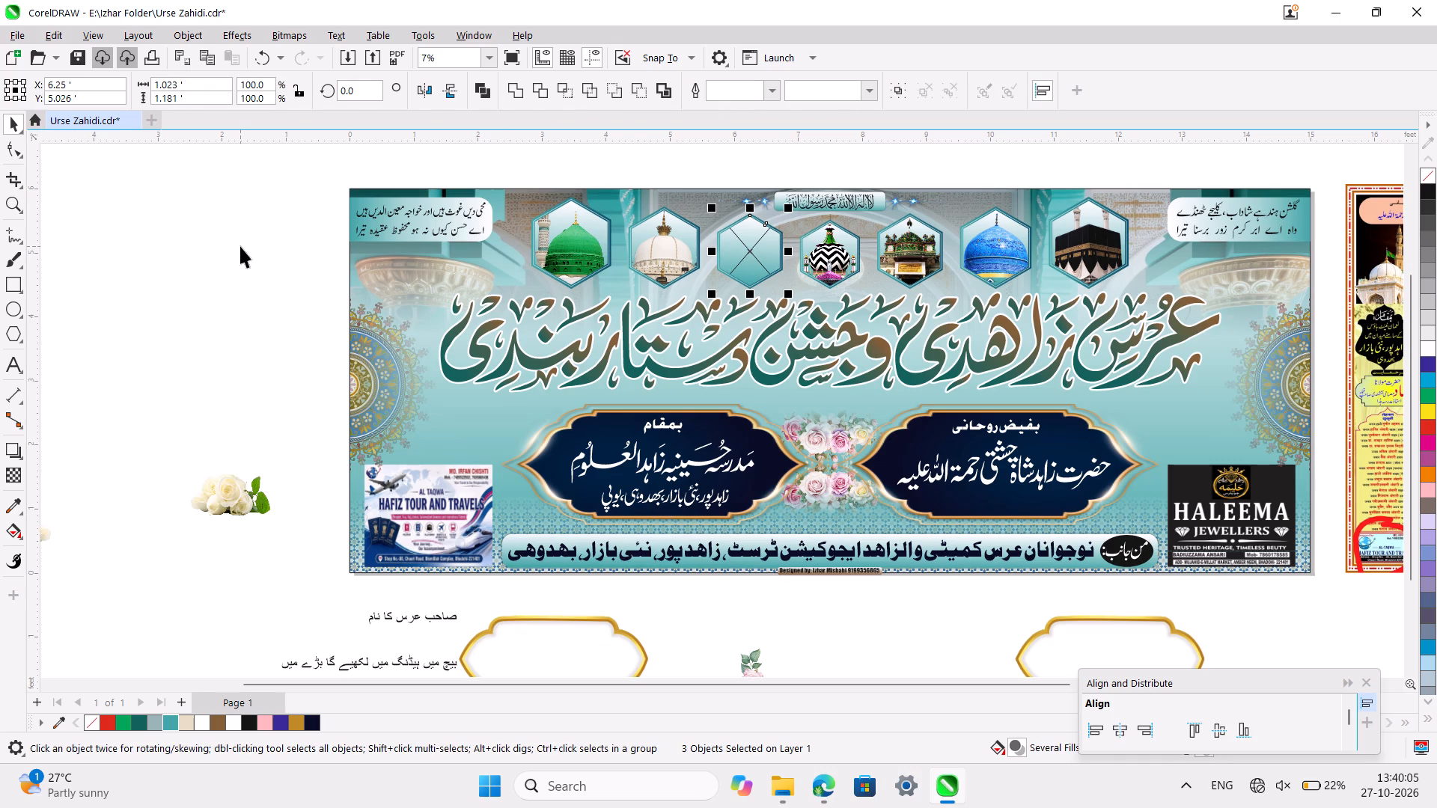
left_click(240, 246)
left_click(739, 242)
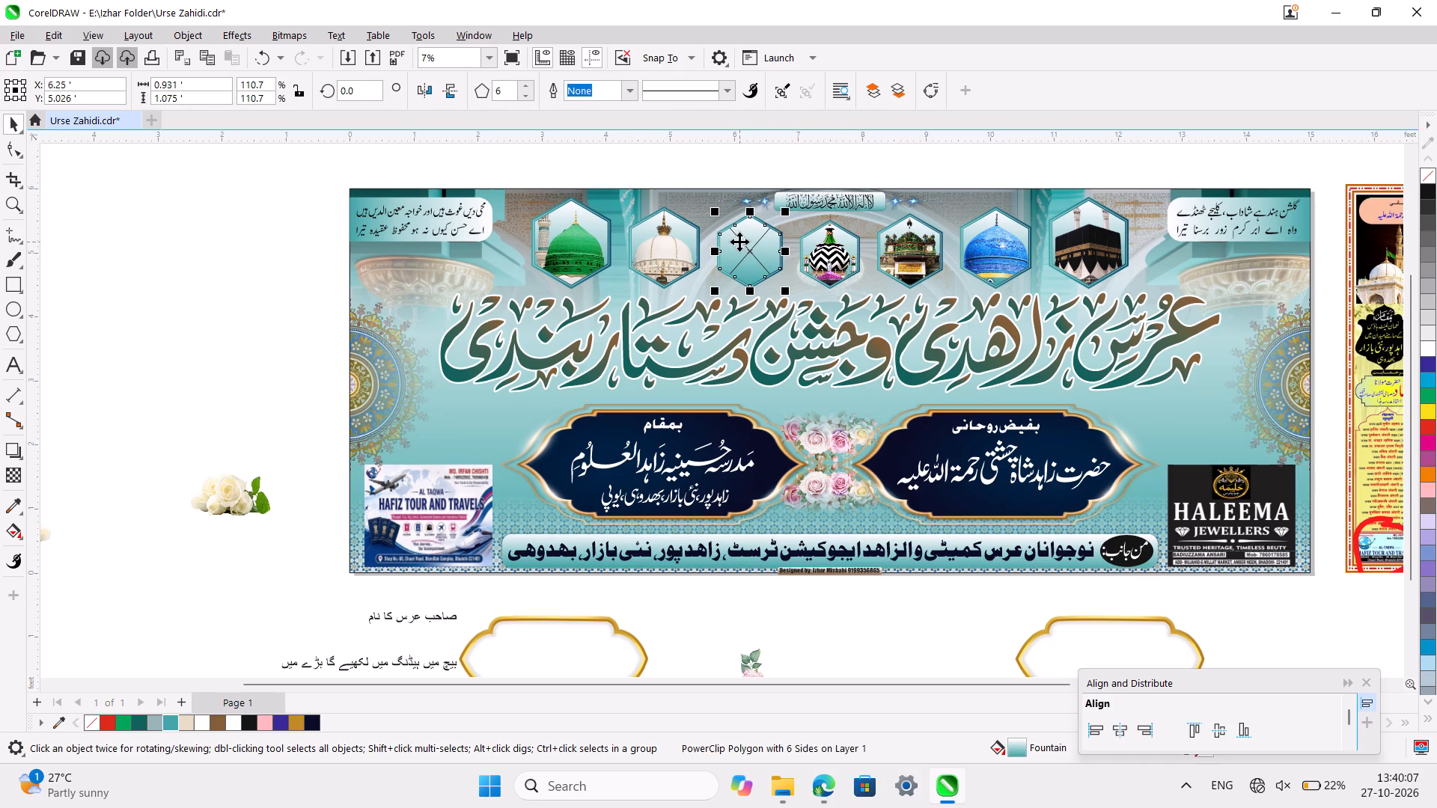
right_click(740, 236)
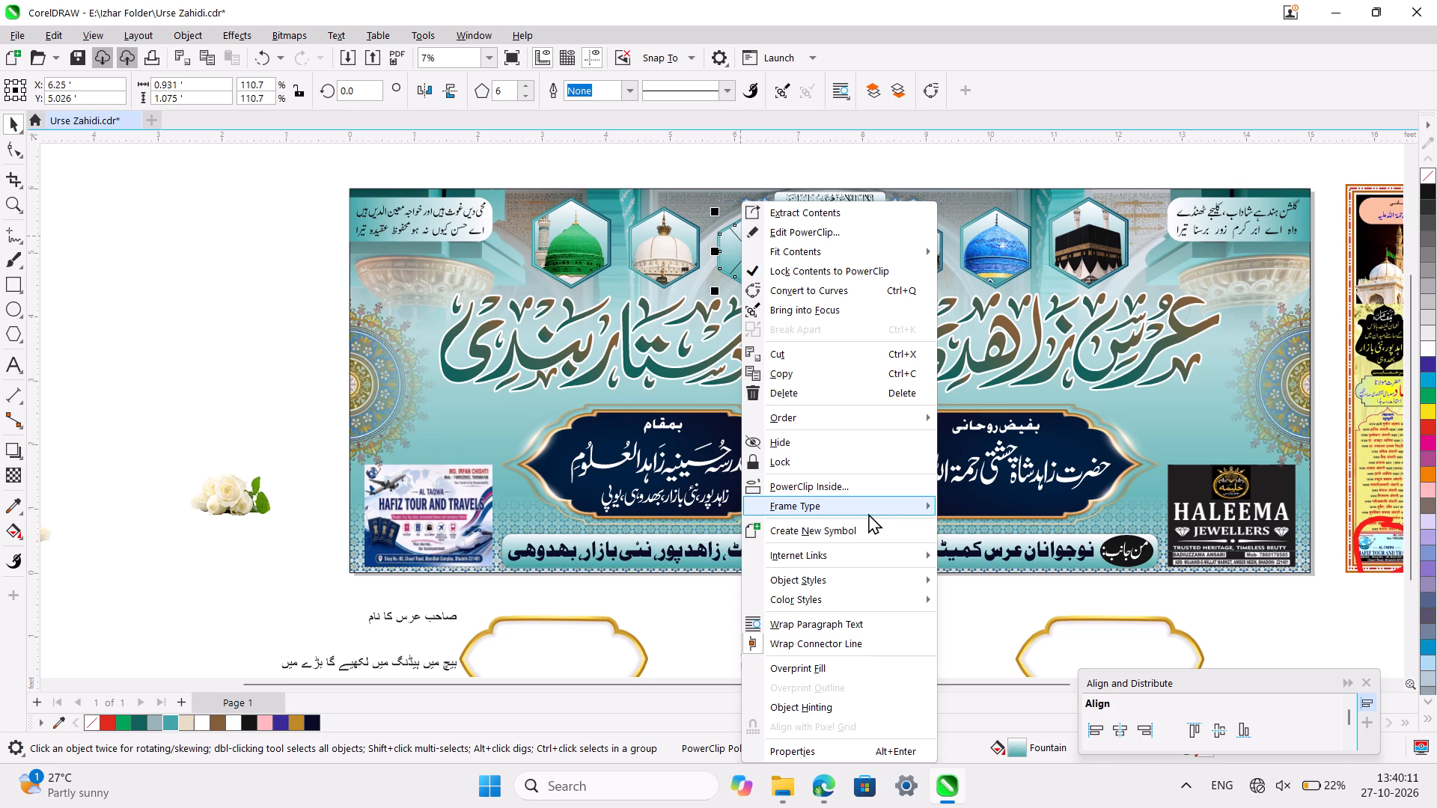
left_click(989, 555)
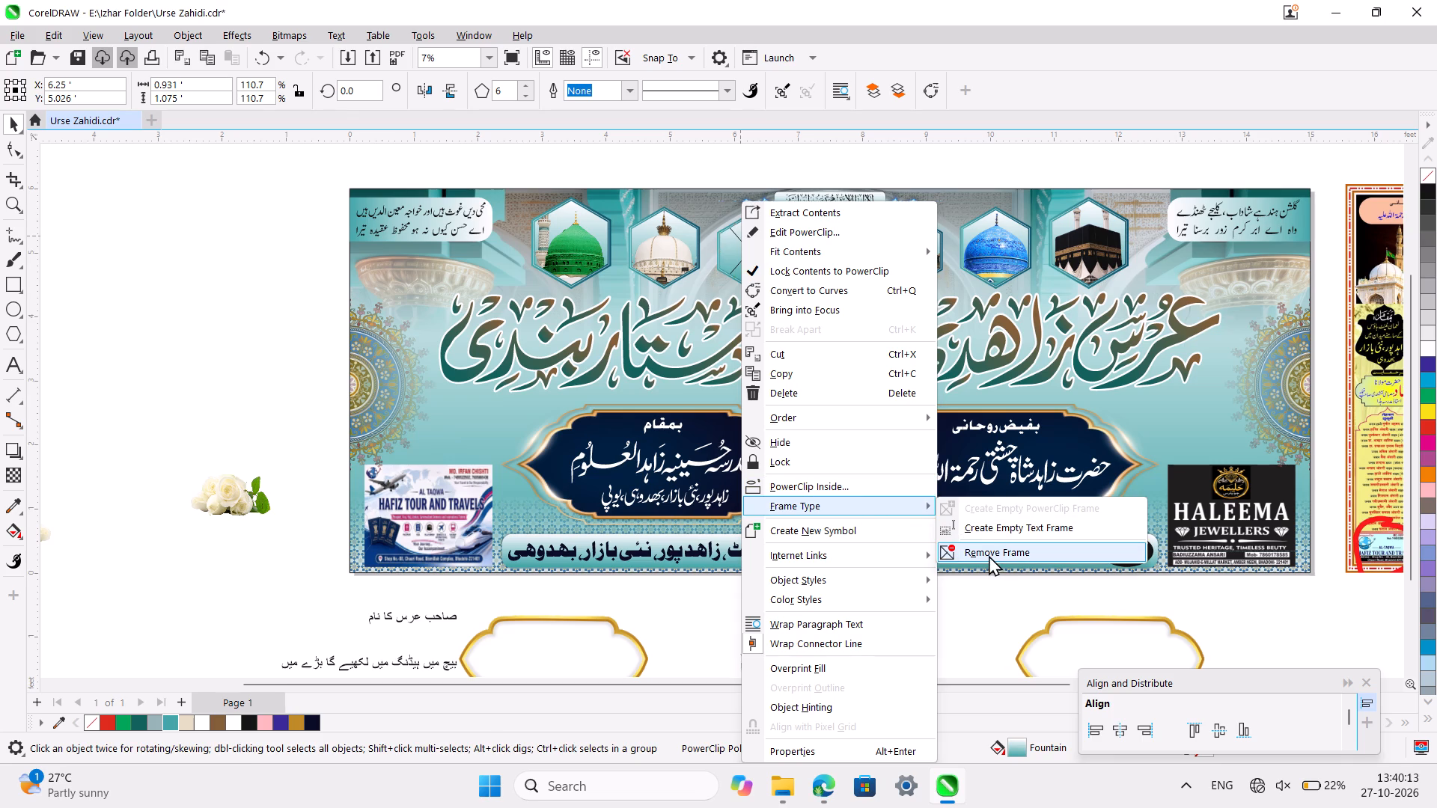
left_click(120, 320)
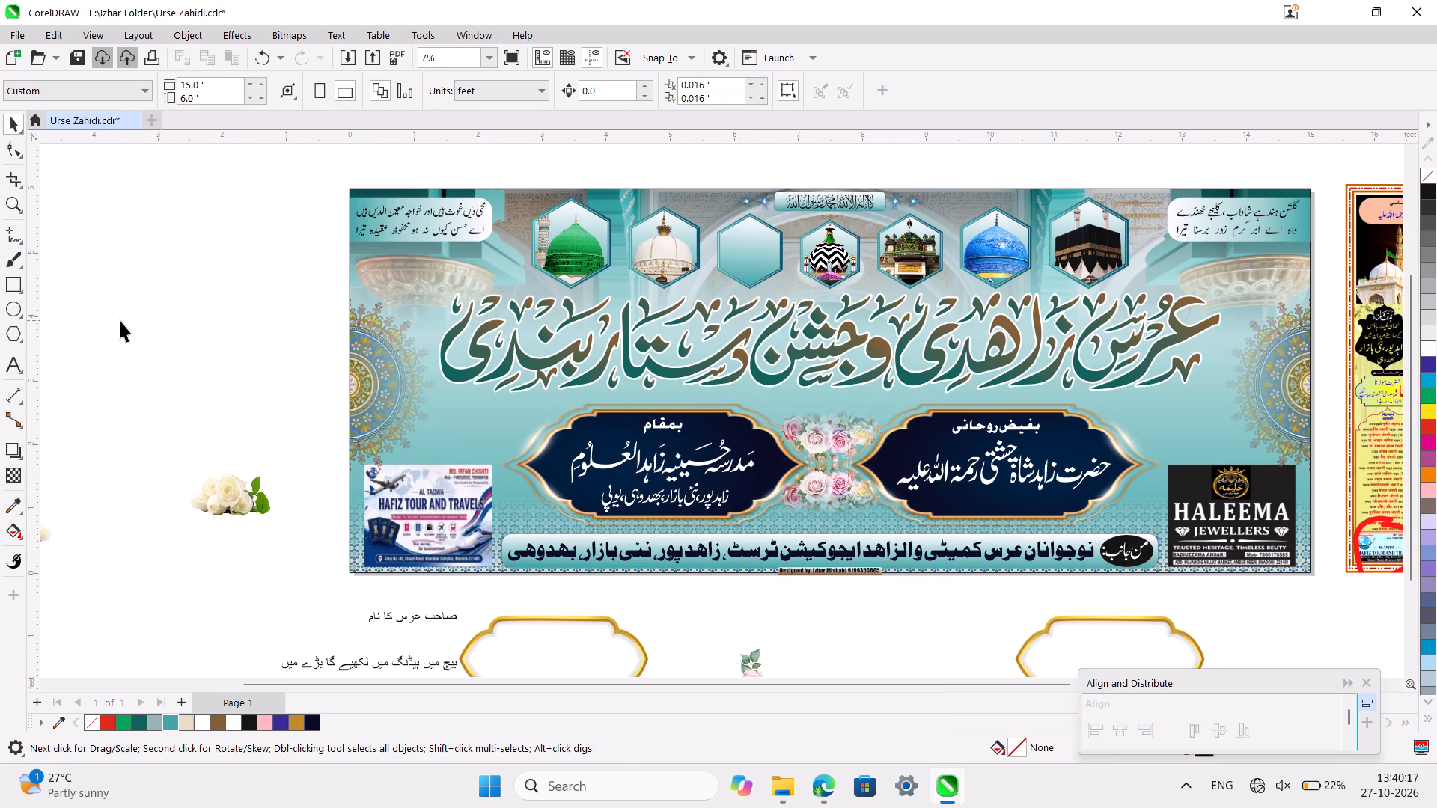
Import the Waris_Pak picture from Downloads at about 1.57 ft square and place it over the emptied hexagon.
key("ctrl+i")
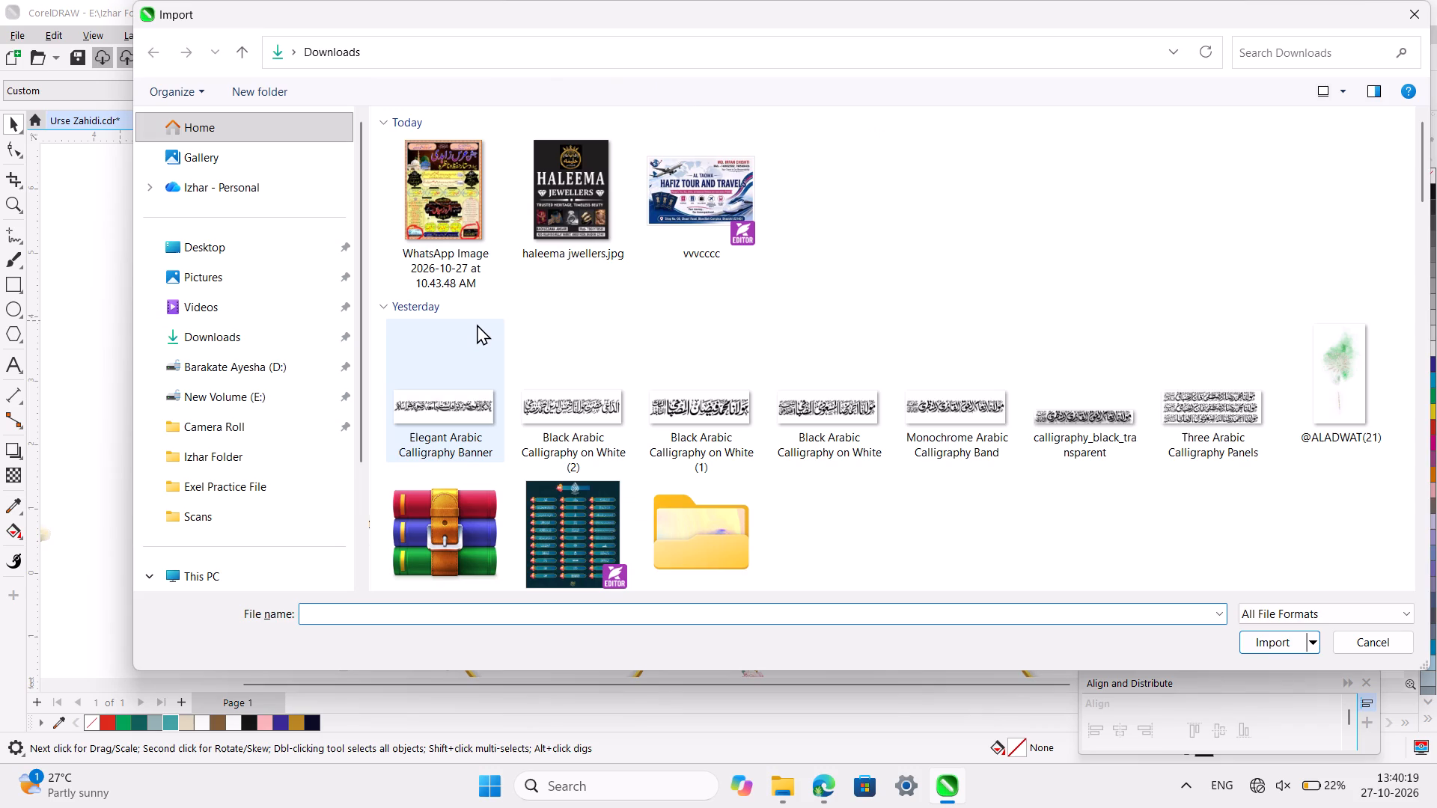
scroll(477, 324, "down", 3)
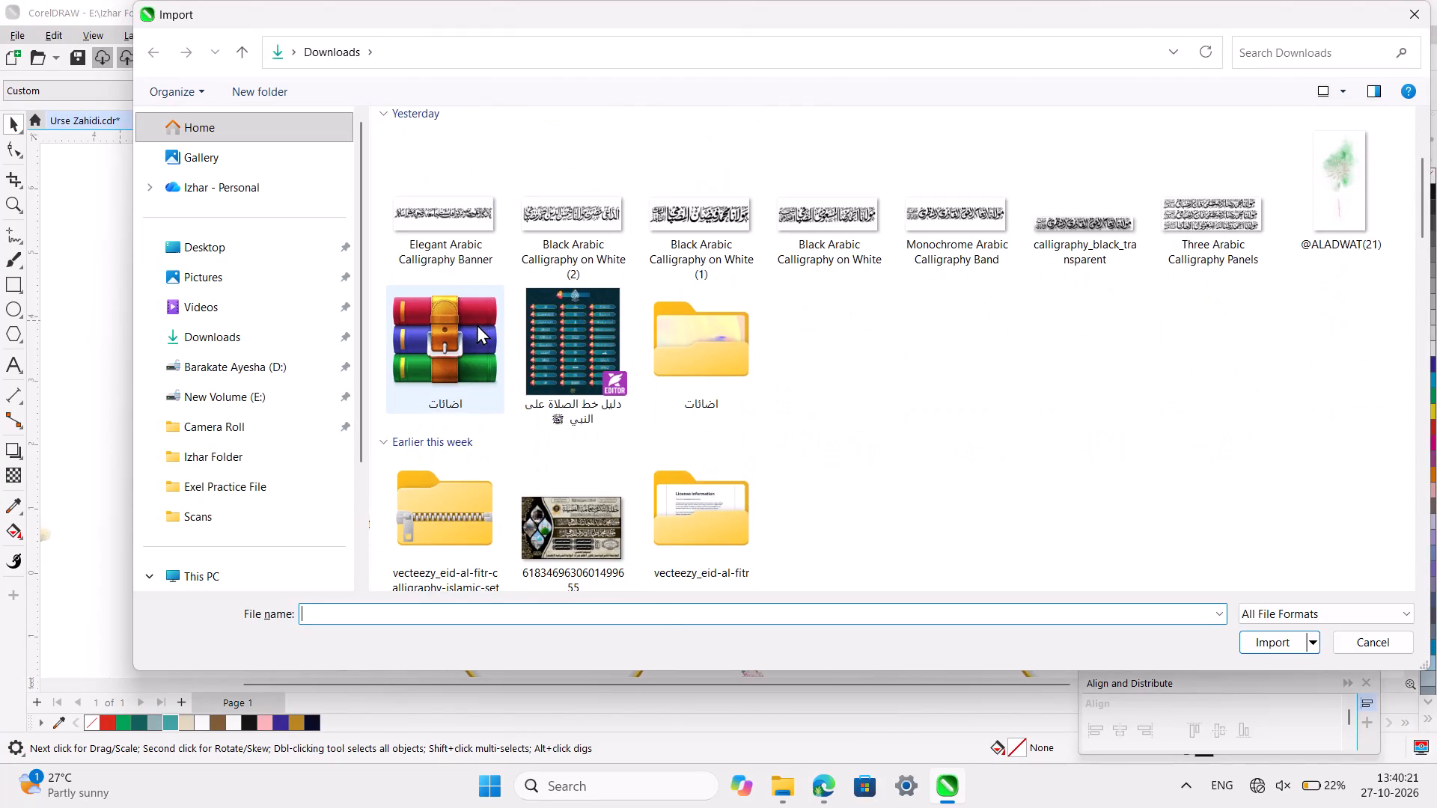
scroll(477, 324, "down", 1)
scroll(477, 324, "down", 2, "ctrl")
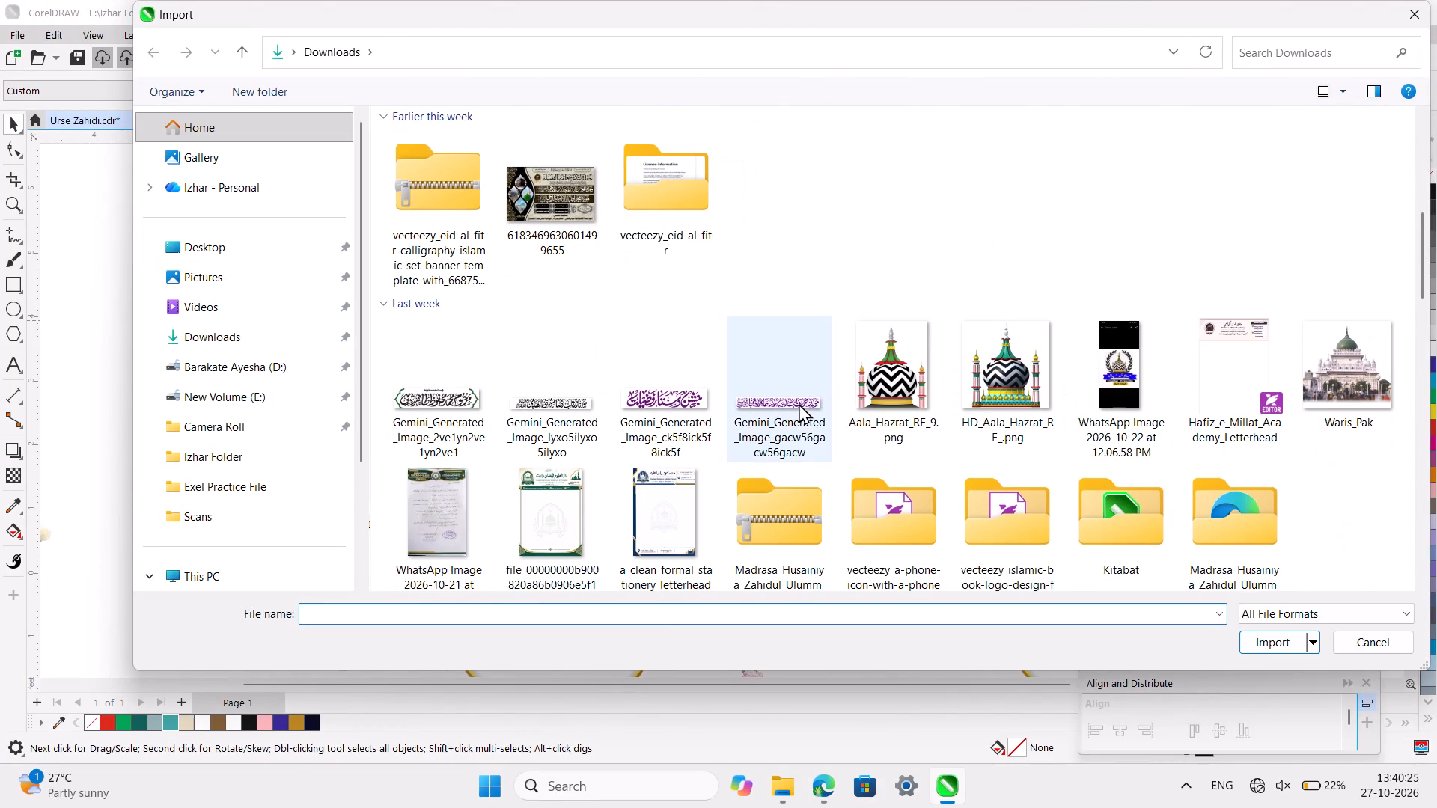
double_click(1340, 352)
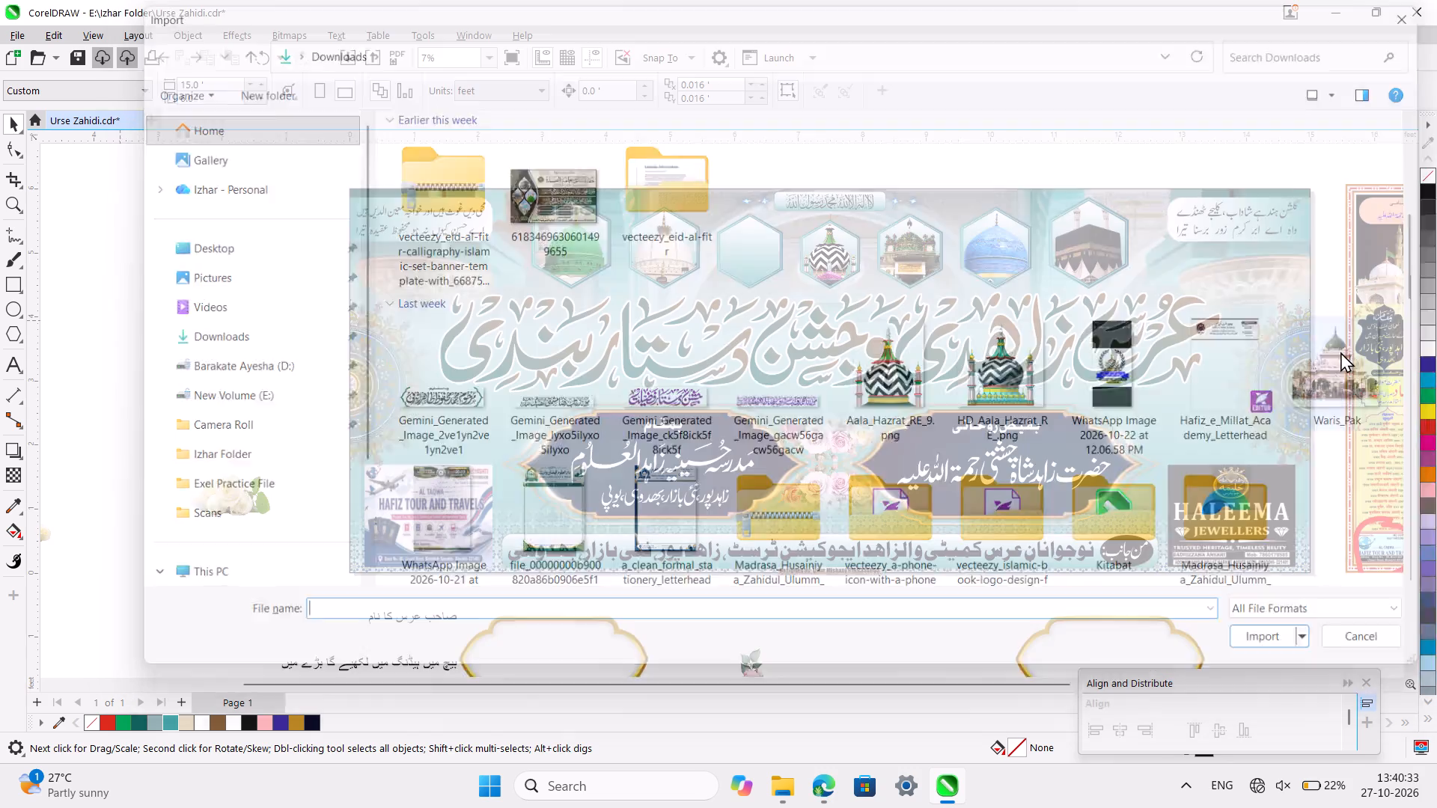
left_click_drag(212, 241, 329, 335)
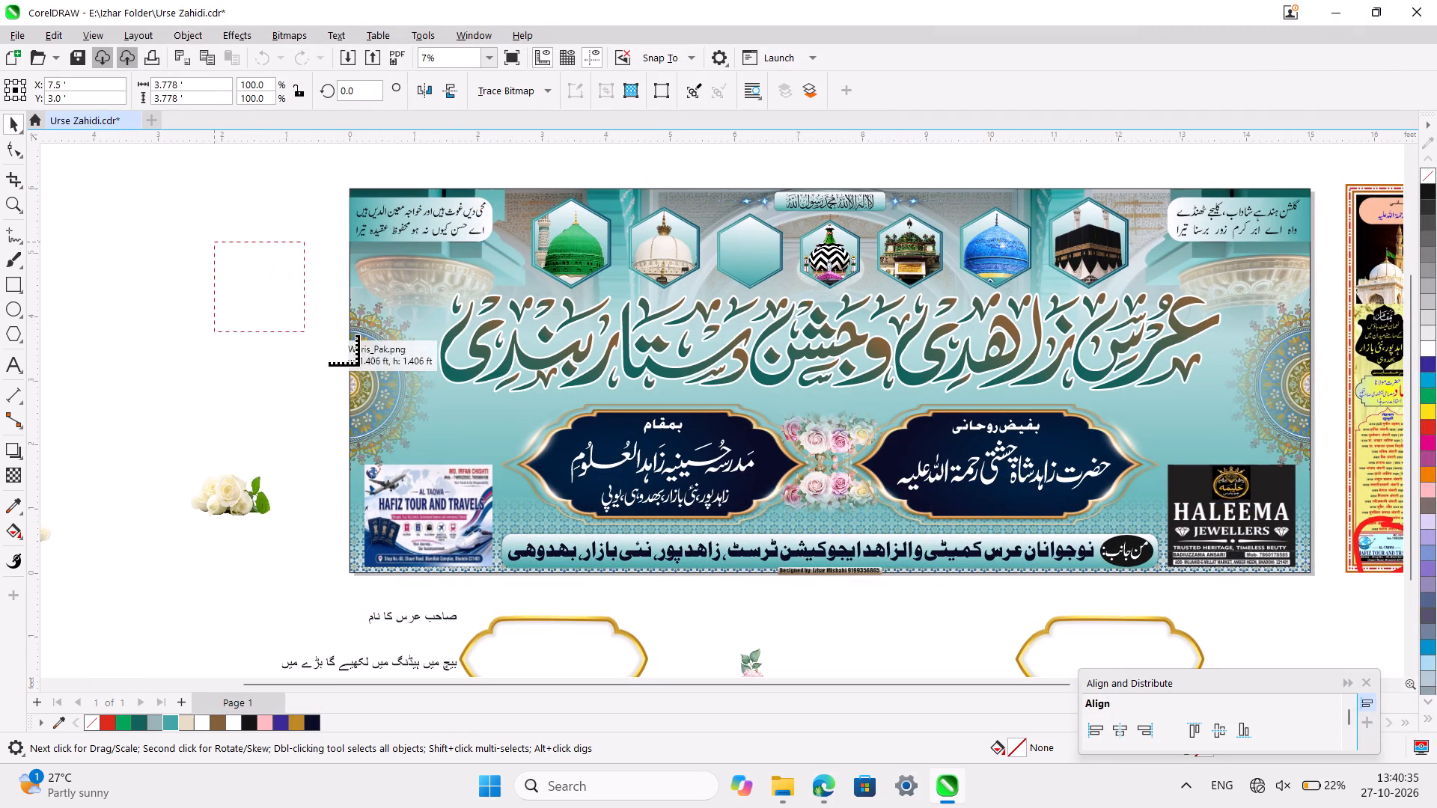
left_click_drag(329, 335, 333, 343)
left_click(272, 278)
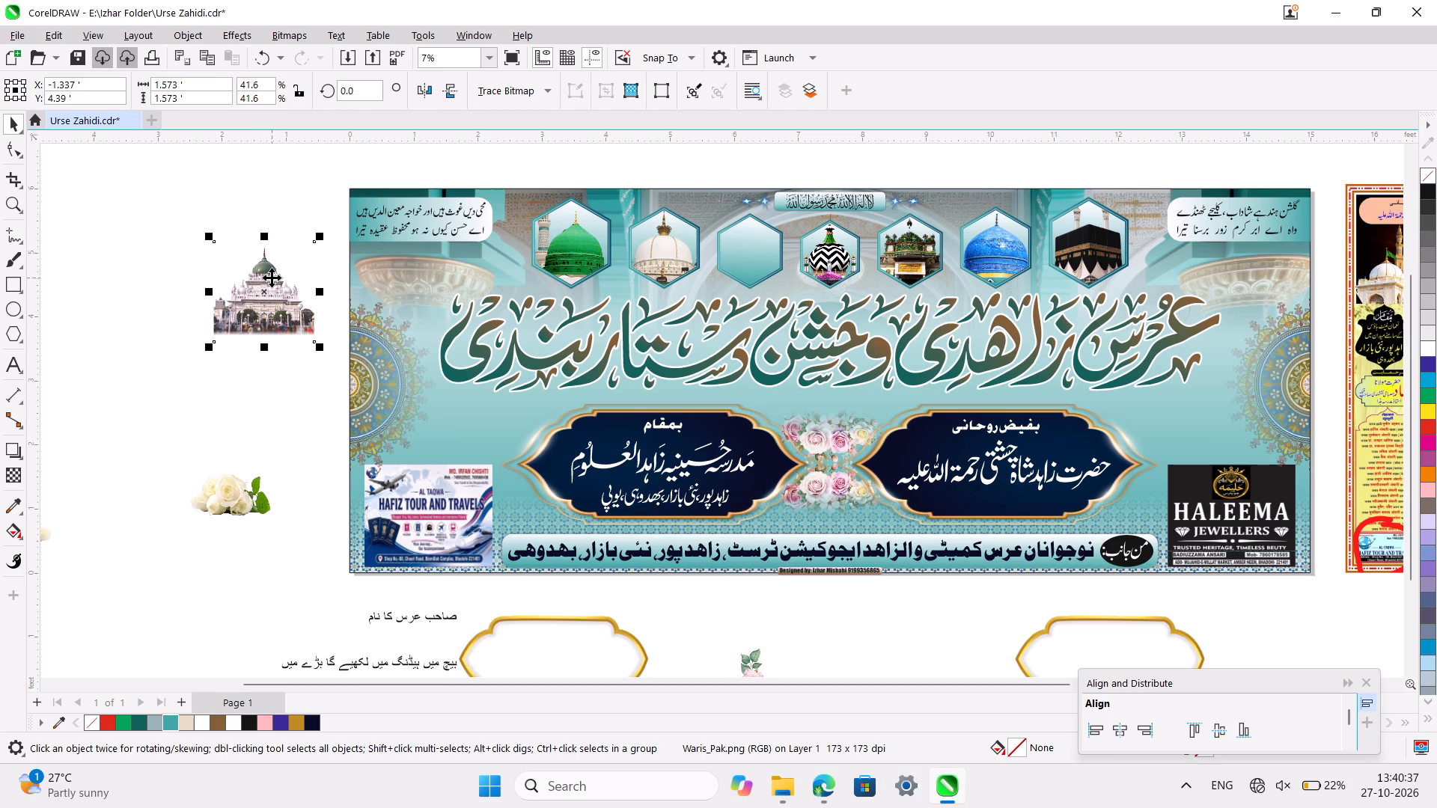
left_click_drag(272, 278, 740, 248)
Crop the Waris_Pak picture to about 1.27 by 0.96 ft, cutting off the crowd and the lower part of the building.
scroll(740, 248, "up", 1, "ctrl")
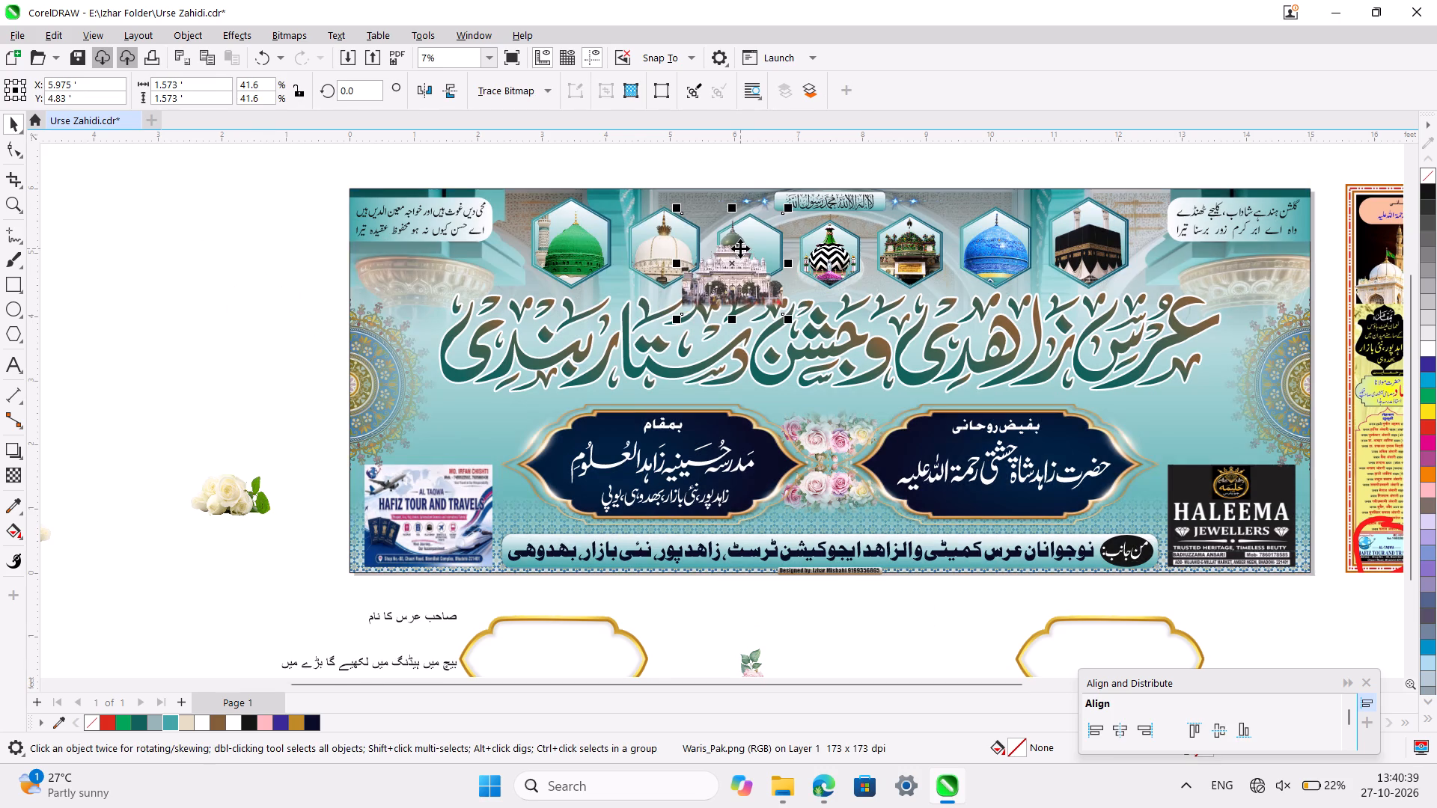
scroll(740, 248, "up", 5, "ctrl")
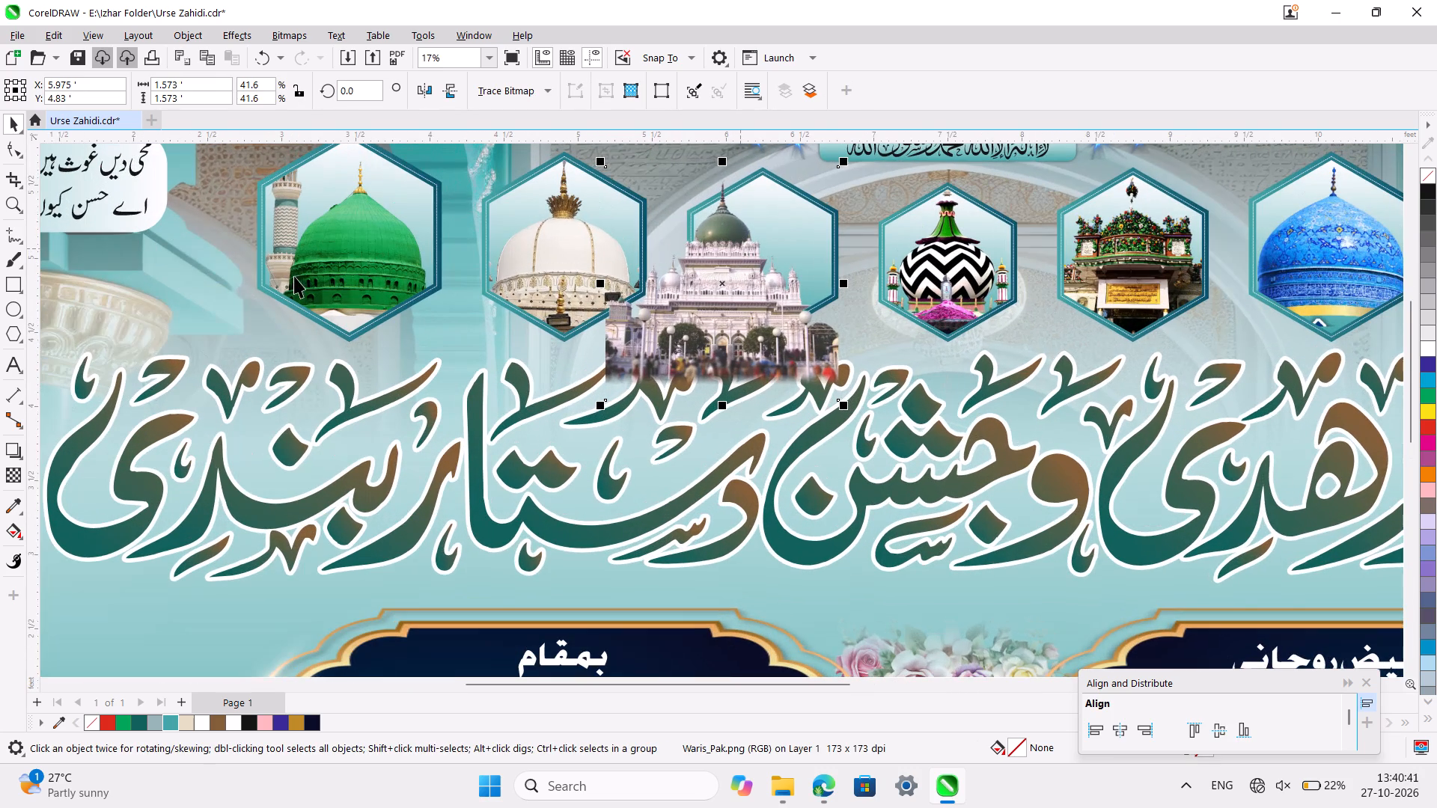
left_click(17, 178)
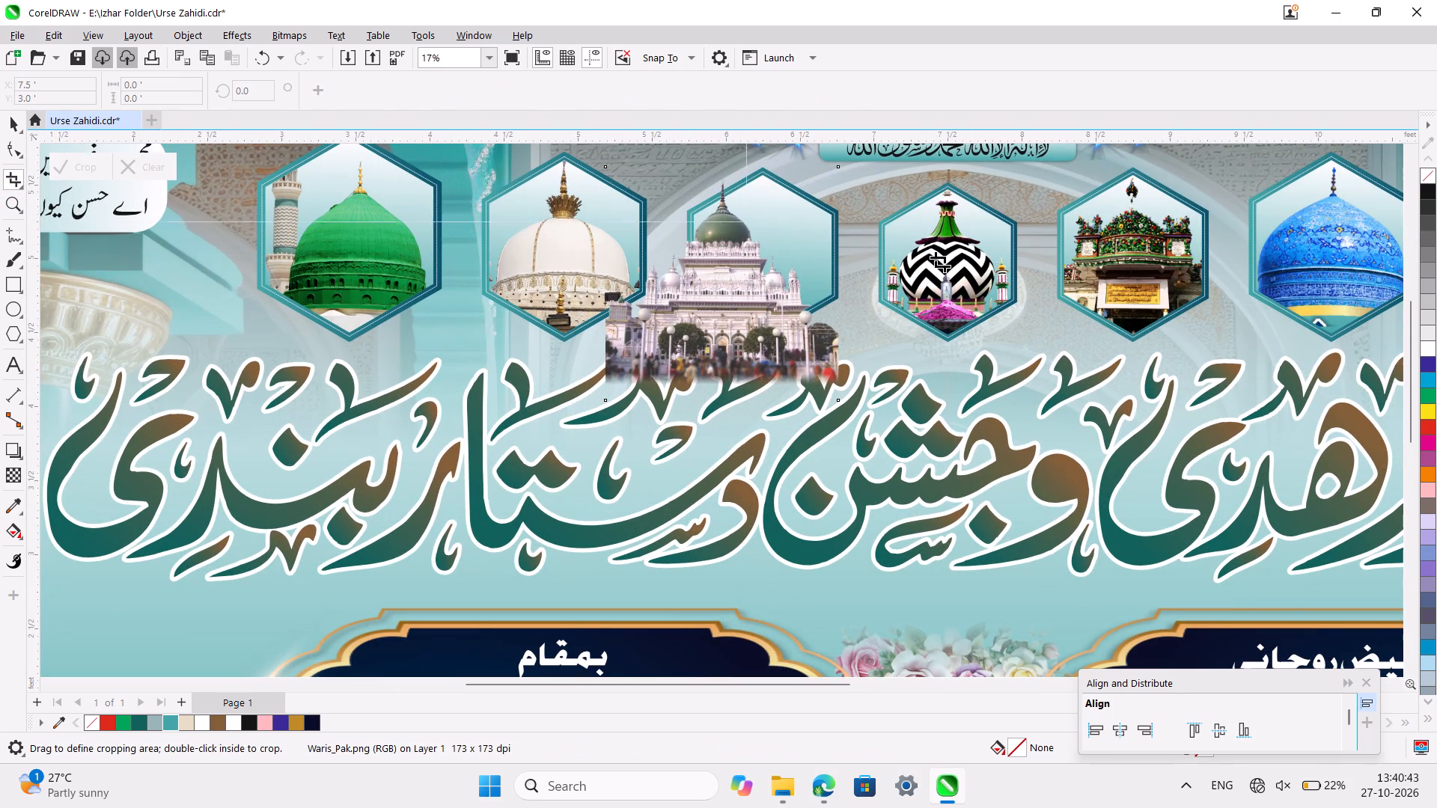
left_click_drag(632, 171, 791, 332)
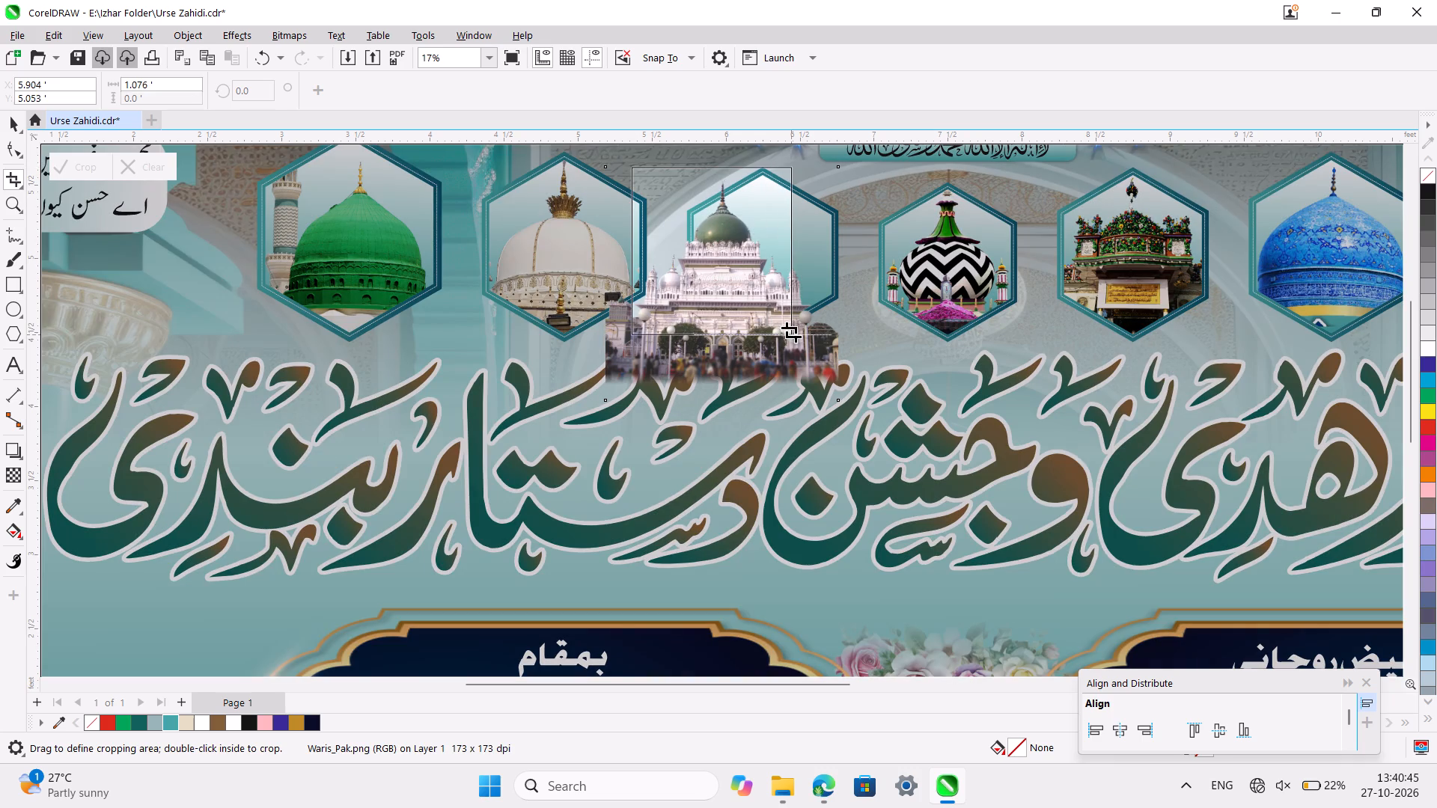
left_click_drag(791, 332, 814, 319)
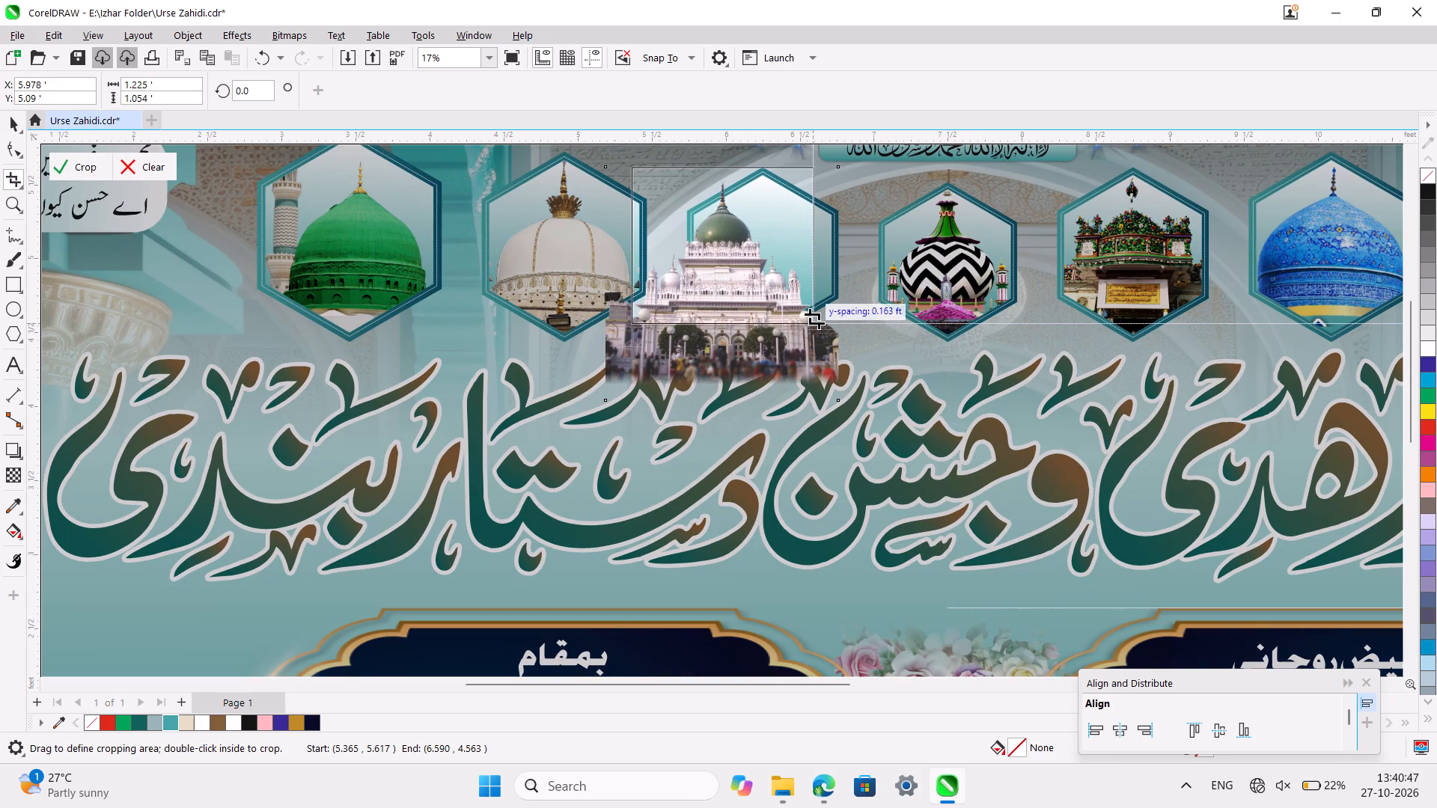
left_click_drag(814, 319, 816, 307)
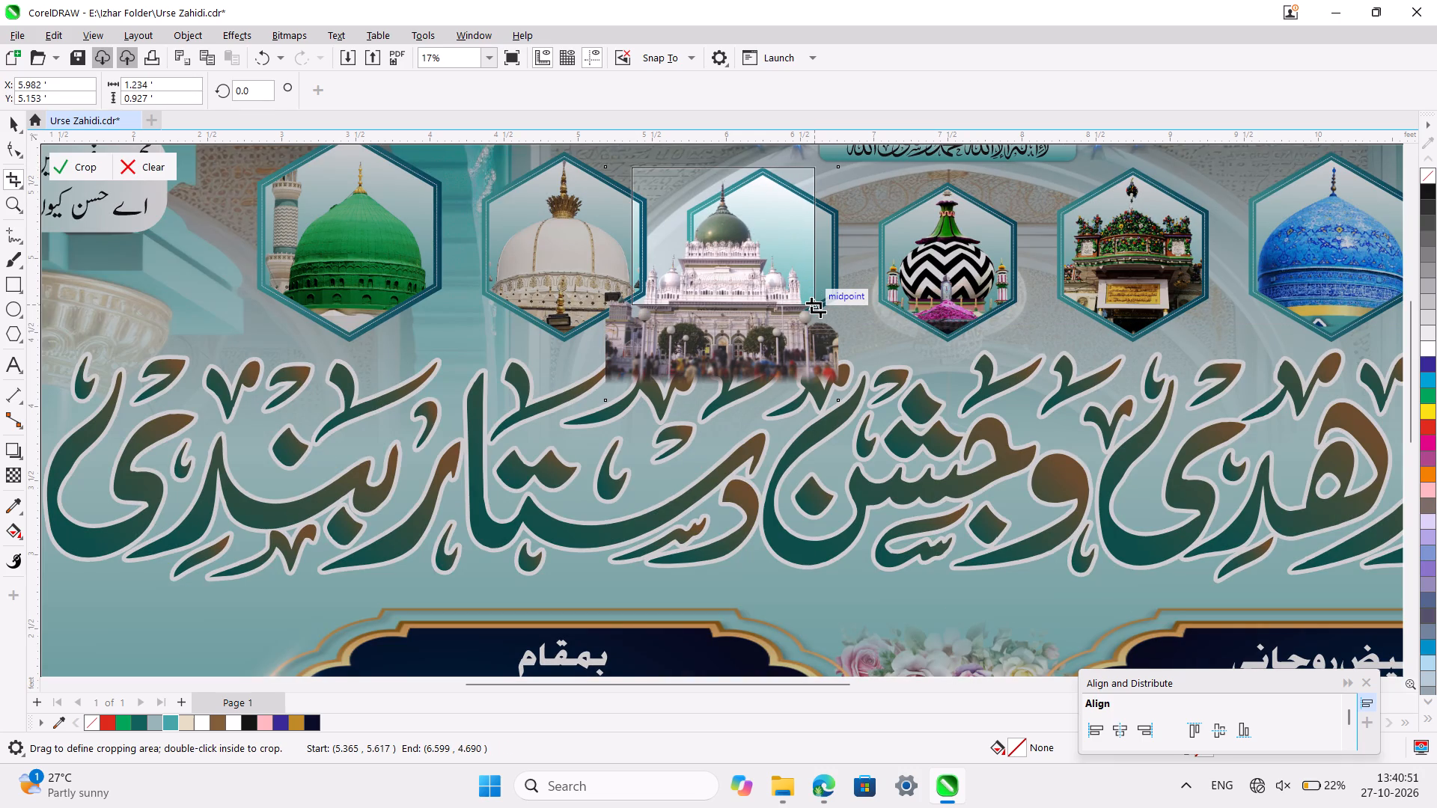
left_click_drag(816, 307, 816, 309)
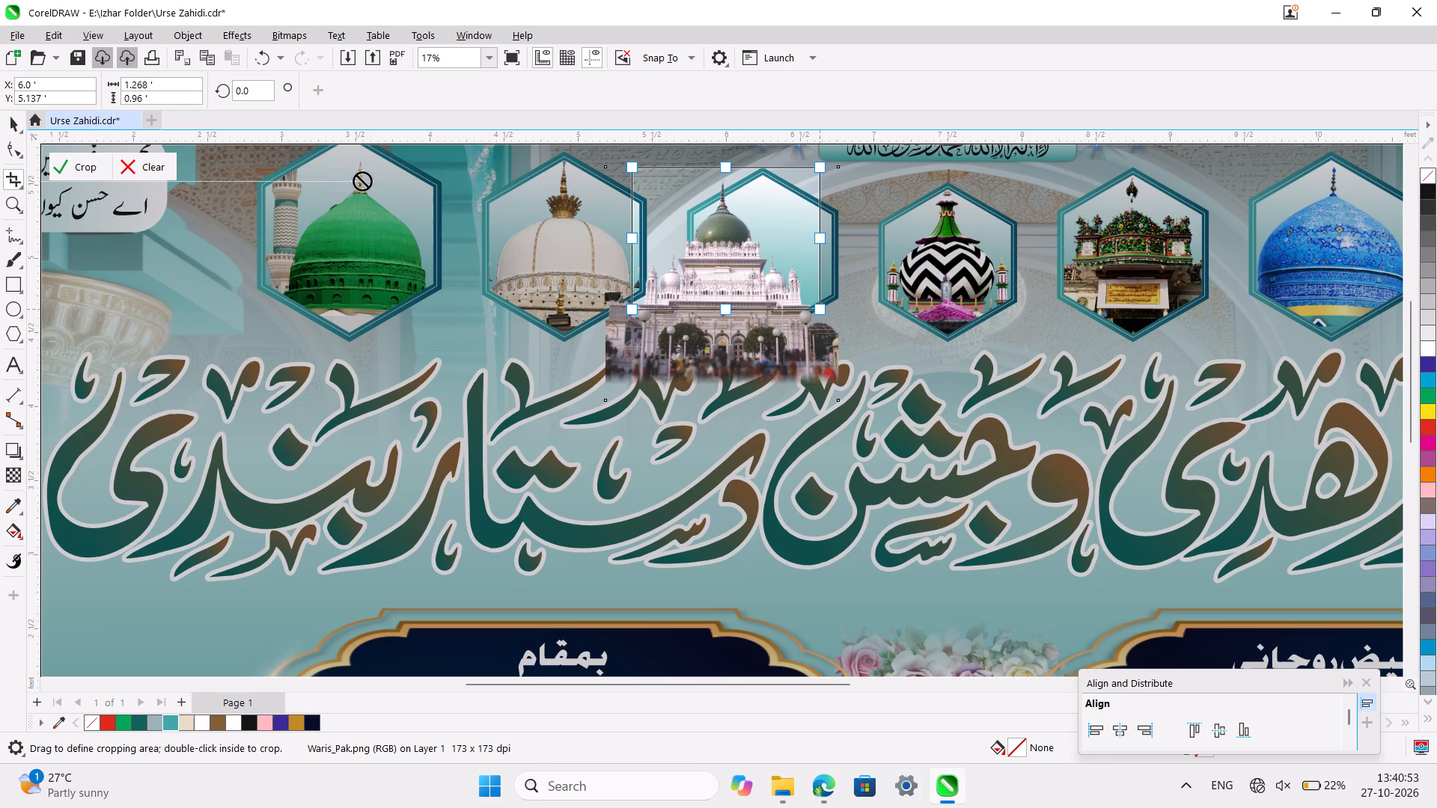
left_click(74, 166)
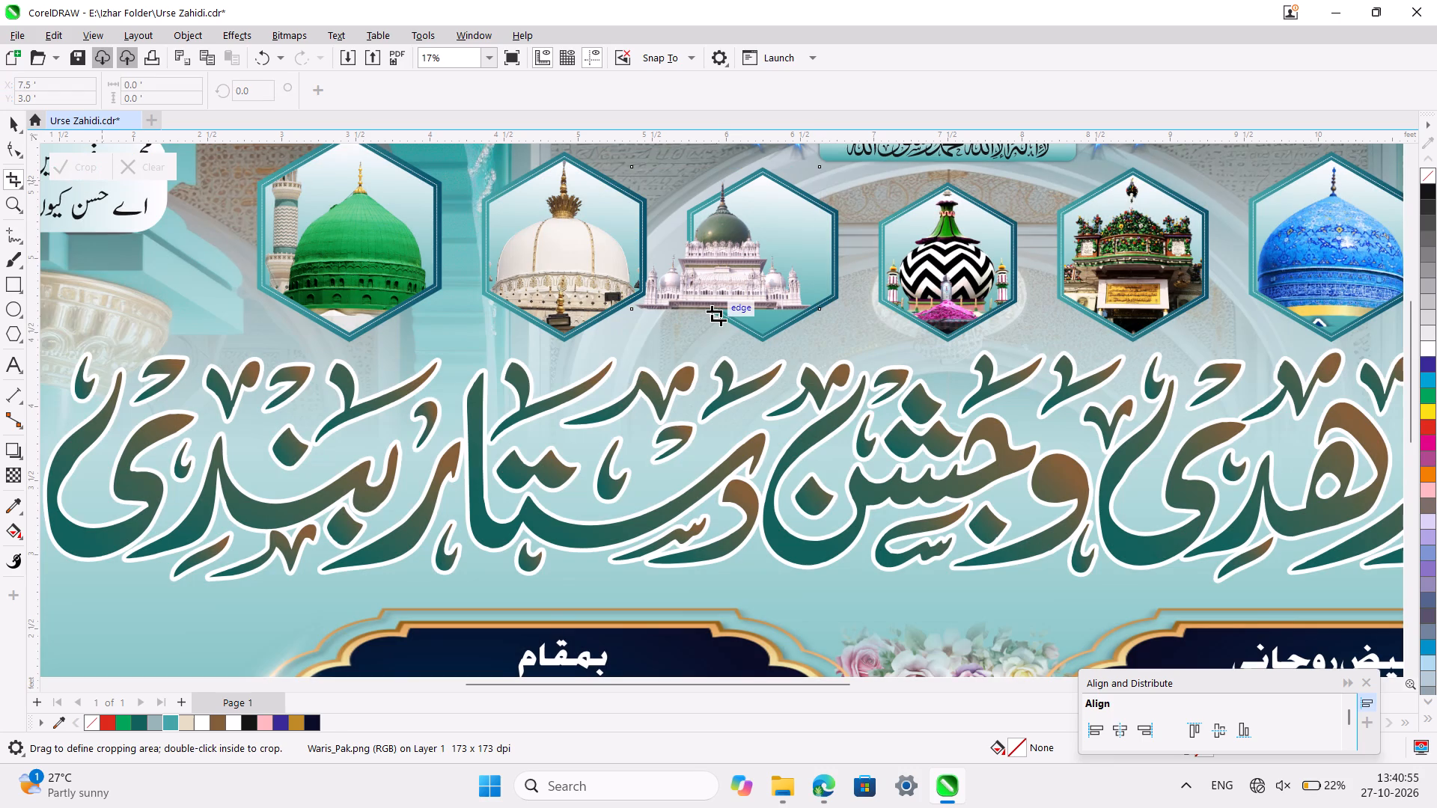
scroll(716, 316, "down", 2, "ctrl")
left_click(17, 125)
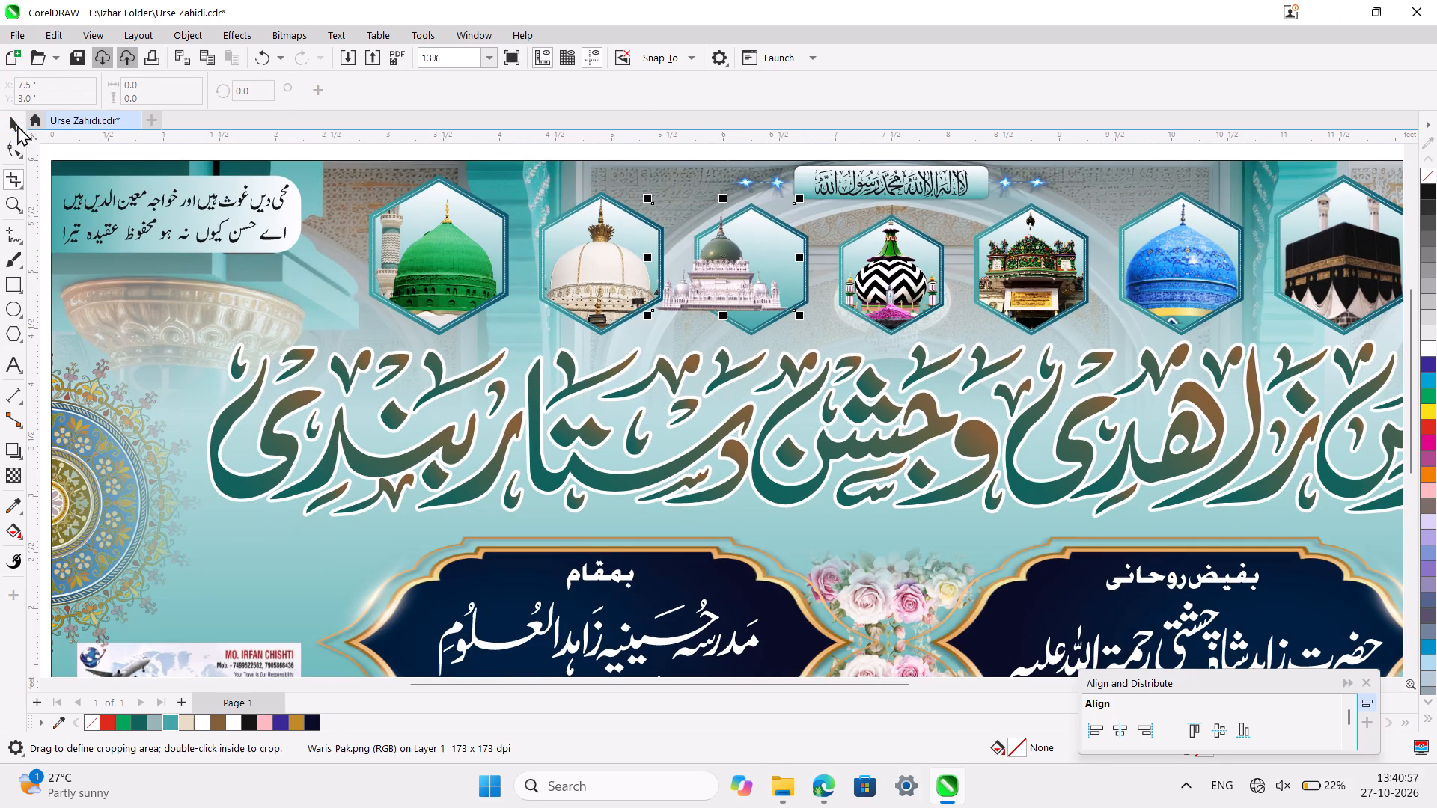
scroll(799, 352, "up", 2, "ctrl")
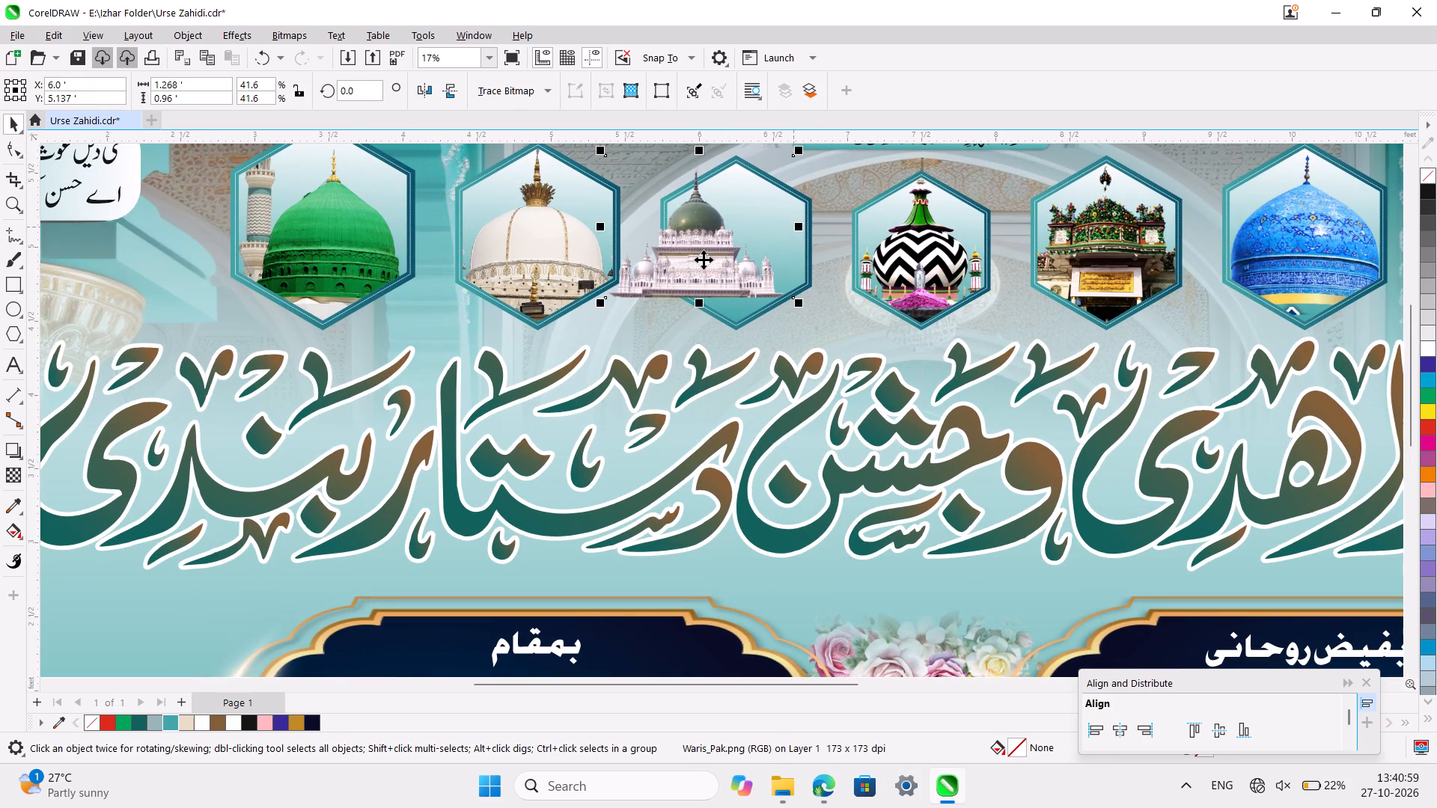
right_click(703, 260)
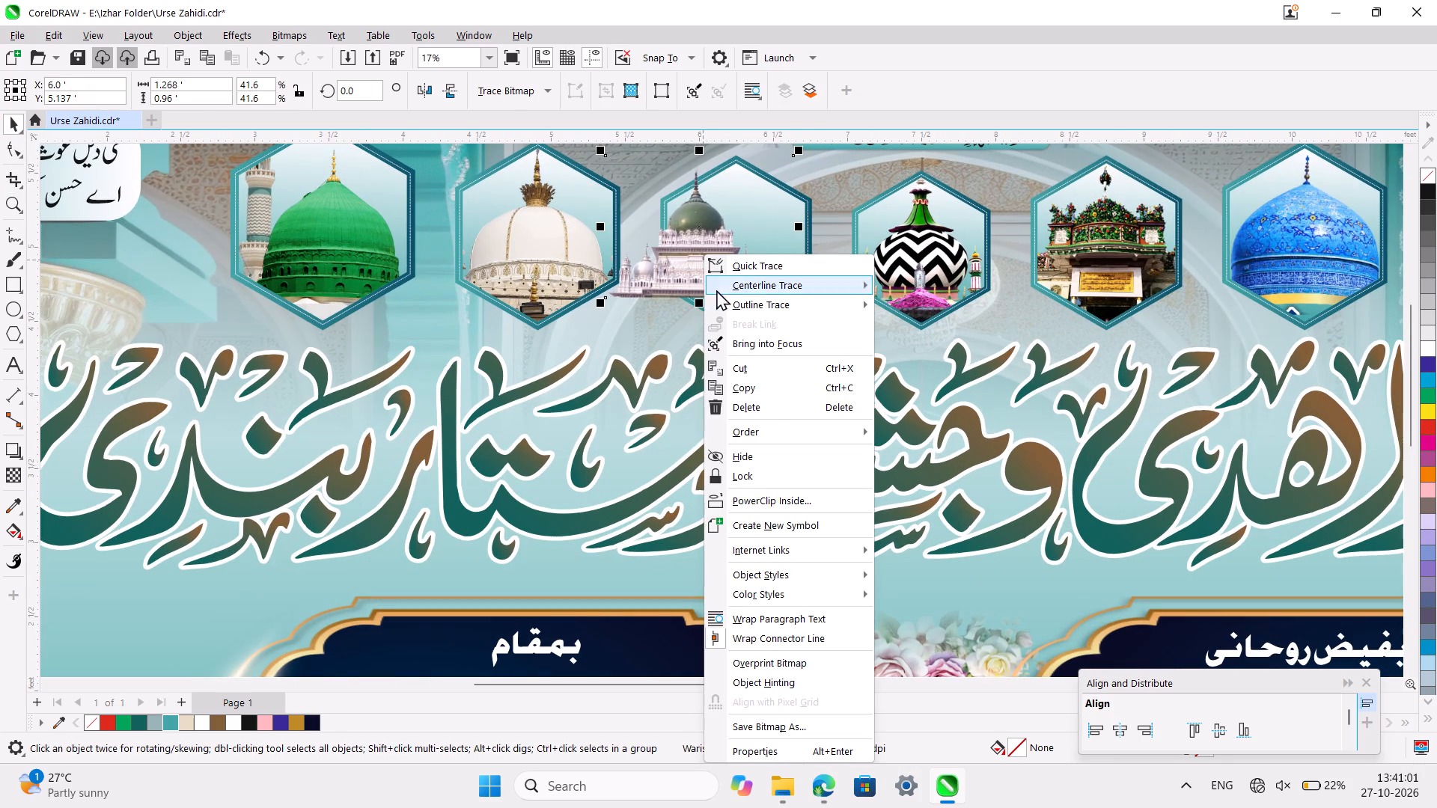
left_click(778, 494)
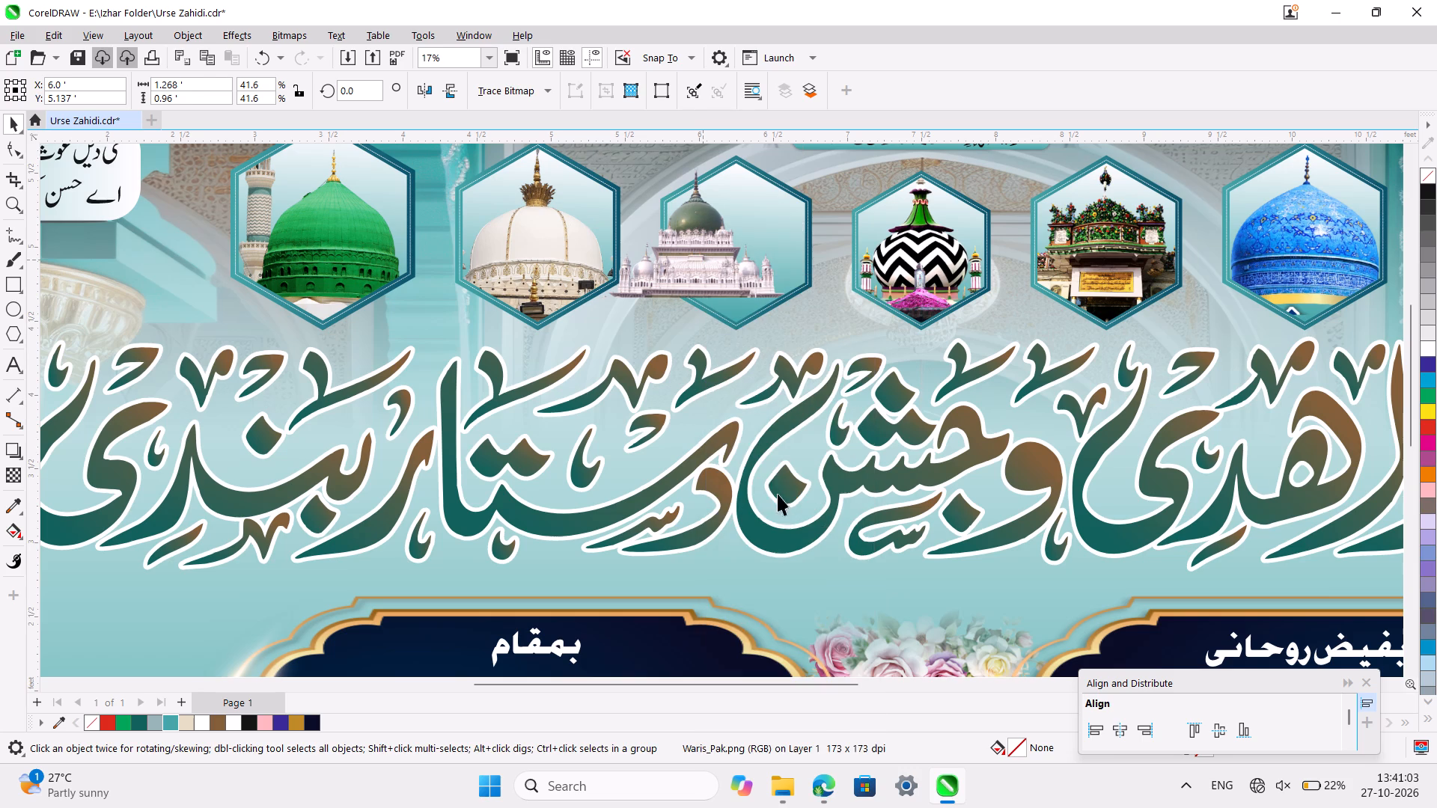
left_click(740, 308)
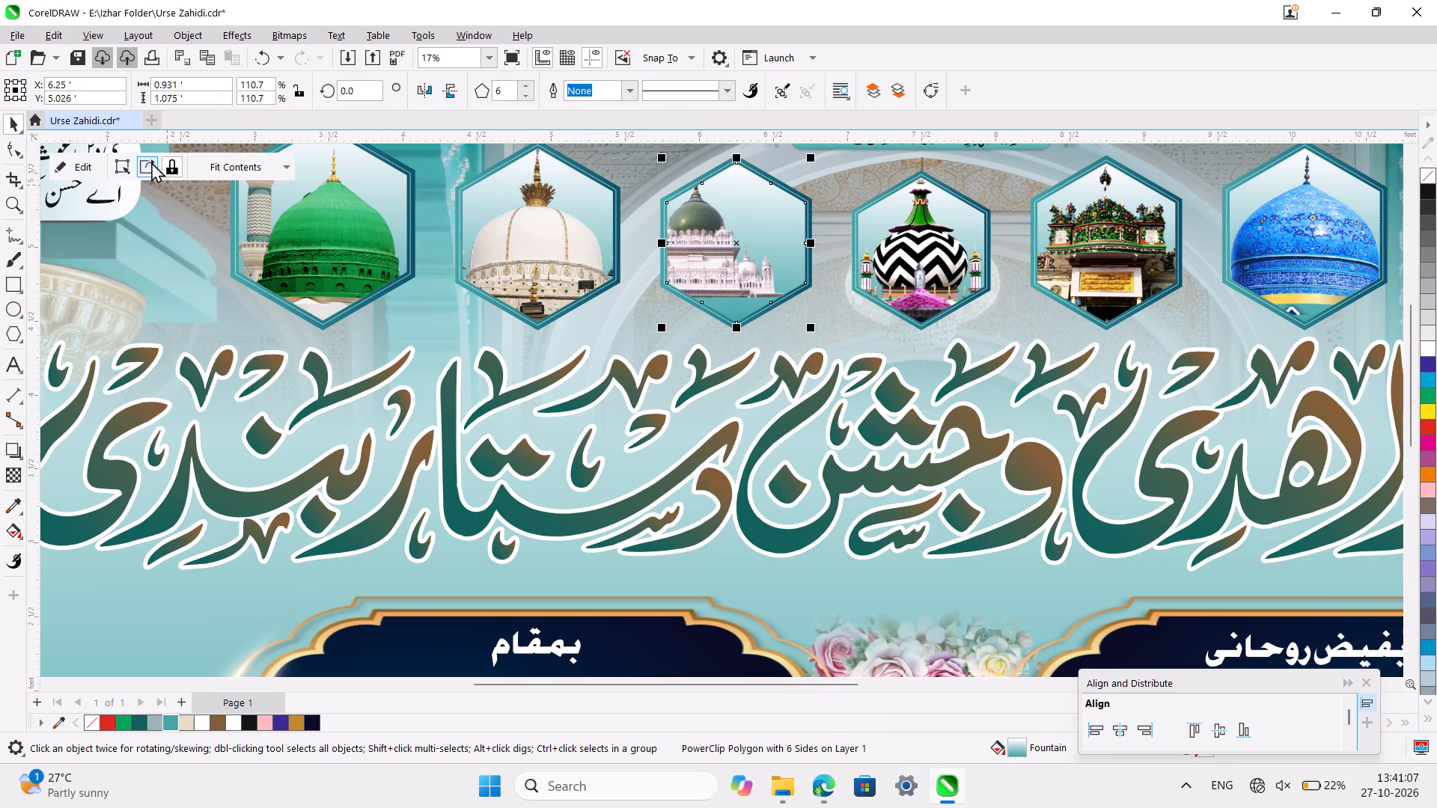
Select the Waris_Pak picture inside its PowerClip hexagon and centre it horizontally in the frame, at about X 6.25 ft.
left_click(123, 163)
left_click(711, 213)
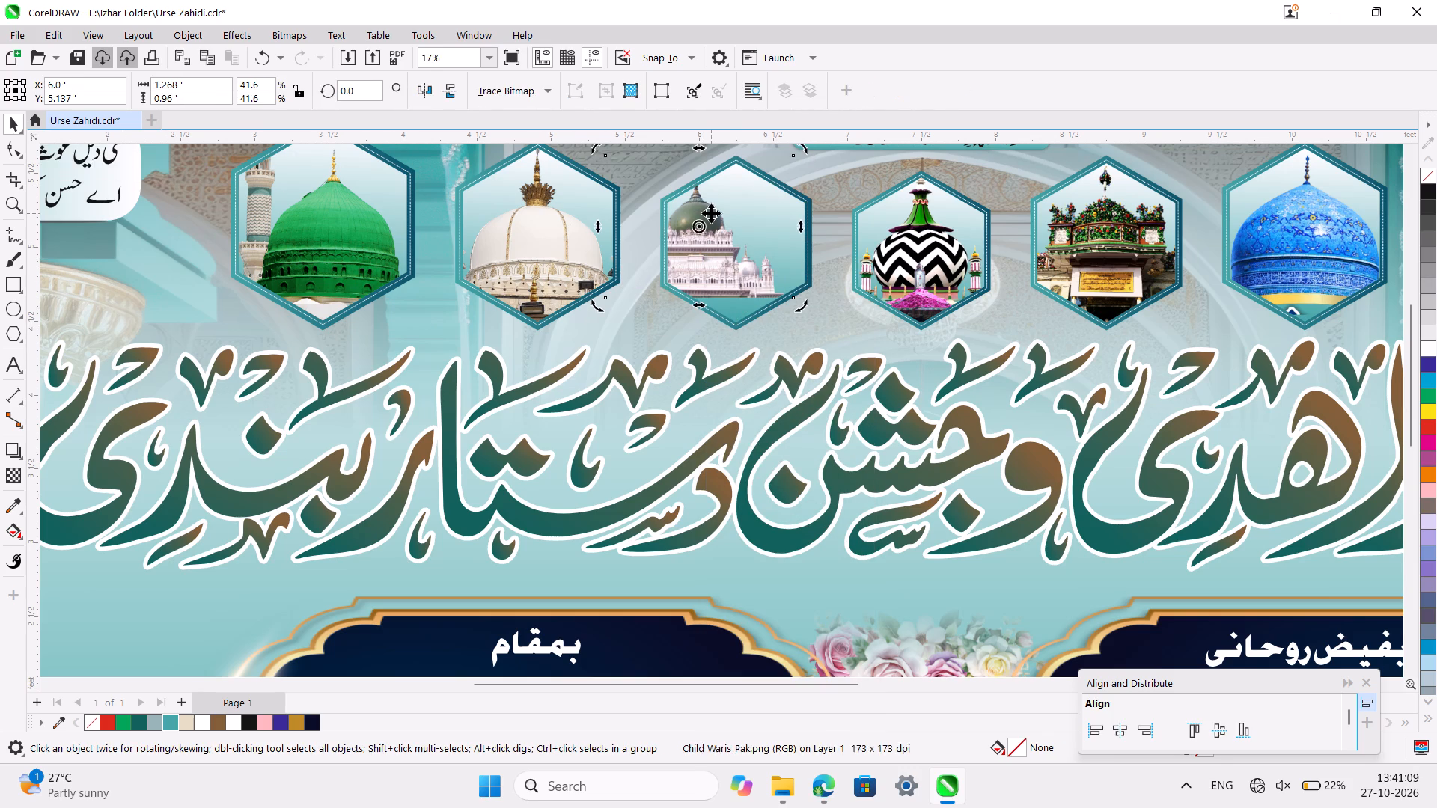
left_click(701, 221)
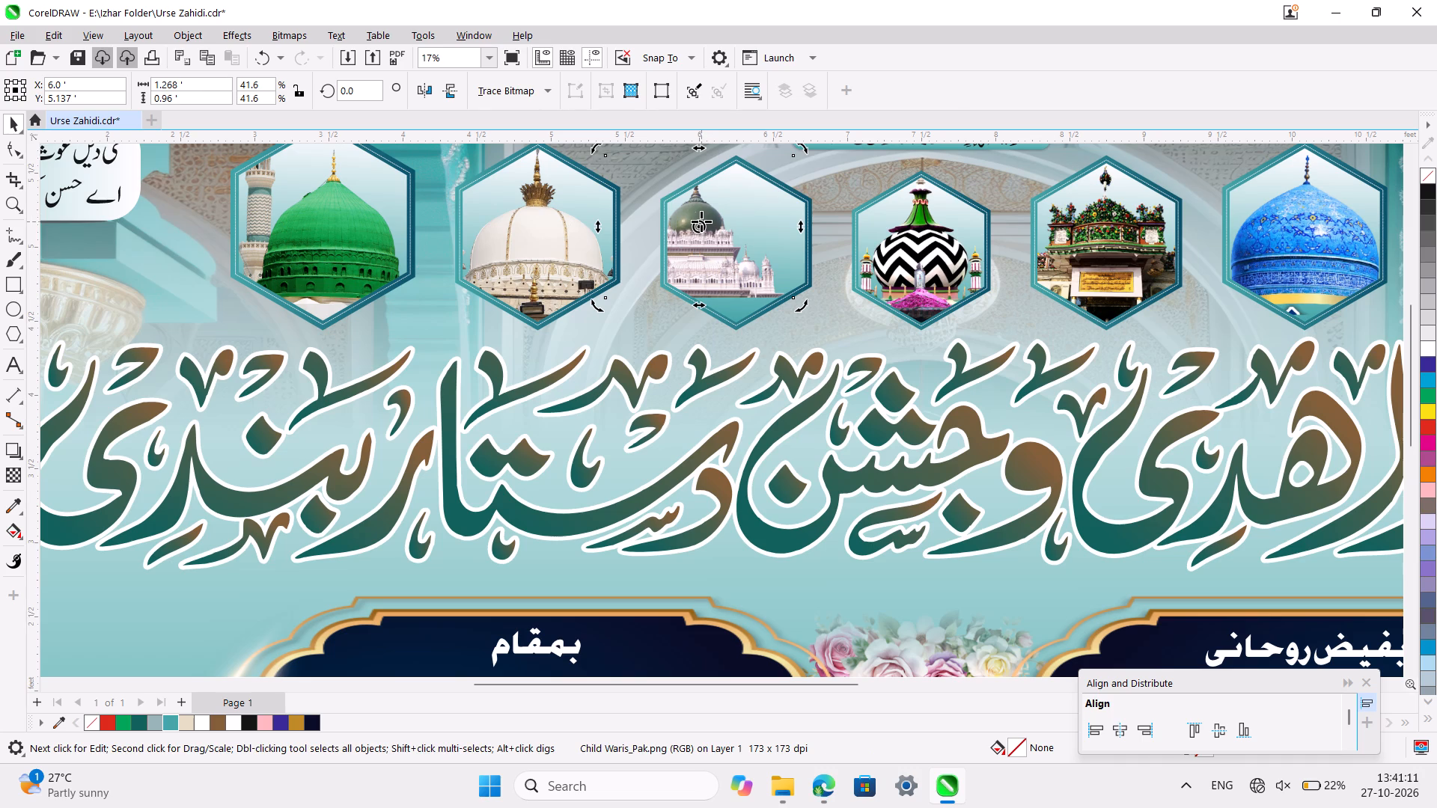
left_click(701, 221)
left_click_drag(701, 221, 729, 230)
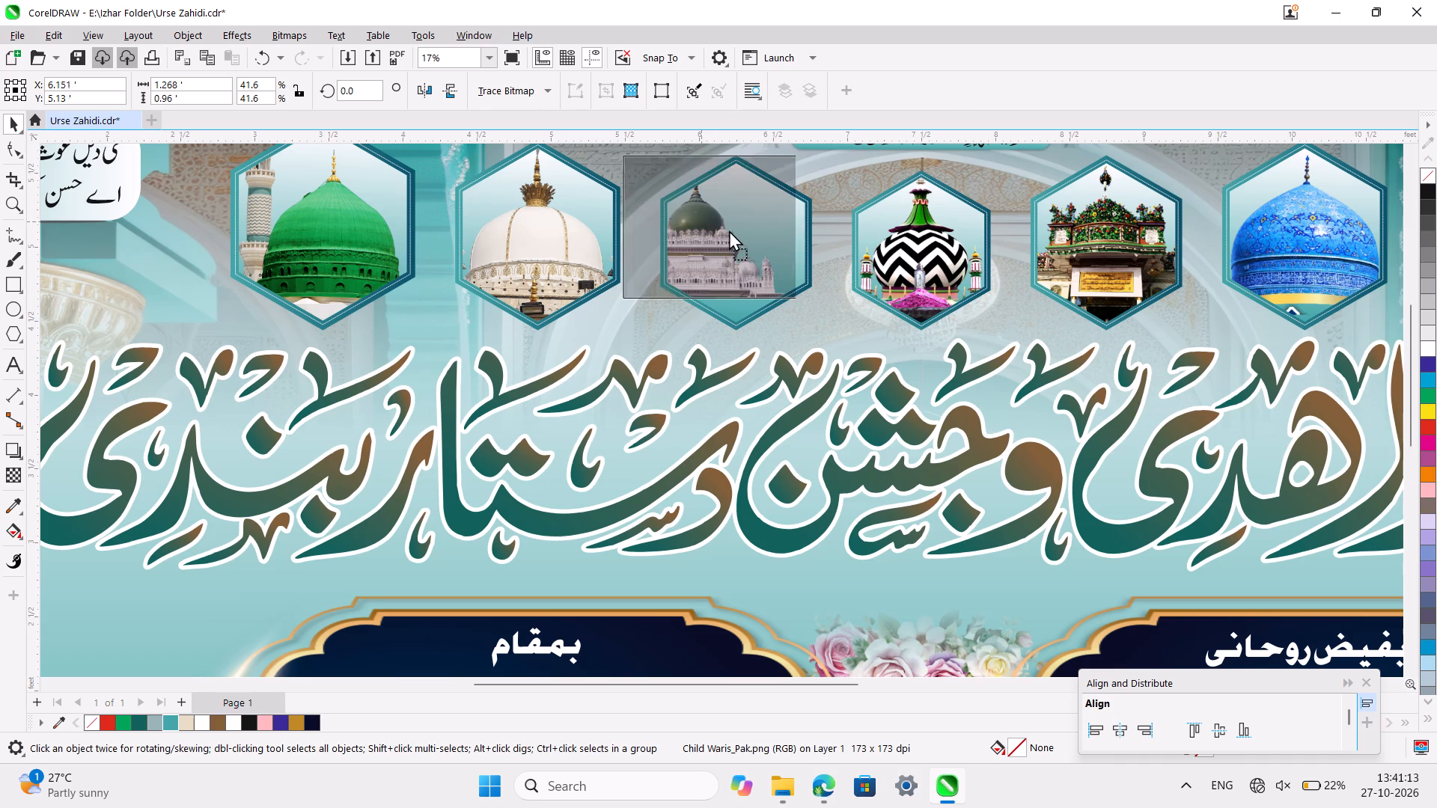
left_click_drag(729, 230, 742, 232)
Enlarge the clipped Waris_Pak picture to about 1.8 ft wide by 1.15 ft high so it fills the hexagon.
scroll(742, 232, "up", 1, "ctrl")
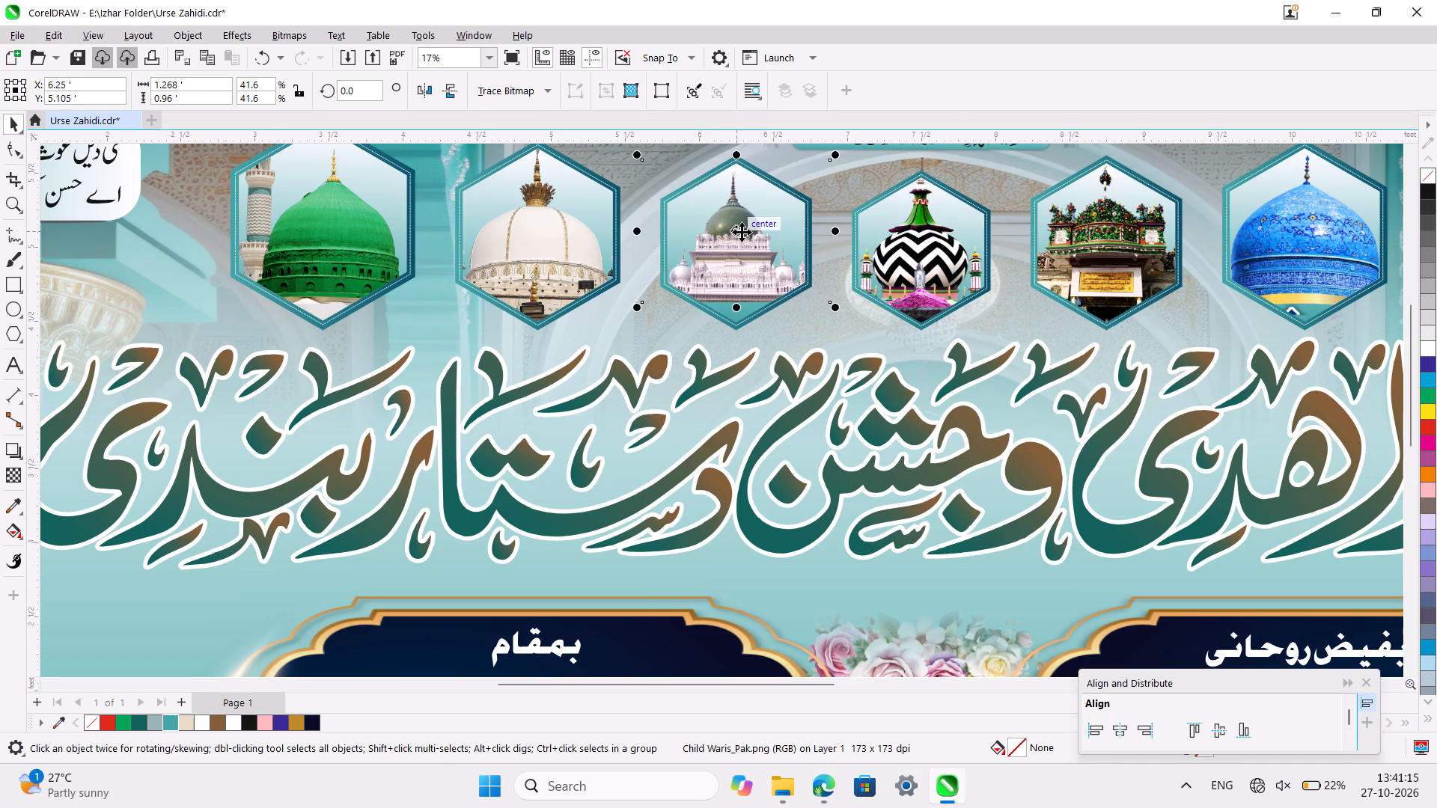
scroll(742, 232, "up", 1, "ctrl")
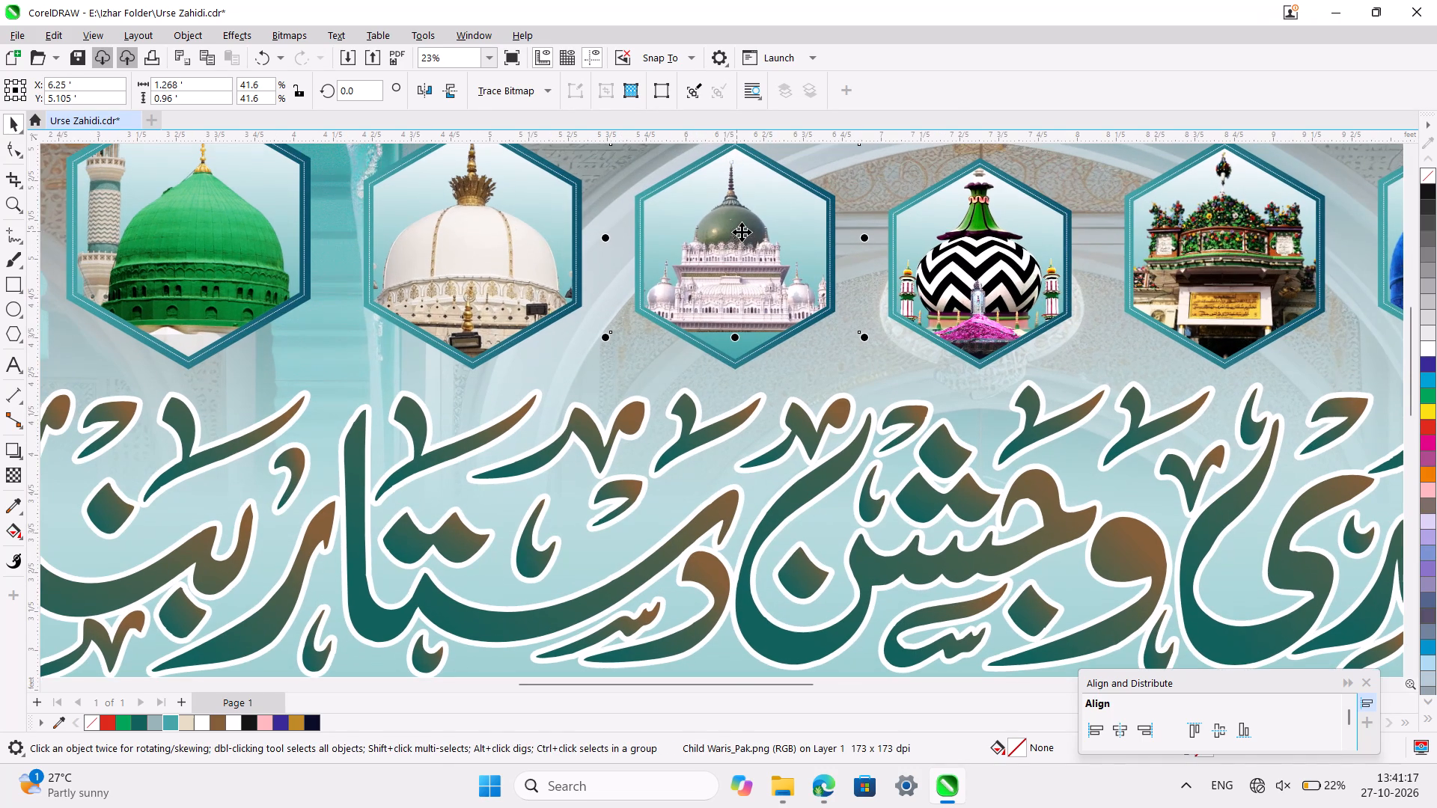
left_click_drag(868, 343, 872, 346)
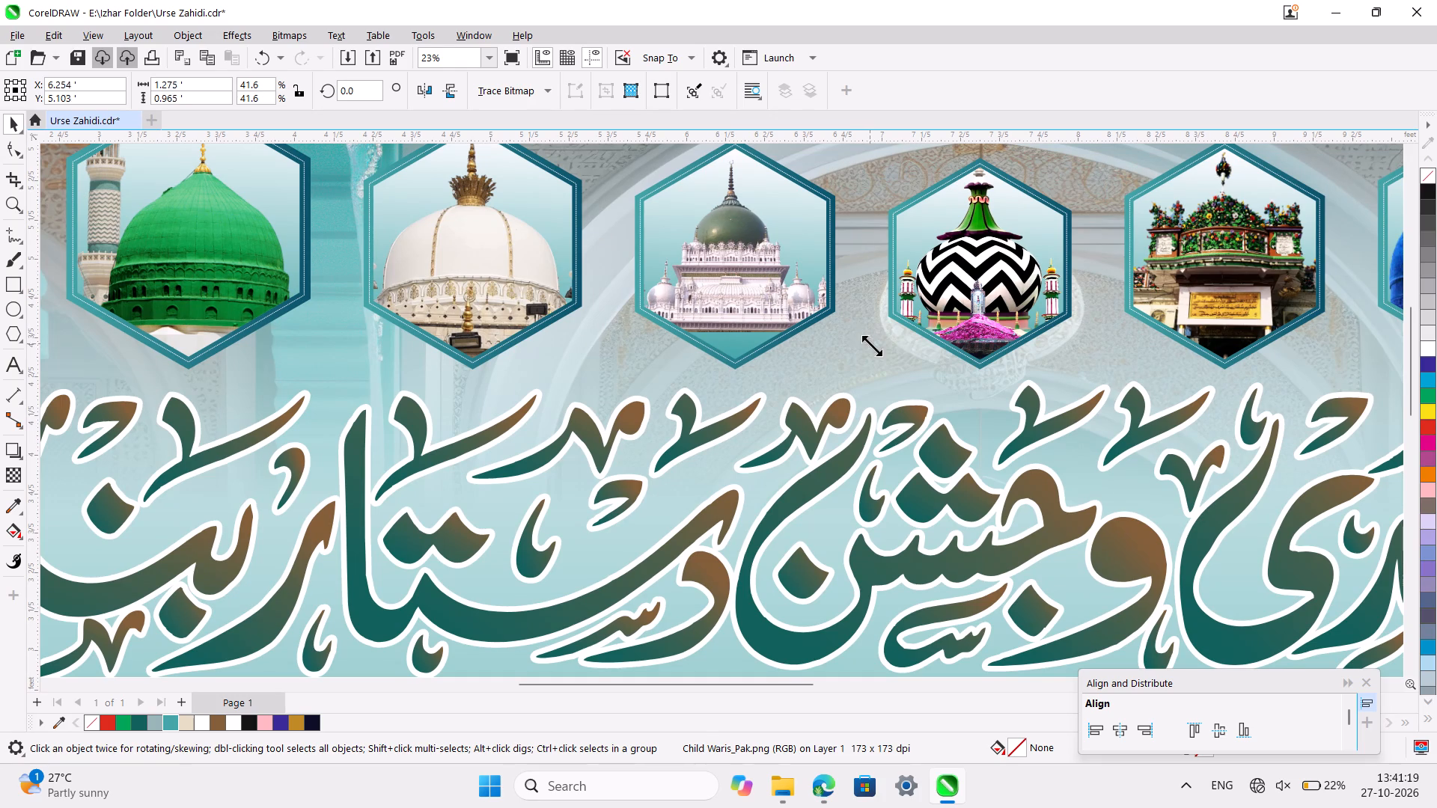
left_click_drag(872, 346, 879, 352)
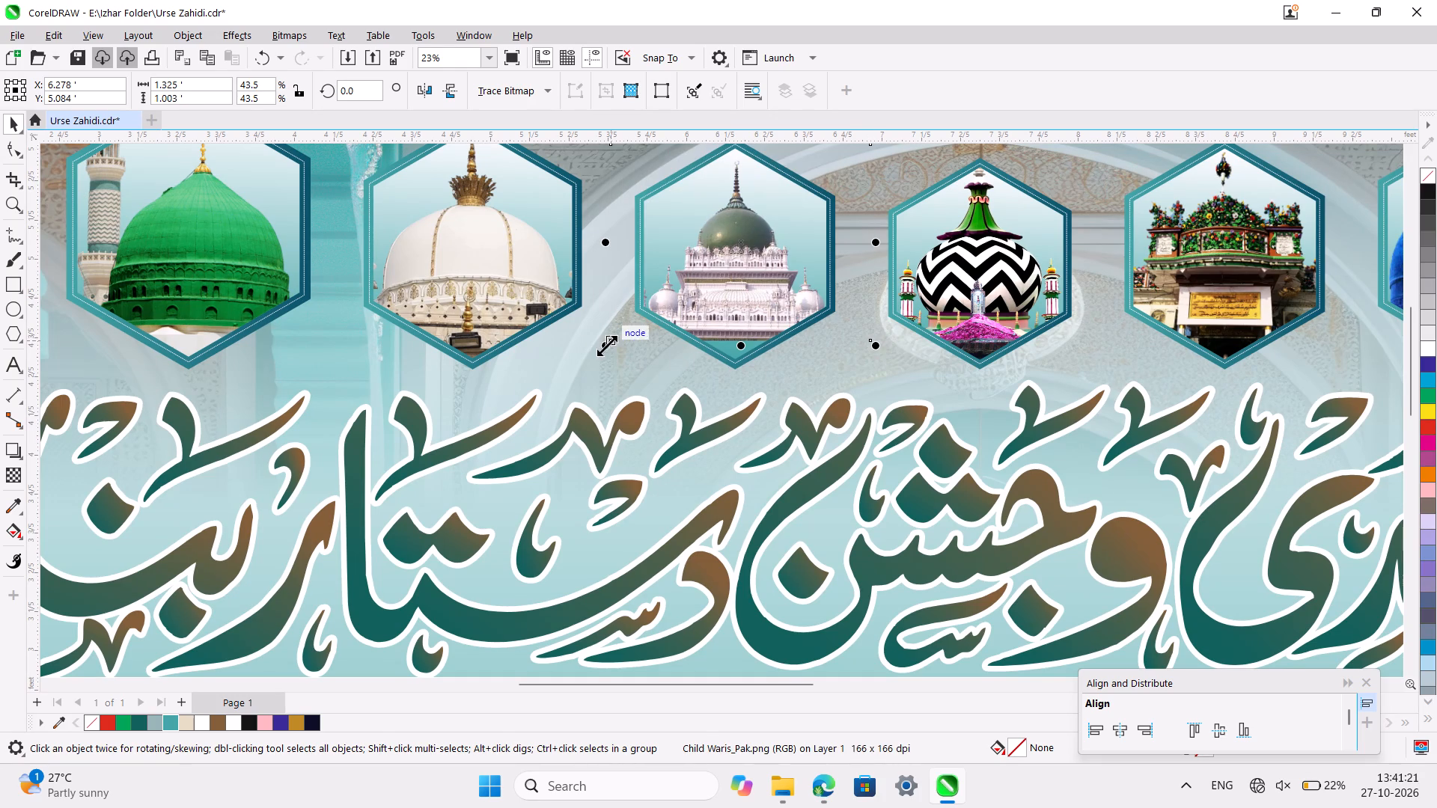
left_click_drag(607, 346, 581, 378)
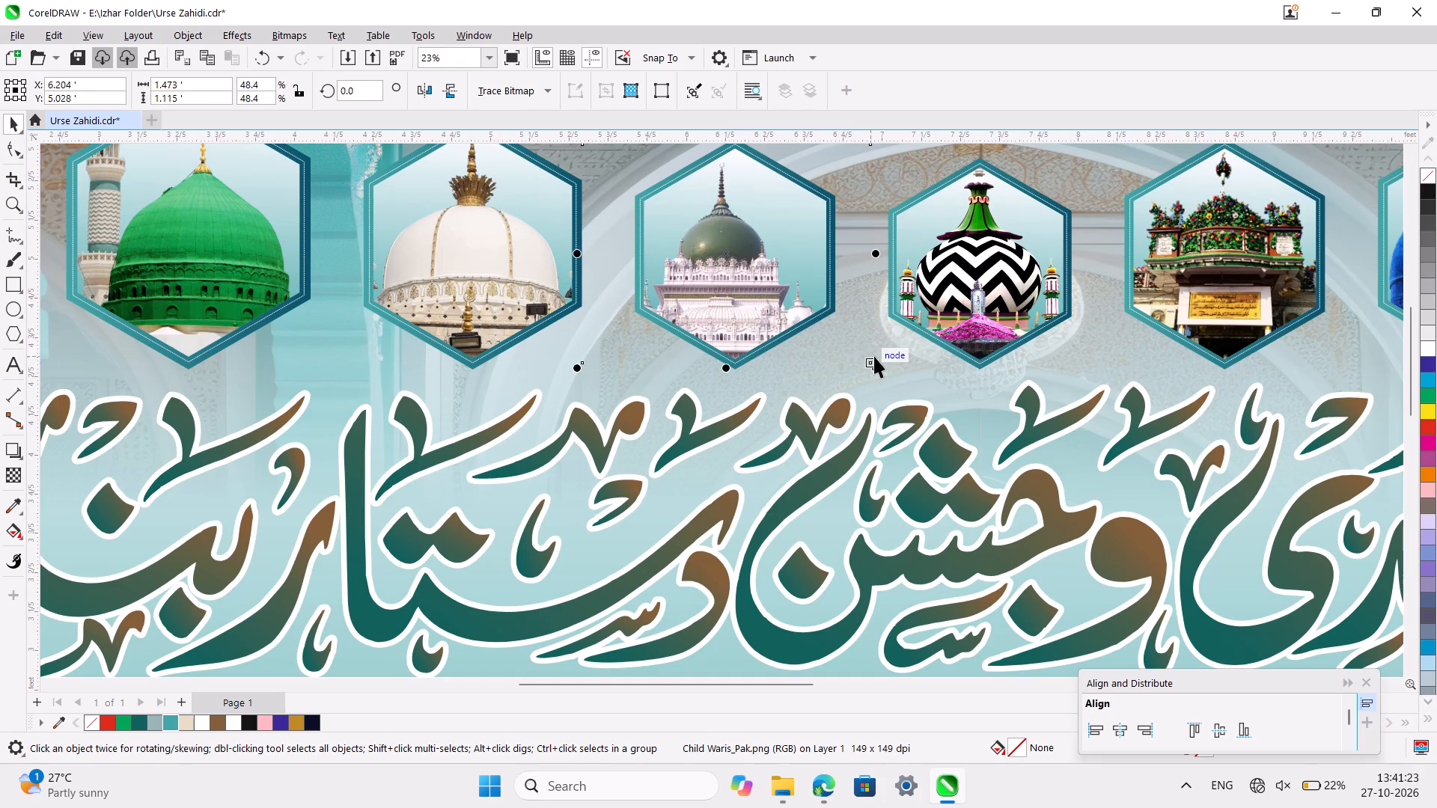
left_click_drag(882, 372, 892, 375)
left_click_drag(892, 375, 909, 379)
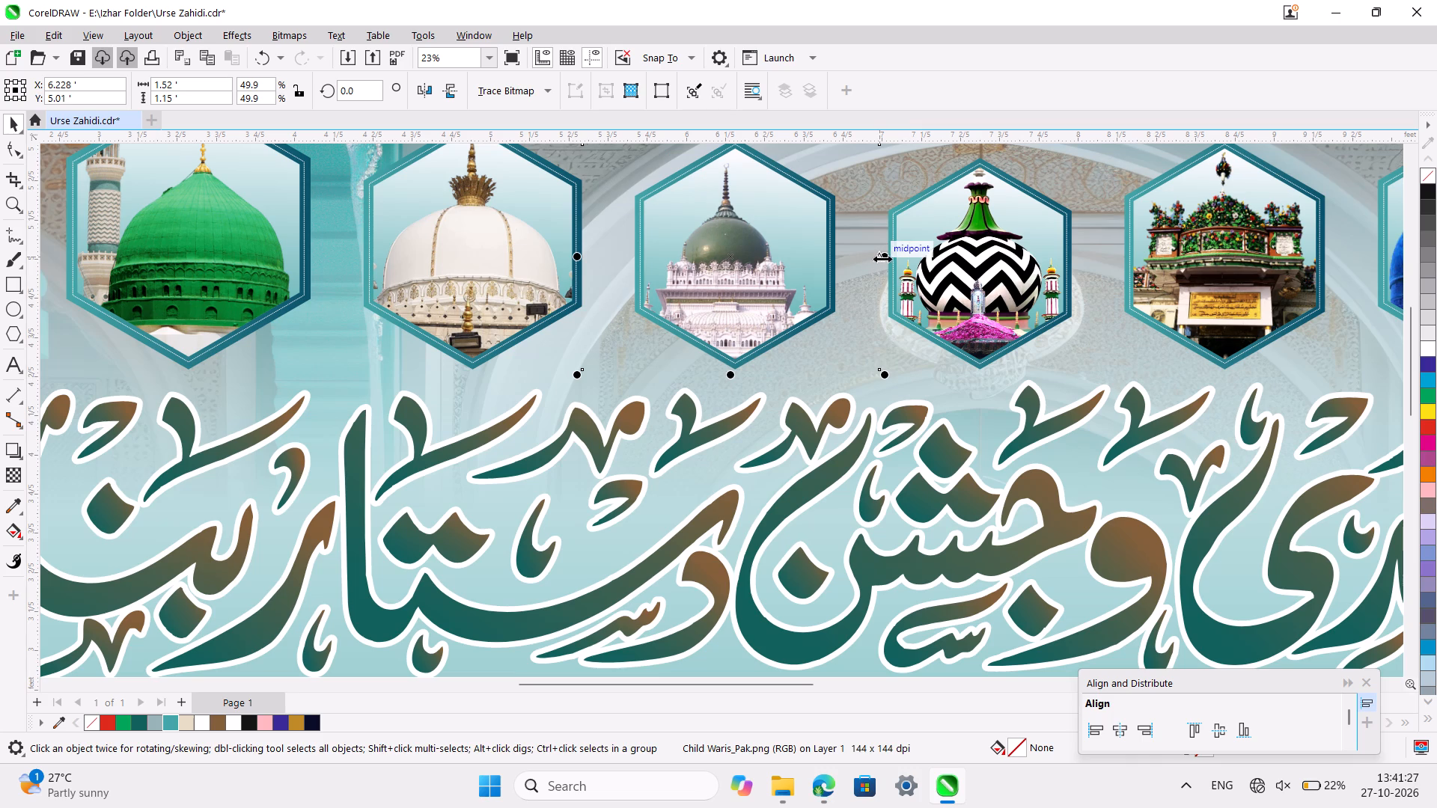
left_click_drag(883, 259, 893, 255)
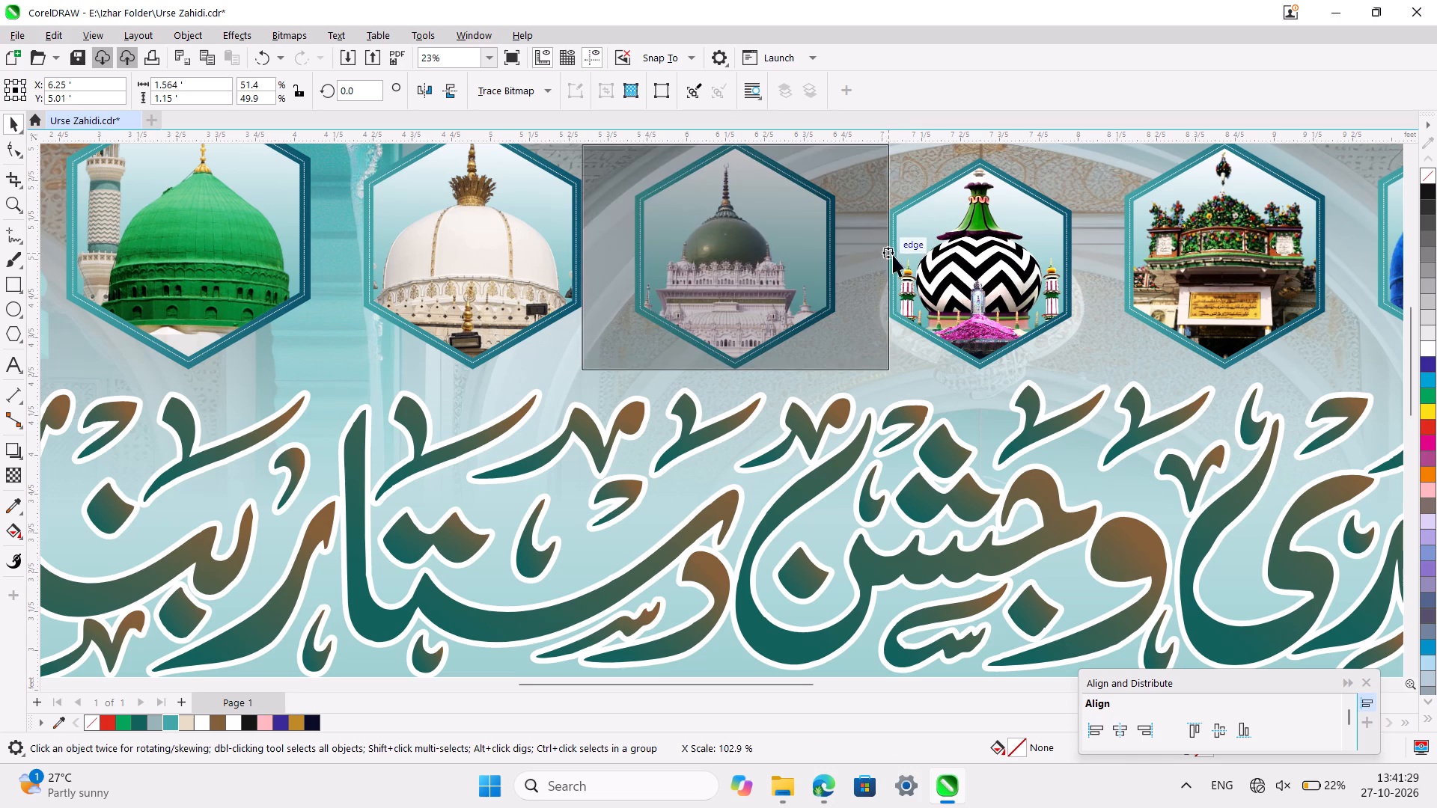
left_click_drag(576, 257, 535, 266)
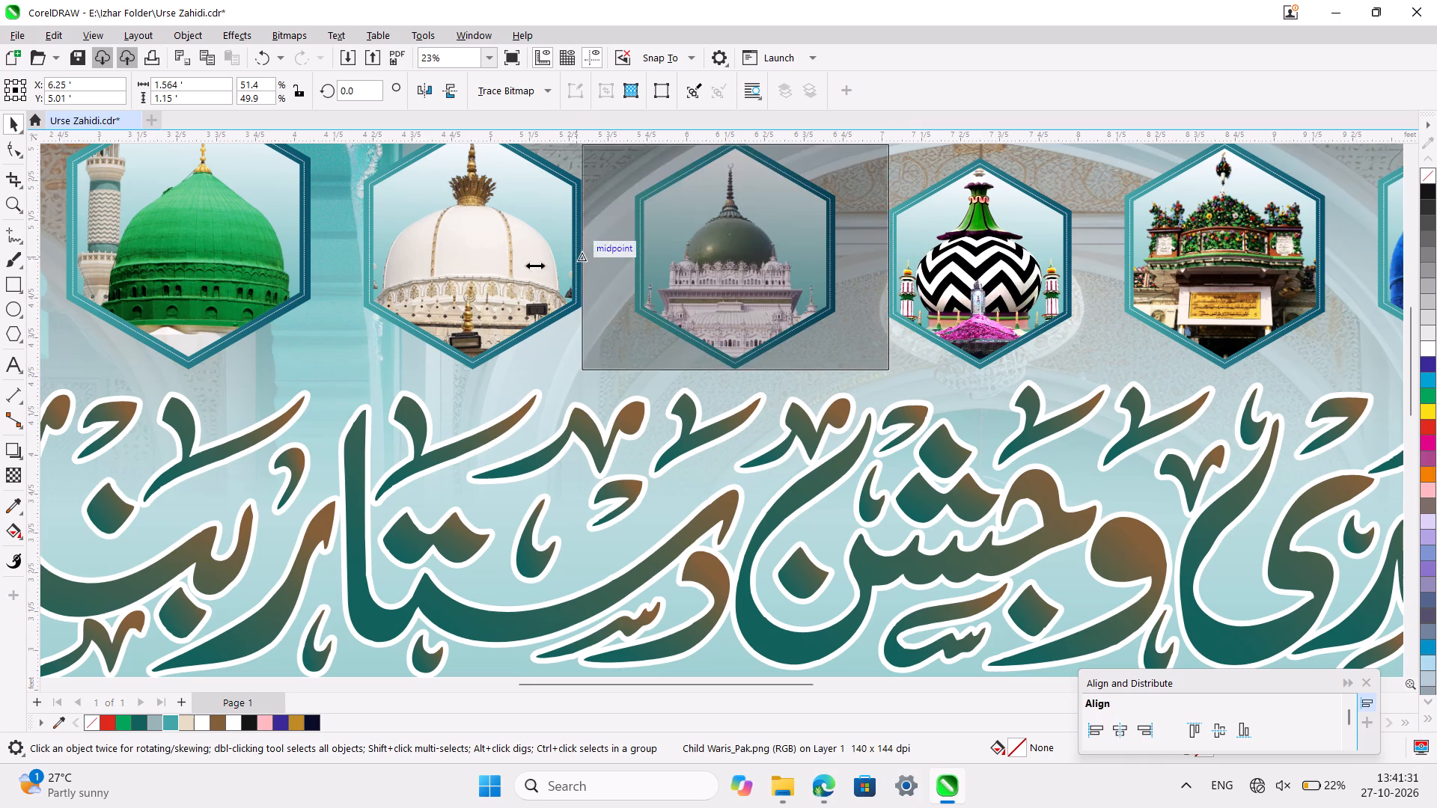
left_click_drag(535, 266, 530, 266)
left_click_drag(716, 286, 736, 284)
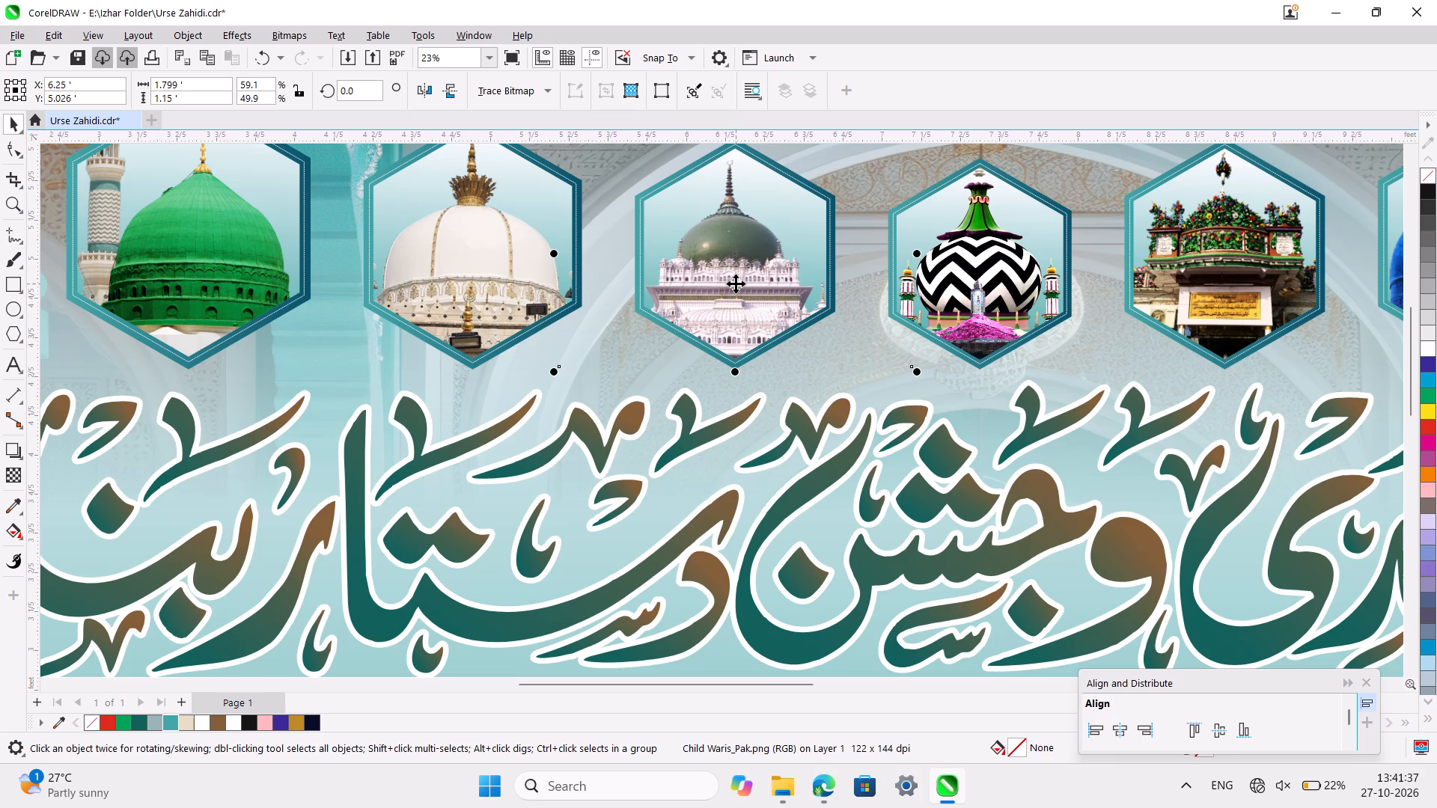
key("Up")
key("Up")
key("Up")
key("Up")
key("Up")
key("Up")
key("Up")
key("Up")
key("Up")
key("Up")
key("Up")
key("Up")
key("Up")
key("shift+Up")
key("shift+Up")
key("shift+Up")
key("shift+Up")
key("shift+Up")
key("shift+Up")
key("shift+Up")
key("shift+Up")
key("shift+Up")
key("shift+Up")
key("shift+Up")
key("shift+Up")
key("shift+Up")
key("shift+Up")
key("shift+Up")
key("shift+Up")
key("shift+Up")
key("shift+Up")
key("shift+Up")
key("shift+Up")
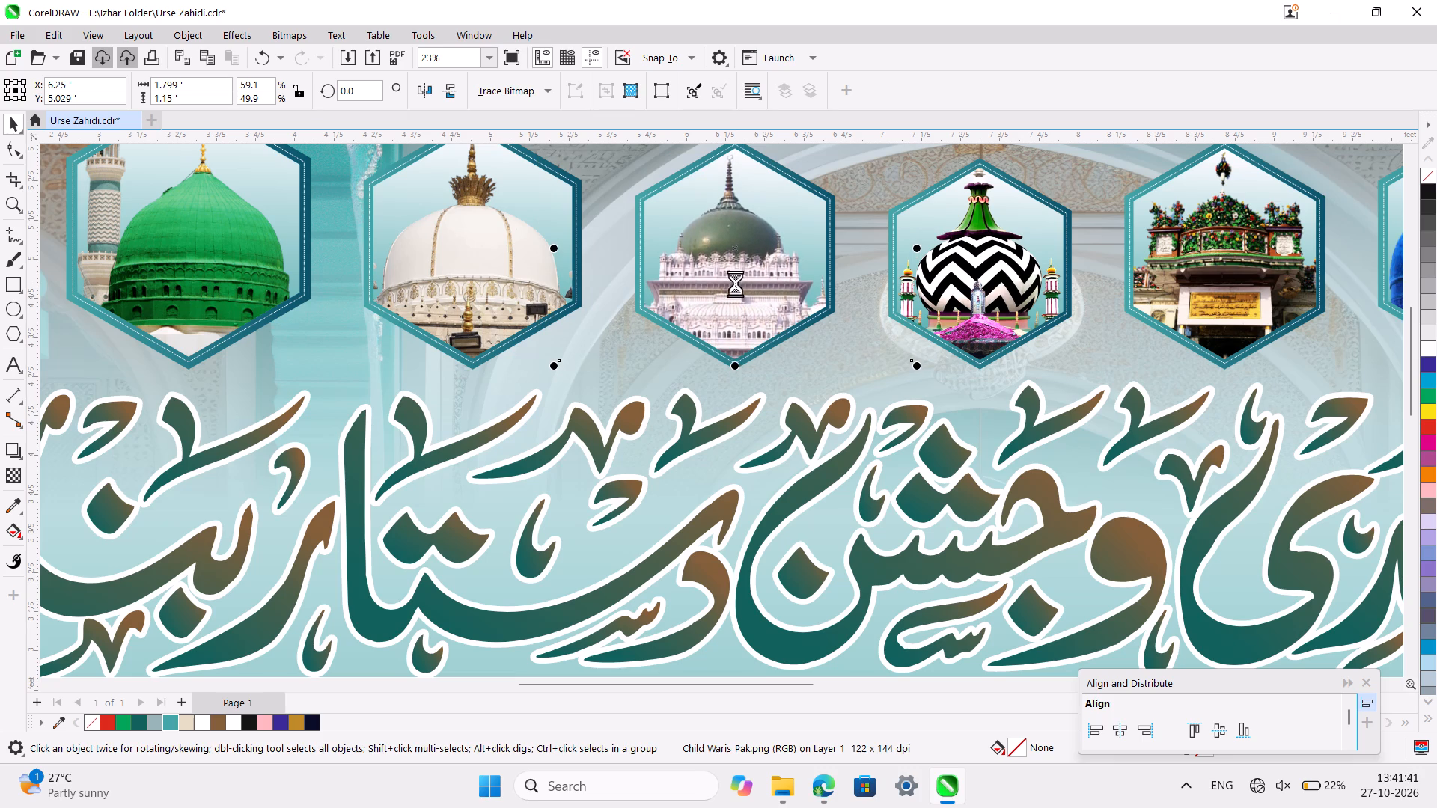
key("shift+Right")
key("shift+Right")
key("shift+Right")
key("shift+Right")
key("shift+Right")
key("shift+Right")
key("shift+Right")
key("shift+Right")
key("shift+Right")
key("shift+Right")
key("shift+Right")
key("shift+Right")
key("shift+Right")
key("shift+Right")
key("shift+Right")
key("shift+Right")
key("shift+Right")
key("shift+Right")
key("shift+Right")
key("shift+Right")
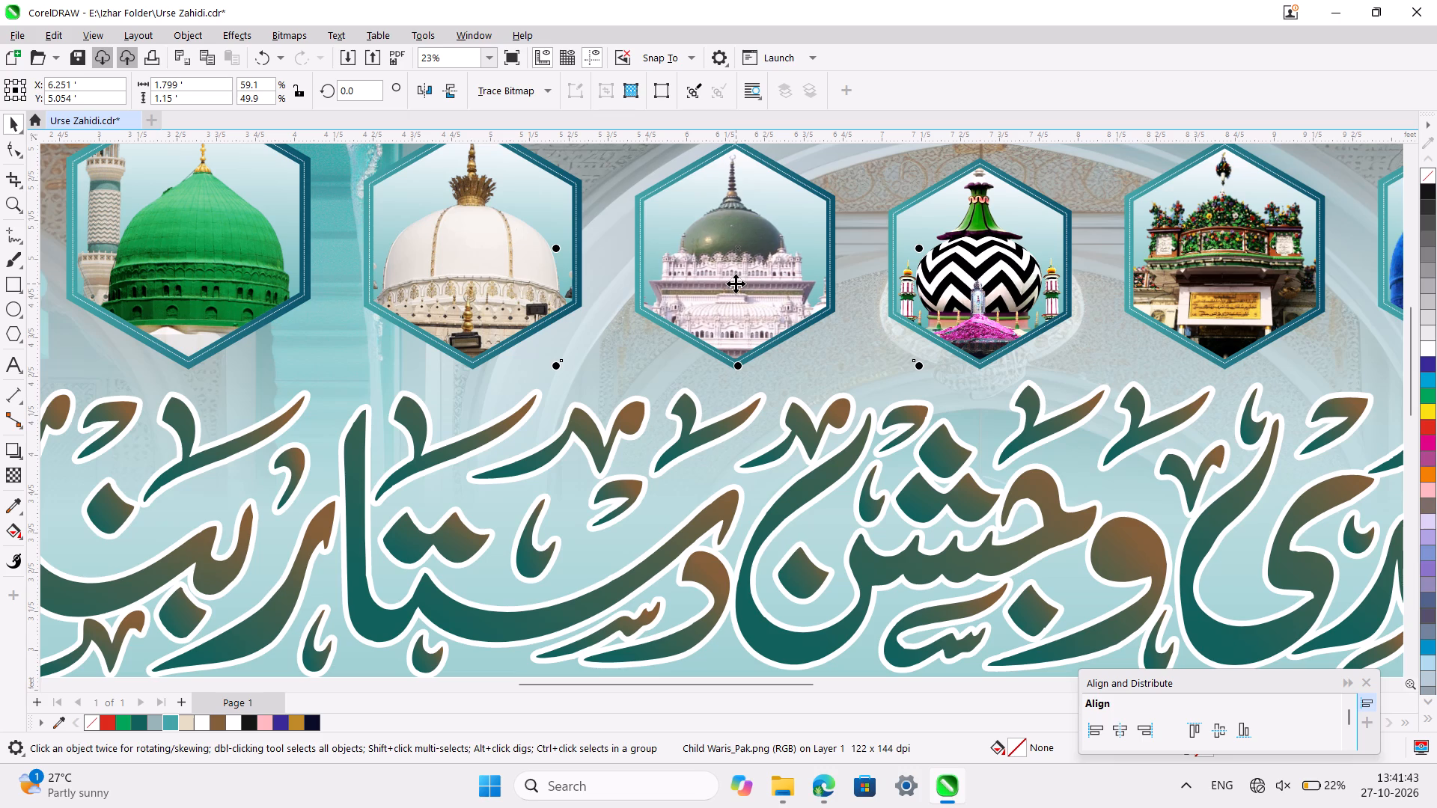
key("shift+Up")
key("shift+Up")
key("shift+Up")
key("shift+Up")
key("shift+Up")
key("shift+Up")
key("shift+Up")
key("shift+Up")
key("shift+Up")
key("shift+Up")
key("shift+Up")
key("shift+Up")
key("shift+Up")
key("shift+Up")
key("shift+Up")
key("shift+Up")
key("shift+Up")
key("shift+Up")
key("shift+Up")
key("shift+Up")
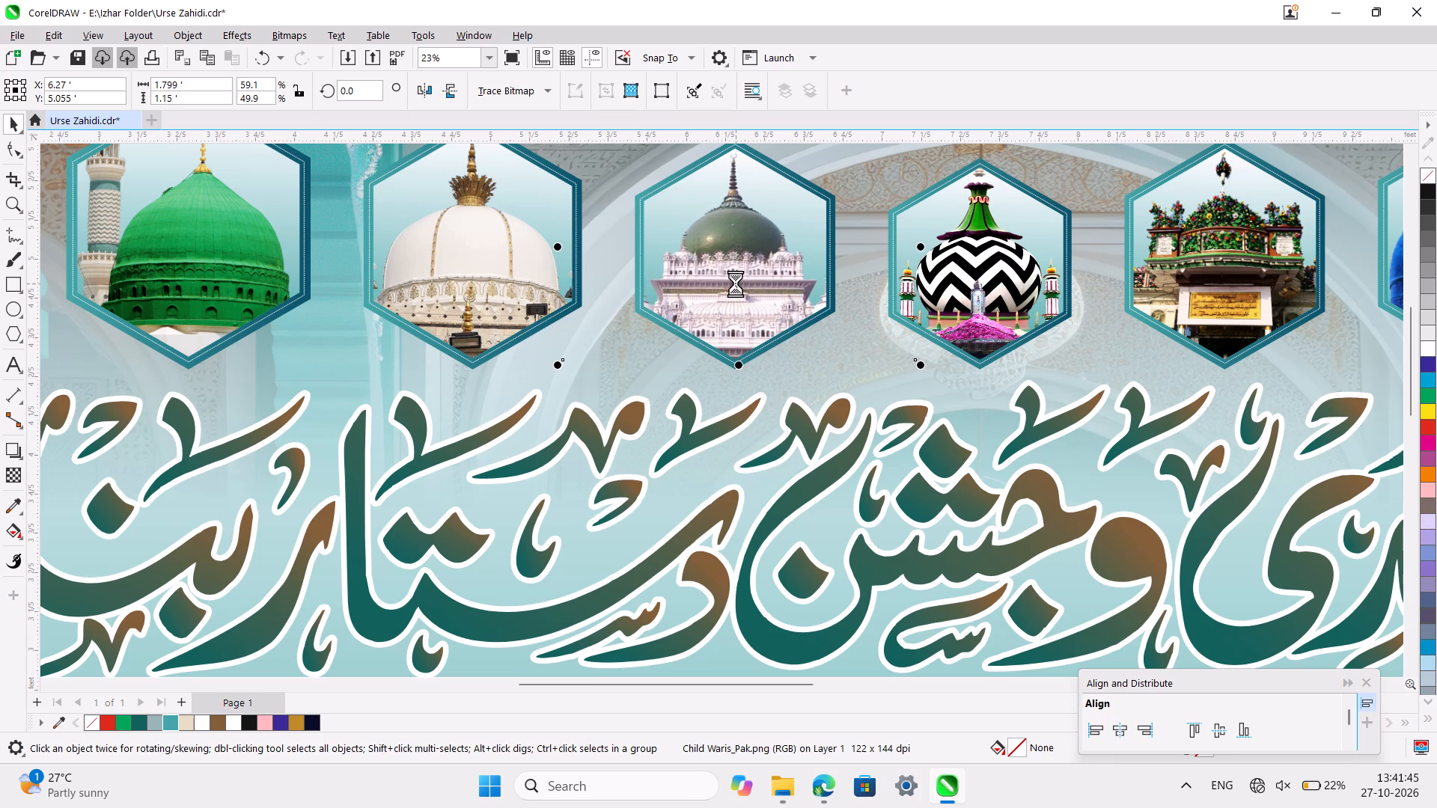
key("shift+Right")
key("shift+Right")
key("shift+Right")
key("shift+Right")
key("shift+Right")
key("shift+Right")
key("shift+Right")
key("shift+Right")
key("shift+Right")
key("shift+Right")
key("shift+Right")
key("shift+Right")
key("shift+Right")
key("shift+Right")
key("shift+Right")
key("shift+Right")
key("shift+Right")
key("shift+Right")
key("shift+Right")
key("shift+Up")
key("shift+Up")
key("shift+Up")
key("shift+Up")
key("shift+Up")
key("shift+Up")
key("shift+Up")
key("shift+Up")
key("shift+Up")
key("shift+Up")
key("shift+Up")
key("shift+Up")
key("shift+Up")
key("shift+Up")
key("shift+Up")
key("shift+Up")
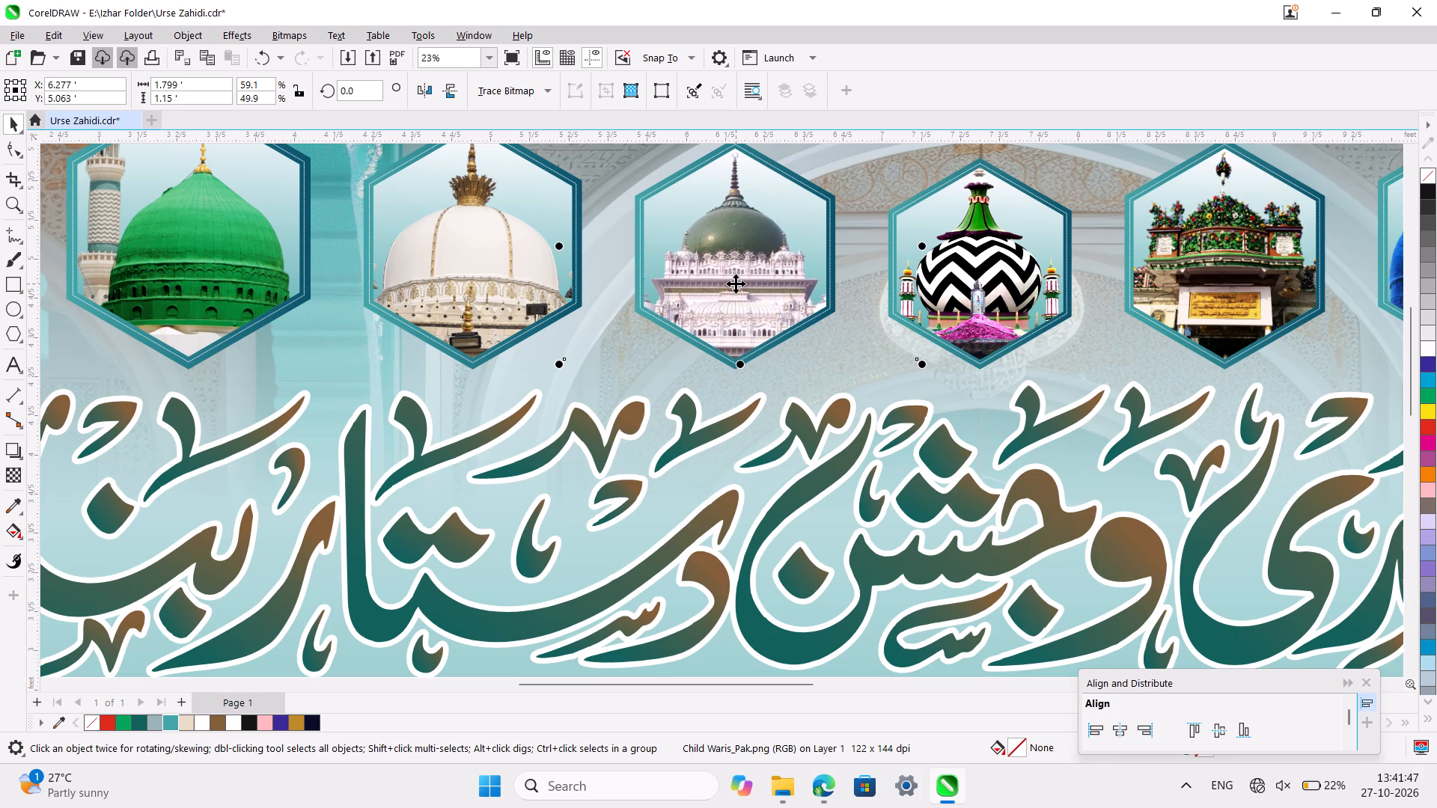
key("shift+Up")
key("shift+Up")
key("shift+Up")
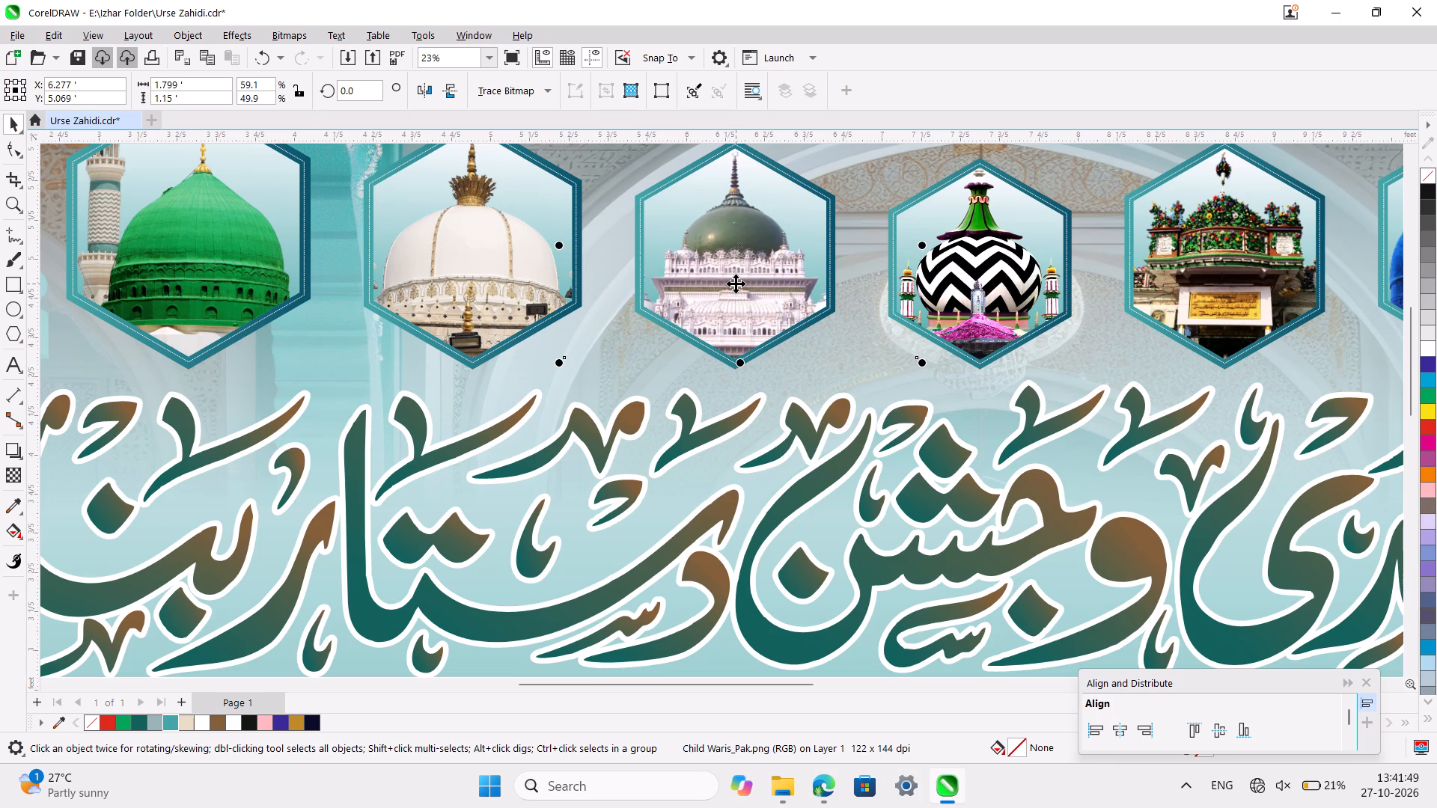
key("shift+Right")
key("shift+Right")
key("shift+Right")
key("shift+Right")
key("shift+Right")
key("shift+Right")
key("shift+Up")
key("shift+Up")
key("shift+Up")
key("shift+Up")
key("shift+Up")
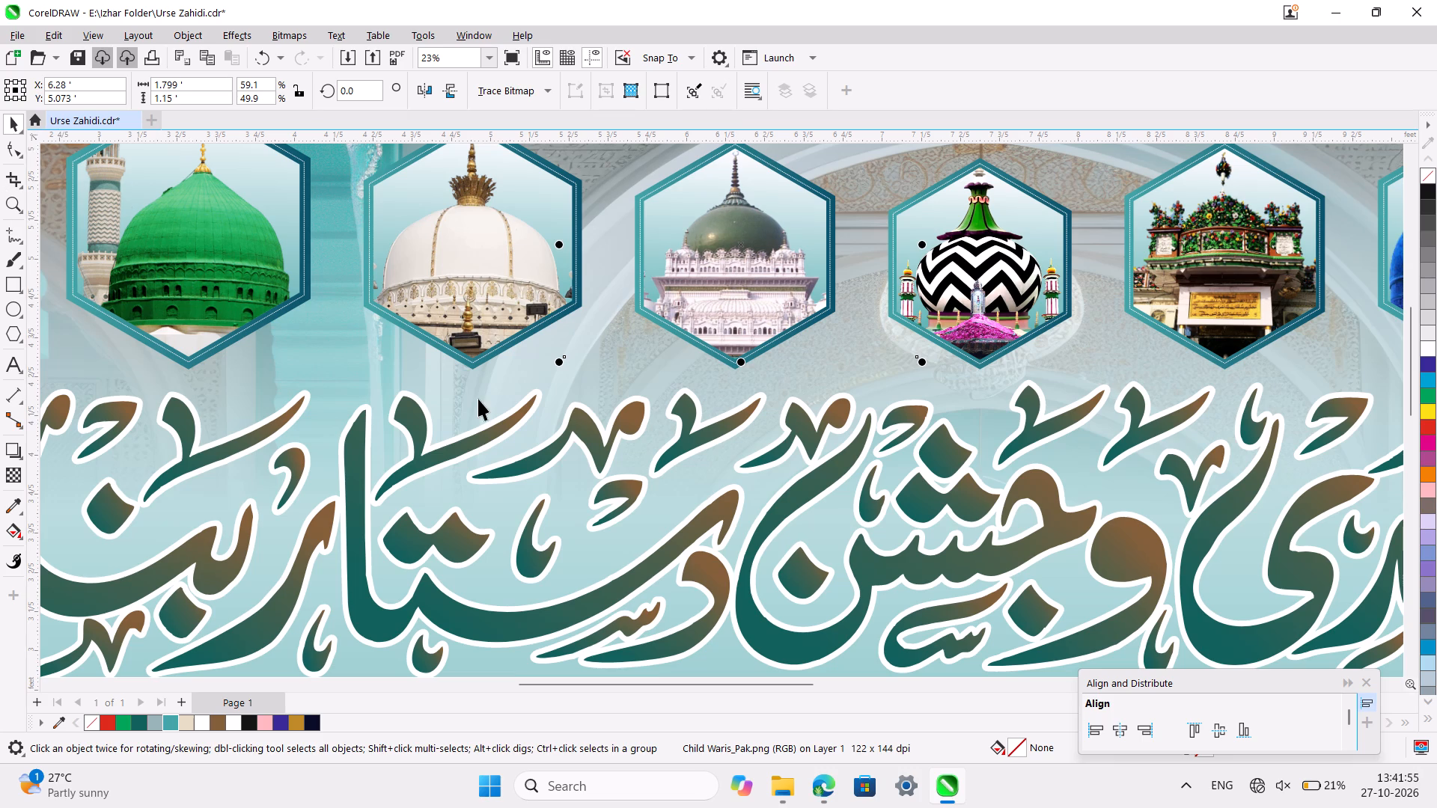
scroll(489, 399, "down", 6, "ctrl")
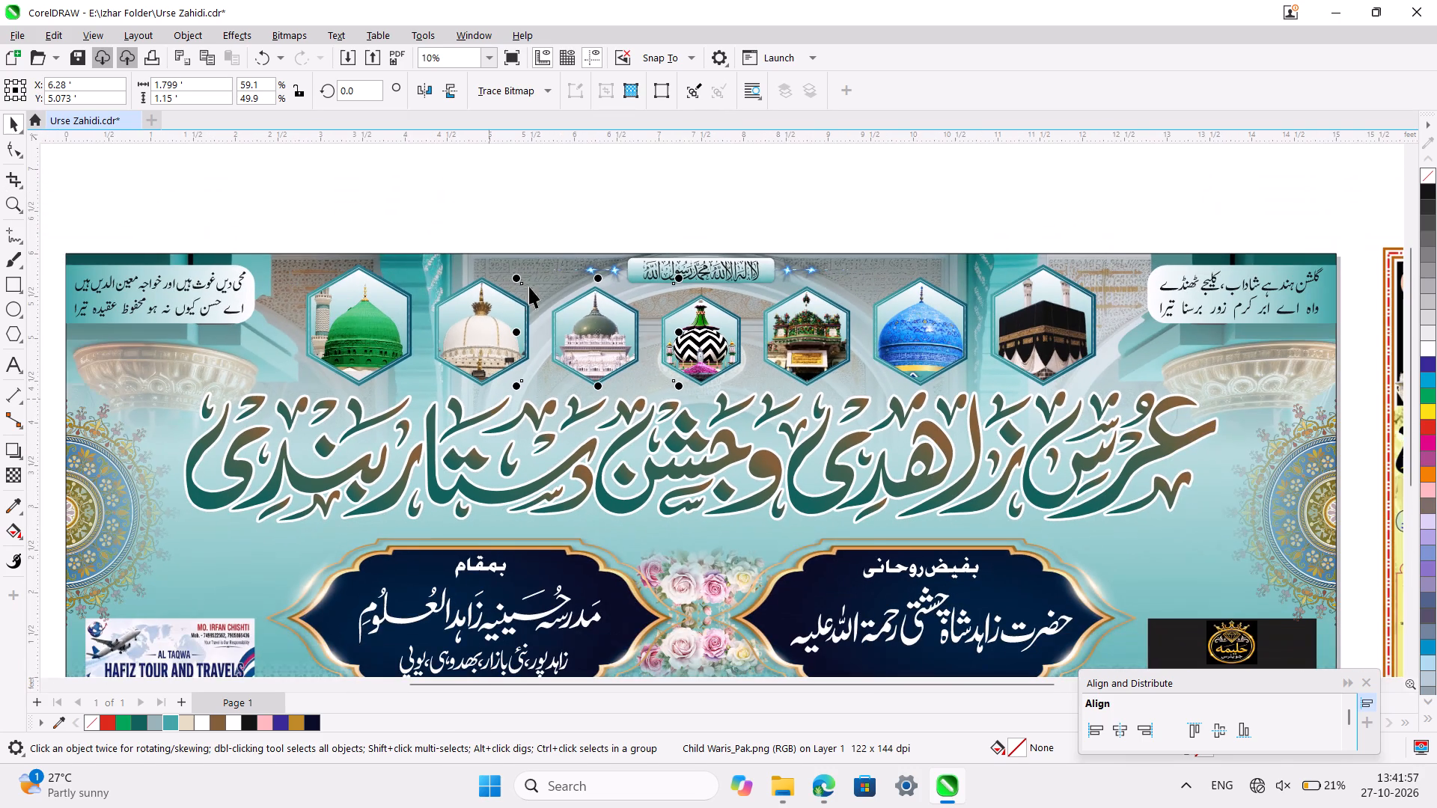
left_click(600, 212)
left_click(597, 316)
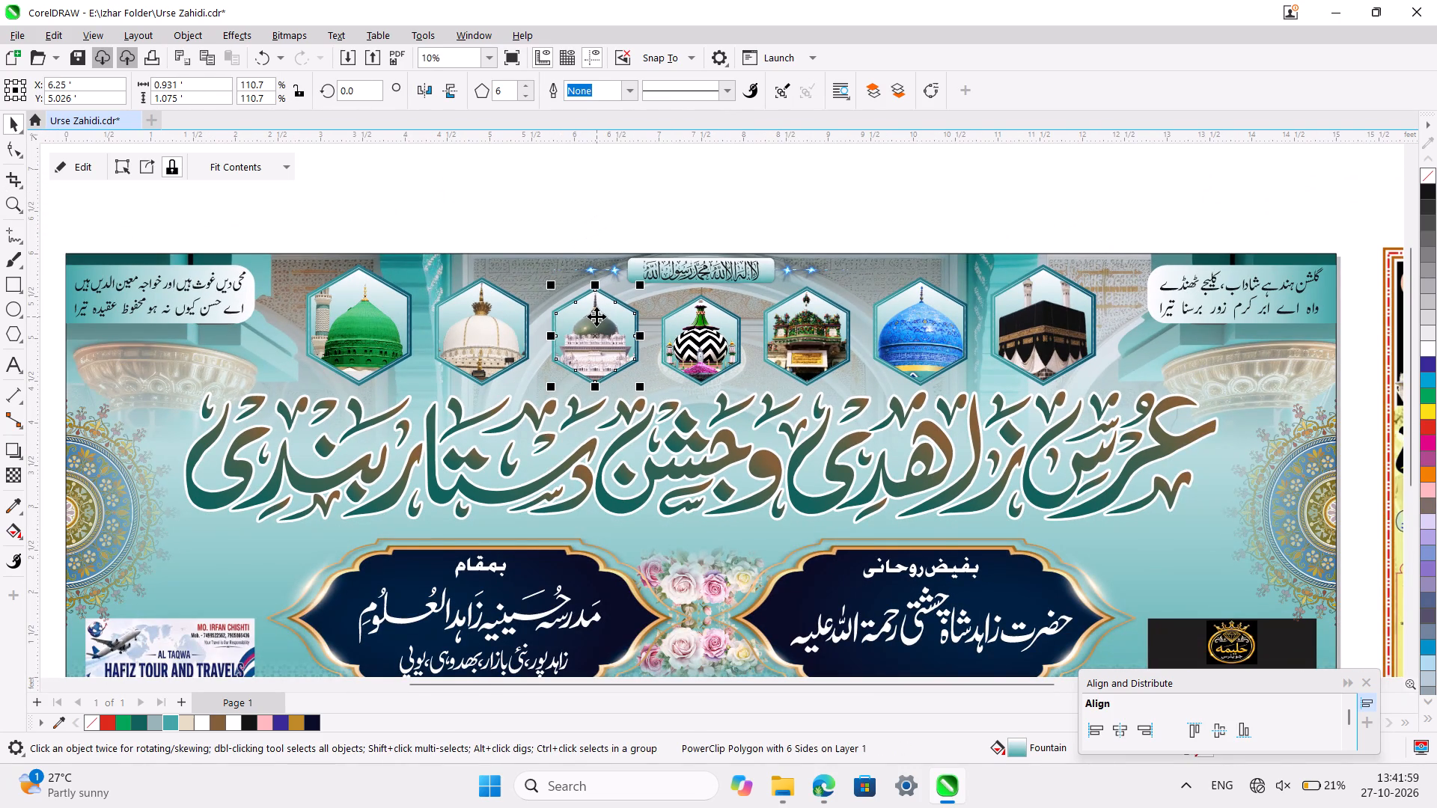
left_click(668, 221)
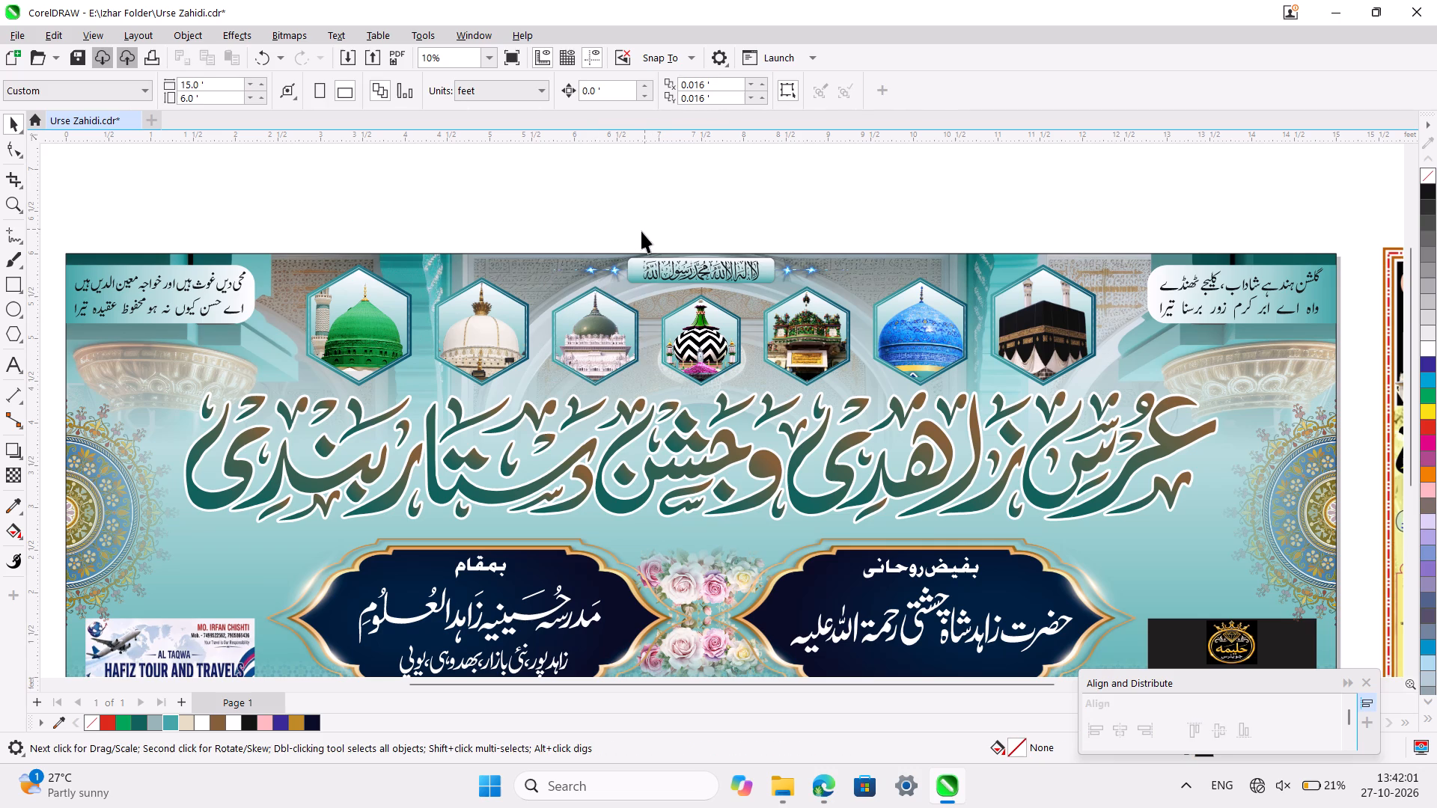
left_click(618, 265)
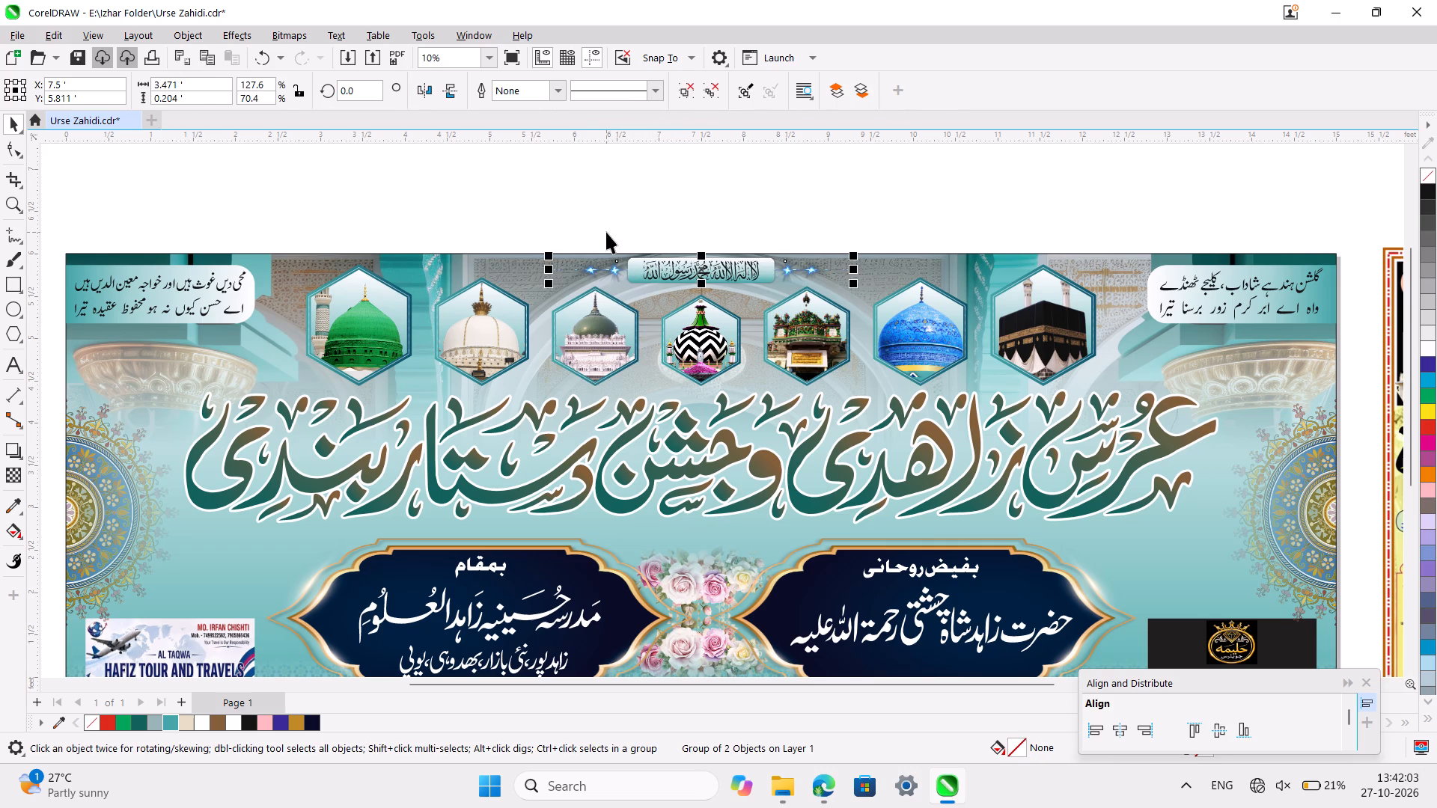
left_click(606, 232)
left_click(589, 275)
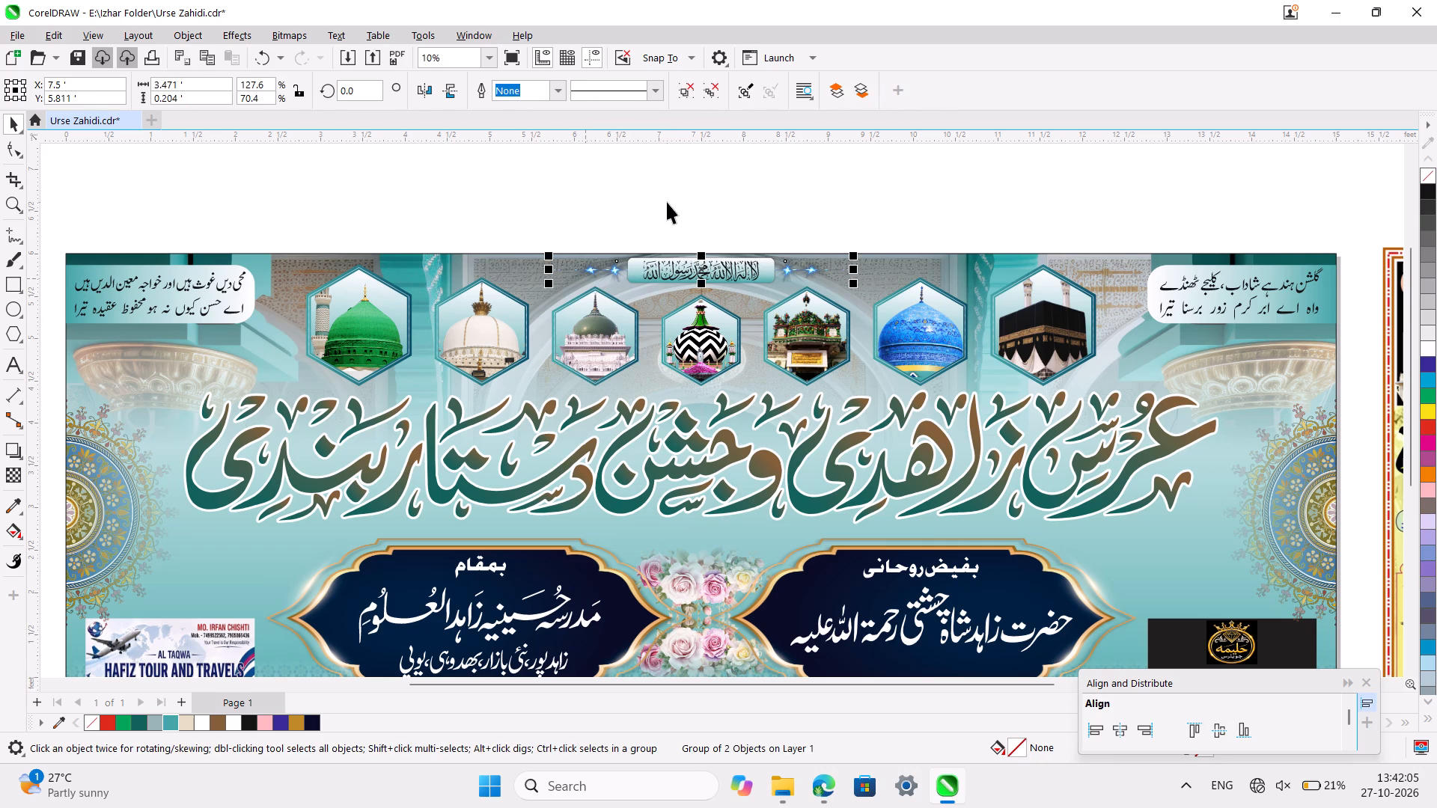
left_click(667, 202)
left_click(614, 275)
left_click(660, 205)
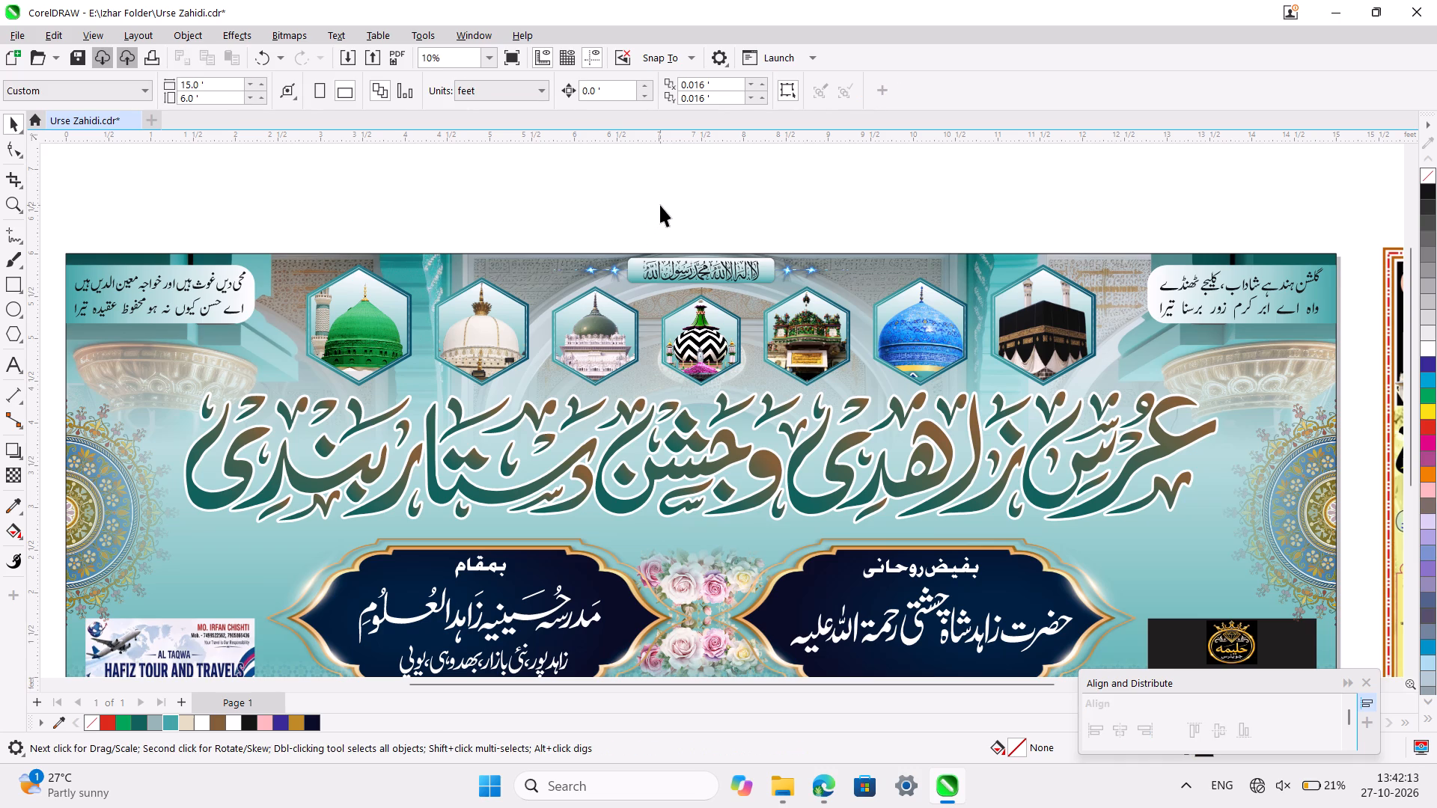
Group the parts of the Waris_Pak hexagon into one object.
left_click_drag(660, 205, 537, 393)
key("ctrl+g")
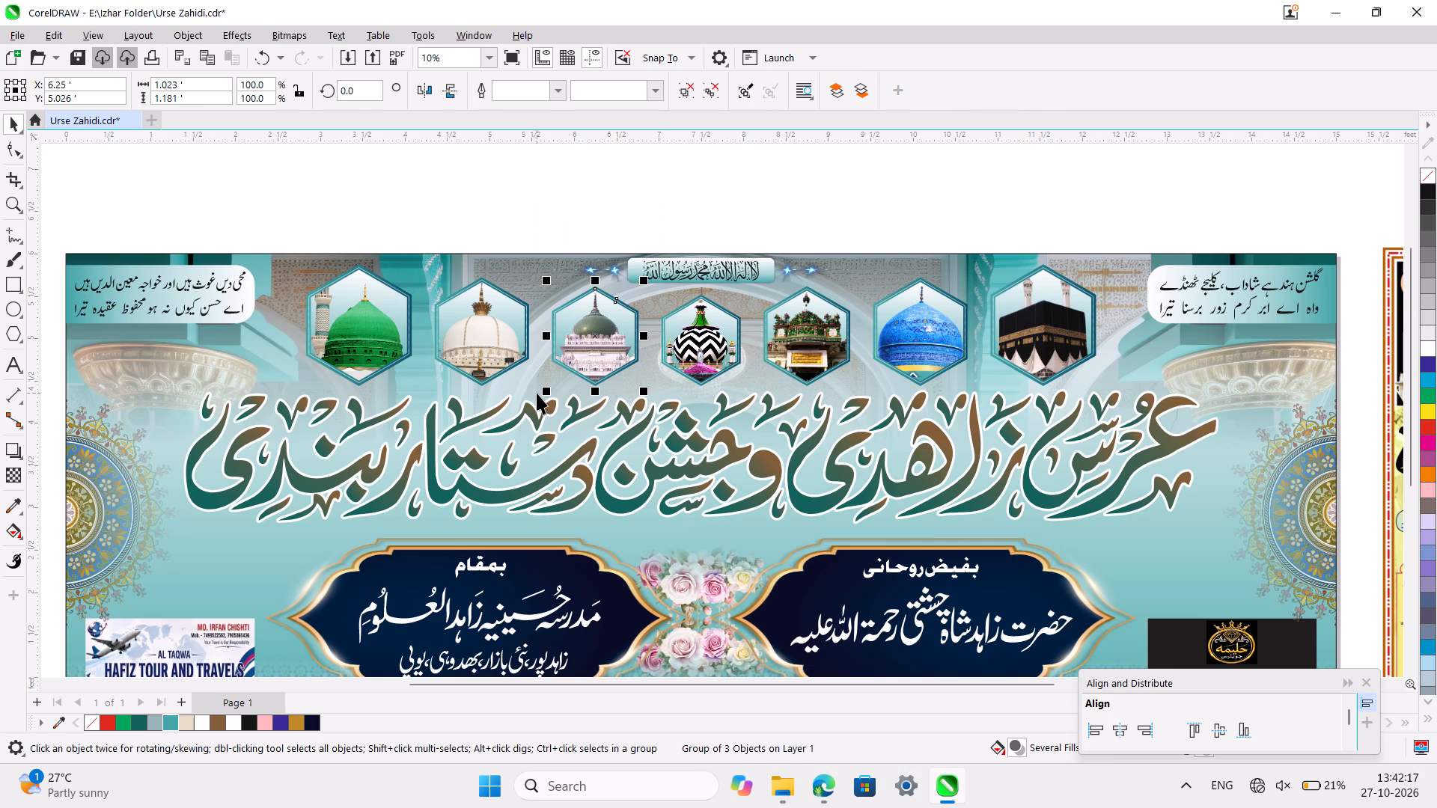
Review the whole banner, including the row of shrine hexagons and the central one, beside the reference poster.
left_click(618, 177)
scroll(618, 177, "down", 4, "ctrl")
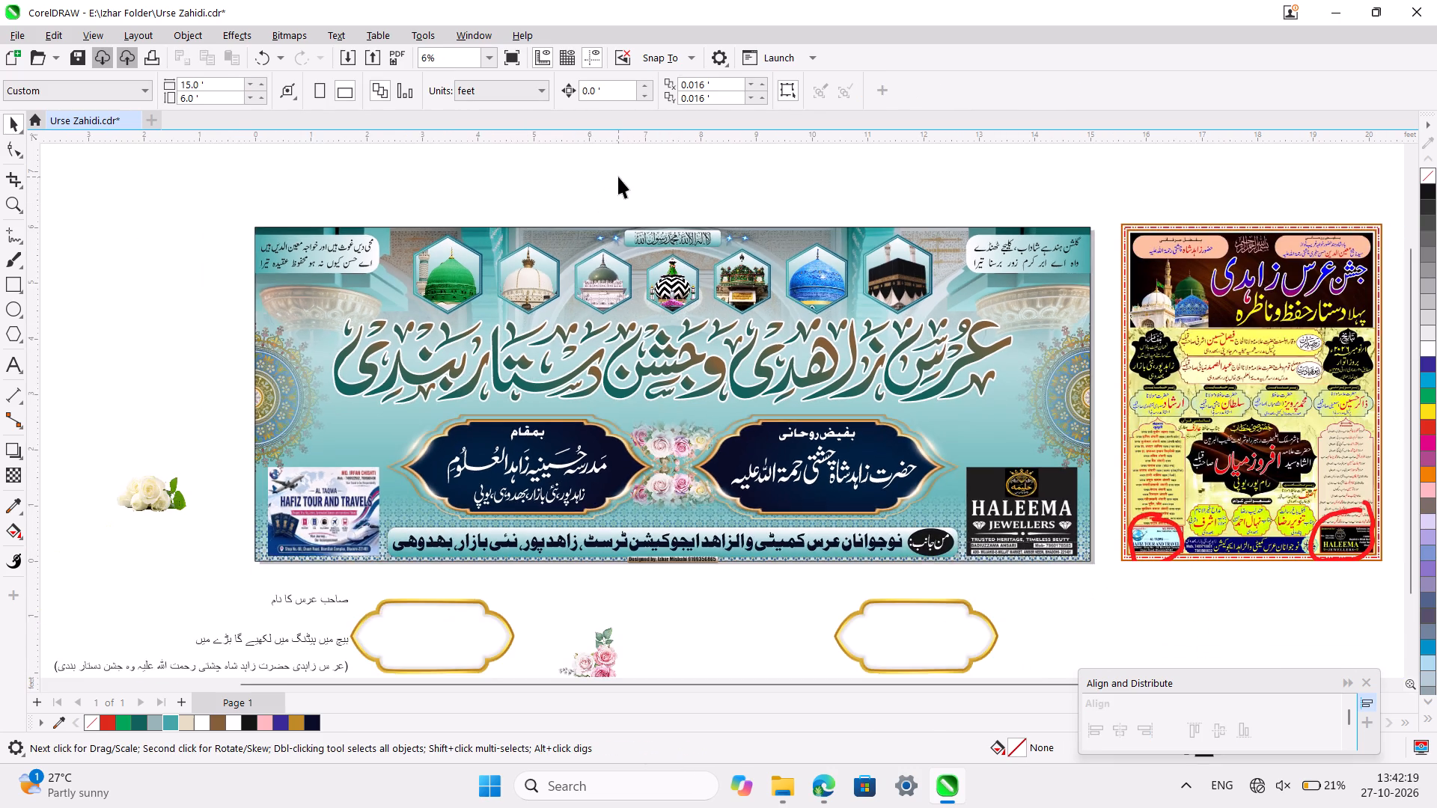
scroll(618, 177, "down", 1, "ctrl")
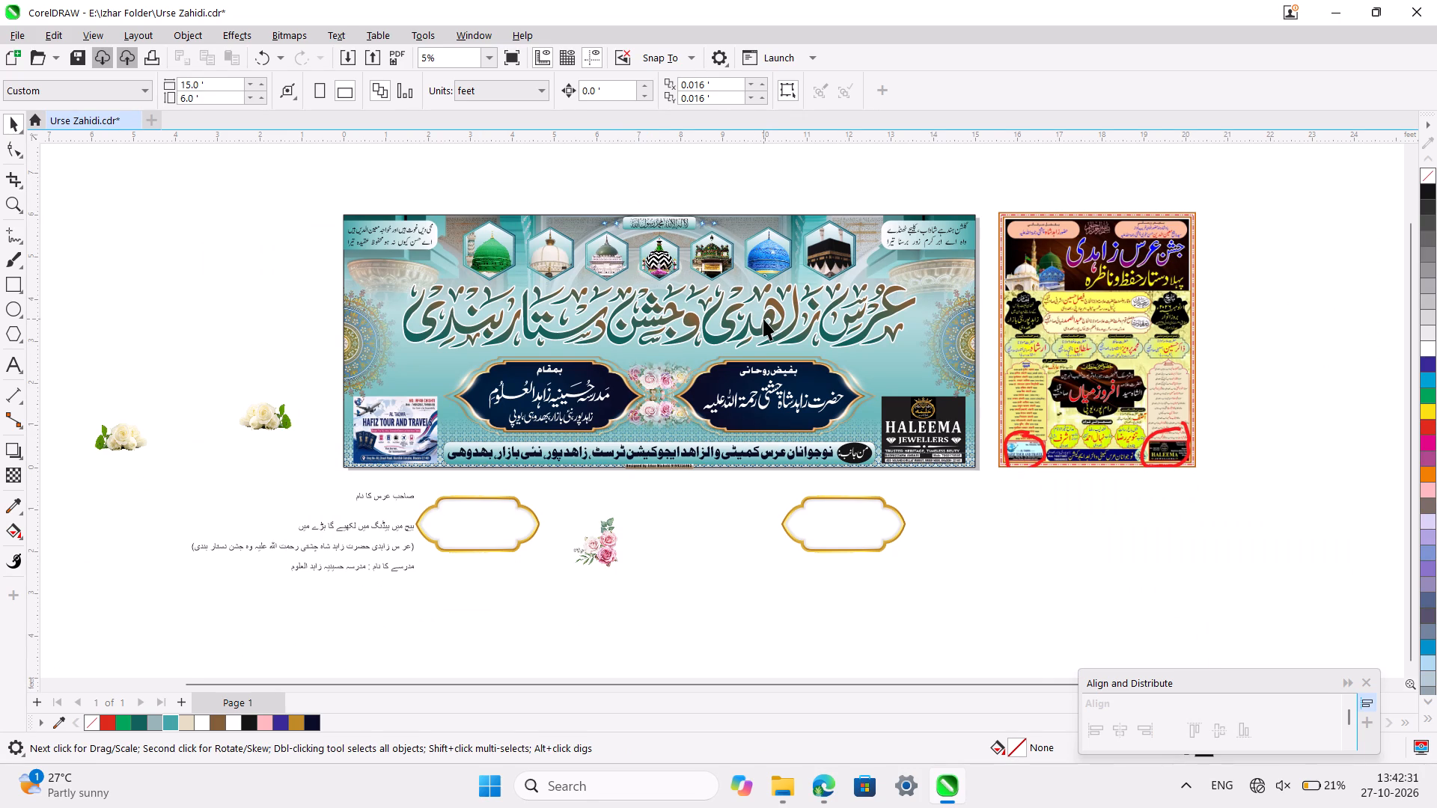
left_click(656, 257)
scroll(656, 257, "up", 3, "ctrl")
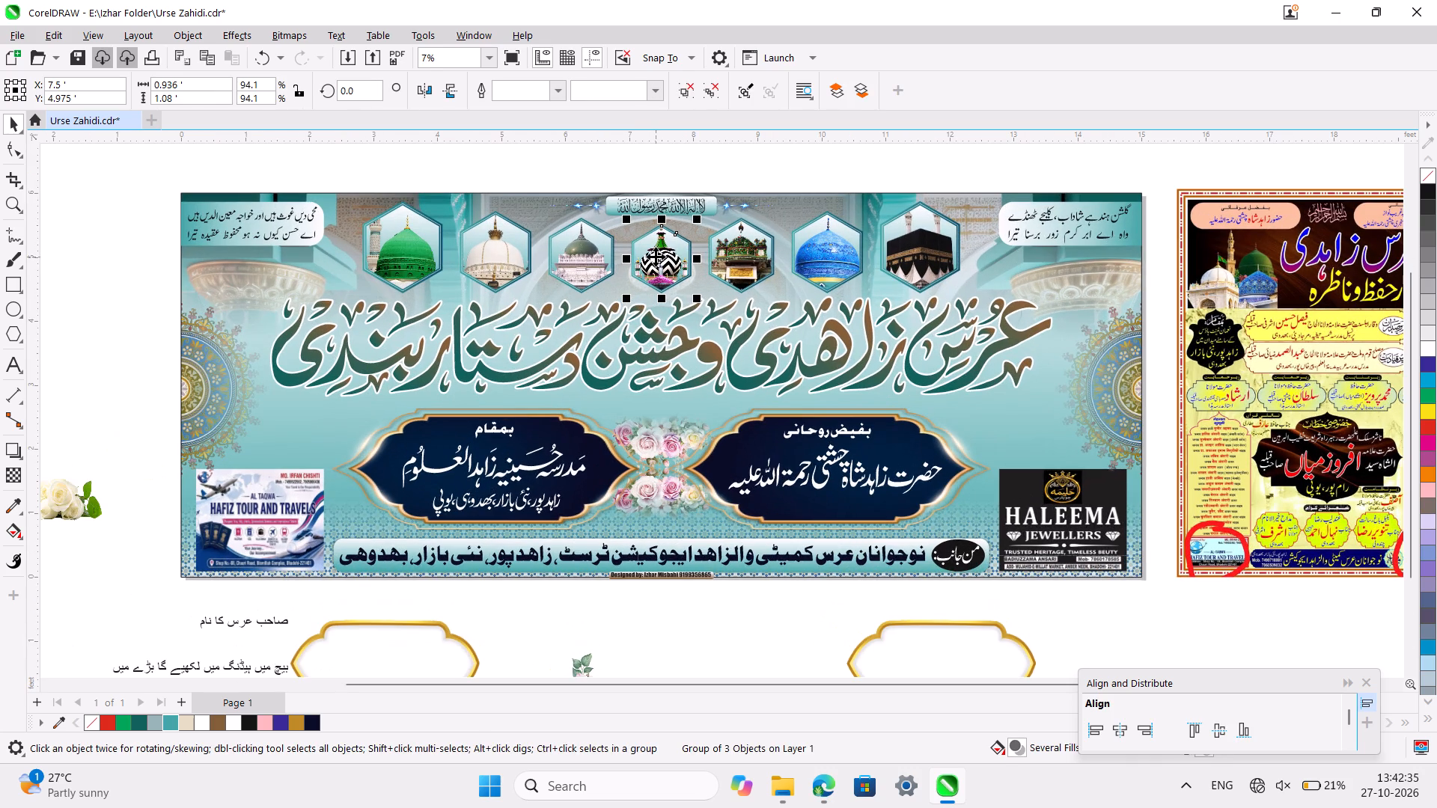
scroll(656, 257, "down", 2, "ctrl")
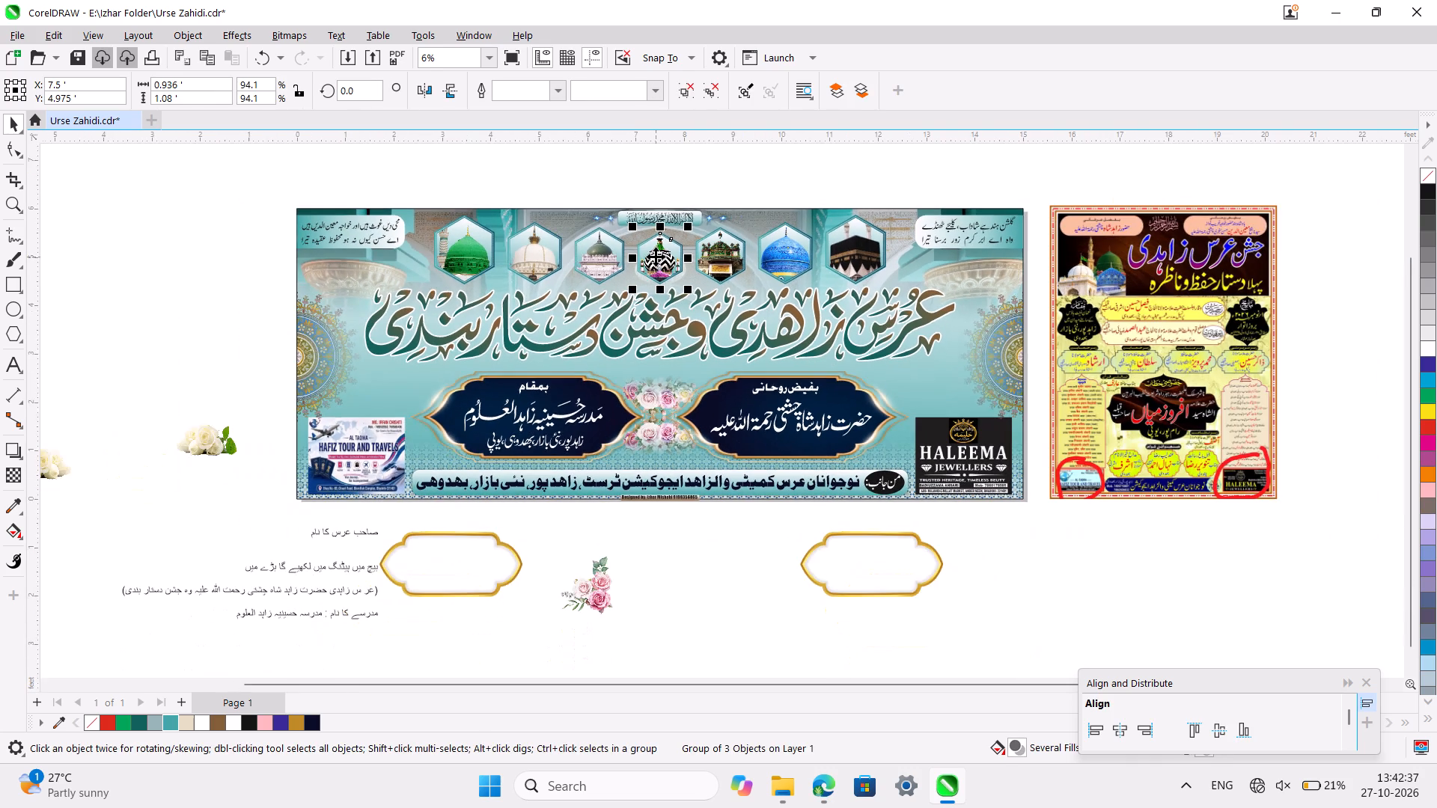
left_click(783, 165)
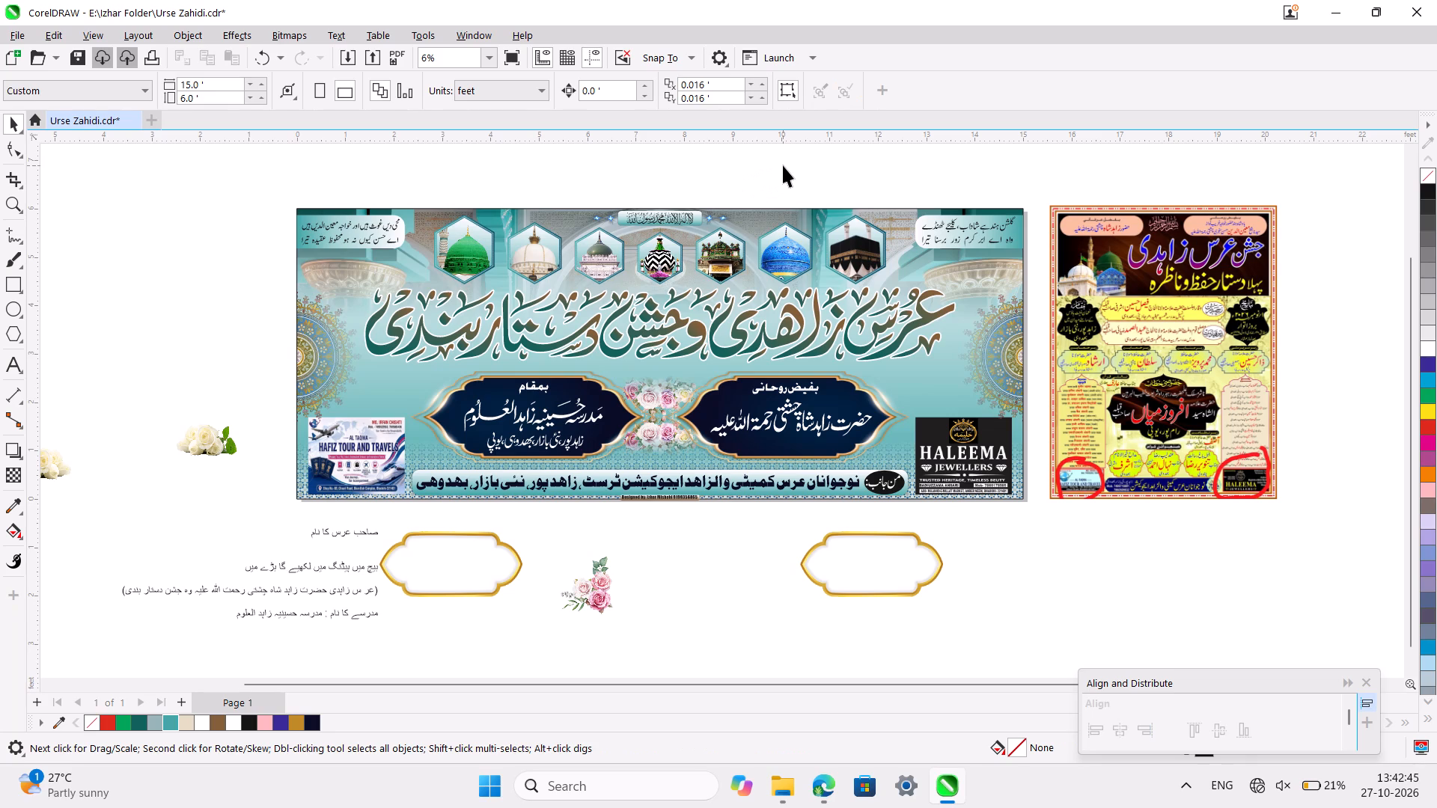
Save the Urse Zahidi banner document with the completed row of shrine hexagons.
key("ctrl+s")
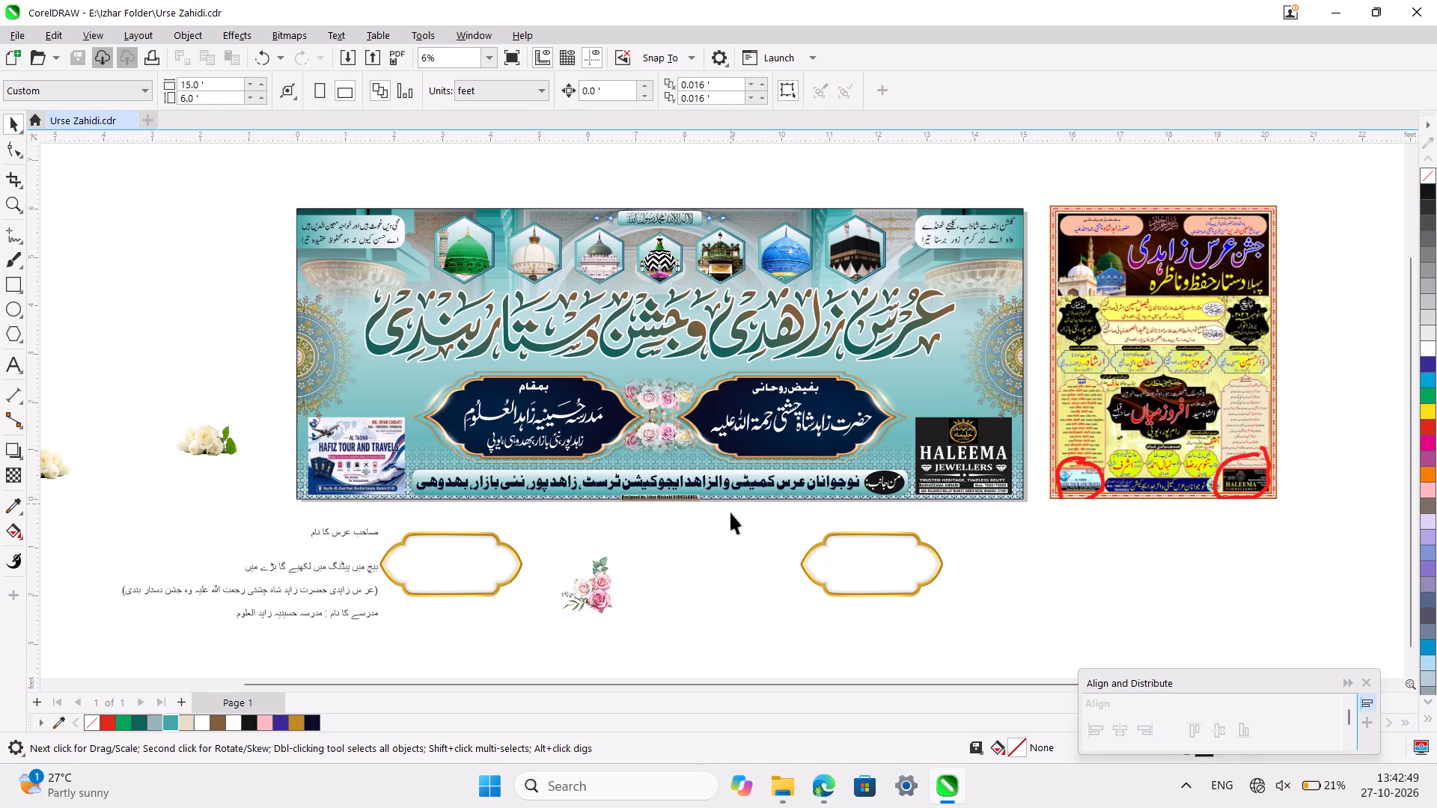
Remove the outline from the banner's 15 by 6 ft background rectangle and save the document.
scroll(729, 536, "up", 3, "ctrl")
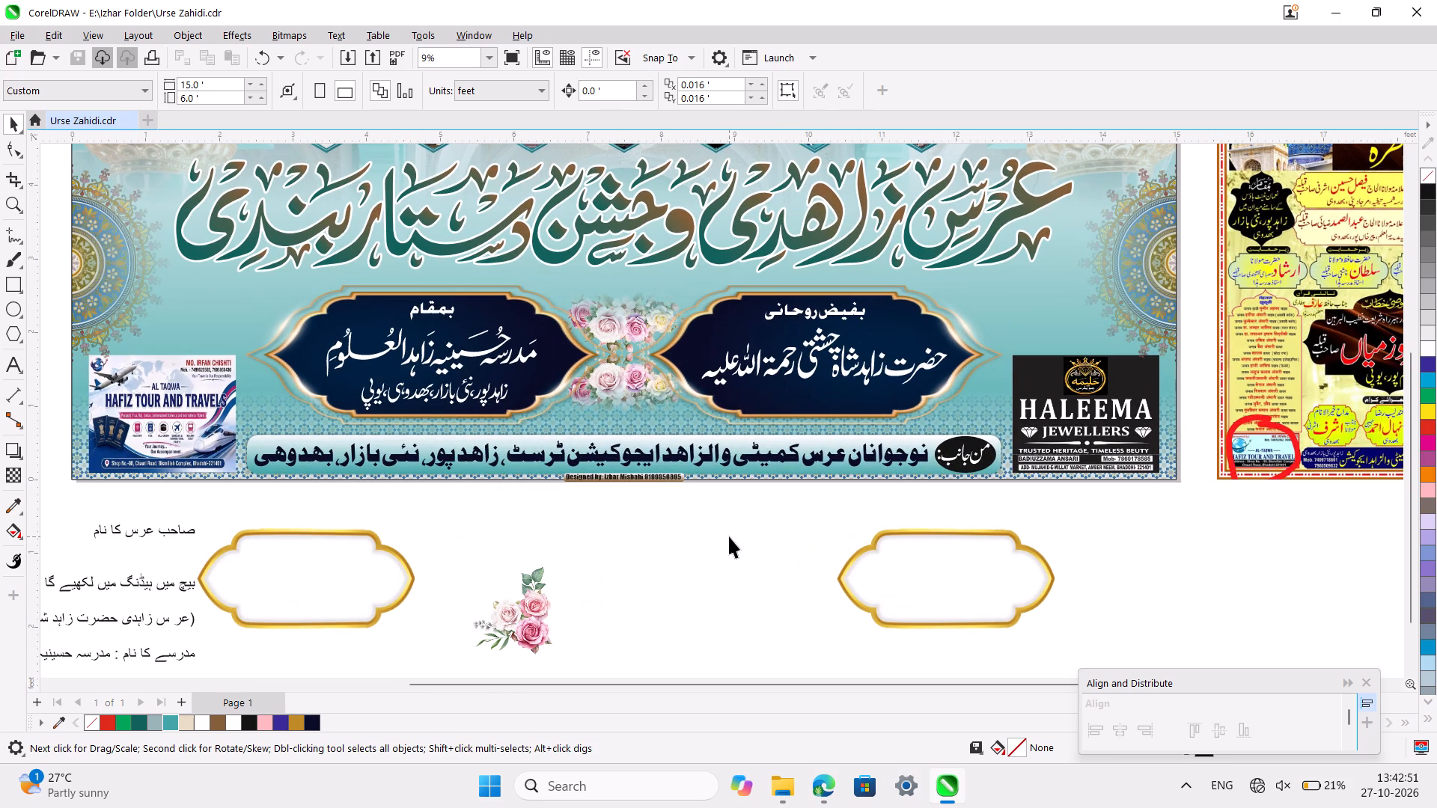
scroll(729, 536, "right", 1)
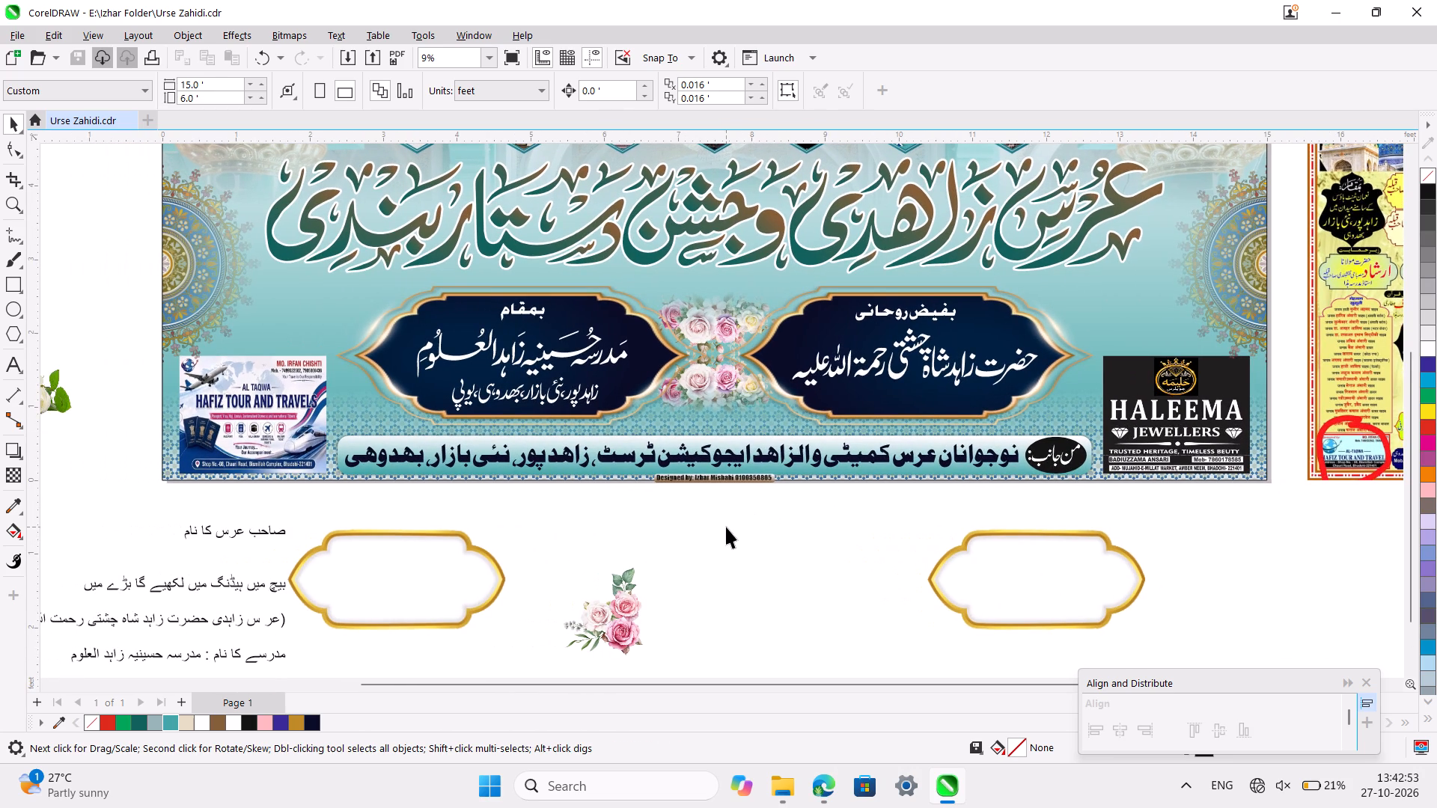
scroll(726, 527, "down", 3, "ctrl")
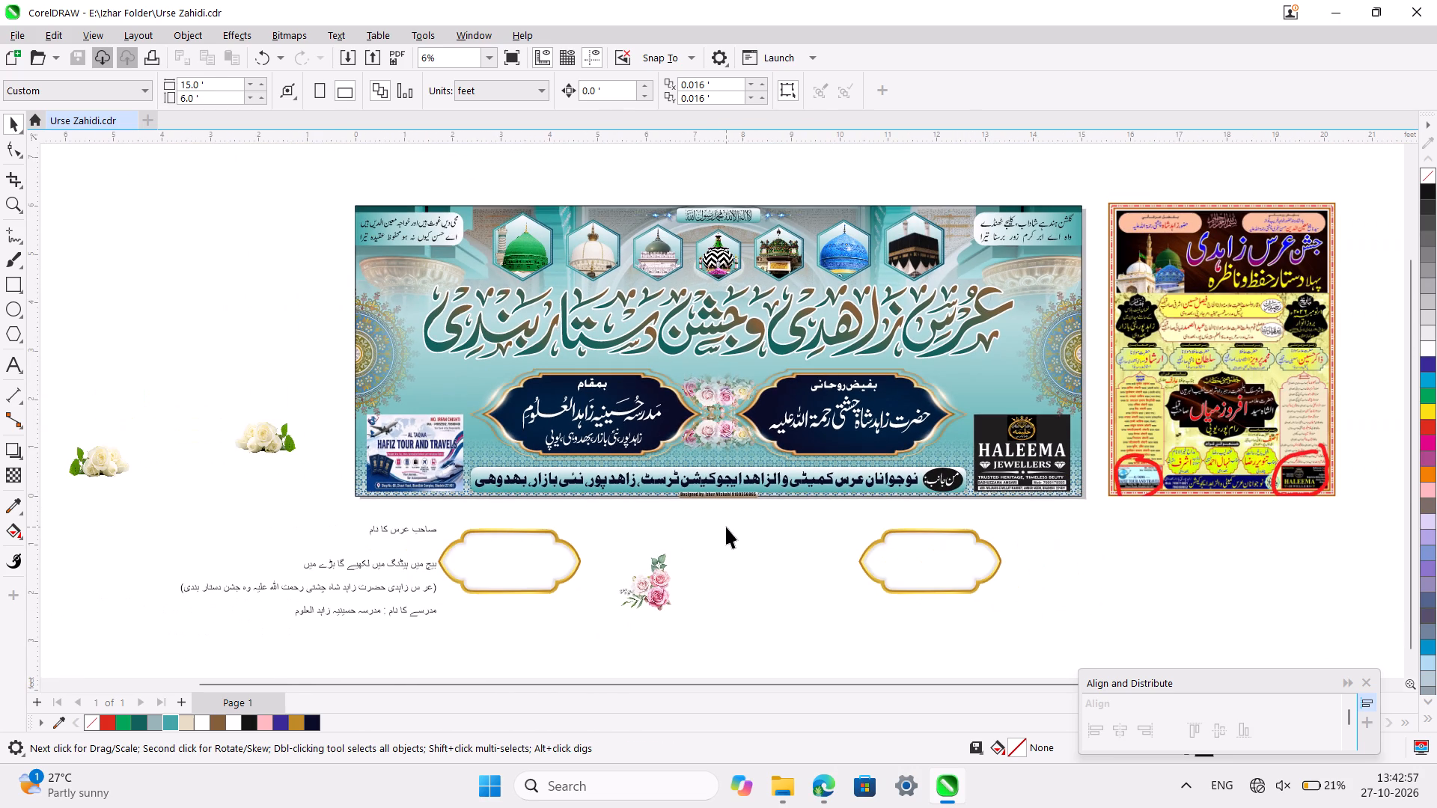
left_click(1053, 335)
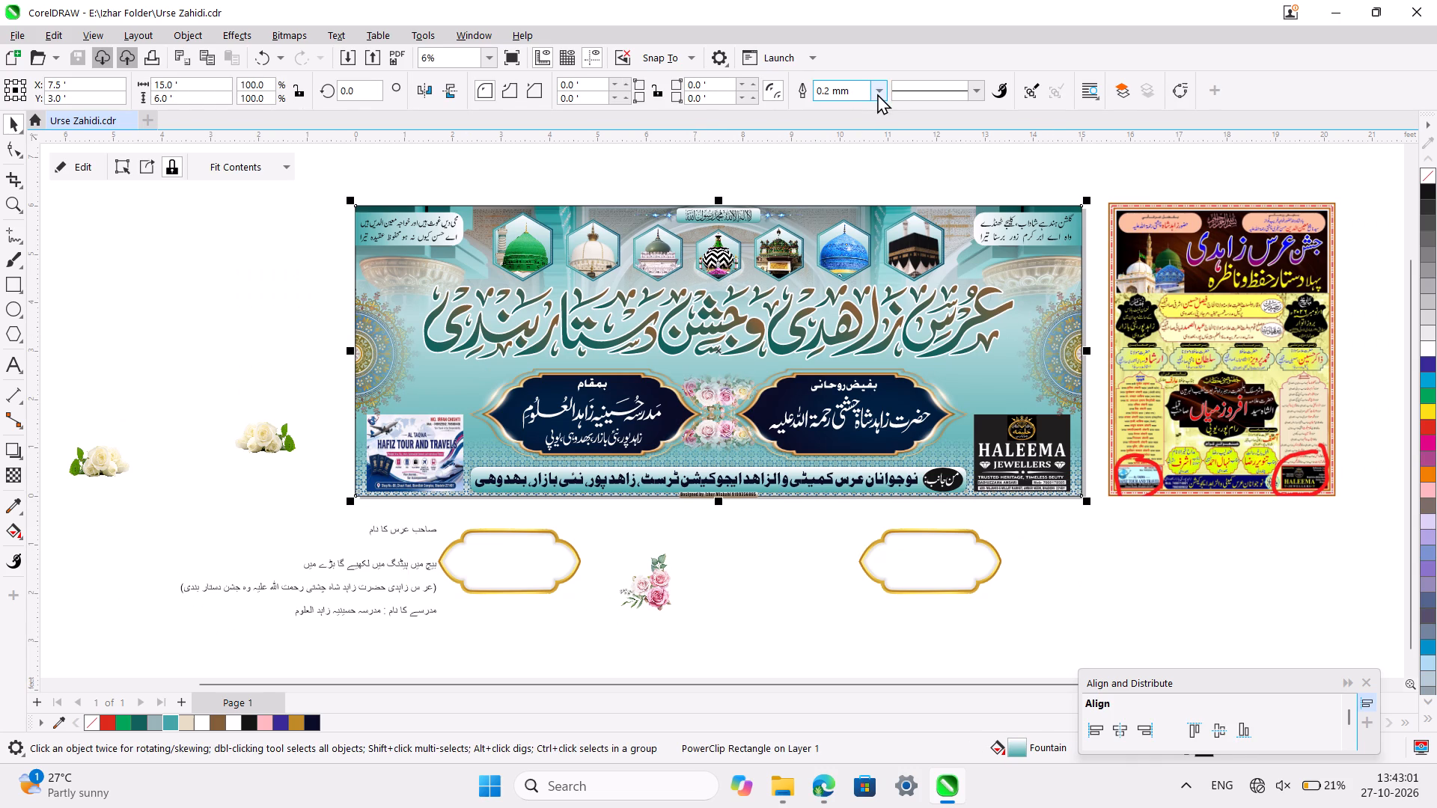
left_click(877, 94)
left_click(861, 109)
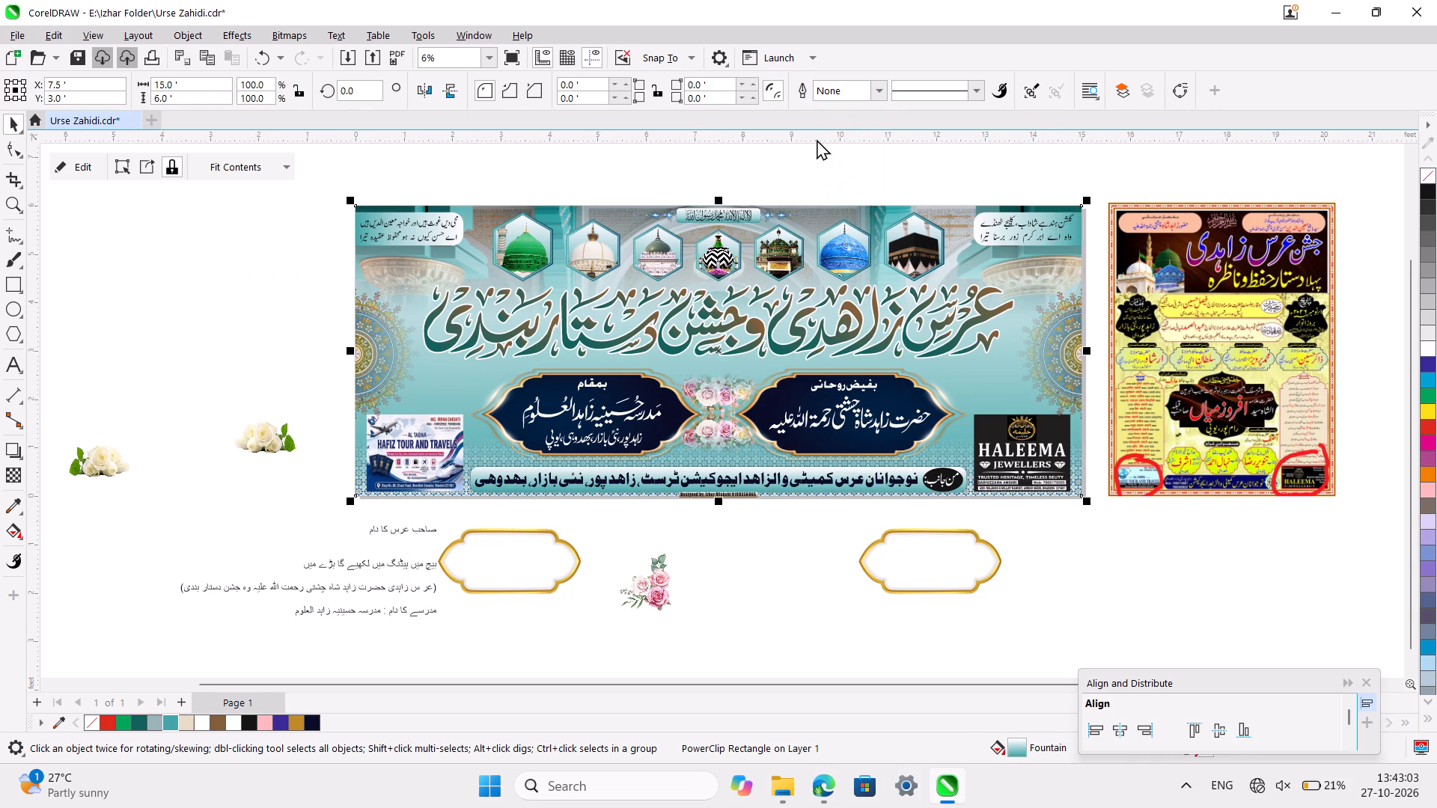
left_click(817, 139)
left_click(810, 173)
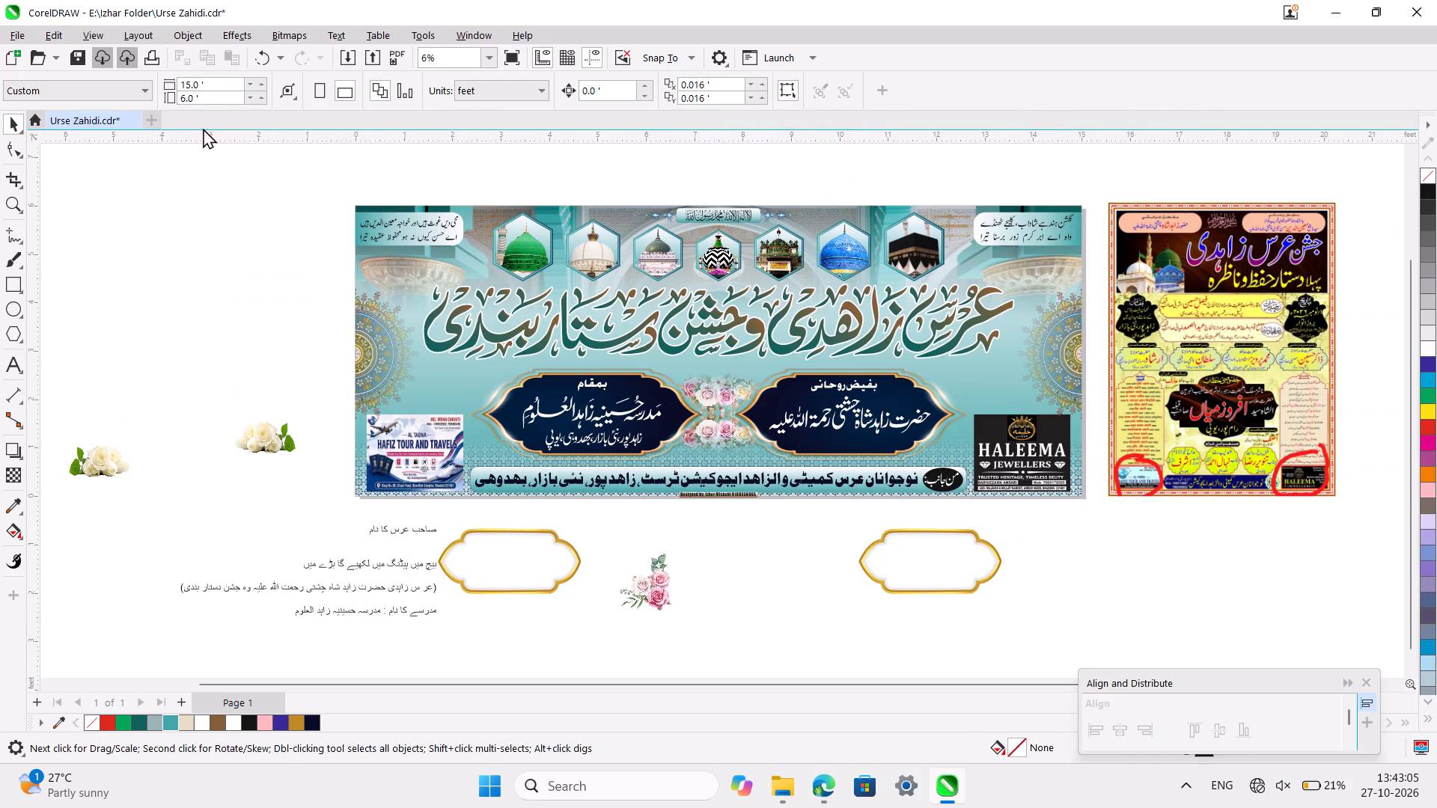
left_click(82, 54)
left_click(171, 236)
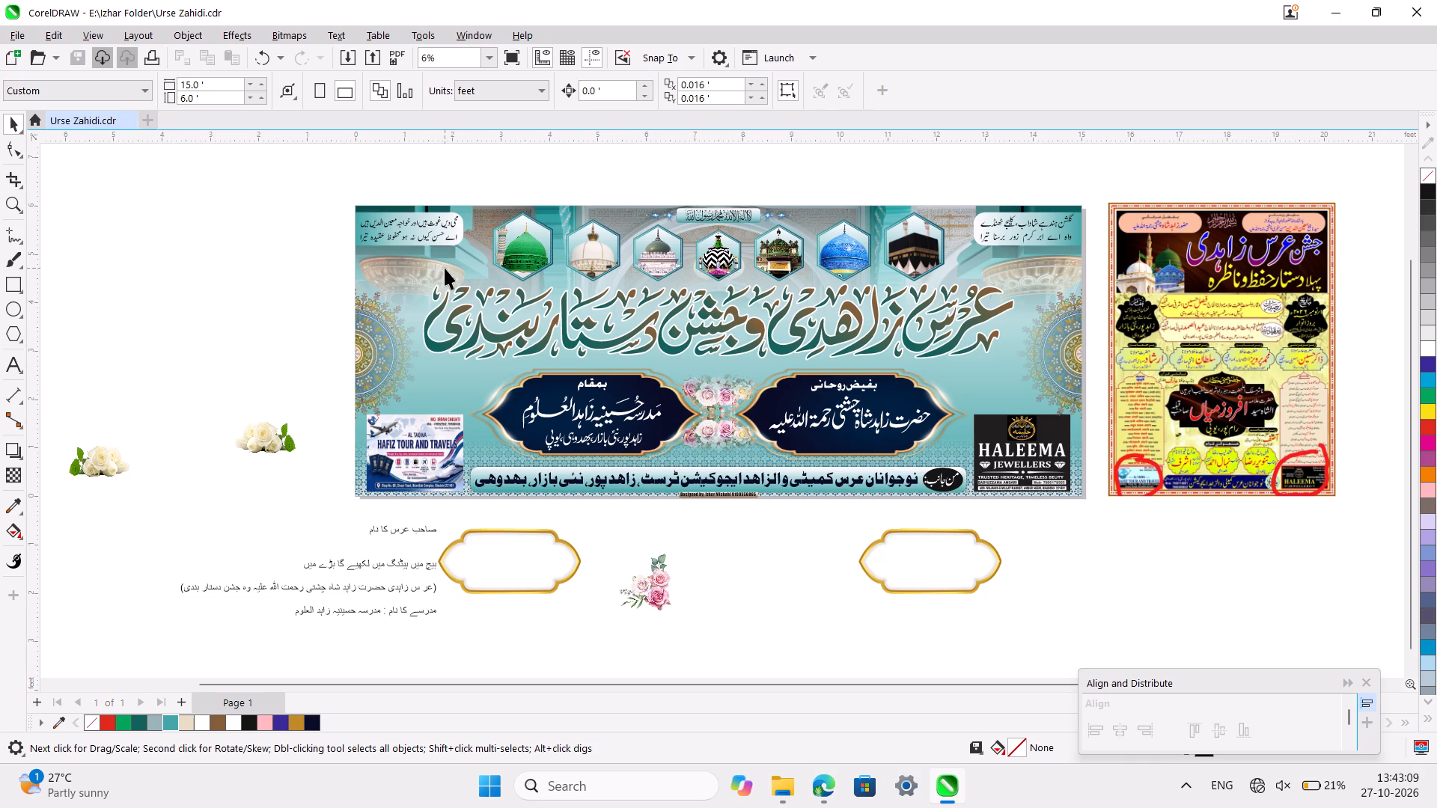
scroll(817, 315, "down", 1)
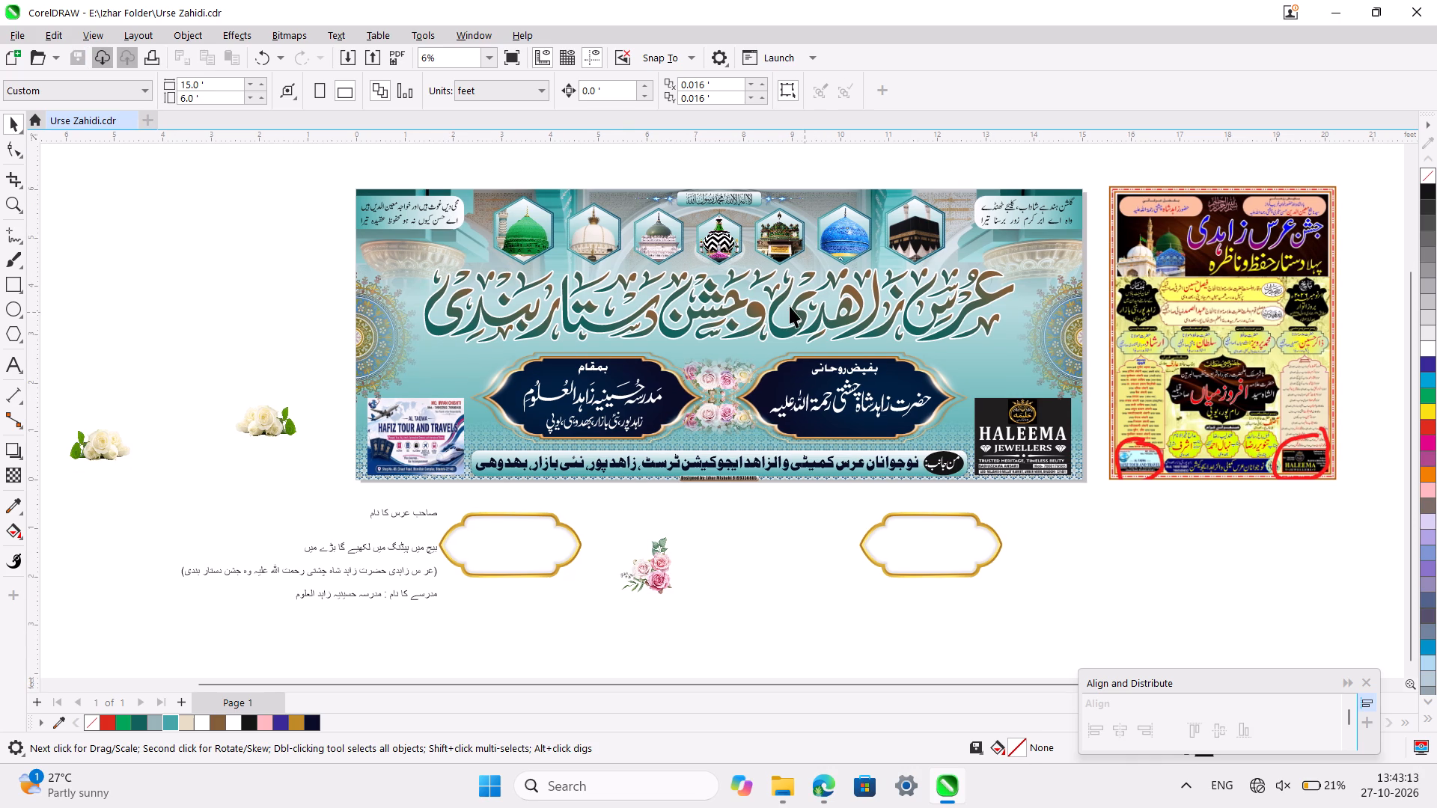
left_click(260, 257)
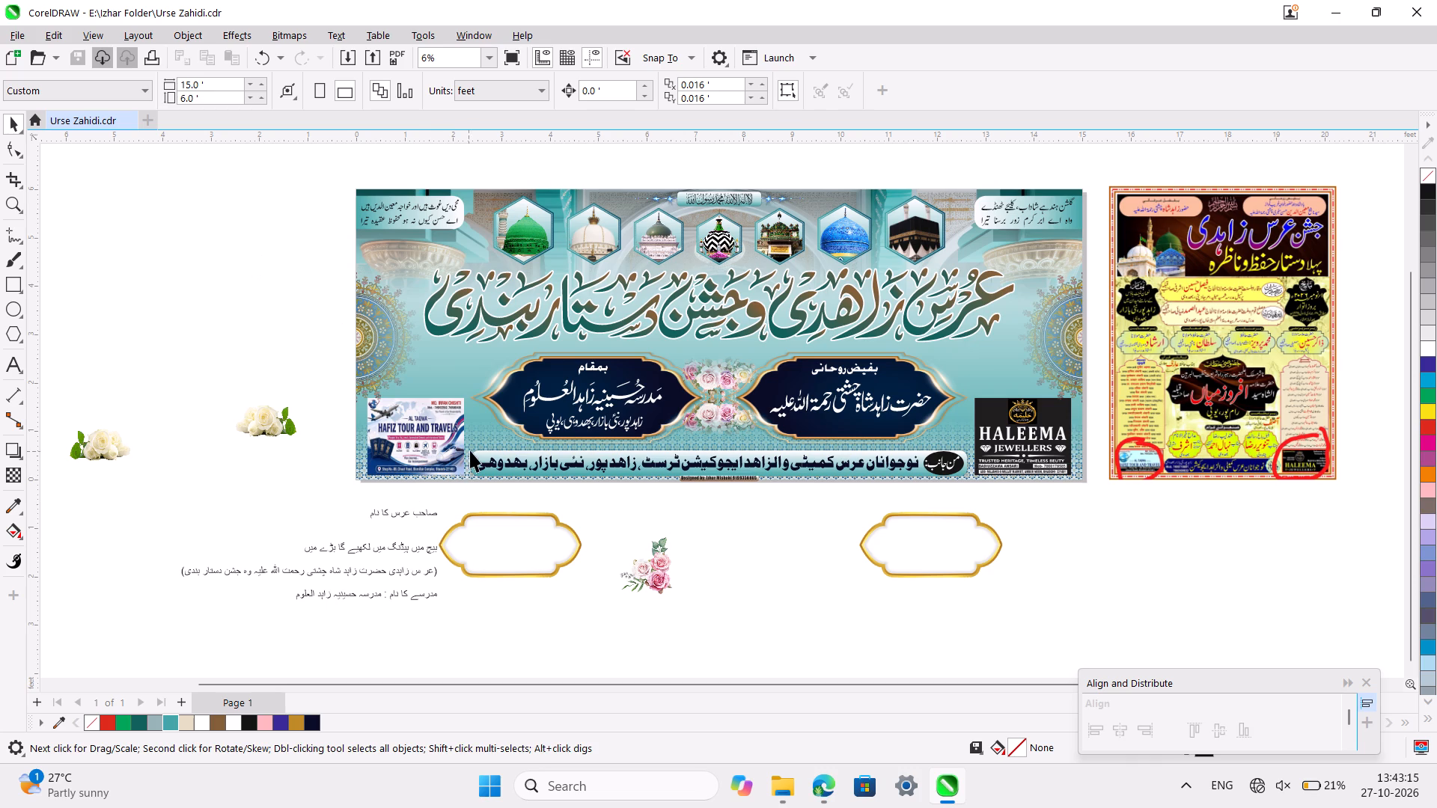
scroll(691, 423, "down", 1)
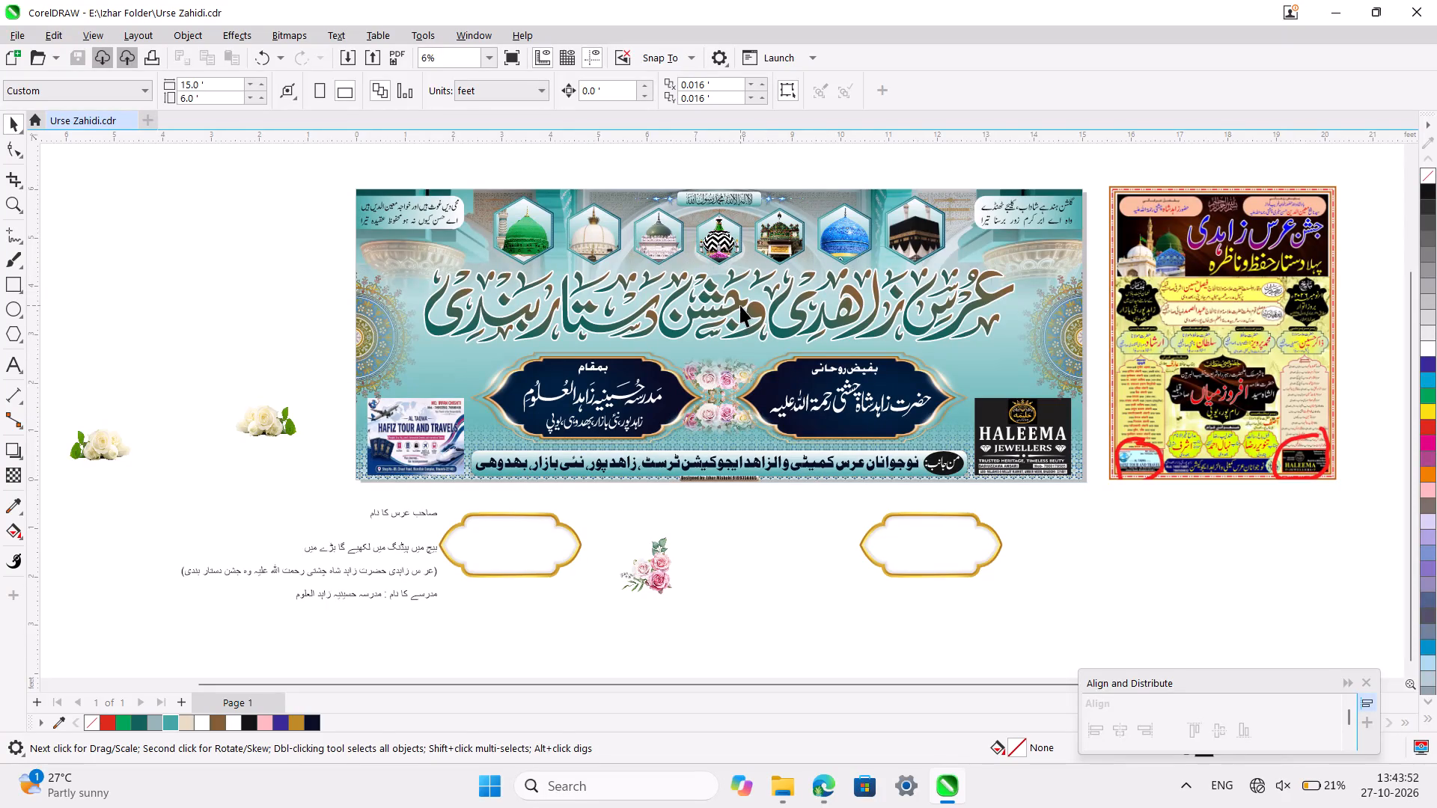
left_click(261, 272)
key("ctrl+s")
Enlarge the Kalima calligraphy, its rounded panel and the side sparkles together to about 4.28 ft wide by 0.36 ft high.
scroll(614, 251, "up", 2, "ctrl")
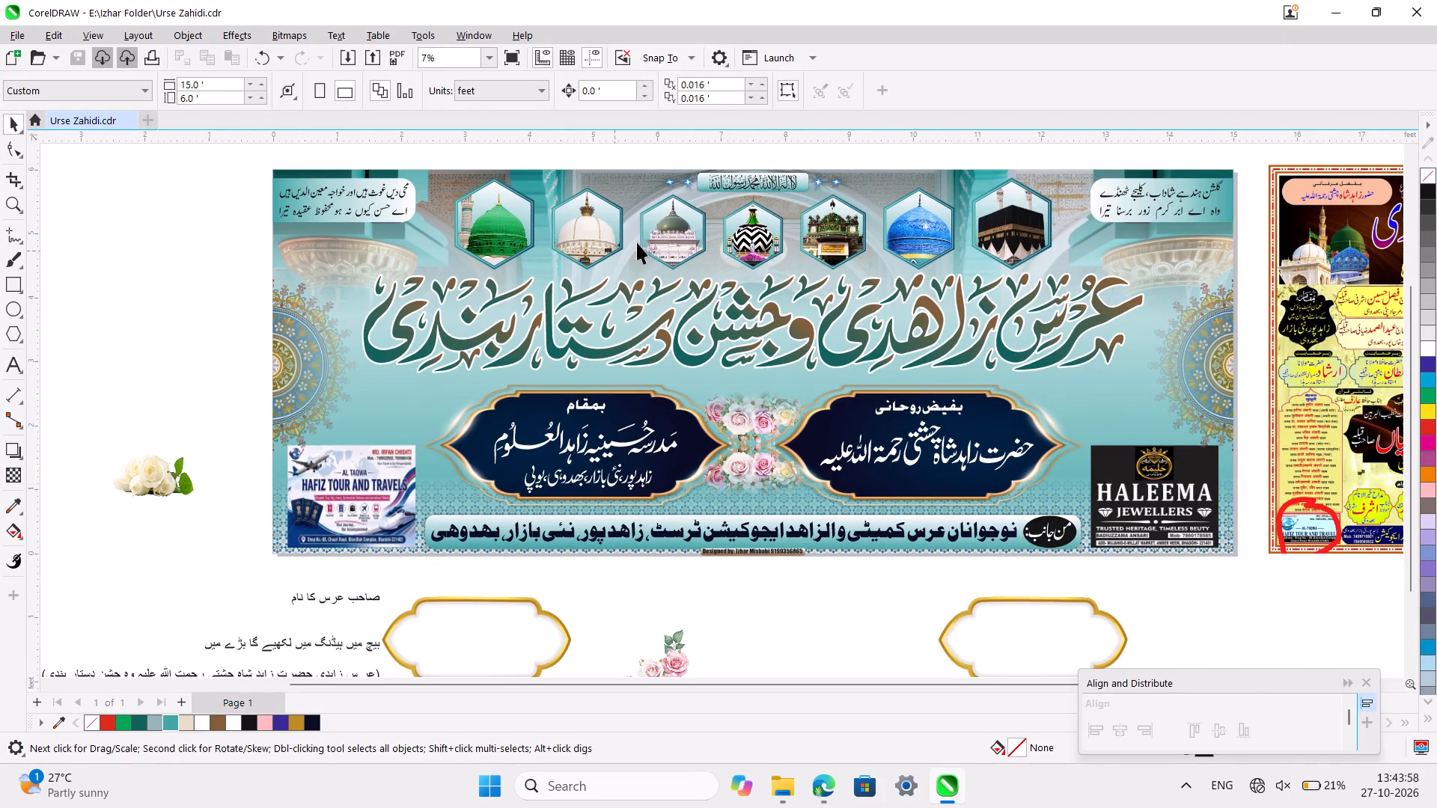
left_click(762, 184)
scroll(762, 184, "up", 3, "ctrl")
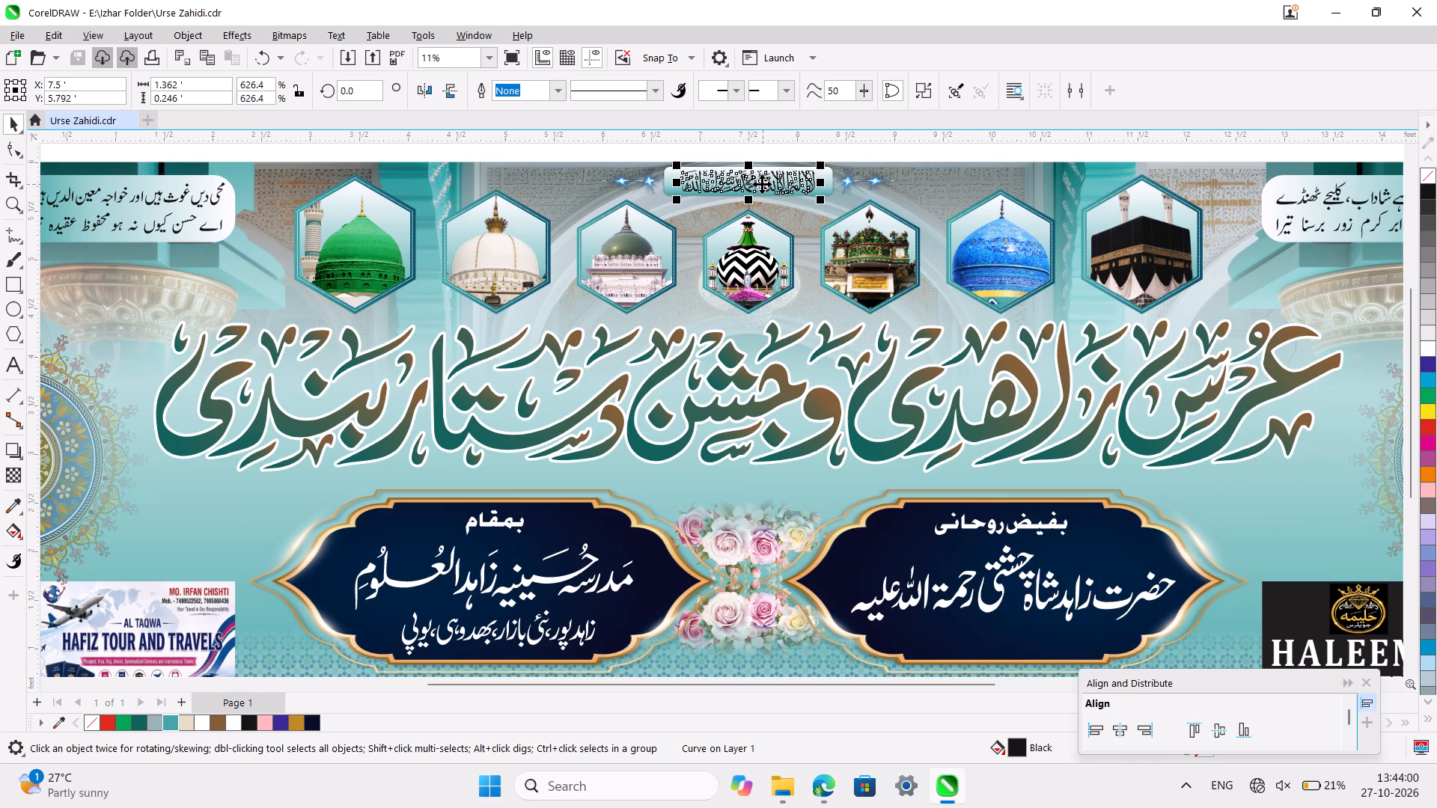
scroll(762, 184, "up", 2, "ctrl")
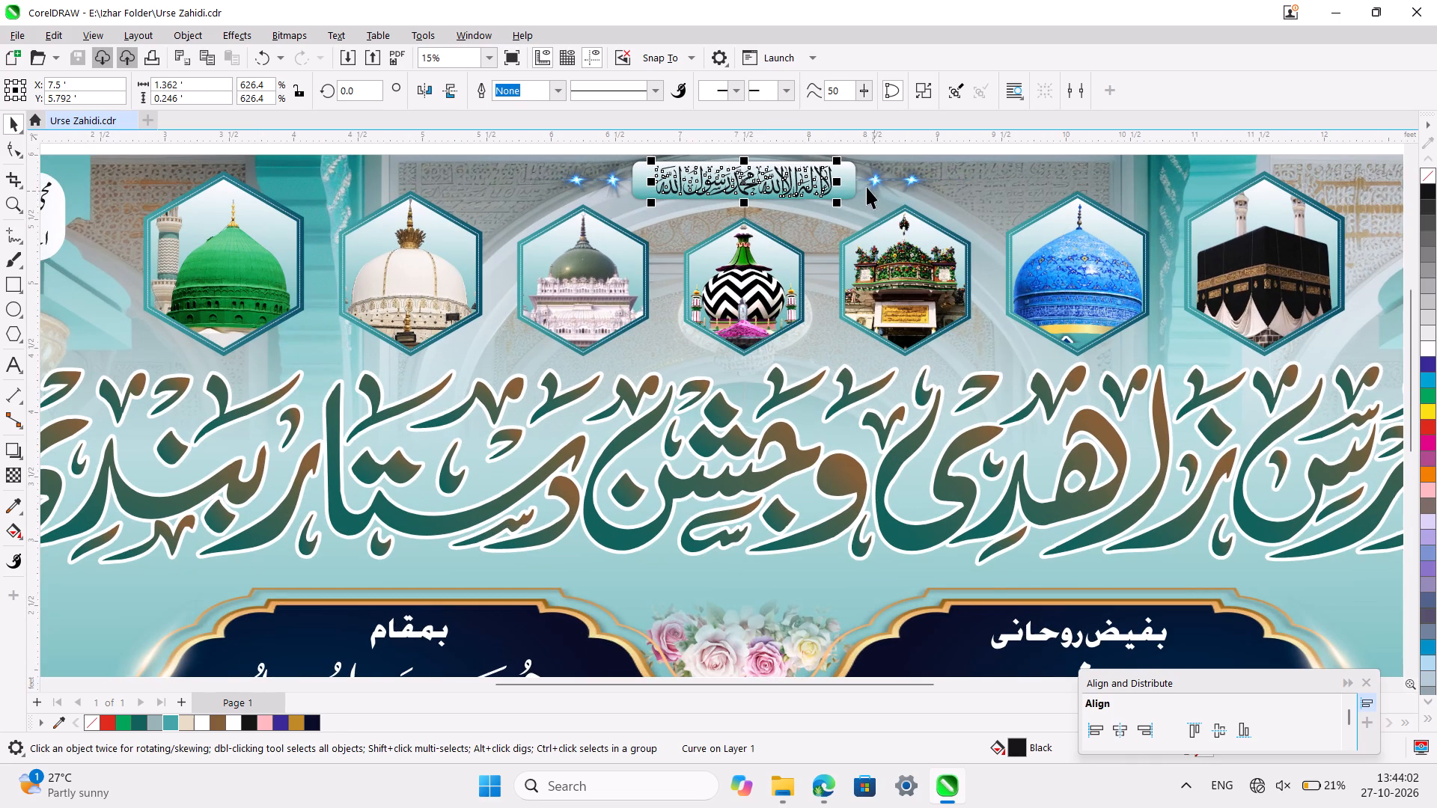
left_click(852, 185)
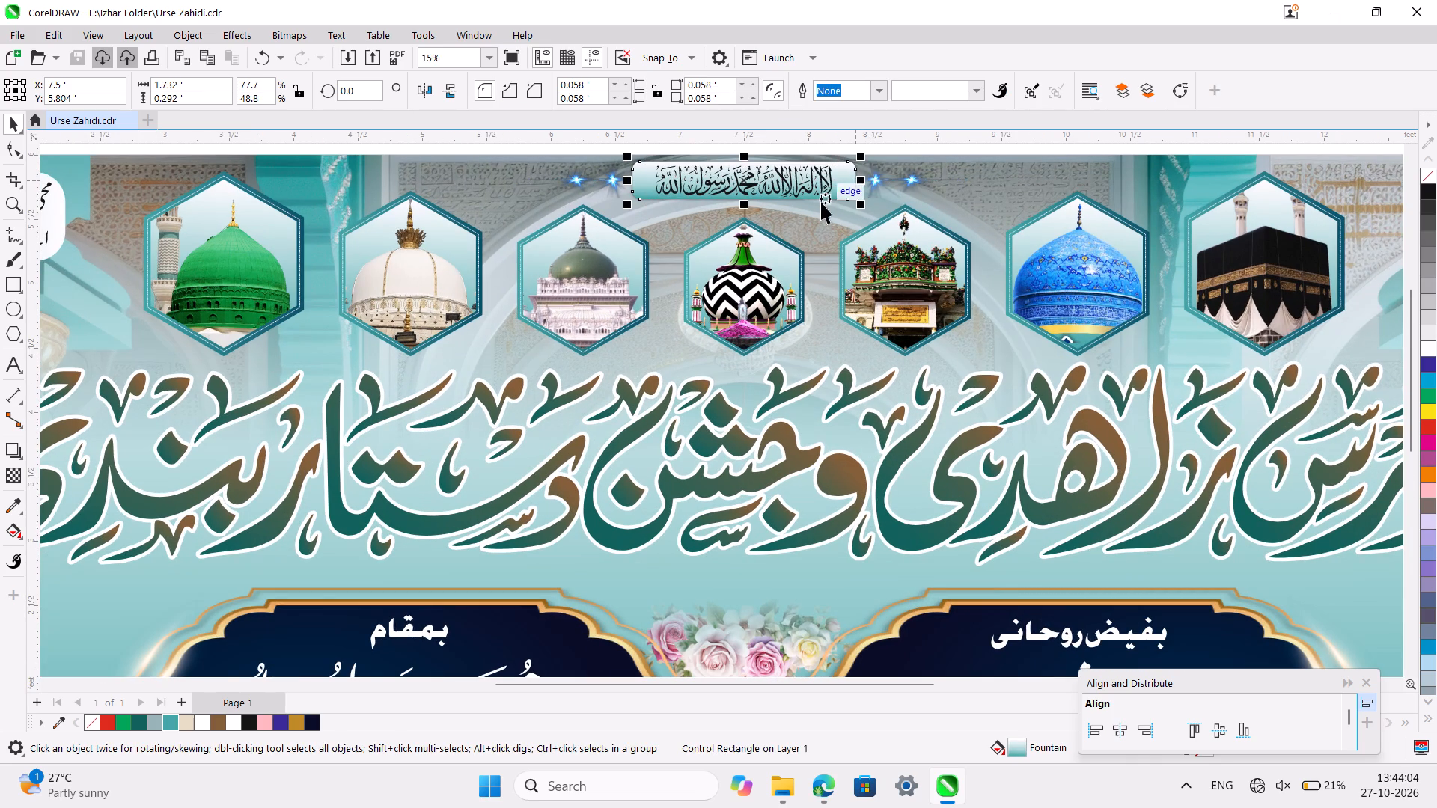
left_click(820, 196)
left_click(820, 175)
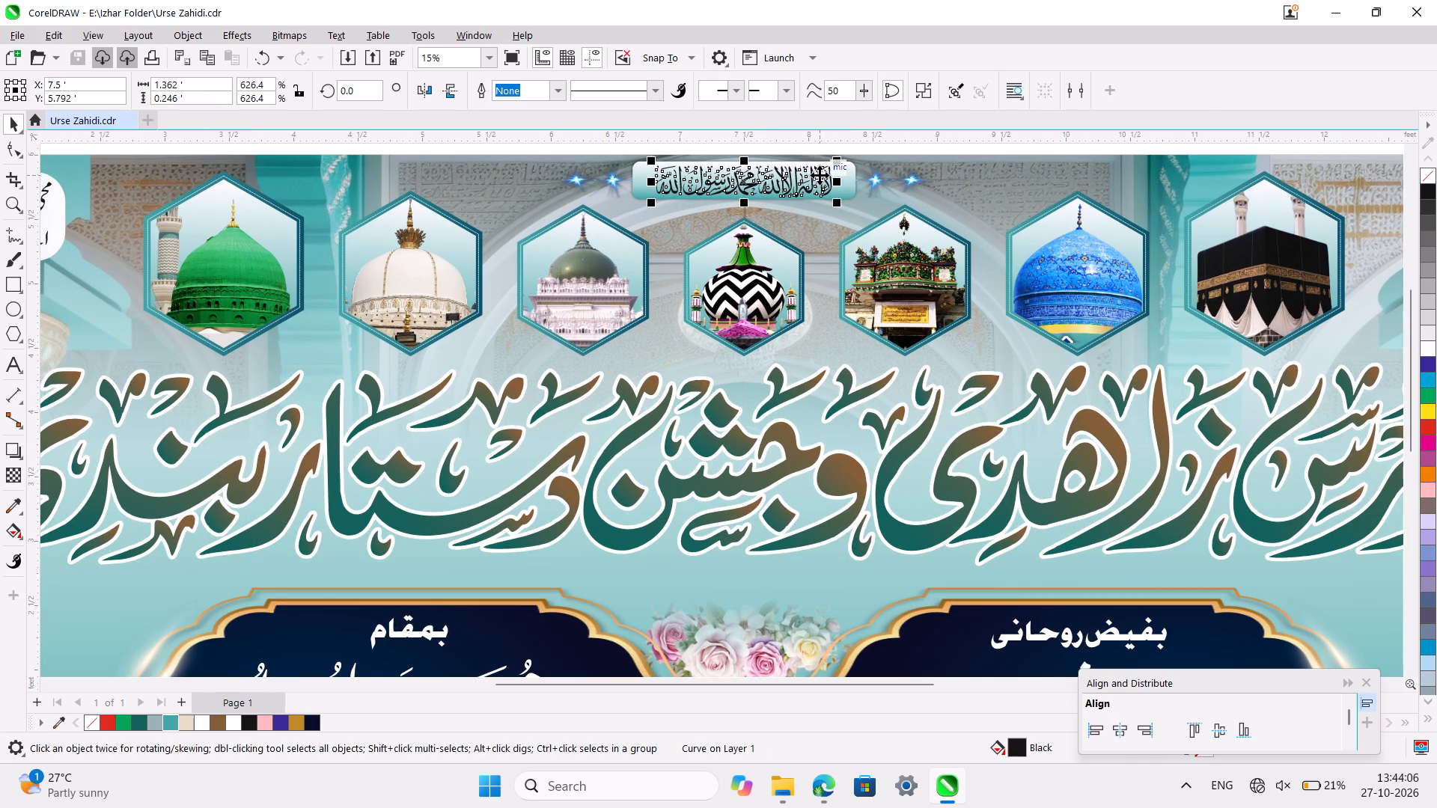
left_click(849, 181, "shift")
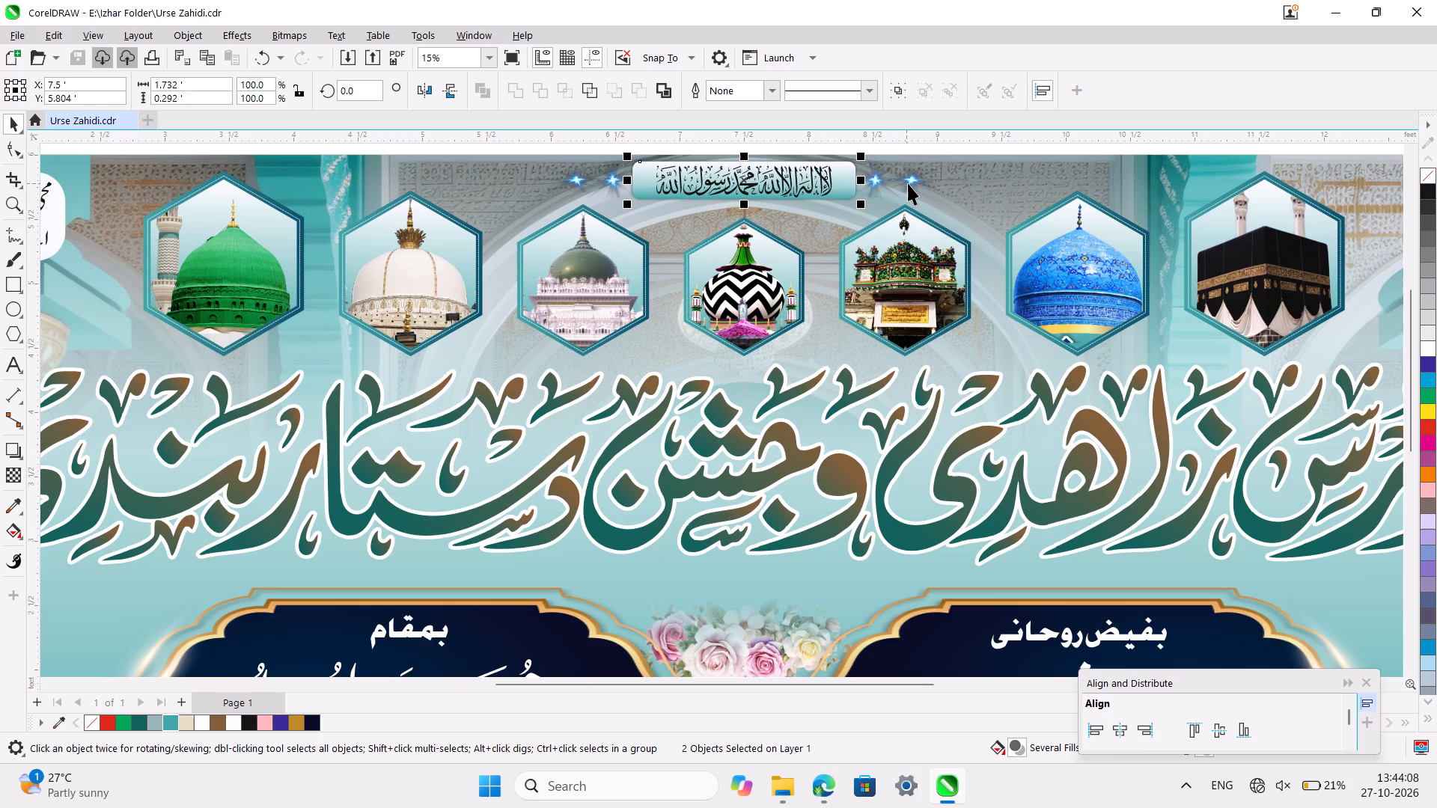
left_click(877, 183, "shift")
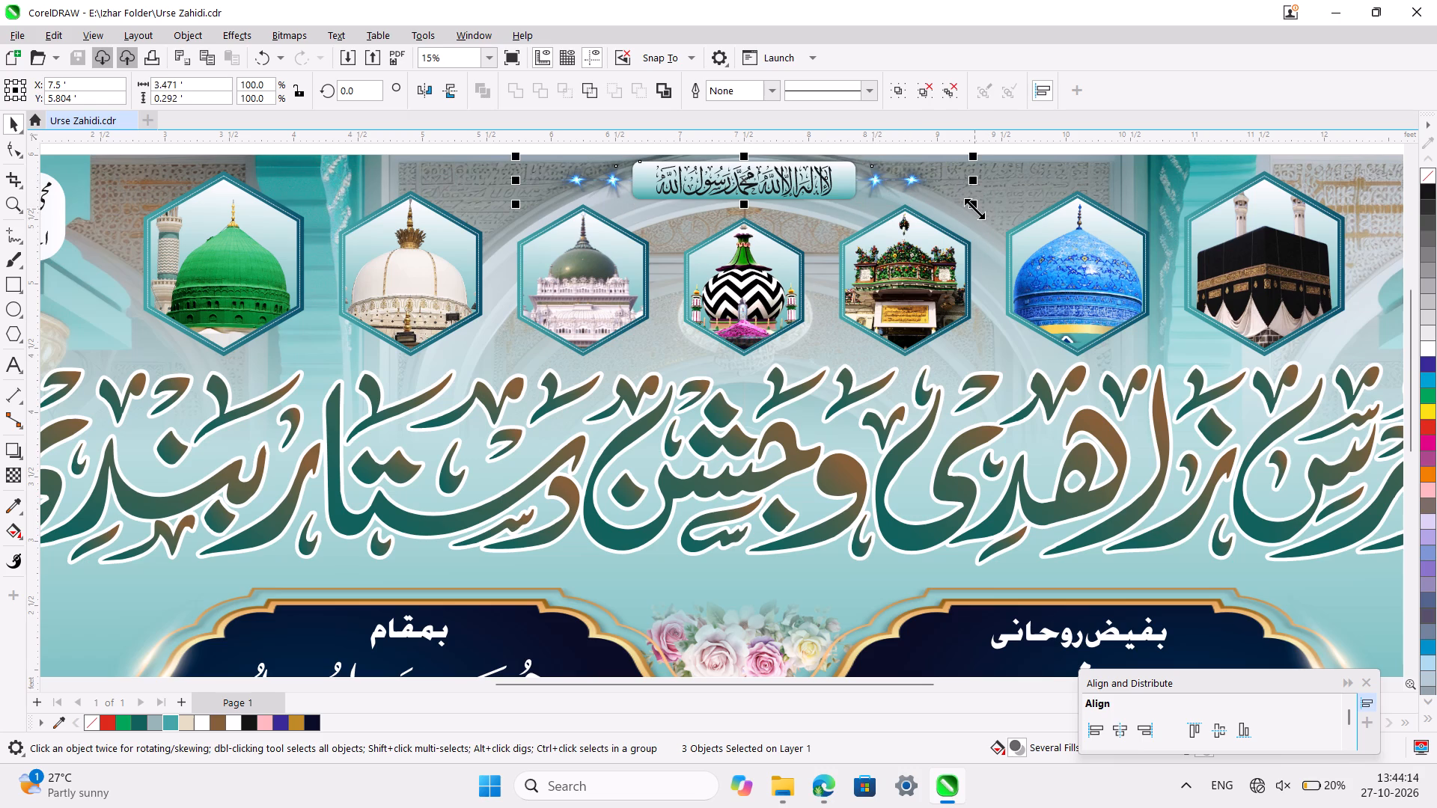
left_click_drag(974, 209, 998, 211, "shift")
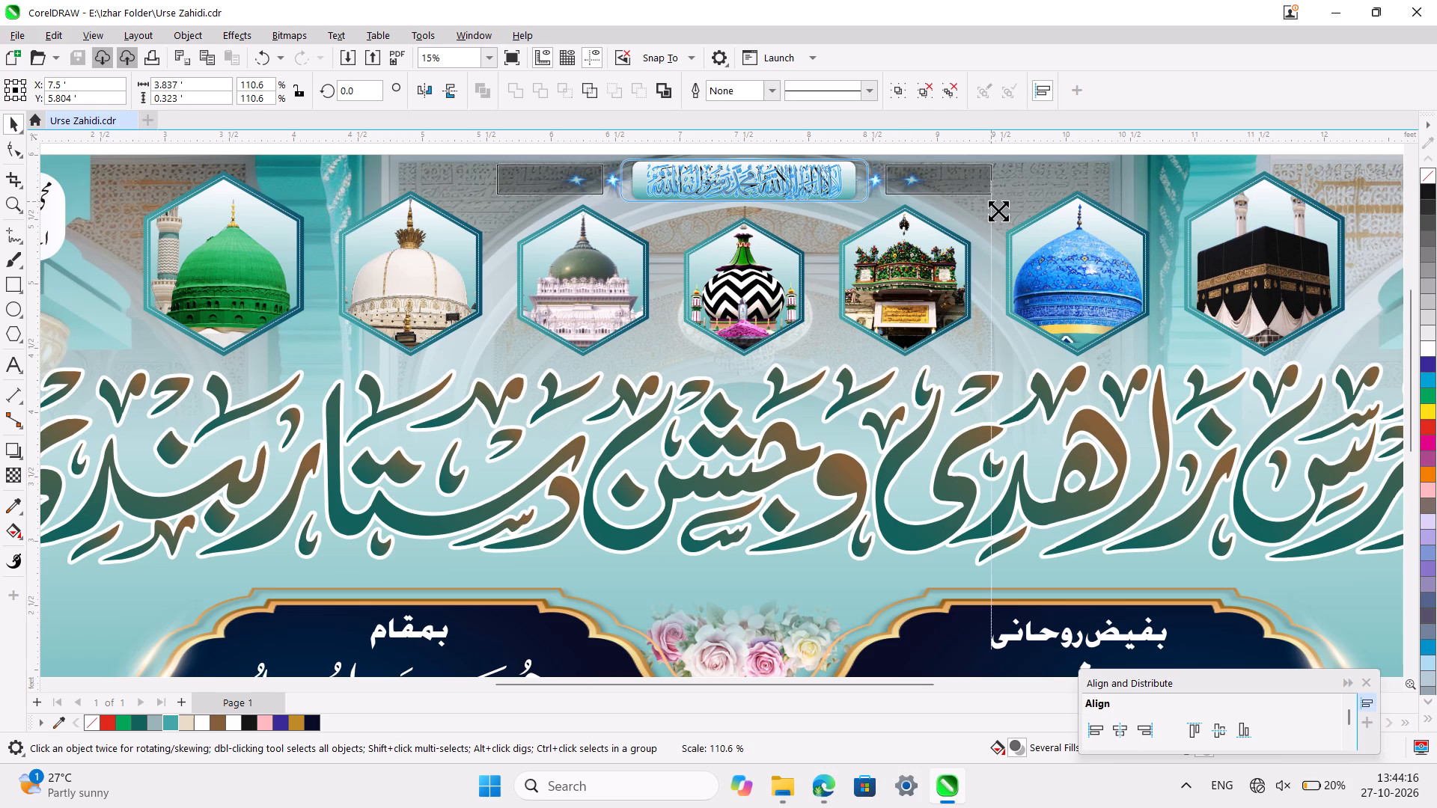
left_click_drag(998, 211, 1026, 212, "shift")
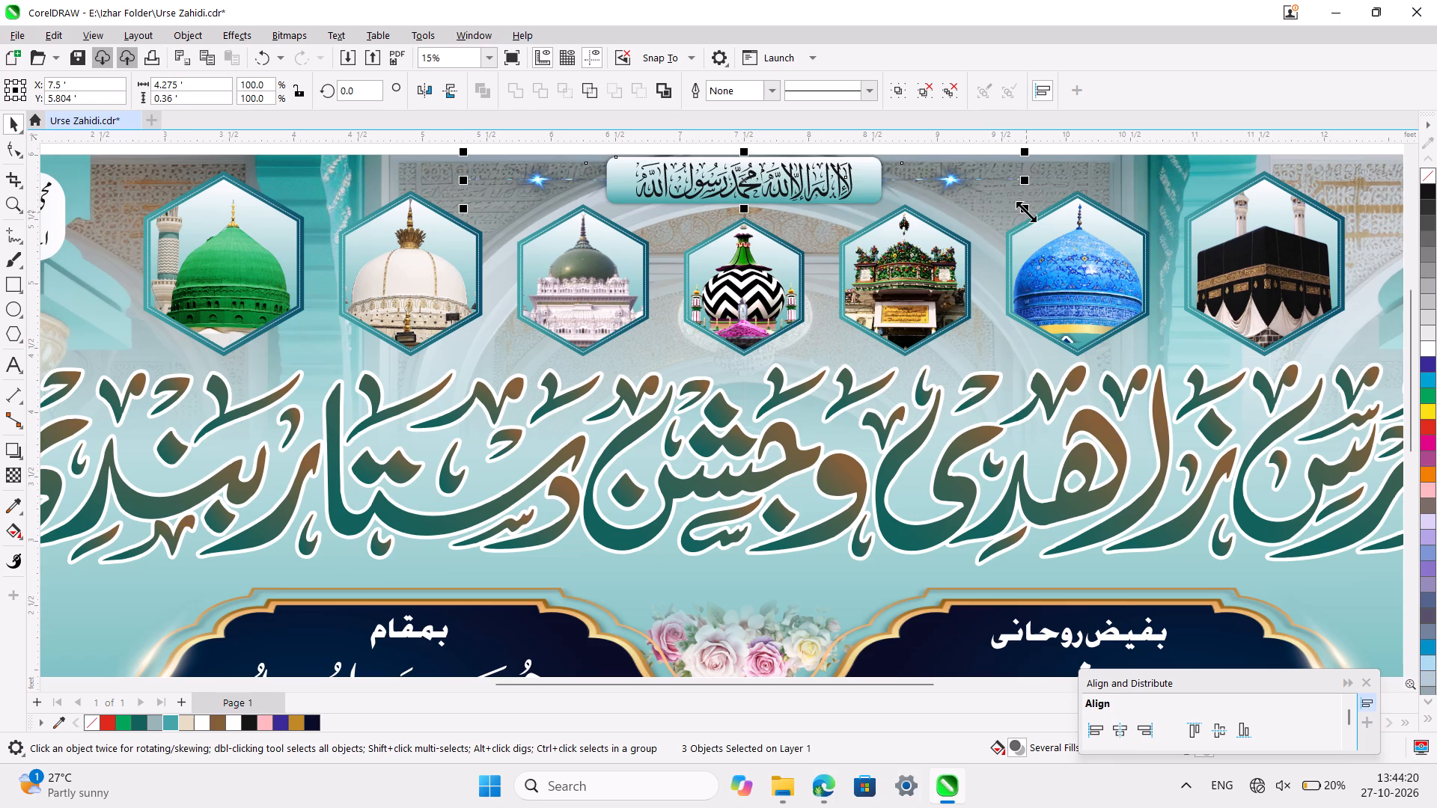
Nudge the Kalima calligraphy, panel and sparkles down to about Y 5.74 ft, inside the banner's top edge, and save the document.
scroll(889, 248, "down", 2, "ctrl")
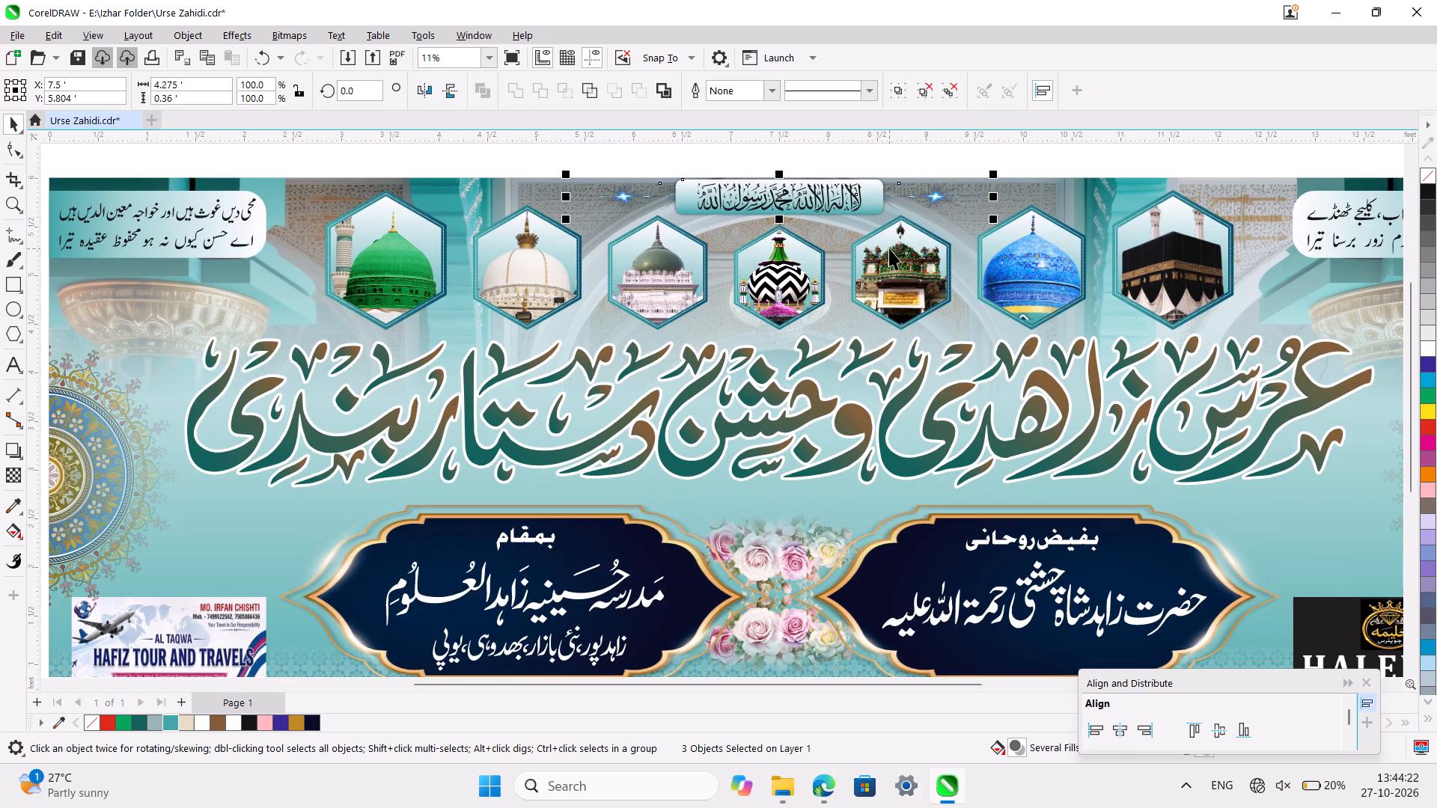
key("shift+Down")
key("shift+Down")
key("shift+Down")
key("shift+Down")
key("shift+Down")
key("shift+Down")
key("shift+Down")
key("shift+Down")
key("shift+Down")
key("shift+Down")
key("shift+Down")
key("shift+Down")
key("shift+Down")
key("shift+Down")
key("shift+Down")
key("shift+Down")
key("shift+Down")
key("shift+Down")
key("shift+Down")
key("shift+Down")
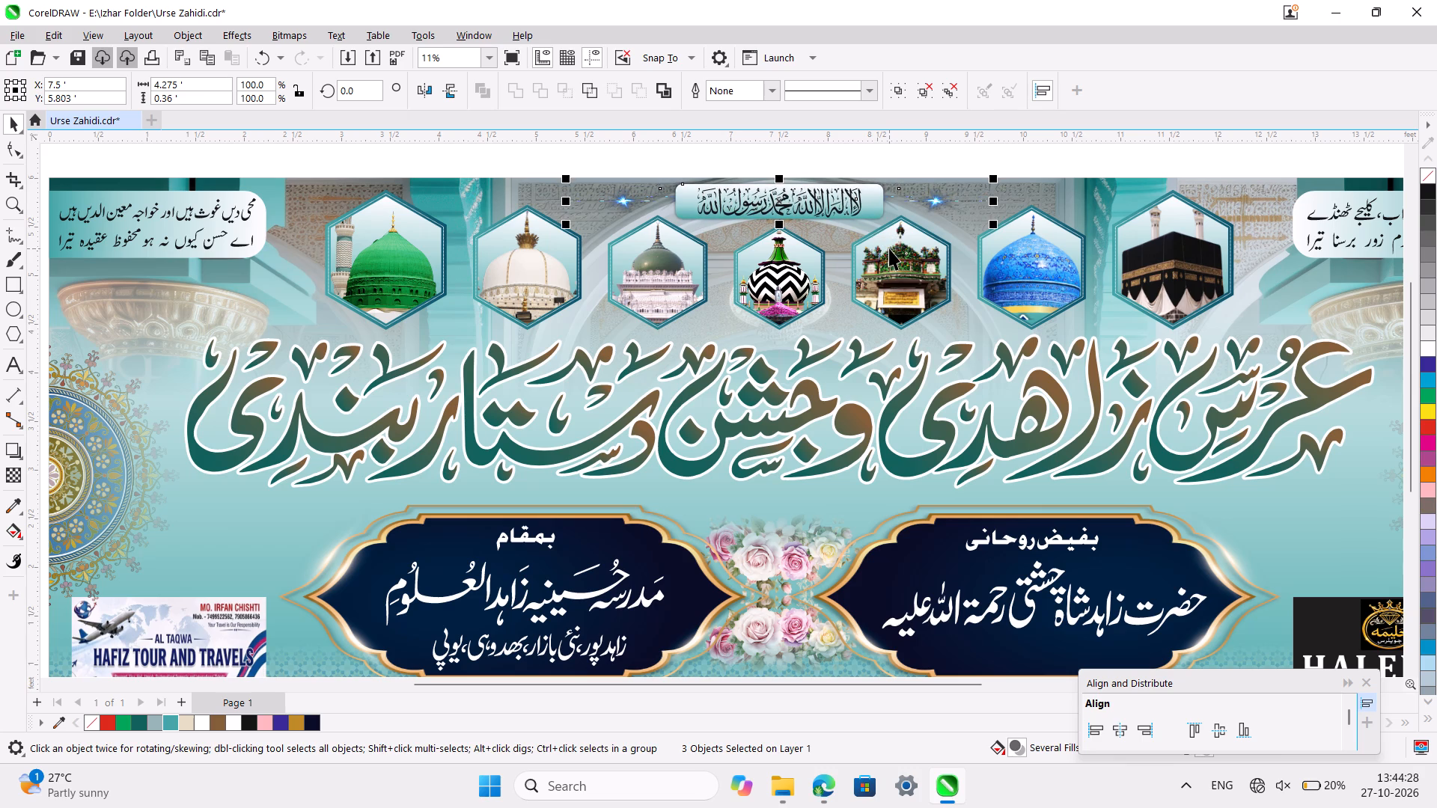
scroll(889, 248, "down", 2, "ctrl")
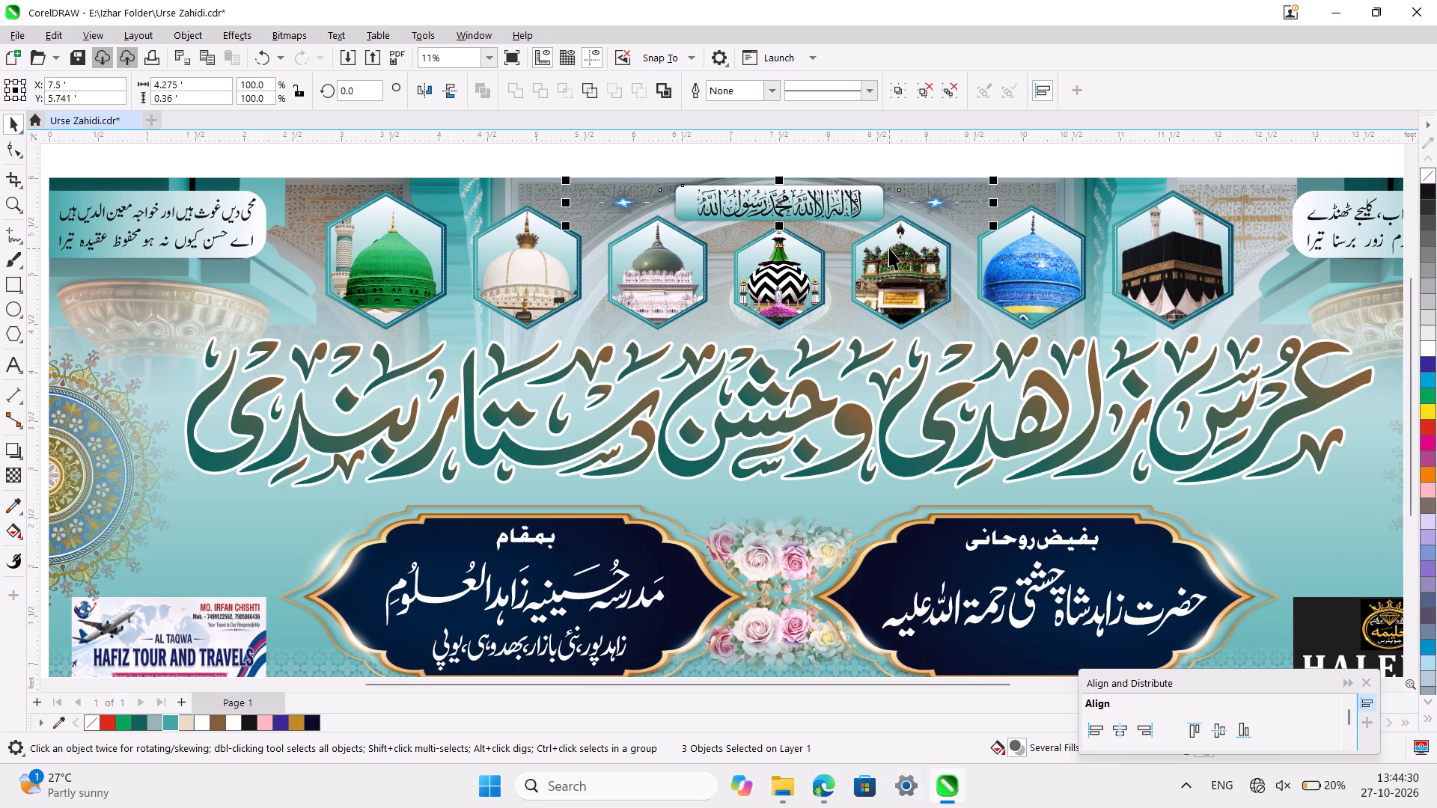
scroll(889, 248, "down", 3, "ctrl")
left_click(916, 161)
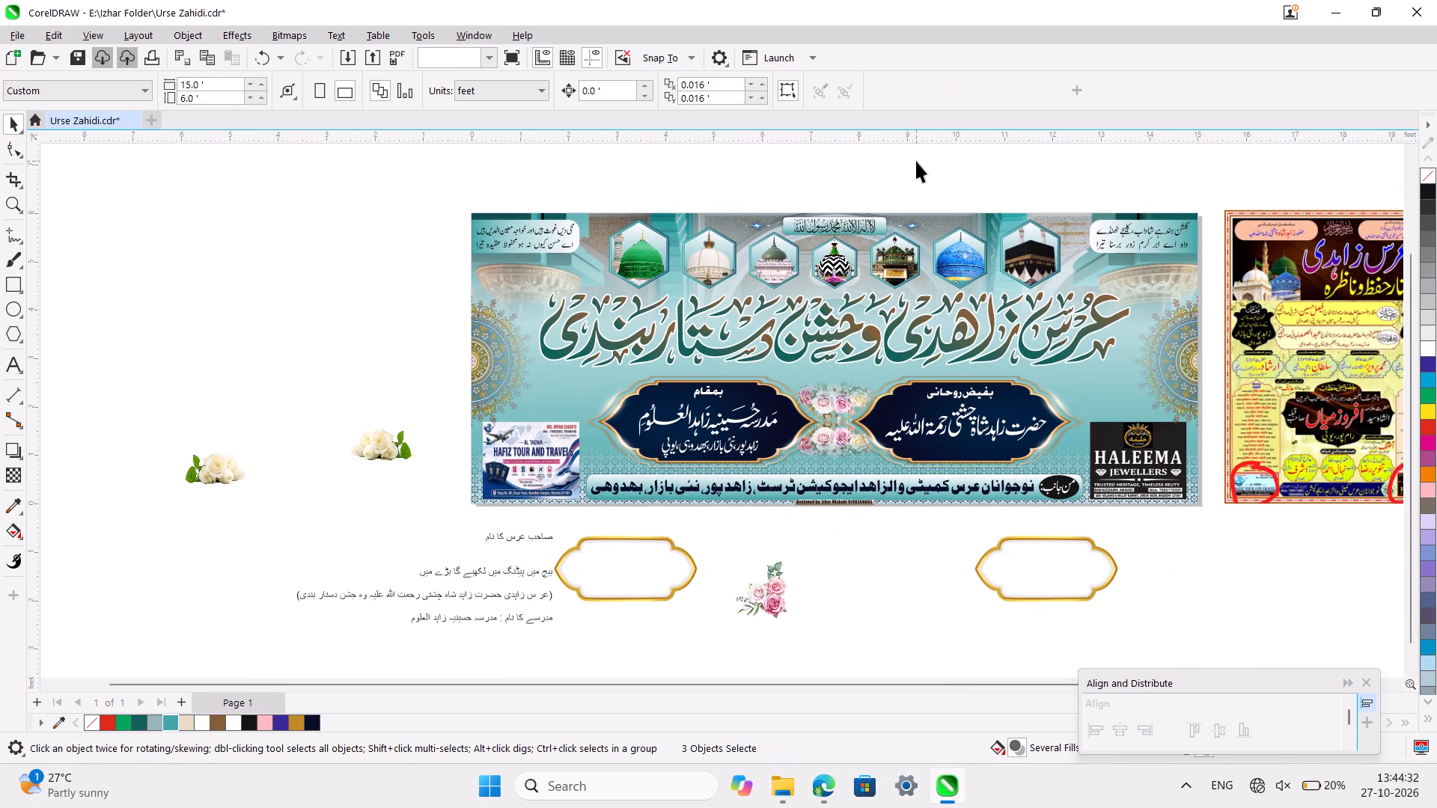
key("ctrl+s")
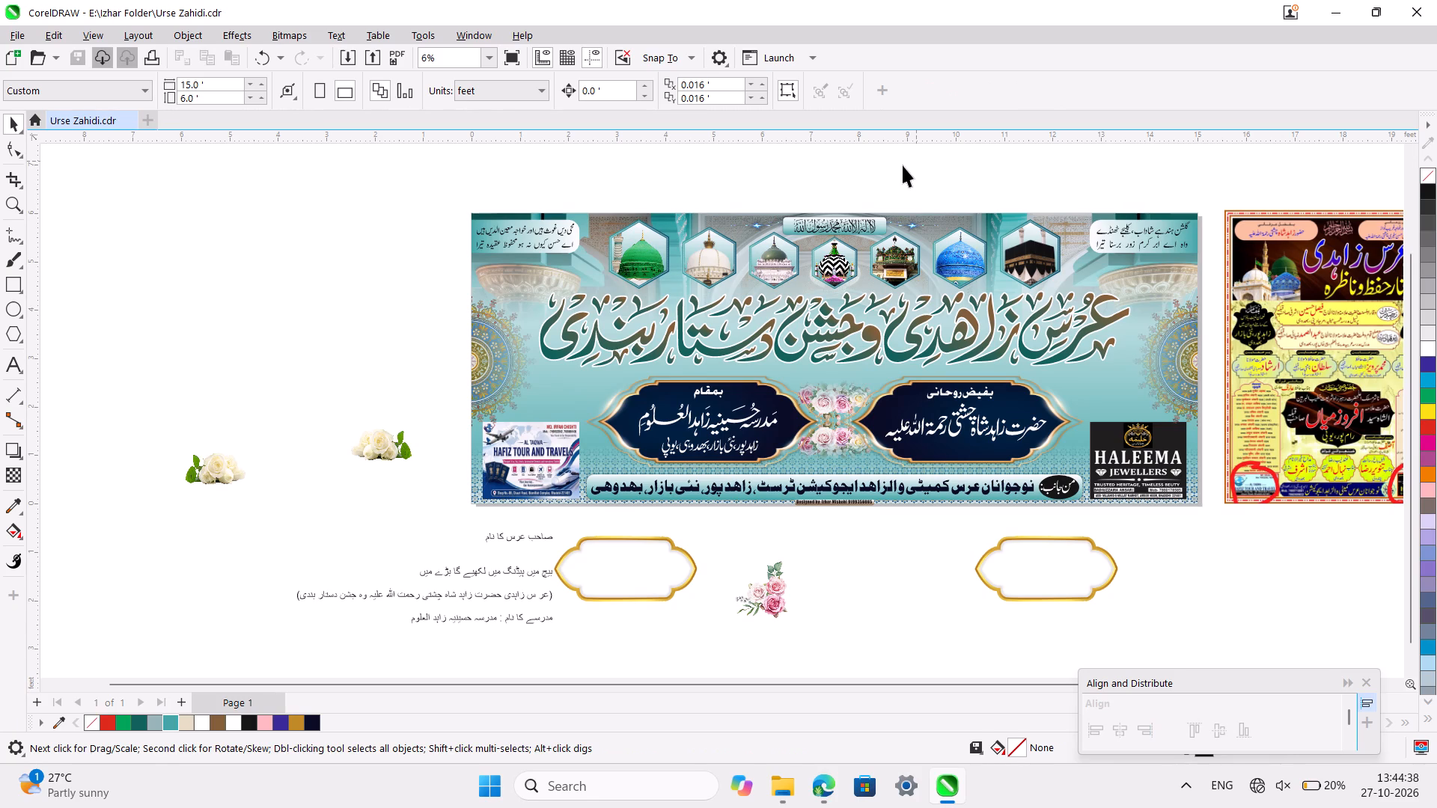
Nudge the large Urdu title down to about Y 3.56 ft, between the hexagon row and the navy name panels.
scroll(659, 367, "up", 6, "ctrl")
scroll(659, 367, "left", 3)
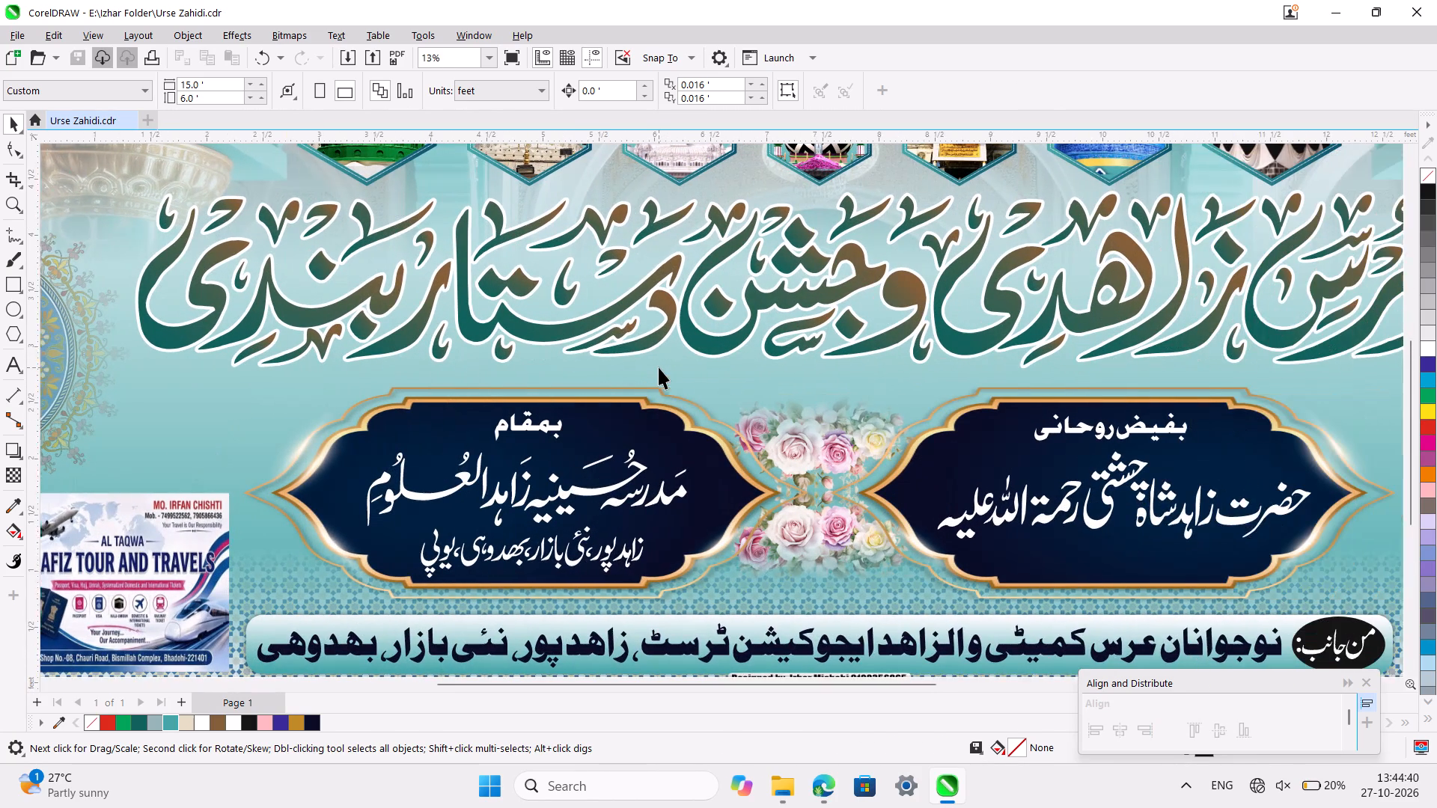
left_click(885, 292)
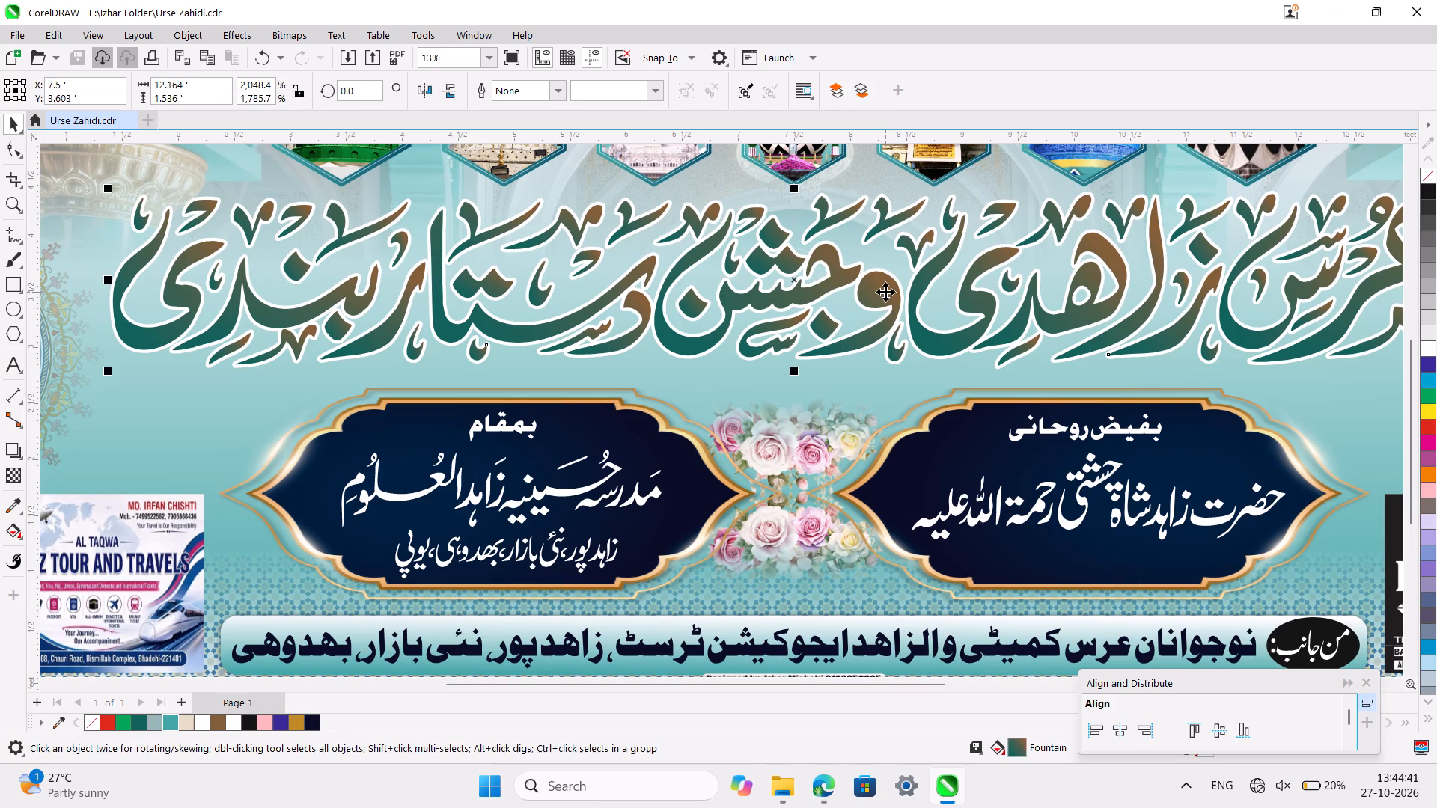
key("shift+Down")
key("shift+Down")
key("shift+Down")
key("shift+Down")
key("shift+Down")
key("shift+Down")
key("shift+Down")
key("shift+Down")
key("shift+Down")
key("shift+Down")
key("shift+Down")
key("shift+Down")
key("shift+Down")
key("shift+Down")
key("shift+Down")
key("shift+Down")
key("shift+Down")
key("shift+Down")
key("shift+Down")
key("shift+Down")
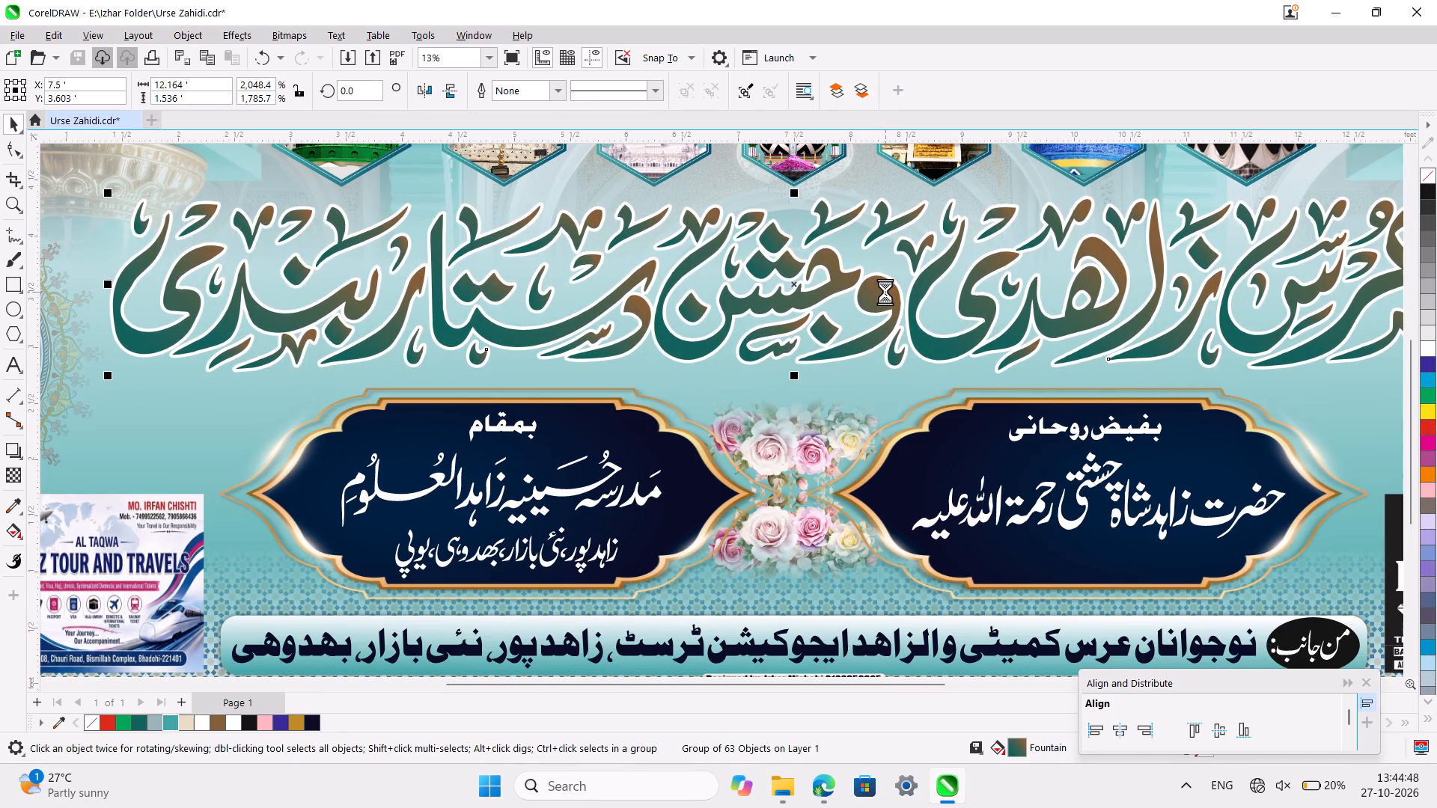
scroll(885, 292, "down", 4, "ctrl")
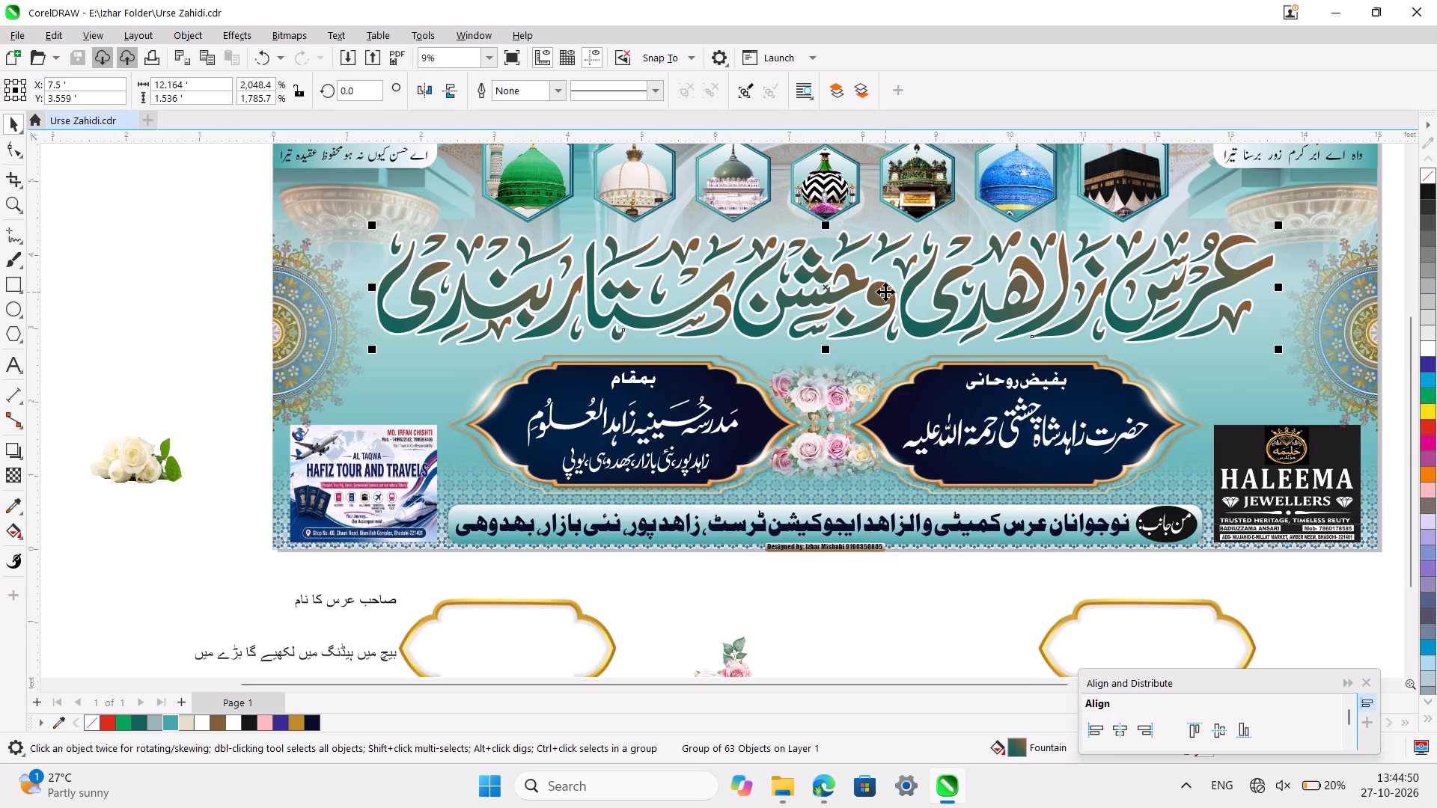
scroll(885, 292, "down", 1, "ctrl")
Align the large Urdu title to the horizontal centre of the banner and save the document.
left_click(1126, 729)
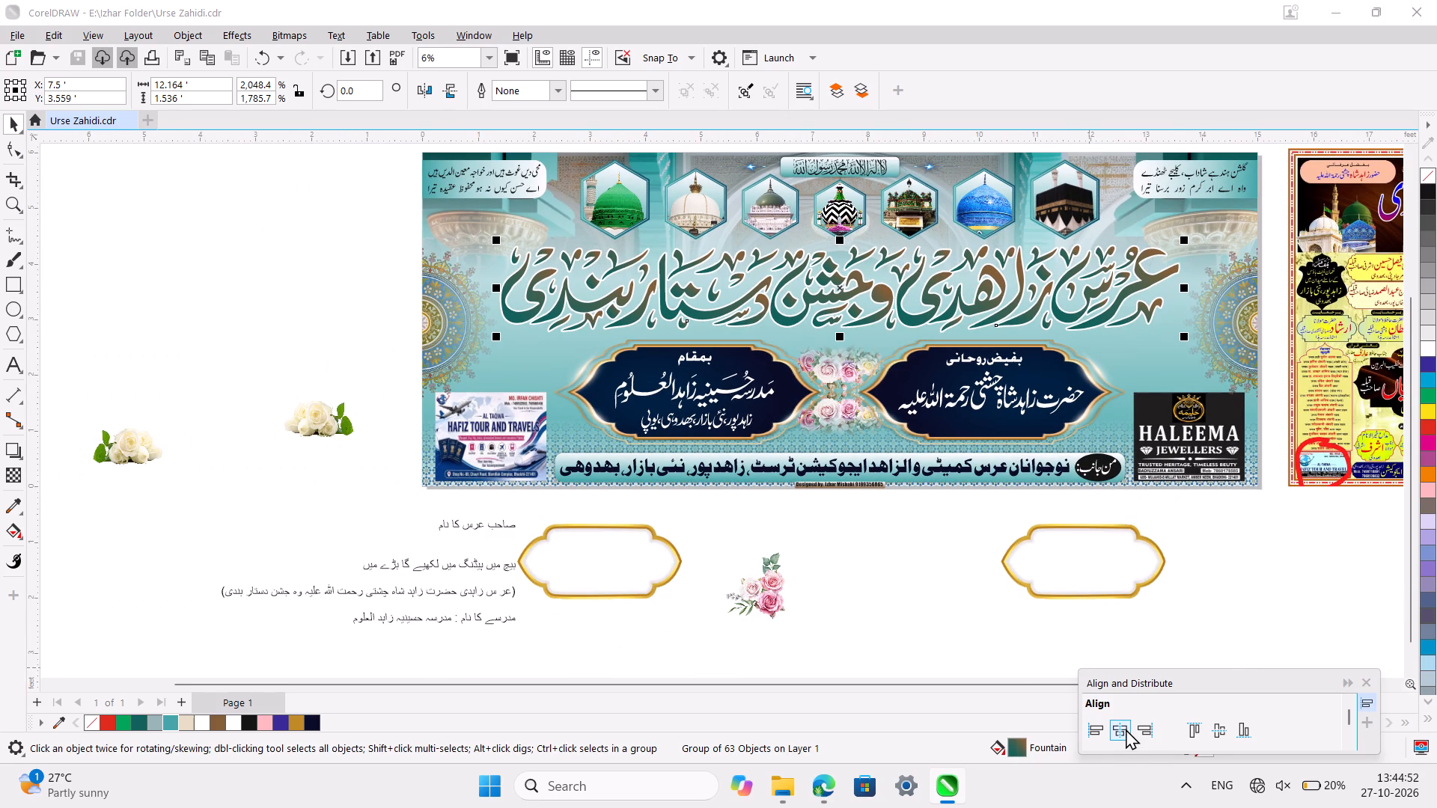
left_click(928, 542)
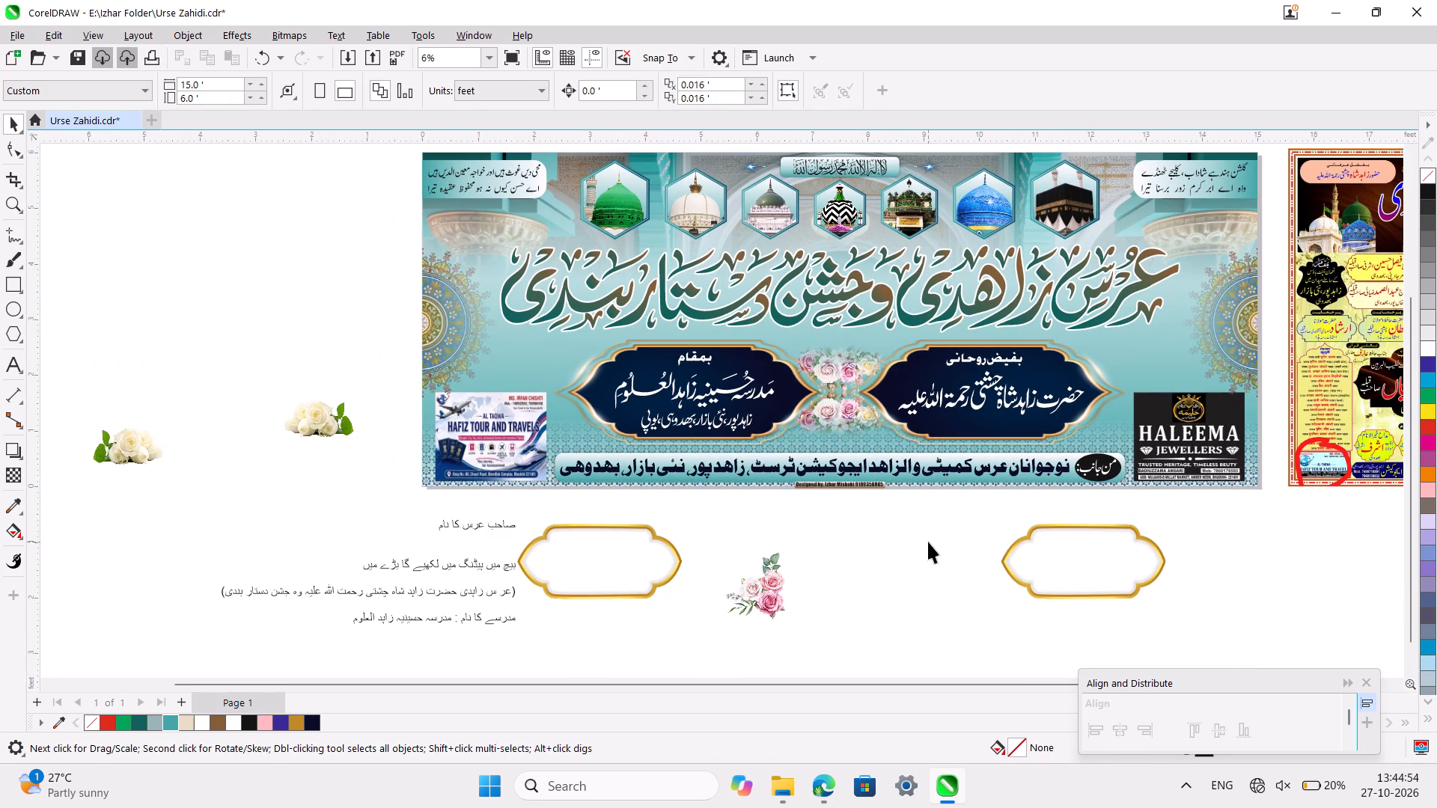
left_click(226, 206)
key("ctrl+s")
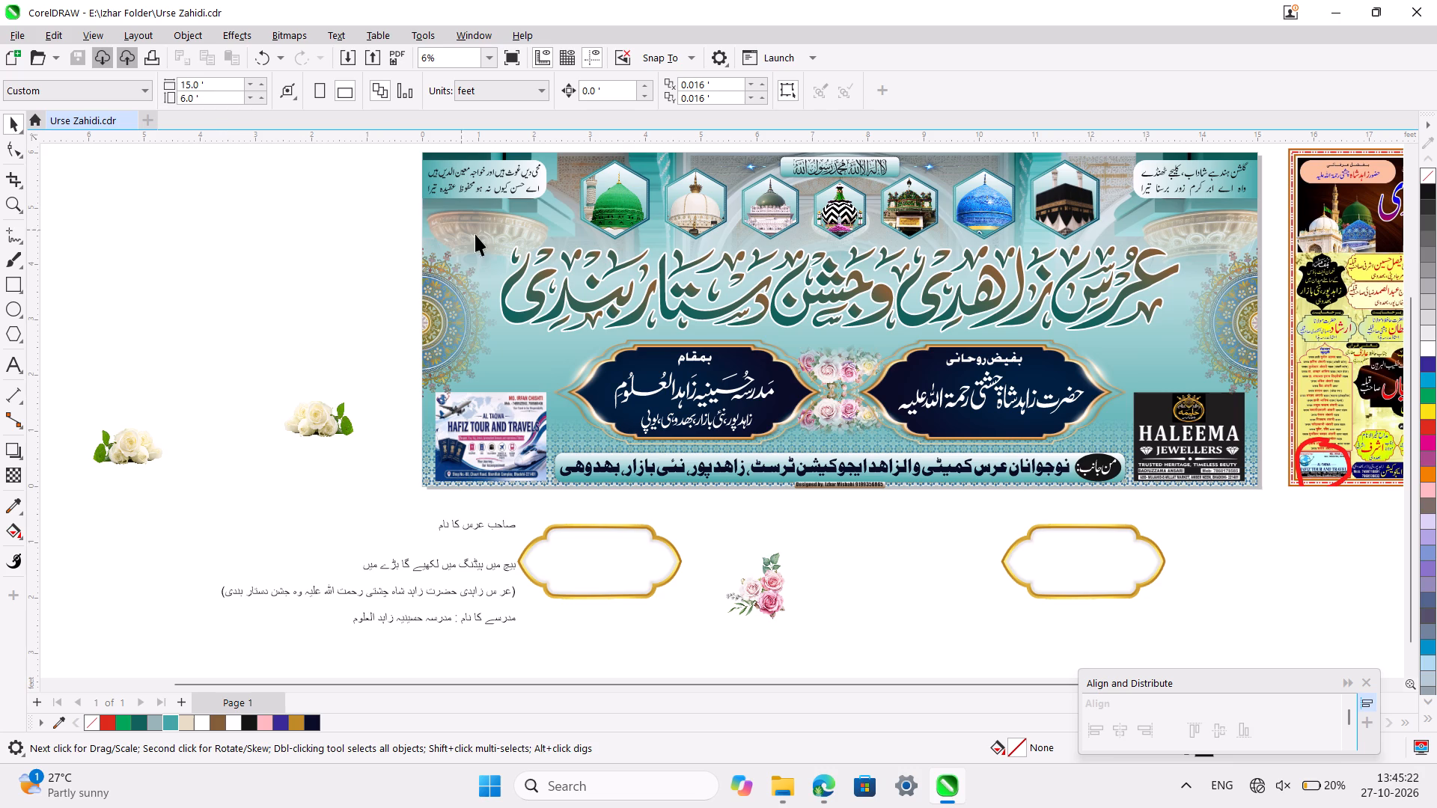
Move the designer credit text and its rounded plate up to about Y 0.77 ft, between the flowers and the bottom Urdu strip.
scroll(634, 337, "up", 2, "ctrl")
scroll(634, 337, "down", 2)
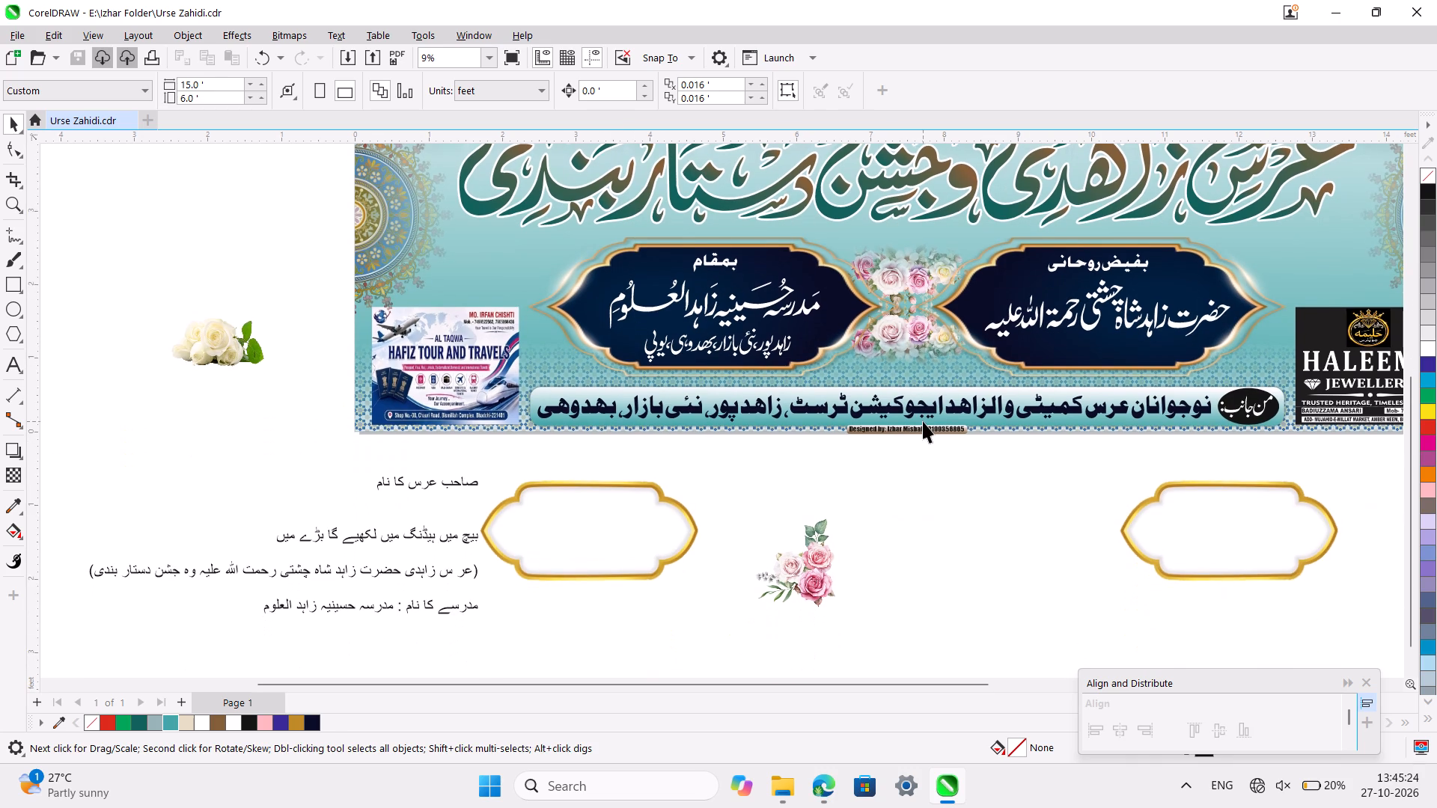
scroll(923, 421, "up", 8, "ctrl")
scroll(923, 421, "down", 1)
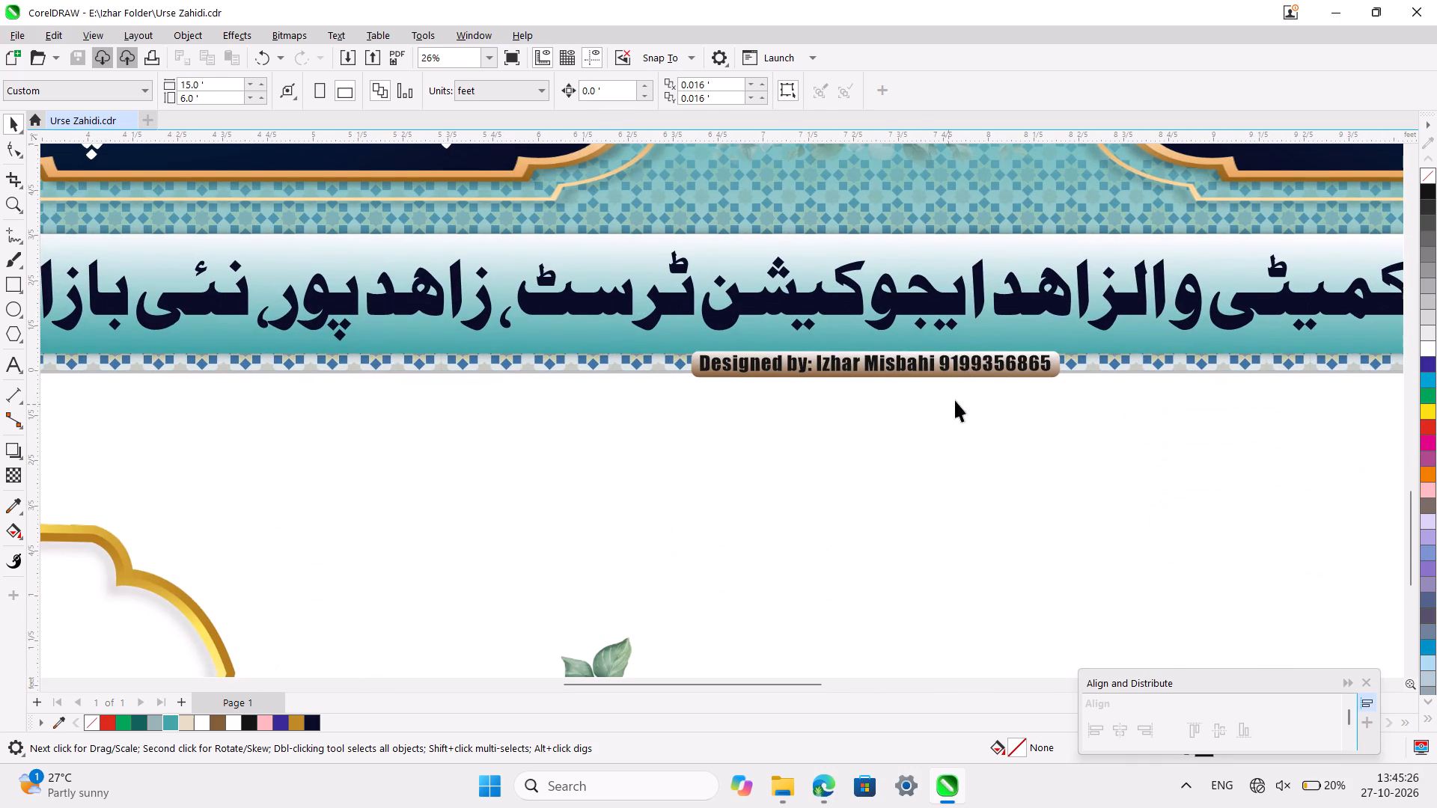
left_click(973, 369)
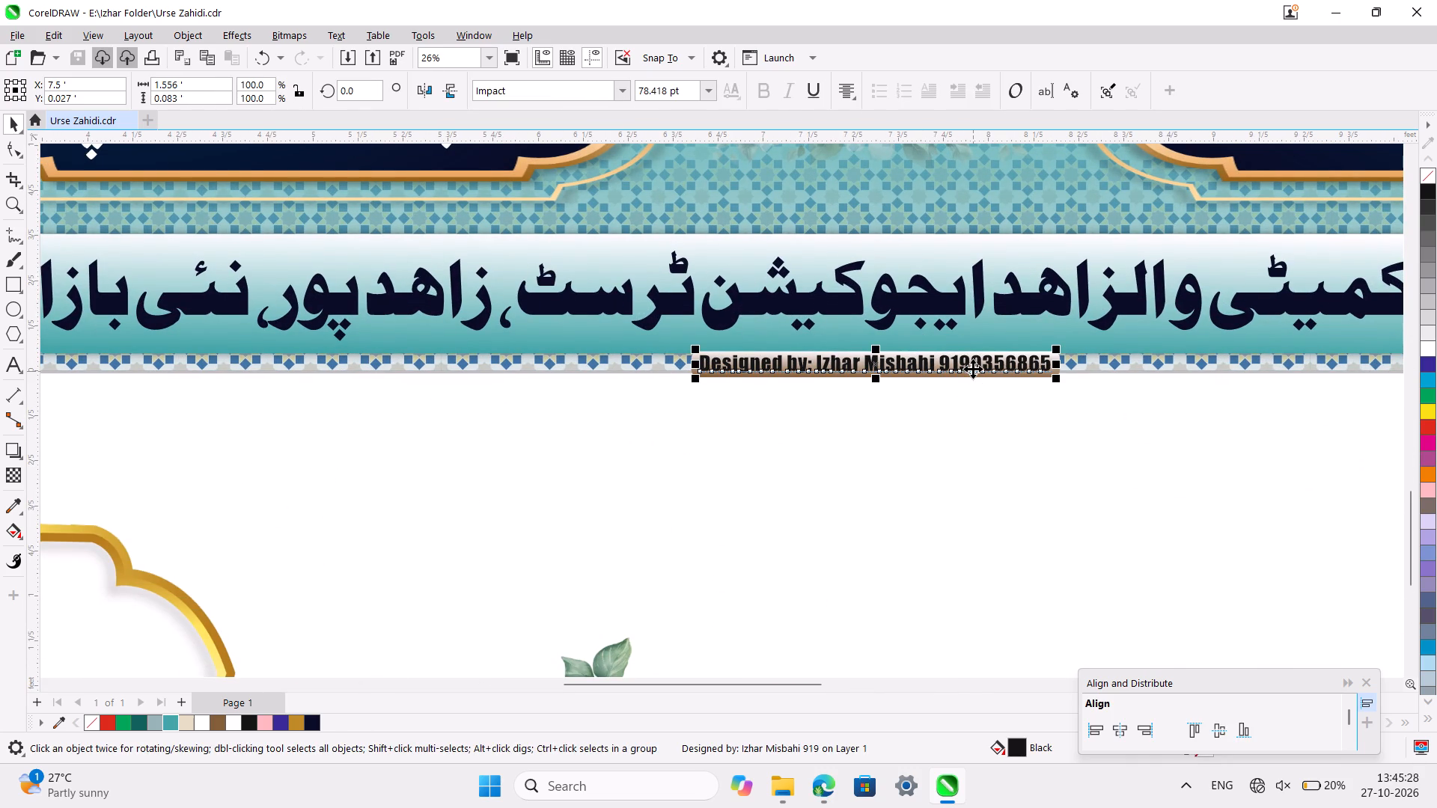
left_click(997, 375)
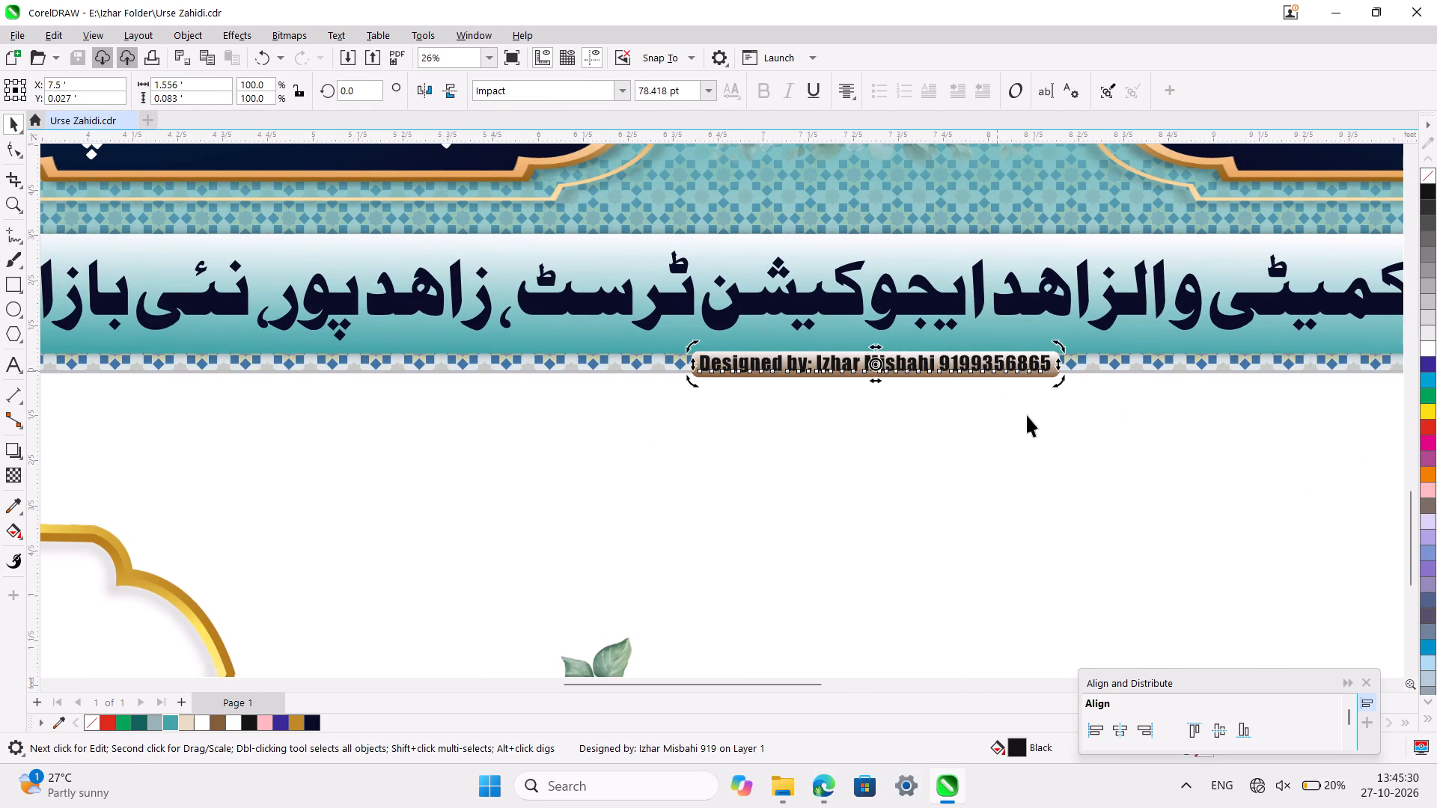
left_click_drag(1099, 423, 671, 323)
left_click_drag(881, 367, 876, 201)
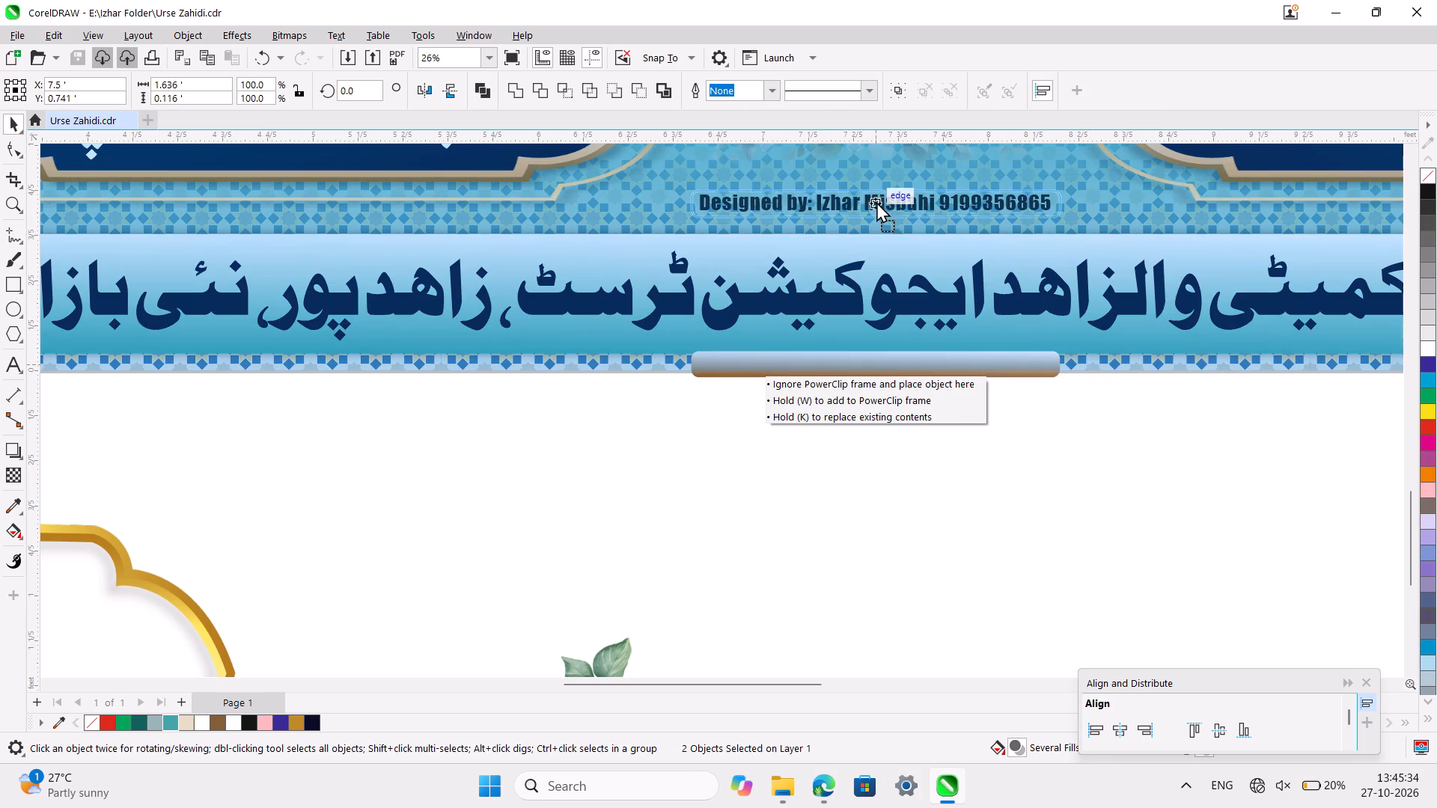
left_click_drag(876, 201, 875, 197)
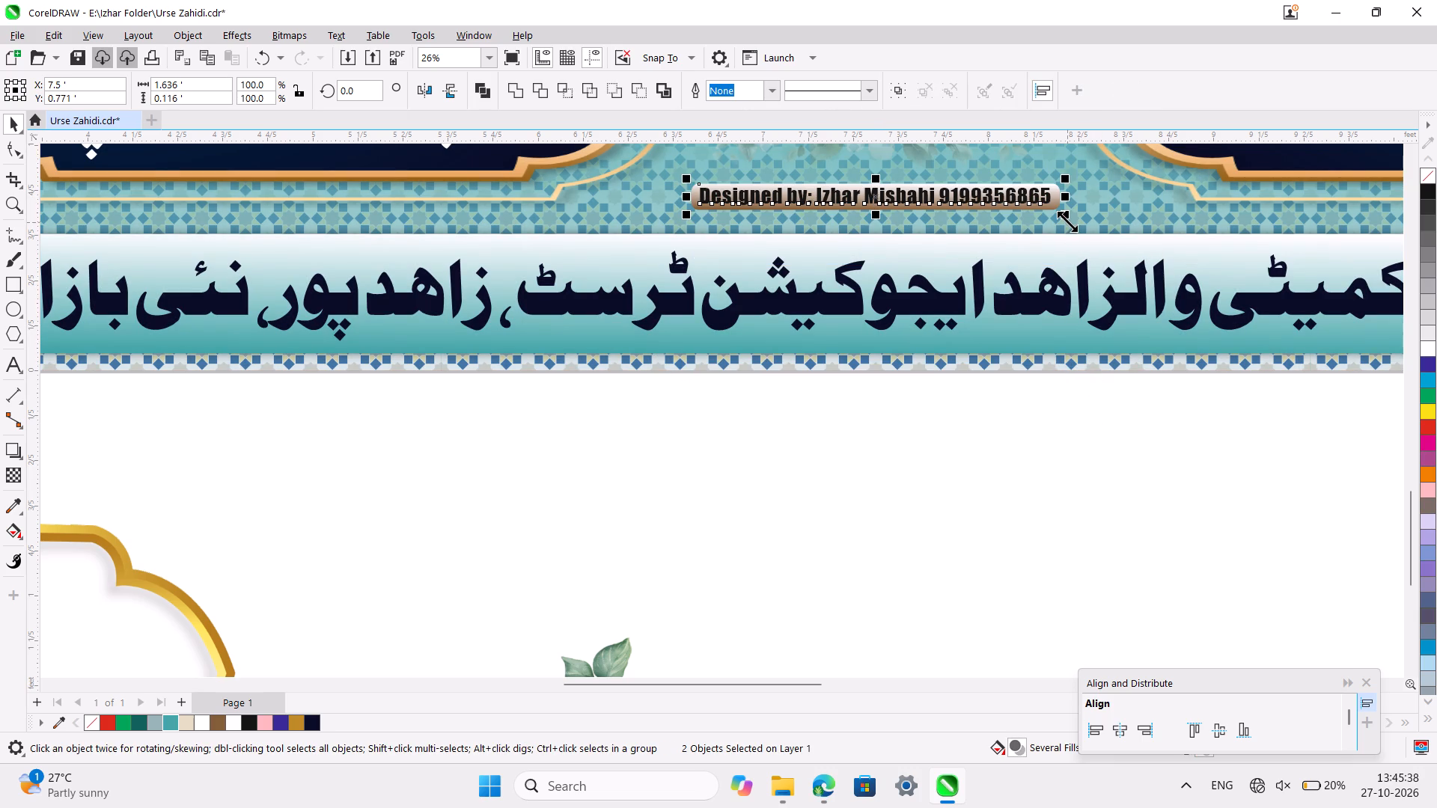
Enlarge the designer credit and its plate together to about 1.99 ft wide by 0.14 ft high and align their horizontal centres.
left_click_drag(1067, 220, 1111, 237, "shift")
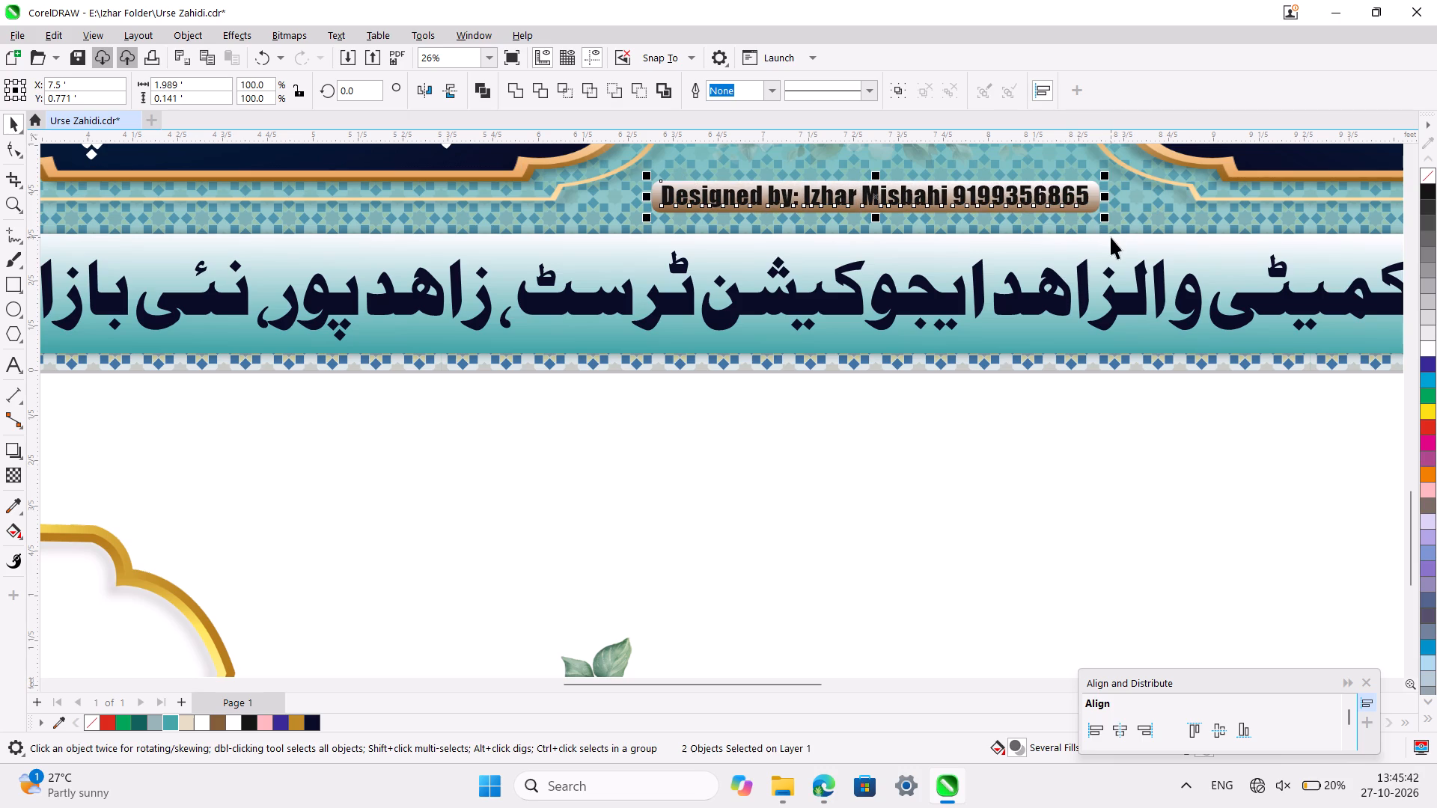
left_click(1124, 732)
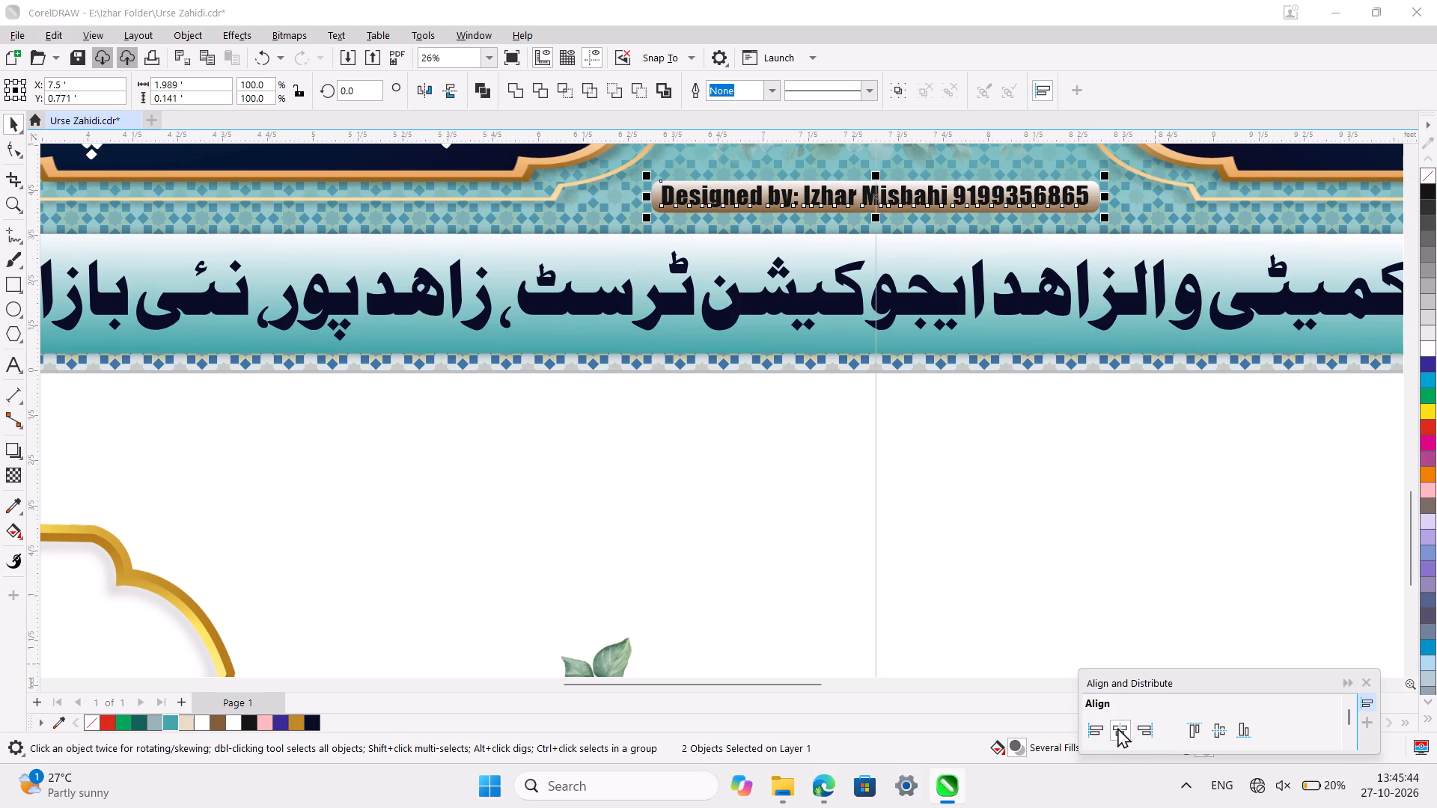
left_click(977, 566)
Open the fountain fill settings of the rounded plate behind the designer credit for editing.
scroll(977, 566, "down", 4, "ctrl")
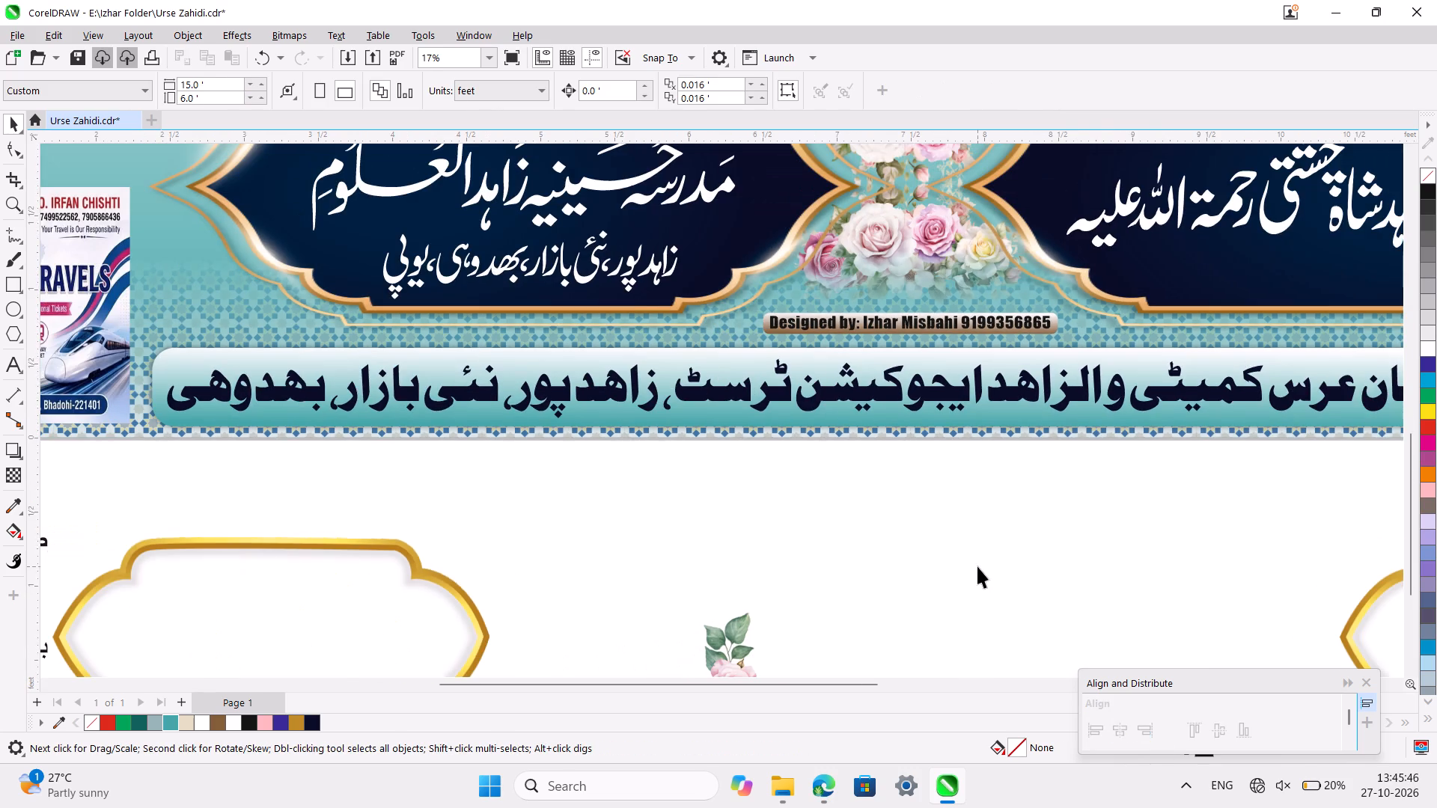
scroll(977, 566, "down", 7, "ctrl")
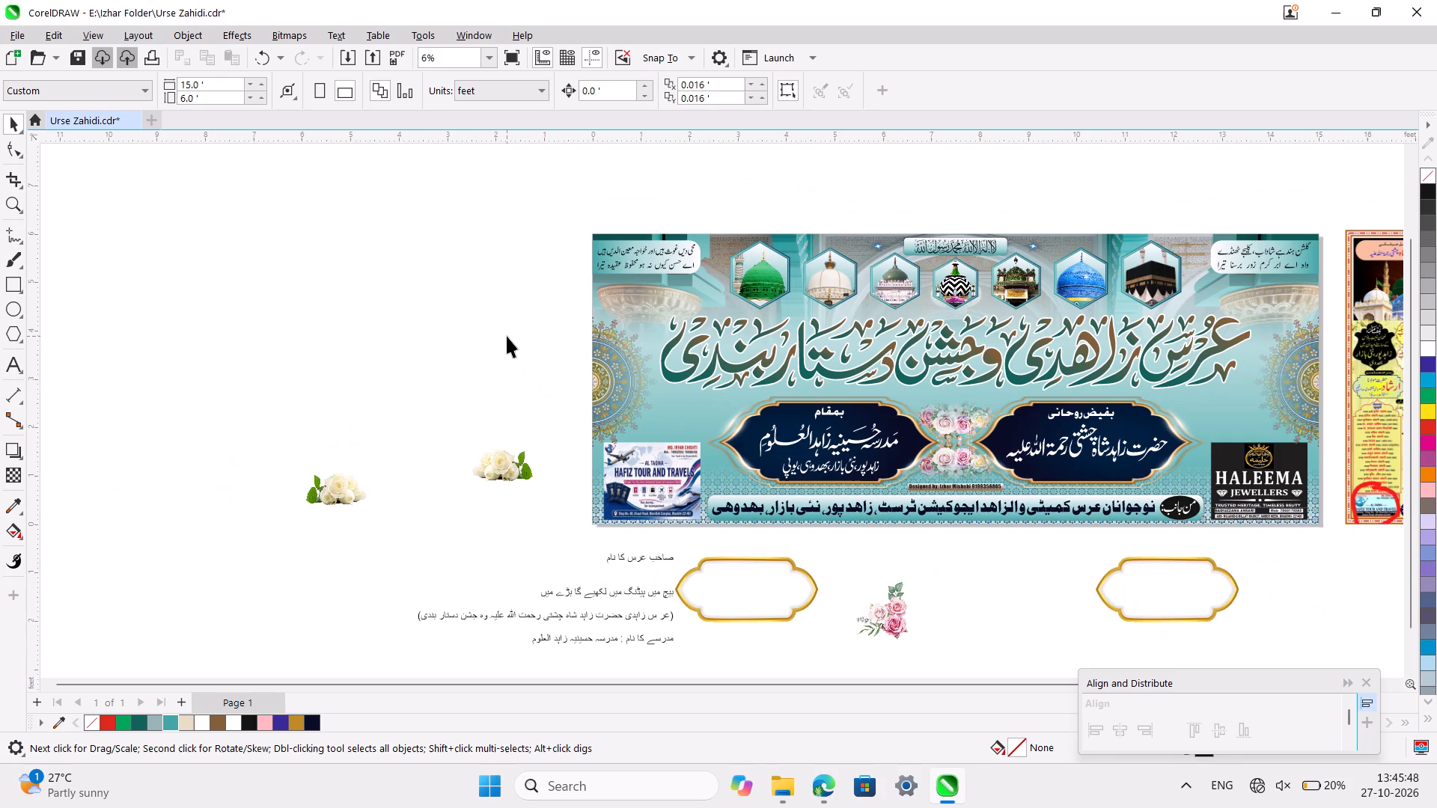
left_click(507, 336)
scroll(1043, 450, "down", 1)
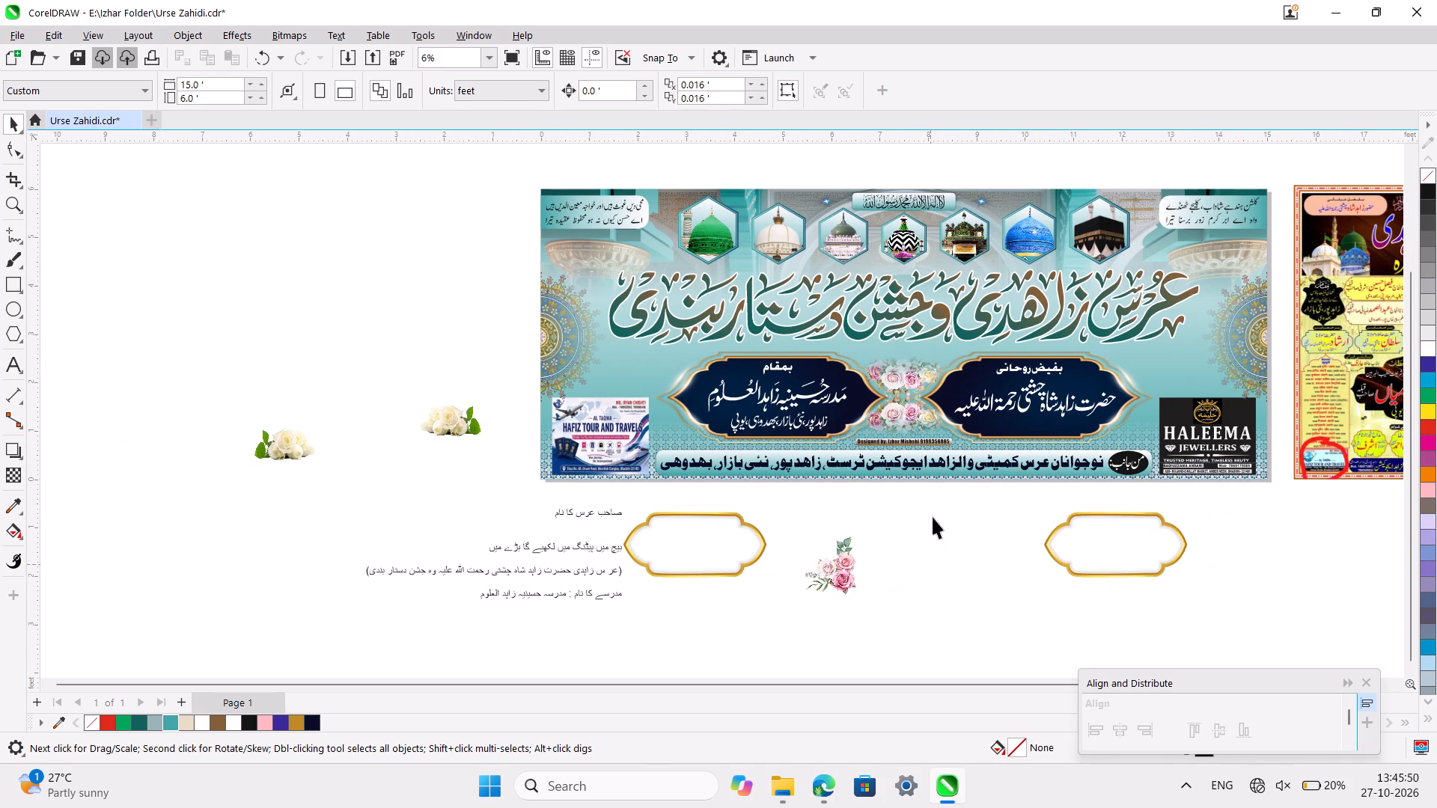
scroll(950, 468, "up", 7, "ctrl")
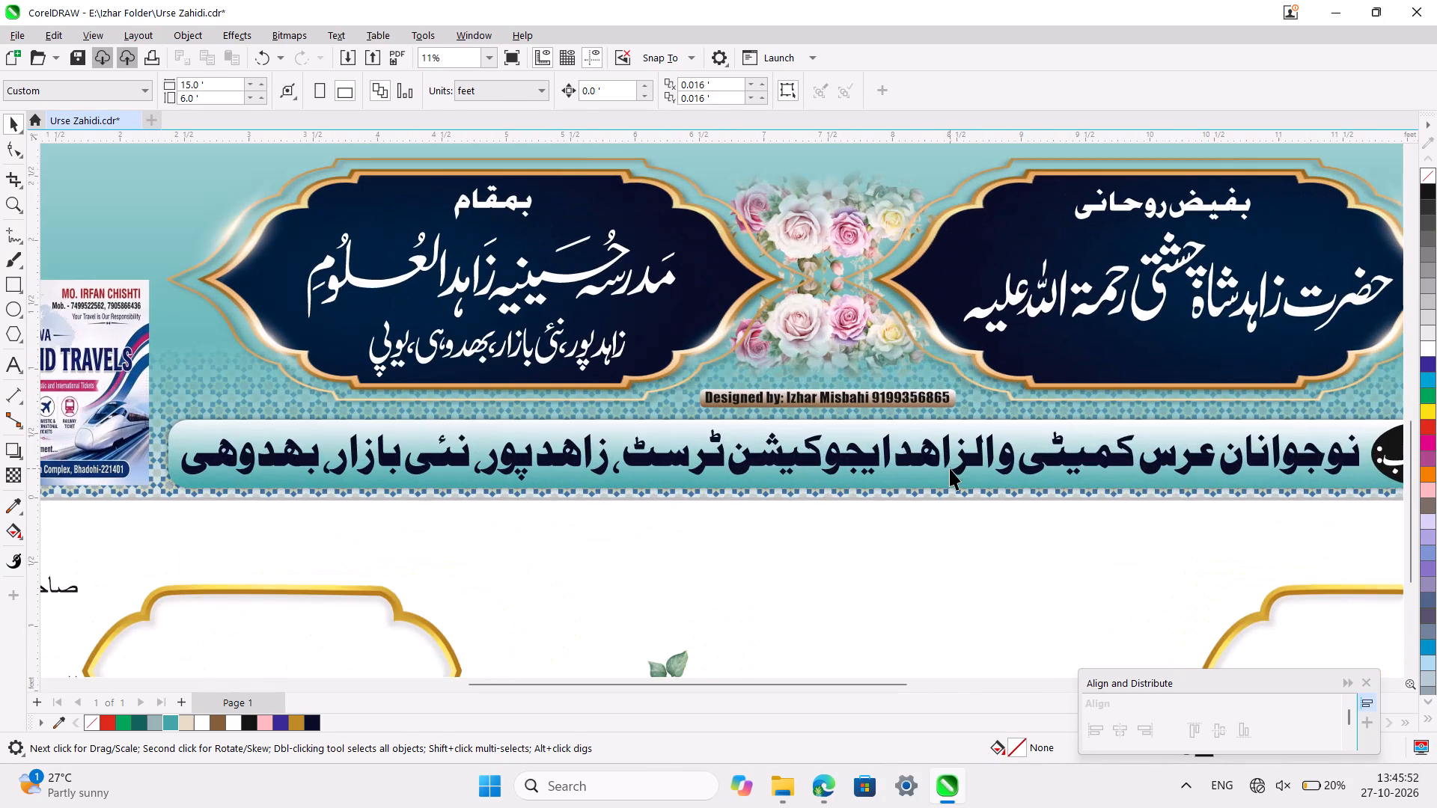
scroll(894, 406, "up", 3)
scroll(894, 406, "up", 2, "ctrl")
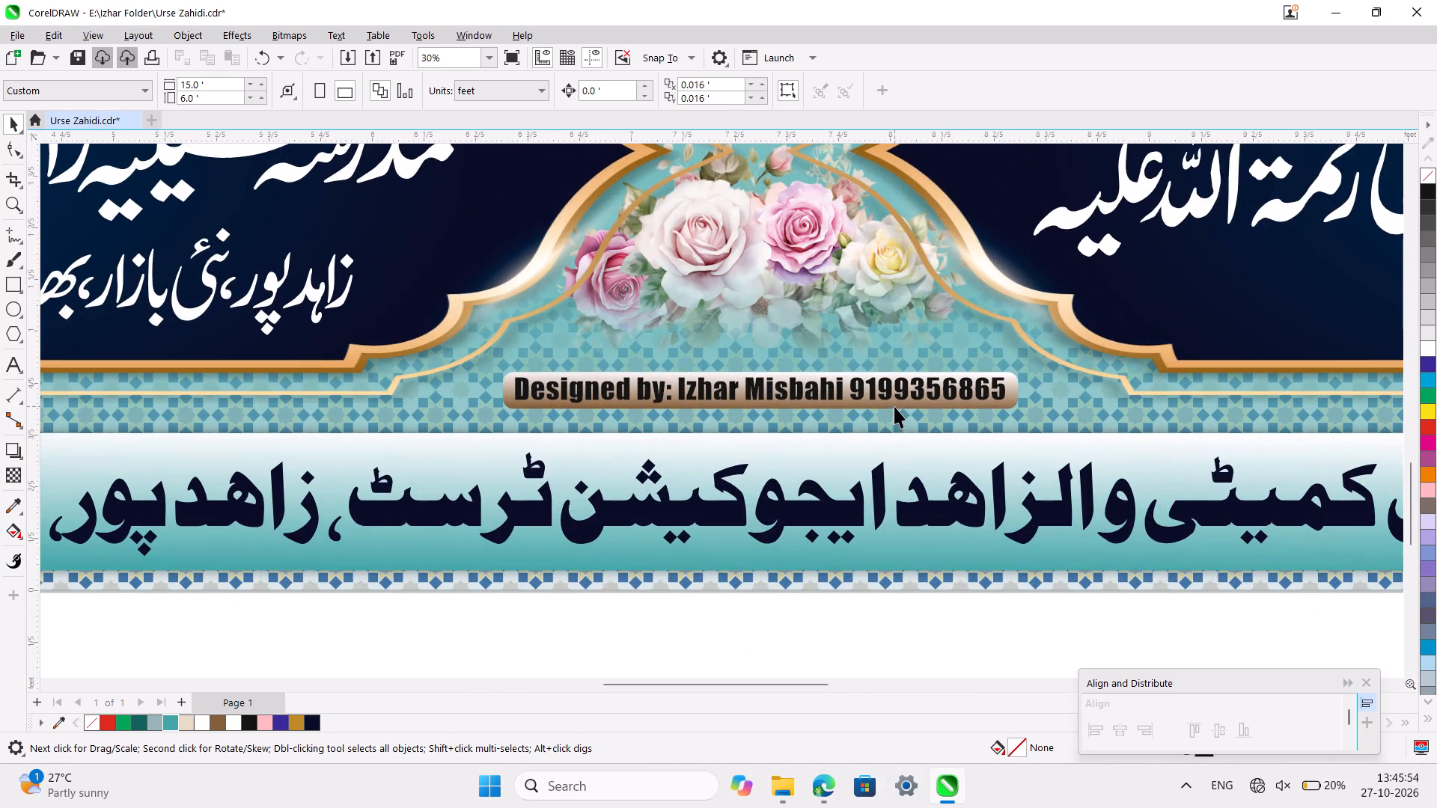
scroll(894, 406, "down", 1)
left_click(1008, 307)
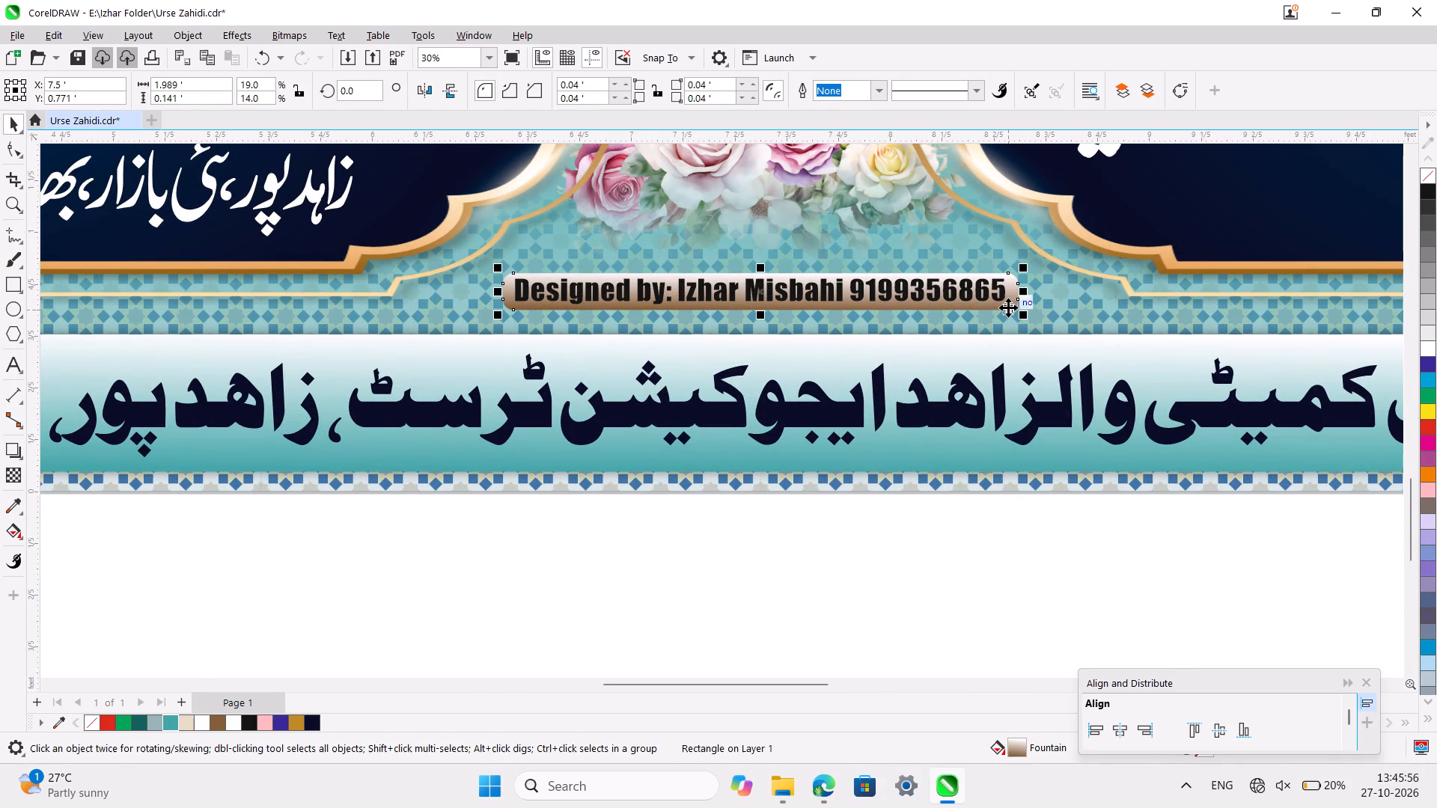
double_click(1013, 750)
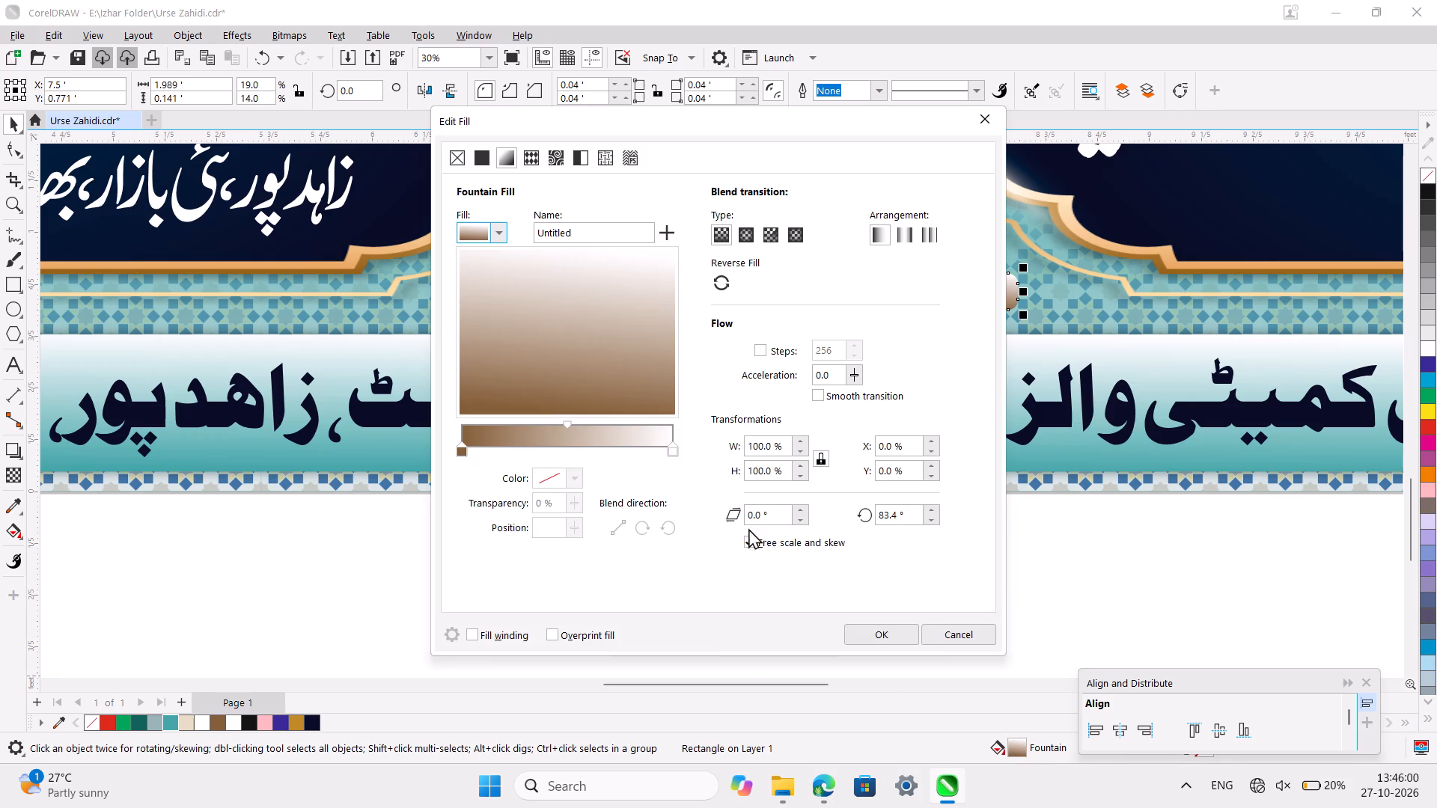
Fill the rounded panel behind the designer credit line with solid white and save the document.
left_click(941, 631)
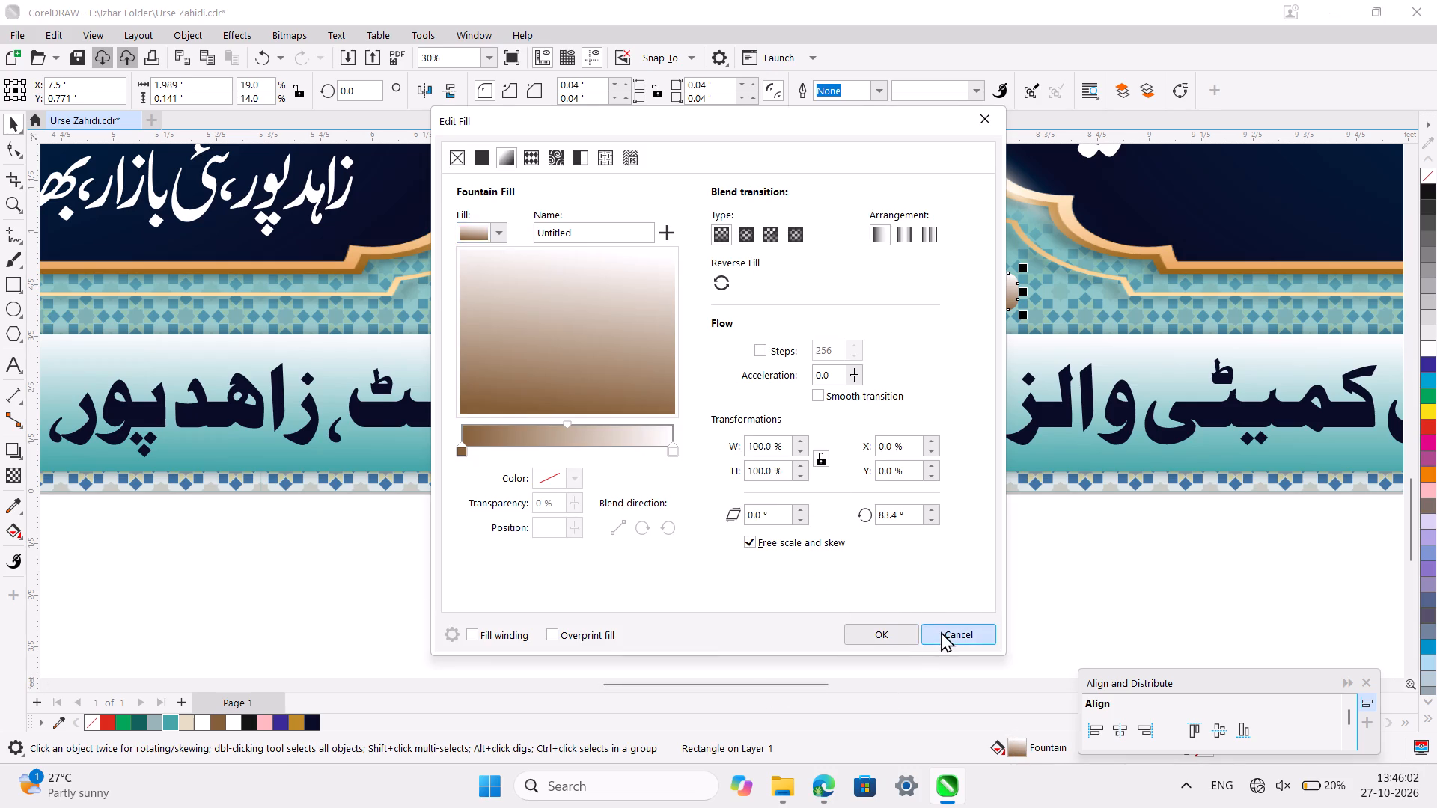
left_click(235, 718)
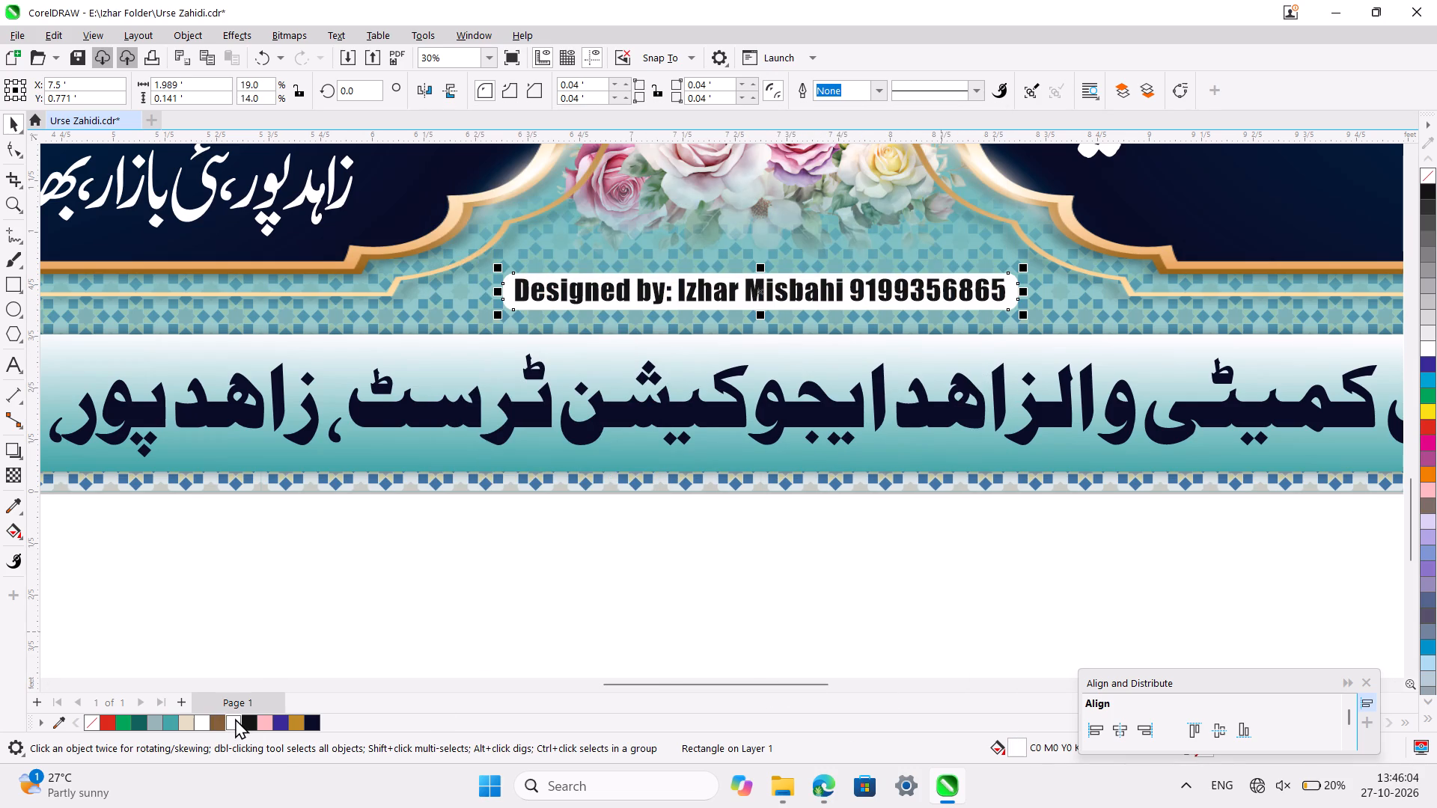
left_click(701, 576)
scroll(701, 576, "down", 2, "ctrl")
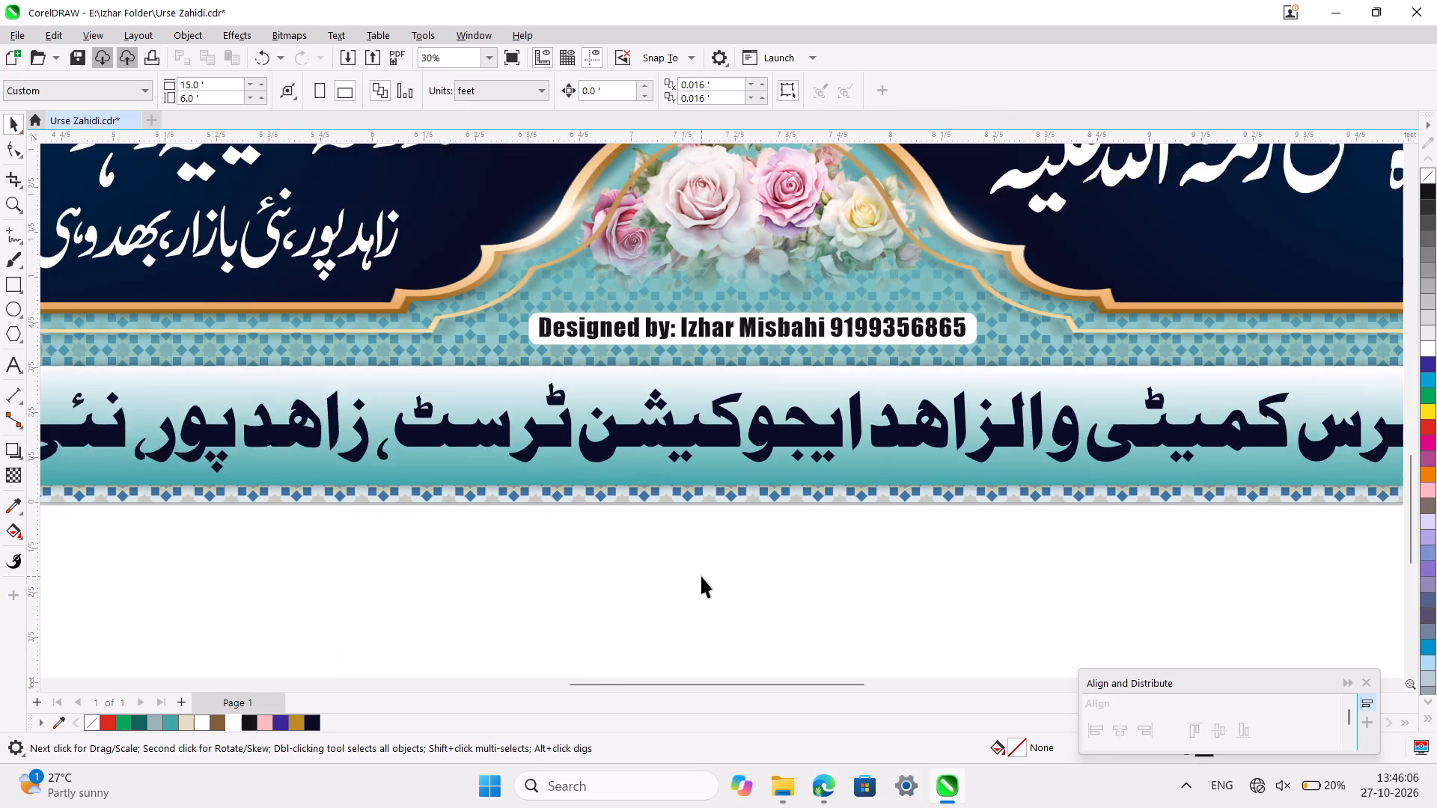
scroll(701, 576, "down", 7, "ctrl")
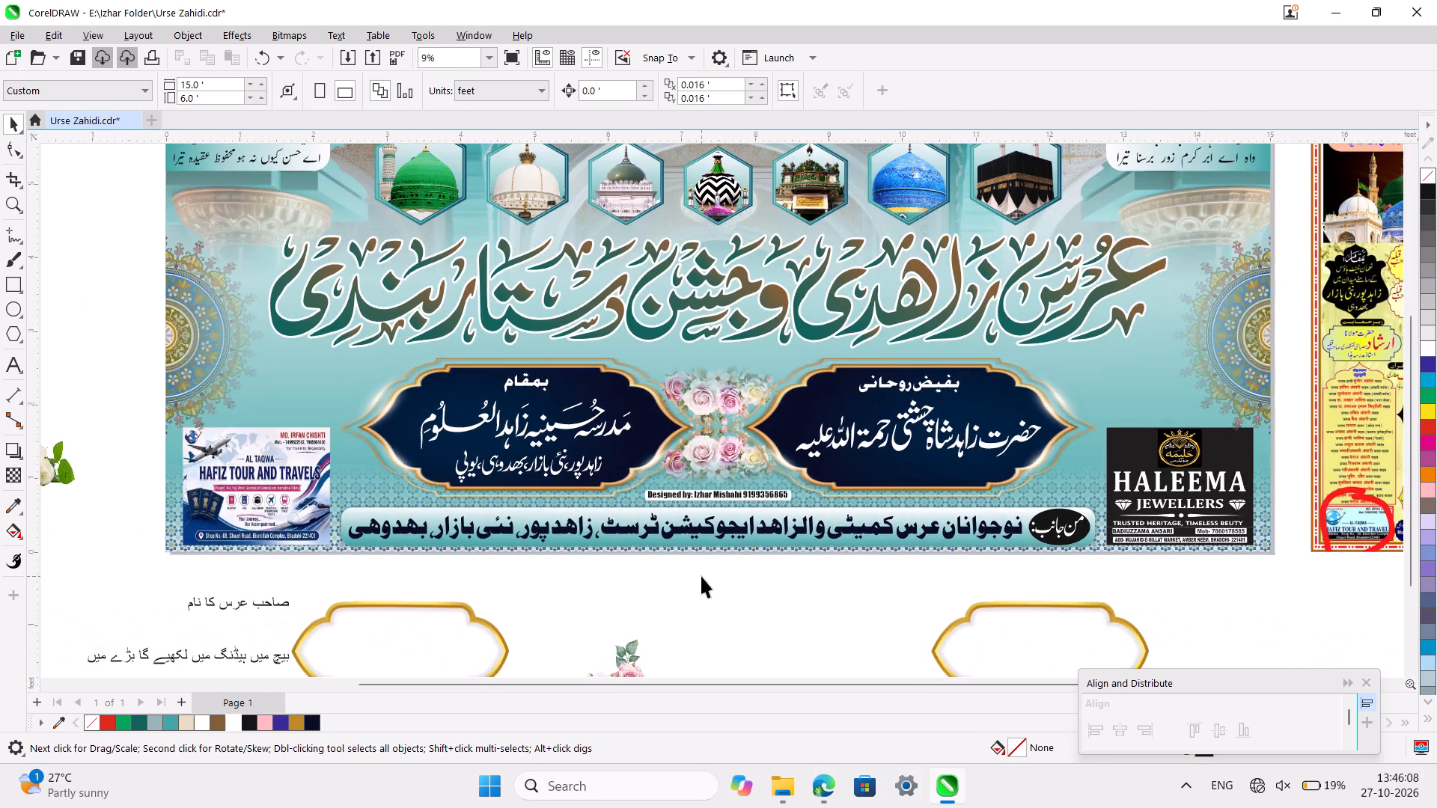
scroll(701, 576, "down", 3, "ctrl")
scroll(701, 576, "down", 1)
left_click(760, 576)
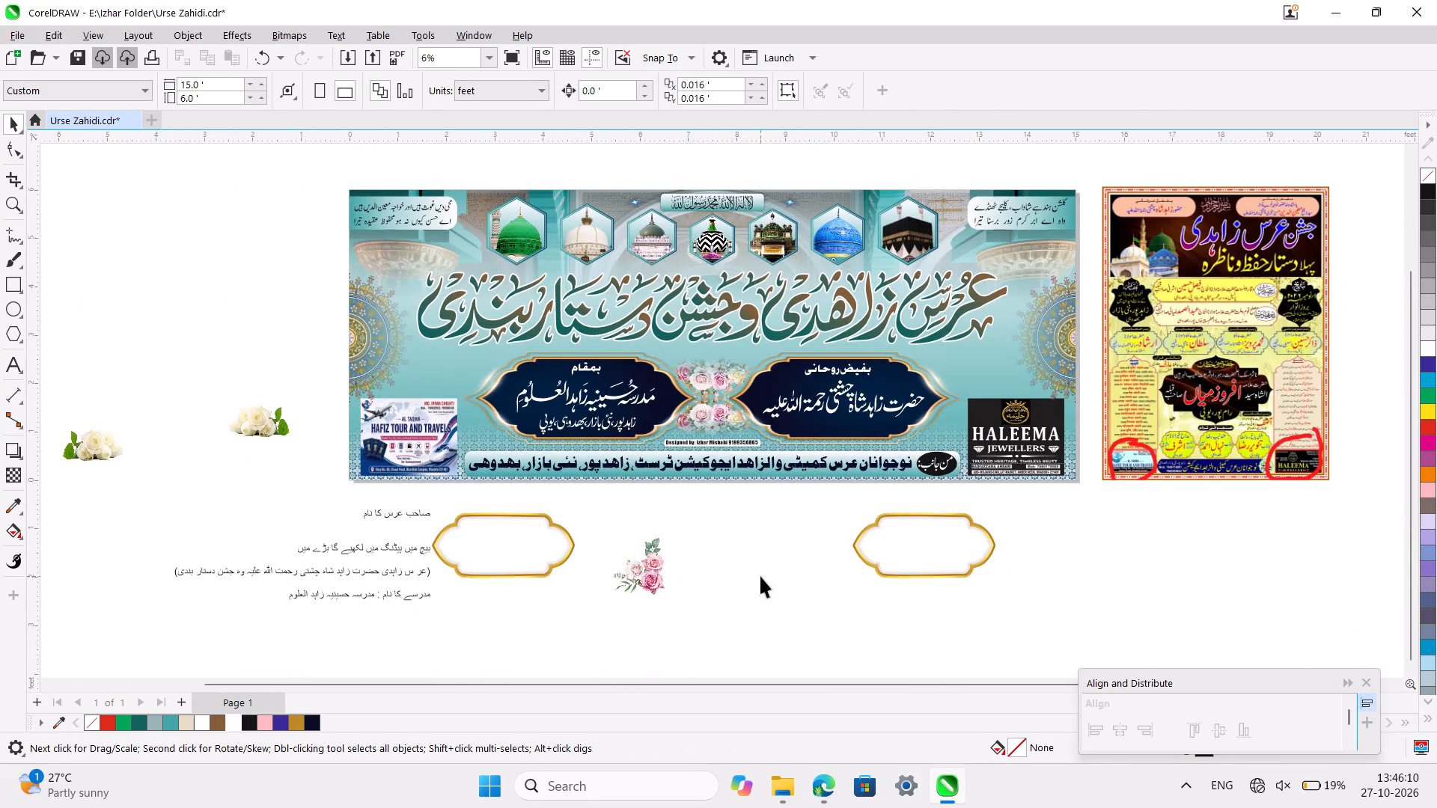
key("ctrl+s")
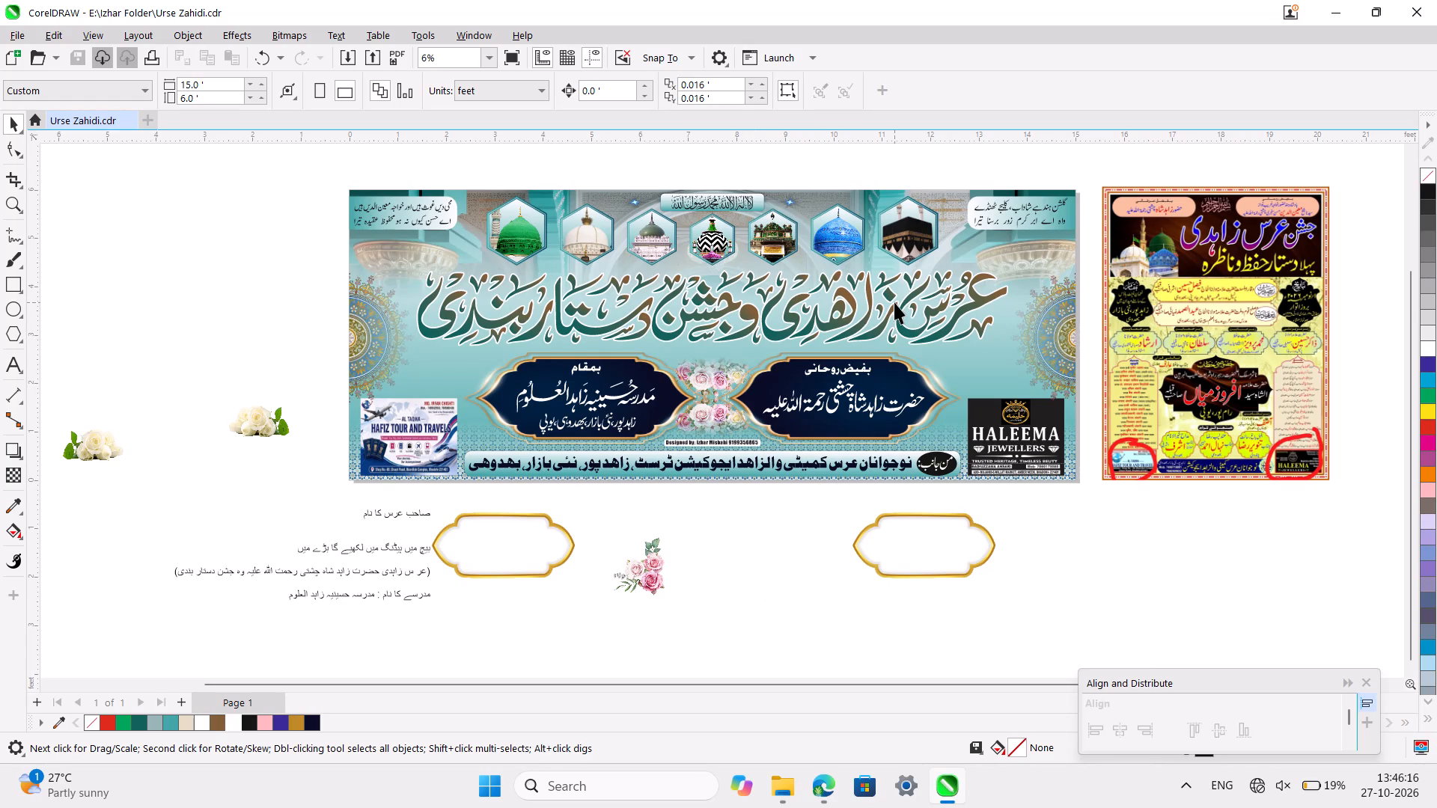
Enlarge the inner sparkle pair beside the Kalima panel to about 3.36 ft wide by 0.36 ft high.
scroll(894, 302, "down", 2)
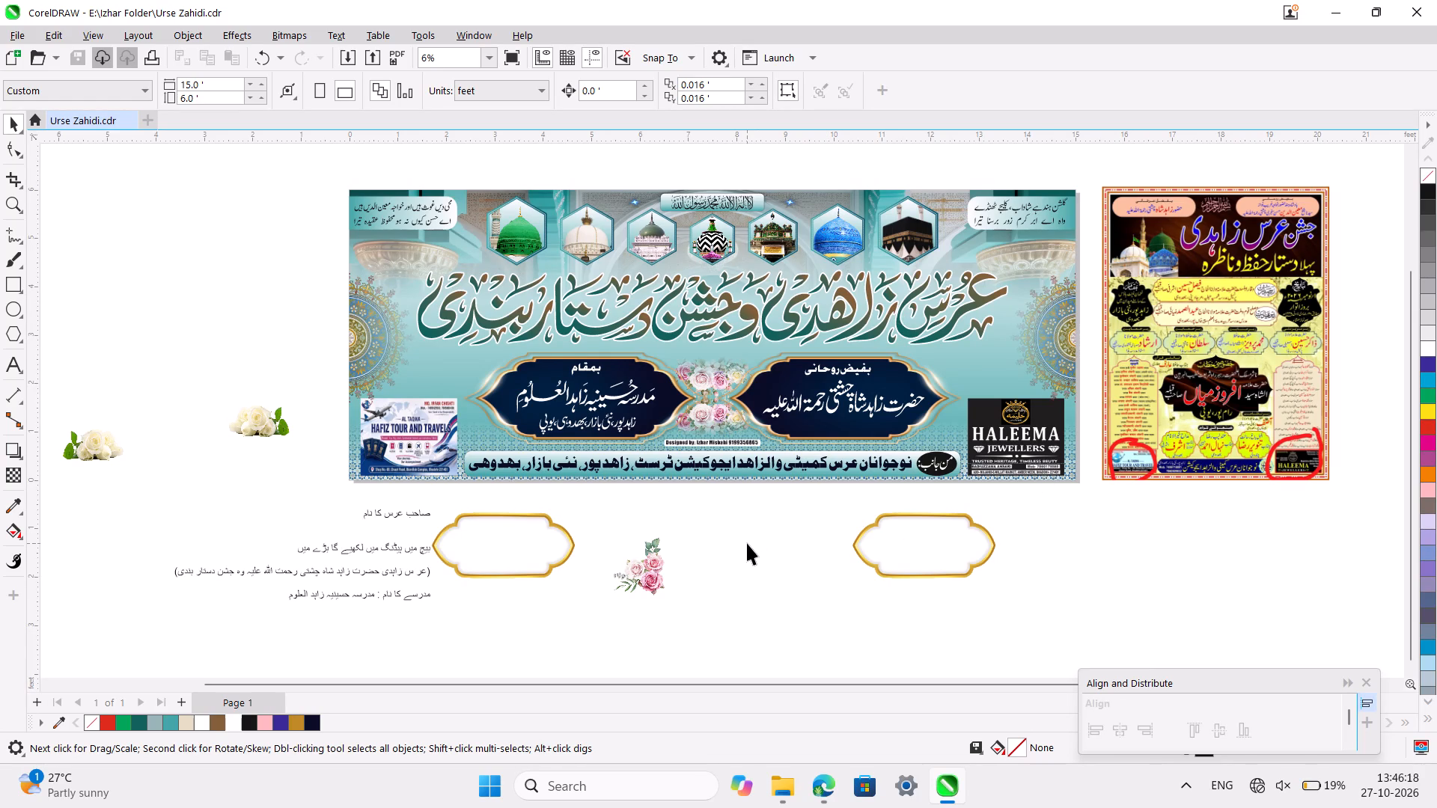
left_click(747, 543)
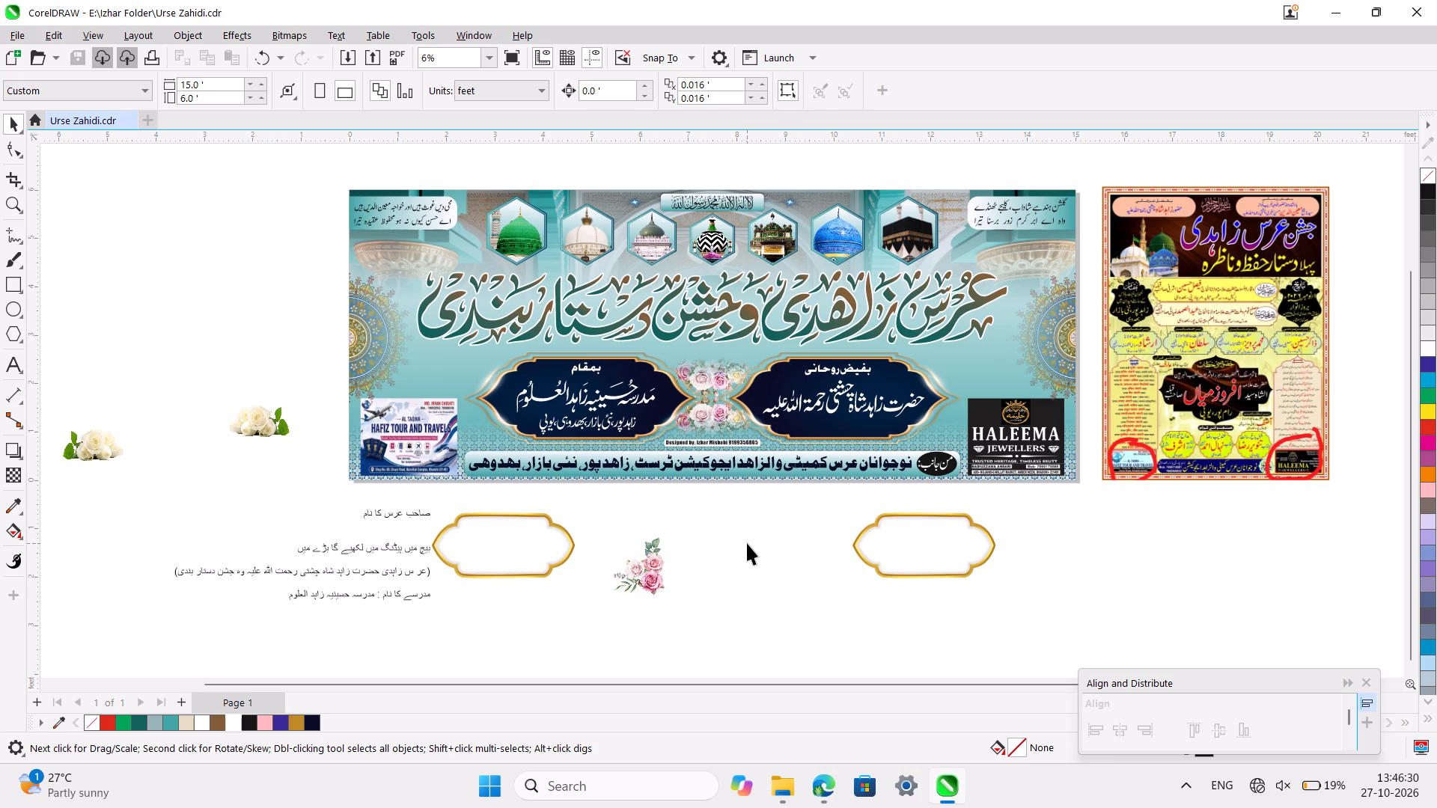
scroll(777, 373, "up", 2, "ctrl")
scroll(777, 373, "up", 2)
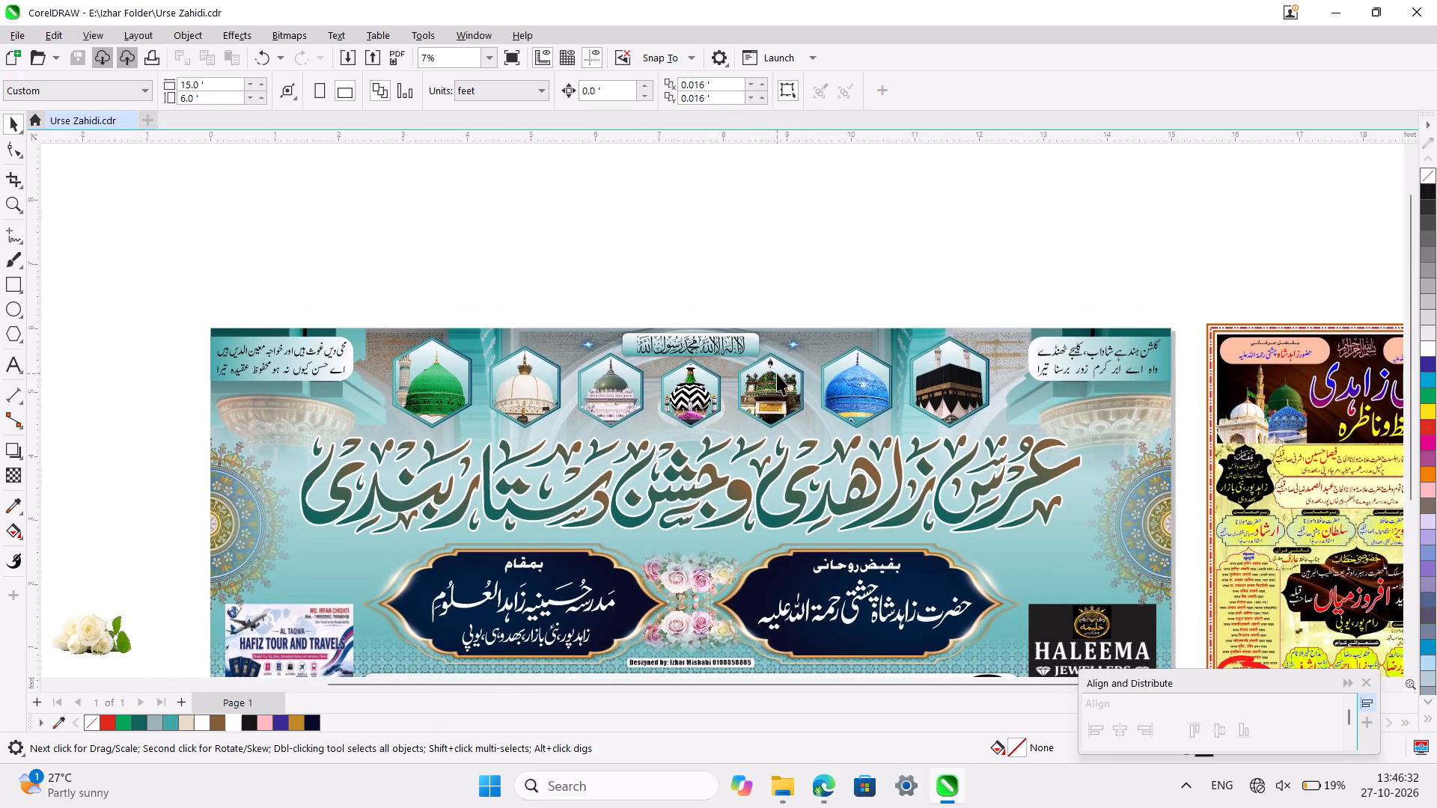
scroll(777, 340, "up", 7, "ctrl")
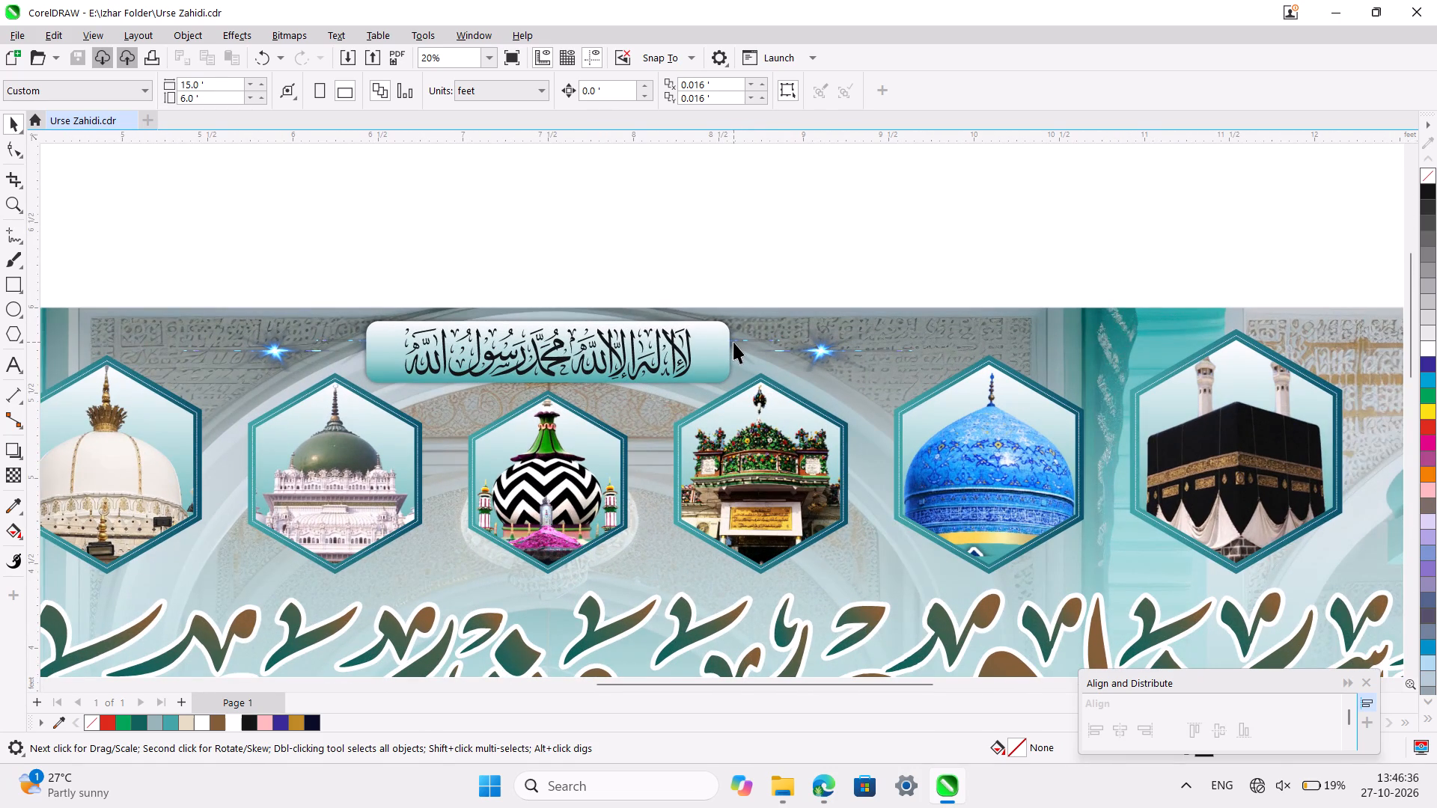
left_click(733, 339, "alt")
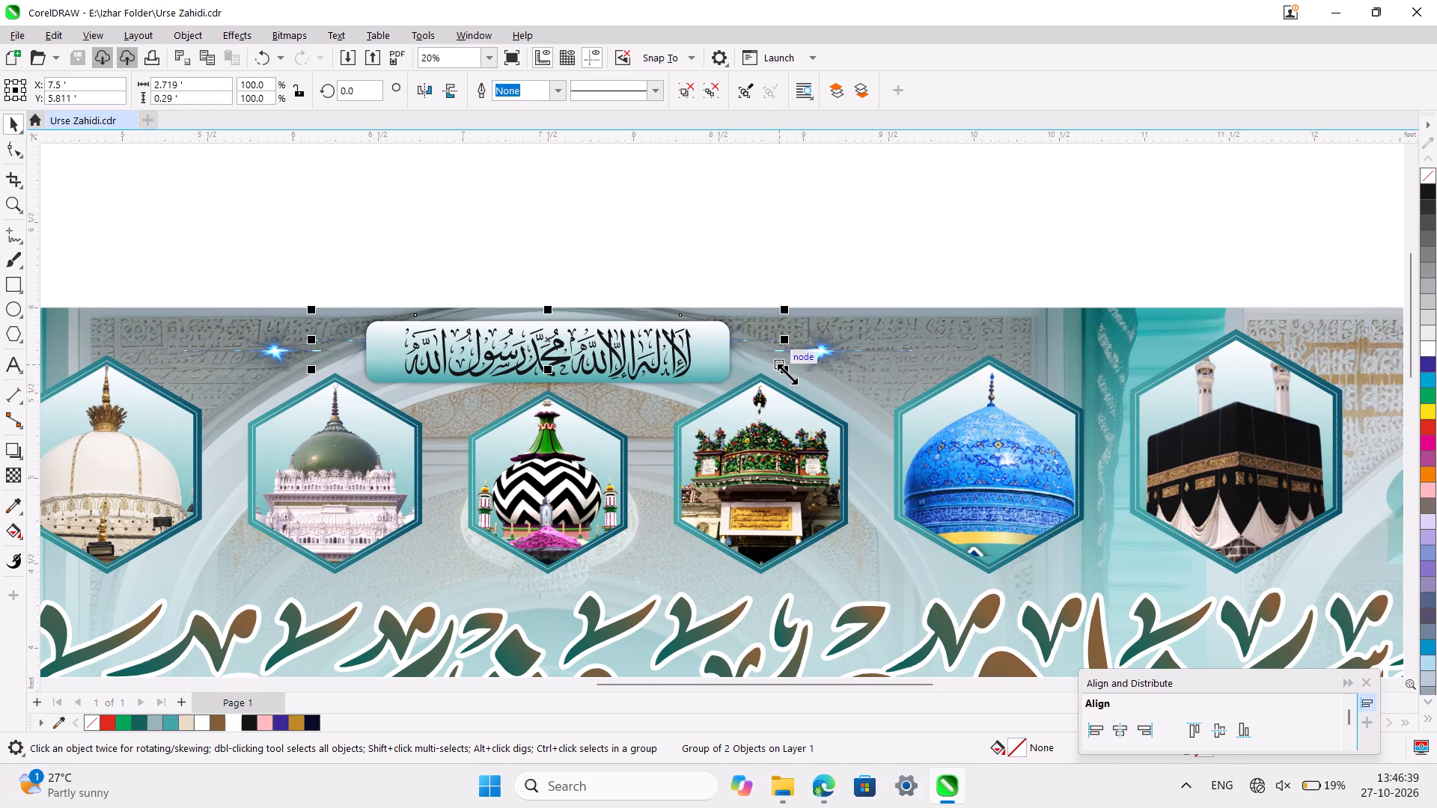
left_click_drag(787, 374, 823, 391, "shift")
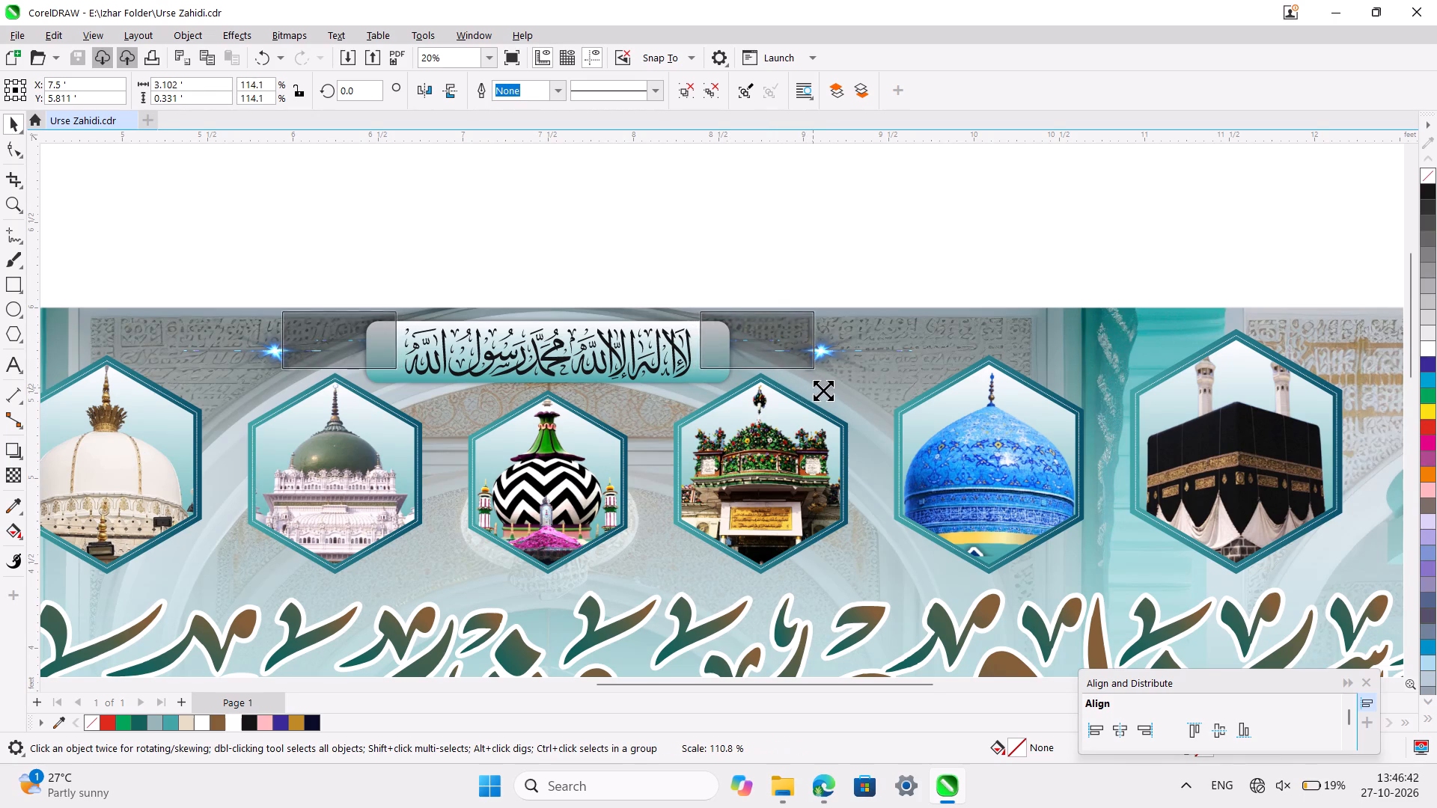
left_click_drag(823, 391, 827, 391, "shift")
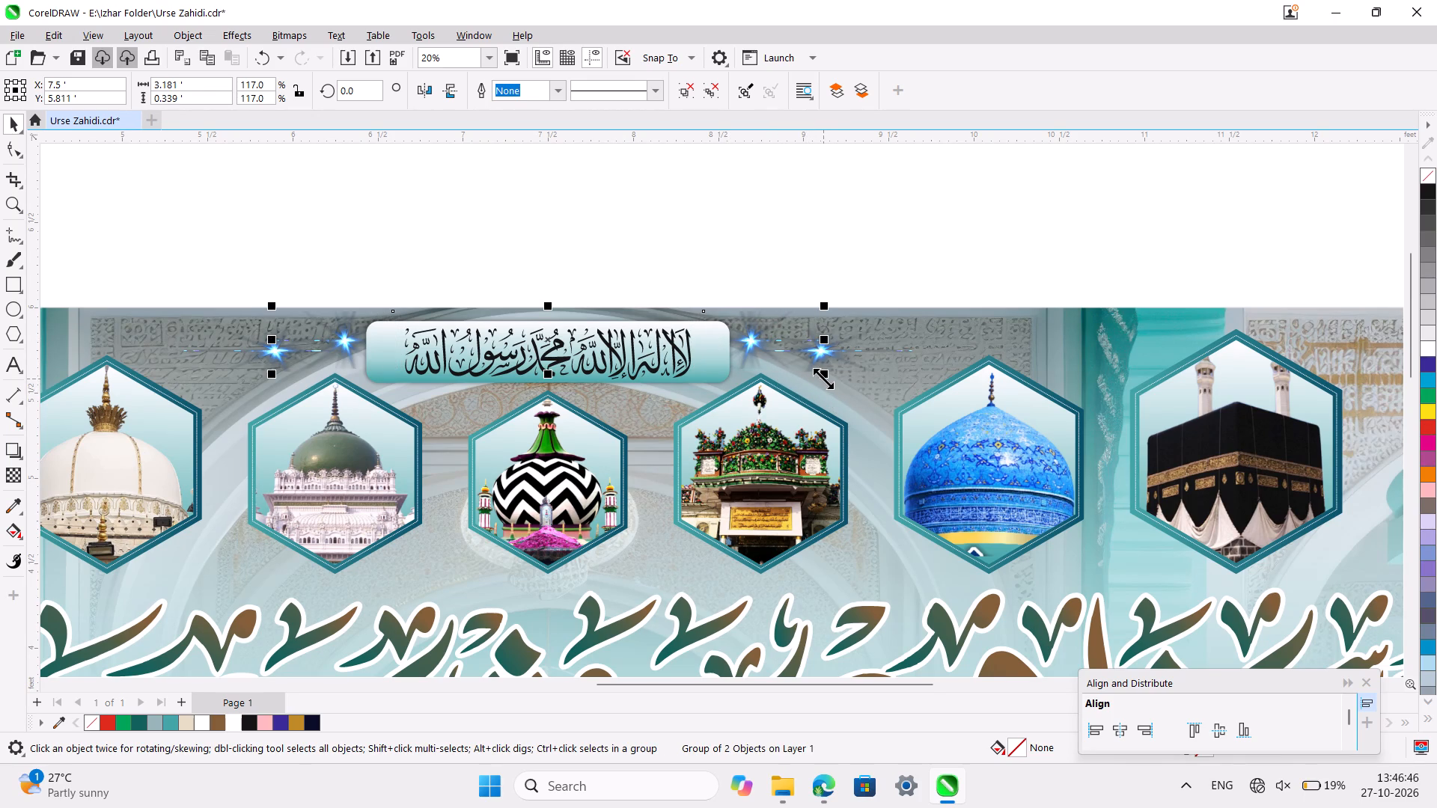
left_click_drag(823, 379, 830, 384, "shift")
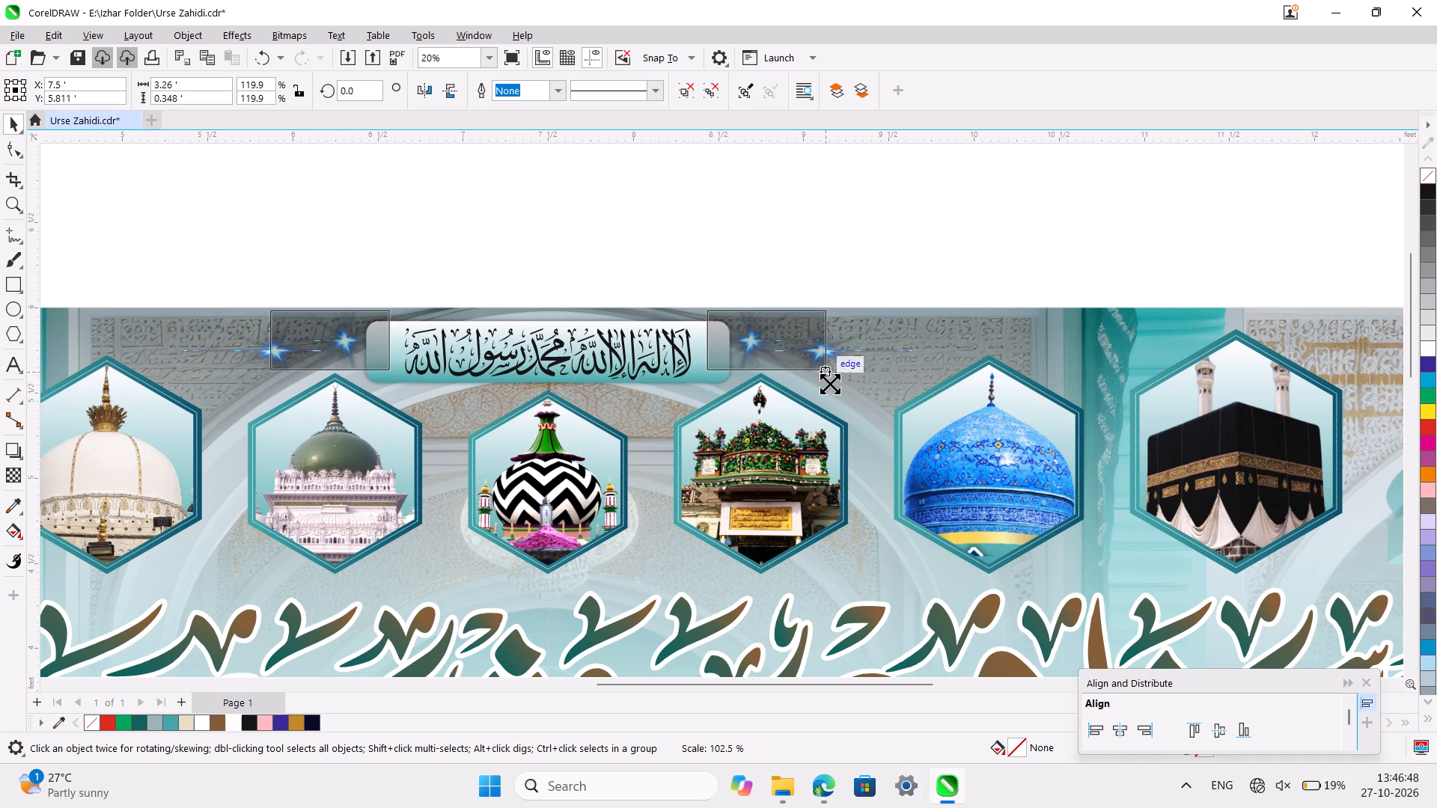
left_click_drag(830, 384, 840, 385, "shift")
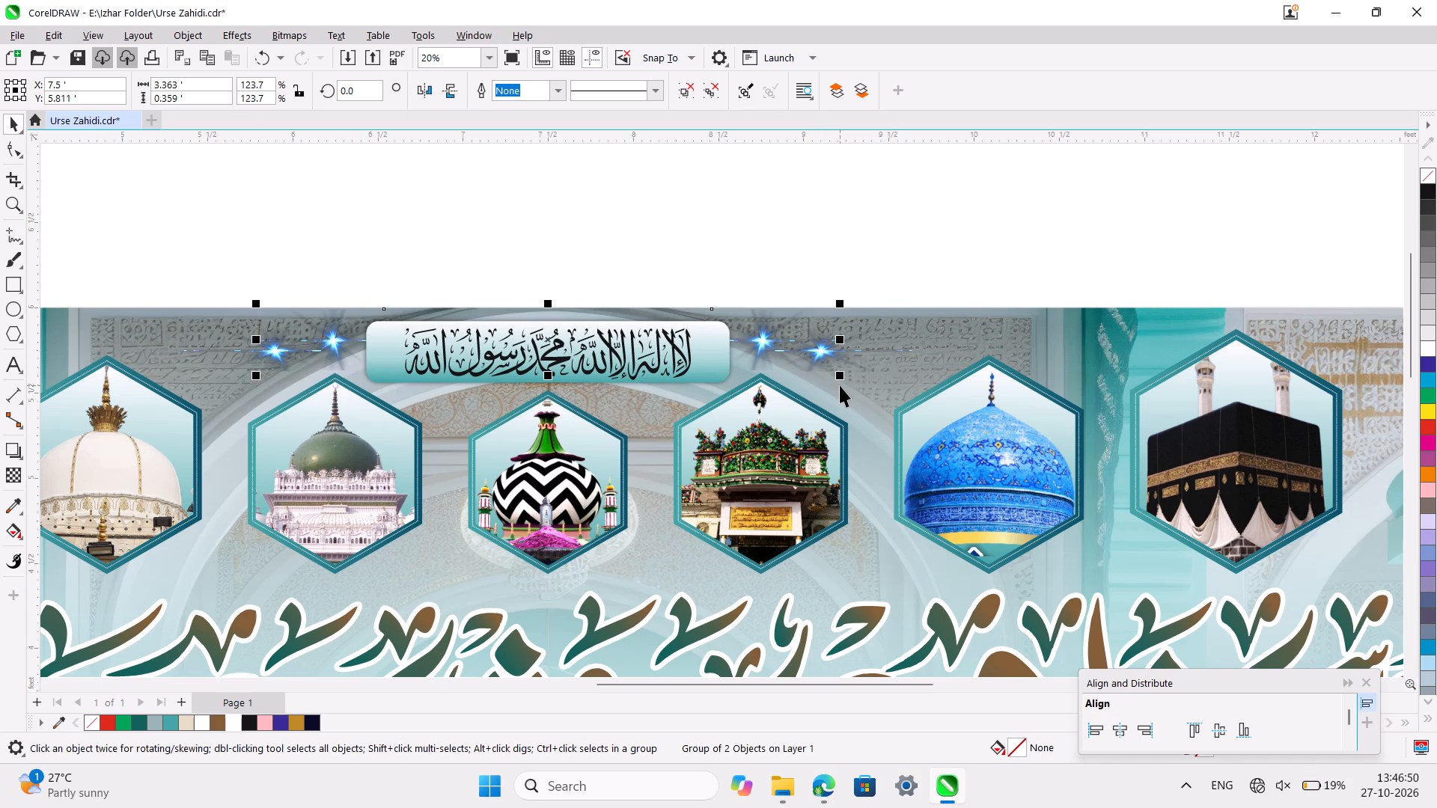
Align the enlarged inner sparkles vertically centred with the outer sparkle pair beside the Kalima panel and save the document.
left_click(866, 354, "shift")
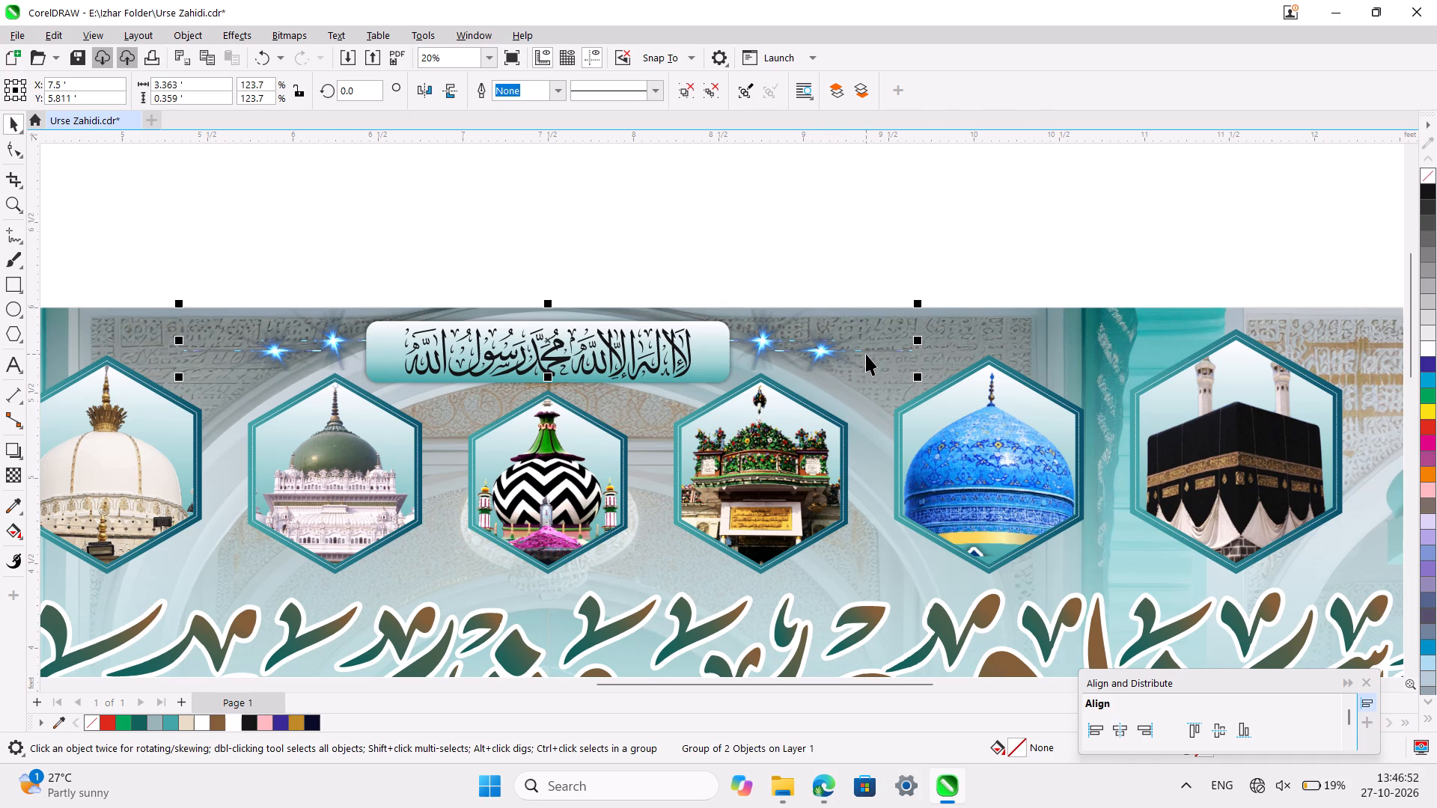
key("e")
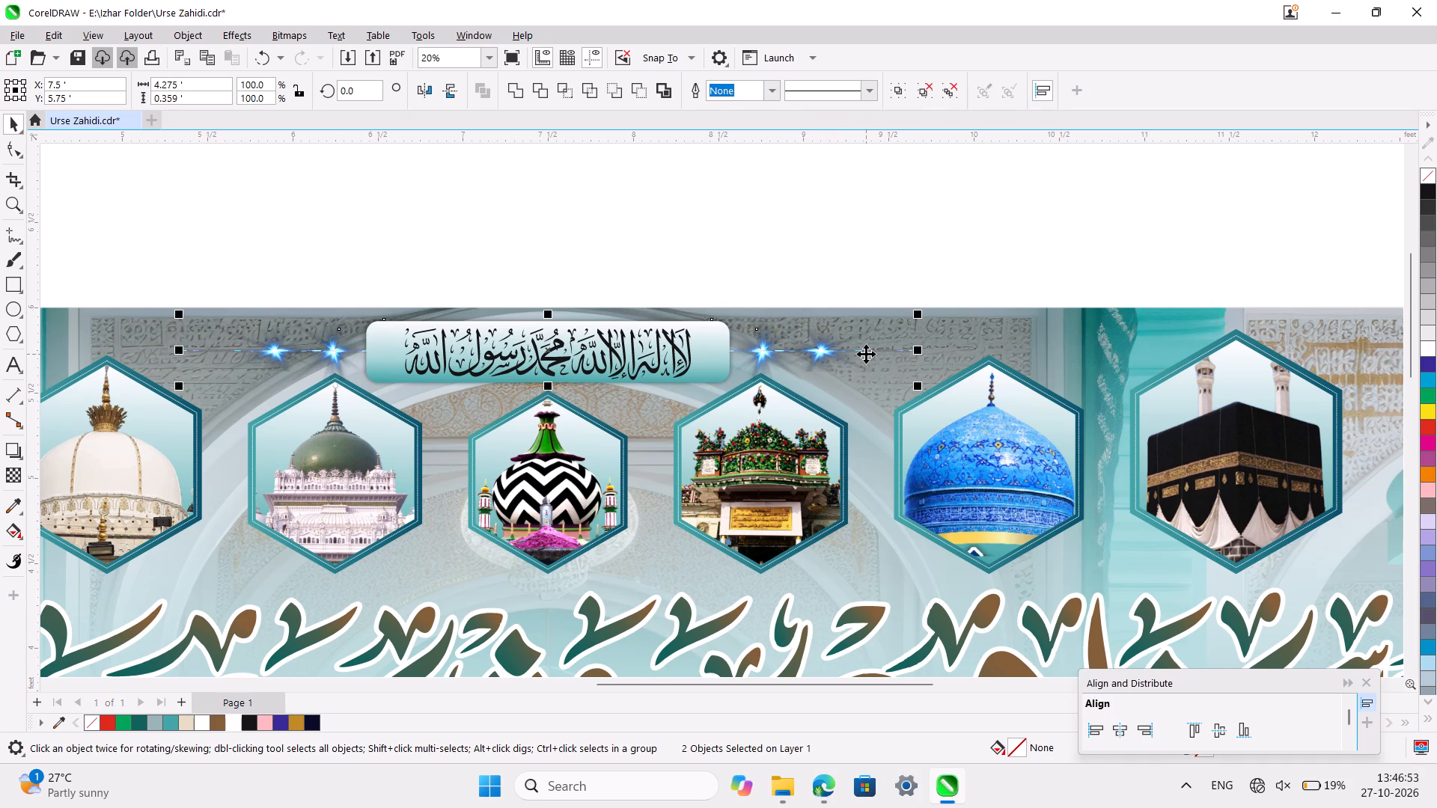
left_click(870, 222)
scroll(870, 222, "down", 4, "ctrl")
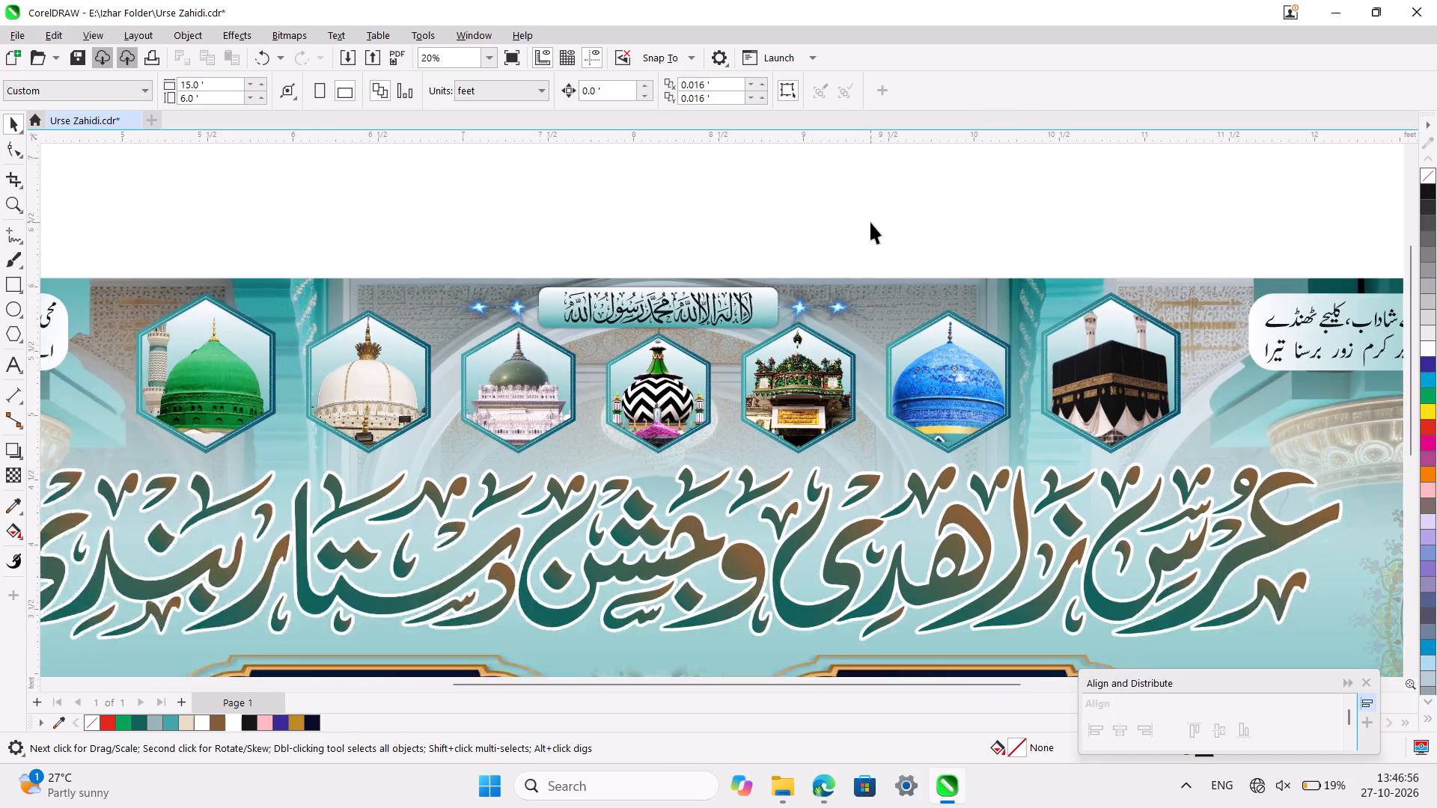
scroll(870, 222, "down", 7, "ctrl")
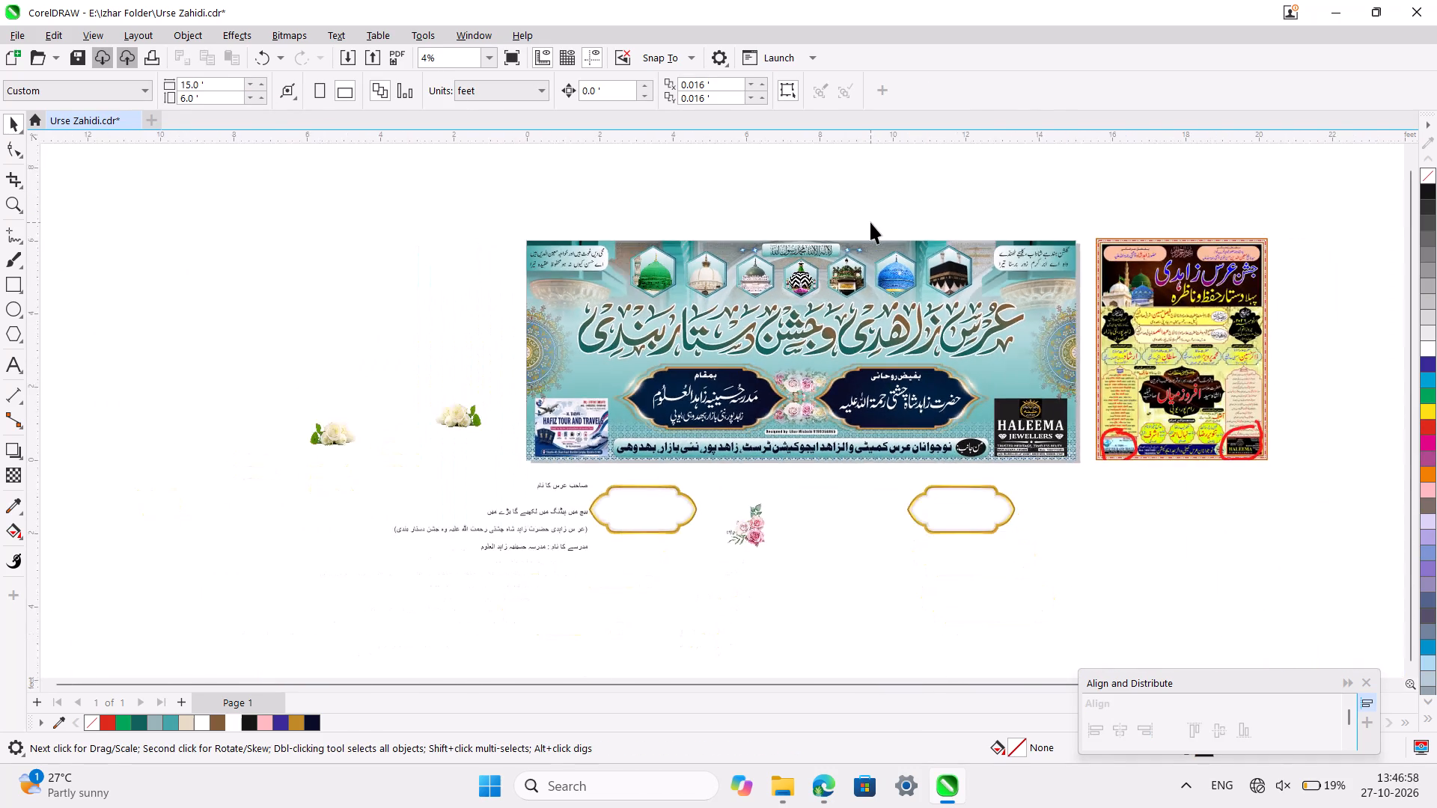
scroll(870, 222, "down", 2, "ctrl")
left_click(535, 293)
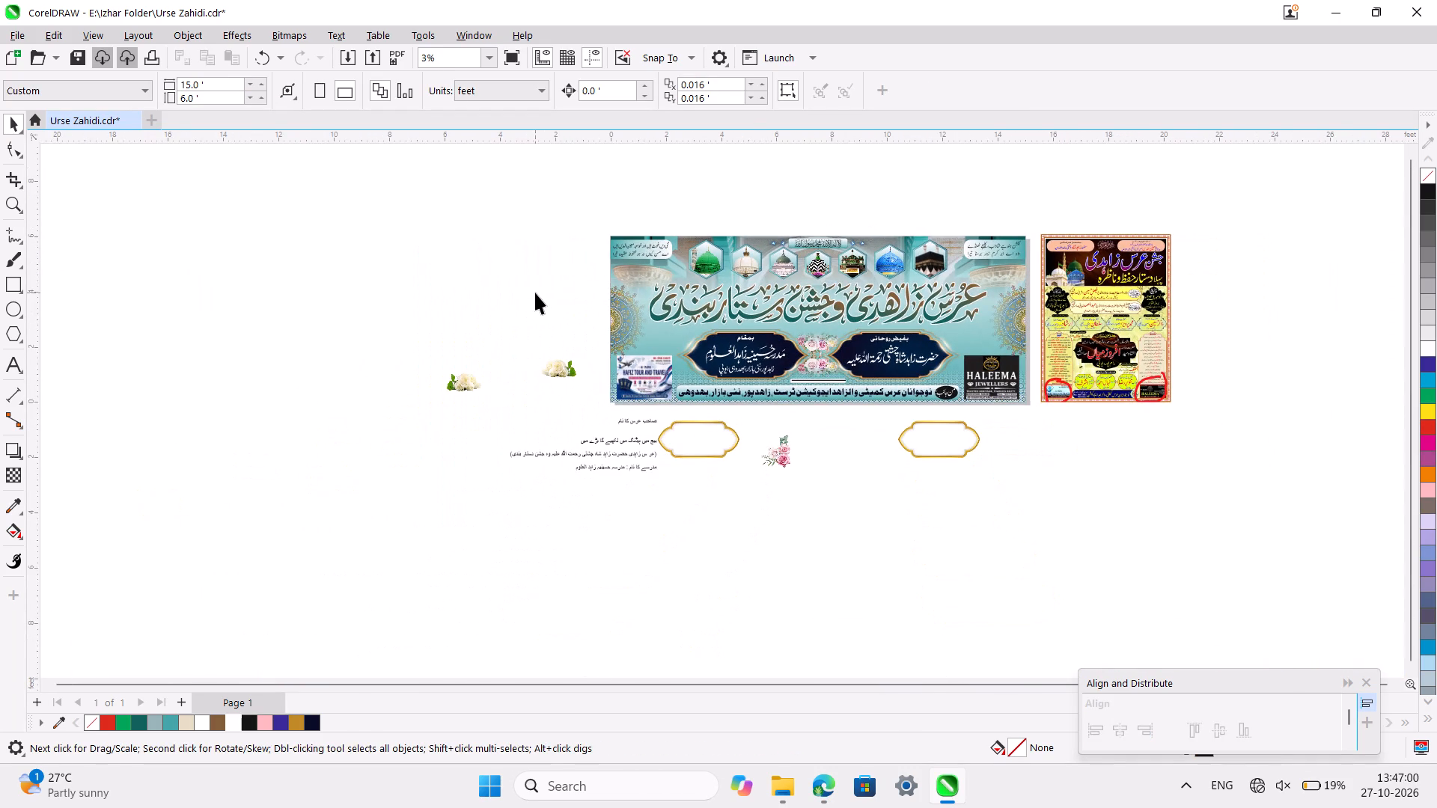
key("ctrl+s")
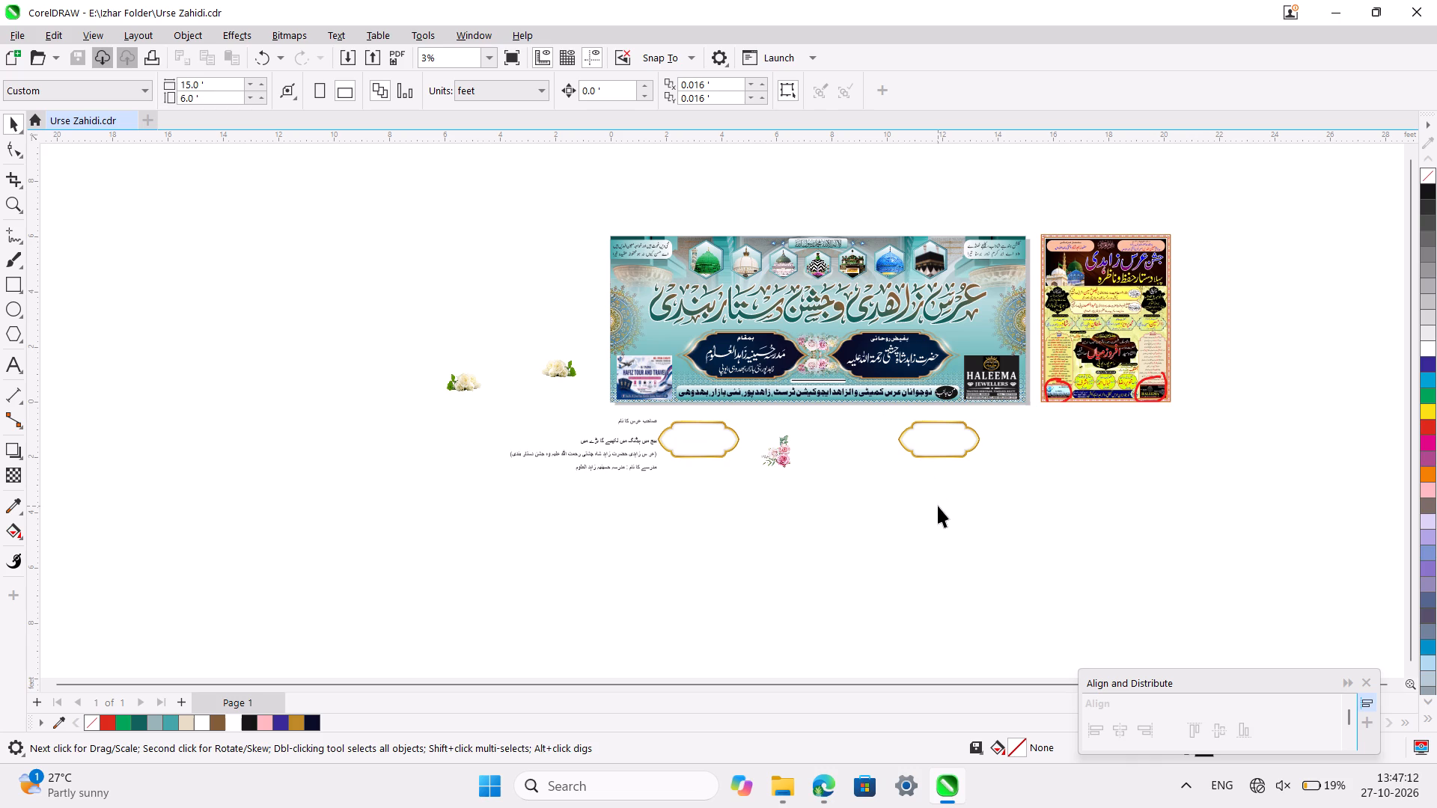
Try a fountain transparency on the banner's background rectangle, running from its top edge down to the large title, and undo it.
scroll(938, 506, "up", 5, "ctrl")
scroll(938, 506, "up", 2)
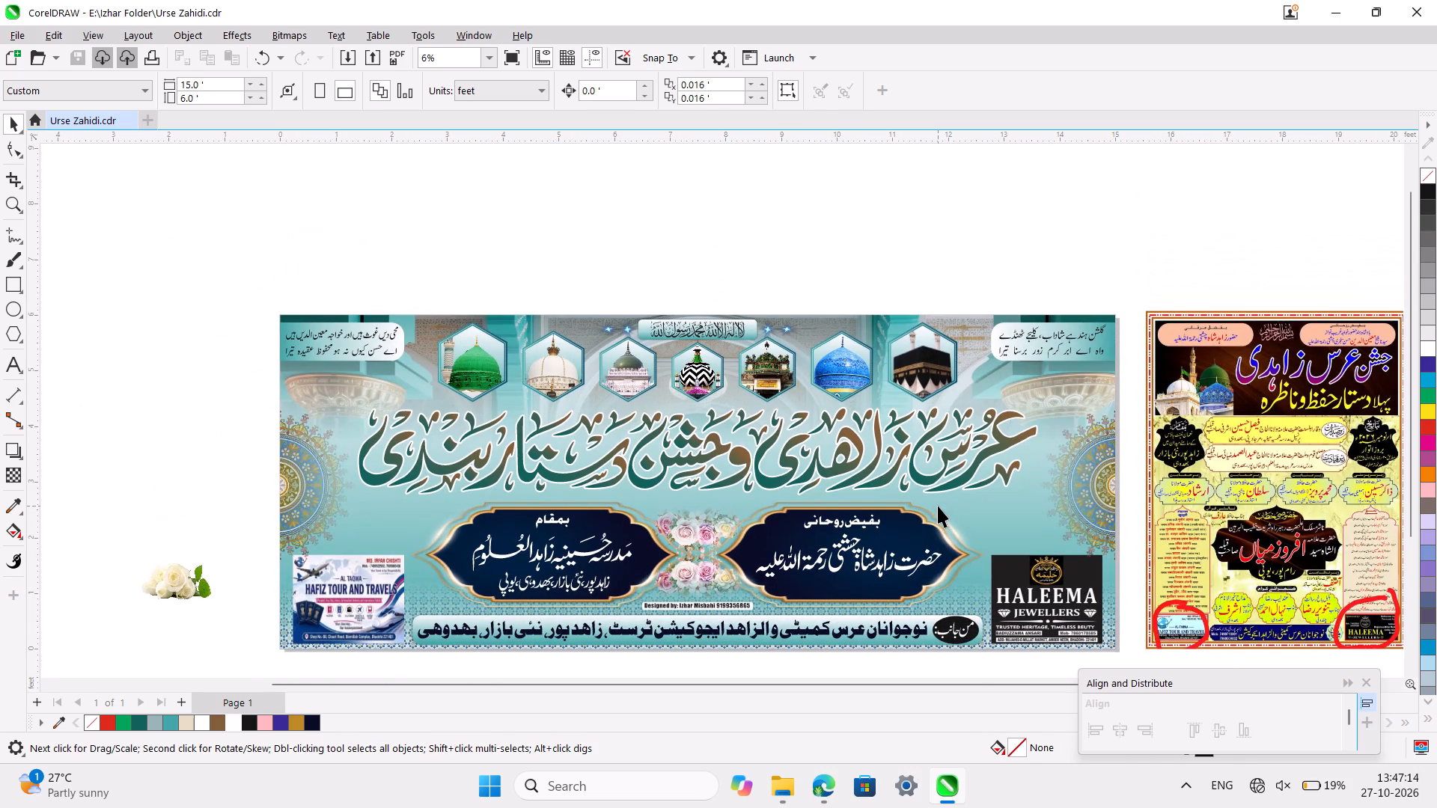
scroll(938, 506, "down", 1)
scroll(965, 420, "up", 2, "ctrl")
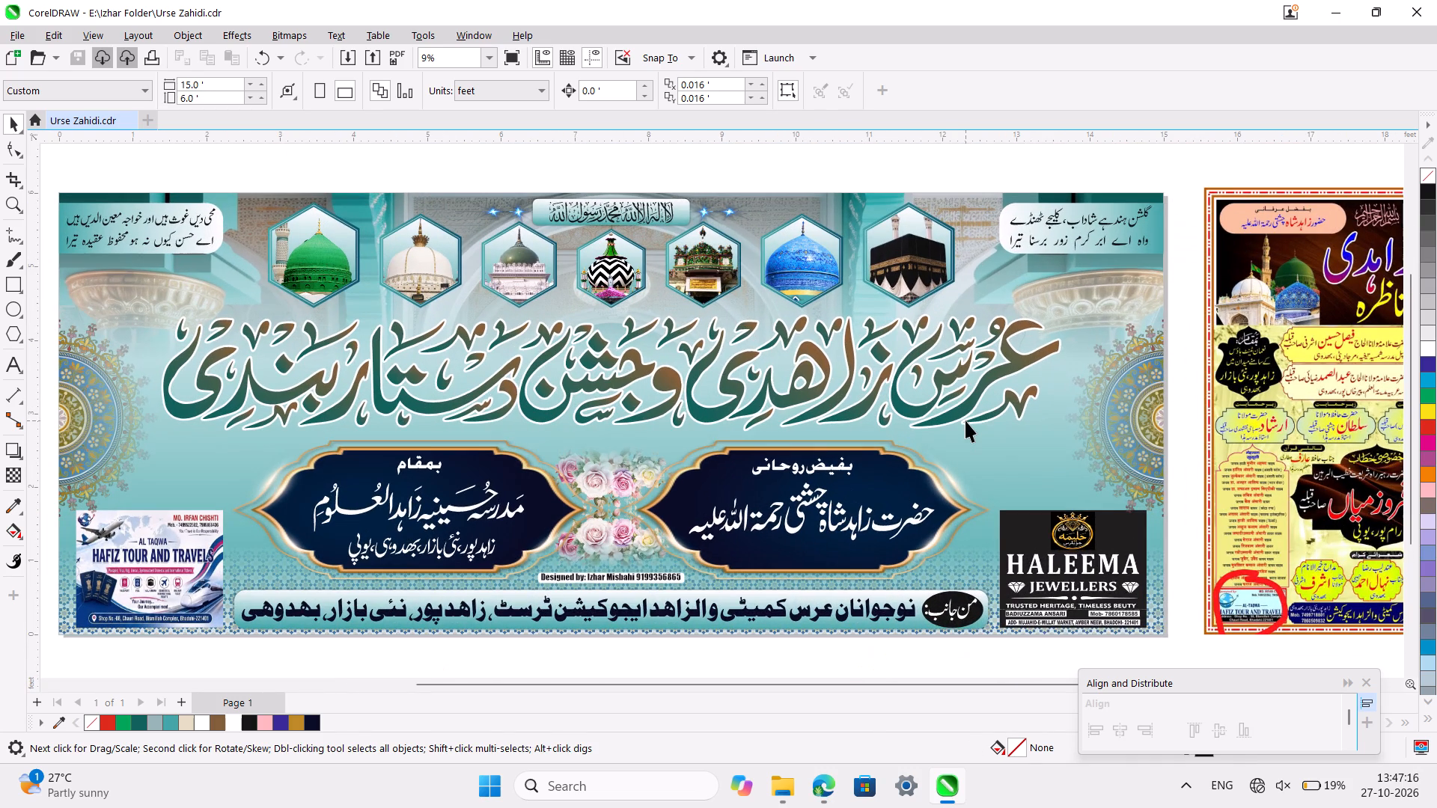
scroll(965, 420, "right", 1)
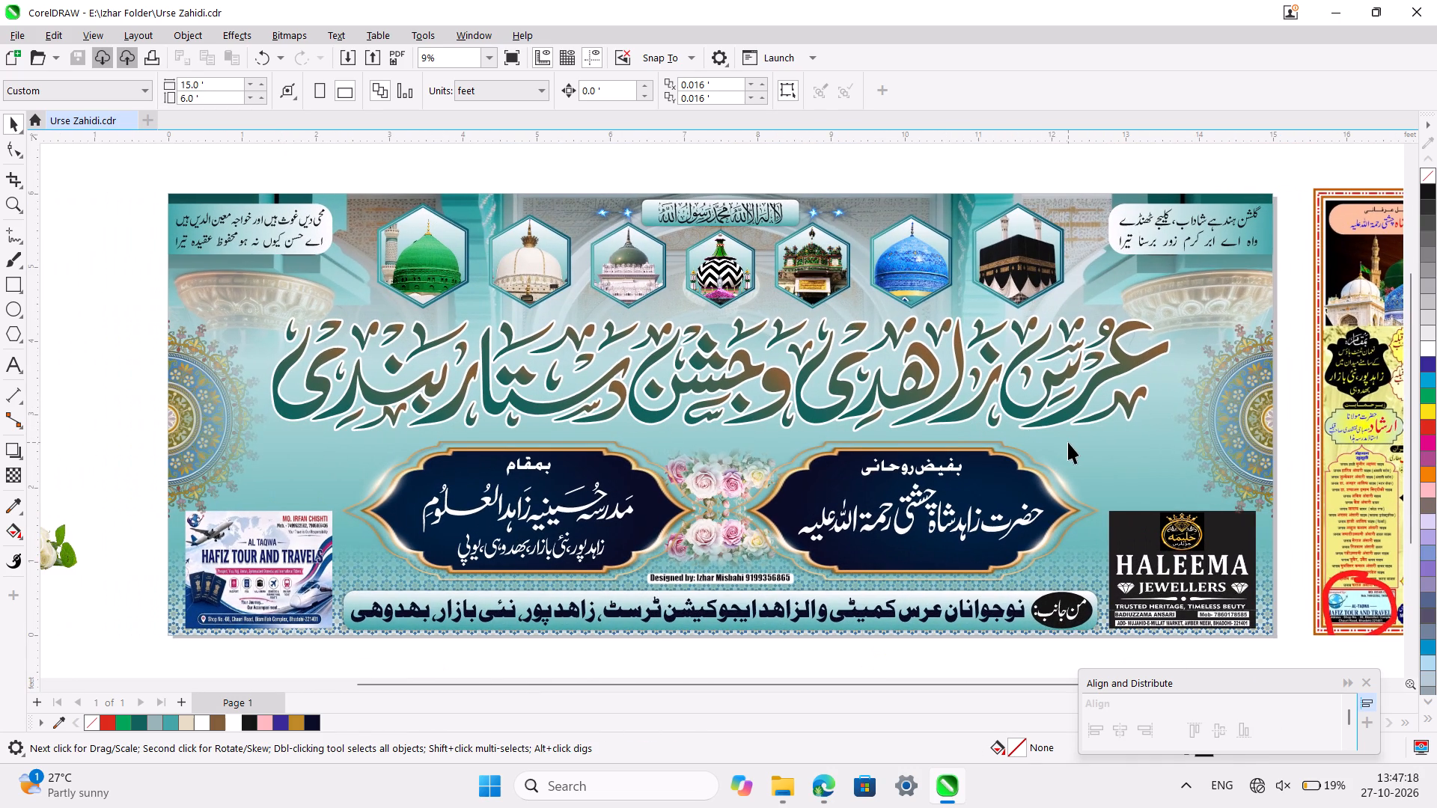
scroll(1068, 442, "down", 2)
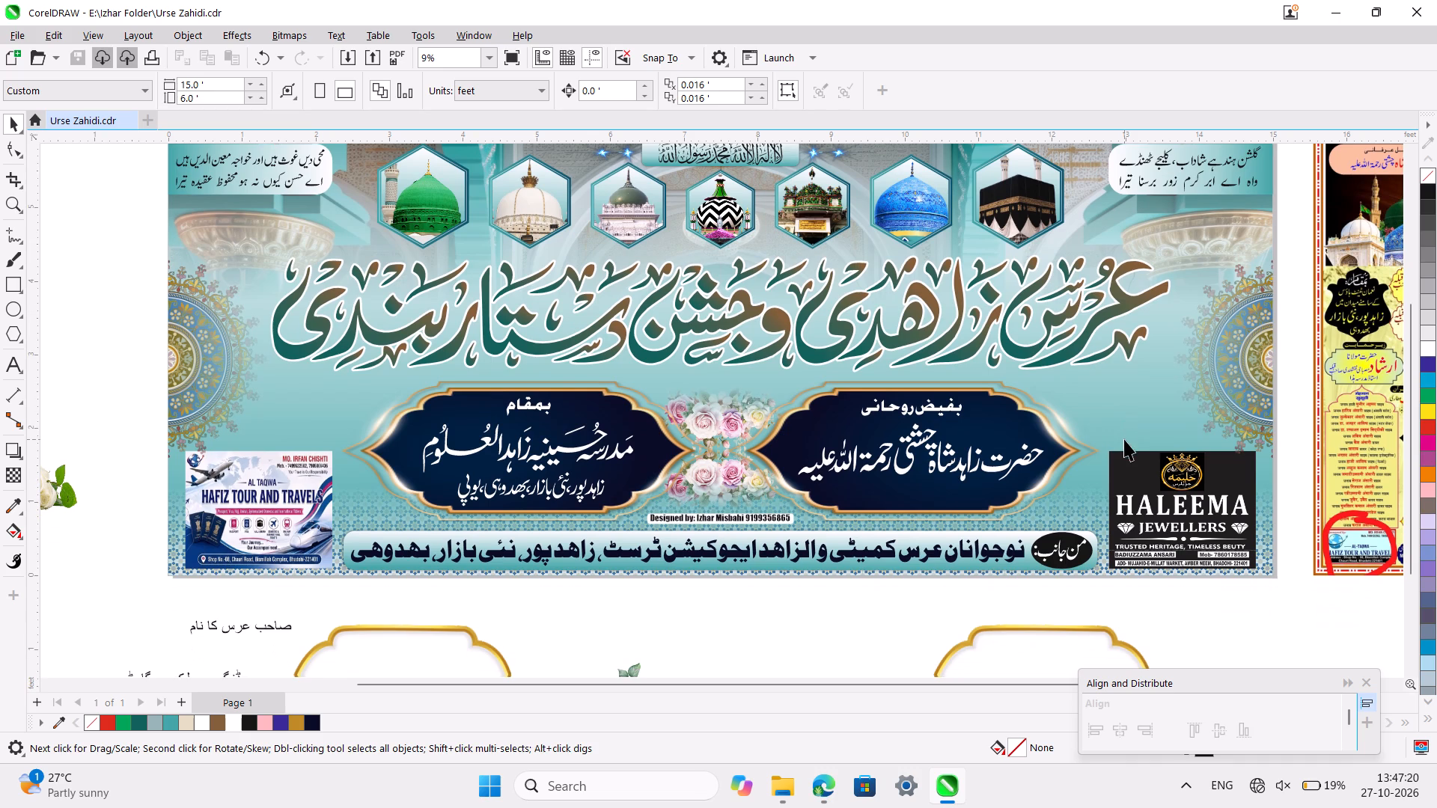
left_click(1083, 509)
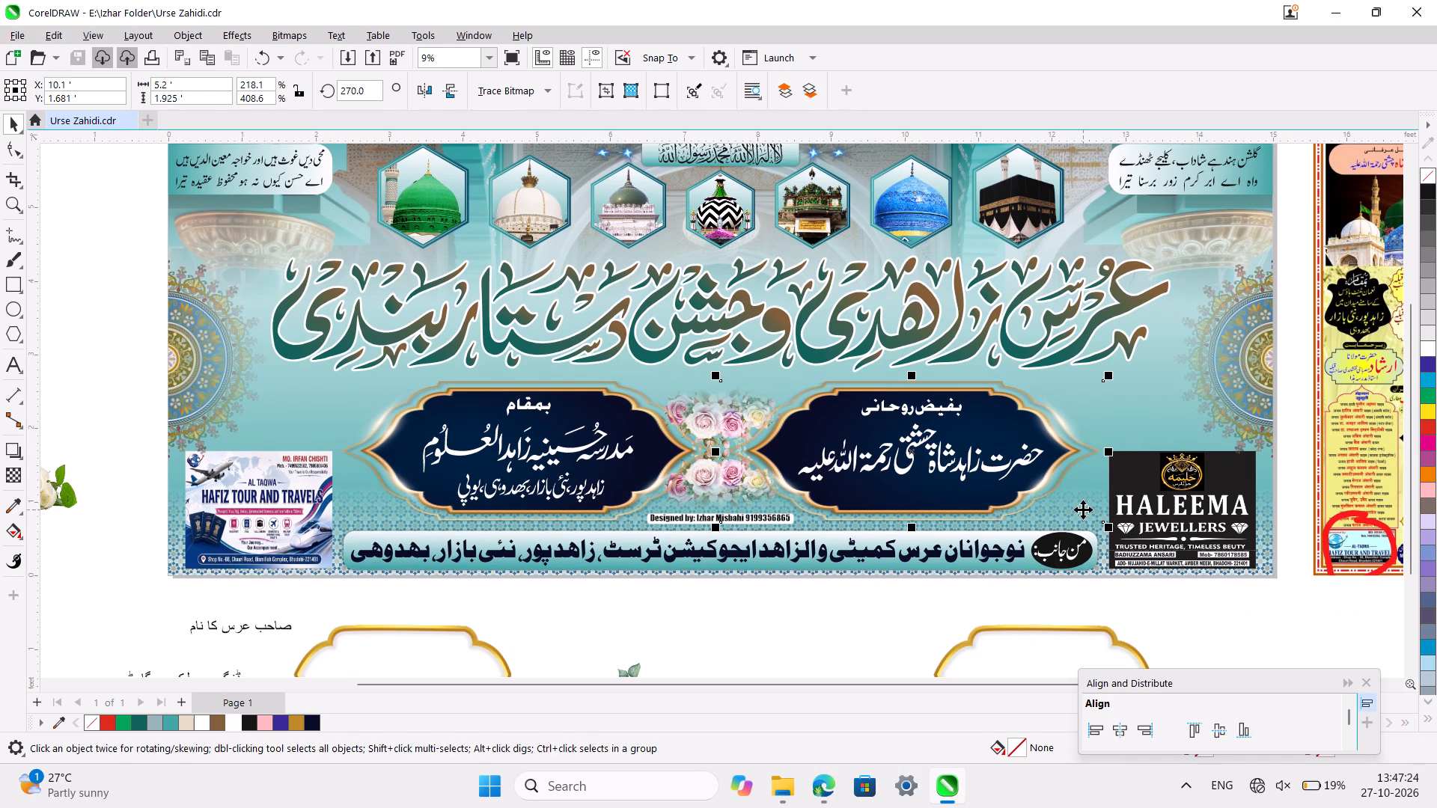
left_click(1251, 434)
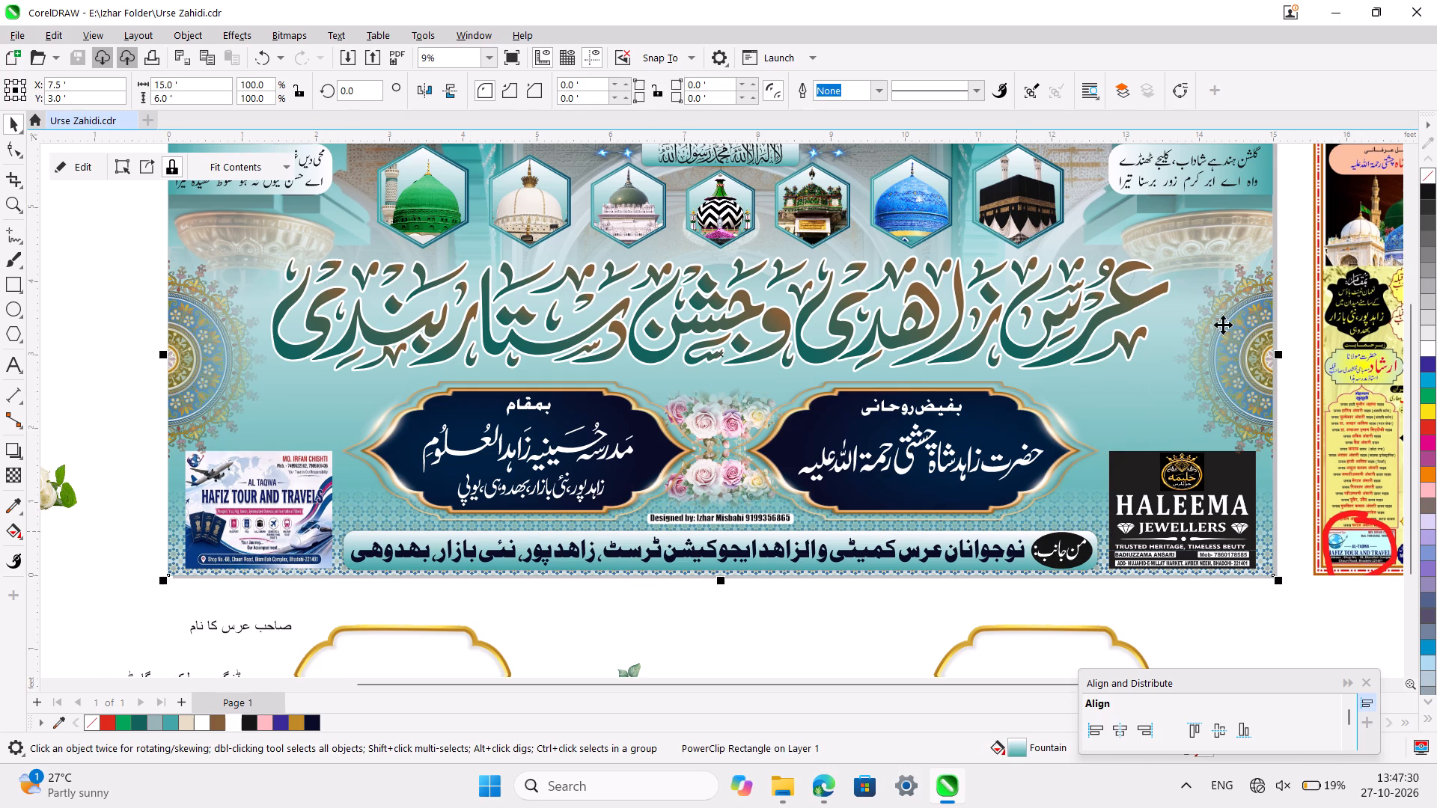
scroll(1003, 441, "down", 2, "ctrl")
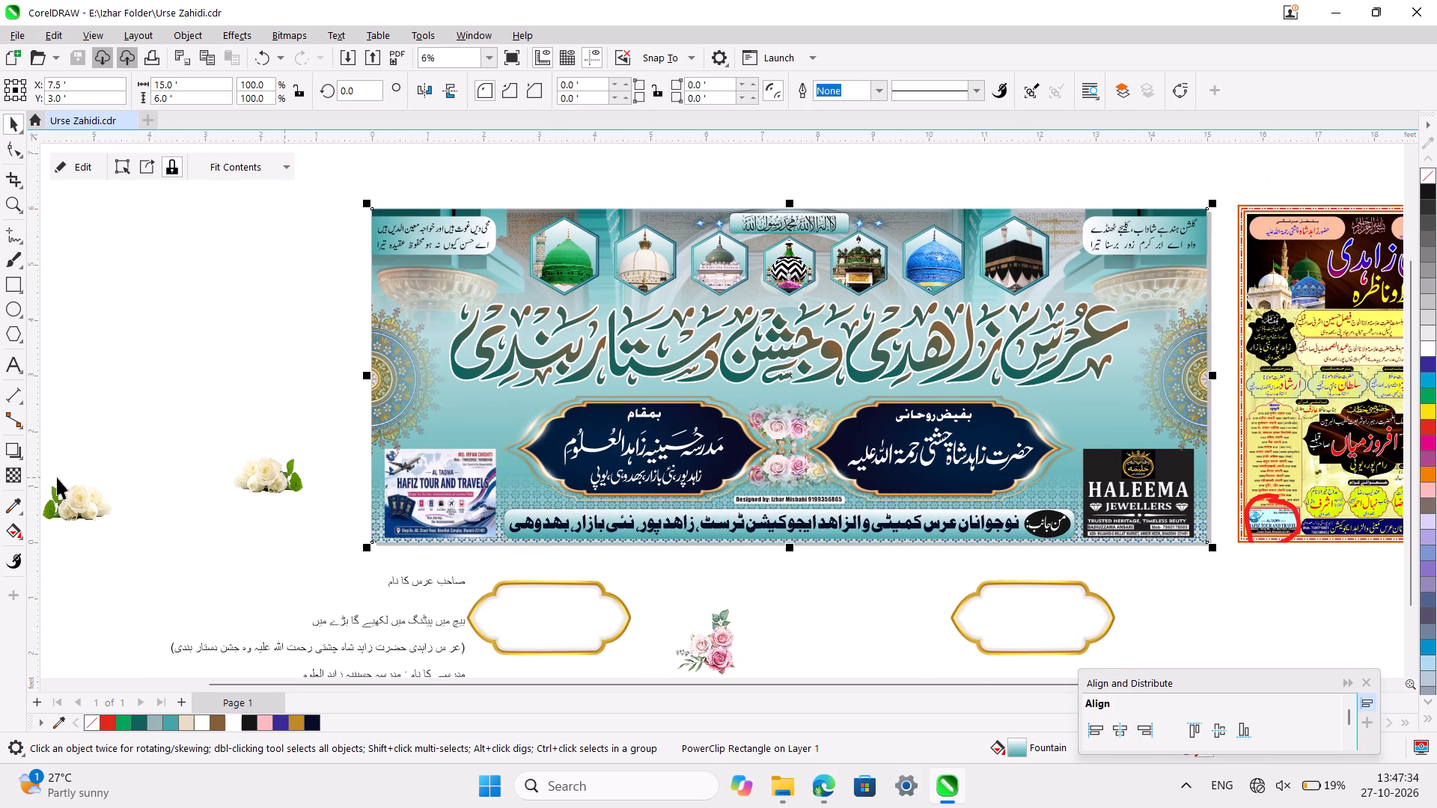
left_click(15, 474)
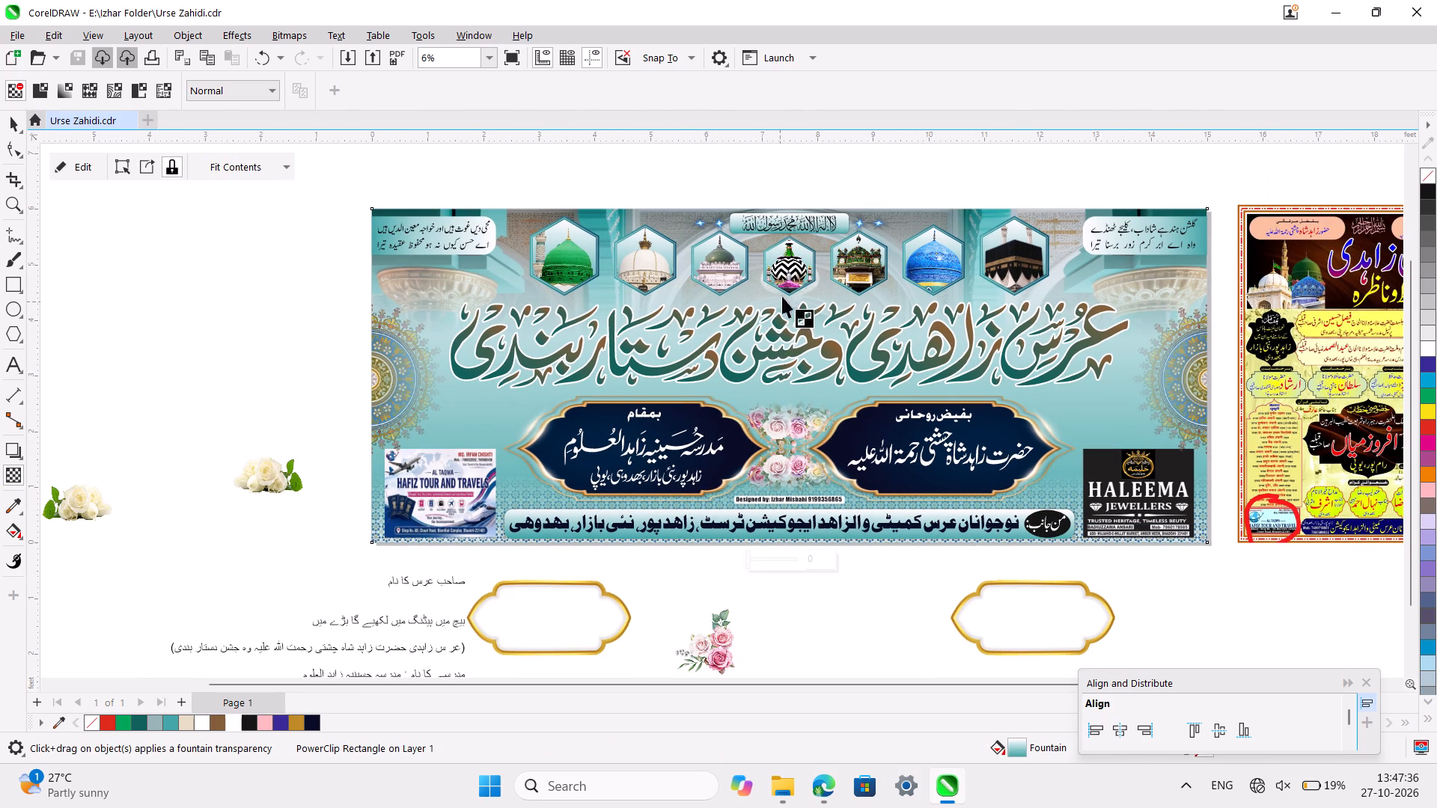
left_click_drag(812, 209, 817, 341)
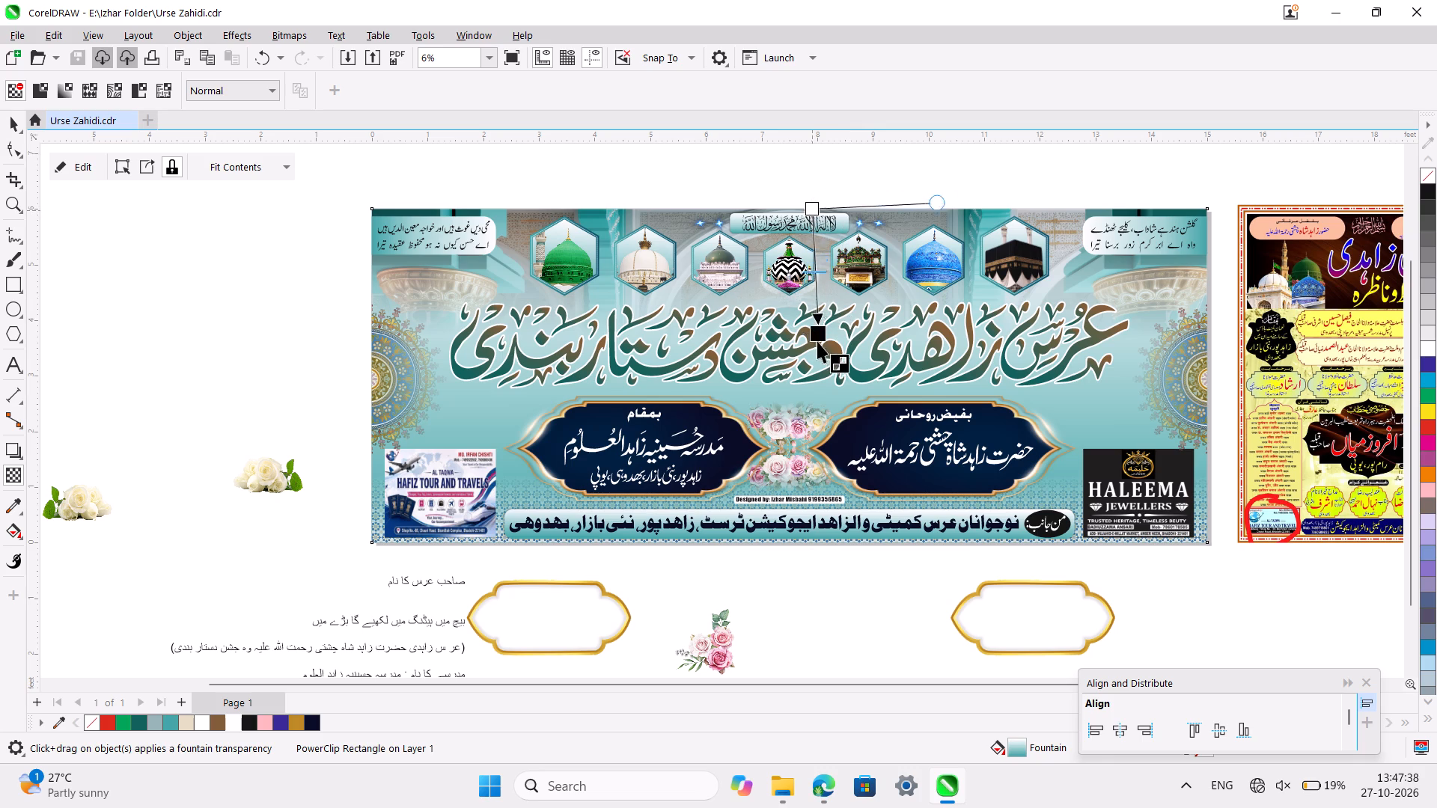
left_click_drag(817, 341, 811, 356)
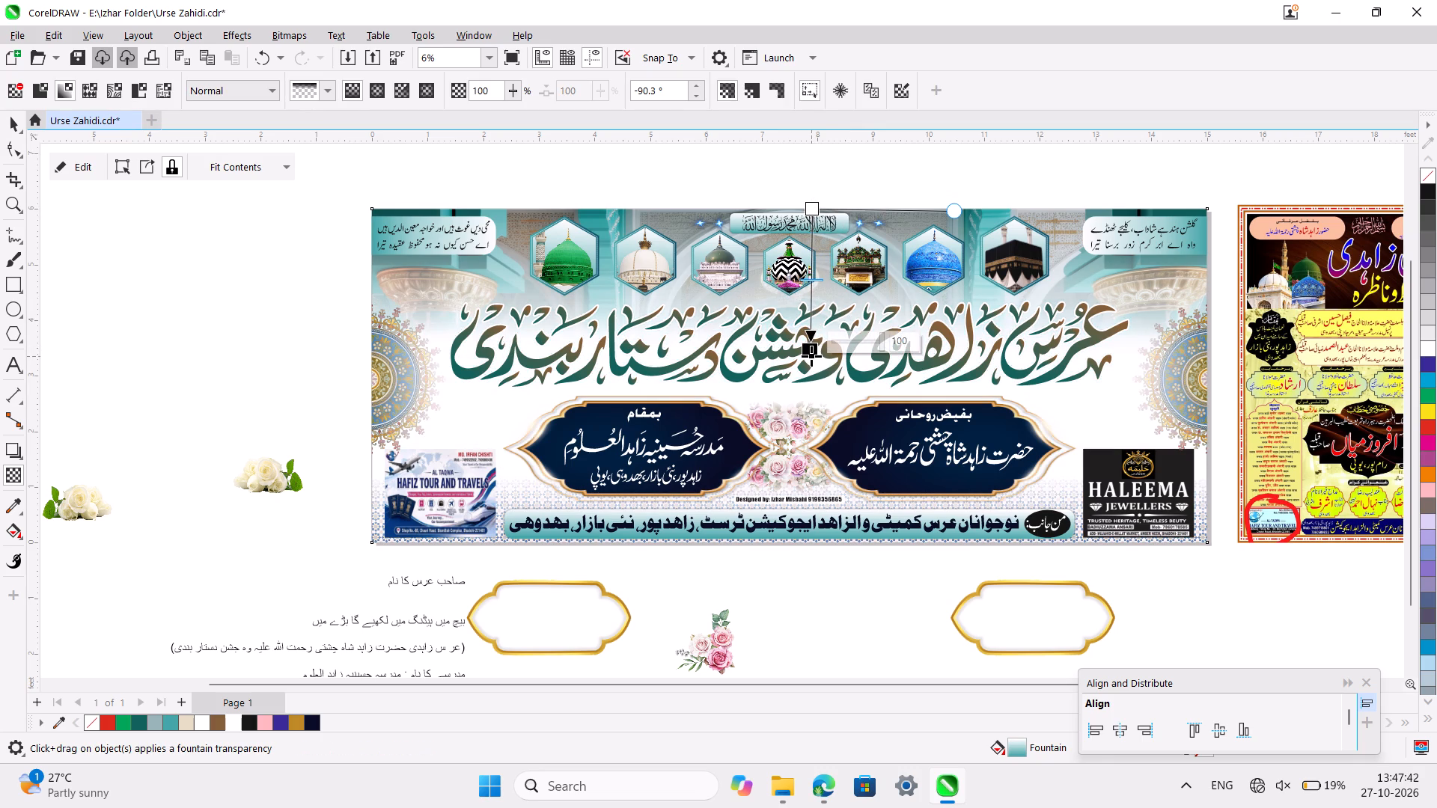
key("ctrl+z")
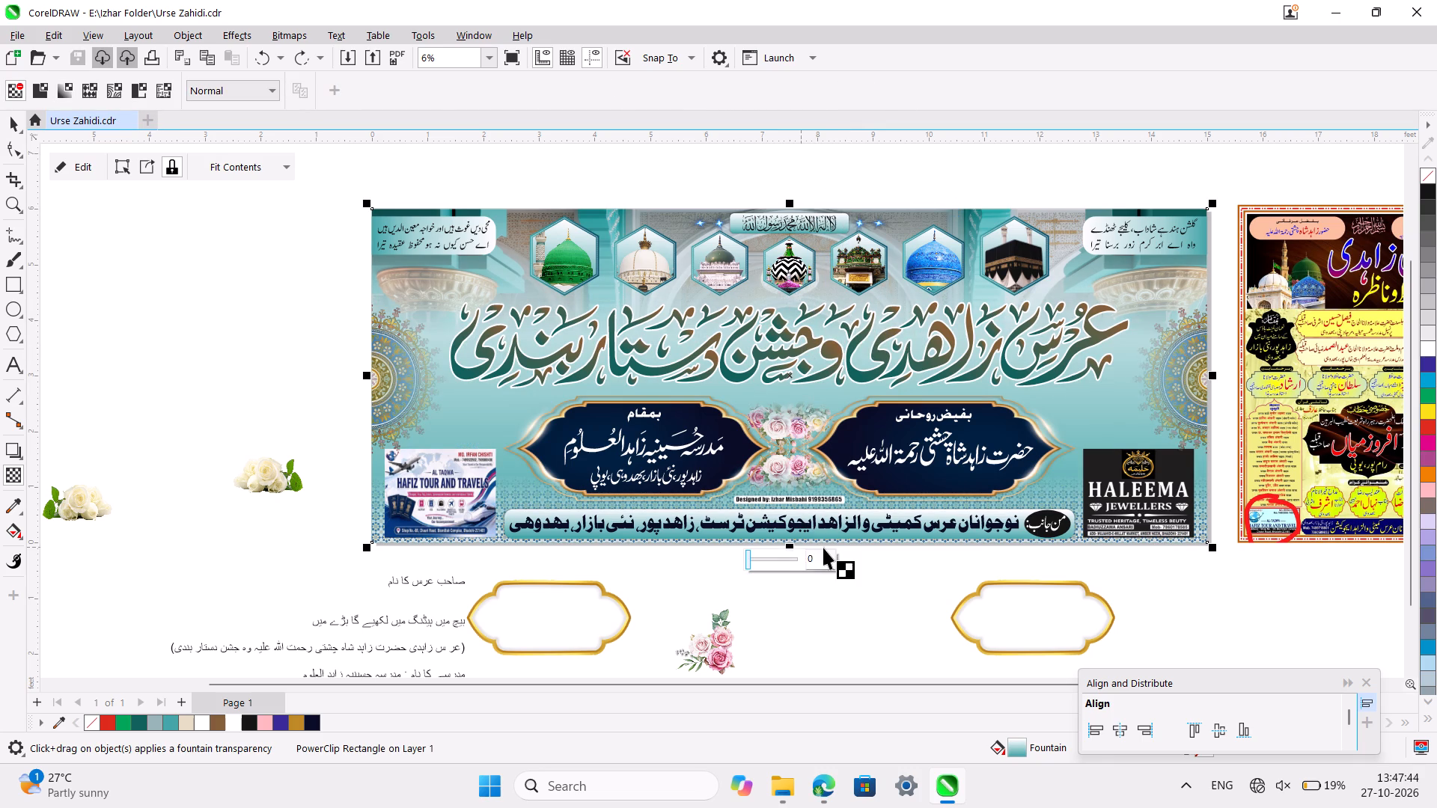
Apply a fountain transparency to the banner background at about 89.9°, running from the bottom edge up to the large Urdu title.
left_click_drag(824, 536, 831, 252)
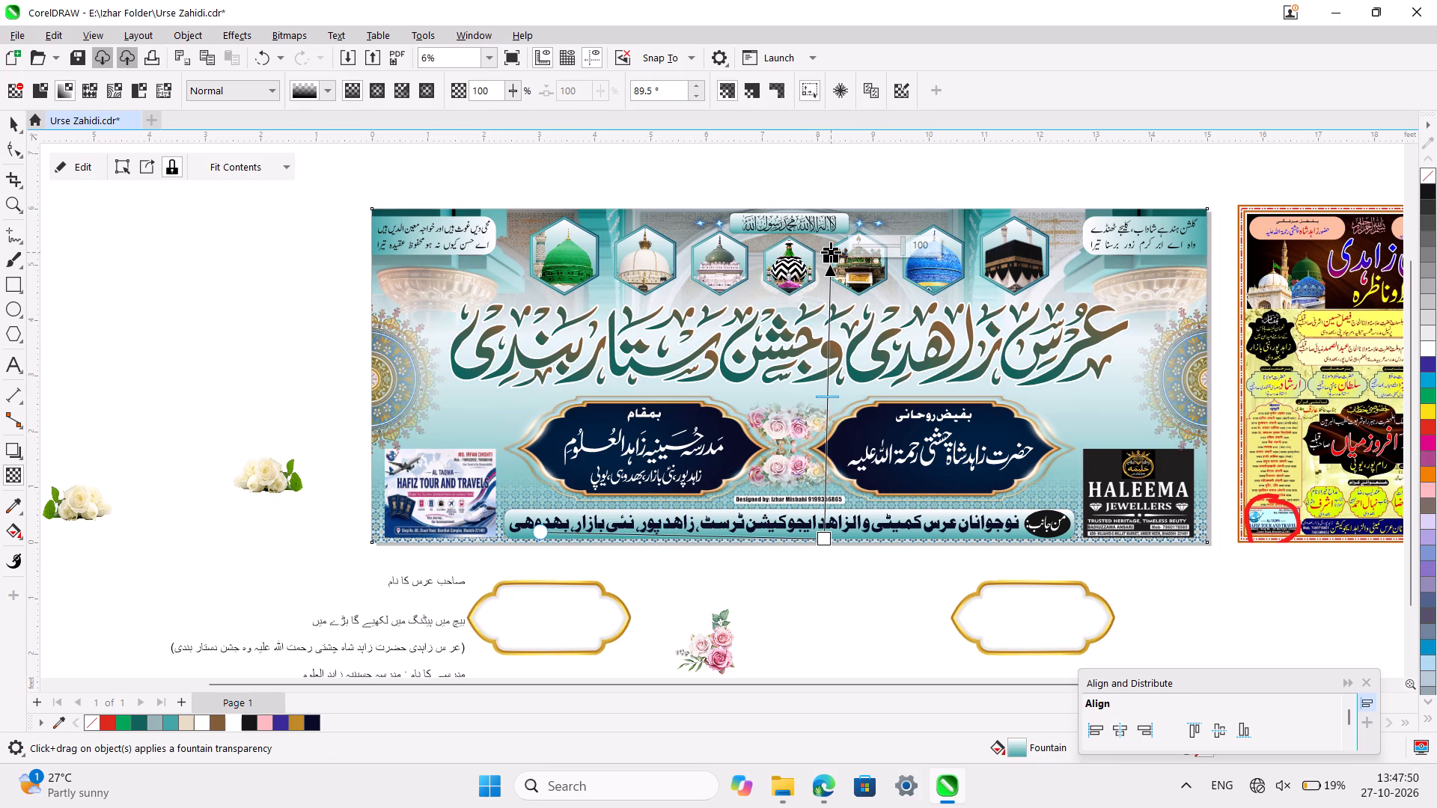
left_click_drag(831, 252, 826, 328)
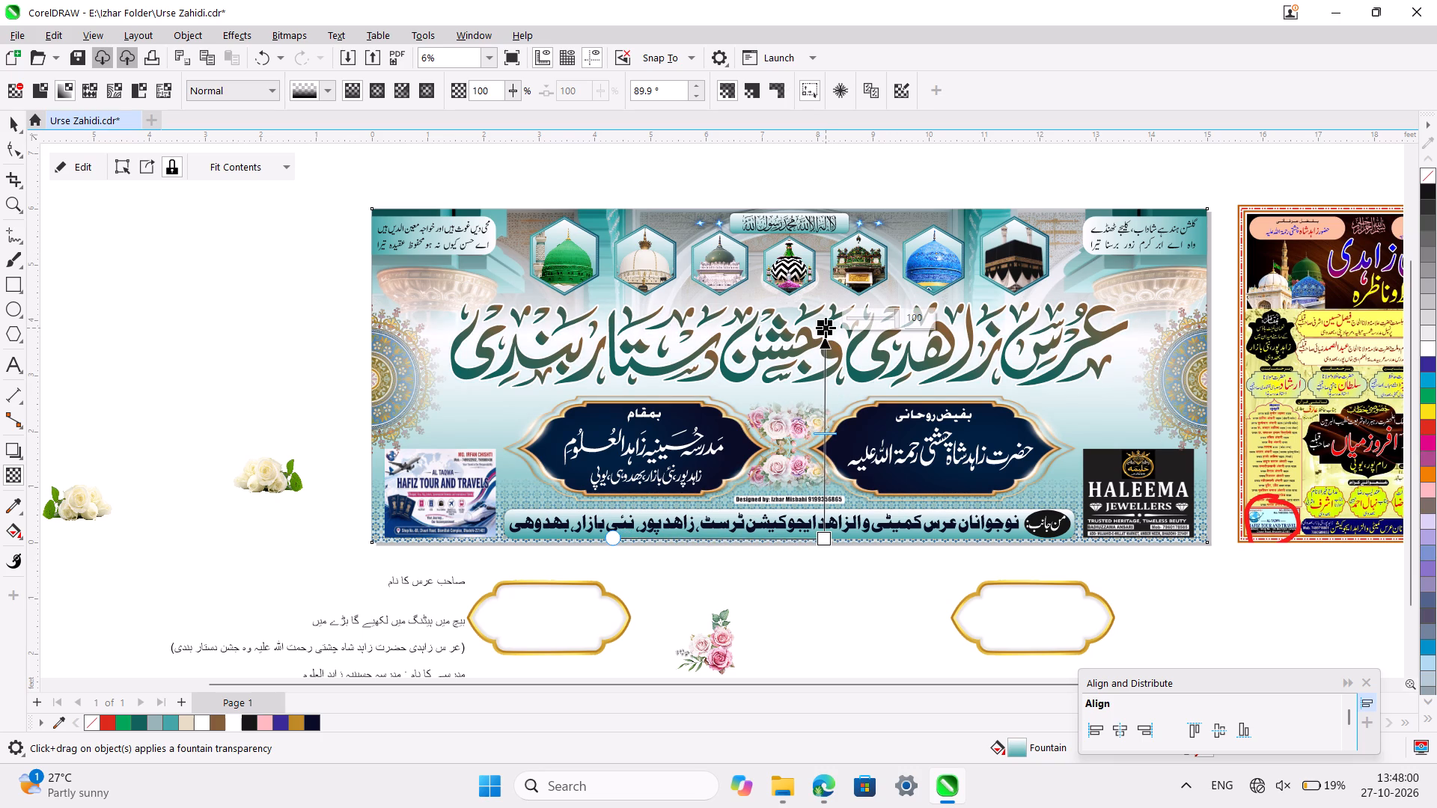
scroll(826, 328, "up", 2, "ctrl")
scroll(826, 328, "down", 1)
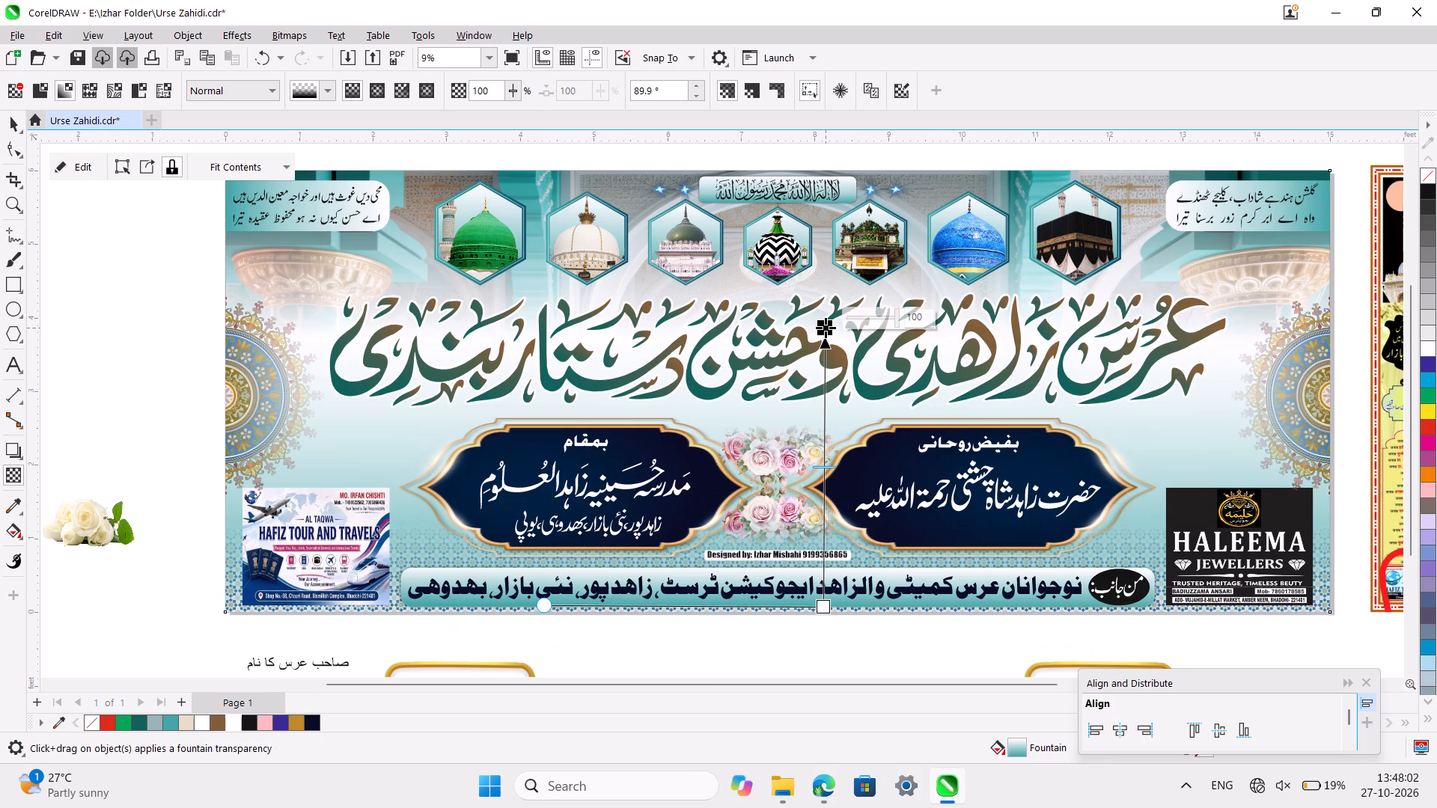
Move the start of the background's fountain transparency to the horizontal centre of the banner's bottom edge.
scroll(826, 328, "down", 1)
left_click_drag(826, 310, 826, 332)
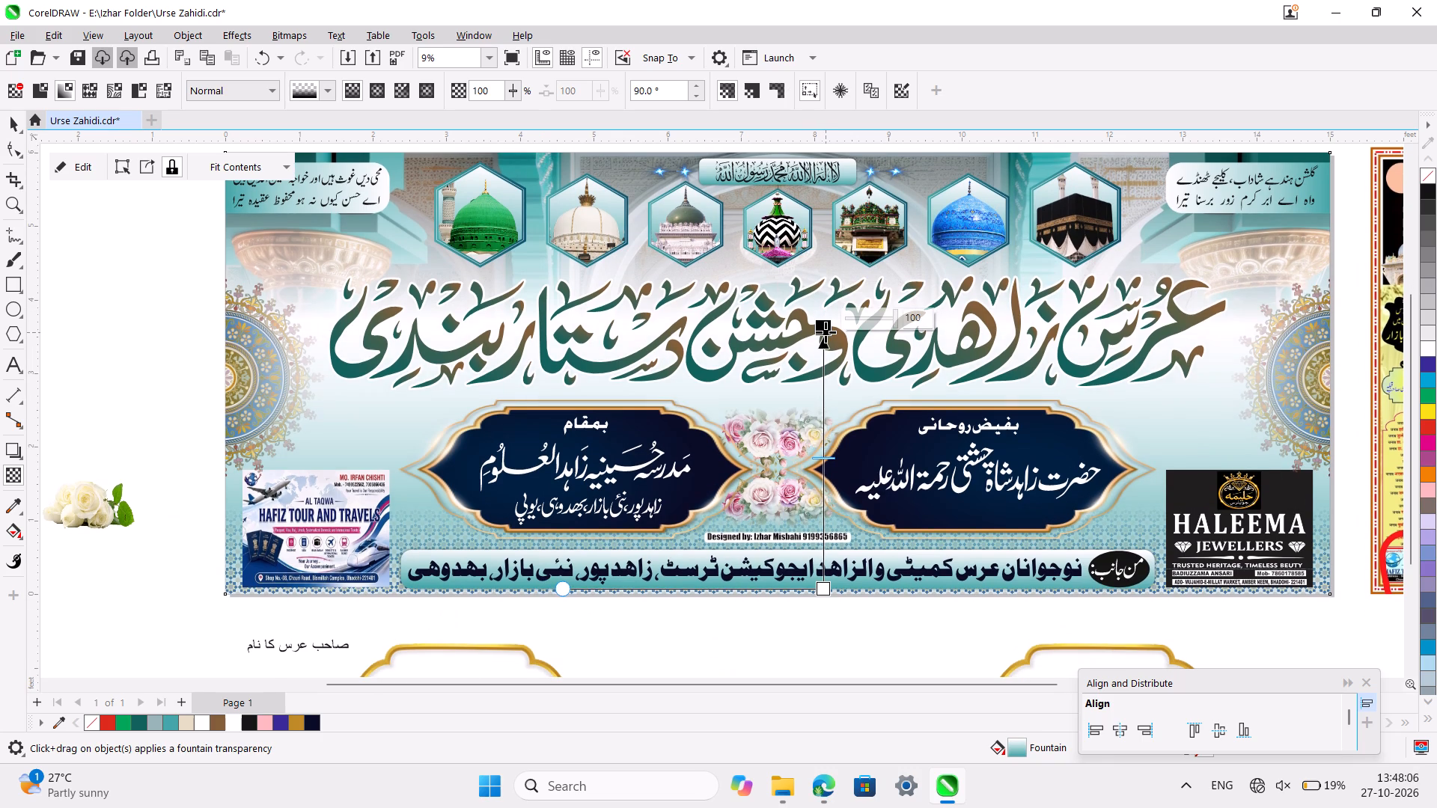
scroll(822, 420, "down", 2, "ctrl")
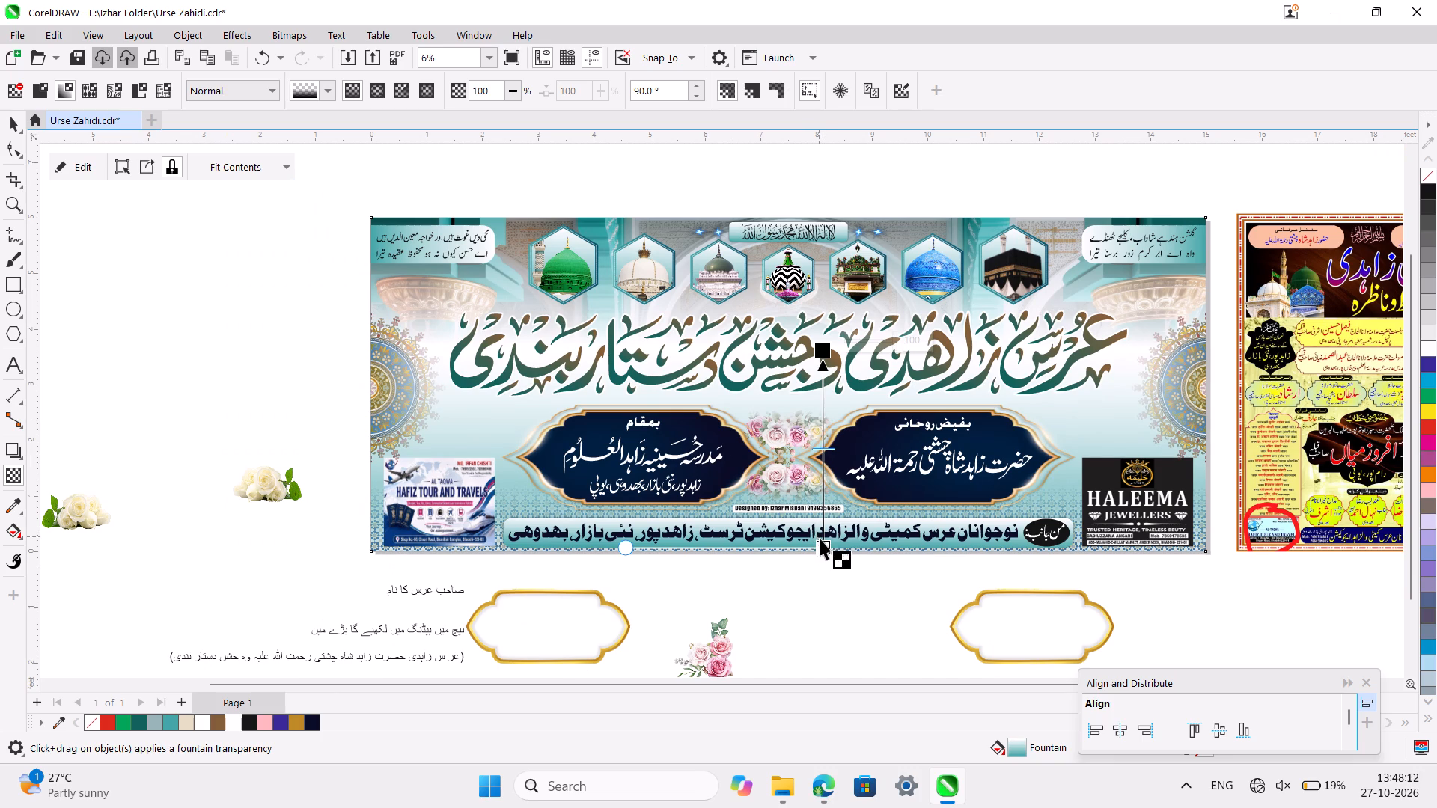
left_click_drag(820, 540, 781, 545)
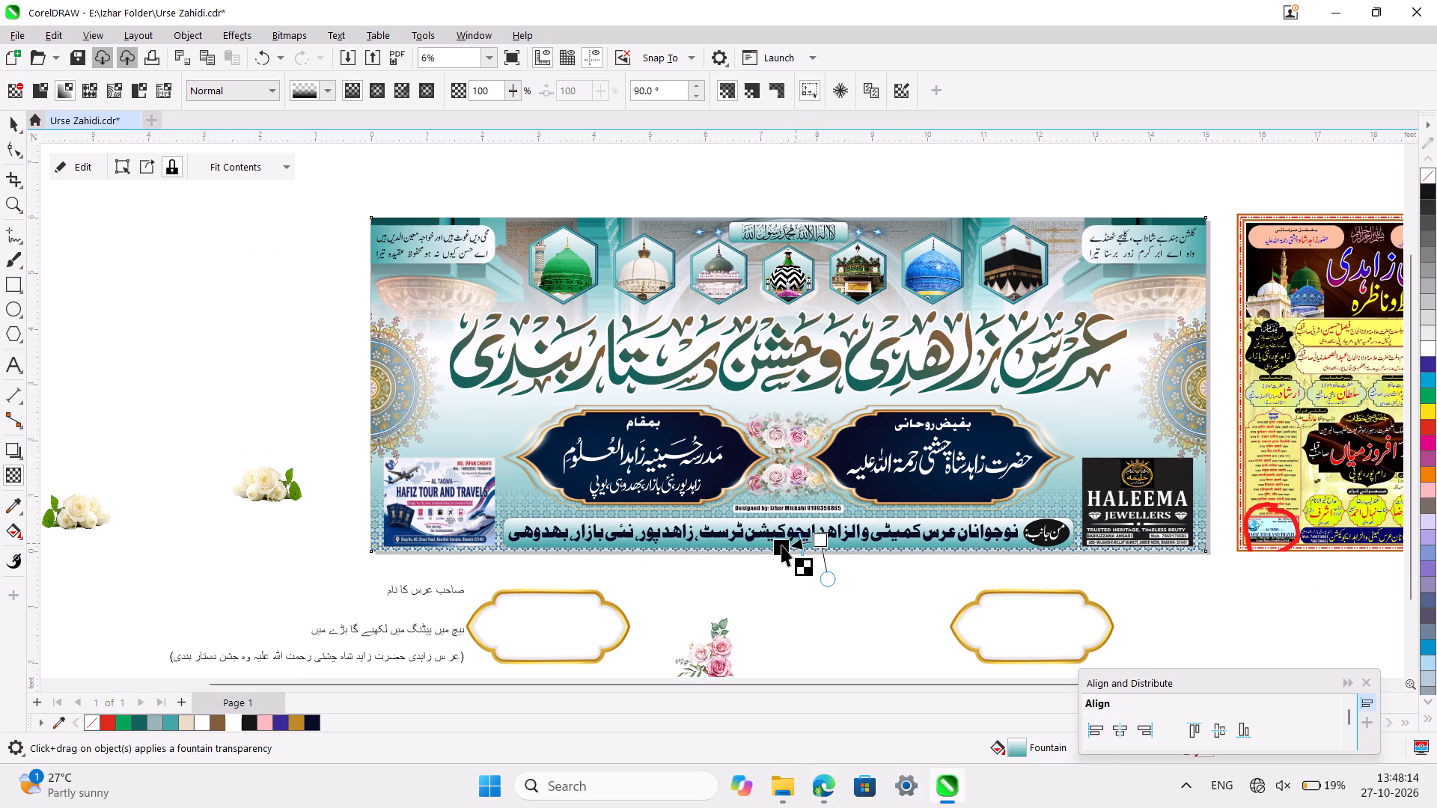
left_click_drag(781, 545, 823, 364)
left_click_drag(821, 544, 791, 542)
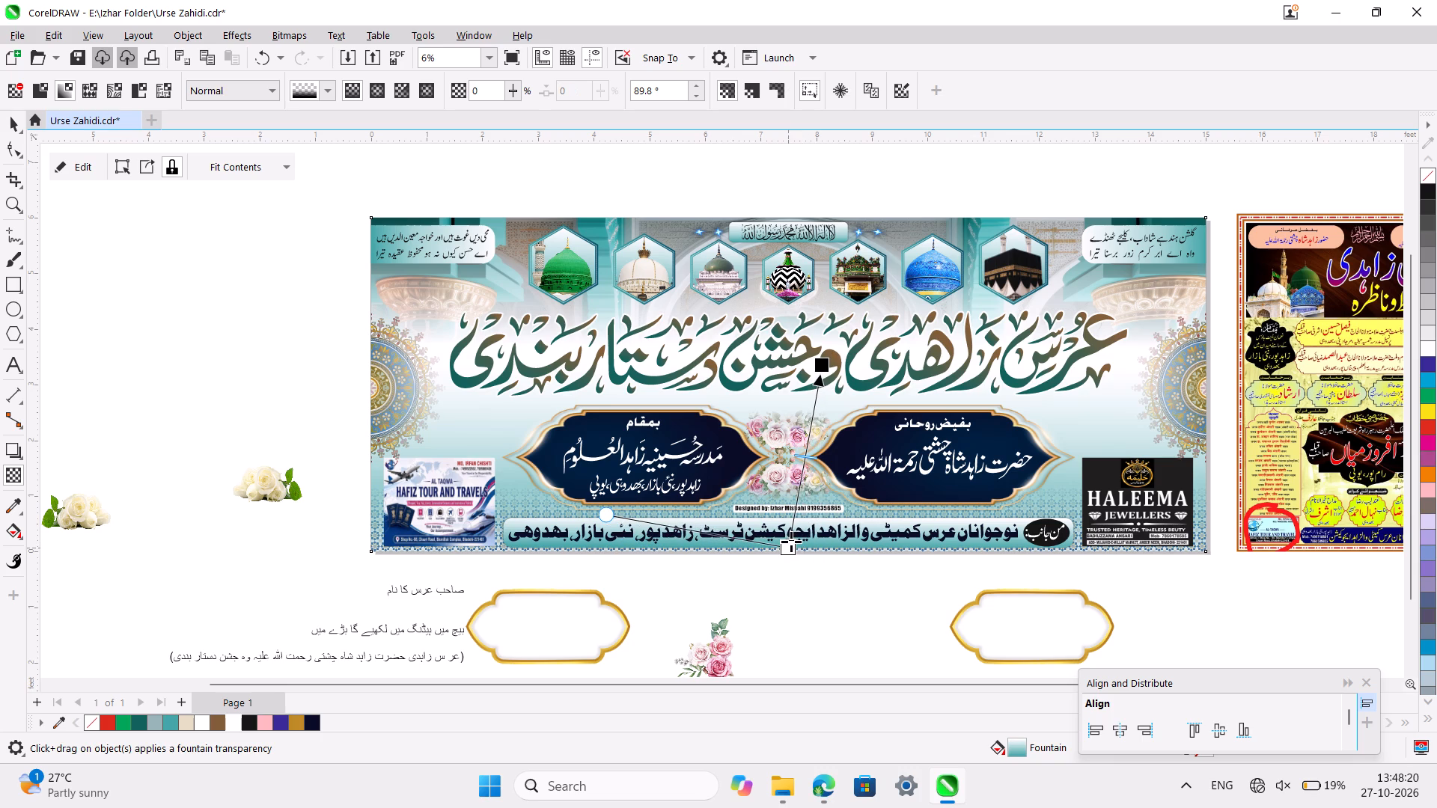
left_click_drag(791, 542, 784, 548)
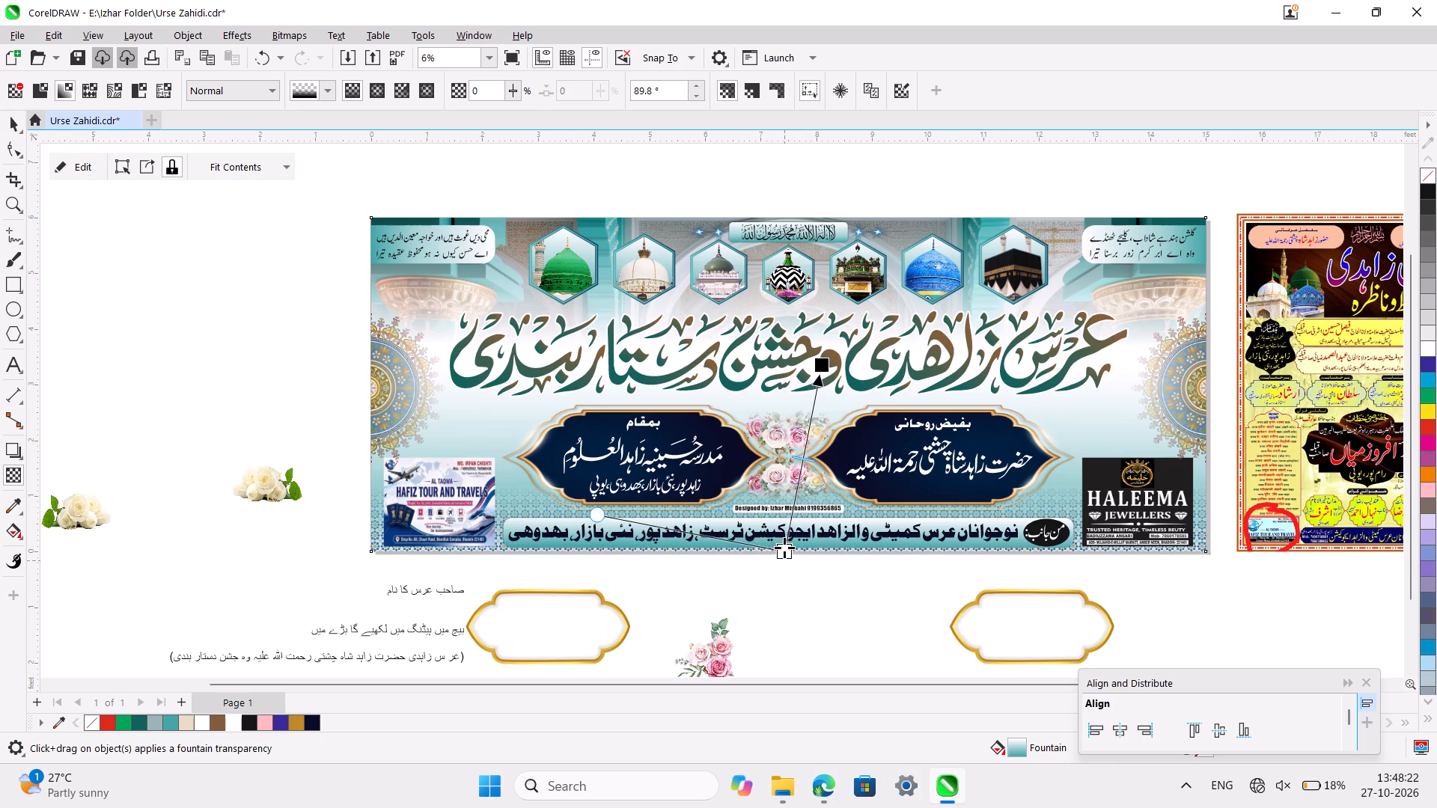
left_click_drag(784, 548, 784, 558)
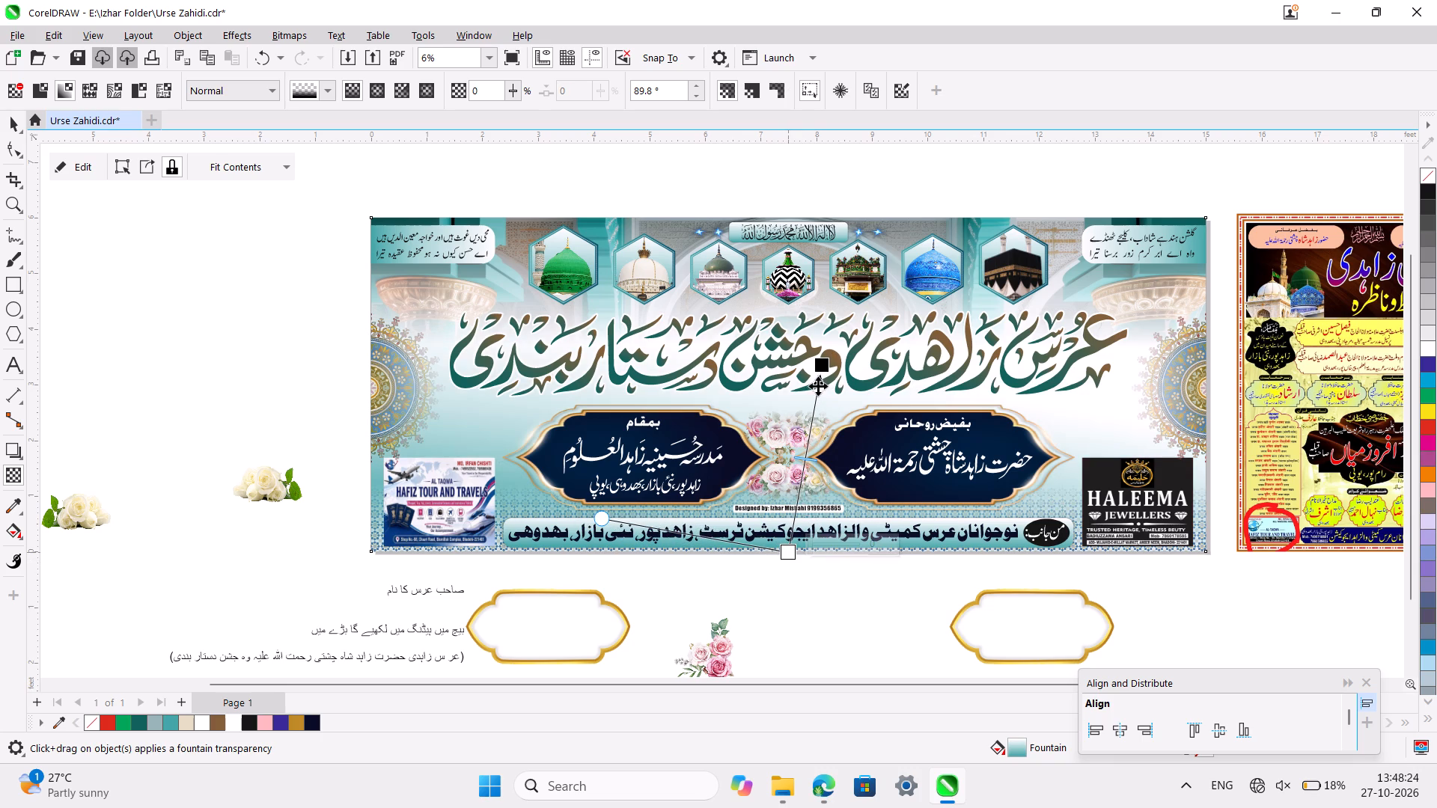
Move the end of the background's fountain transparency to the middle of the large Urdu title, directly above its start at 90.0°.
left_click_drag(822, 364, 783, 352)
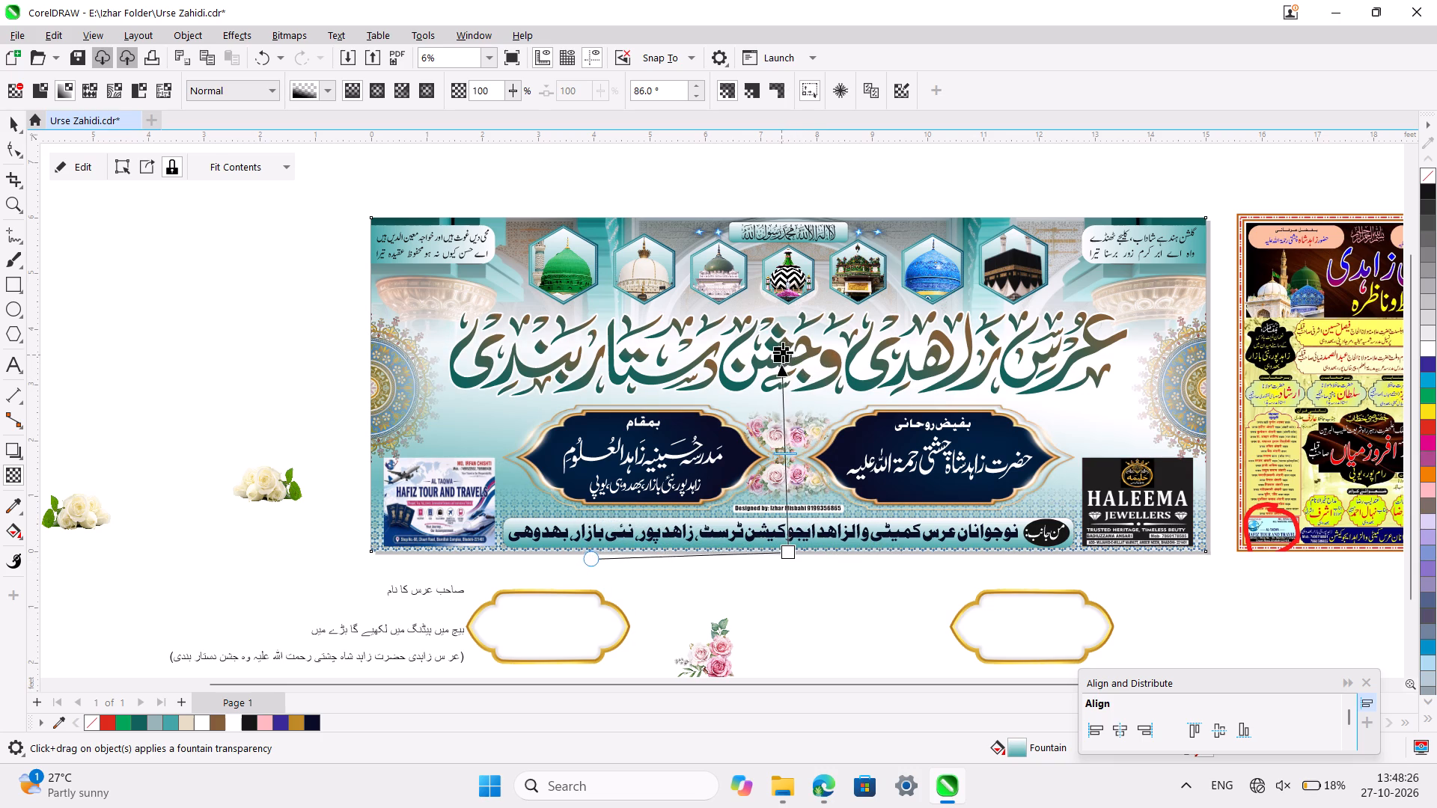
left_click_drag(783, 352, 786, 349)
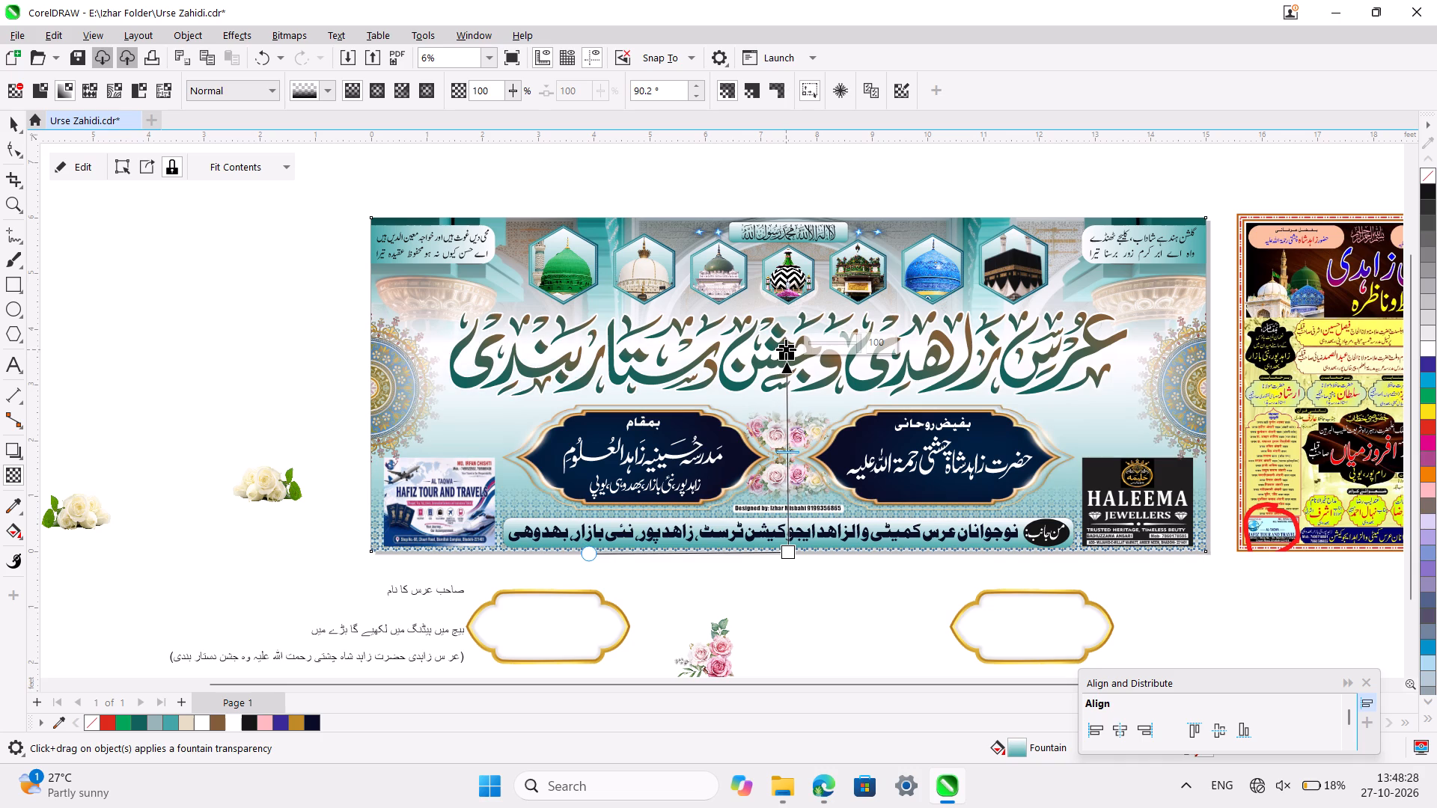
left_click_drag(786, 349, 793, 355, "shift")
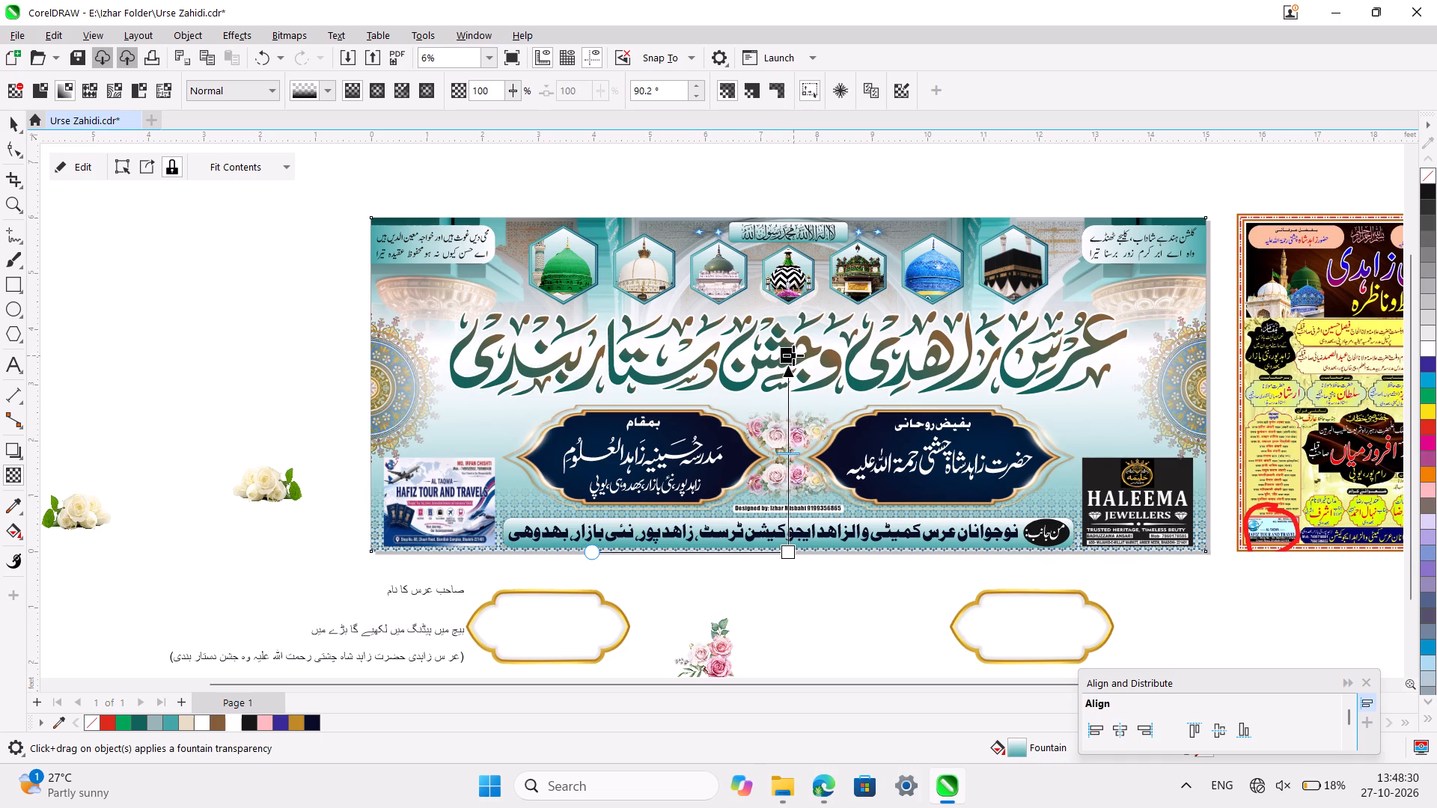
left_click_drag(793, 355, 793, 343, "shift")
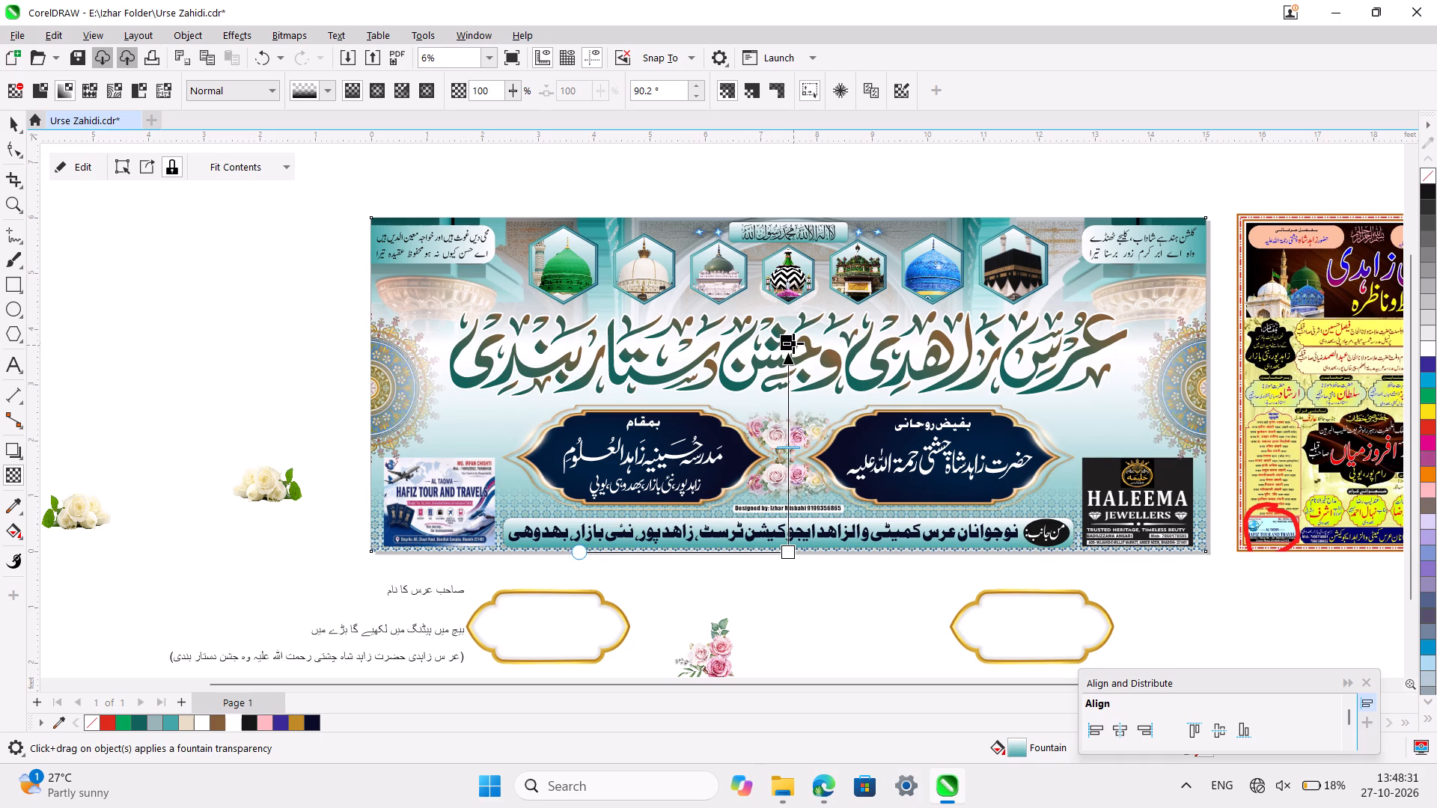
left_click_drag(793, 343, 796, 363, "shift")
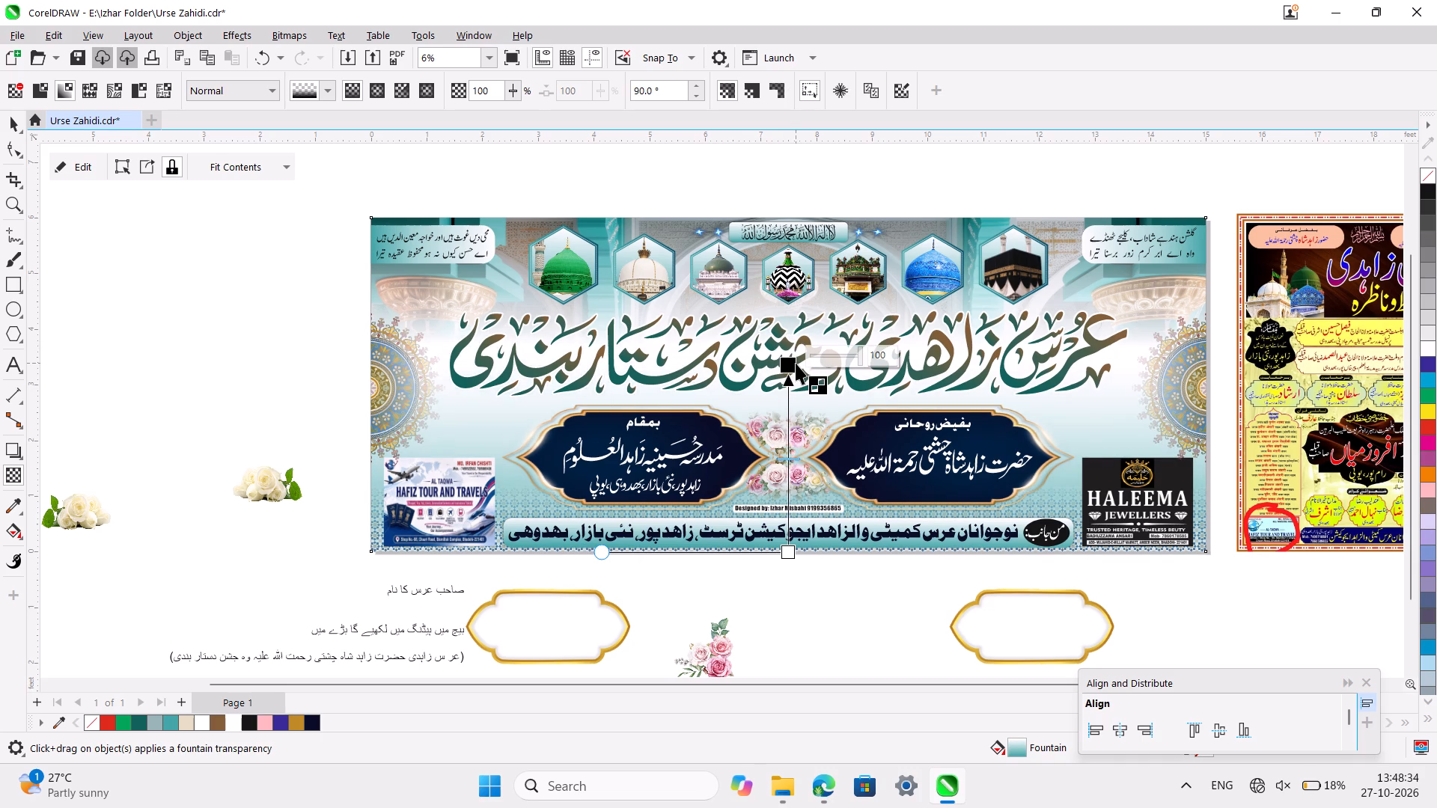
scroll(796, 363, "down", 2, "ctrl")
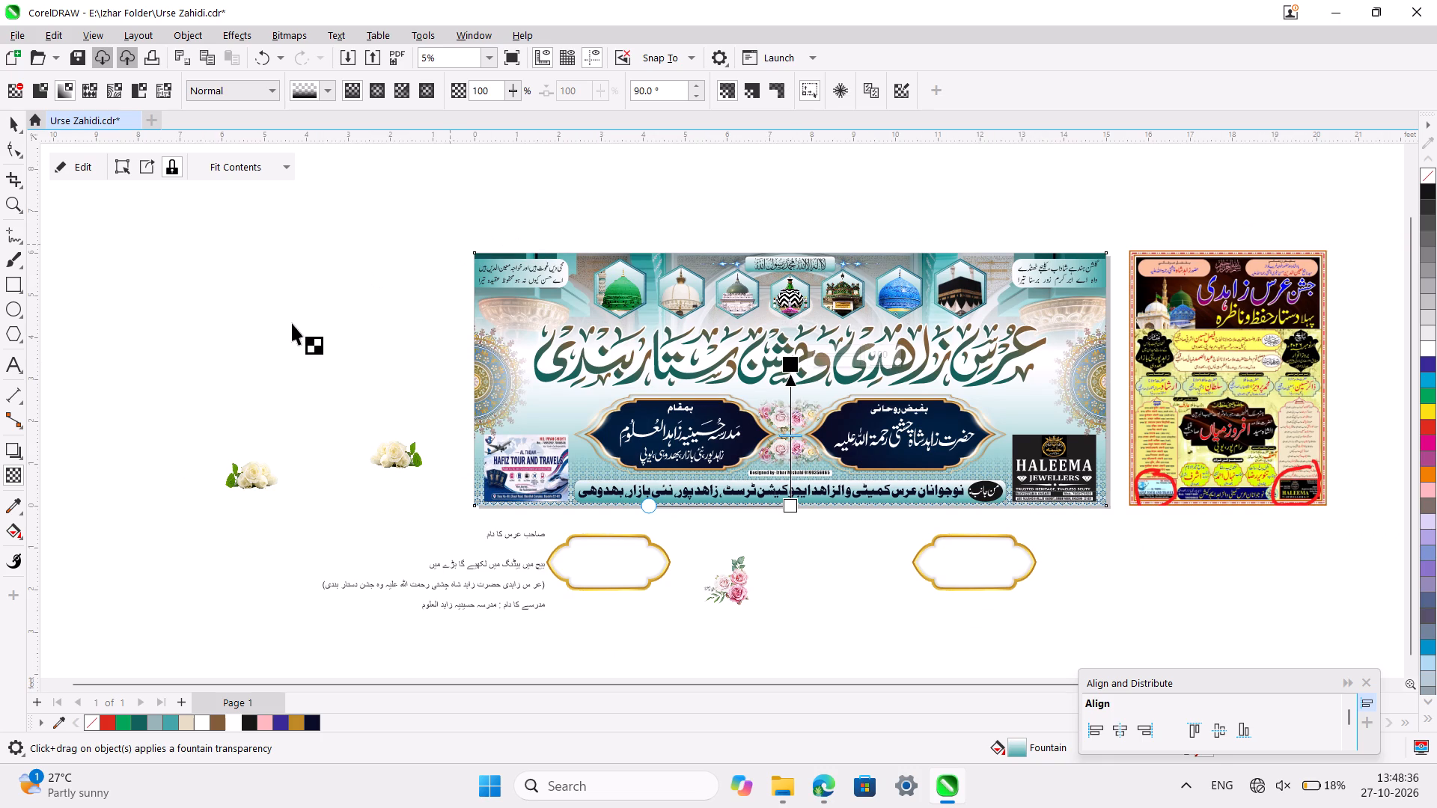
left_click(19, 126)
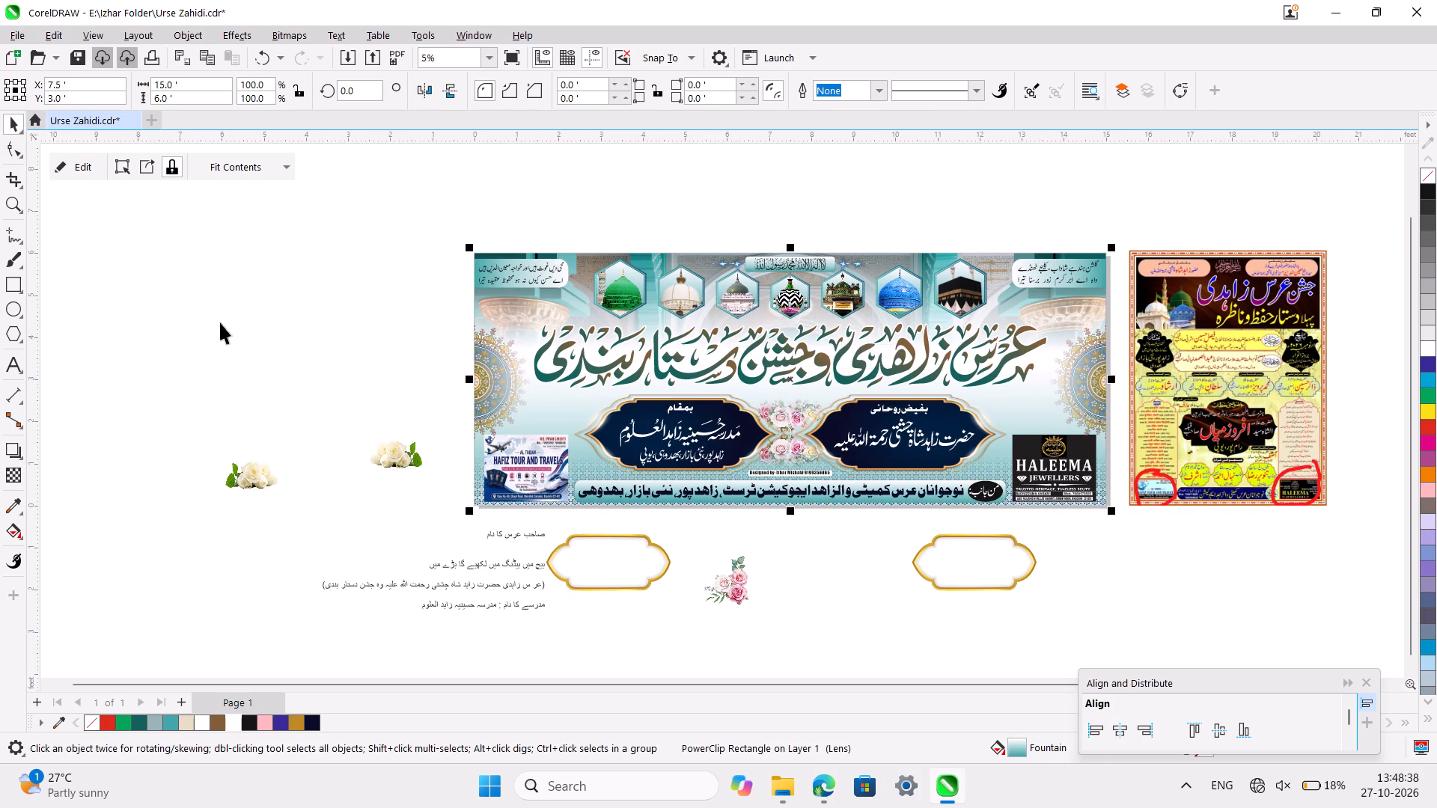
left_click(271, 357)
Examine the banner's background fade around the title, shrine hexagons and lower panels, both close up and as a whole.
scroll(773, 358, "up", 5, "ctrl")
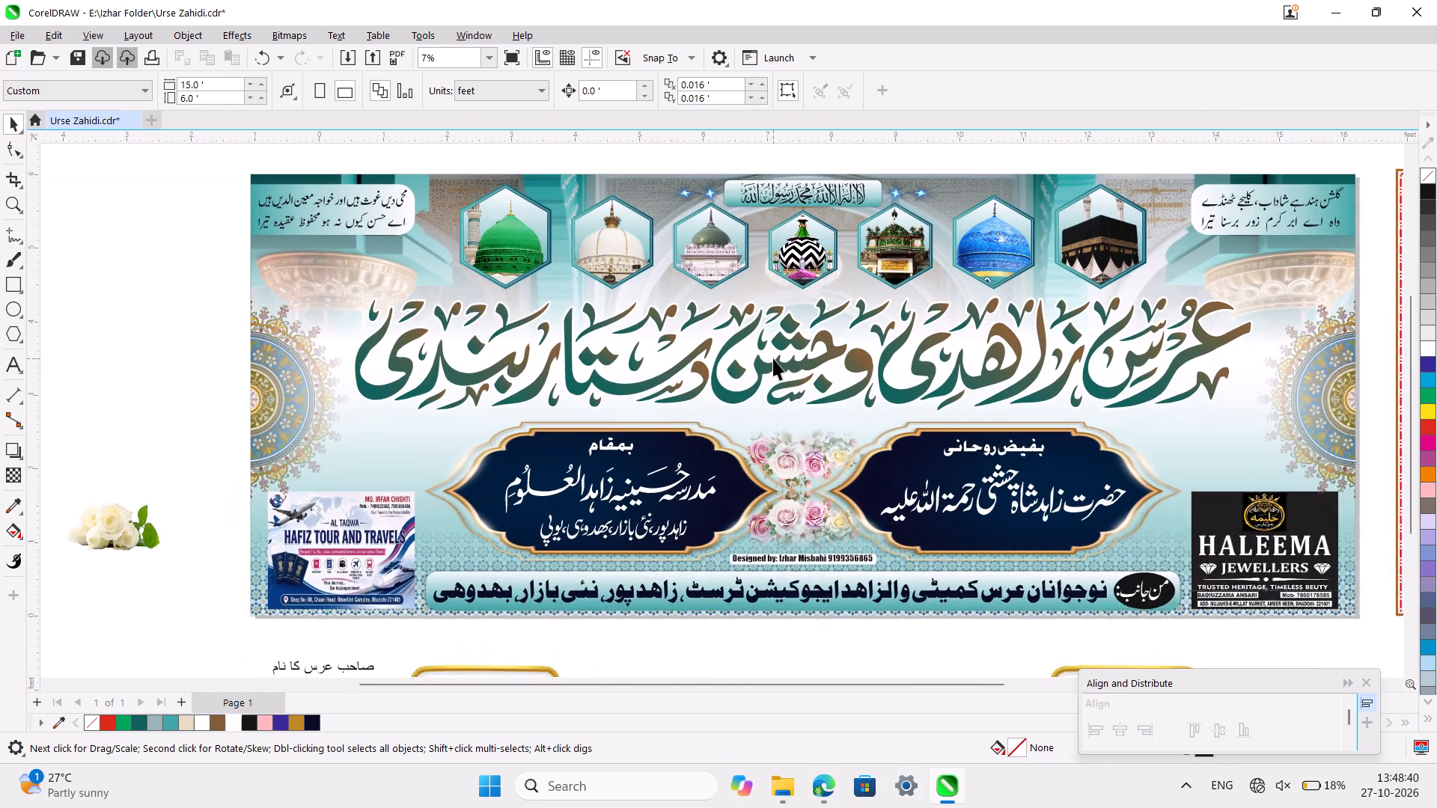
scroll(773, 358, "up", 1)
scroll(773, 358, "down", 3, "ctrl")
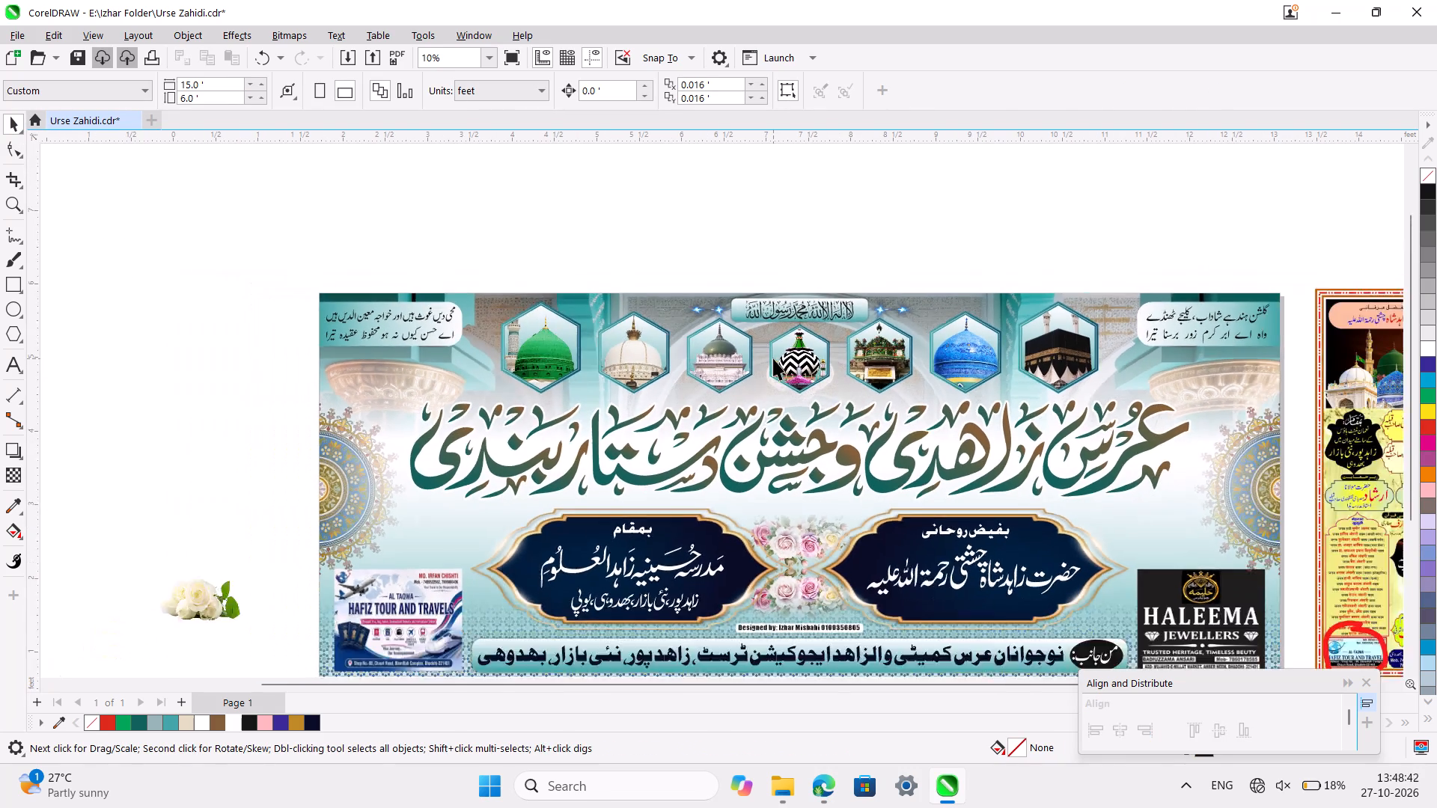
scroll(773, 358, "down", 3, "ctrl")
left_click(436, 290)
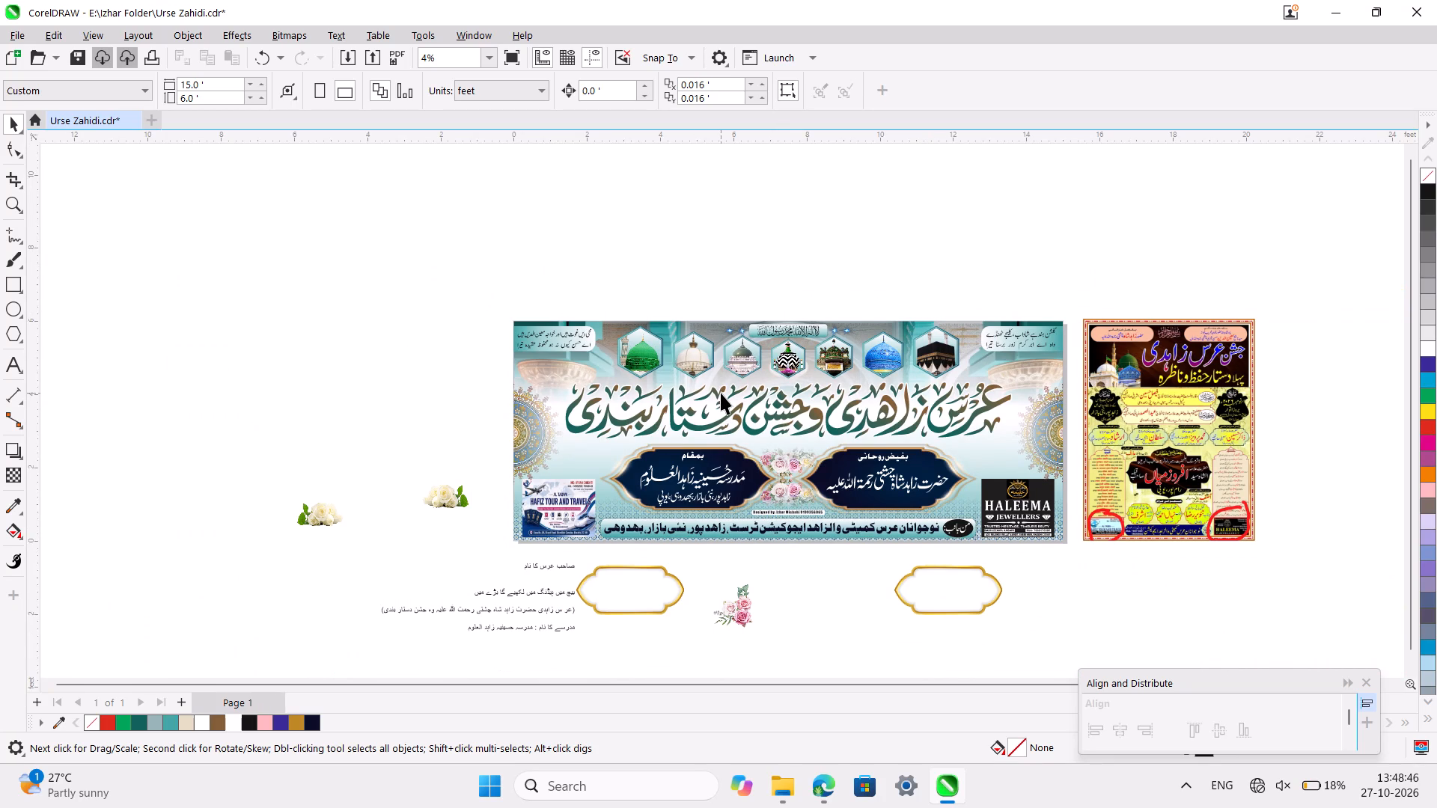
scroll(764, 444, "up", 5, "ctrl")
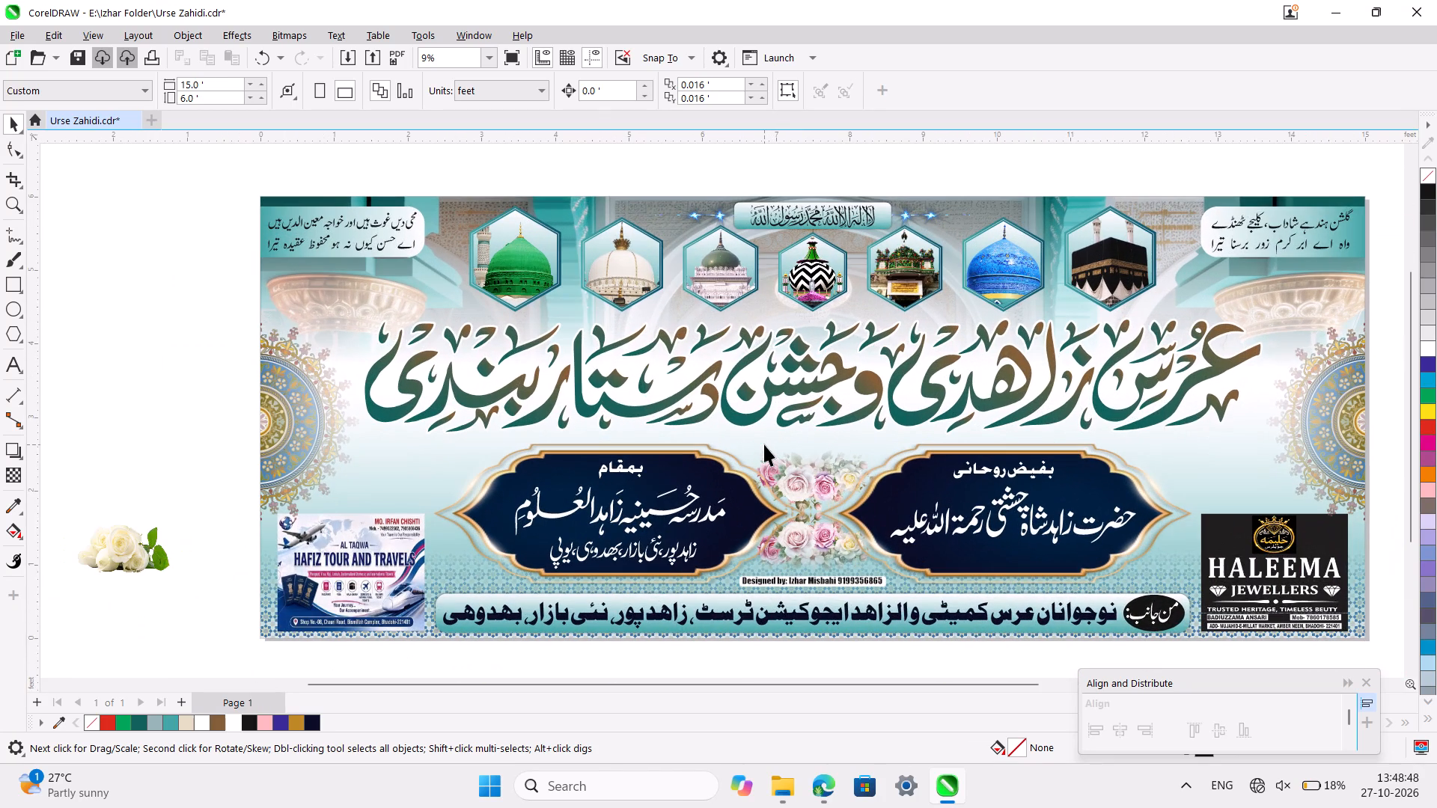
scroll(764, 444, "down", 1)
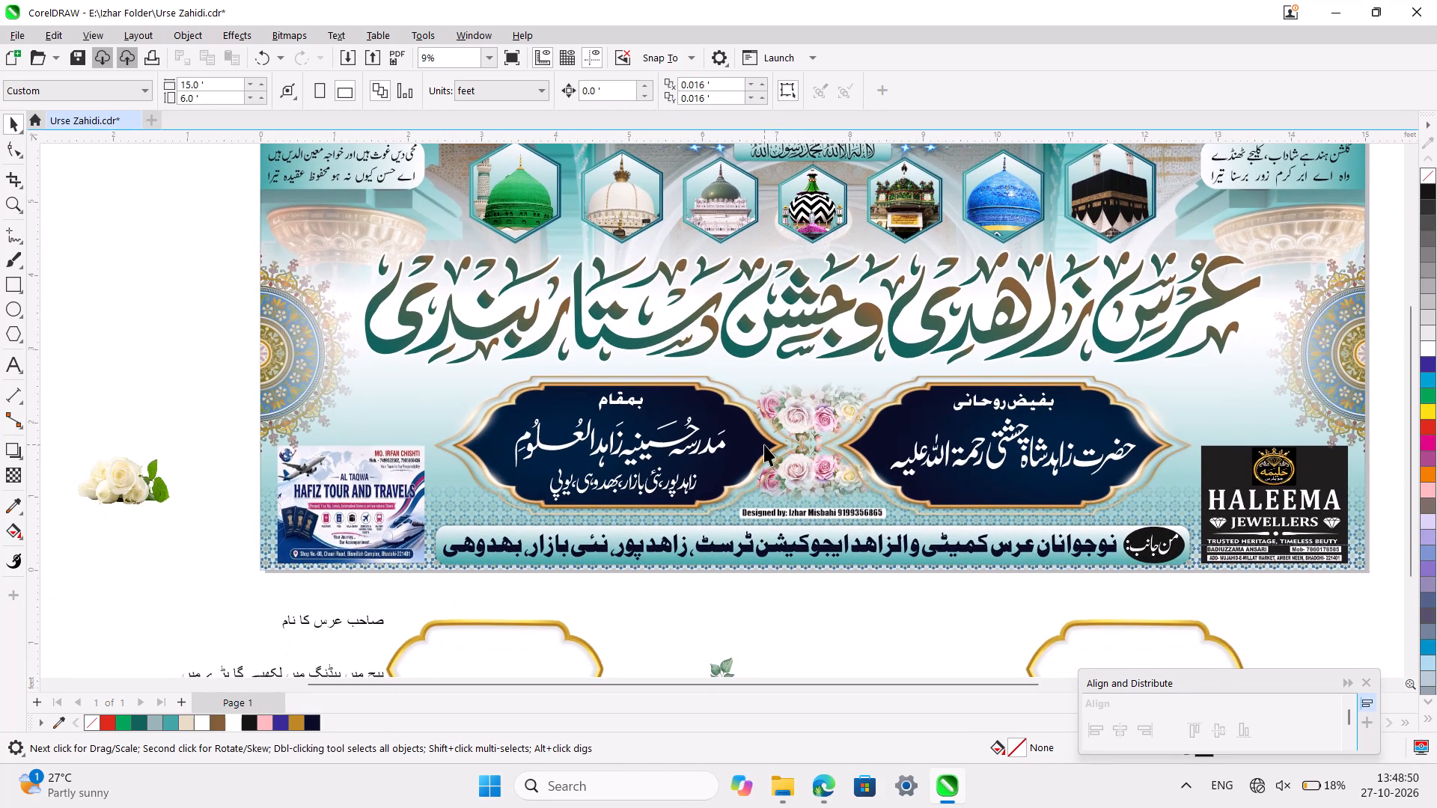
scroll(764, 444, "down", 3, "ctrl")
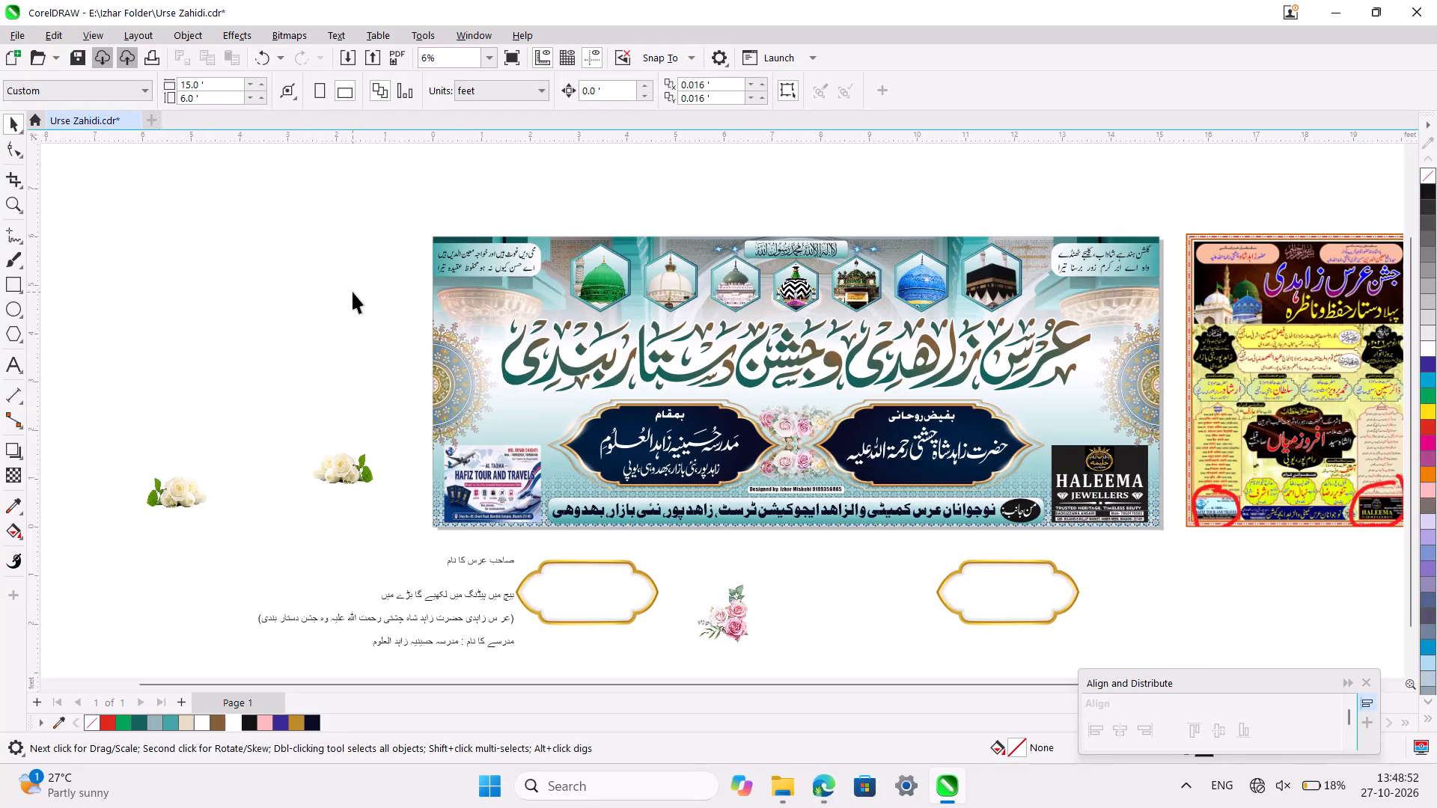
left_click(353, 292)
scroll(914, 325, "down", 1)
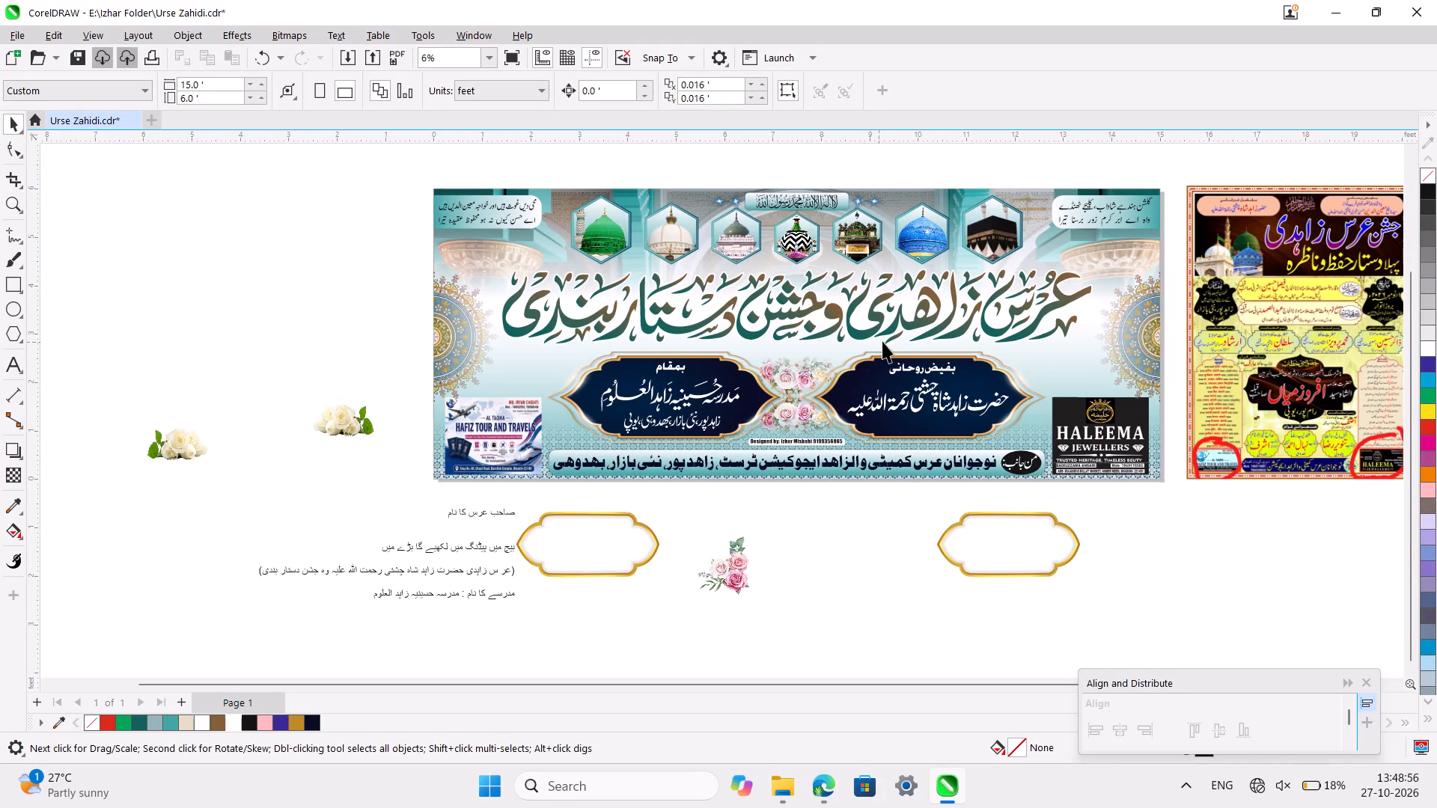
scroll(814, 379, "up", 2, "ctrl")
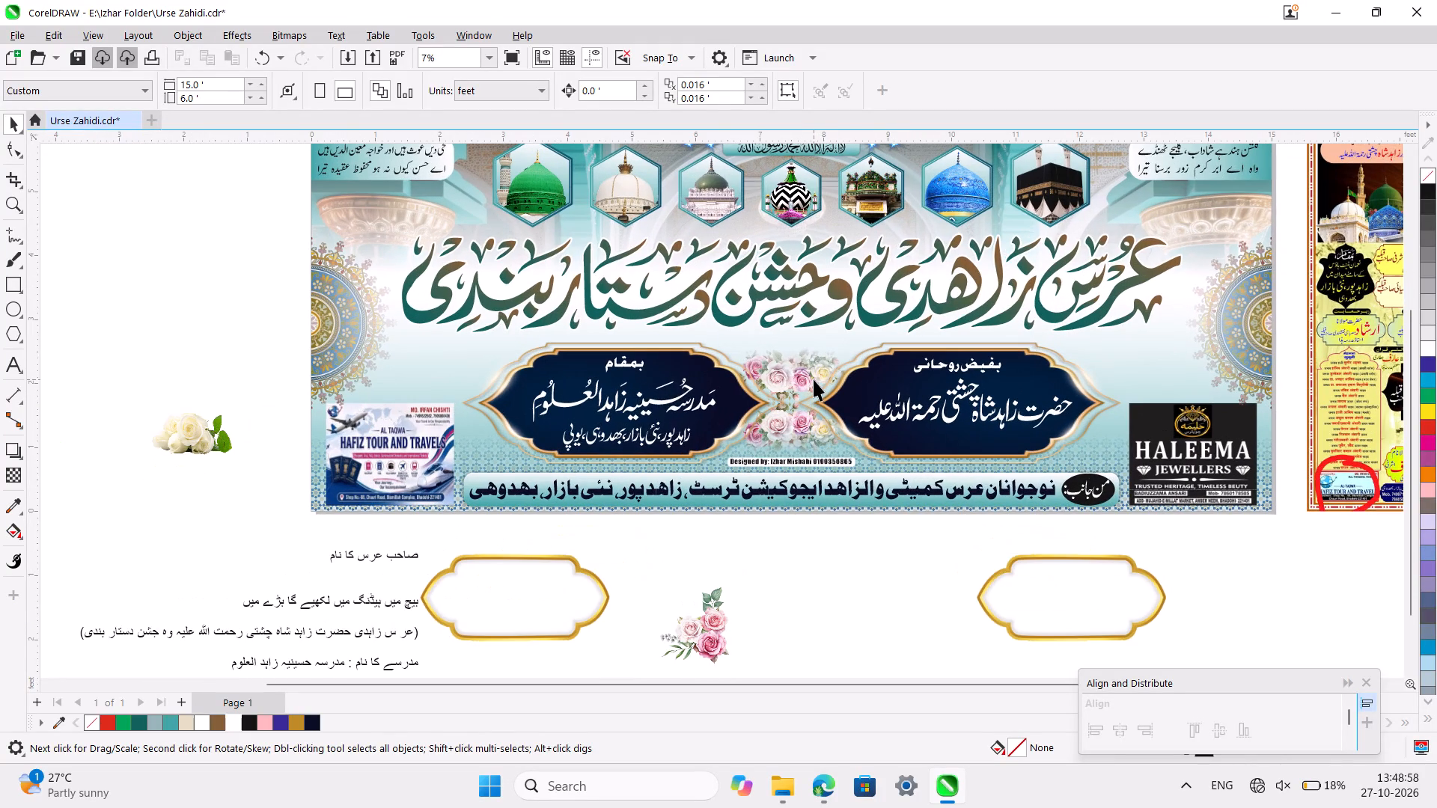
scroll(814, 379, "down", 1)
scroll(814, 379, "down", 3, "ctrl")
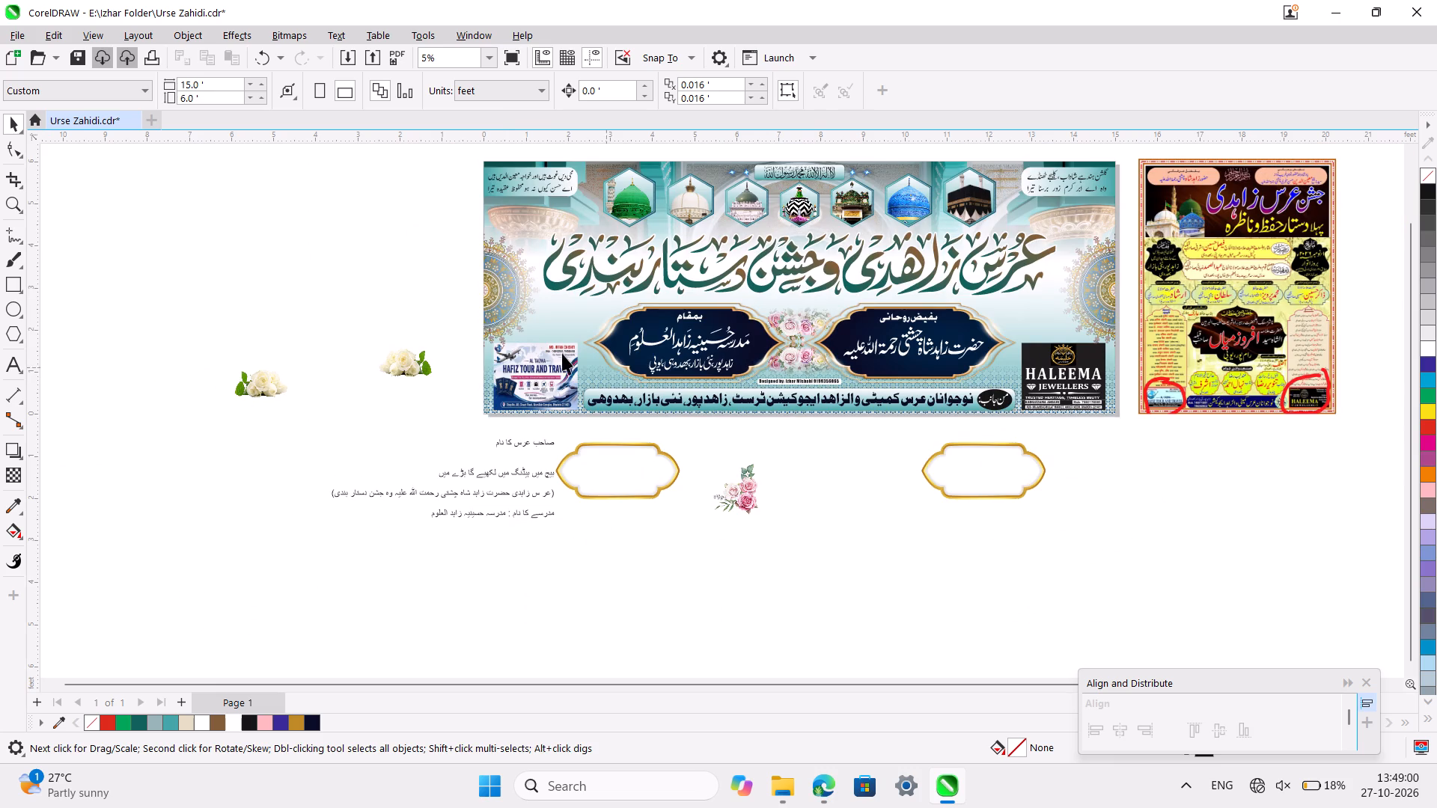
Save the banner document with the adjusted background transparency.
left_click(383, 284)
key("ctrl+s")
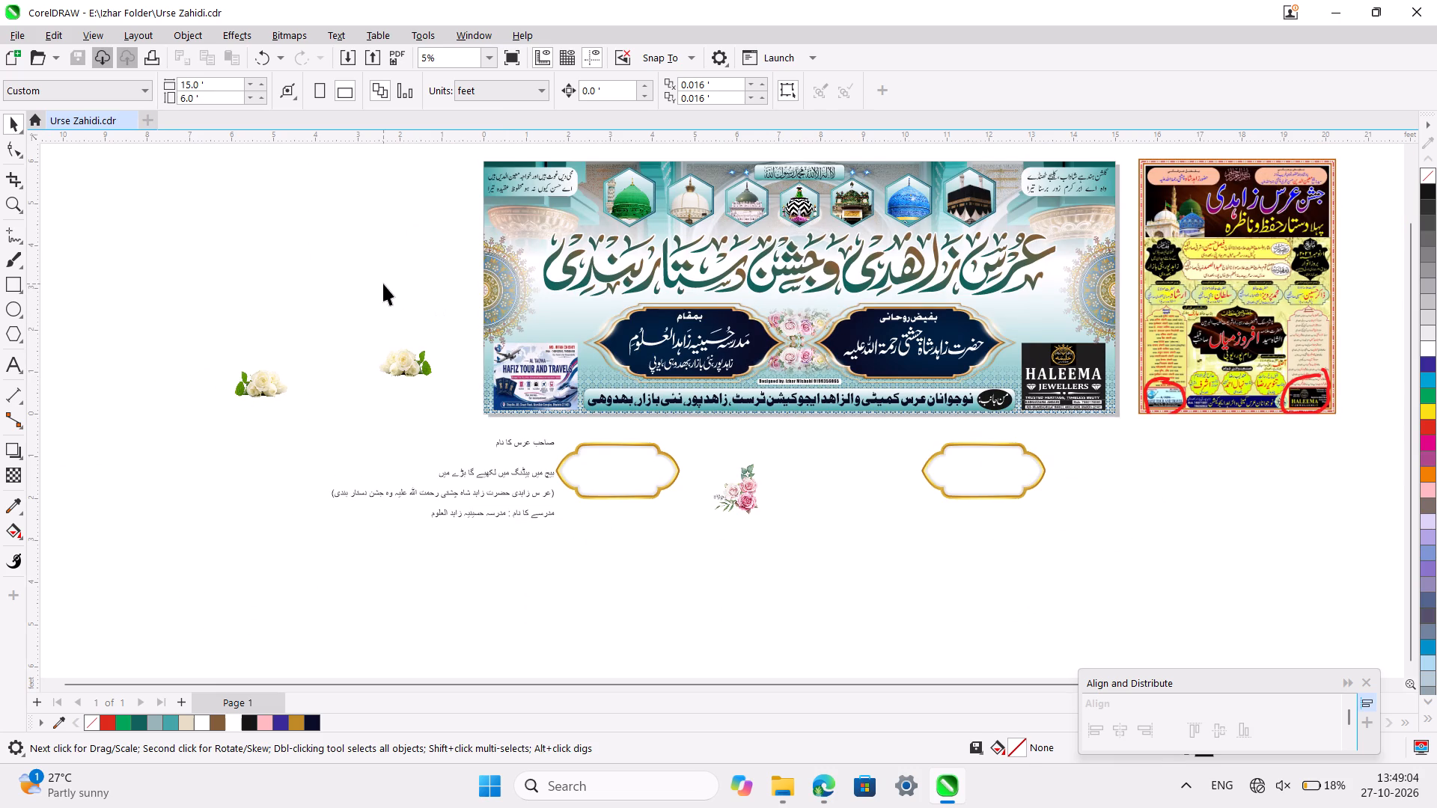
Group the seven shrine hexagons along the top of the banner into one object.
scroll(809, 253, "up", 2)
scroll(974, 373, "up", 3, "ctrl")
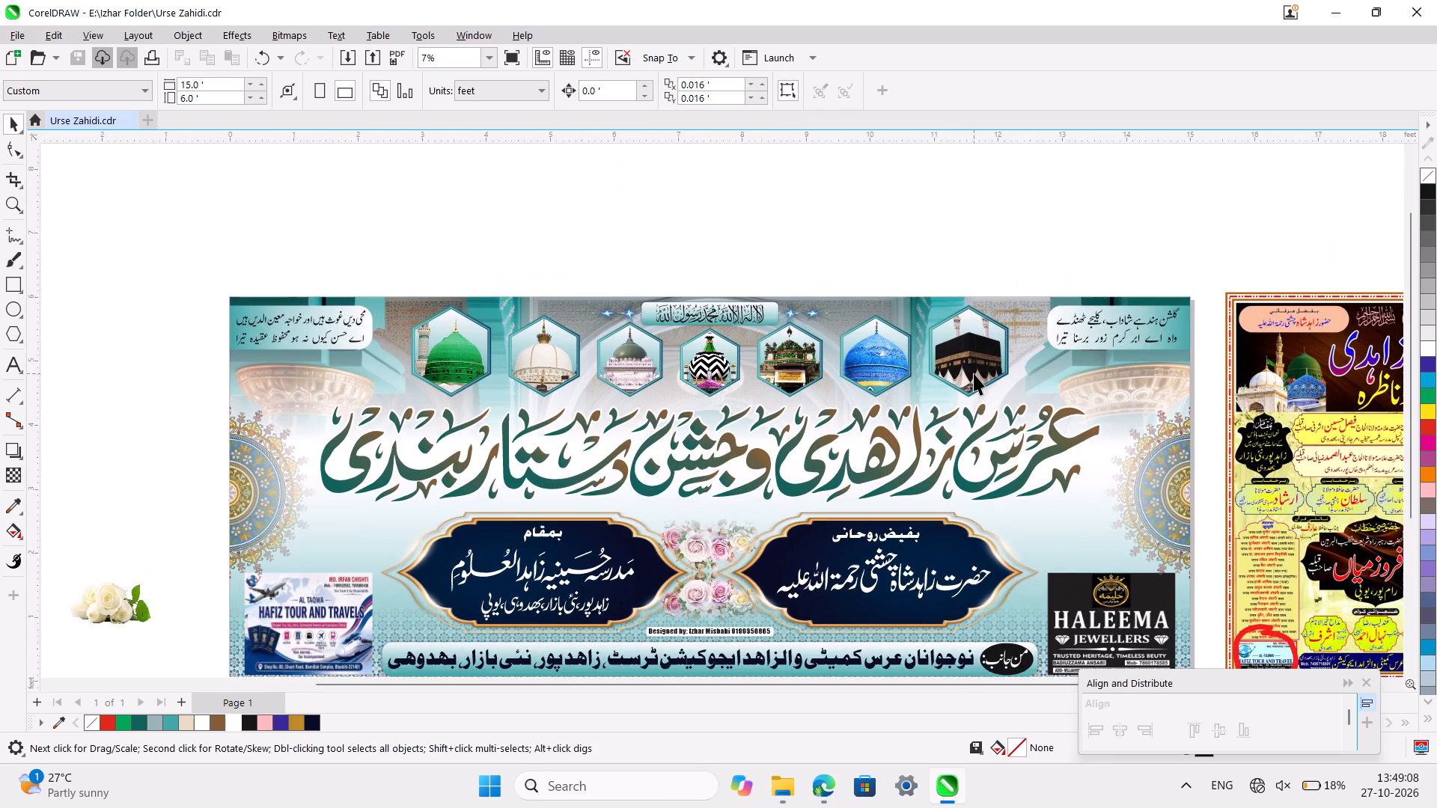
scroll(974, 373, "down", 1)
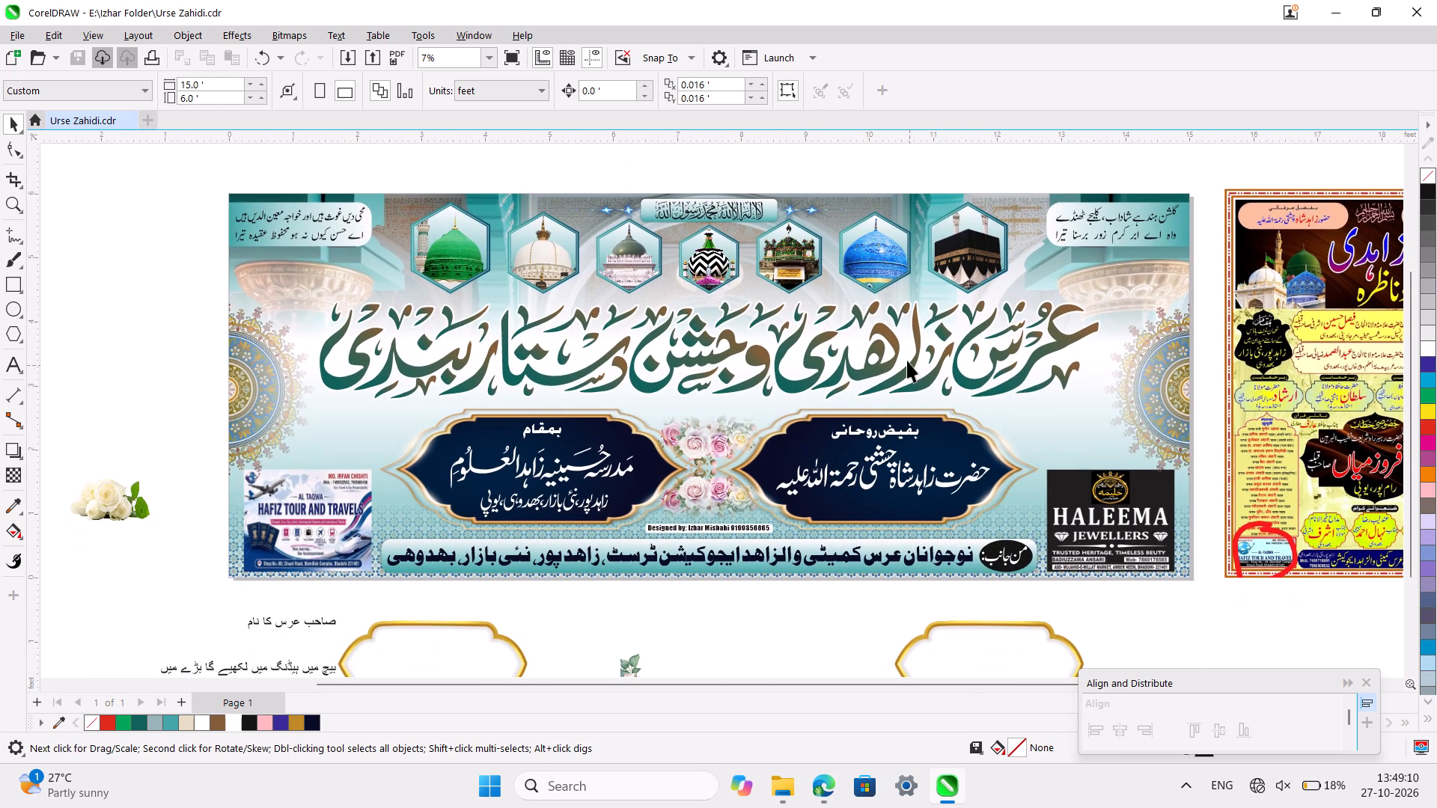
left_click(894, 341)
scroll(894, 341, "down", 1, "ctrl")
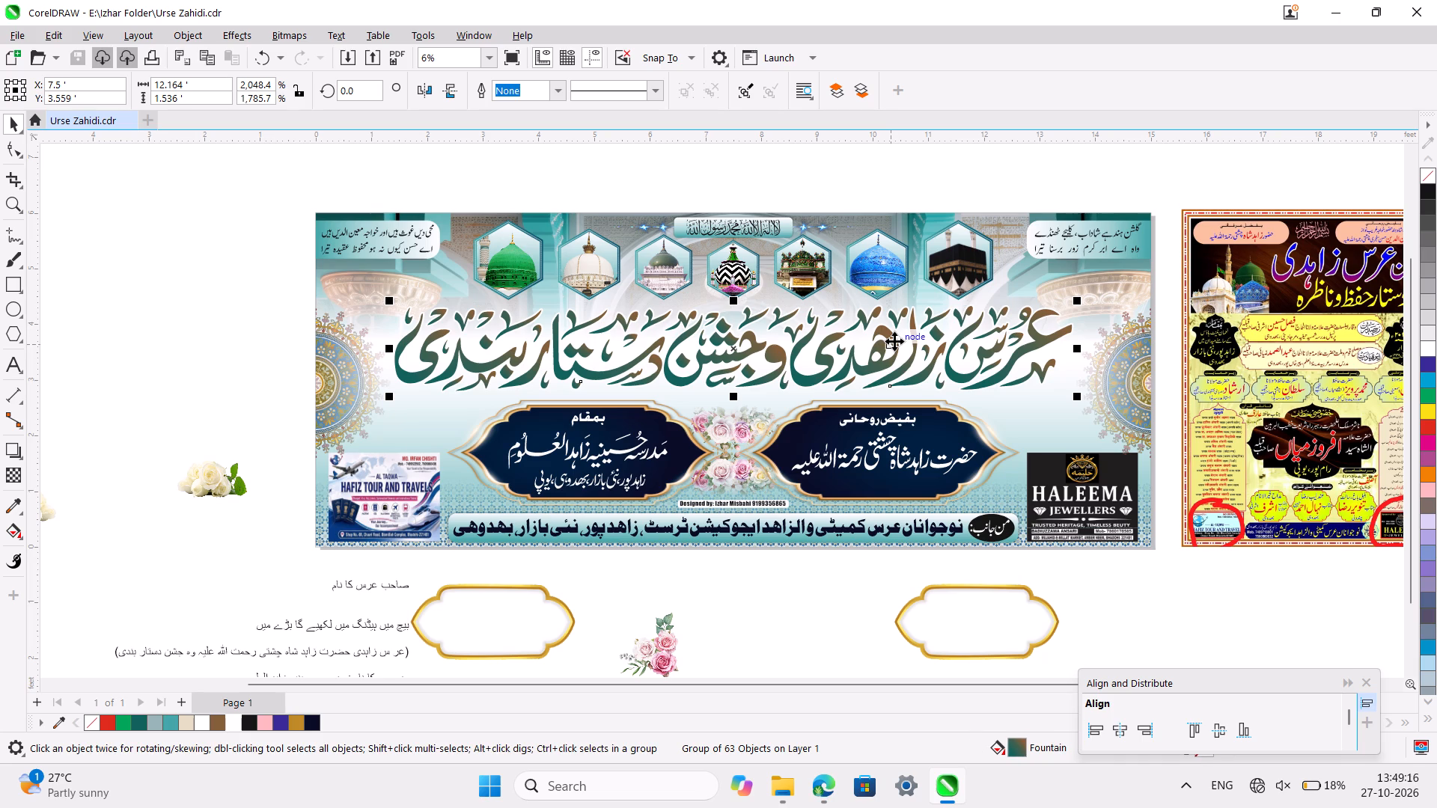
left_click(928, 262)
left_click(872, 261, "shift")
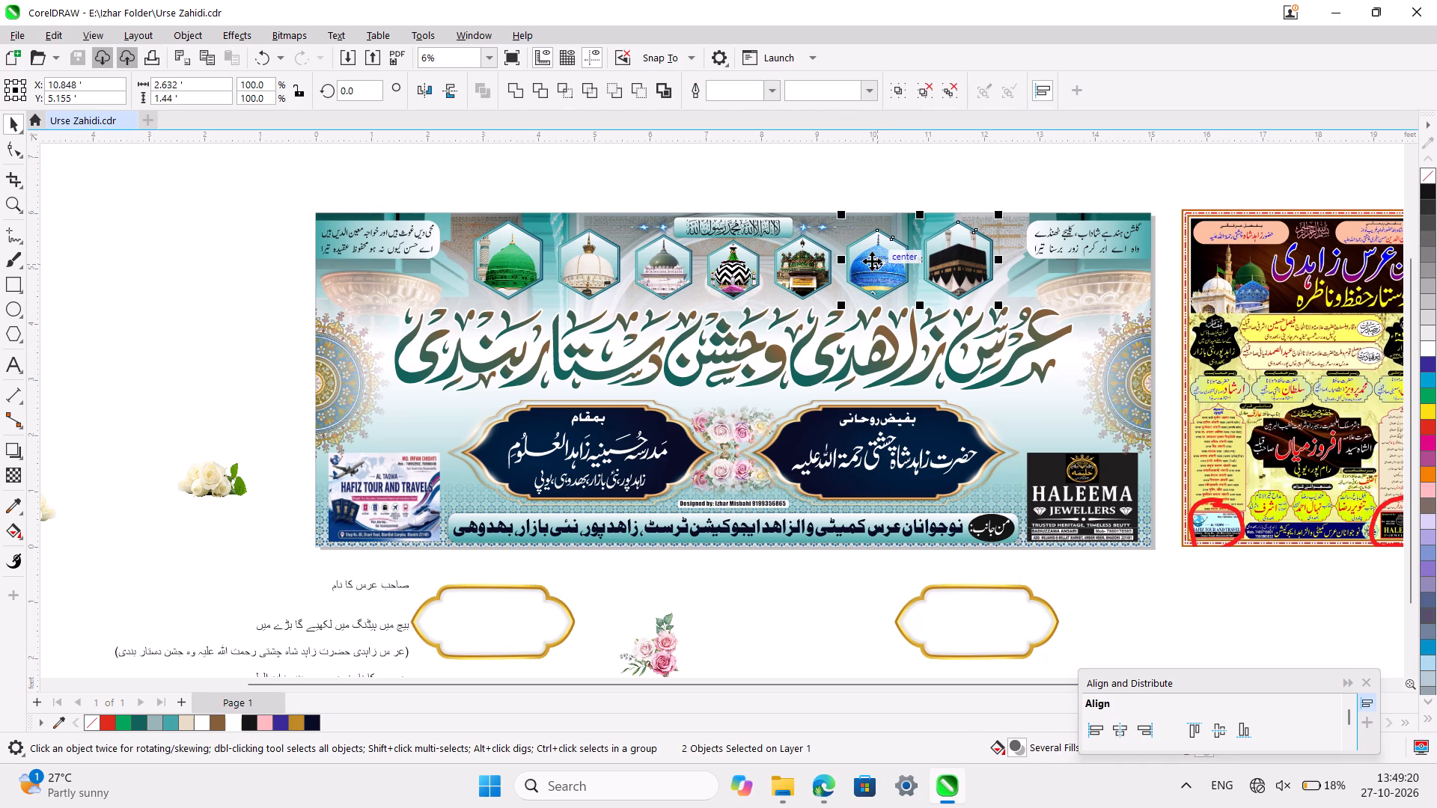
left_click(806, 266, "shift")
left_click(735, 270, "shift")
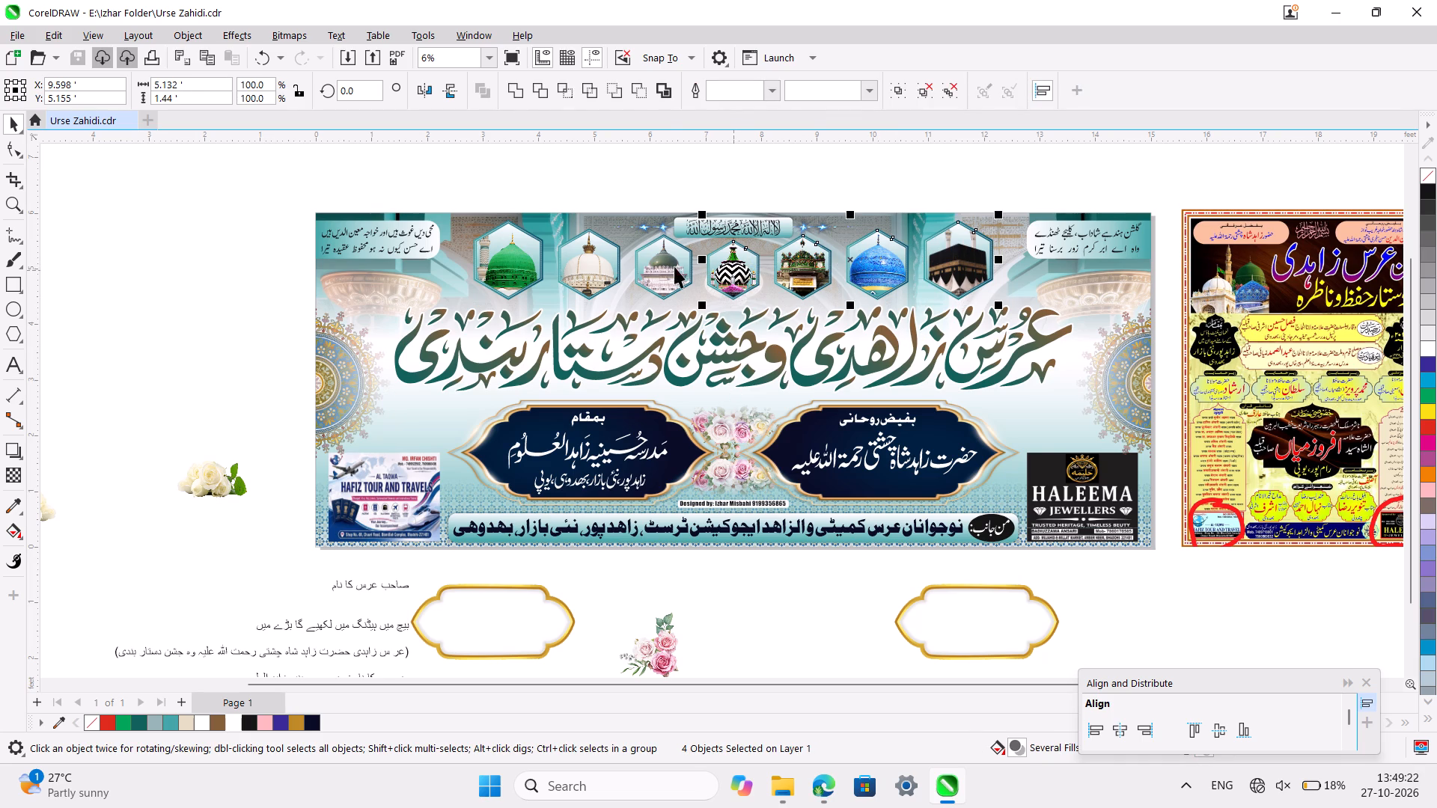
left_click(670, 264, "shift")
left_click(592, 264, "shift")
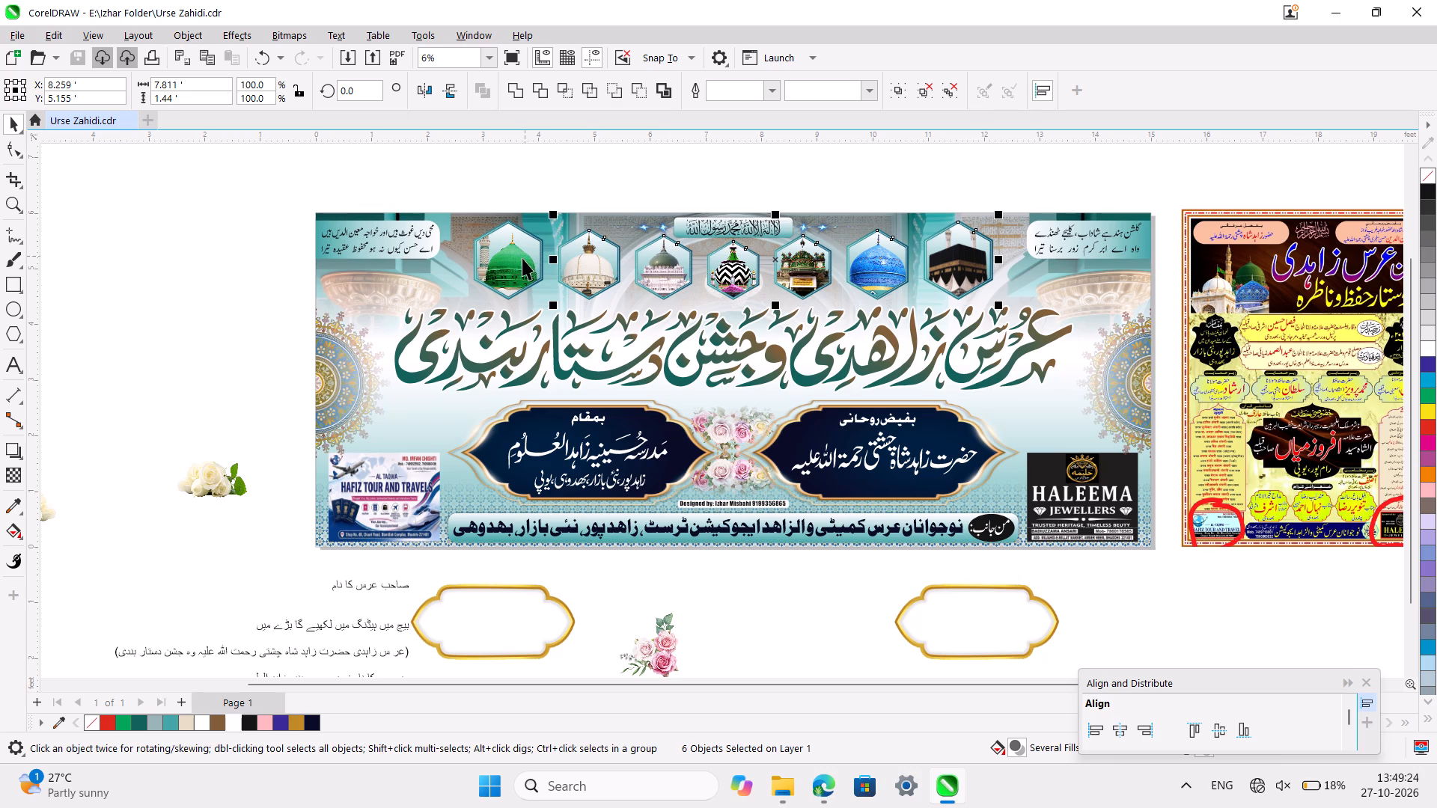
left_click(522, 258, "shift")
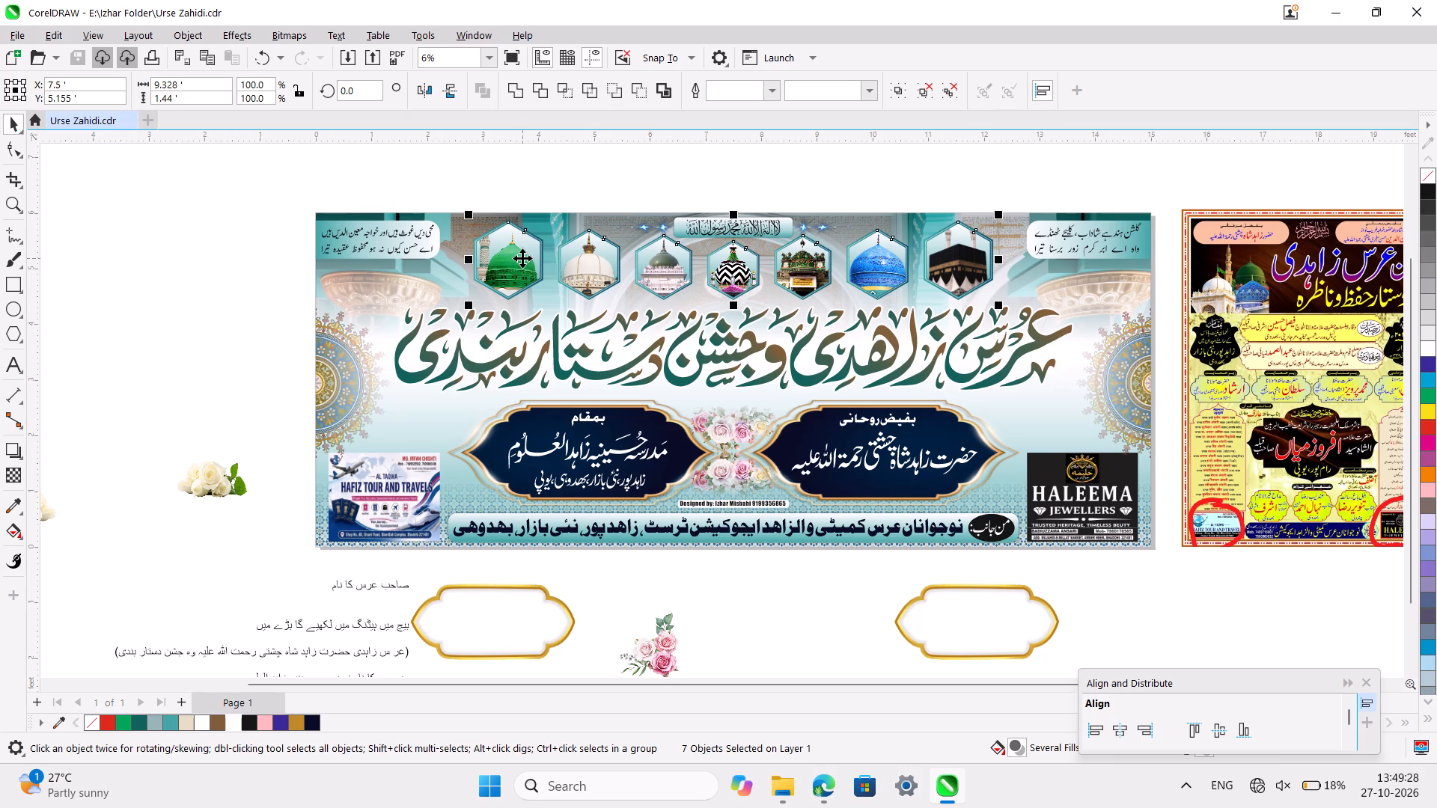
key("ctrl+g")
left_click(245, 266)
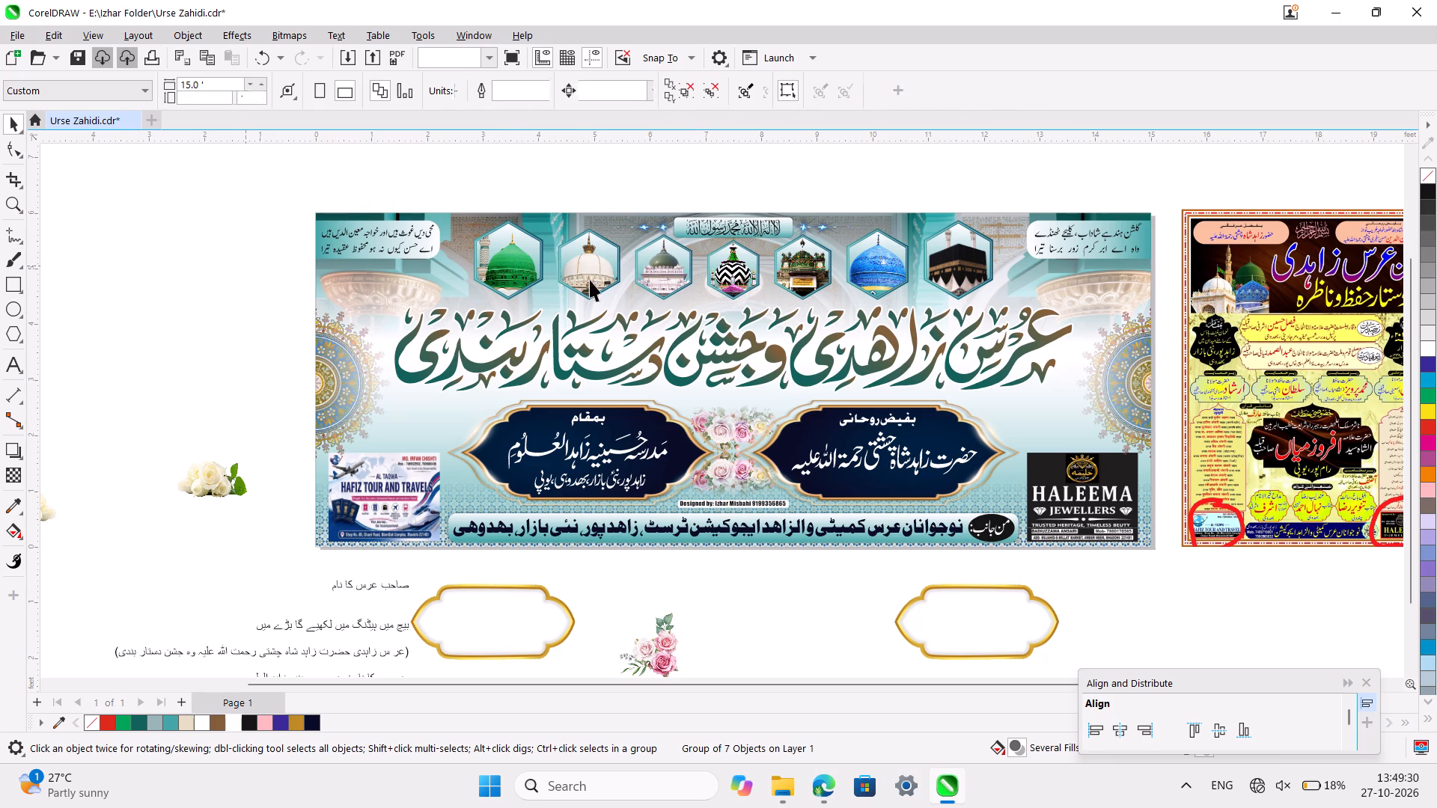
Nudge the large Urdu title slightly down on the banner to a Y position of 3.531 ft.
left_click(695, 325)
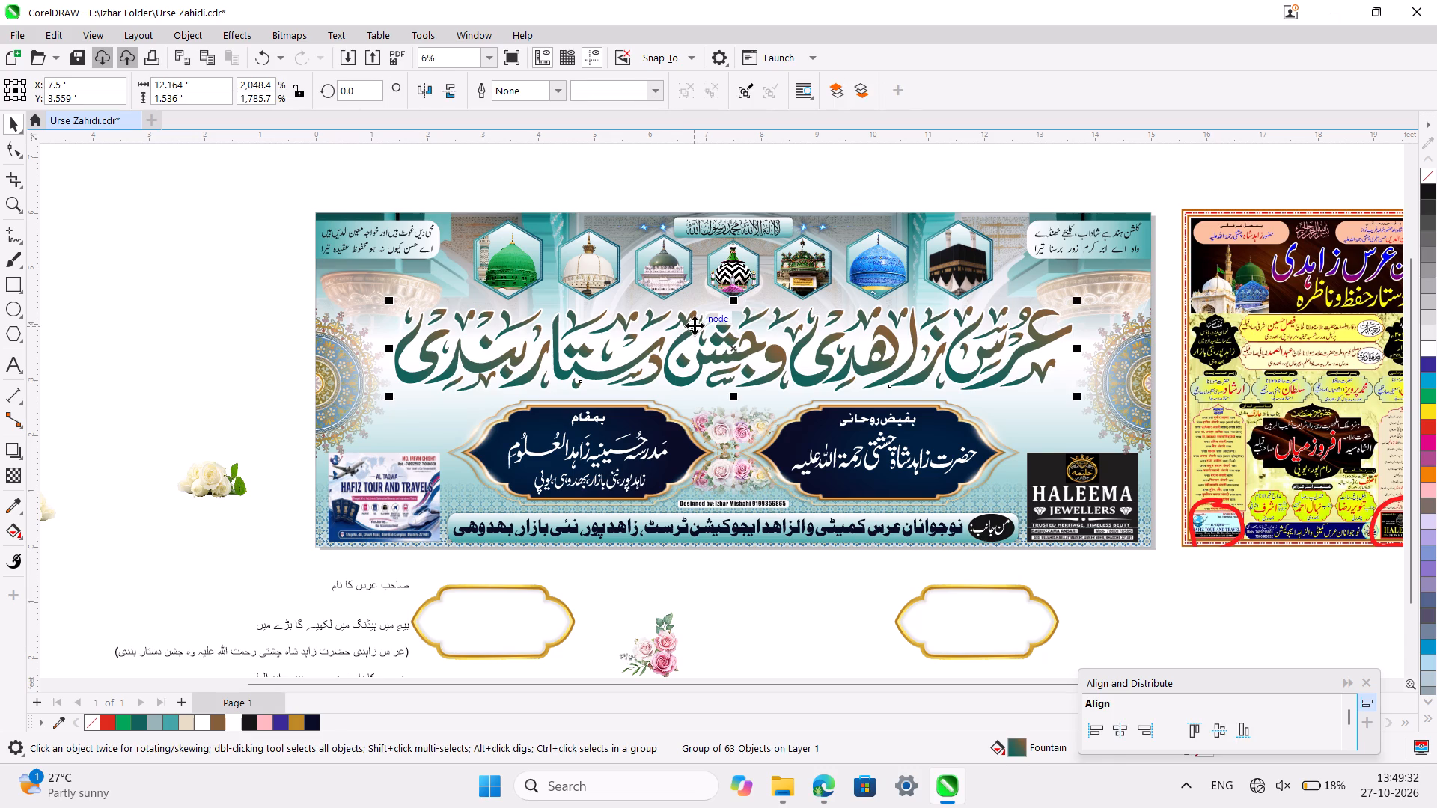
scroll(695, 325, "down", 3, "ctrl")
scroll(695, 325, "up", 3, "ctrl")
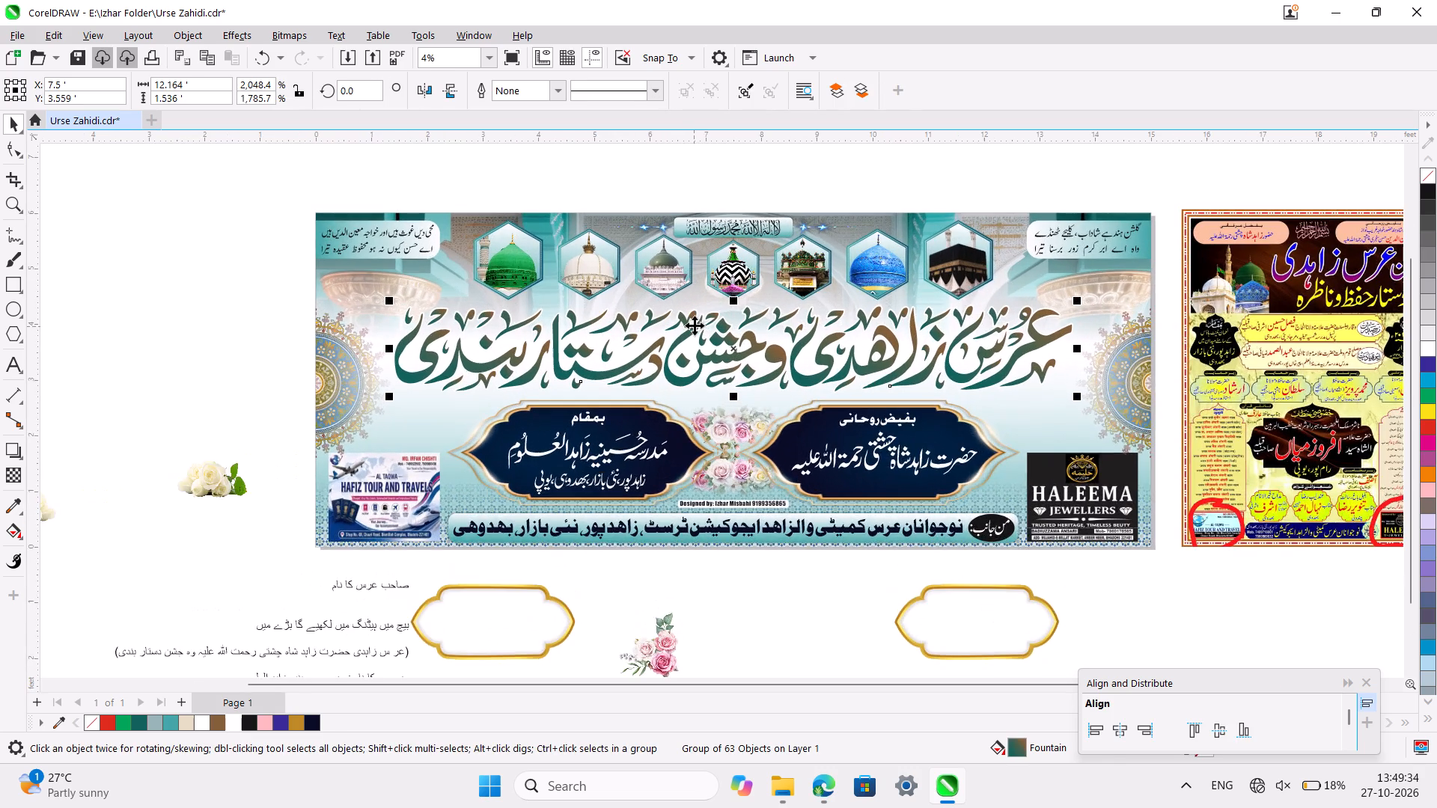
scroll(695, 325, "up", 2, "ctrl")
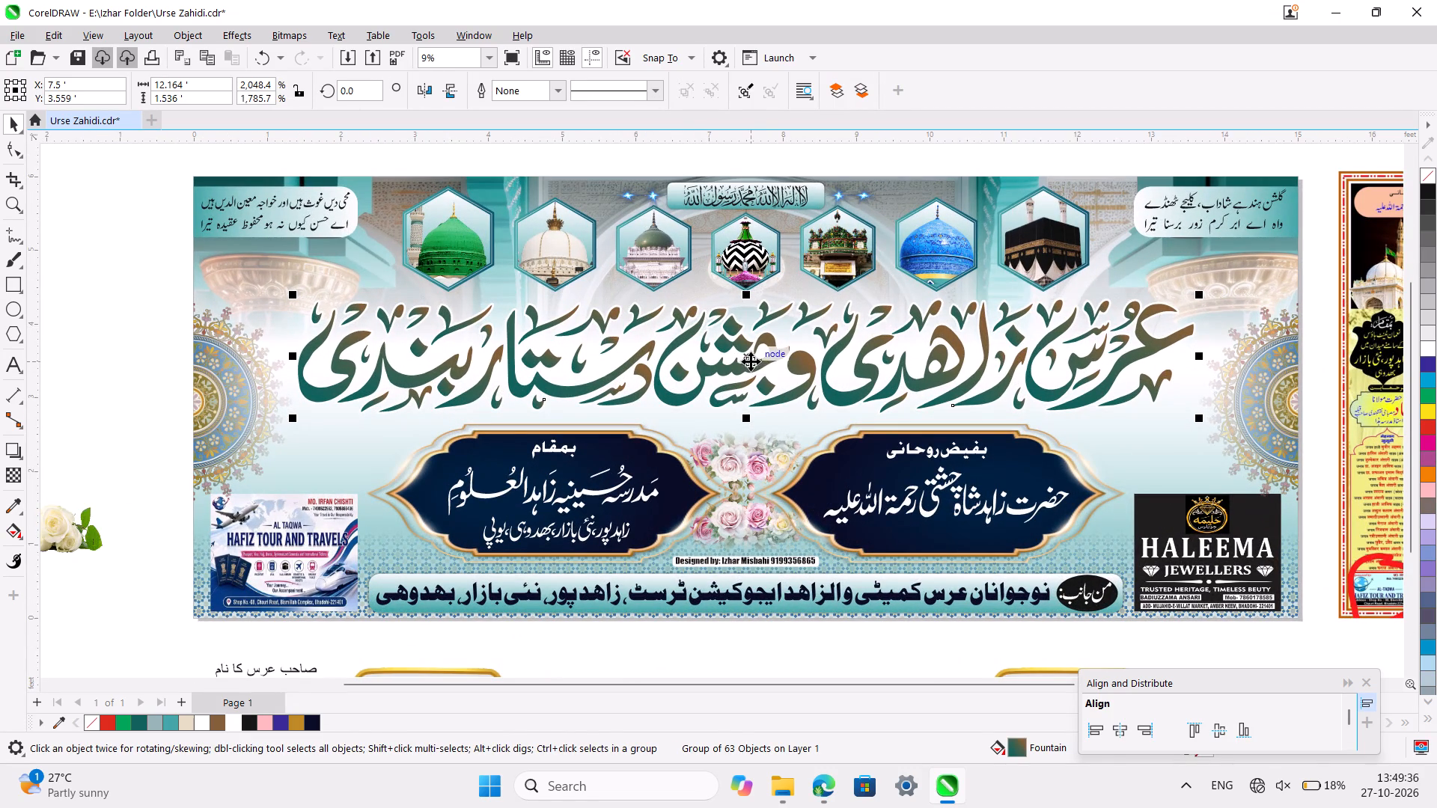
key("shift+Down")
key("shift+Down")
key("shift+Down")
key("shift+Down")
key("shift+Down")
key("shift+Down")
key("shift+Down")
key("shift+Down")
key("shift+Down")
key("shift+Down")
key("shift+Down")
key("shift+Down")
key("shift+Down")
key("shift+Down")
key("shift+Down")
key("shift+Down")
key("shift+Down")
key("shift+Down")
key("shift+Down")
key("shift+Down")
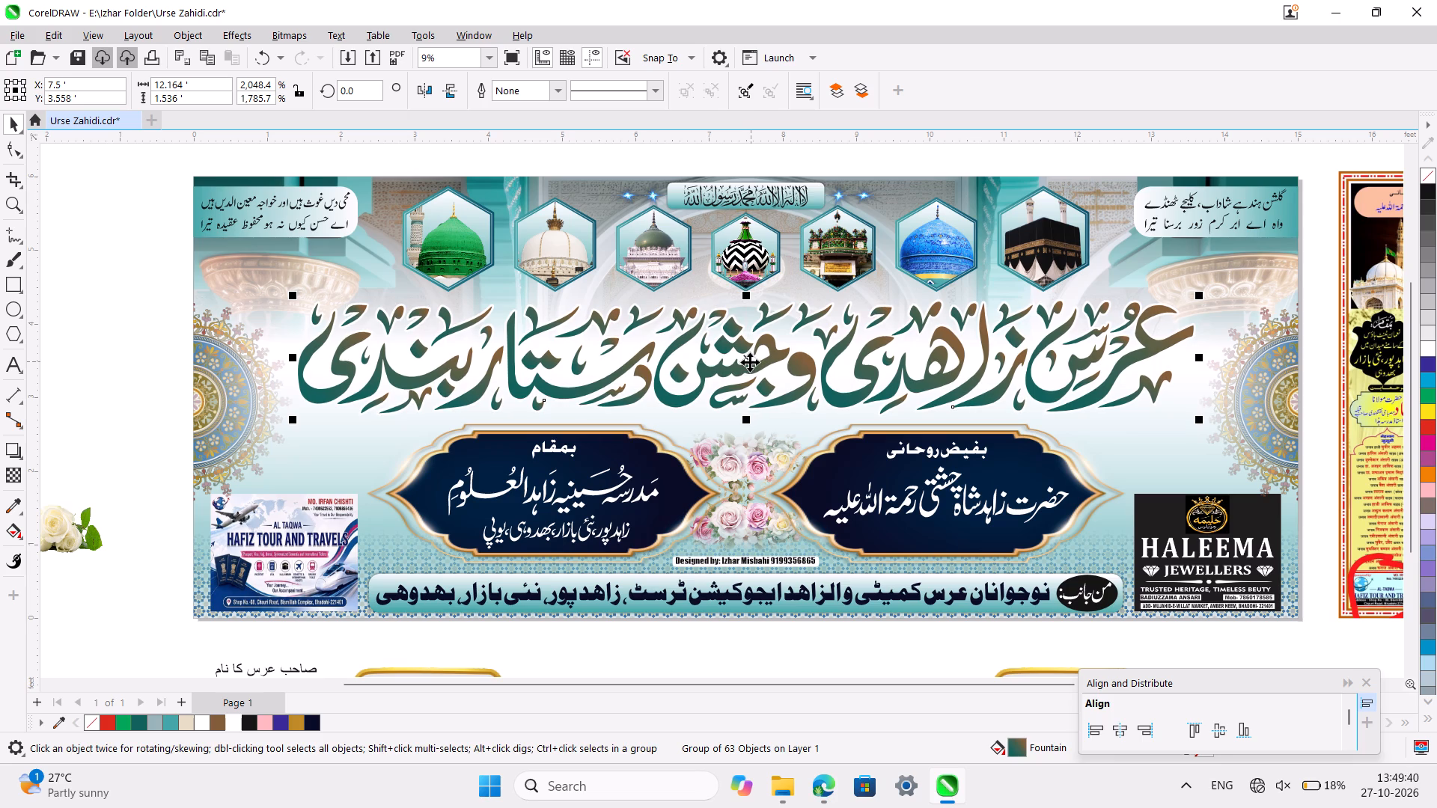
scroll(750, 362, "down", 2, "ctrl")
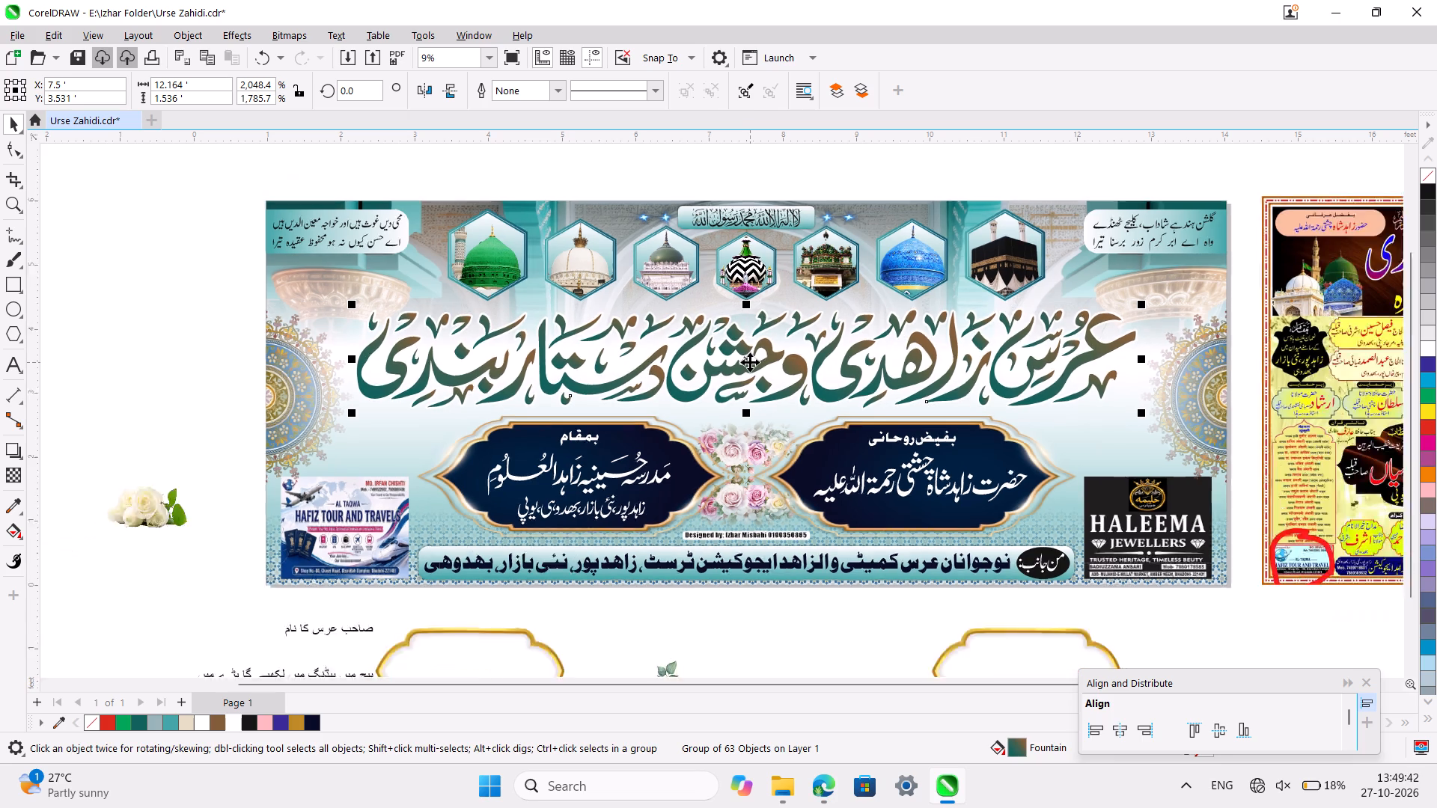
scroll(750, 362, "down", 2, "ctrl")
left_click(281, 308)
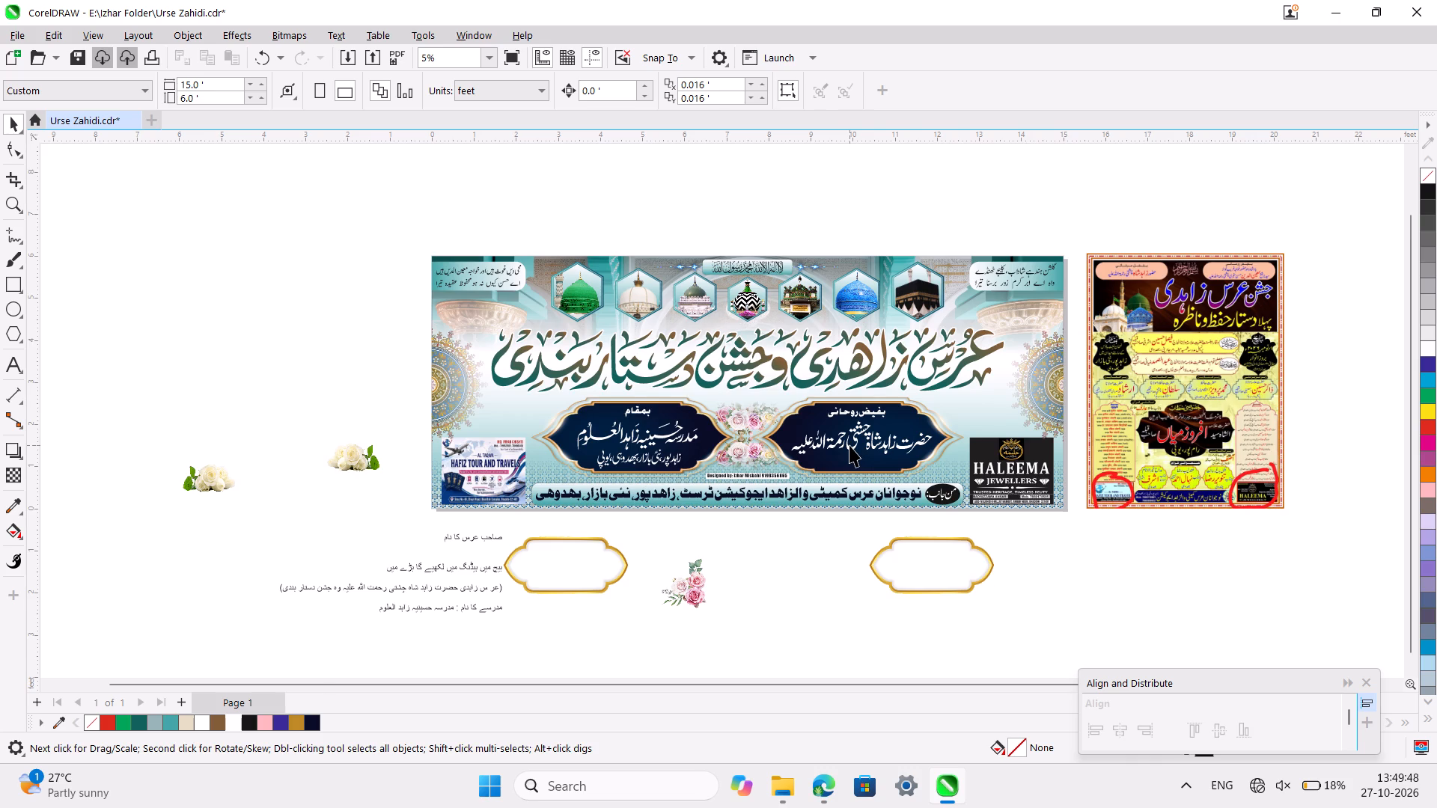
Add a perspective drop shadow to the large Urdu title, running straight down from its top edge at angle 270 and stretch 102.
scroll(849, 445, "up", 3, "ctrl")
scroll(849, 445, "right", 1)
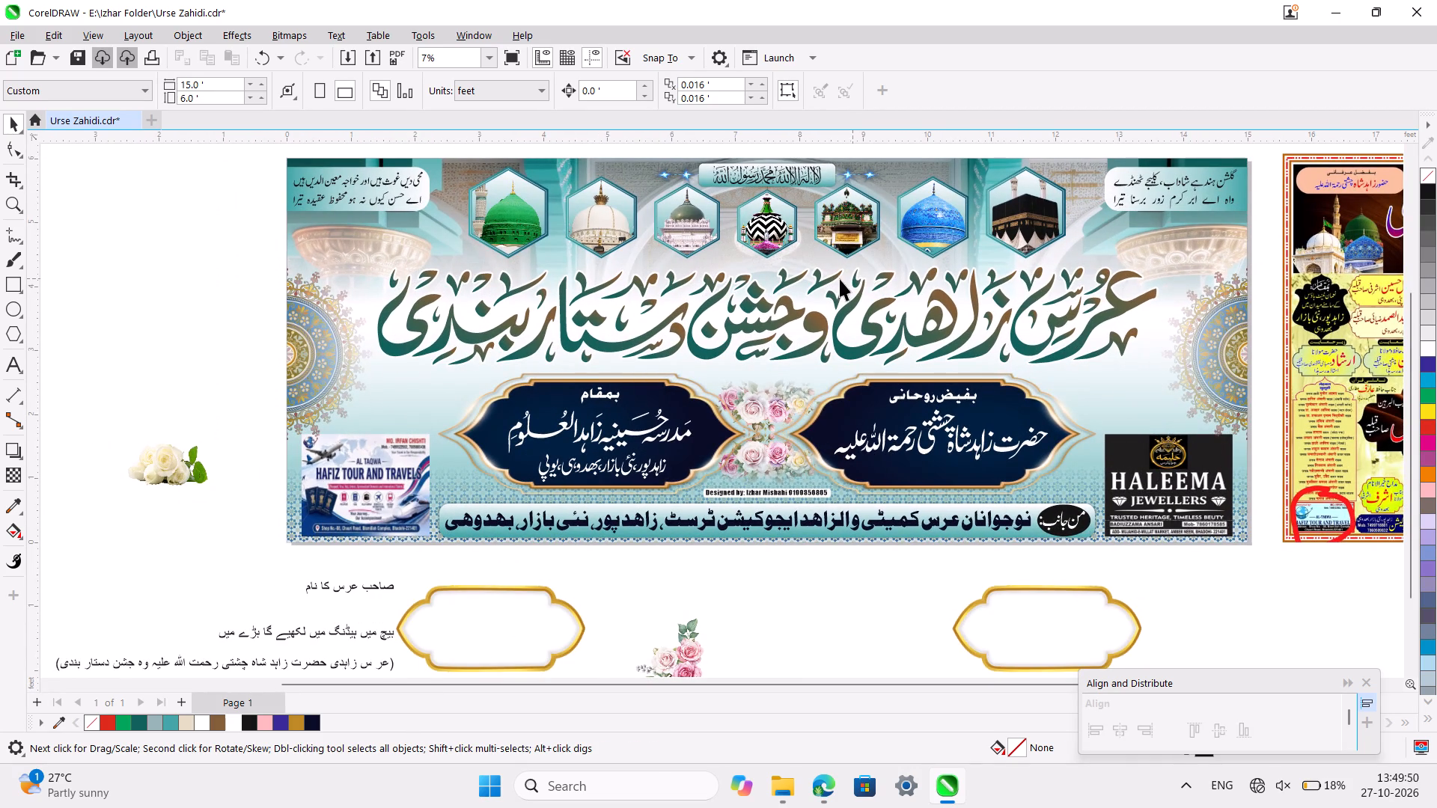
left_click(789, 313)
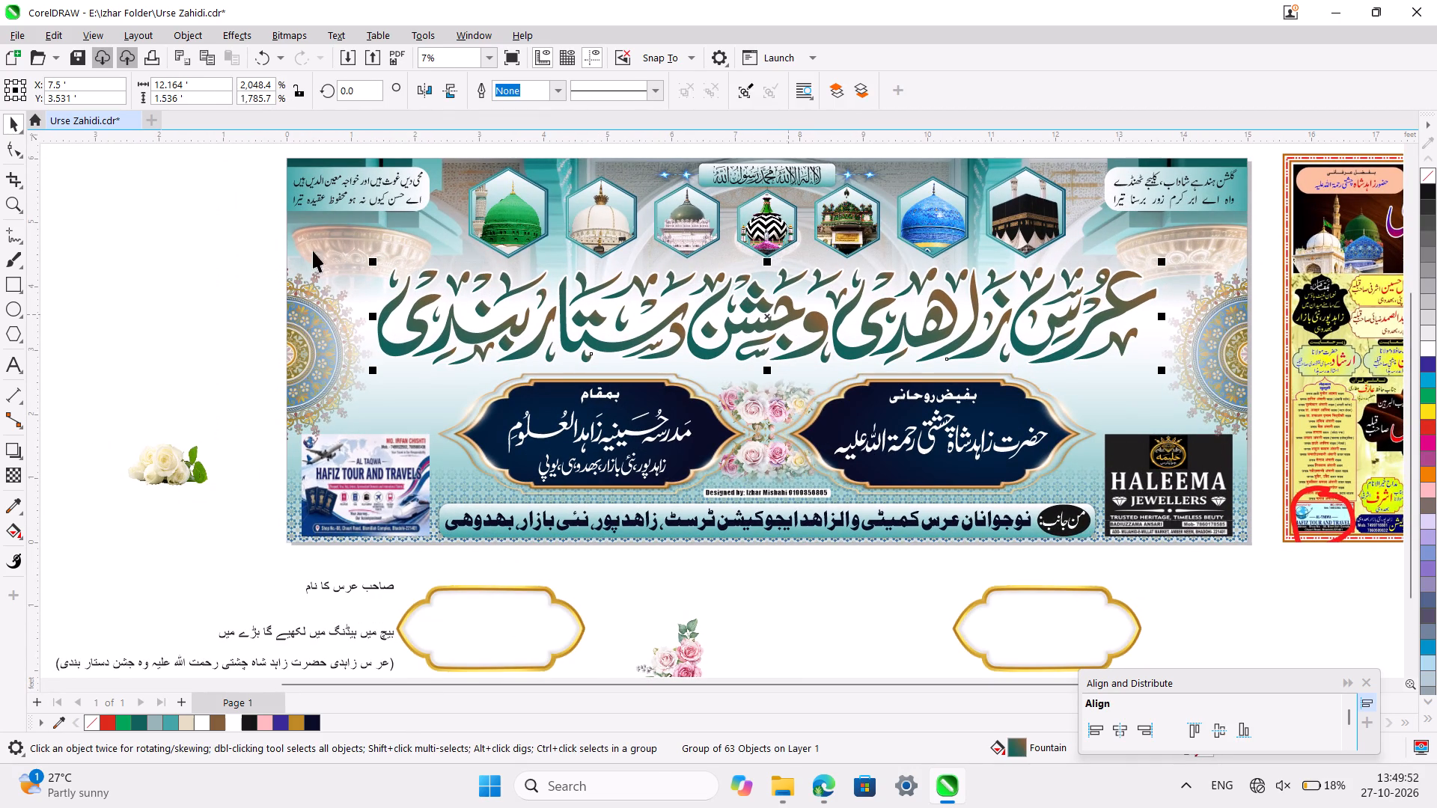
left_click(10, 450)
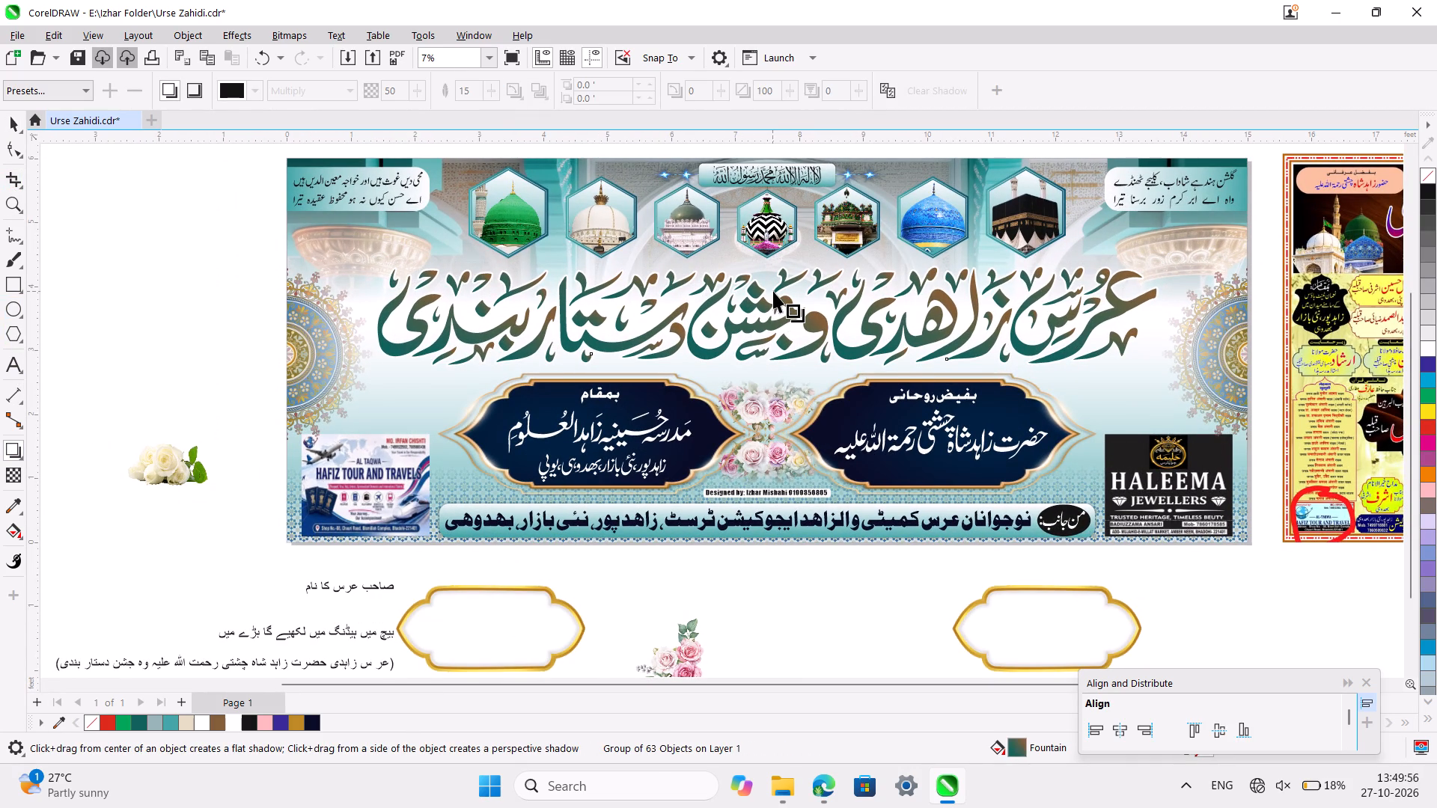
scroll(773, 291, "up", 1, "ctrl")
left_click_drag(783, 267, 783, 270)
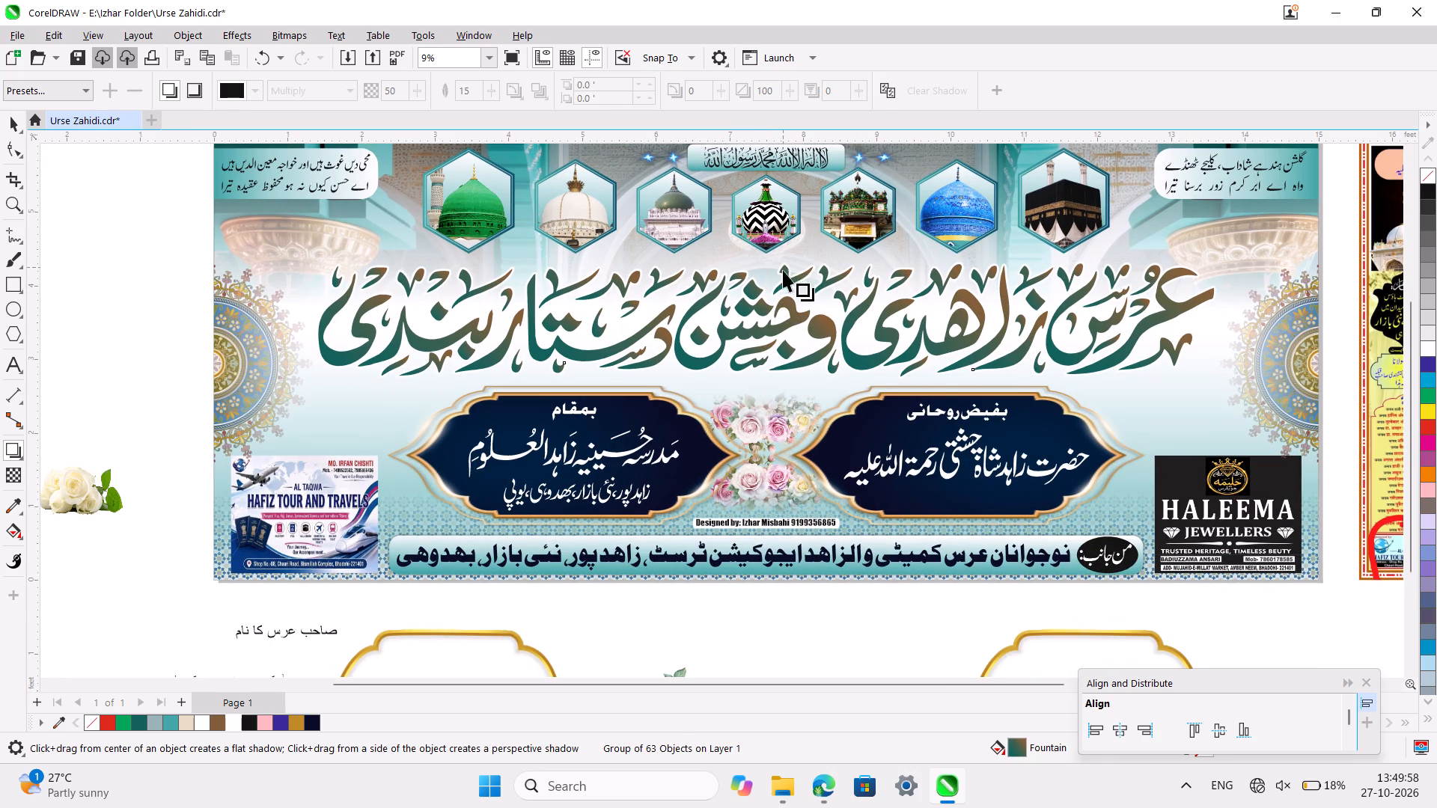
left_click_drag(783, 270, 775, 379)
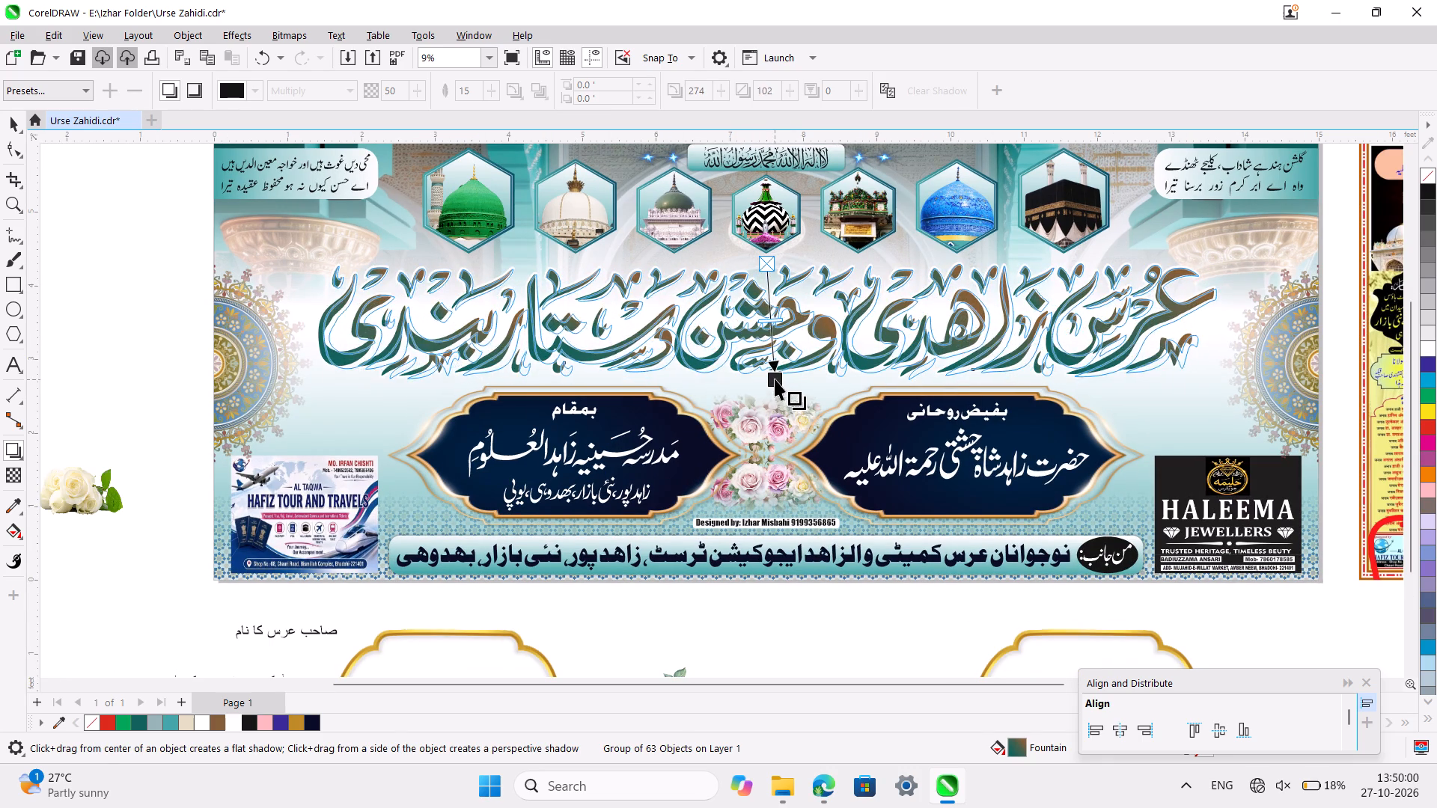
left_click_drag(775, 379, 768, 376)
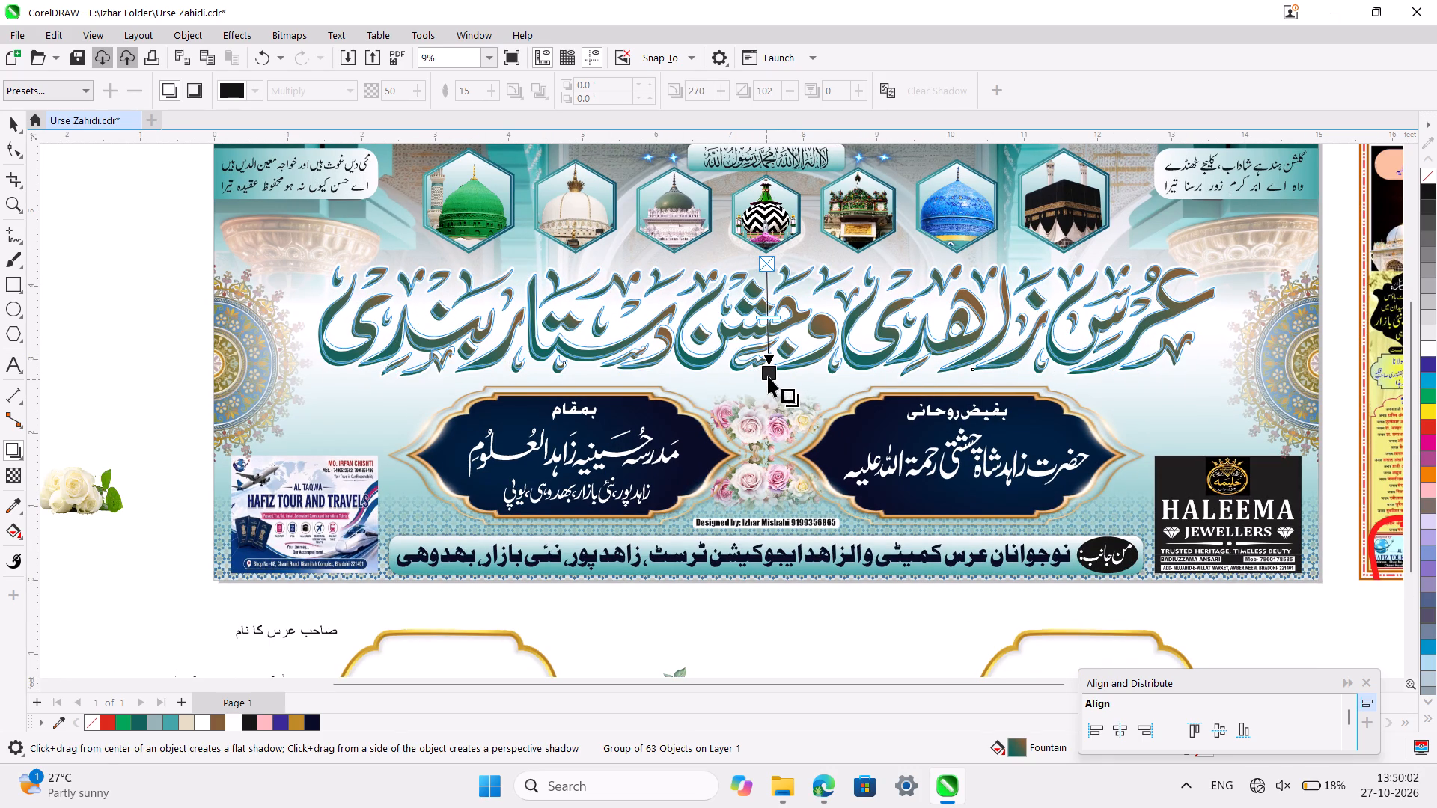
left_click_drag(768, 376, 765, 377)
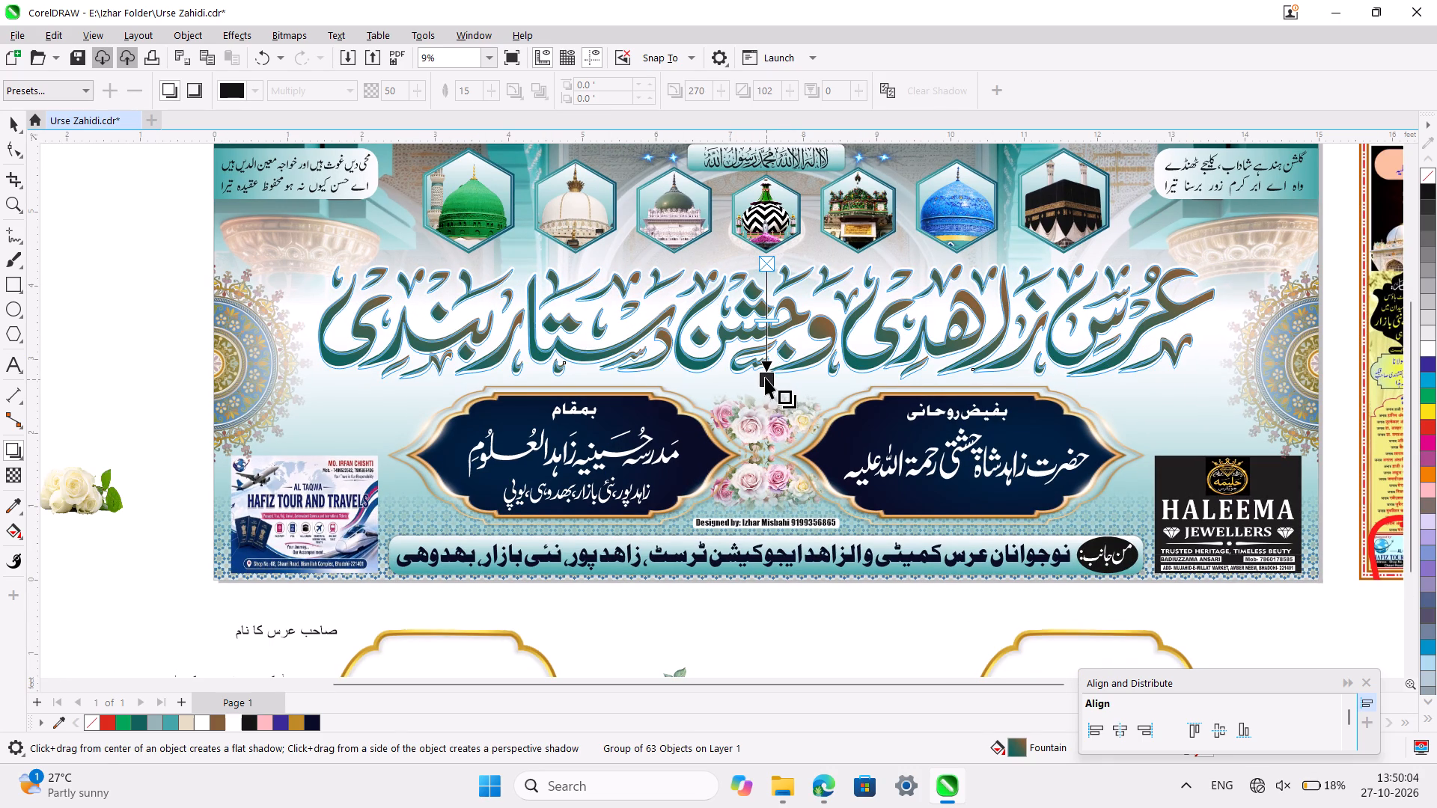
left_click_drag(765, 377, 765, 376)
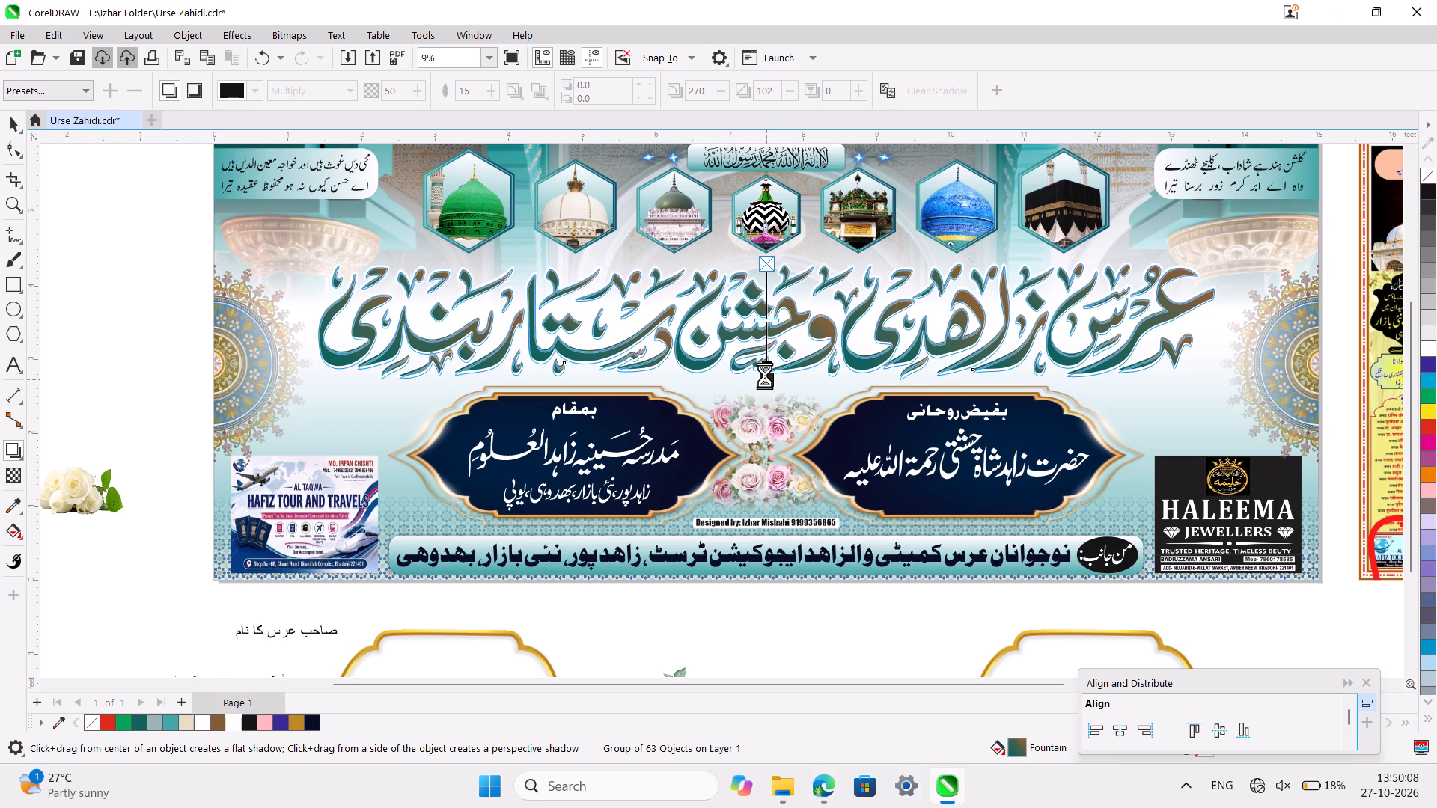
Shift the end of the title's shadow slightly to reach angle 269 and stretch 100.
scroll(765, 376, "up", 3, "ctrl")
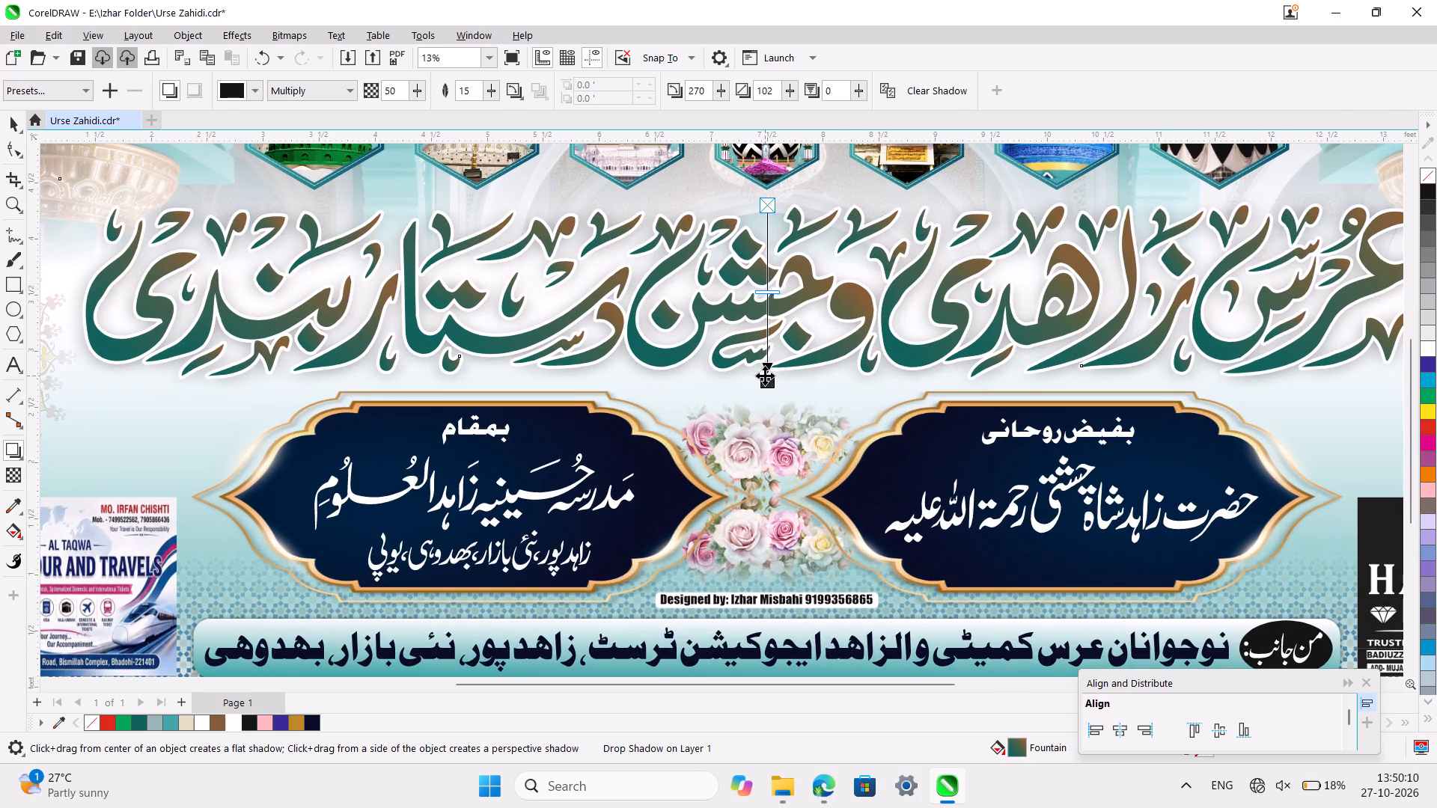
scroll(765, 376, "up", 4, "ctrl")
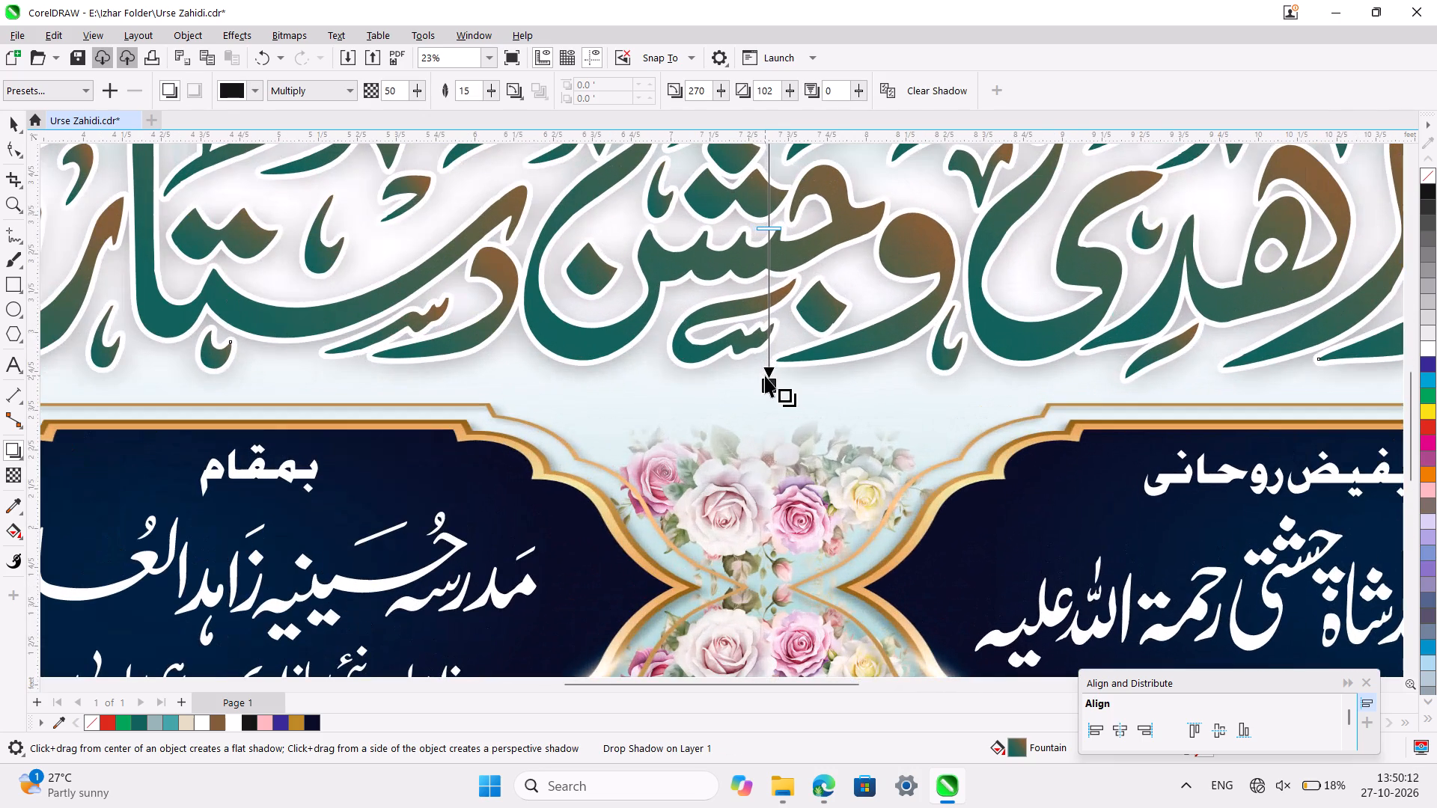
left_click_drag(769, 388, 768, 384)
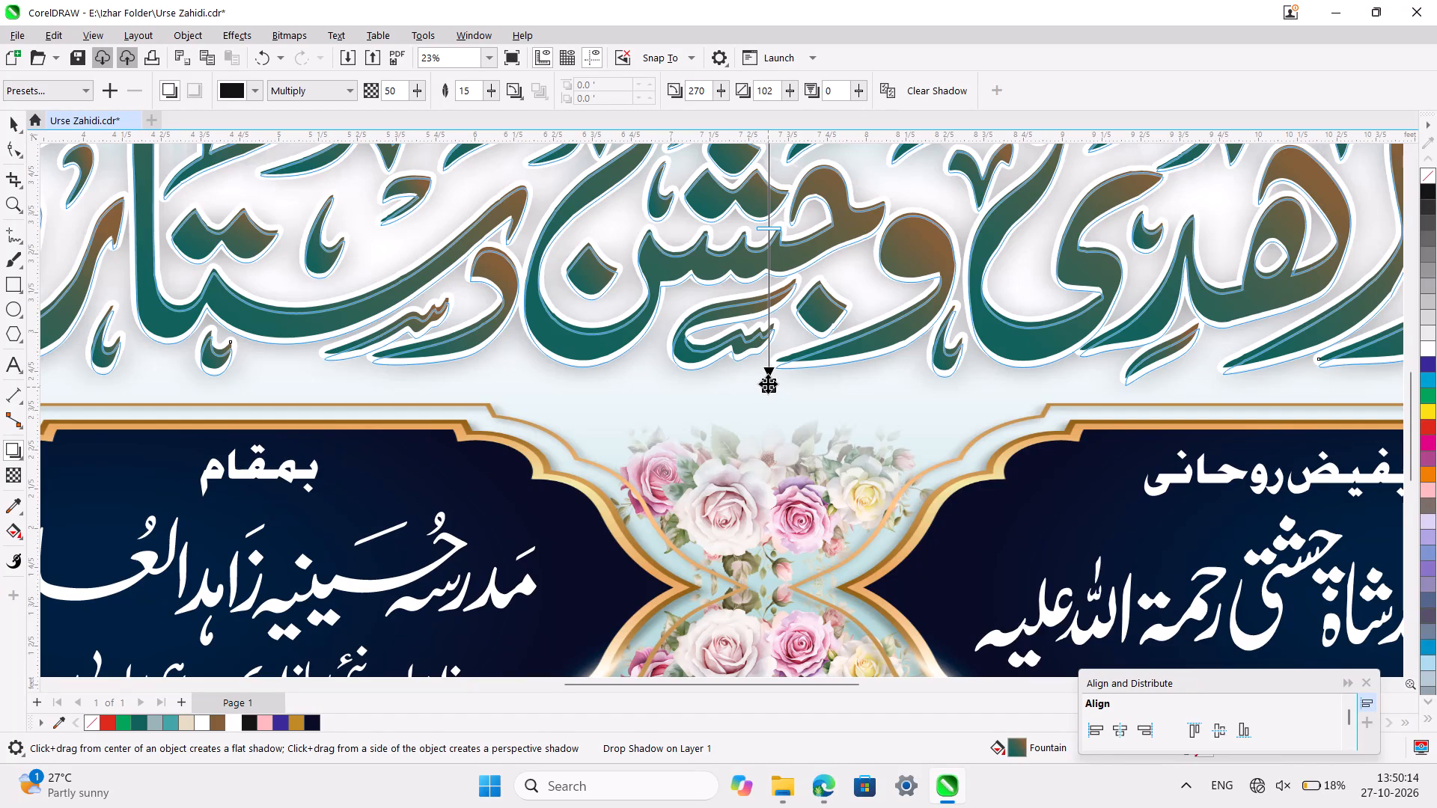
left_click_drag(768, 384, 764, 383)
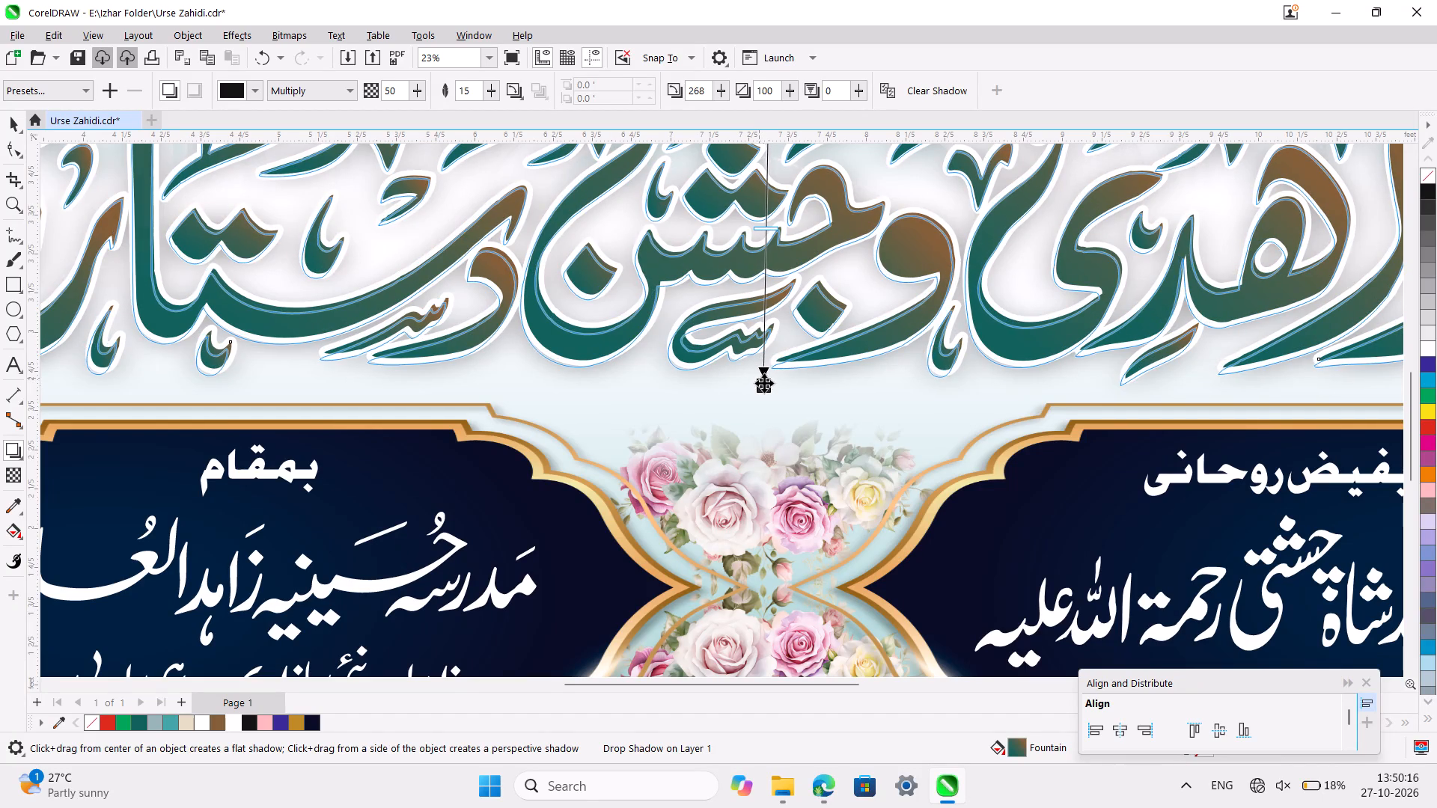
left_click_drag(764, 383, 764, 378)
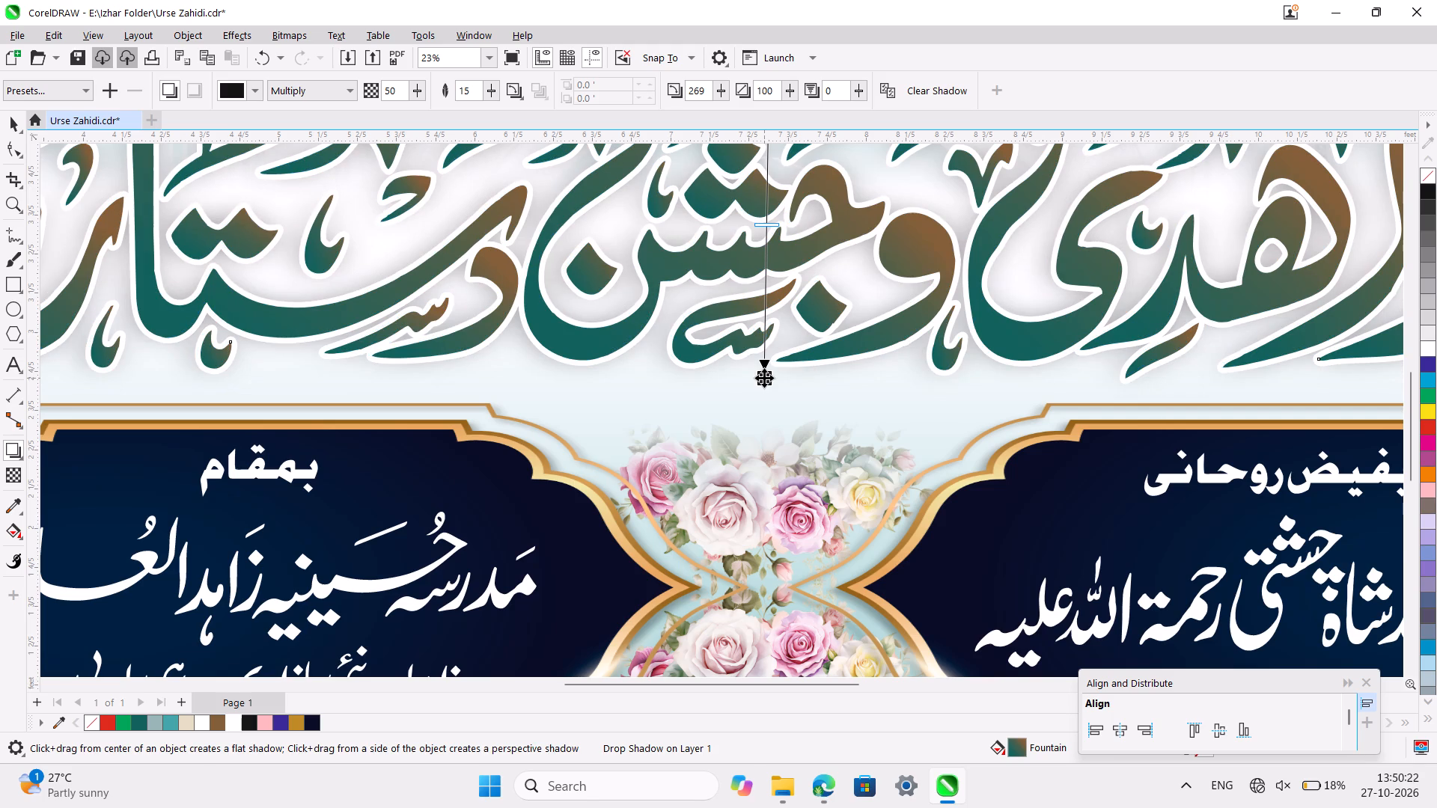
Set the feathering direction of the title's shadow to Outside.
scroll(764, 378, "down", 5, "ctrl")
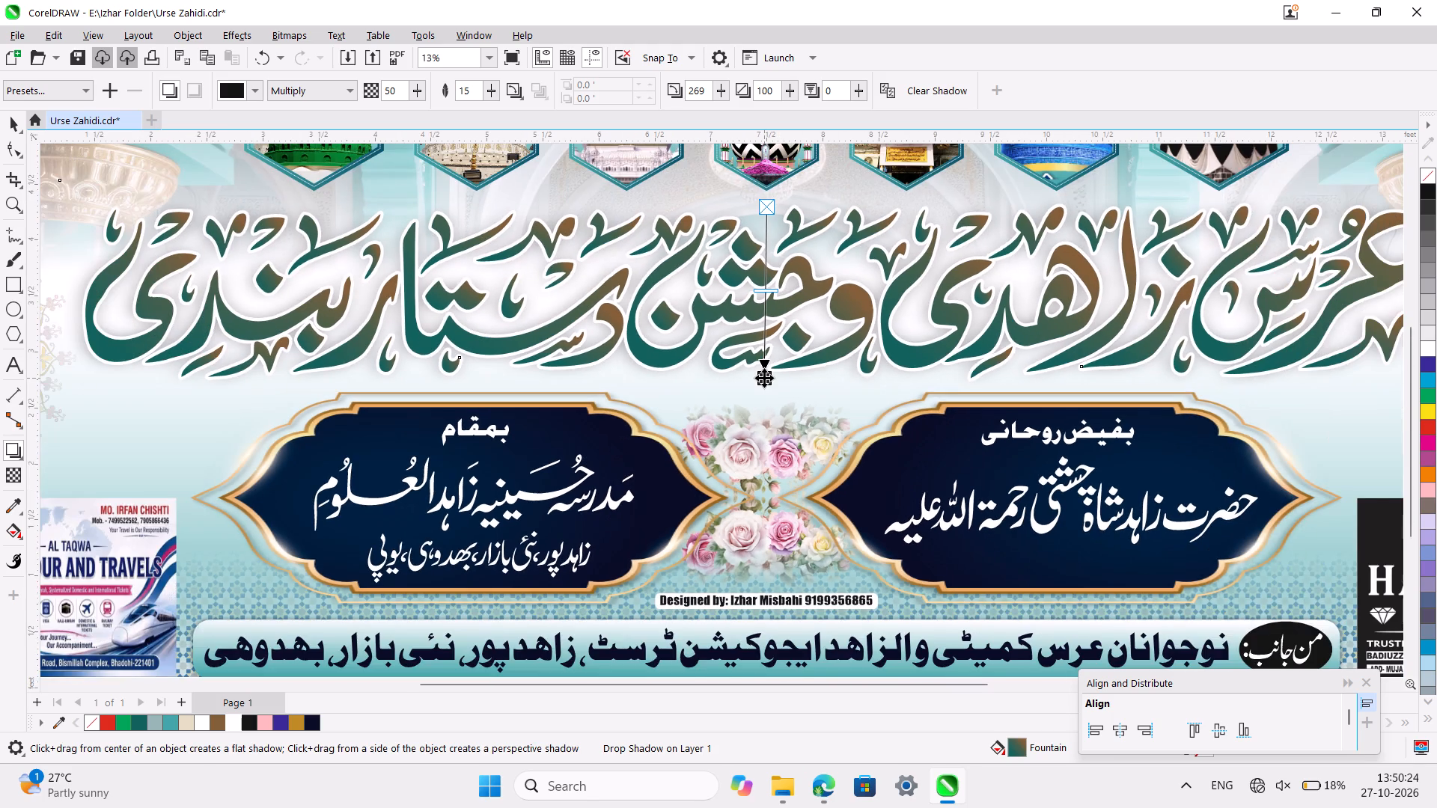
scroll(764, 378, "down", 2, "ctrl")
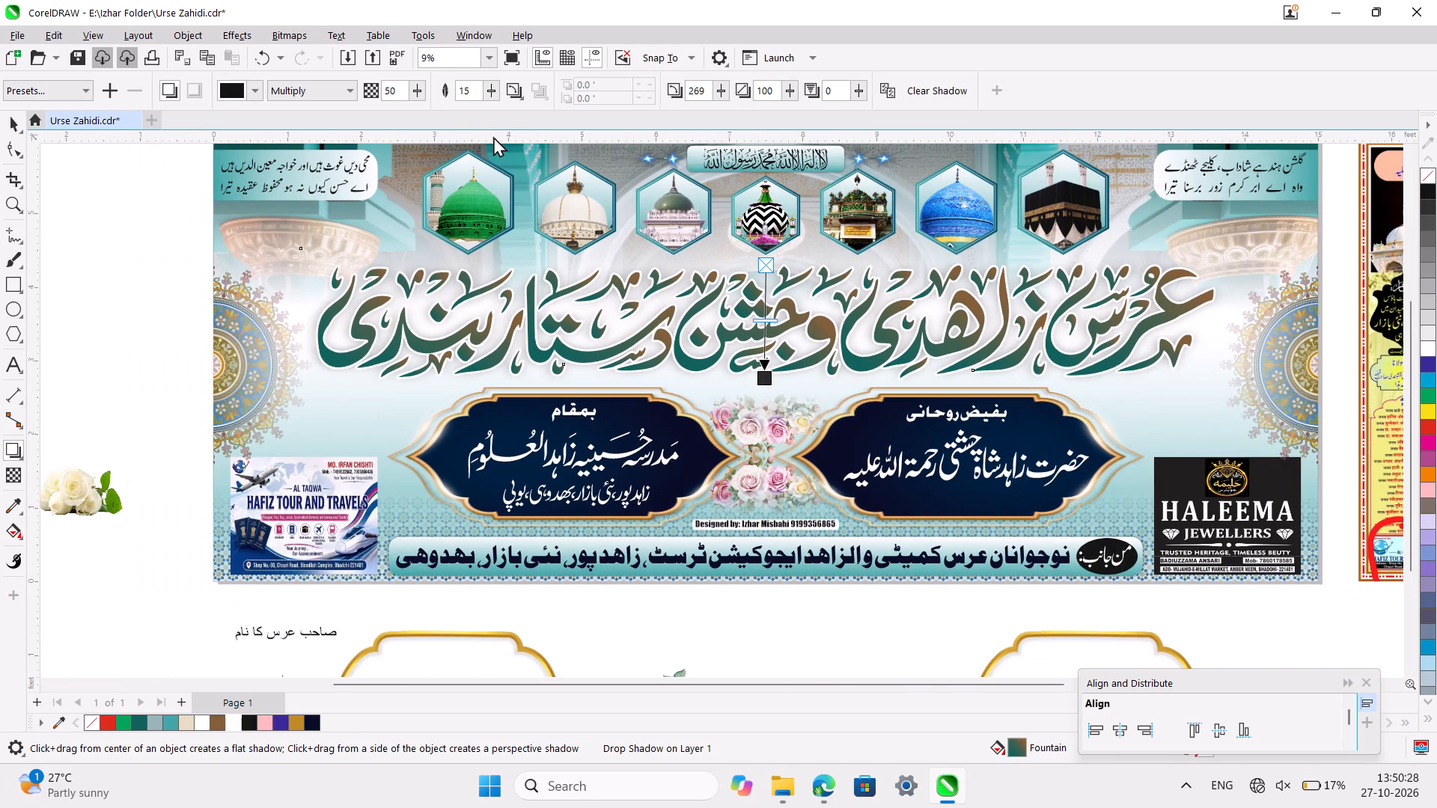
left_click(525, 93)
left_click(521, 93)
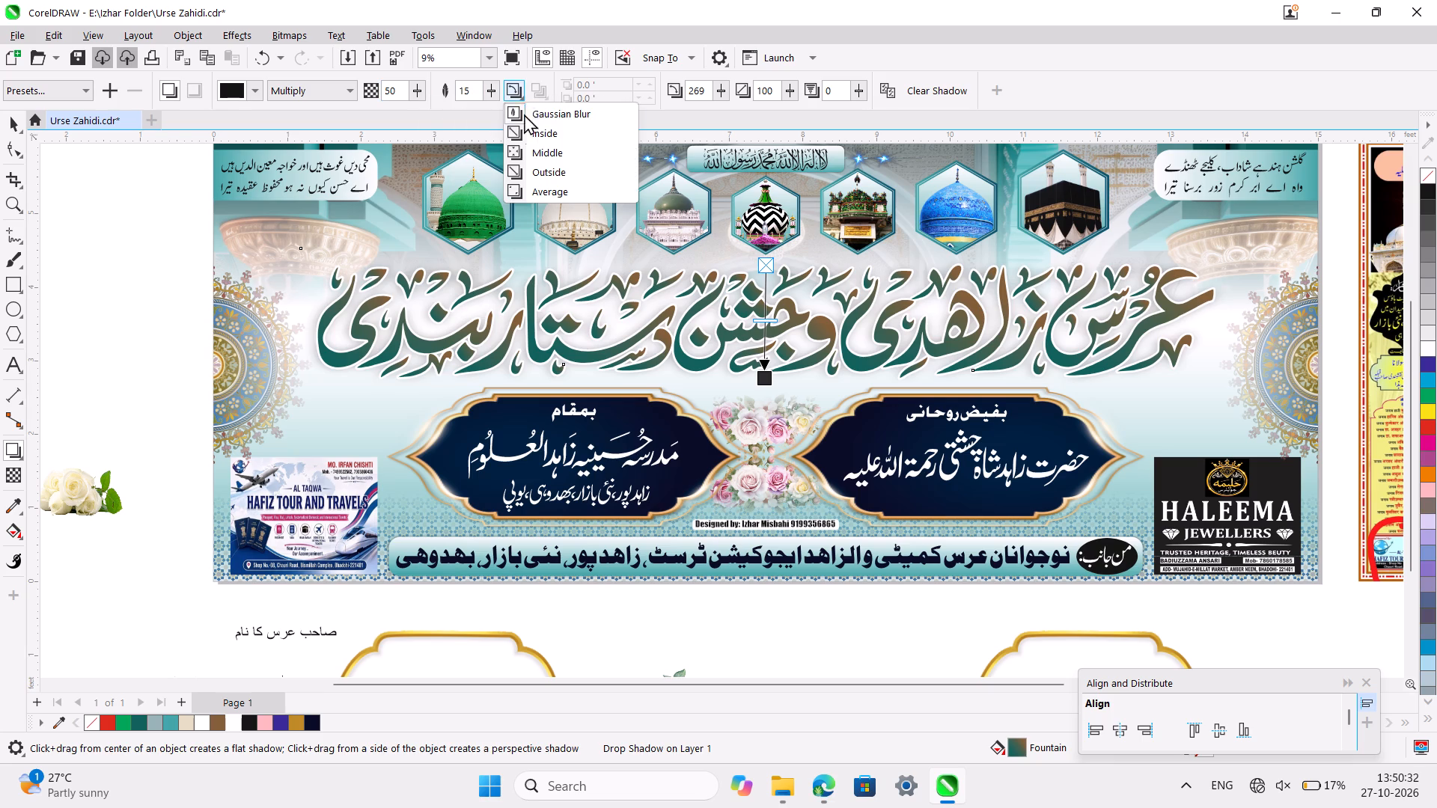
left_click(541, 166)
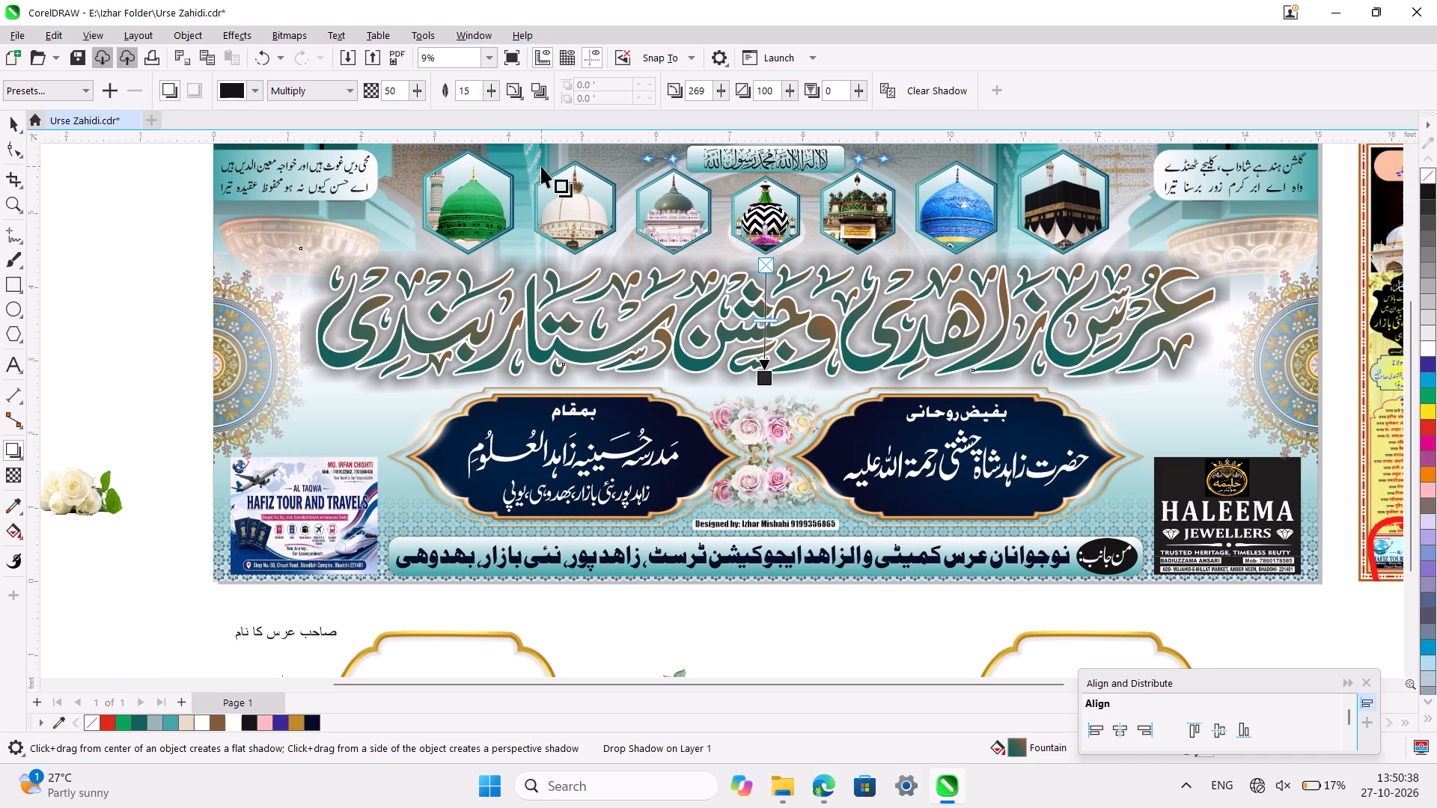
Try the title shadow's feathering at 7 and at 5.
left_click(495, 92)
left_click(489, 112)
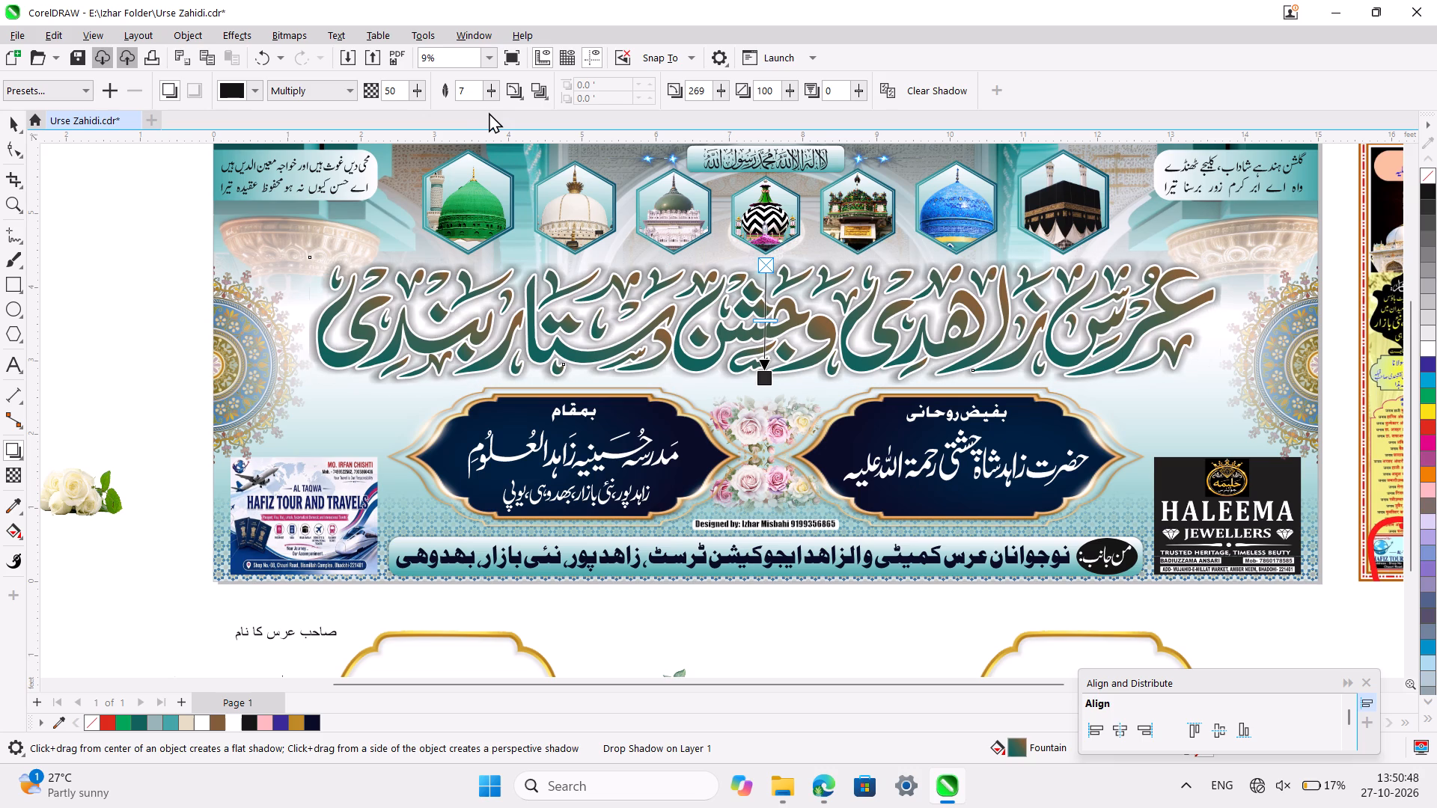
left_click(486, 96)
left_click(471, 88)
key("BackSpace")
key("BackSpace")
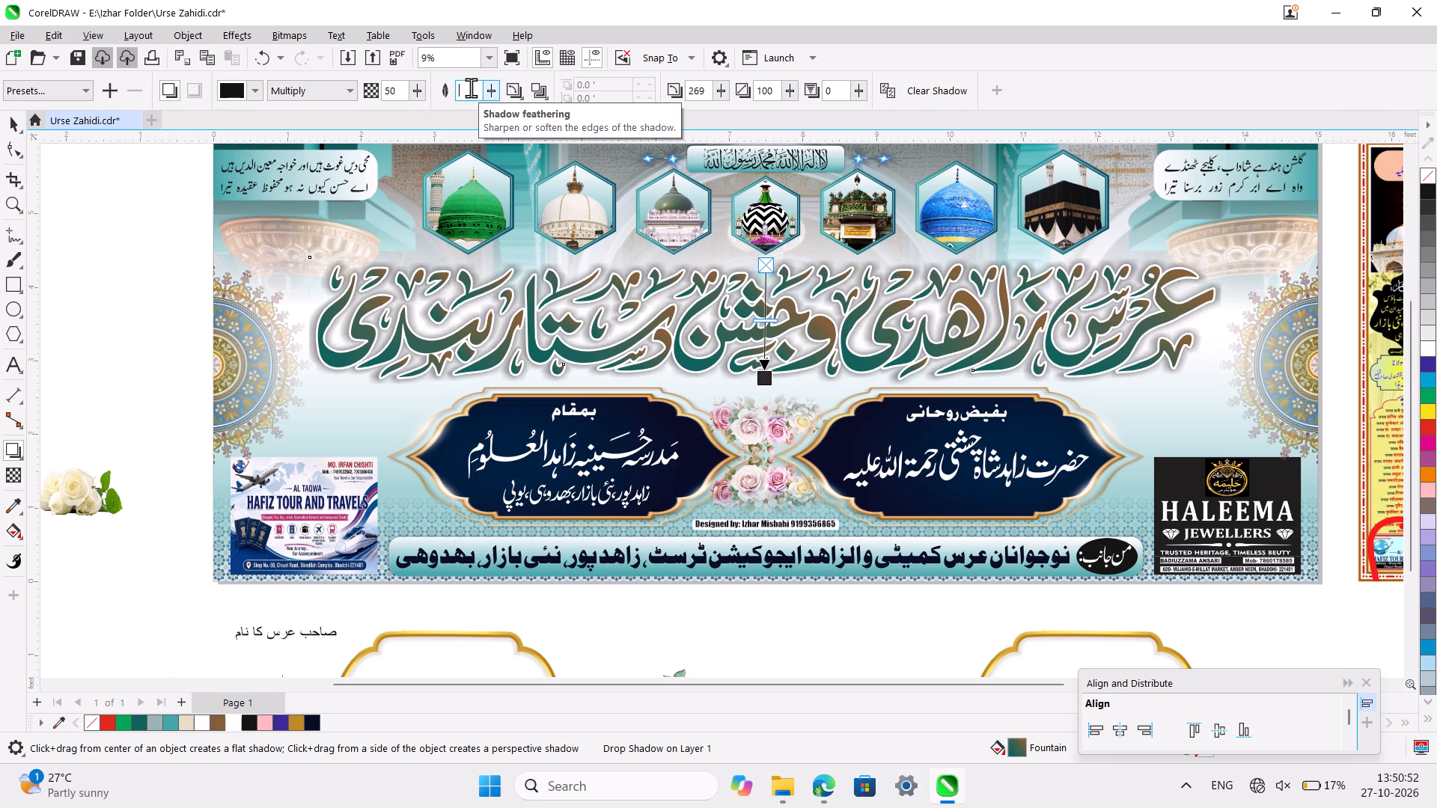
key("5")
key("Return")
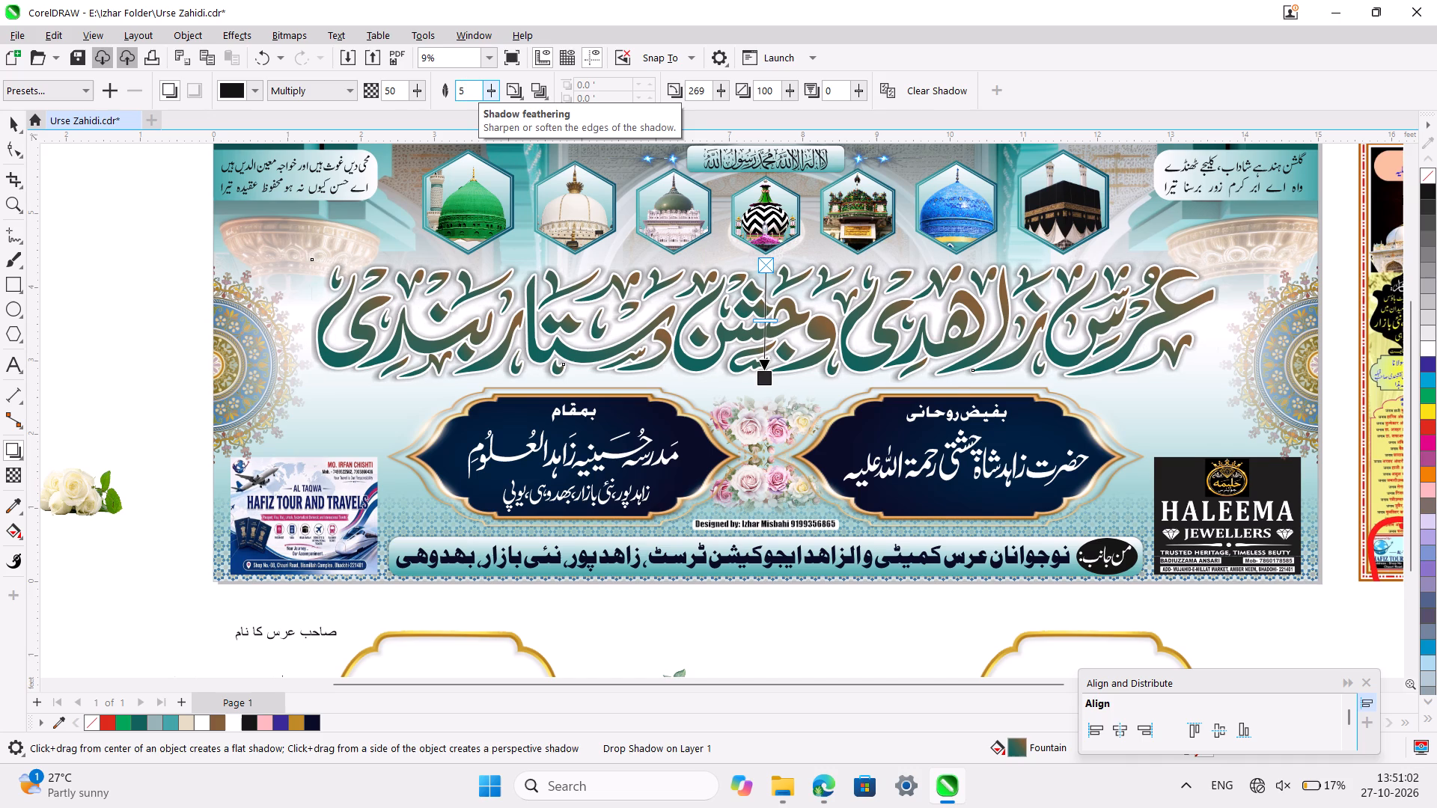
Set the title shadow's feathering to 4.
left_click(463, 85)
key("BackSpace")
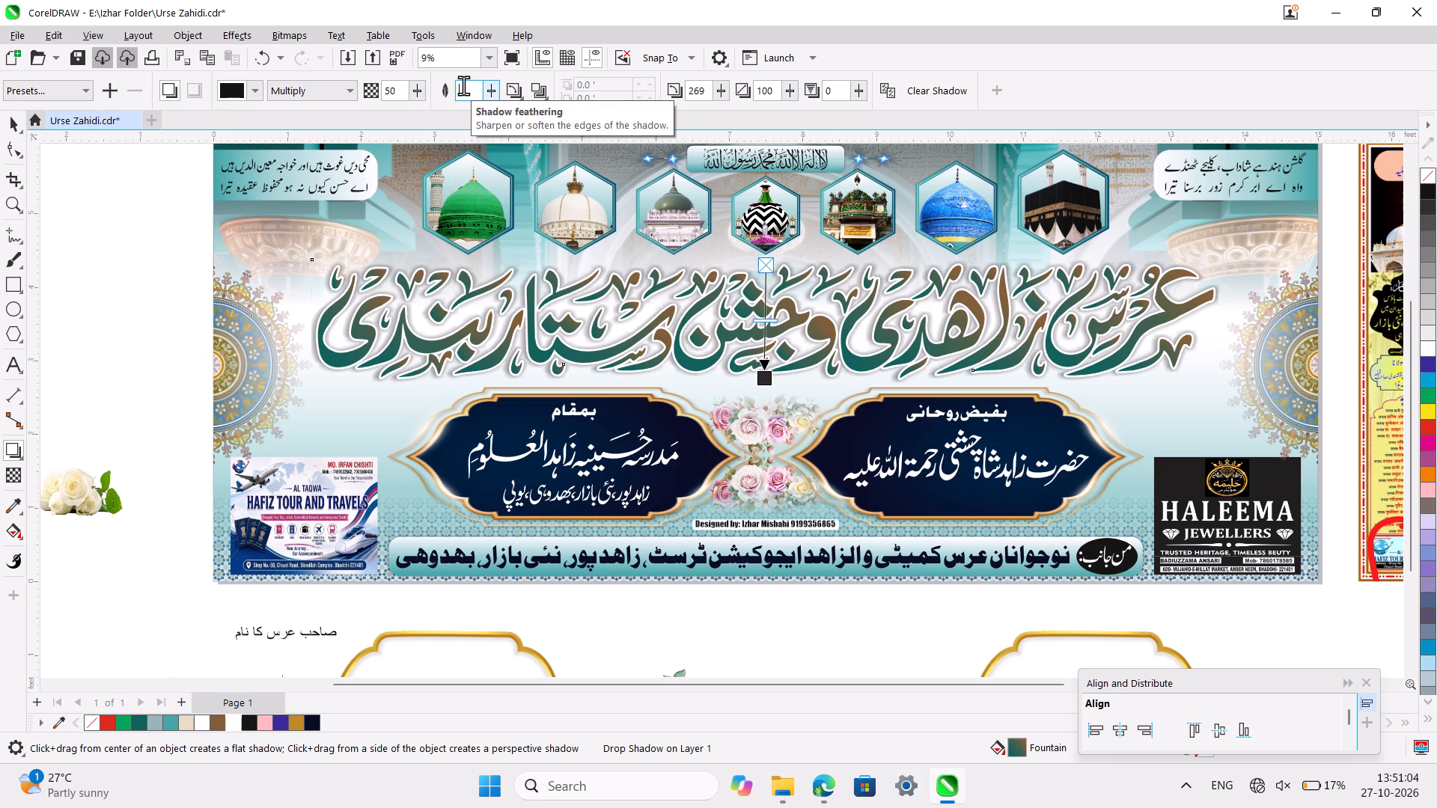
key("BackSpace")
key("4")
key("Return")
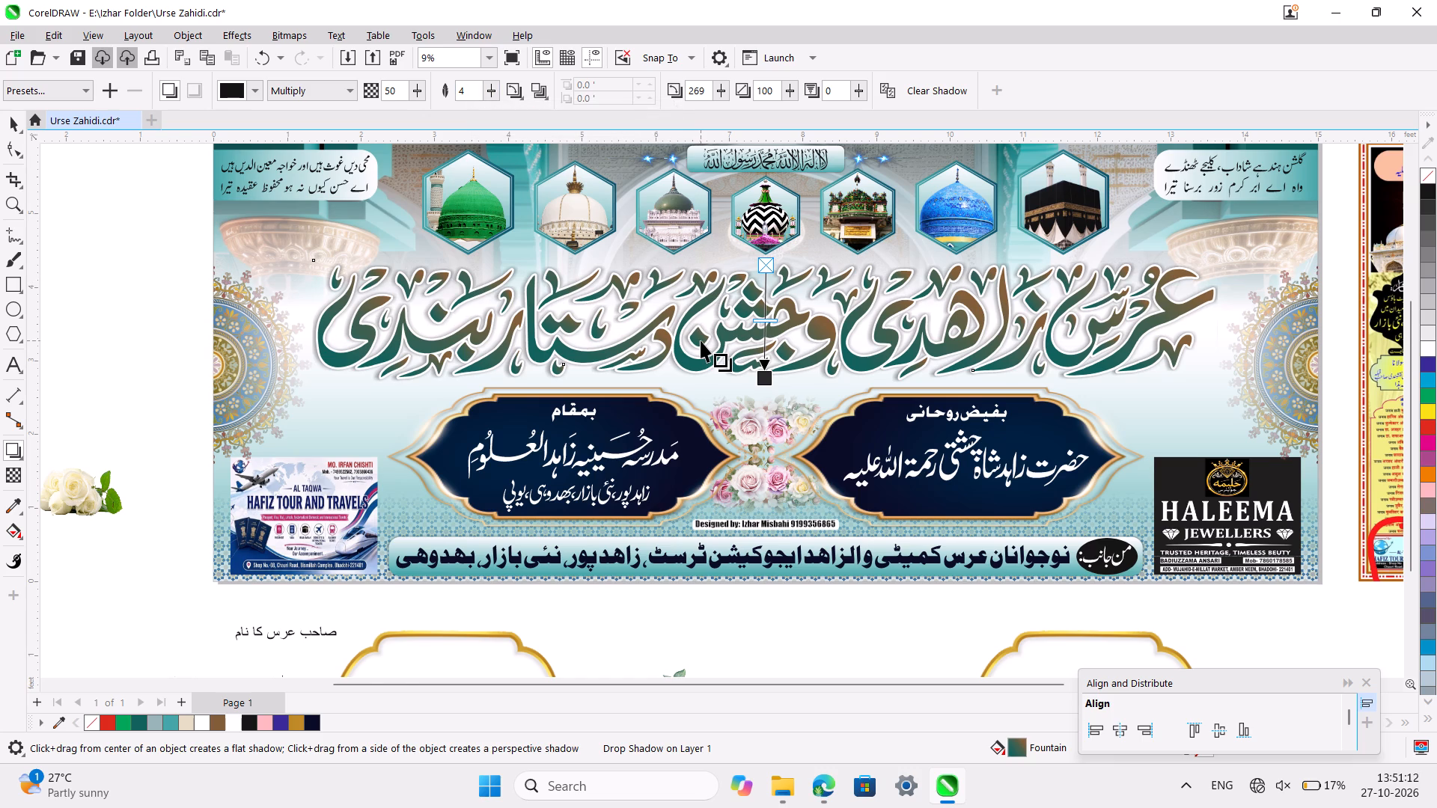
Lower the opacity of the title's shadow to 33.
scroll(701, 340, "up", 2, "ctrl")
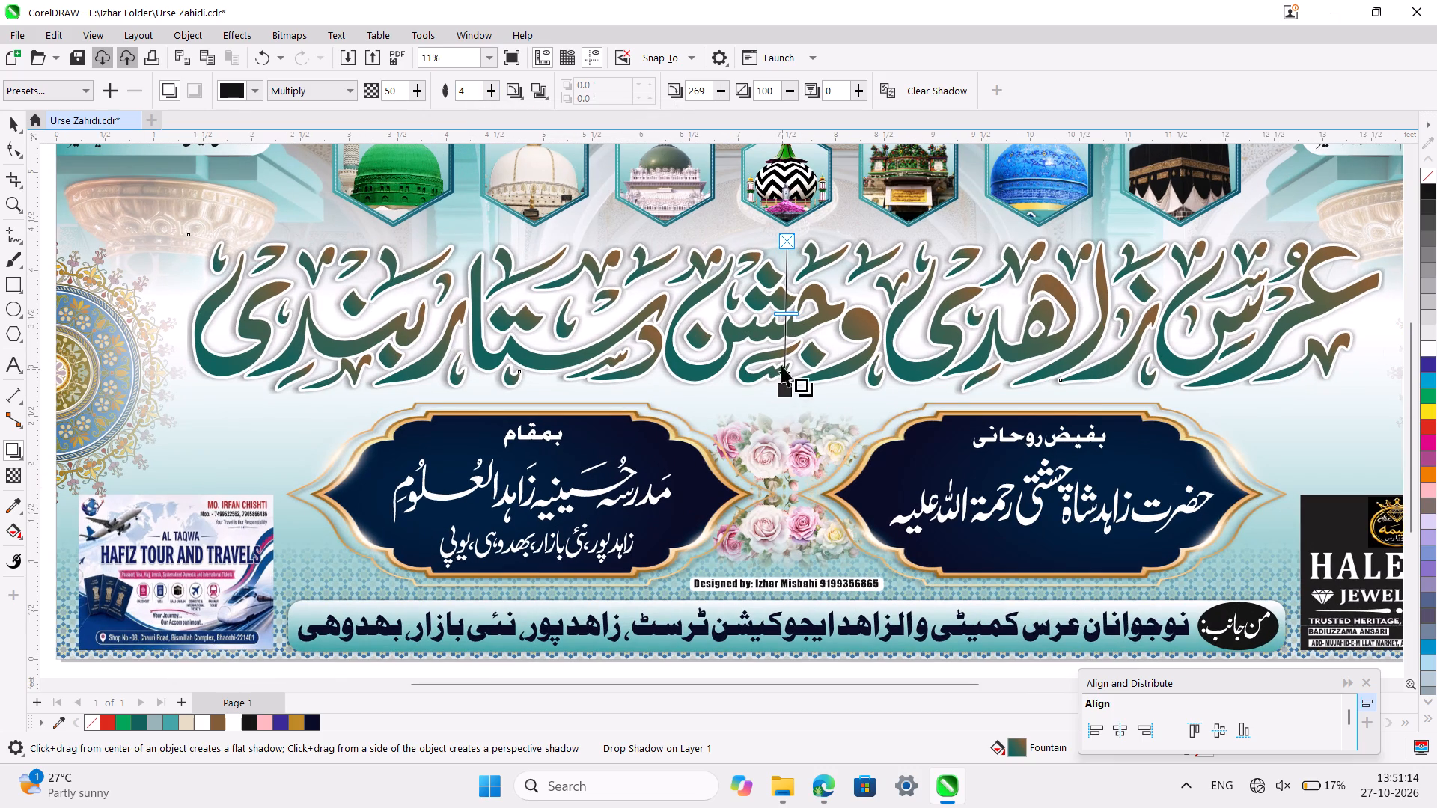
left_click_drag(787, 310, 785, 288)
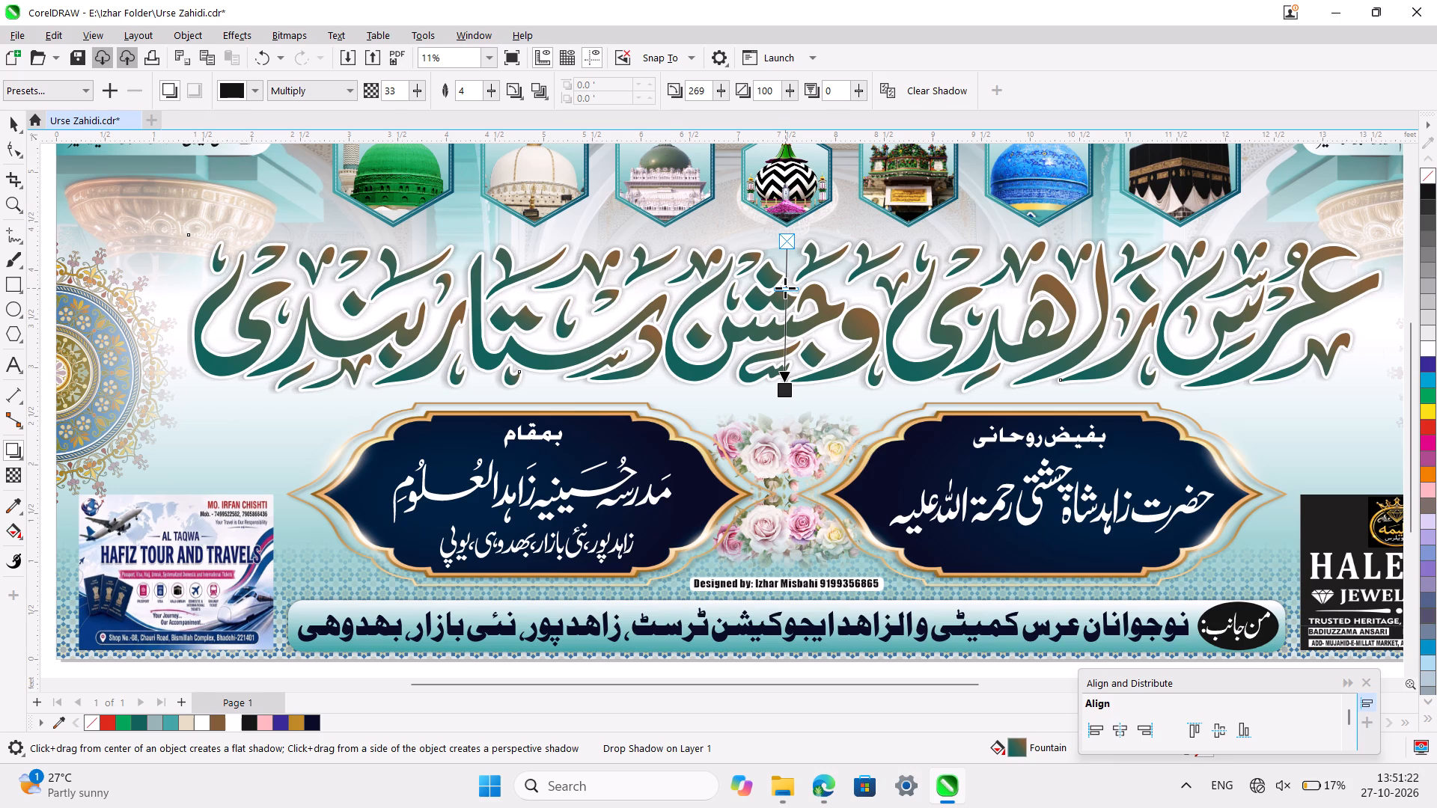
Set the feathering edge of the title's shadow to Squared.
left_click(519, 100)
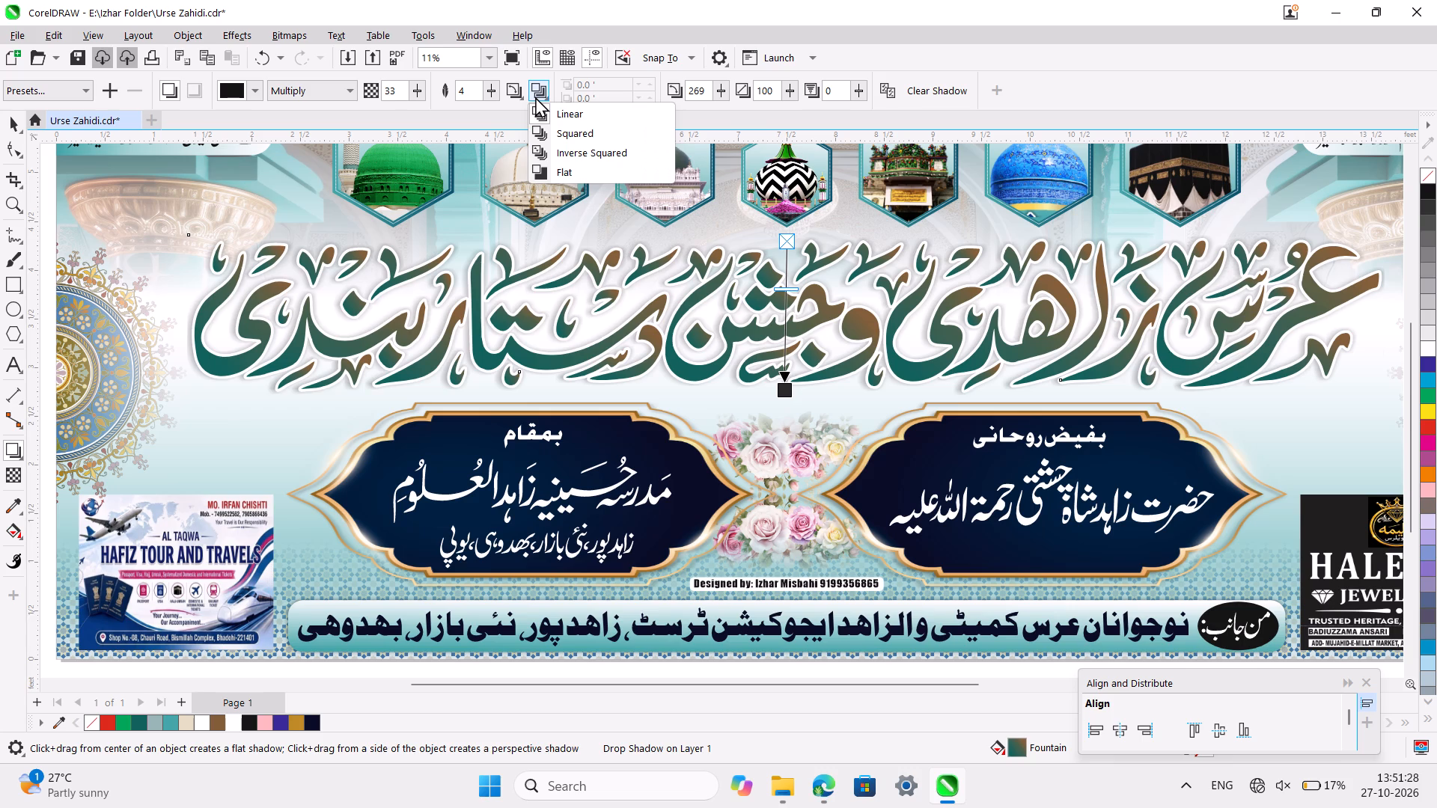
left_click(550, 136)
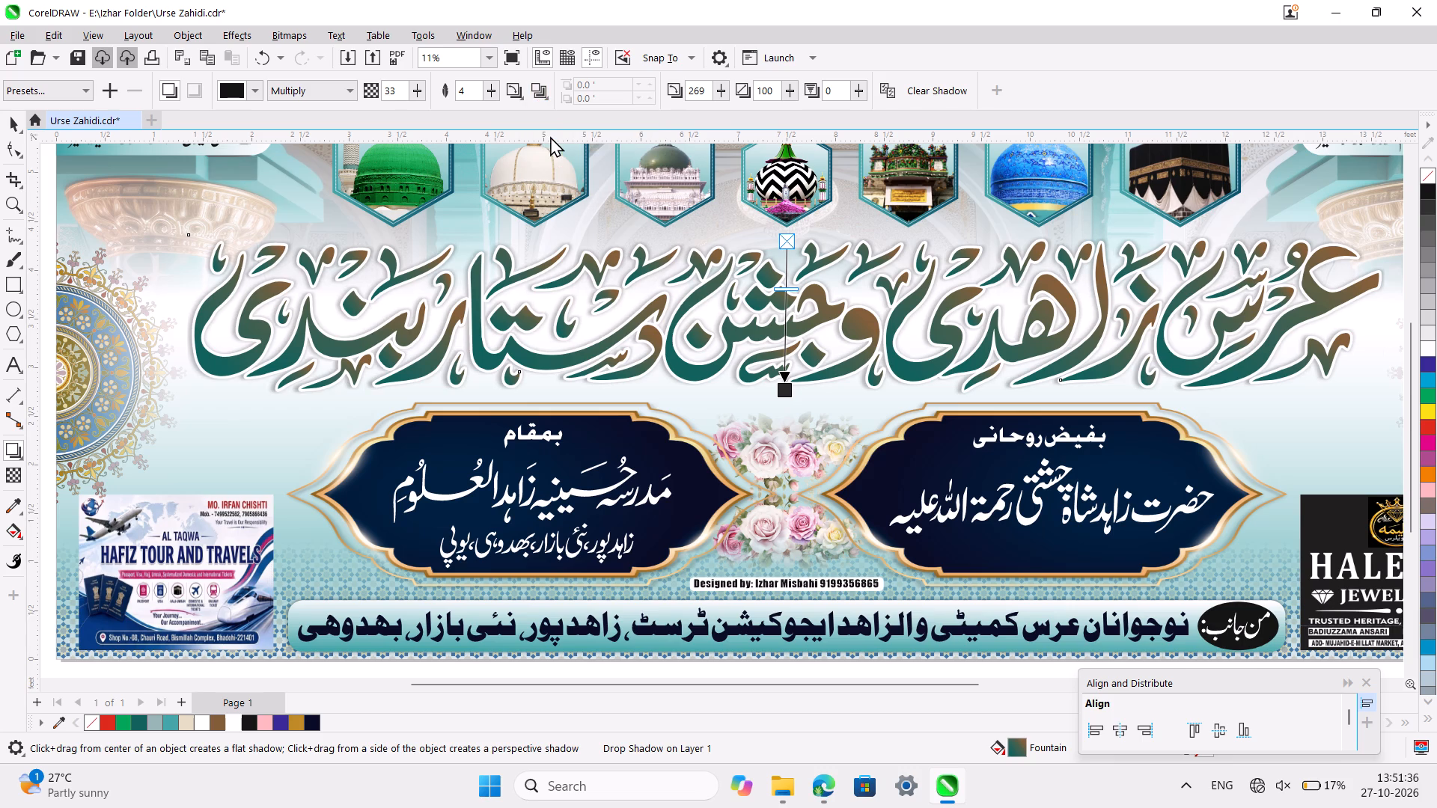
Break the drop shadow apart from the large Urdu title so it becomes a separate object.
scroll(647, 281, "down", 1)
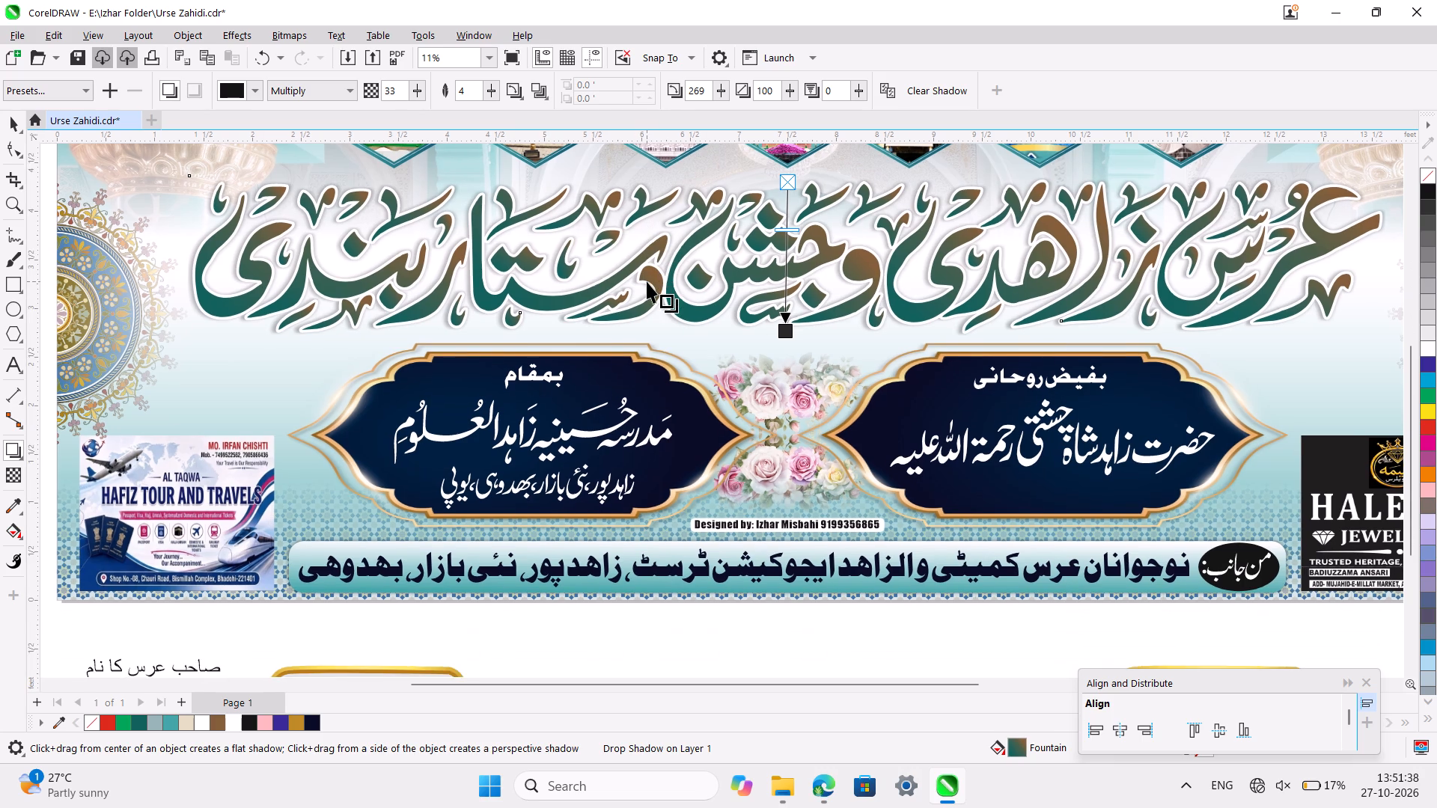
scroll(647, 281, "up", 1)
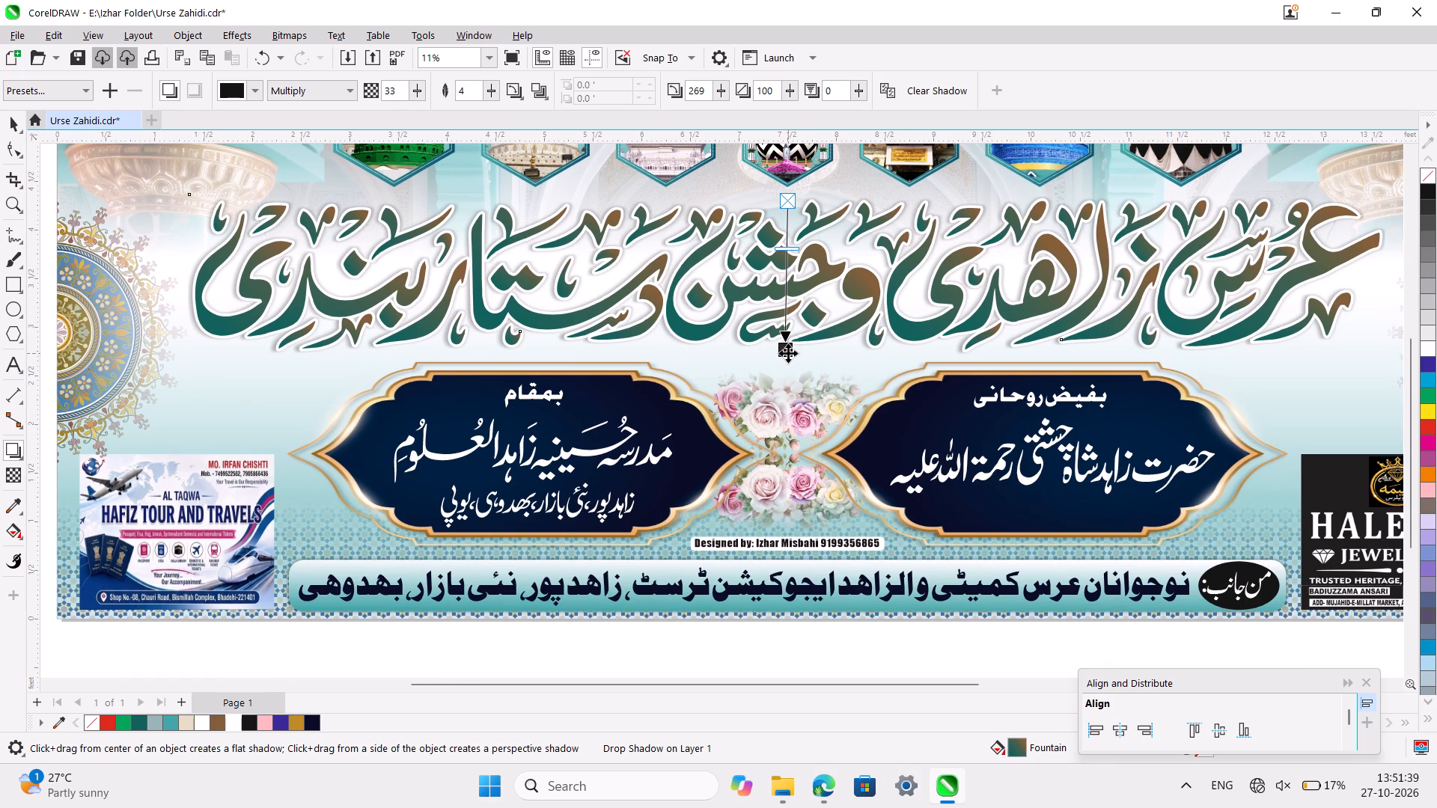
scroll(788, 353, "down", 2, "ctrl")
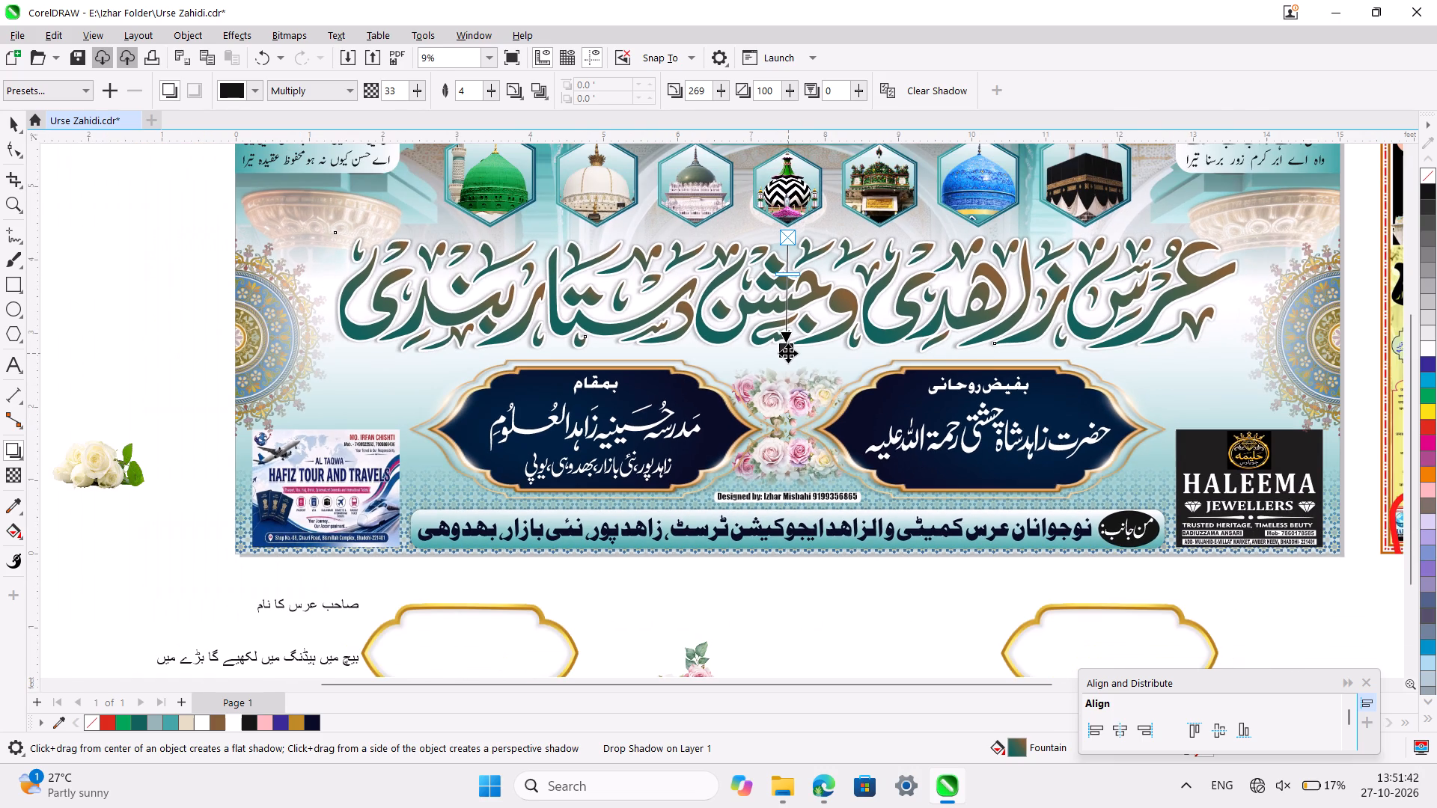
left_click(188, 156)
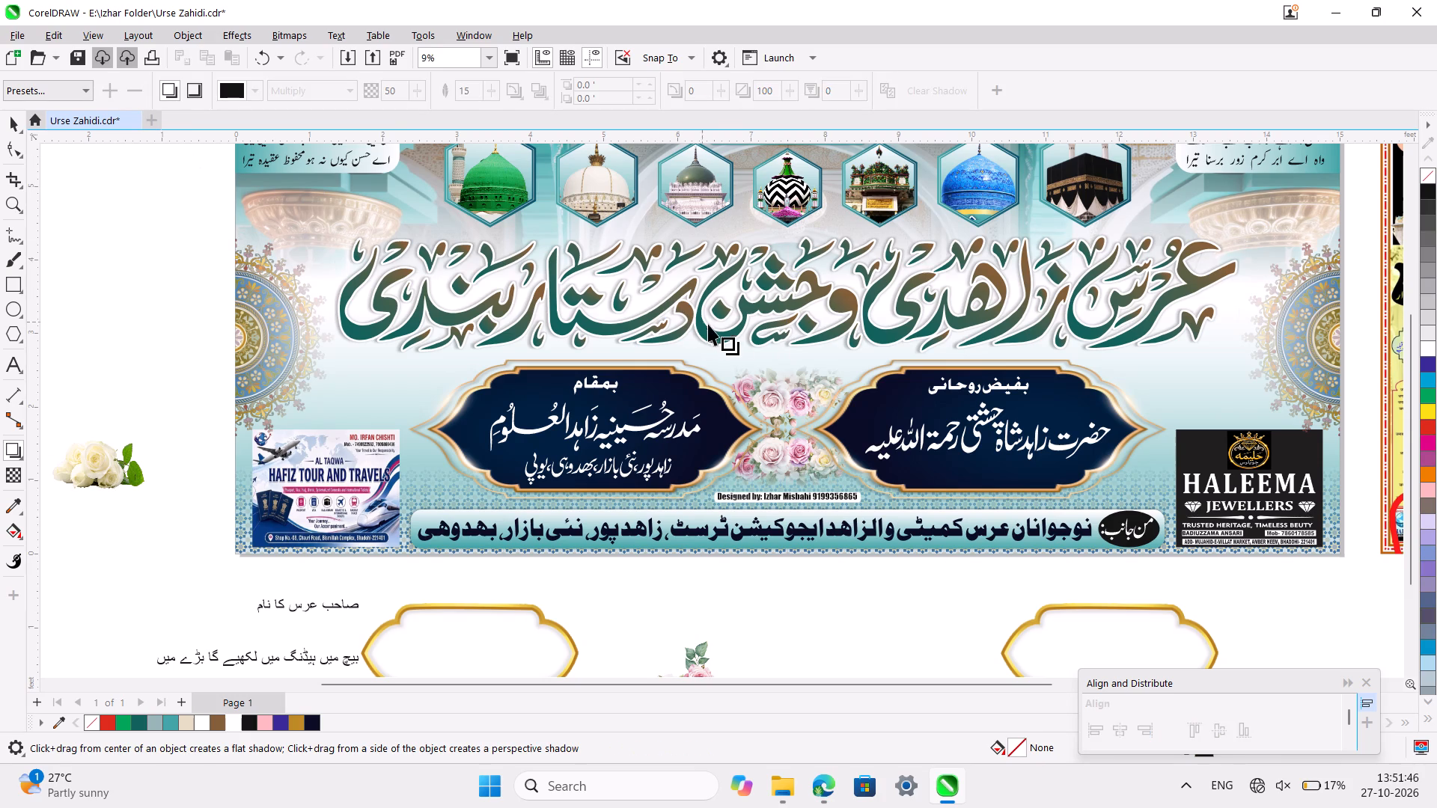
scroll(726, 334, "up", 2, "ctrl")
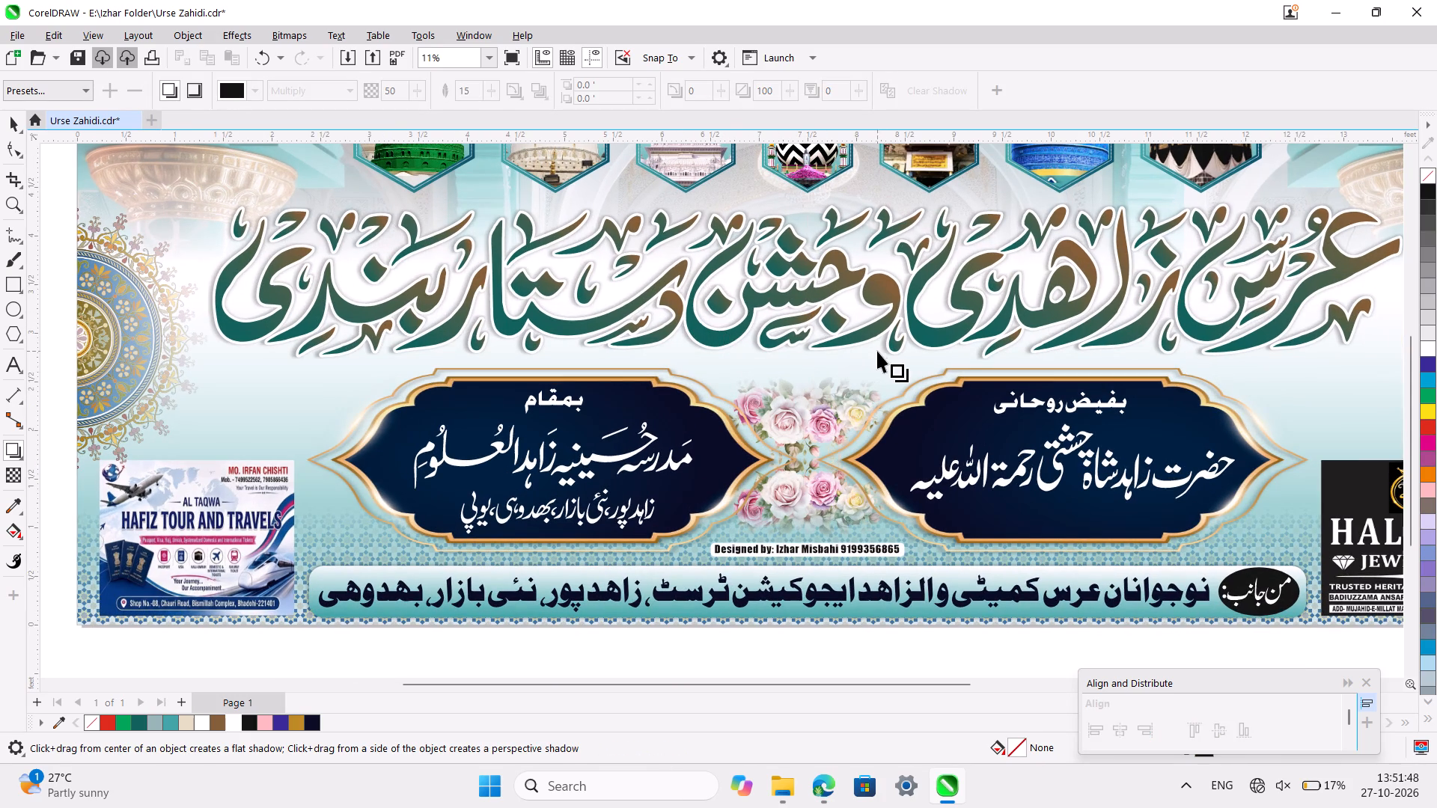
left_click(882, 342)
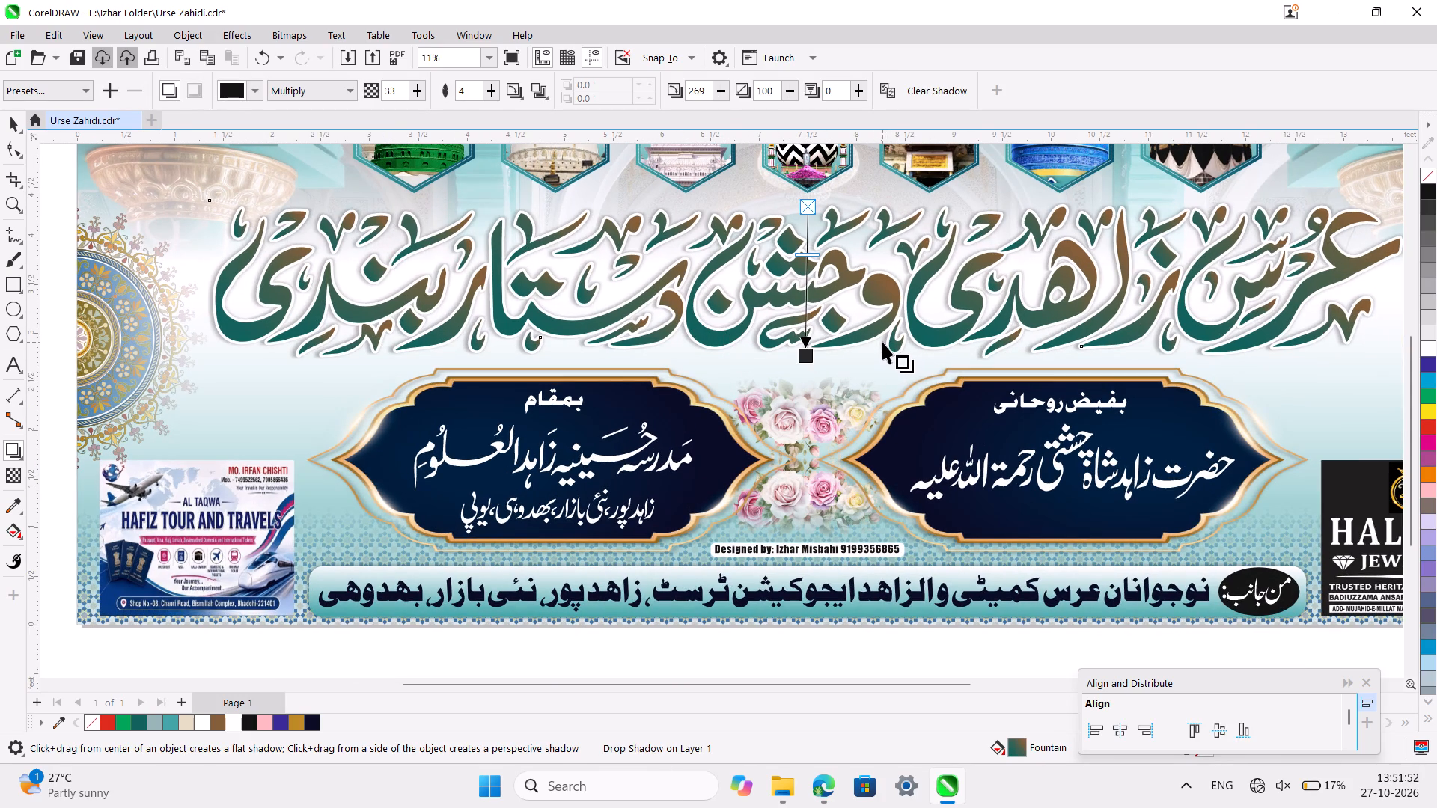
key("ctrl+k")
Select only the title's detached shadow and nudge it straight down to a Y position of about 3.46 ft.
scroll(882, 342, "down", 3, "ctrl")
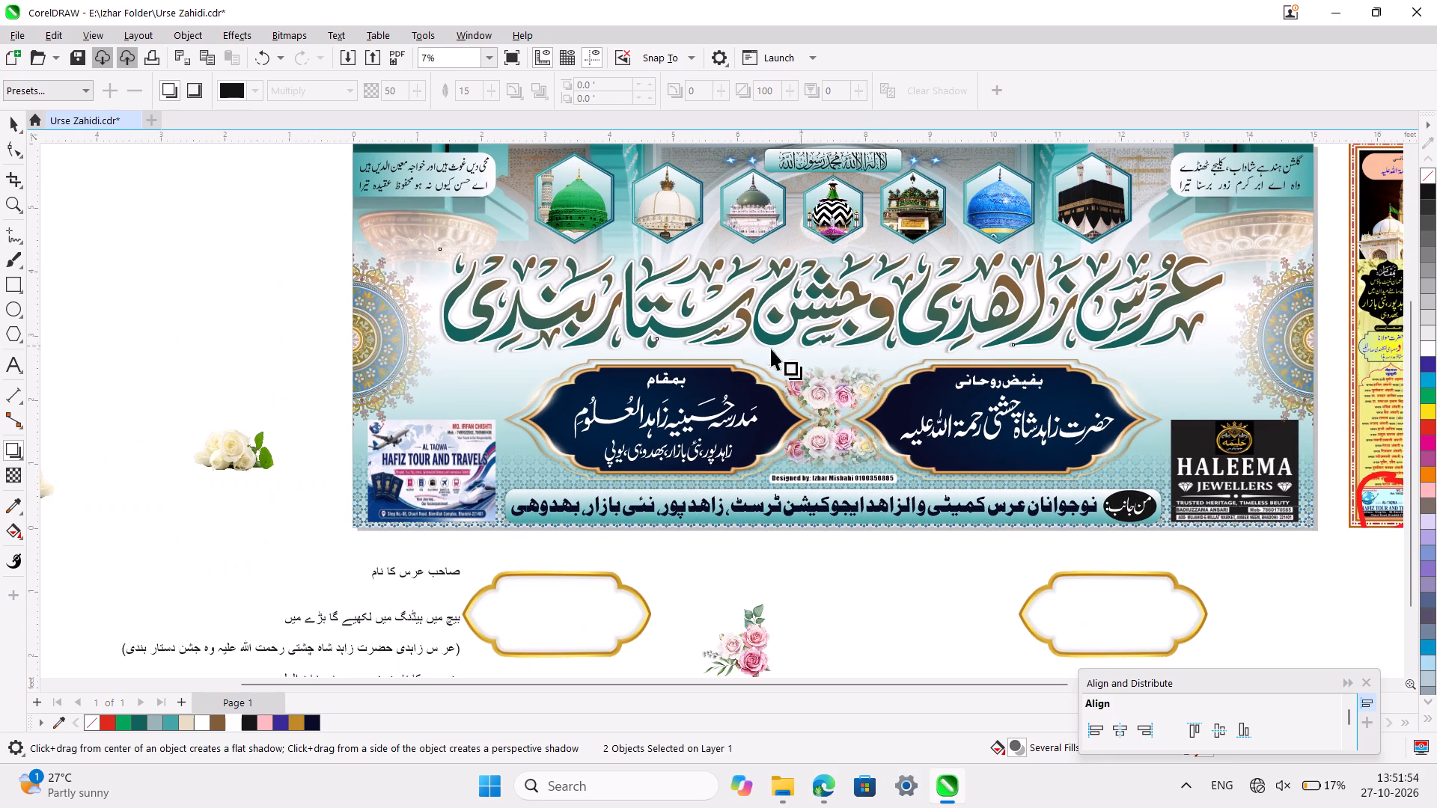
left_click(18, 121)
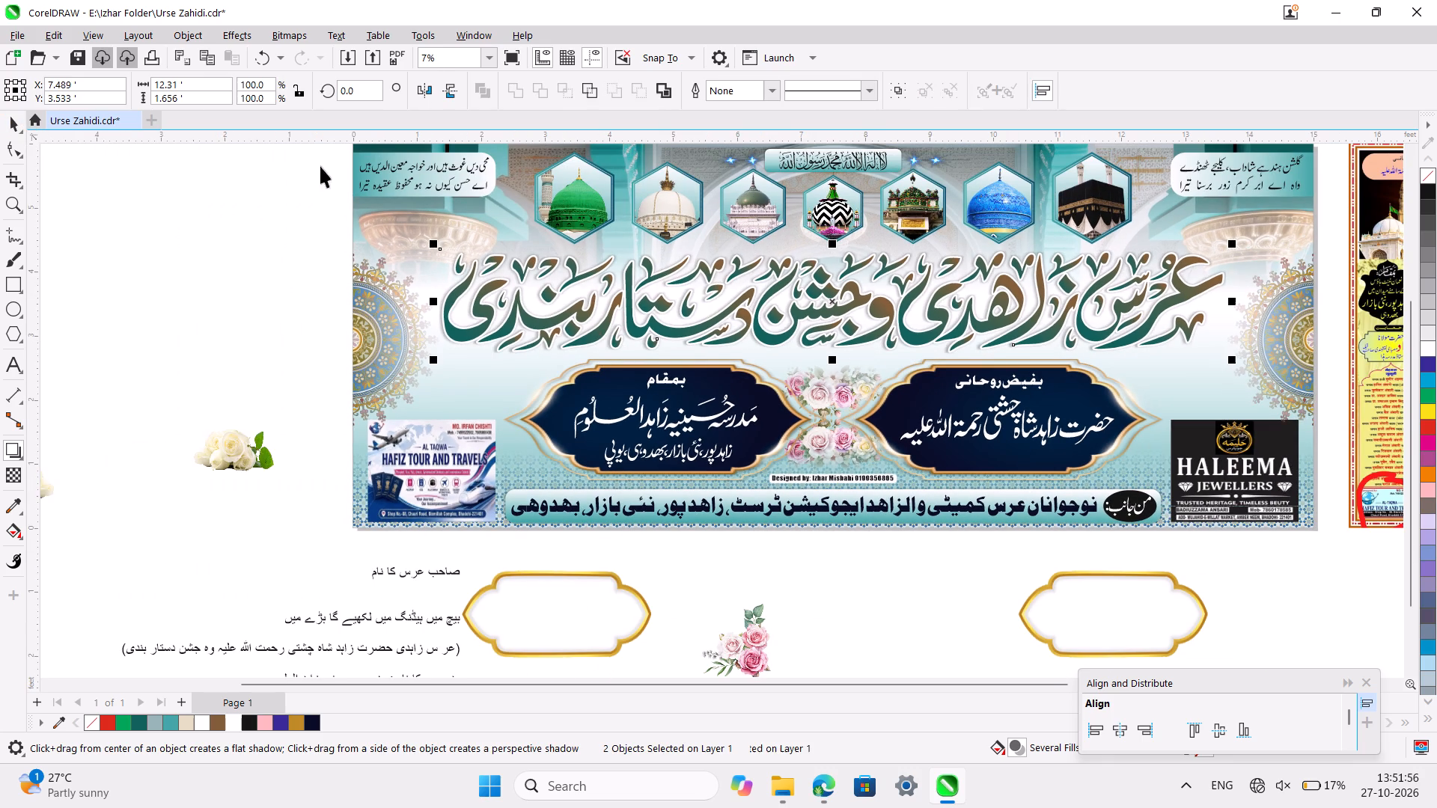
scroll(629, 297, "up", 2, "ctrl")
scroll(629, 297, "down", 1, "ctrl")
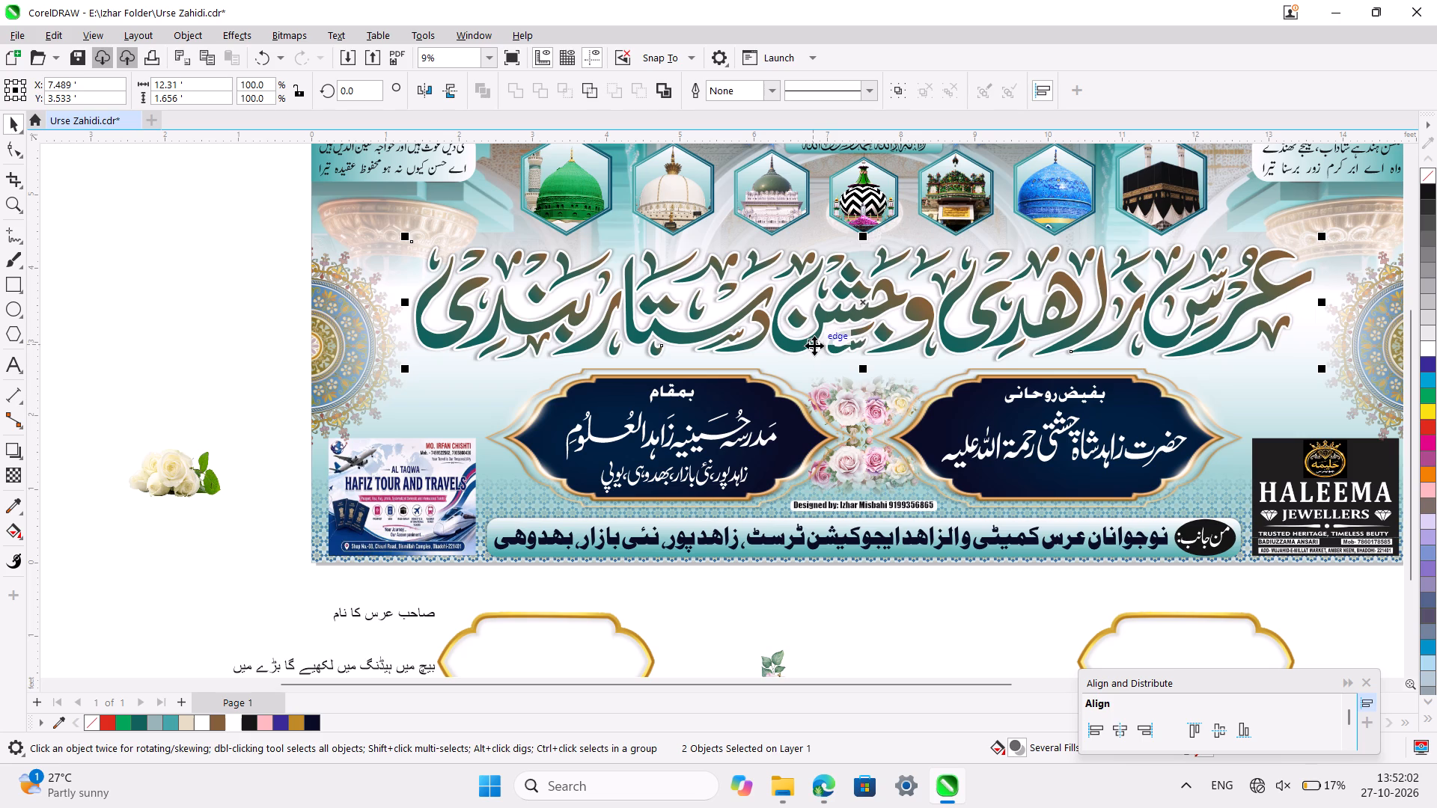
left_click(814, 346, "alt")
left_click(127, 260)
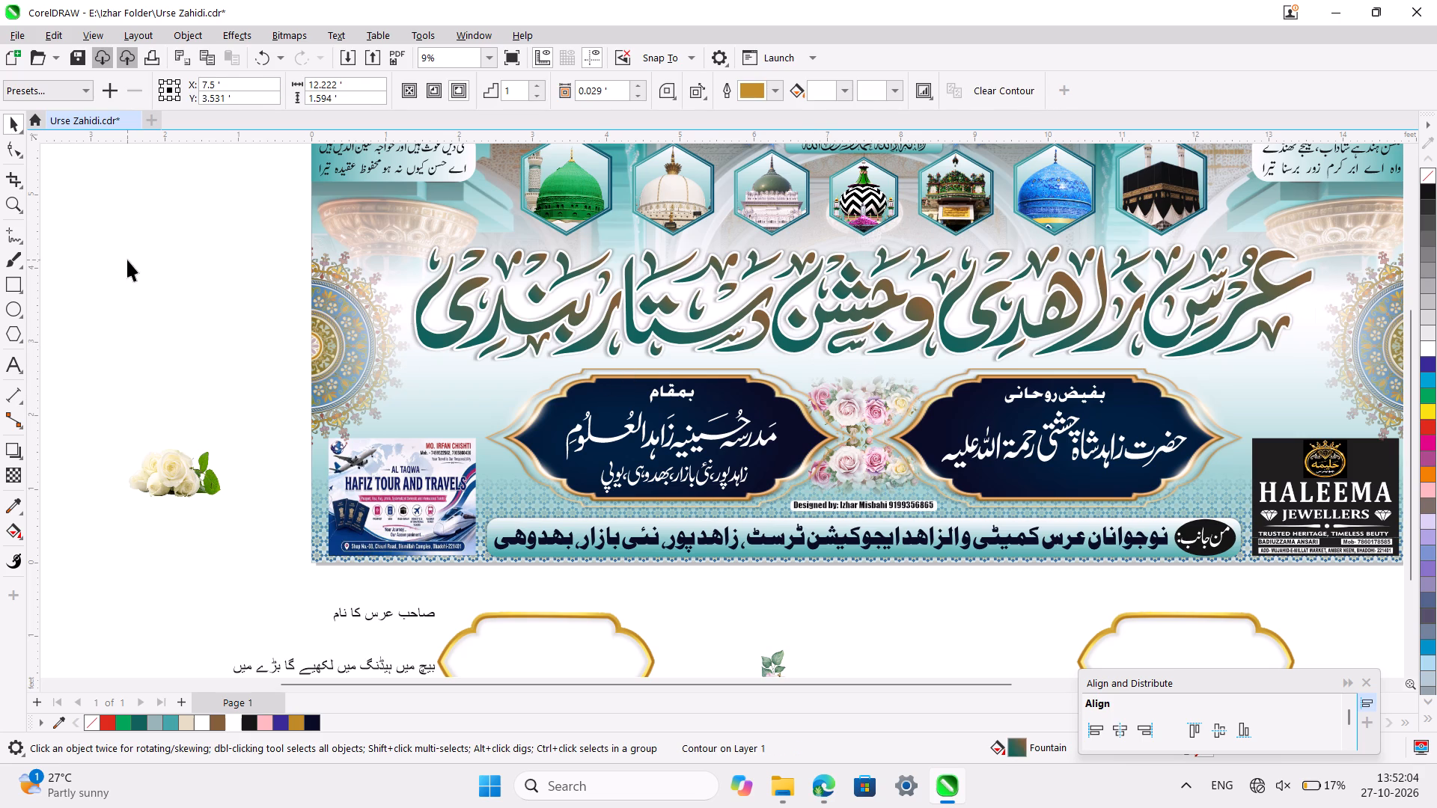
left_click(820, 346)
scroll(820, 346, "up", 2, "ctrl")
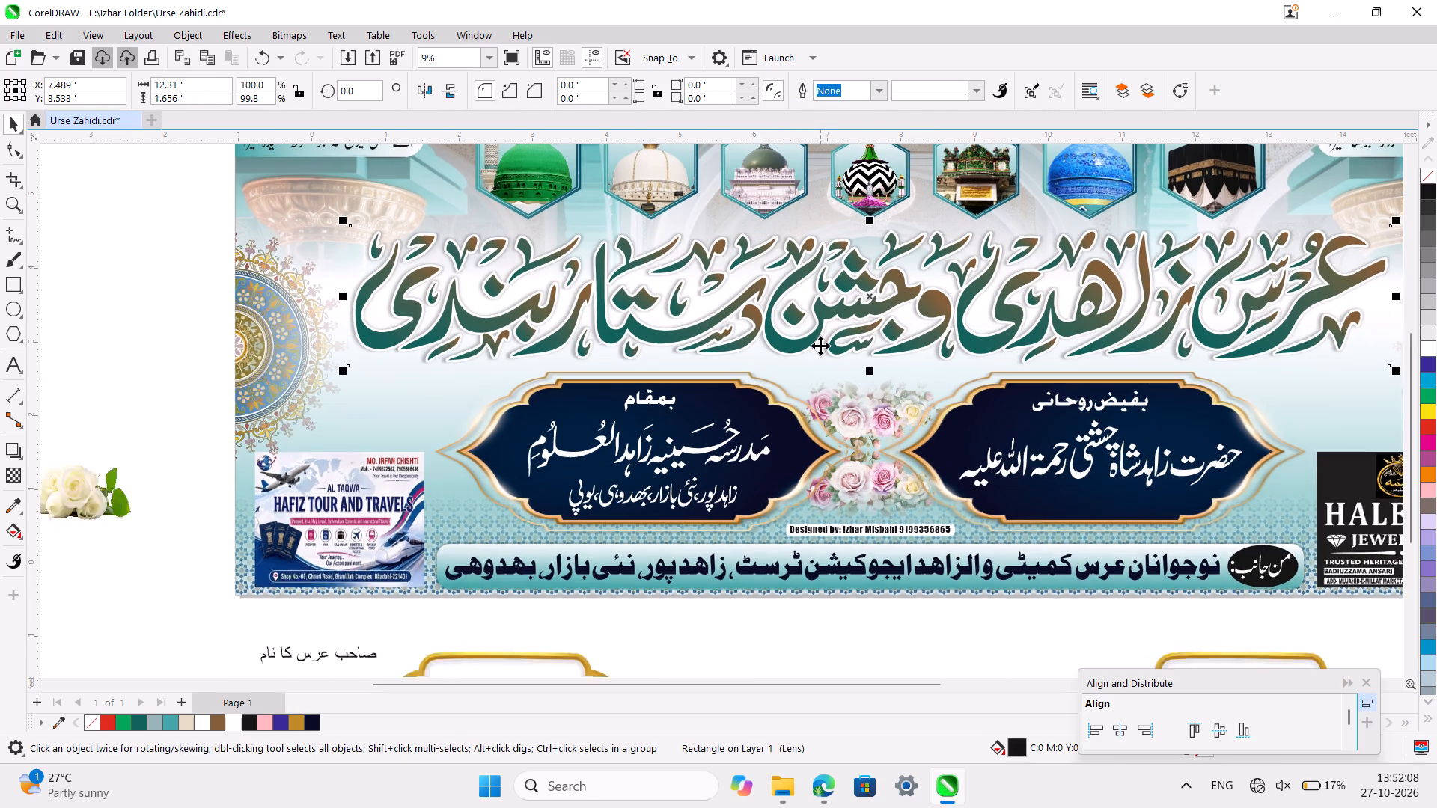
scroll(820, 346, "up", 2, "ctrl")
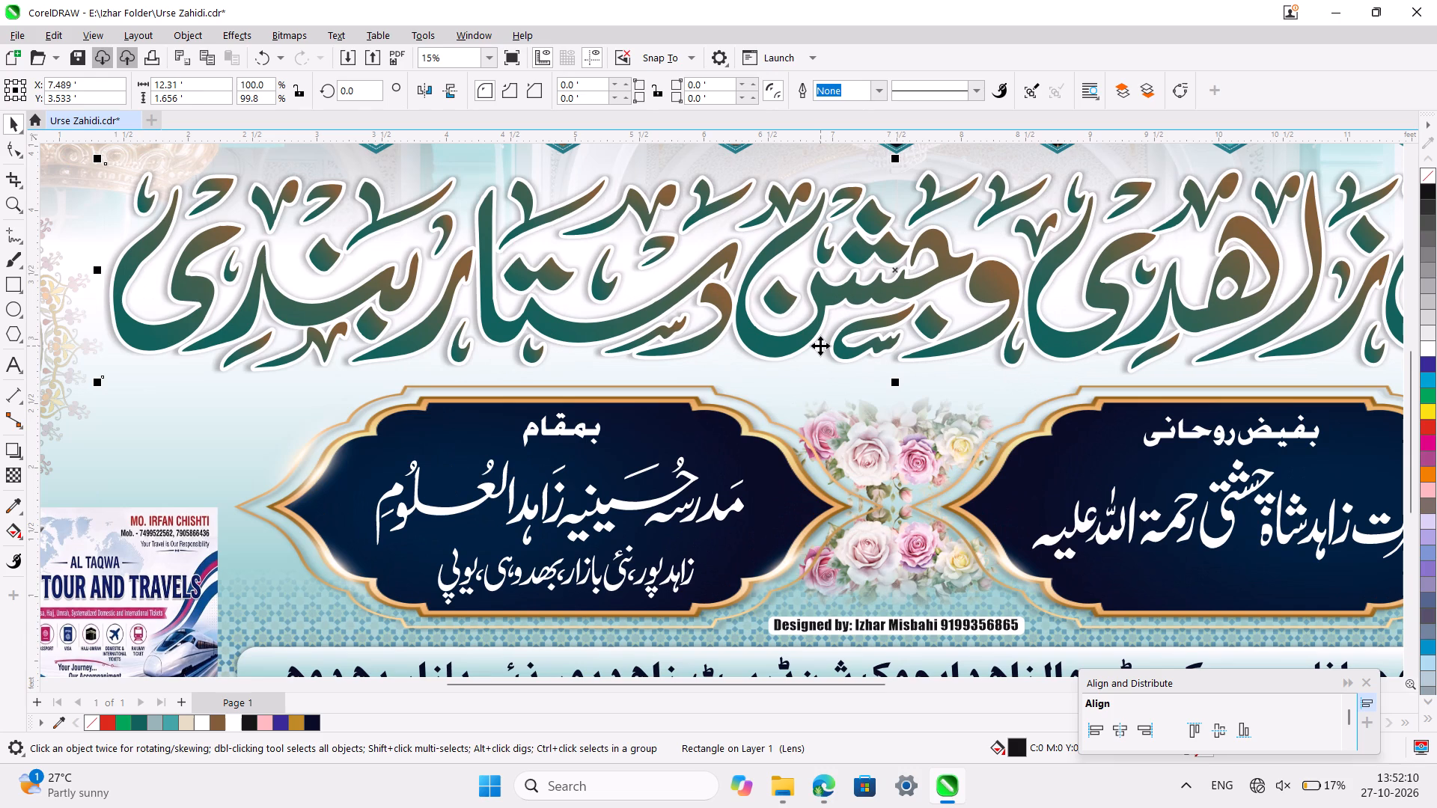
key("shift+Down")
key("shift+Down")
key("shift+Down")
key("shift+Down")
key("shift+Down")
key("shift+Down")
key("shift+Down")
key("shift+Down")
key("shift+Down")
key("shift+Down")
key("shift+Down")
key("shift+Down")
key("shift+Down")
key("shift+Down")
key("shift+Down")
key("shift+Down")
key("shift+Down")
key("shift+Down")
key("shift+Down")
key("shift+Down")
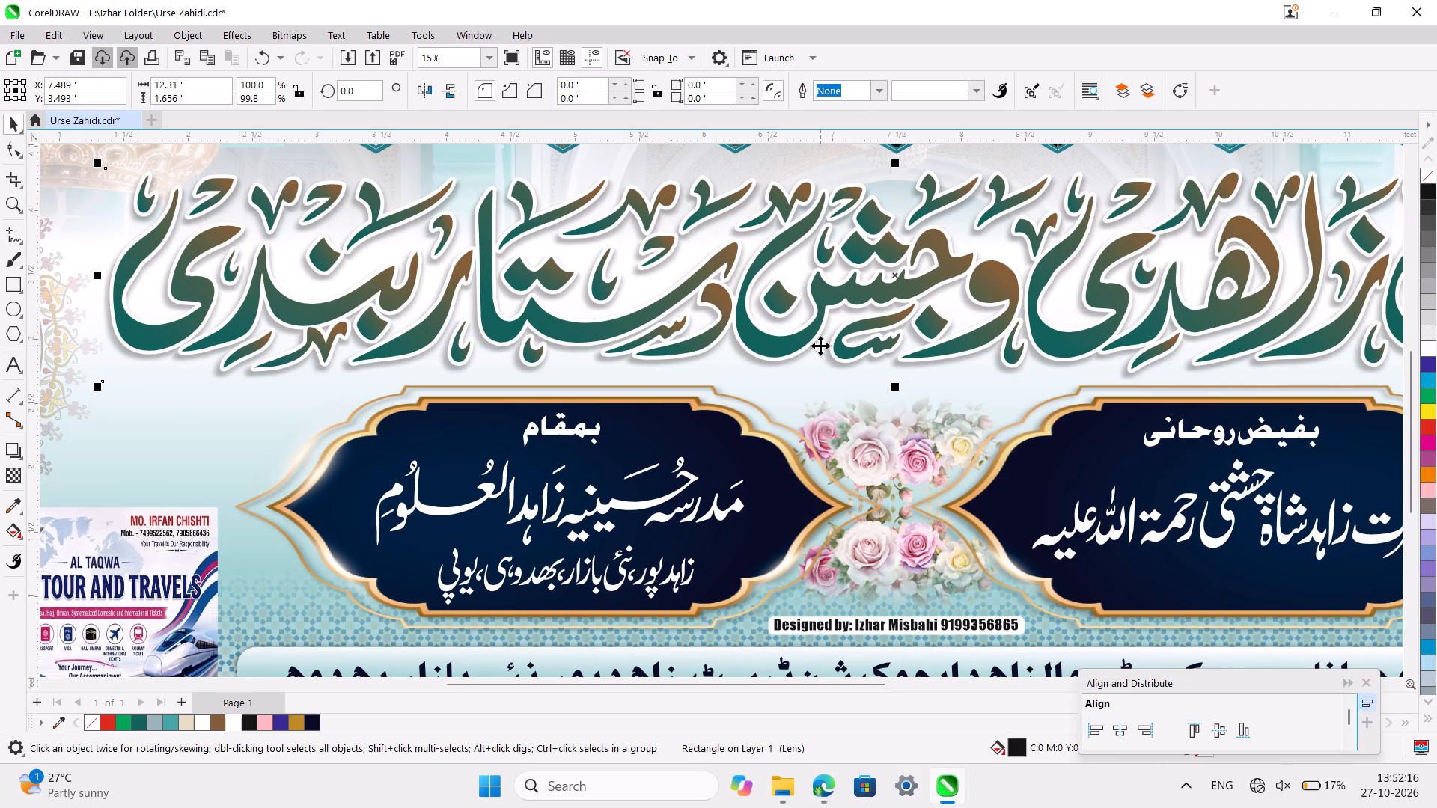
key("shift+Down")
key("shift+Down")
key("shift+Down")
key("shift+Down")
key("shift+Down")
key("shift+Down")
key("shift+Down")
key("shift+Down")
key("shift+Down")
key("shift+Down")
key("shift+Down")
key("shift+Down")
key("shift+Down")
key("shift+Down")
key("shift+Down")
key("shift+Down")
key("shift+Down")
key("shift+Down")
key("shift+Down")
key("shift+Down")
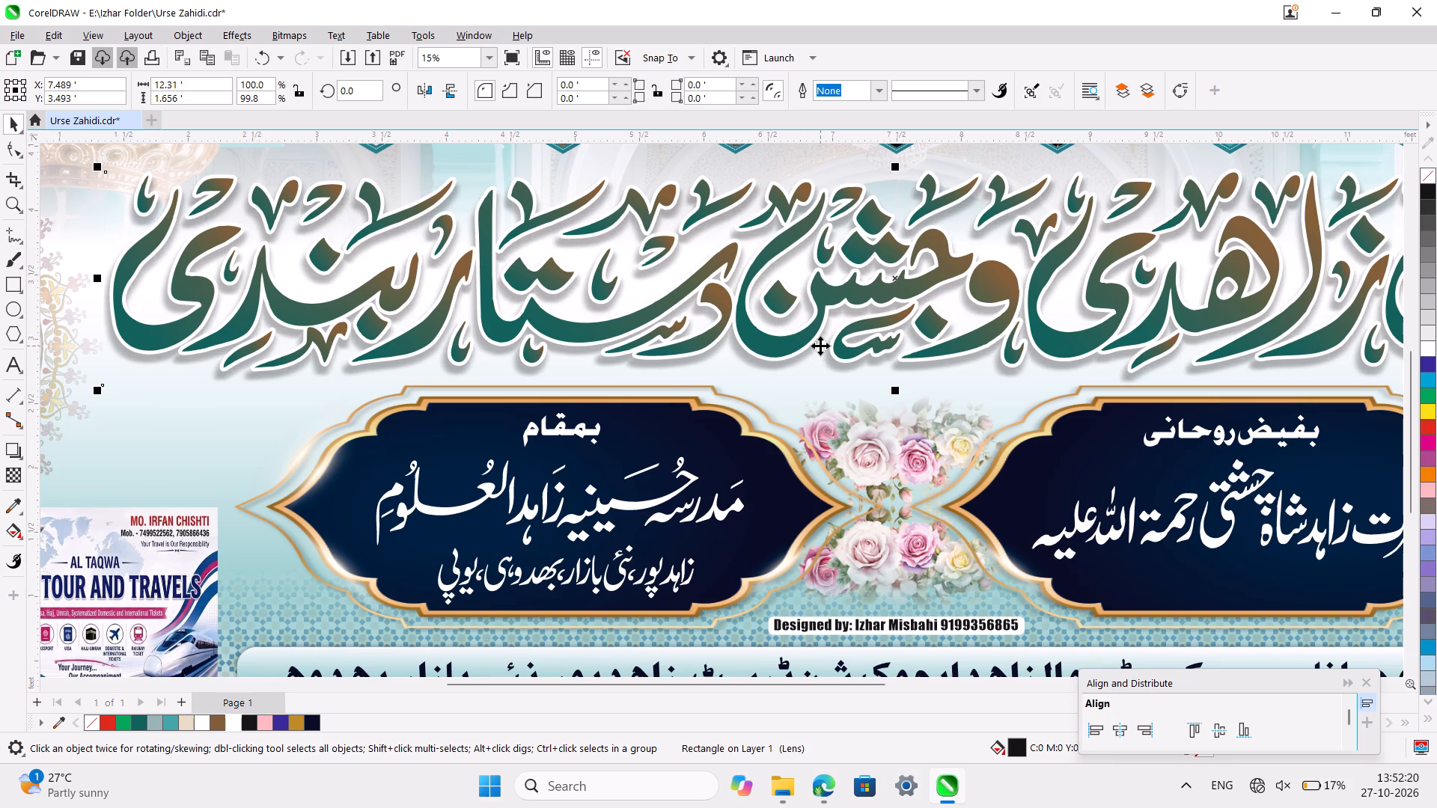
Nudge the detached shadow back up slightly to a Y position of 3.483 ft and deselect it.
key("shift+Up")
key("shift+Up")
key("shift+Up")
key("shift+Up")
key("shift+Up")
key("shift+Up")
key("shift+Up")
key("shift+Up")
key("shift+Up")
key("shift+Up")
key("shift+Up")
key("shift+Up")
key("shift+Up")
key("shift+Up")
key("shift+Up")
key("shift+Up")
key("shift+Up")
key("shift+Up")
key("shift+Up")
key("shift+Up")
key("shift+Up")
key("shift+Up")
key("shift+Up")
key("shift+Up")
key("shift+Up")
key("shift+Up")
key("shift+Up")
key("shift+Up")
key("shift+Up")
key("shift+Up")
key("shift+Up")
key("shift+Up")
key("shift+Up")
key("shift+Up")
key("shift+Up")
key("shift+Up")
key("shift+Up")
key("shift+Up")
key("shift+Up")
key("shift+Up")
key("shift+Up")
key("shift+Up")
key("shift+Up")
key("shift+Up")
key("shift+Up")
key("shift+Up")
key("shift+Up")
key("shift+Up")
key("shift+Up")
key("shift+Up")
key("shift+Up")
key("shift+Up")
key("shift+Up")
key("shift+Up")
key("shift+Up")
key("shift+Up")
key("shift+Up")
key("shift+Up")
scroll(820, 346, "down", 8, "ctrl")
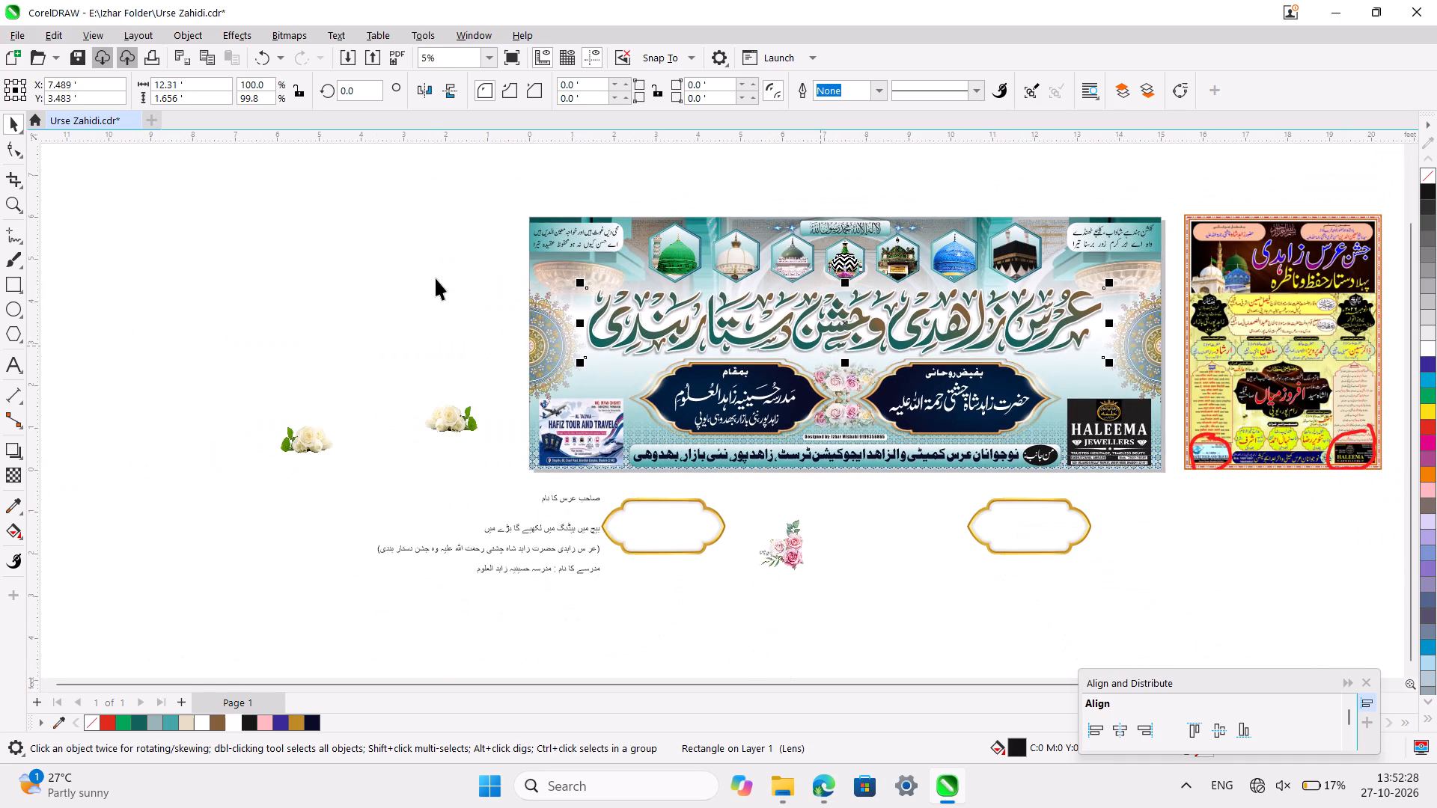
left_click(431, 279)
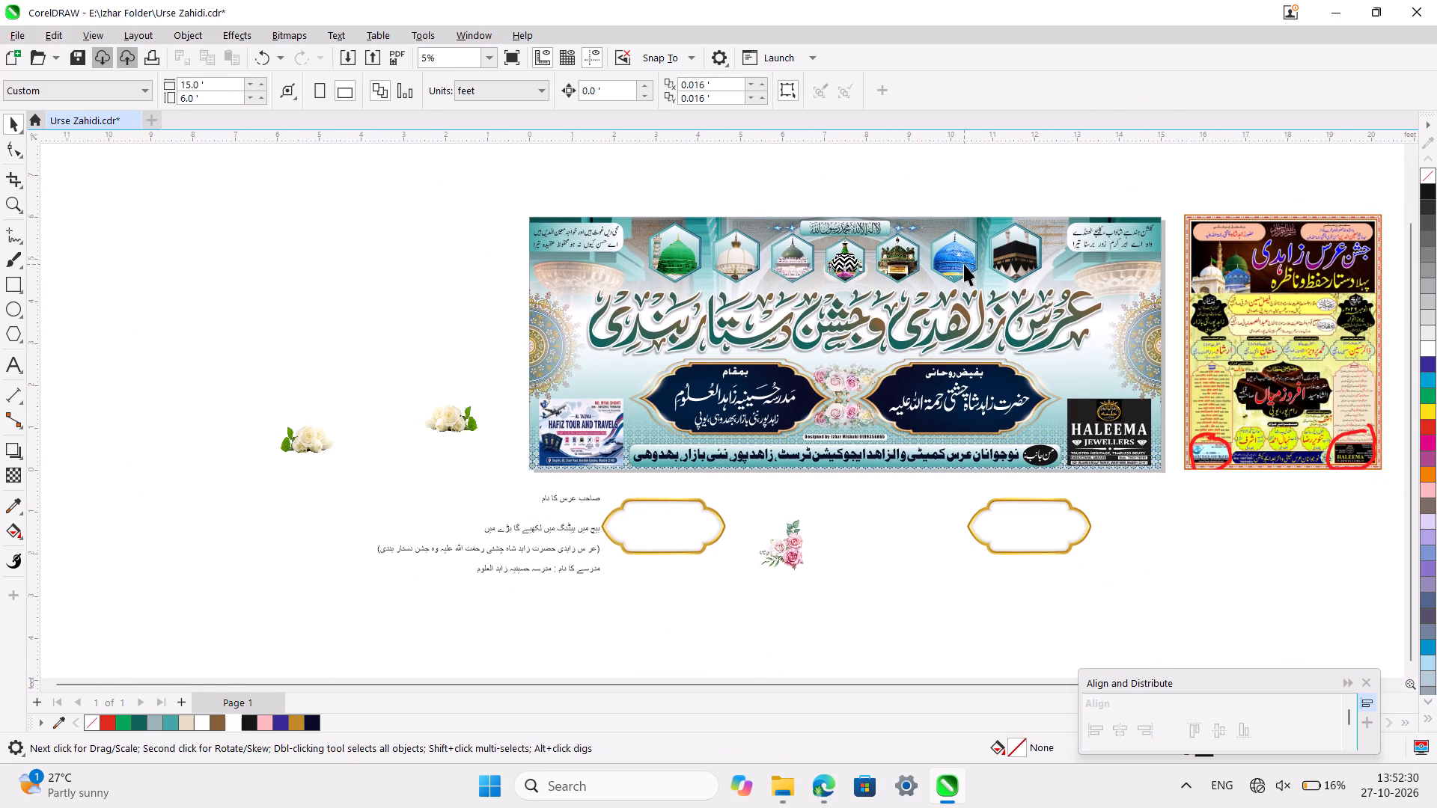
Save the banner document.
scroll(964, 264, "left", 1)
left_click(814, 211)
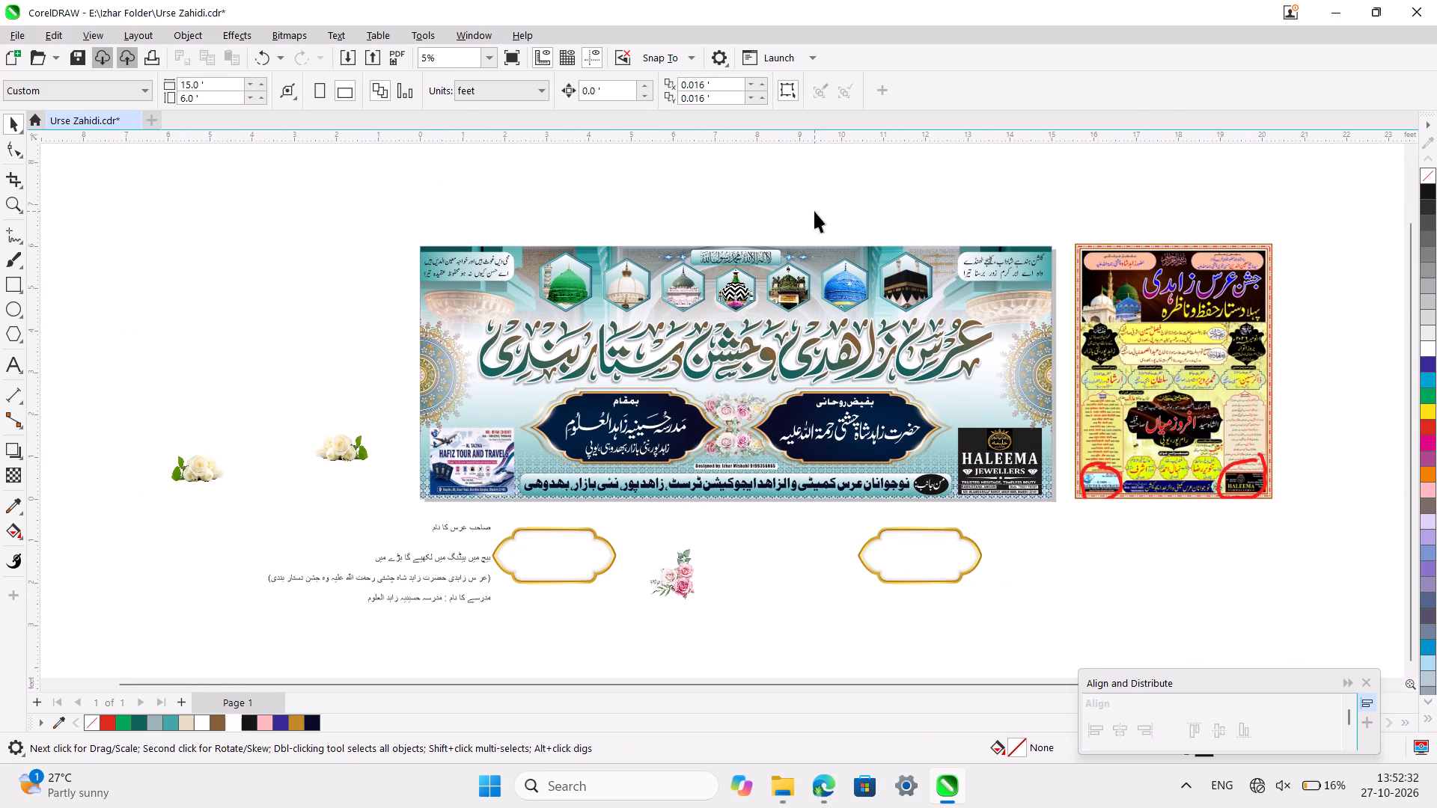
key("ctrl+s")
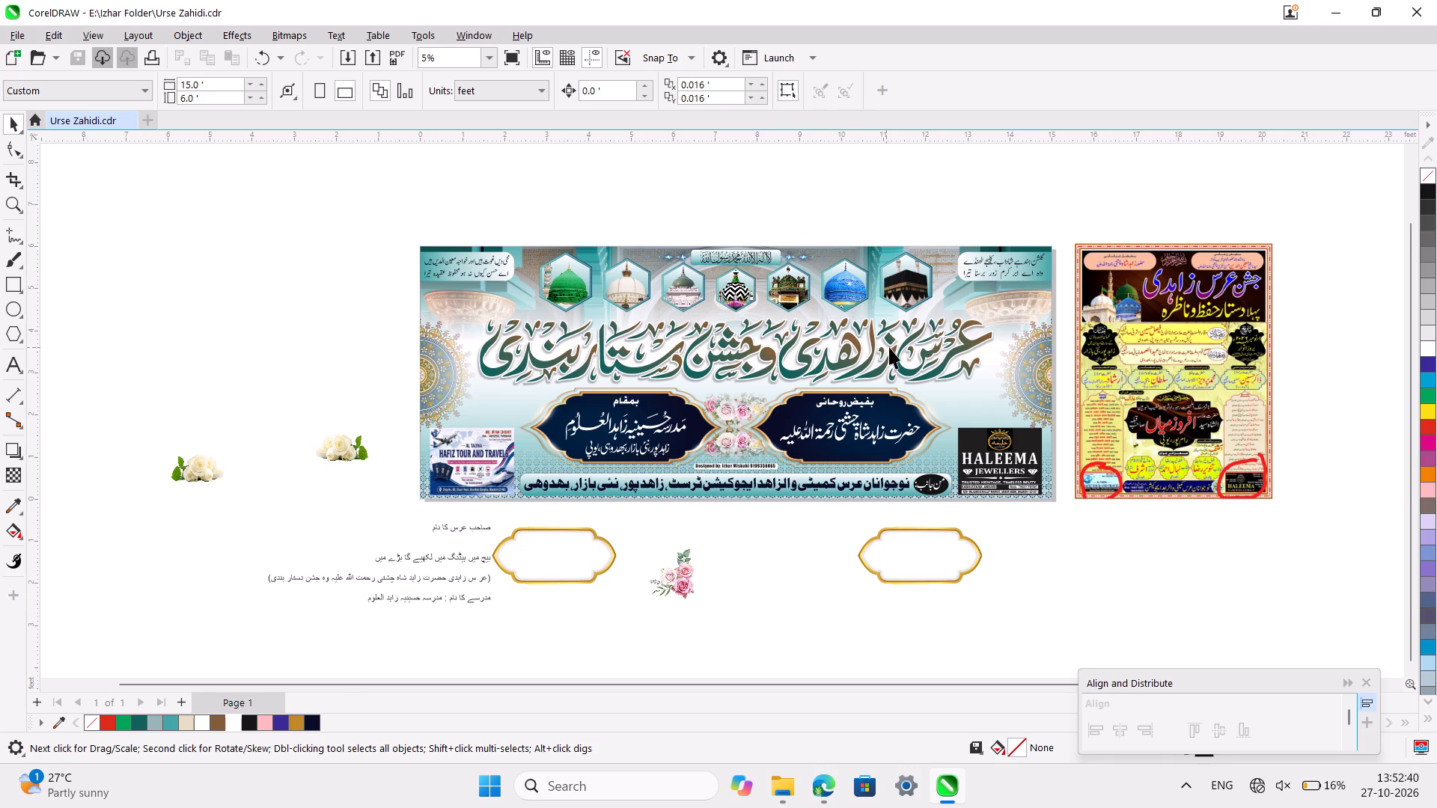
Examine the title lettering and its offset shadow across the banner, both close up and in the full layout.
scroll(889, 347, "up", 3, "ctrl")
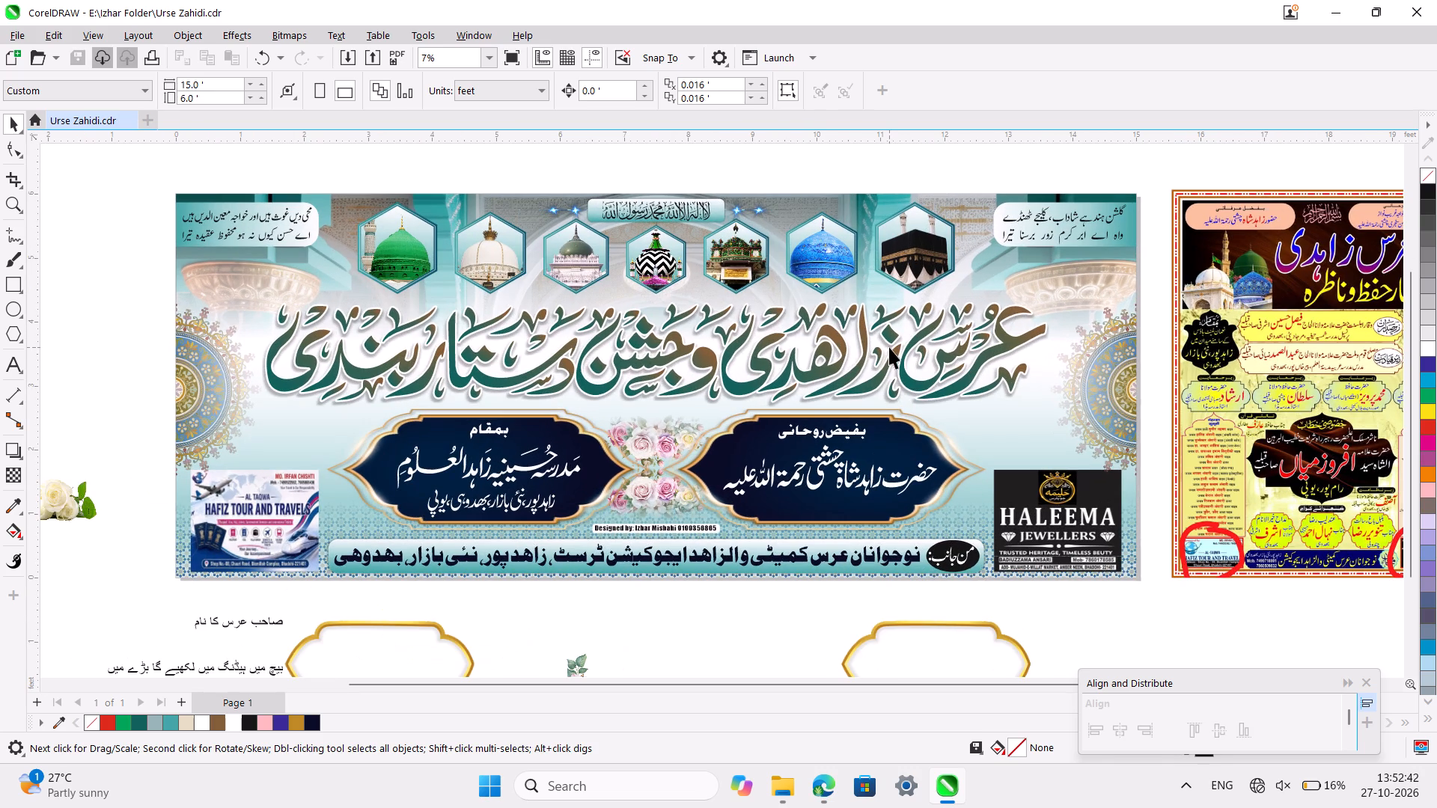
scroll(889, 347, "up", 3, "ctrl")
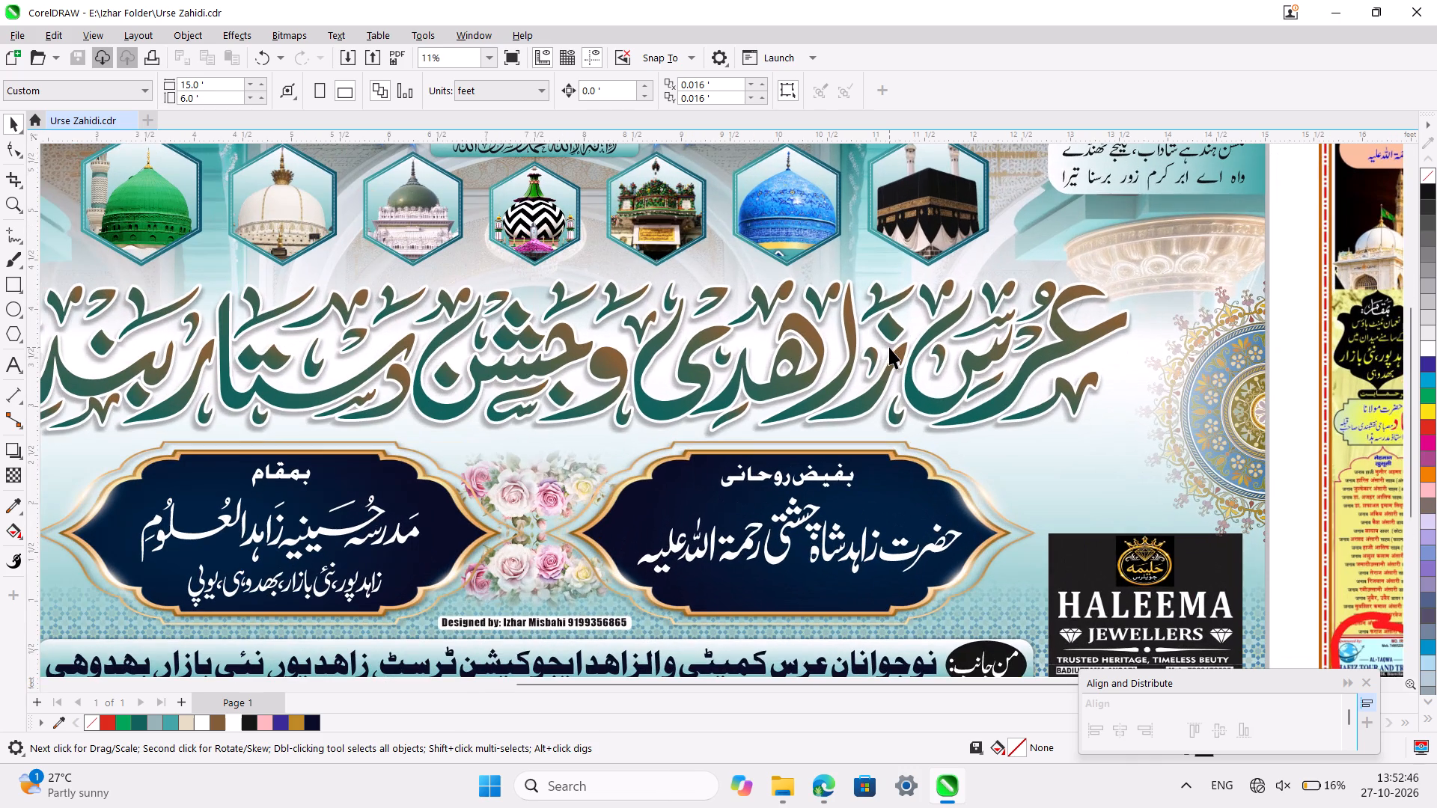
scroll(889, 347, "right", 1)
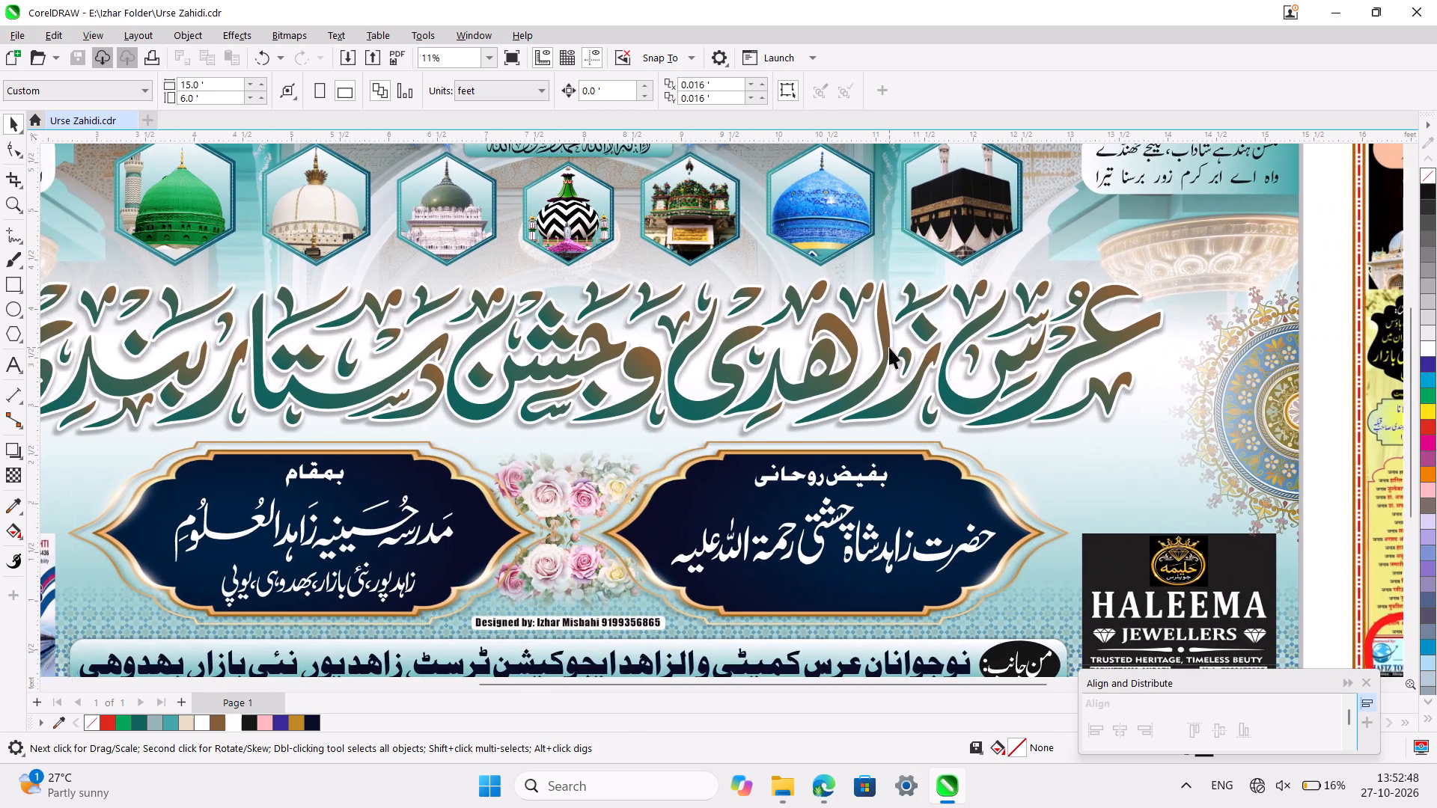
scroll(889, 347, "right", 1)
scroll(768, 423, "right", 1)
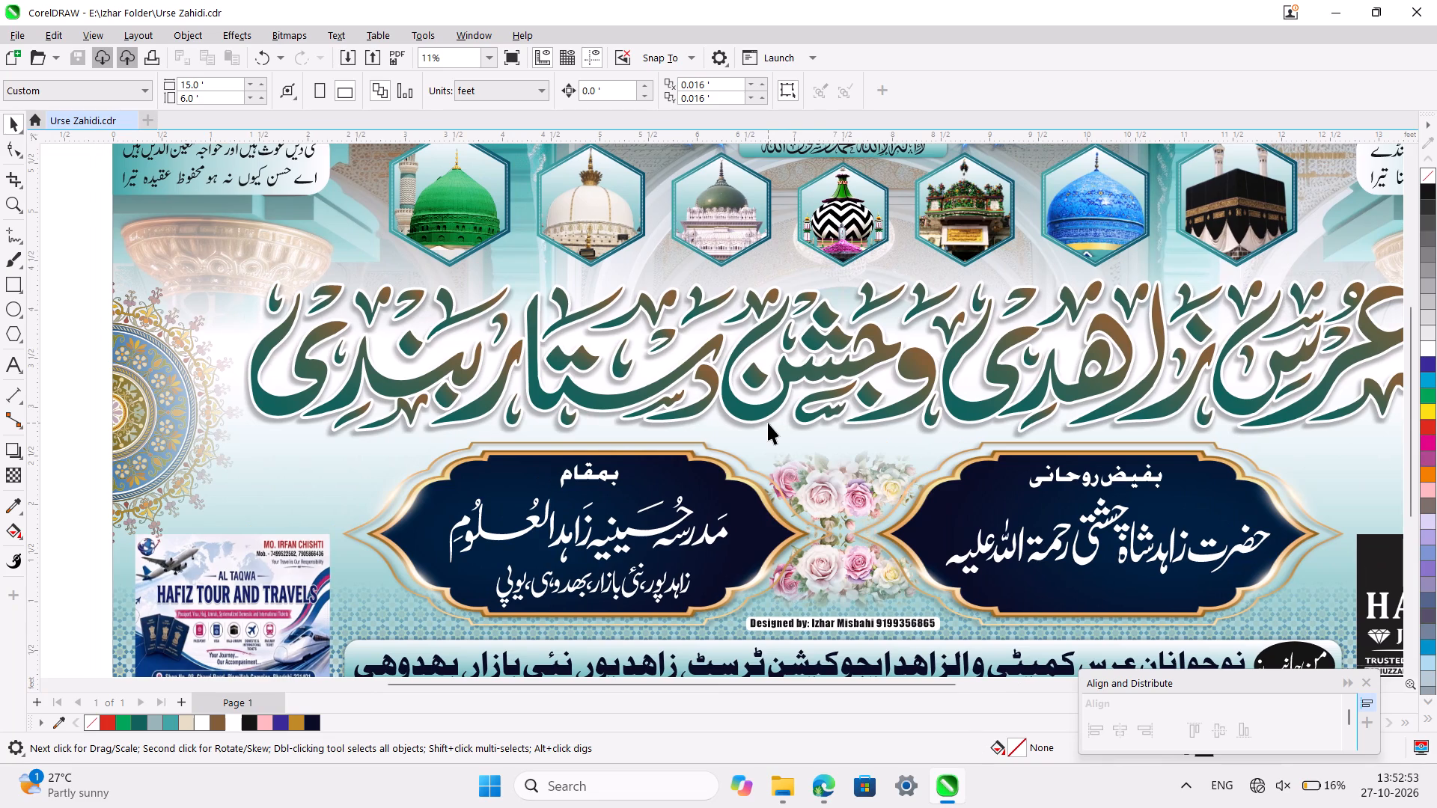
scroll(768, 423, "left", 1)
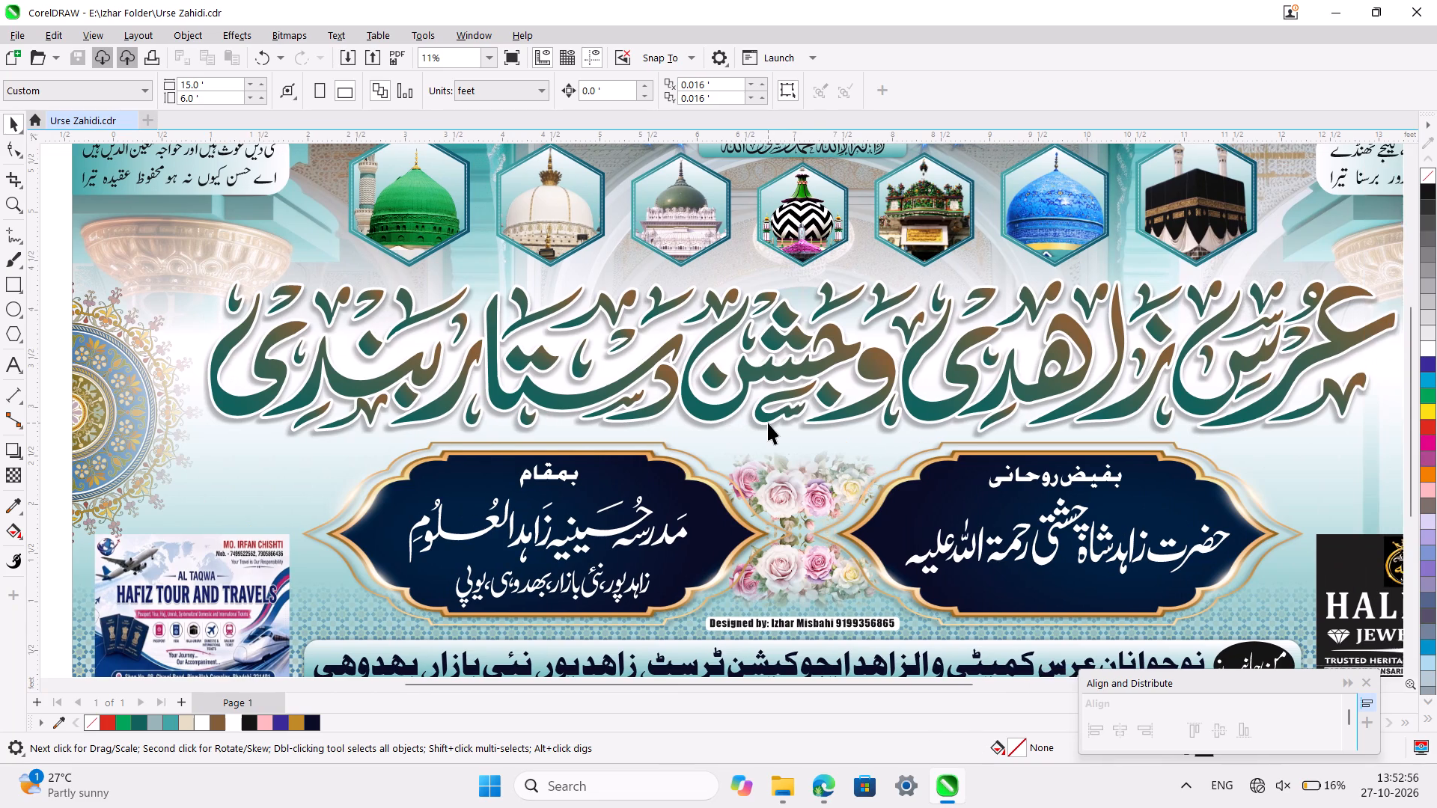
scroll(768, 423, "left", 1)
scroll(768, 423, "down", 4, "ctrl")
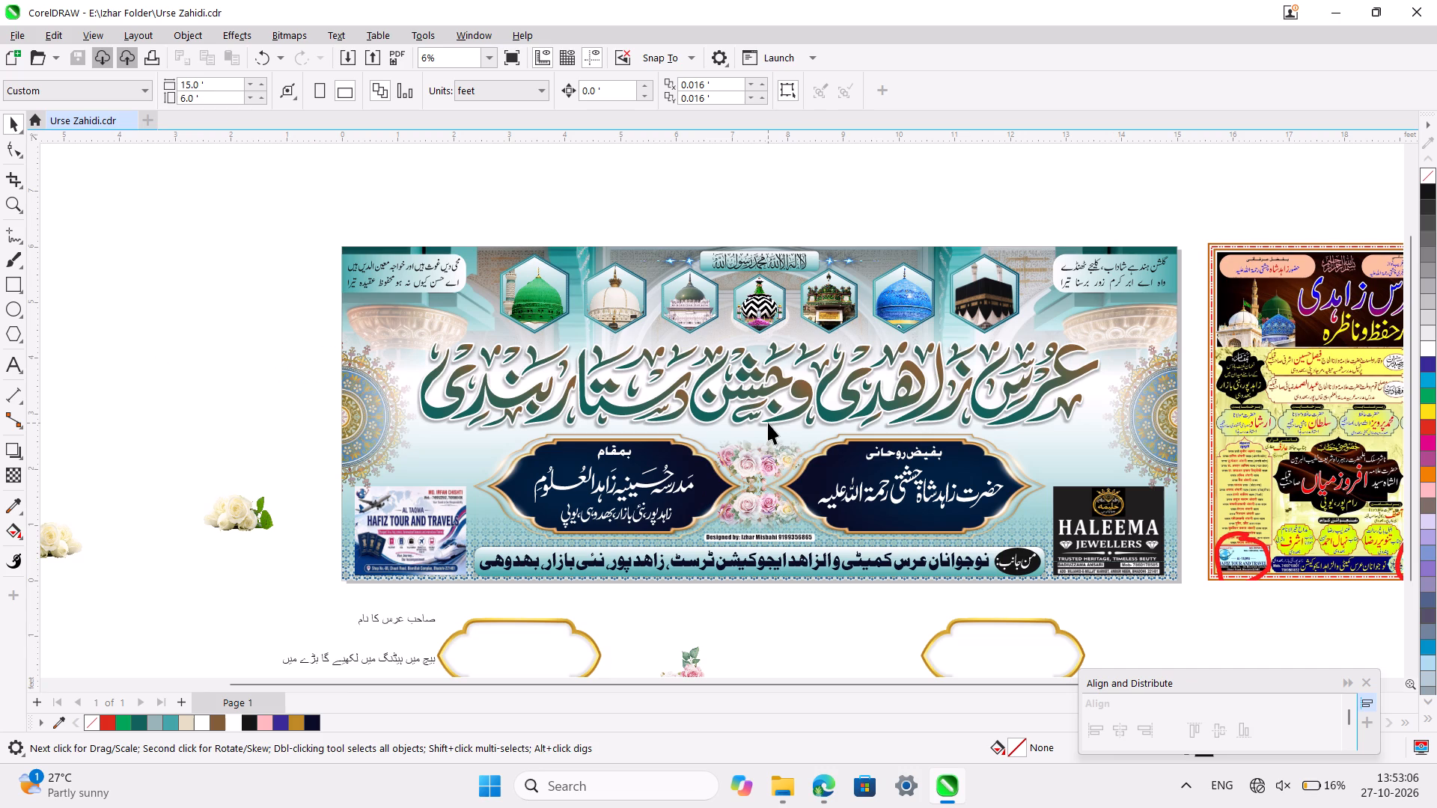
scroll(768, 423, "down", 4, "ctrl")
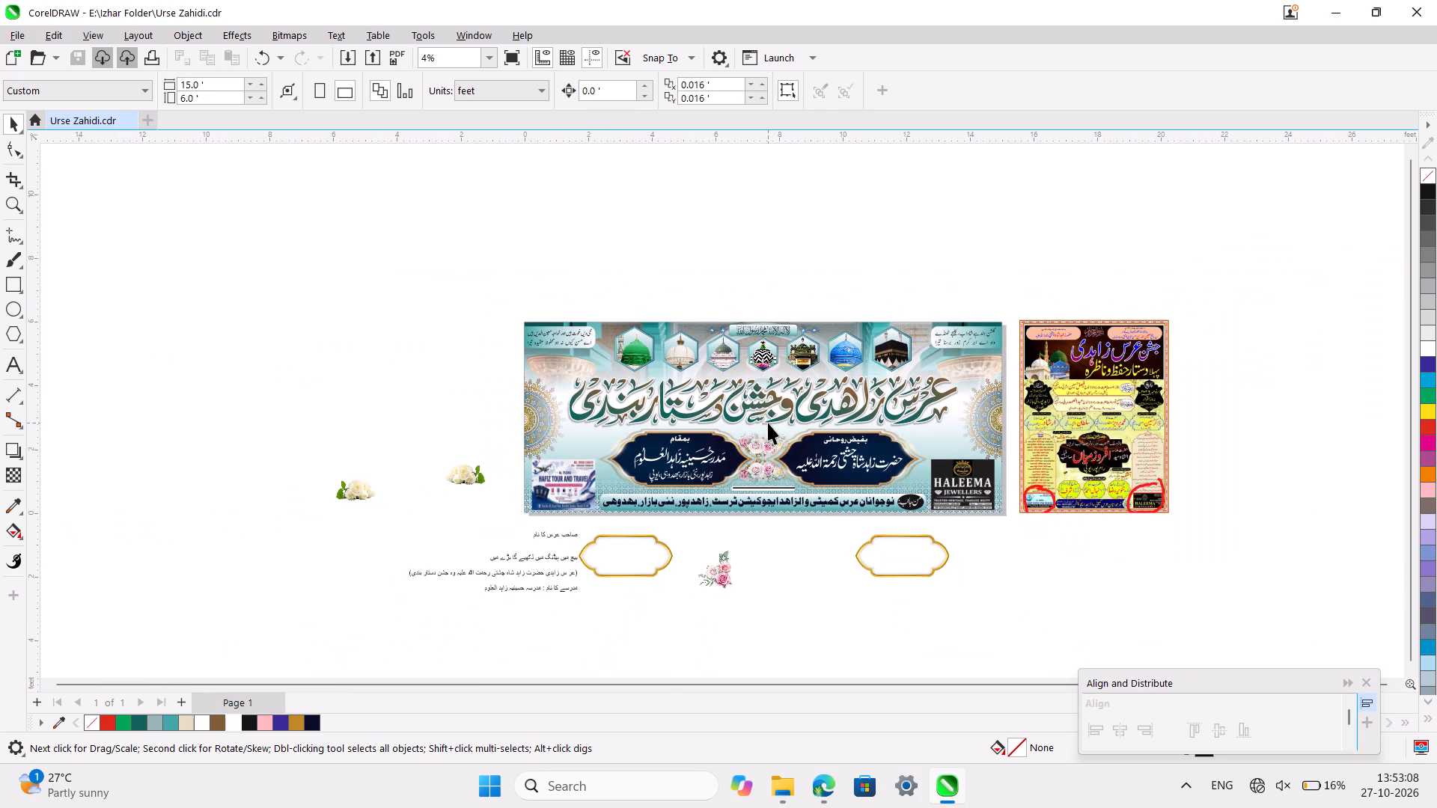
scroll(768, 423, "down", 1)
scroll(691, 393, "up", 5, "ctrl")
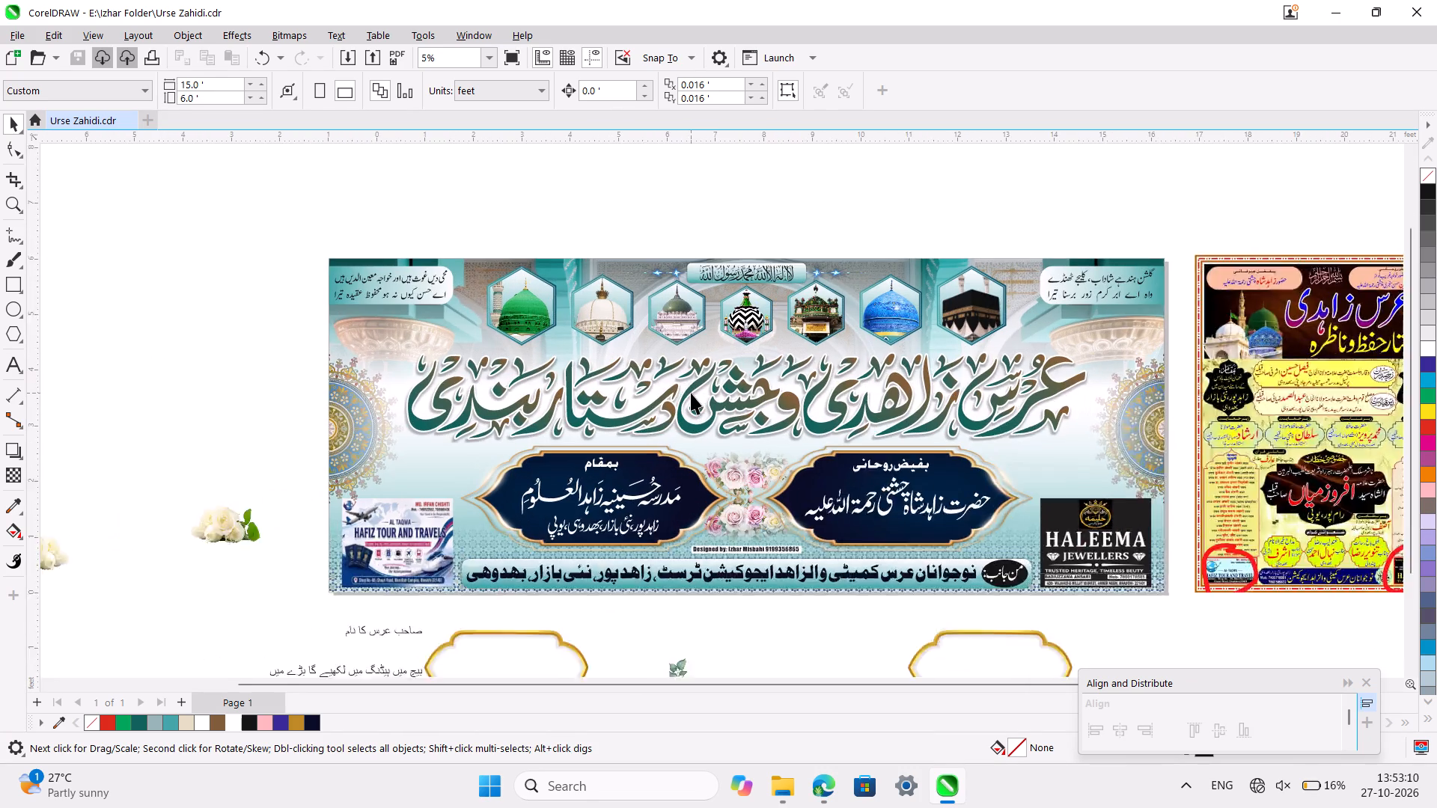
scroll(691, 393, "down", 1)
scroll(720, 393, "up", 3, "ctrl")
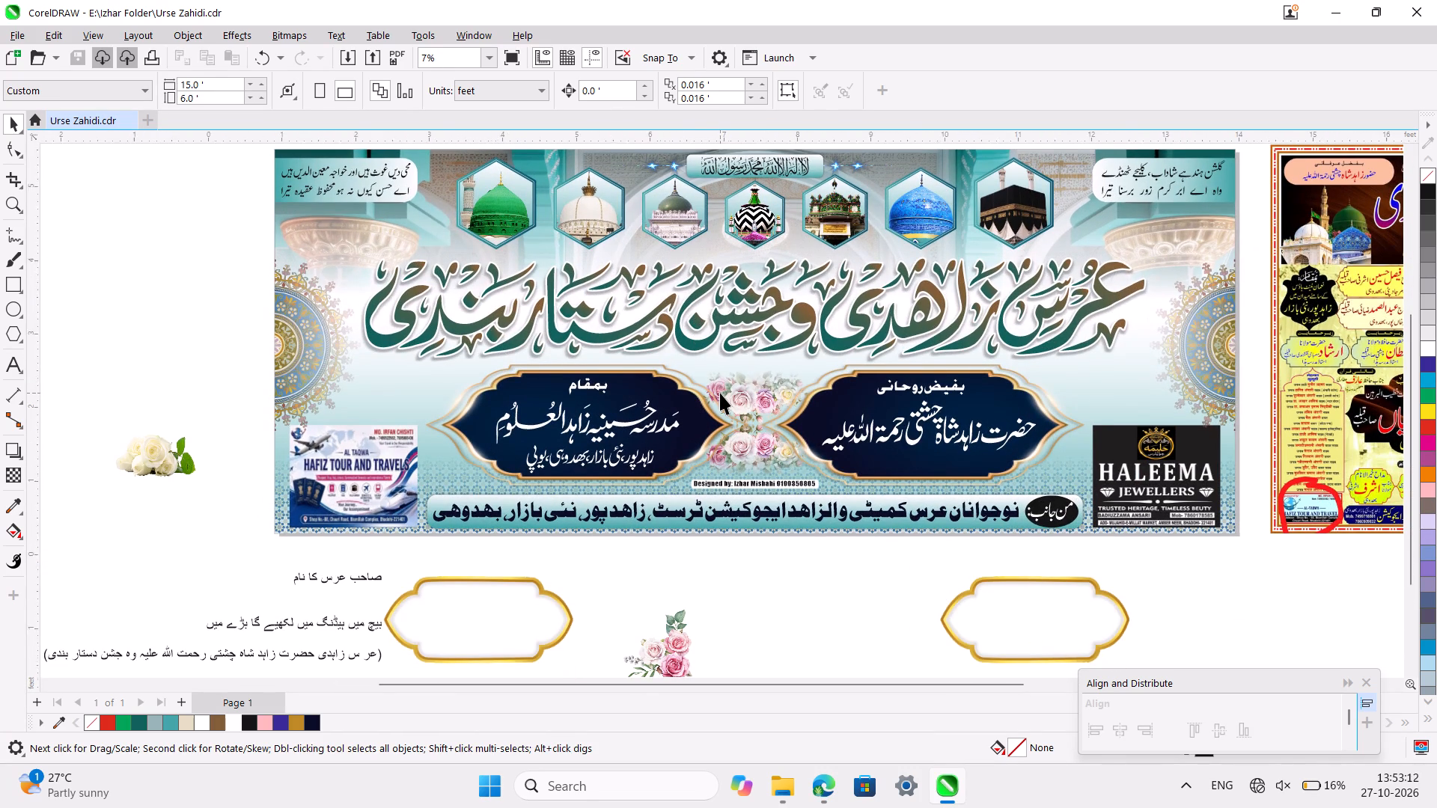
scroll(720, 393, "up", 1, "ctrl")
scroll(720, 393, "right", 2)
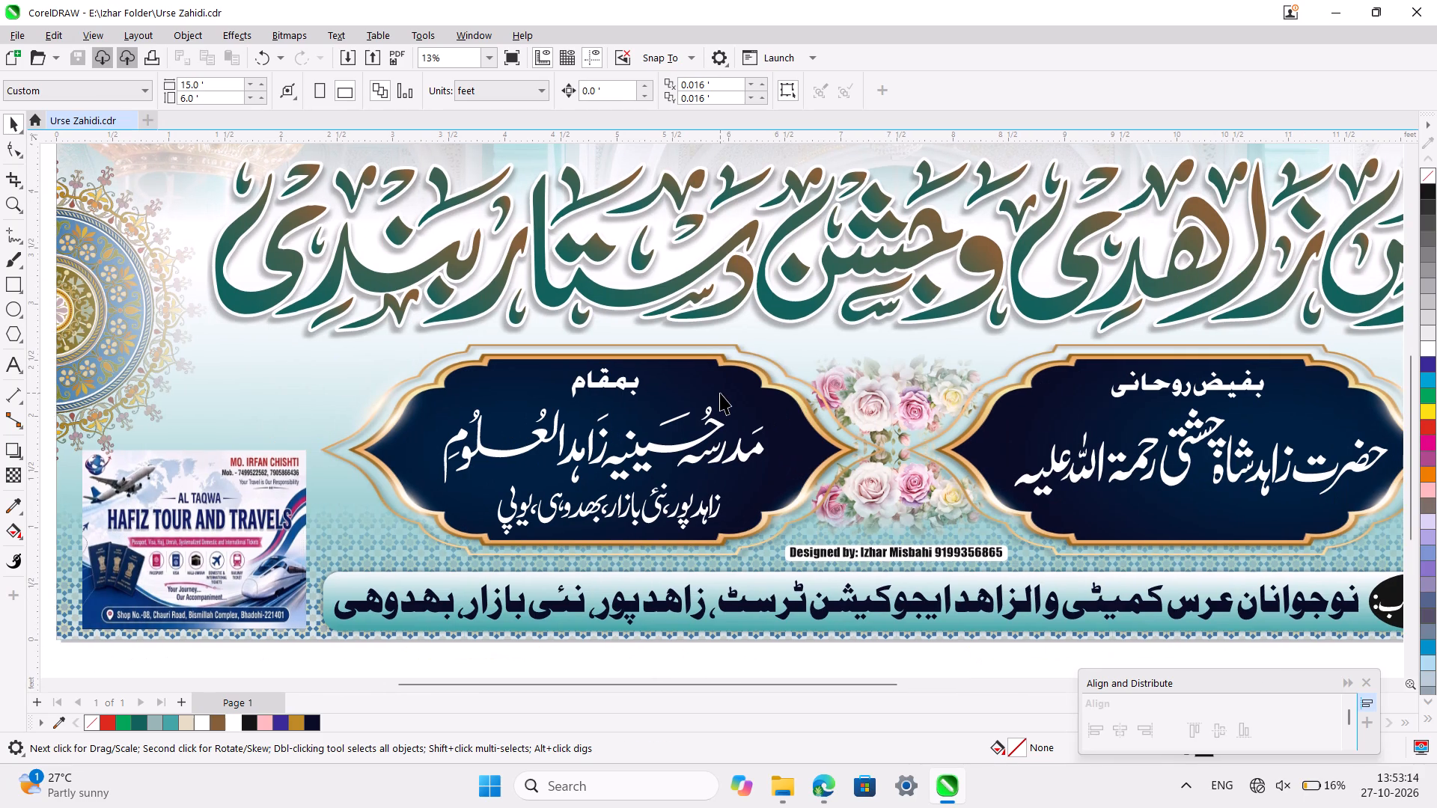
scroll(720, 393, "right", 1)
scroll(720, 393, "up", 1)
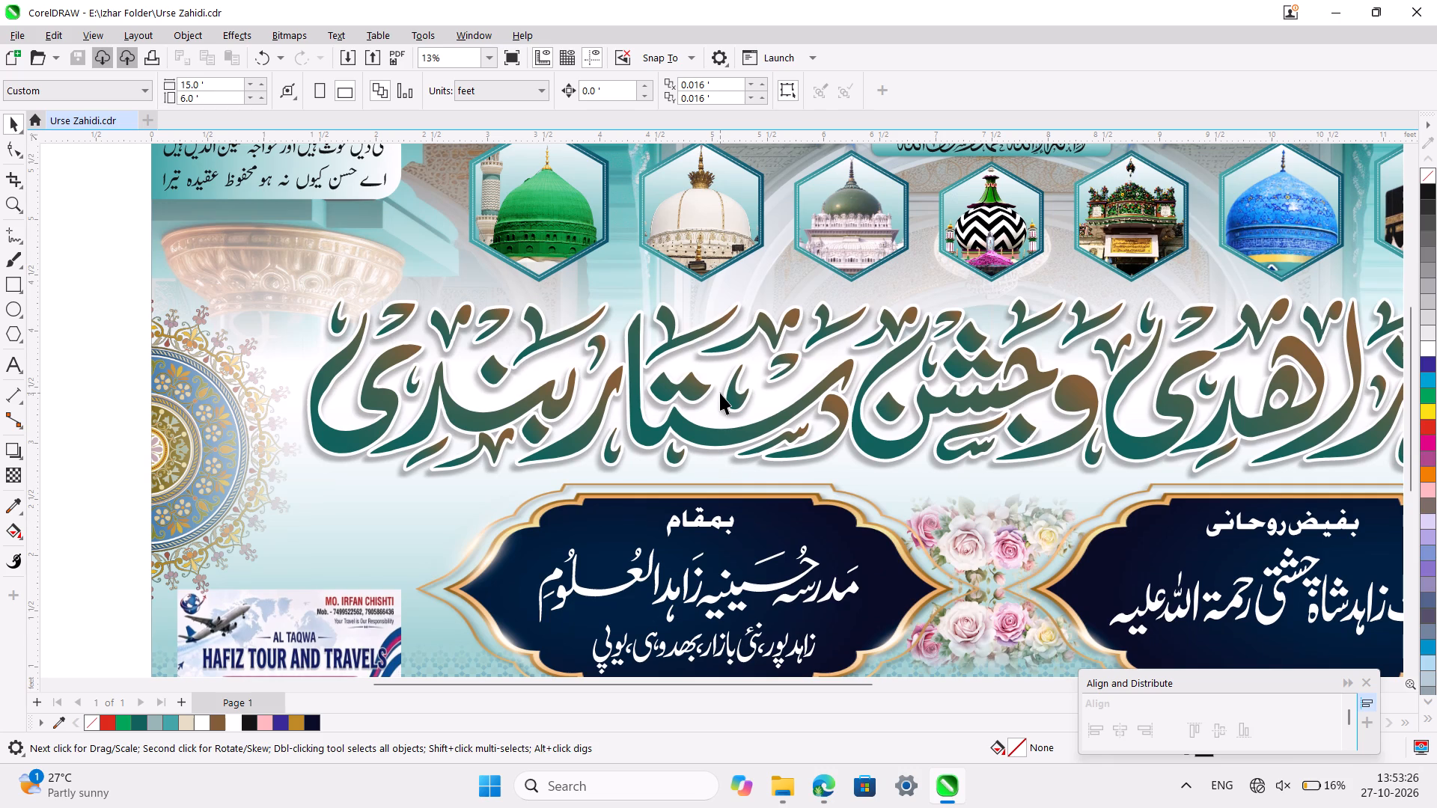
scroll(720, 393, "down", 2, "ctrl")
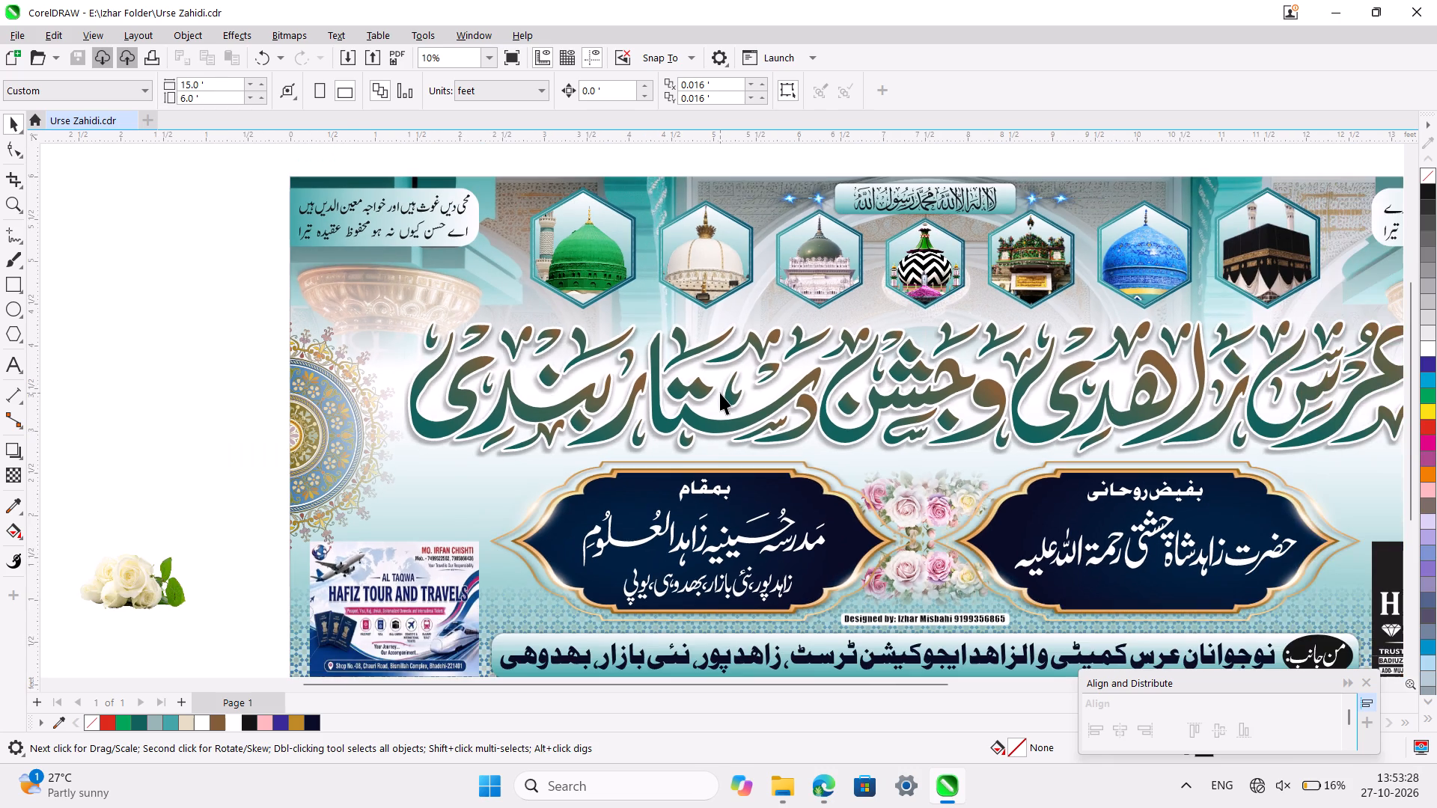
scroll(720, 393, "down", 2, "ctrl")
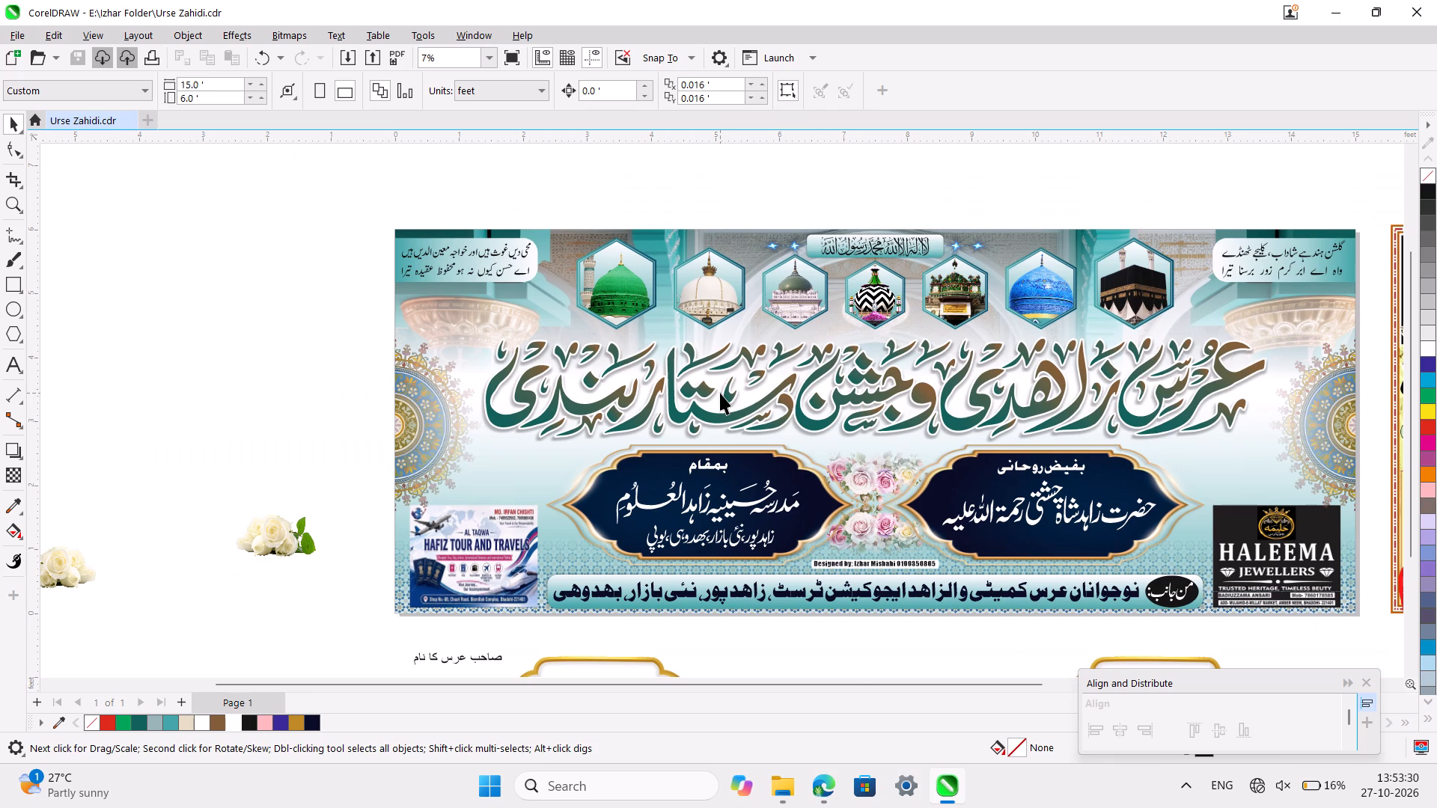
scroll(720, 393, "down", 2, "ctrl")
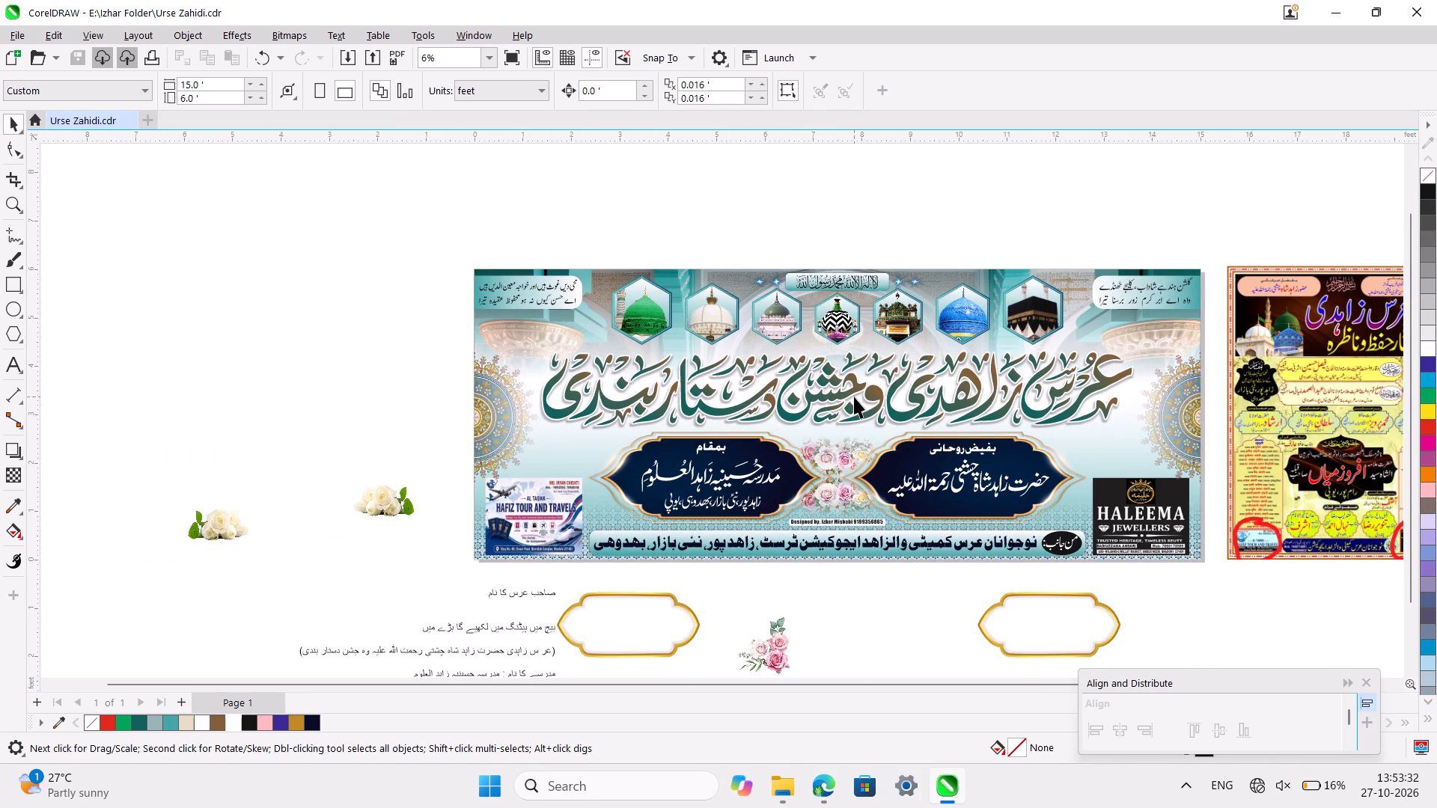
Apply a one-step Contour to the large Urdu title group with an offset of 0.059 ft.
left_click(852, 388)
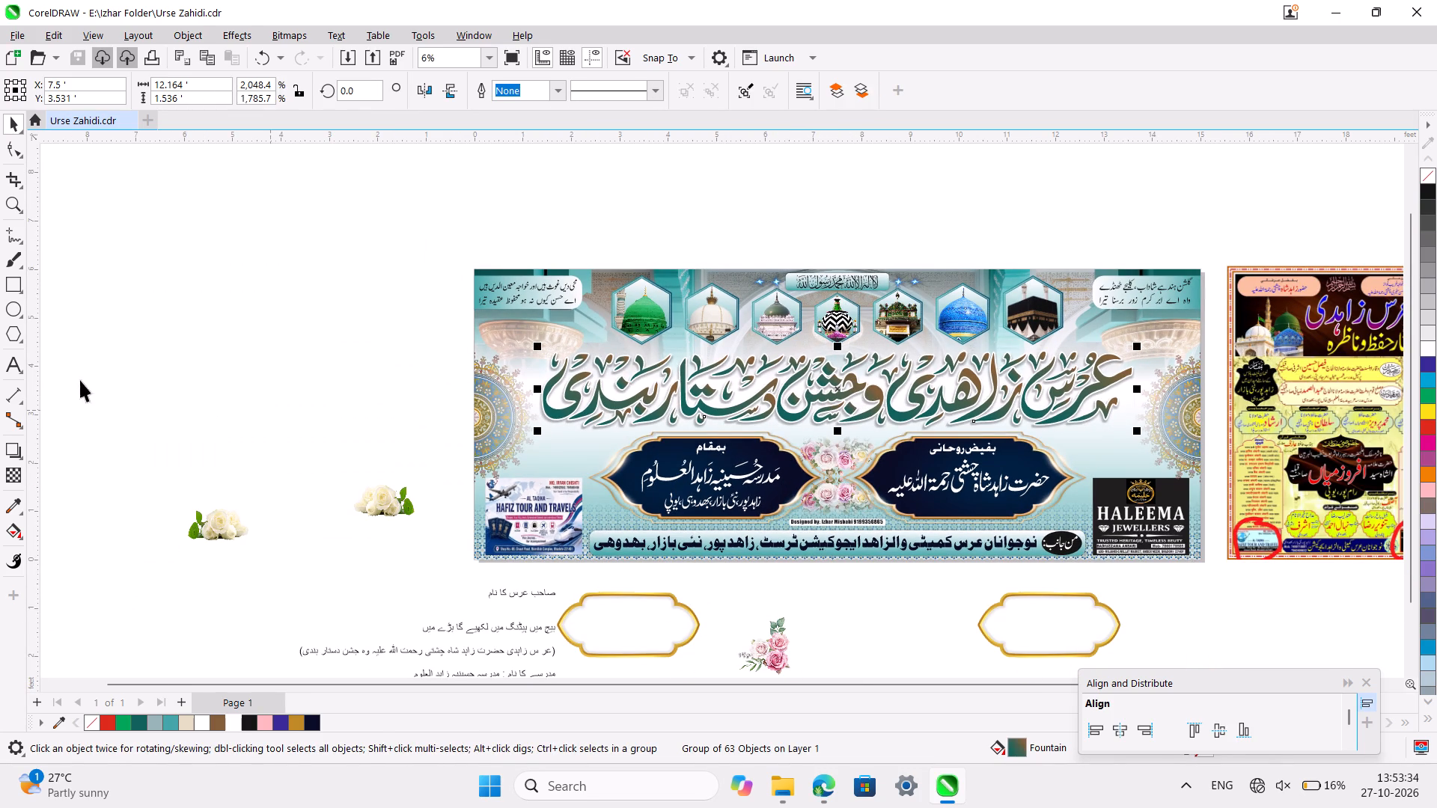
left_click(19, 451)
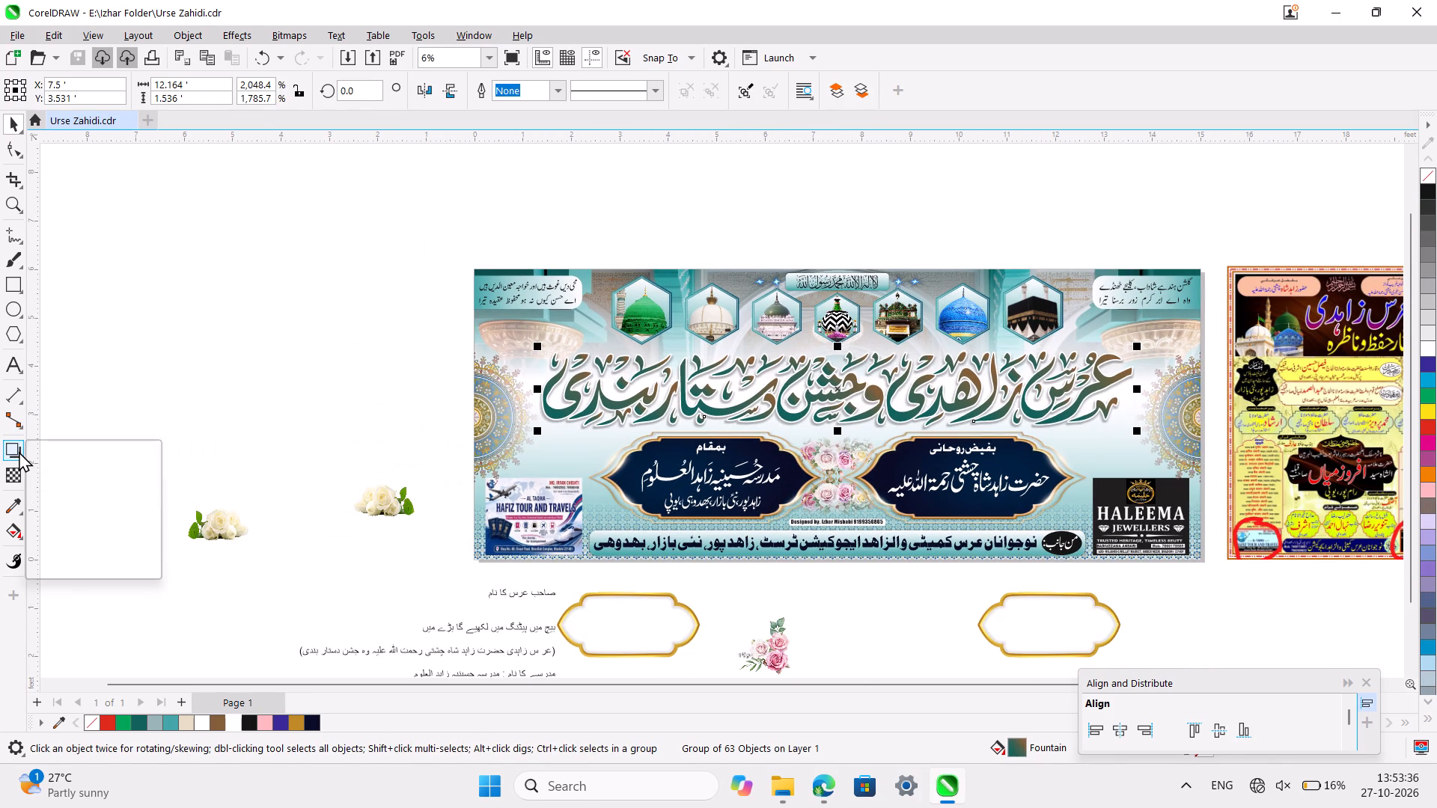
left_click(63, 467)
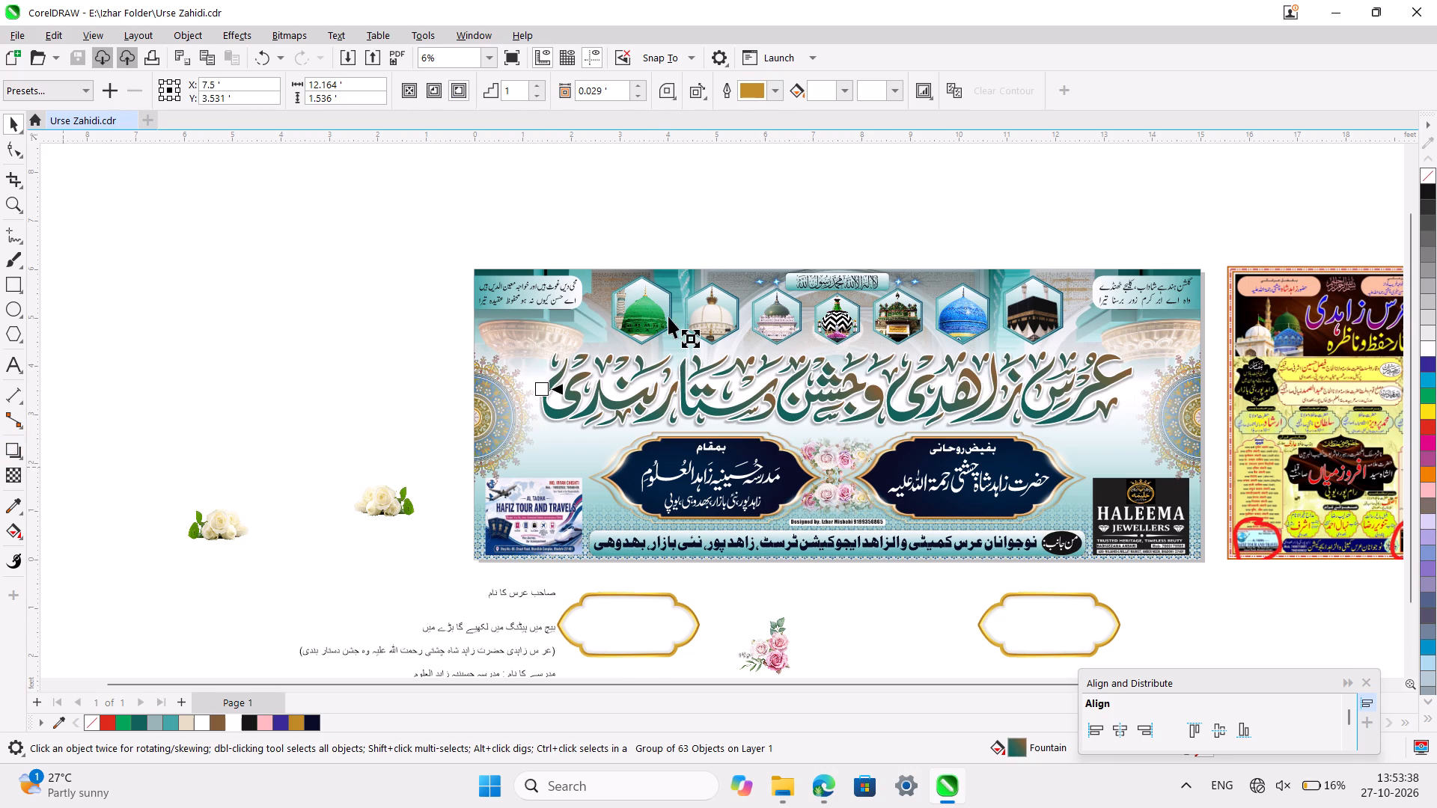
left_click(636, 88)
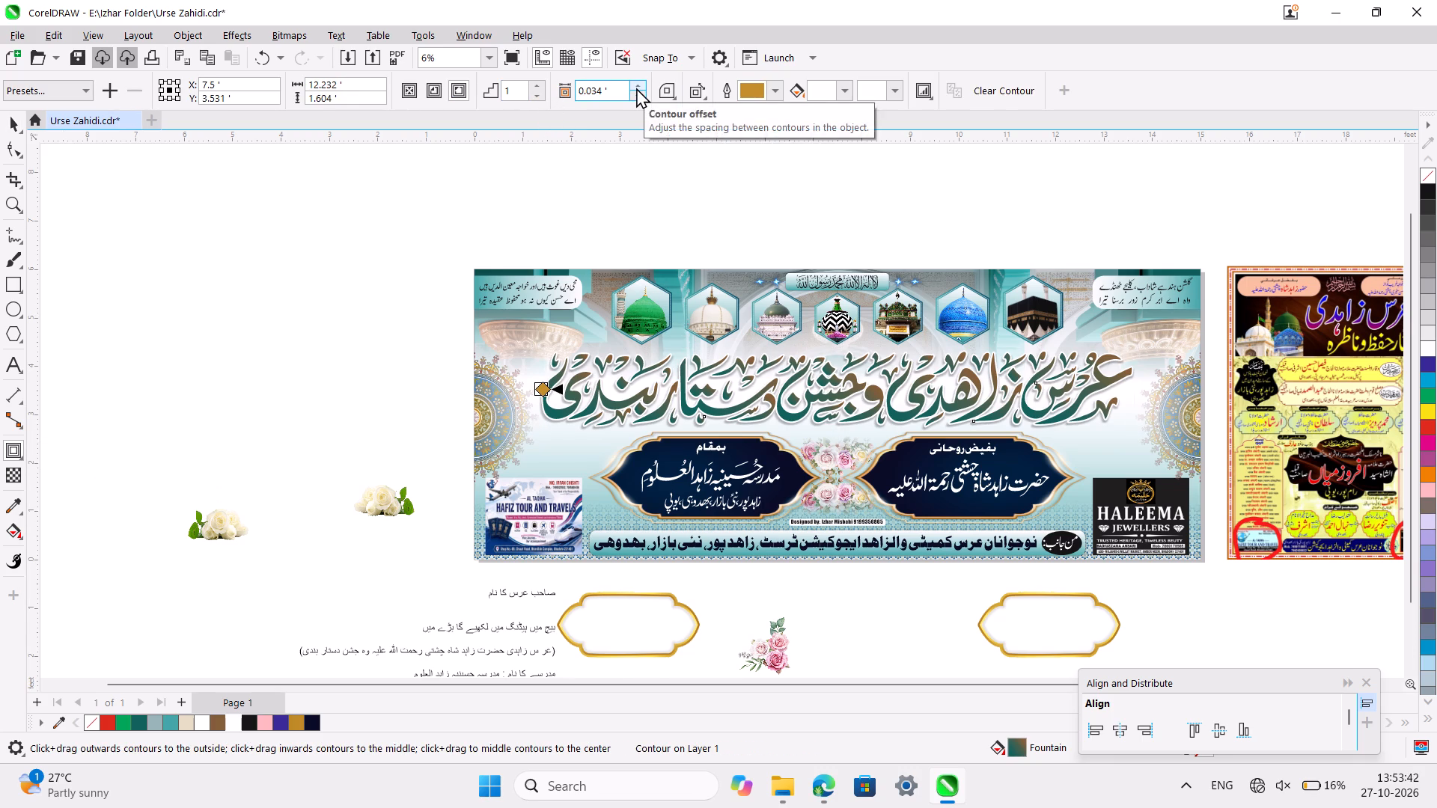
left_click(636, 88)
left_click(636, 88)
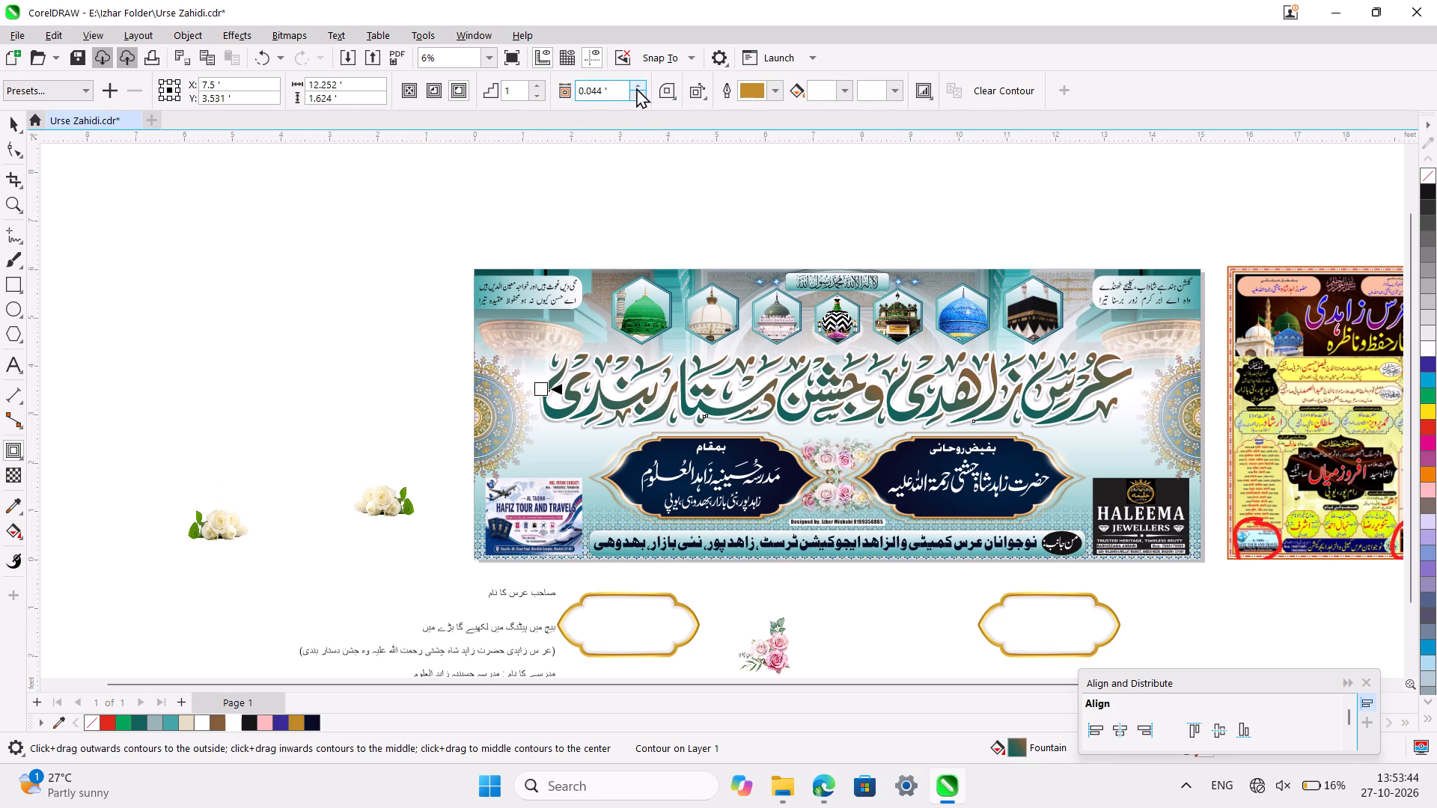
triple_click(636, 88)
Reduce the title's contour offset to about 0.034 ft.
scroll(679, 199, "up", 2, "ctrl")
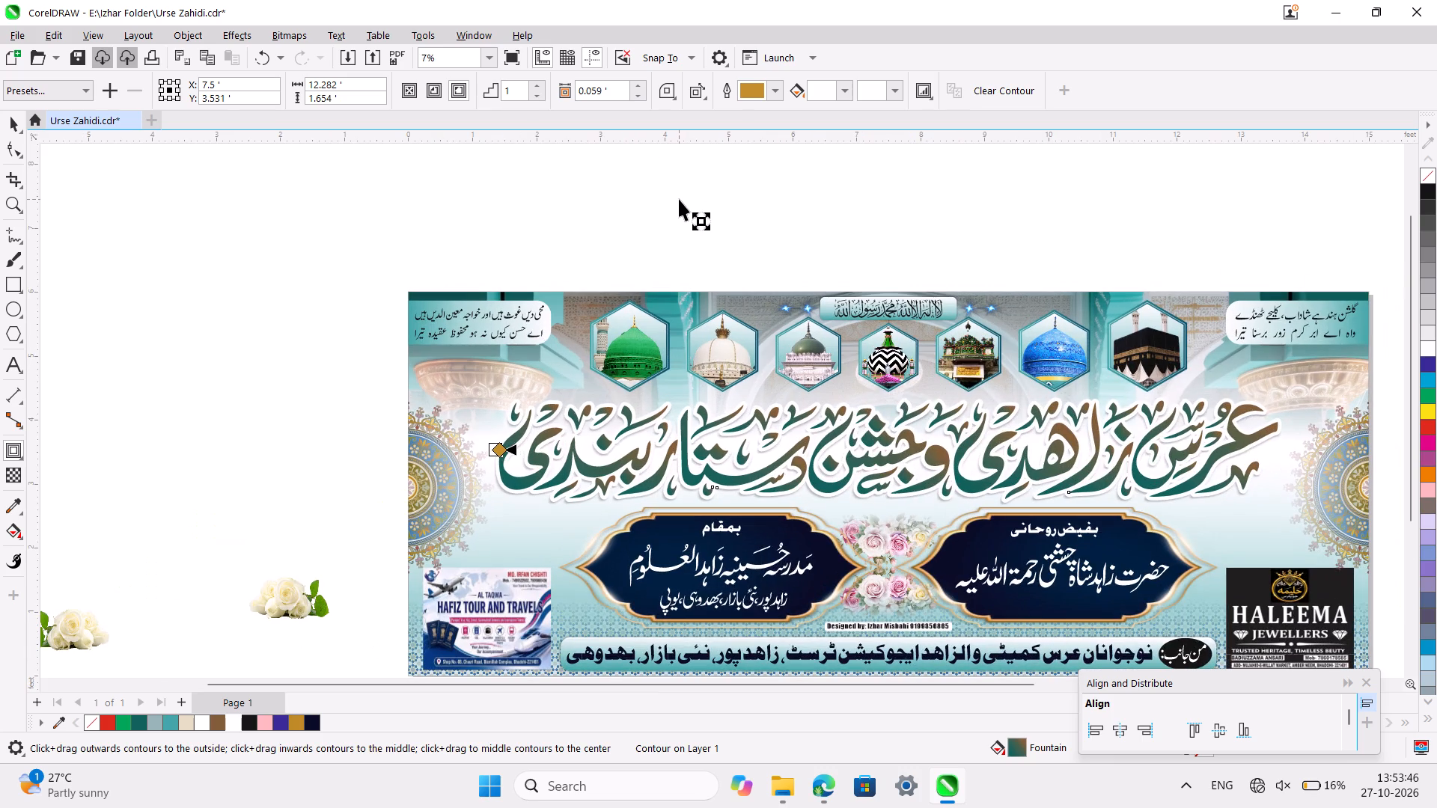
left_click(639, 98)
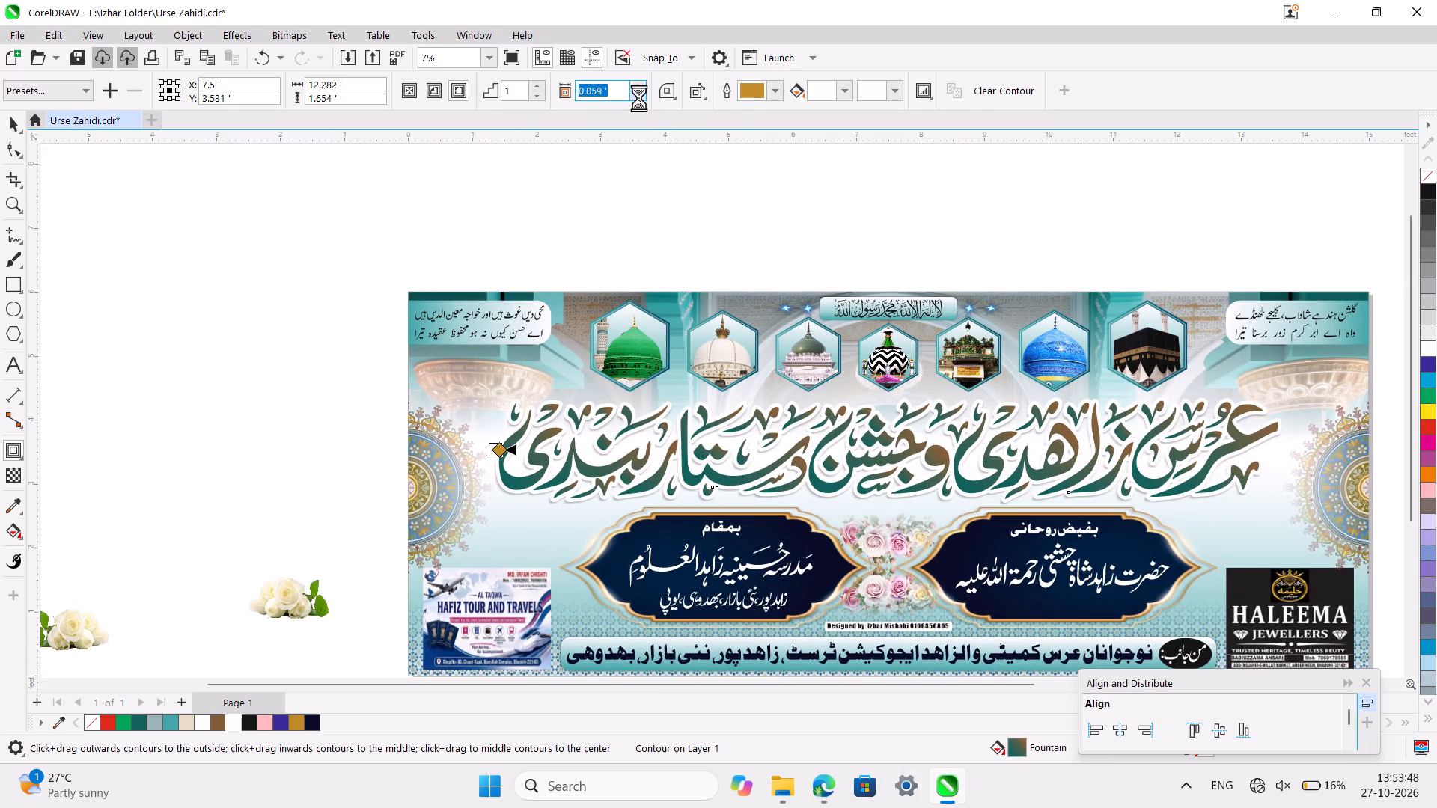
triple_click(639, 98)
double_click(639, 98)
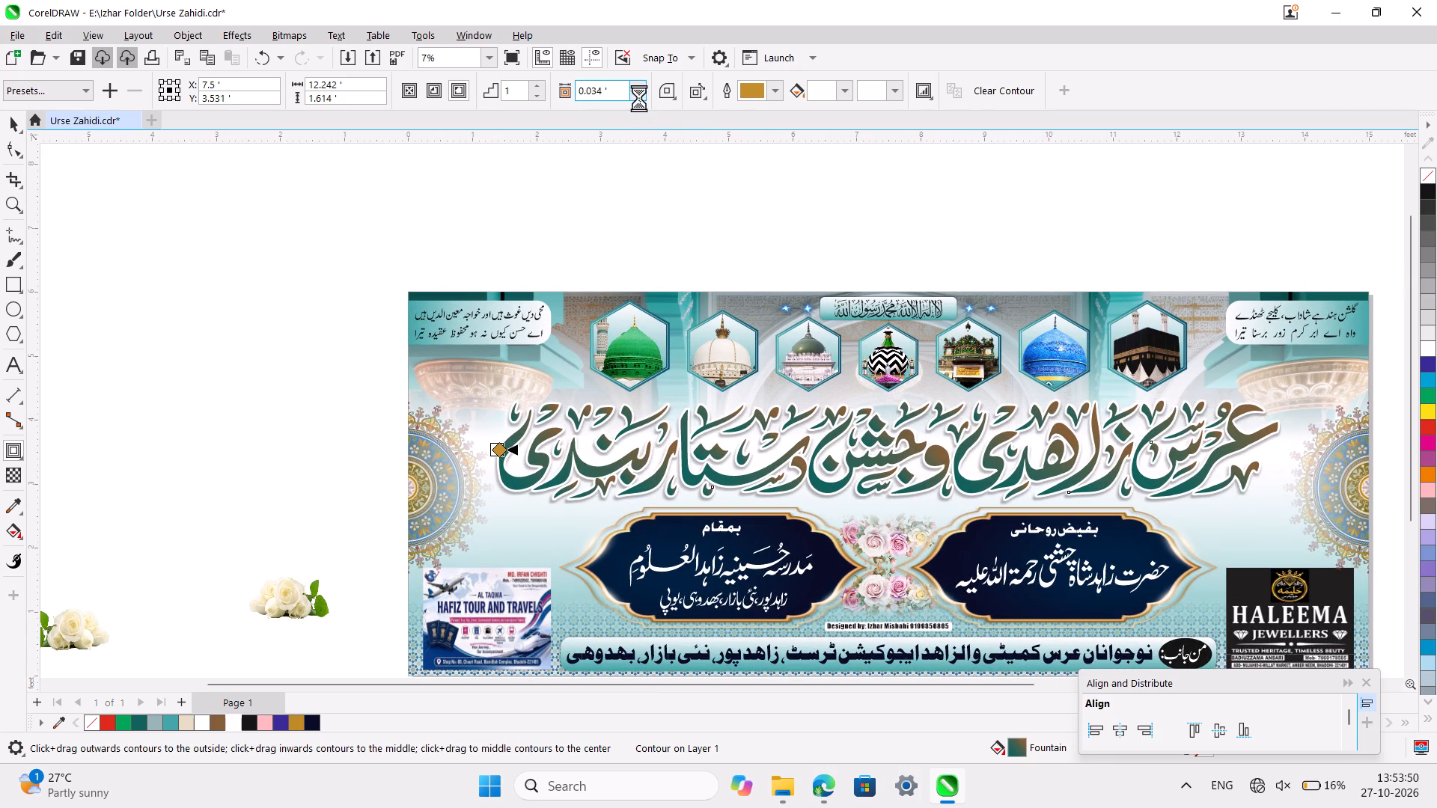
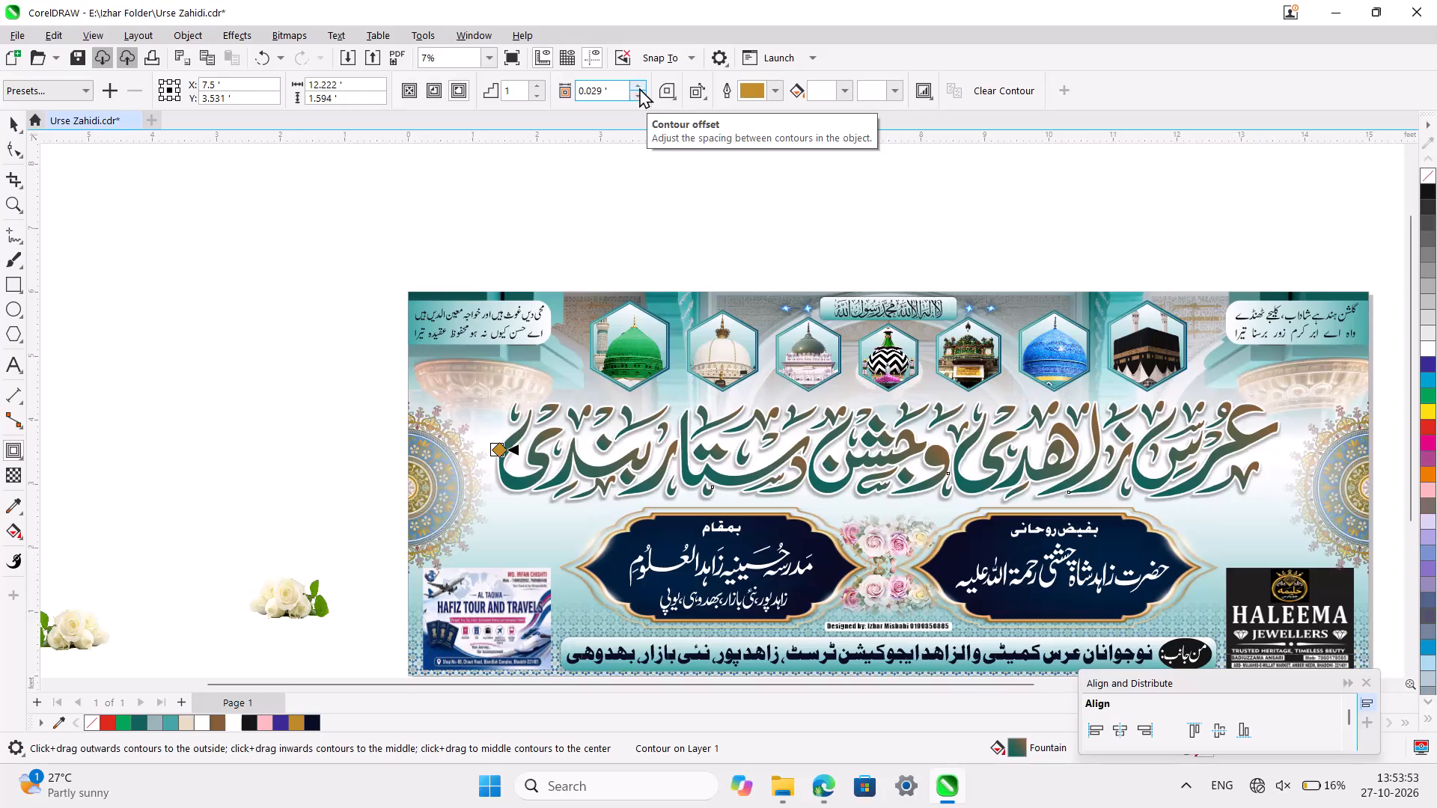
Increase the contour offset of the large Urdu headline to 0.034 feet.
left_click(639, 88)
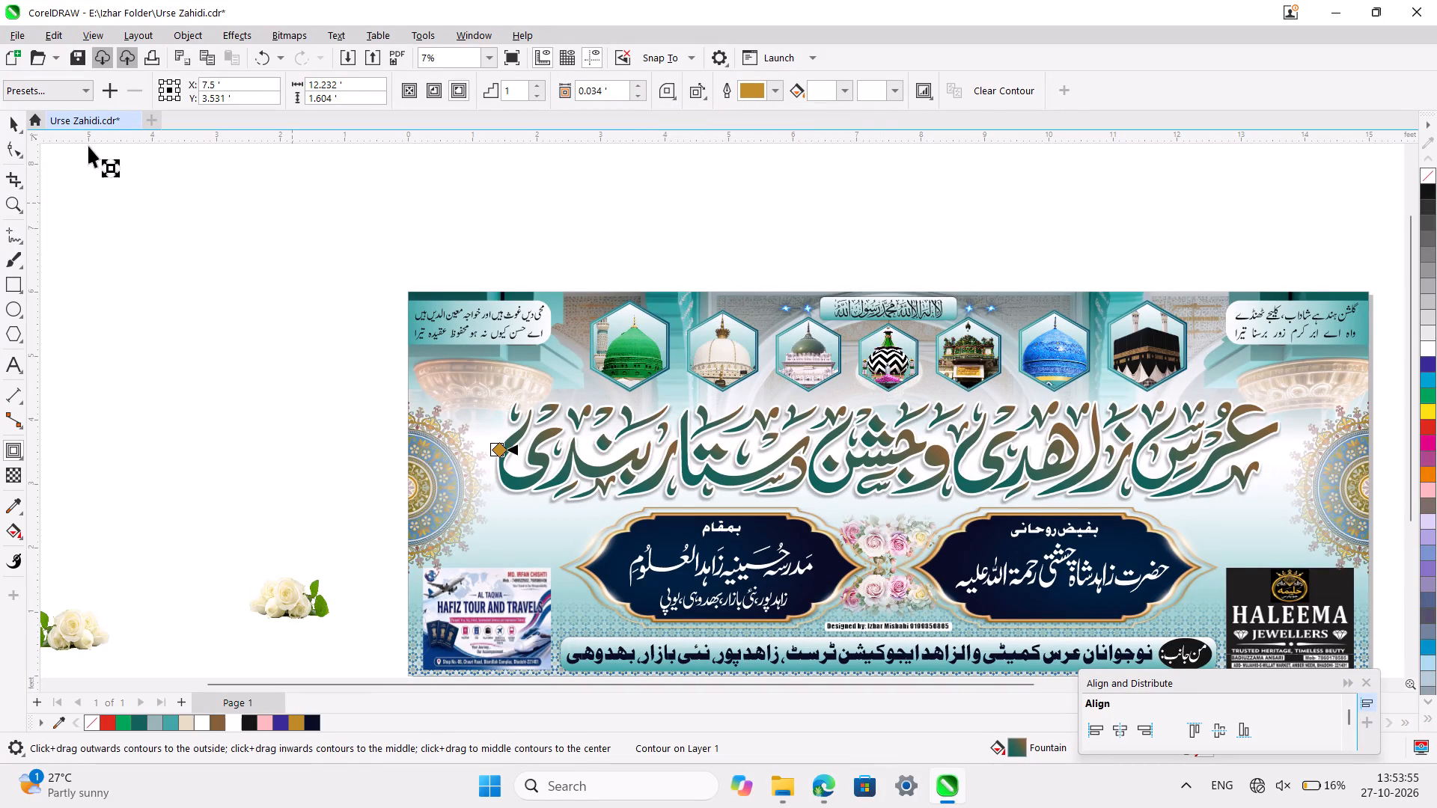
left_click(25, 114)
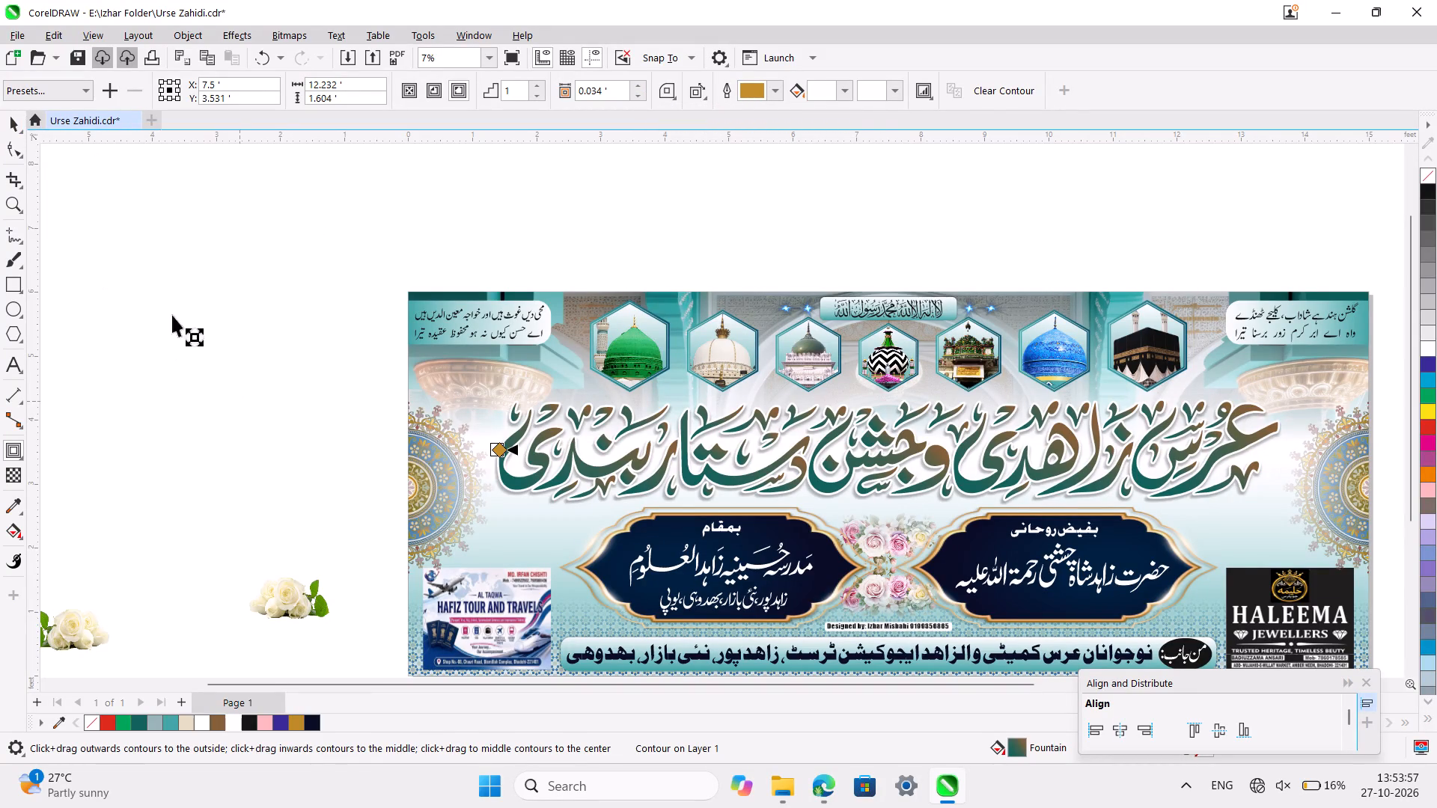
left_click(16, 124)
left_click(176, 317)
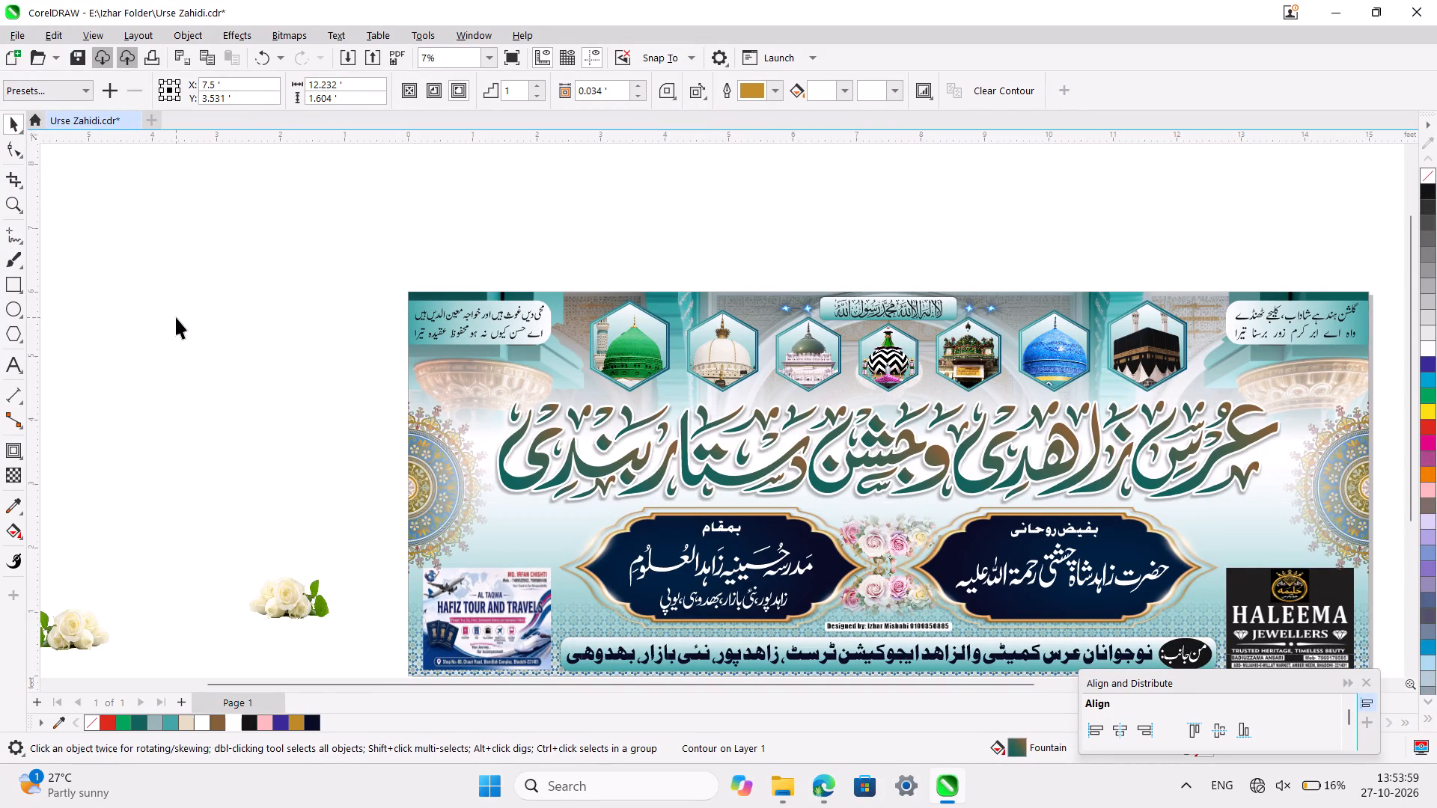
Nudge the lens rectangle behind the large headline slightly down to a Y position of about 3.467 feet.
scroll(176, 317, "down", 3, "ctrl")
scroll(376, 372, "up", 2, "ctrl")
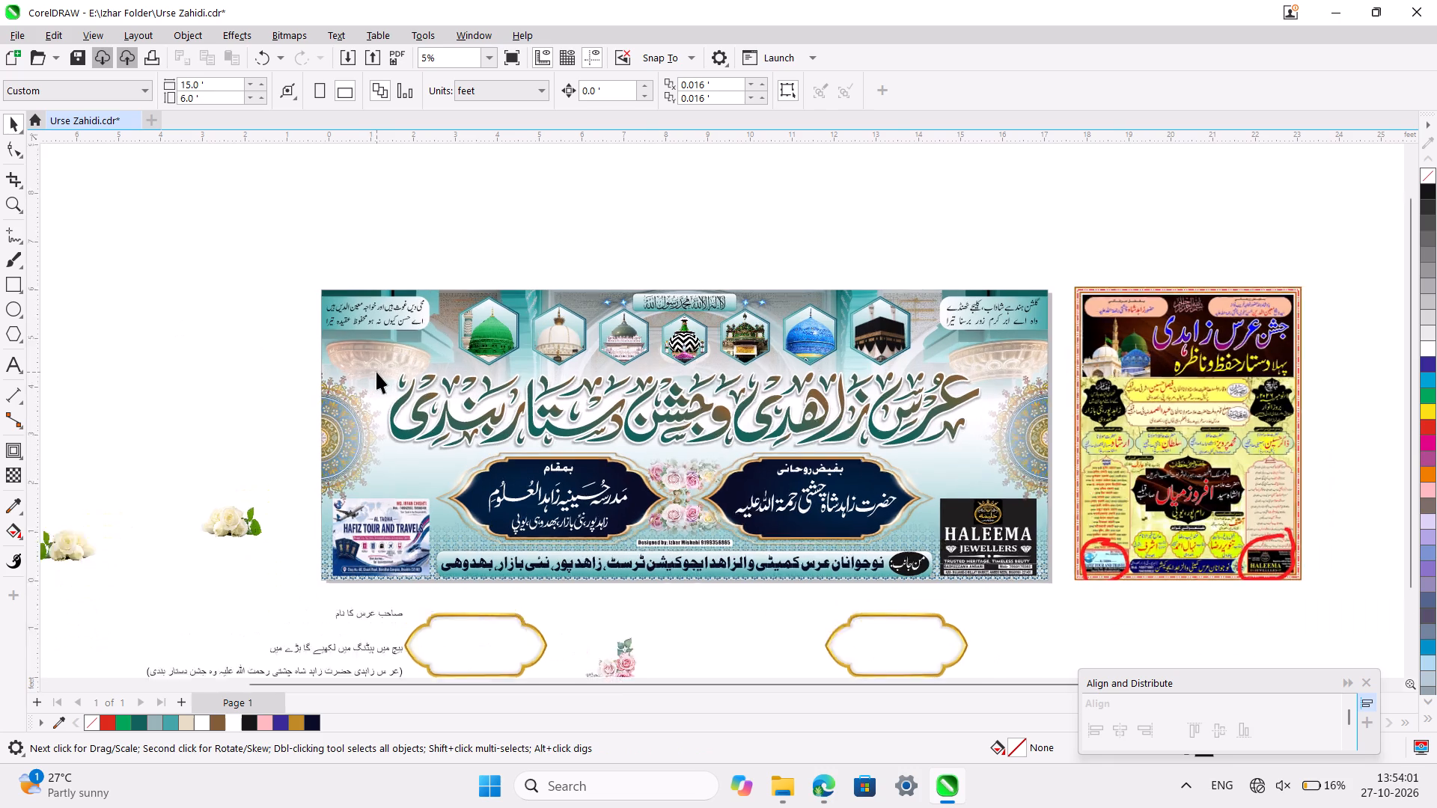
scroll(376, 372, "up", 4, "ctrl")
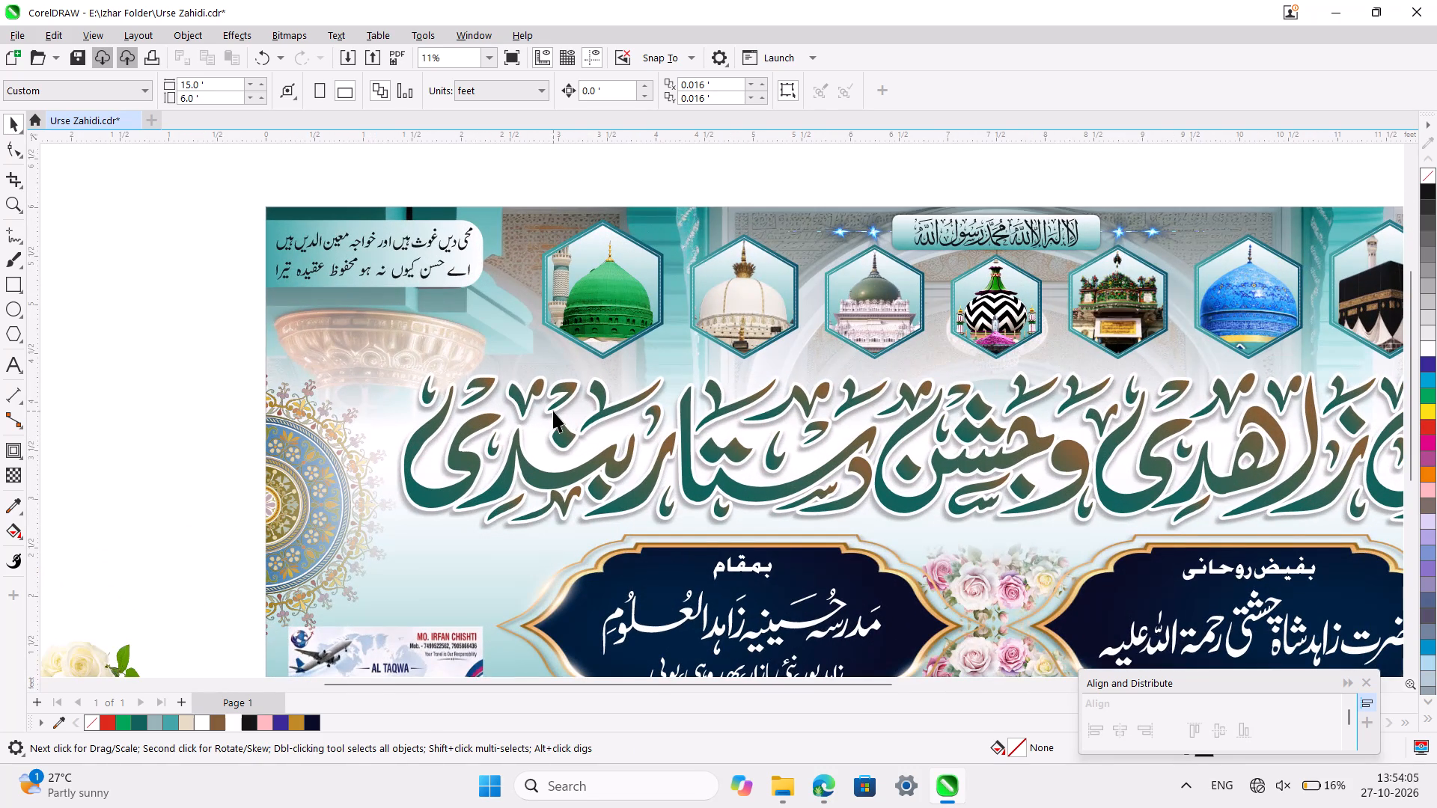
scroll(730, 439, "down", 1)
scroll(820, 420, "down", 1)
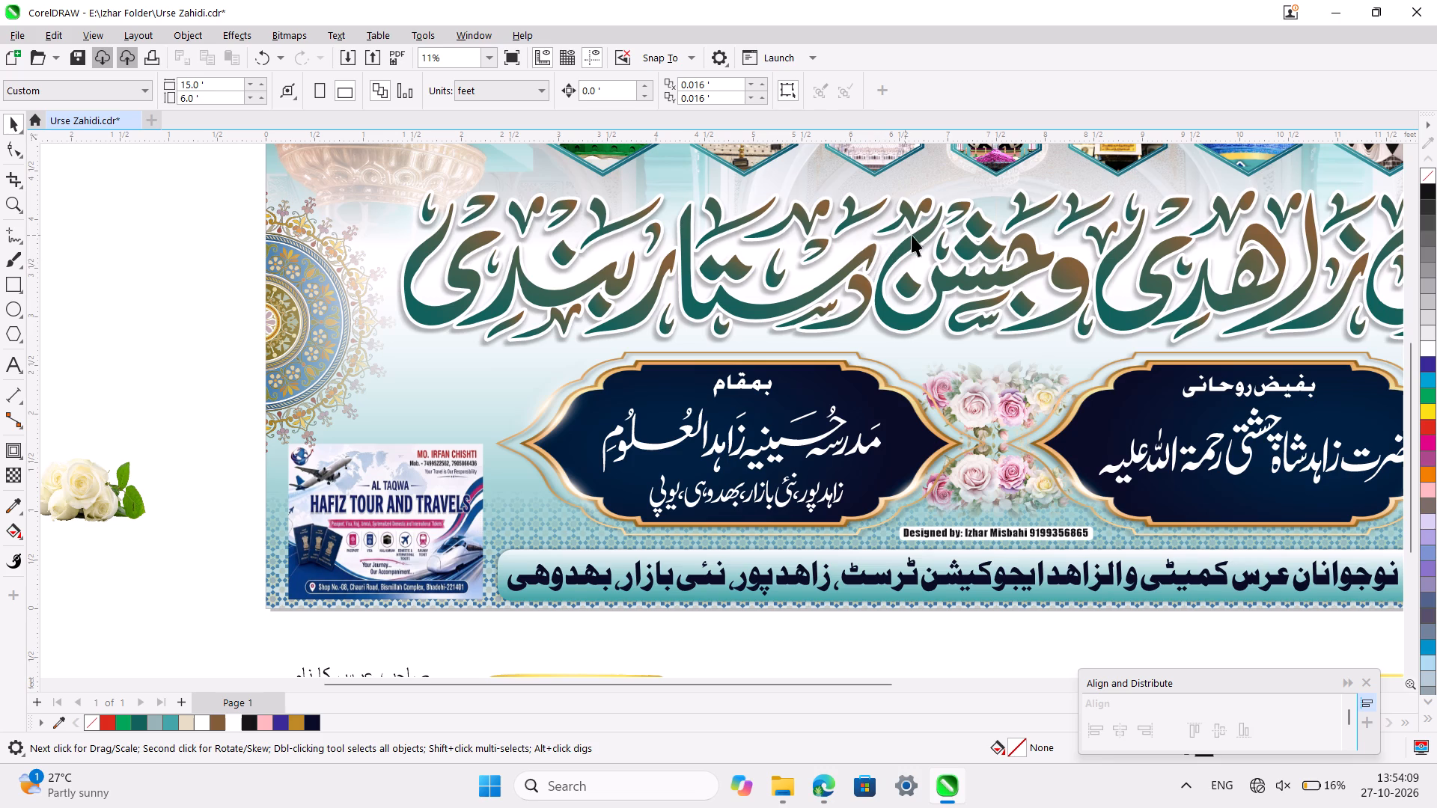
left_click(889, 334)
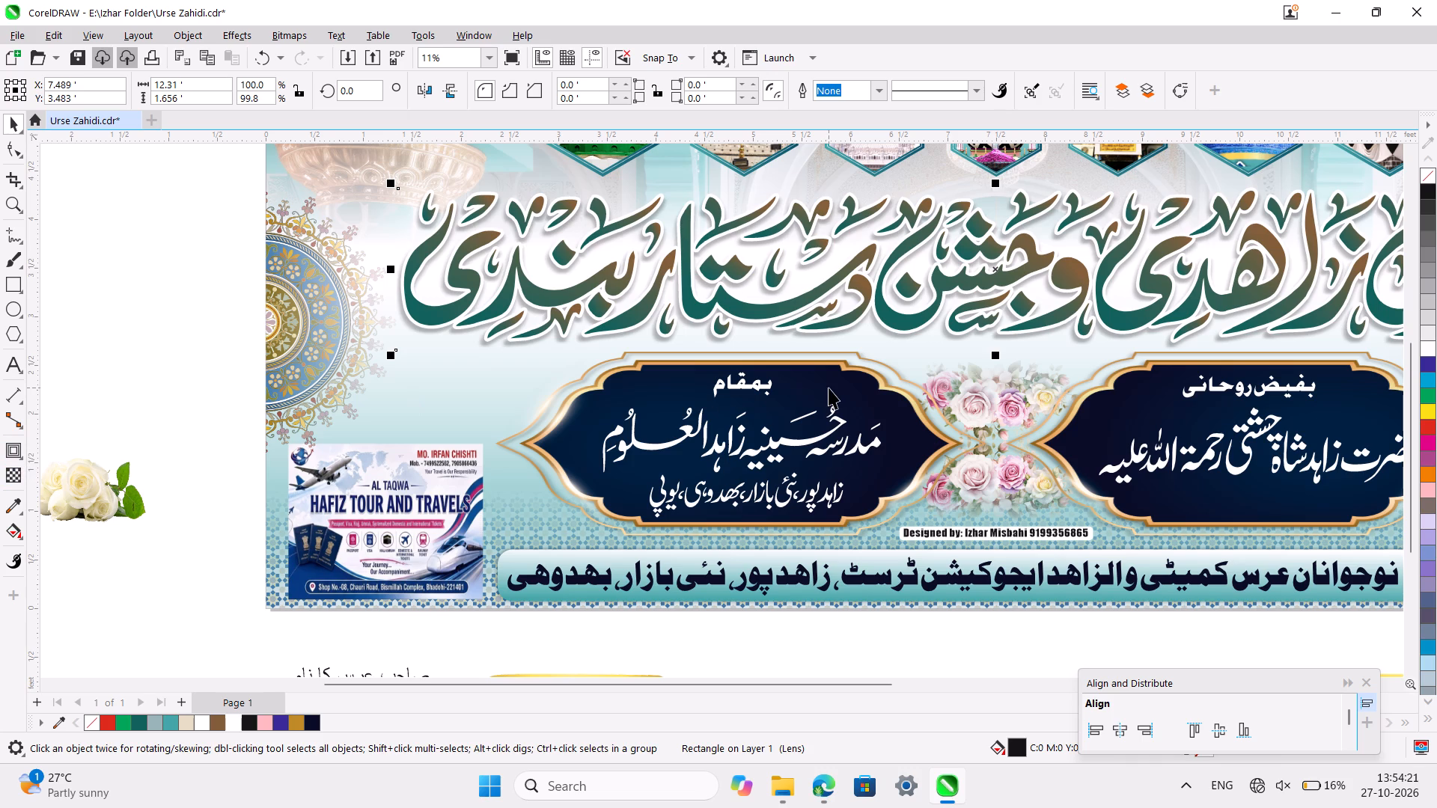
key("shift+Down")
key("shift+Down")
key("shift+Down")
key("shift+Down")
key("shift+Down")
key("shift+Down")
key("shift+Down")
key("shift+Down")
key("shift+Down")
key("shift+Down")
key("shift+Down")
key("shift+Down")
key("shift+Down")
key("shift+Down")
key("shift+Down")
key("shift+Down")
key("shift+Down")
key("shift+Down")
key("shift+Down")
key("shift+Down")
key("shift+Down")
key("shift+Down")
key("shift+Down")
key("shift+Down")
scroll(829, 388, "down", 5, "ctrl")
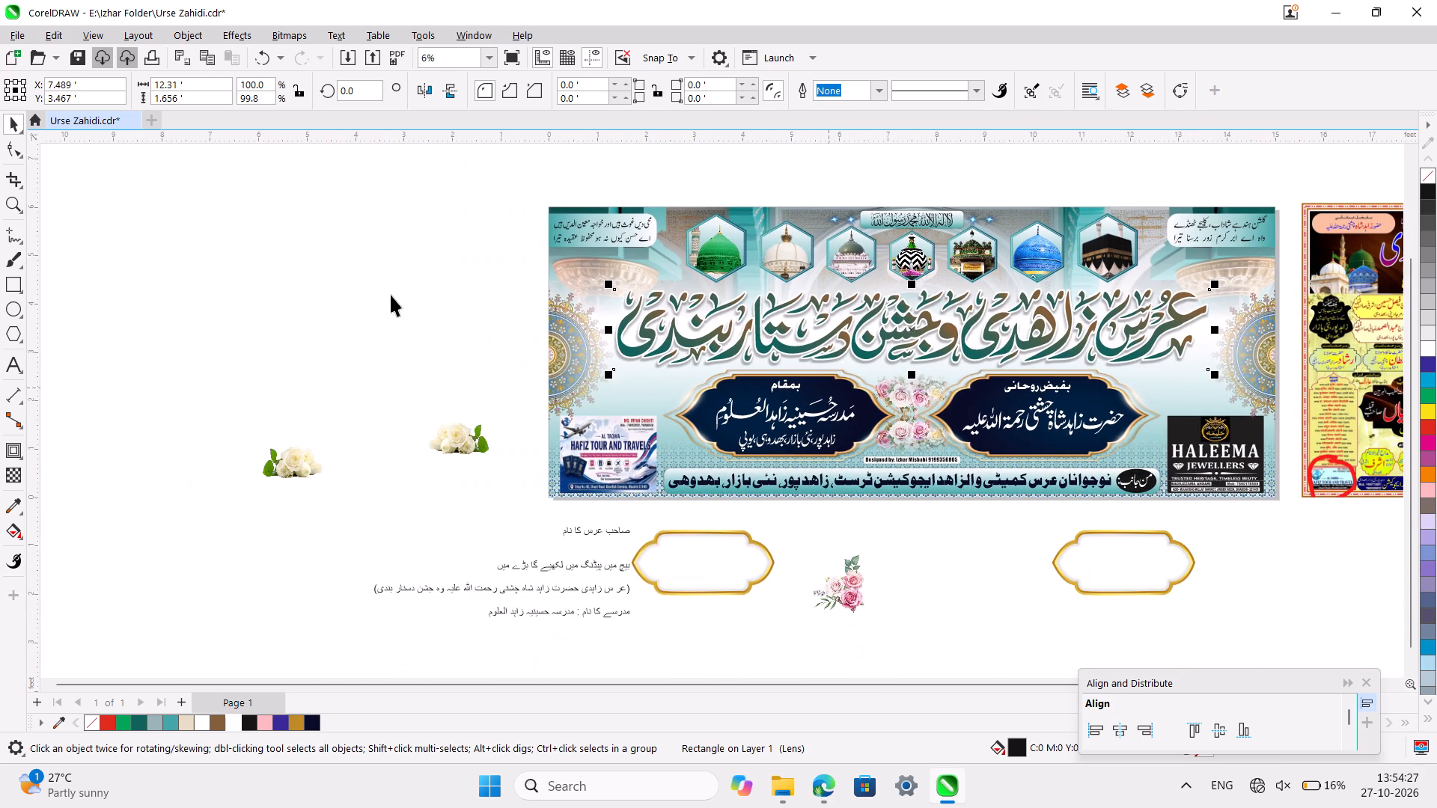
left_click(391, 295)
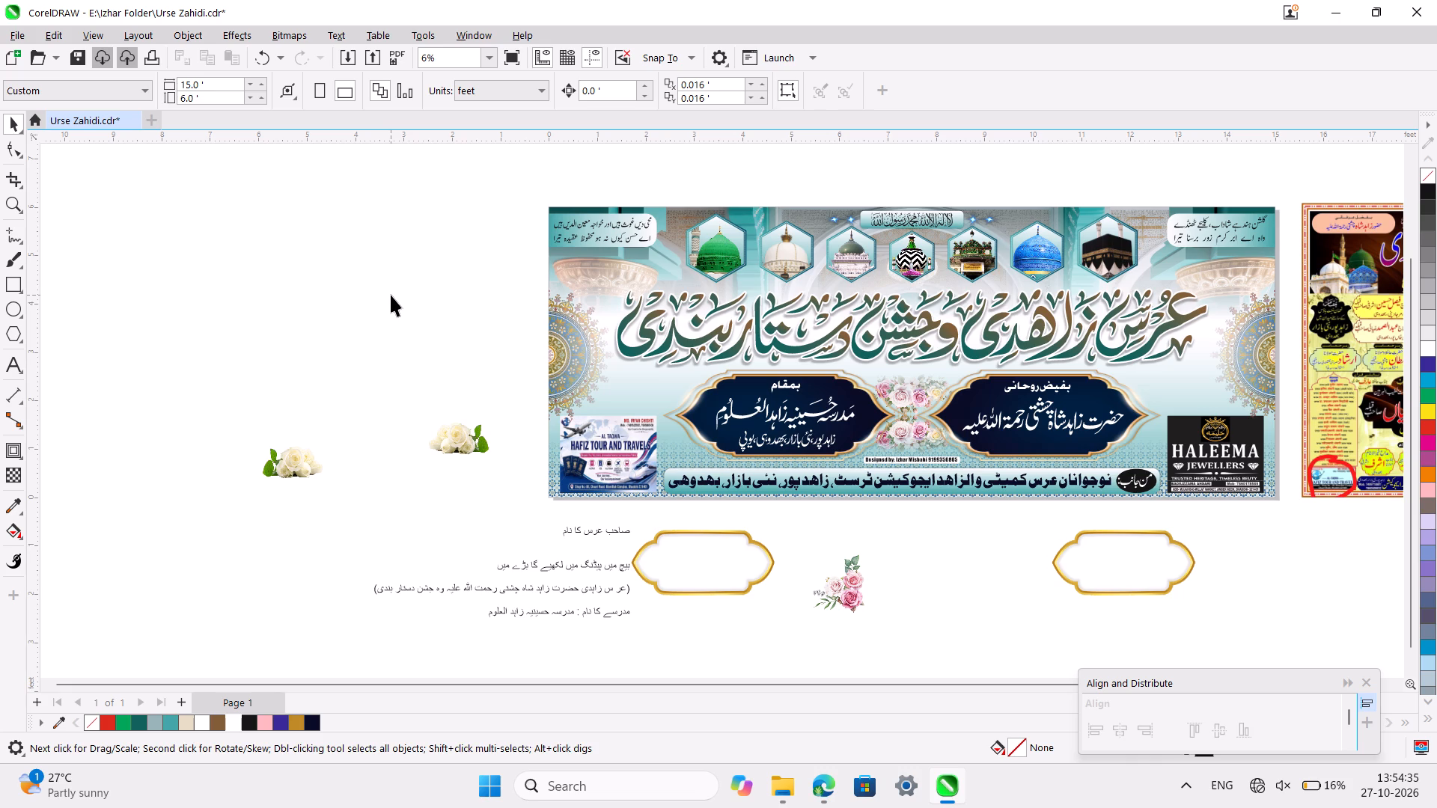
Save the banner document.
key("ctrl+s")
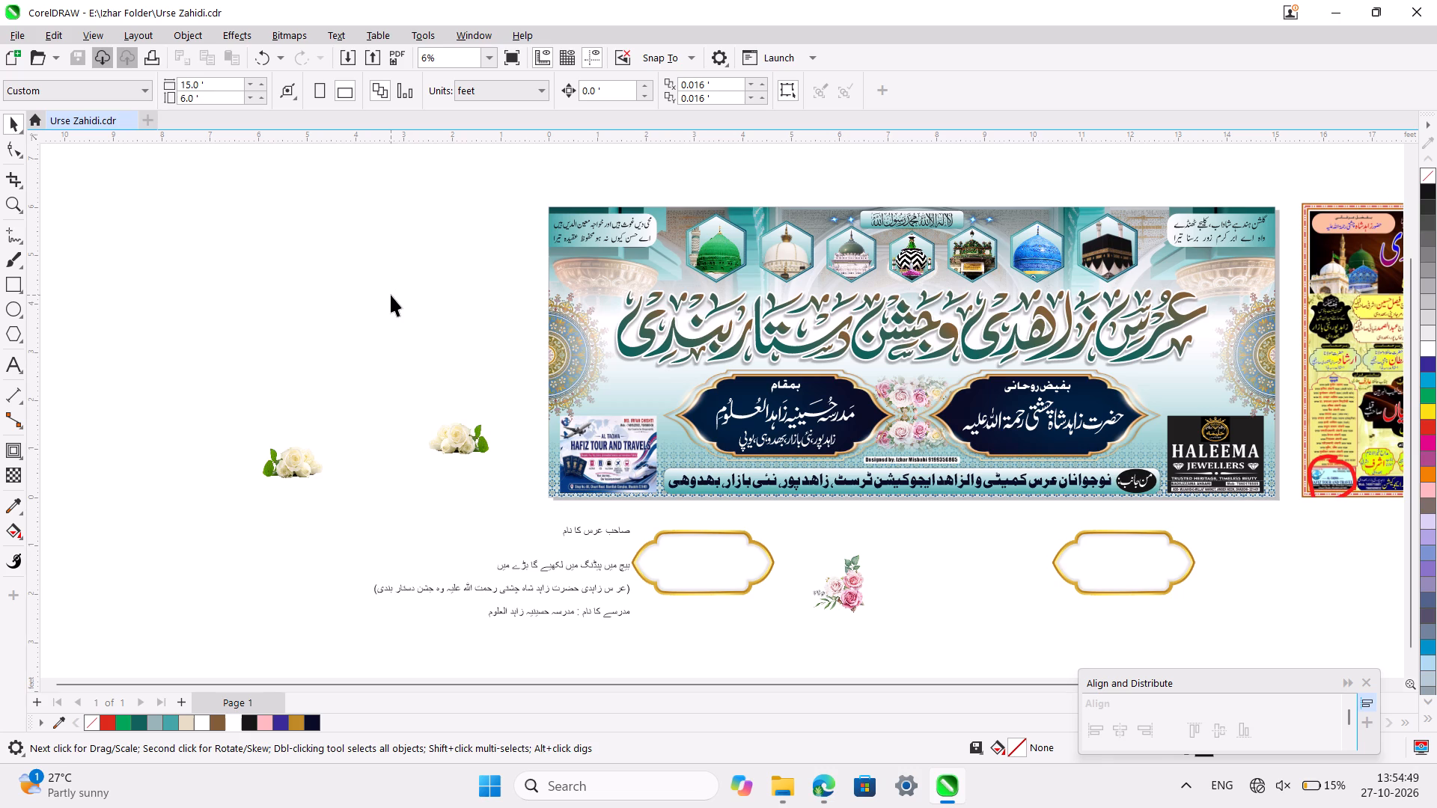
Examine the banner closely, from the Hafiz Tour and Travels advert across to the reference poster beside it.
scroll(795, 417, "down", 2)
scroll(517, 383, "up", 6, "ctrl")
scroll(638, 416, "up", 2, "ctrl")
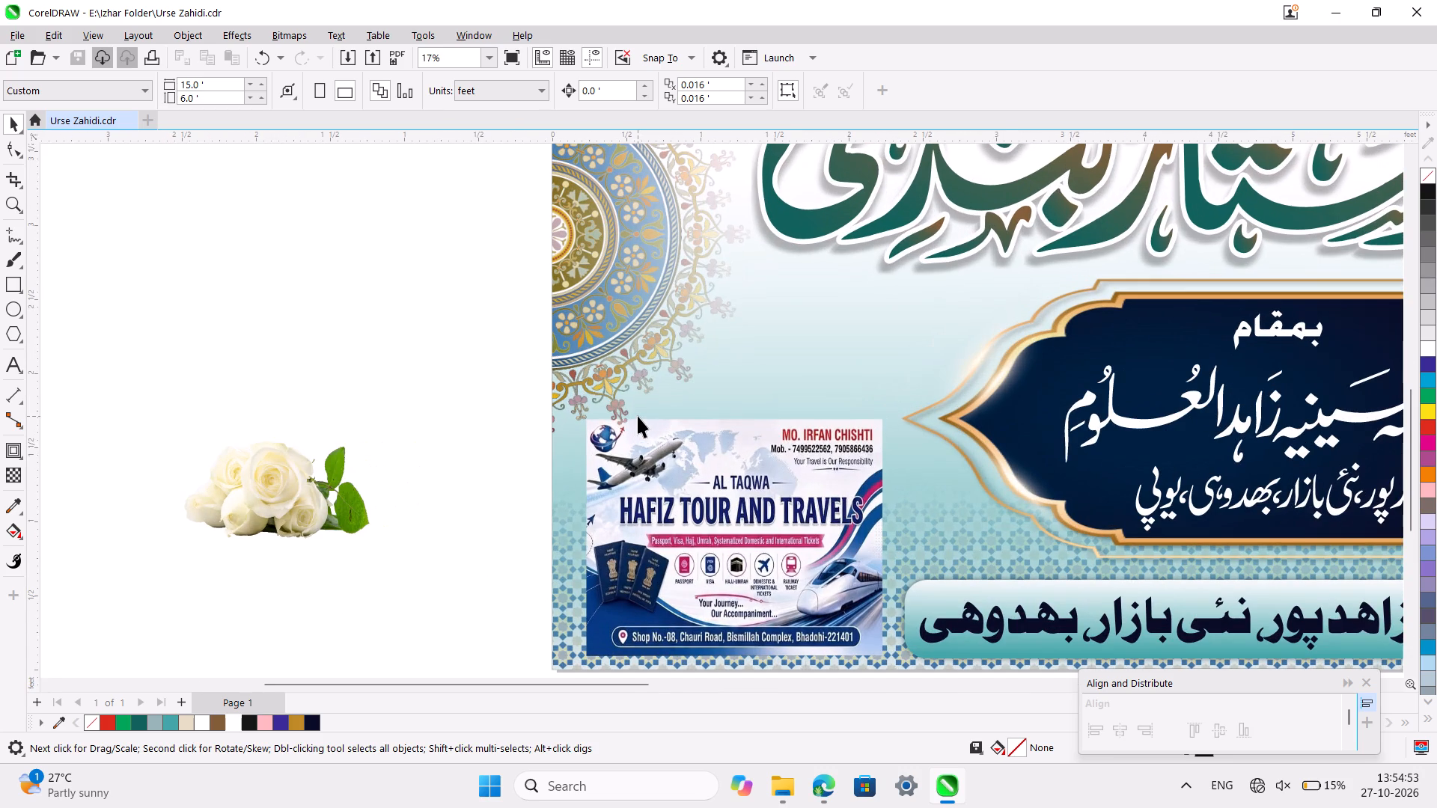
scroll(638, 416, "left", 3)
scroll(638, 416, "right", 4)
scroll(418, 515, "up", 4, "ctrl")
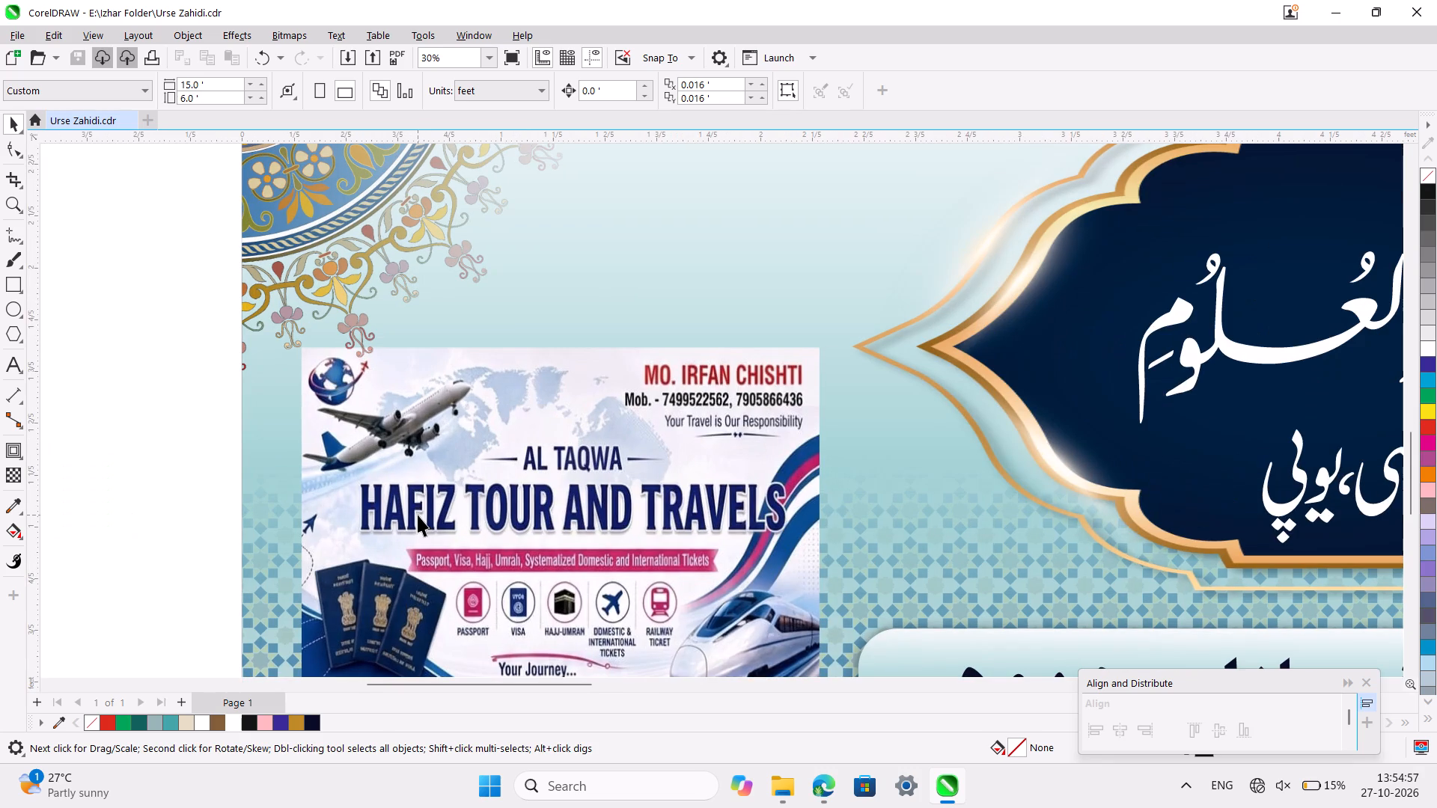
scroll(418, 515, "up", 2, "ctrl")
scroll(418, 515, "down", 1, "ctrl")
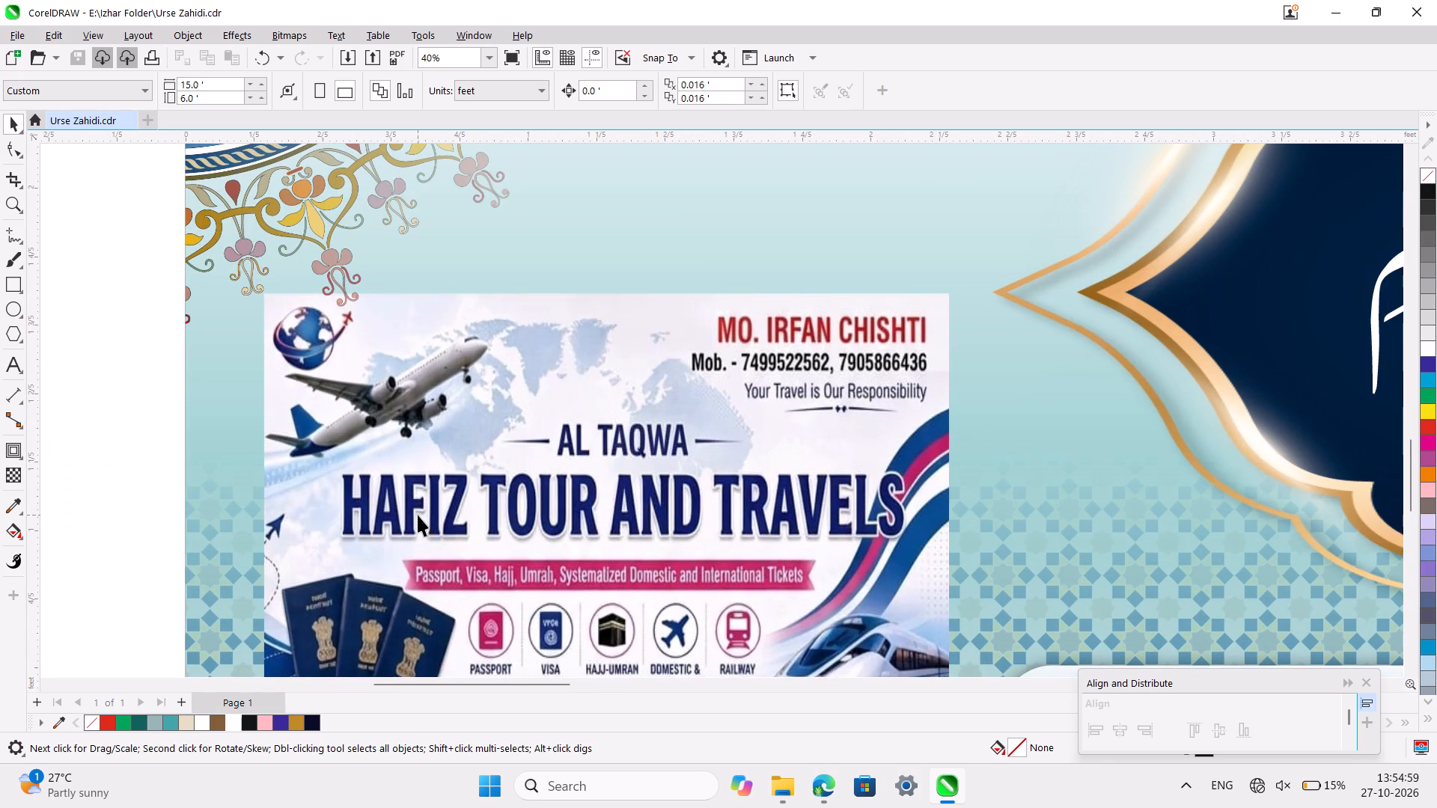
scroll(418, 515, "down", 4)
scroll(418, 515, "down", 7, "ctrl")
scroll(1046, 416, "left", 1)
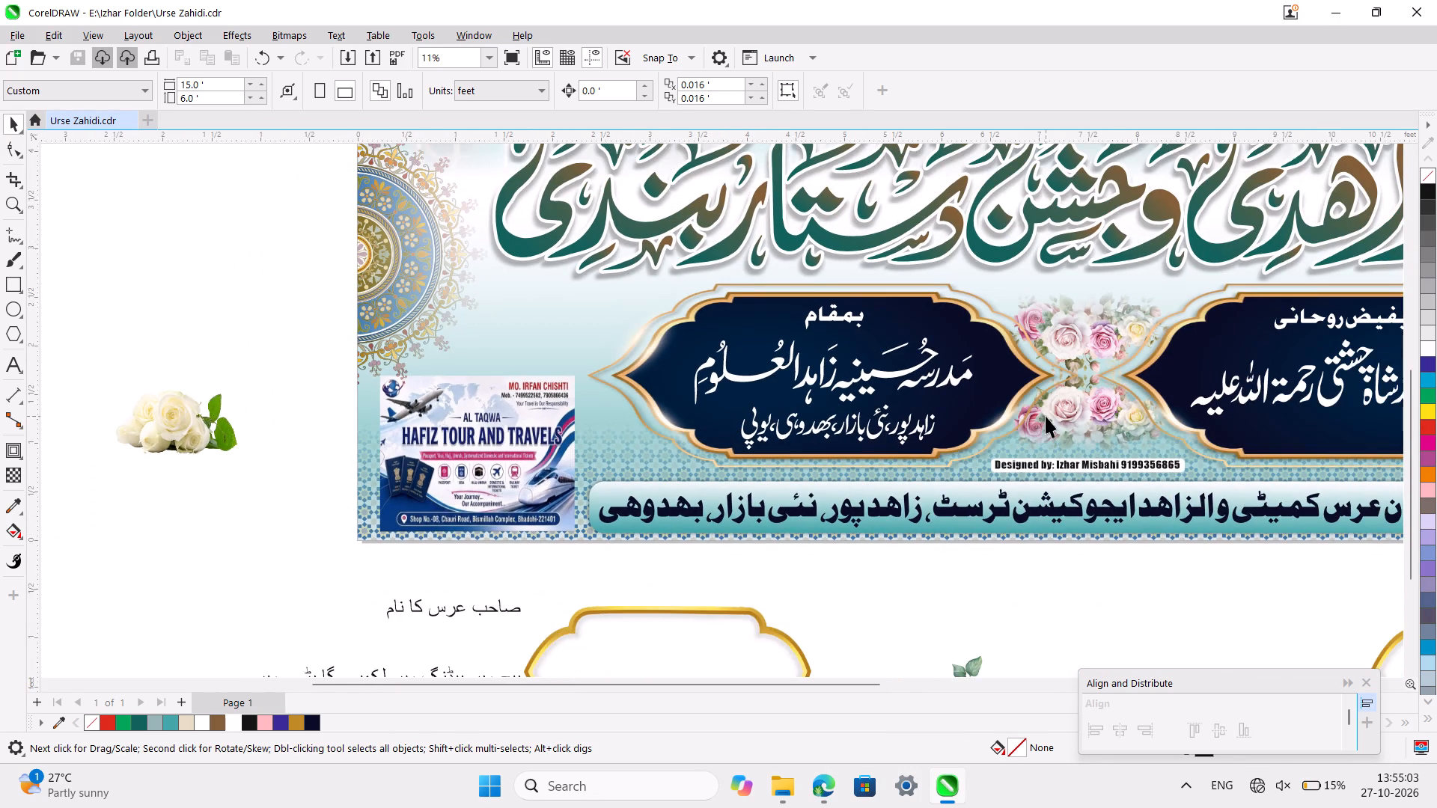
scroll(1046, 416, "left", 2)
scroll(1046, 416, "down", 4, "ctrl")
scroll(1046, 416, "left", 2)
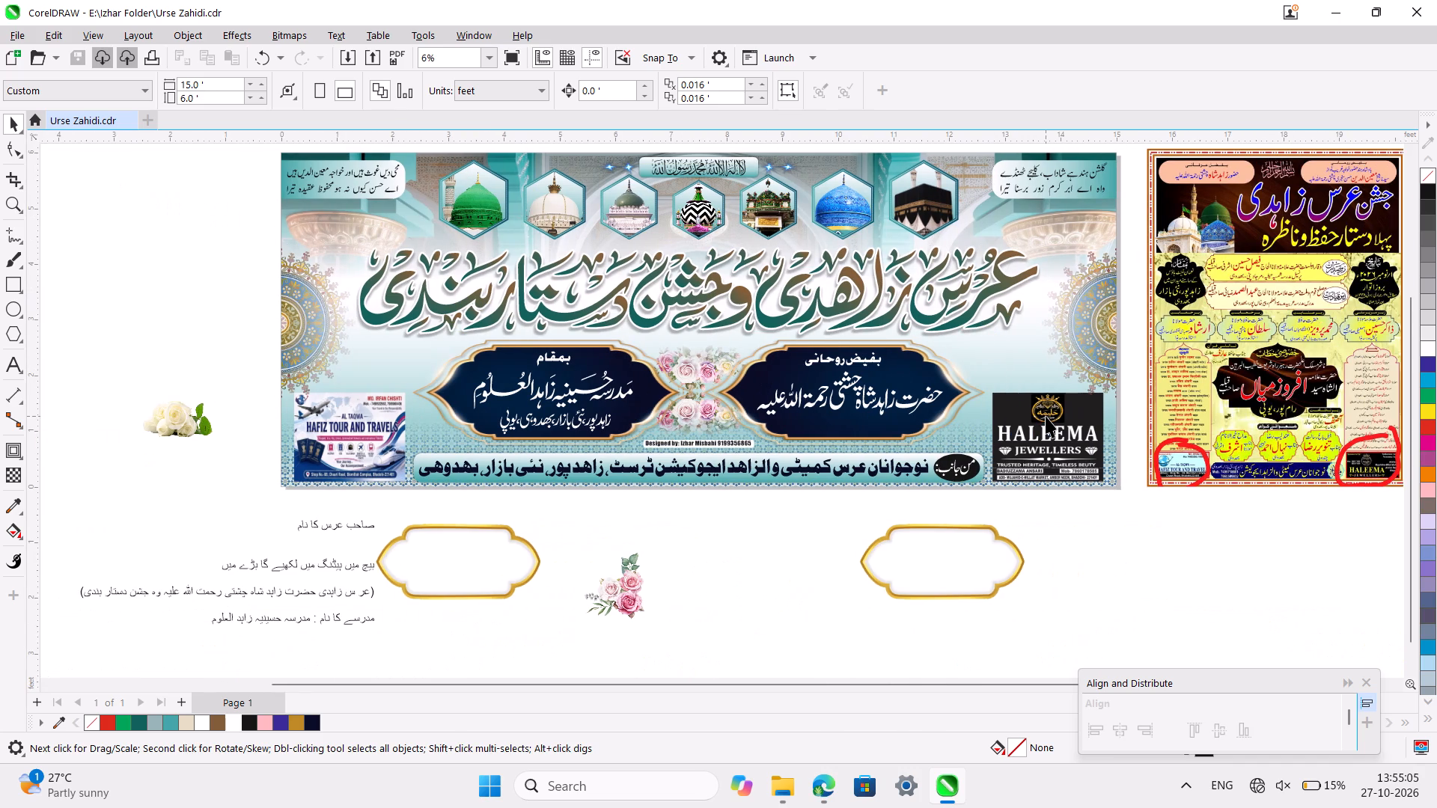
scroll(1046, 416, "left", 2)
scroll(1046, 416, "right", 2)
scroll(1046, 416, "up", 1)
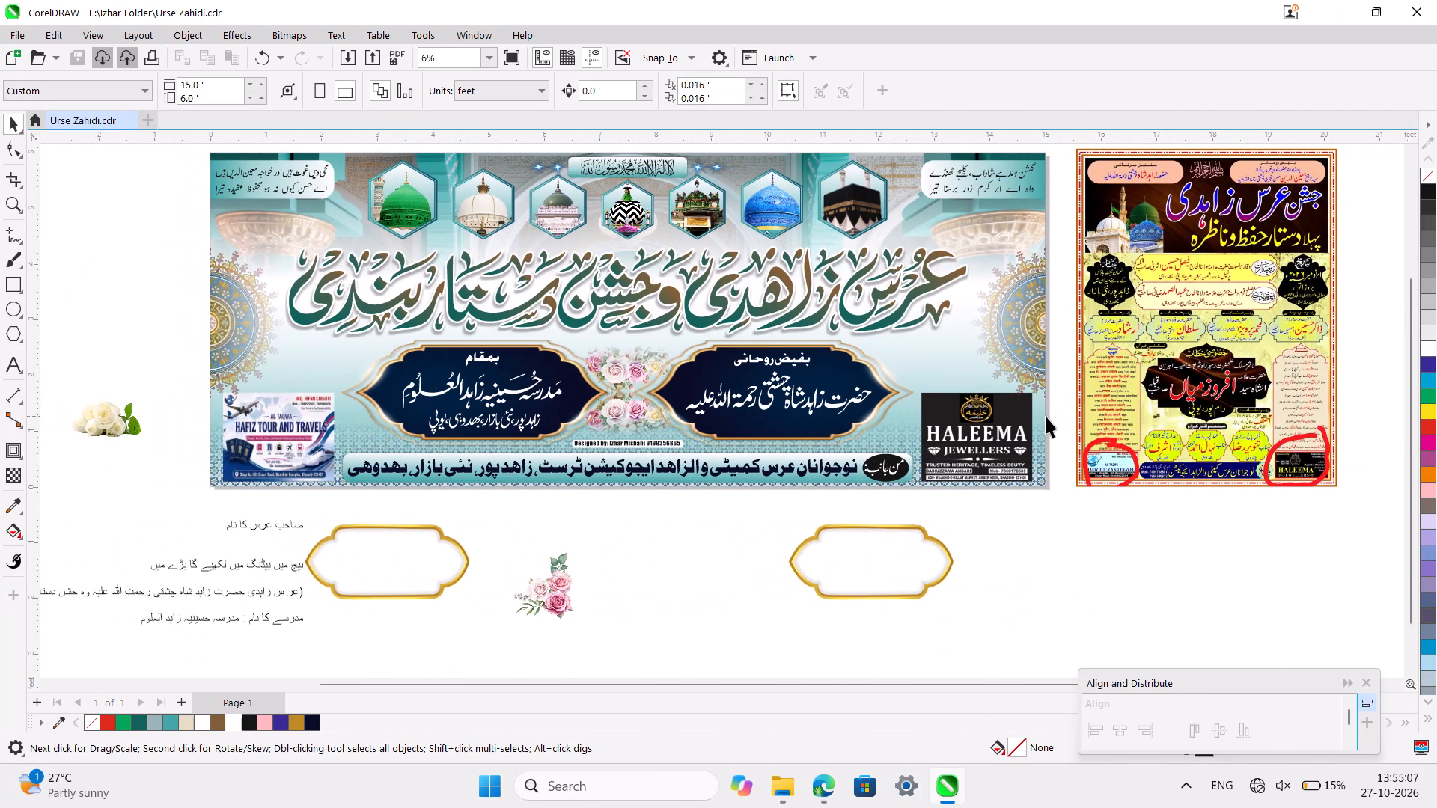
scroll(1046, 416, "up", 1)
scroll(1046, 416, "right", 2)
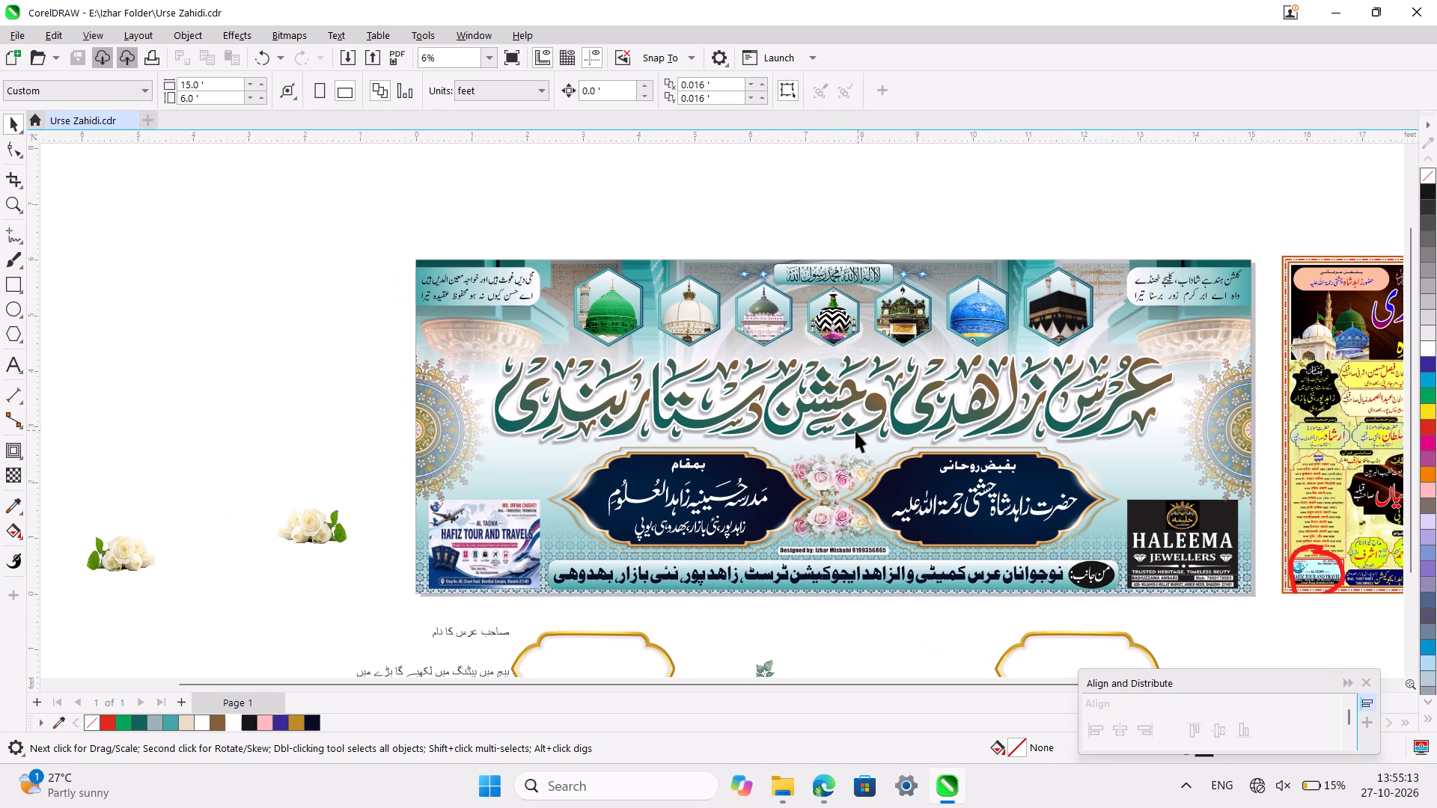
Nudge the ornate navy frame image behind the بفیض روحانی title slightly down to a Y position of about 1.672 feet.
scroll(856, 509, "up", 3, "ctrl")
scroll(856, 509, "down", 1)
scroll(814, 527, "up", 8, "ctrl")
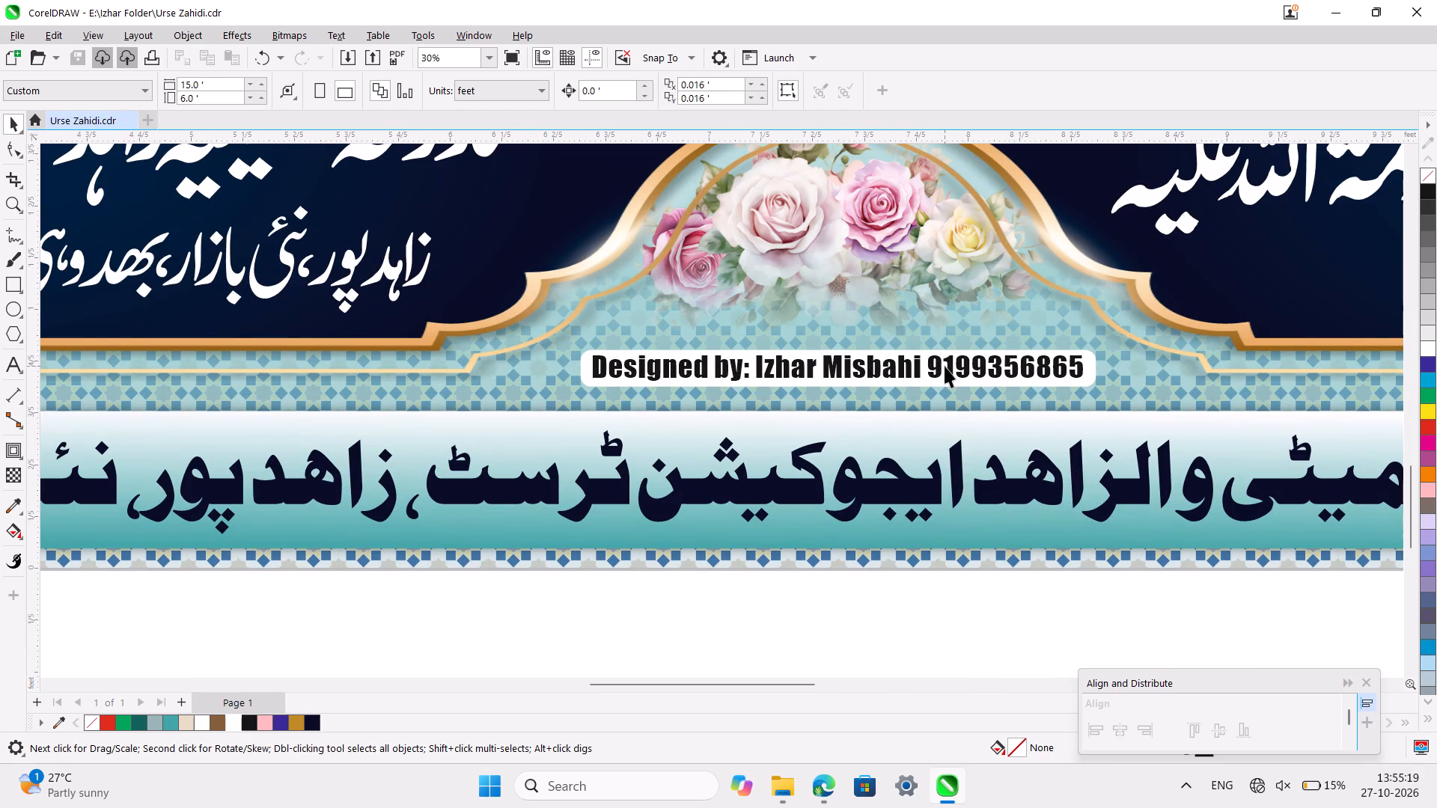
left_click(948, 368)
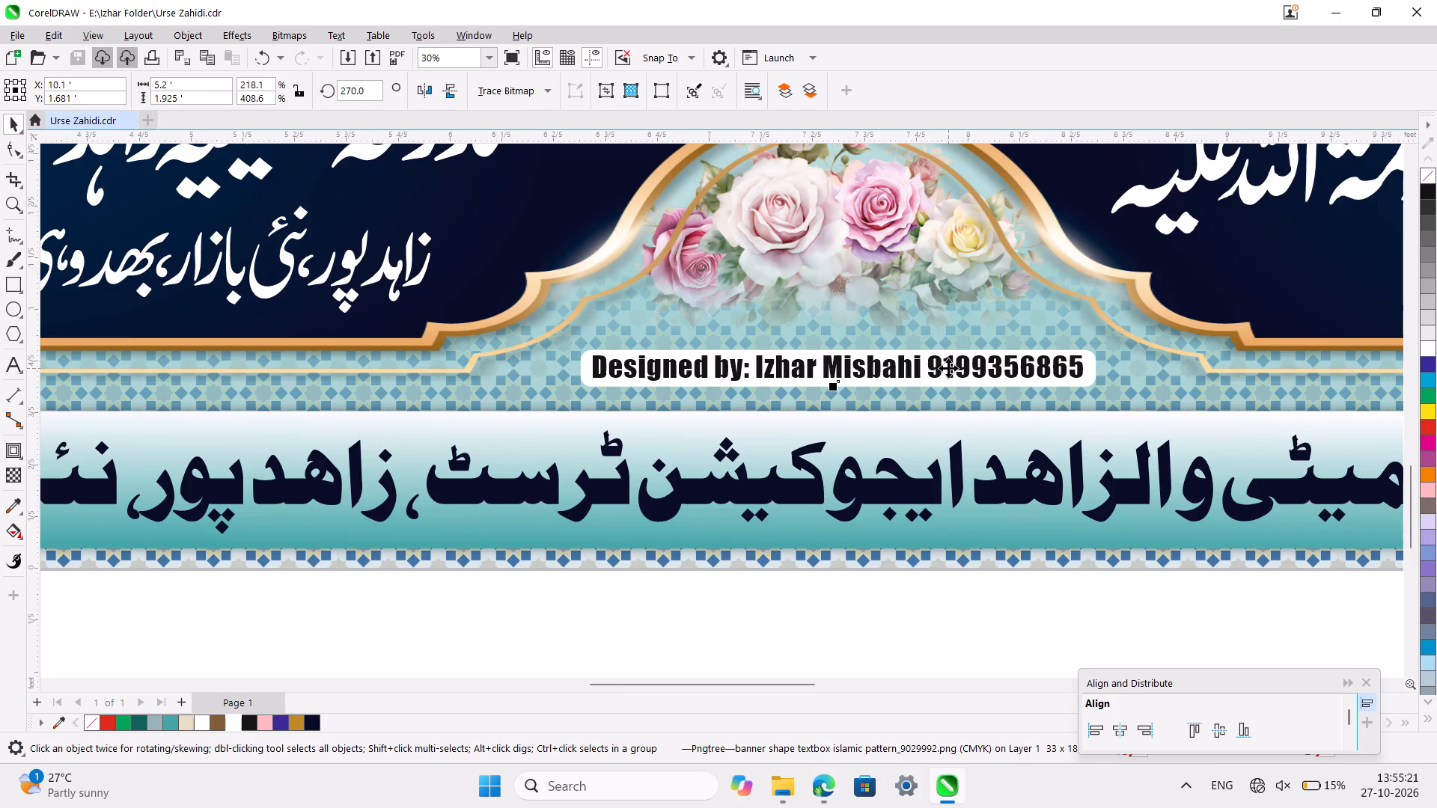
scroll(948, 368, "up", 3, "ctrl")
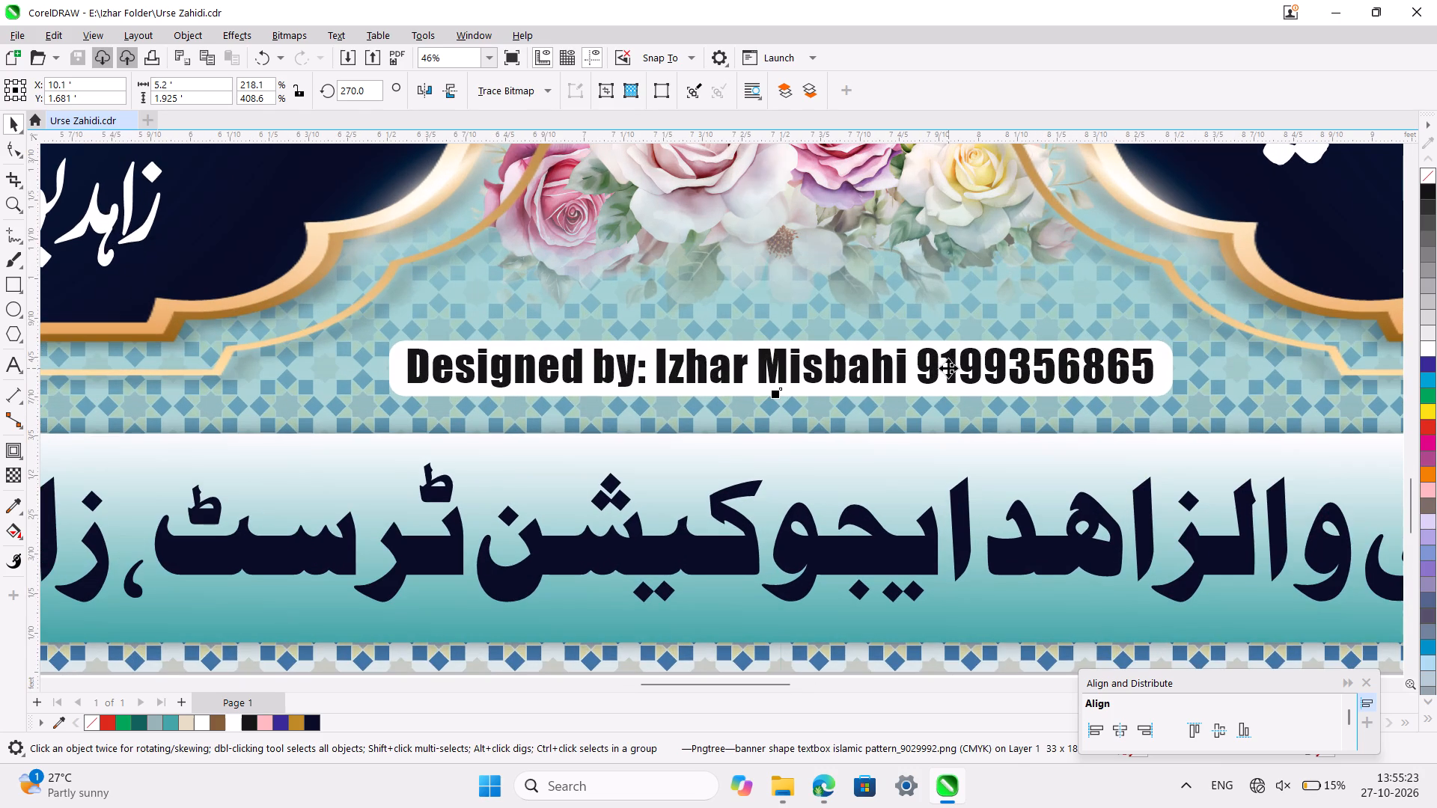
key("Down")
key("Down")
key("Down")
key("Down")
key("Down")
key("Down")
key("Down")
key("Down")
key("Down")
key("Down")
key("Down")
key("Down")
key("Down")
key("Down")
key("Down")
key("Down")
key("Down")
key("Down")
key("Down")
key("Down")
key("Down")
key("Down")
key("Down")
key("Down")
key("Down")
key("Down")
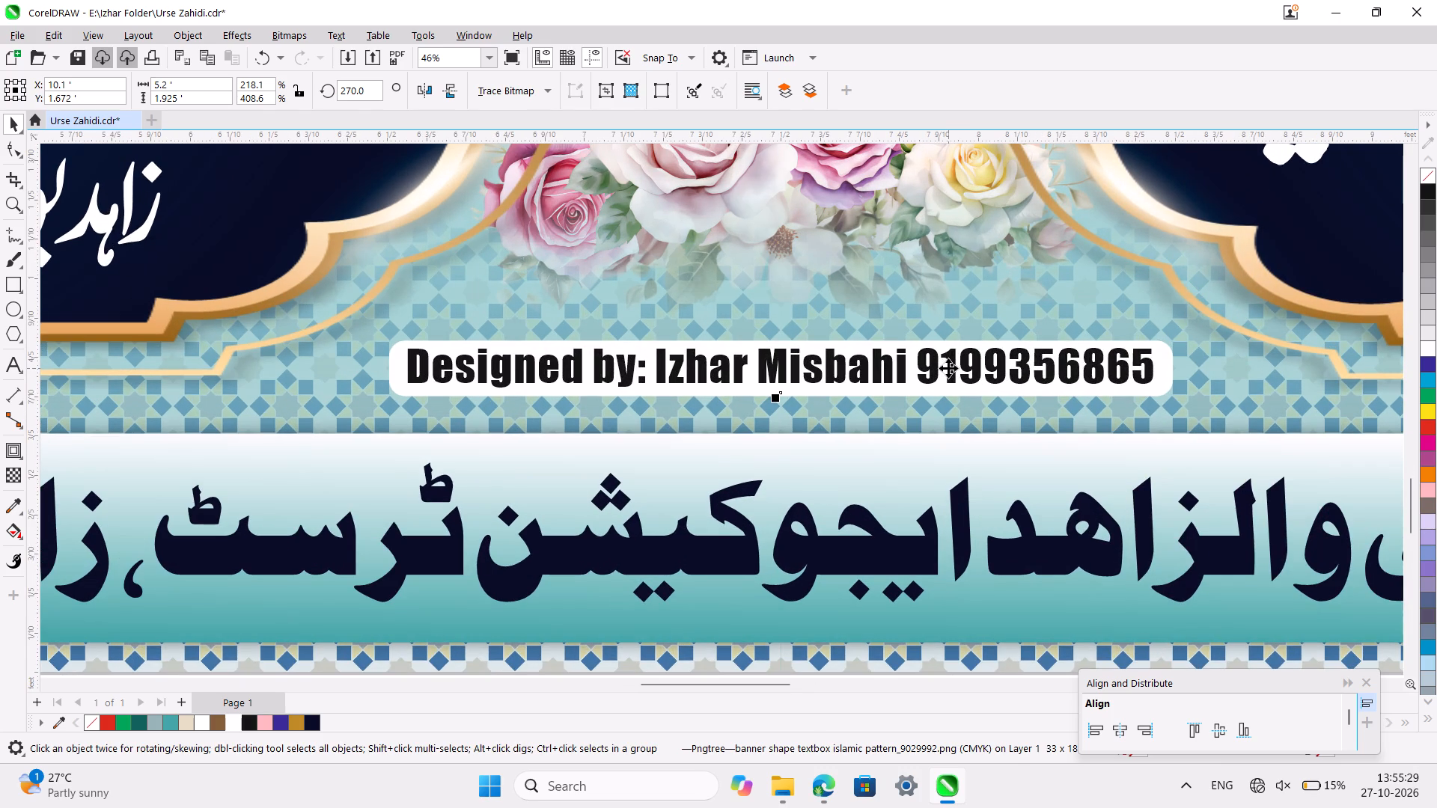
Examine the designer credit's spacing between the roses and the bottom strip, and the overall balance of the whole banner.
scroll(948, 368, "up", 2, "ctrl")
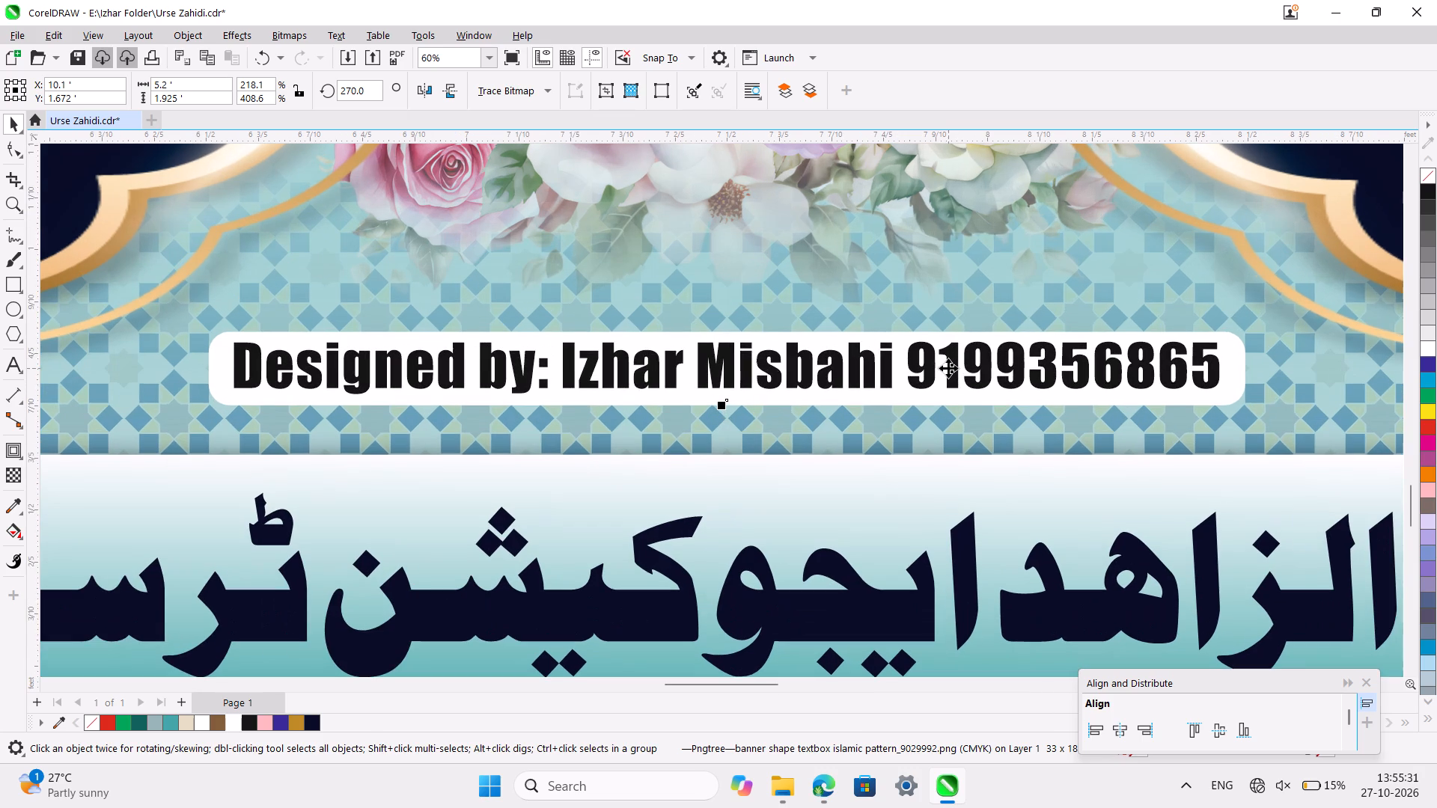
scroll(948, 459, "down", 3, "ctrl")
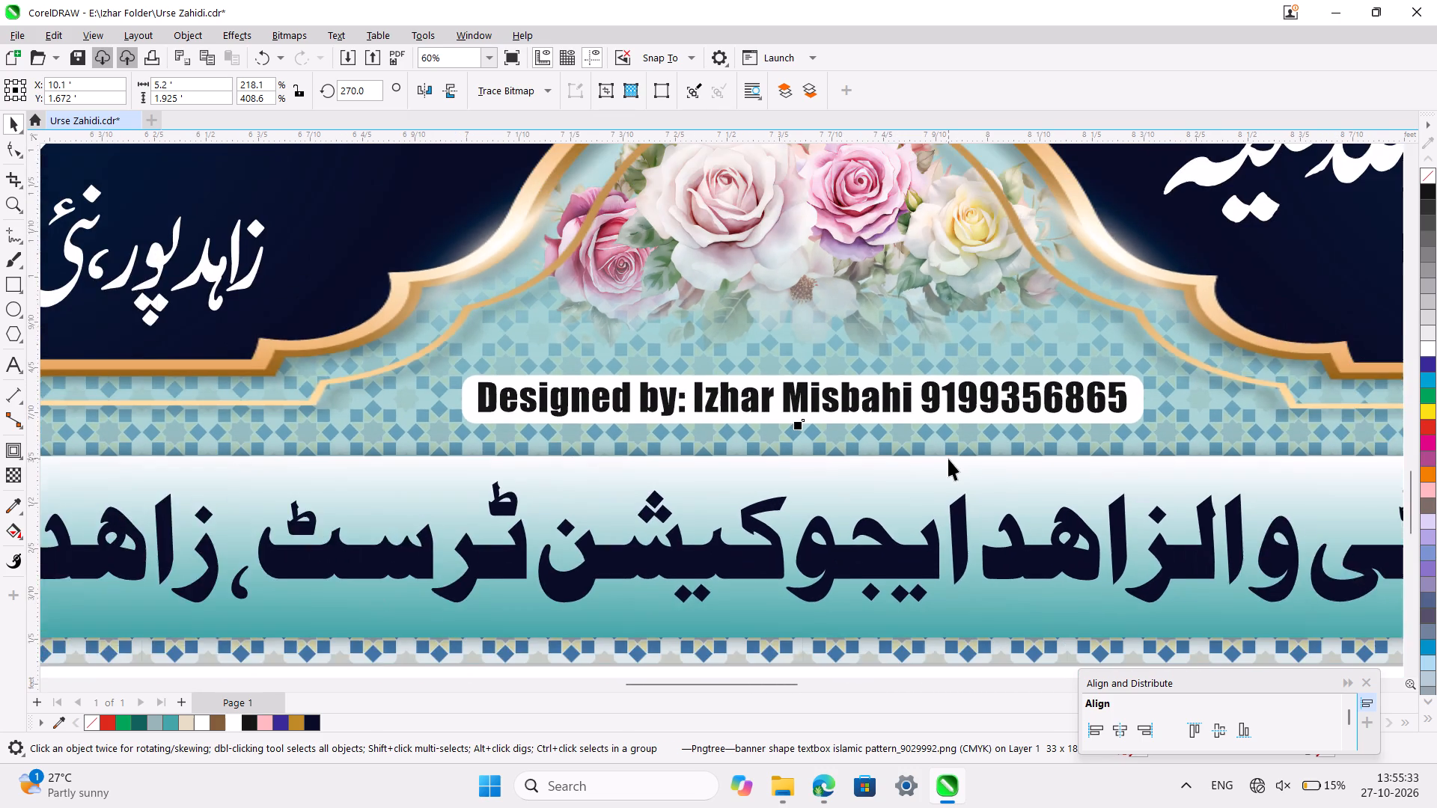
scroll(948, 459, "down", 8, "ctrl")
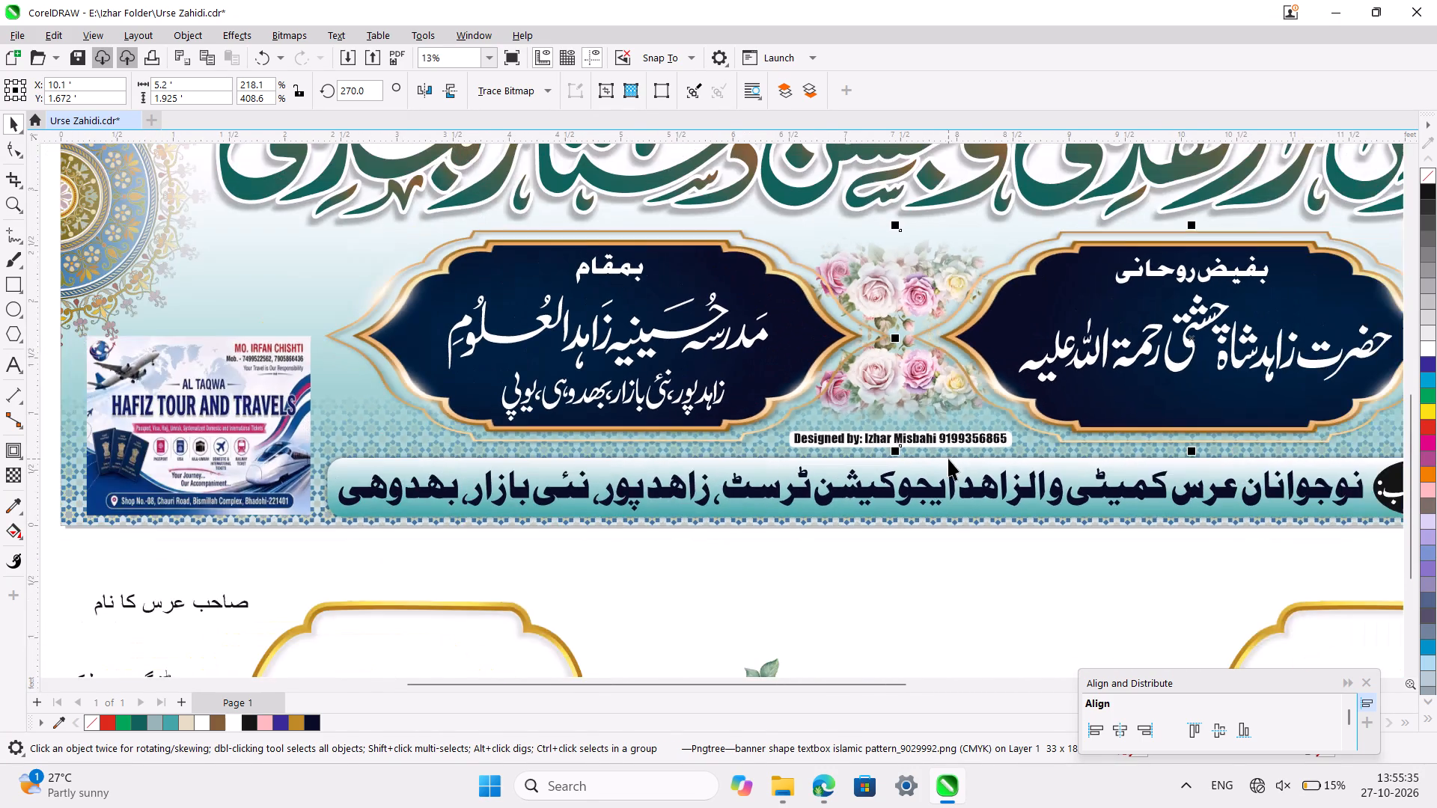
scroll(948, 459, "down", 6, "ctrl")
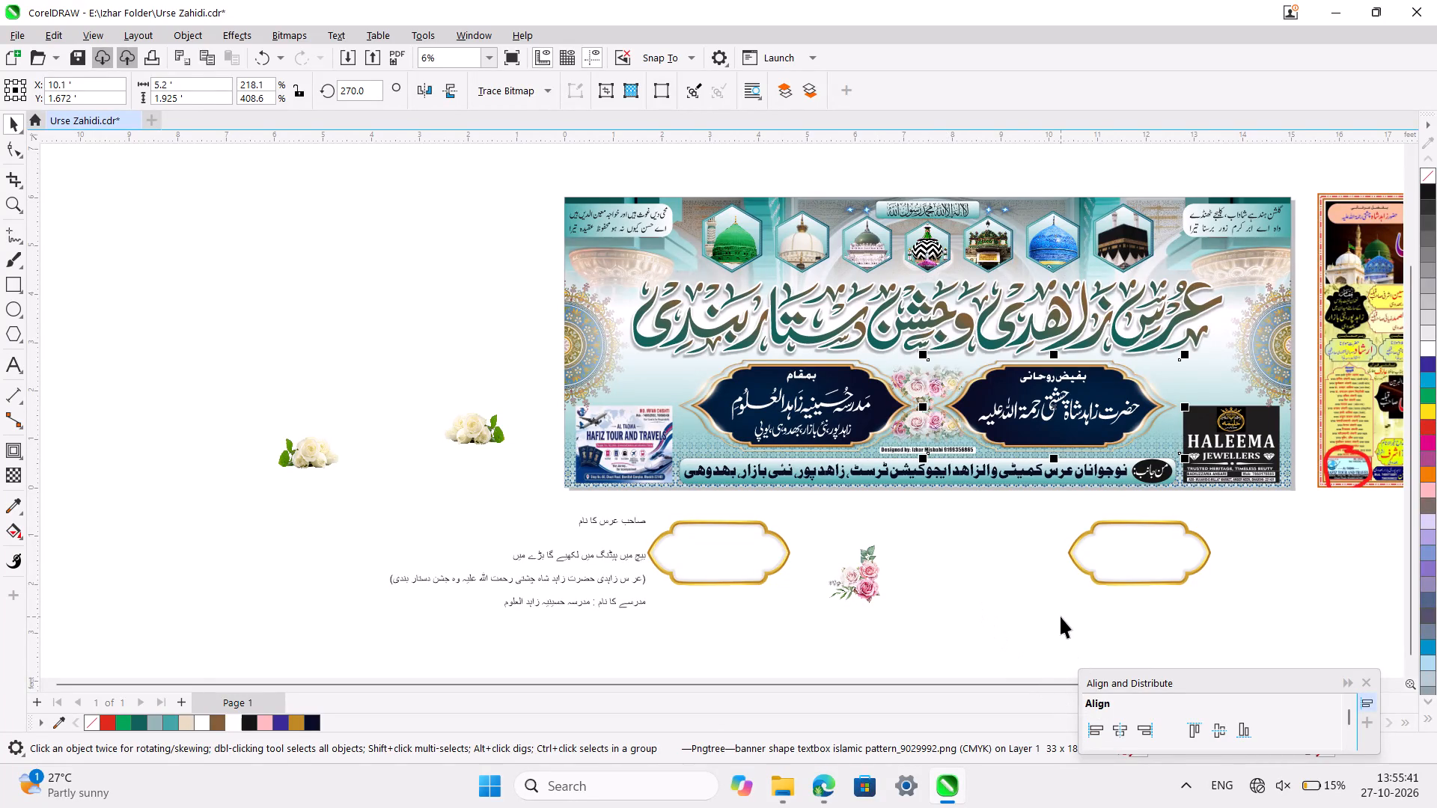
Undo the recent nudges, going back through the ornamental frame's moves into those of the rectangle behind the headline.
key("ctrl+z")
key("ctrl+z")
key("ctrl+z")
key("ctrl+z")
key("ctrl+z")
key("ctrl+z")
key("ctrl+z")
key("ctrl+z")
key("ctrl+z")
key("ctrl+z")
key("ctrl+z")
key("ctrl+z")
key("ctrl+z")
key("ctrl+z")
key("ctrl+z")
key("ctrl+z")
key("ctrl+z")
key("ctrl+z")
key("ctrl+z")
key("ctrl+z")
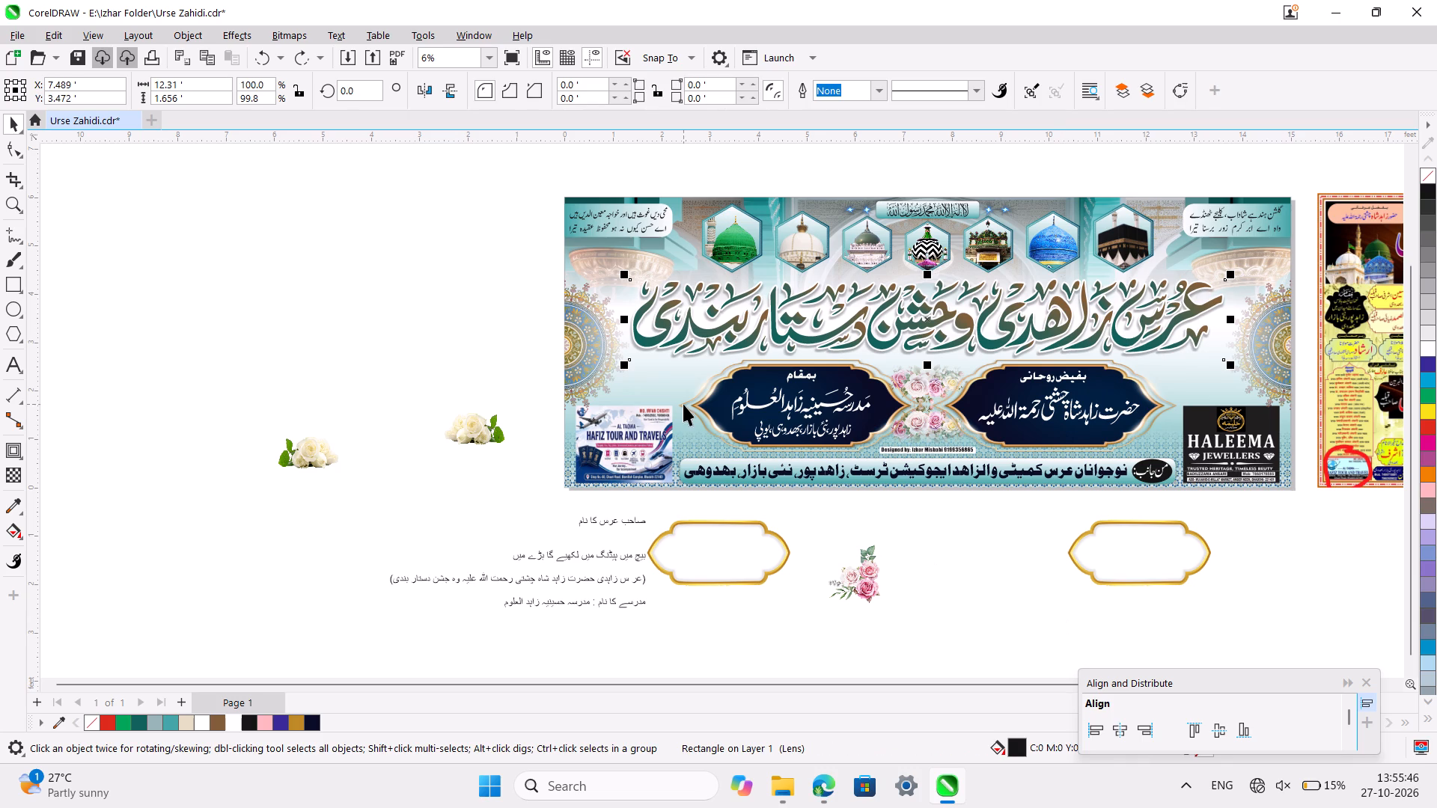
Redo the nudges of the rectangle behind the headline, leaving the frame around the بفیض روحانی text at Y 1.681 feet.
left_click(305, 58)
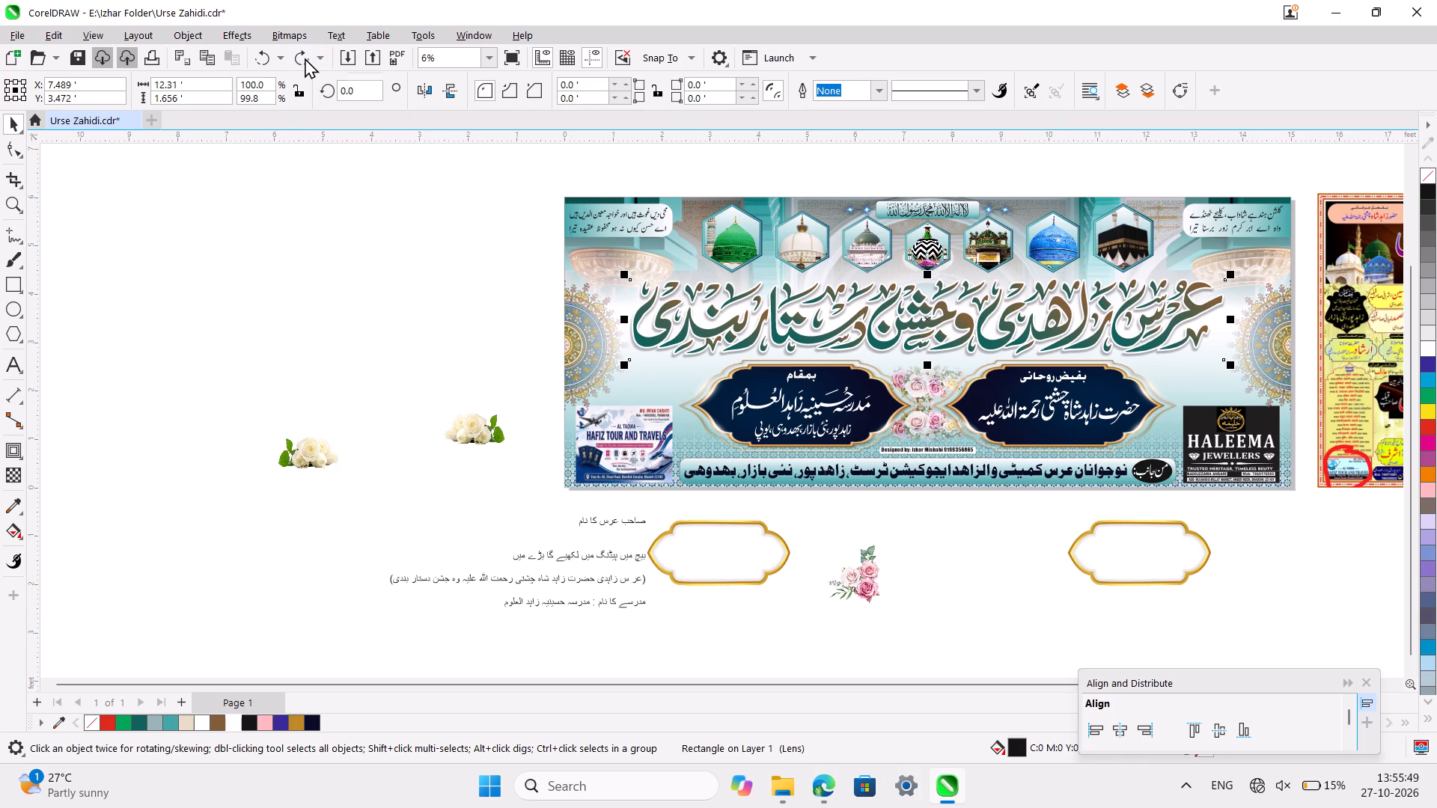
left_click(305, 58)
triple_click(305, 58)
triple_click(305, 58)
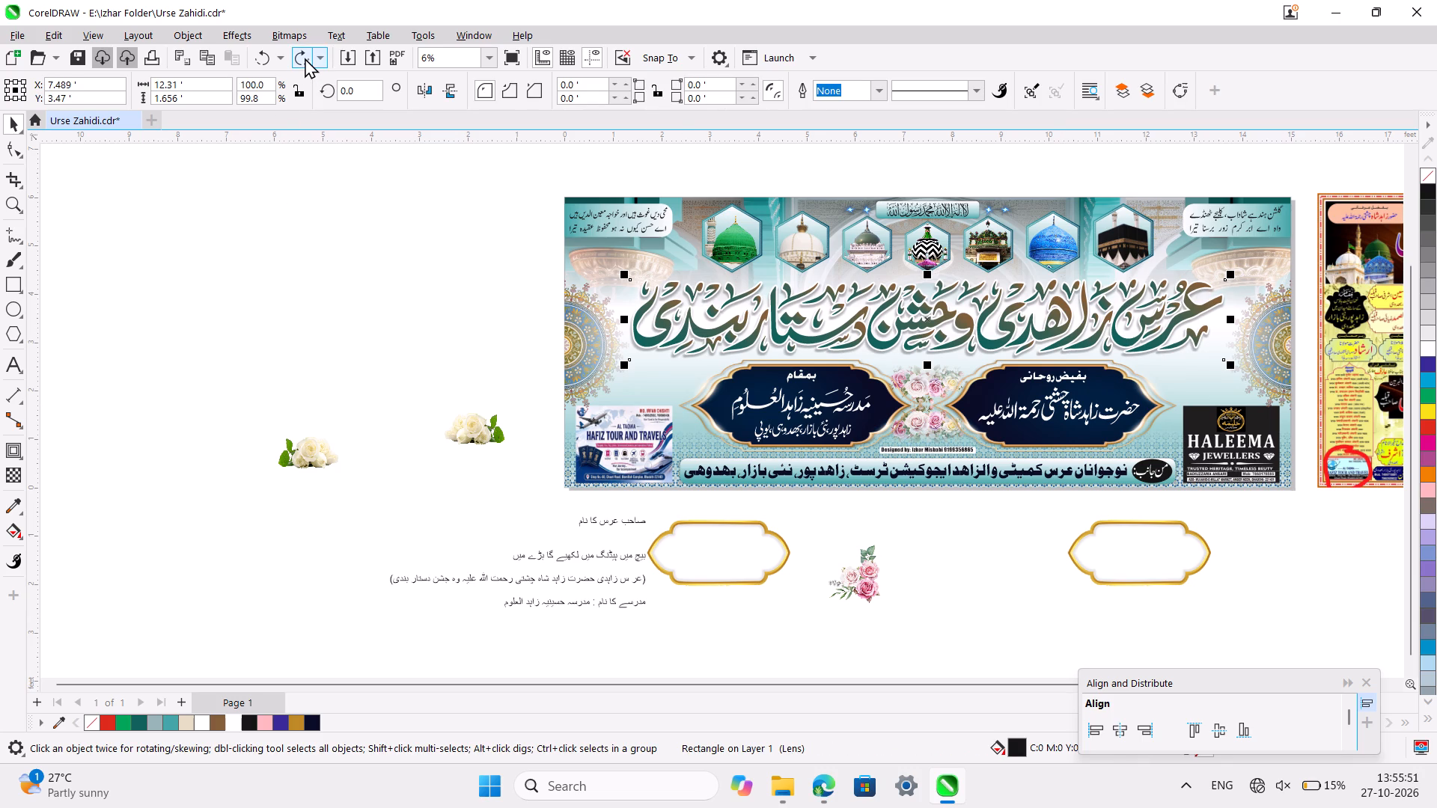
double_click(305, 58)
triple_click(305, 58)
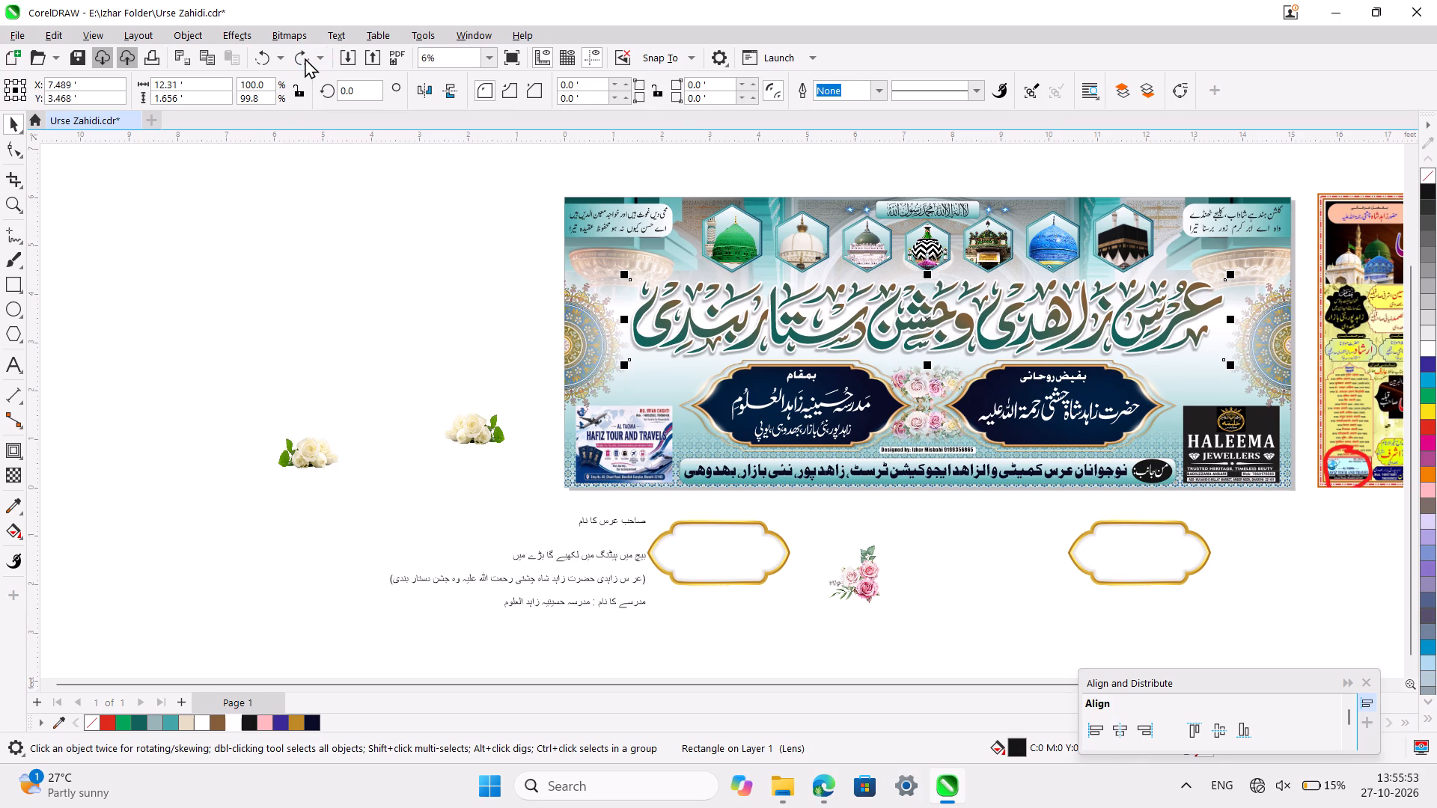
triple_click(305, 58)
double_click(305, 58)
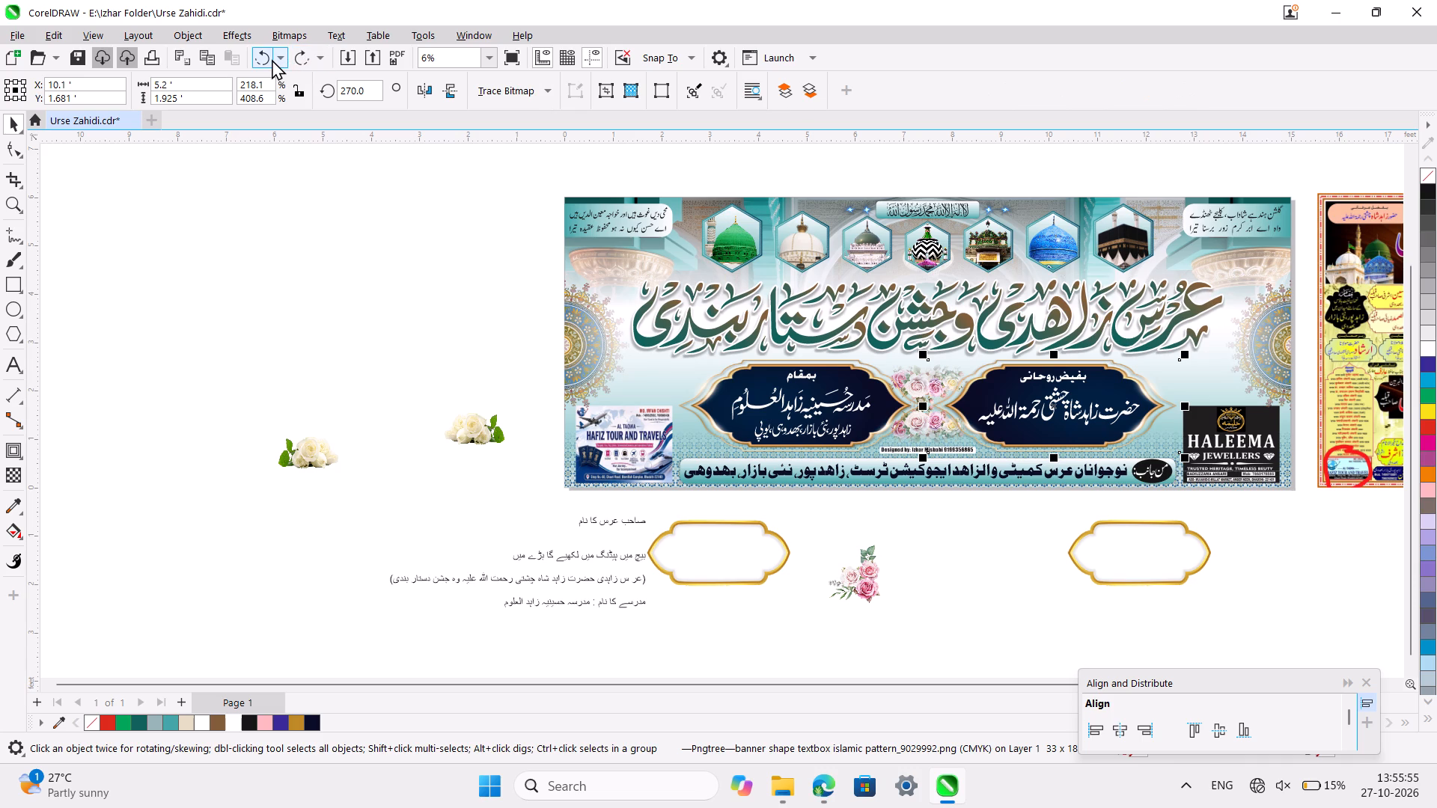
left_click(272, 59)
left_click(326, 315)
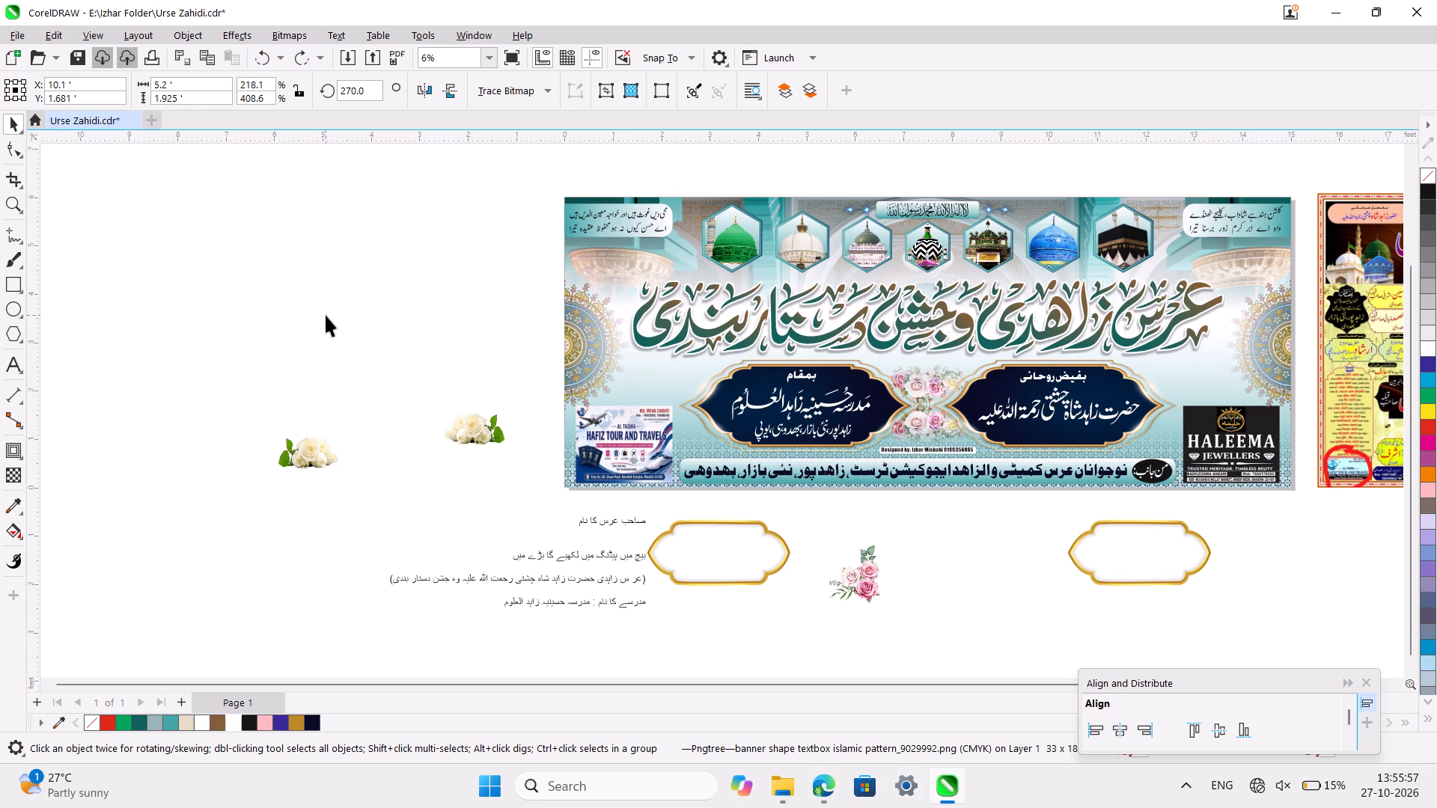
left_click(967, 394)
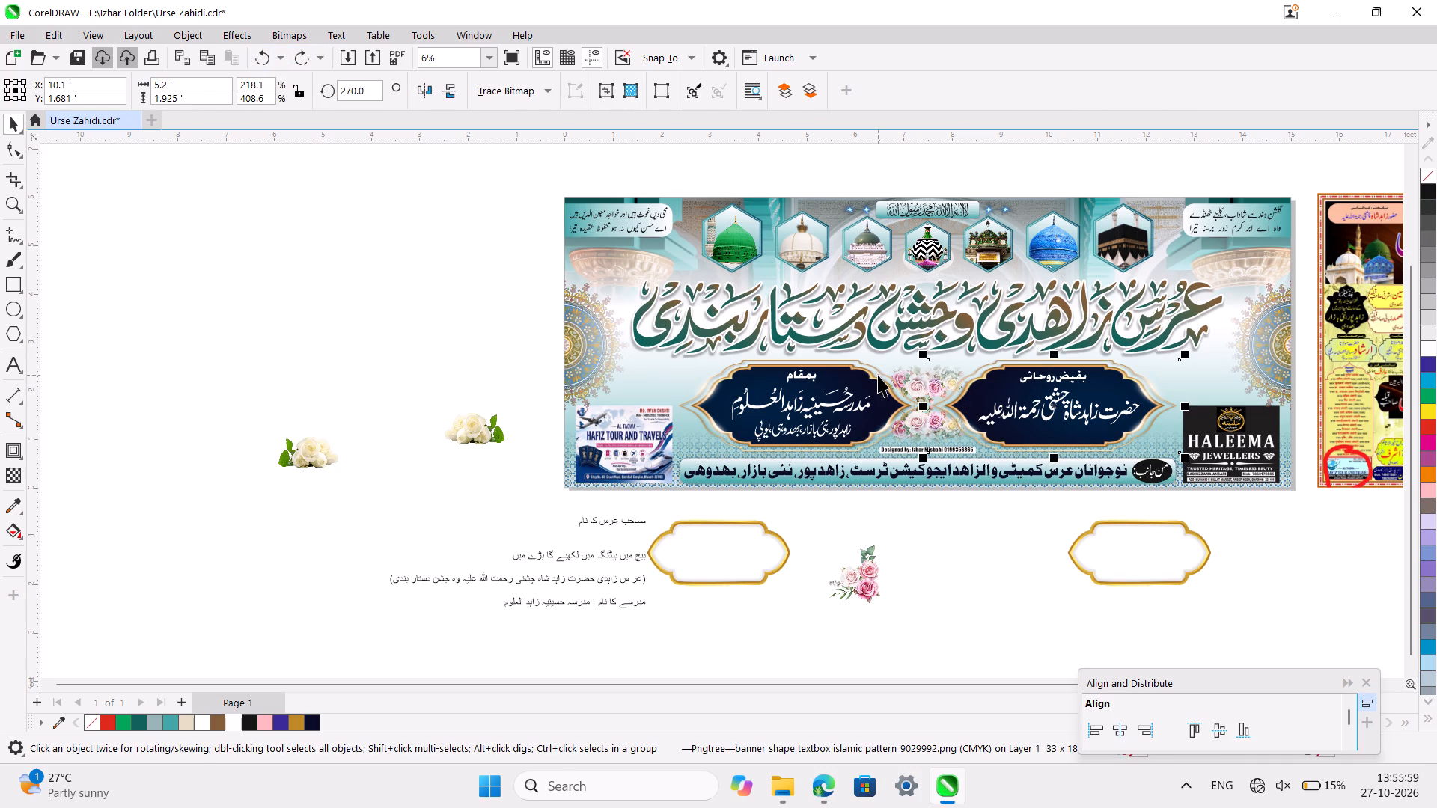
Align the centres of the two ornamental frames around the بفیض روحانی and بمقام texts to the same height.
left_click(884, 385, "shift")
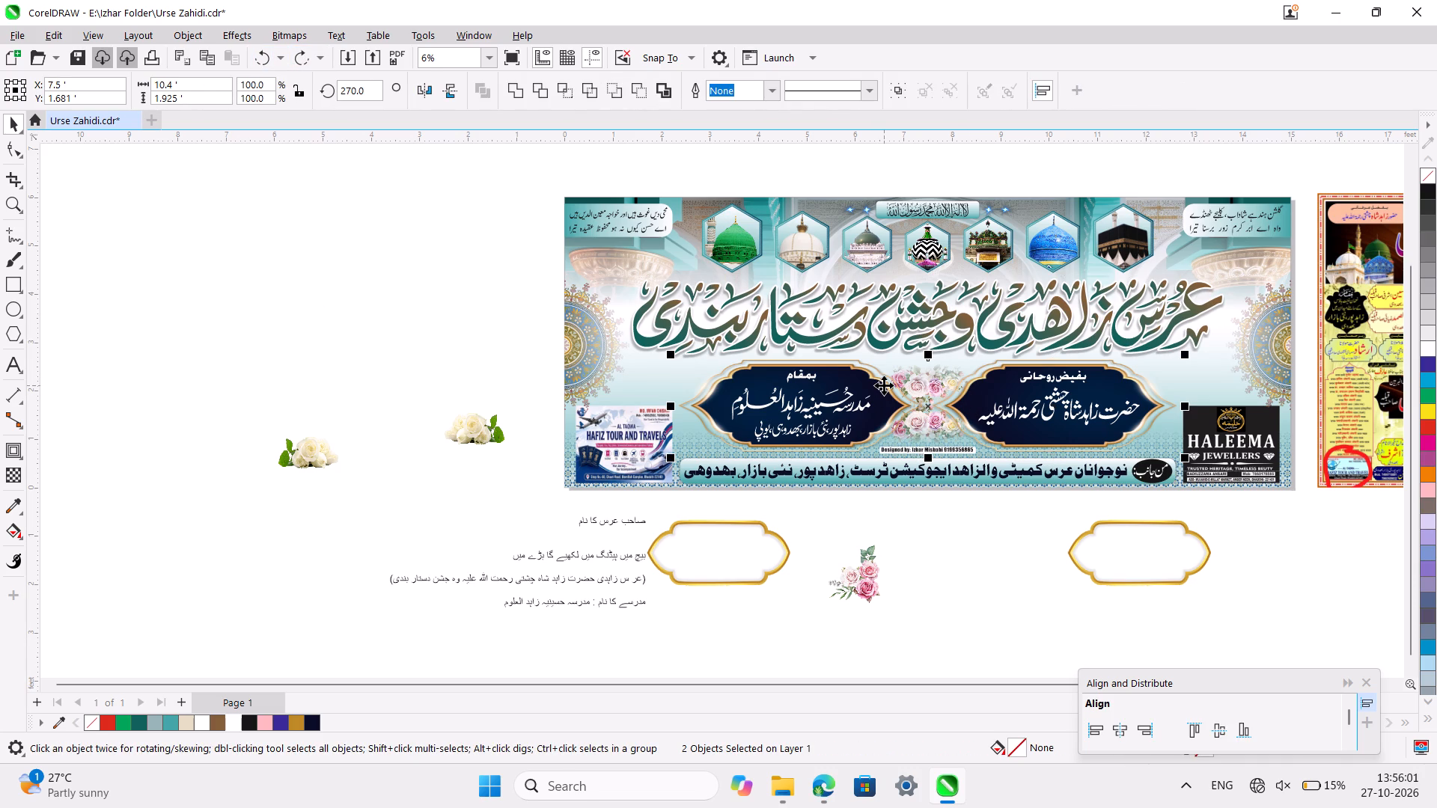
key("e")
left_click(467, 364)
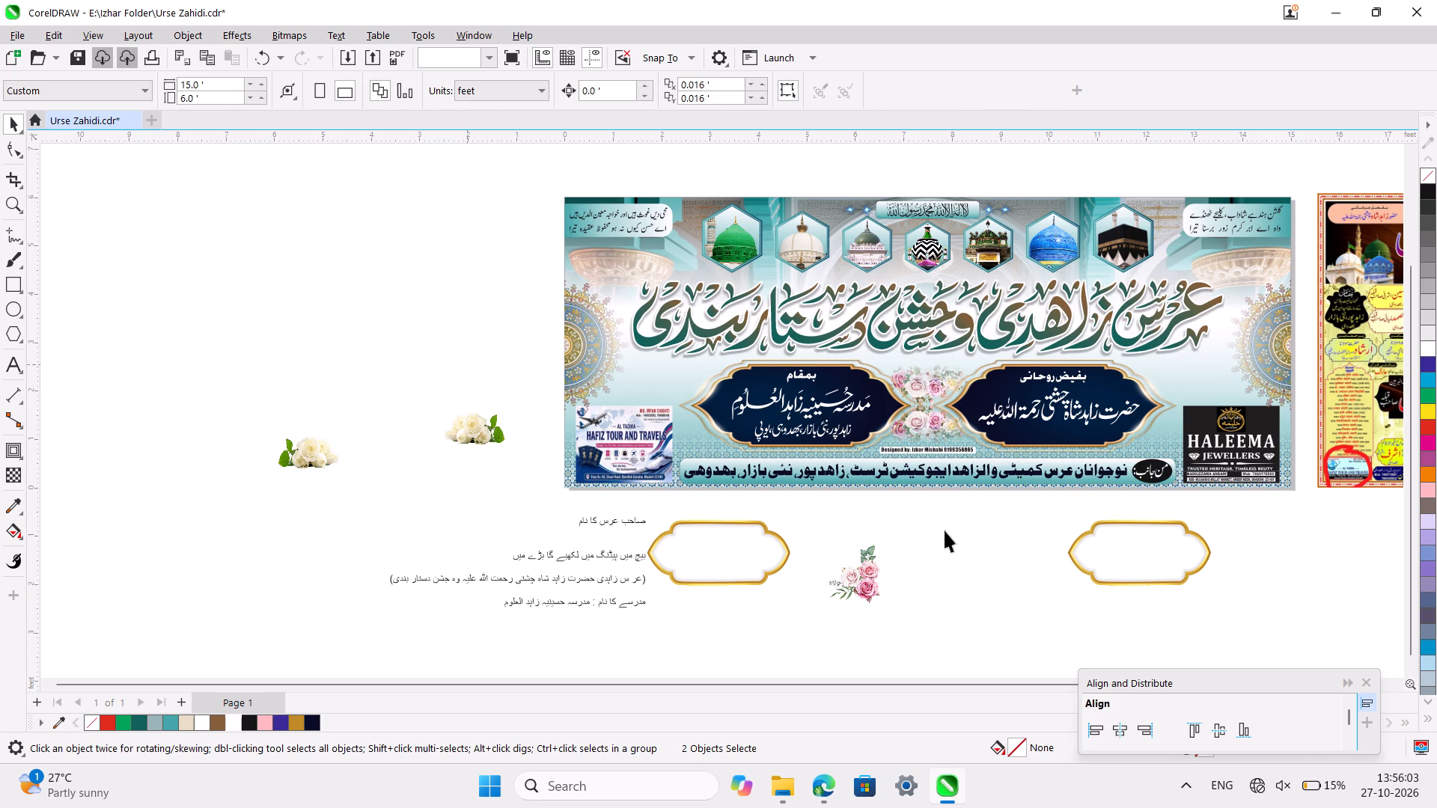
Nudge the designer credit text down within its white rounded strip to Y 0.765 feet.
scroll(945, 530, "up", 5, "ctrl")
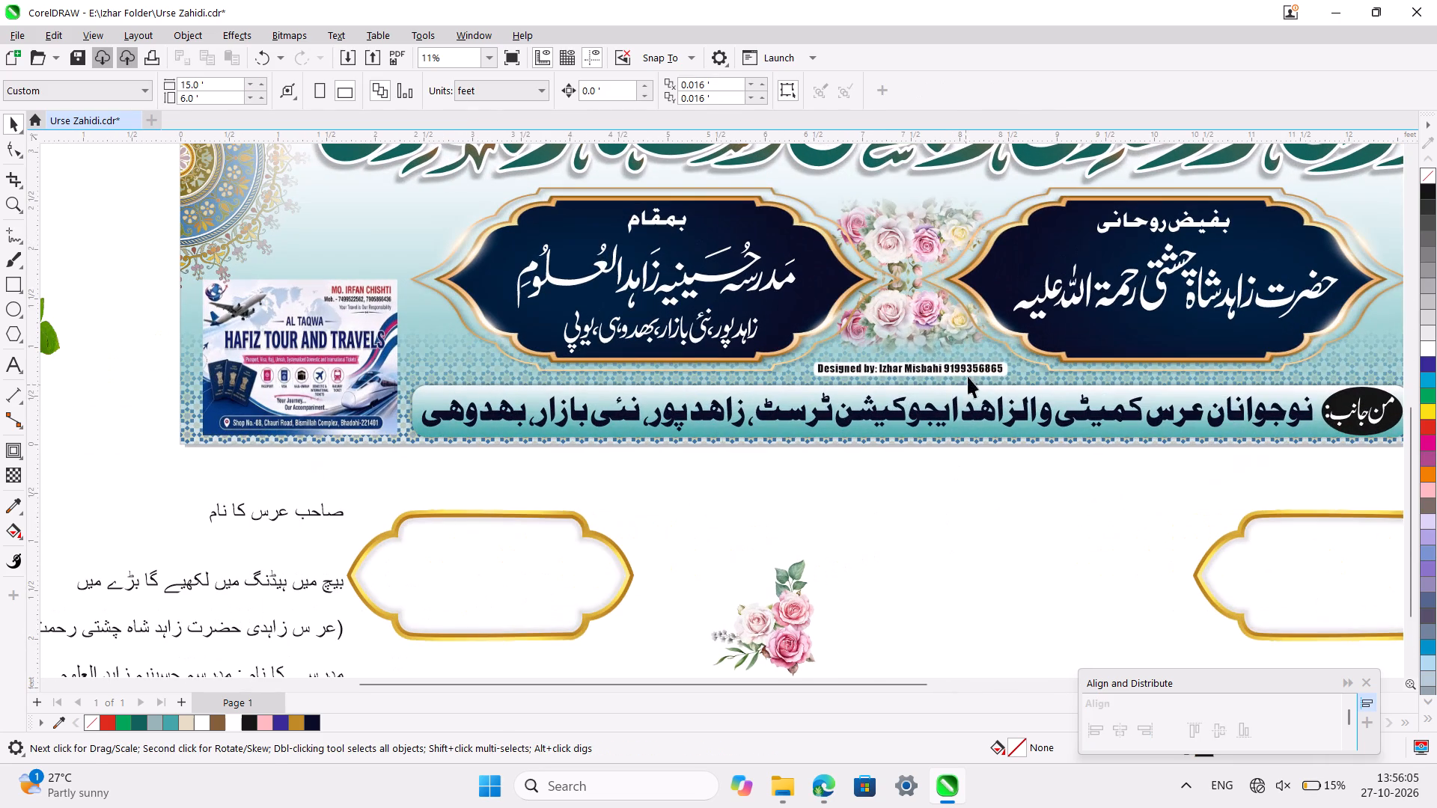
left_click(965, 373)
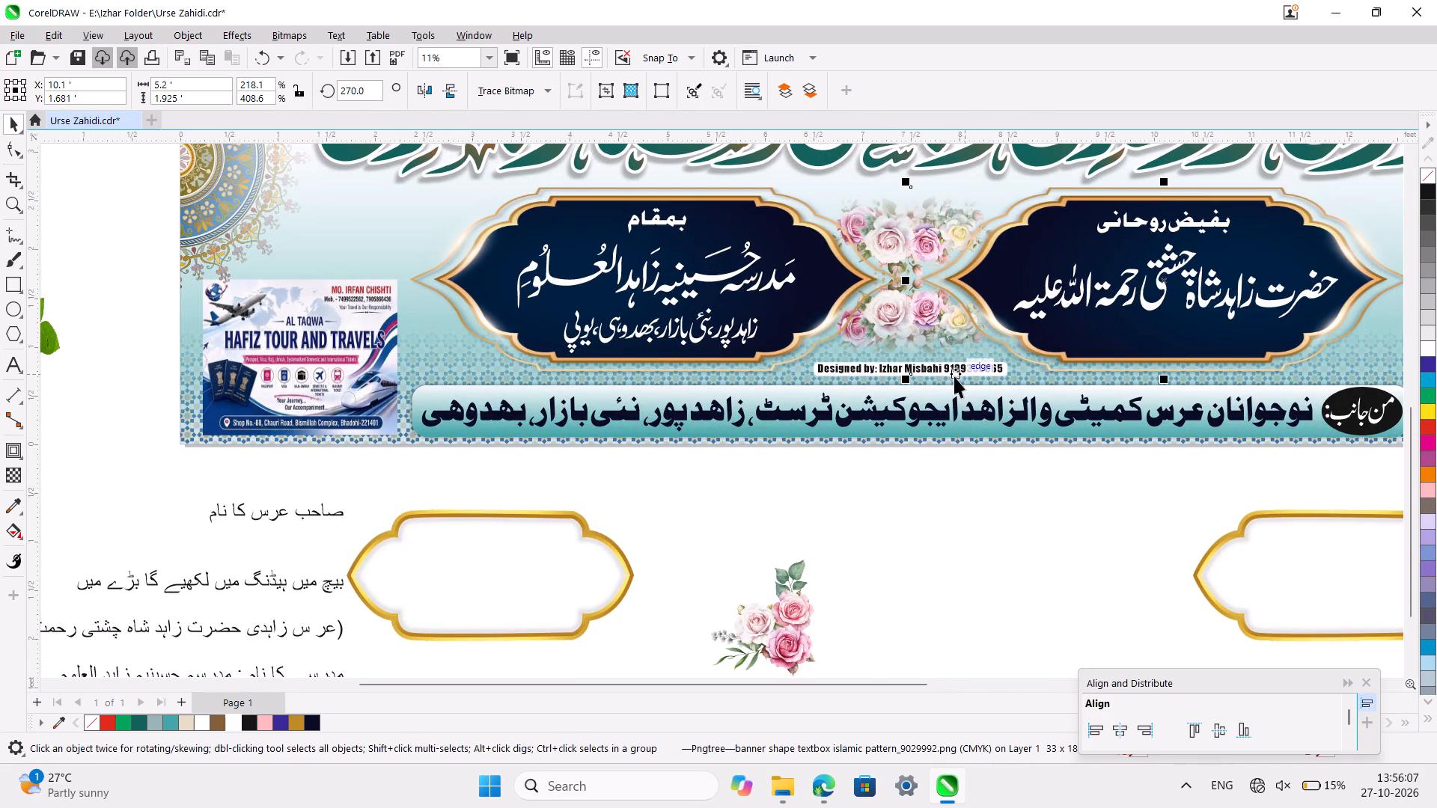
left_click(930, 370, "alt")
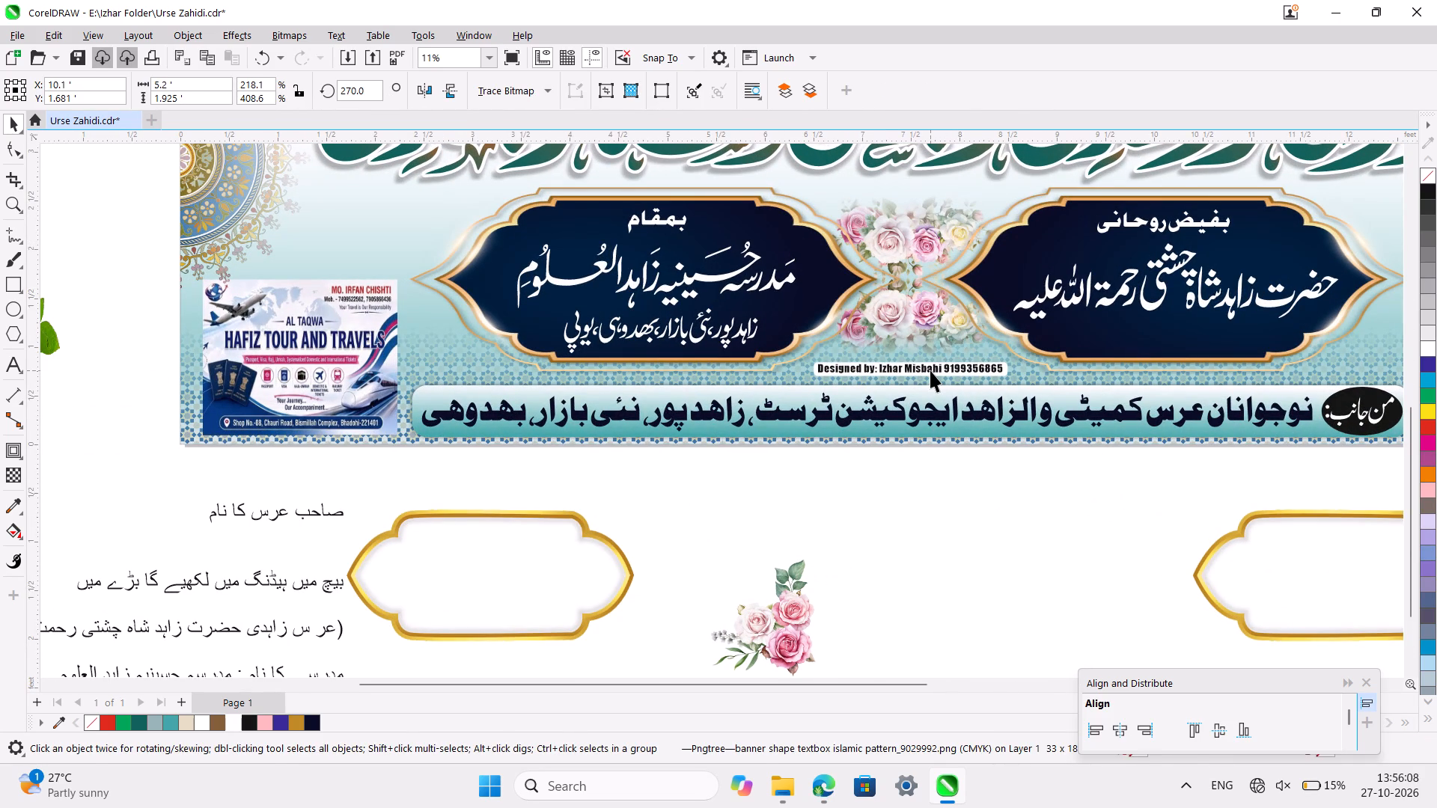
left_click(930, 370, "alt")
scroll(930, 370, "up", 2, "ctrl")
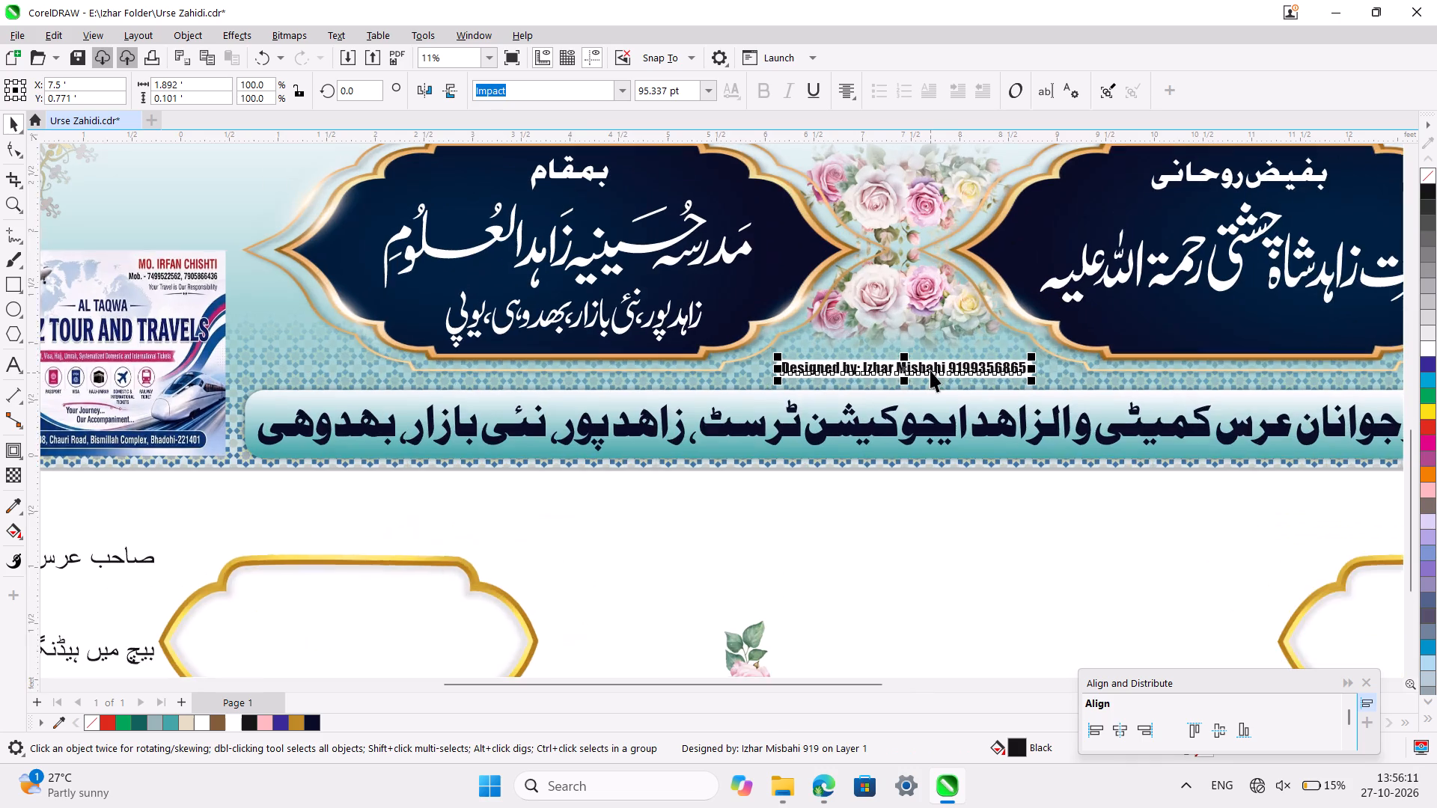
scroll(930, 370, "up", 9, "ctrl")
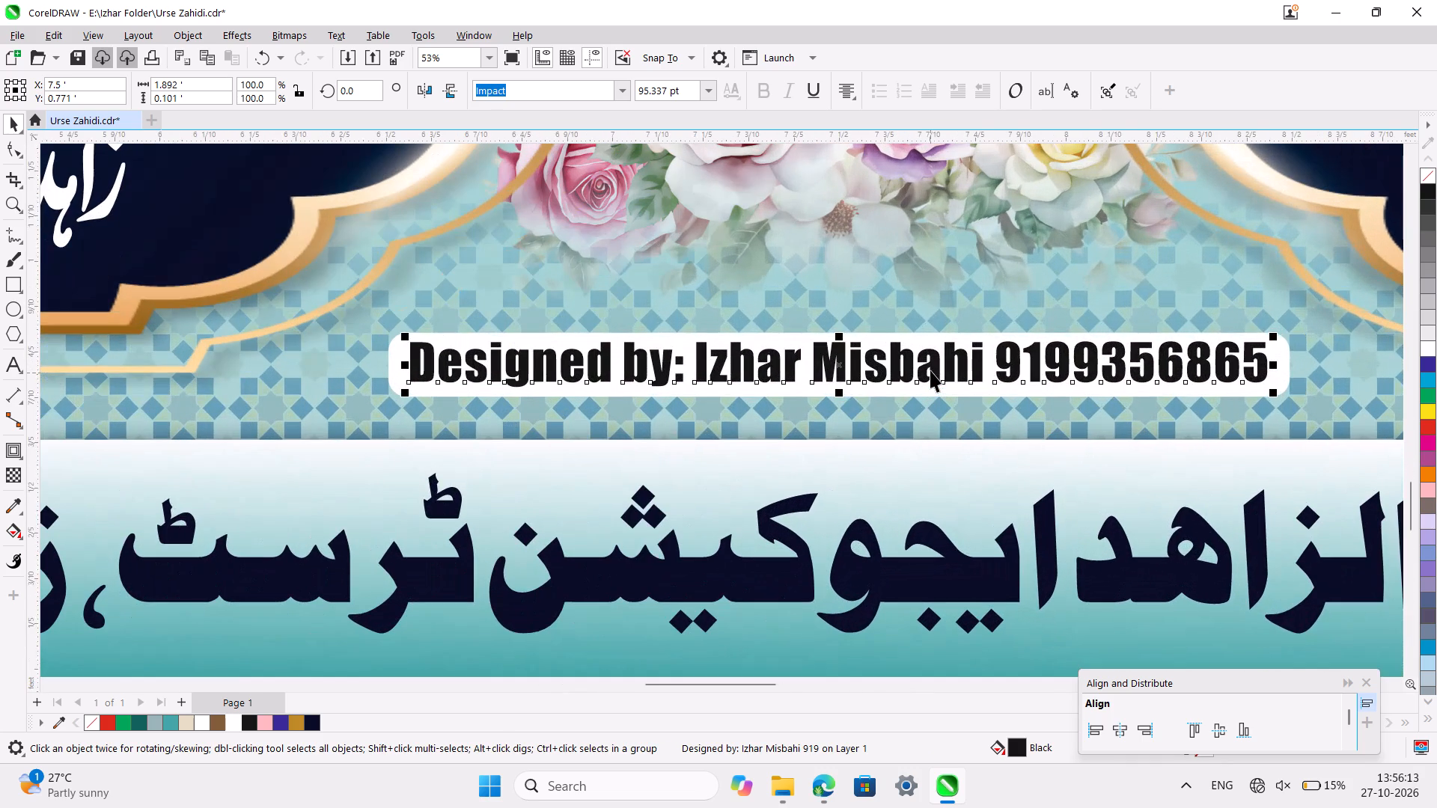
key("Down")
key("Down")
key("Down")
key("Down")
key("Down")
key("Down")
key("Down")
key("Down")
key("Down")
key("Down")
key("Down")
key("Down")
key("Down")
key("Down")
key("Down")
key("Down")
key("Down")
key("Down")
key("Down")
key("Down")
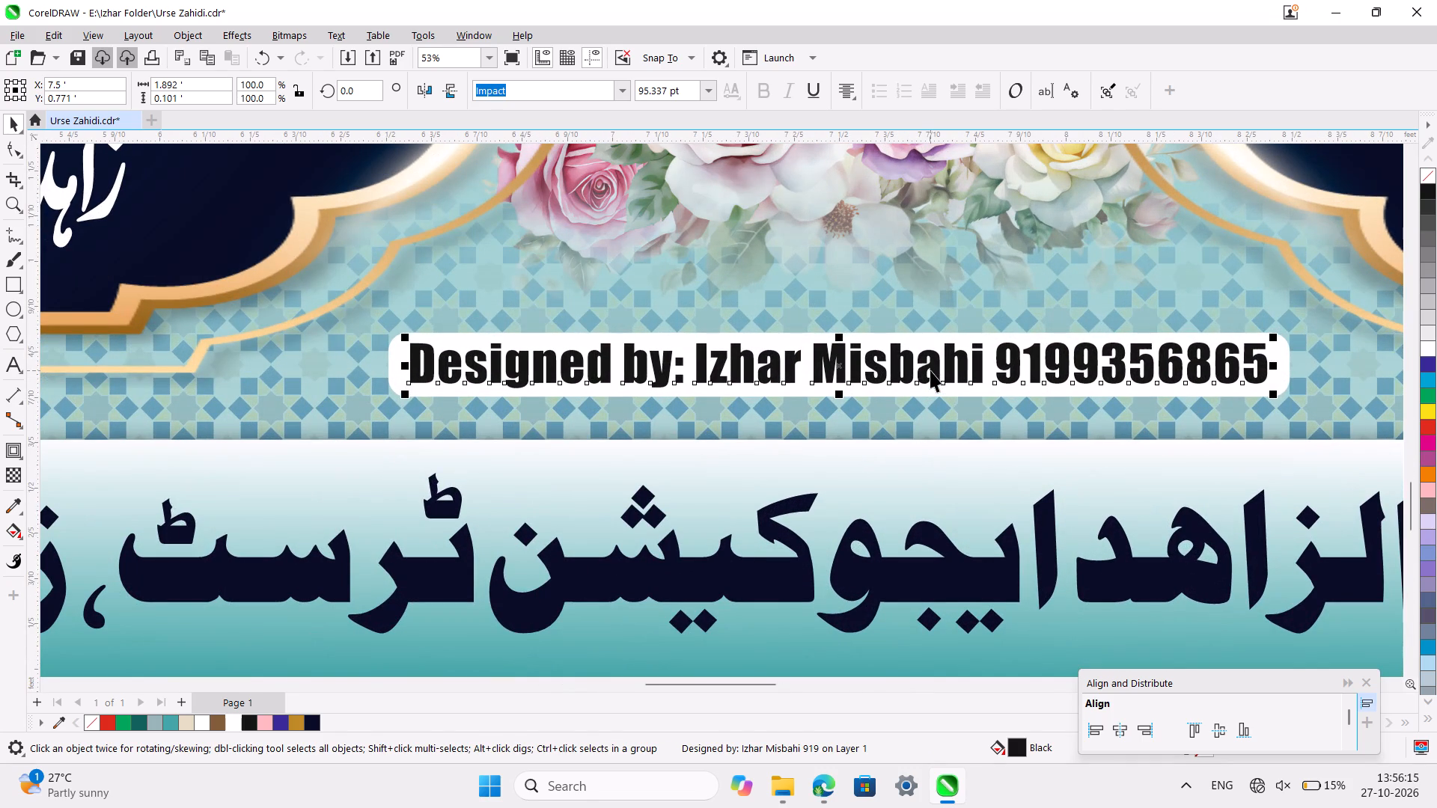
key("Down")
key("Down")
key("Down")
key("Down")
key("Down")
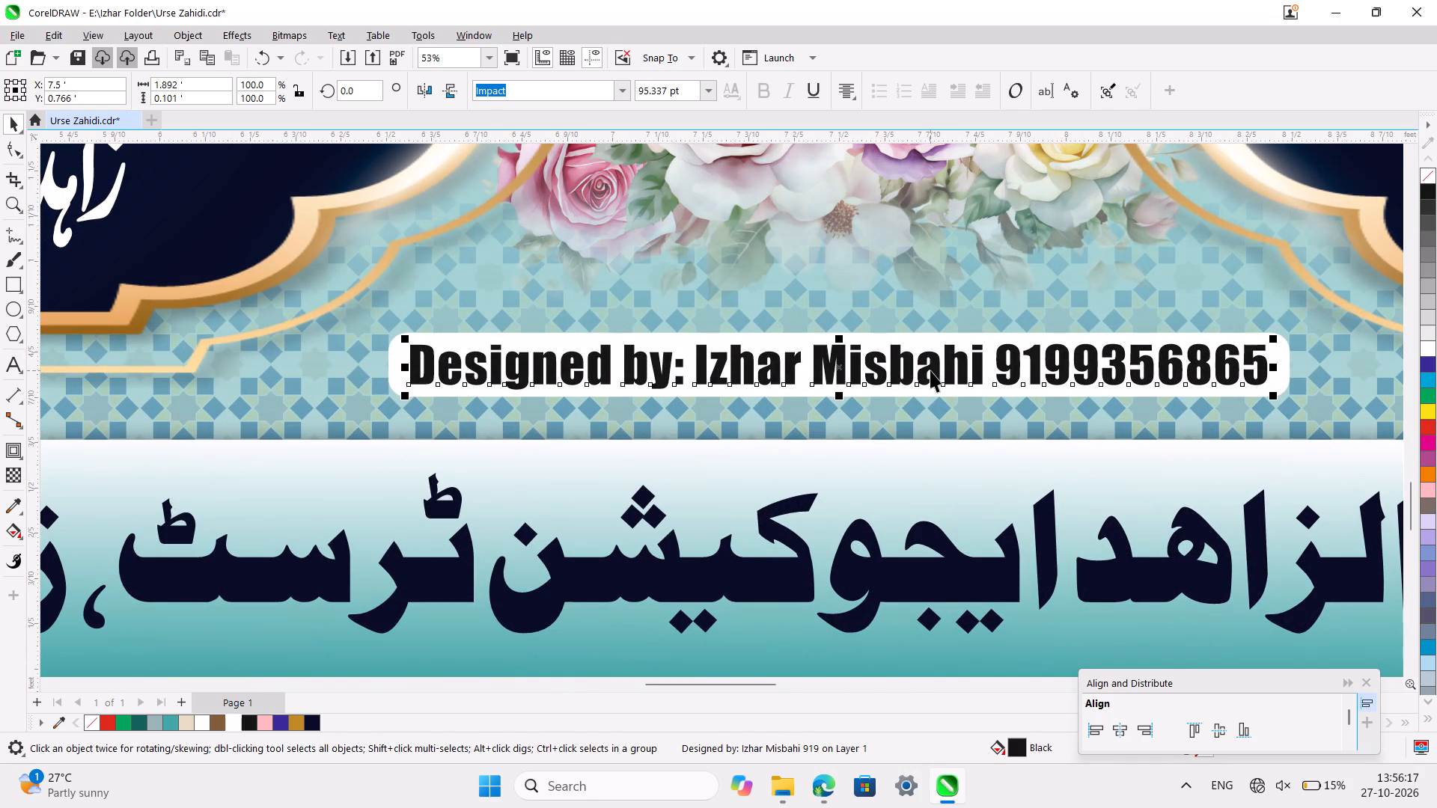
scroll(930, 370, "down", 6, "ctrl")
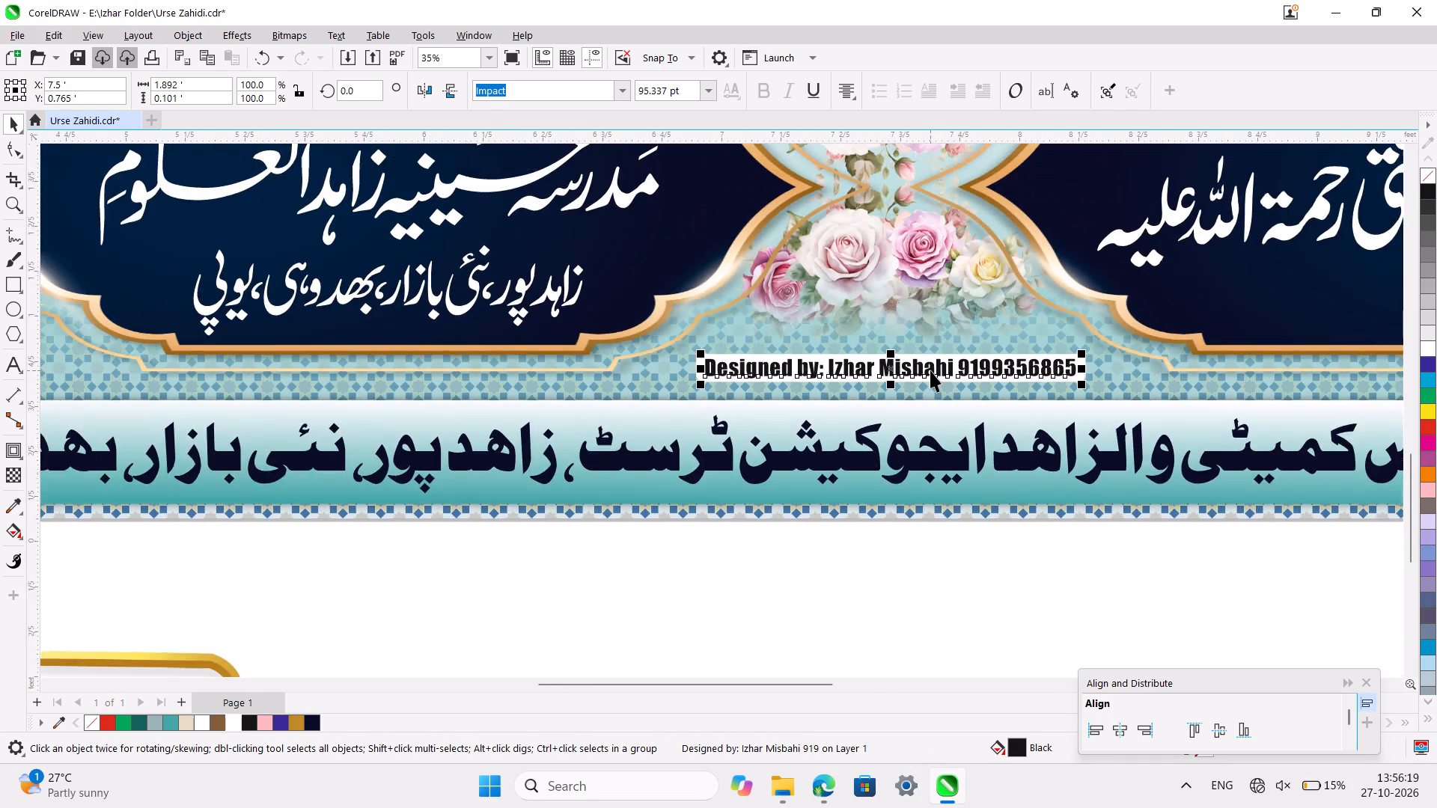
scroll(930, 370, "down", 5, "ctrl")
left_click(937, 525)
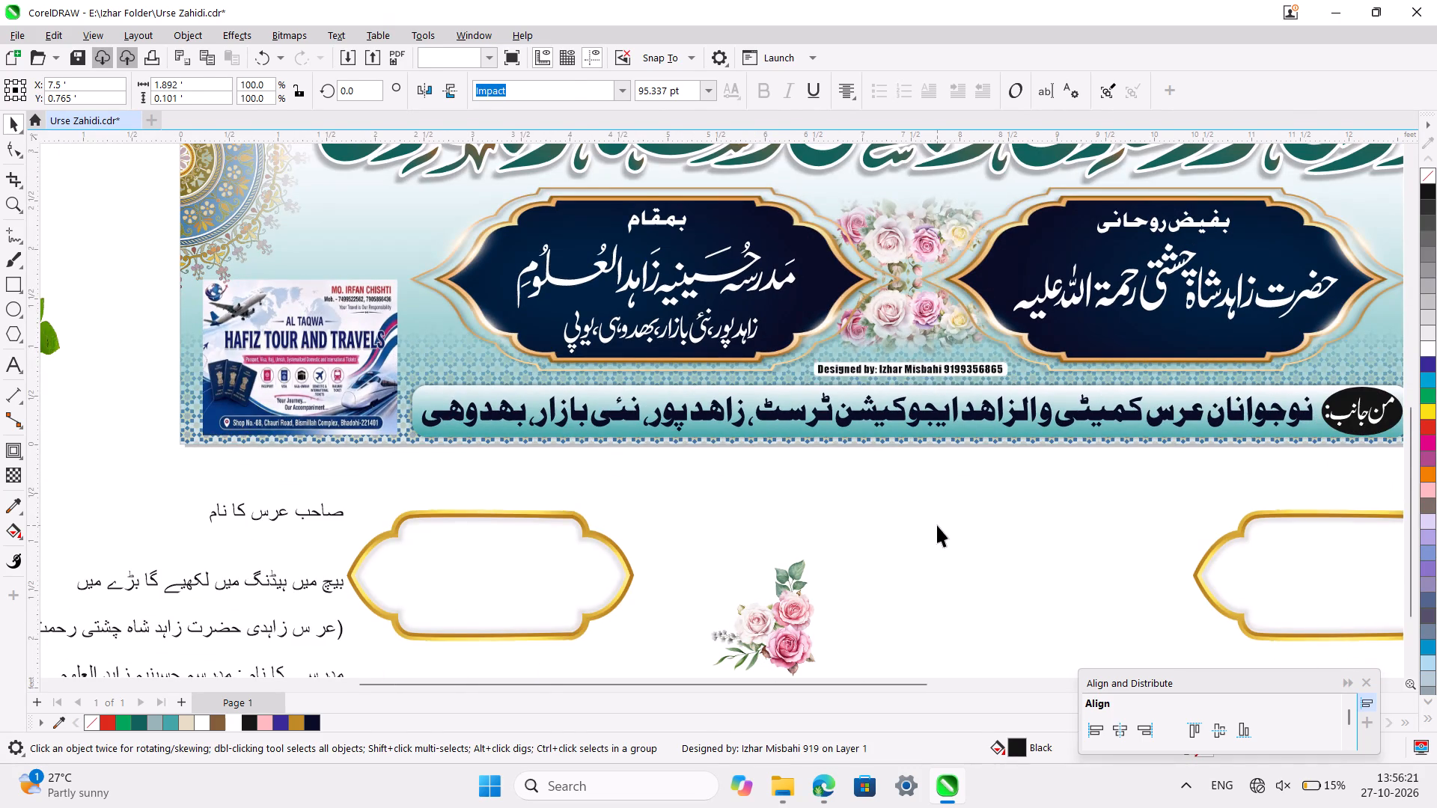
Save the banner document.
scroll(937, 525, "down", 4, "ctrl")
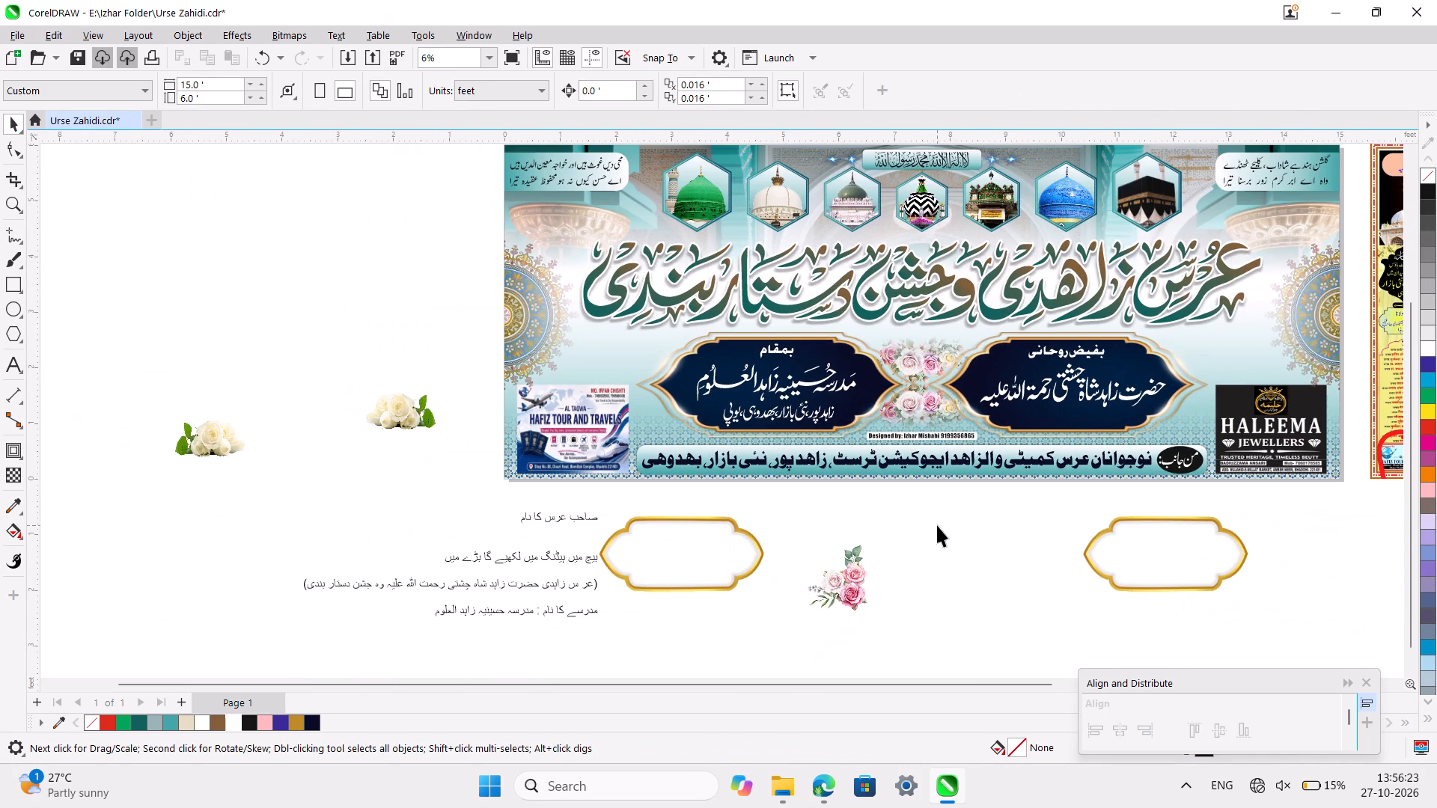
key("ctrl+s")
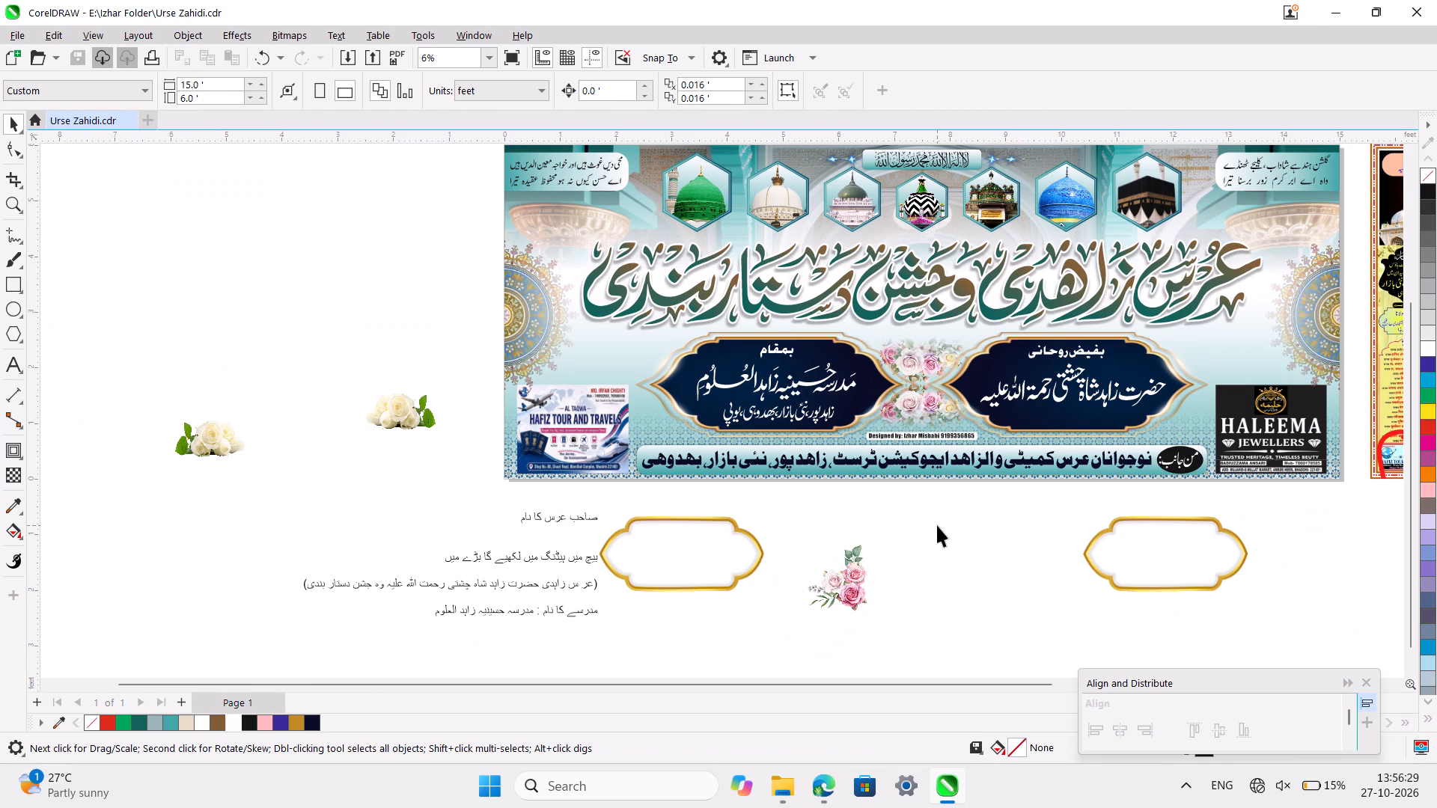
Select the banner's bottom text strip with its lettering and black oval label, and nudge them up to Y about 0.353 feet.
scroll(1044, 477, "up", 2, "ctrl")
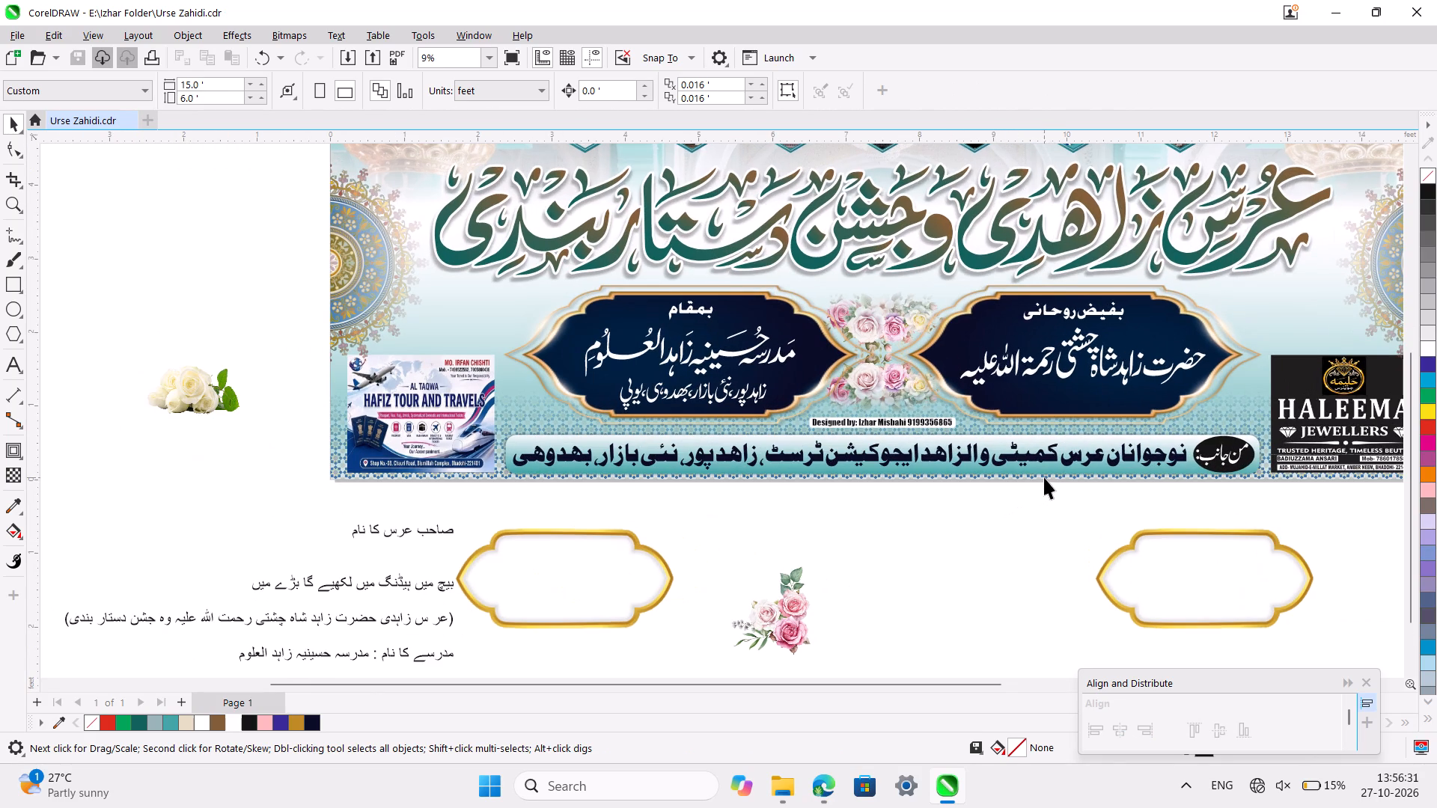
scroll(1044, 477, "down", 1)
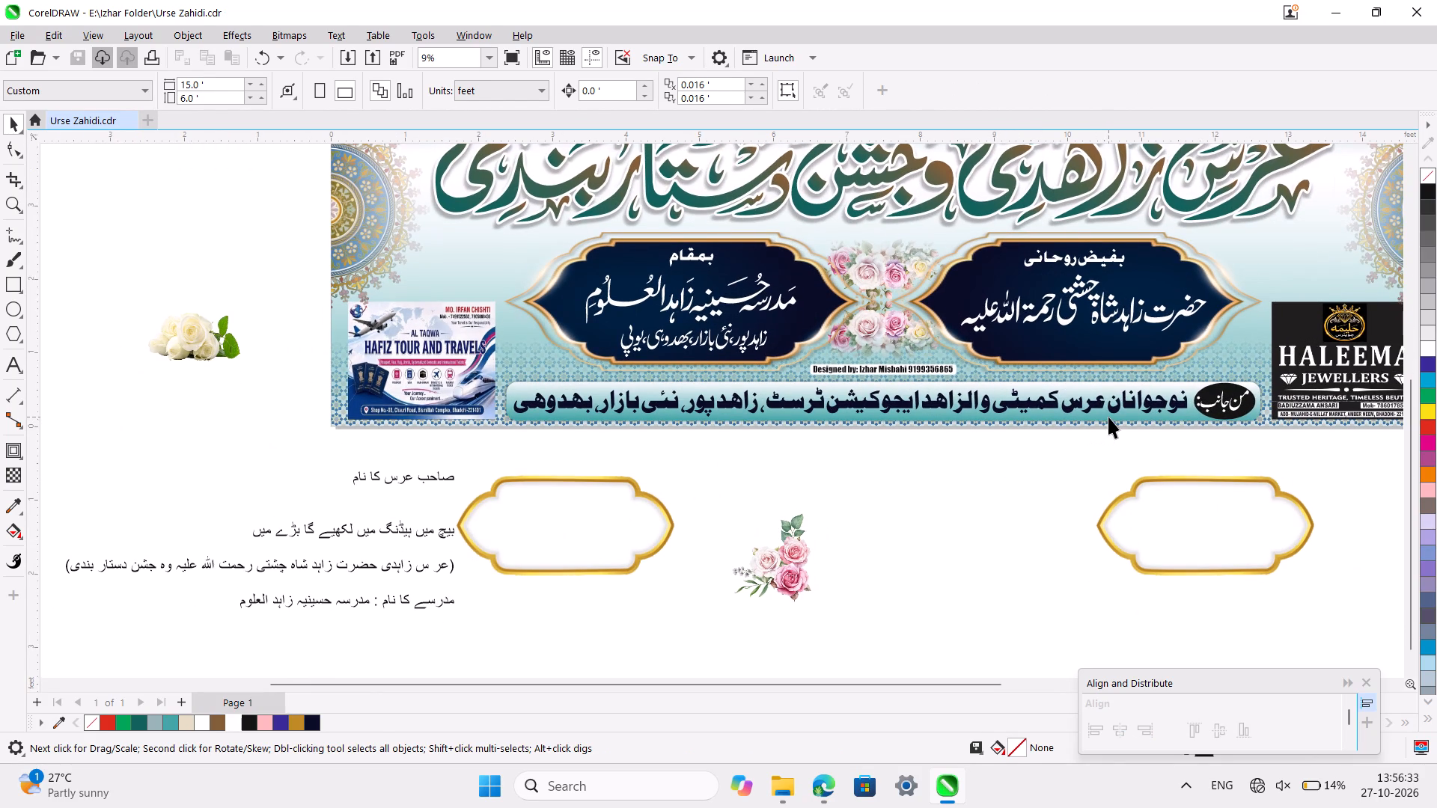
left_click(1108, 417)
scroll(1108, 417, "up", 2, "ctrl")
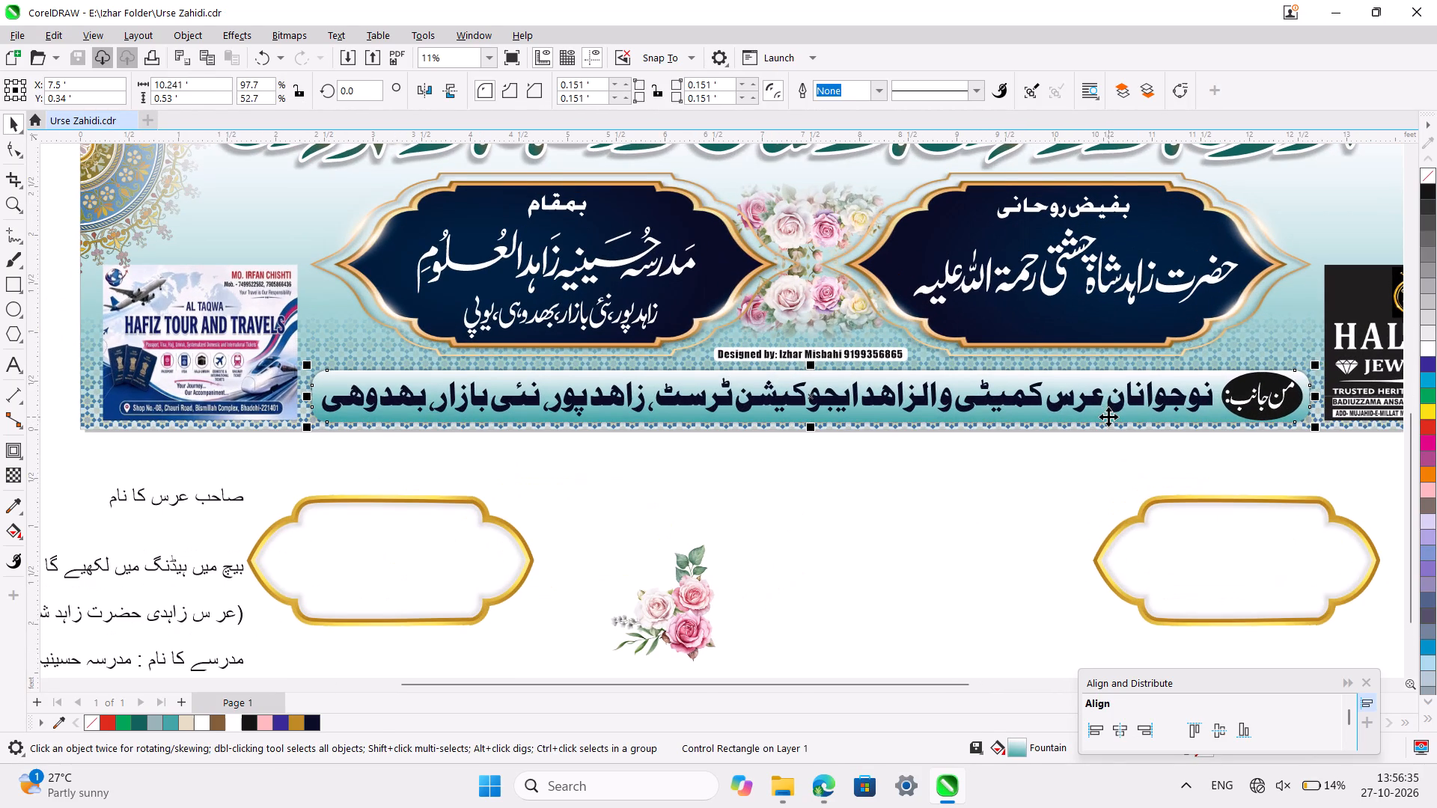
scroll(1108, 417, "down", 1)
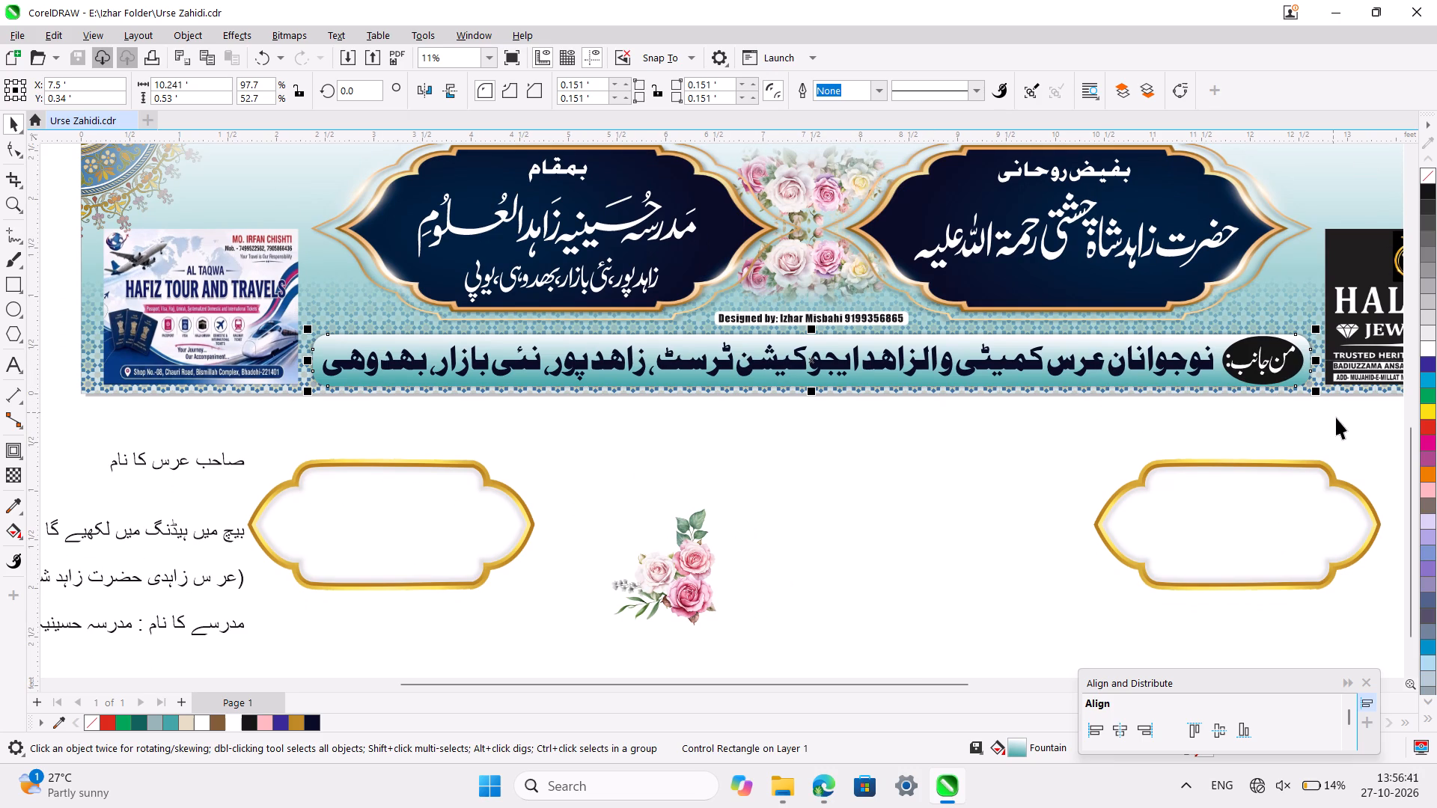
left_click_drag(1339, 419, 1142, 309)
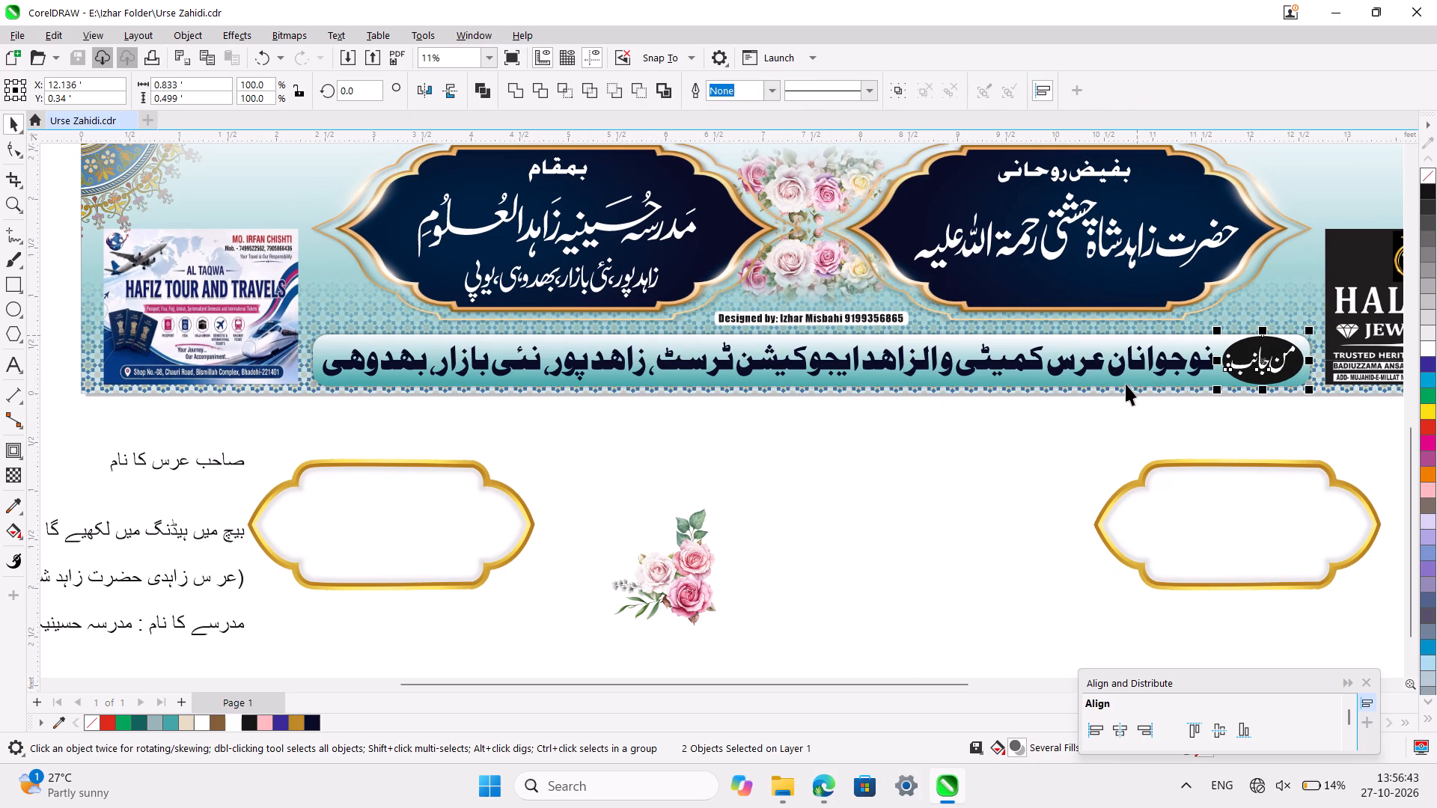
left_click(1124, 382)
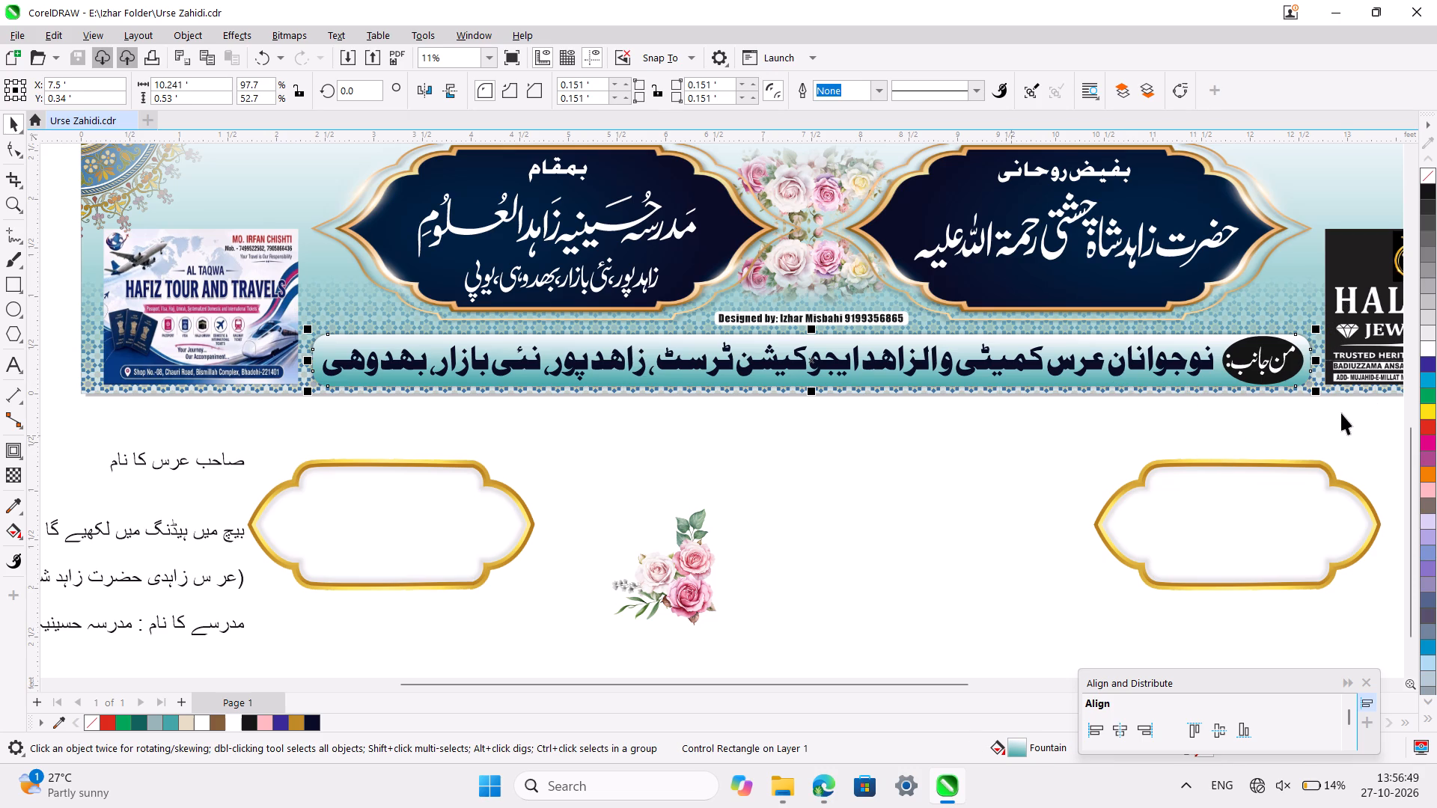
left_click_drag(1340, 408, 211, 297)
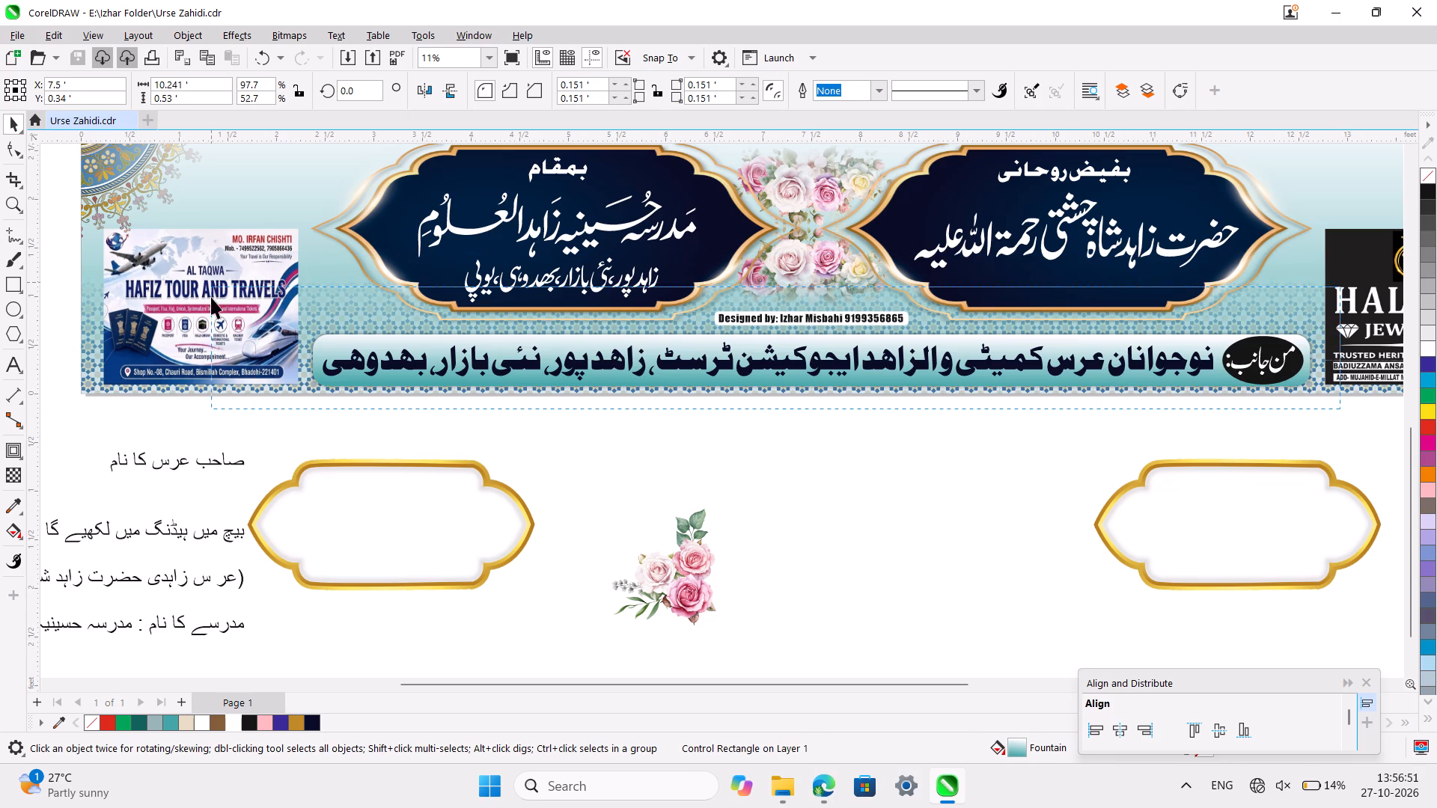
left_click_drag(211, 297, 219, 318)
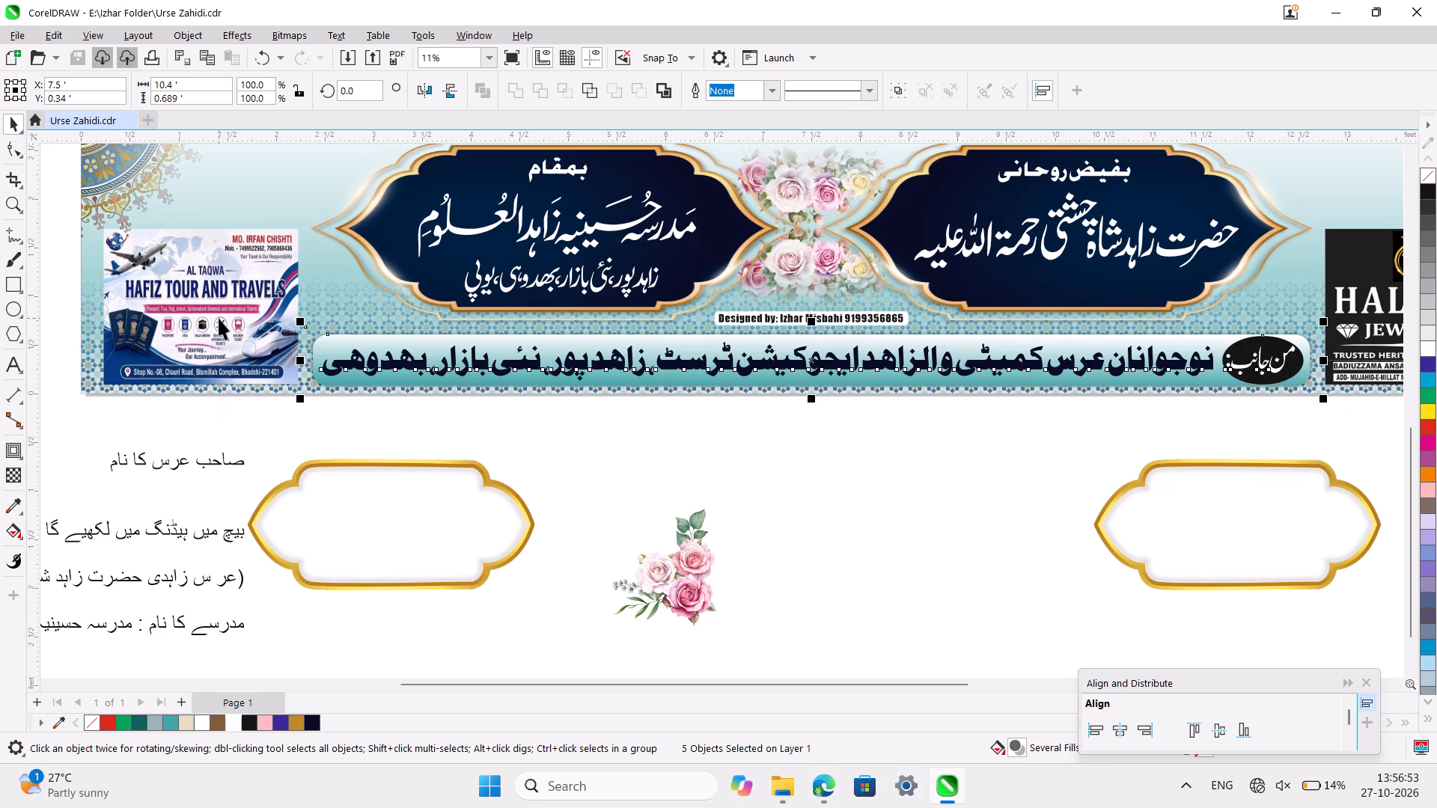
key("shift+Up")
key("shift+Up")
key("shift+Up")
key("shift+Up")
key("shift+Up")
key("shift+Up")
key("shift+Up")
key("shift+Up")
key("shift+Up")
key("shift+Up")
key("shift+Up")
key("shift+Up")
key("shift+Up")
key("shift+Up")
key("shift+Up")
key("shift+Up")
key("shift+Up")
key("shift+Up")
key("shift+Up")
key("shift+Up")
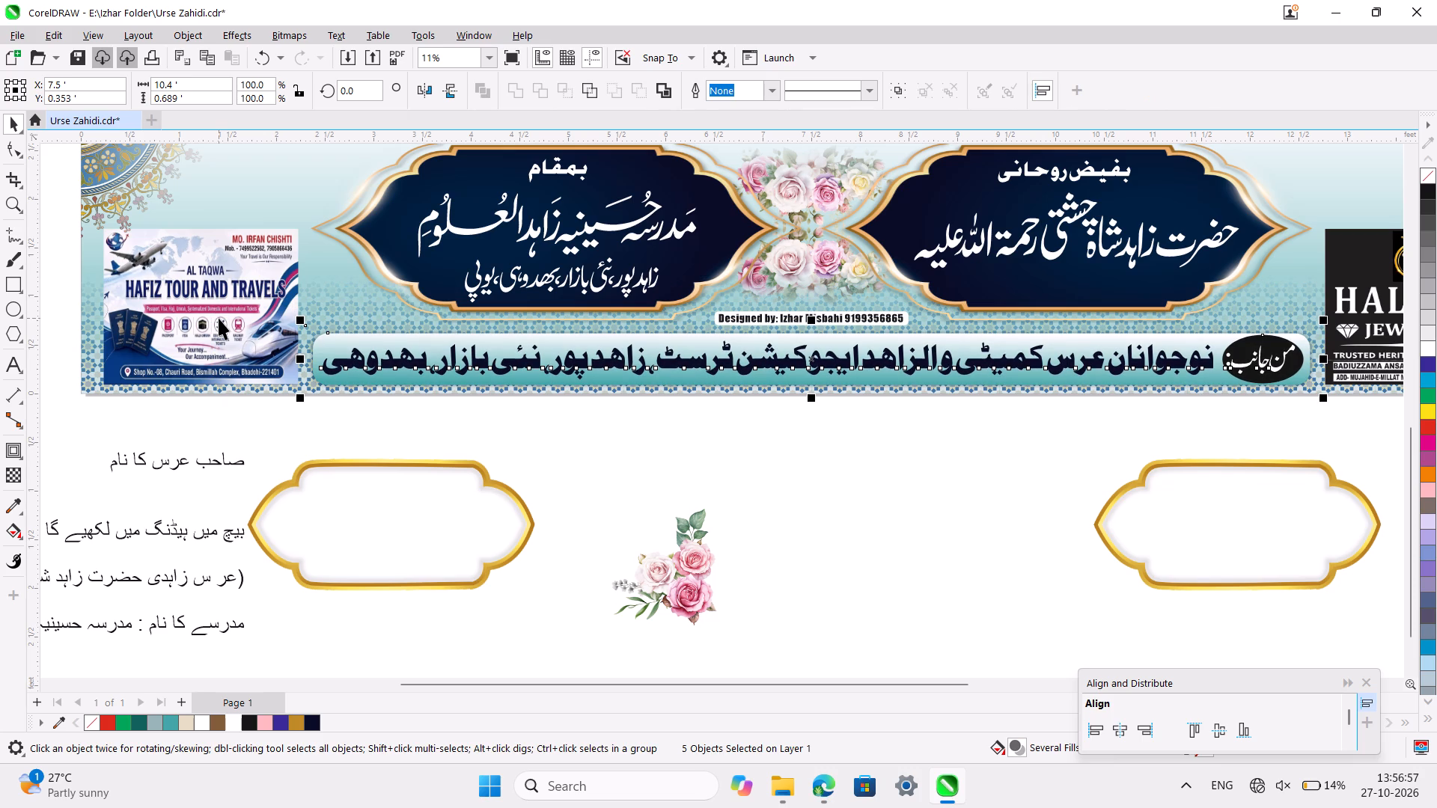
Nudge the selected bottom text strip, its lettering and black oval label up to Y about 0.361 feet.
key("shift+Up")
key("shift+Up")
key("shift+Up")
key("shift+Up")
key("shift+Up")
key("shift+Up")
key("shift+Up")
key("shift+Up")
key("shift+Up")
key("shift+Up")
key("shift+Up")
key("shift+Up")
key("shift+Up")
key("shift+Up")
key("shift+Up")
key("shift+Up")
key("shift+Up")
key("shift+Up")
key("shift+Up")
key("shift+Up")
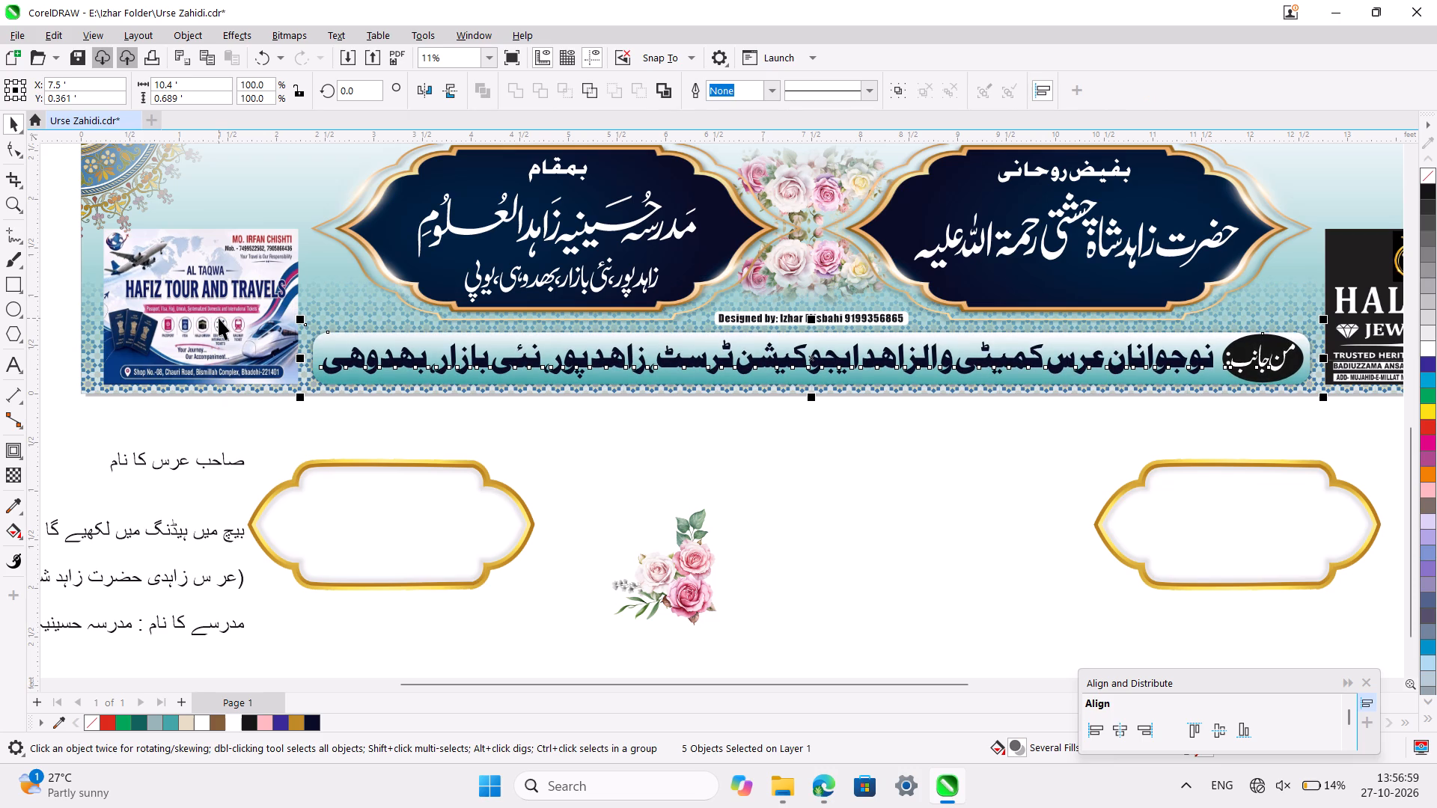
left_click(609, 394)
left_click(819, 459)
Add a one-step white outside contour with an offset of 0.024 feet to the bottom strip's Urdu lettering.
scroll(819, 459, "up", 2, "ctrl")
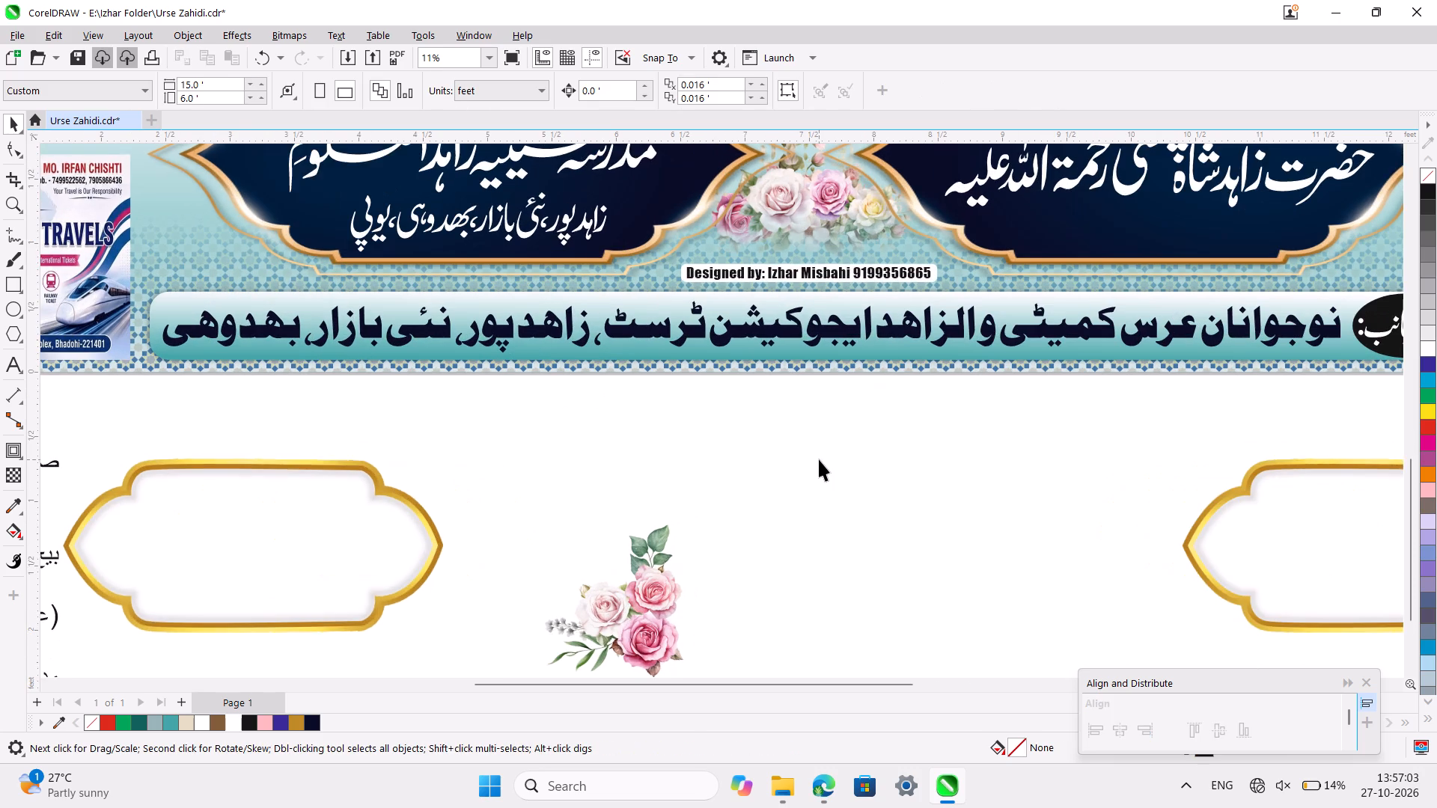
scroll(819, 459, "down", 1)
left_click(792, 278)
scroll(792, 278, "down", 3, "ctrl")
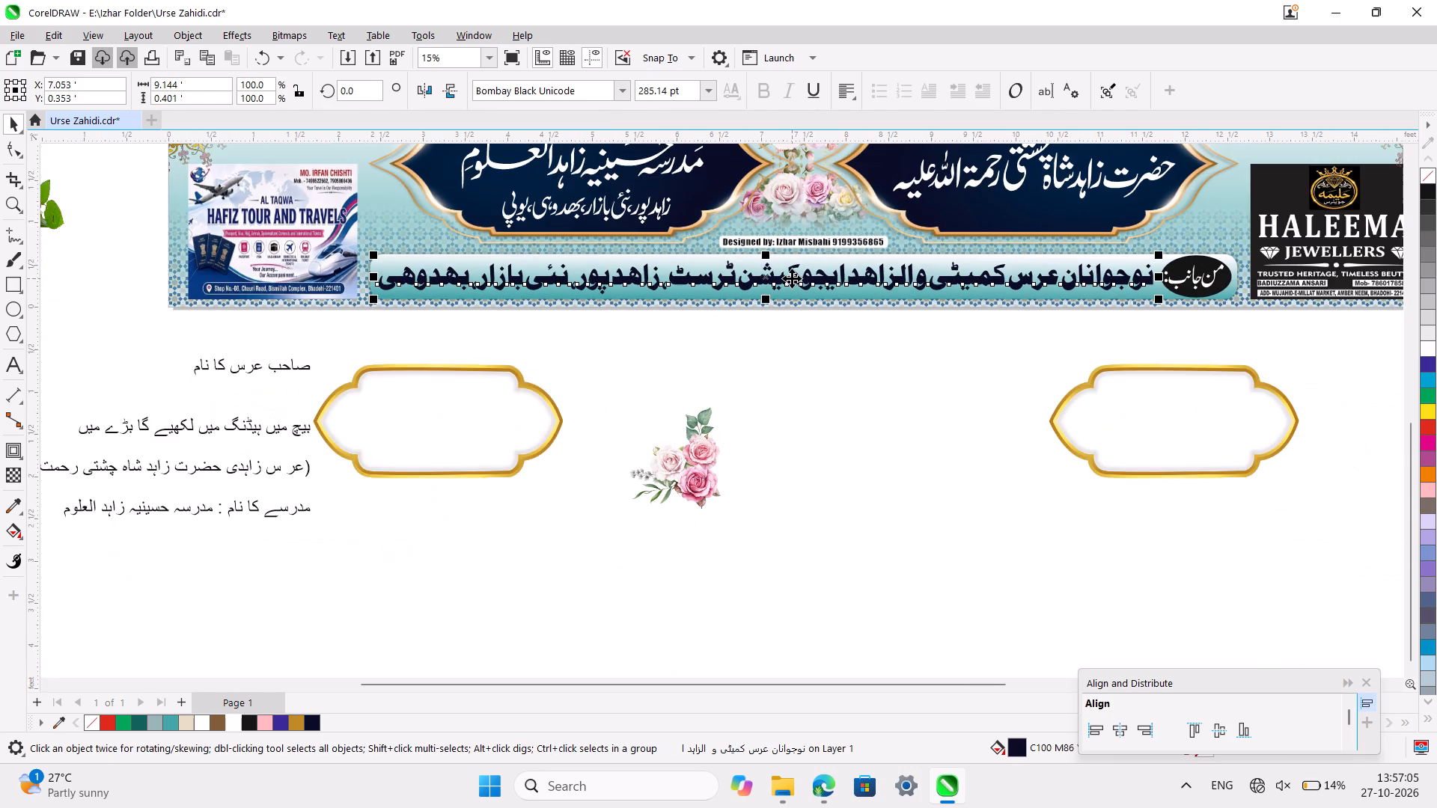
scroll(792, 278, "down", 2, "ctrl")
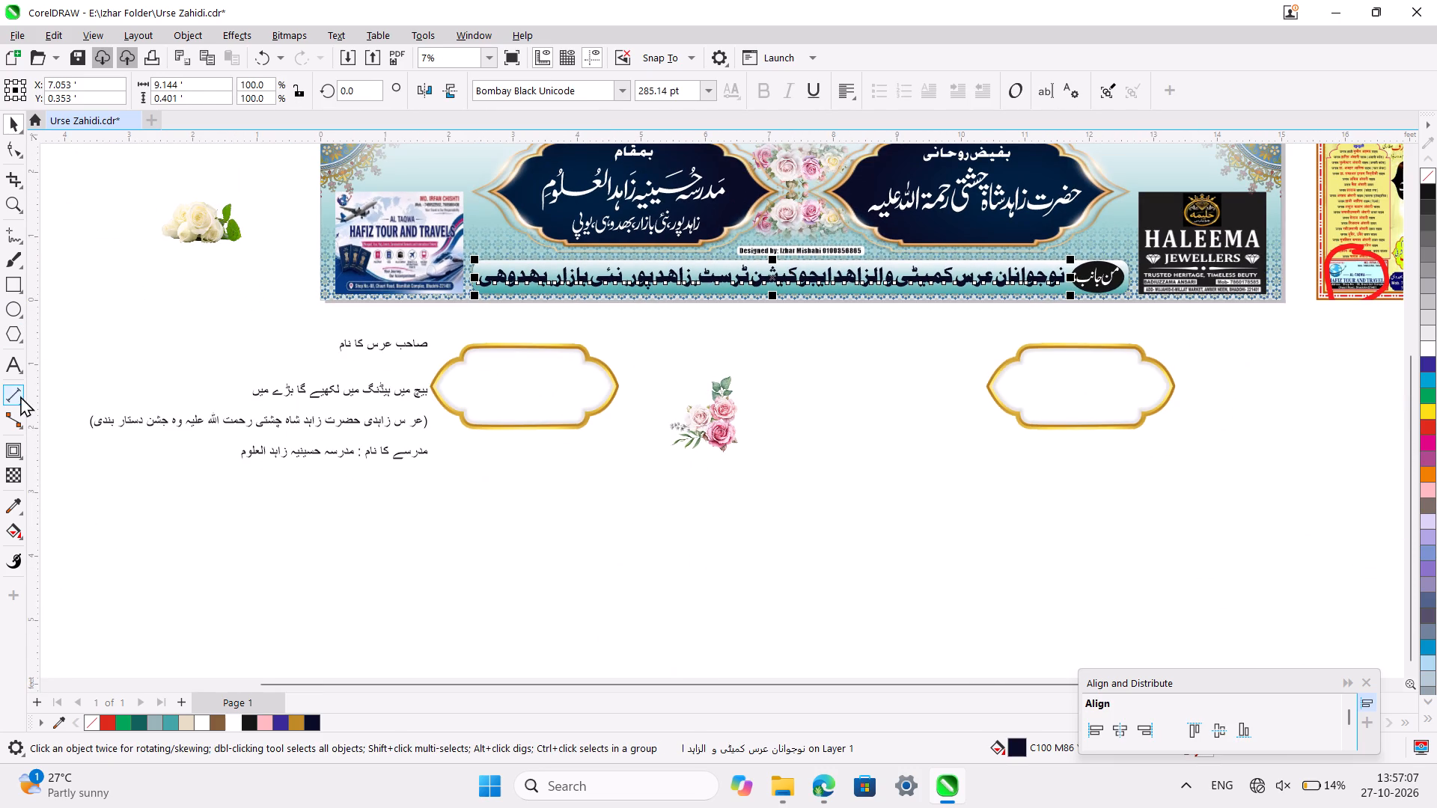
left_click(10, 454)
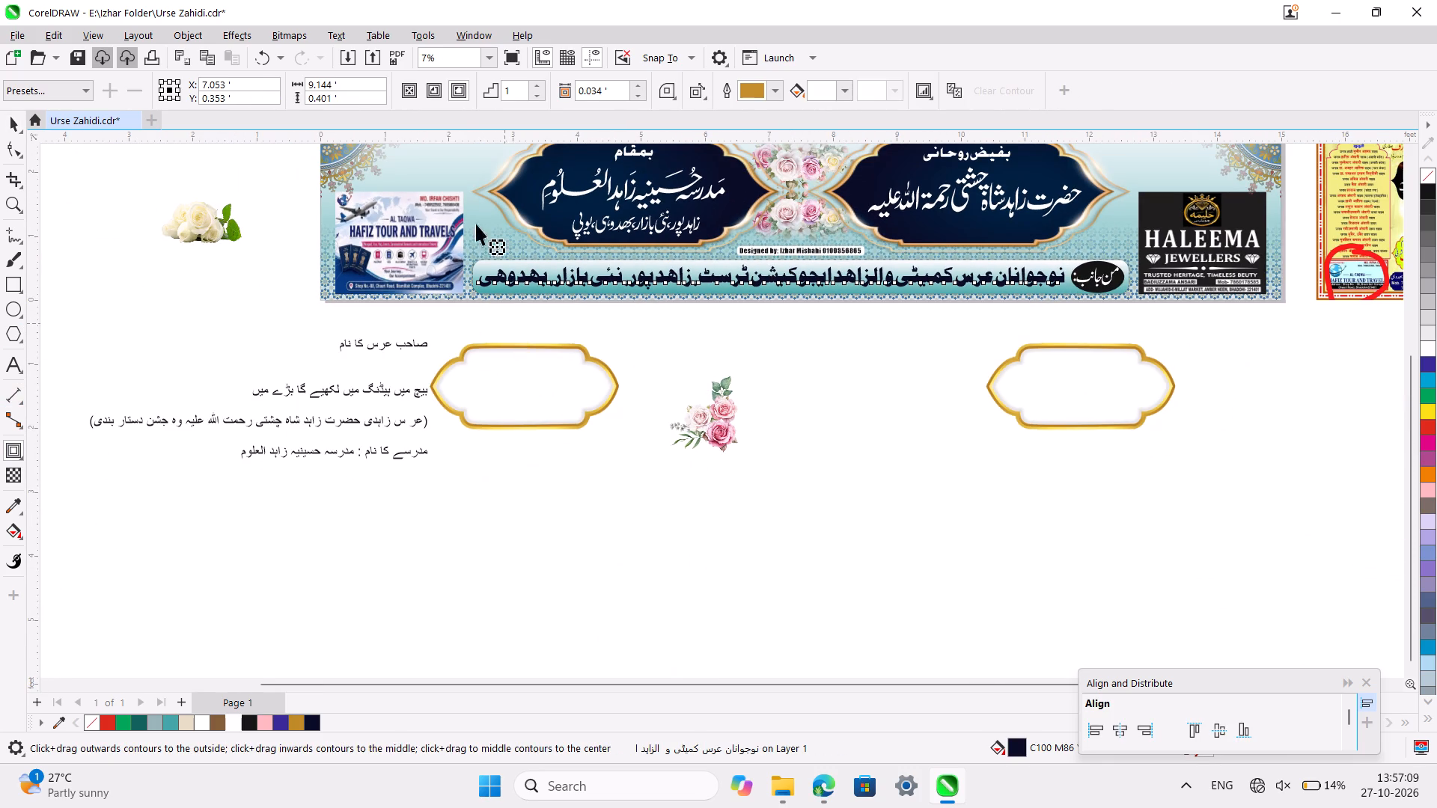
left_click(638, 82)
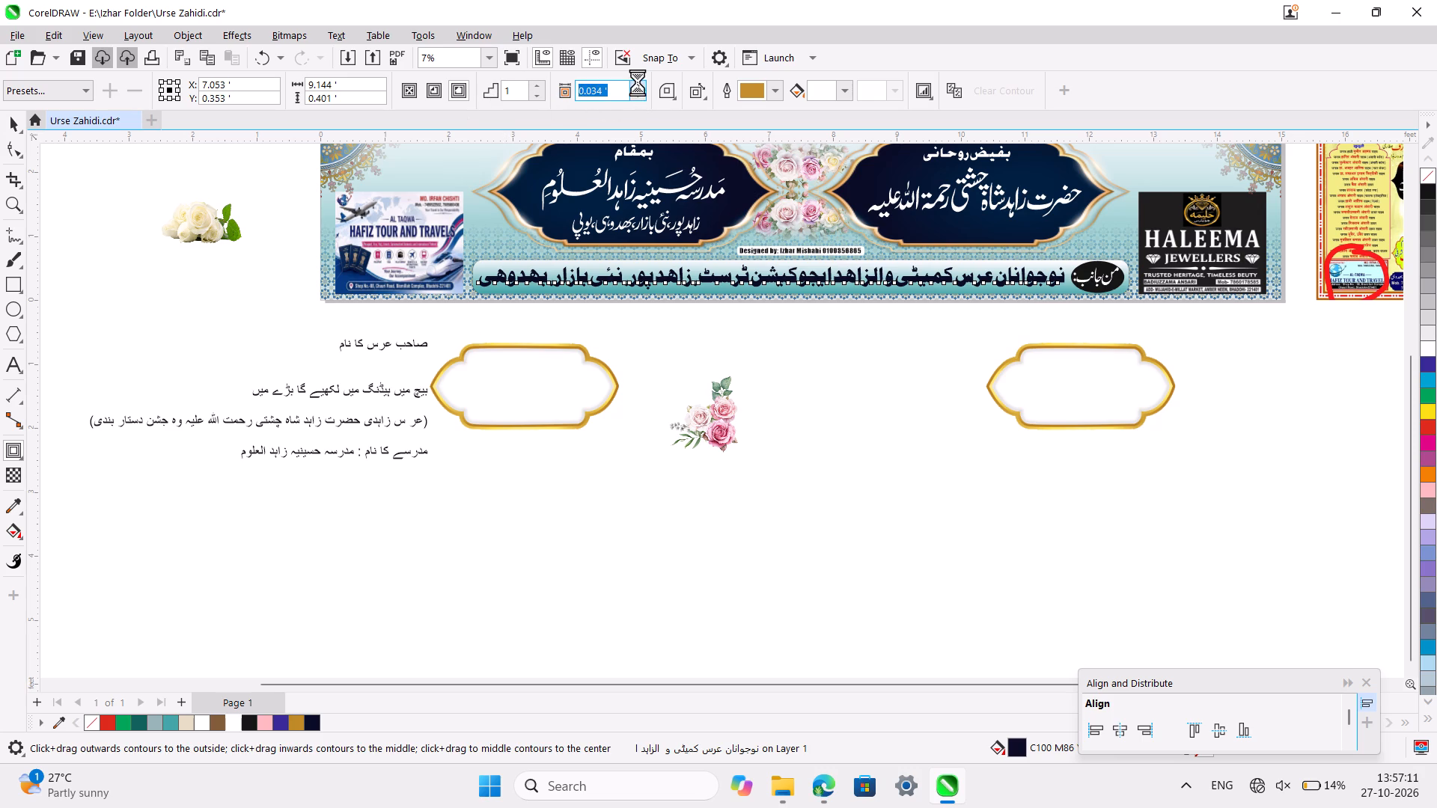
scroll(652, 221, "up", 2, "ctrl")
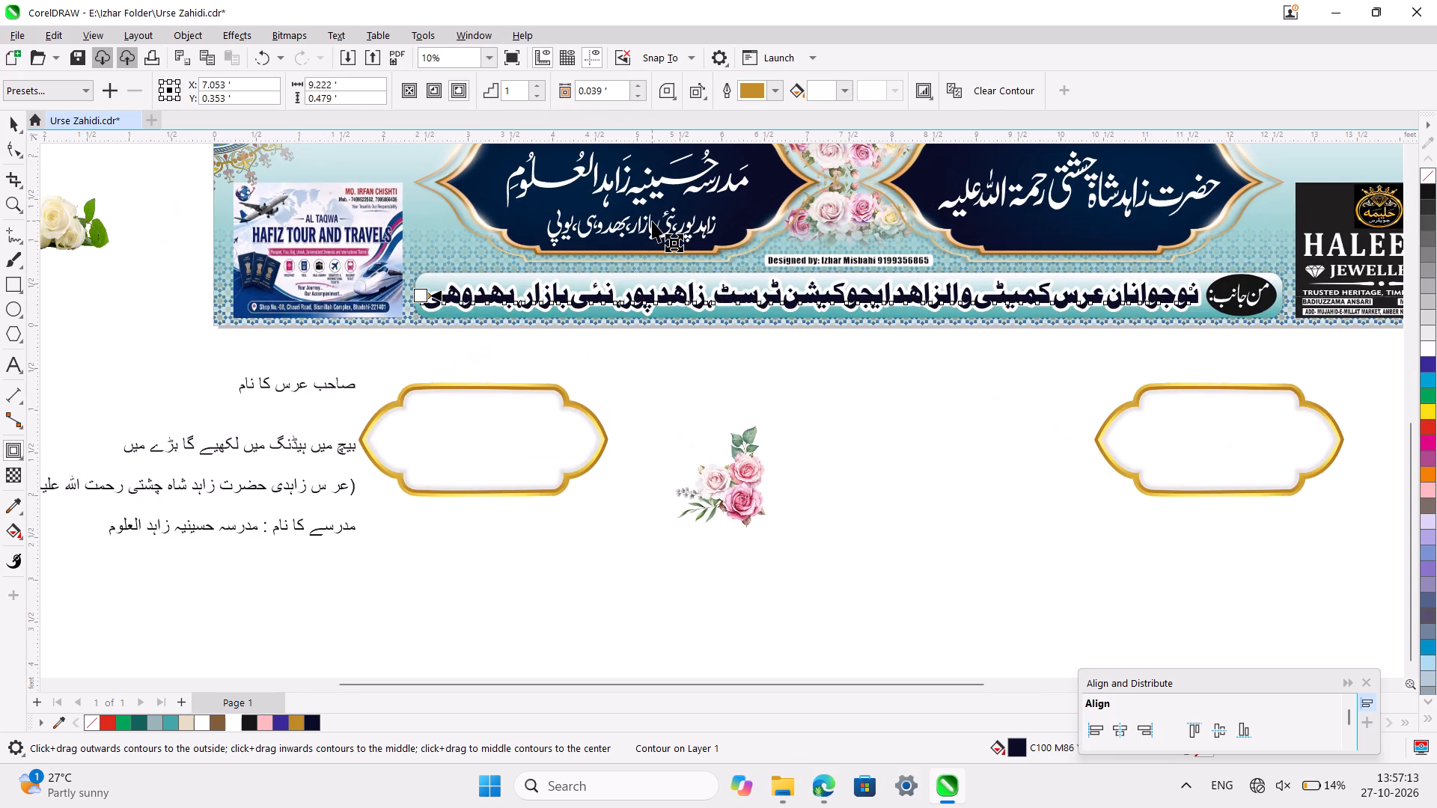
scroll(652, 221, "right", 1)
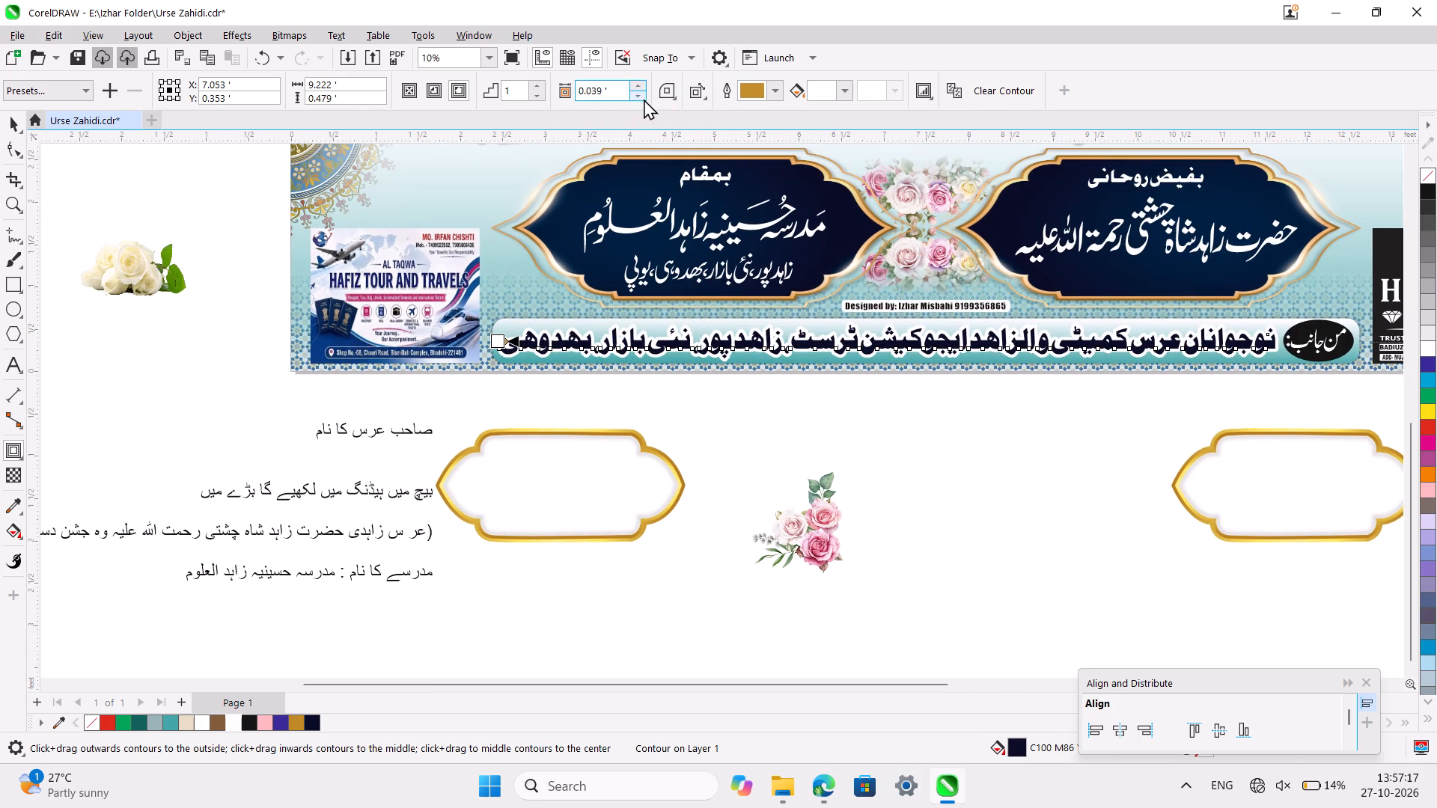
left_click(642, 99)
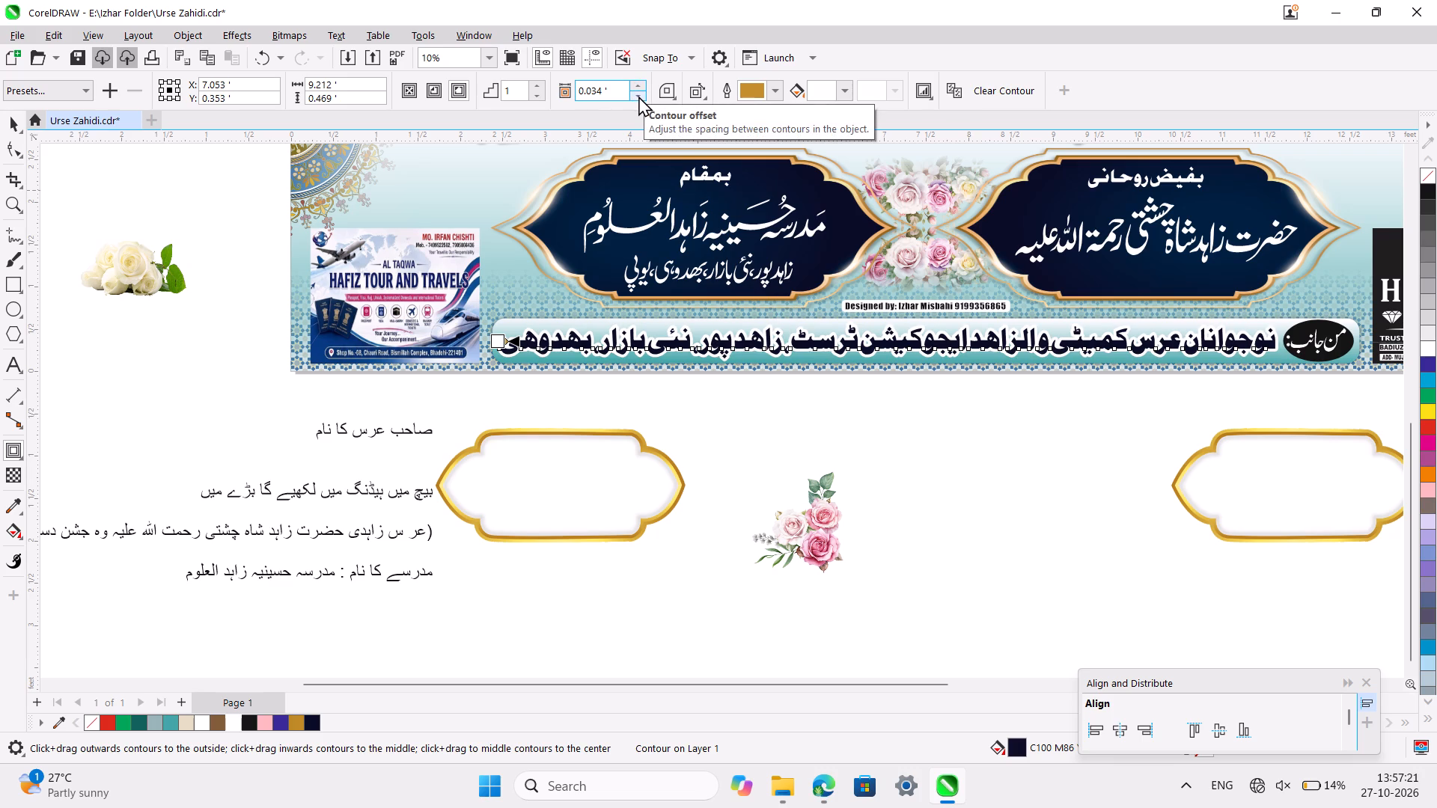
left_click(638, 96)
left_click(638, 96)
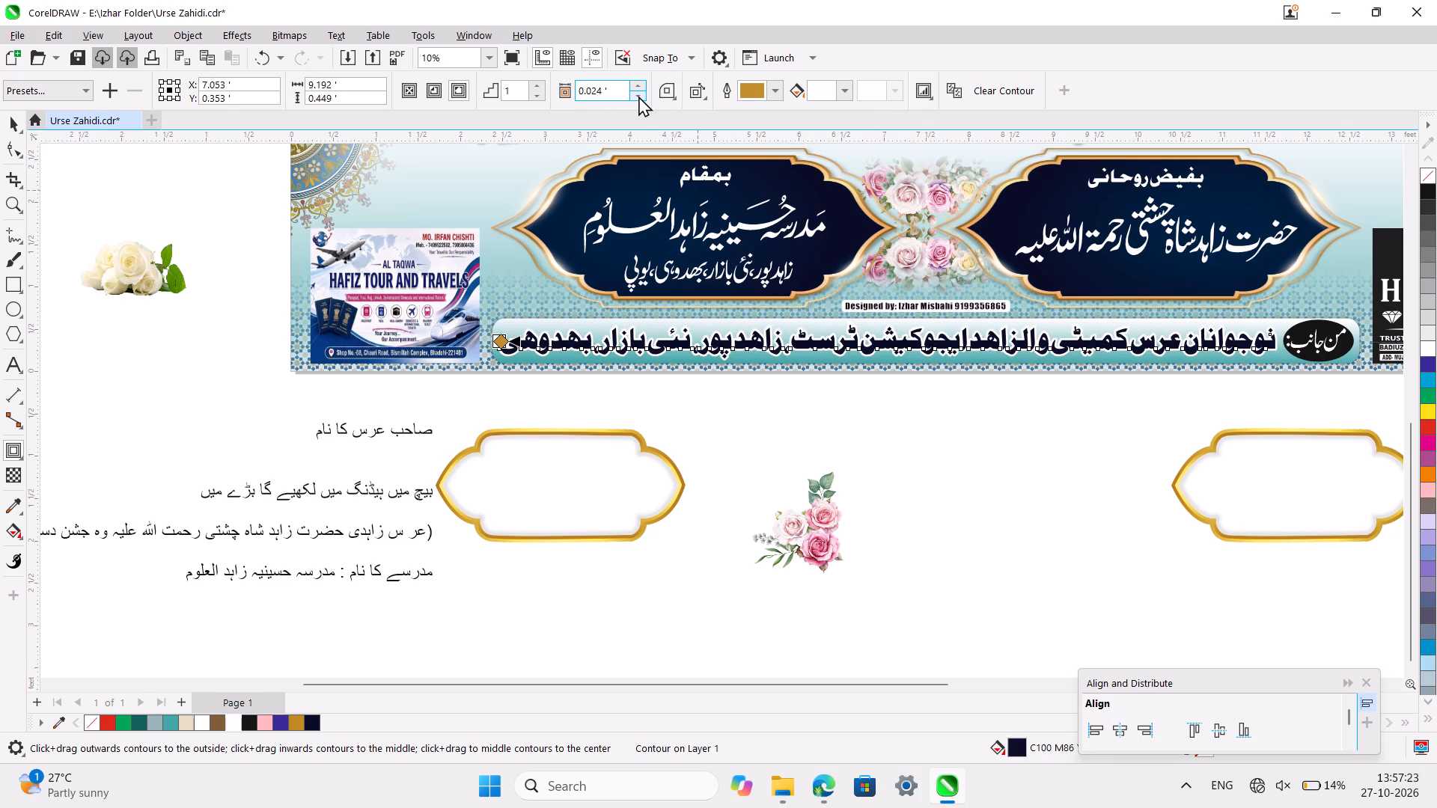
left_click(10, 116)
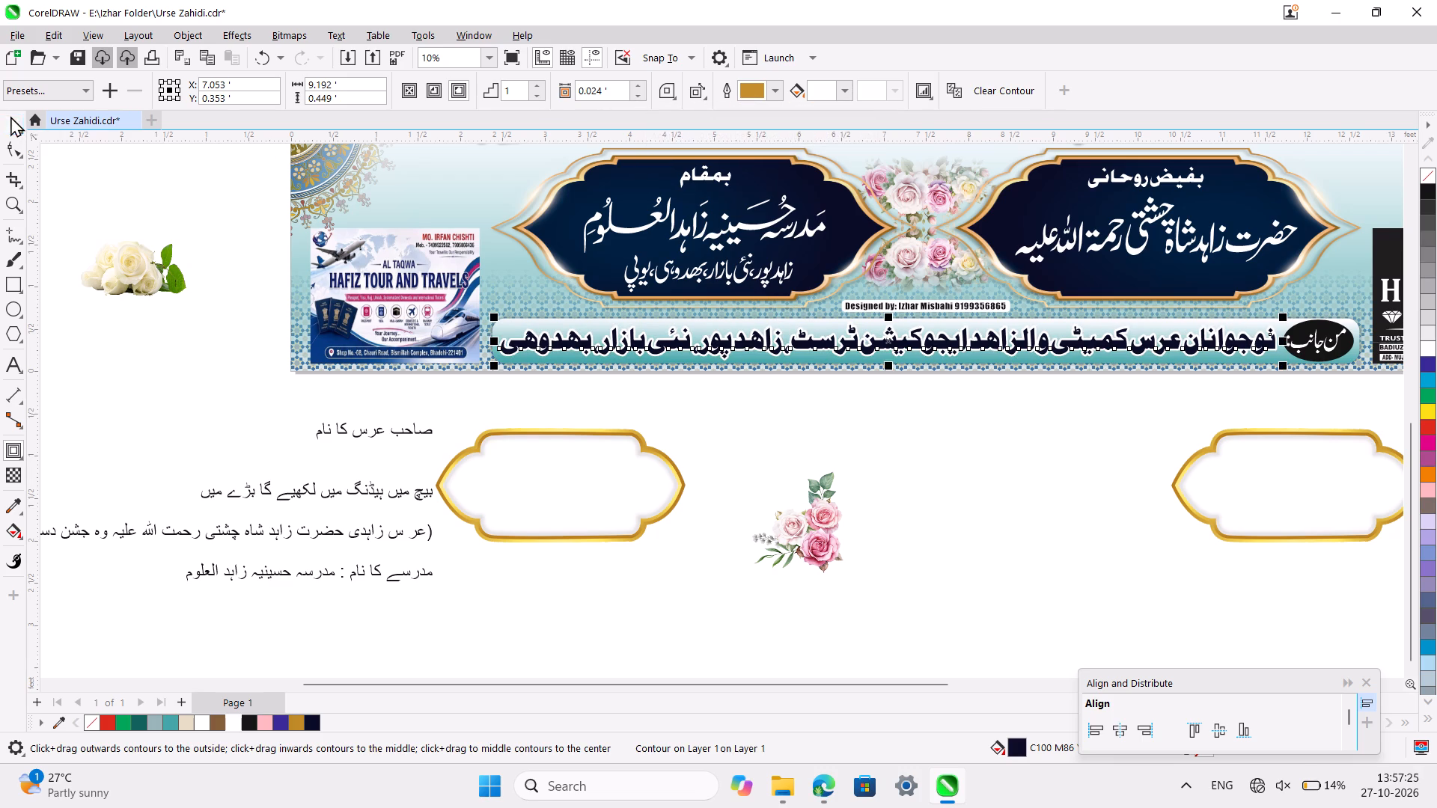
left_click(83, 201)
Examine the bottom strip lettering's white outline, both against the whole banner and close up.
scroll(293, 275, "down", 3, "ctrl")
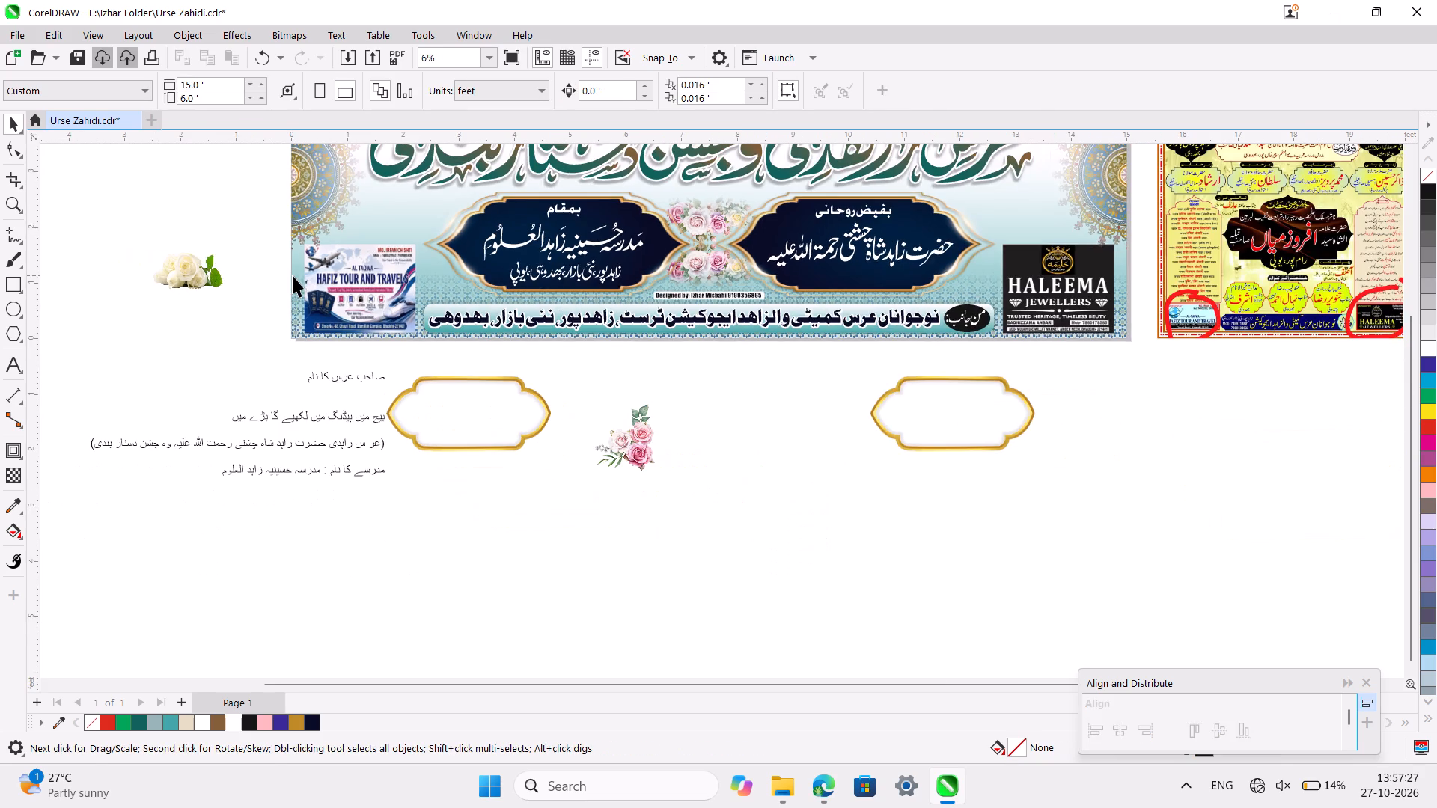
scroll(293, 275, "down", 2, "ctrl")
left_click(667, 400)
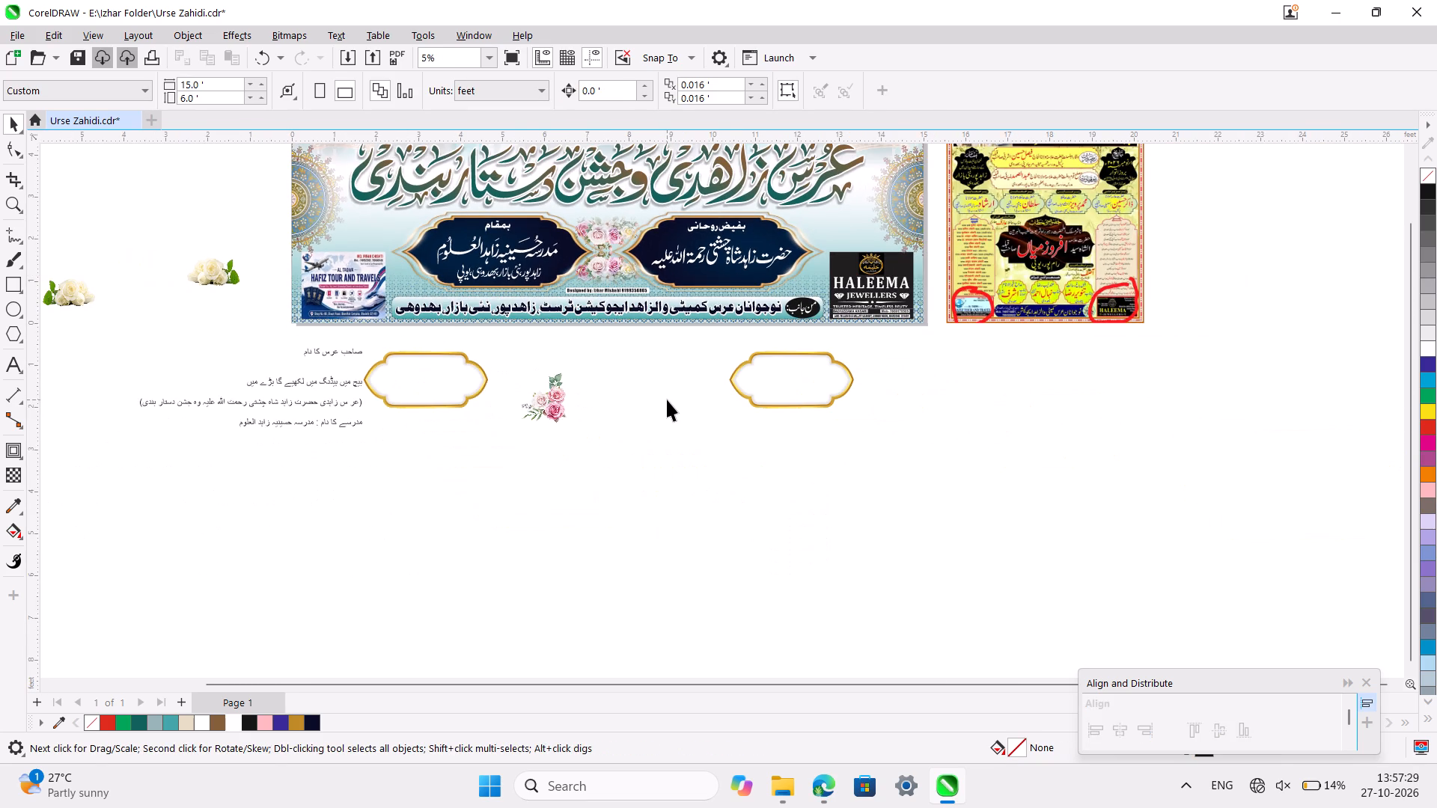
scroll(667, 400, "up", 3, "ctrl")
scroll(667, 400, "right", 1)
scroll(739, 370, "up", 4, "ctrl")
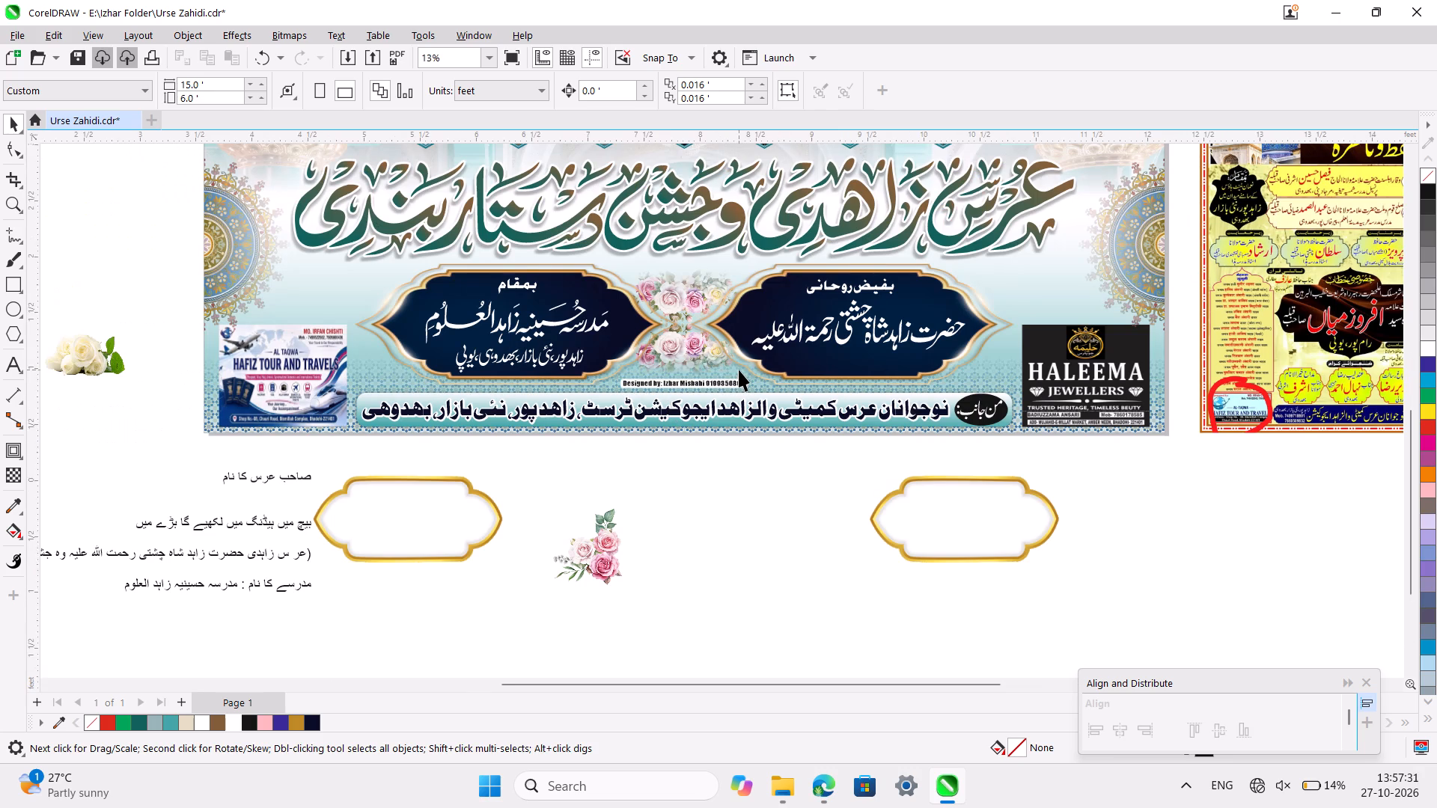
scroll(739, 370, "right", 3)
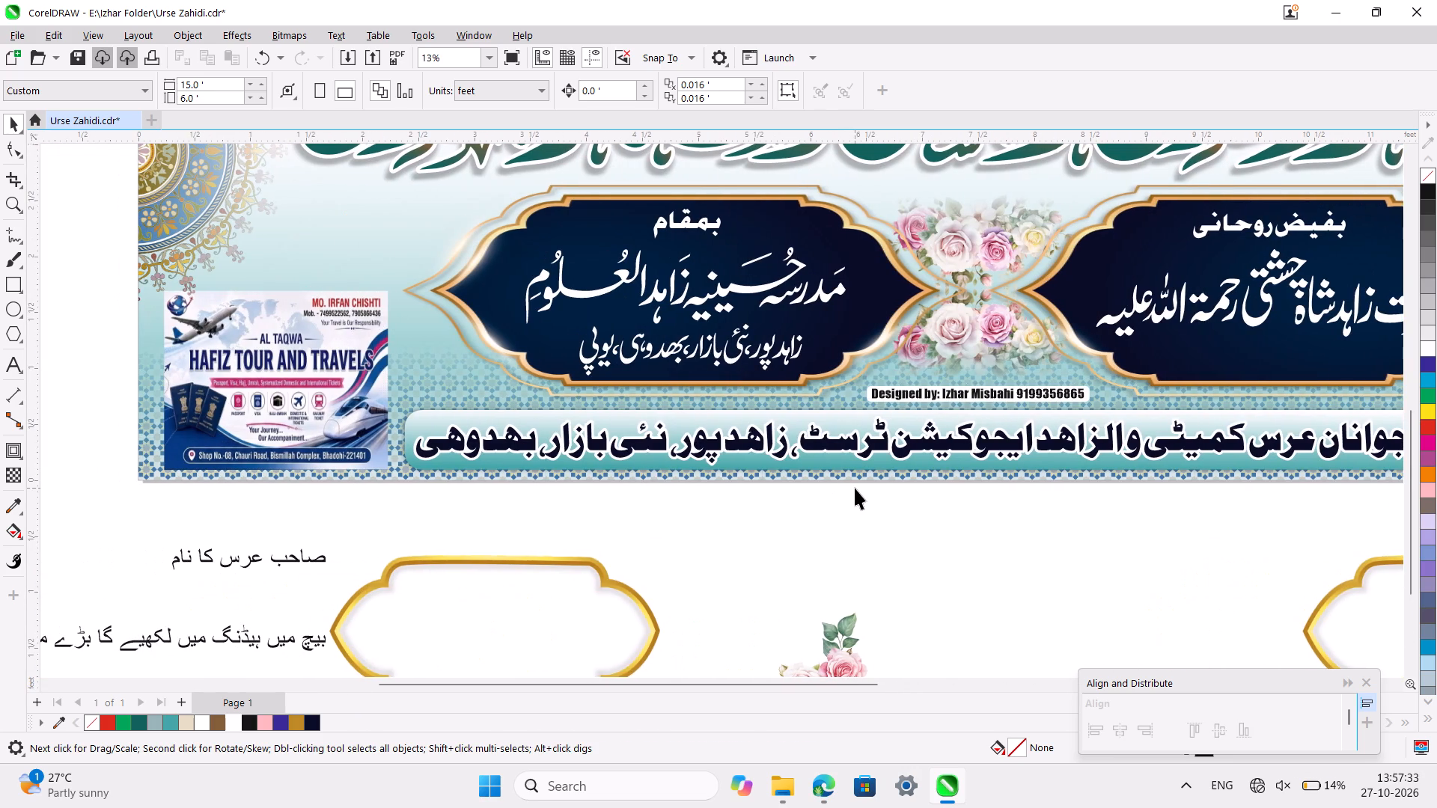
scroll(855, 488, "up", 7, "ctrl")
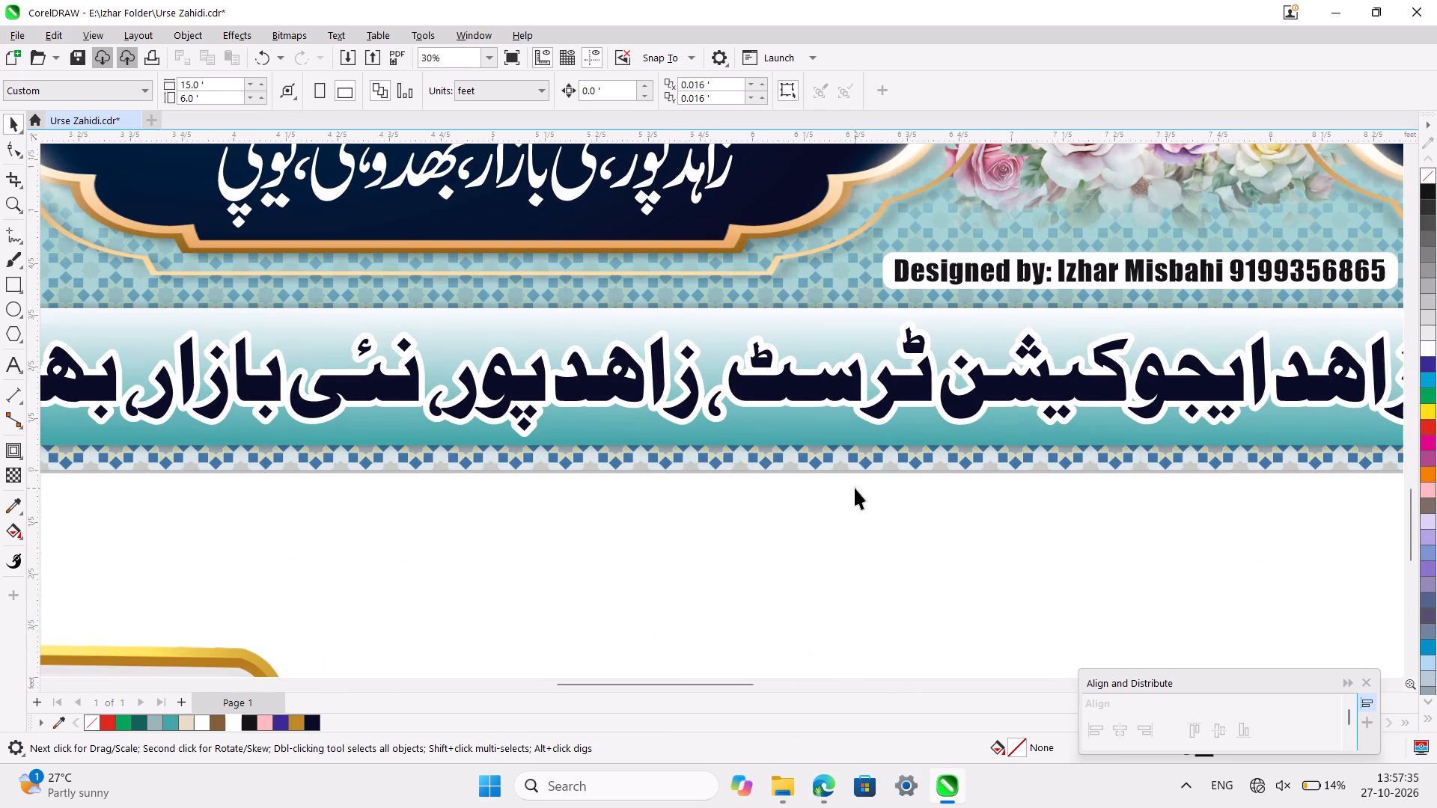
scroll(855, 488, "up", 3, "ctrl")
scroll(855, 488, "right", 1)
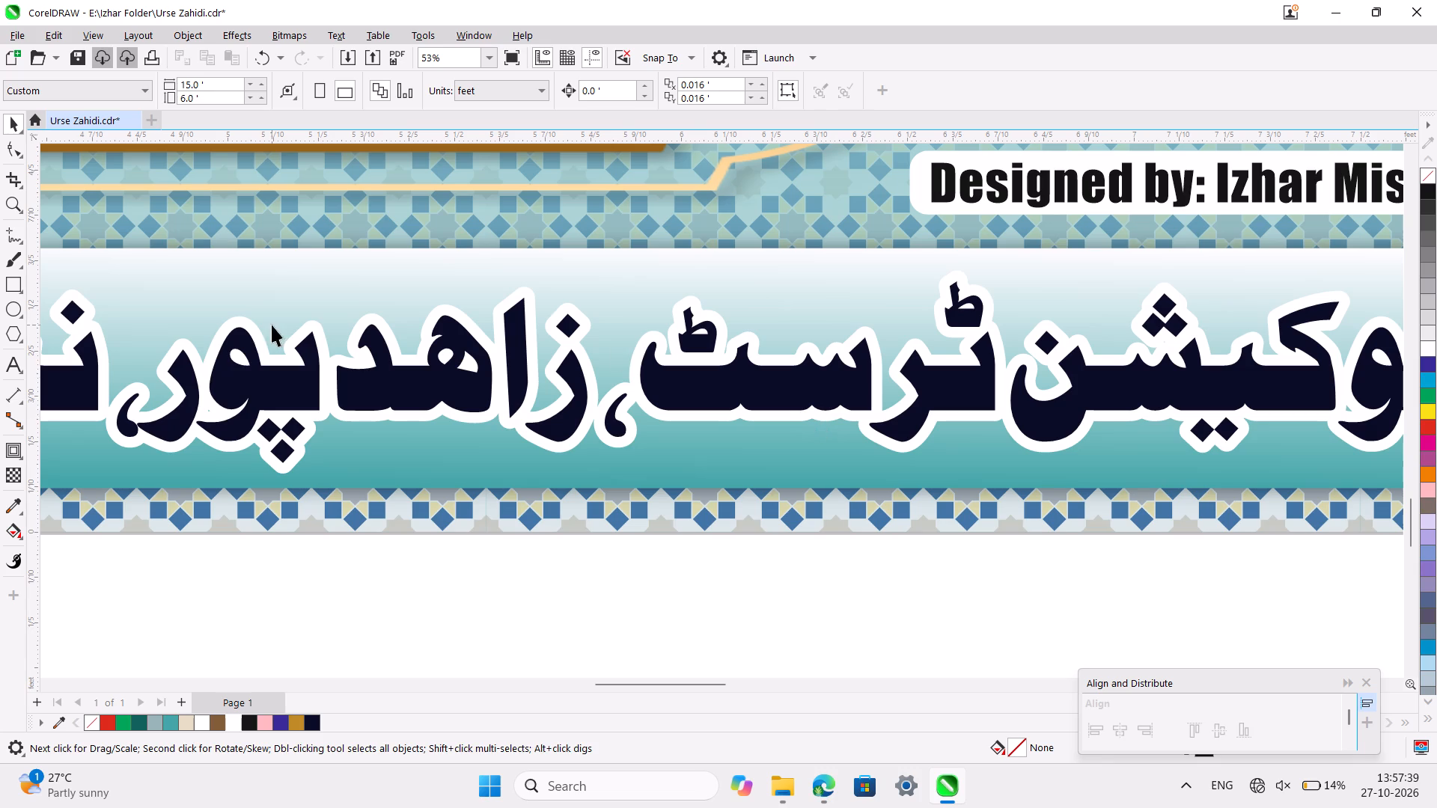
Reduce the contour offset of the bottom strip's lettering to 0.019 feet.
left_click(7, 452)
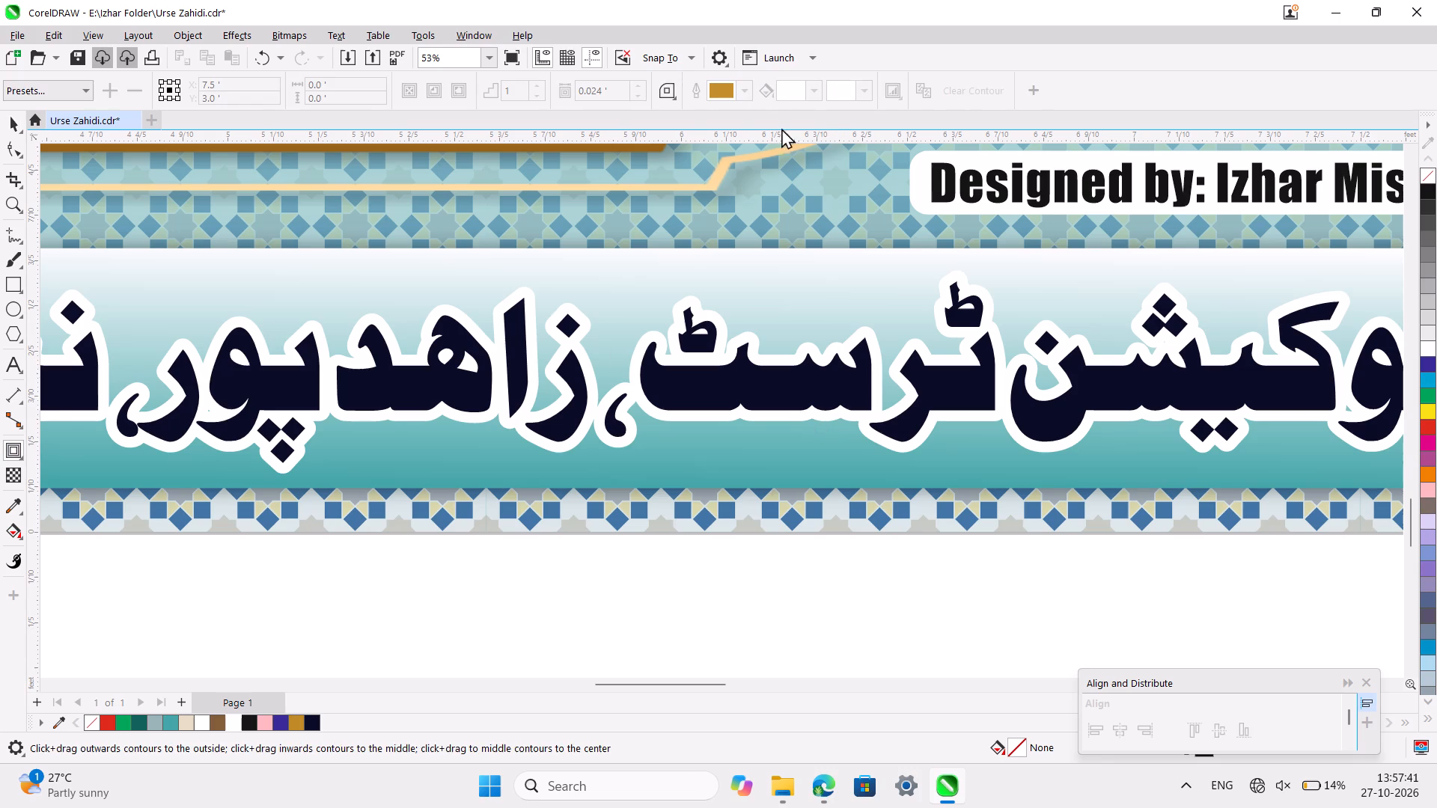
left_click(798, 417)
left_click(639, 99)
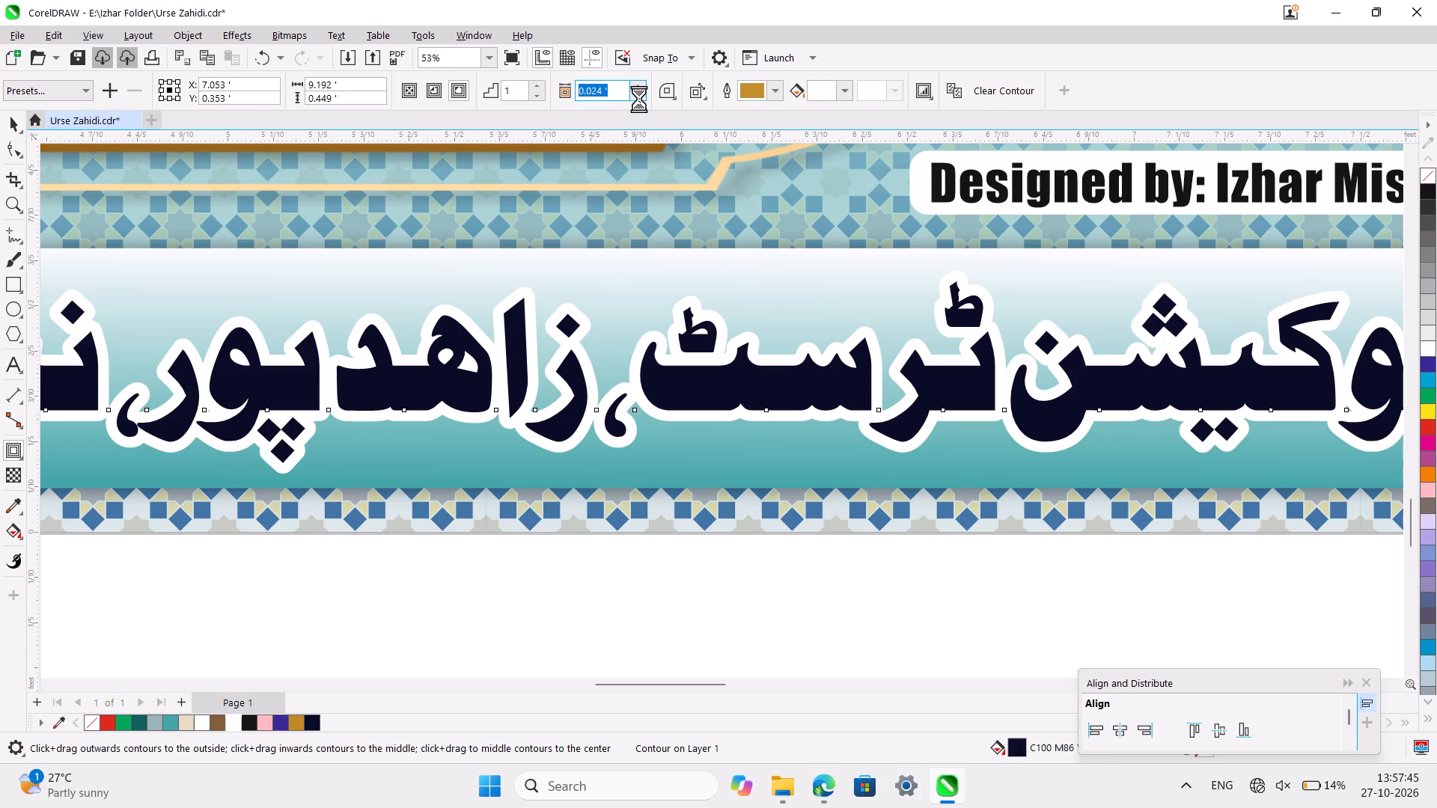
scroll(721, 322, "down", 1, "ctrl")
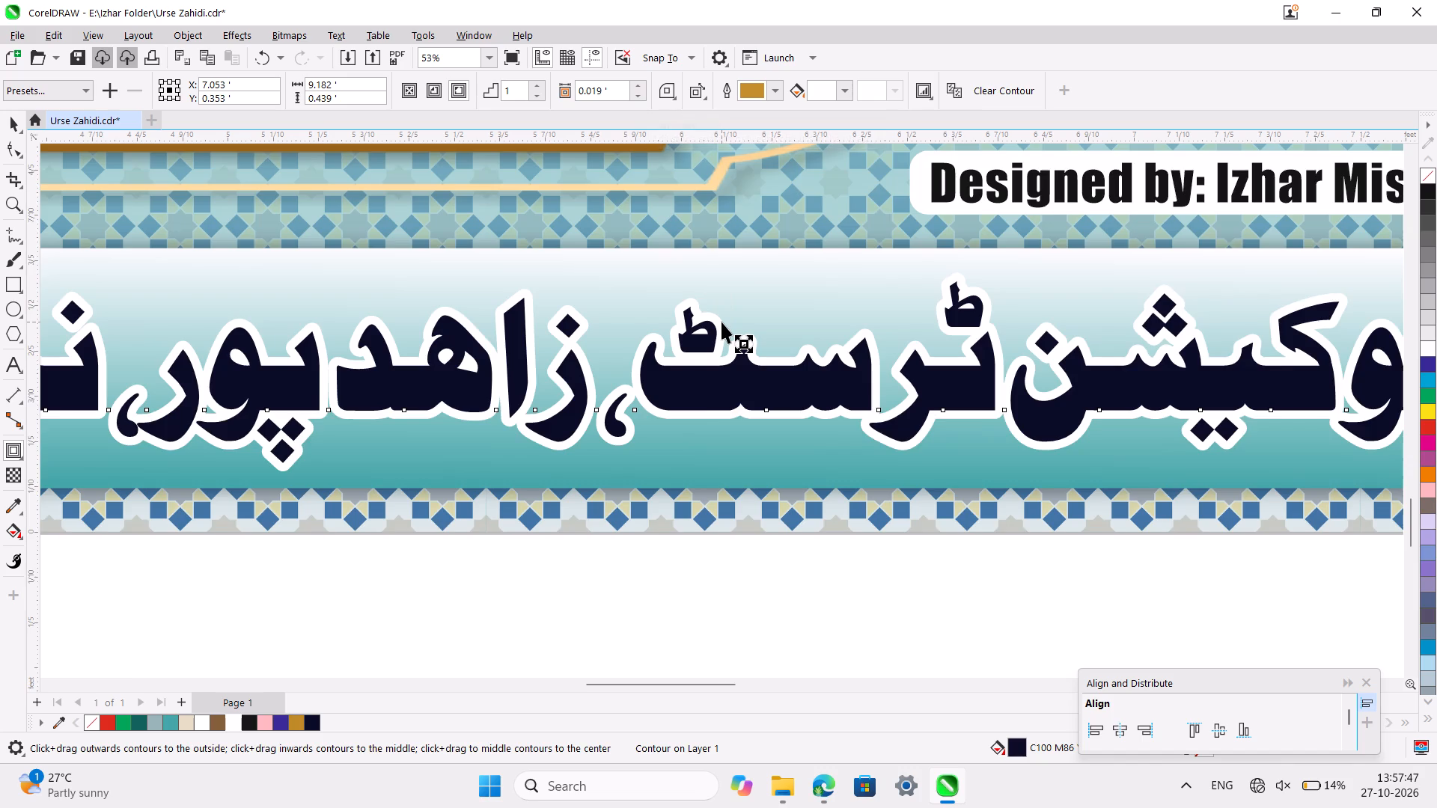
scroll(721, 322, "down", 10, "ctrl")
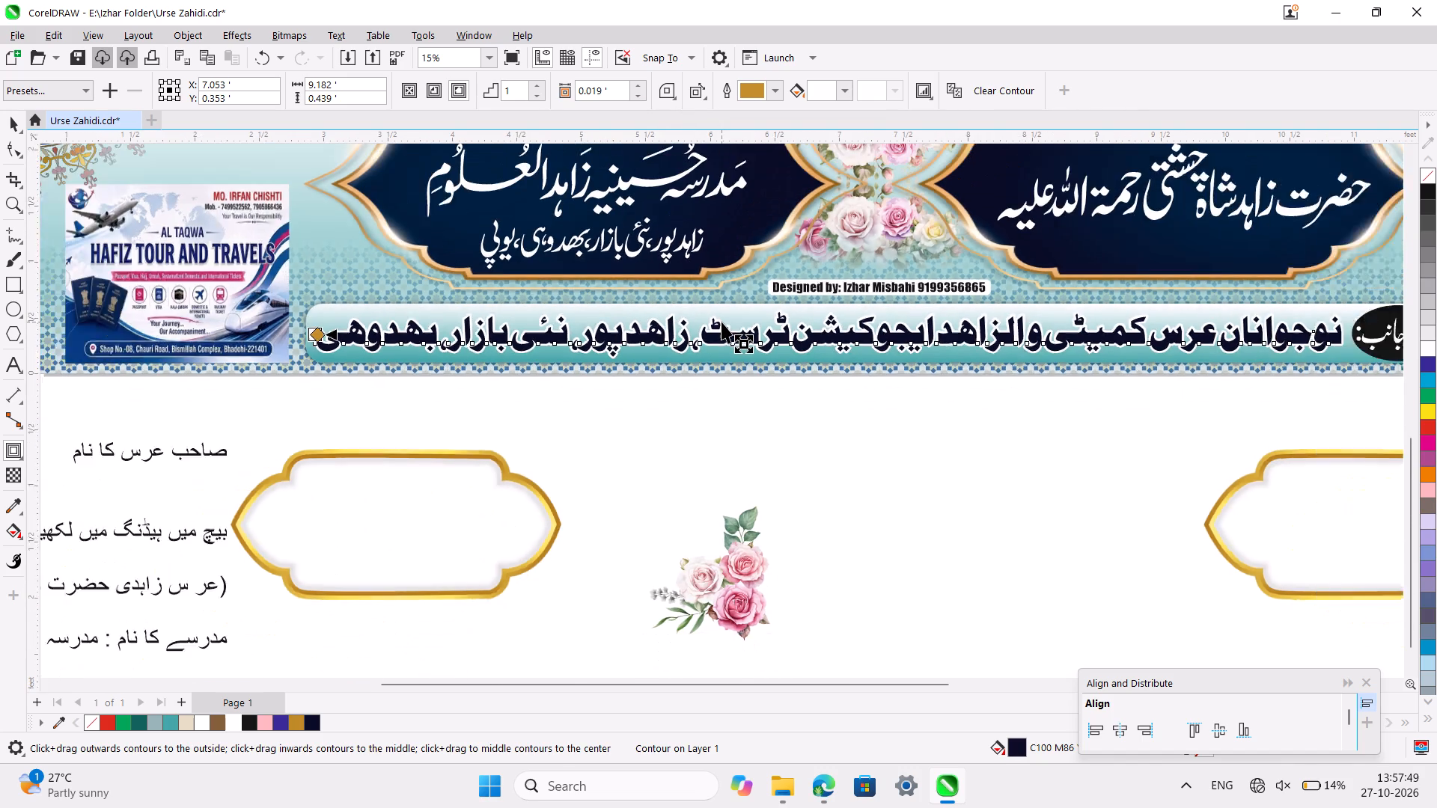
scroll(721, 322, "down", 2, "ctrl")
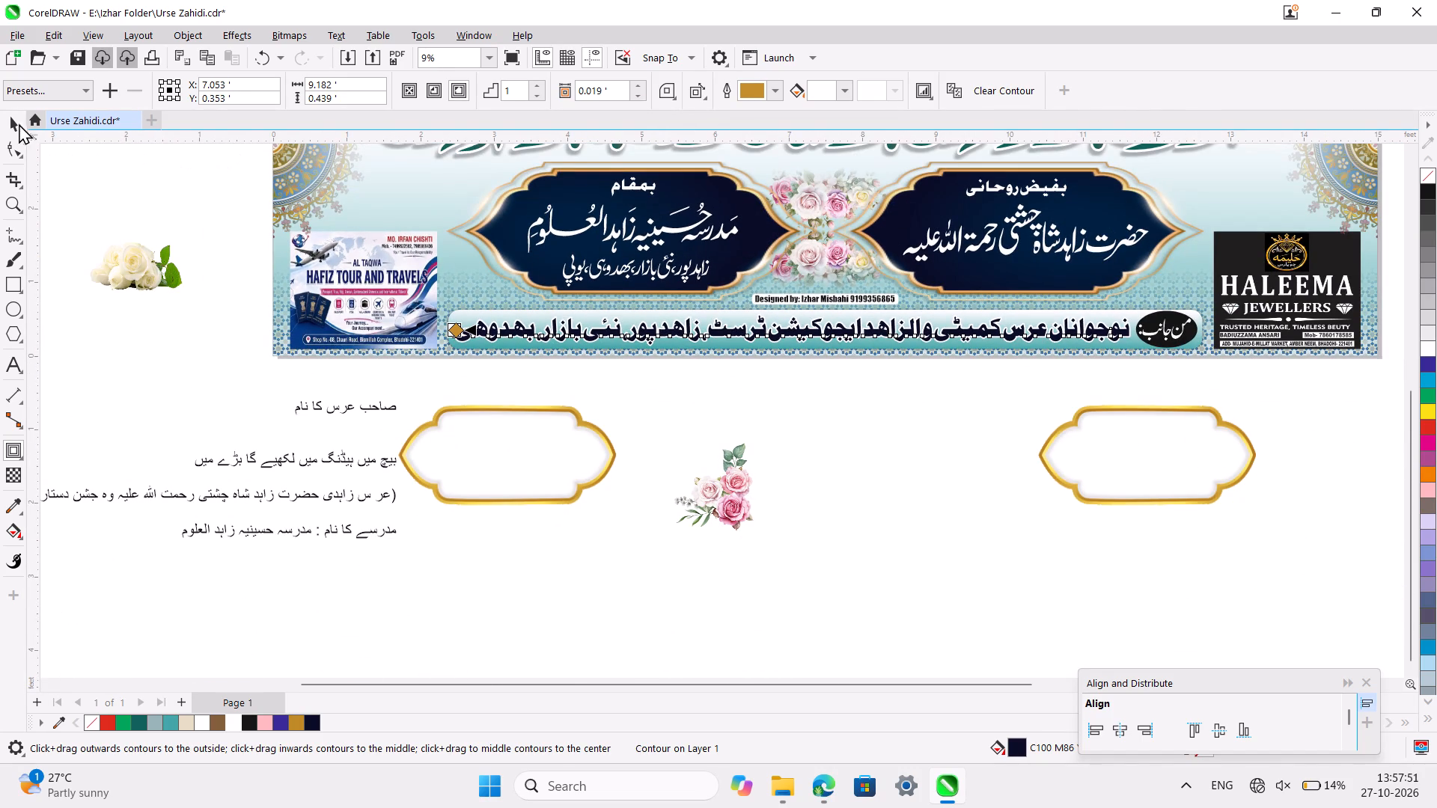
left_click(17, 123)
left_click(130, 240)
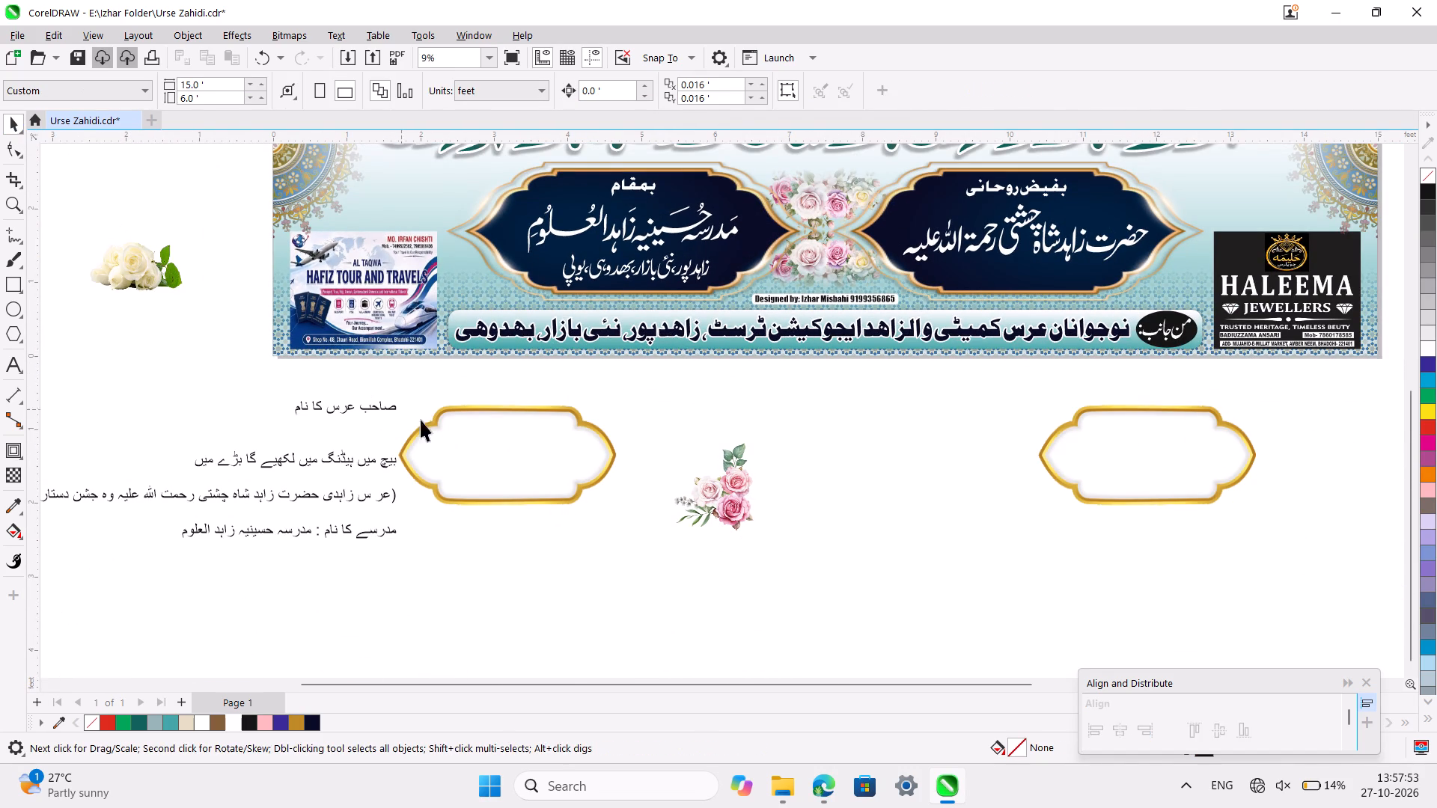
Adjust the drop shadow of the banner's bottom text strip to a stretch of 107.
scroll(857, 411, "up", 4, "ctrl")
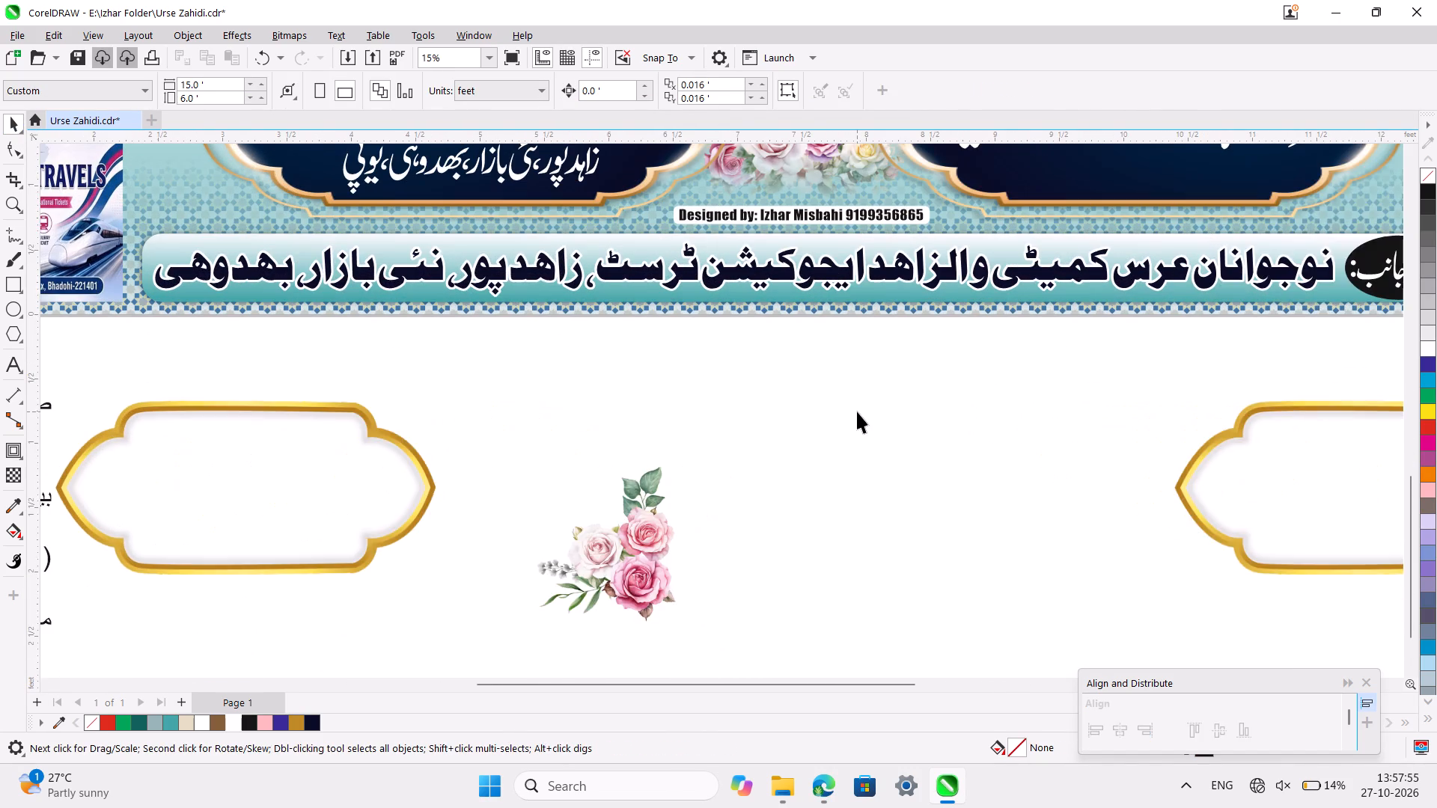
scroll(857, 411, "right", 2)
left_click(782, 304)
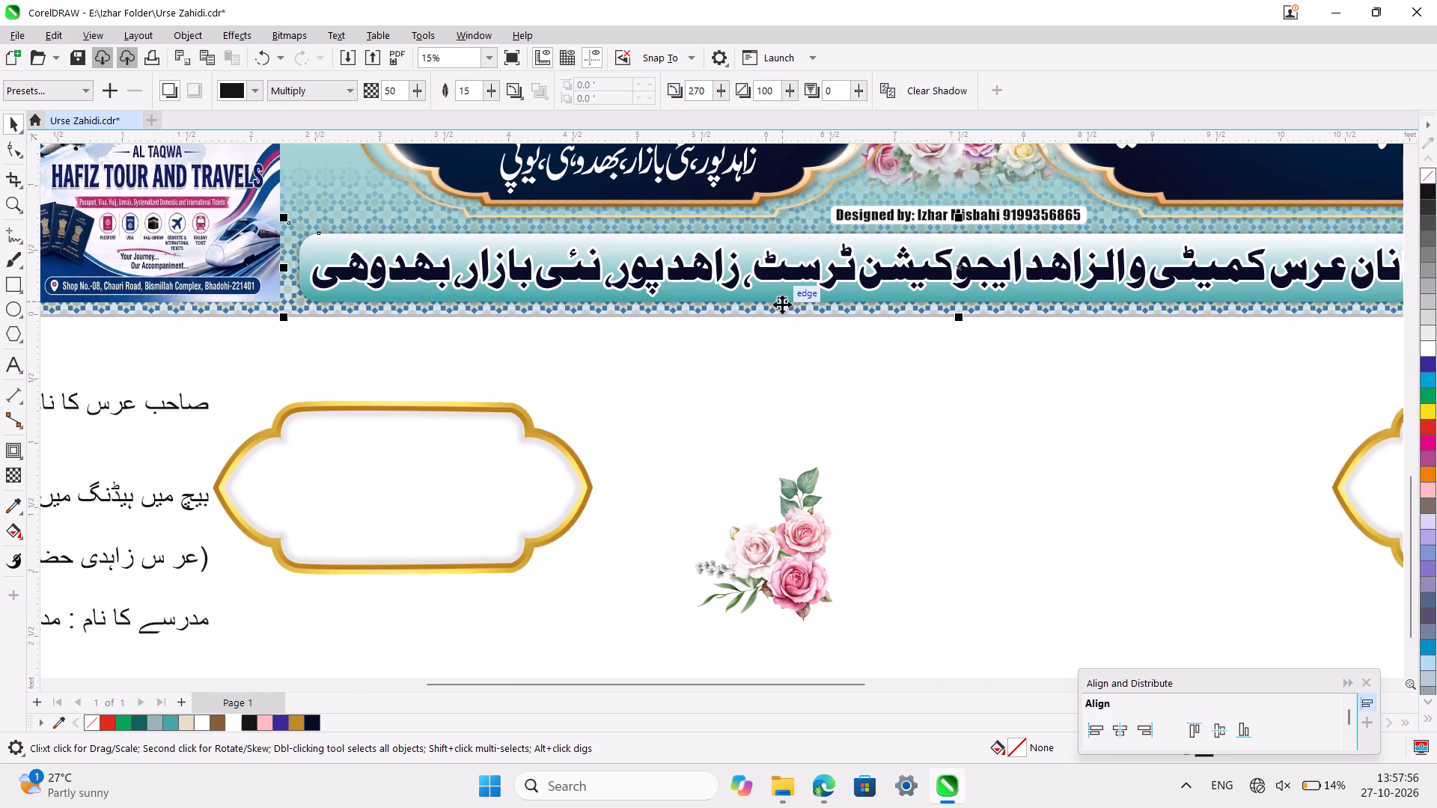
left_click(19, 449)
left_click(68, 441)
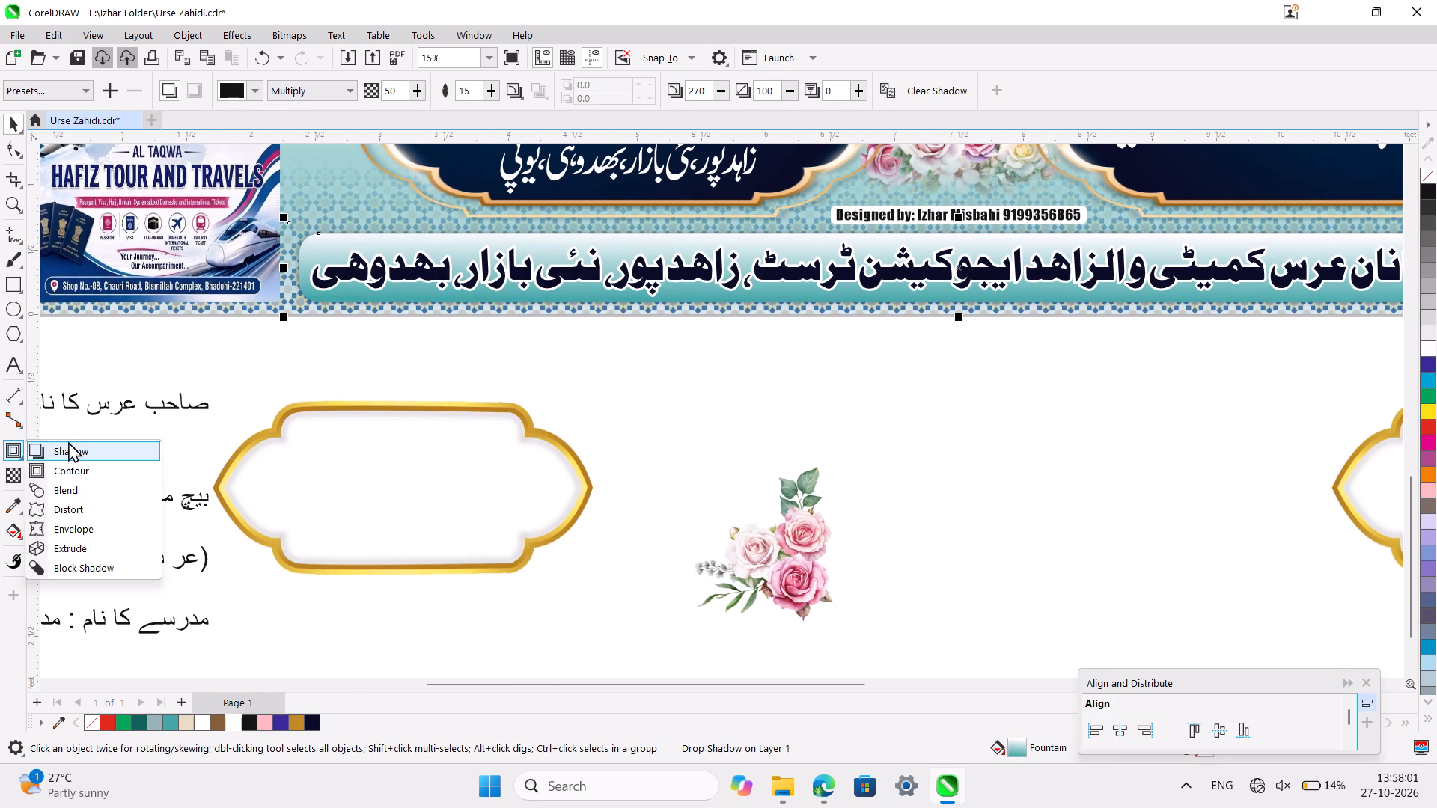
scroll(966, 317, "up", 2, "ctrl")
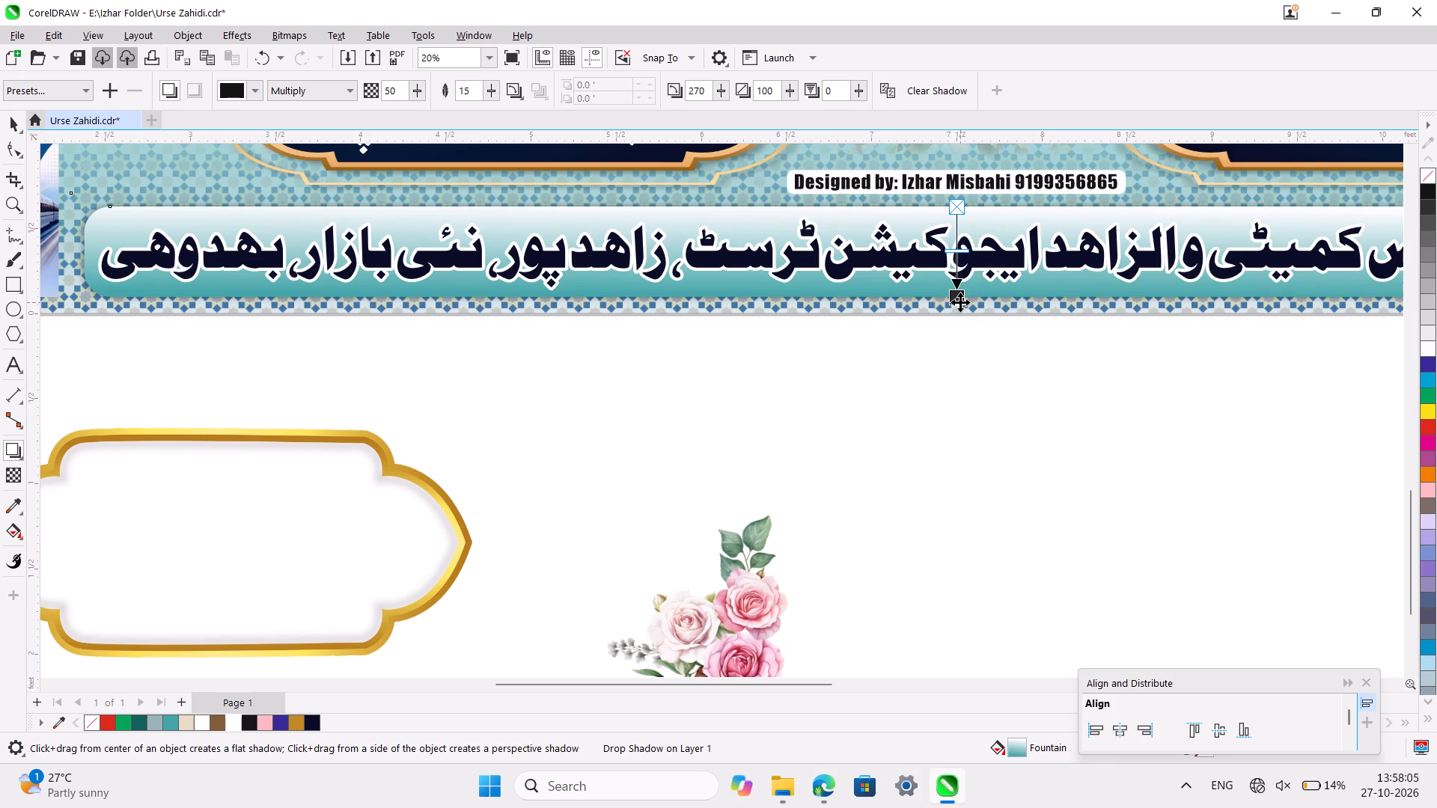
left_click_drag(960, 302, 959, 314)
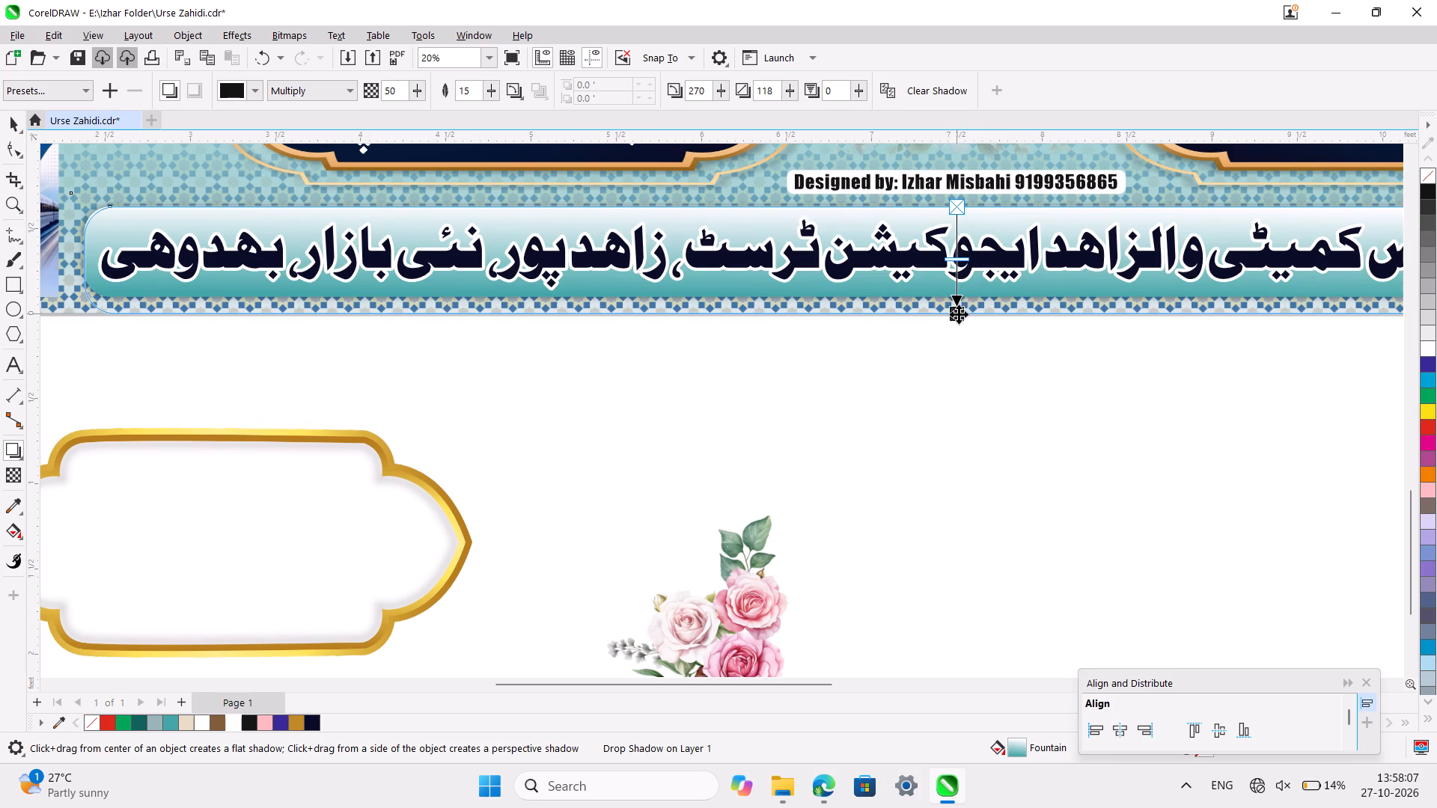
left_click_drag(959, 314, 958, 314)
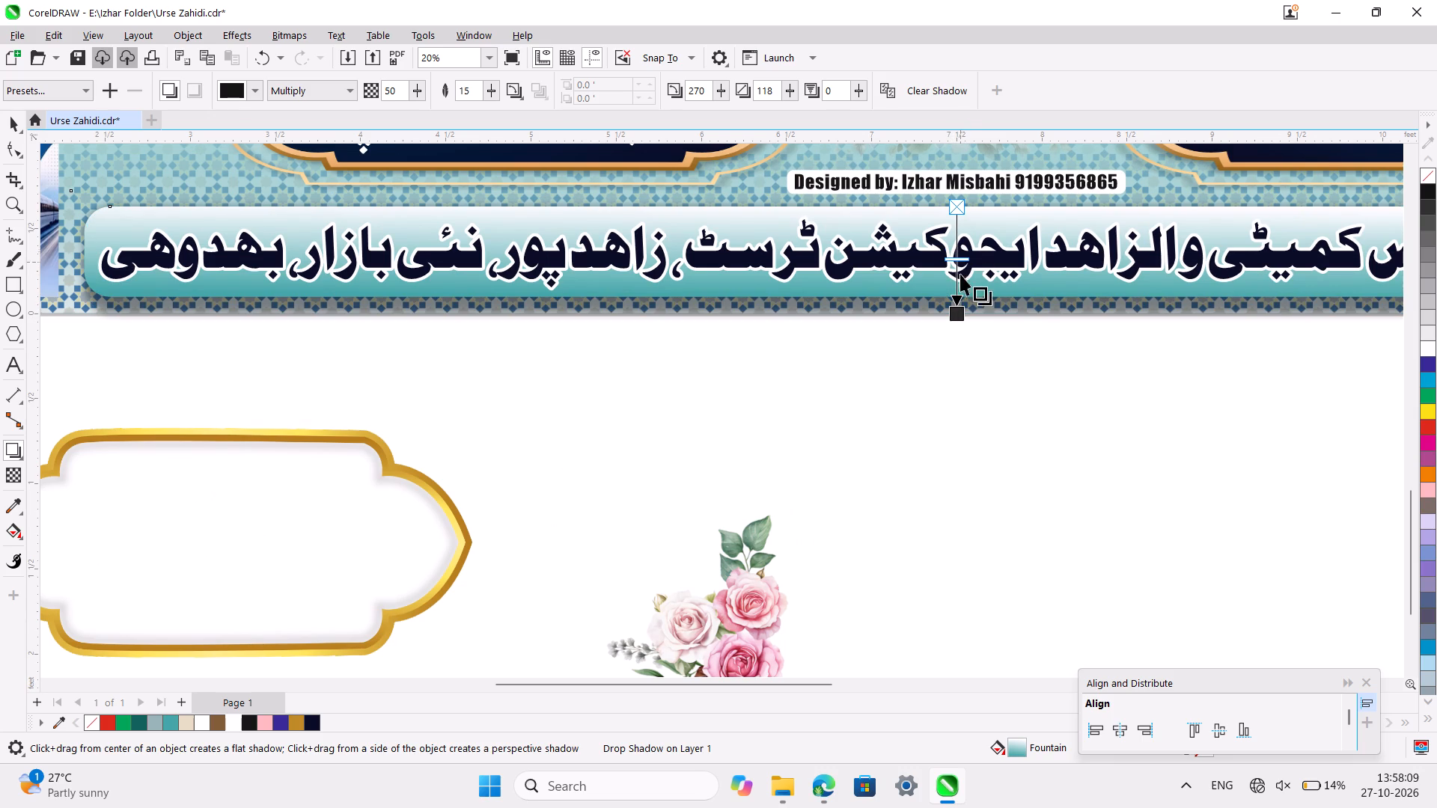
scroll(960, 347, "up", 5, "ctrl")
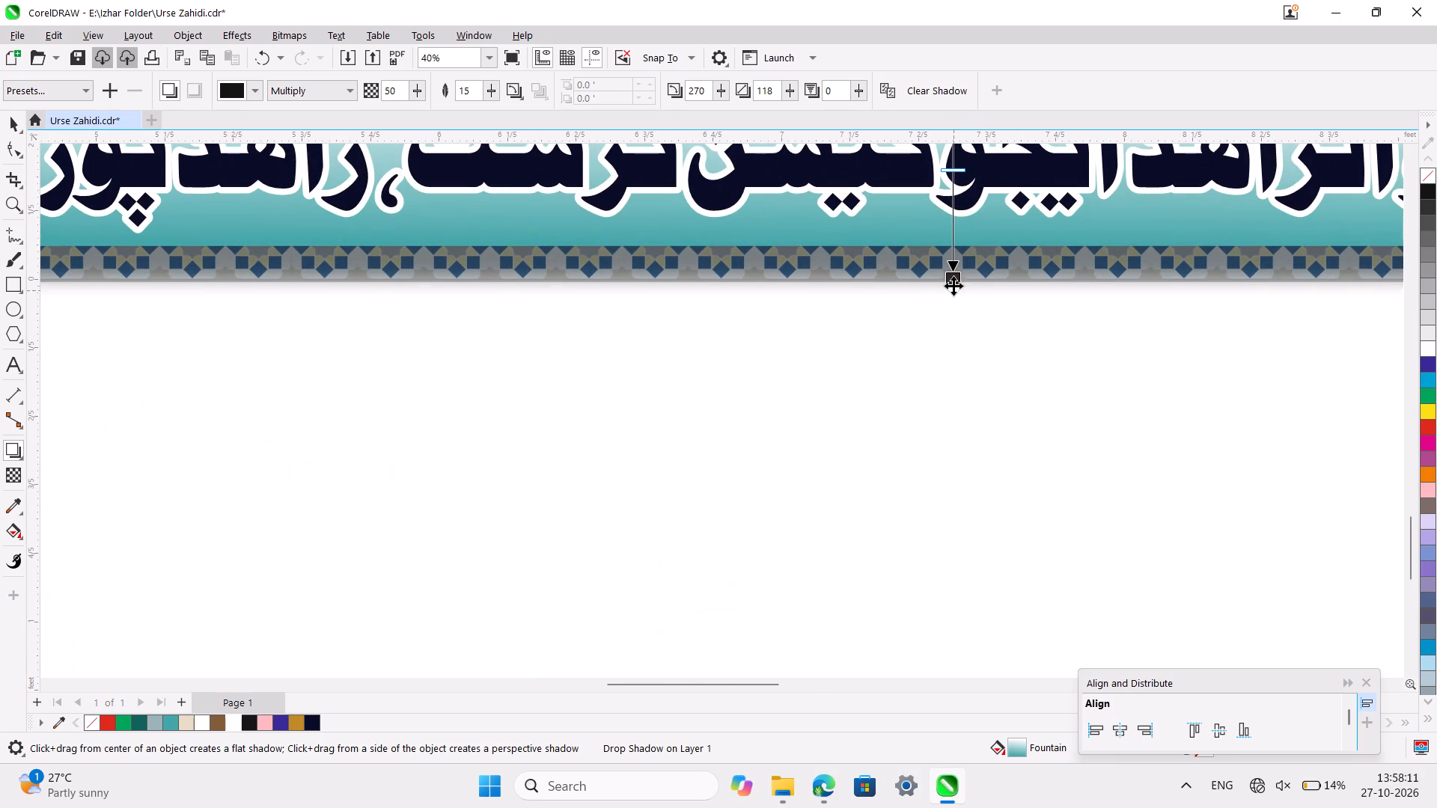
left_click_drag(953, 281, 952, 258)
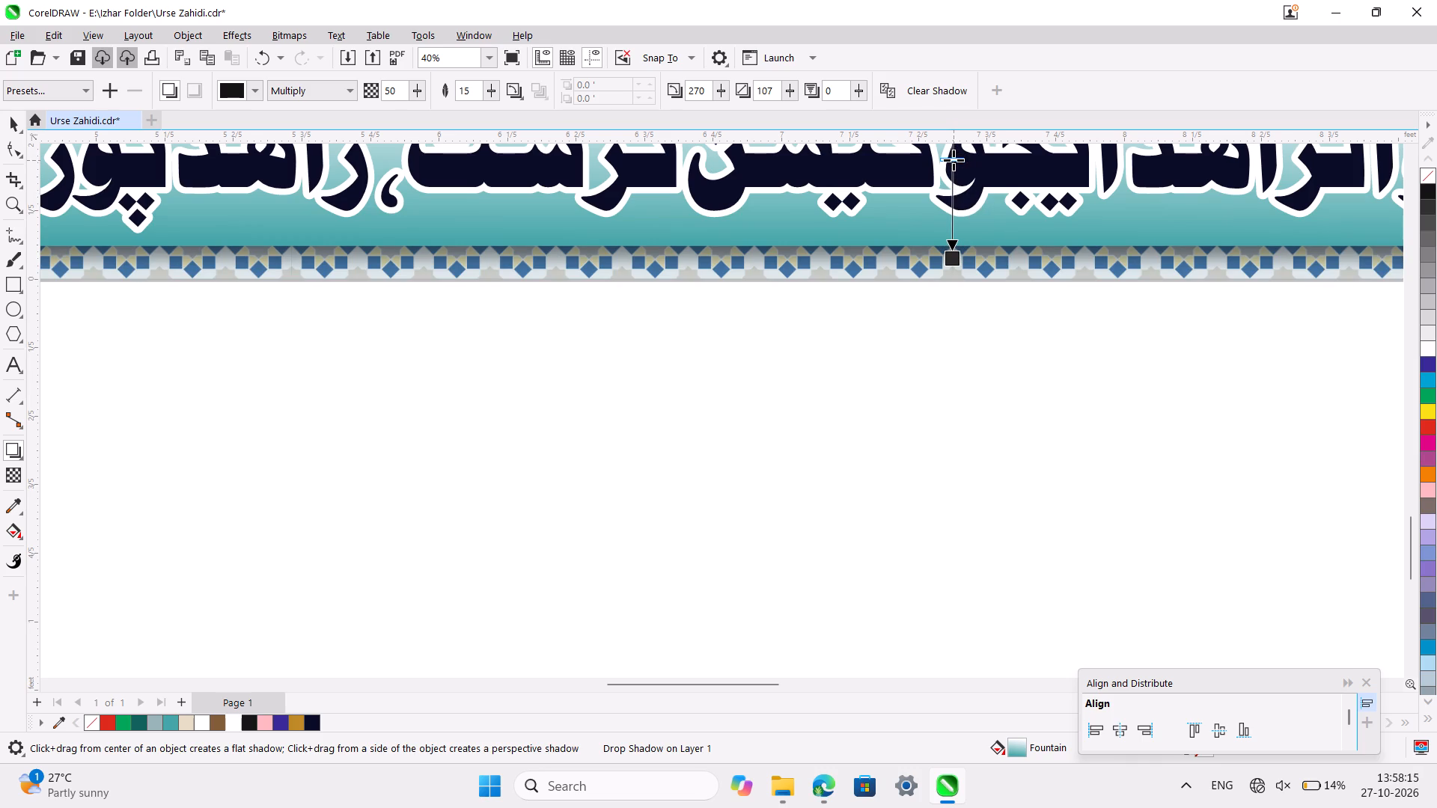
Set the opacity of the bottom strip's drop shadow to 66.
left_click_drag(954, 160, 952, 189)
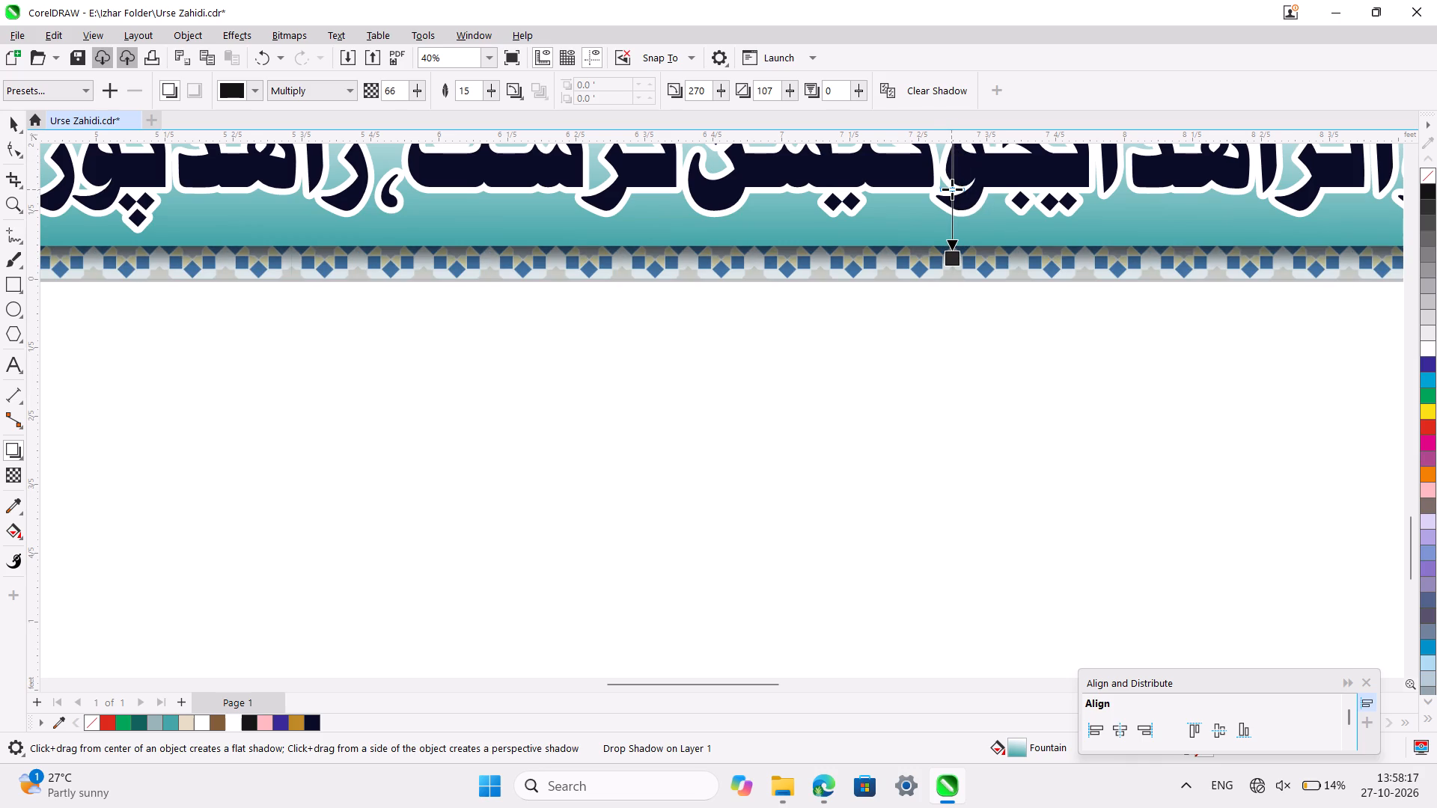
scroll(952, 189, "down", 5, "ctrl")
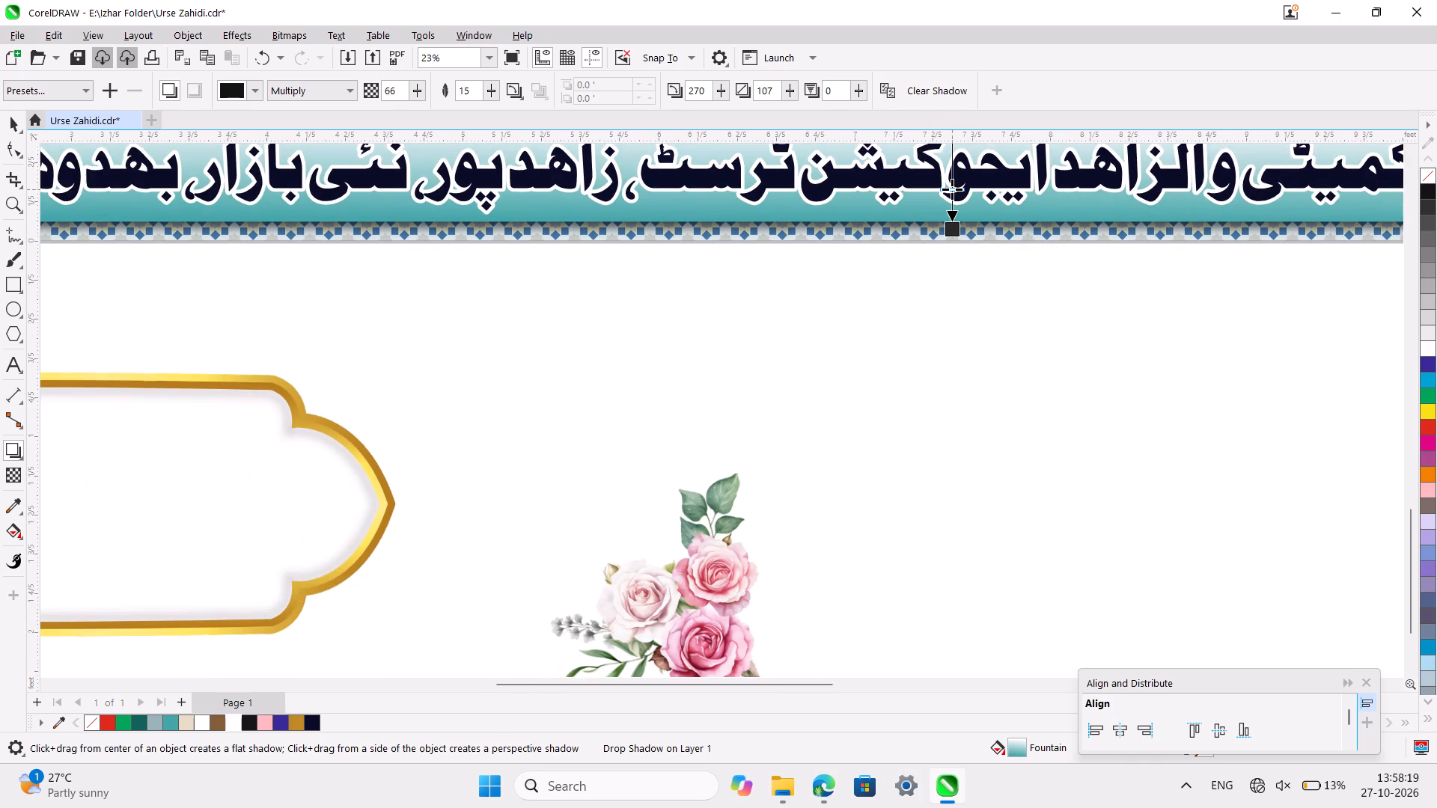
scroll(952, 189, "down", 5, "ctrl")
scroll(952, 189, "up", 1)
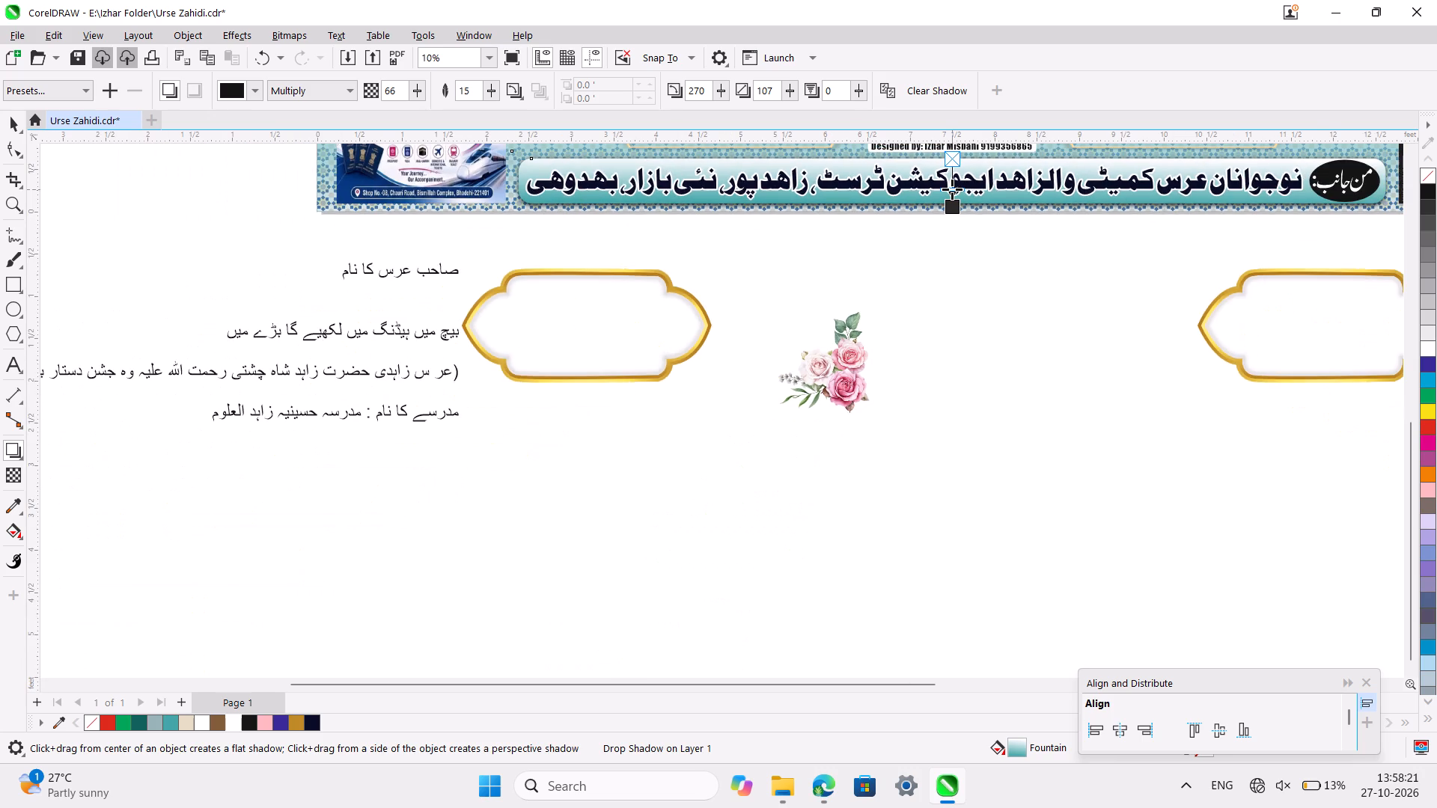
Examine the bottom text strip's lettering and drop shadow close up and against the surrounding banner.
scroll(952, 189, "up", 1)
scroll(936, 348, "up", 2, "ctrl")
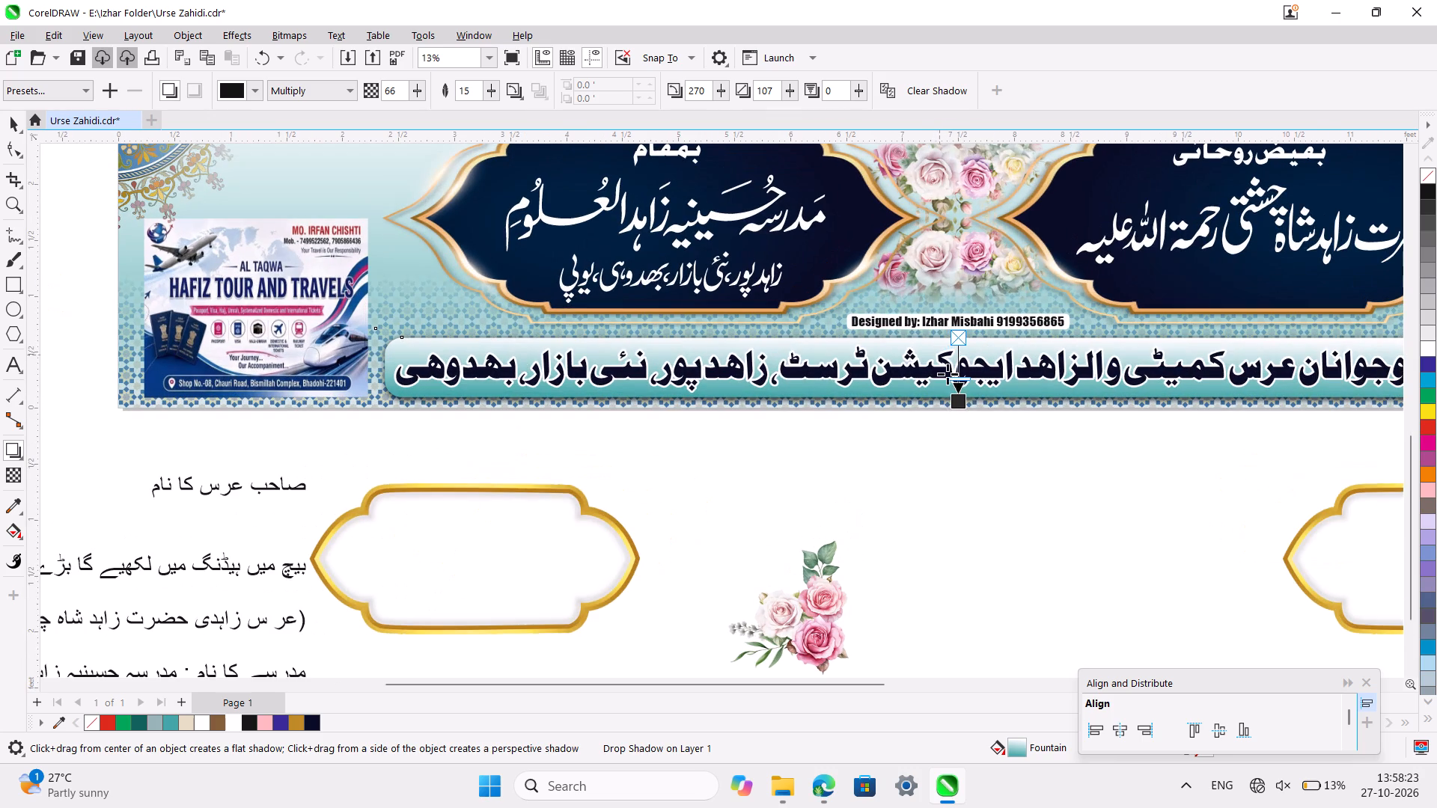
scroll(960, 364, "up", 4, "ctrl")
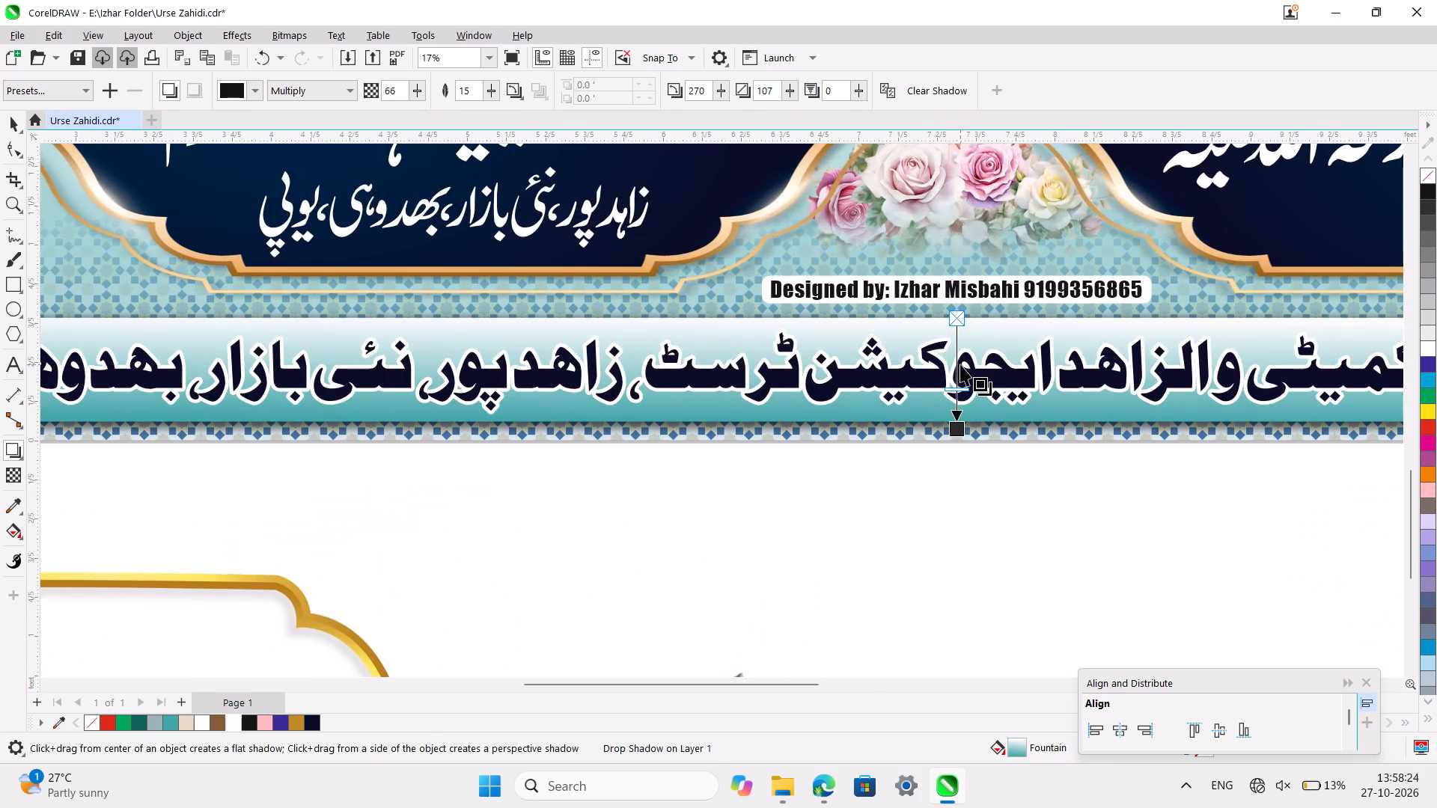
scroll(960, 364, "down", 1)
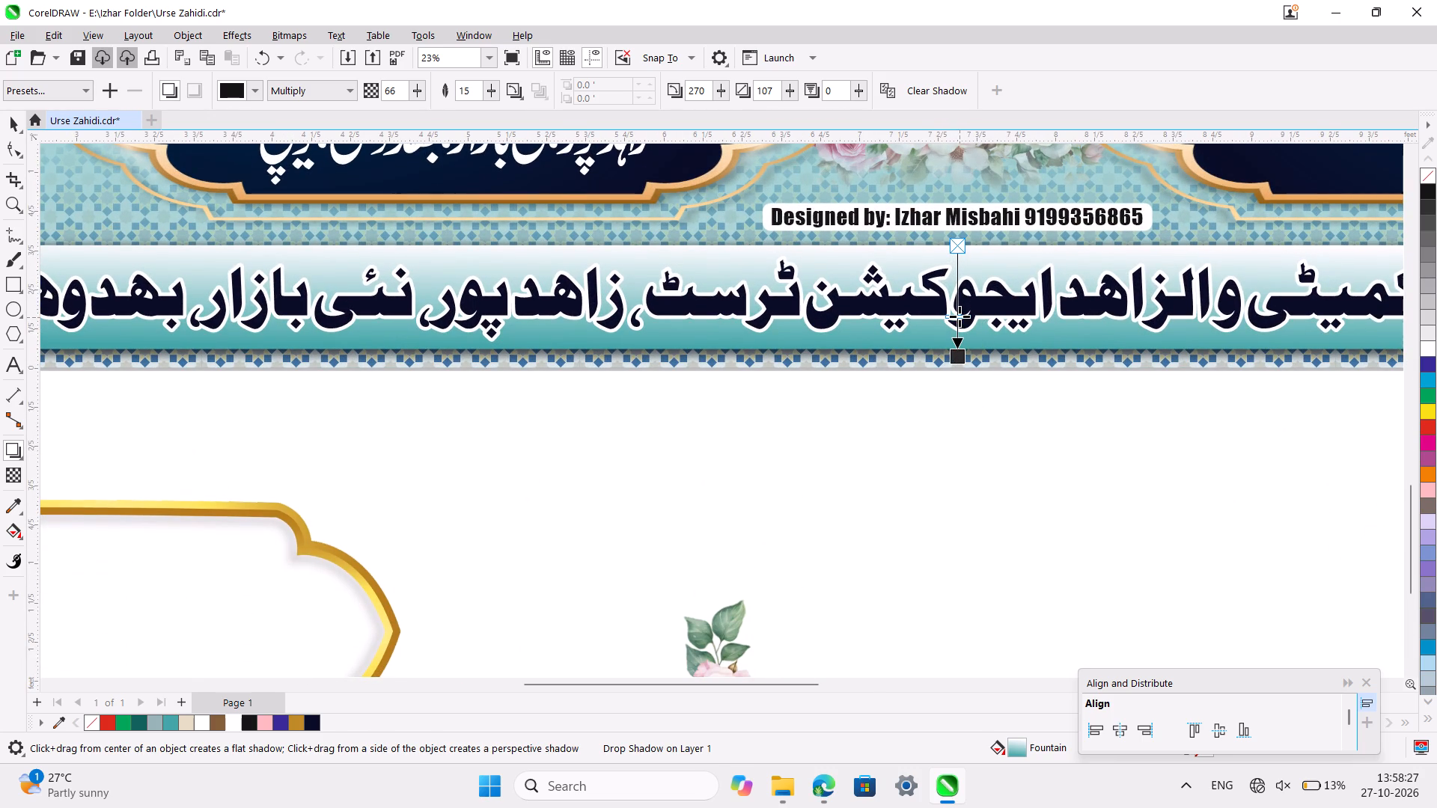
left_click(959, 317)
scroll(959, 321, "down", 6, "ctrl")
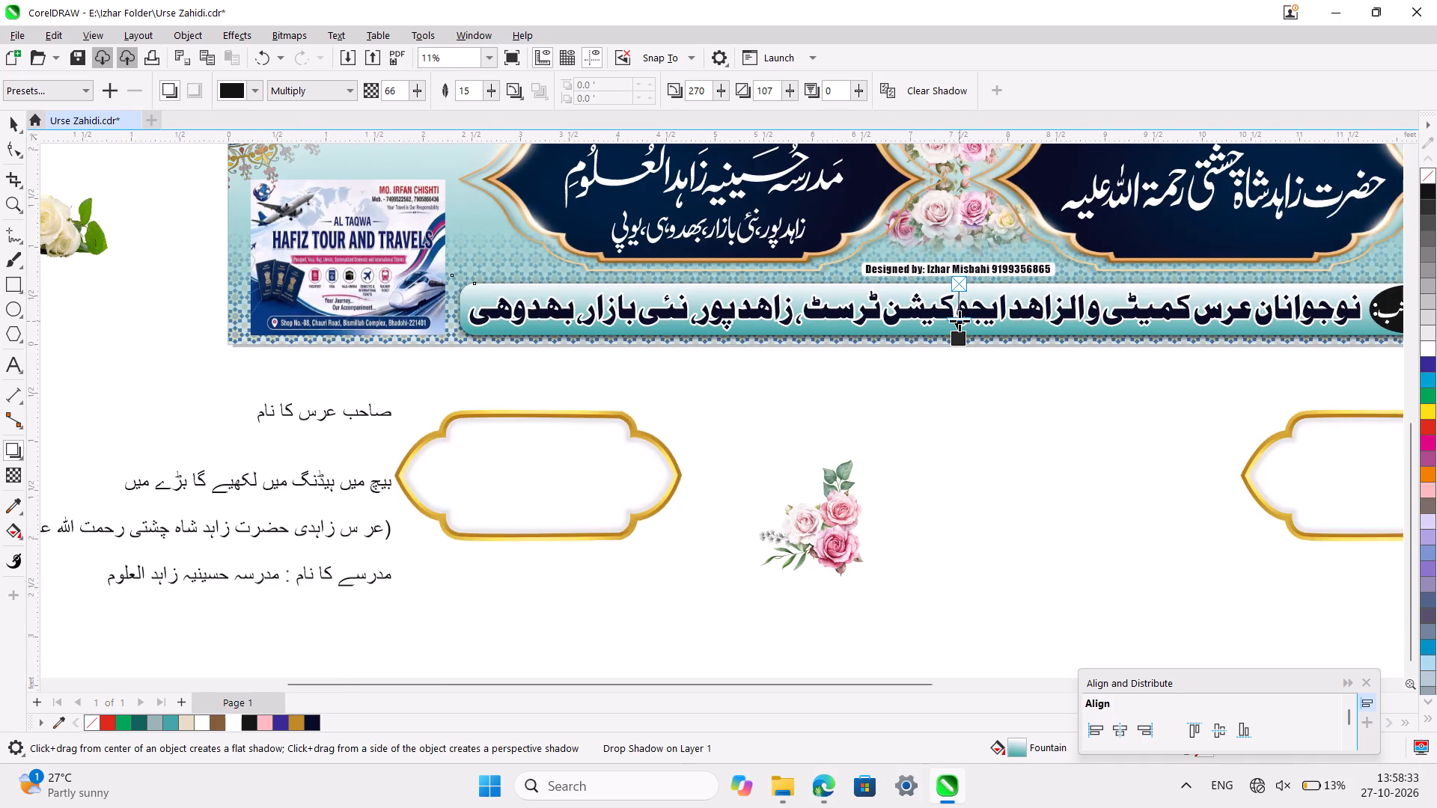
scroll(959, 321, "down", 3, "ctrl")
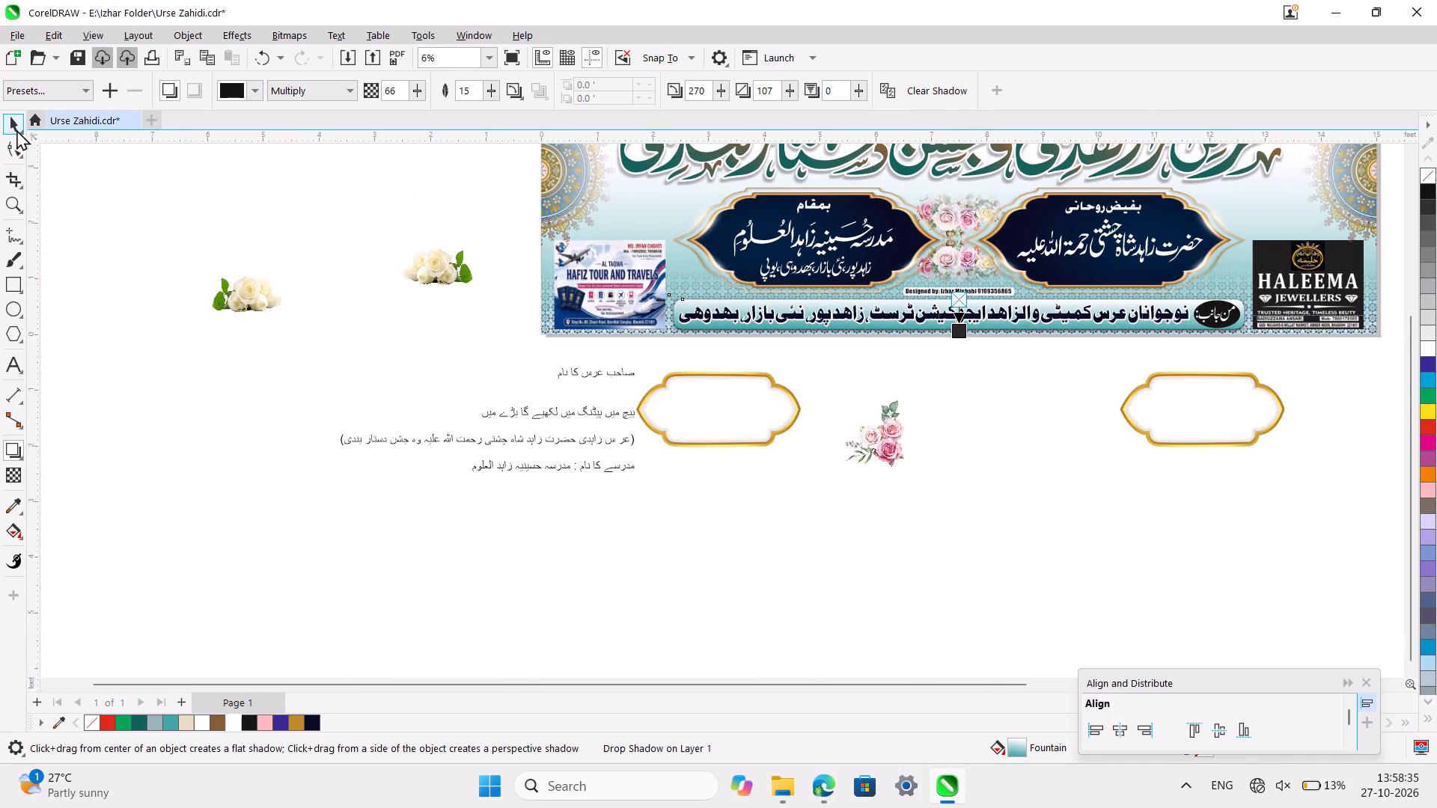
Align the bottom text strip's background rectangle by its horizontal center.
left_click(16, 128)
left_click(434, 189)
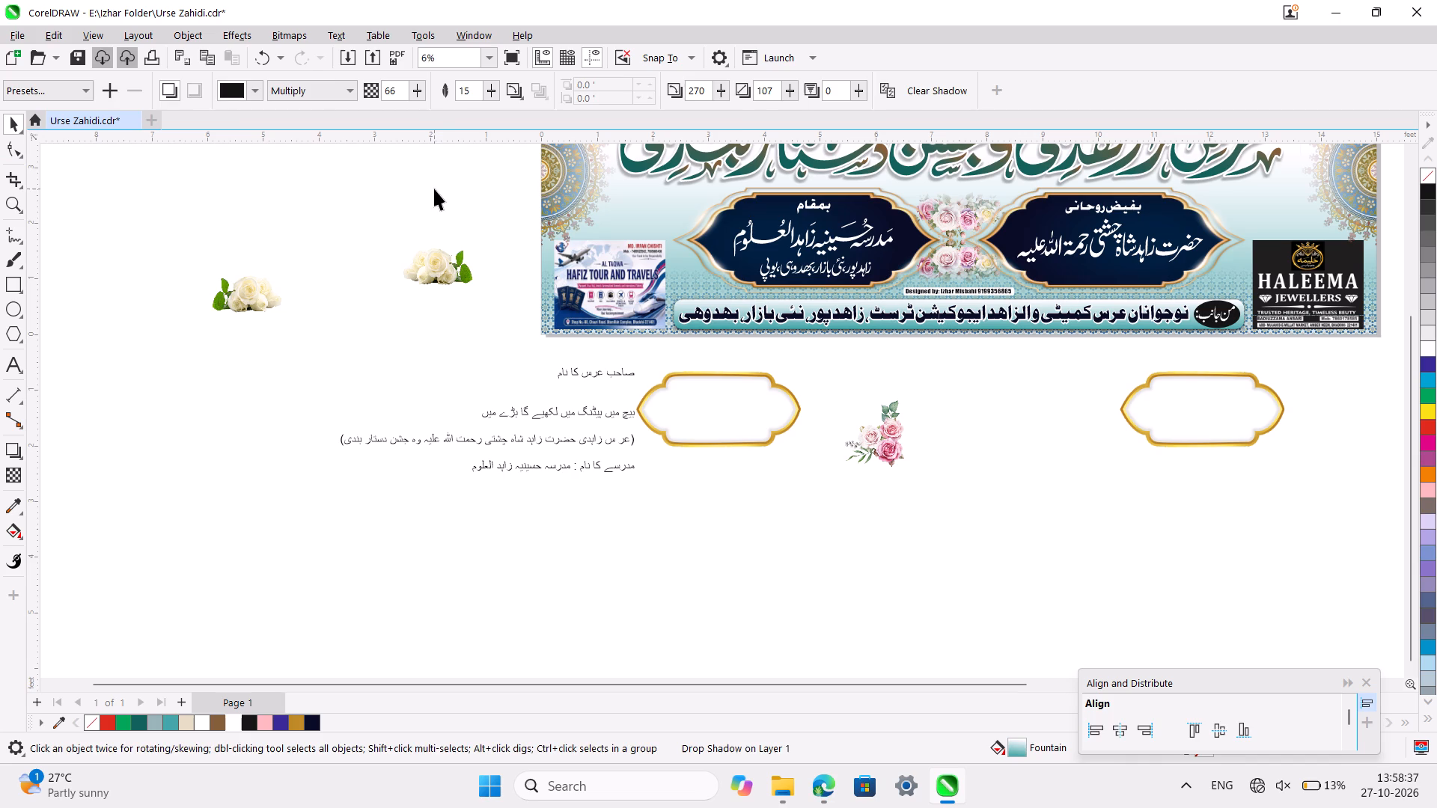
left_click(1074, 327)
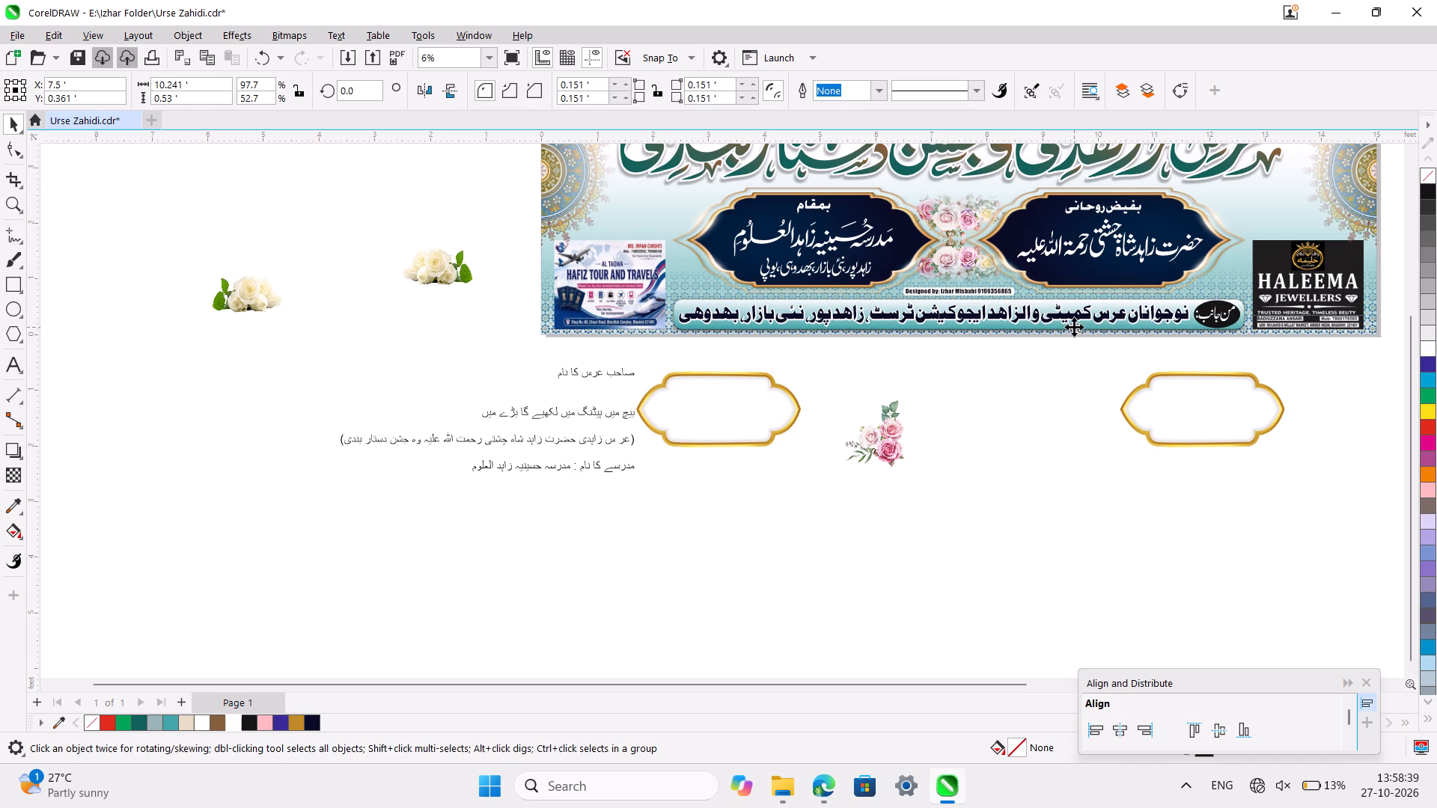
left_click(1121, 723)
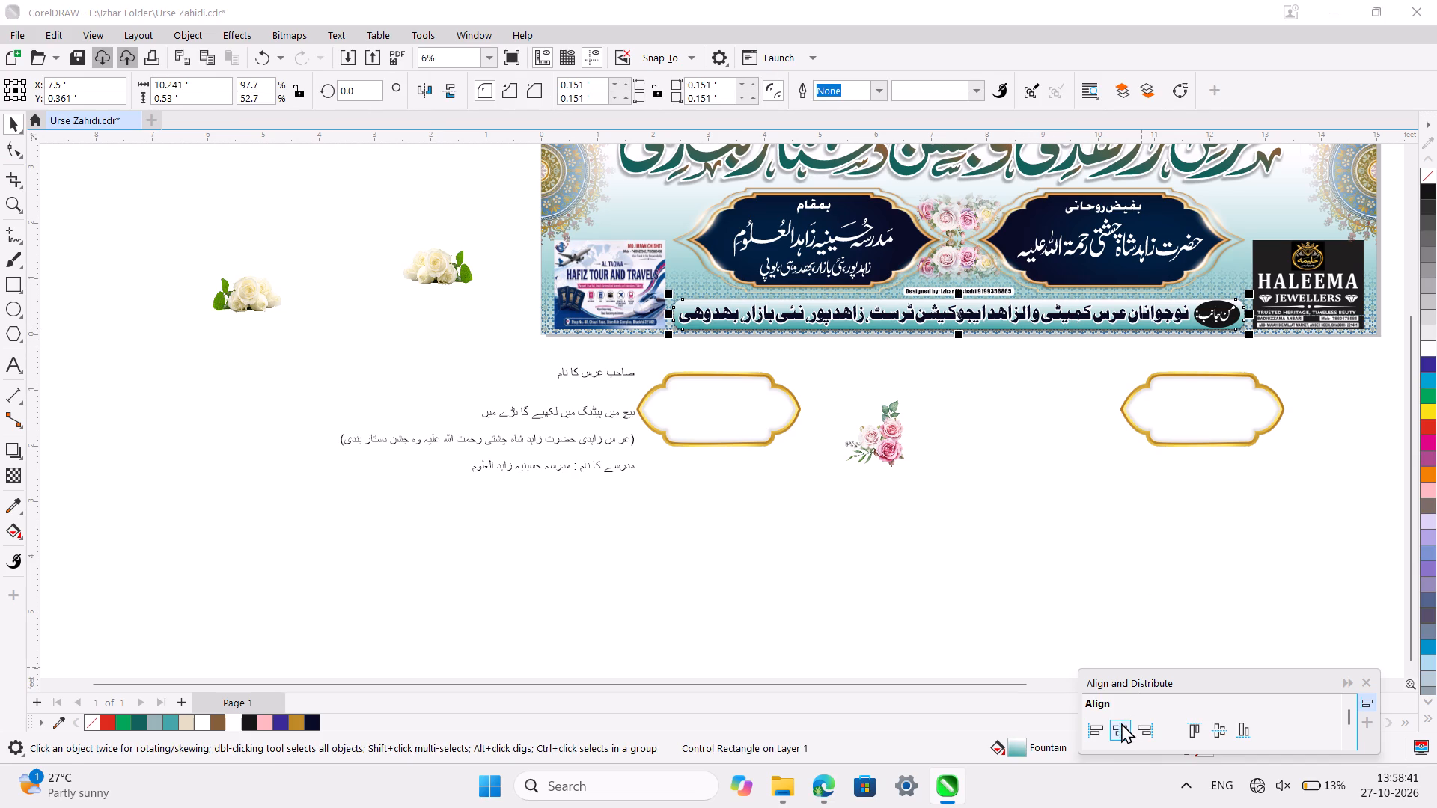
left_click(1052, 486)
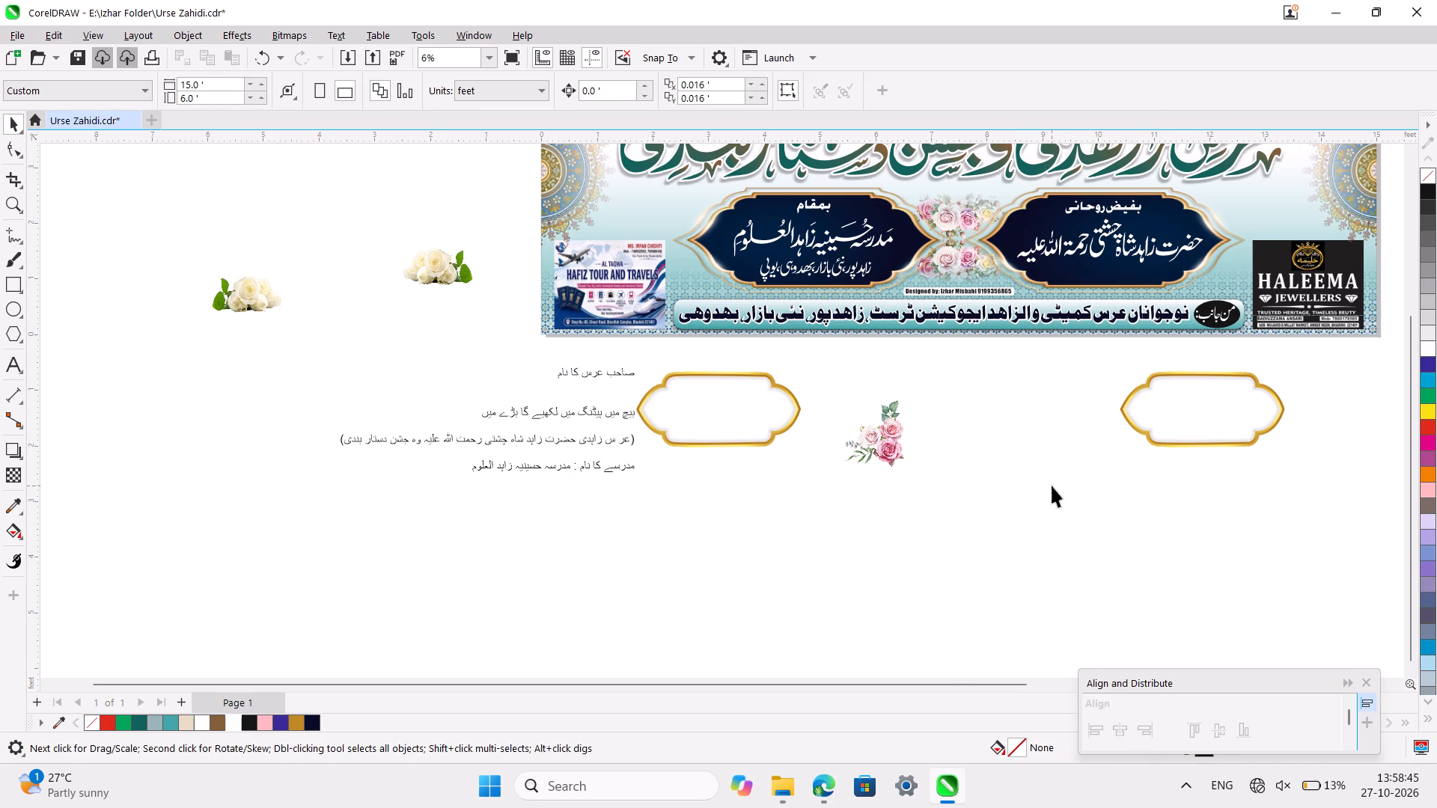
Save the Urse Zahidi banner file.
key("ctrl+s")
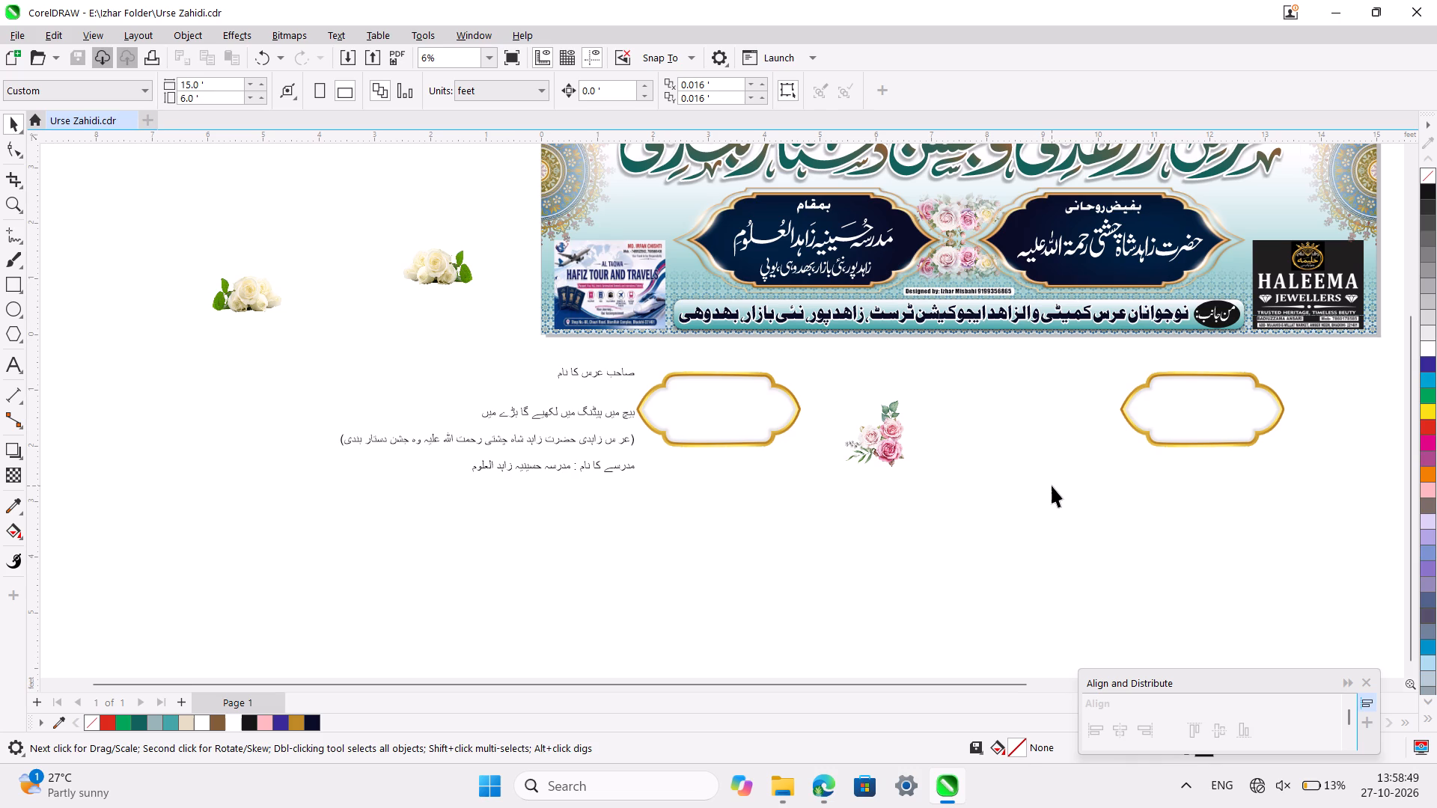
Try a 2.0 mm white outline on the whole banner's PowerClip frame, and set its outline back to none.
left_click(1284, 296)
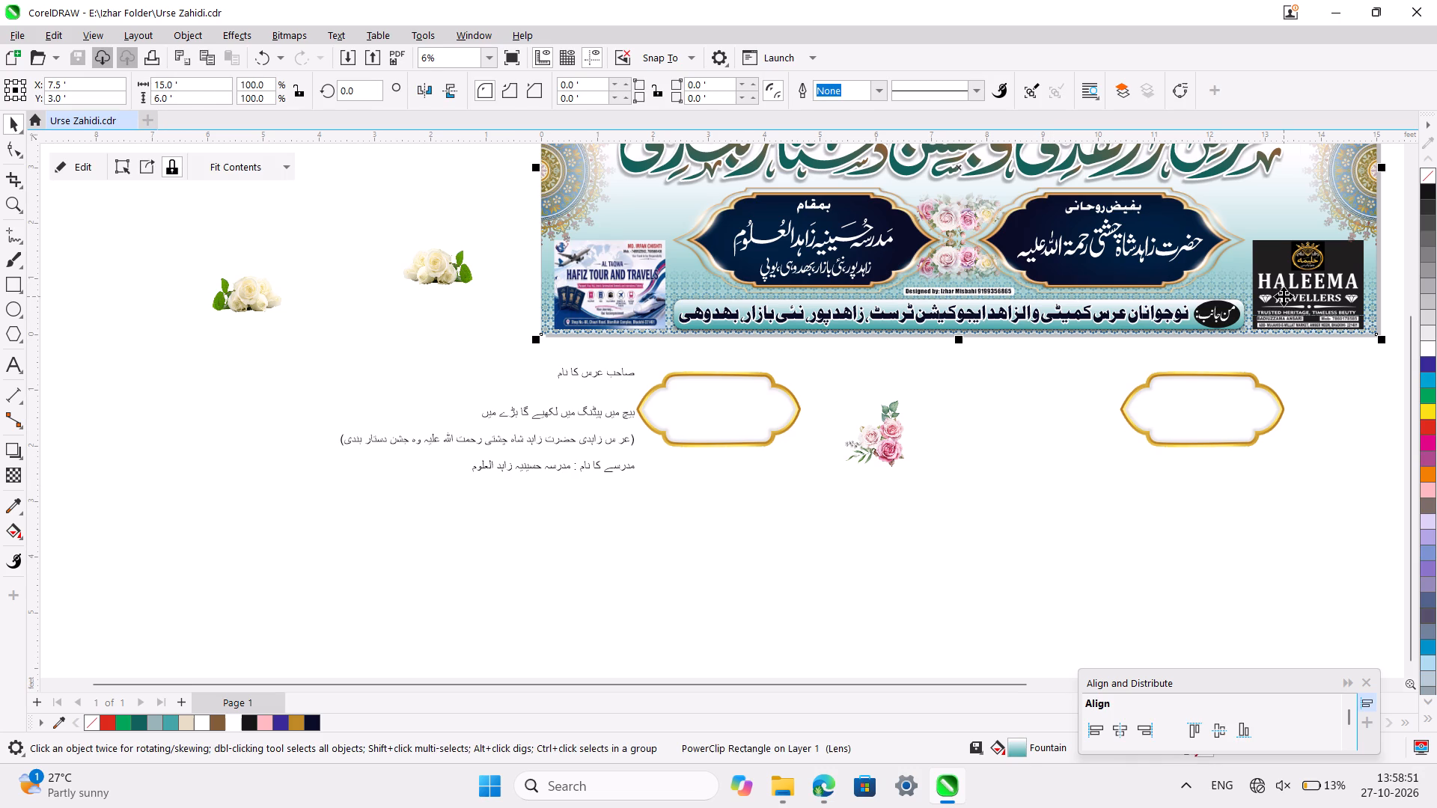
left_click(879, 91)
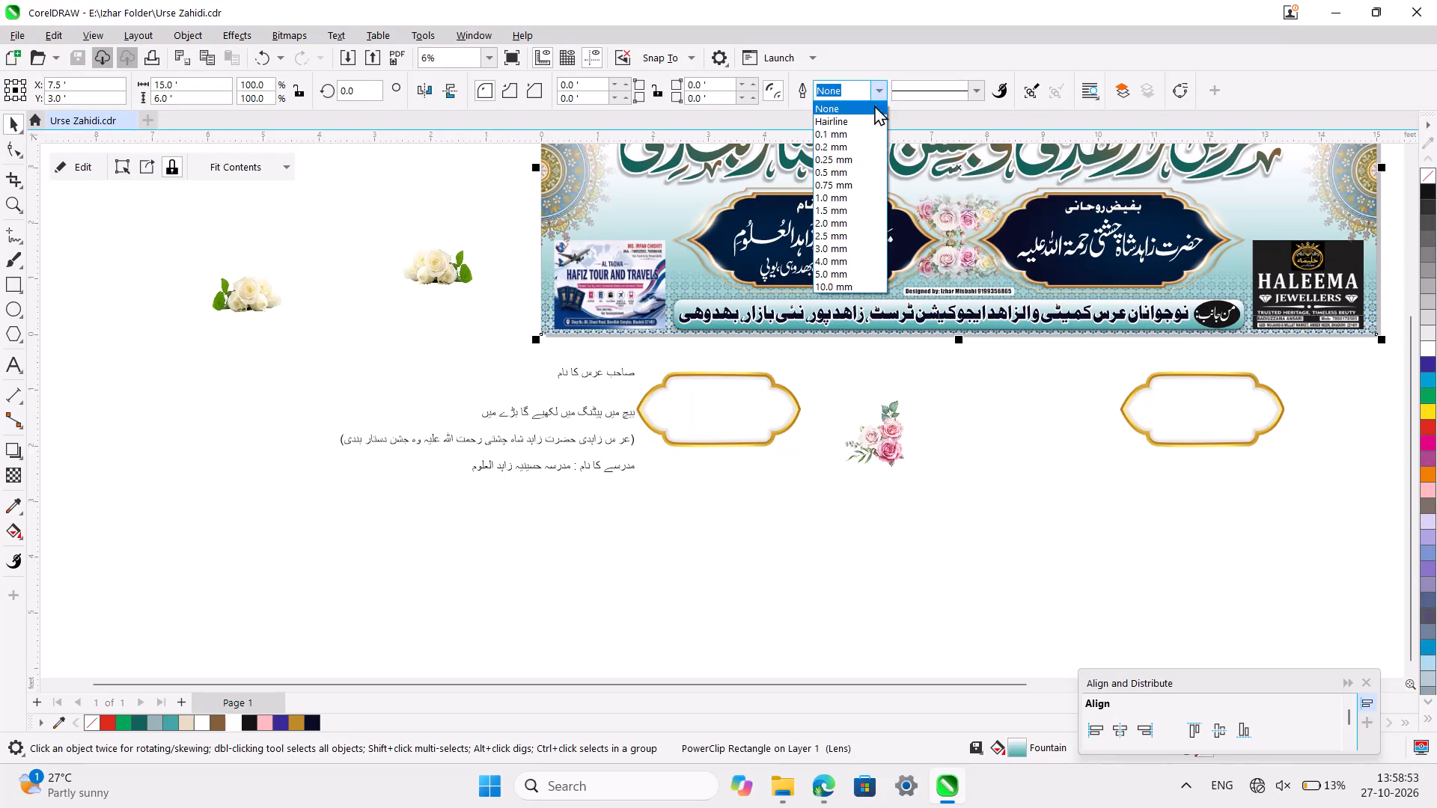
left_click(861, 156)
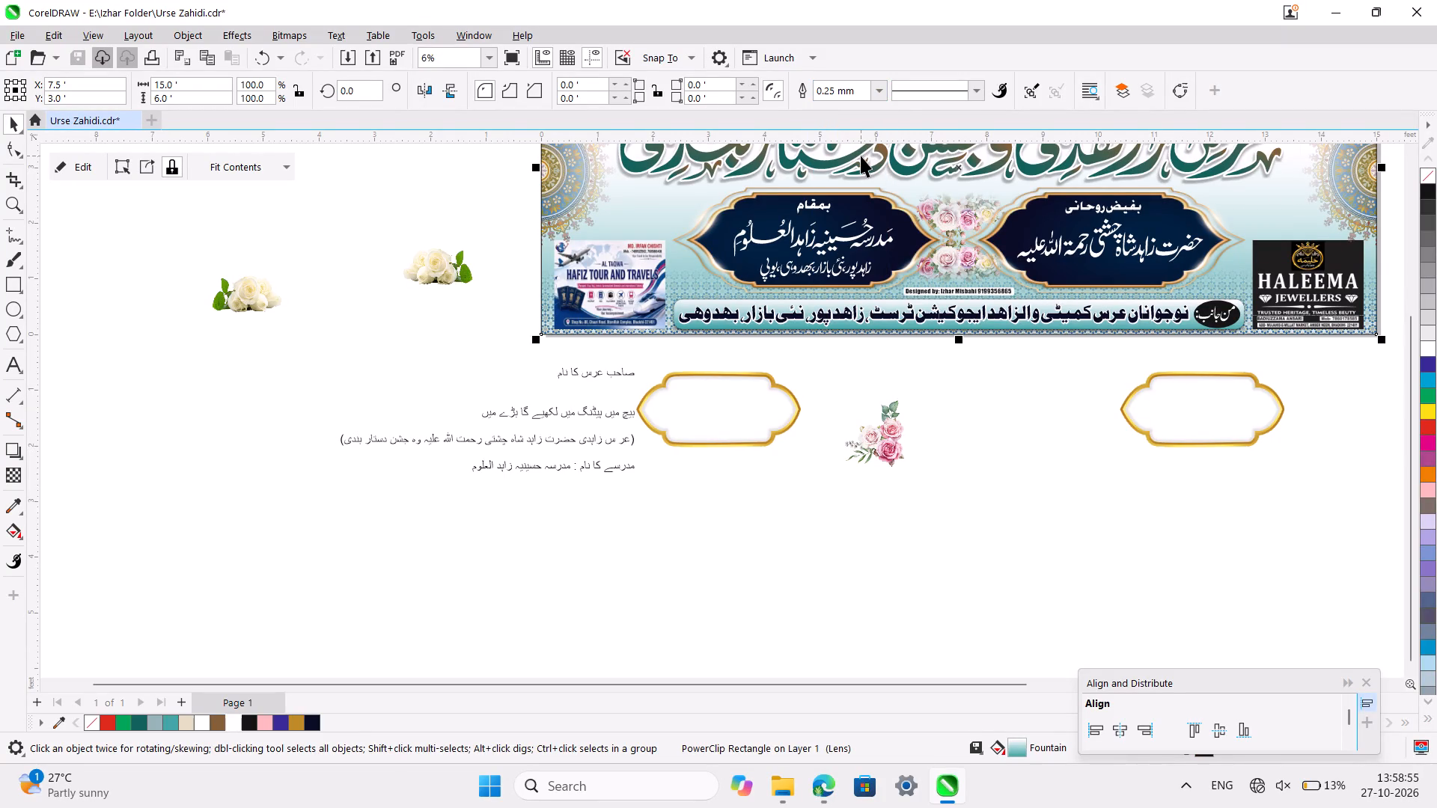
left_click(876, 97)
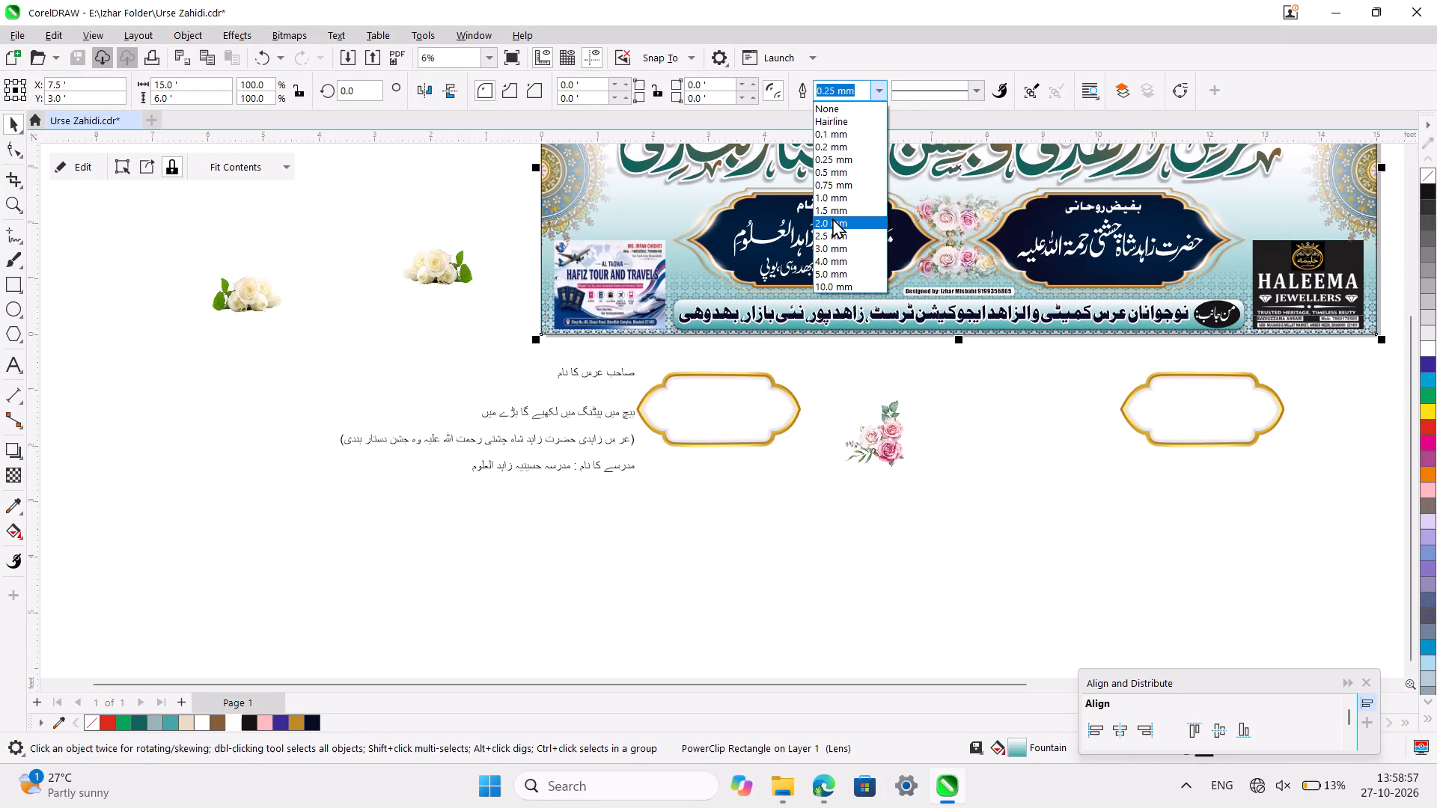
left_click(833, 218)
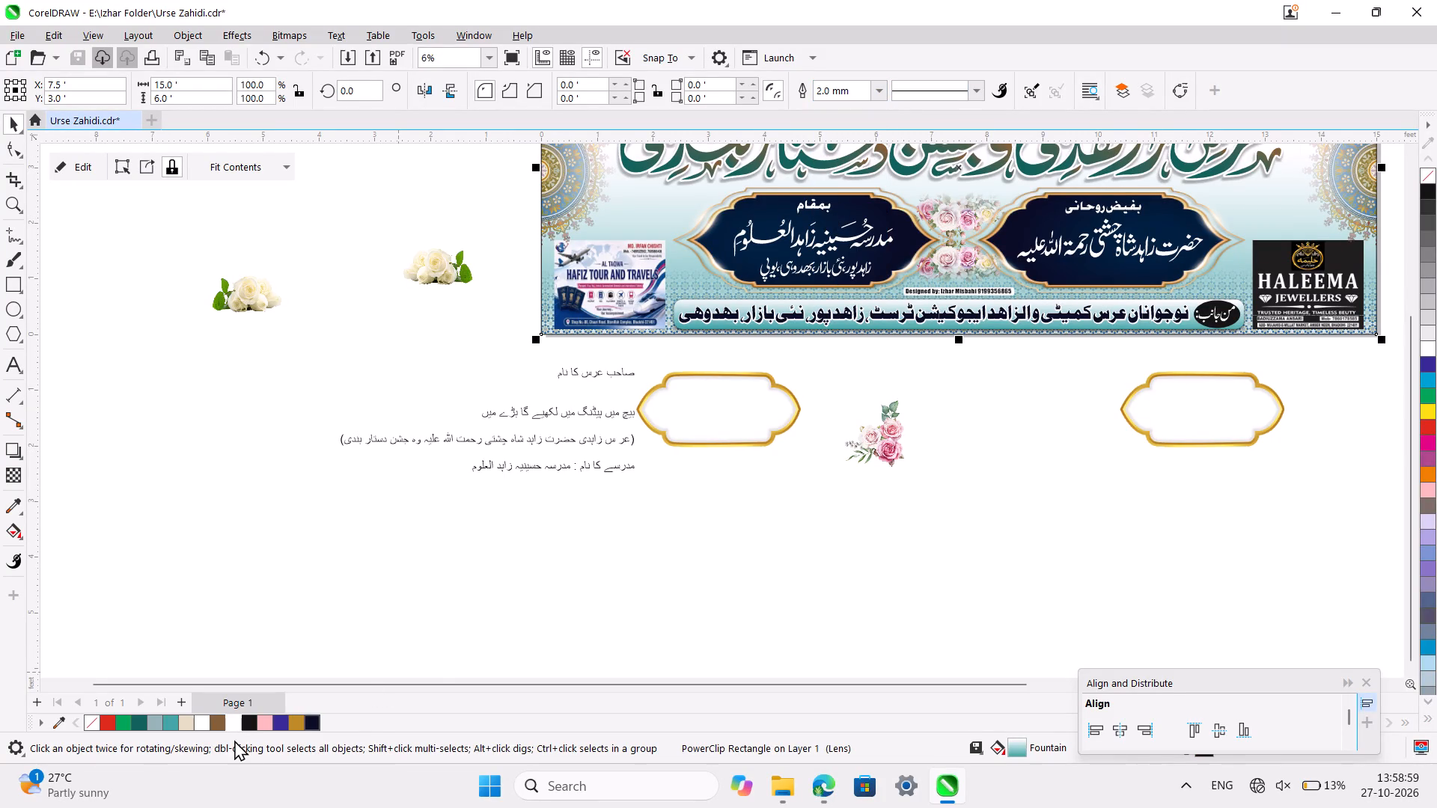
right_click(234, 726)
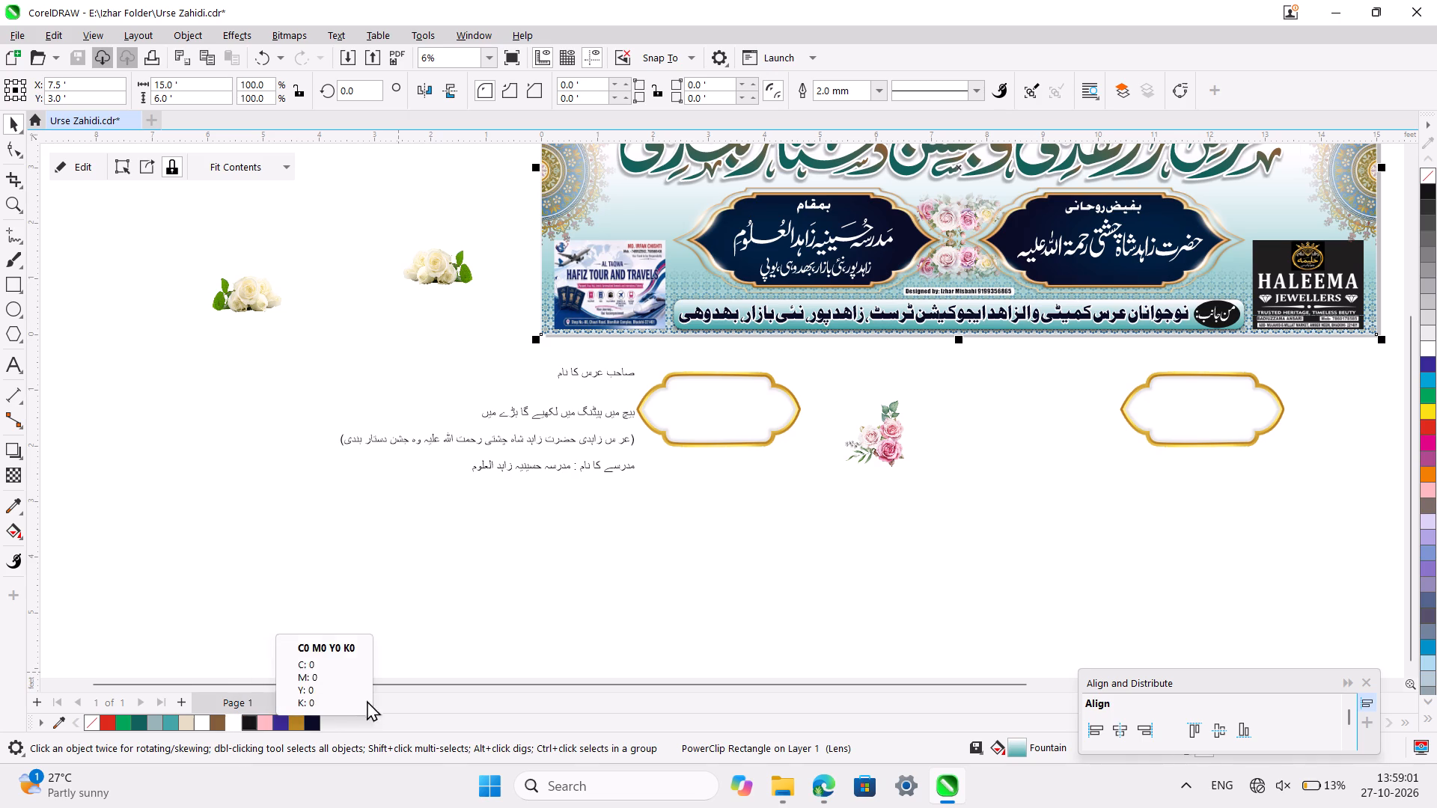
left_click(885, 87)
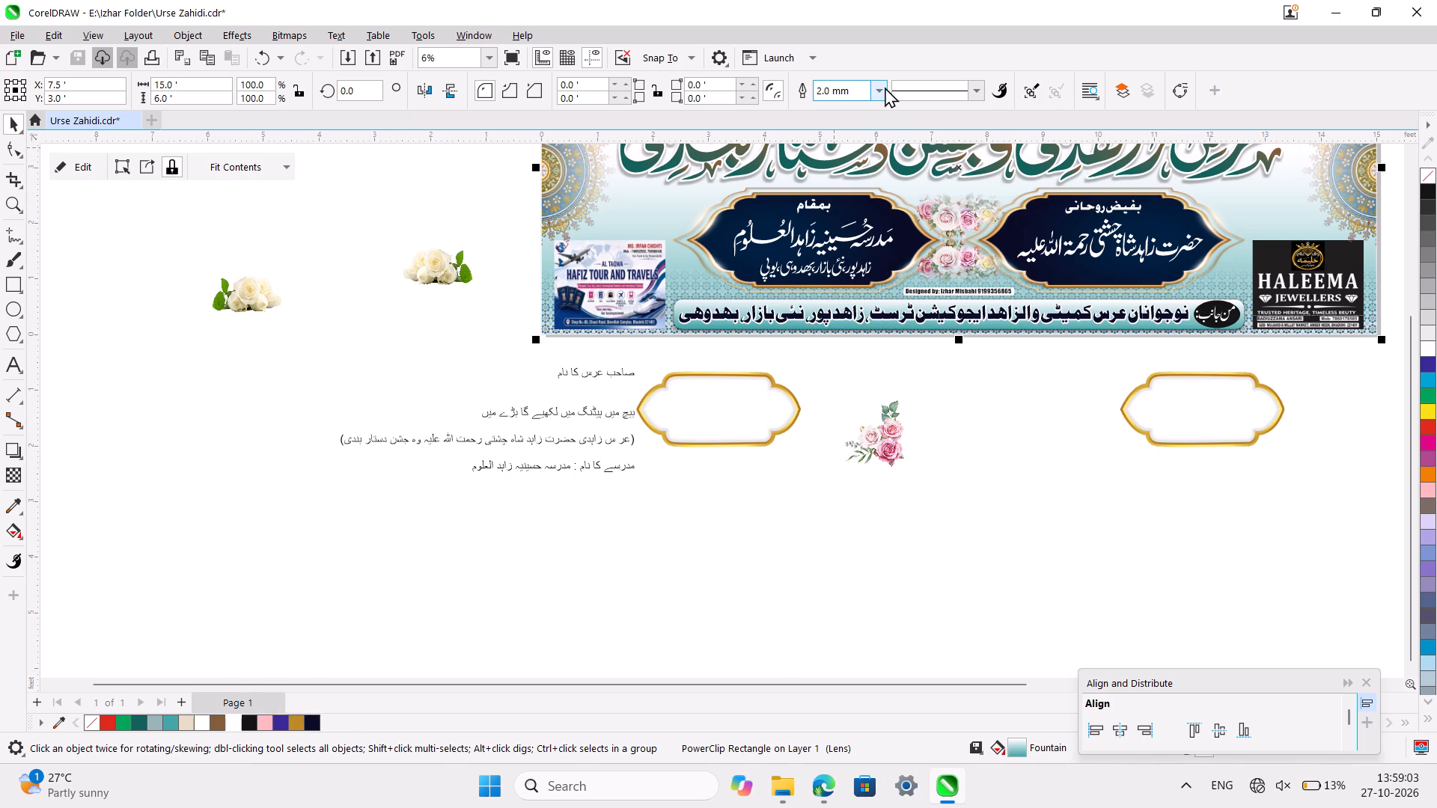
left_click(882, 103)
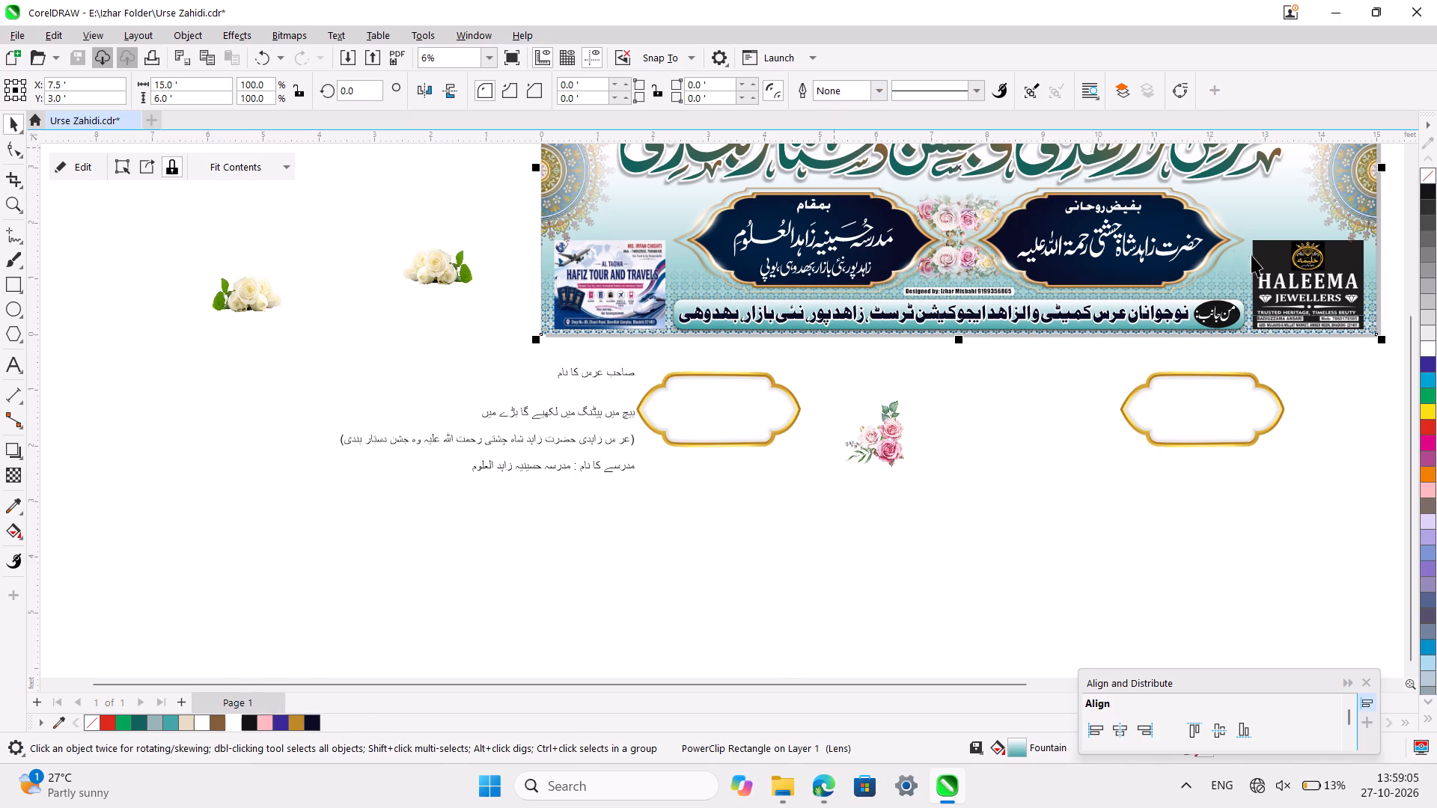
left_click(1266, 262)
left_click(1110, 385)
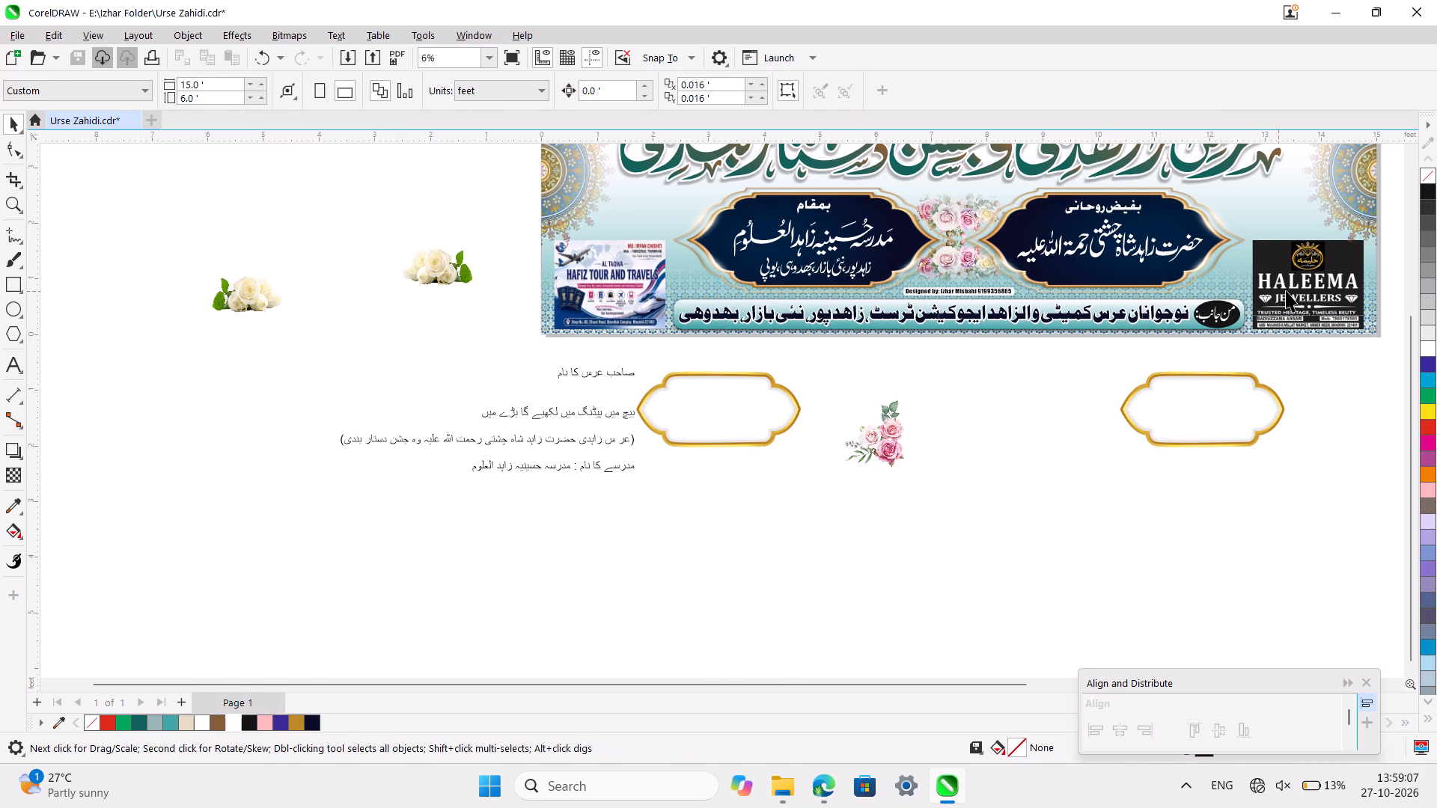
Inside the banner's PowerClip, set a 0.5 mm outline in C100 M86 Y26 K79 on the grouped pair of advertisement images.
double_click(1290, 287)
left_click(1290, 287)
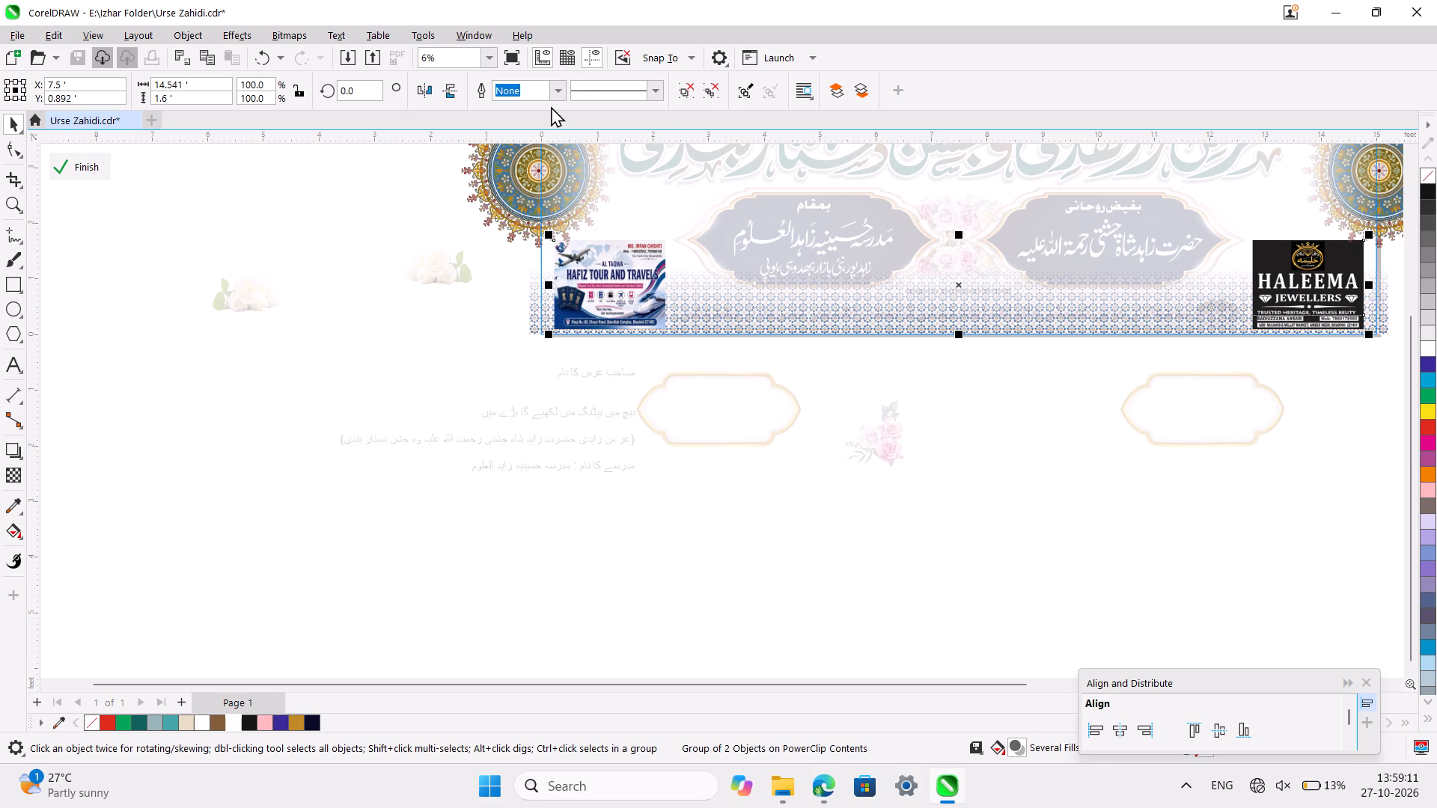
right_click(236, 728)
left_click(555, 95)
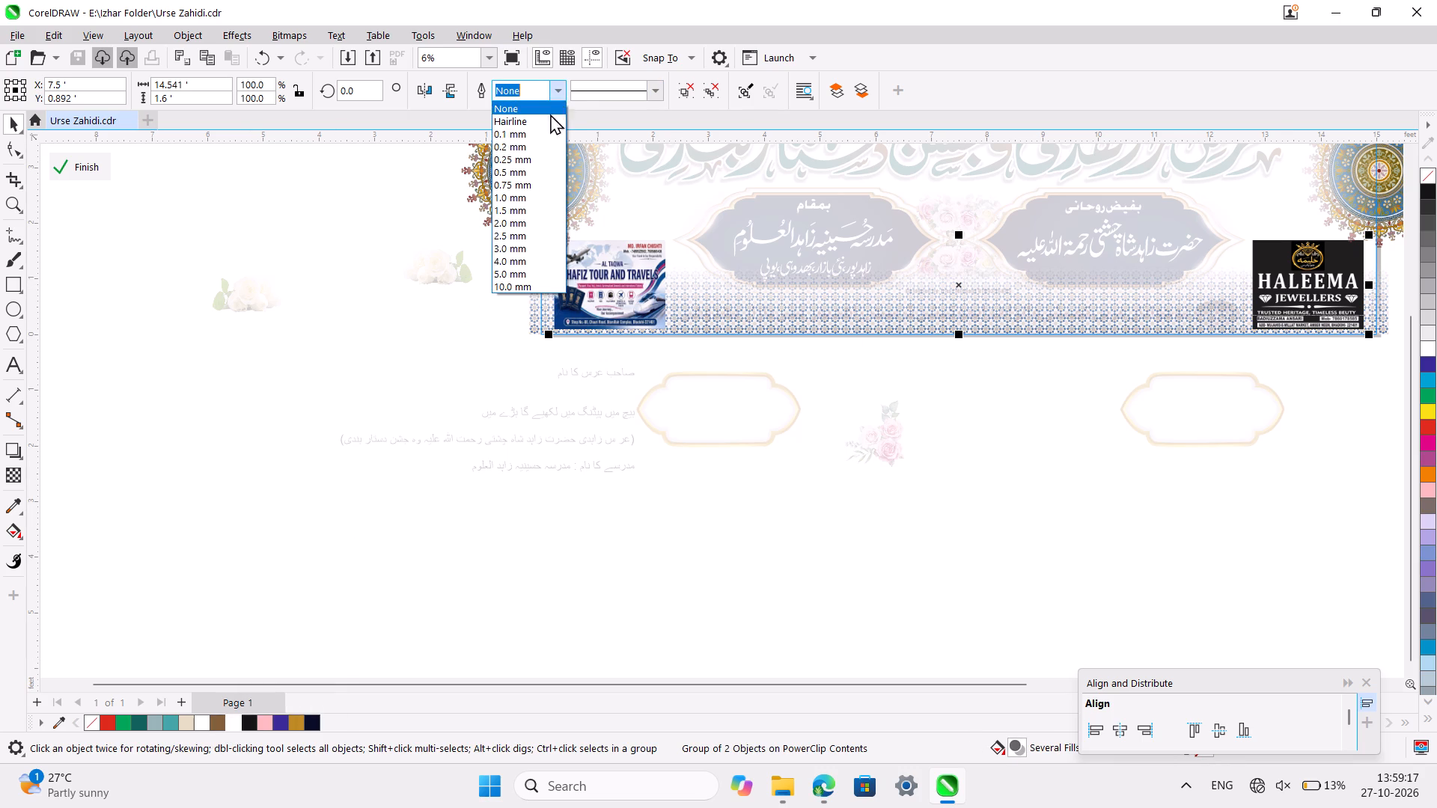
left_click(538, 175)
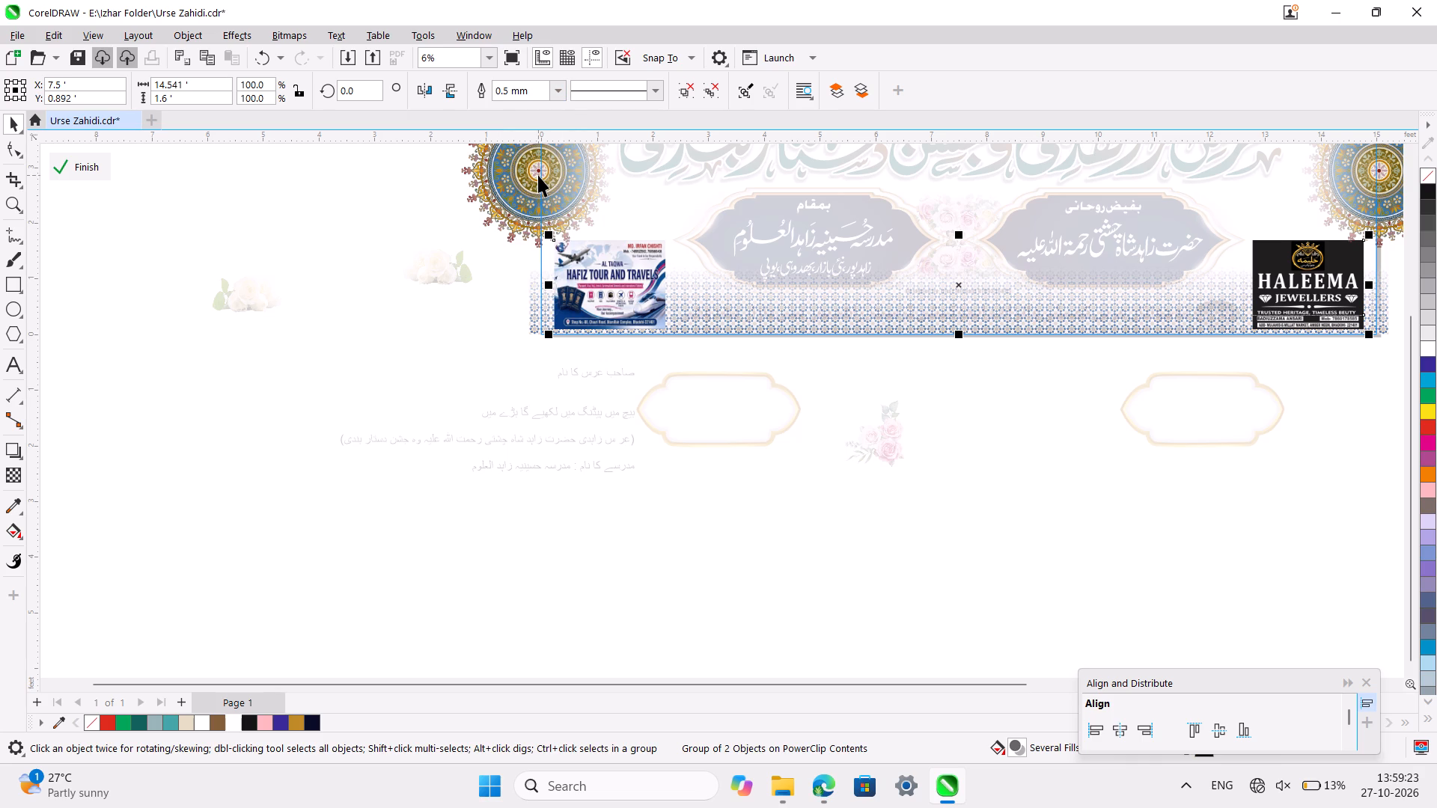
right_click(311, 725)
right_click(311, 725)
scroll(611, 323, "up", 7, "ctrl")
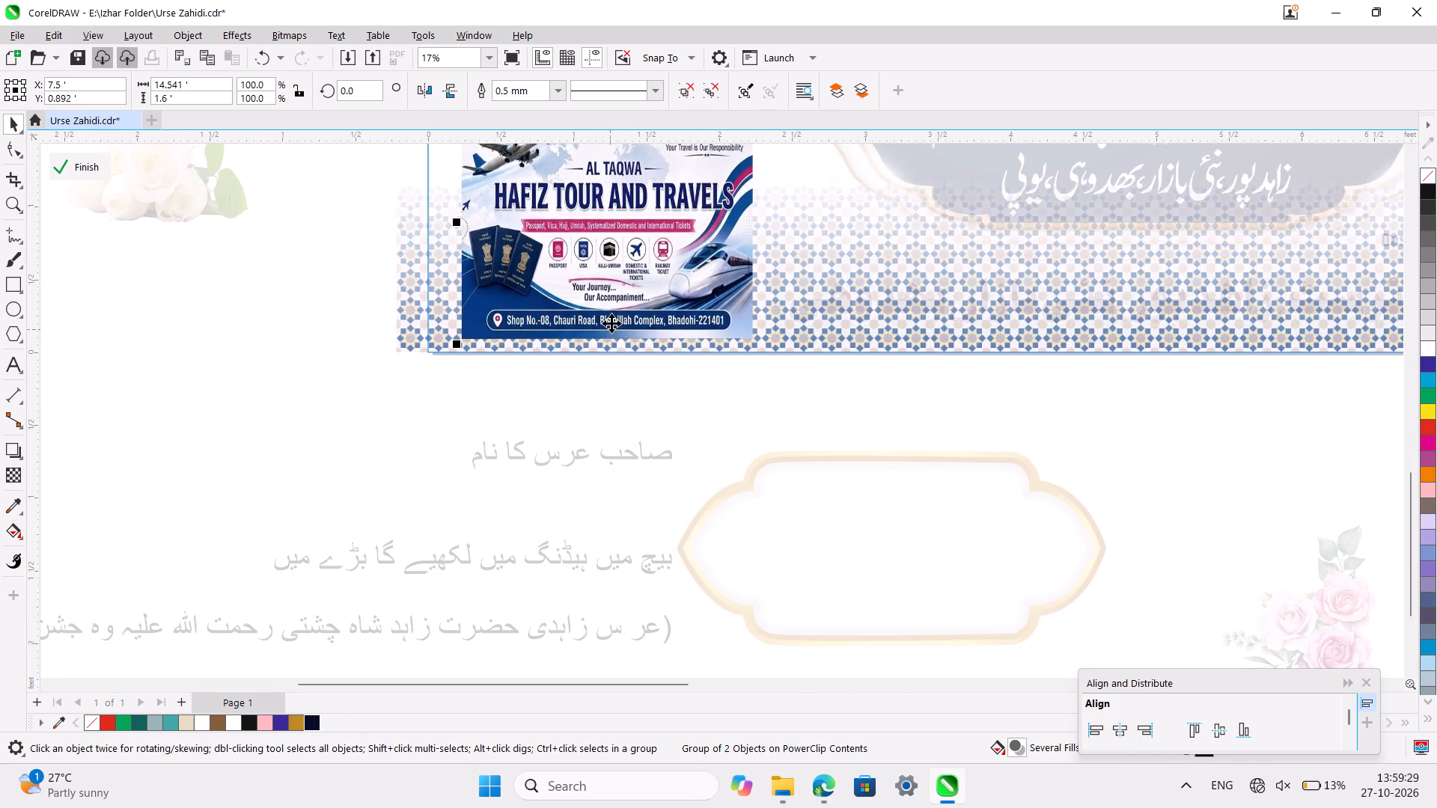
scroll(611, 323, "down", 4, "ctrl")
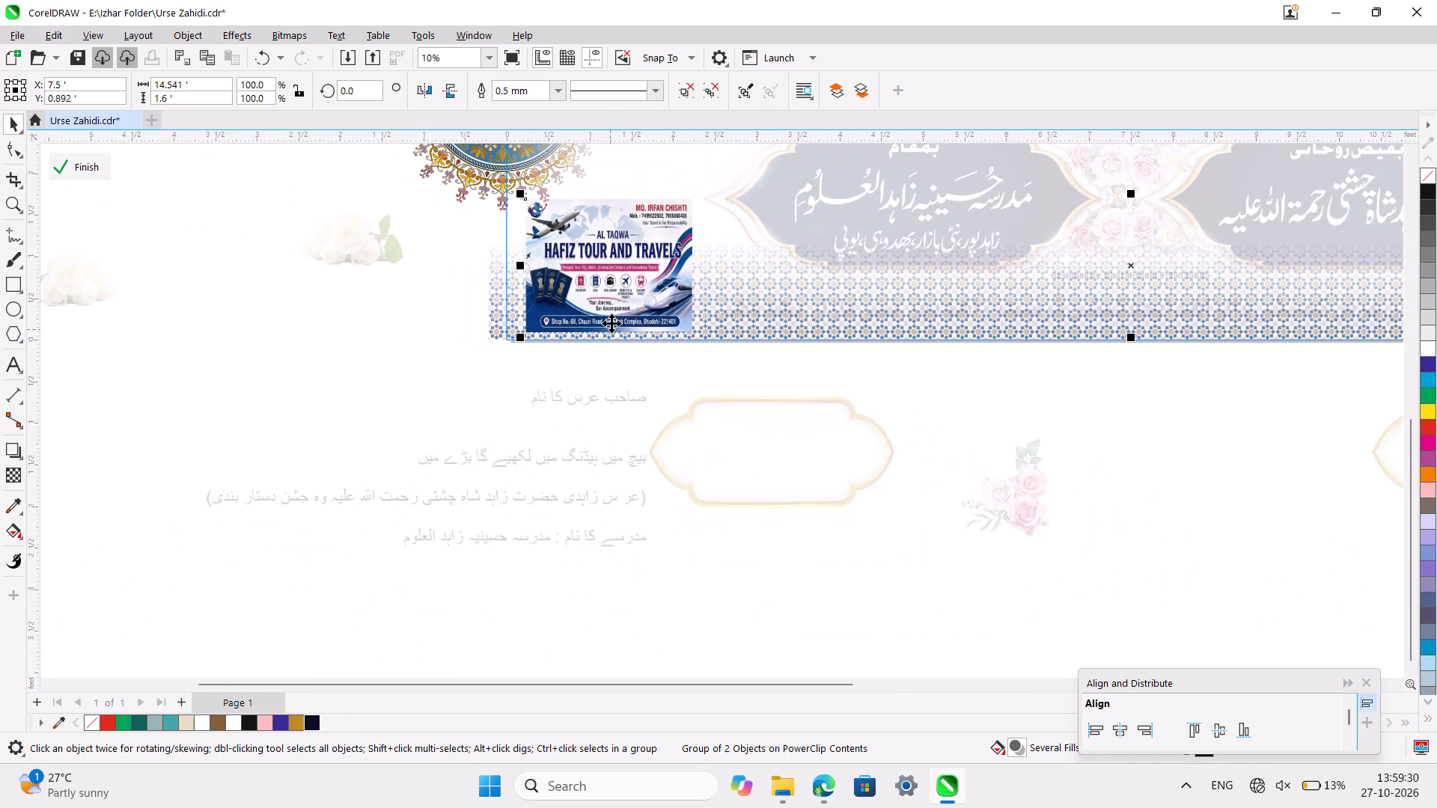
Ungroup the two advertisement images inside the PowerClip.
key("ctrl+u")
left_click(302, 335)
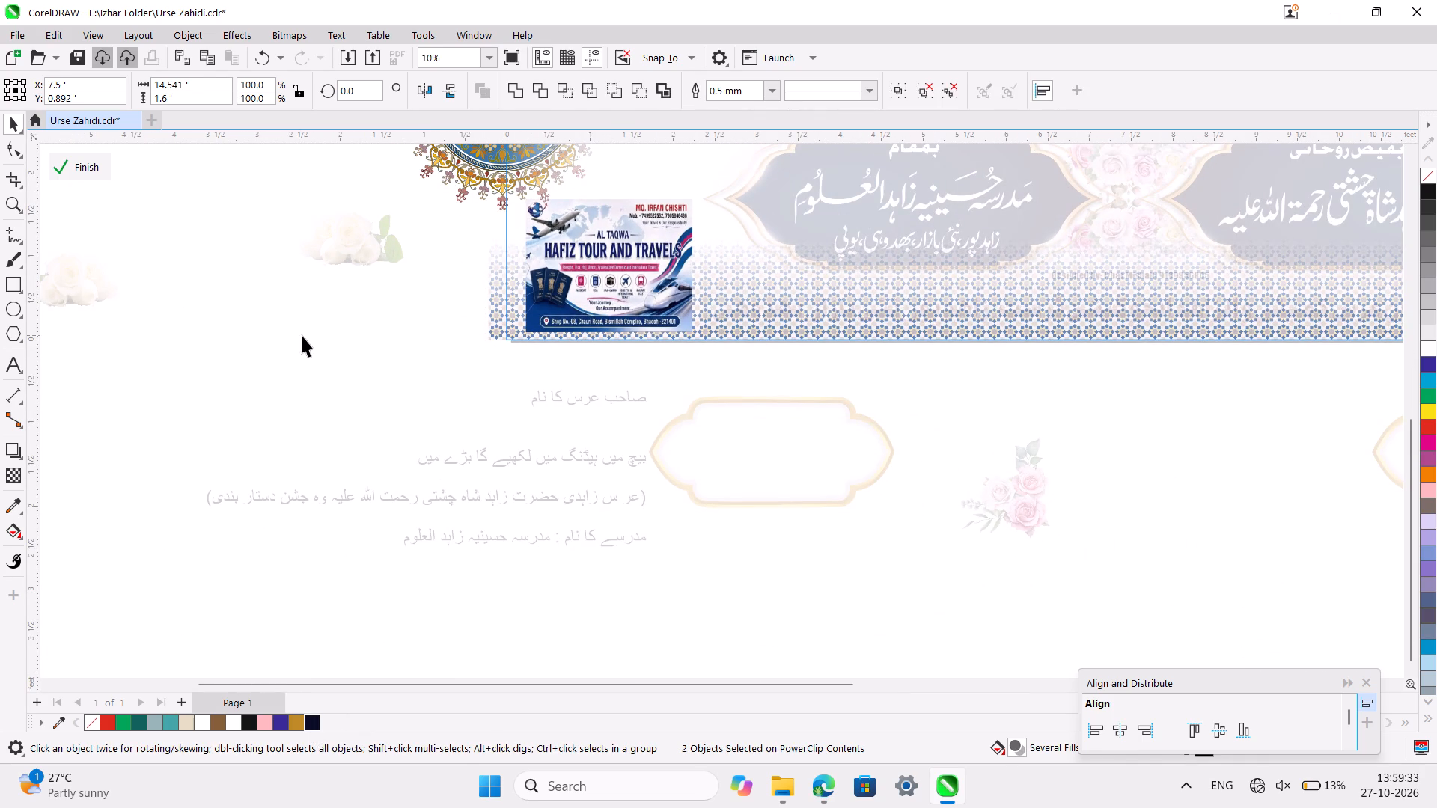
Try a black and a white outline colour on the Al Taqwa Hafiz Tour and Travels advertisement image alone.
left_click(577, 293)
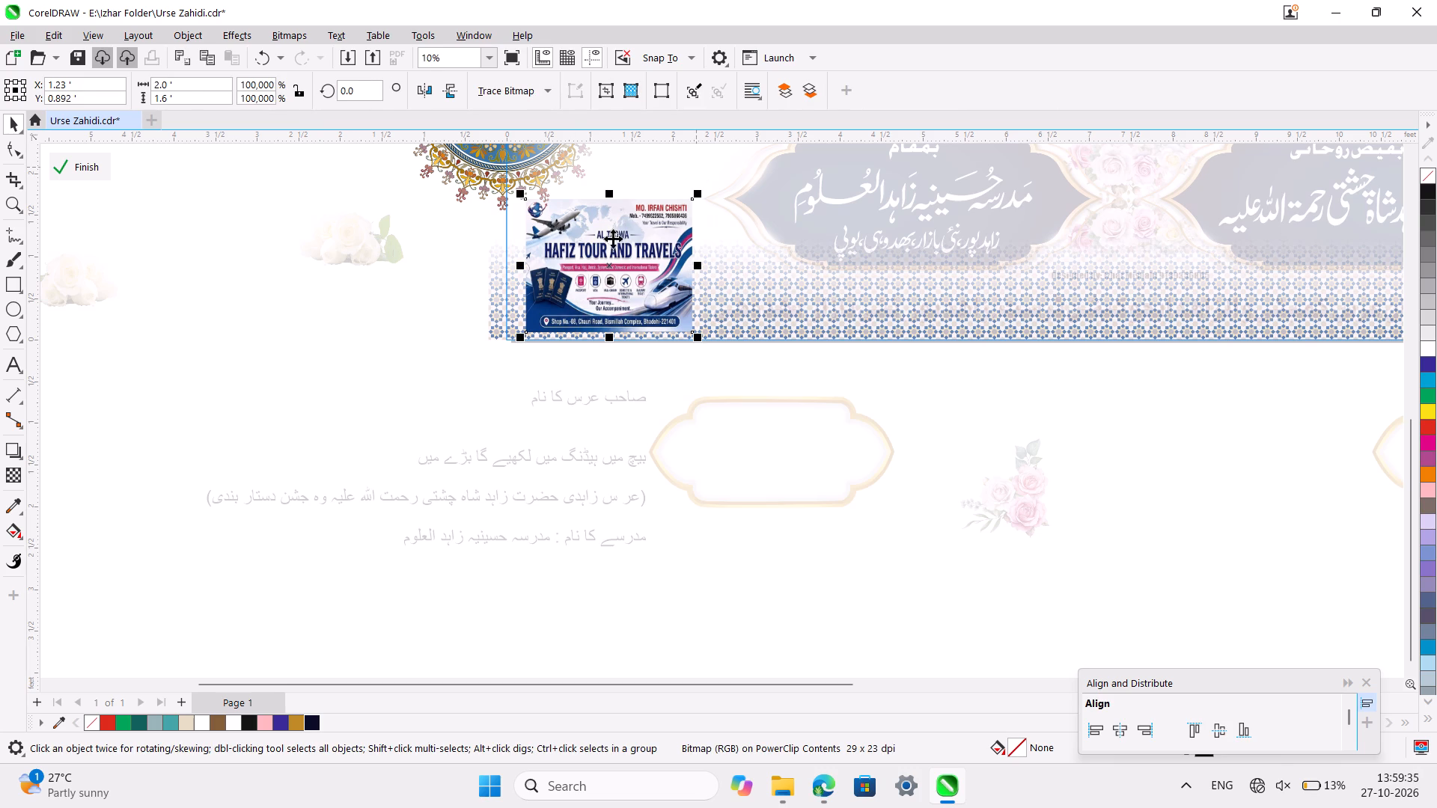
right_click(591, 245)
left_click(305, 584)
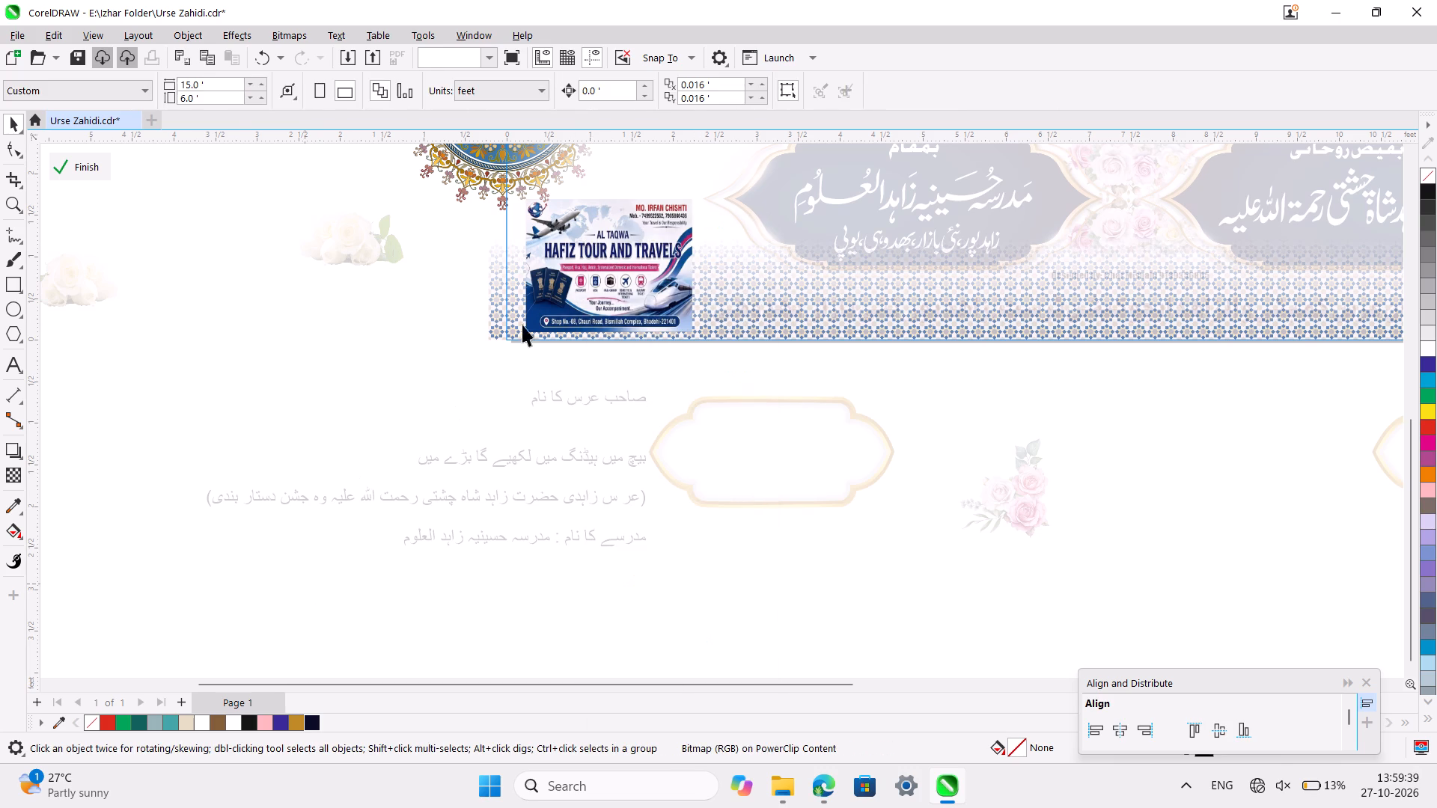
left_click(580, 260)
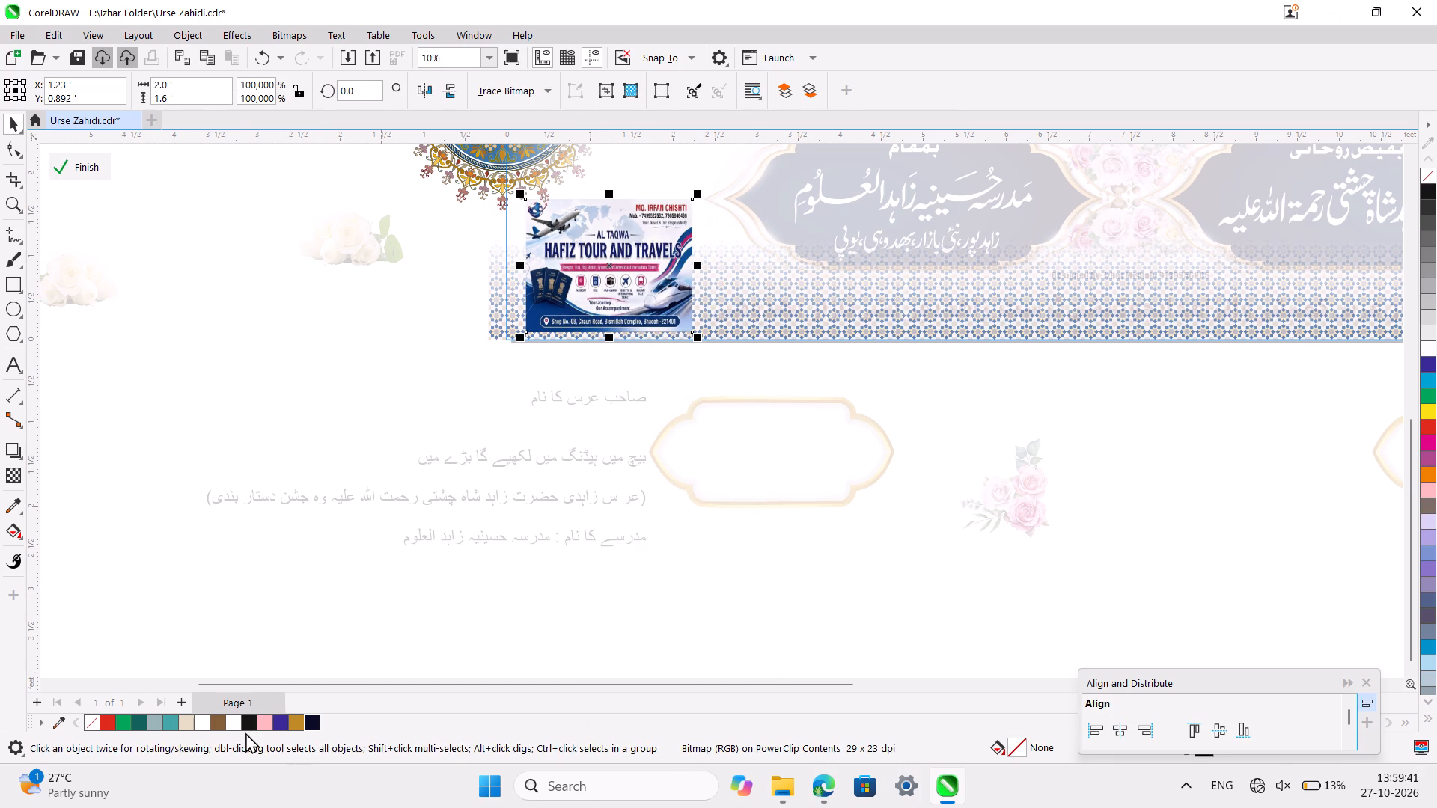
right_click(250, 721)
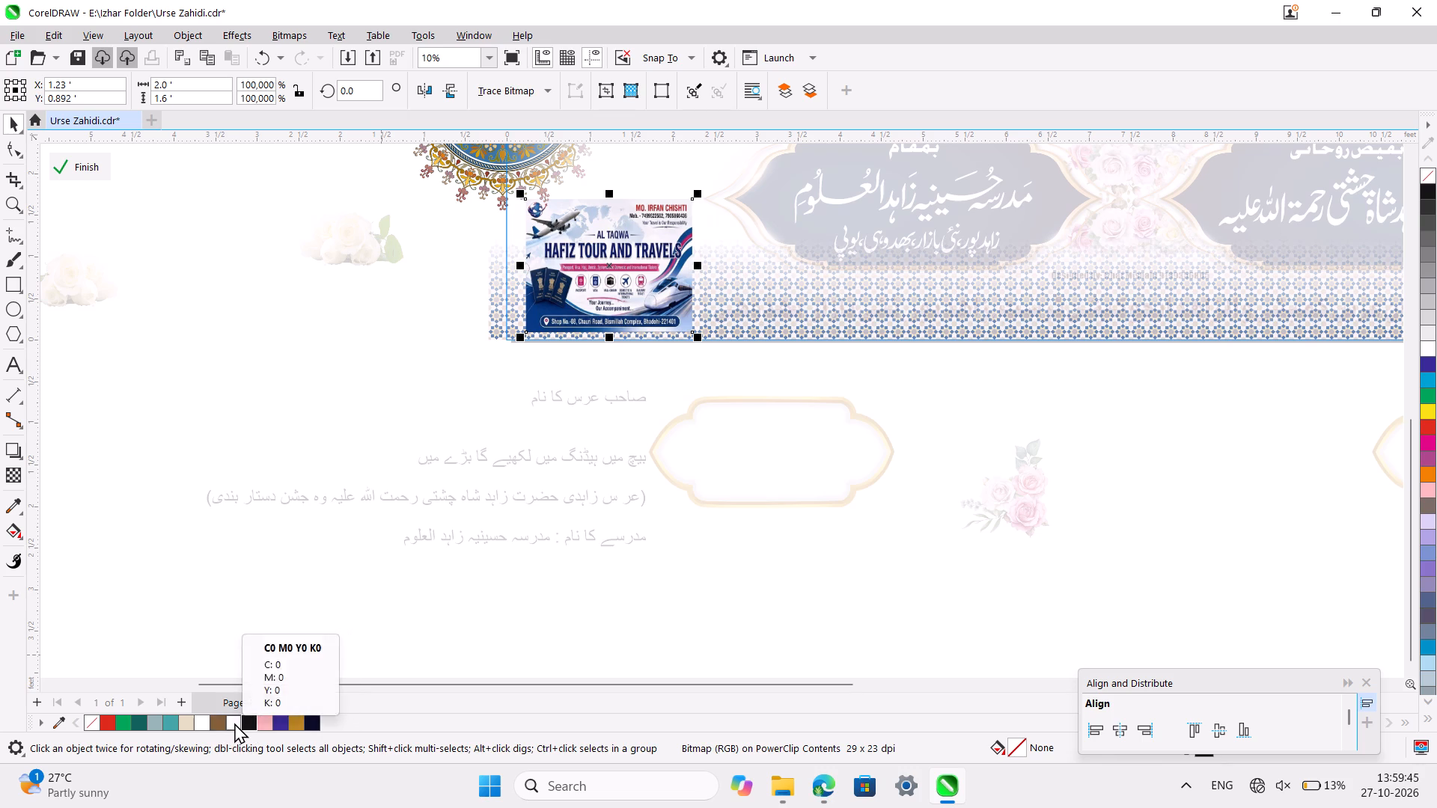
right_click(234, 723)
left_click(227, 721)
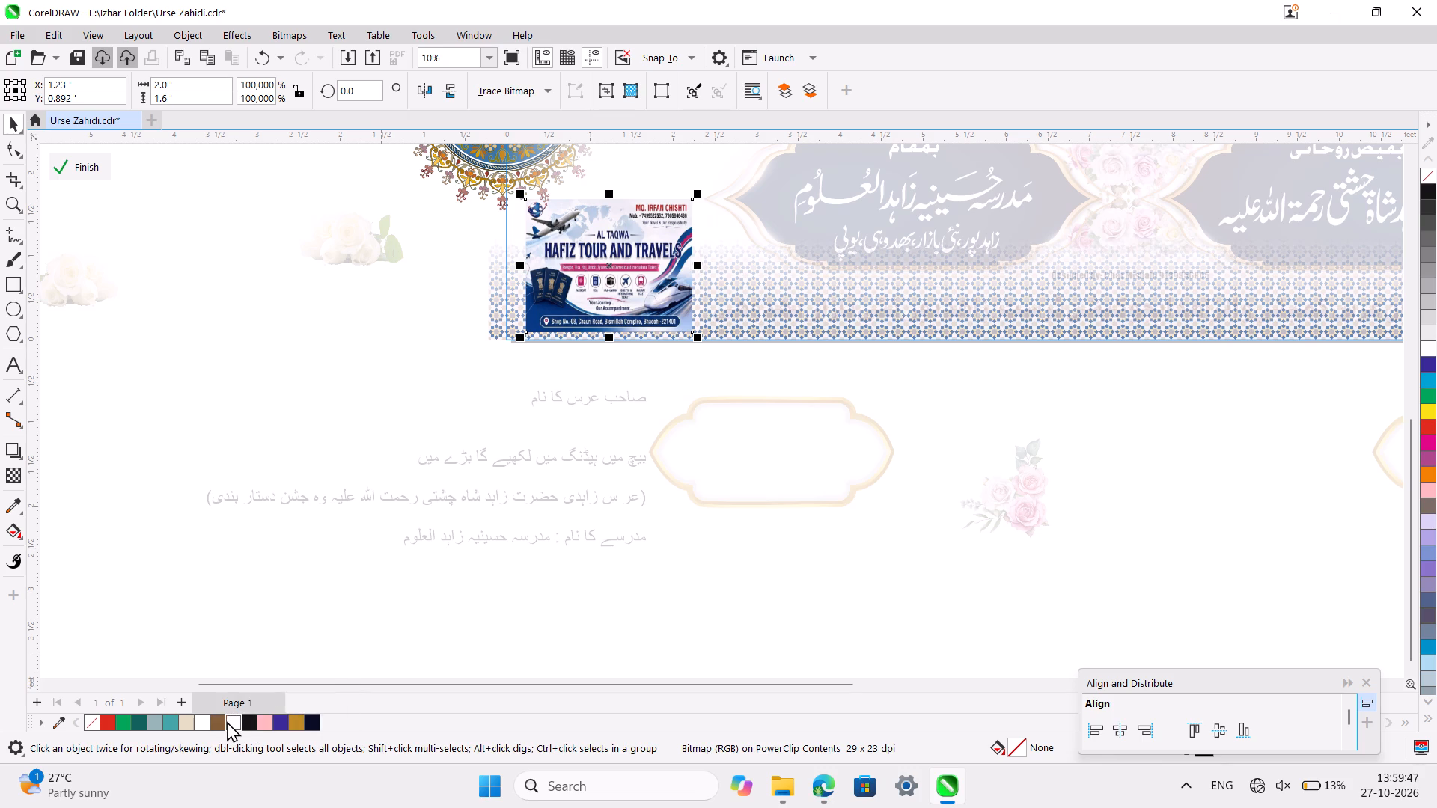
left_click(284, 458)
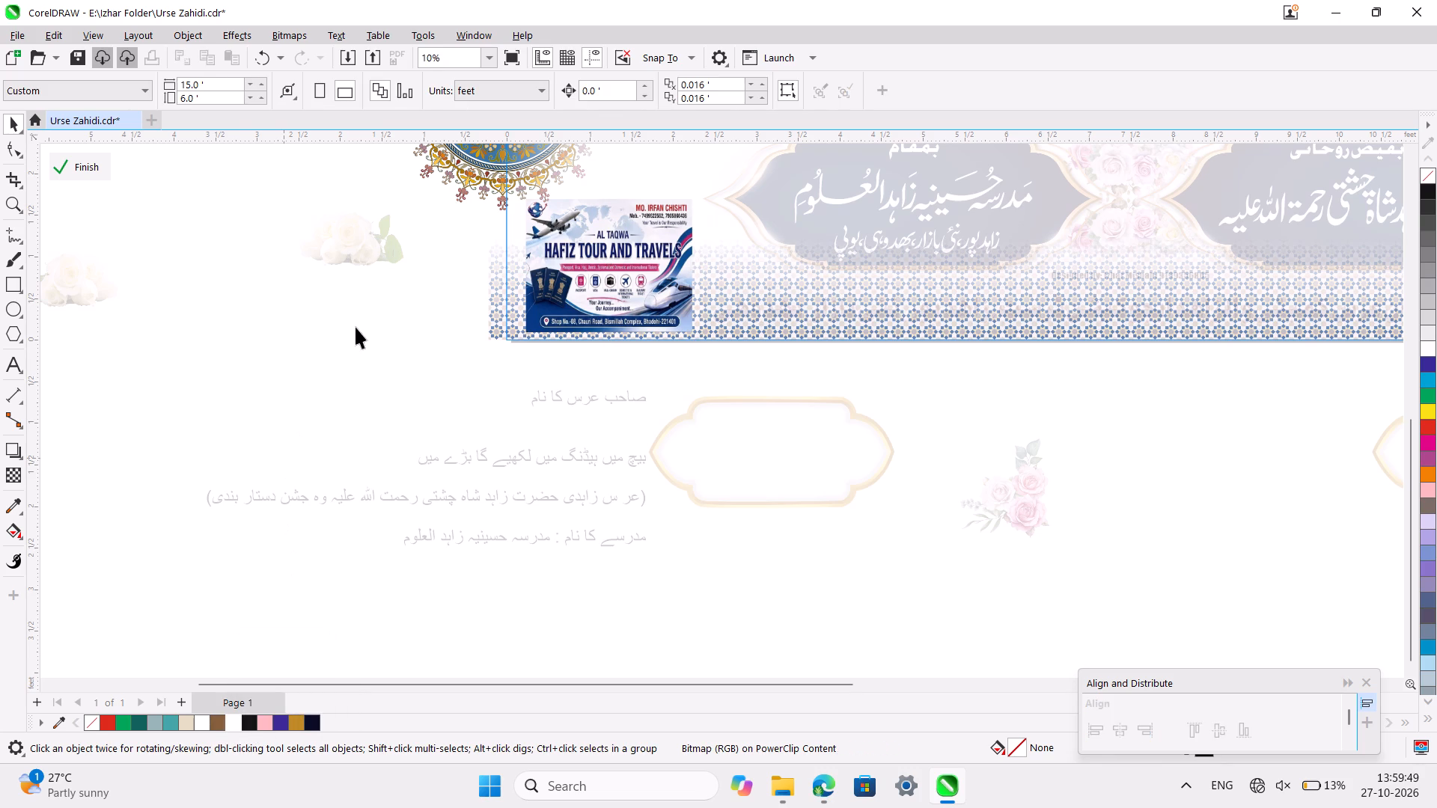
Undo the outline and ungrouping changes on the two advertisement images, and finish editing the banner's PowerClip.
scroll(356, 327, "down", 2, "ctrl")
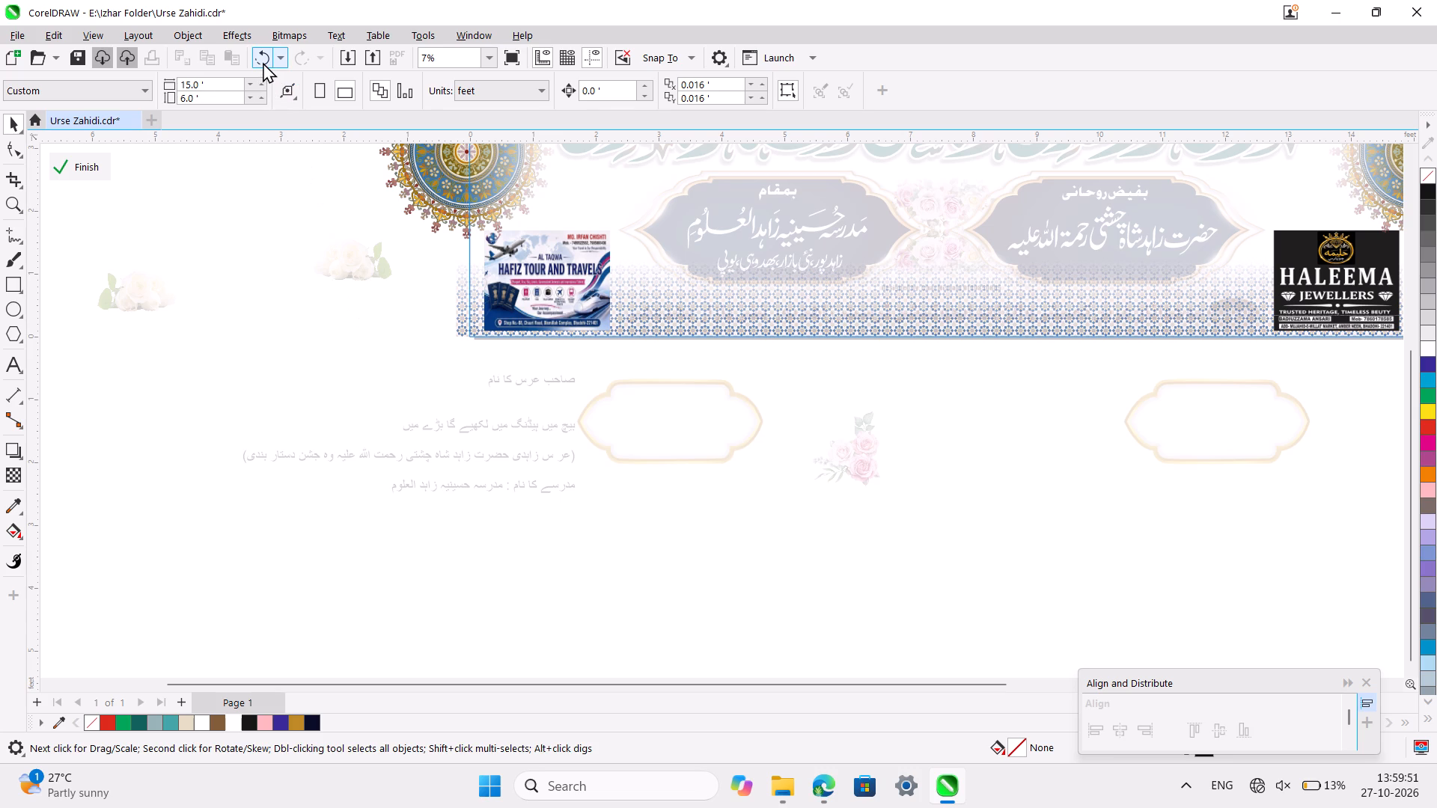
left_click(263, 62)
left_click(263, 62)
left_click(263, 62)
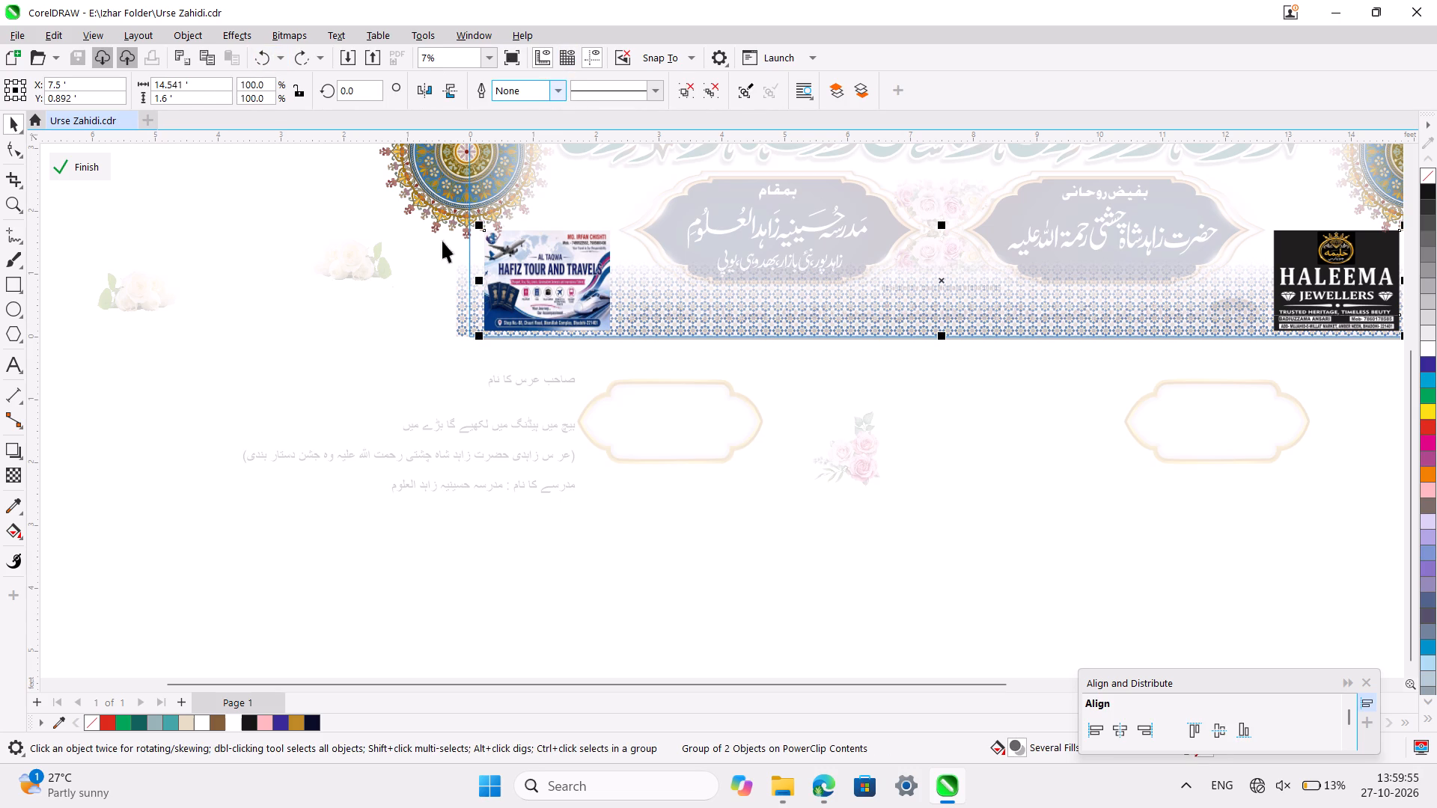
scroll(363, 300, "down", 4, "ctrl")
scroll(363, 300, "up", 1)
left_click(94, 167)
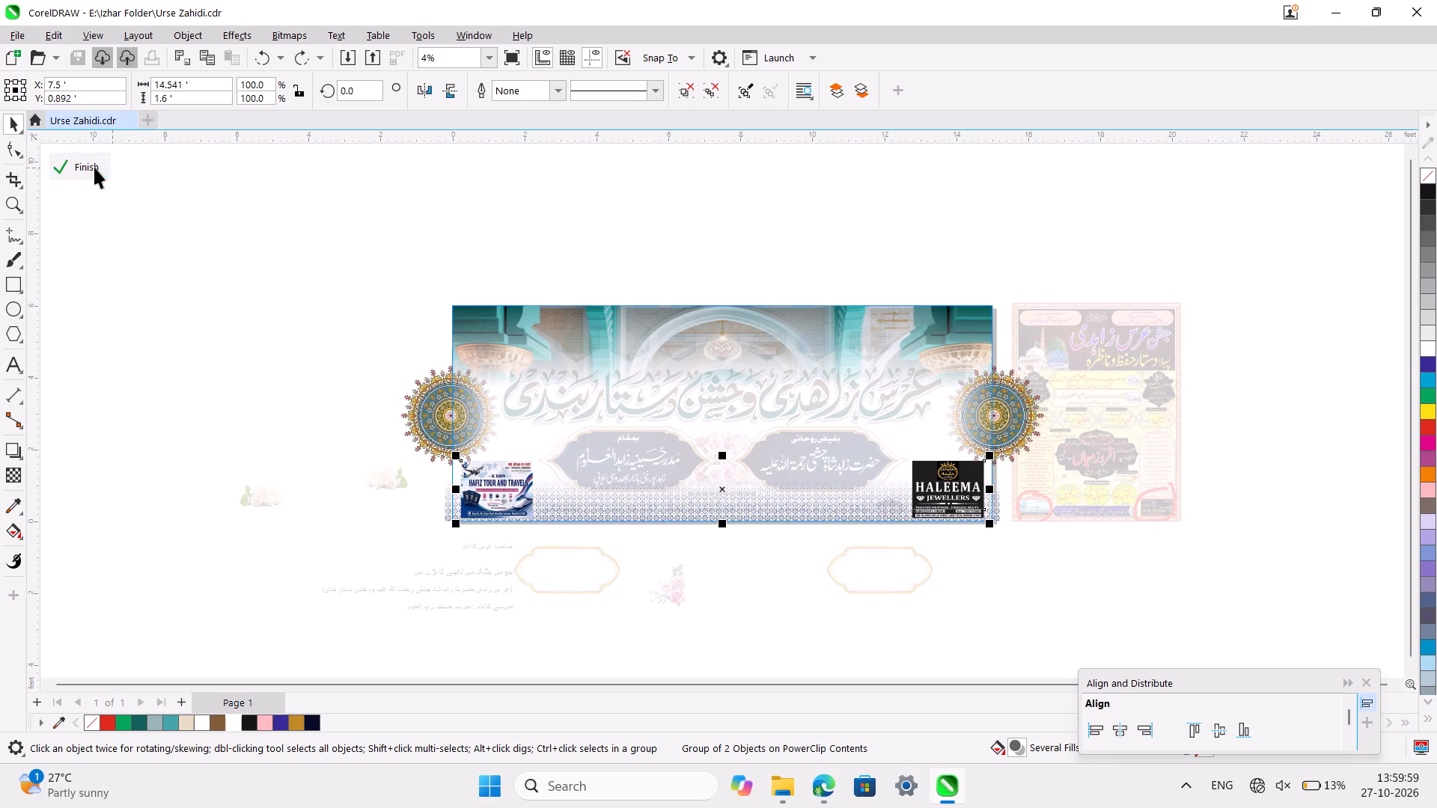
Deselect everything and save the banner document.
left_click(558, 201)
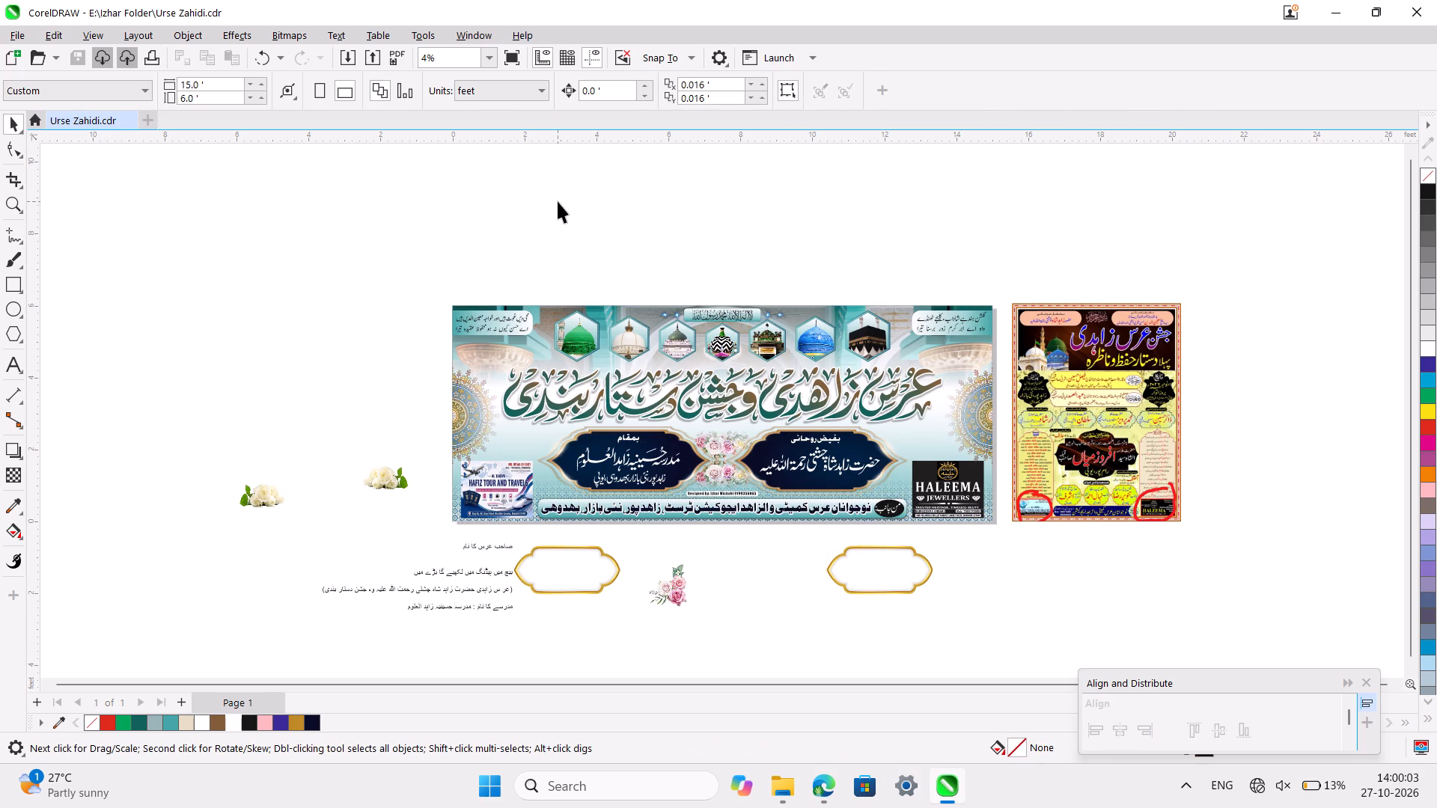
key("ctrl+s")
Examine the whole banner, checking the title lettering, dark blue text frames, designer credit, bottom text strip and advertisements.
scroll(857, 418, "up", 2, "ctrl")
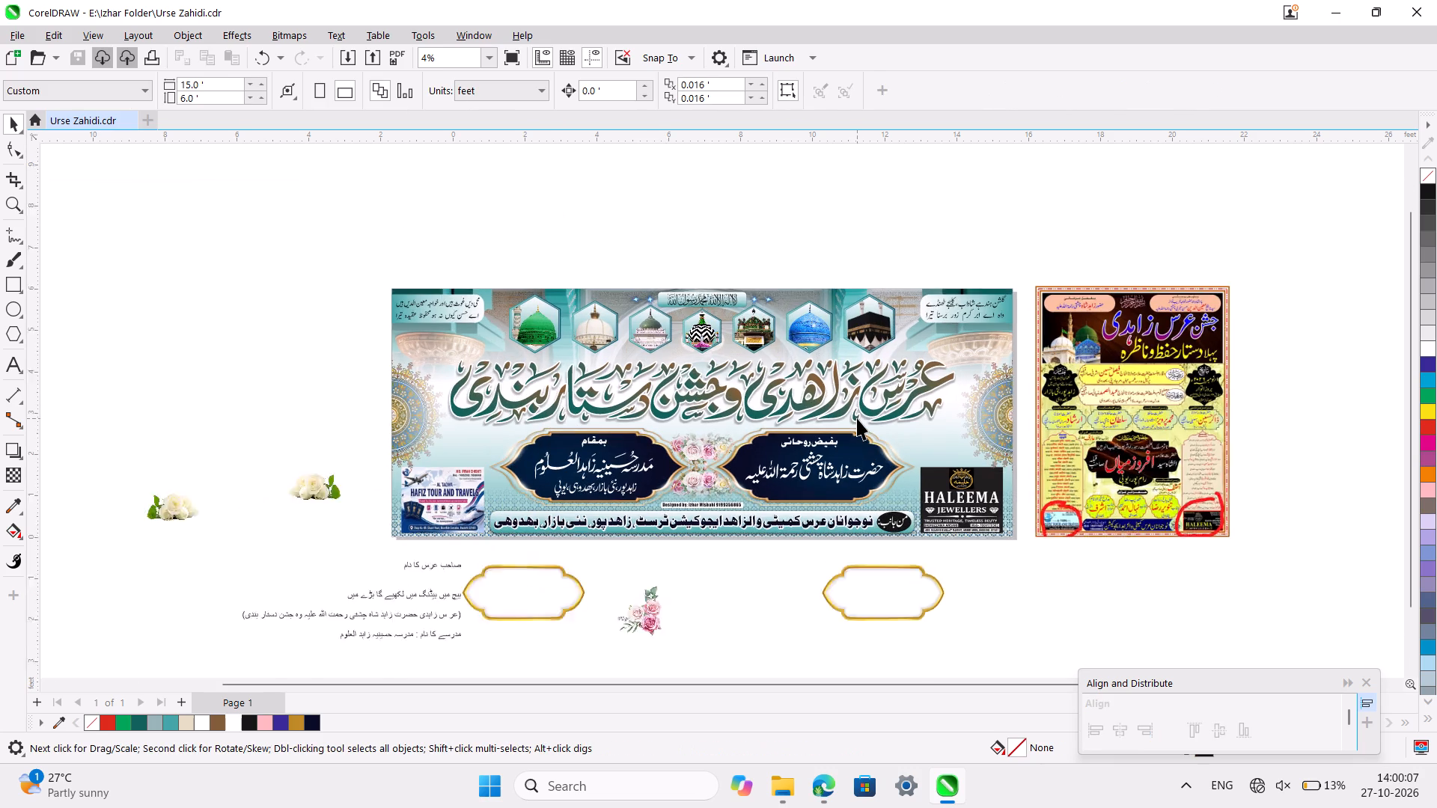
scroll(857, 418, "down", 1)
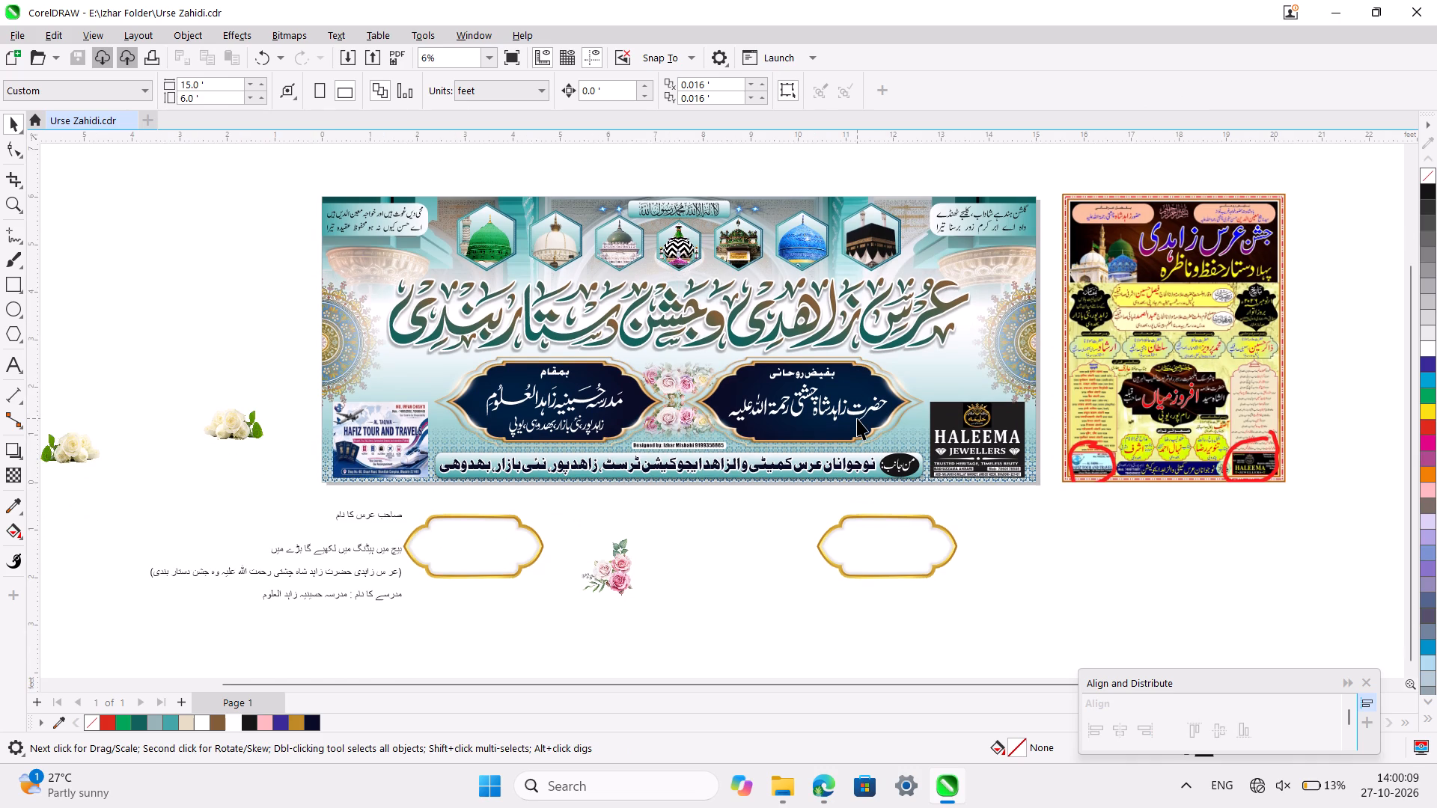
scroll(857, 418, "up", 3, "ctrl")
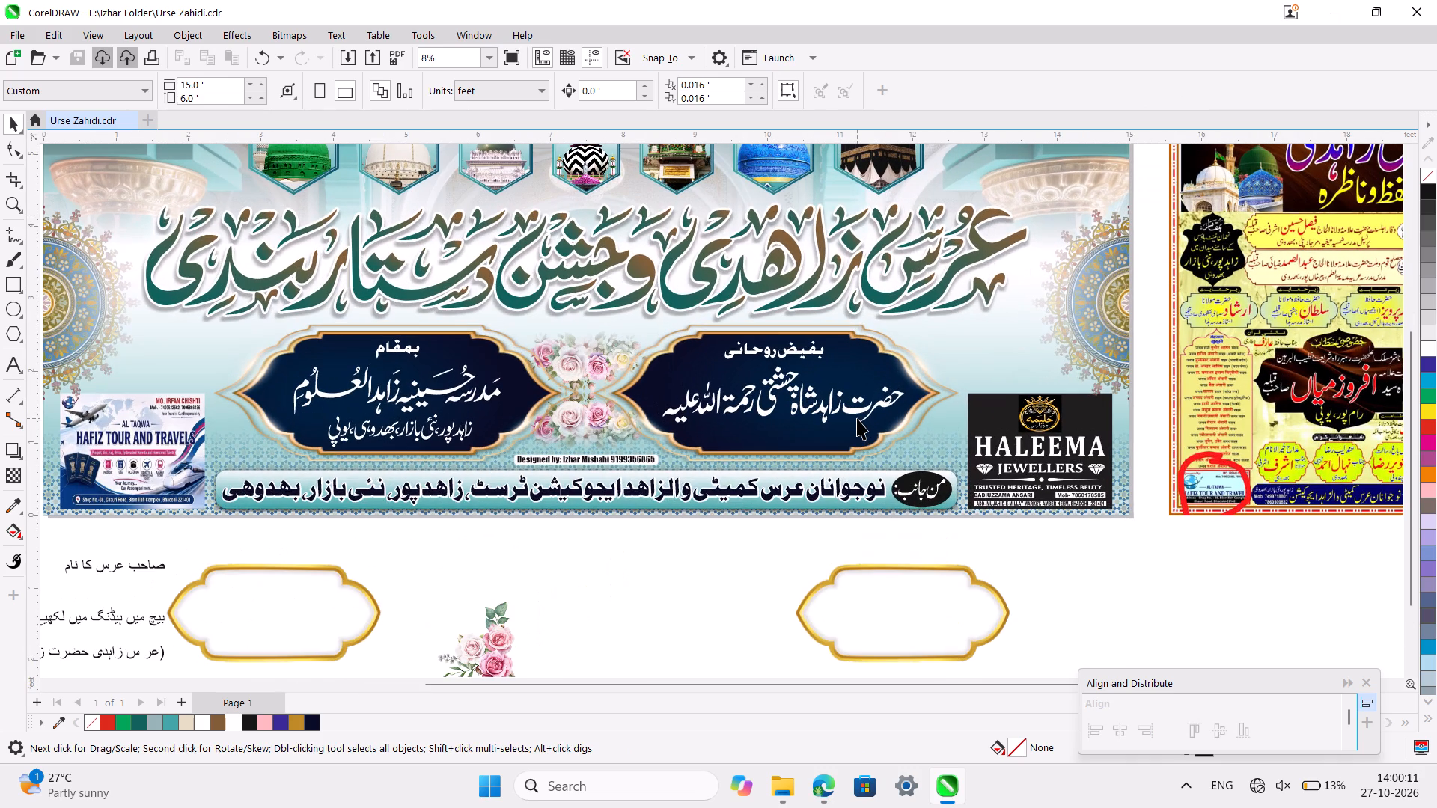
scroll(857, 418, "up", 2, "ctrl")
scroll(857, 418, "down", 2, "ctrl")
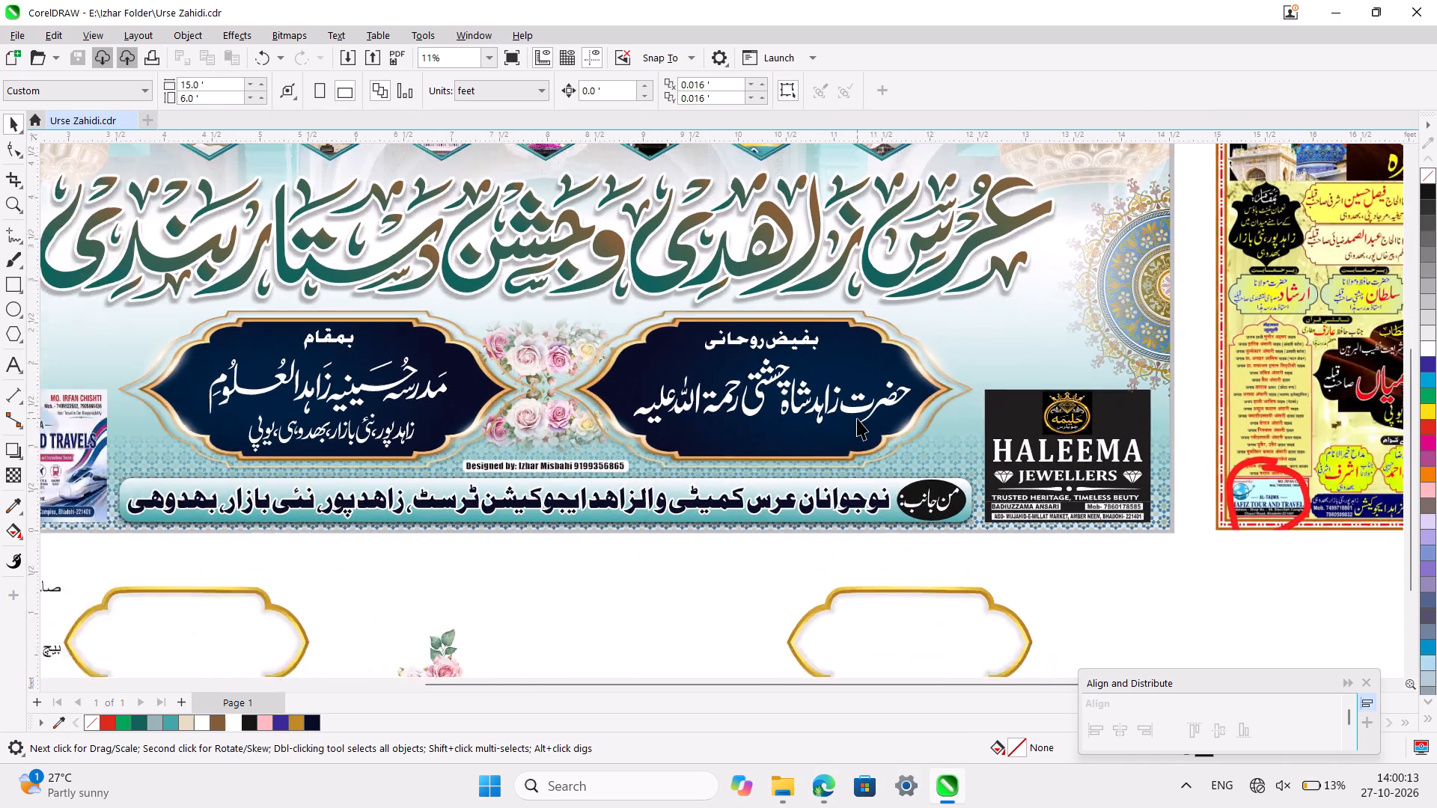
scroll(857, 418, "down", 1, "ctrl")
scroll(769, 547, "down", 1)
scroll(769, 547, "up", 1)
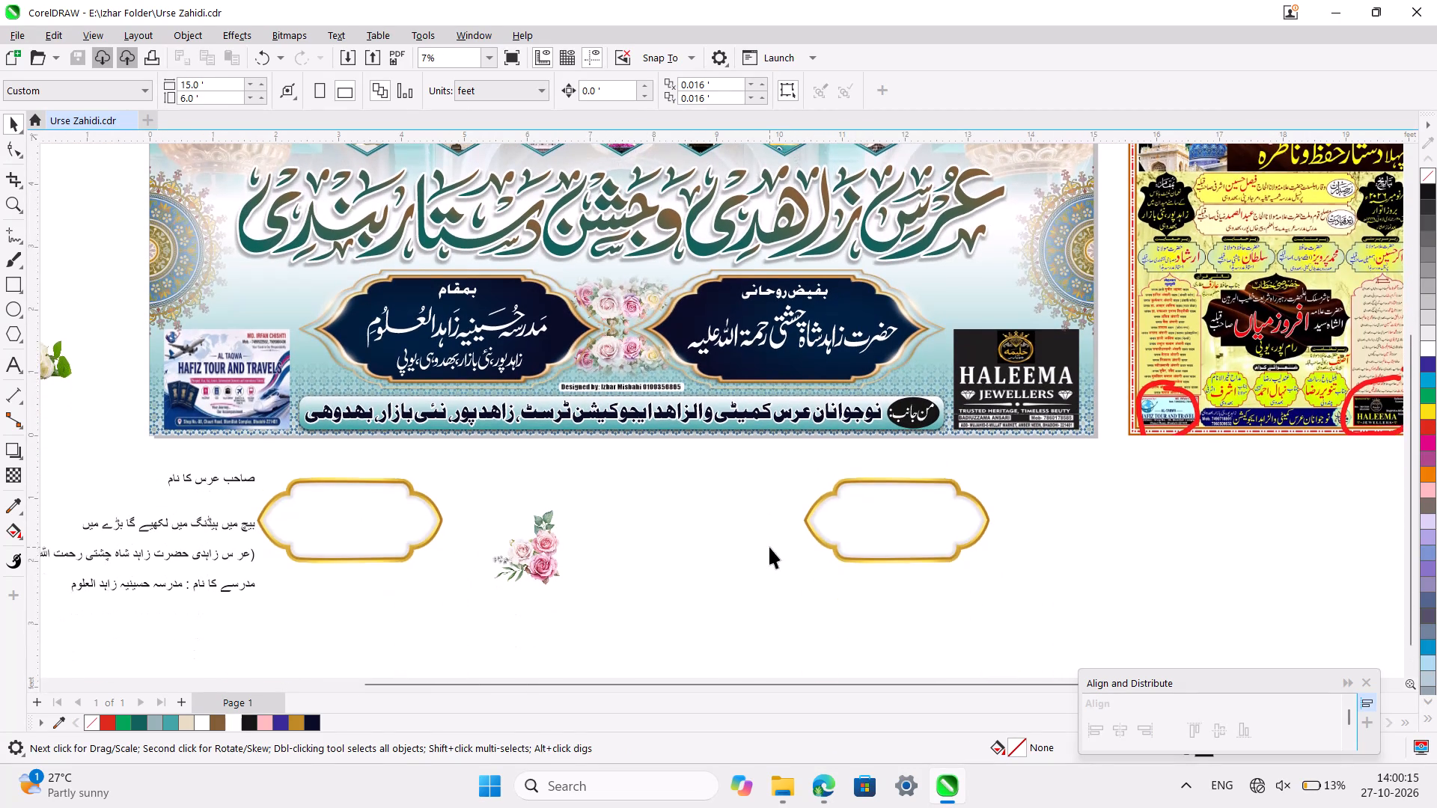
scroll(769, 547, "up", 1)
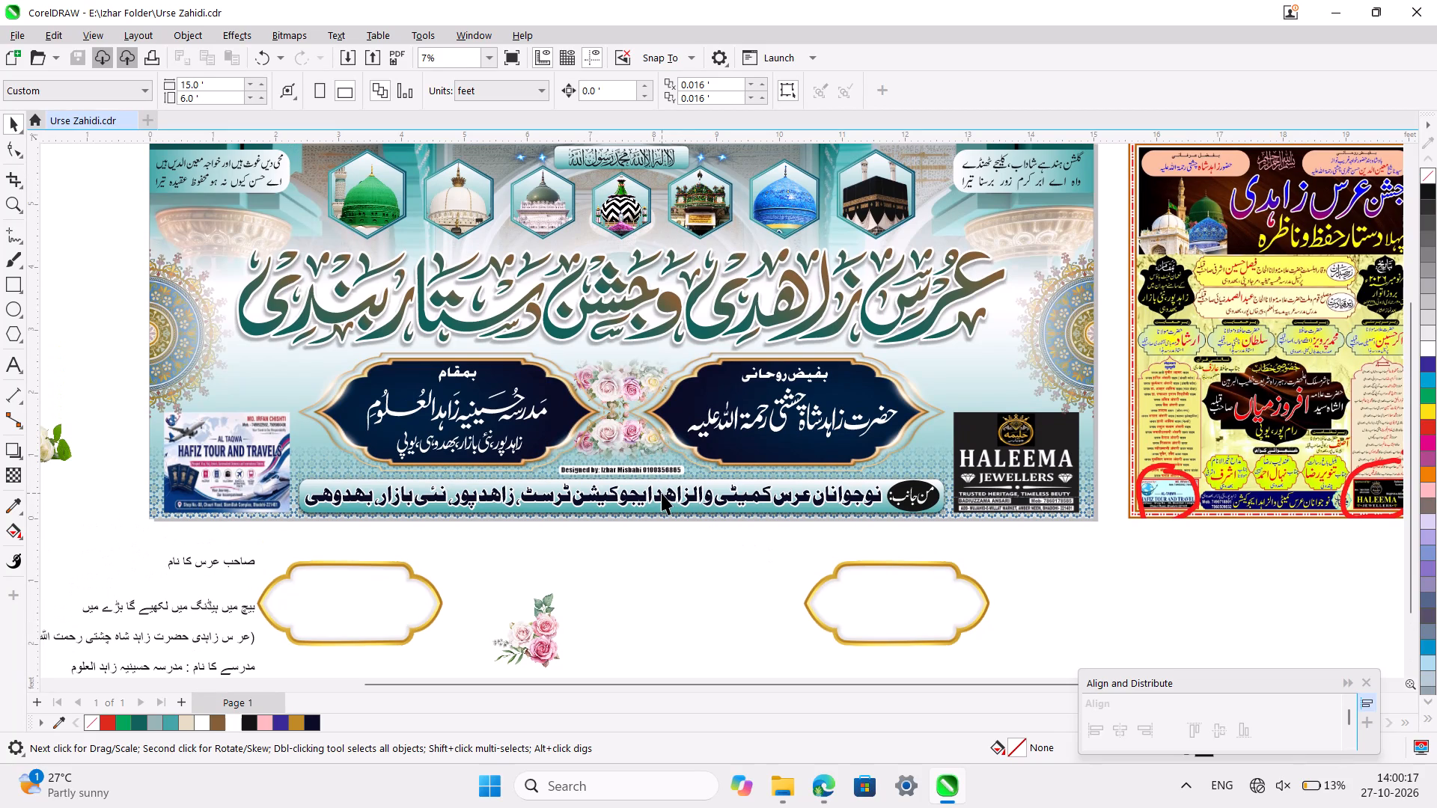
scroll(662, 493, "up", 2, "ctrl")
scroll(662, 493, "right", 1)
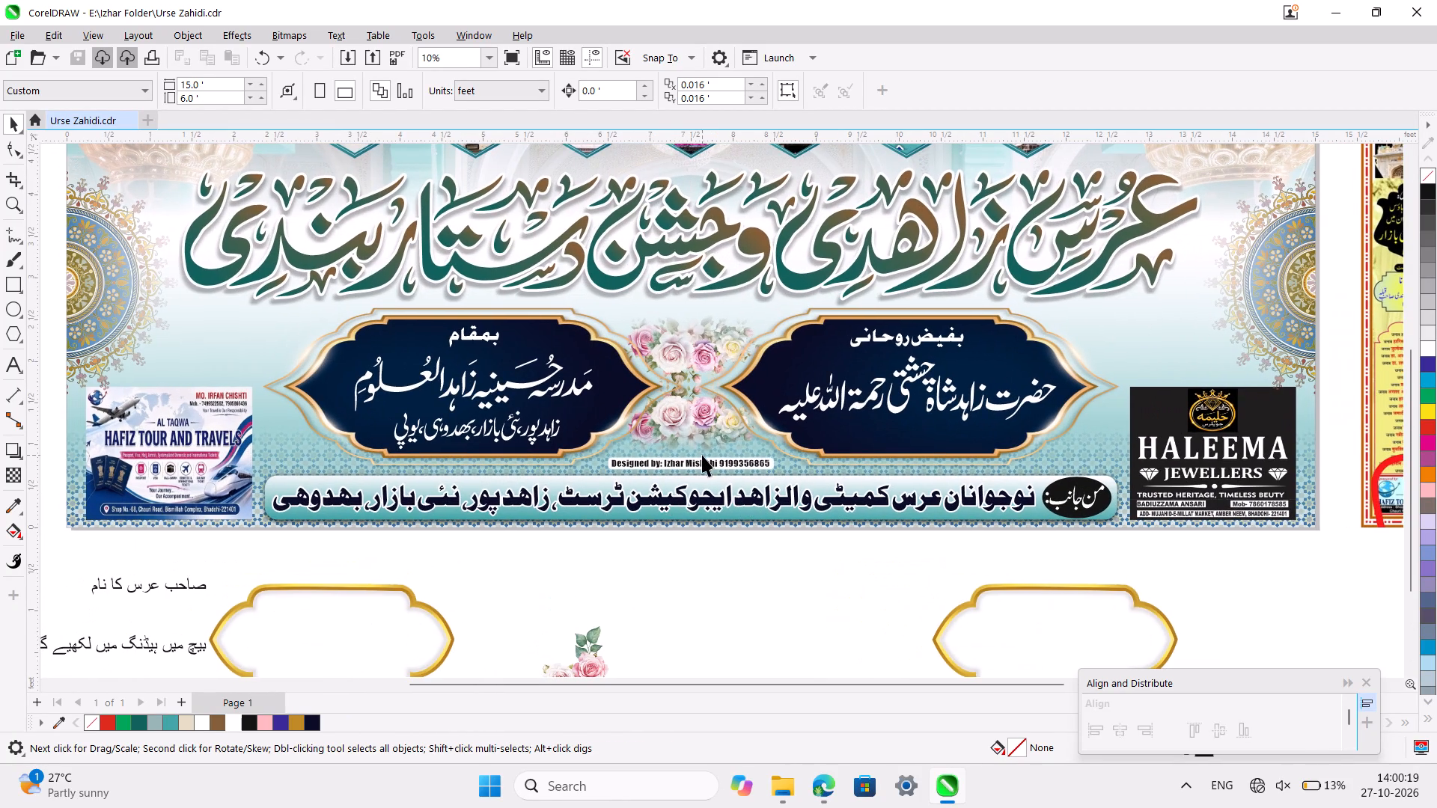
scroll(702, 455, "up", 4, "ctrl")
left_click(724, 473)
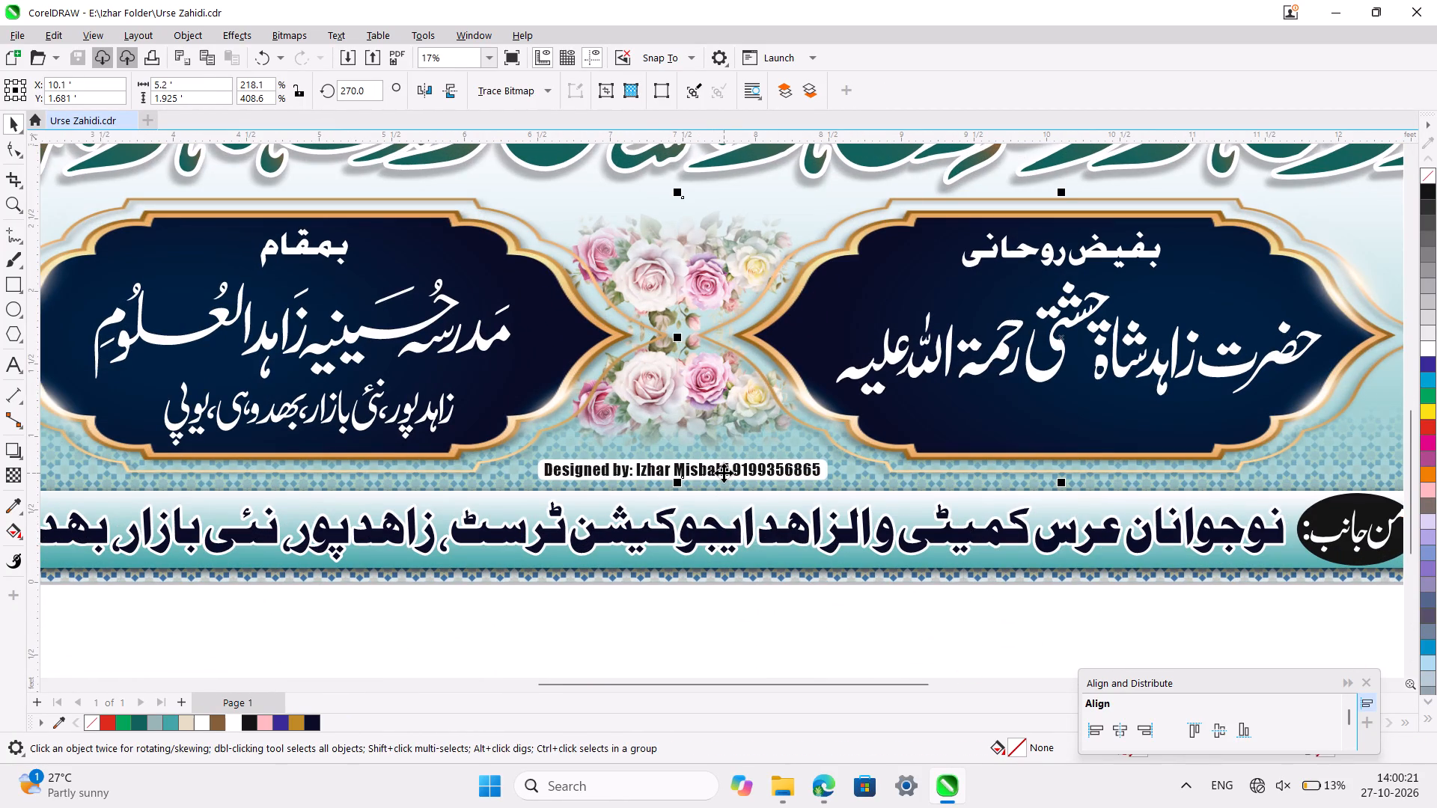
scroll(724, 473, "up", 2, "ctrl")
scroll(724, 473, "down", 4, "ctrl")
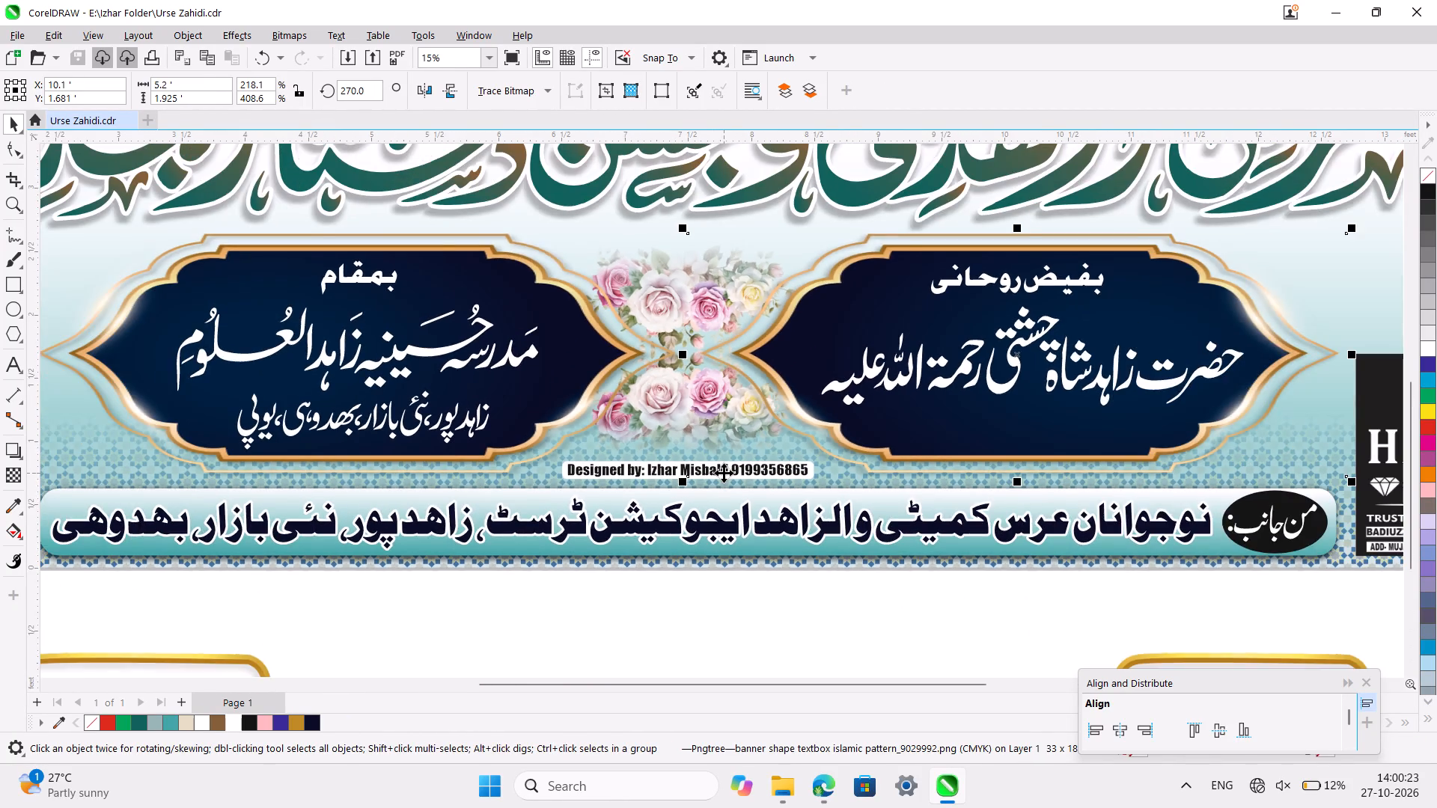
scroll(724, 473, "down", 5, "ctrl")
left_click(742, 584)
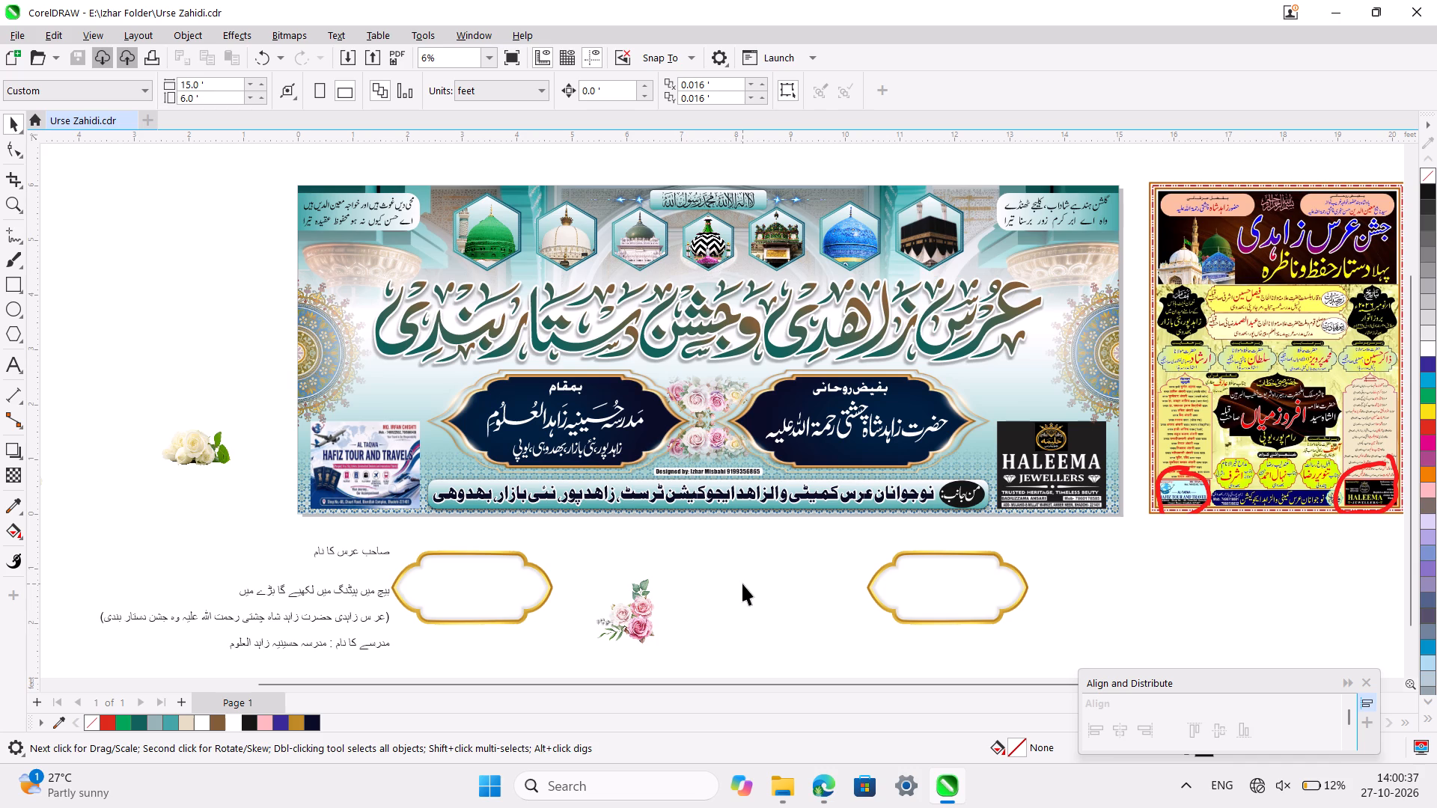
Add a one-step contour with a 0.014 ft offset to the Urdu verse in the banner's upper-right corner.
scroll(1099, 198, "up", 5, "ctrl")
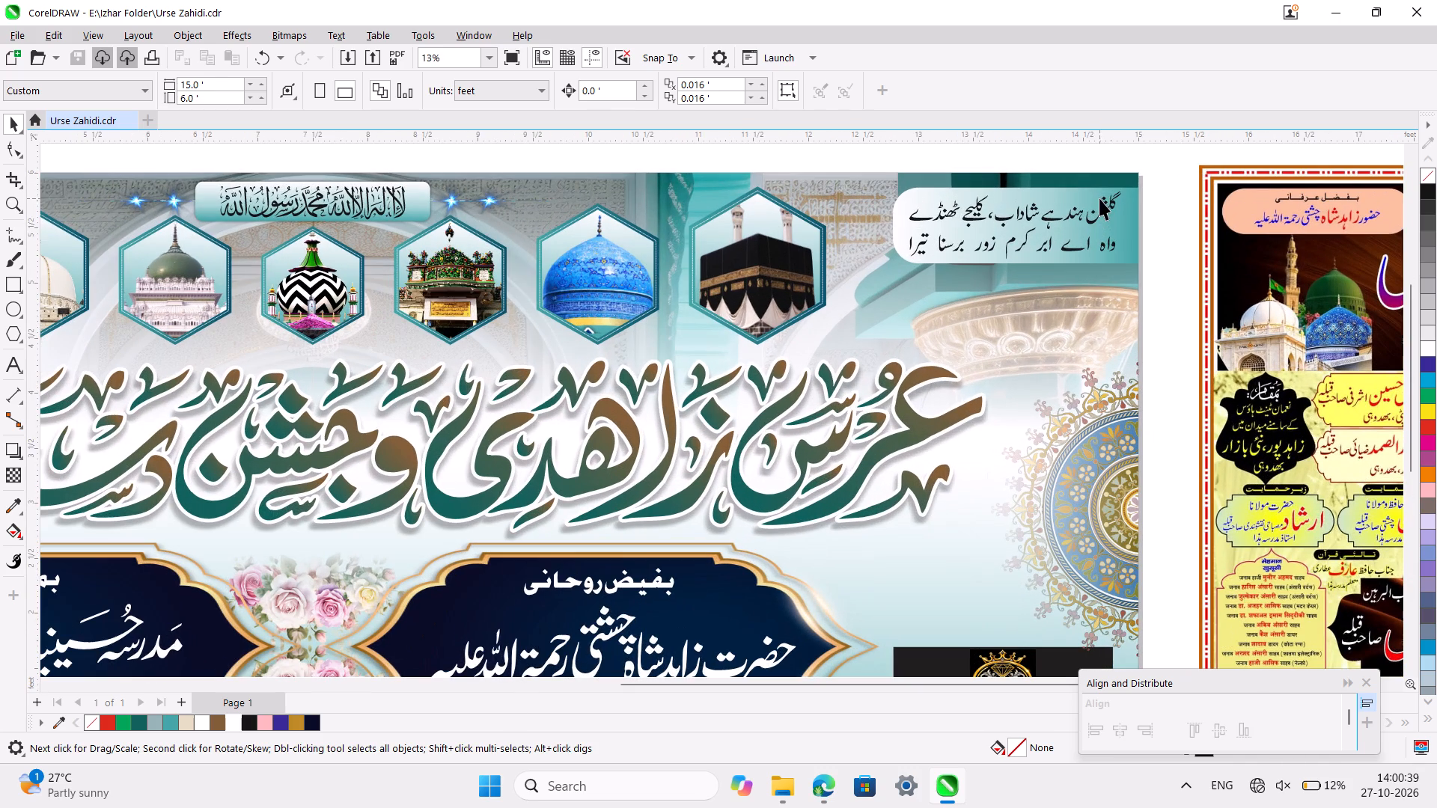
left_click(1103, 208)
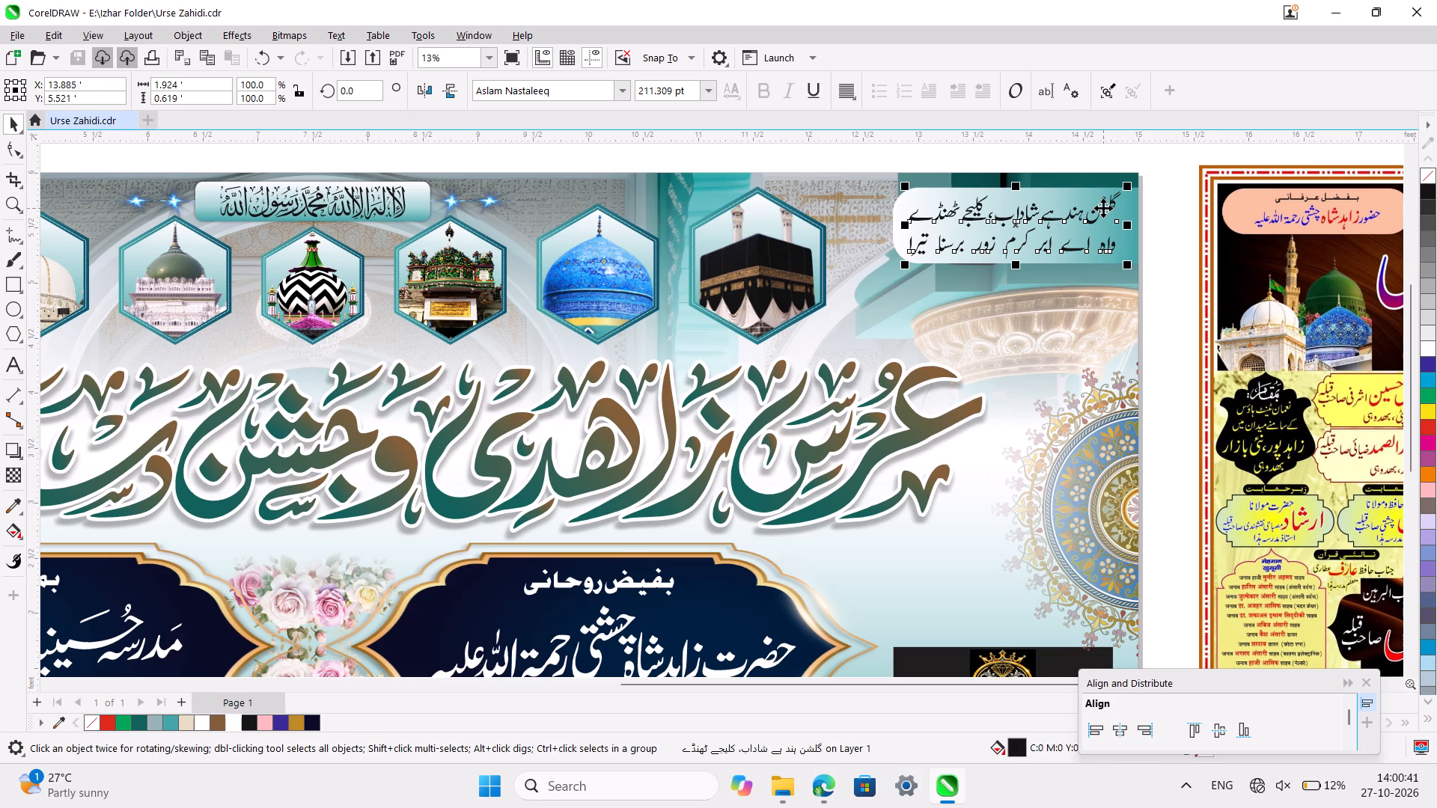
scroll(1103, 208, "up", 5, "ctrl")
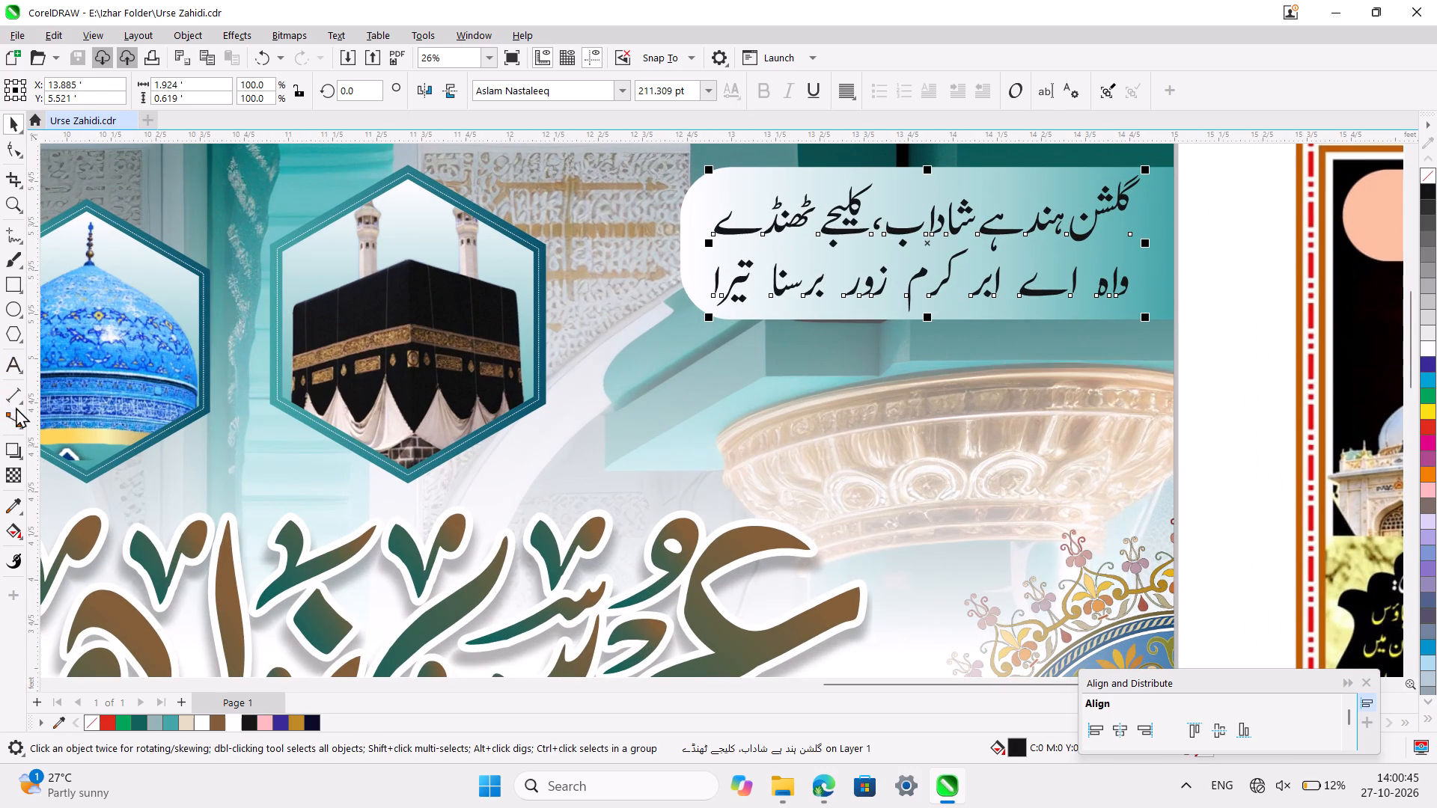
left_click(16, 451)
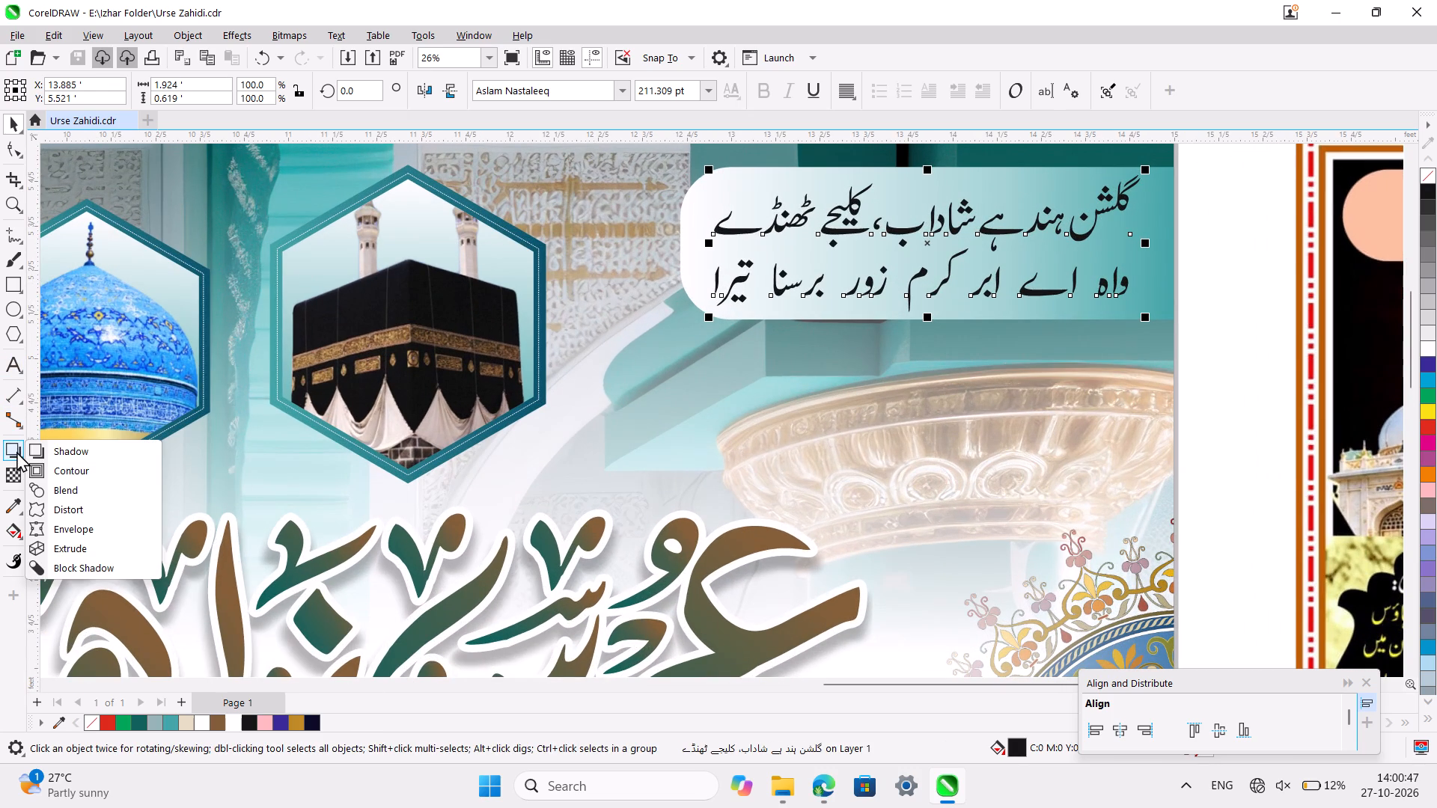
left_click(70, 470)
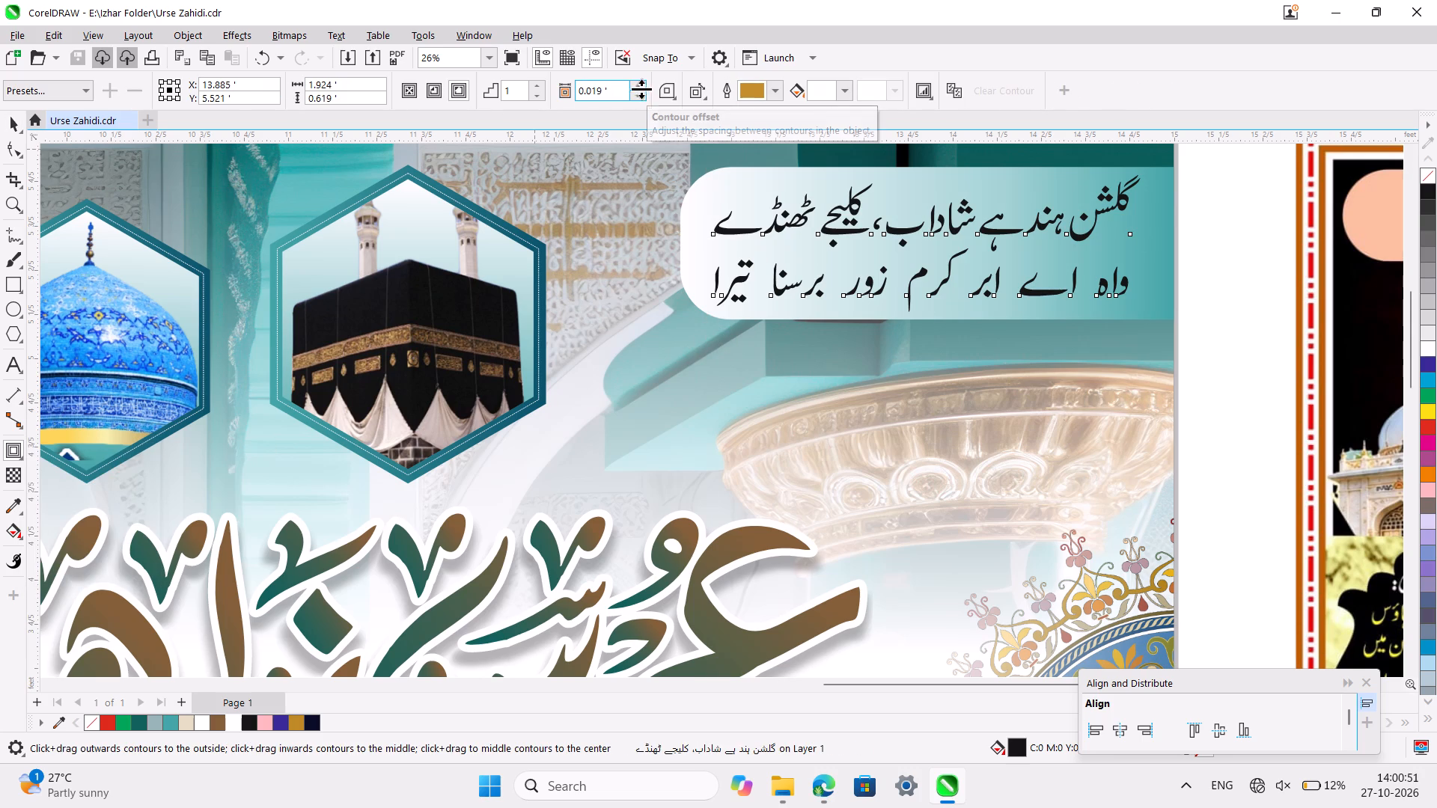
left_click(640, 85)
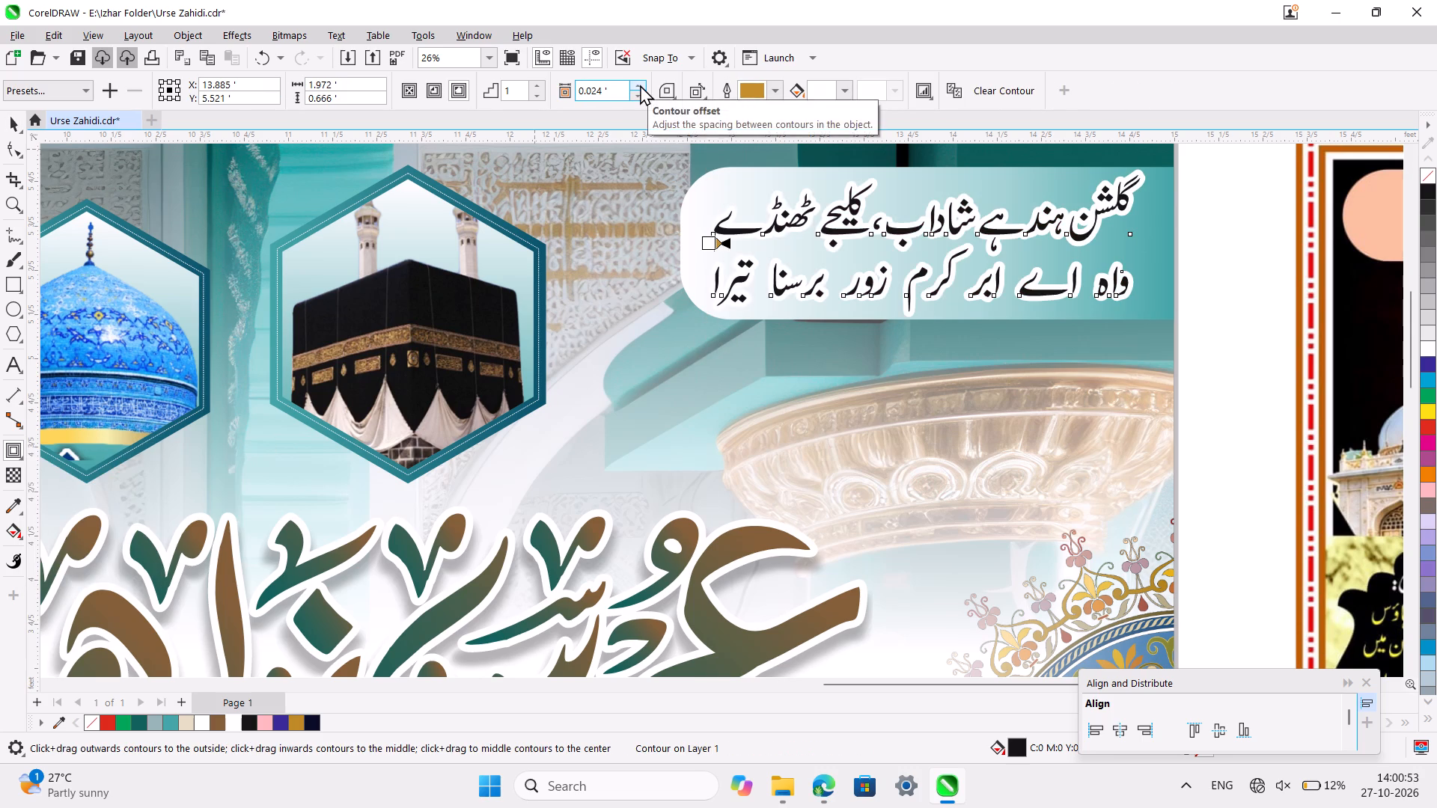
left_click(645, 97)
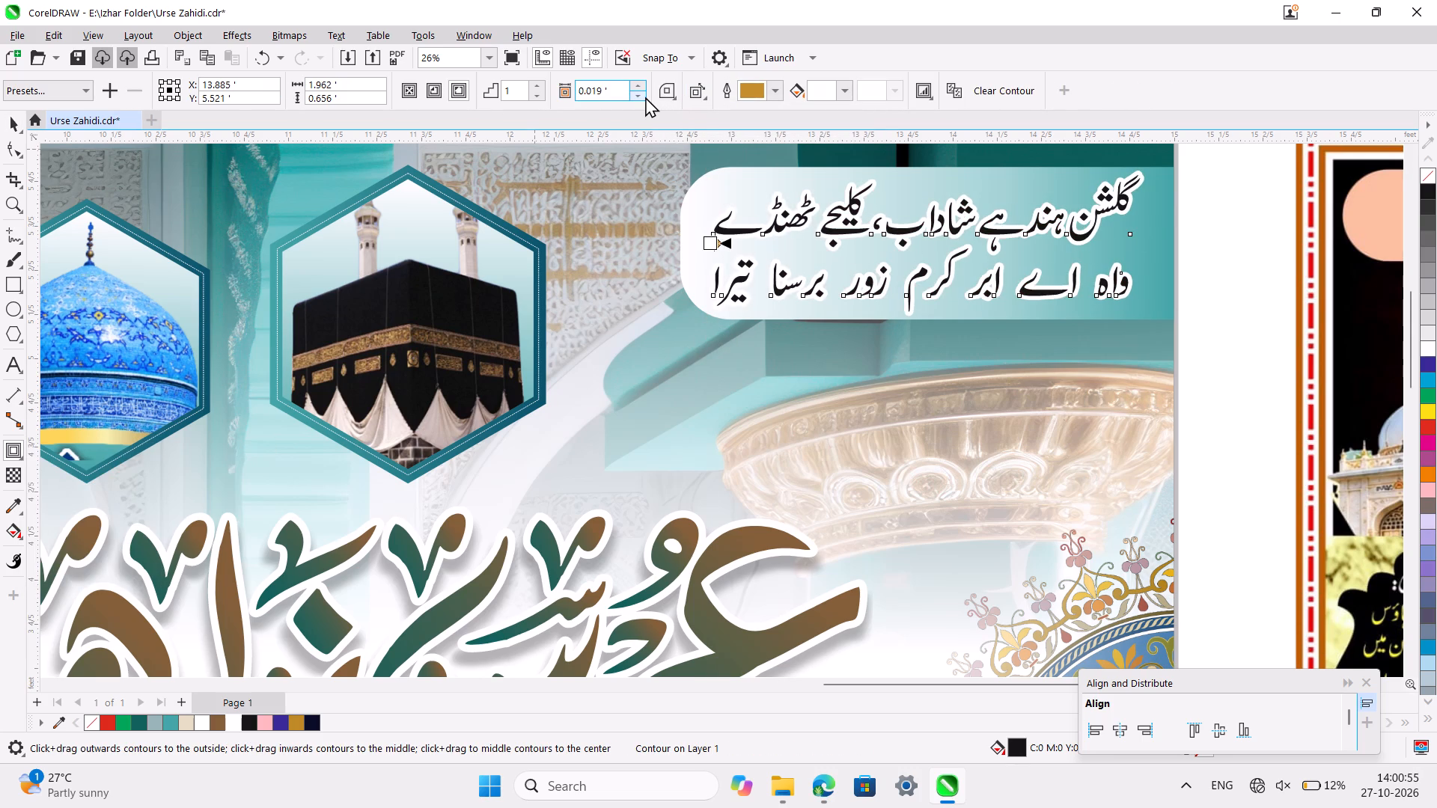
left_click(645, 97)
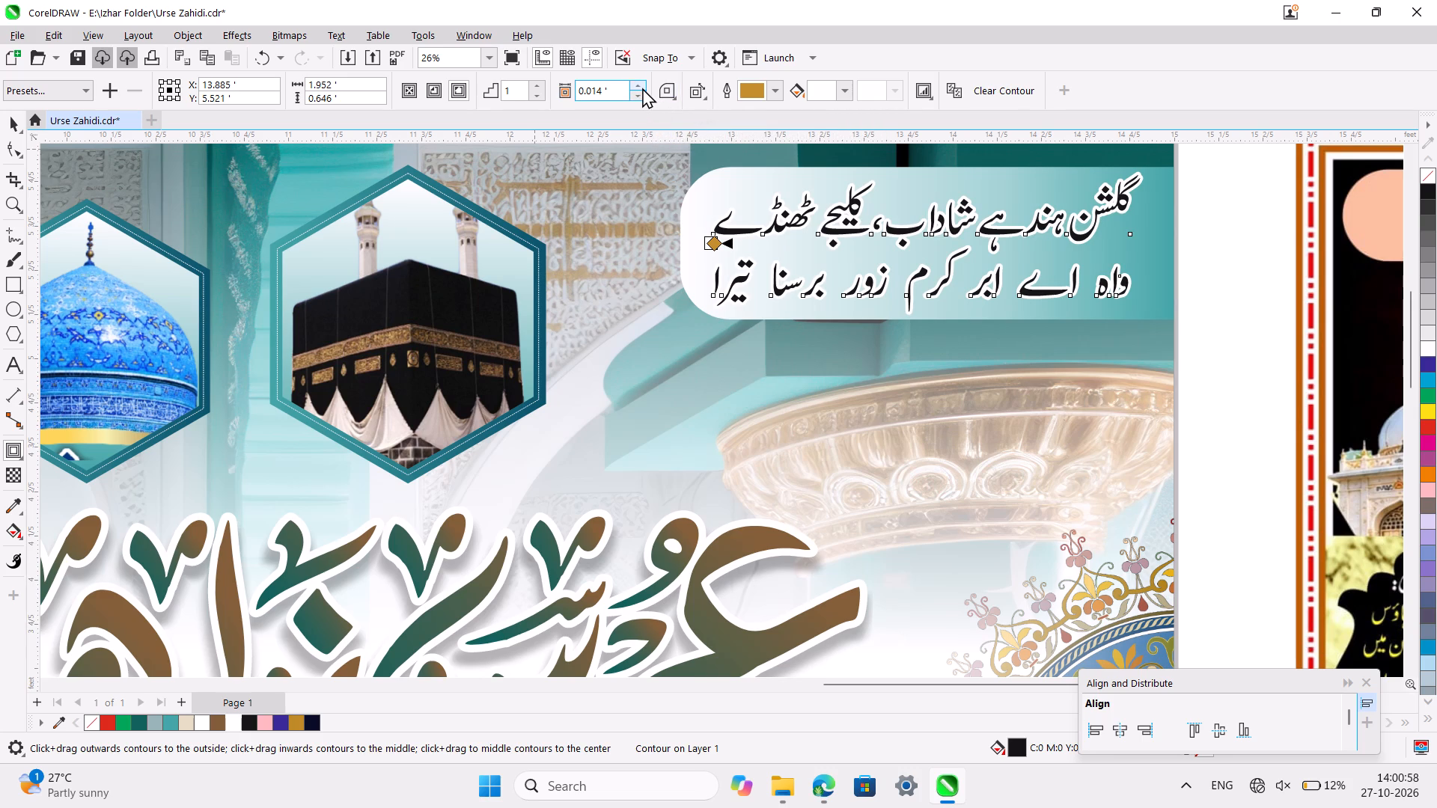
Add a one-step contour with a 0.014 ft offset to the grouped Urdu verse in the banner's upper-left corner.
scroll(642, 88, "right", 2)
scroll(653, 201, "right", 5)
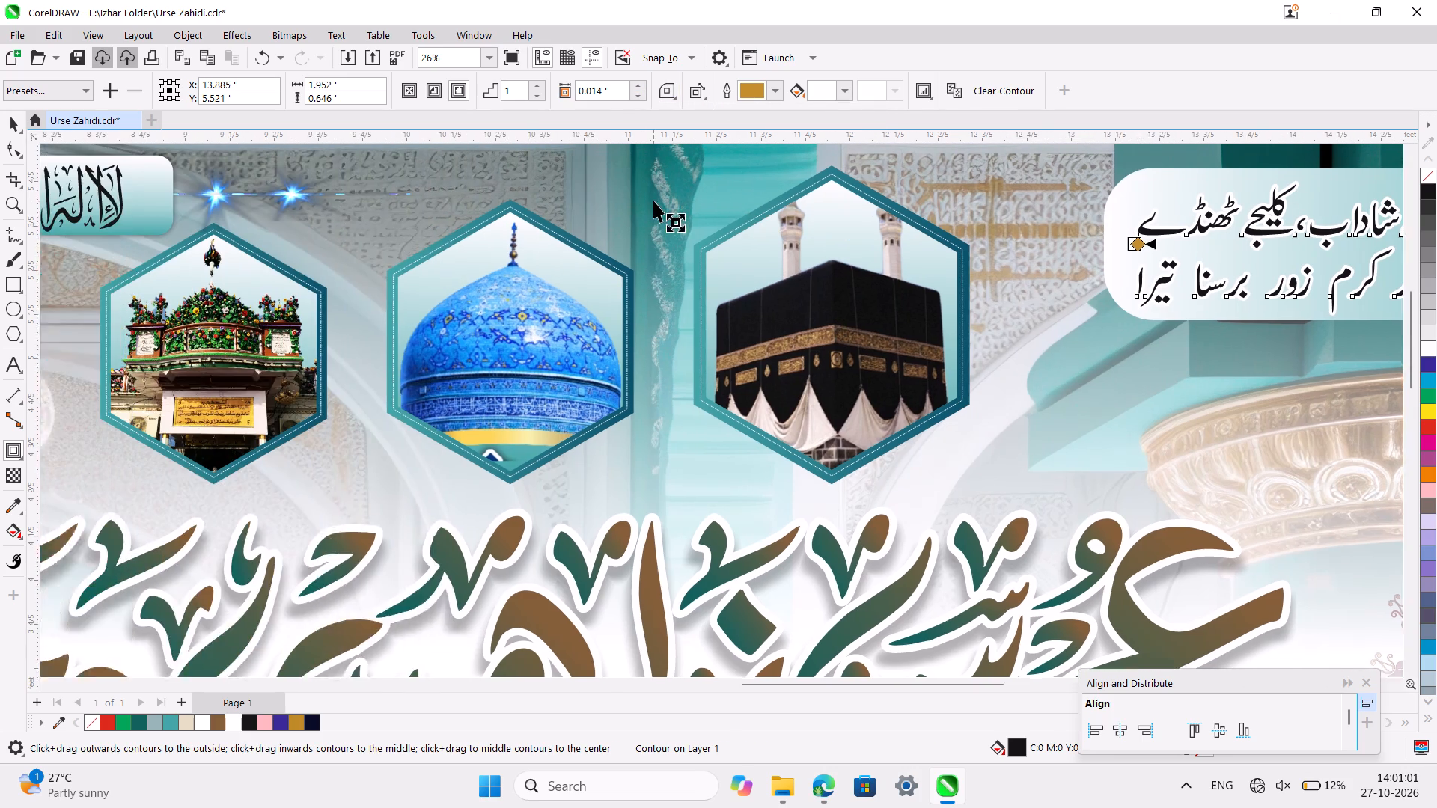
scroll(653, 201, "right", 3)
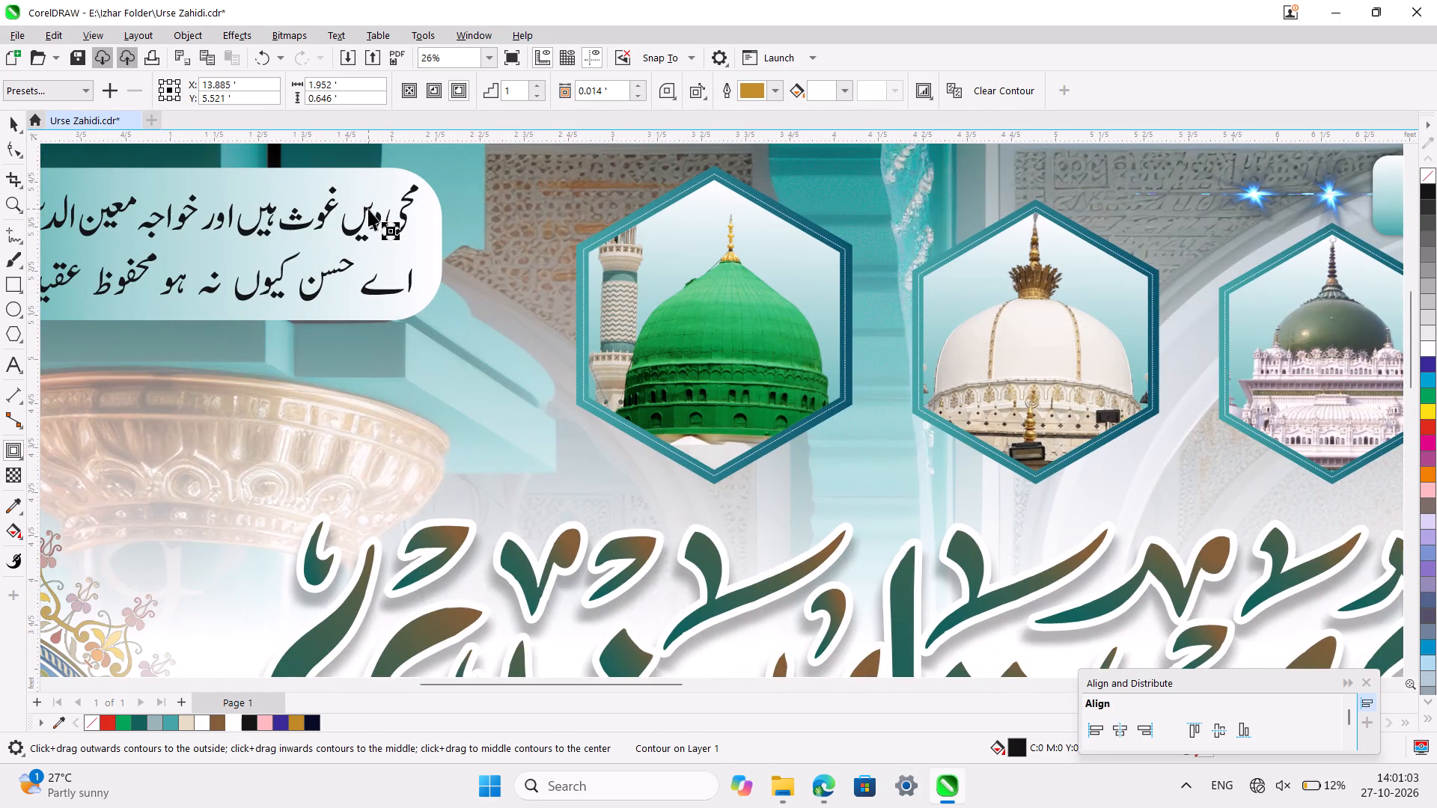
left_click(368, 209)
left_click(362, 239)
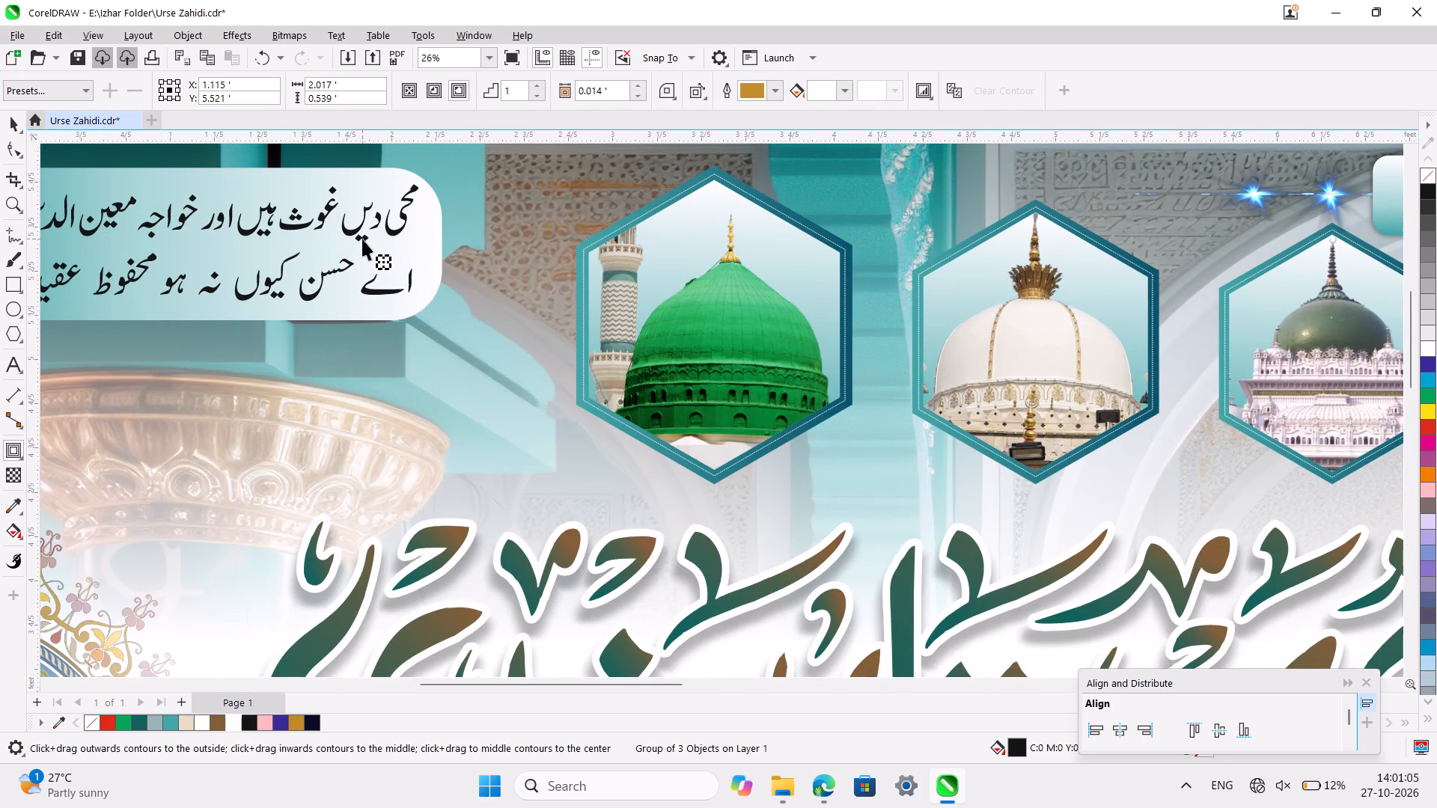
left_click(7, 125)
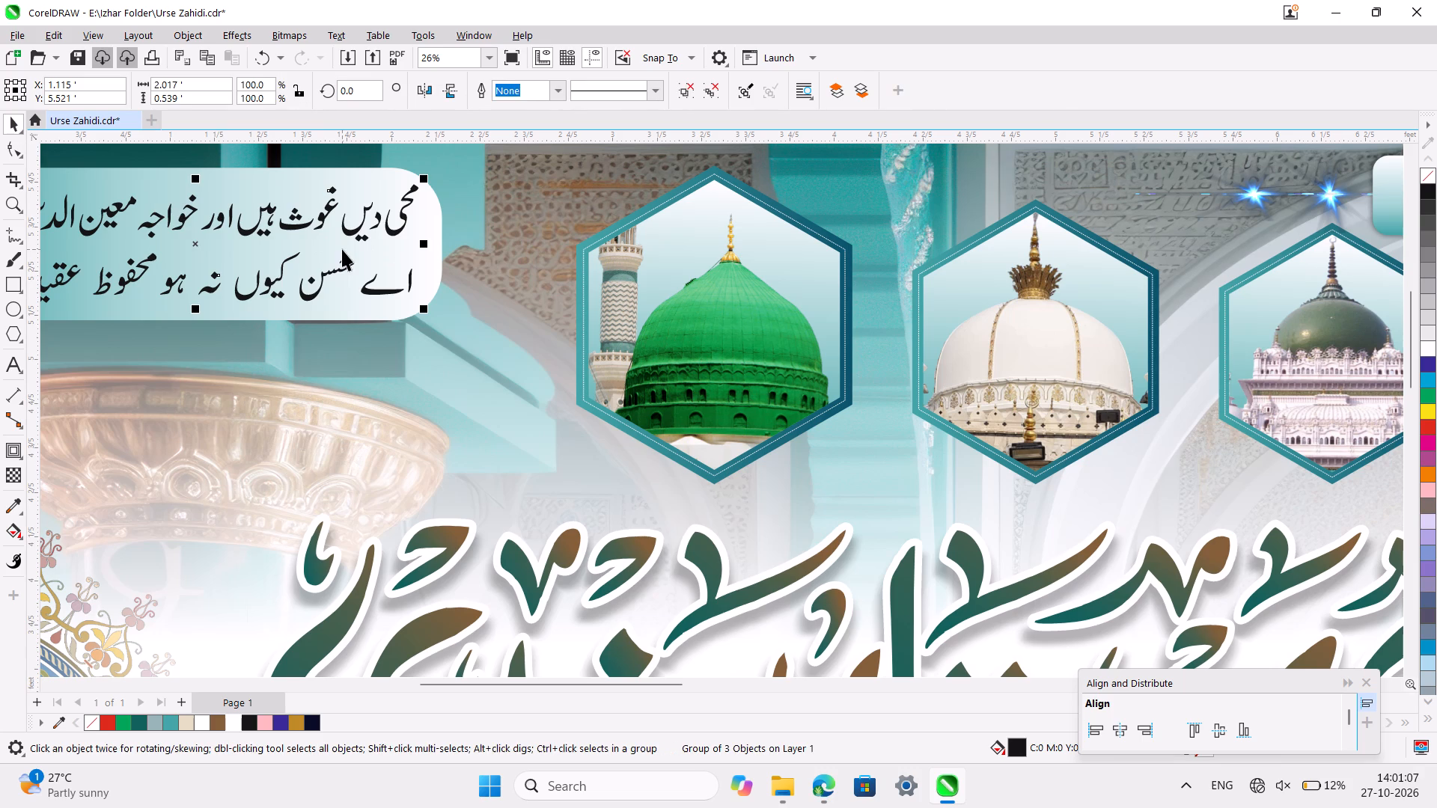
left_click(19, 456)
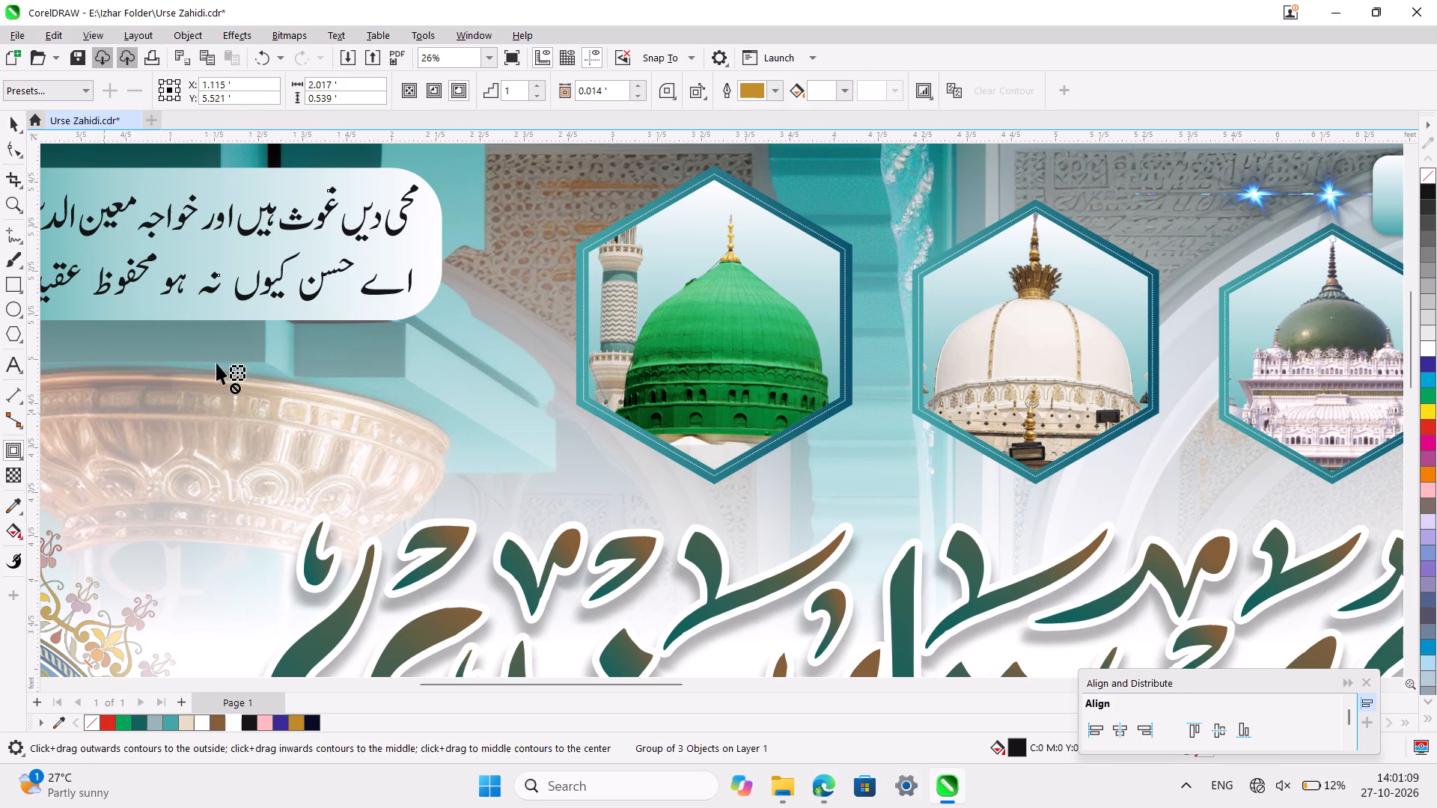
left_click(646, 88)
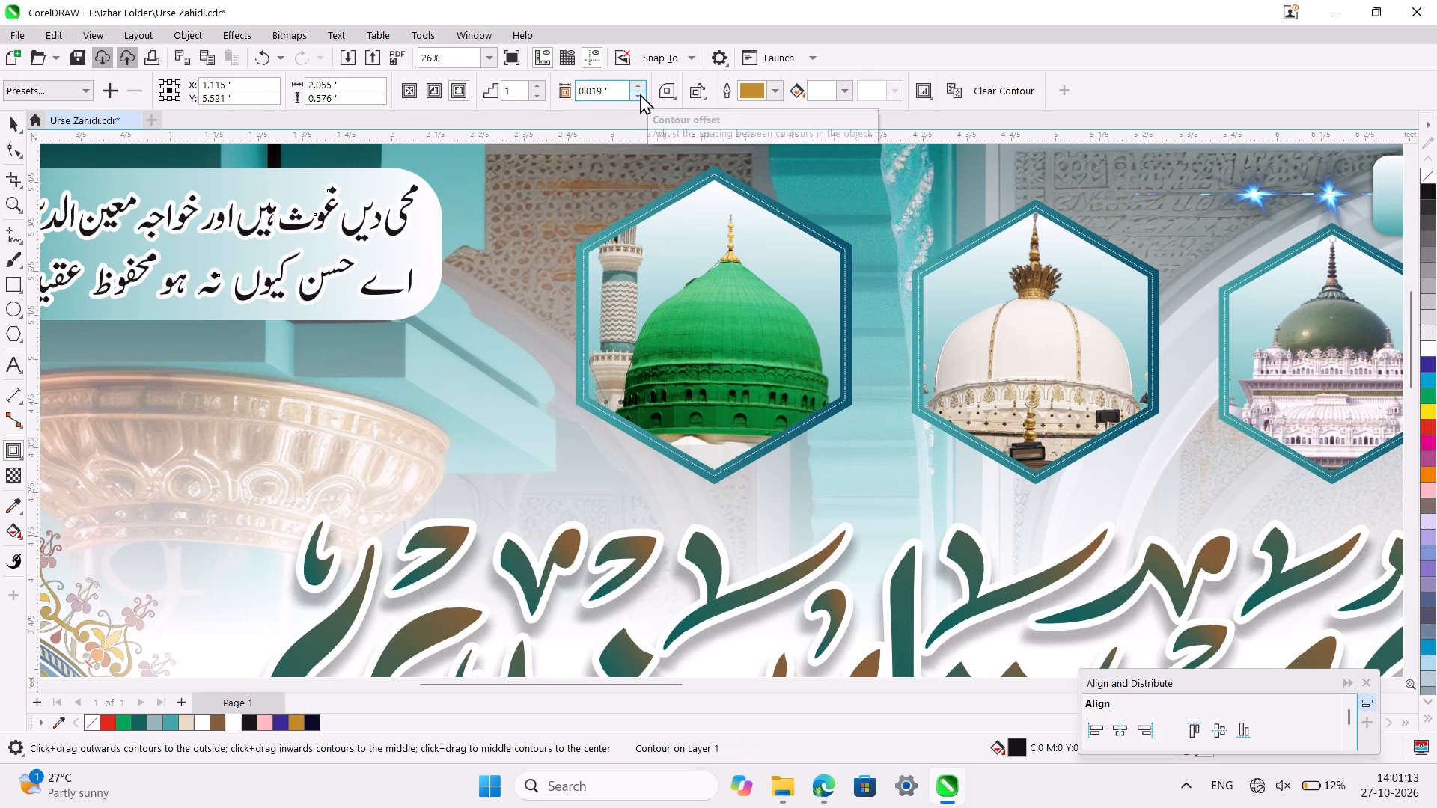
left_click(640, 94)
Set the contour offset of the verse in the banner's upper-right corner to 0.019 ft.
scroll(514, 254, "down", 3, "ctrl")
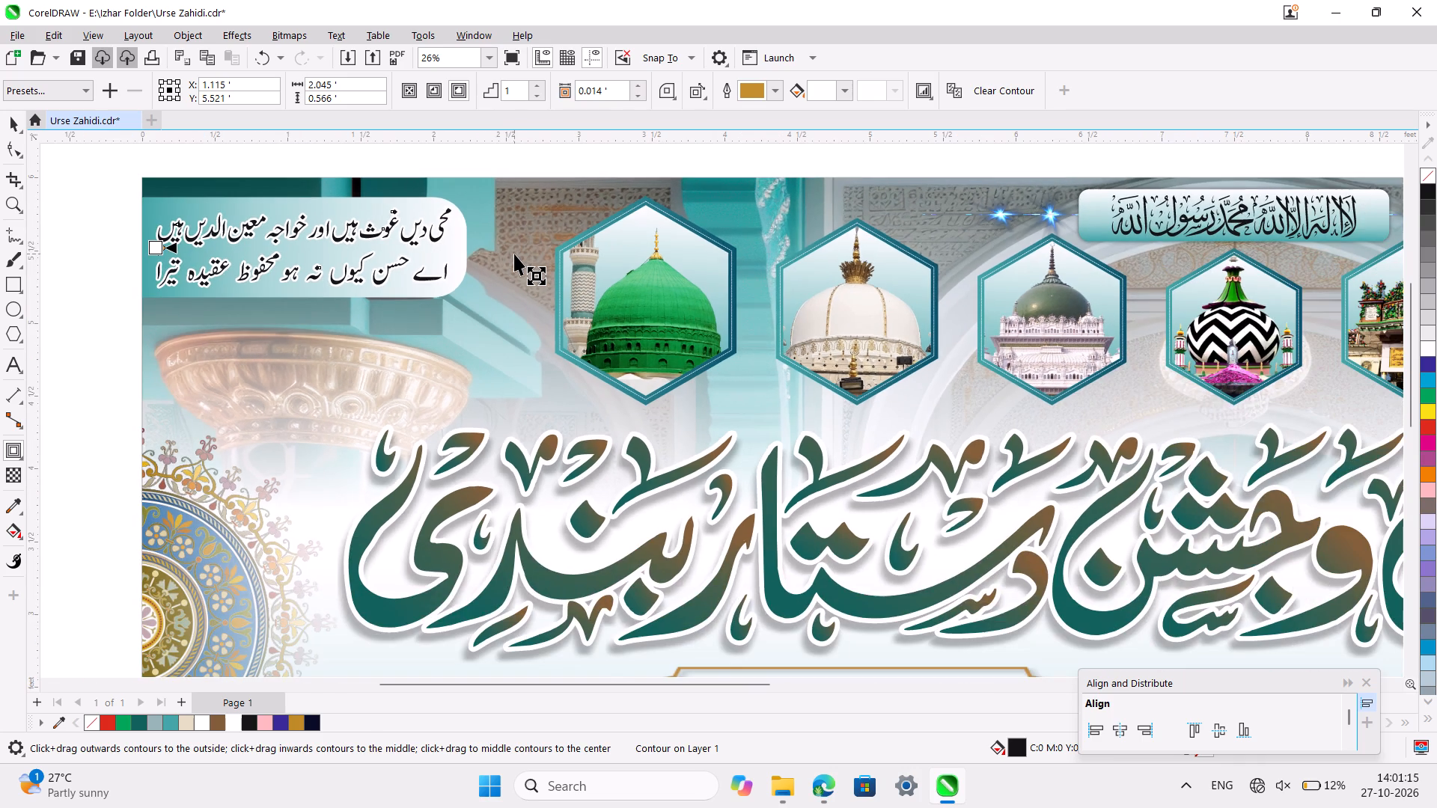
scroll(514, 254, "down", 5, "ctrl")
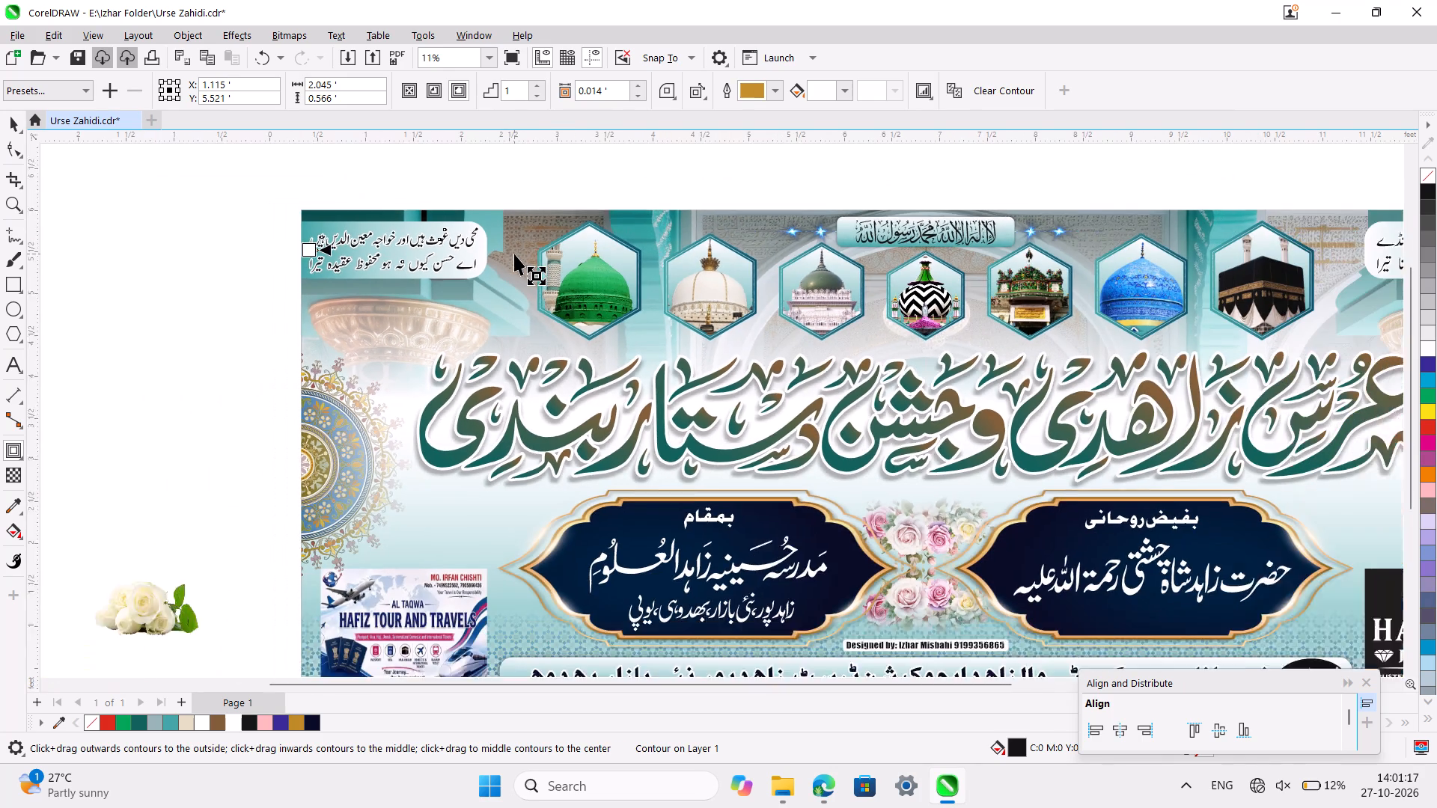
scroll(514, 254, "down", 2, "ctrl")
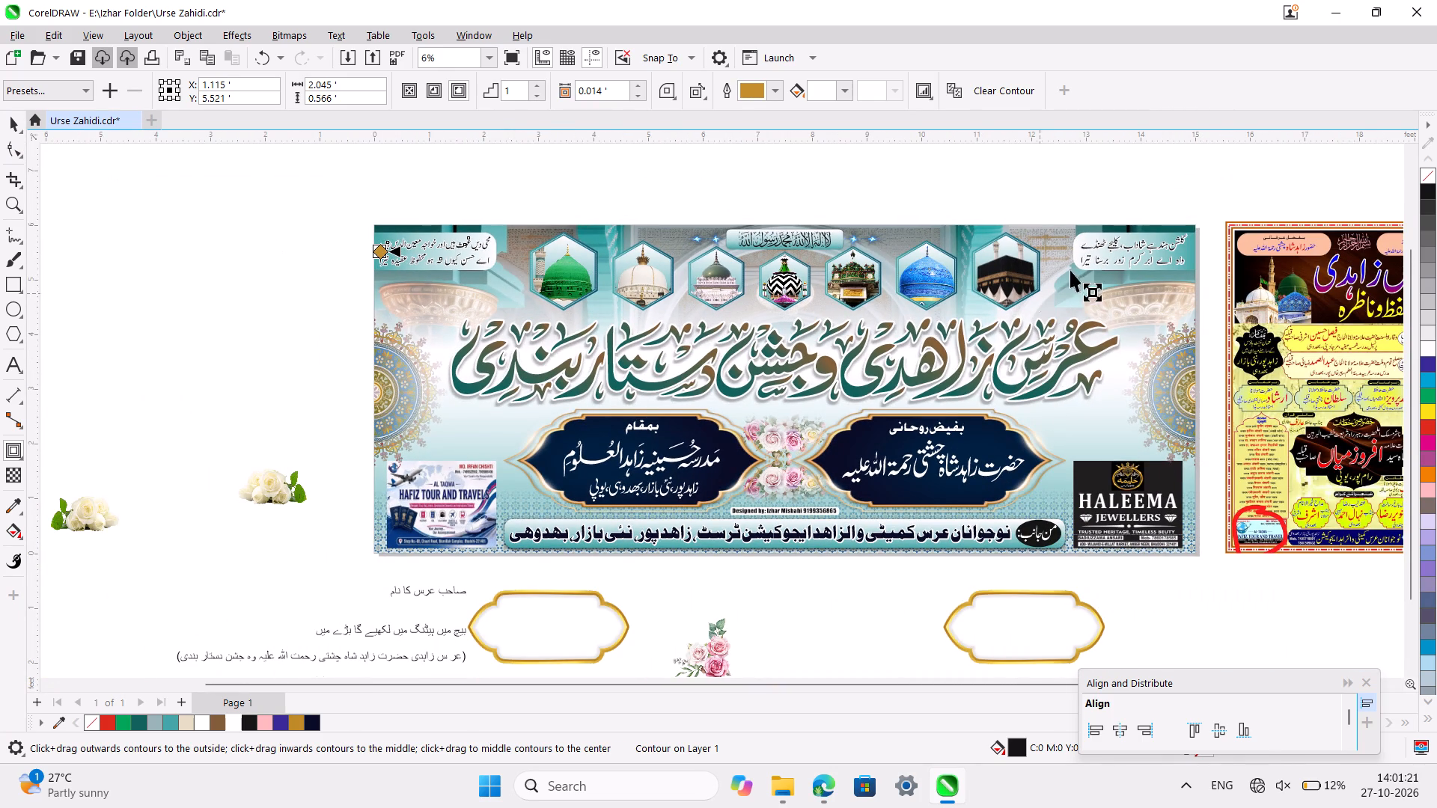
left_click(1143, 248)
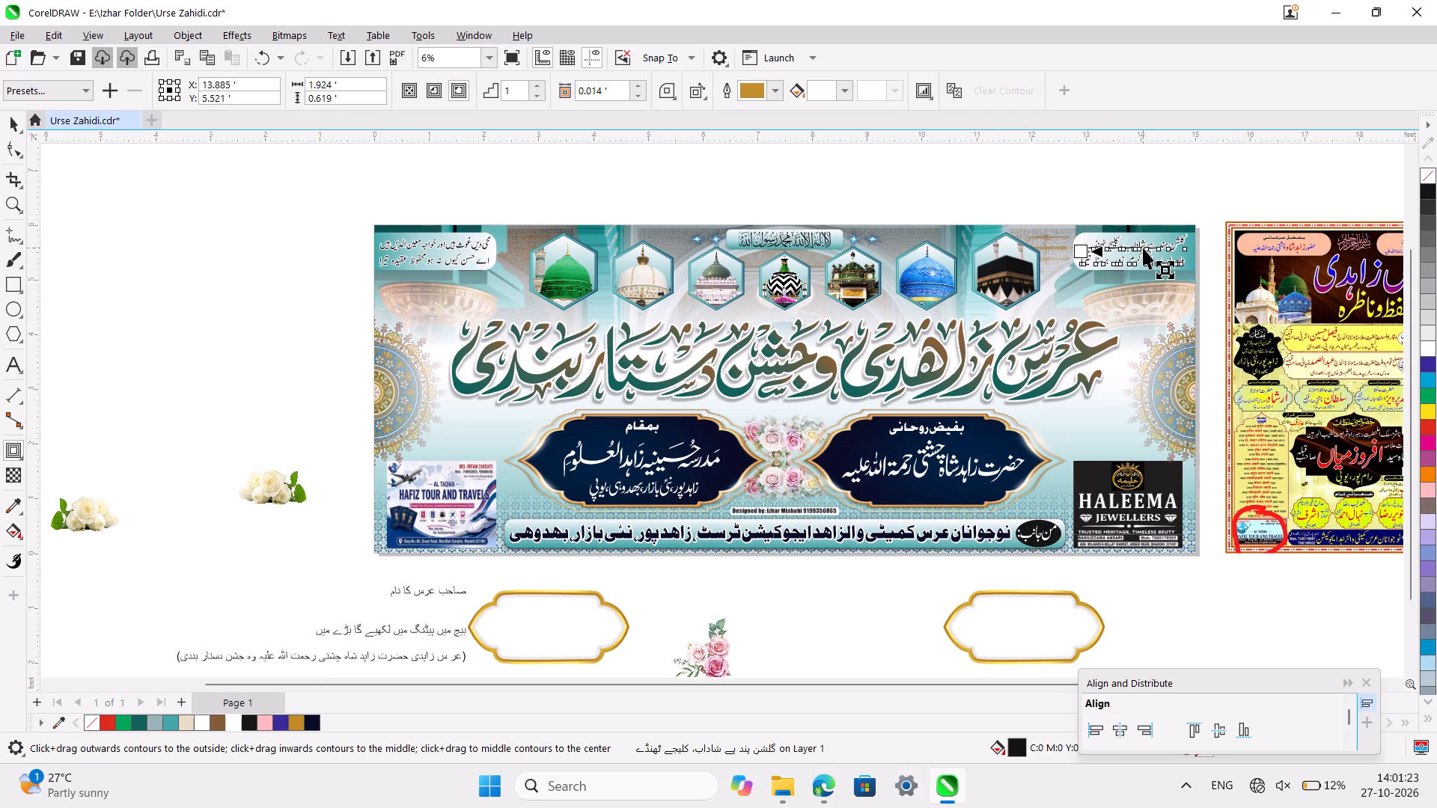
left_click(642, 86)
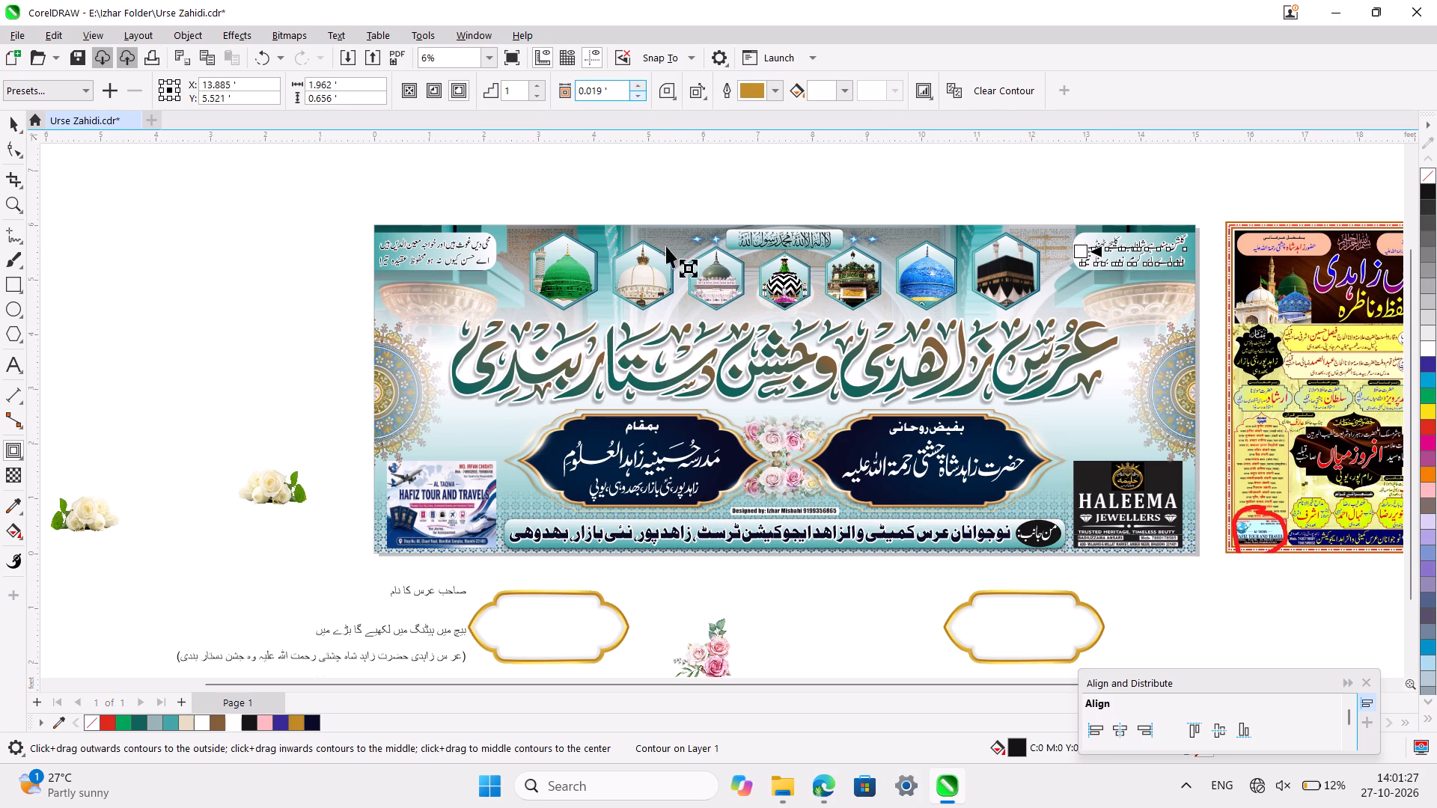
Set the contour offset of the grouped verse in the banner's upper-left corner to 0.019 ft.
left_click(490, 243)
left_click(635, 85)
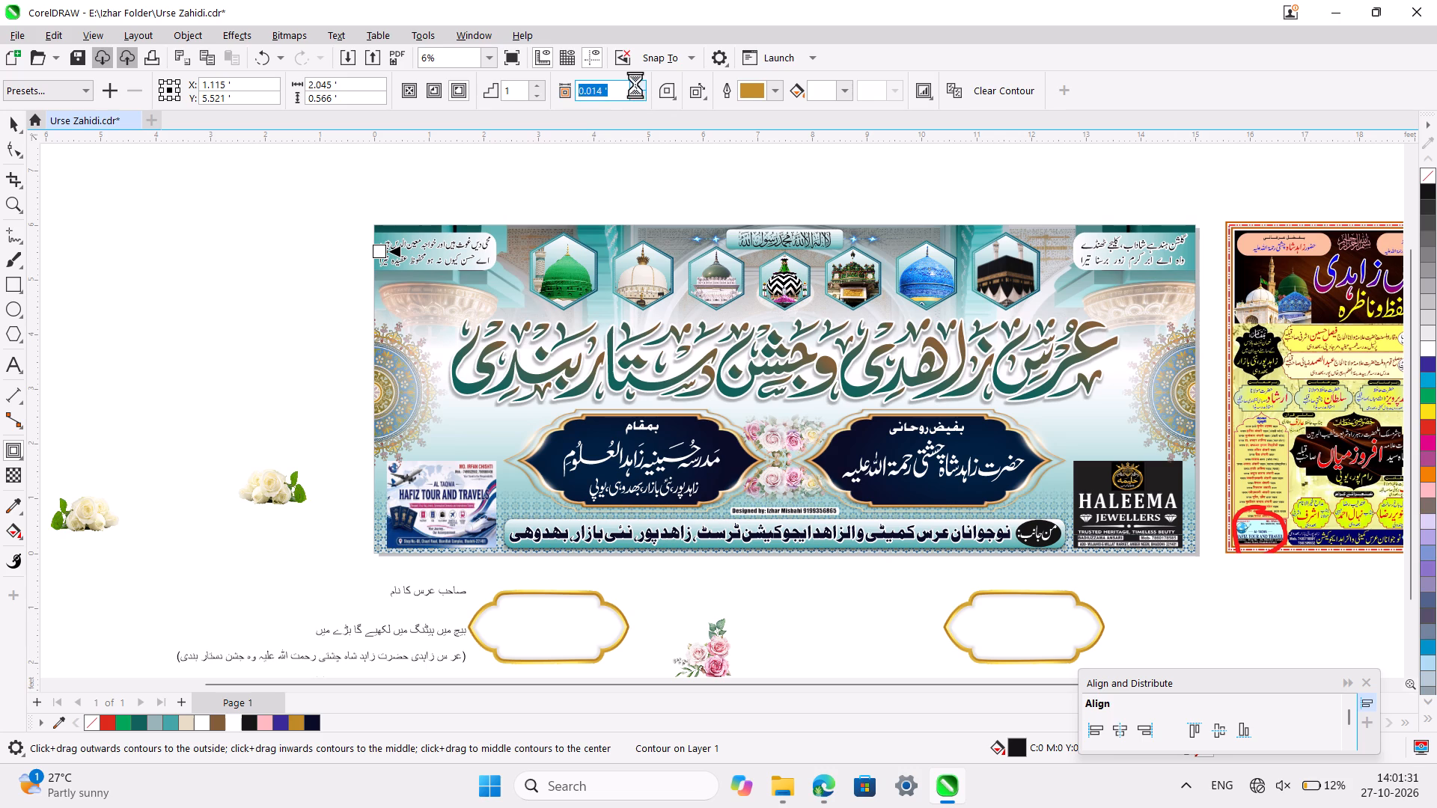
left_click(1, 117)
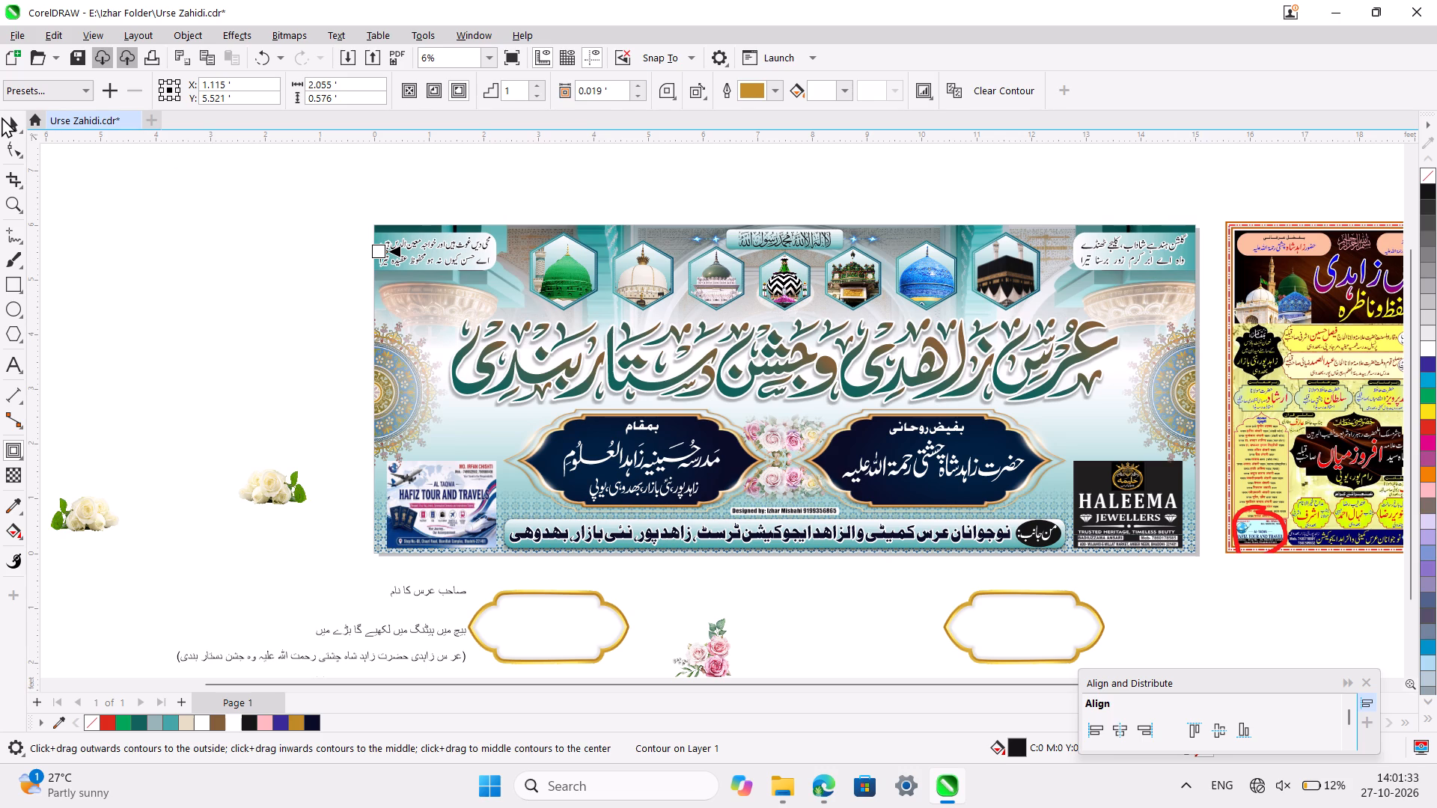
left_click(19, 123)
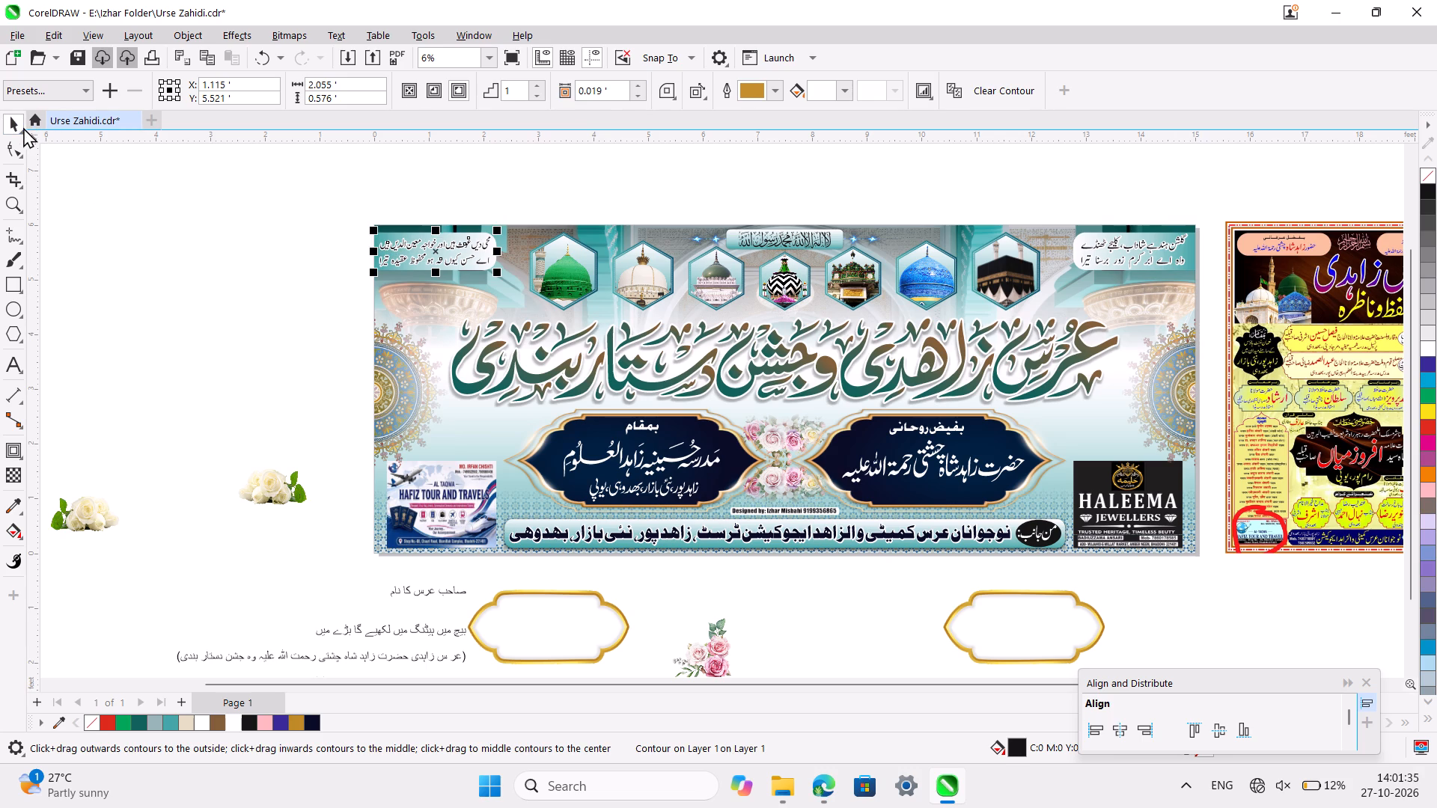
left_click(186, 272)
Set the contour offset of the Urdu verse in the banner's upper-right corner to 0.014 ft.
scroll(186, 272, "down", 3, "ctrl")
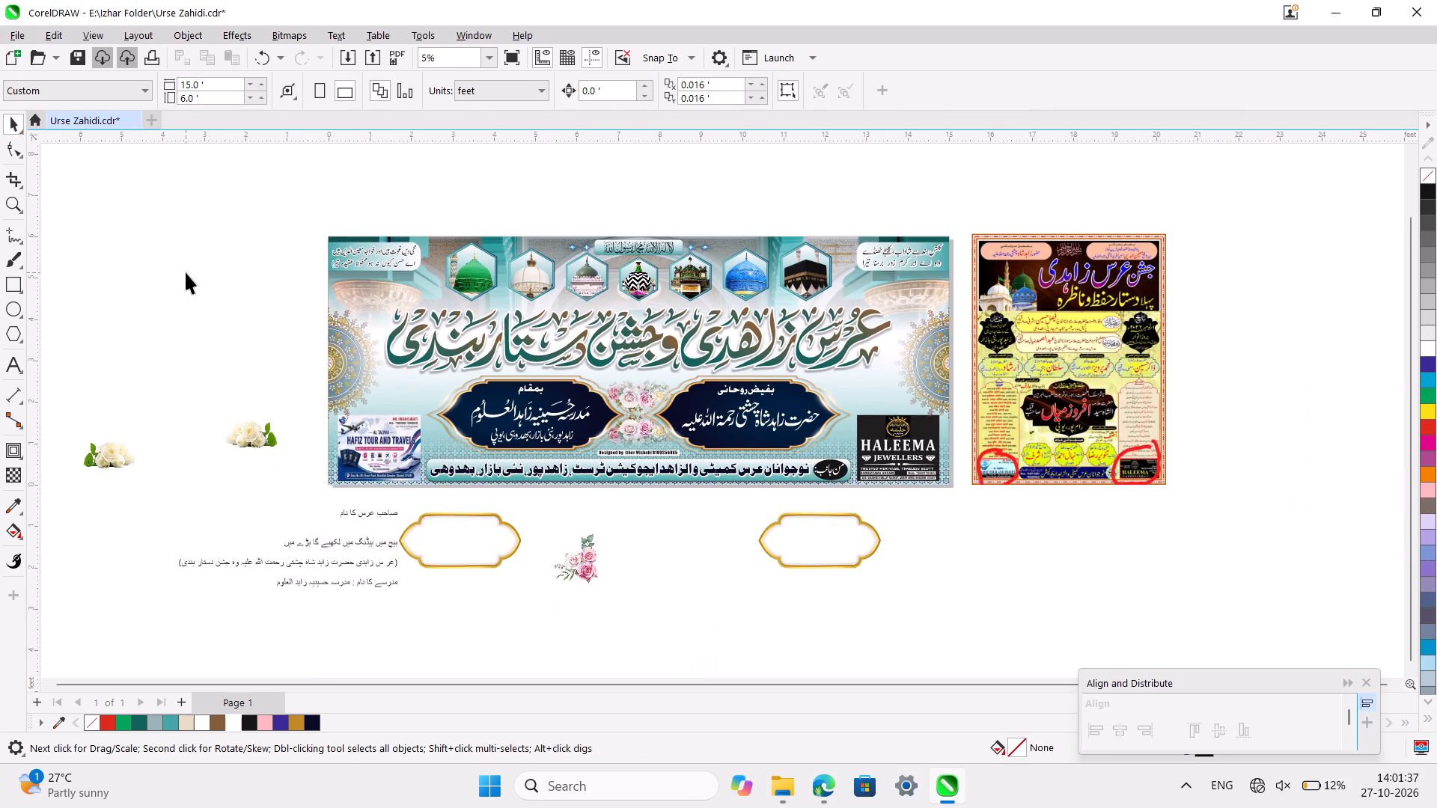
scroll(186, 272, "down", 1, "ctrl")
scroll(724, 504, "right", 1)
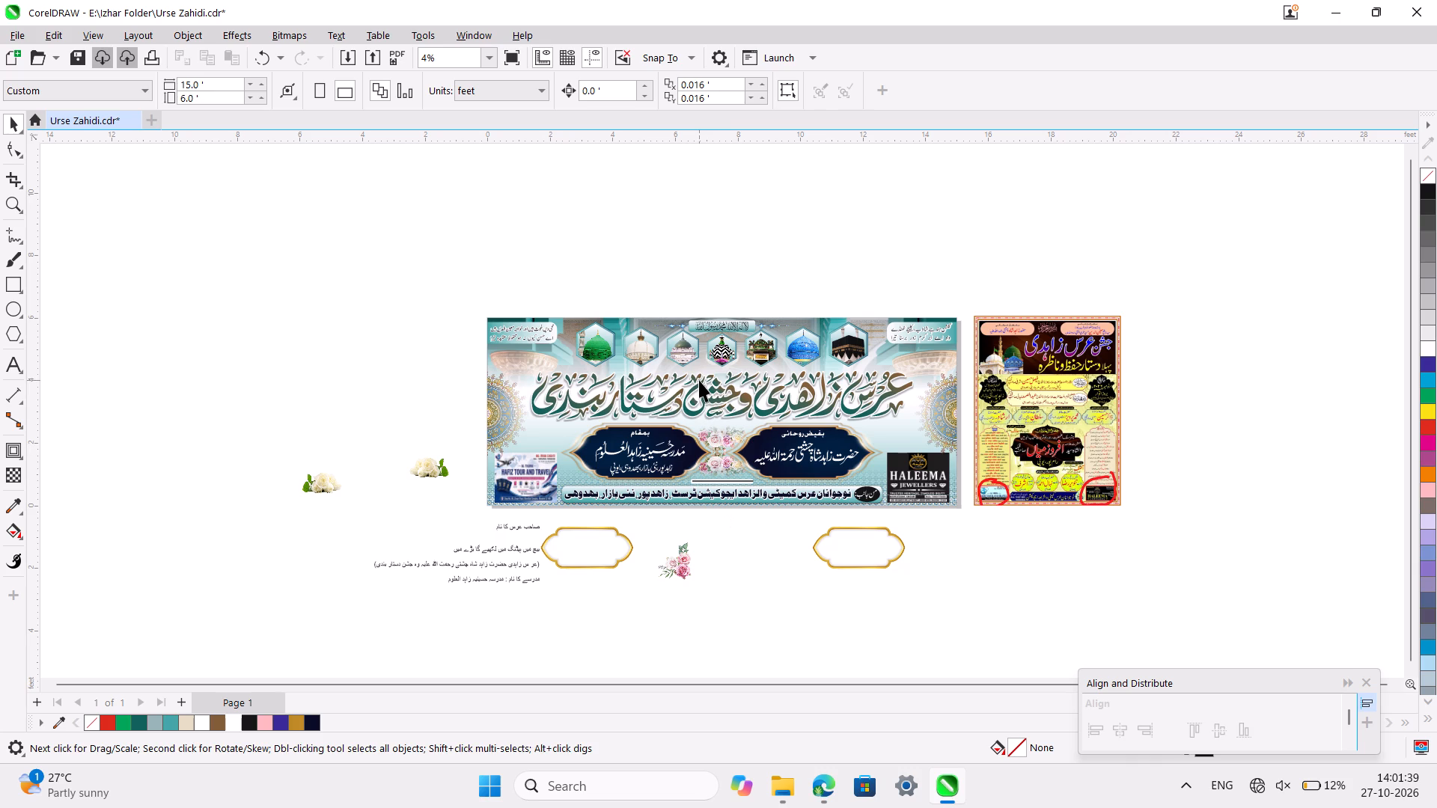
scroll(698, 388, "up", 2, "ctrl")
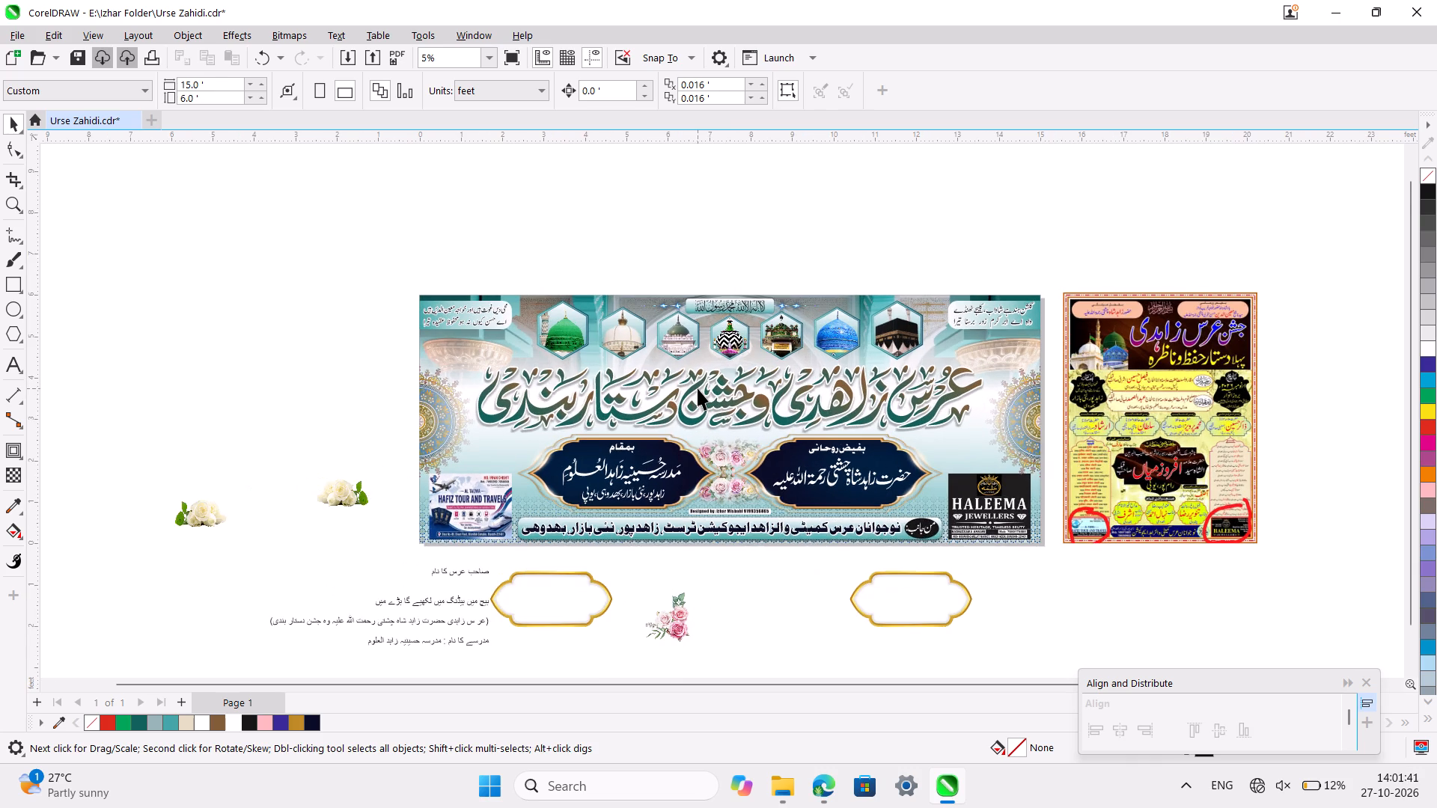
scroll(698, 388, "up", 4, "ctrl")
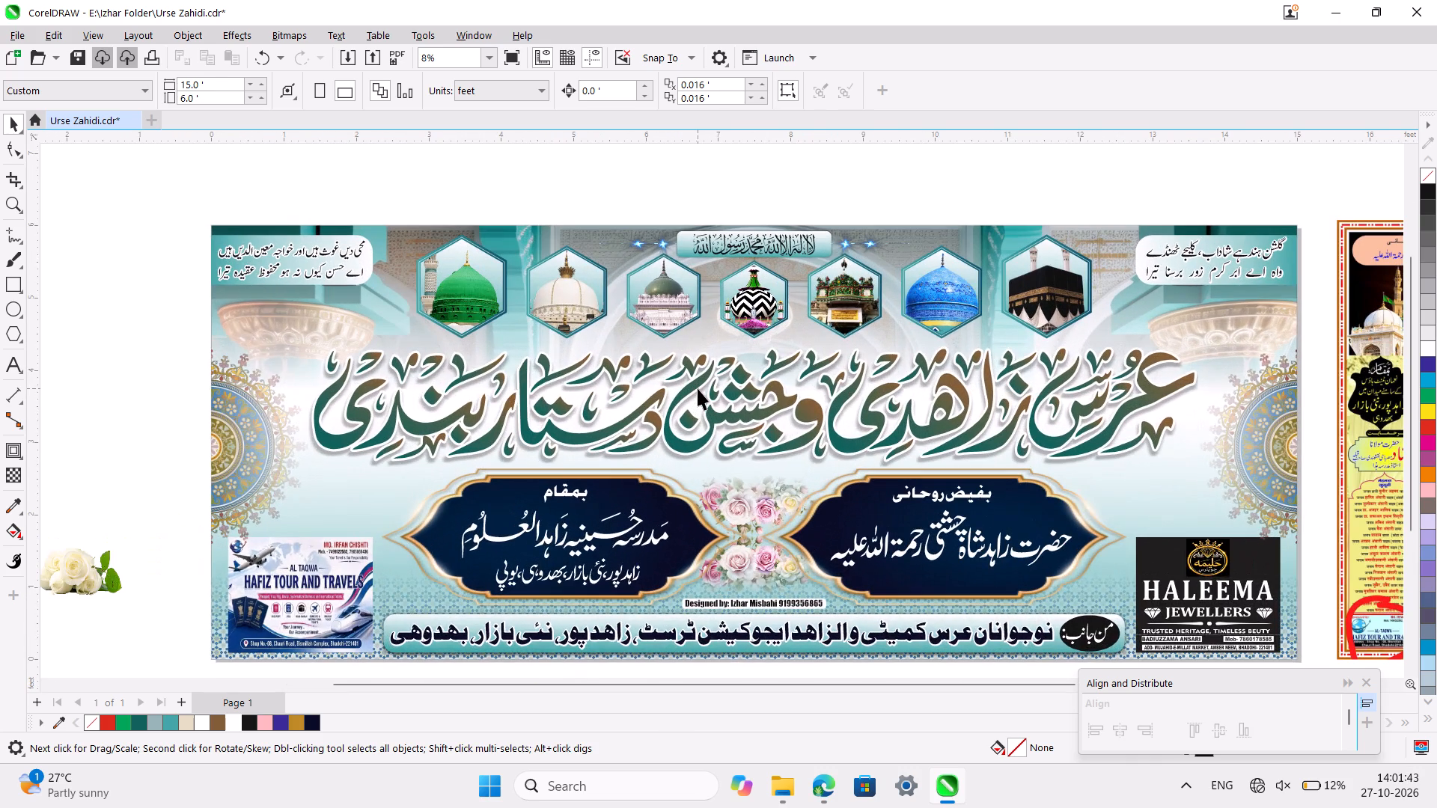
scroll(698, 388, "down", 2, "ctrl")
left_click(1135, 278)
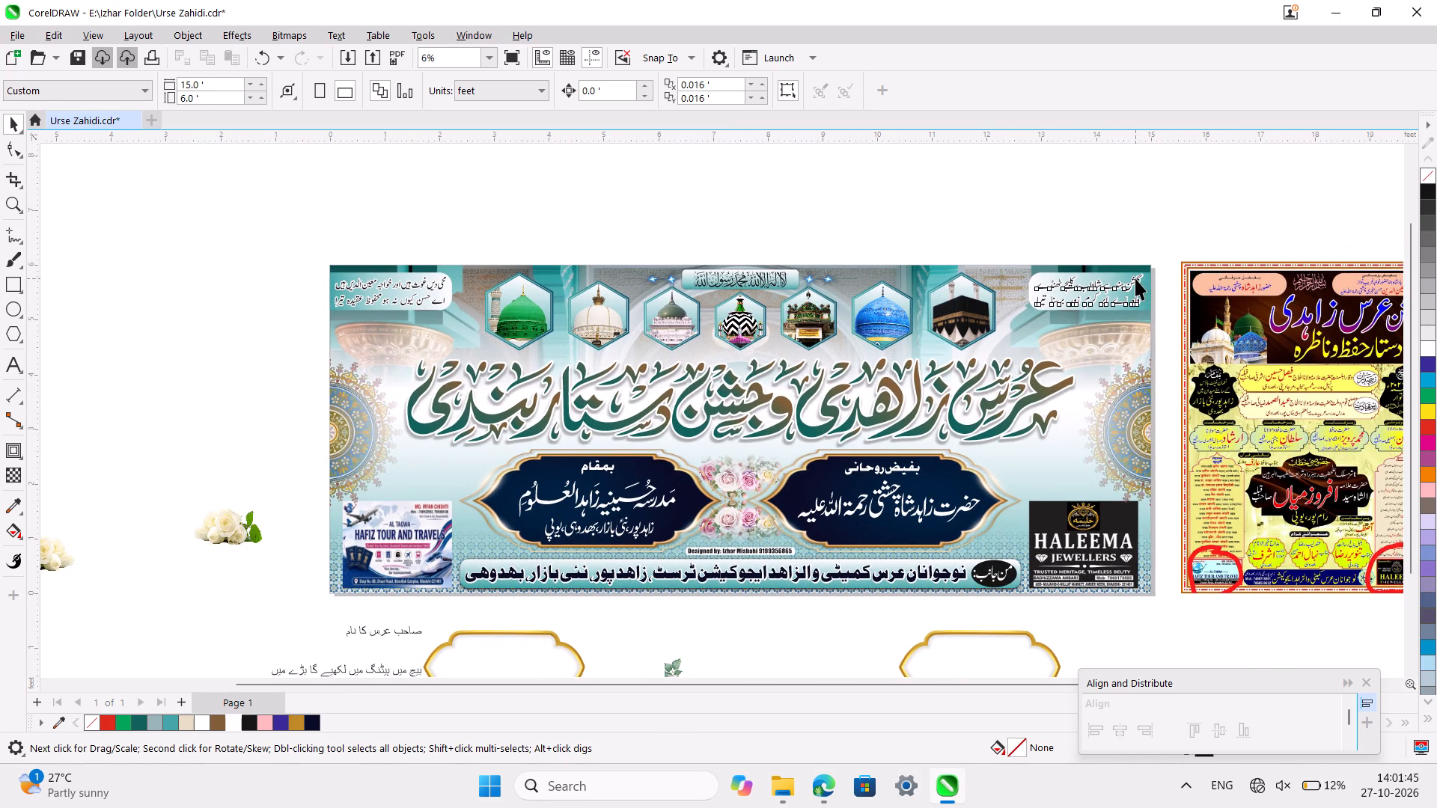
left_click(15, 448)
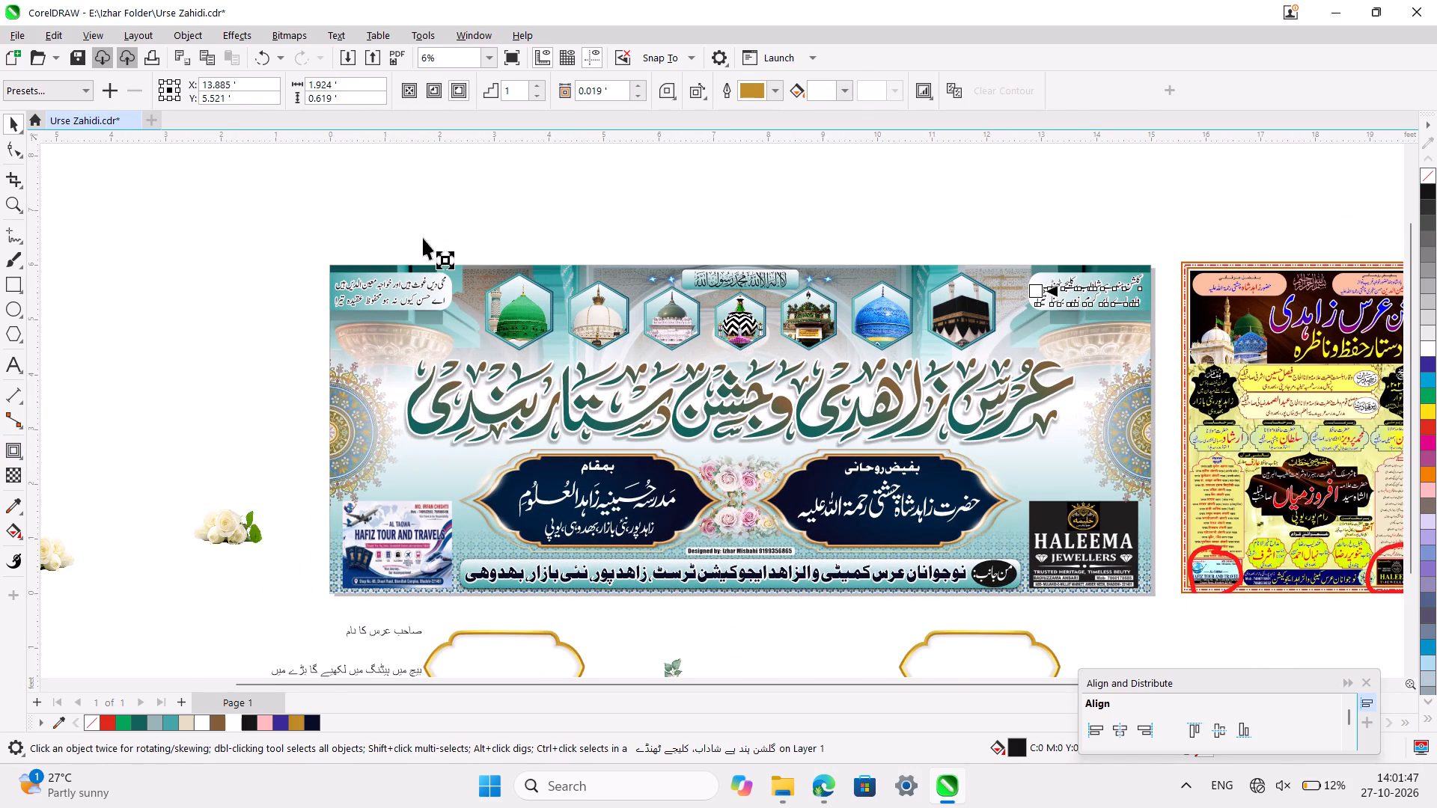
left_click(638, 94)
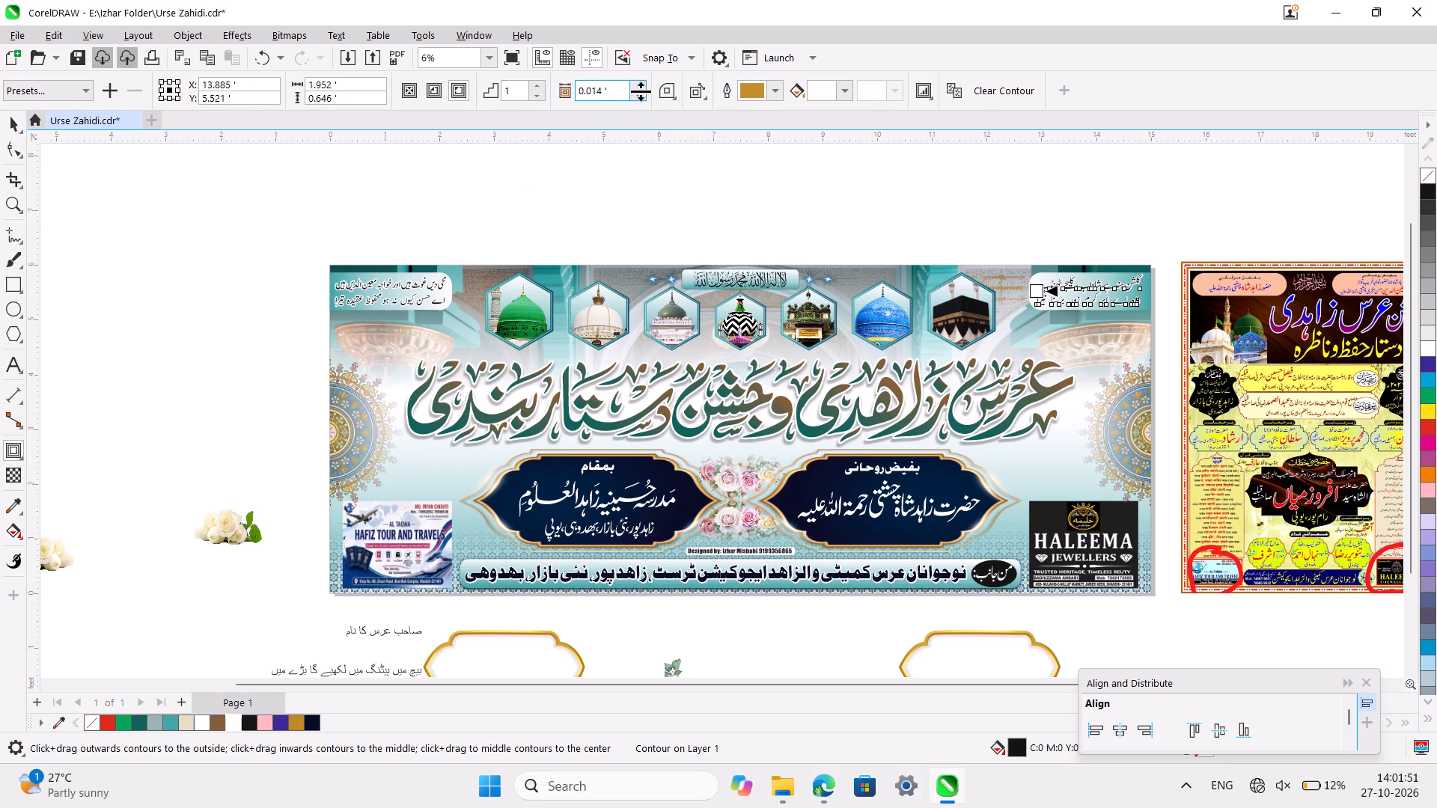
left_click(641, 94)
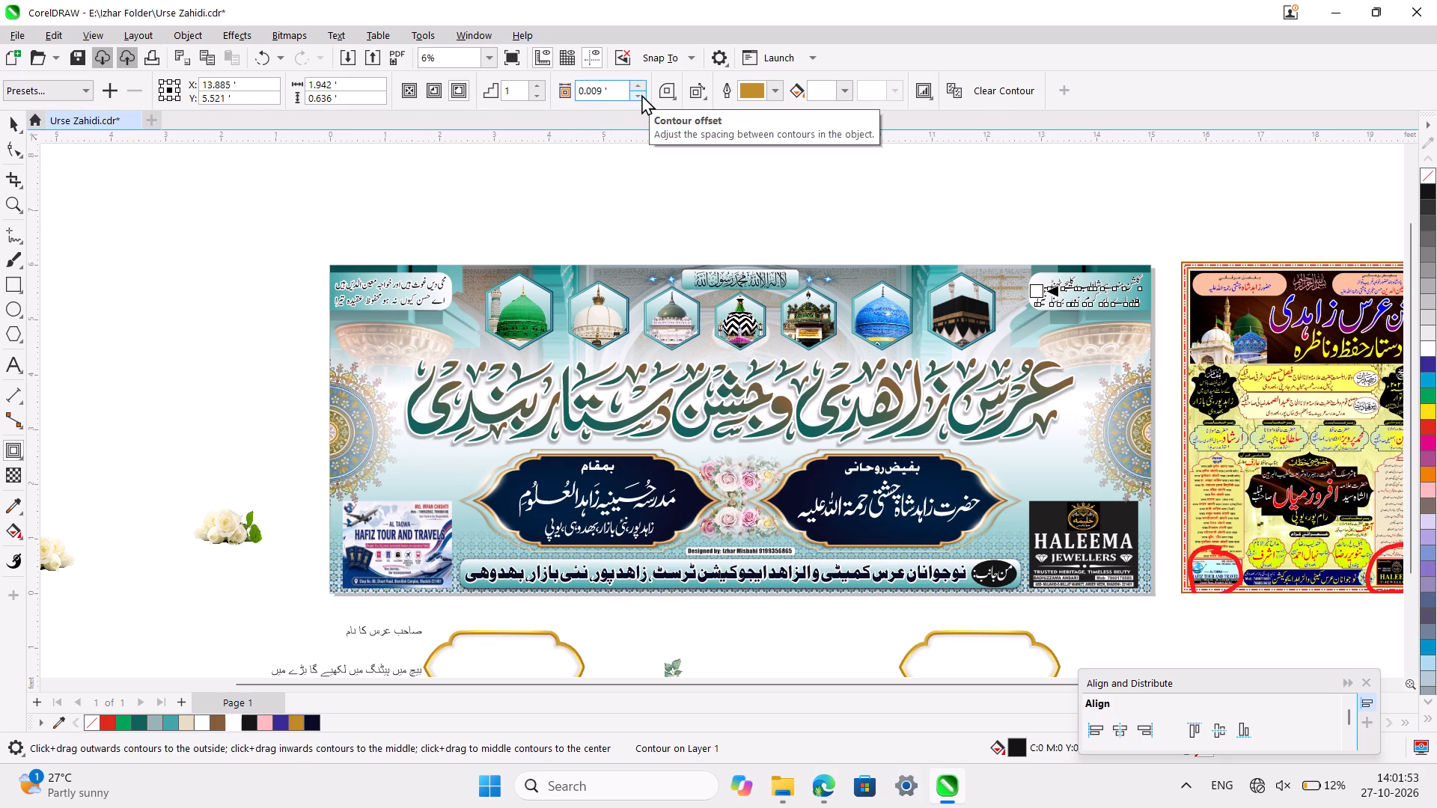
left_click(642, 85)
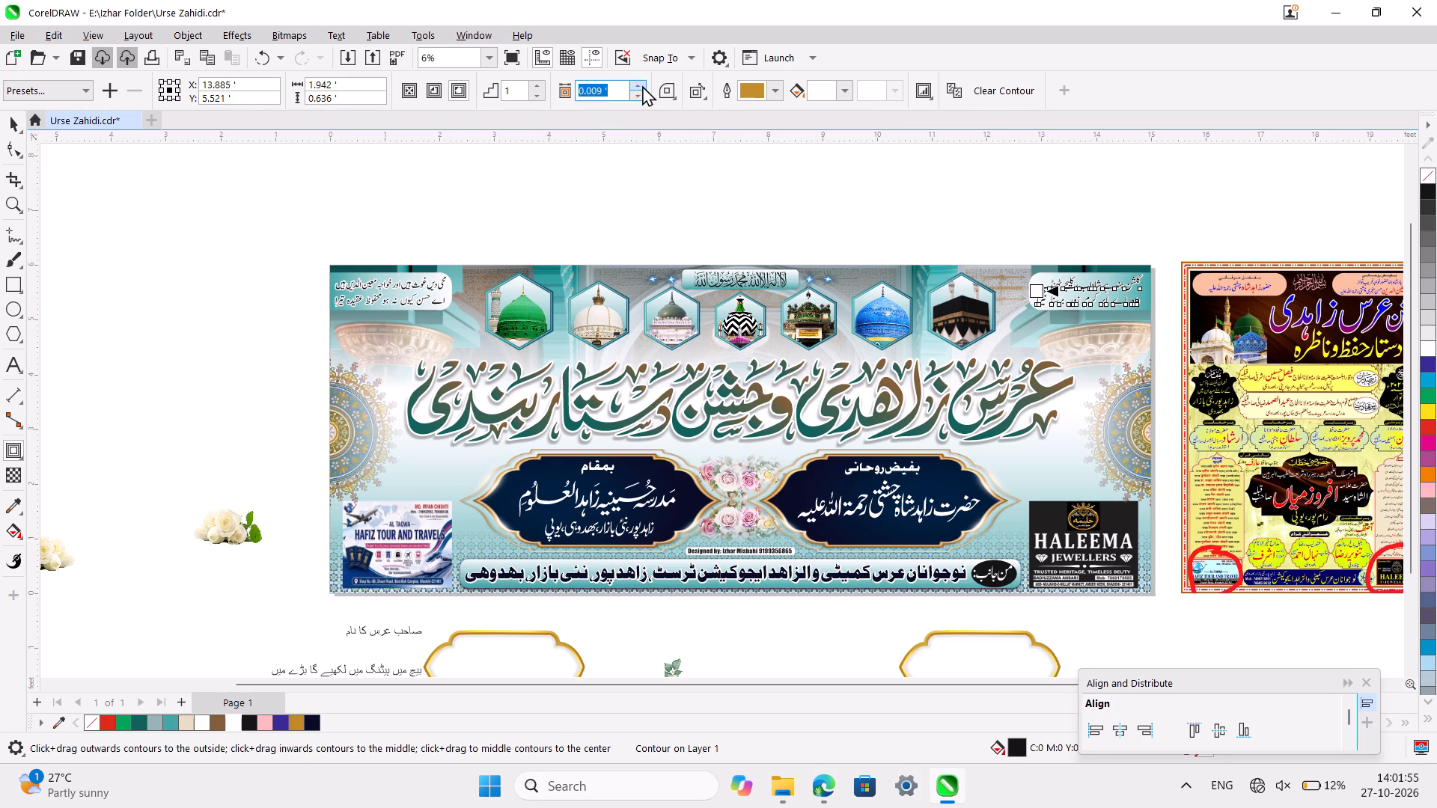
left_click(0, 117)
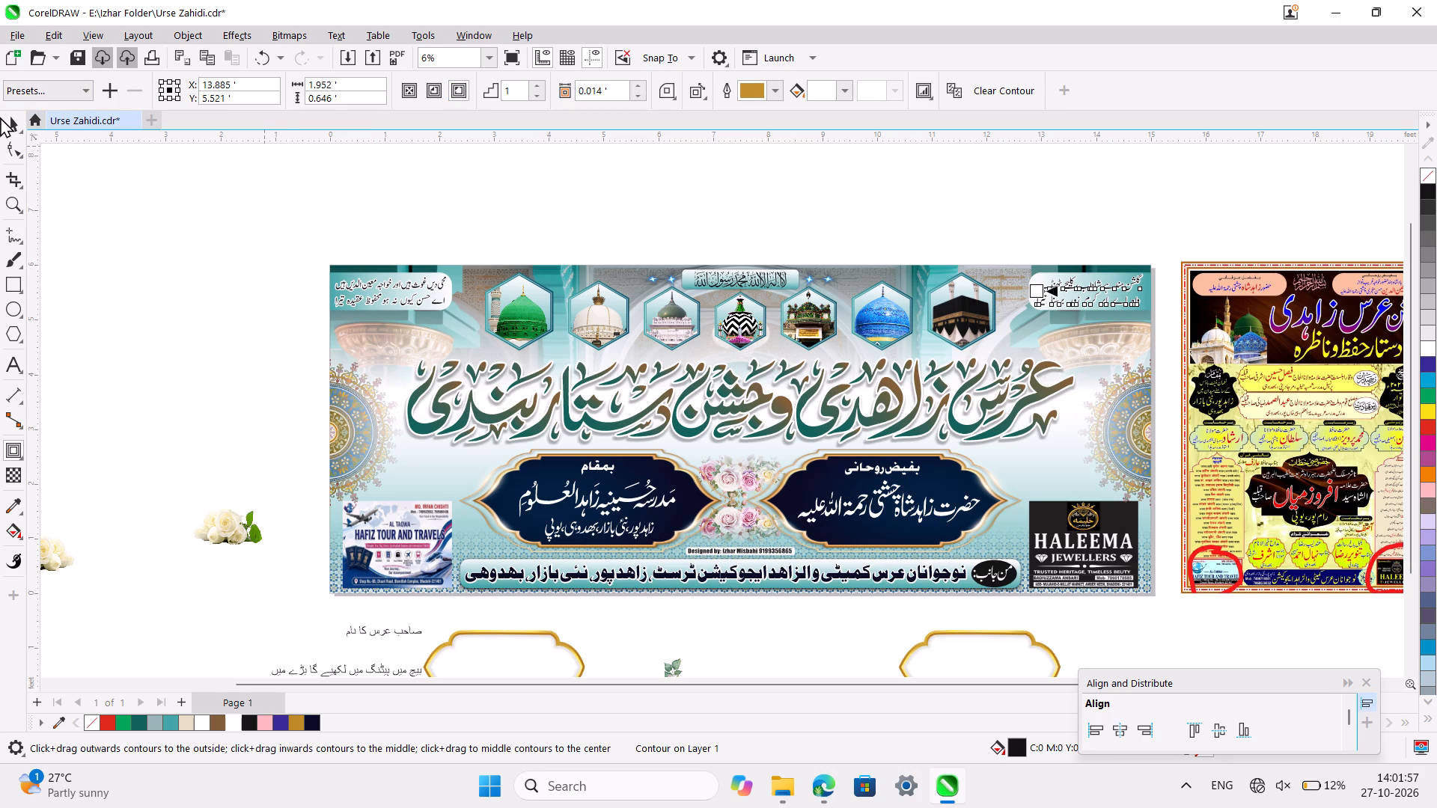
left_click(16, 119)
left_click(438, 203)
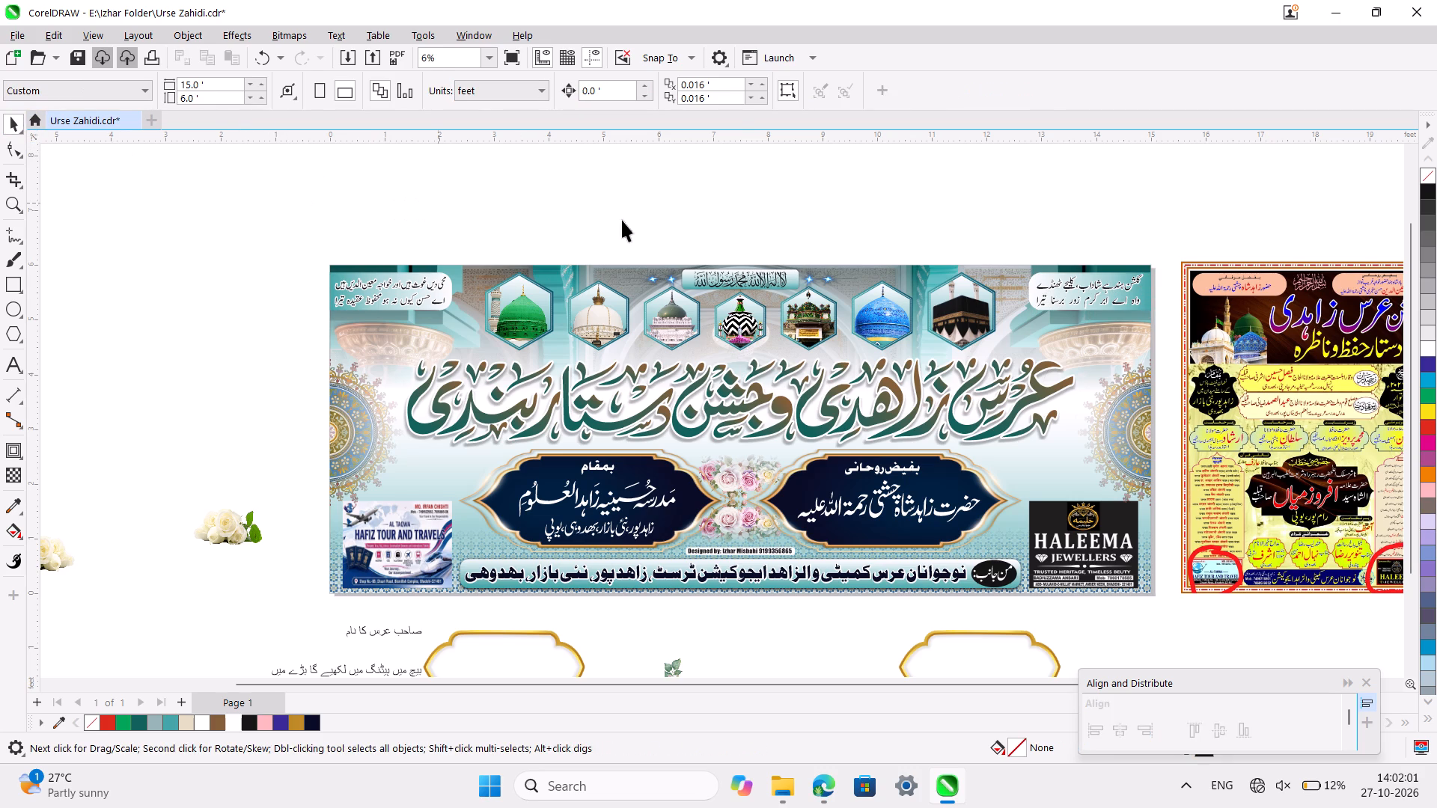
Set the contour offset of the Urdu verse in the banner's upper-right corner to 0.009 ft.
scroll(918, 269, "left", 1)
scroll(918, 269, "up", 4, "ctrl")
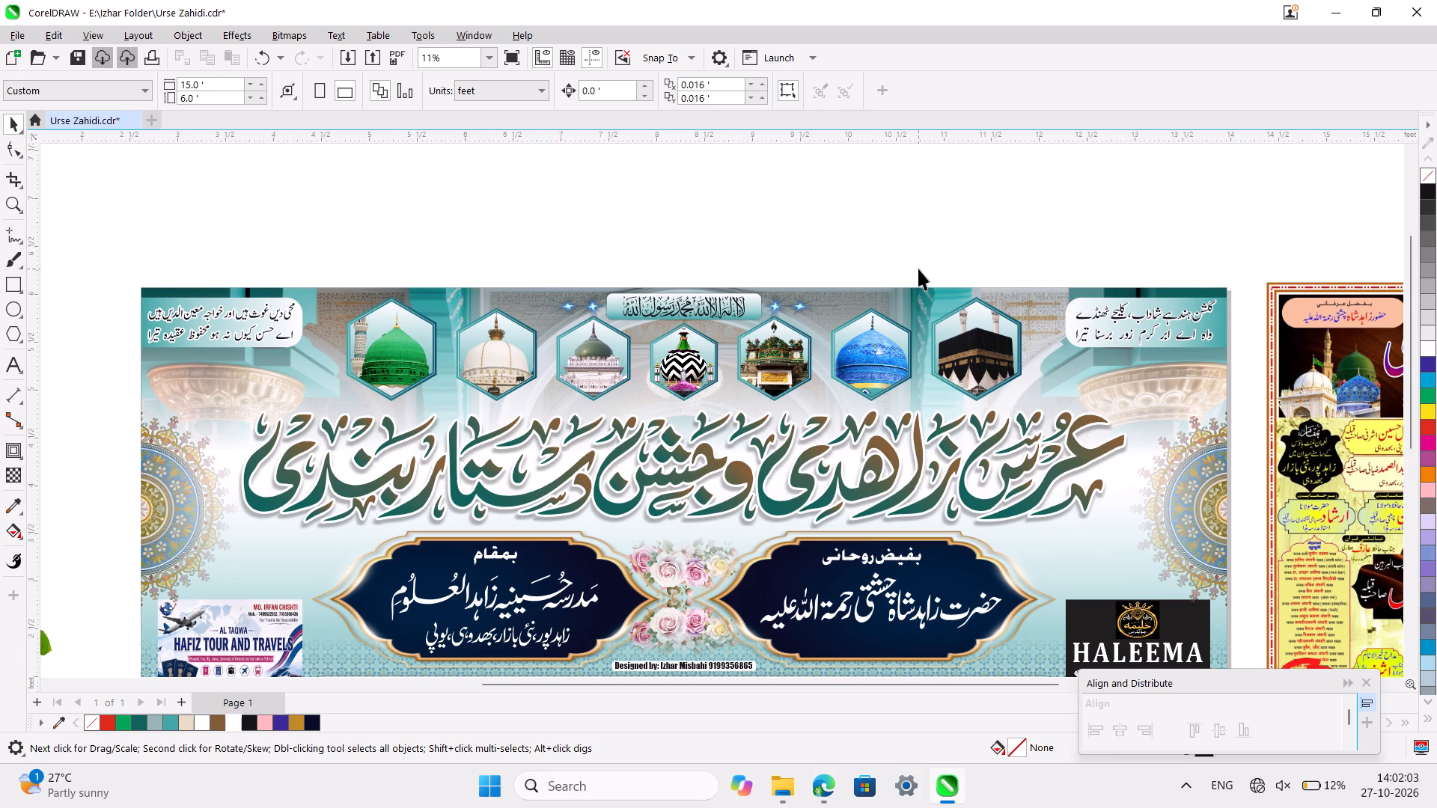
scroll(918, 269, "left", 2)
scroll(918, 269, "right", 3)
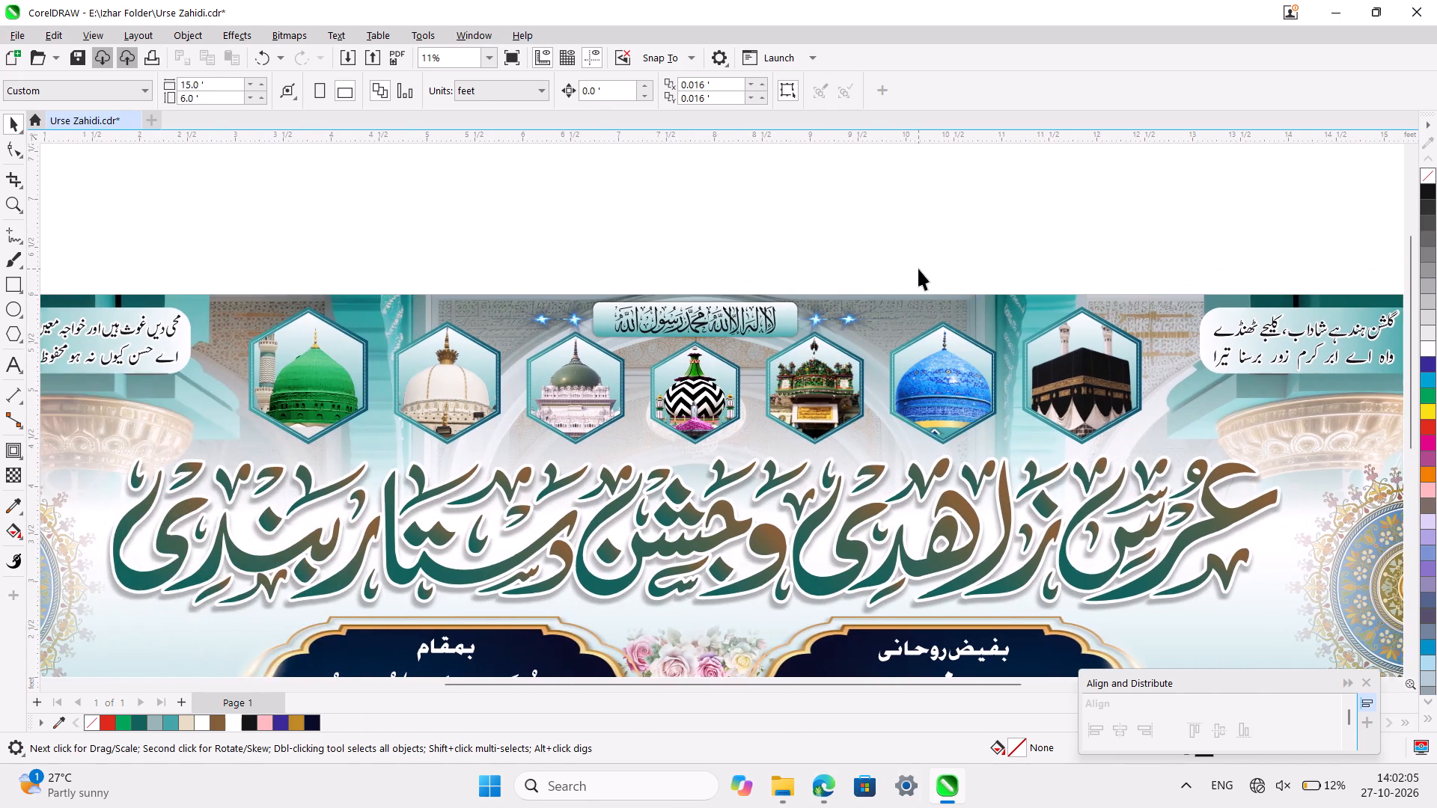
scroll(918, 269, "down", 2, "ctrl")
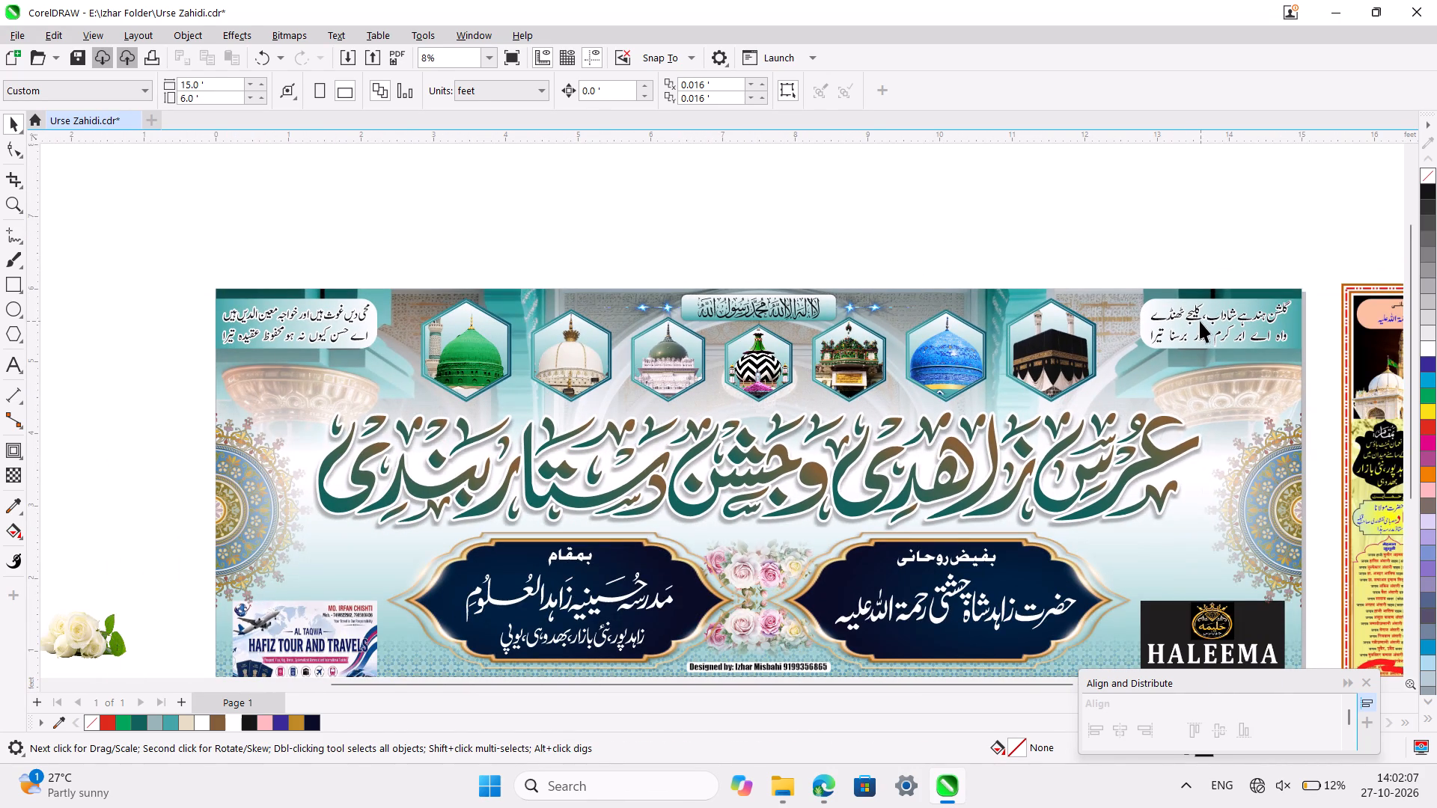
left_click(1196, 319)
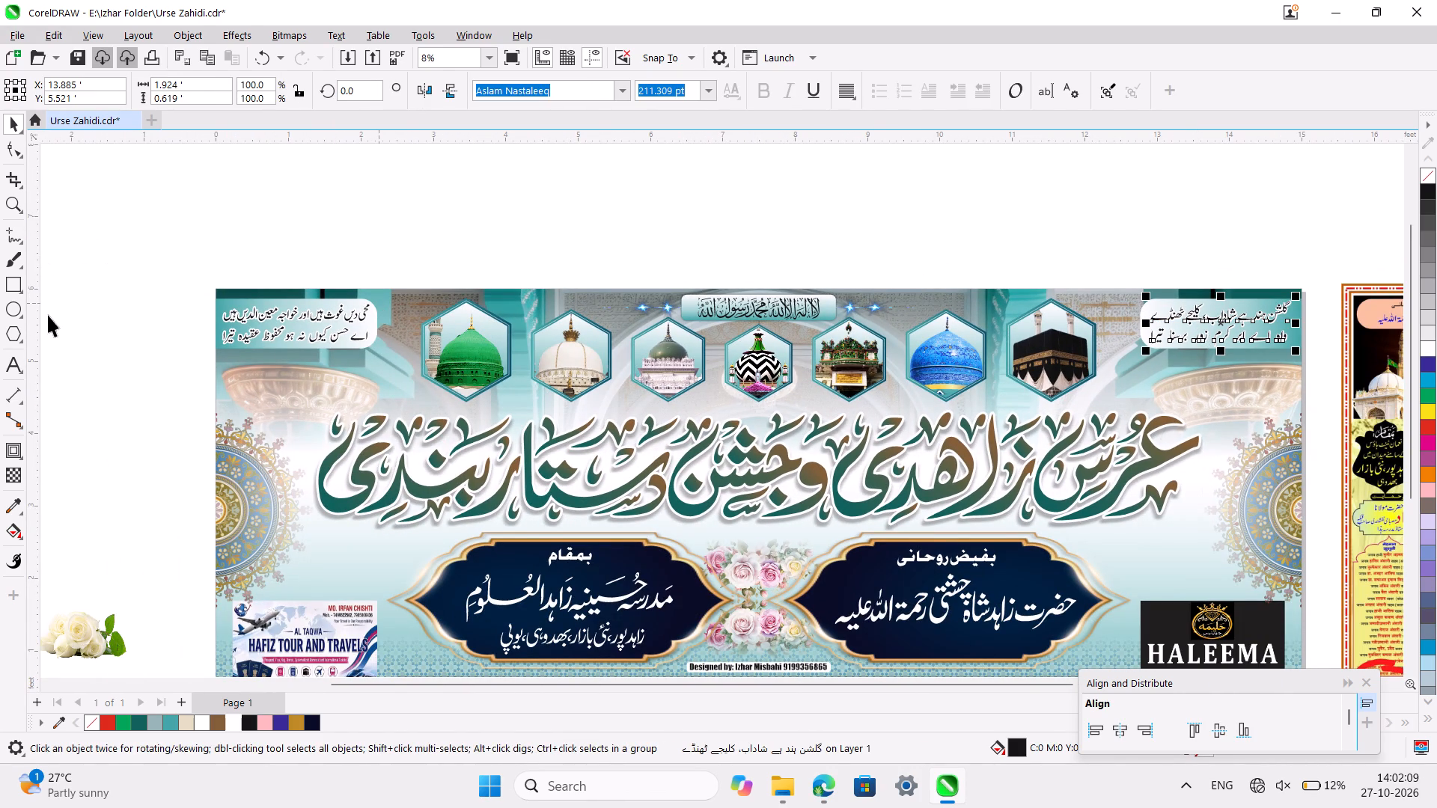
left_click(12, 441)
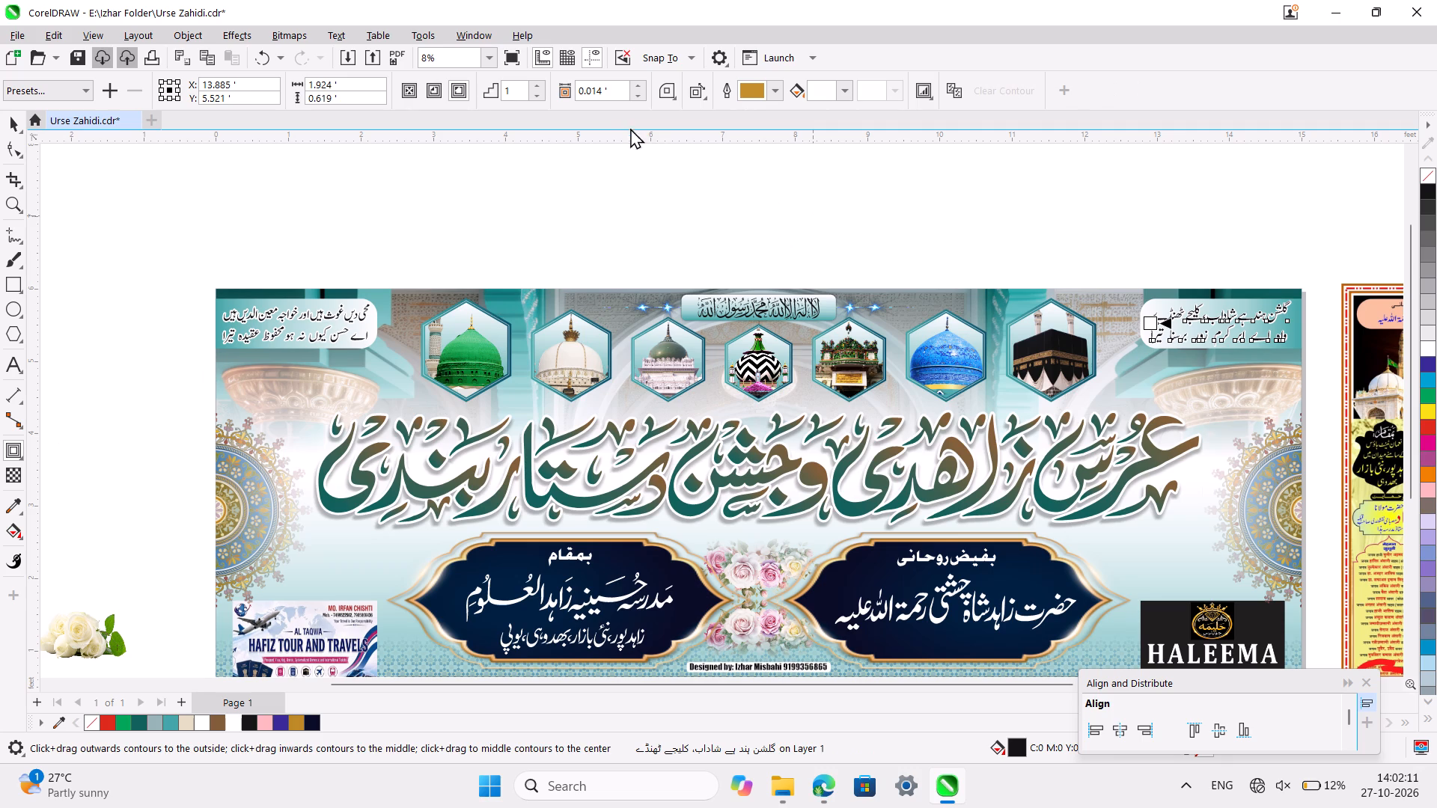
left_click(635, 94)
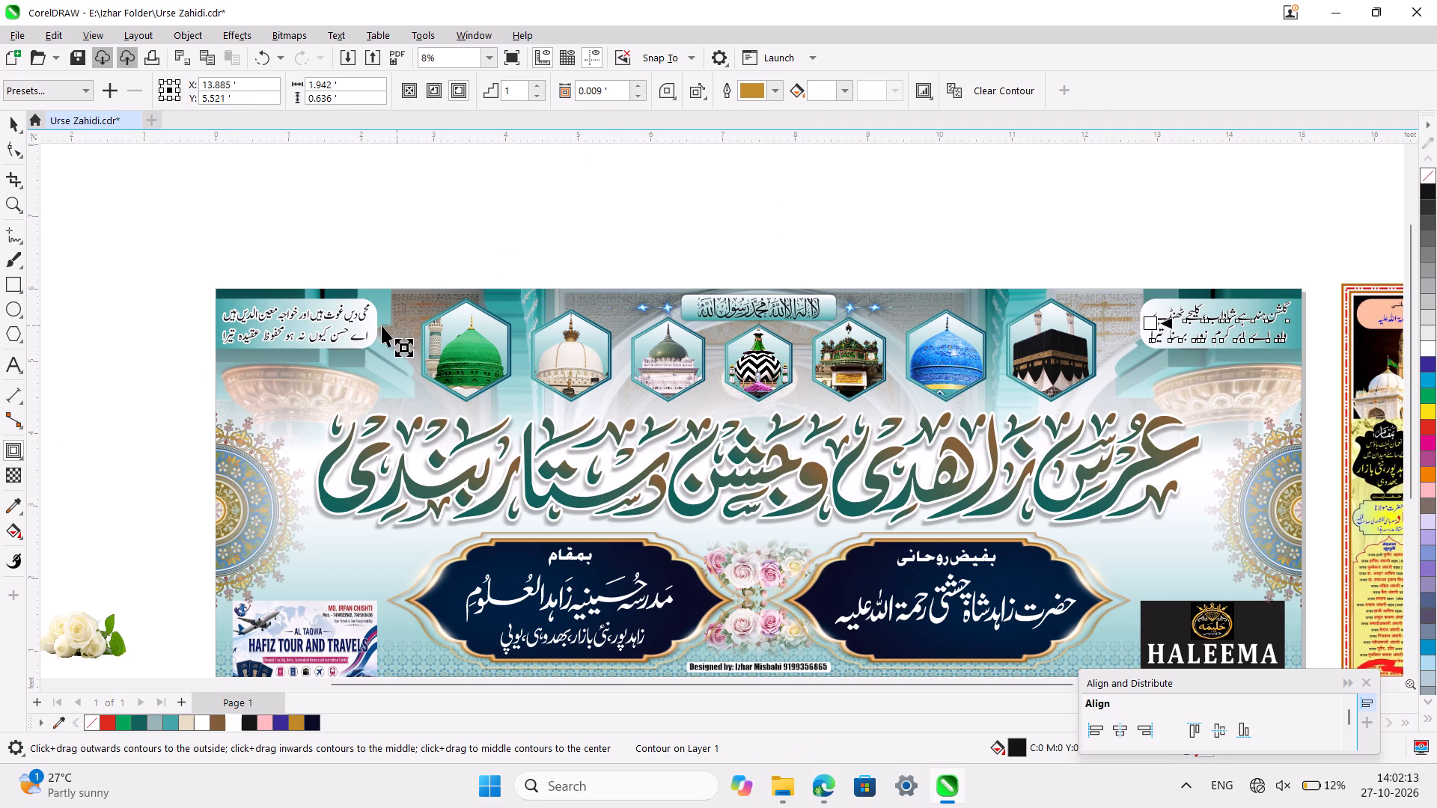
Set the contour offset of the grouped verse in the banner's upper-left corner to 0.014 ft.
left_click(367, 318)
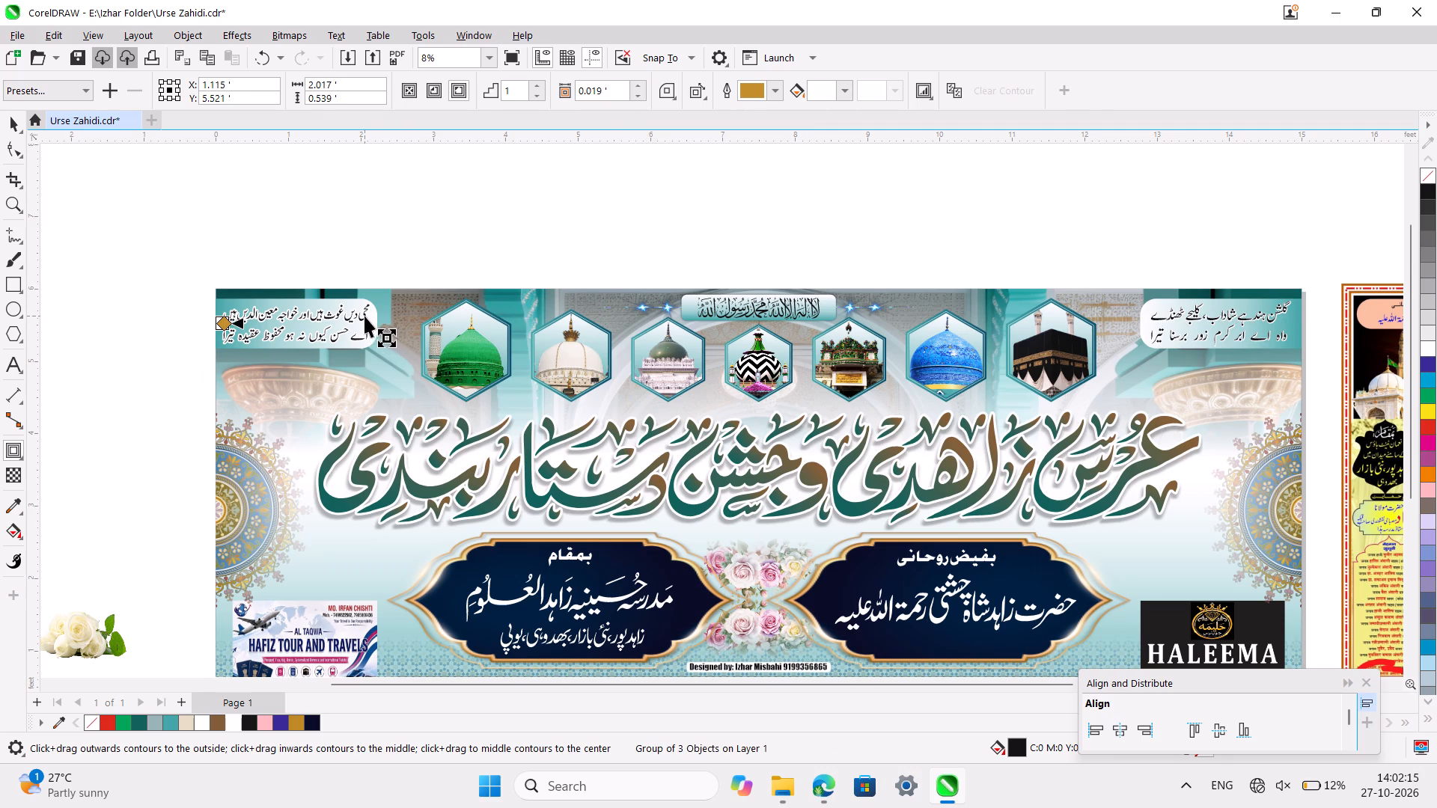
left_click(646, 96)
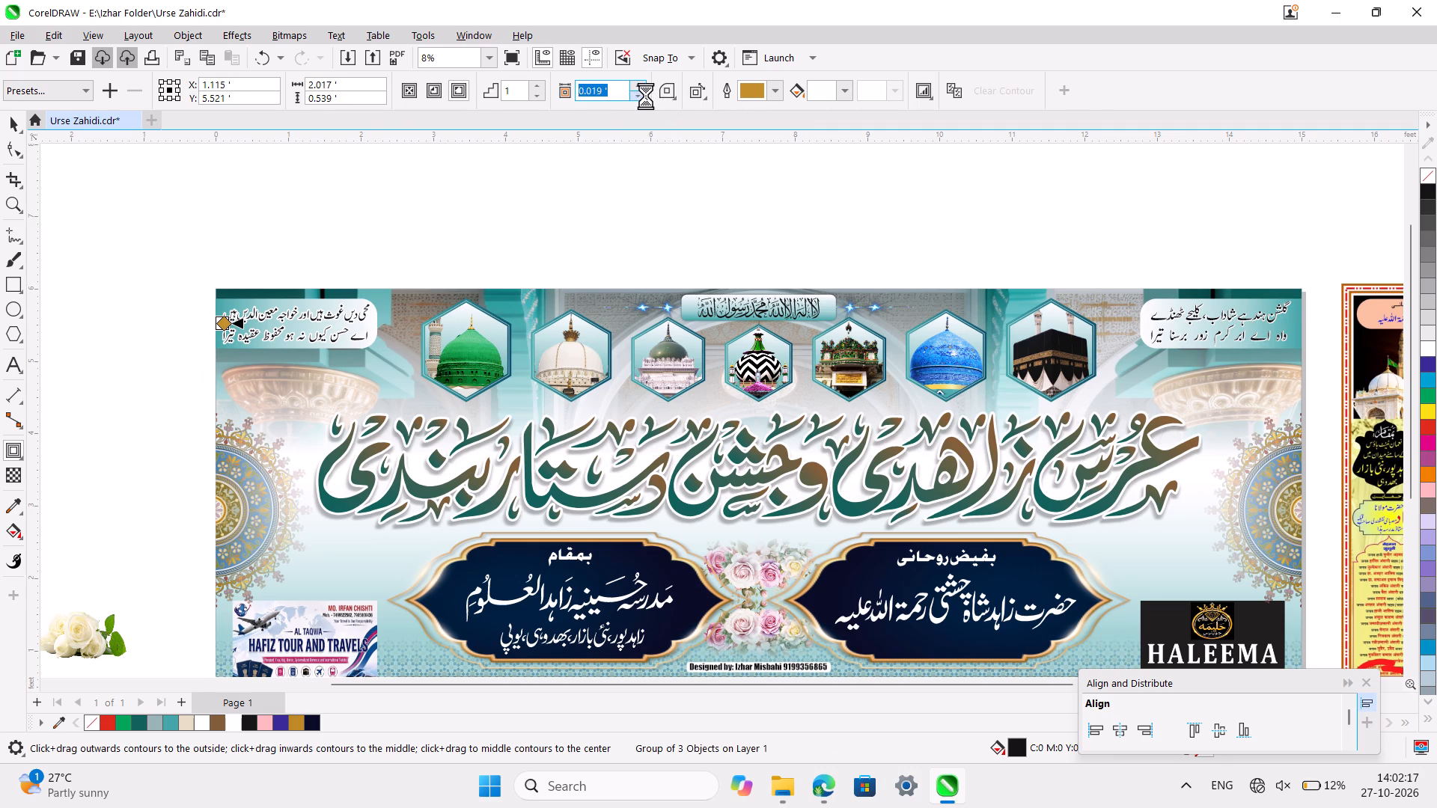
left_click(16, 126)
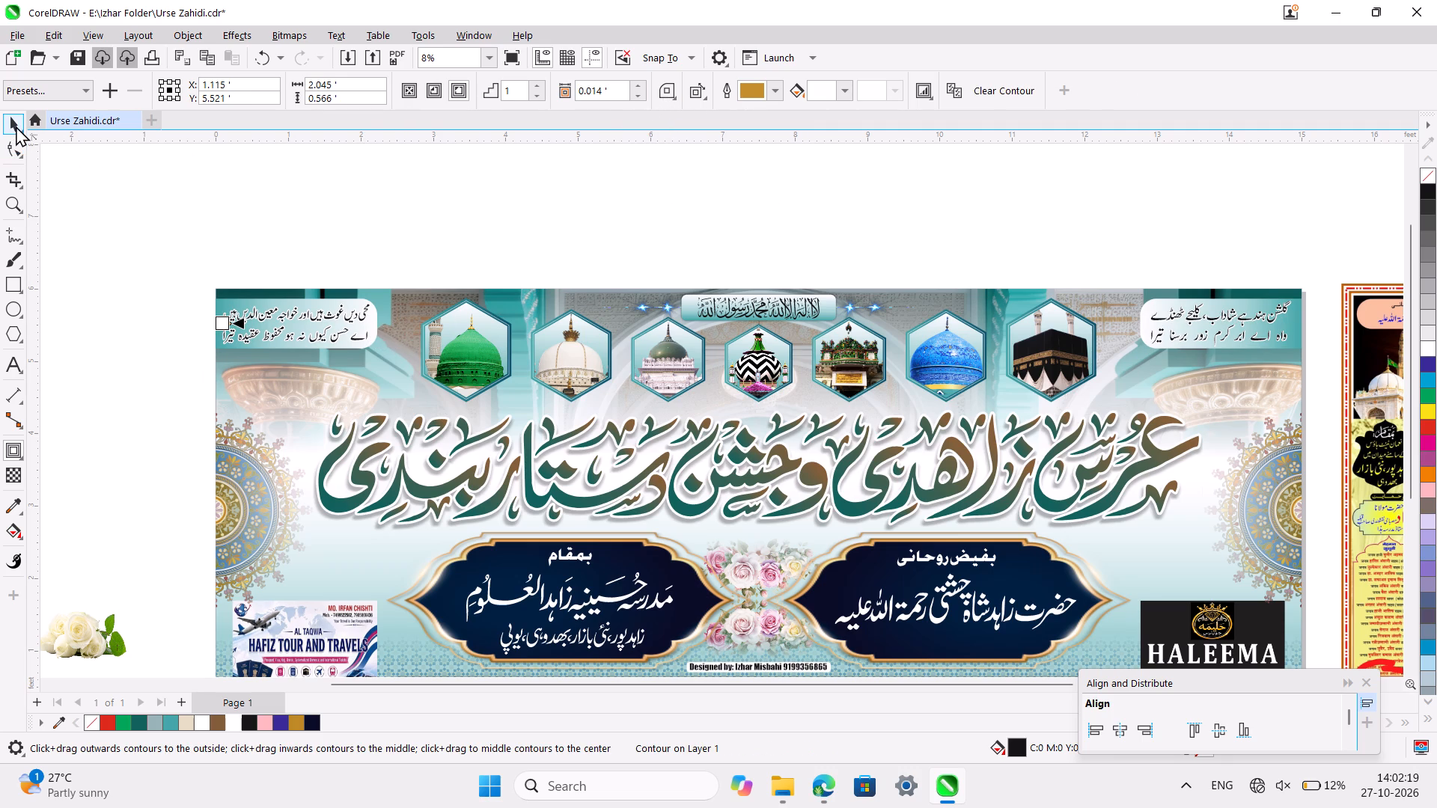
left_click(332, 203)
Examine the whole banner beside the reference poster, checking how the two corner verses look in the overall layout.
scroll(332, 203, "down", 1, "ctrl")
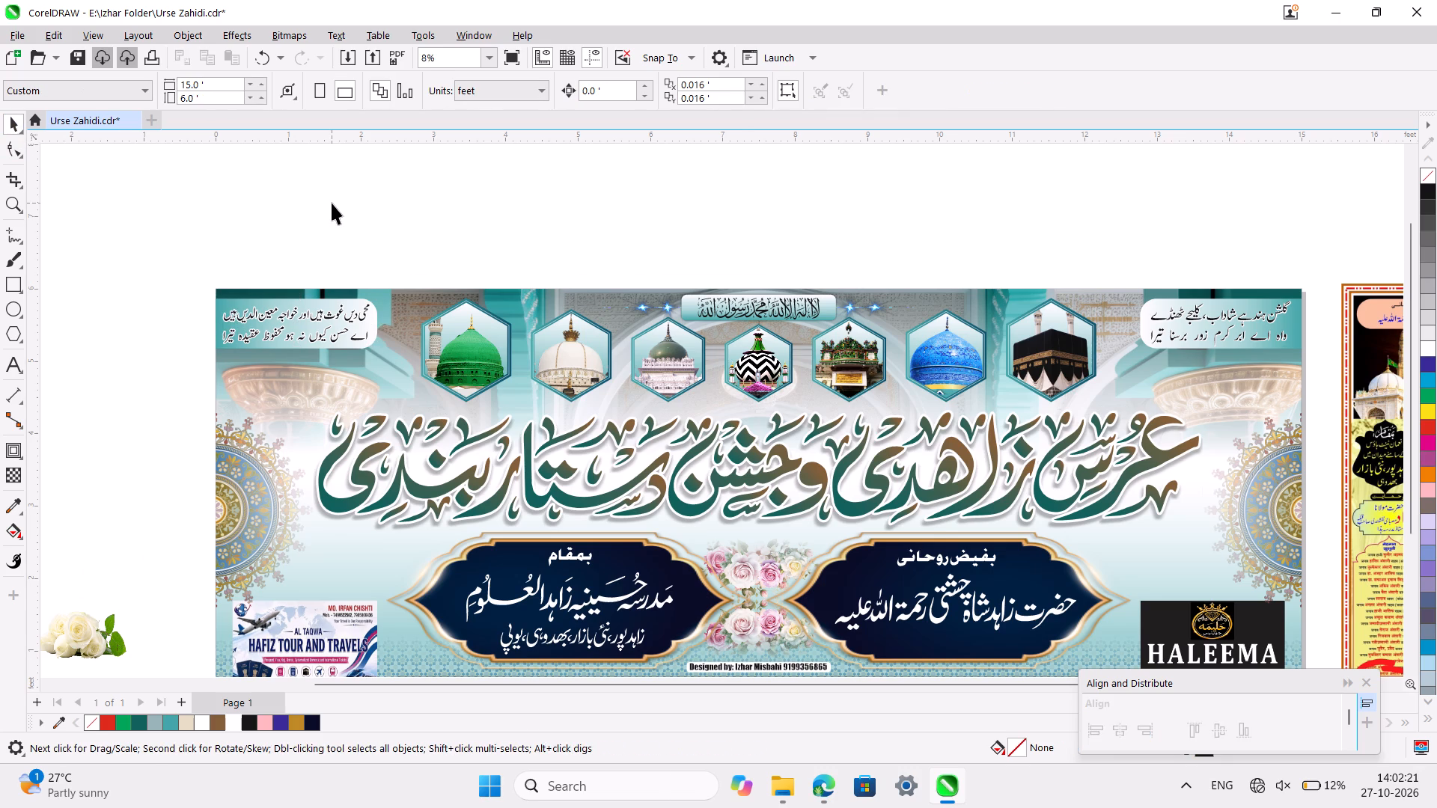
scroll(332, 203, "down", 6, "ctrl")
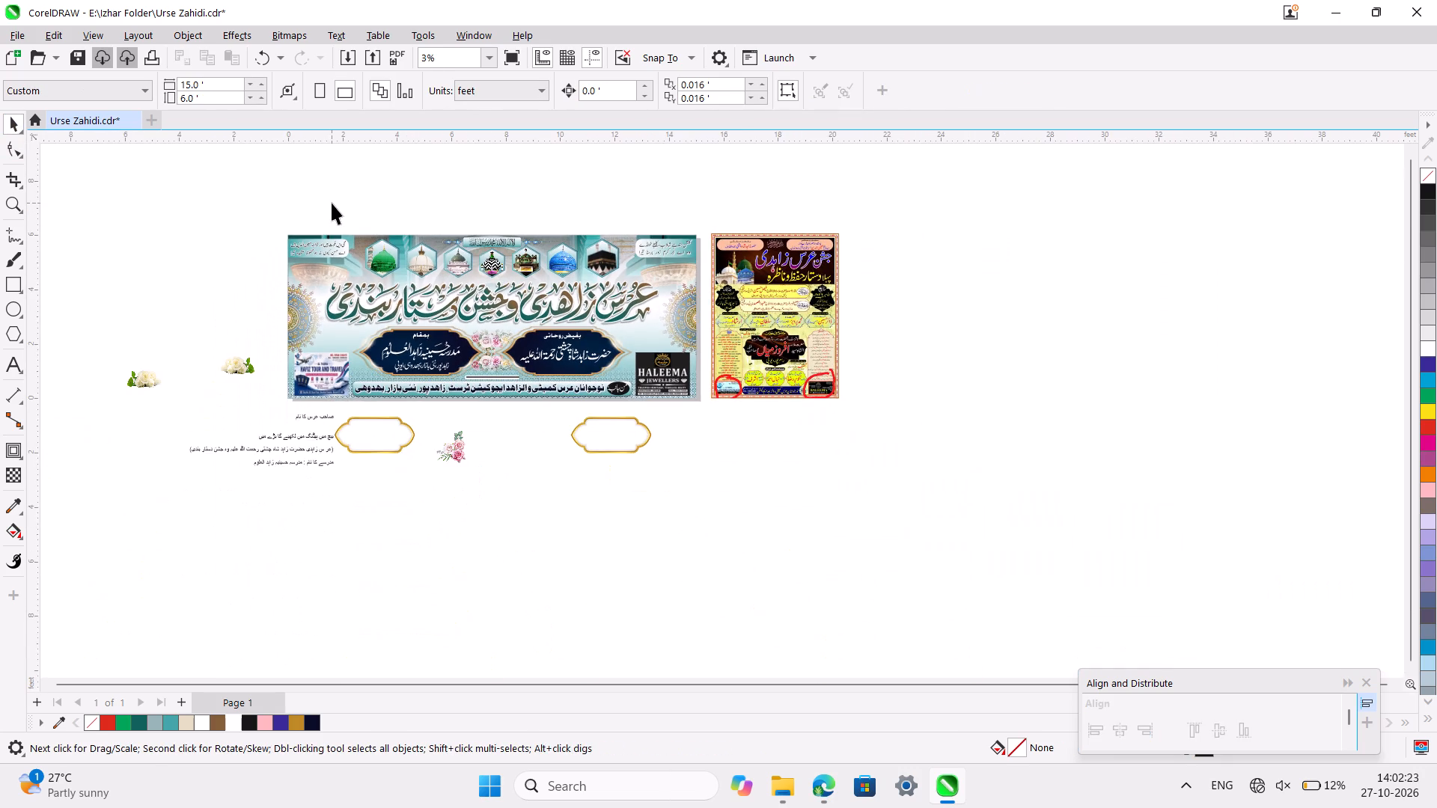
scroll(711, 245, "up", 2, "ctrl")
scroll(711, 245, "right", 1)
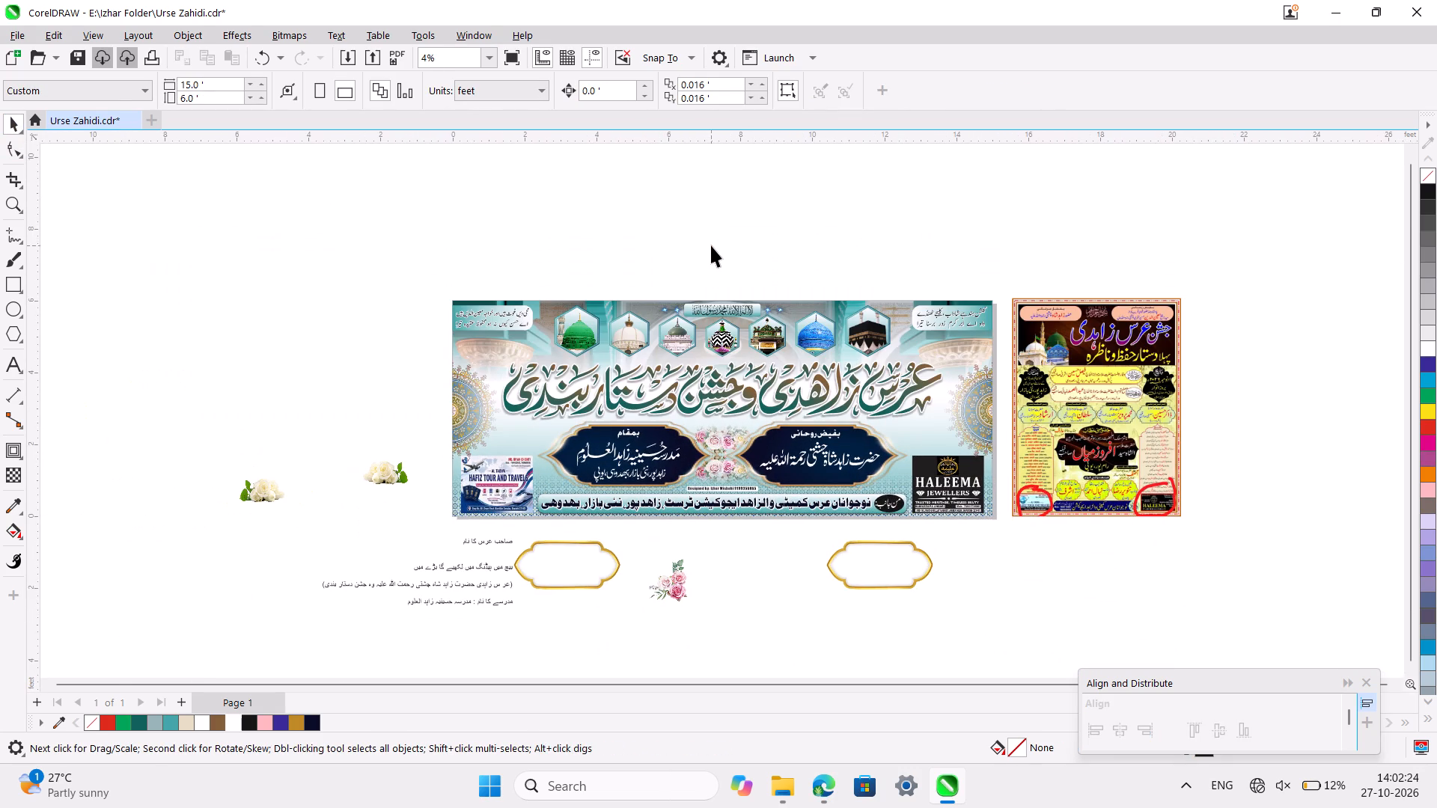
scroll(711, 245, "up", 2, "ctrl")
scroll(711, 245, "right", 1)
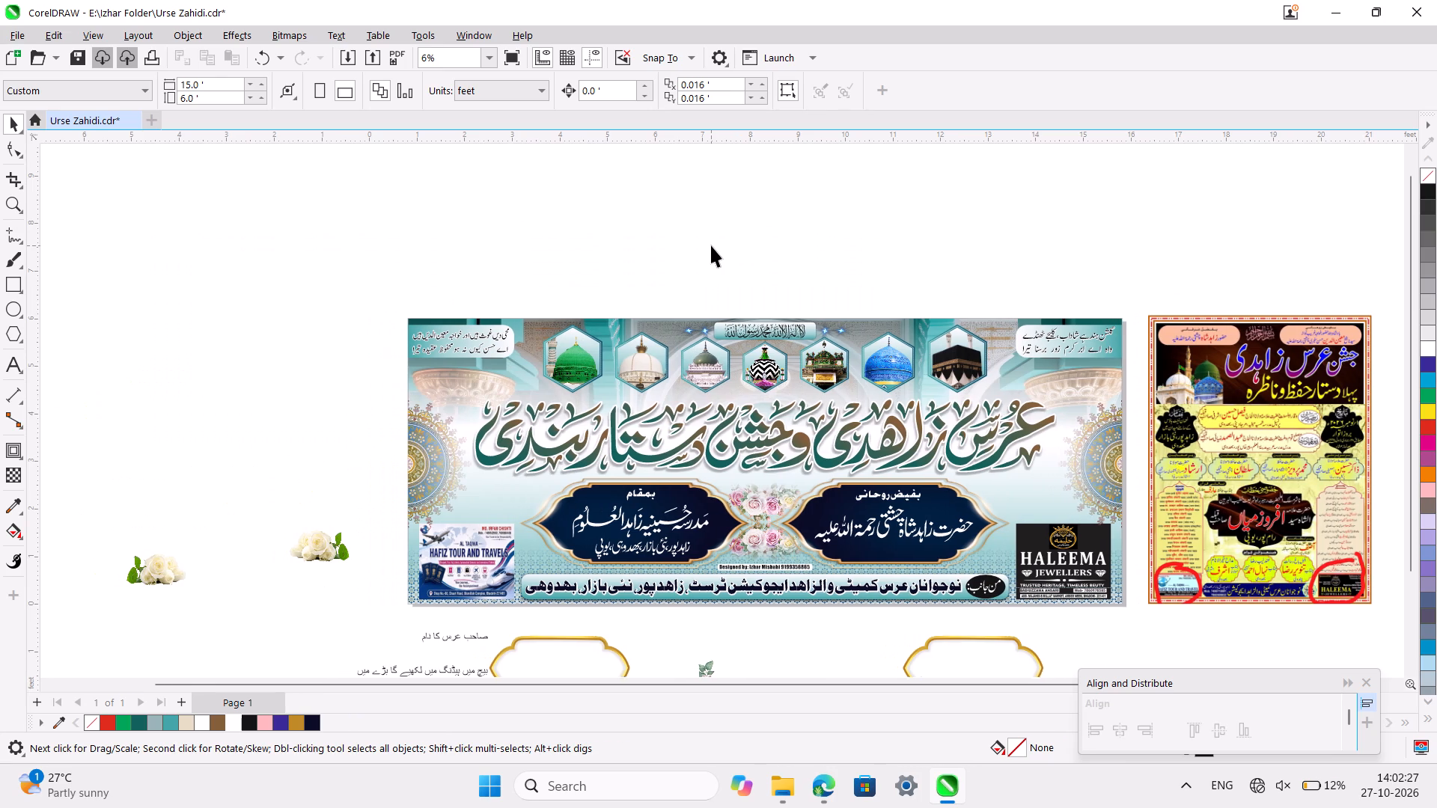
scroll(711, 245, "right", 1)
left_click(686, 215)
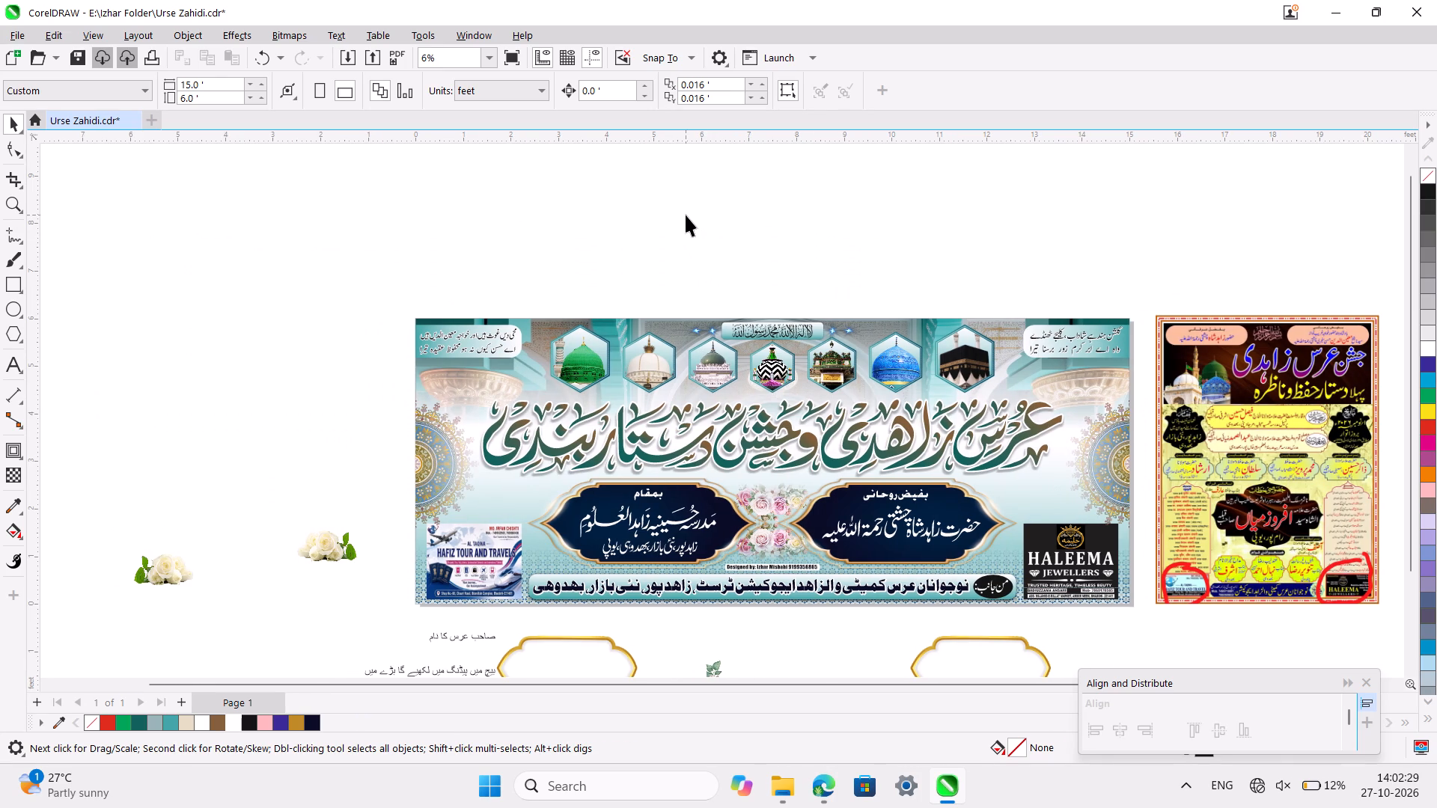
key("ctrl+s")
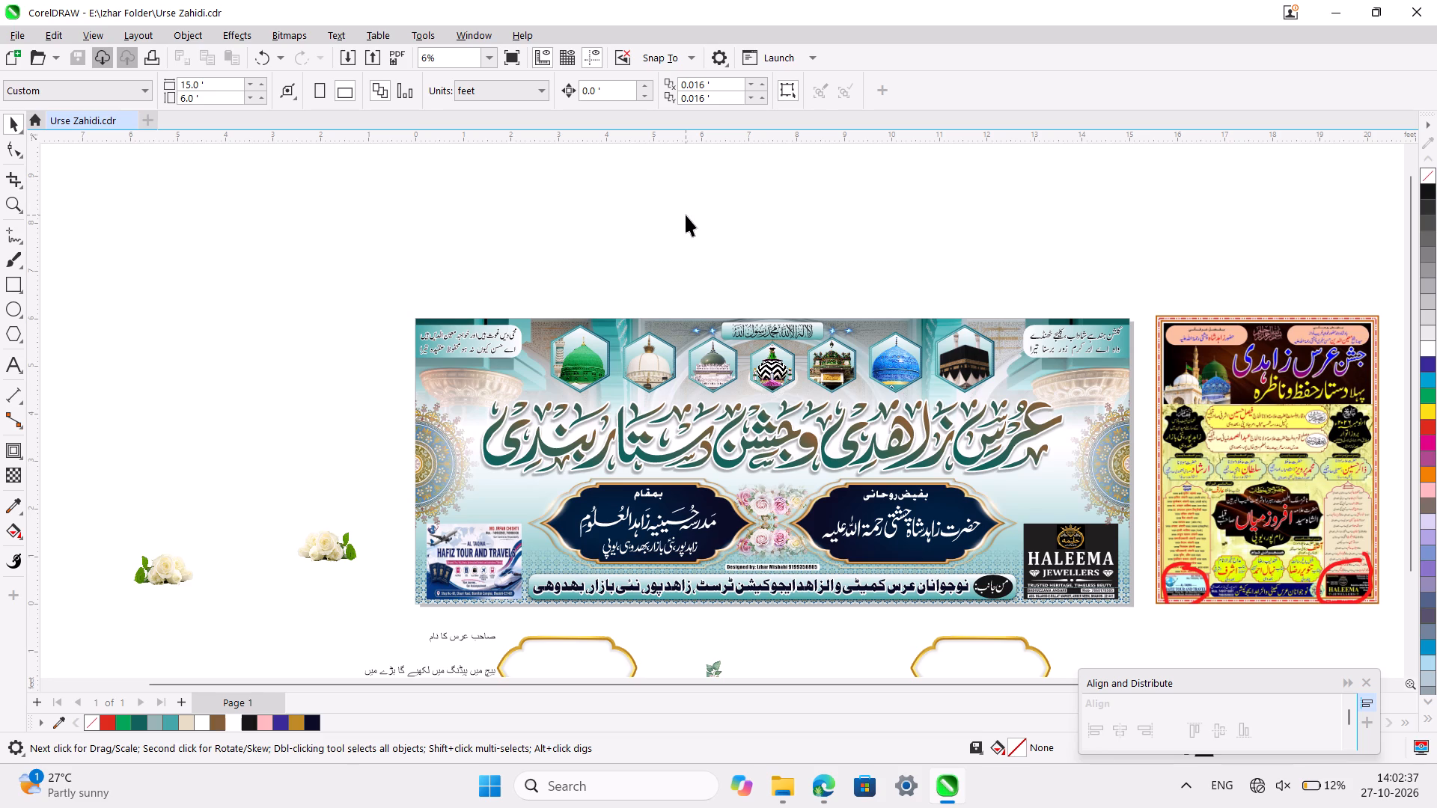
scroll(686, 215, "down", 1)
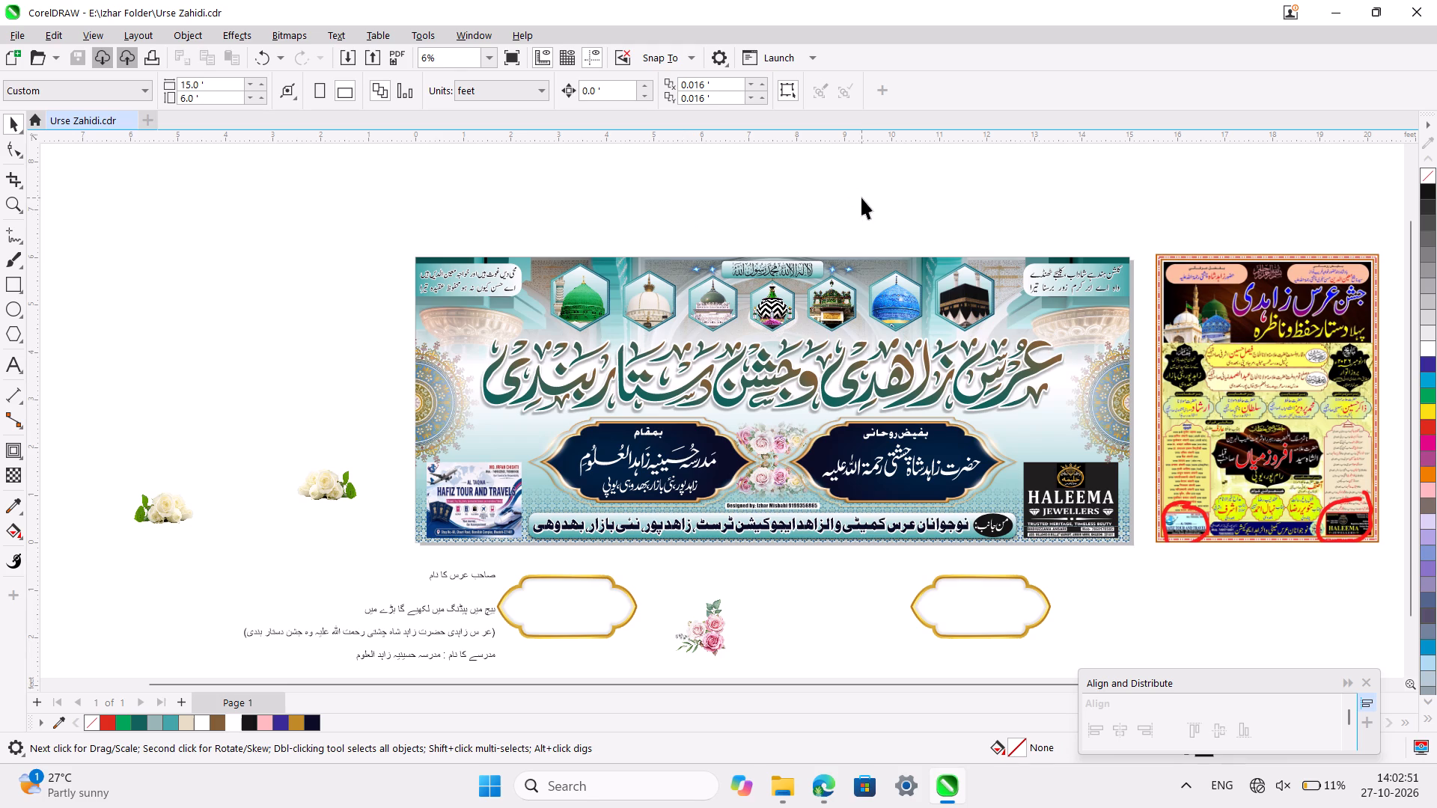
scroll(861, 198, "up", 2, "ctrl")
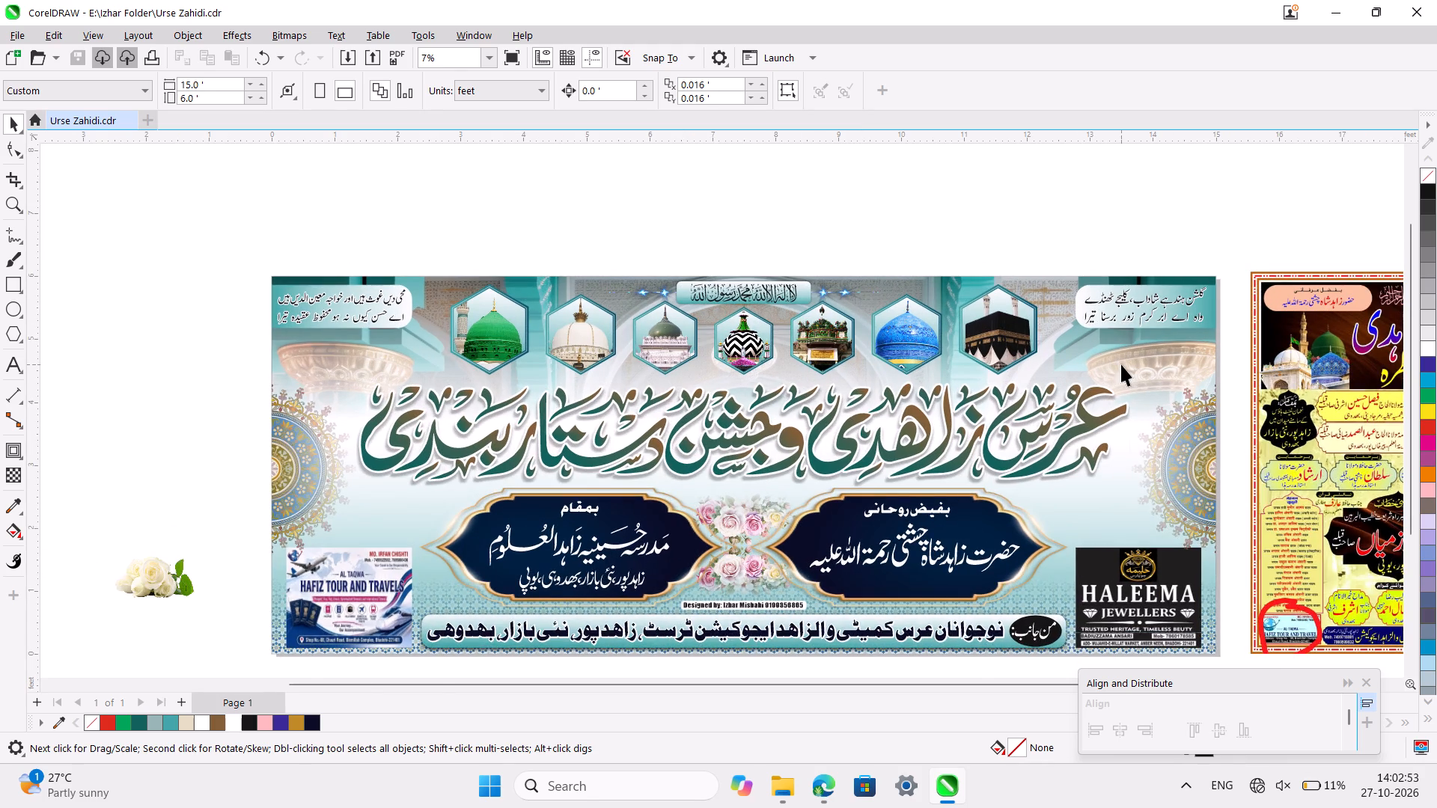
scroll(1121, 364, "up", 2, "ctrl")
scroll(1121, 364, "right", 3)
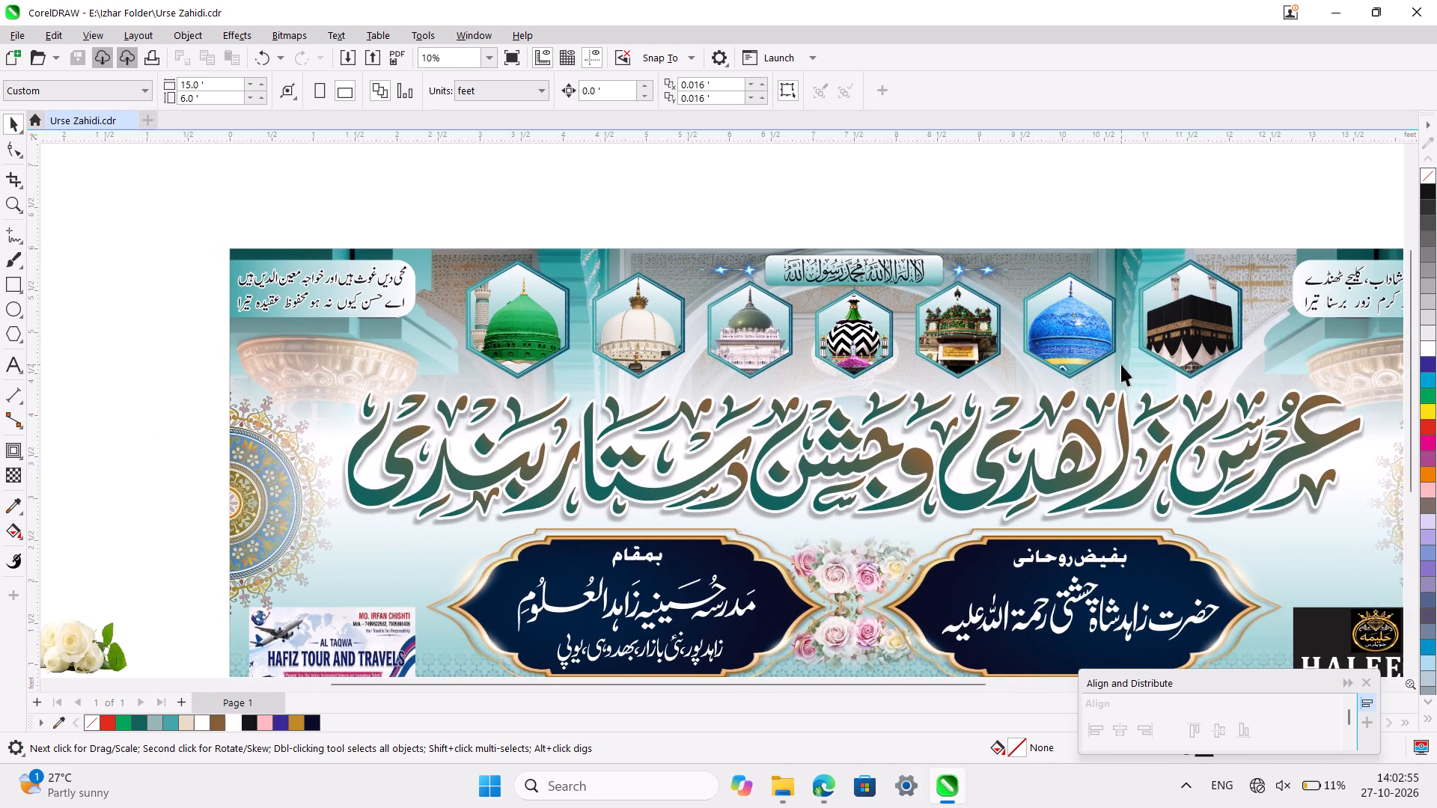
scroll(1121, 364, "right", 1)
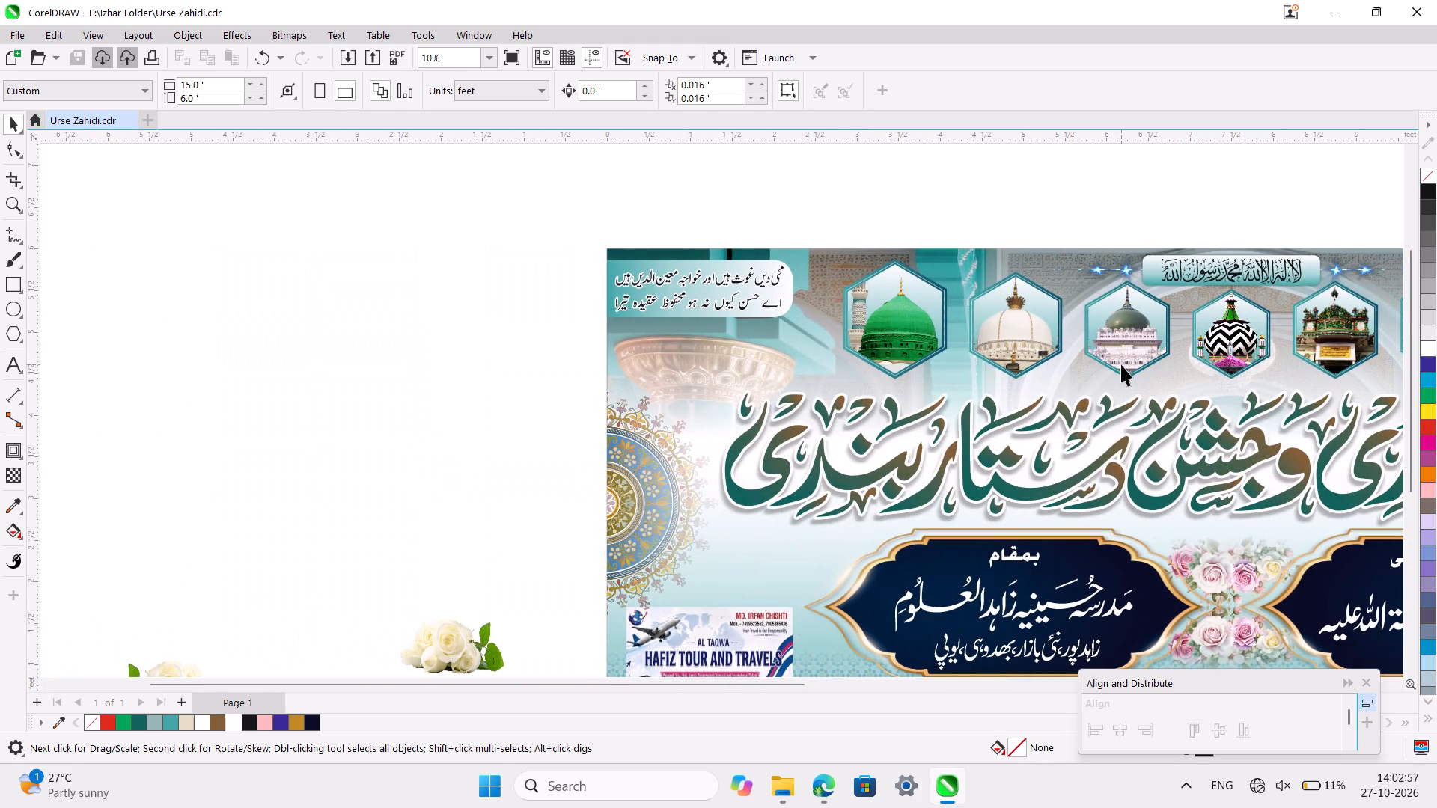
Examine the whole banner and the designer credit line between the panels and the bottom strip, comparing the layout with the reference poster.
scroll(1121, 364, "down", 3, "ctrl")
scroll(1121, 364, "left", 1)
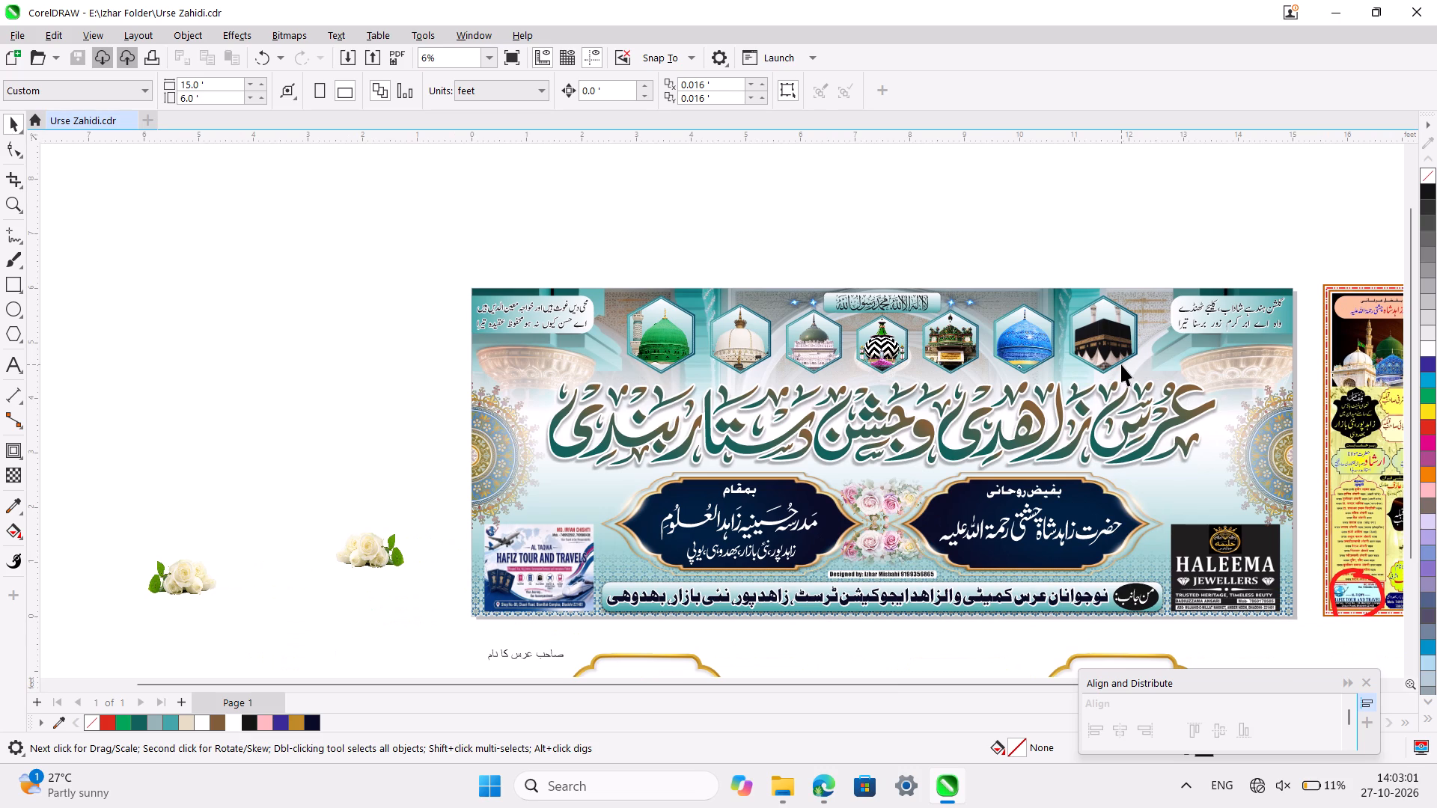
scroll(1121, 364, "down", 1)
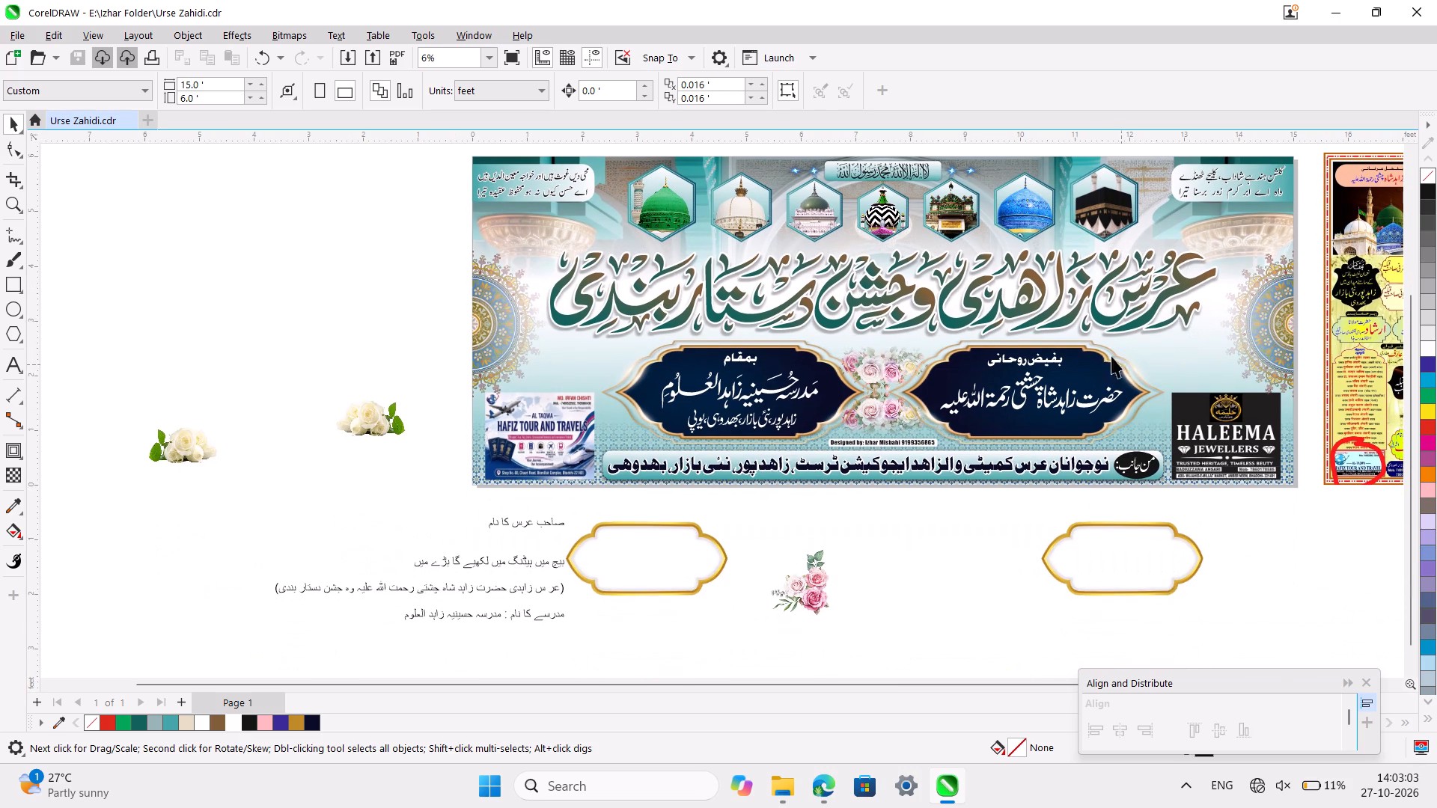
scroll(913, 474, "up", 6, "ctrl")
scroll(913, 474, "right", 1)
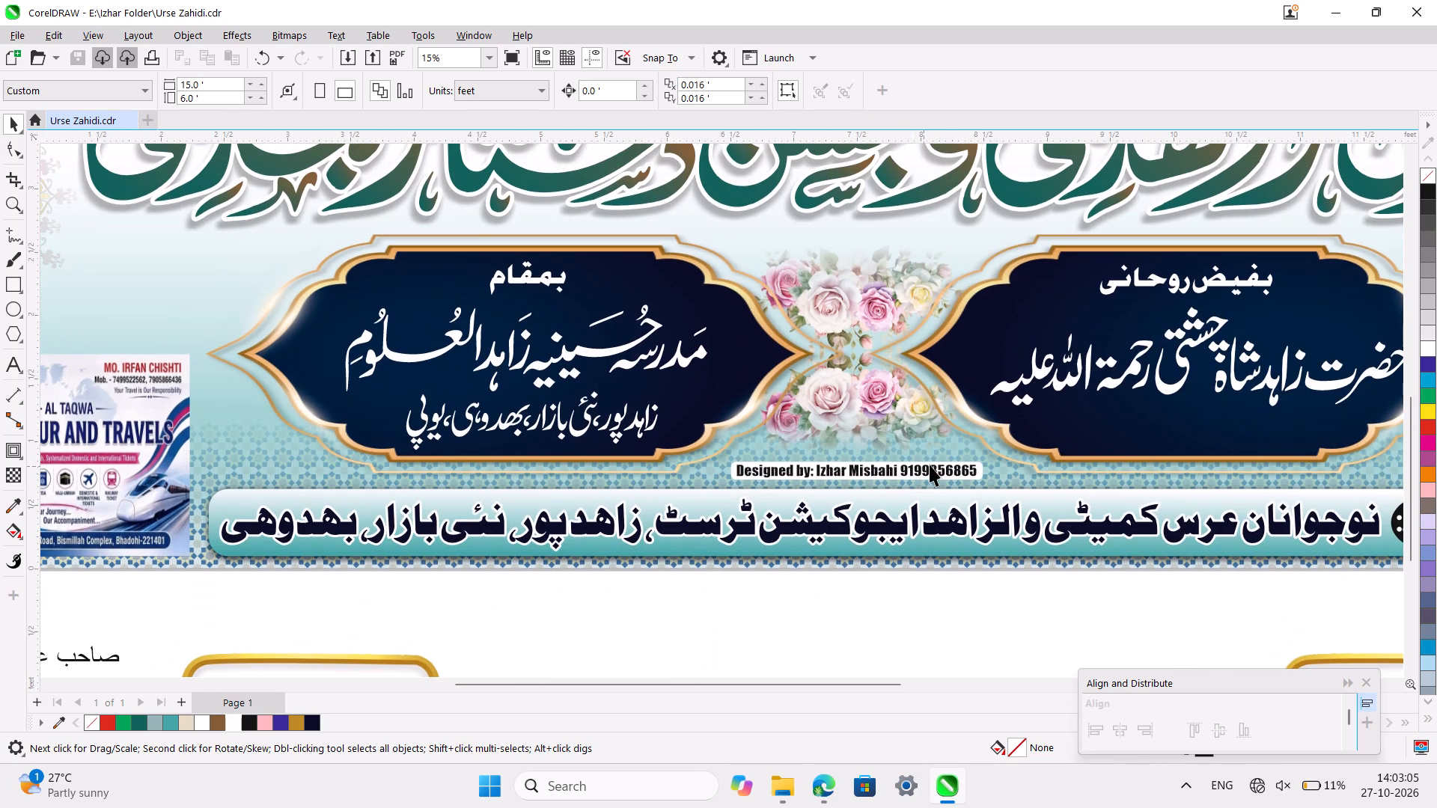
scroll(933, 465, "up", 7, "ctrl")
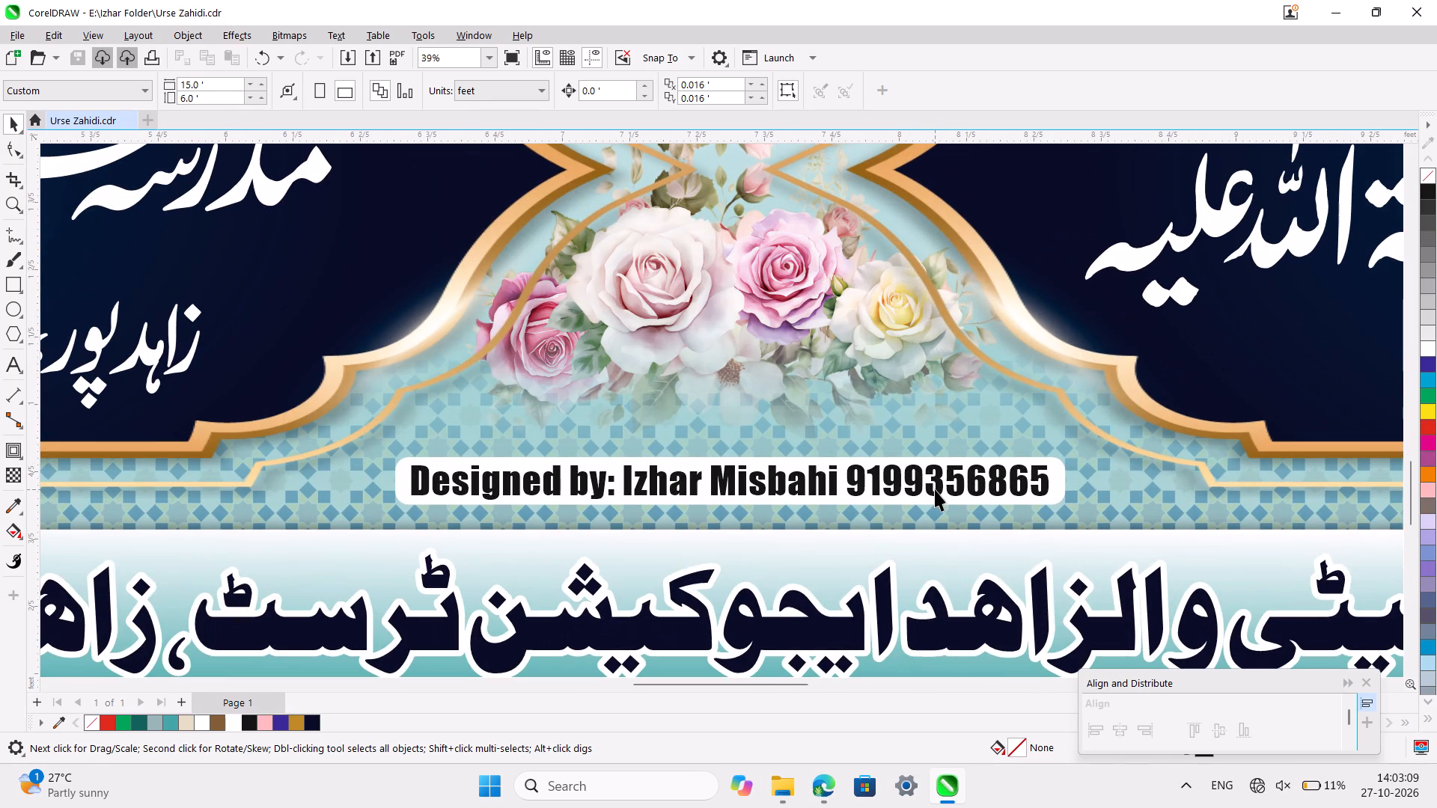
scroll(935, 489, "down", 2, "ctrl")
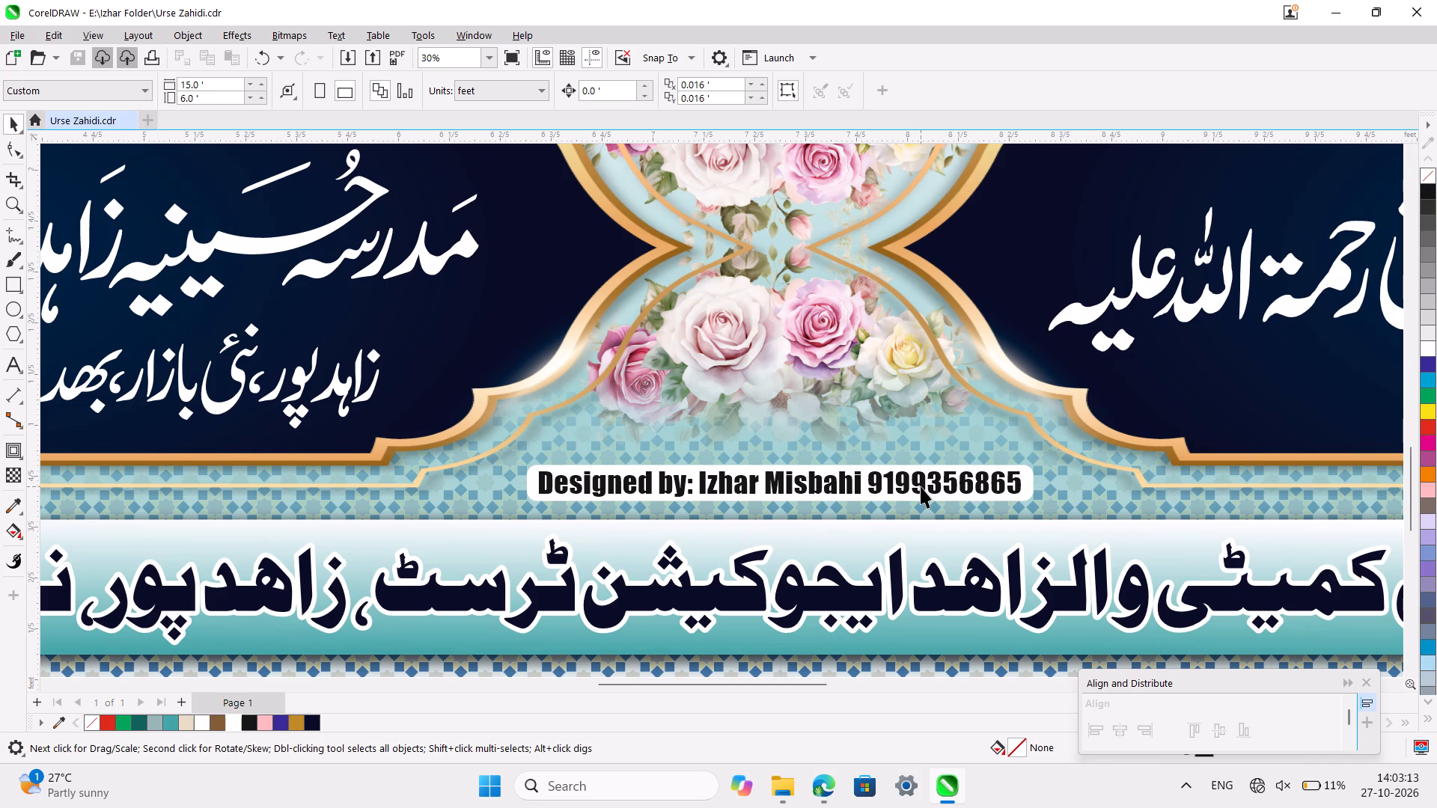
scroll(921, 486, "down", 1, "ctrl")
scroll(921, 486, "down", 1)
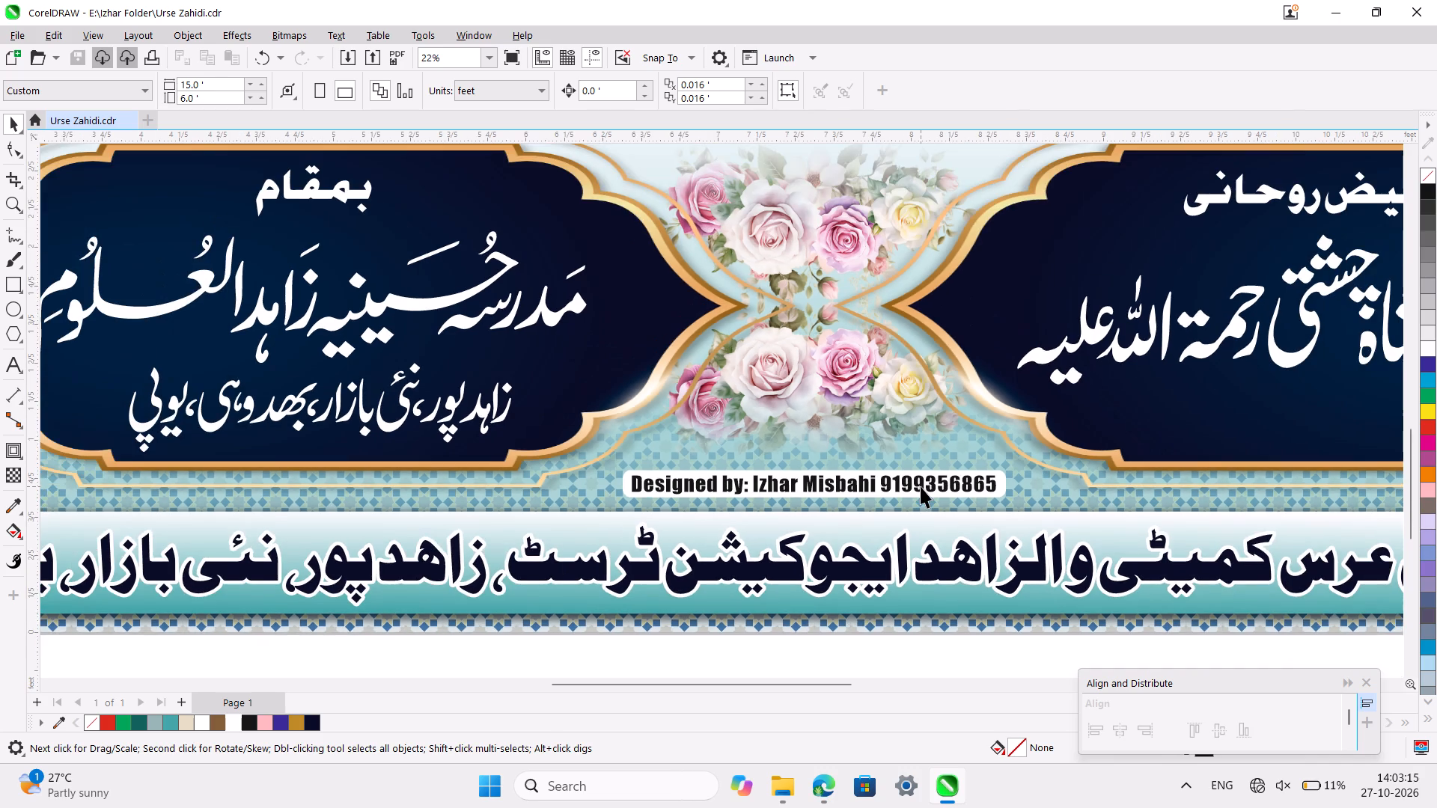
scroll(921, 486, "down", 4, "ctrl")
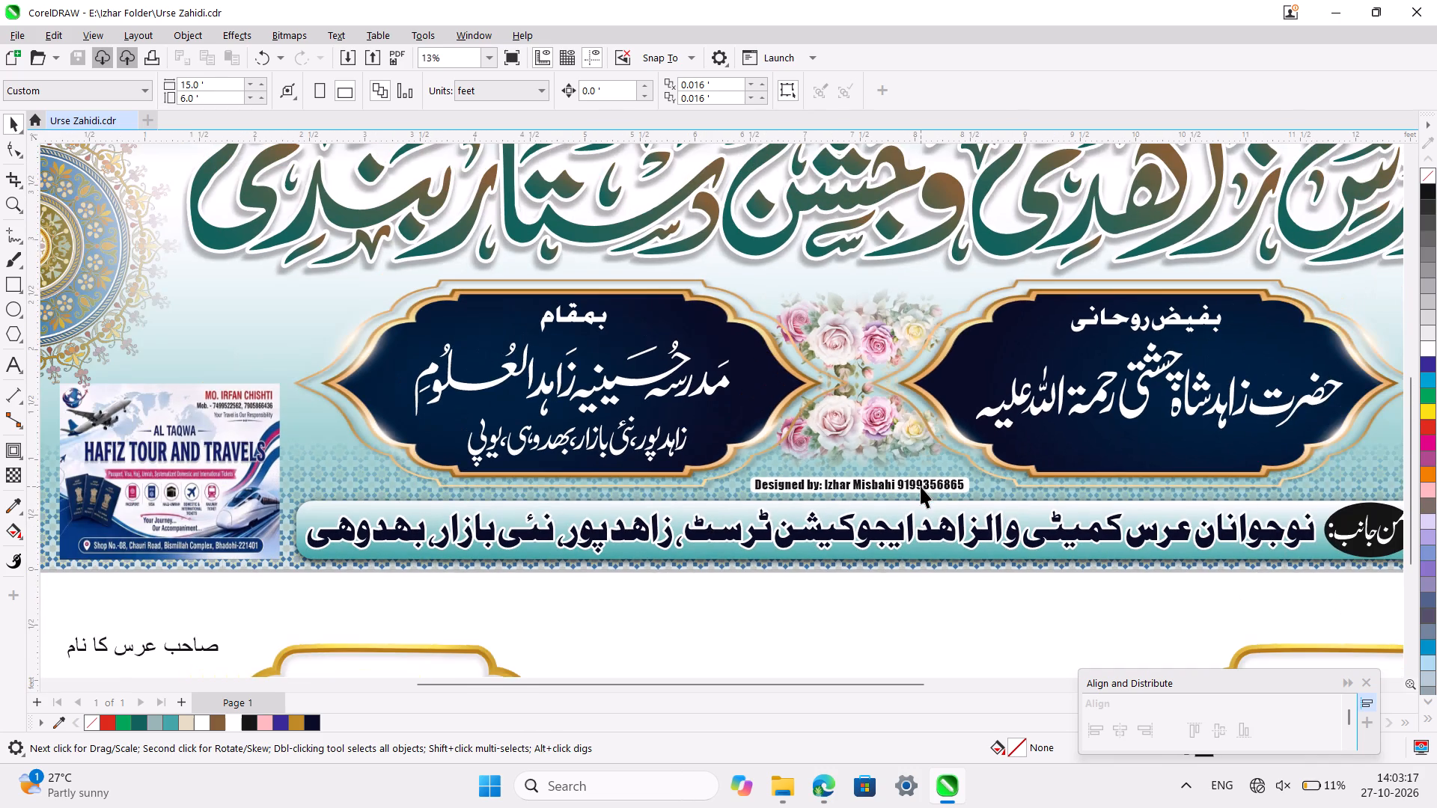
left_click(914, 626)
scroll(914, 626, "down", 3, "ctrl")
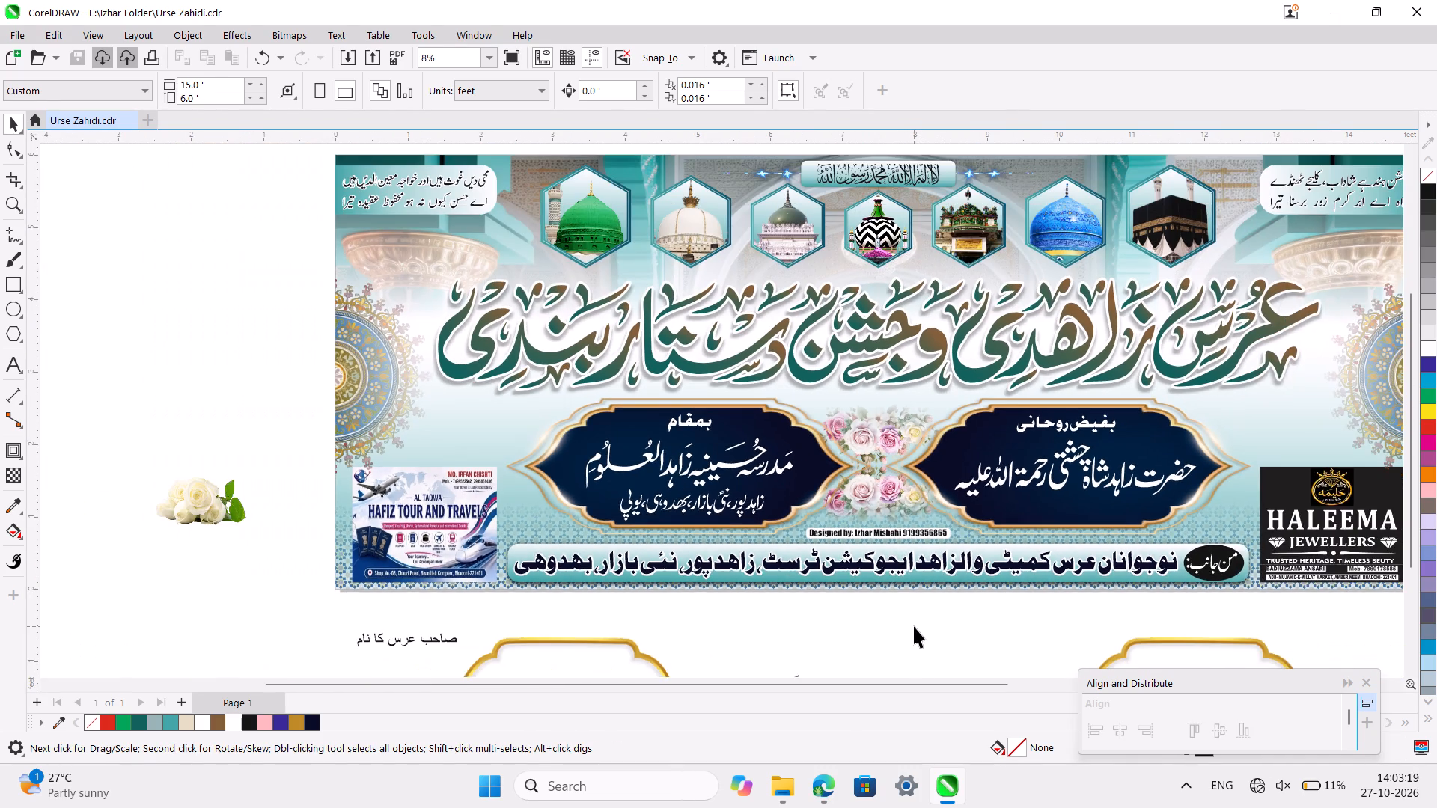
scroll(914, 626, "down", 2, "ctrl")
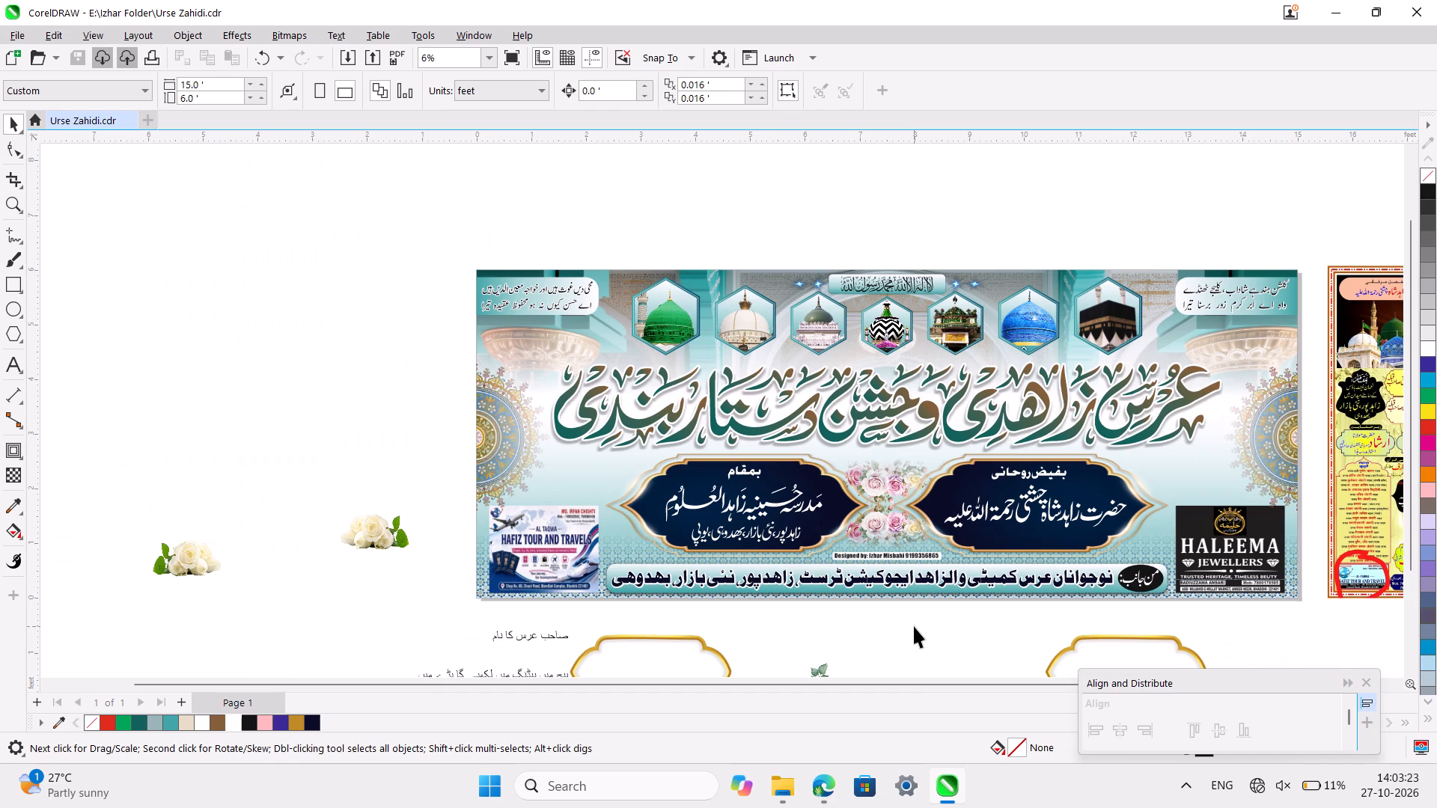
scroll(914, 626, "left", 1)
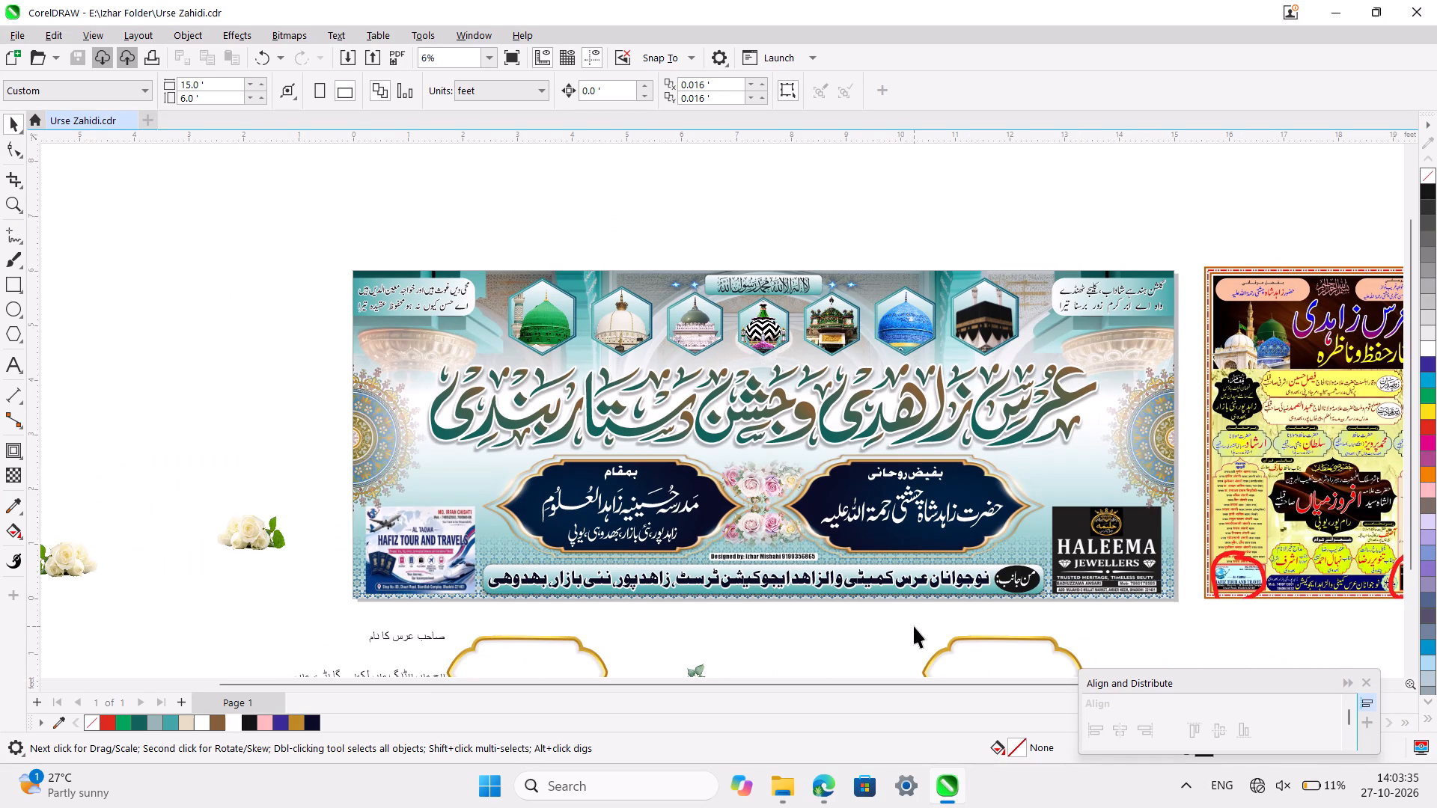
Adjust the fountain transparency of the banner's background rectangle, moving its fully transparent end down to just above the two navy panels.
left_click(1079, 492)
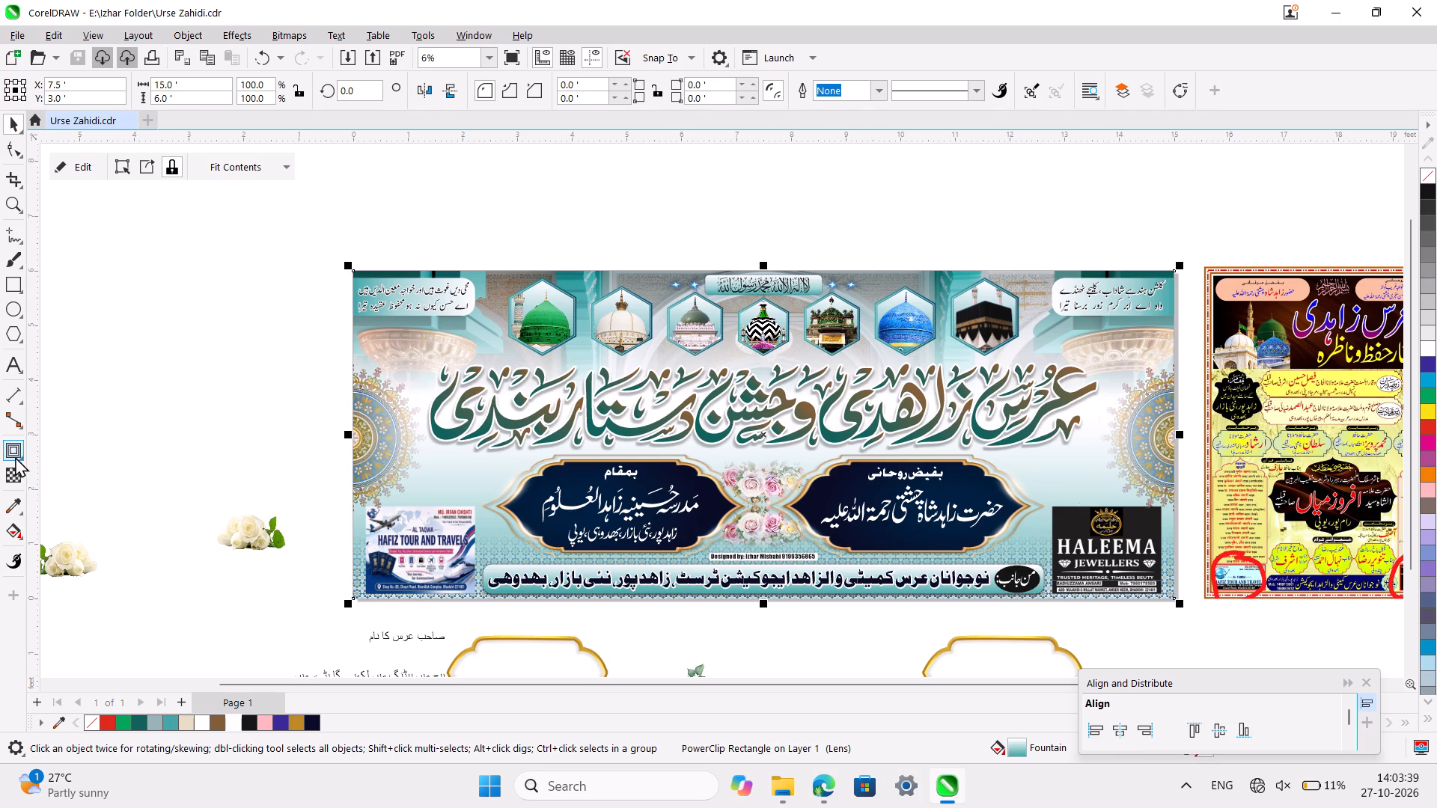
left_click(14, 472)
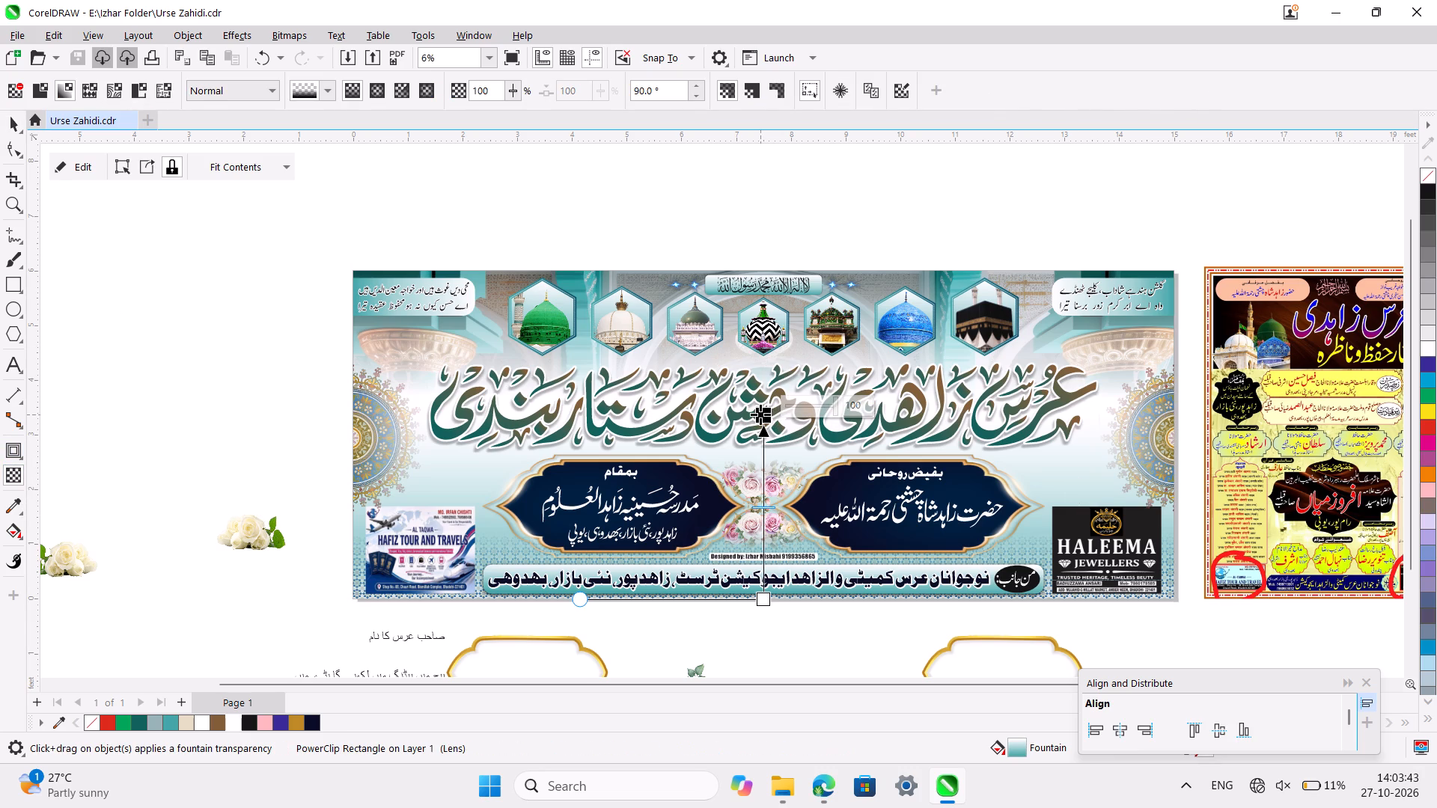
left_click_drag(760, 414, 769, 471, "shift")
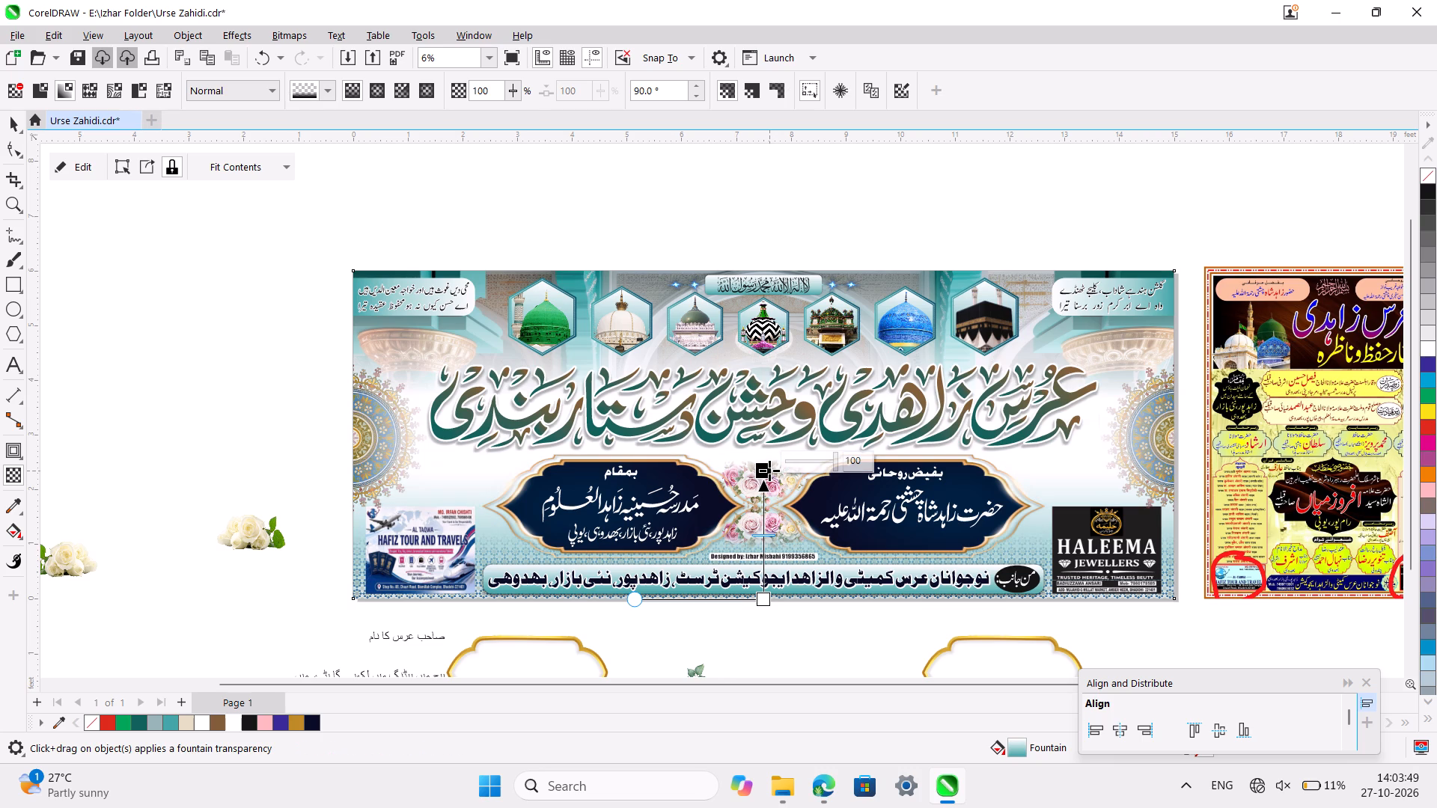
left_click_drag(763, 470, 763, 463, "shift")
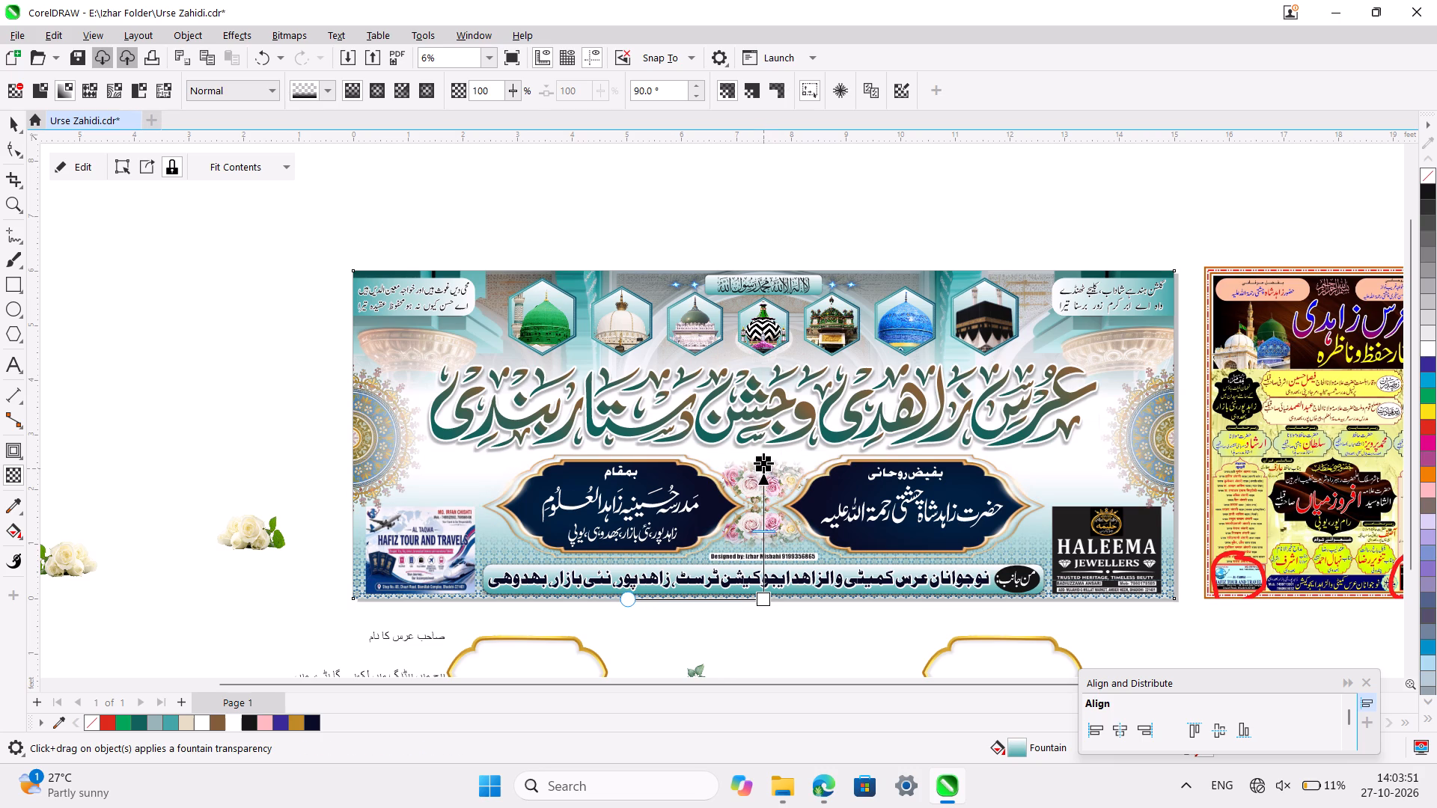
left_click_drag(763, 463, 763, 455, "shift")
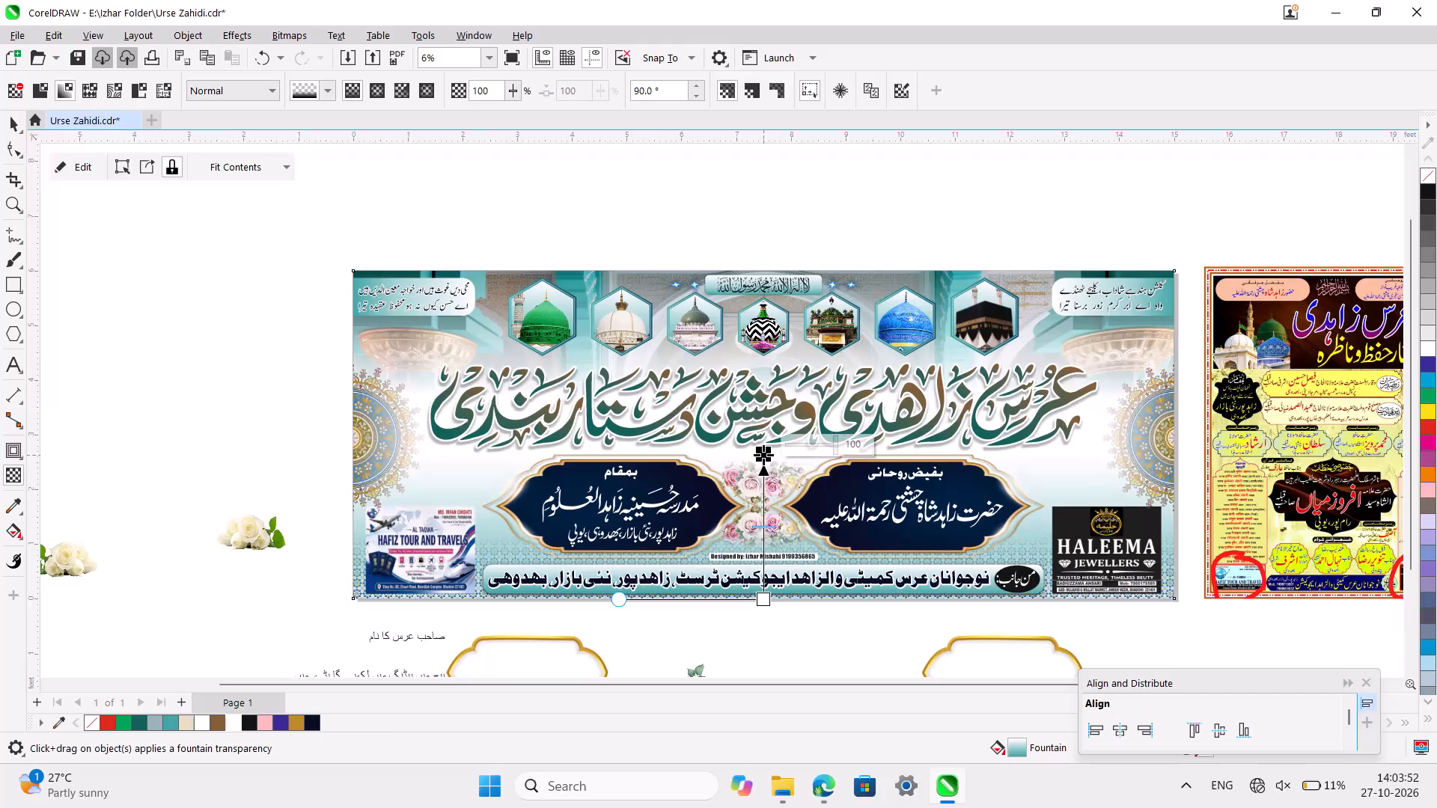
left_click_drag(763, 455, 763, 447, "shift")
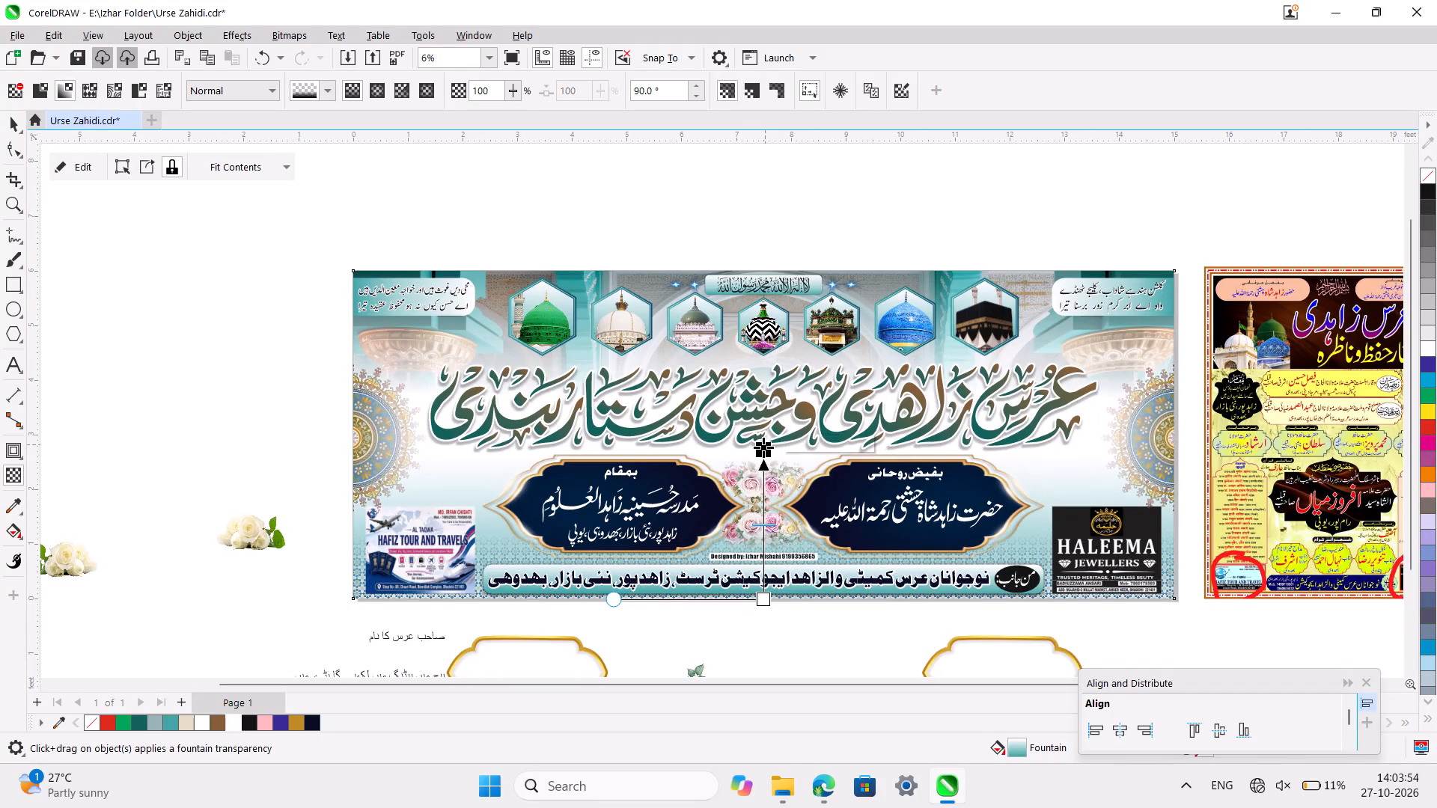
left_click(13, 123)
left_click(223, 373)
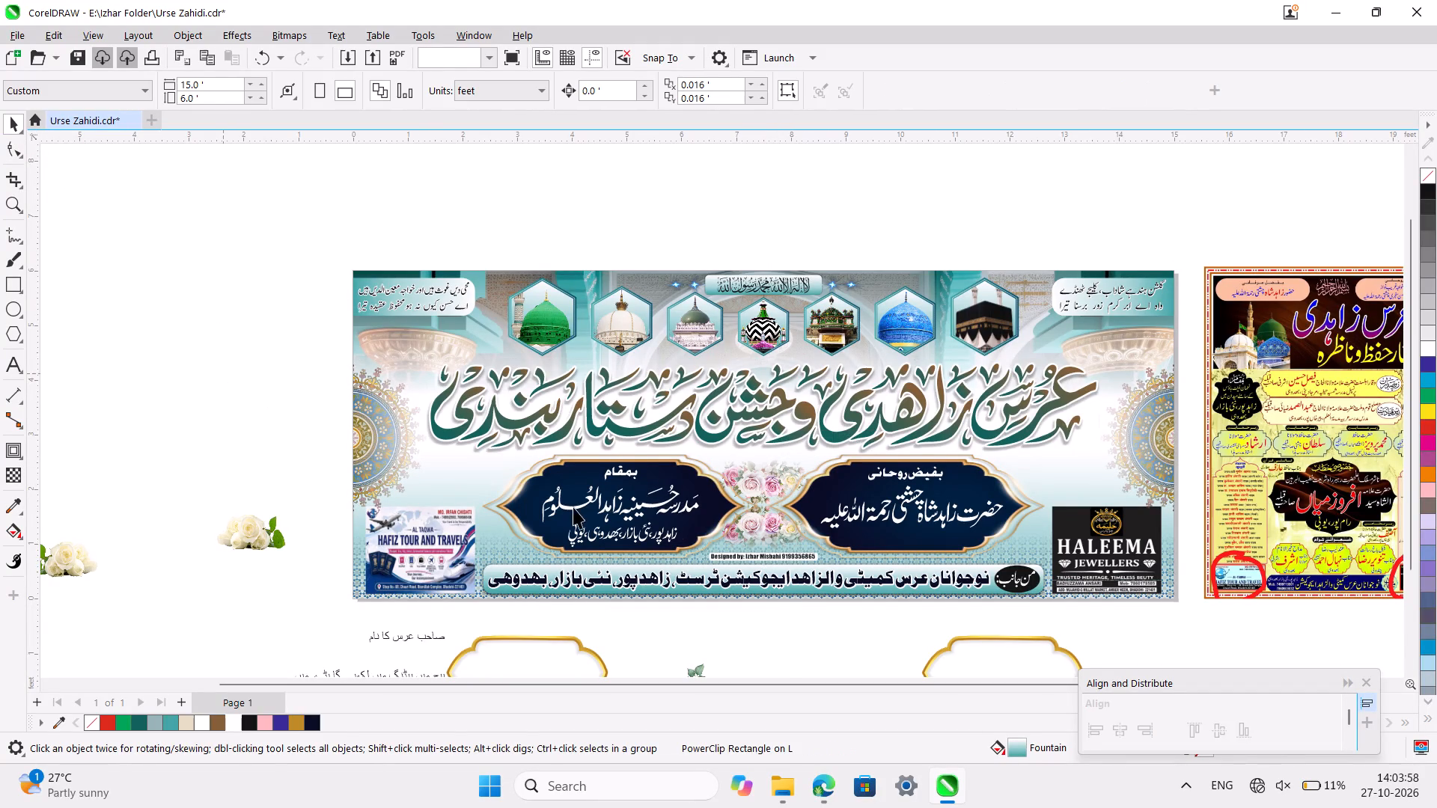
Examine the banner's background fade behind the main title and panels, both close up and as a whole beside the reference poster.
scroll(676, 516, "up", 1)
scroll(772, 477, "up", 5, "ctrl")
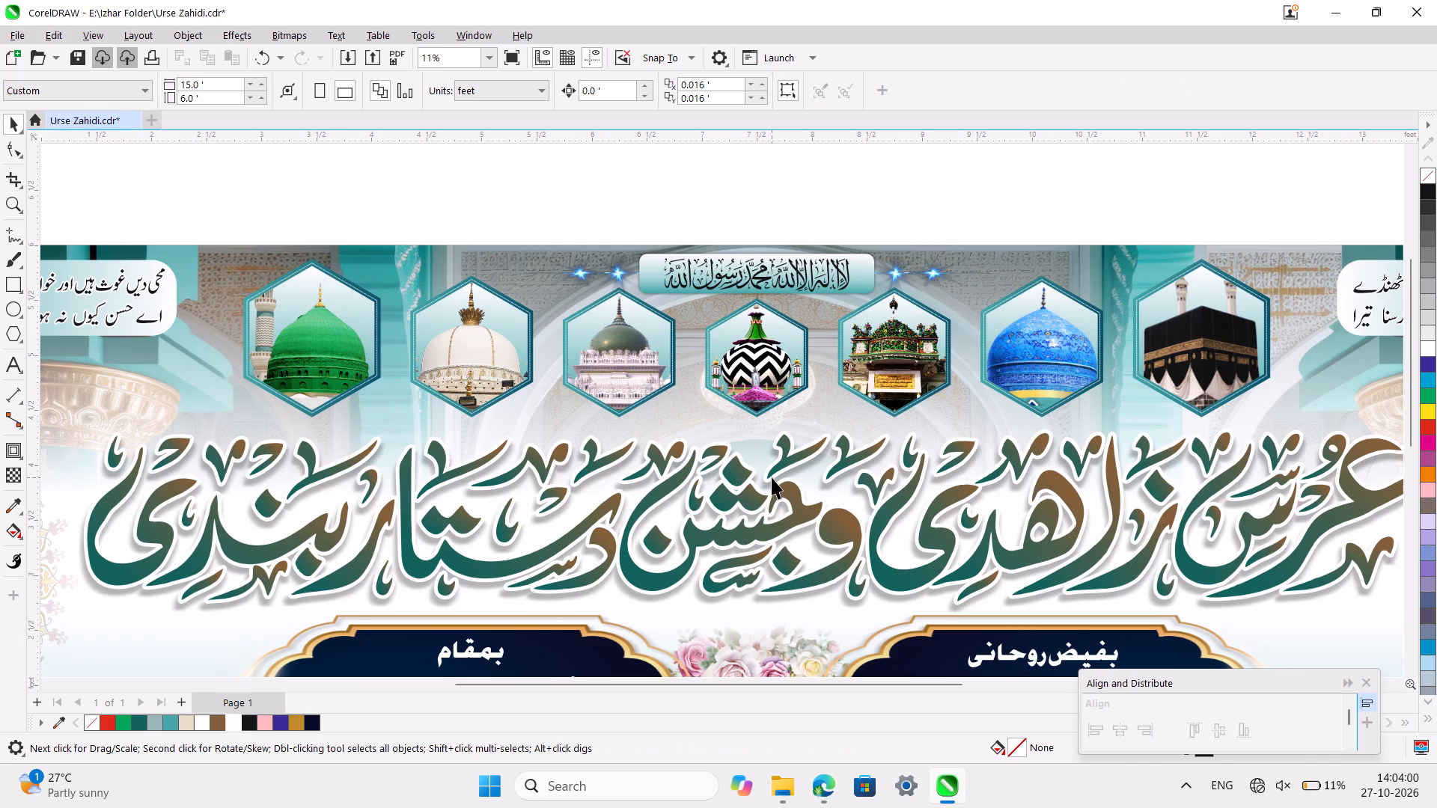
scroll(772, 477, "down", 9, "ctrl")
left_click(399, 376)
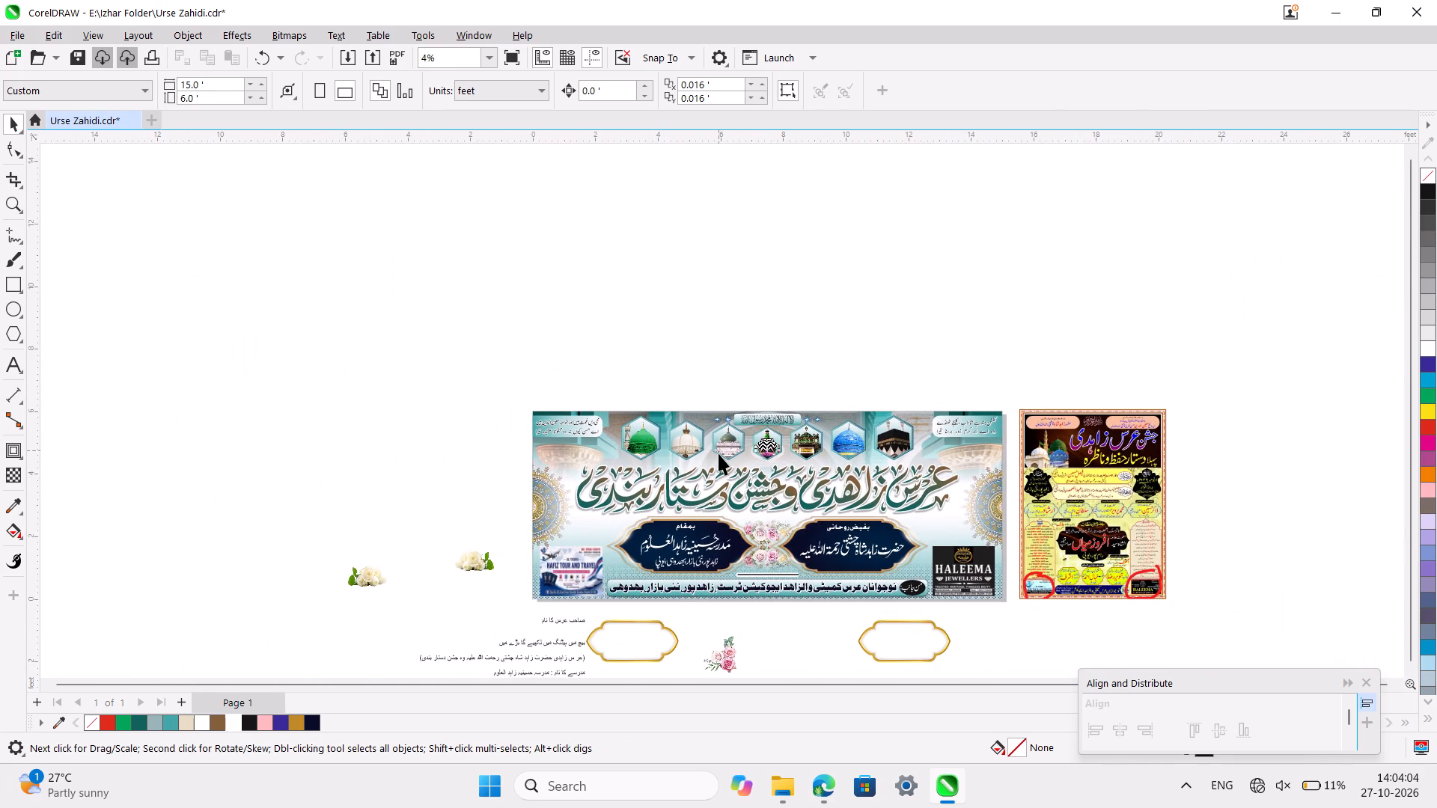
scroll(718, 453, "up", 2, "ctrl")
scroll(718, 453, "down", 1)
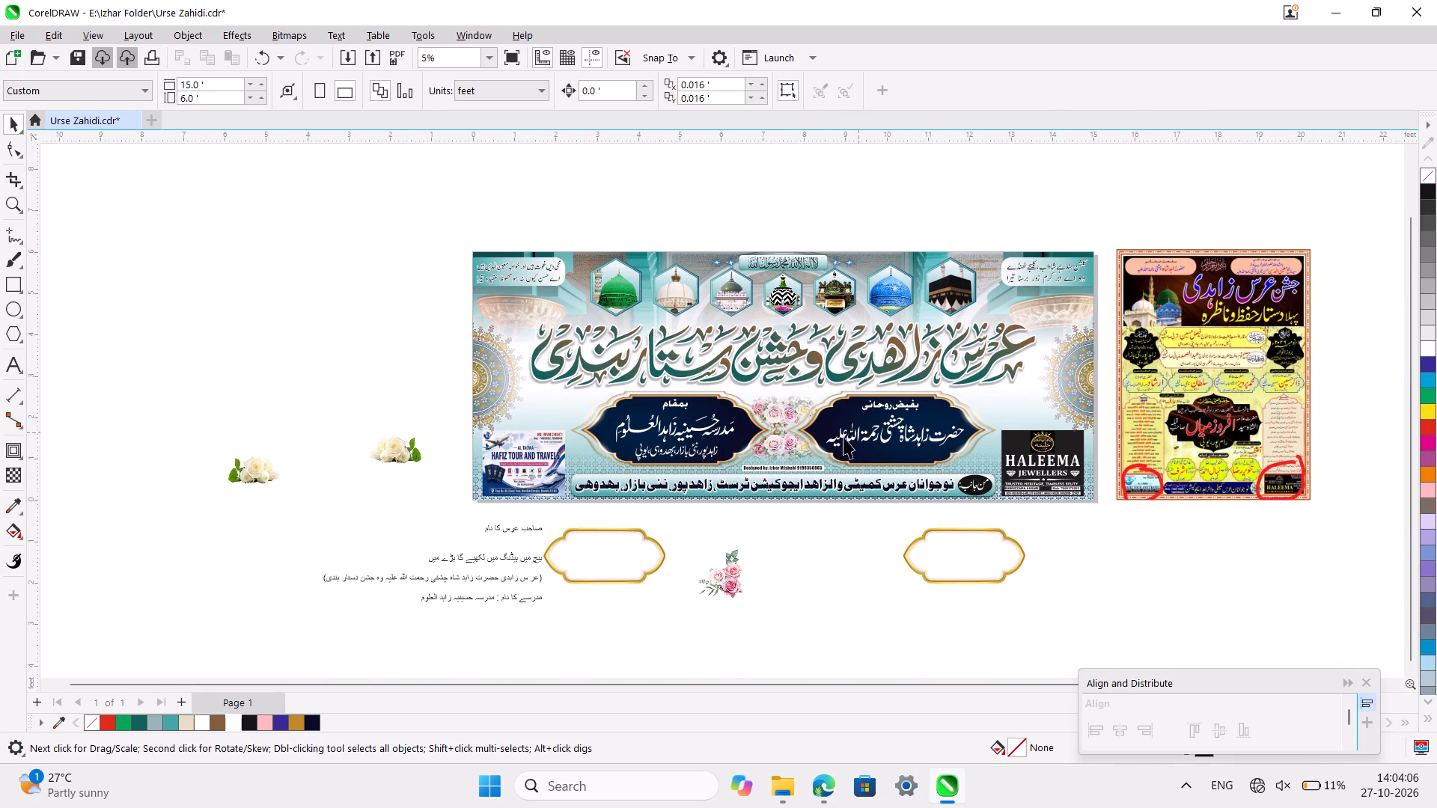
scroll(792, 483, "up", 3, "ctrl")
scroll(792, 483, "right", 1)
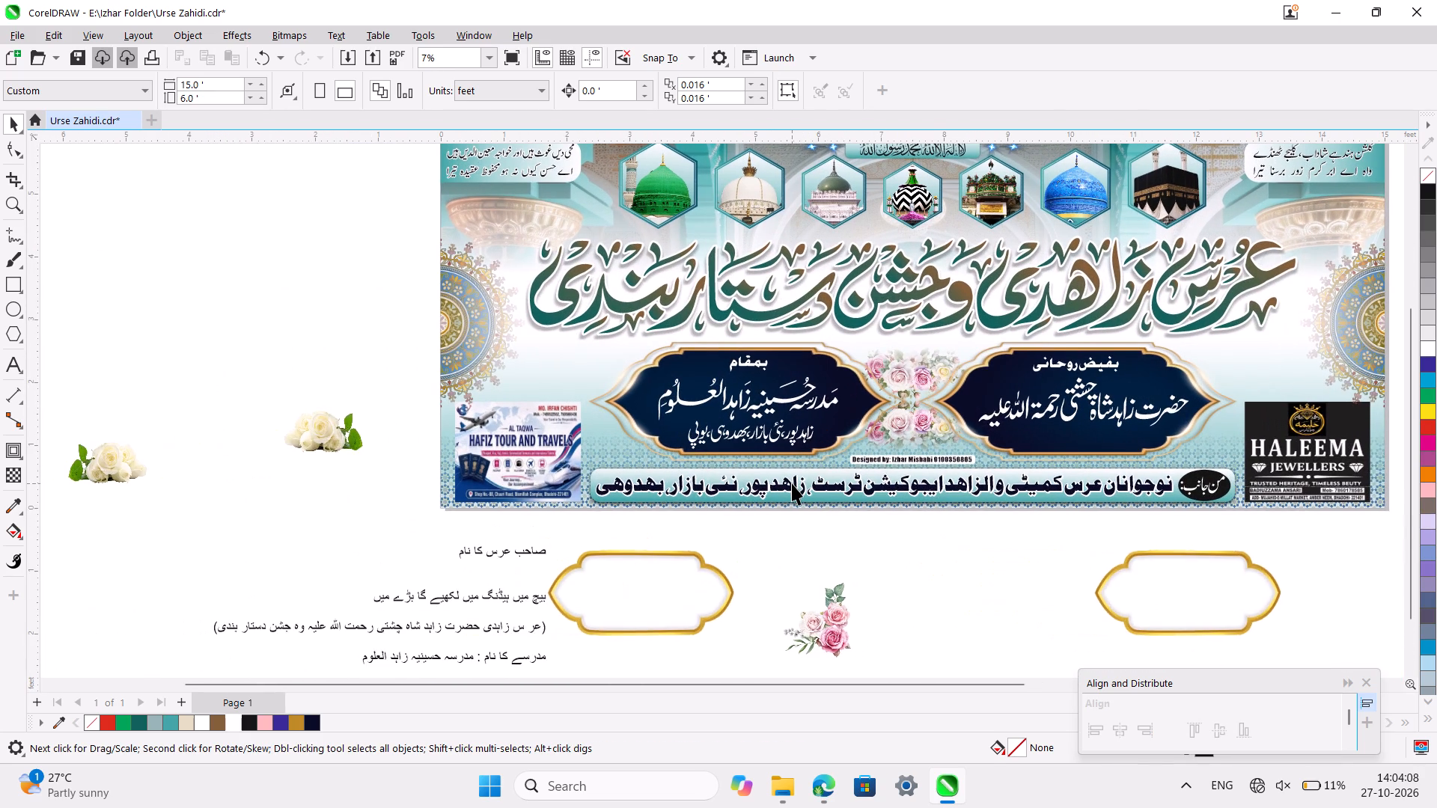
scroll(792, 483, "up", 2)
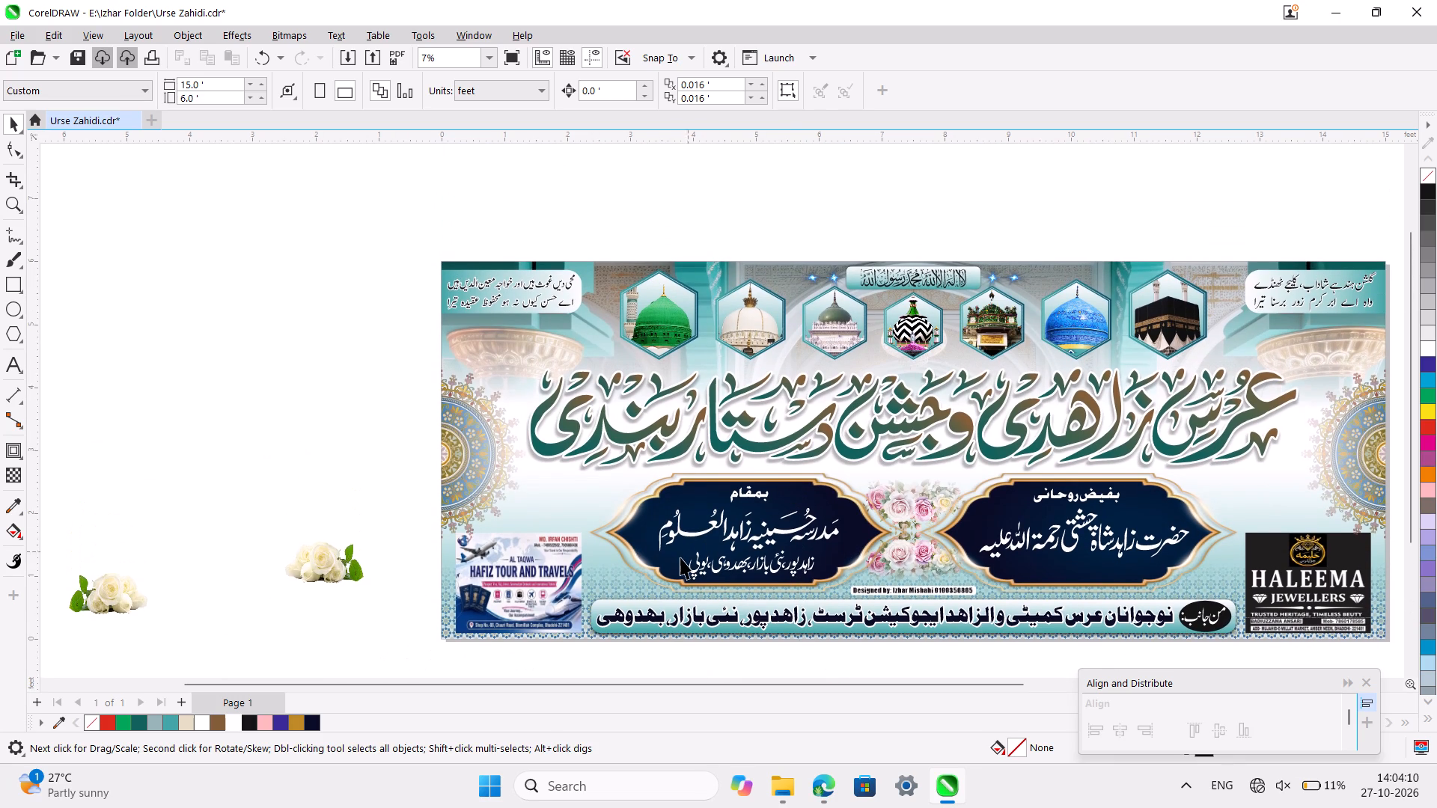
Widen the spacing of the Urdu address line beneath the madrasa name to a line width of about 2.22 ft.
scroll(680, 557, "up", 2, "ctrl")
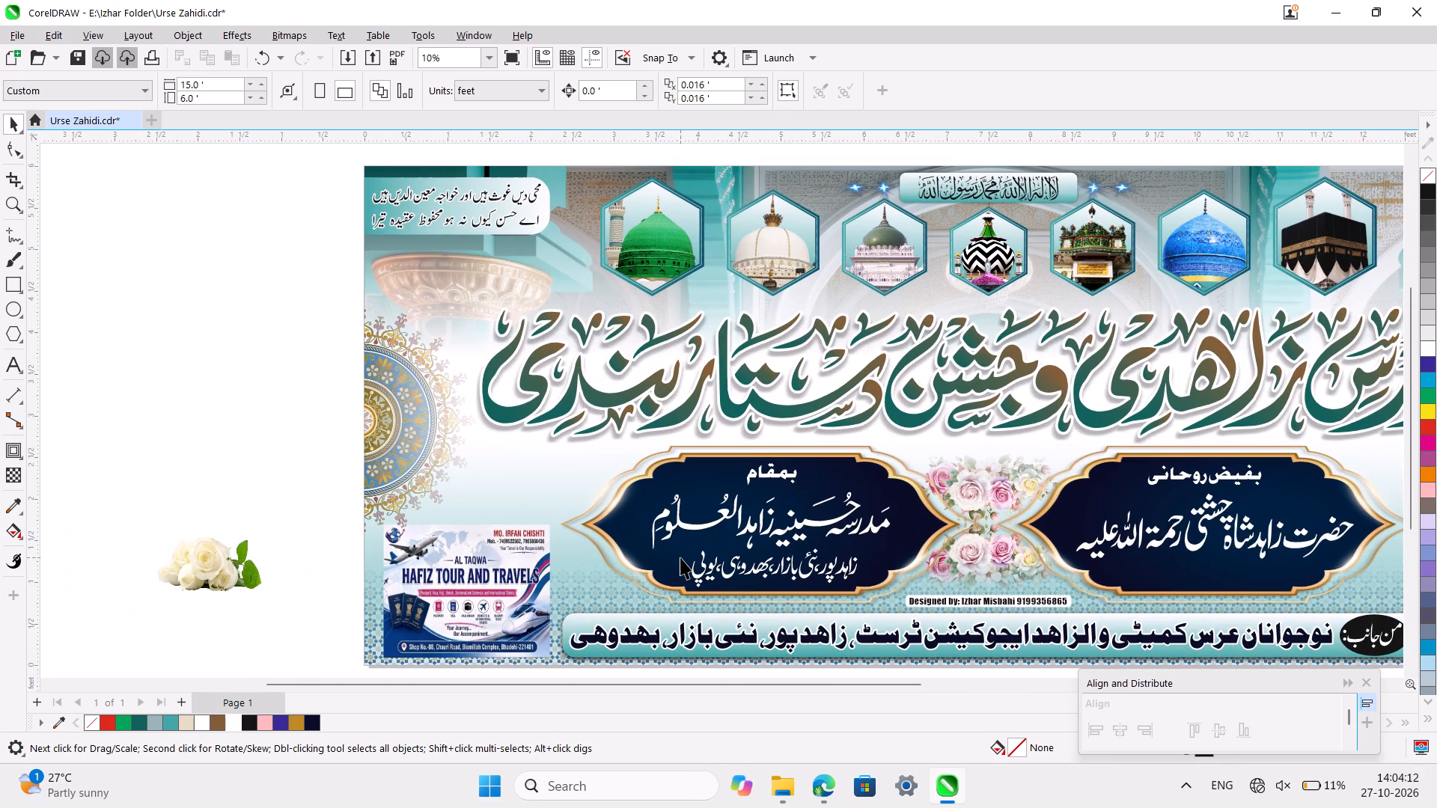
left_click(762, 569)
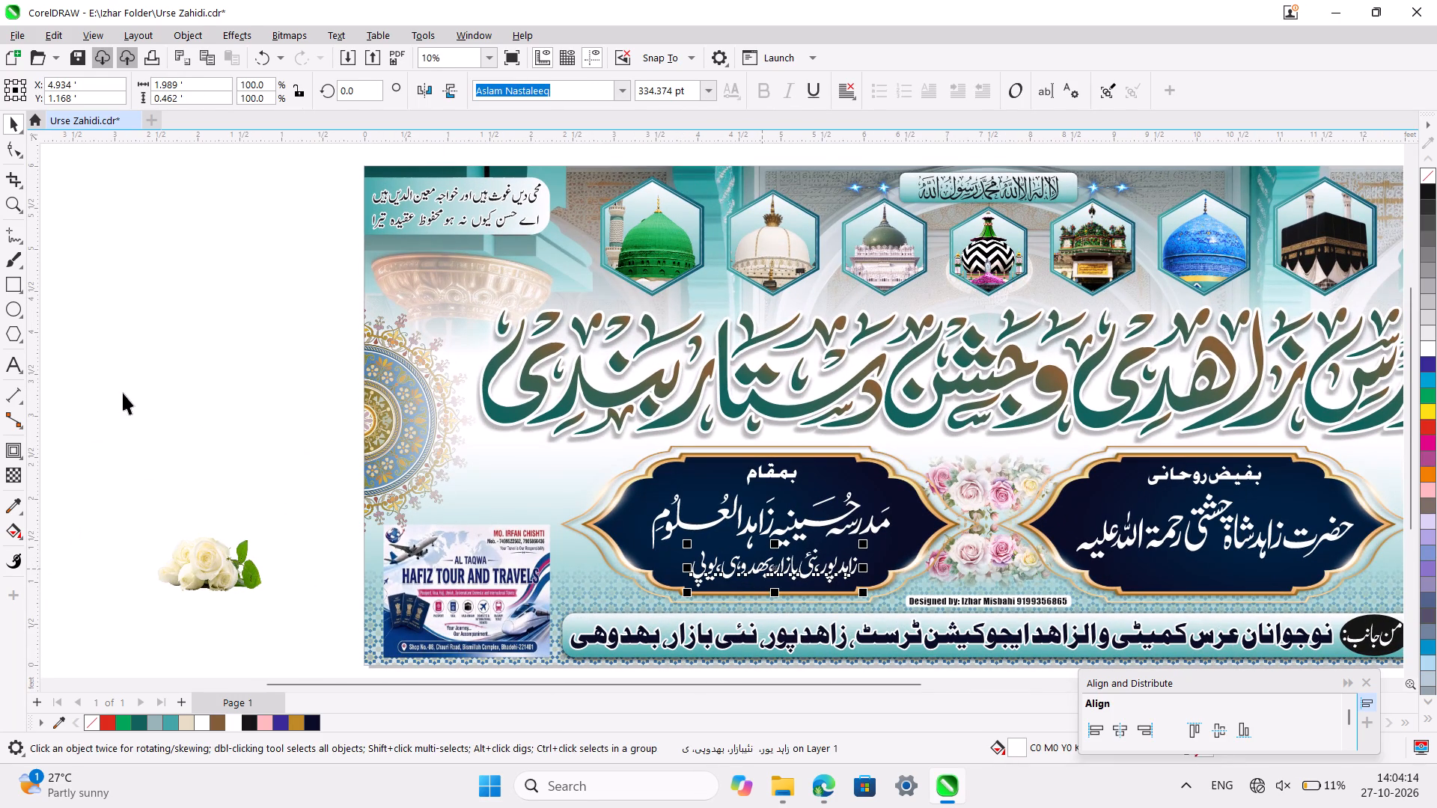
left_click(15, 157)
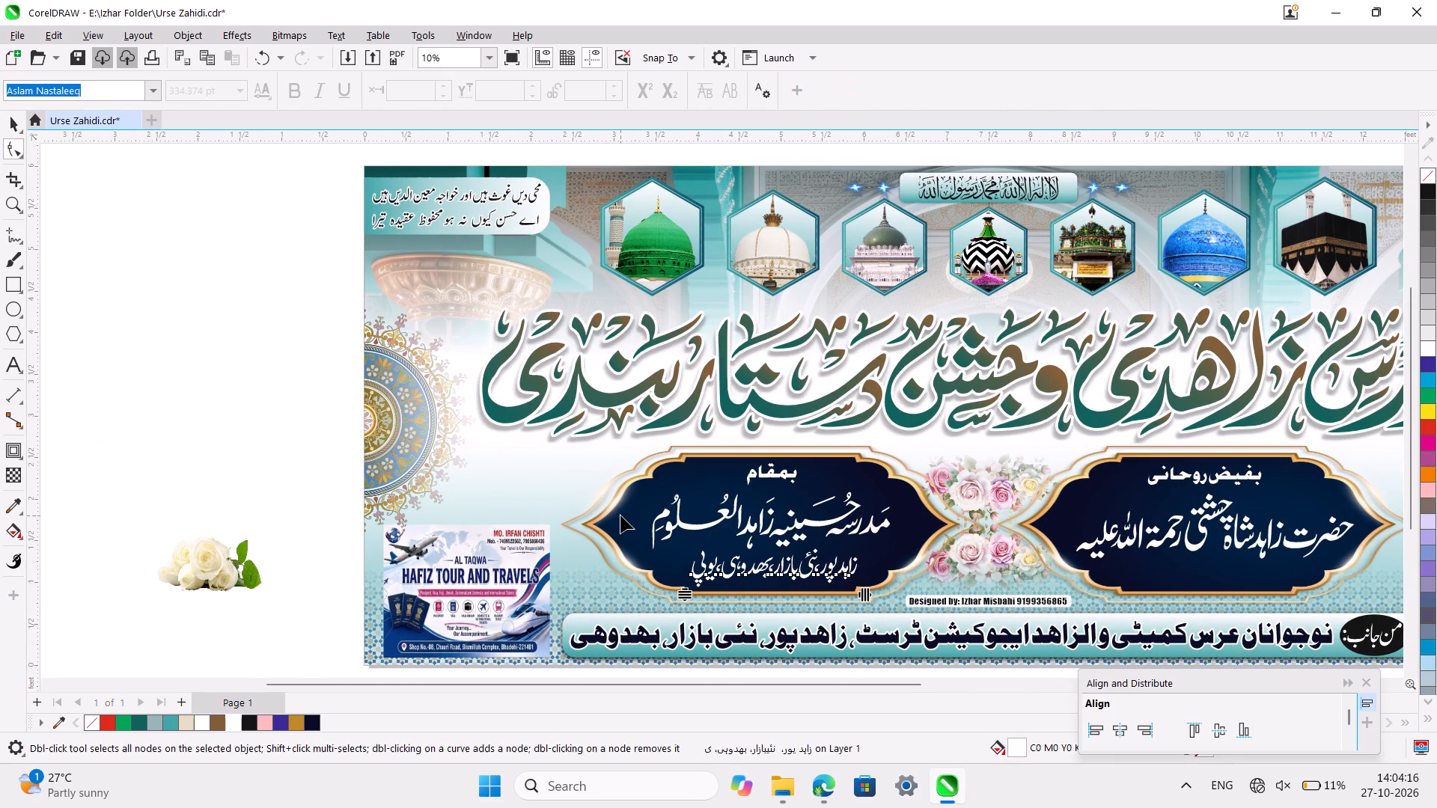
scroll(870, 598, "up", 2, "ctrl")
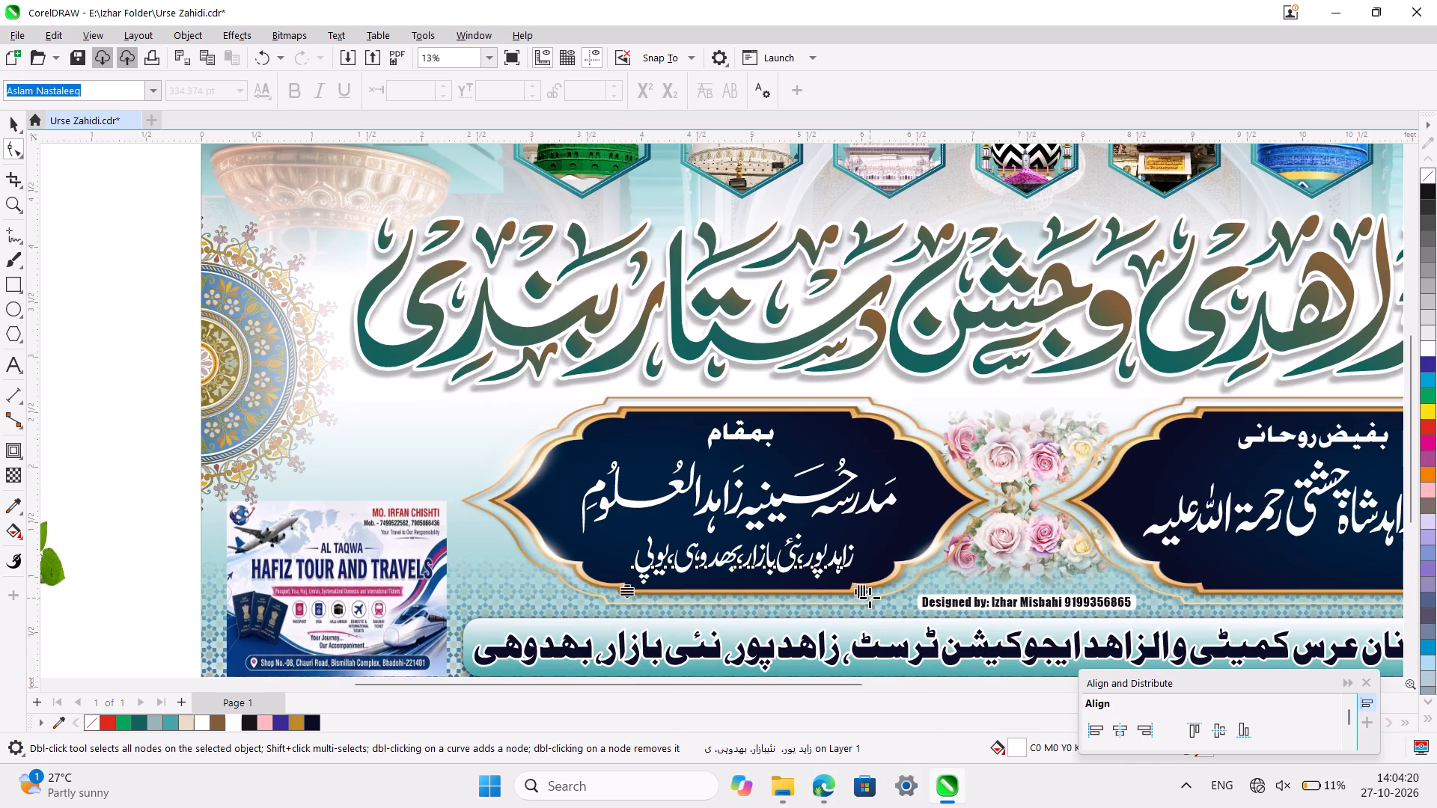
left_click_drag(870, 598, 897, 596, "shift")
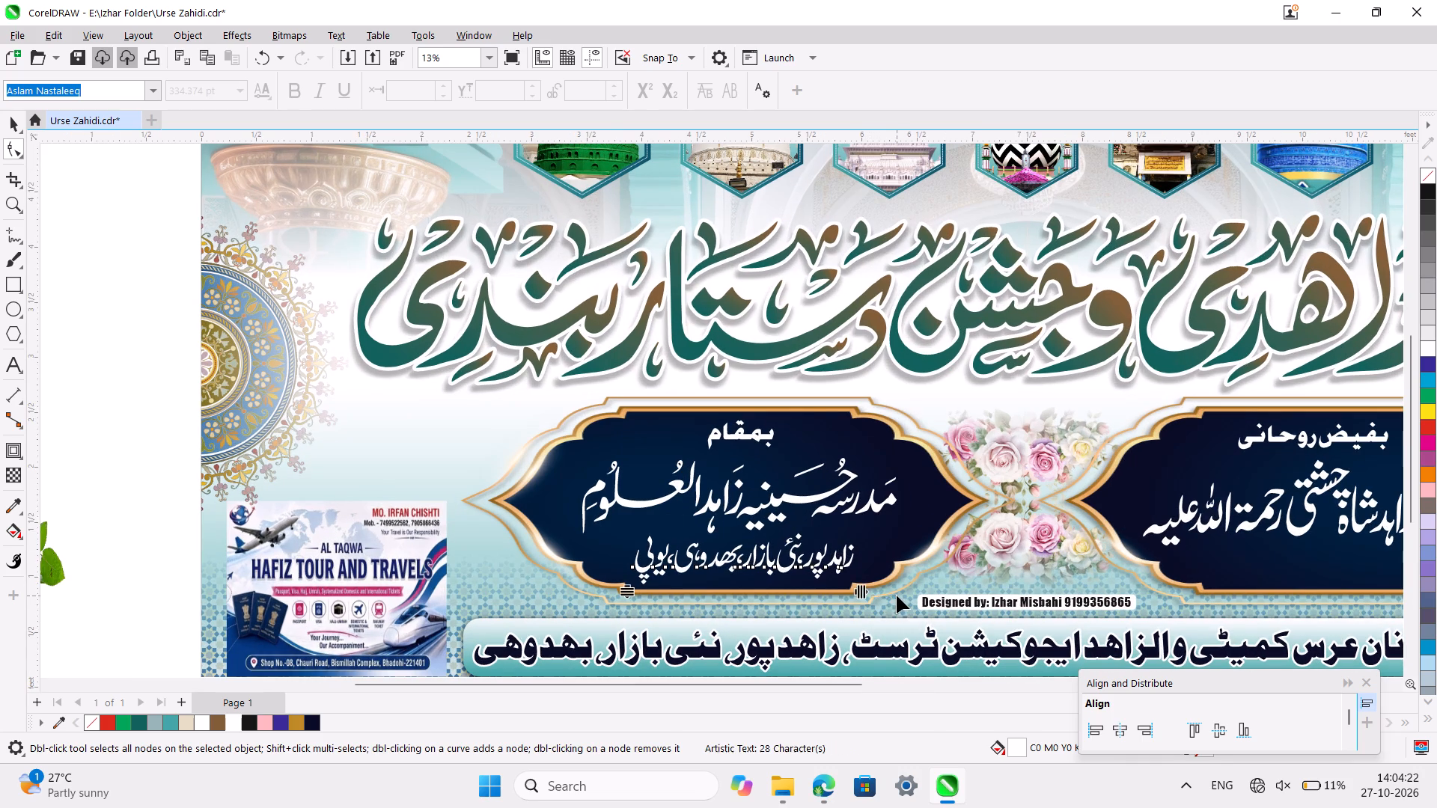
left_click_drag(862, 592, 867, 590, "shift")
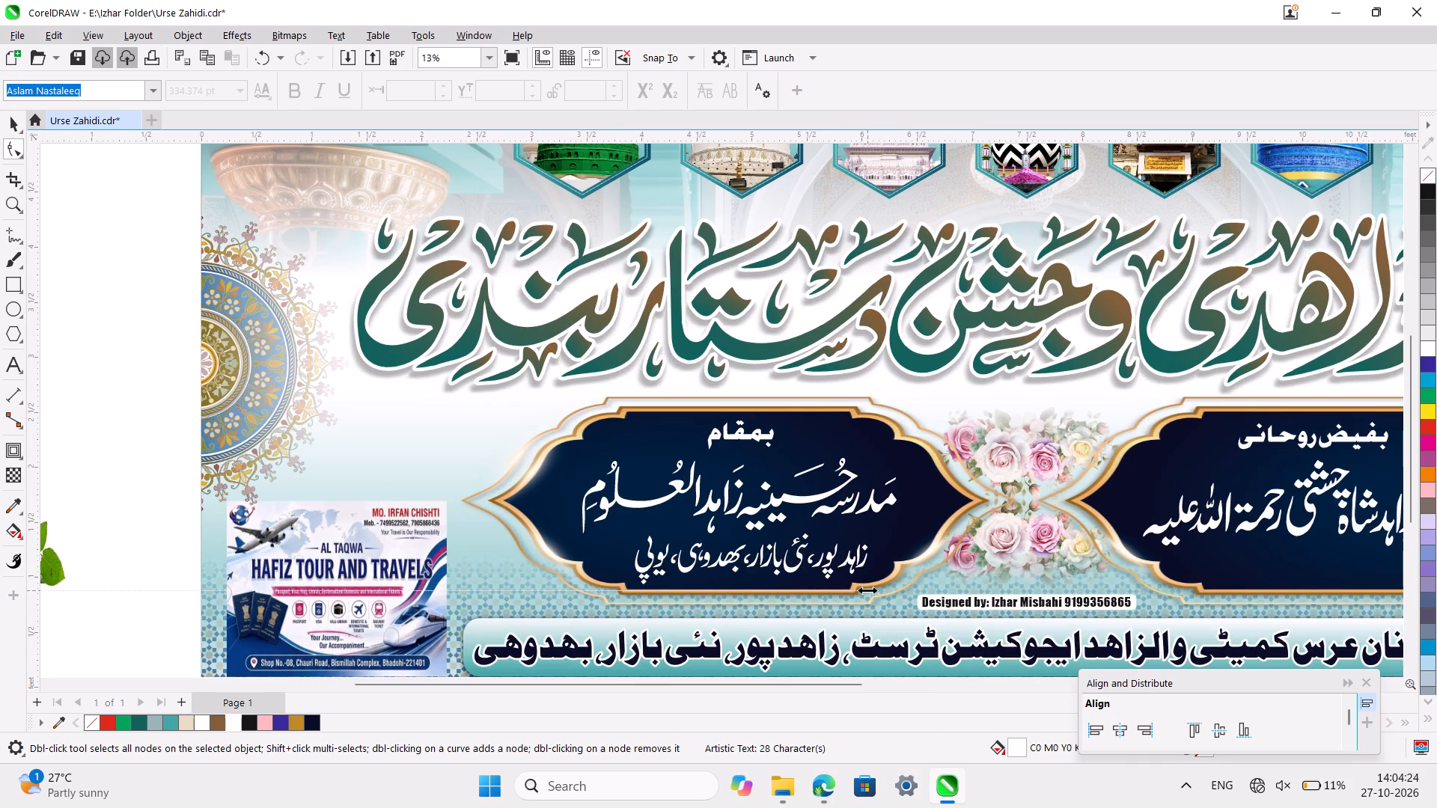
left_click_drag(867, 590, 876, 594, "shift")
left_click(876, 594, "shift")
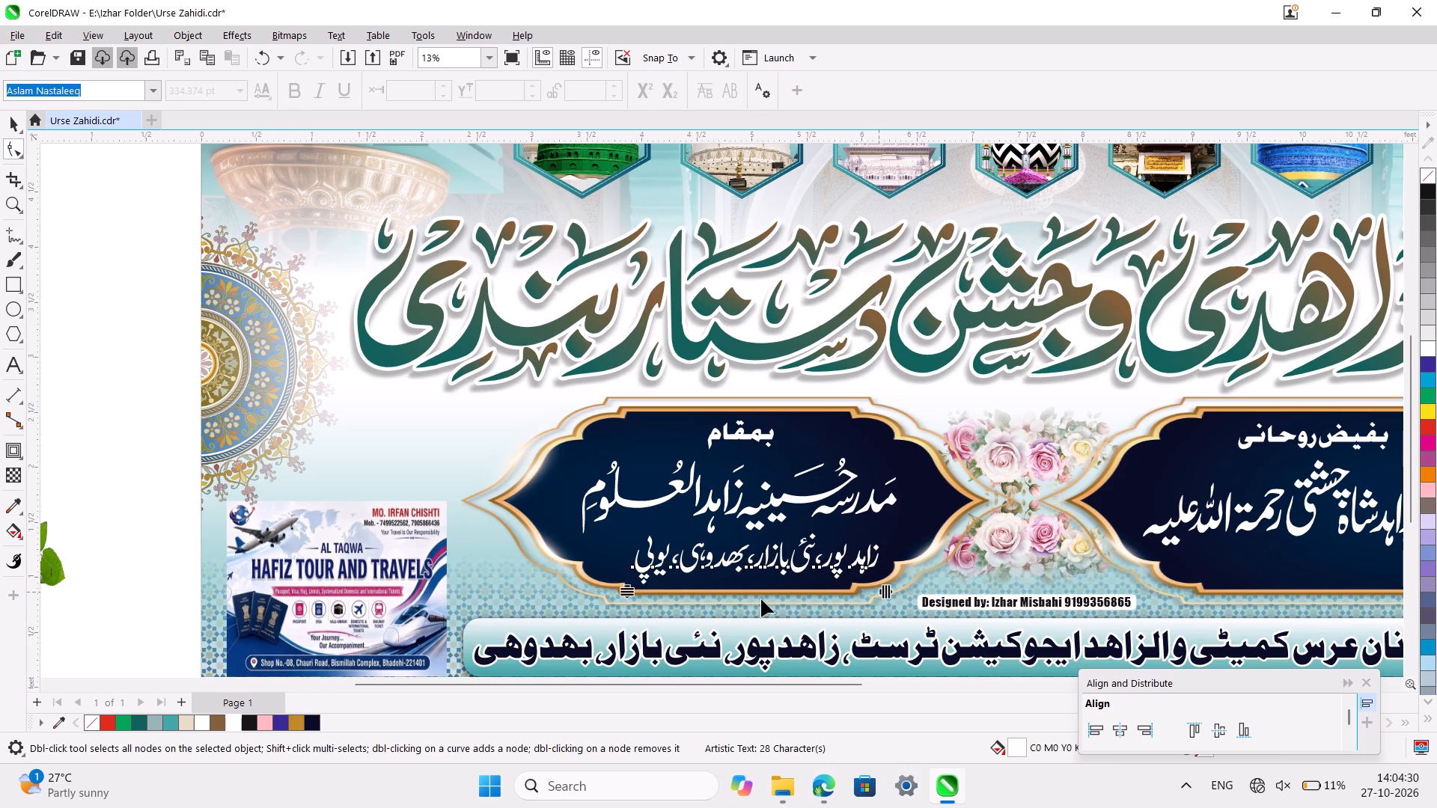
Centre the address line horizontally under the بمقام heading in the madrasa panel.
key("ctrl+space")
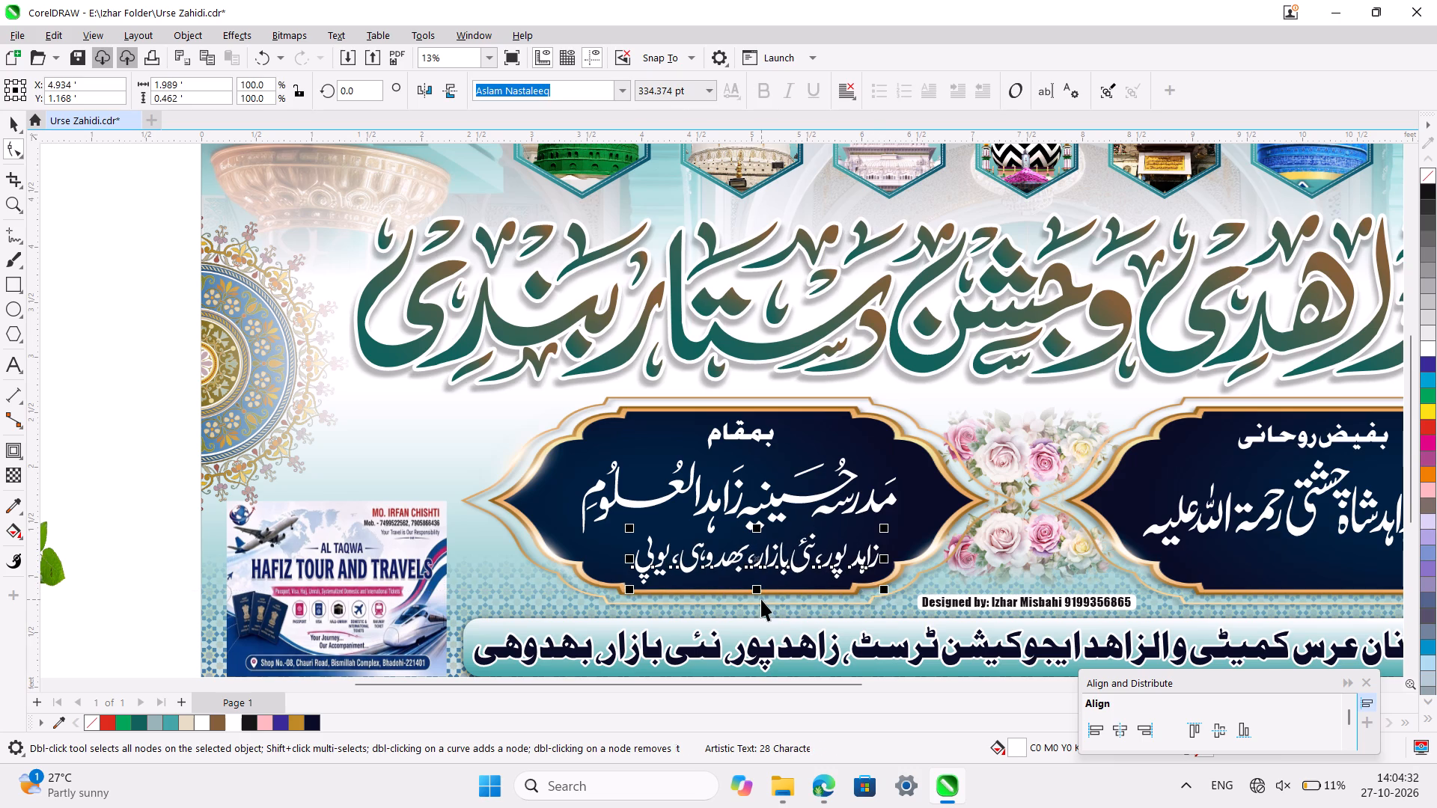
left_click(759, 441, "shift")
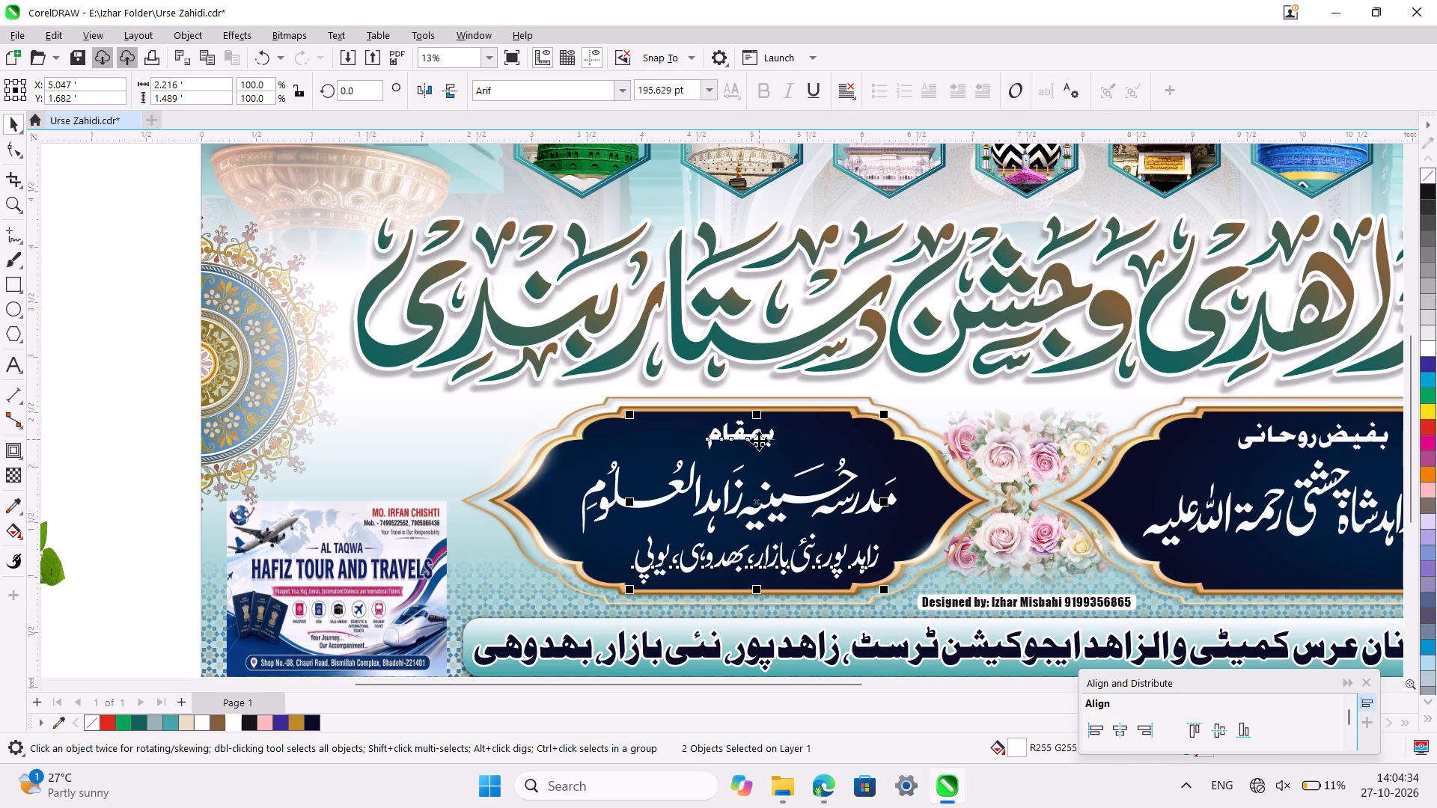
key("c")
left_click(132, 447)
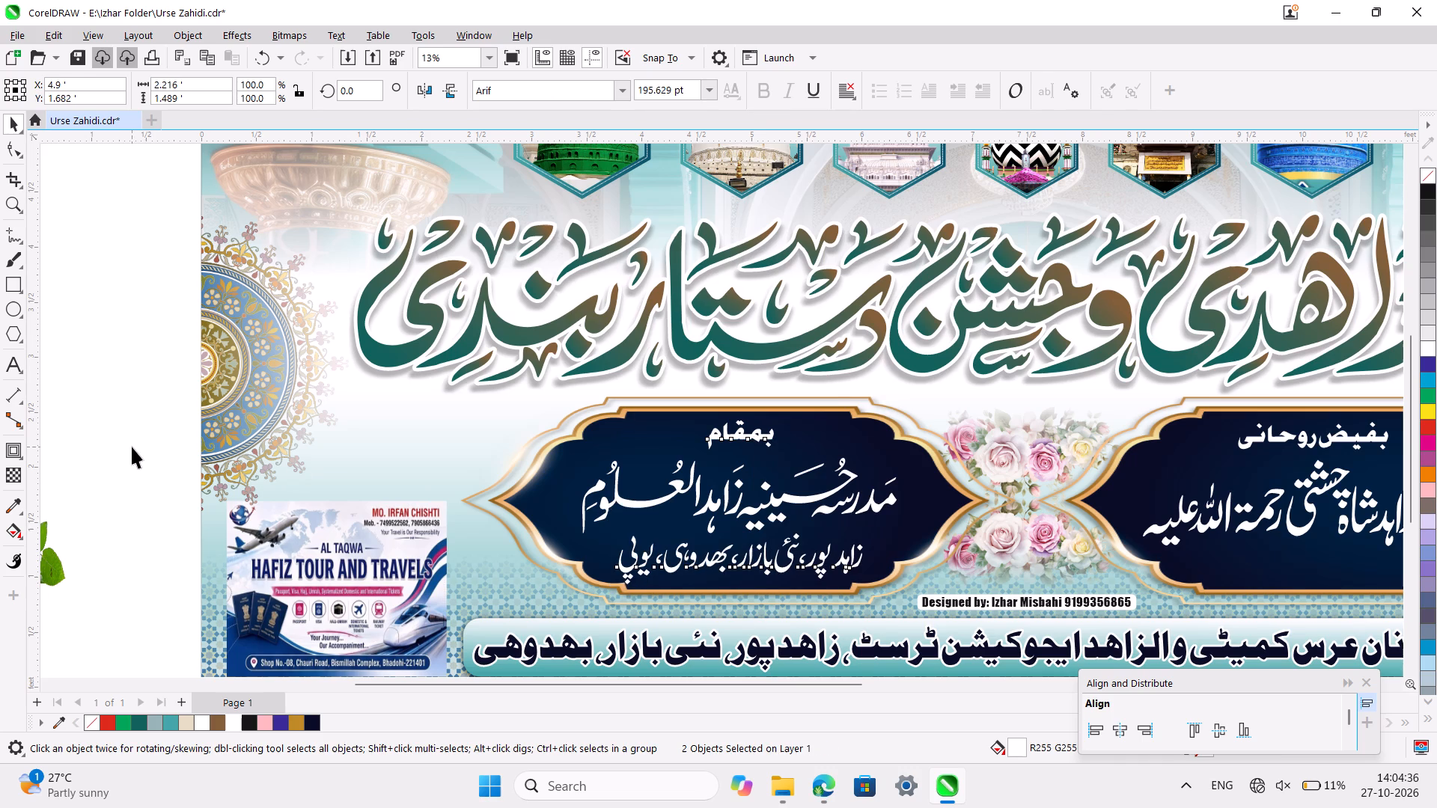
Nudge the Urdu address line in the madrasa panel slightly right to about X 4.96 ft, keeping its height at Y 1.168 ft.
scroll(808, 457, "up", 2, "ctrl")
scroll(808, 457, "down", 1)
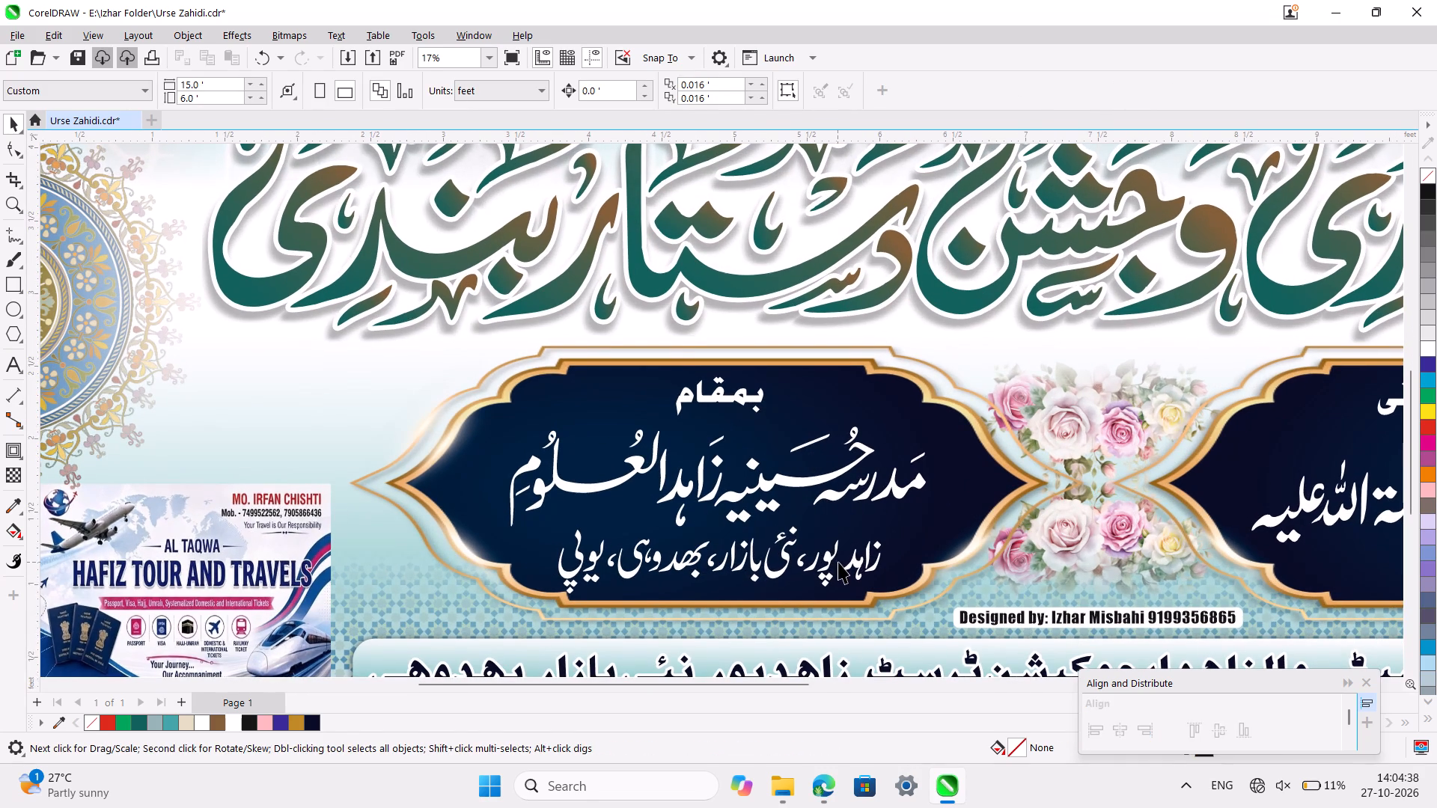
left_click(830, 557)
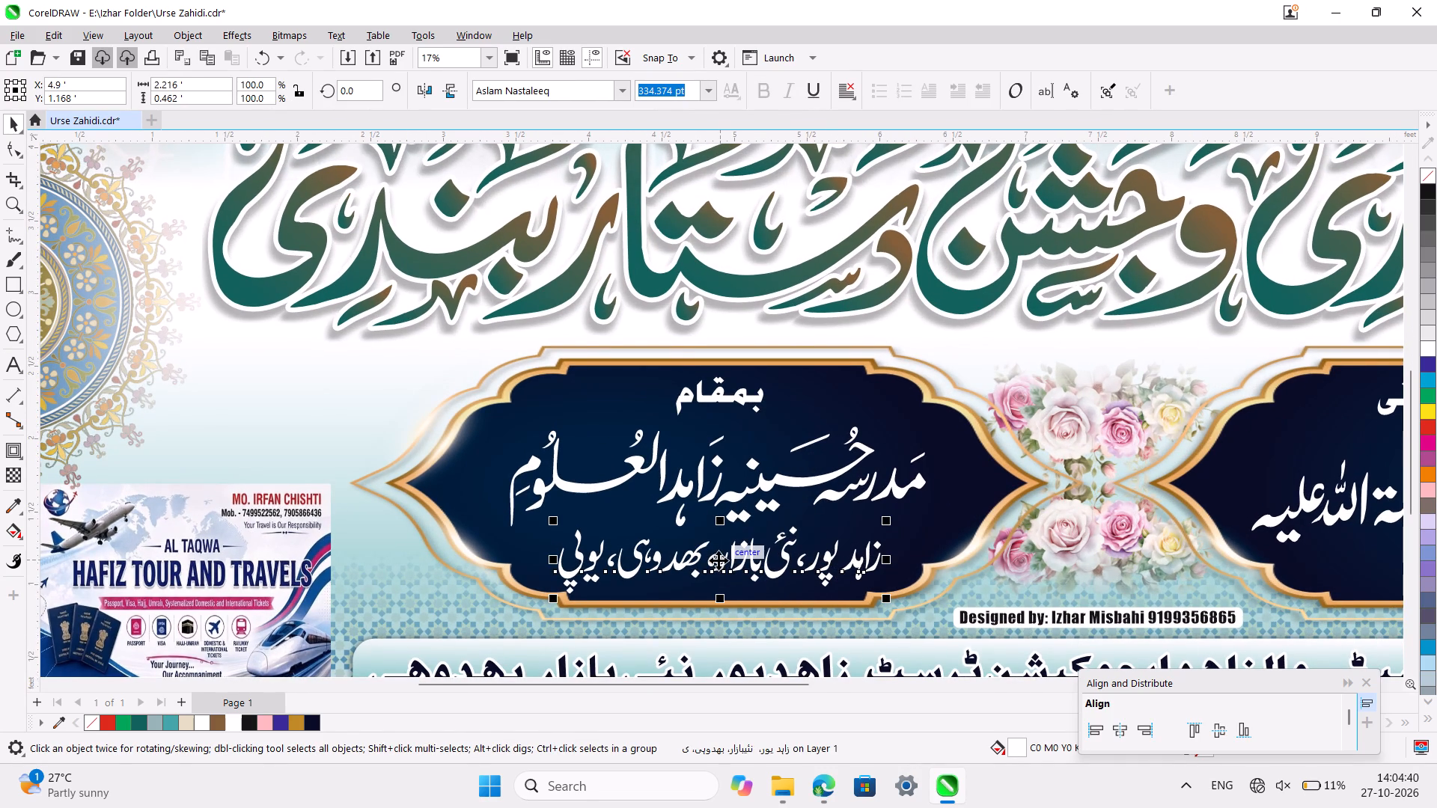
left_click_drag(718, 560, 726, 560)
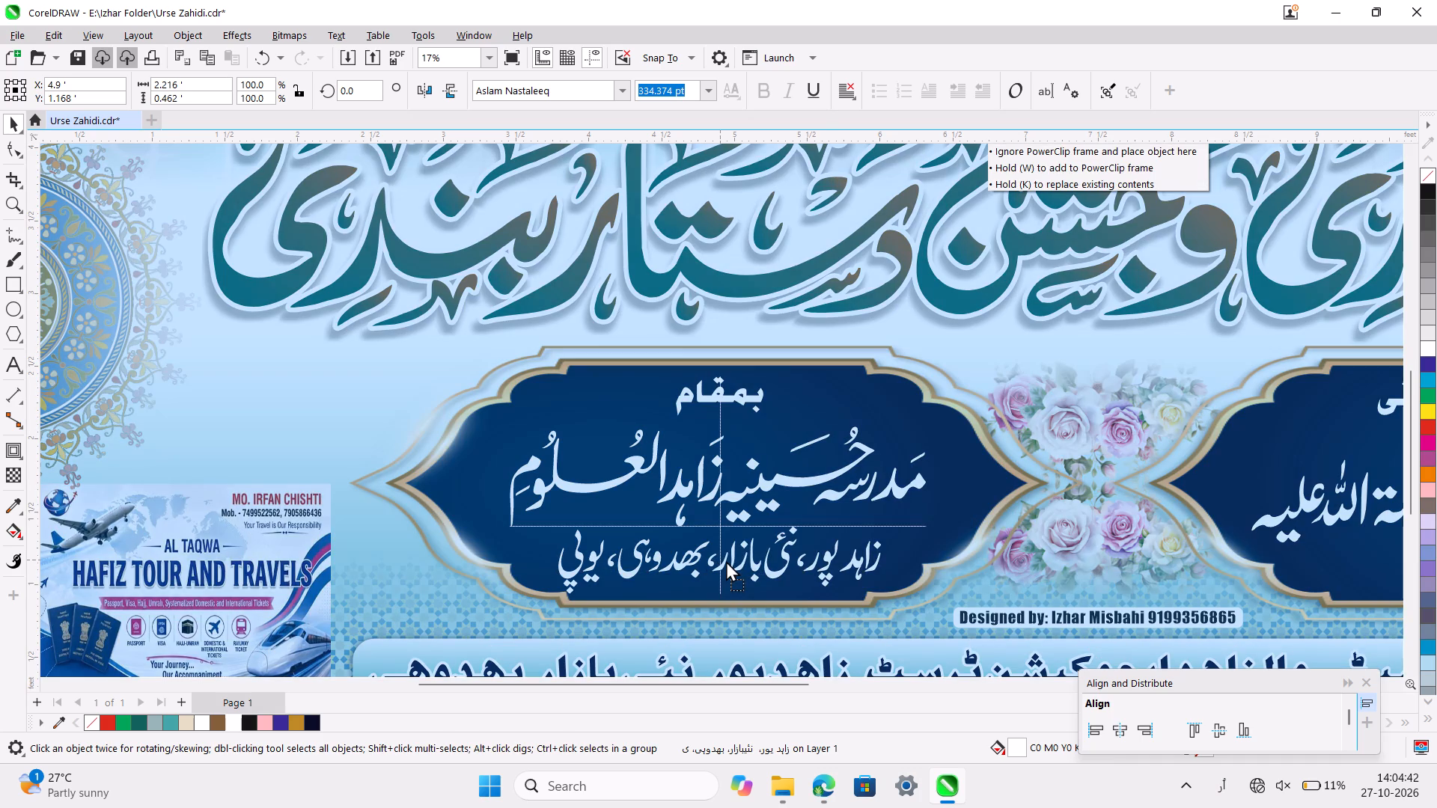
left_click_drag(726, 560, 727, 561)
left_click_drag(727, 561, 729, 566)
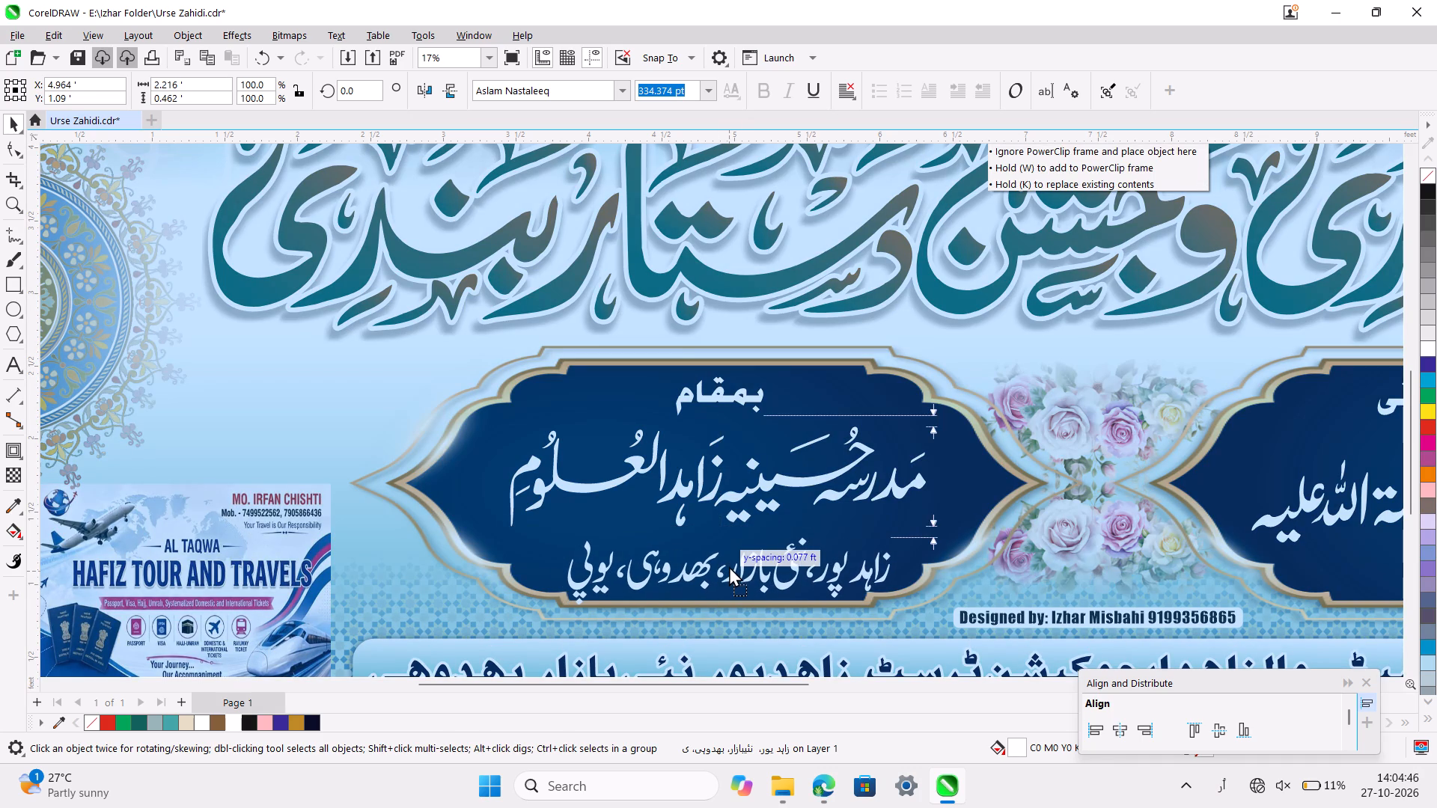
left_click_drag(729, 566, 727, 563)
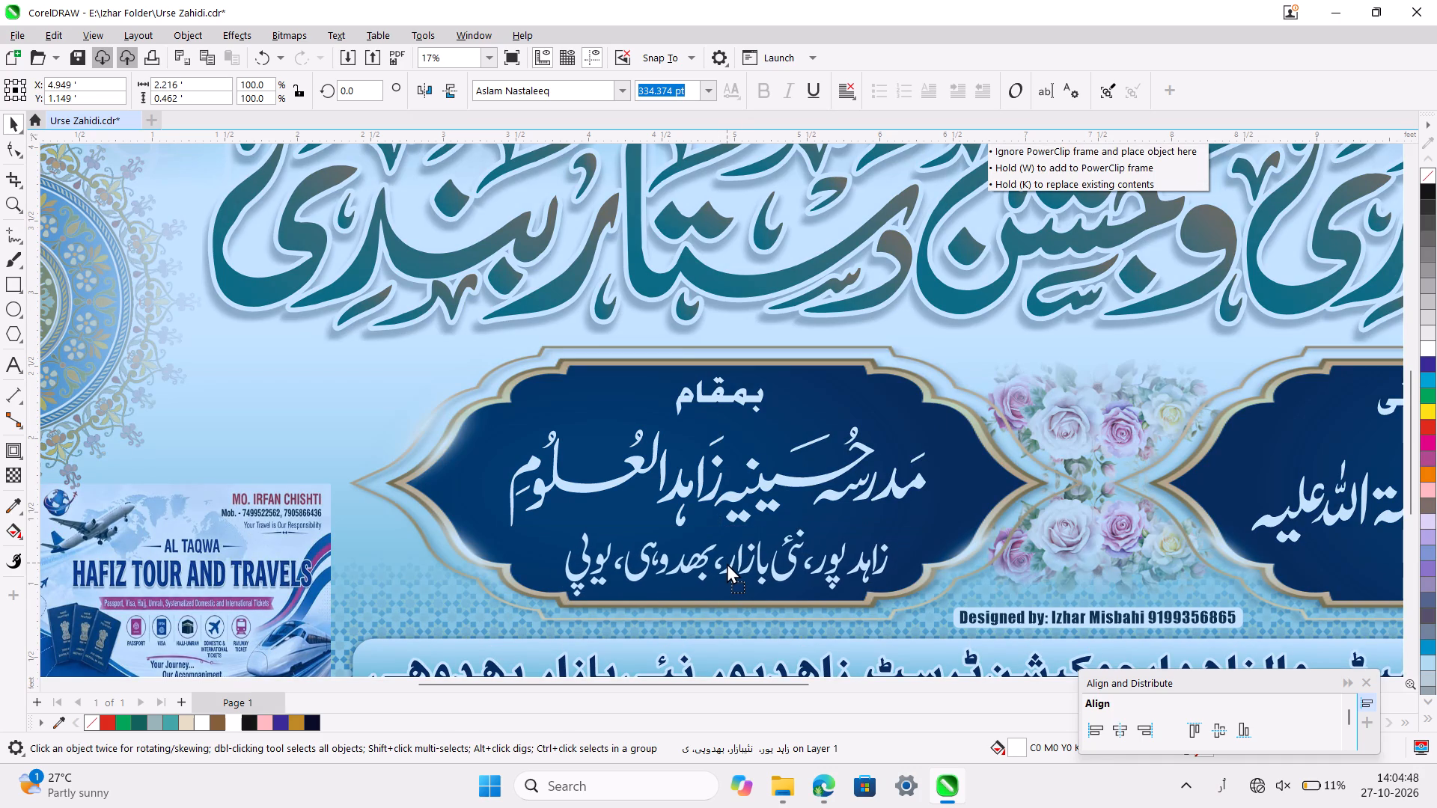
left_click_drag(727, 563, 724, 561)
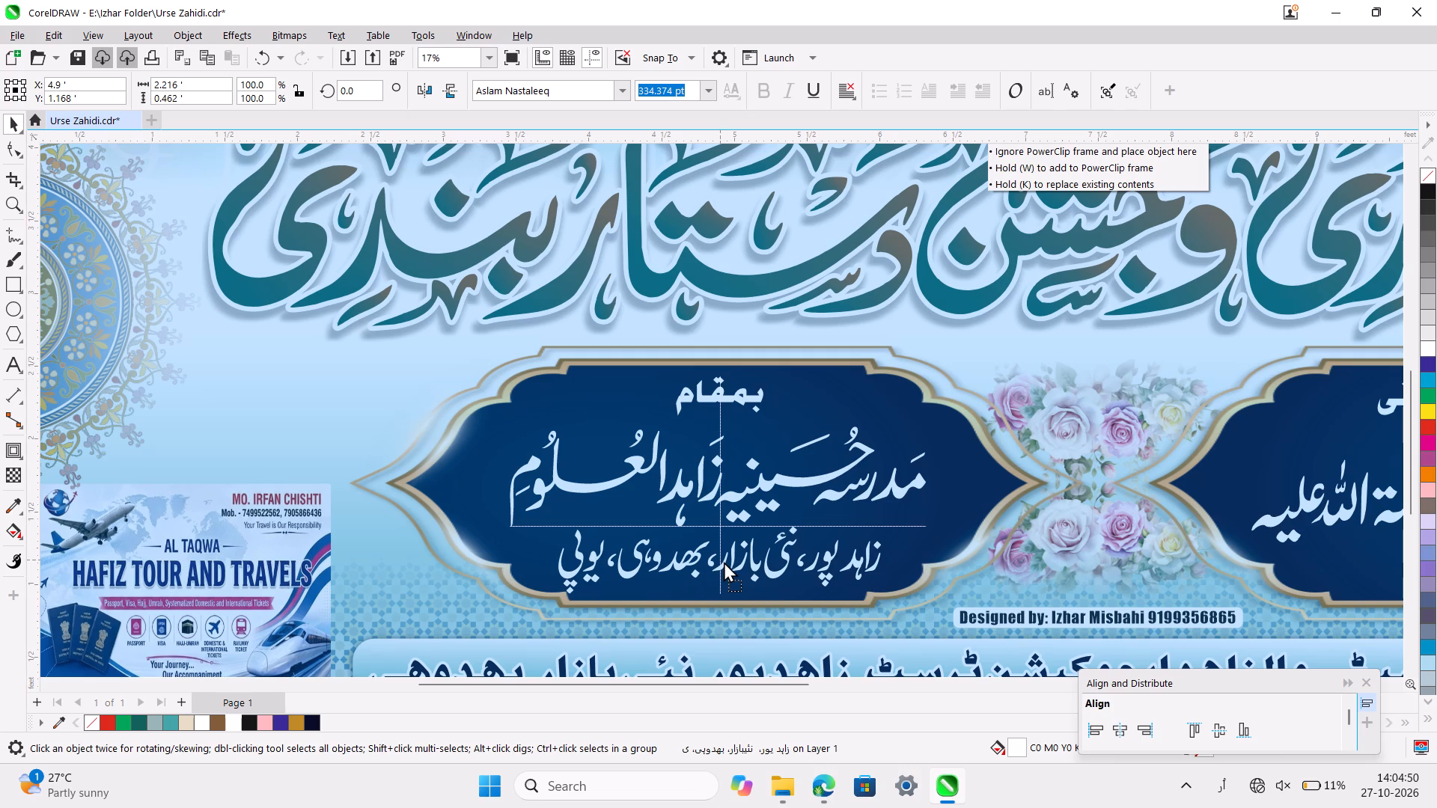
left_click_drag(724, 561, 728, 558)
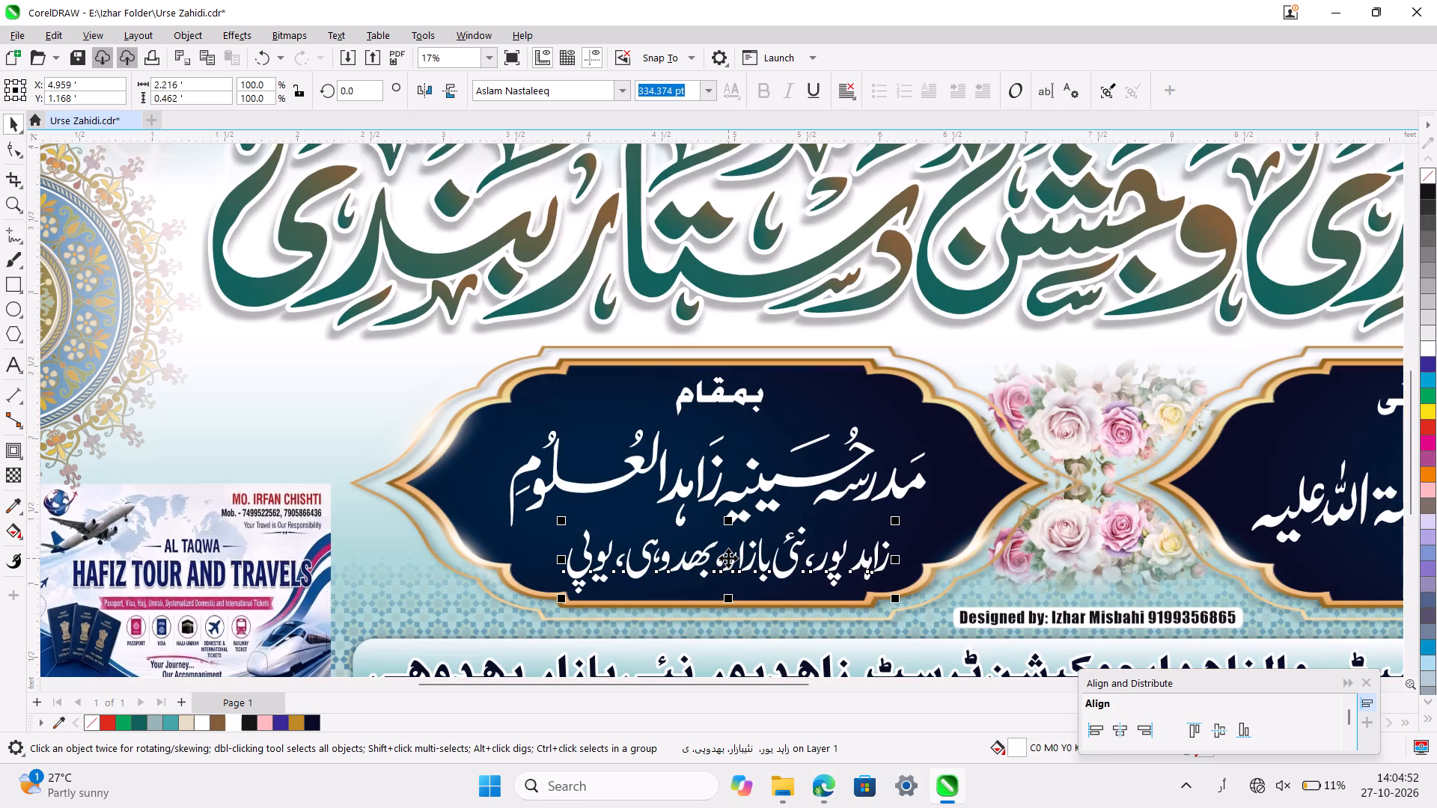
Deselect the address line and save the banner document.
scroll(728, 558, "down", 6, "ctrl")
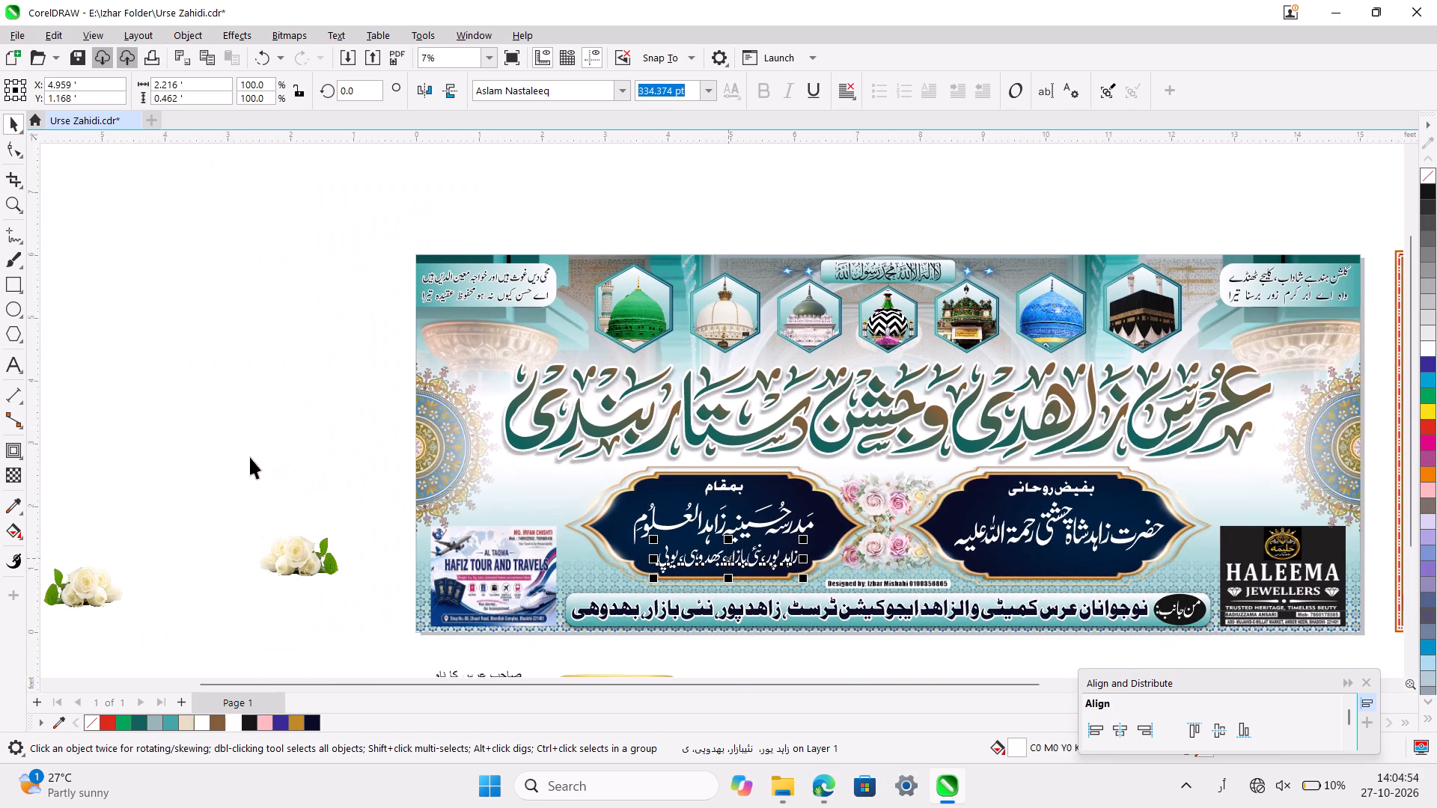
left_click(250, 457)
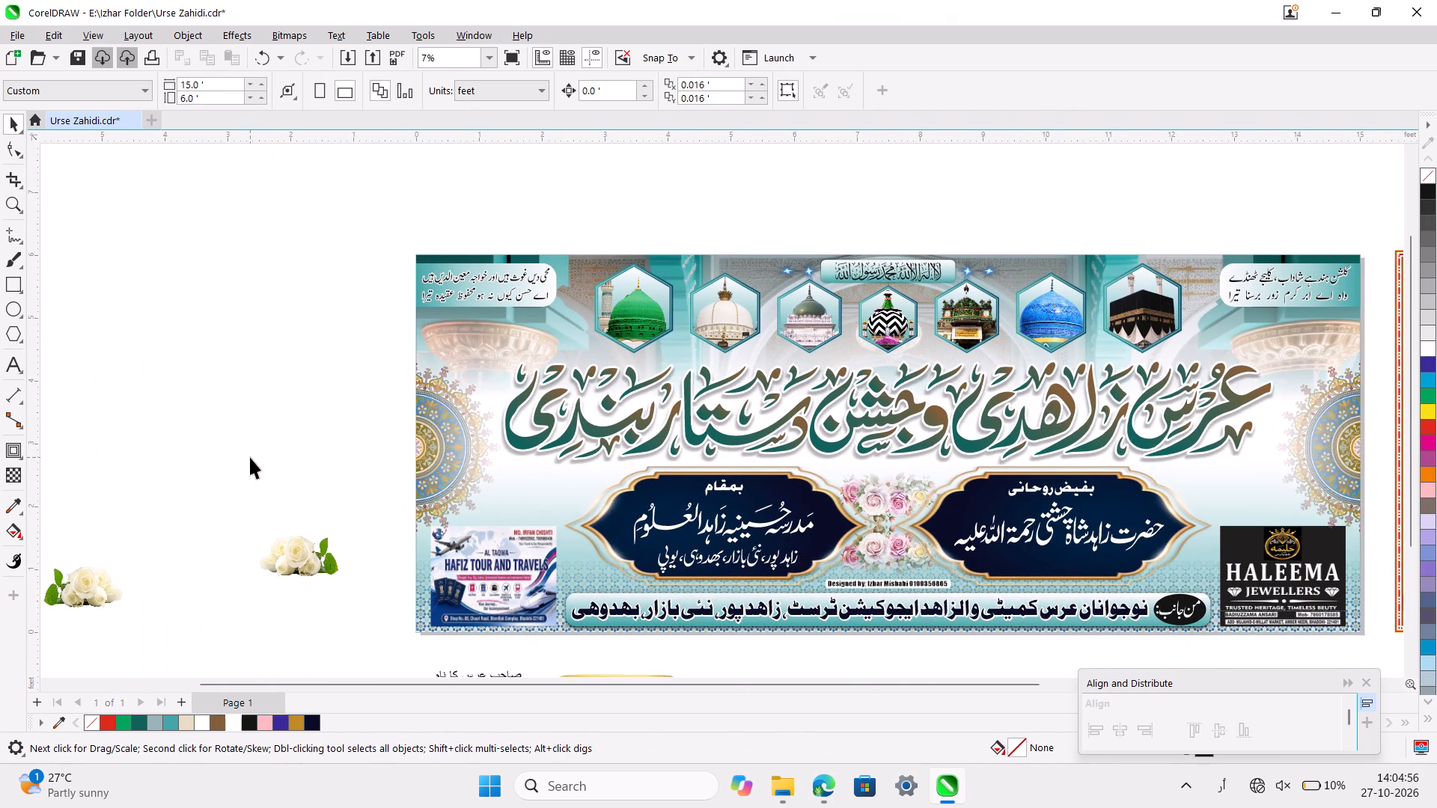
key("ctrl+s")
Draw a flat ellipse about 1.0 ft wide and 0.3 ft high in the empty area beside the banner.
scroll(608, 523, "down", 1)
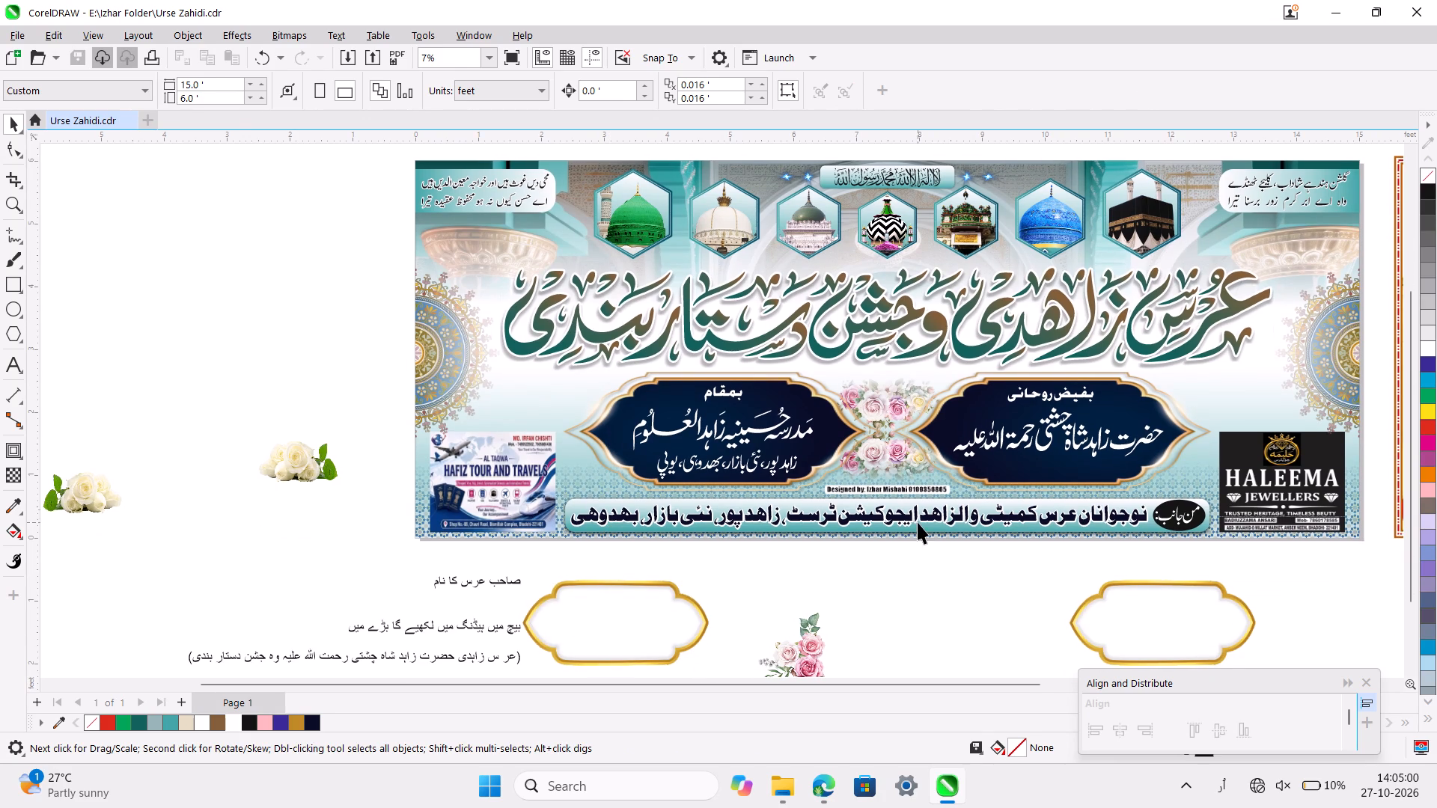
scroll(1073, 447, "up", 1)
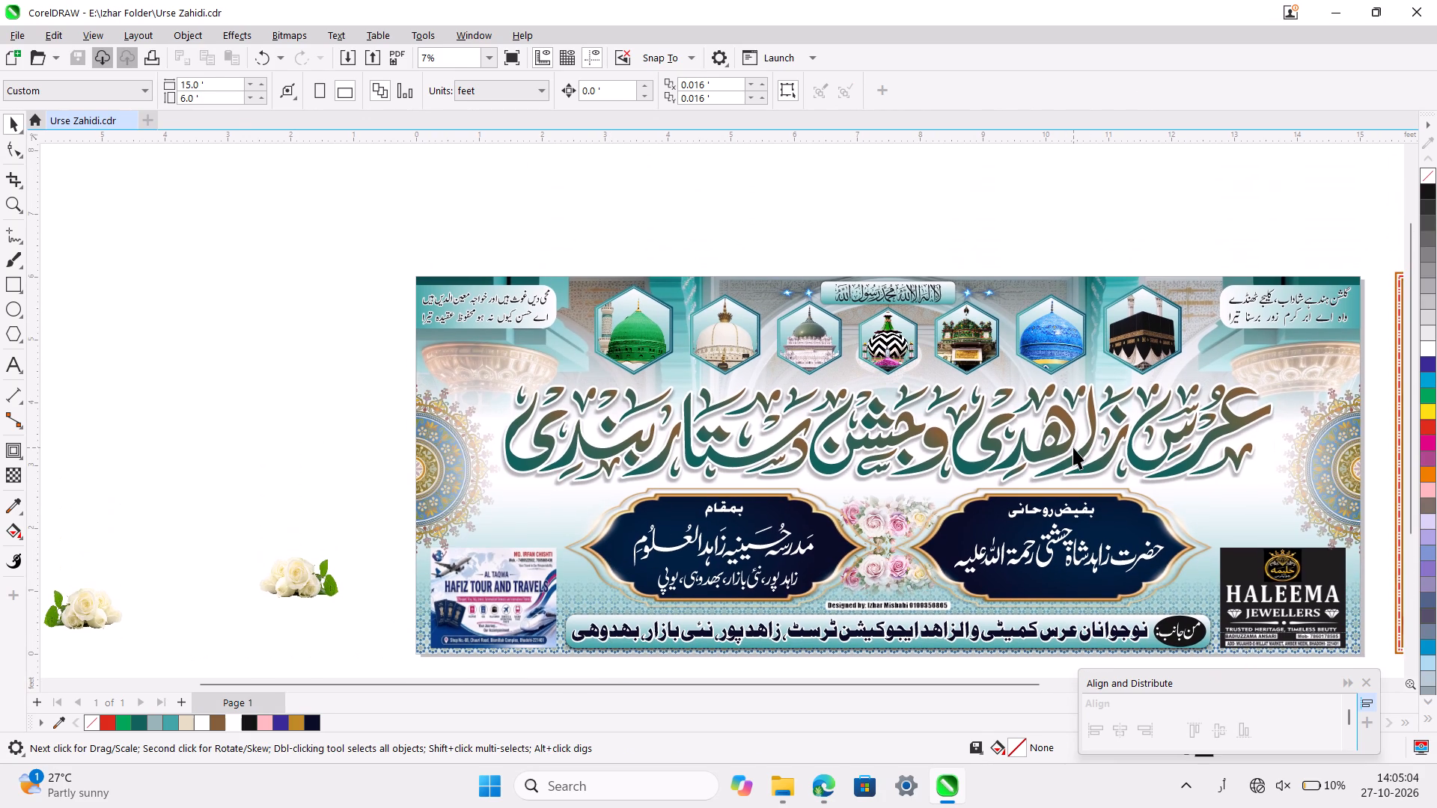
scroll(1073, 447, "down", 2, "ctrl")
scroll(1073, 447, "left", 2)
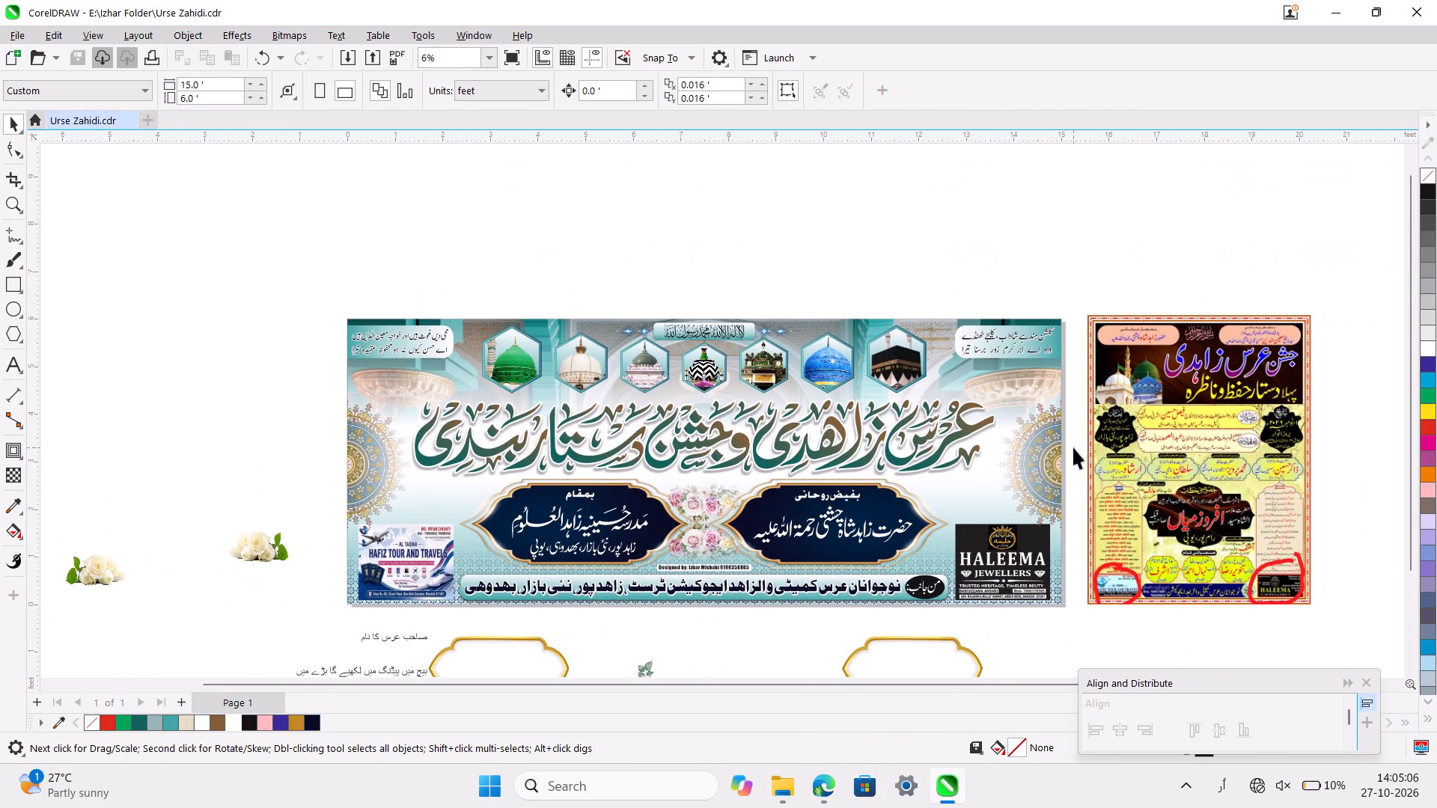
scroll(1073, 447, "right", 2)
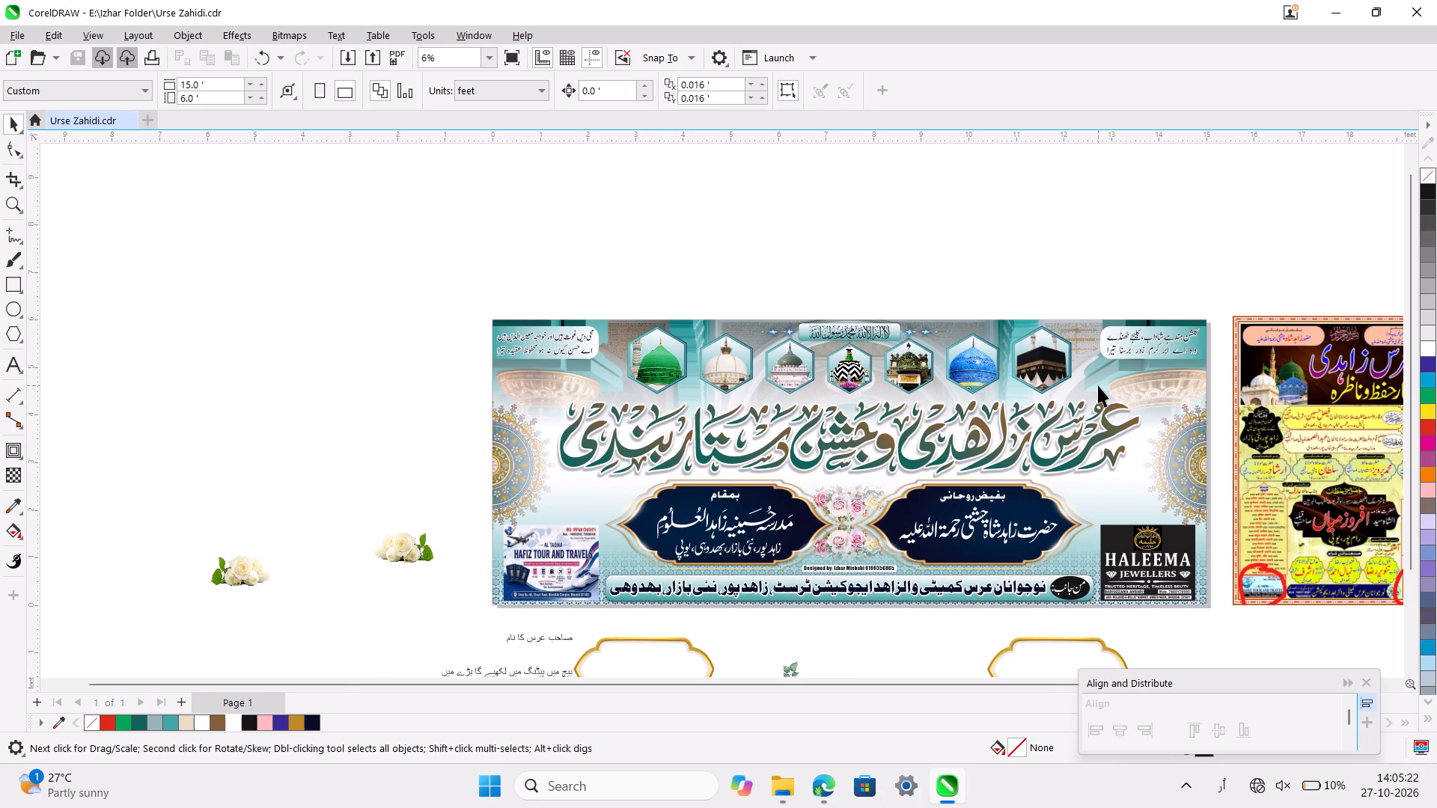
left_click(11, 307)
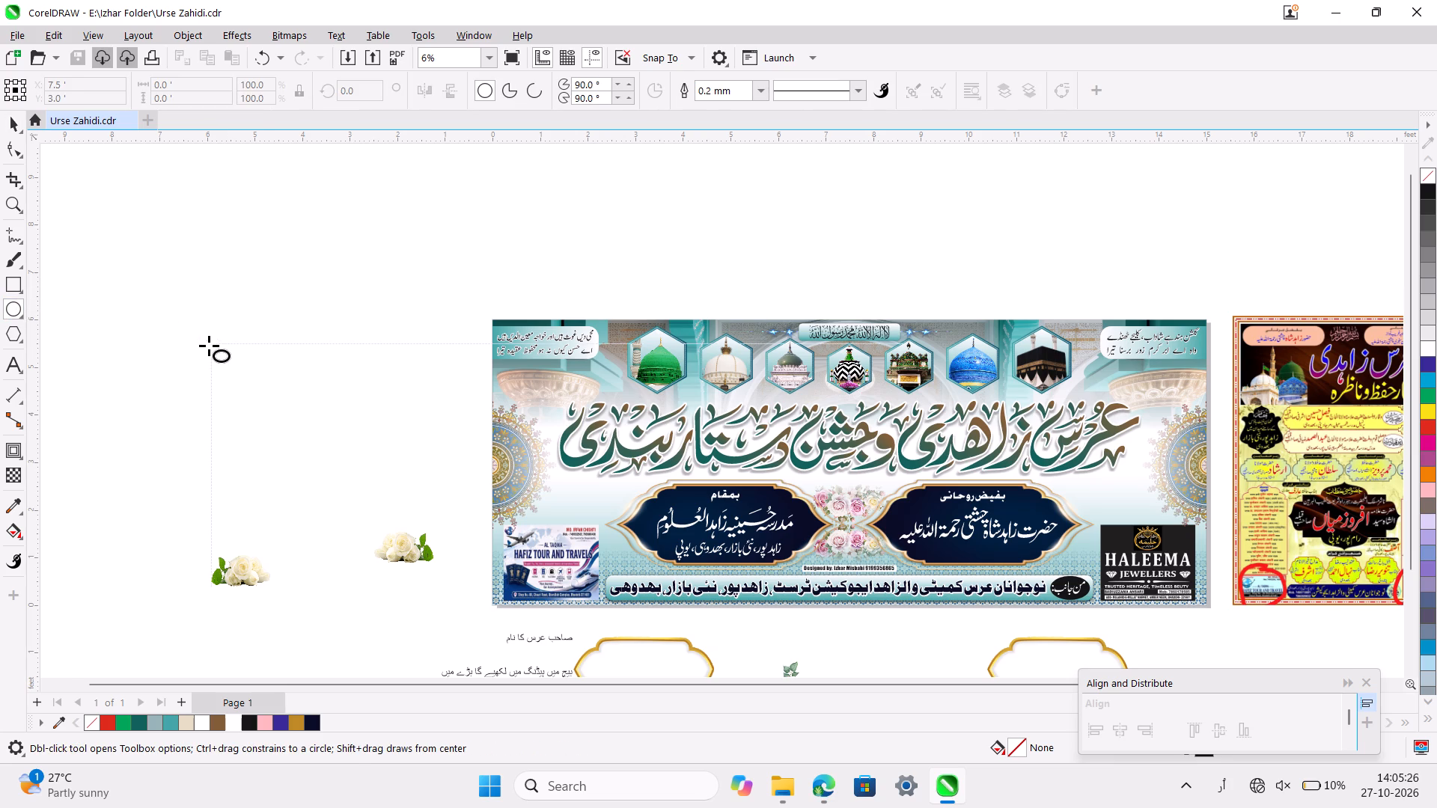
left_click_drag(209, 346, 258, 357)
left_click(258, 357)
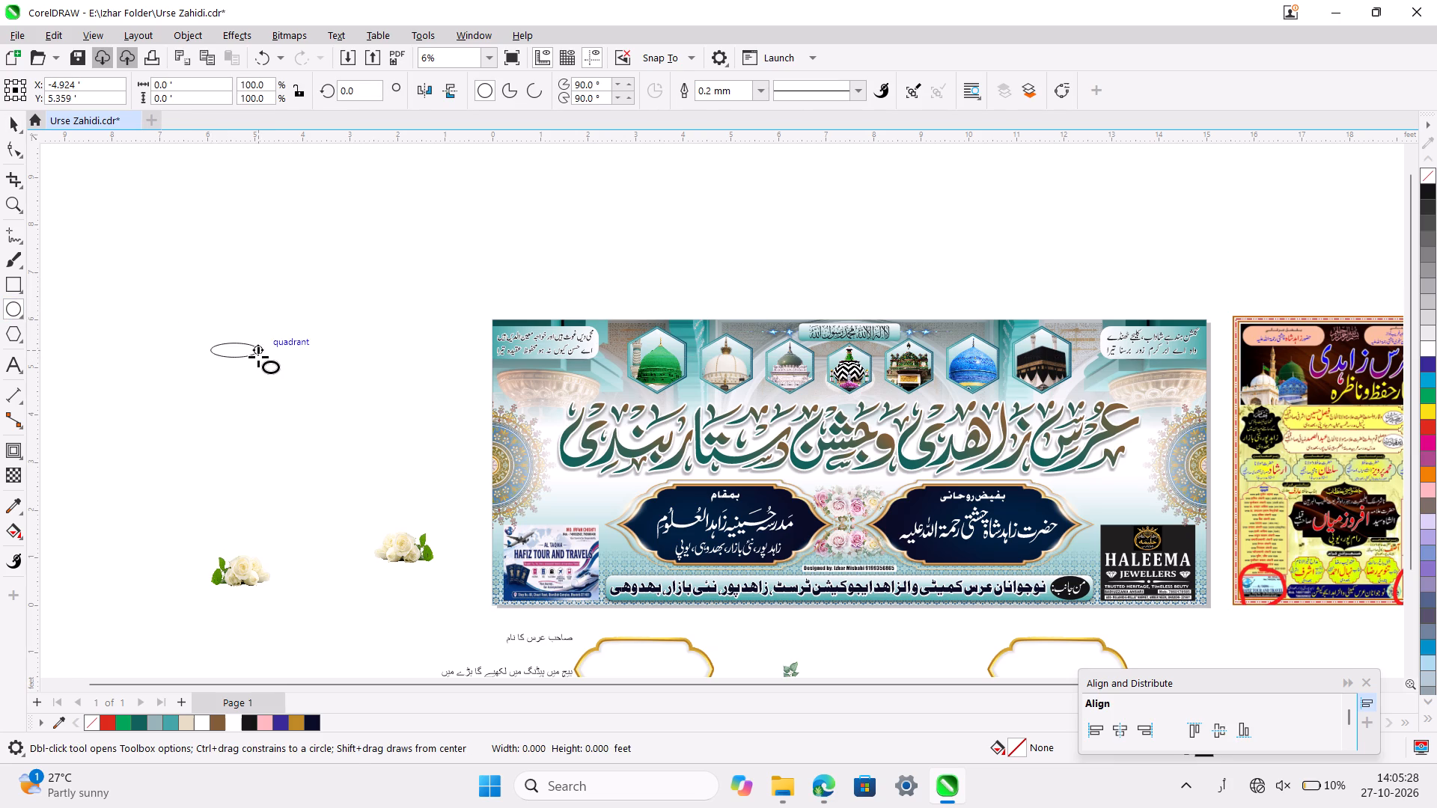
key("shift+space")
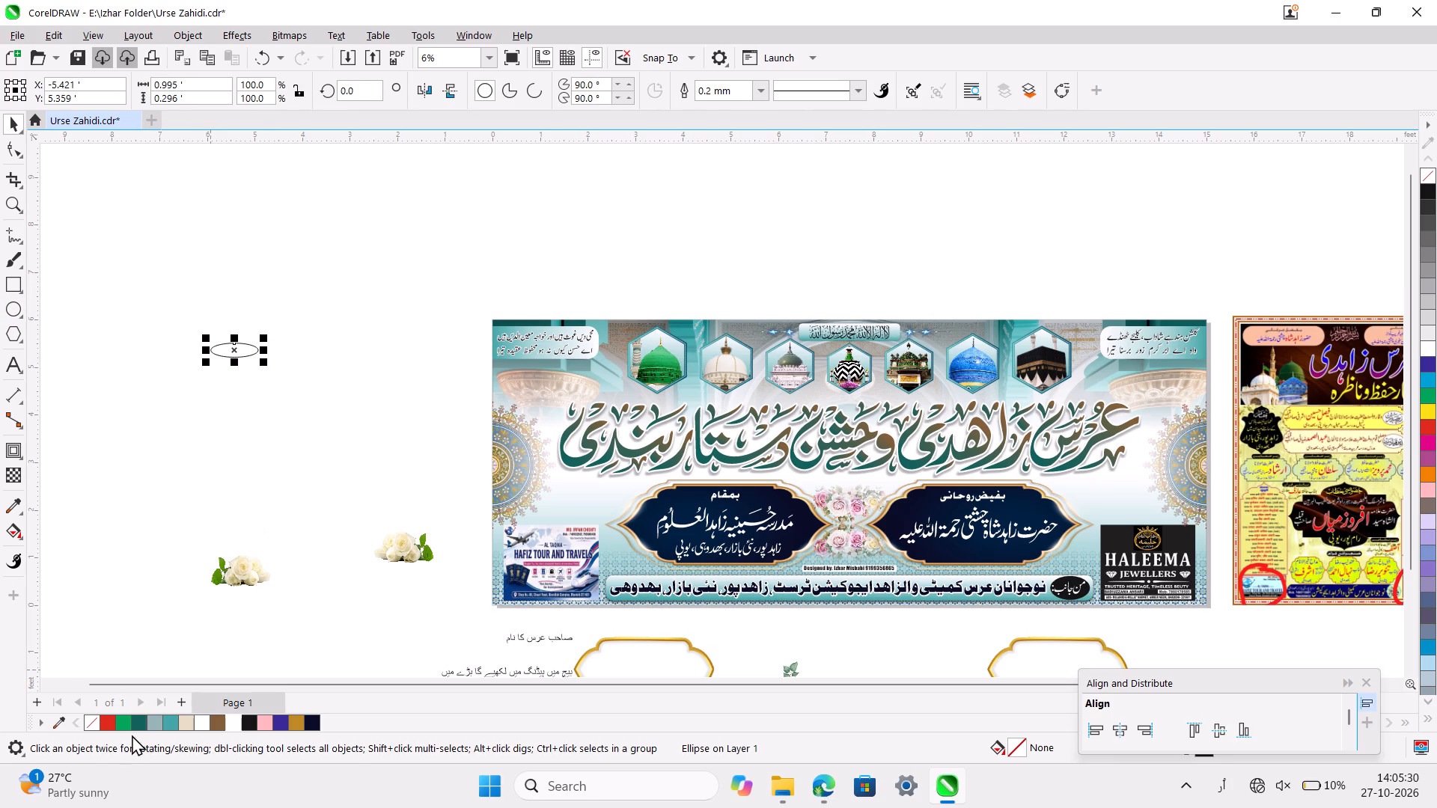
Sample the star flare beside the Kalima plate at three spots, adding its light cyan and bright blue to the document palette.
scroll(685, 555, "up", 4, "ctrl")
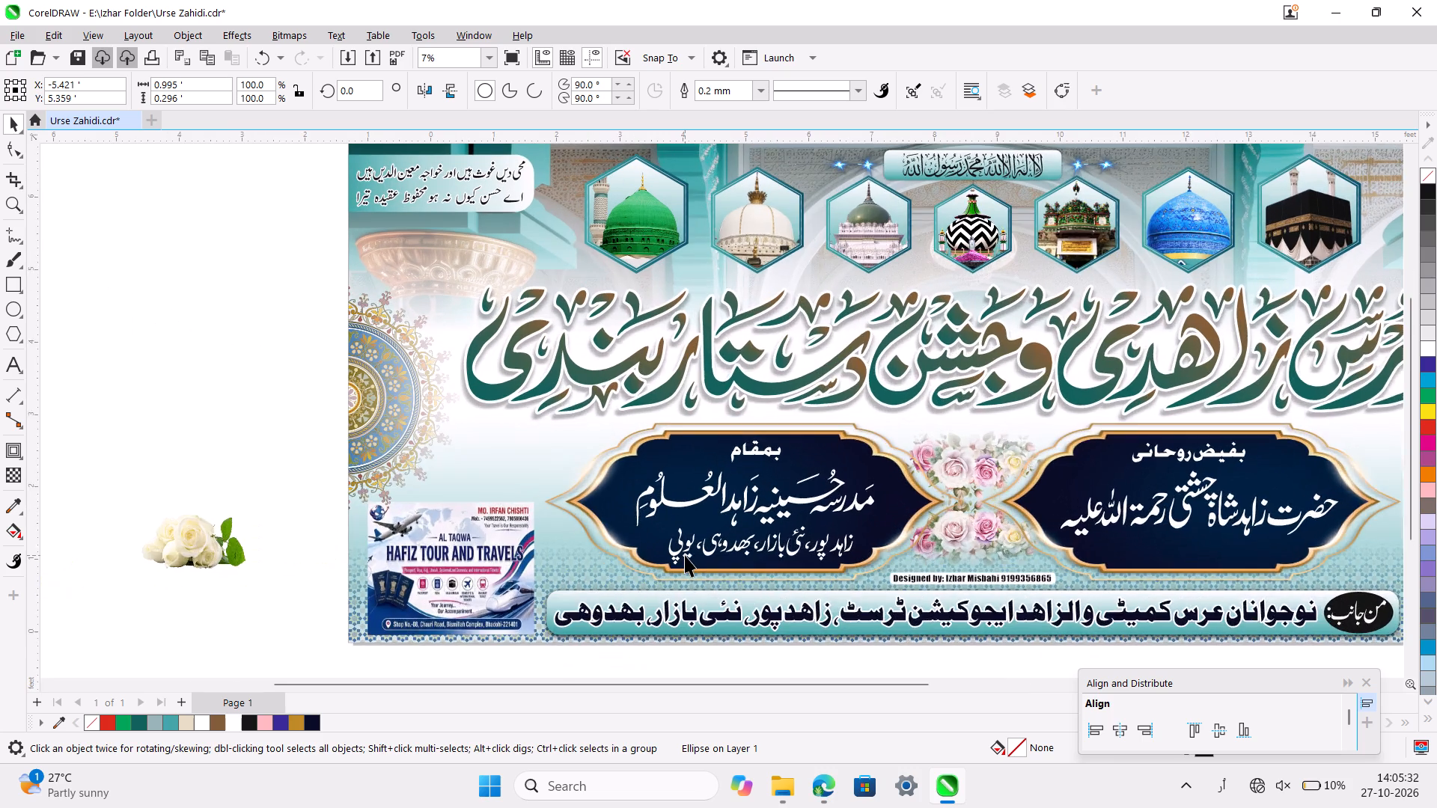
scroll(685, 555, "up", 3)
scroll(896, 439, "up", 6, "ctrl")
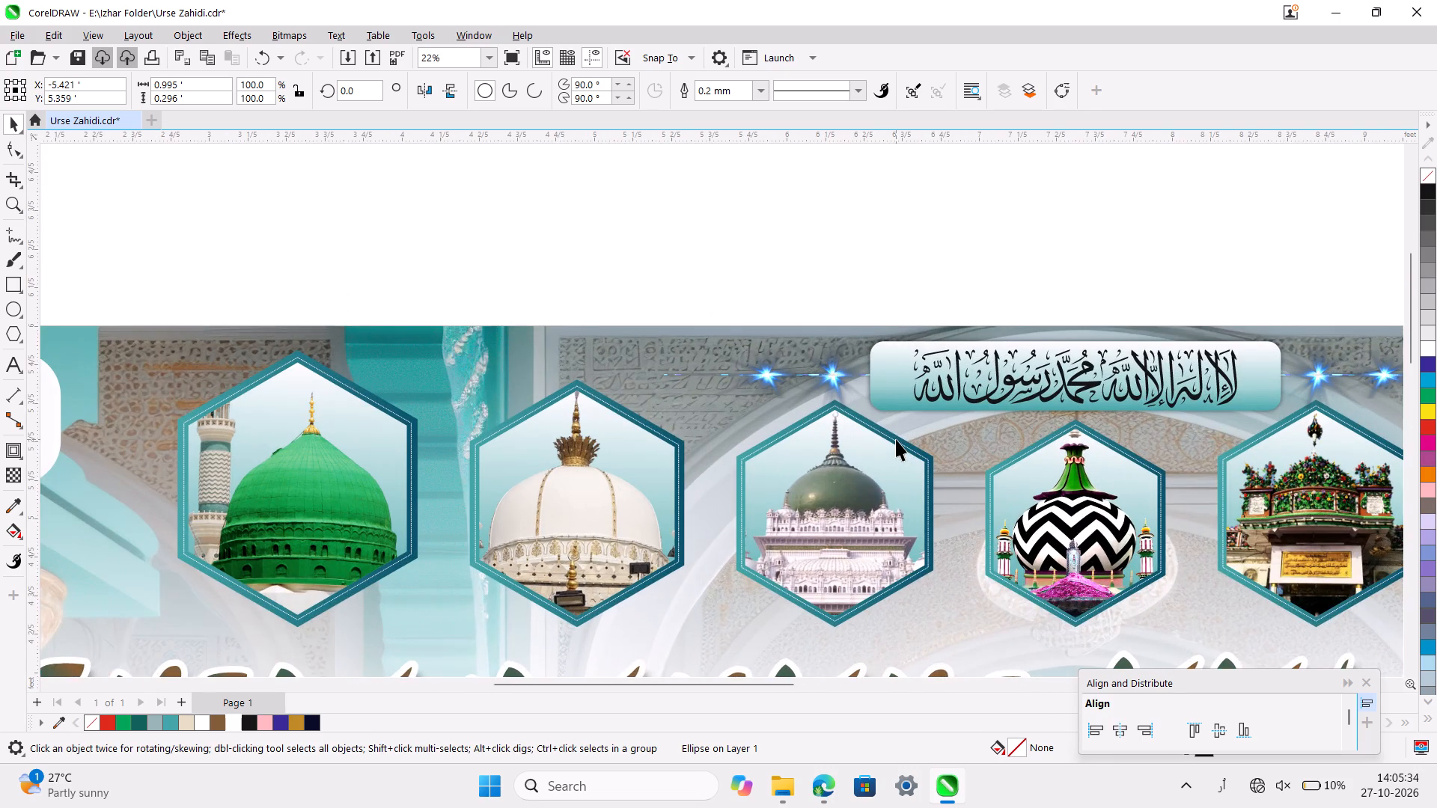
scroll(896, 439, "up", 1)
scroll(850, 465, "up", 6, "ctrl")
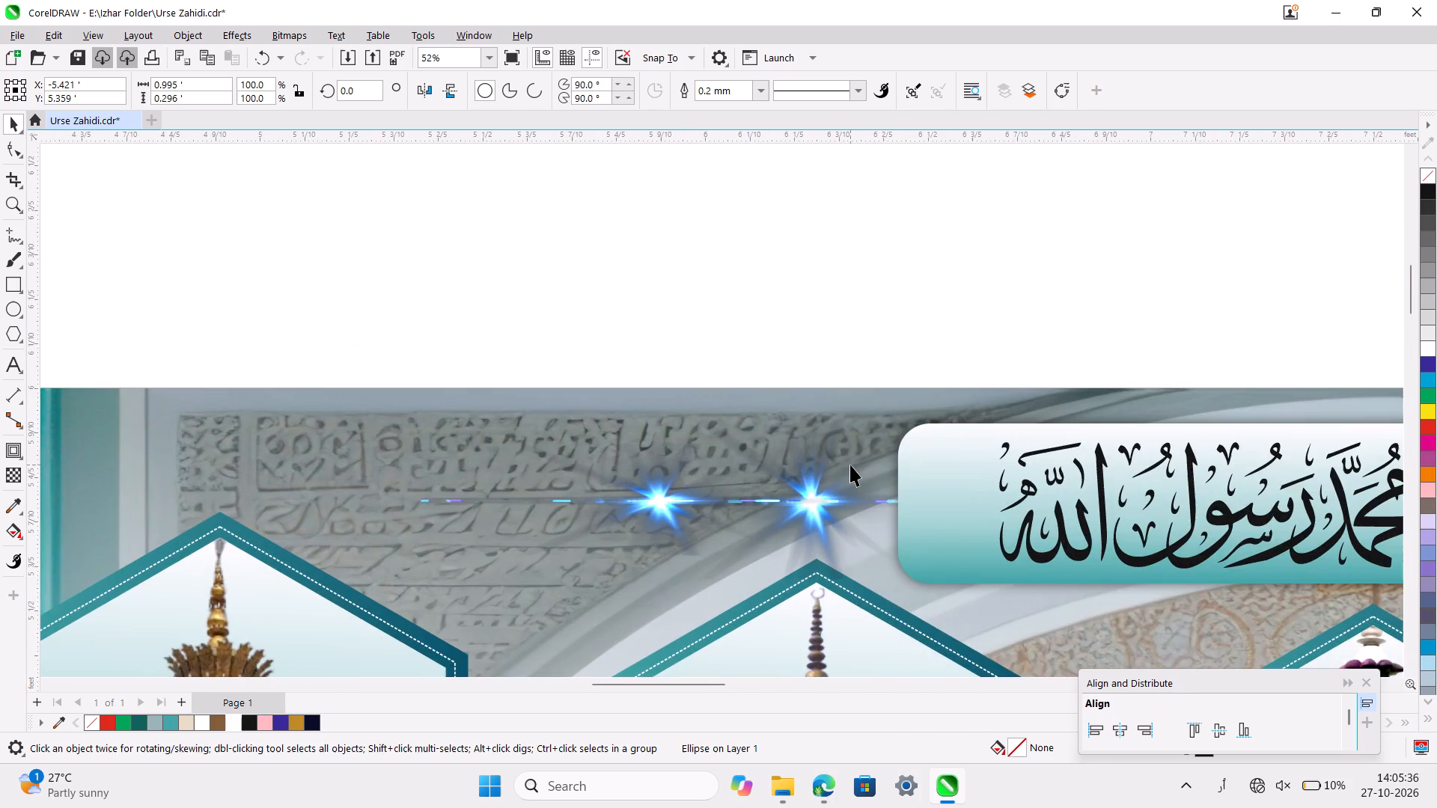
scroll(850, 465, "up", 2, "ctrl")
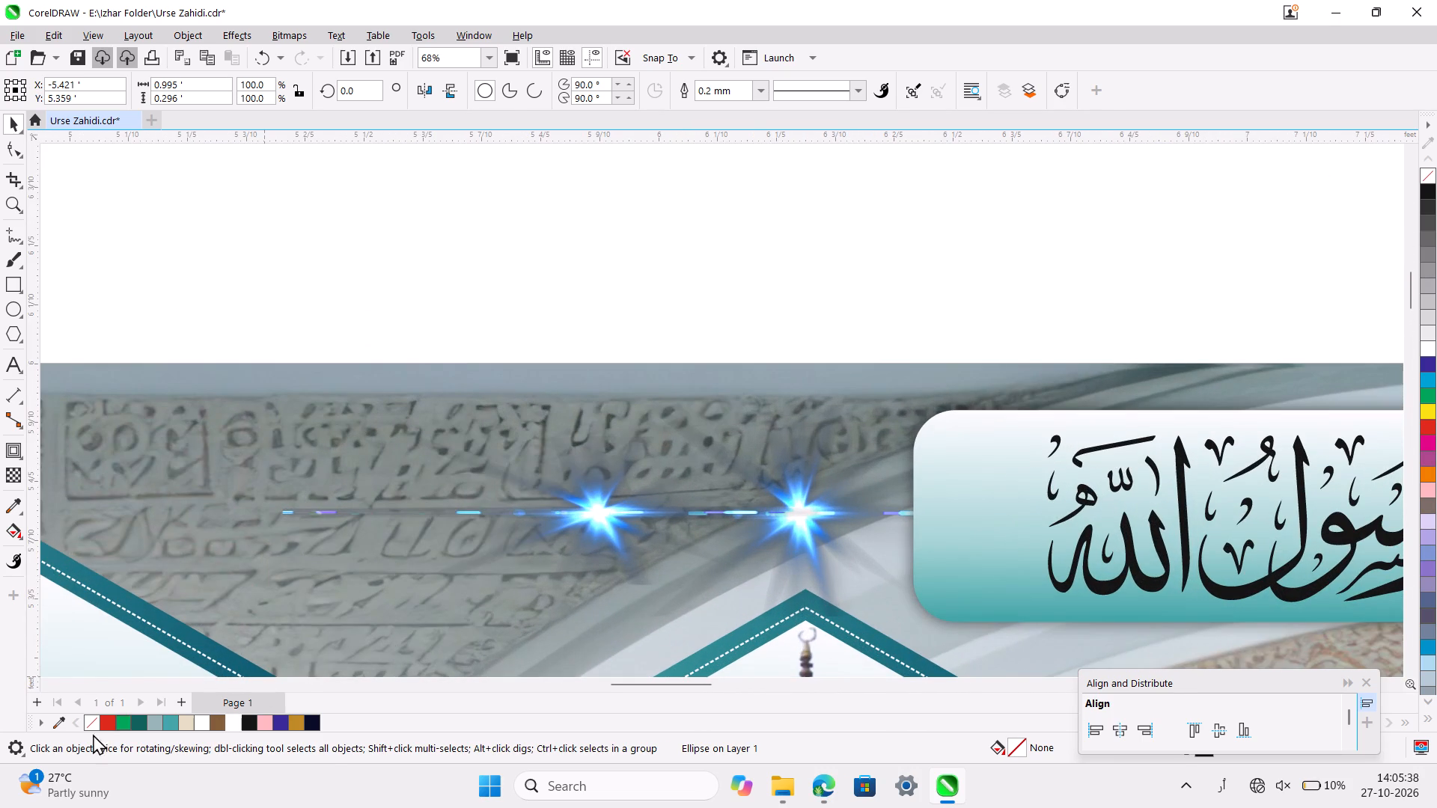
left_click(56, 729)
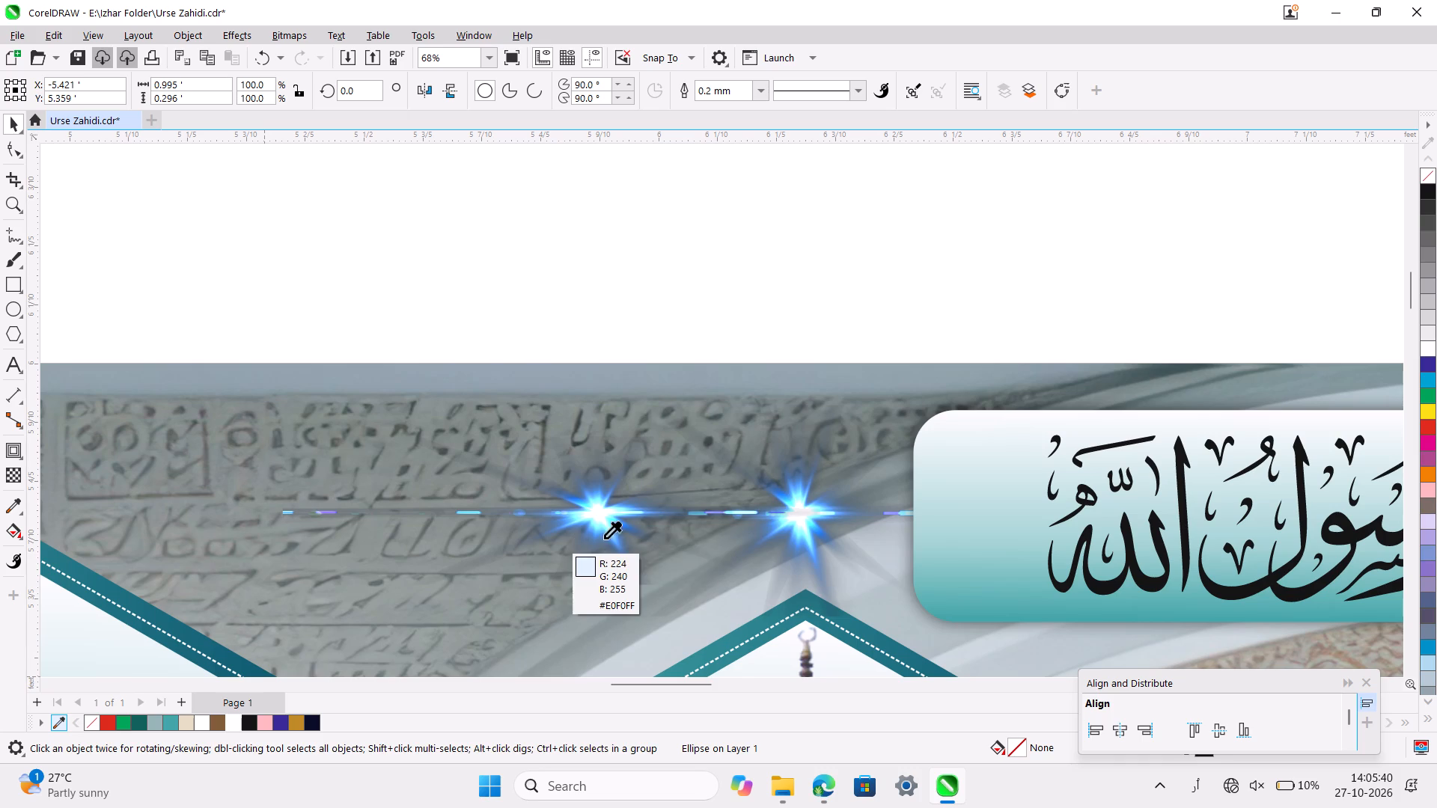
left_click(798, 496)
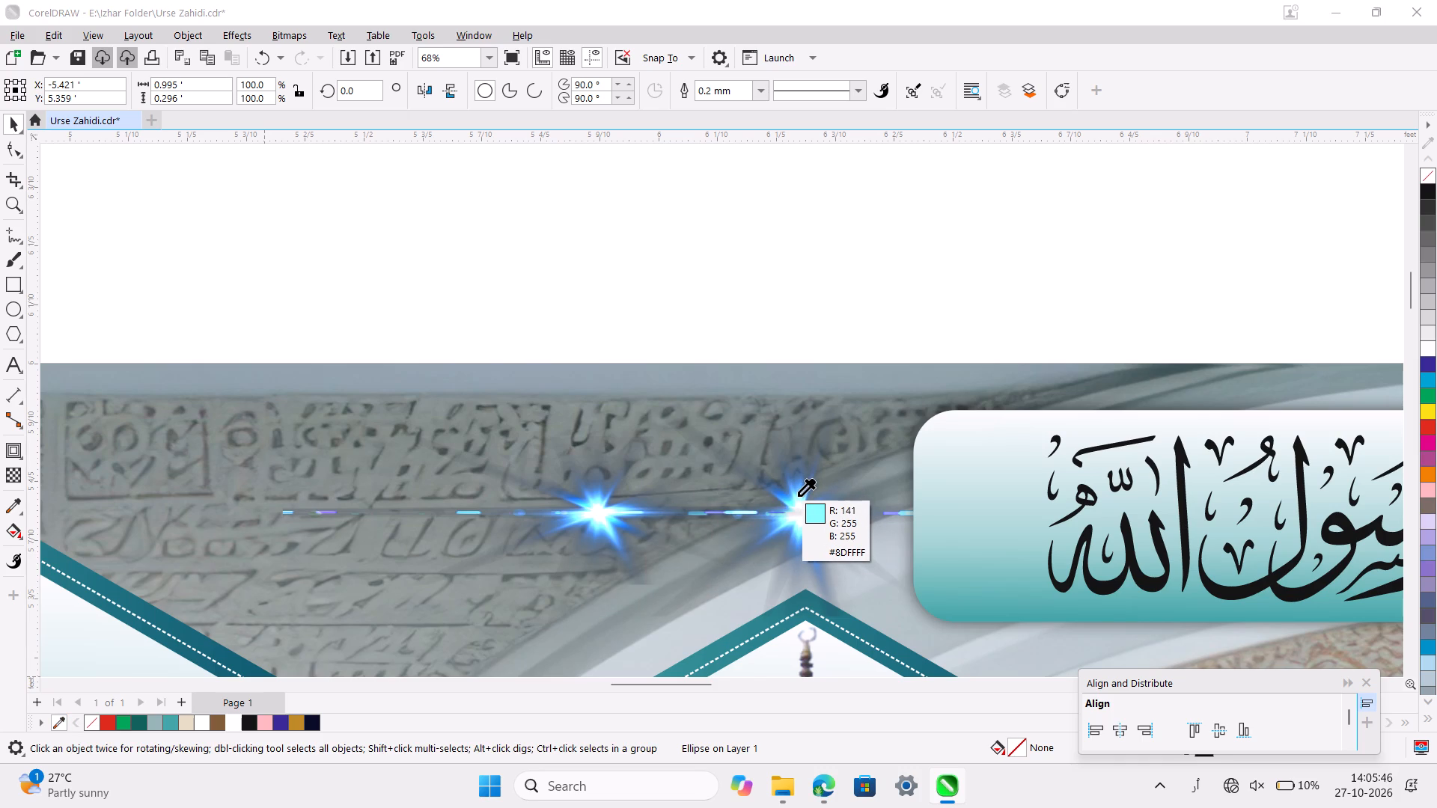
left_click(63, 720)
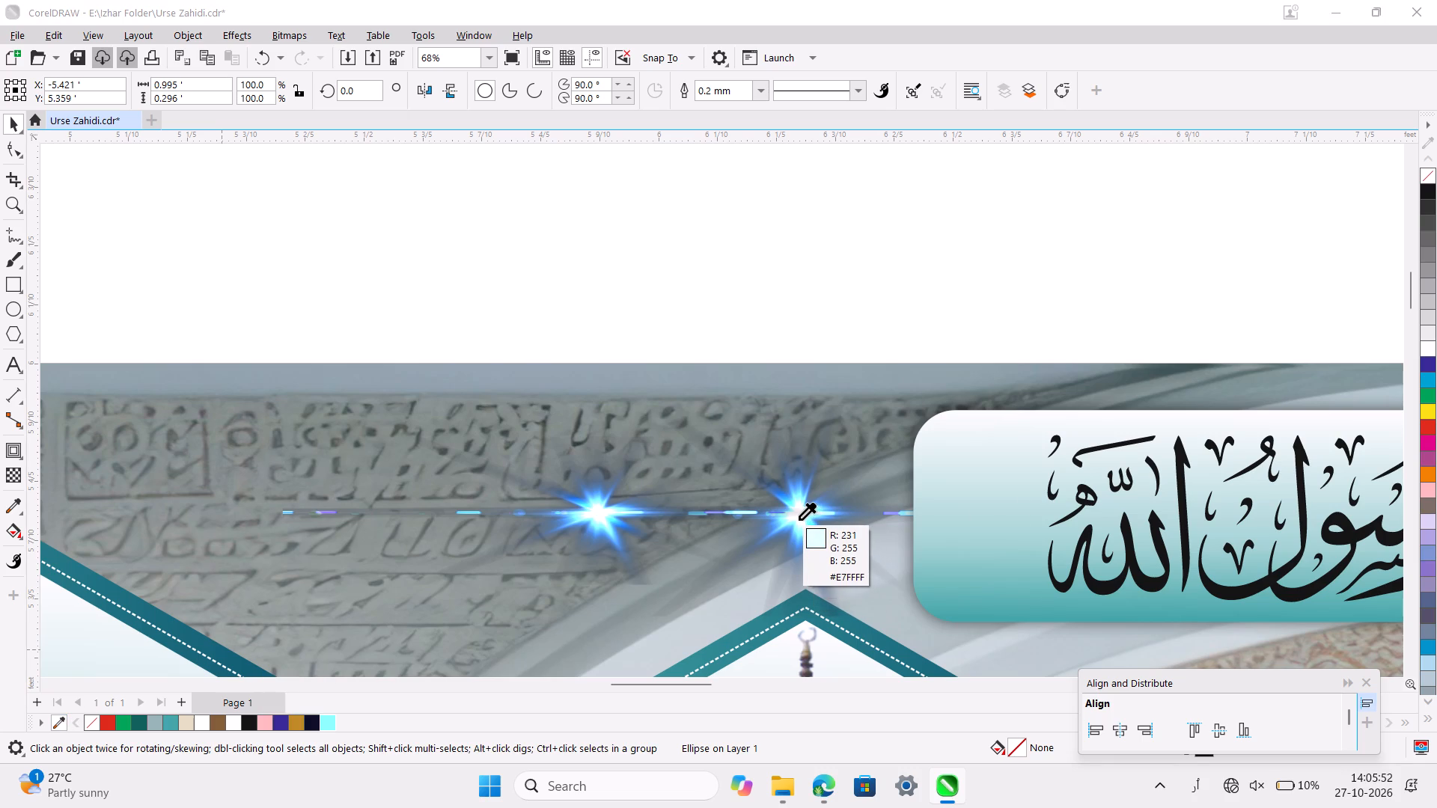
left_click(797, 519)
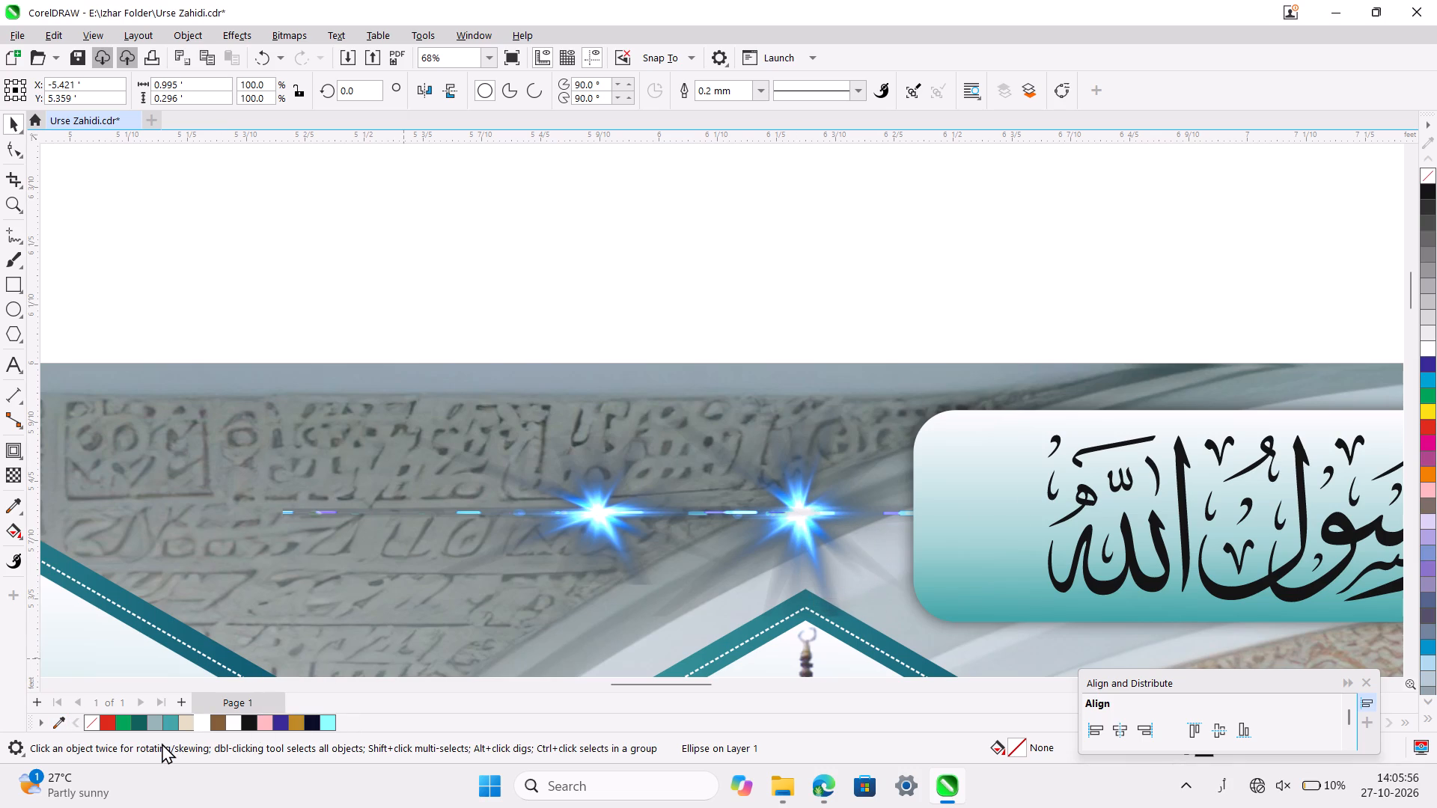
left_click(63, 713)
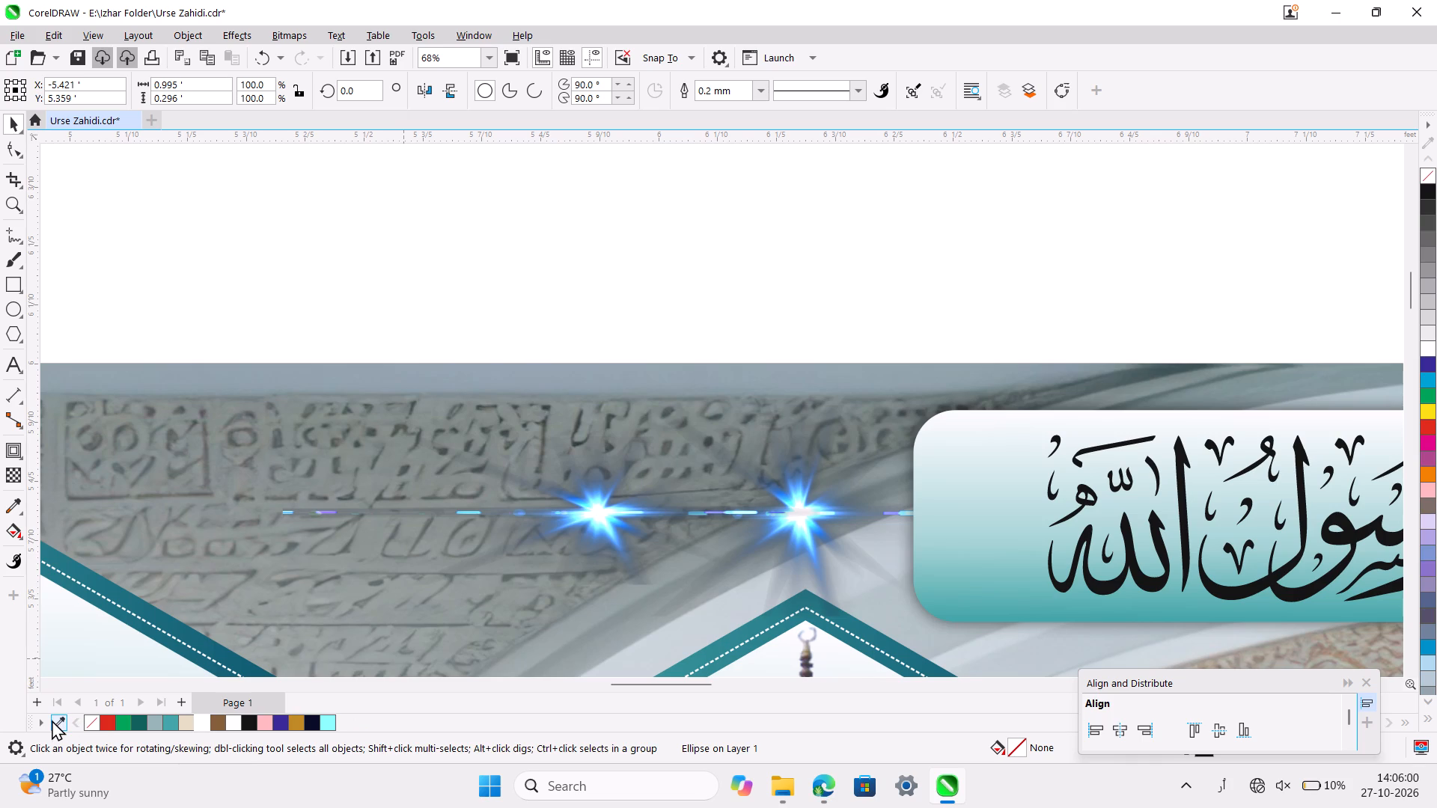
left_click(52, 720)
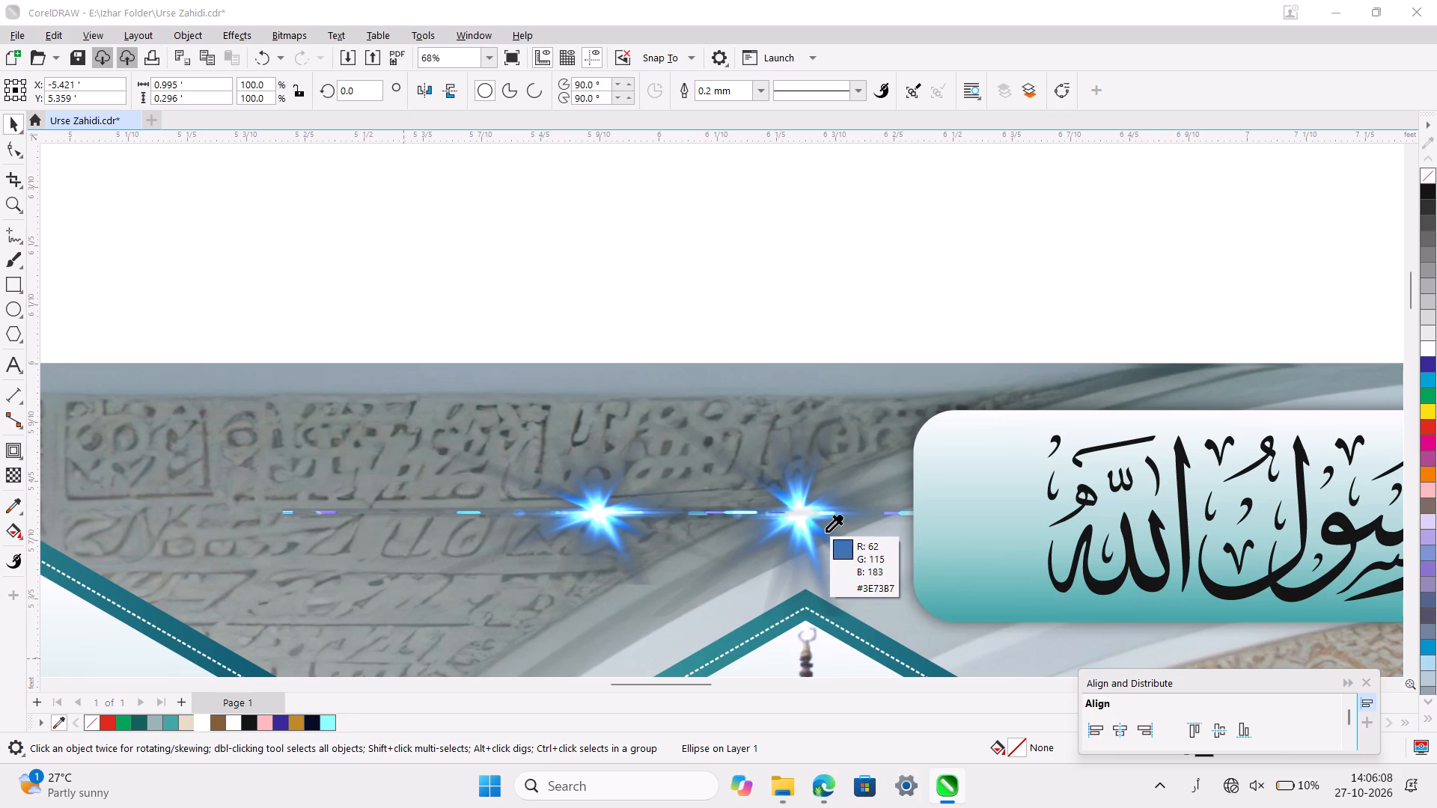
left_click(817, 528)
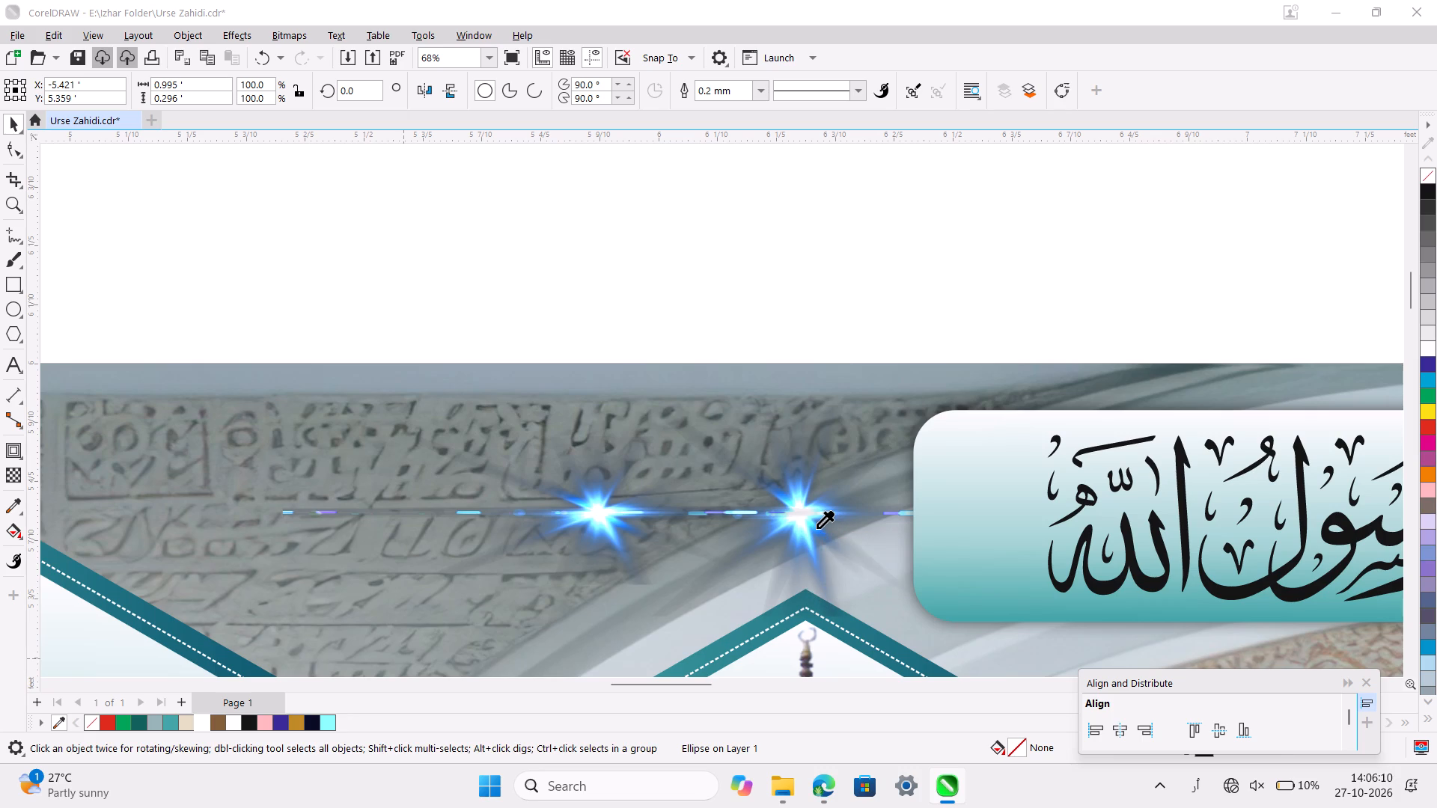
Move the ellipse onto the banner above the second dome hexagon, beside the blue star flares, at about X 5.2 ft, Y 5.69 ft.
scroll(329, 616, "down", 6, "ctrl")
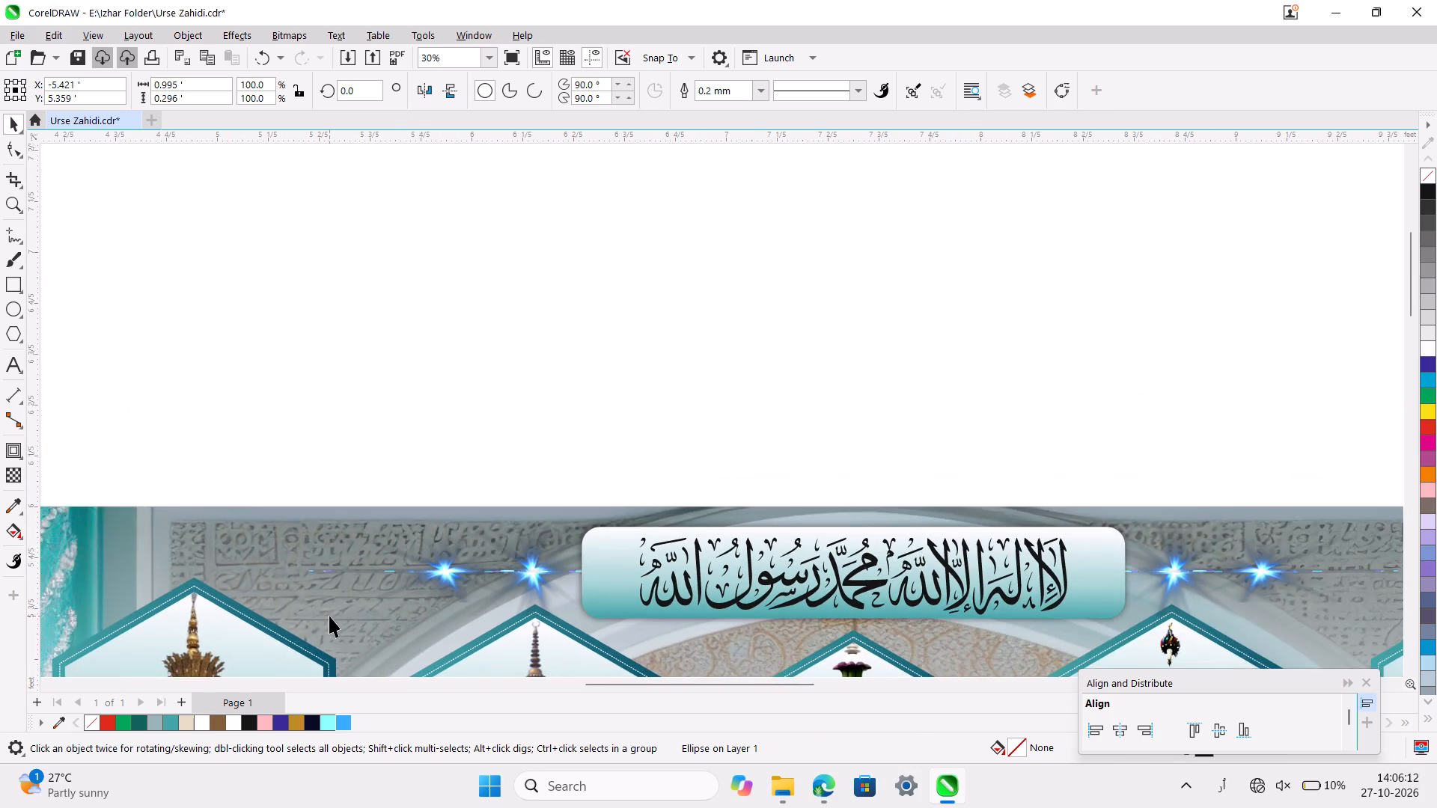
scroll(329, 616, "down", 3, "ctrl")
scroll(329, 616, "right", 2)
scroll(329, 616, "down", 4, "ctrl")
scroll(329, 616, "right", 2)
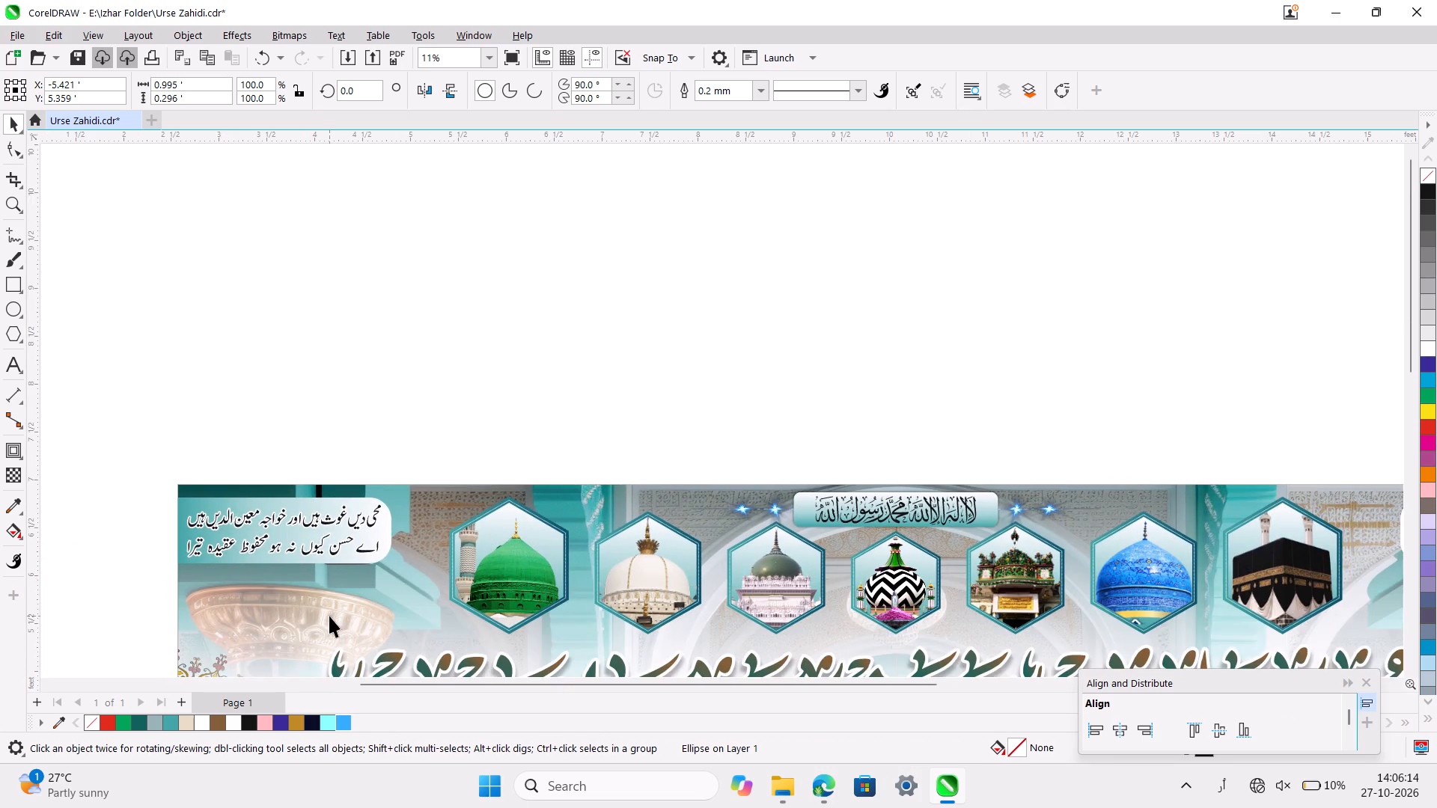
scroll(329, 616, "down", 5, "ctrl")
scroll(156, 586, "right", 2)
scroll(156, 586, "down", 1)
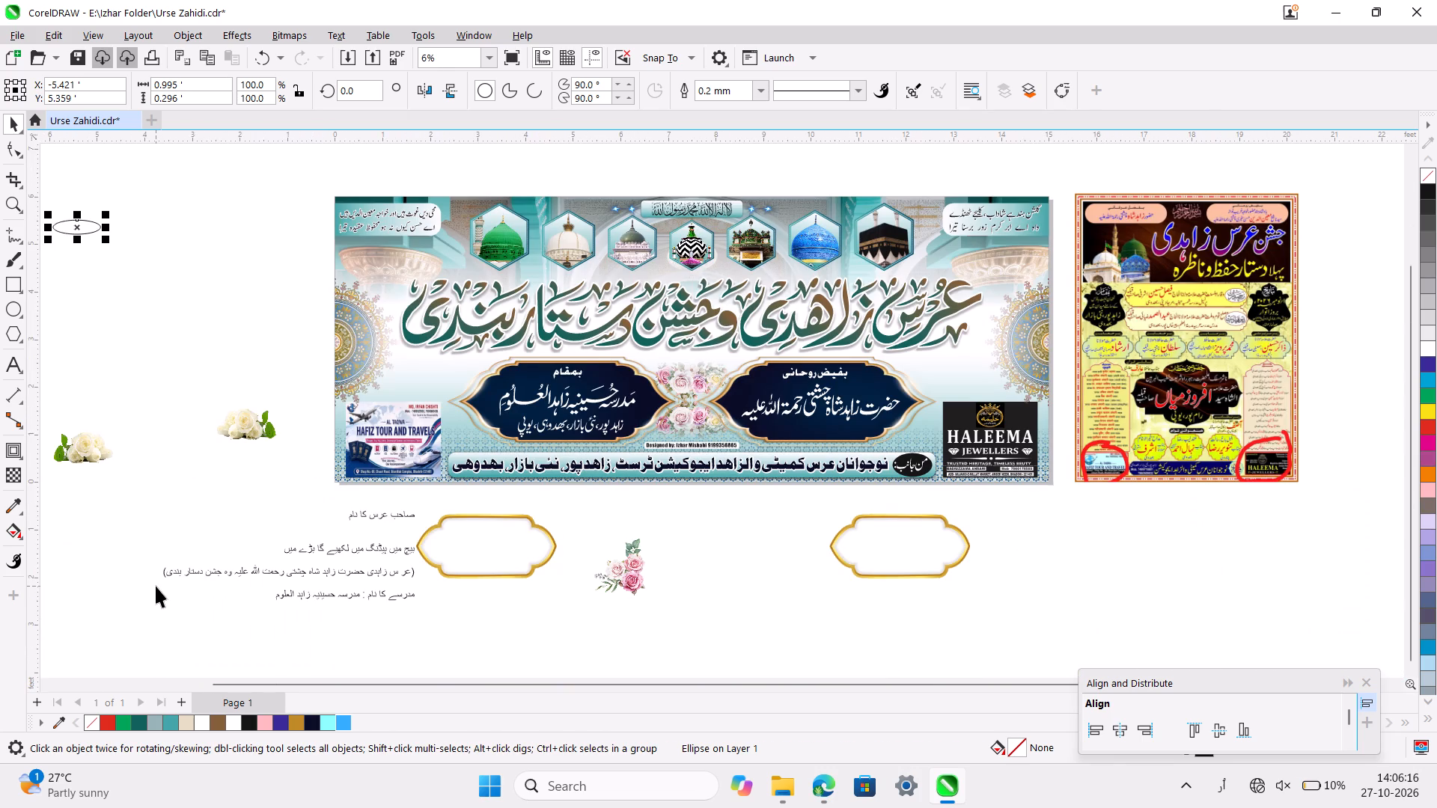
scroll(156, 586, "down", 1)
scroll(156, 586, "up", 1)
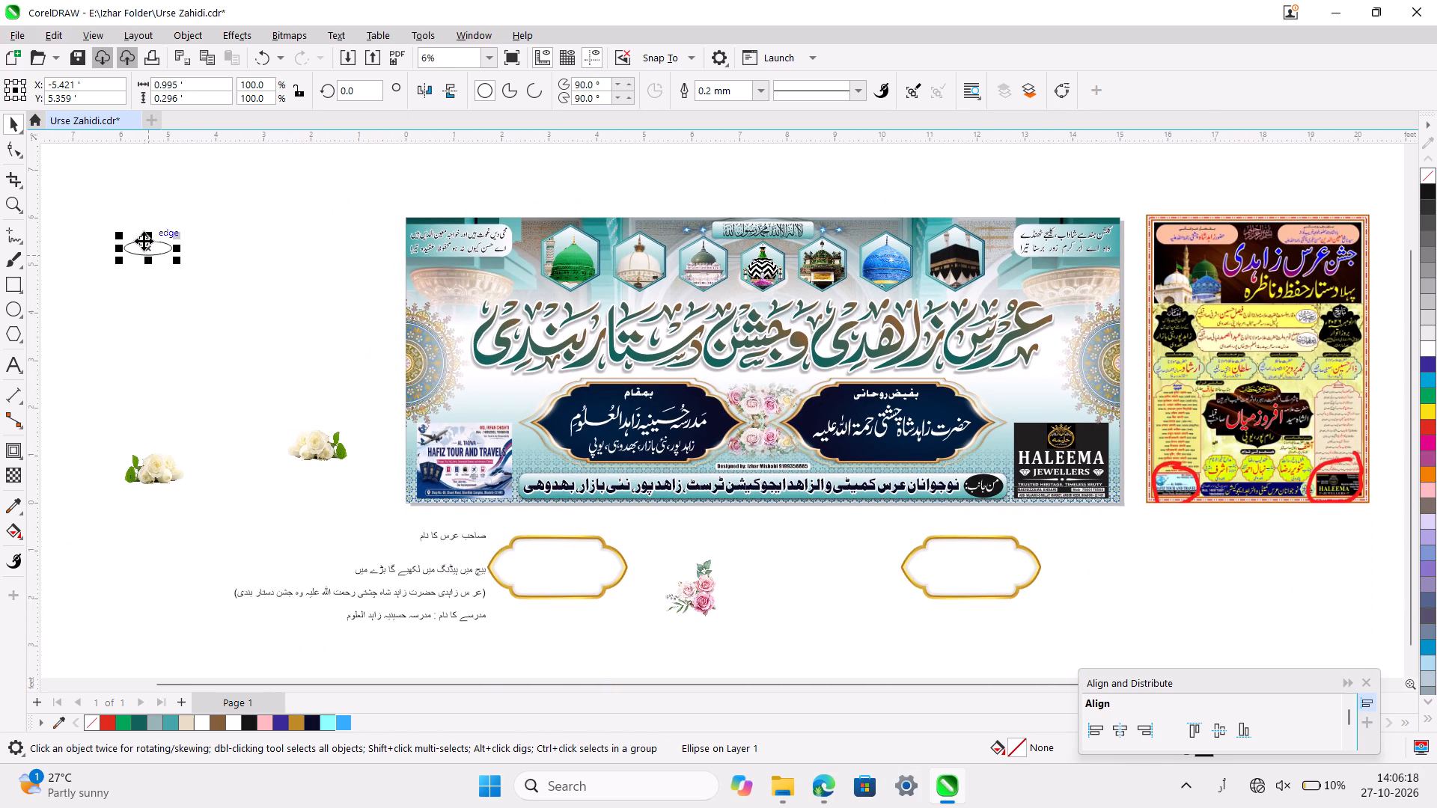
left_click_drag(144, 241, 650, 225)
scroll(650, 225, "up", 2, "ctrl")
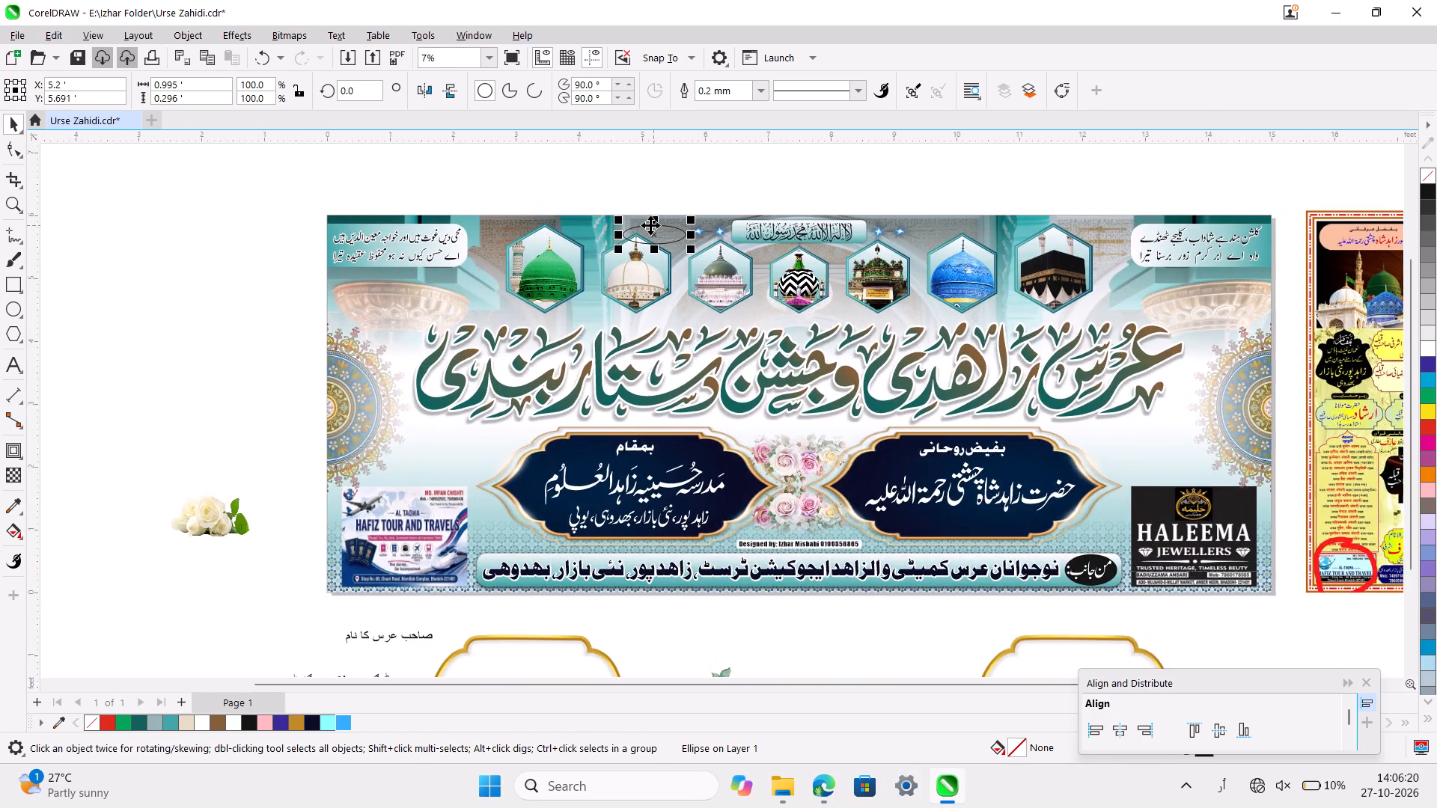
scroll(650, 225, "up", 6, "ctrl")
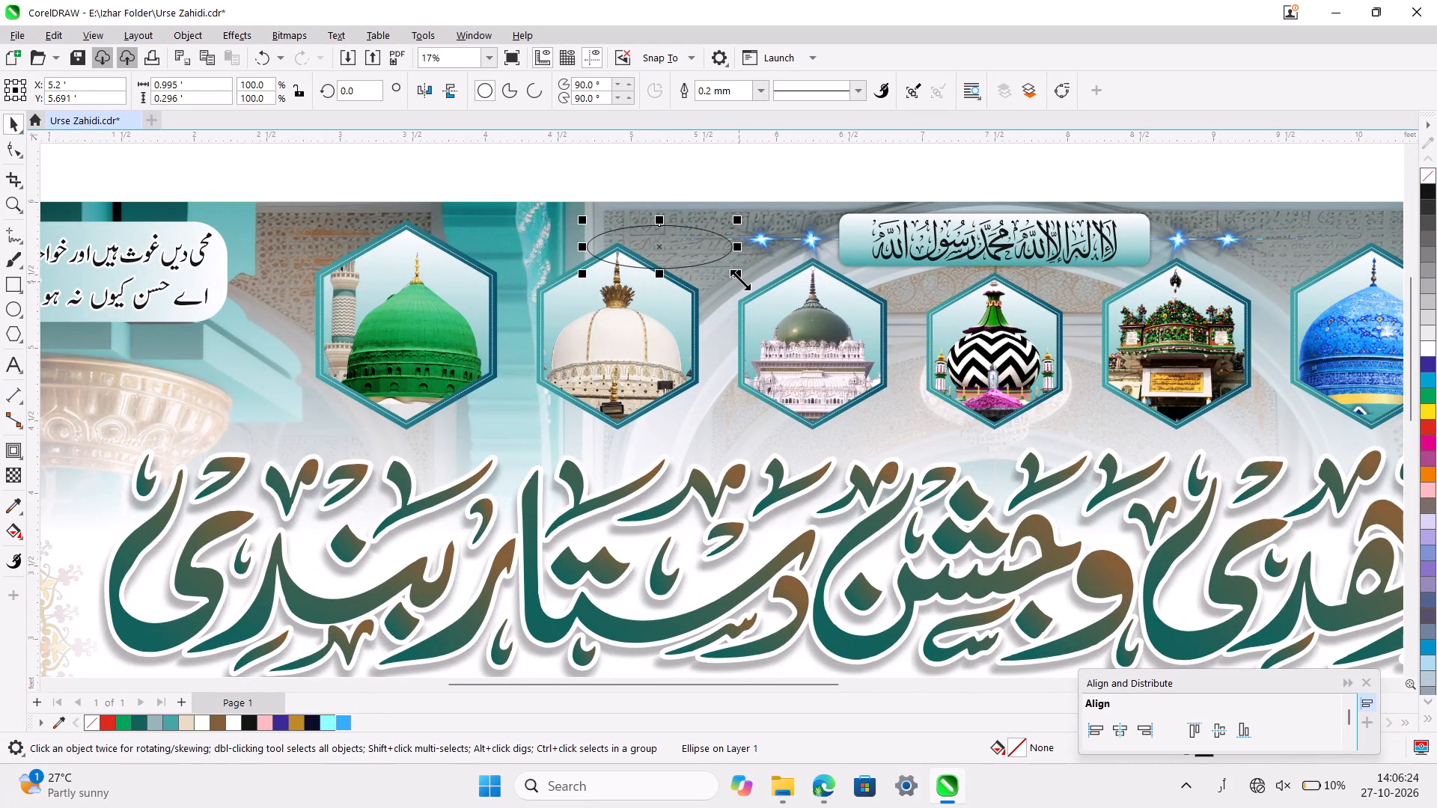
Shrink the ellipse to about 0.49 by 0.15 ft and move it to about X 5.3 ft, Y 5.84 ft.
left_click_drag(740, 280, 665, 275)
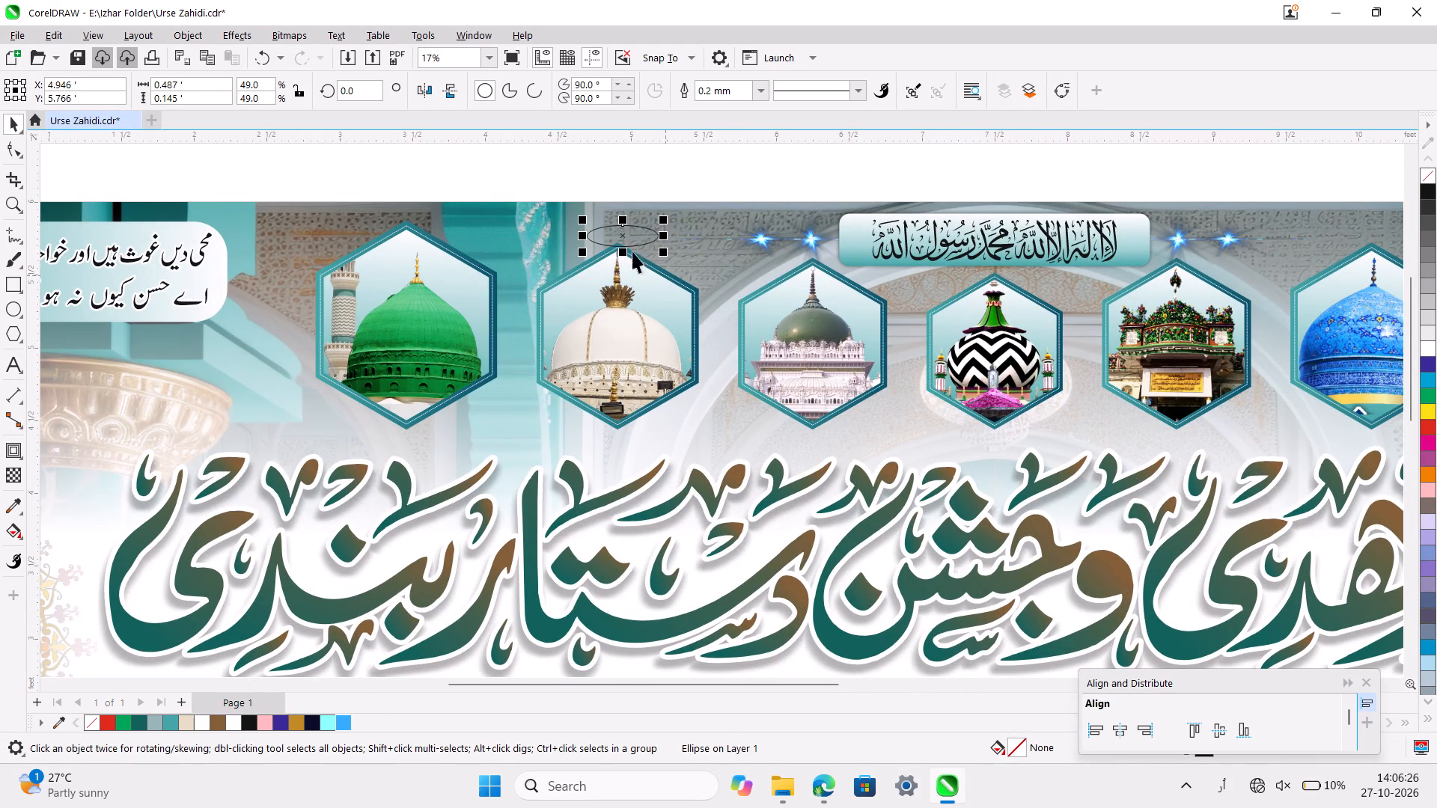
left_click_drag(626, 233, 675, 225)
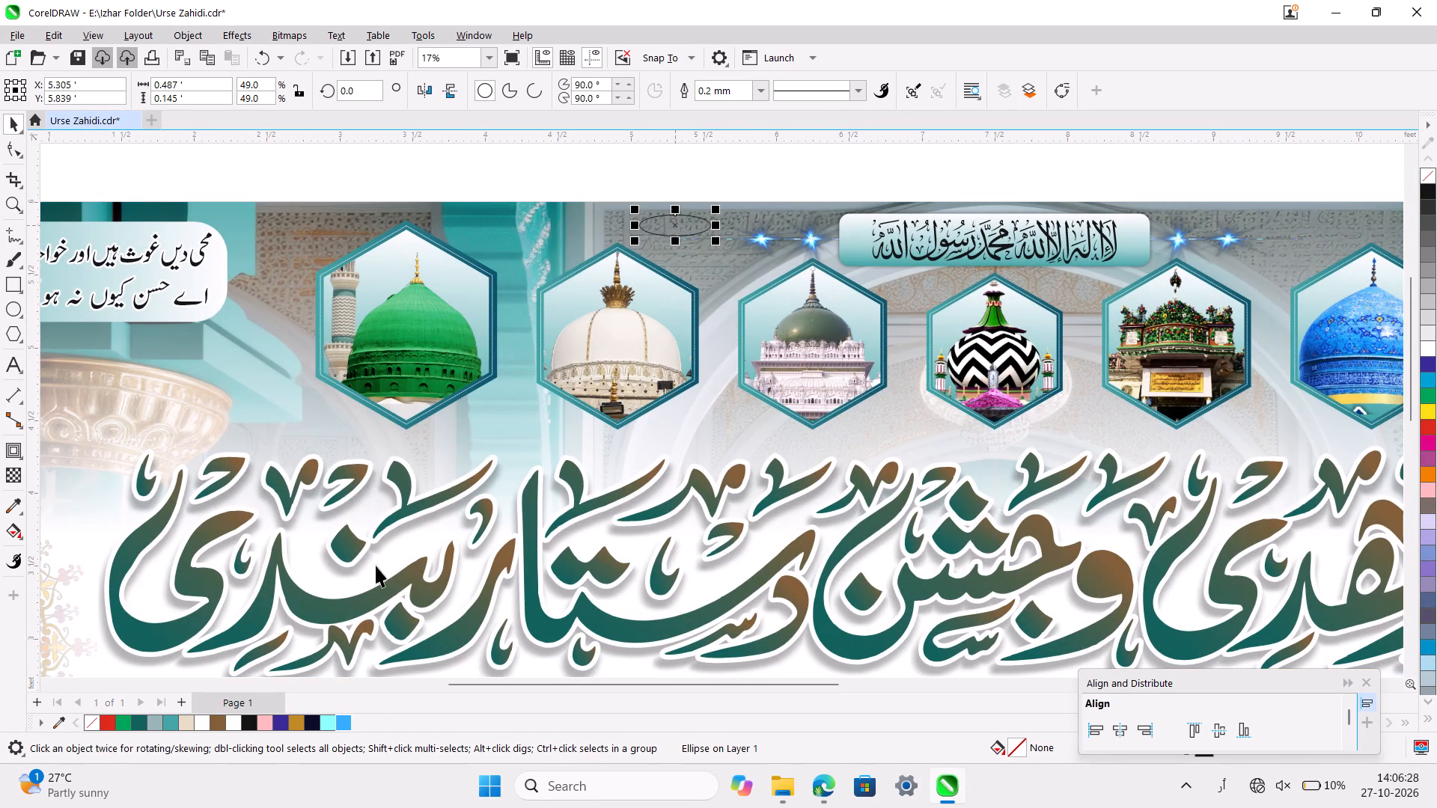
Fill the ellipse with white (C0 M0 Y0 K0) and set its outline width to None.
left_click(332, 723)
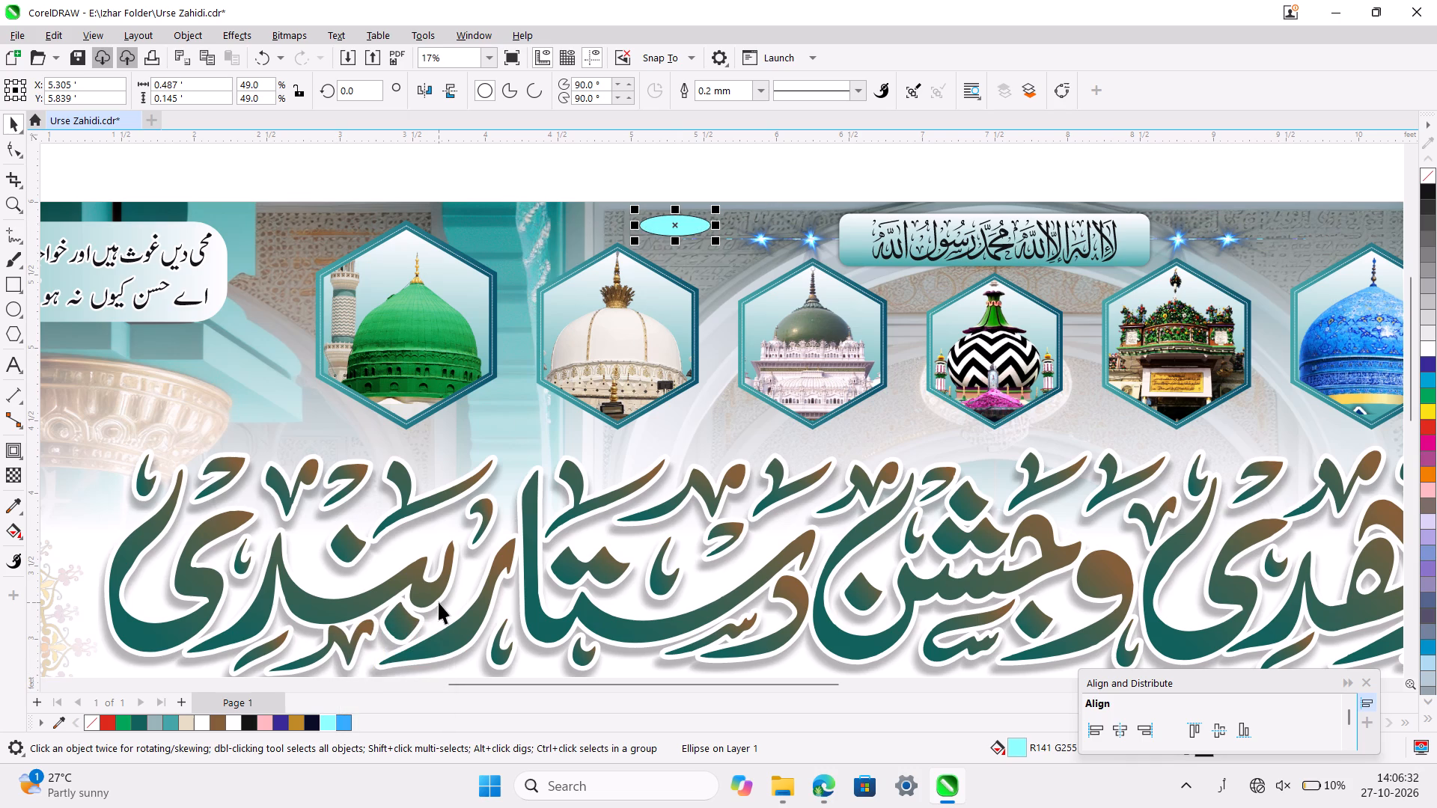
left_click(231, 725)
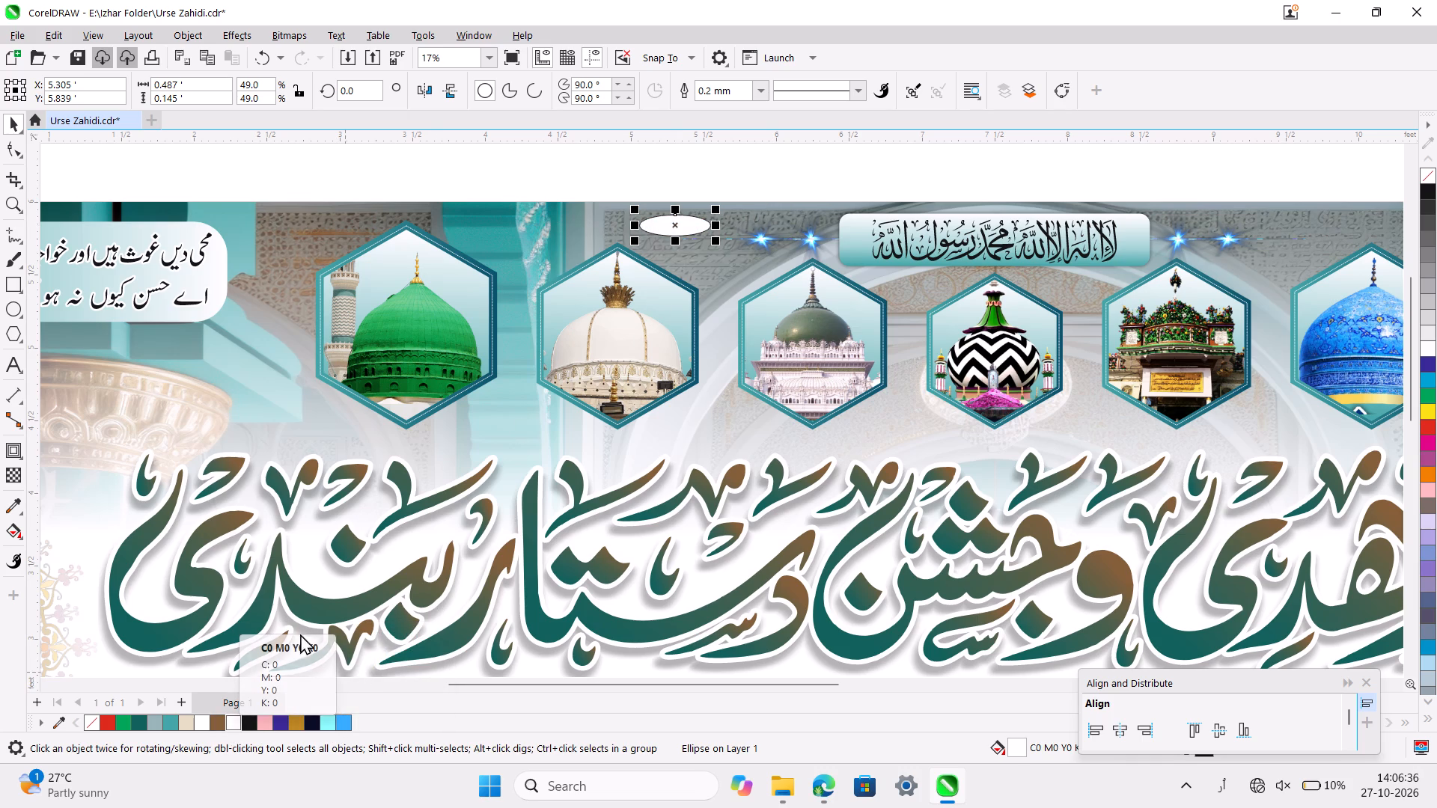
scroll(628, 311, "up", 2, "ctrl")
scroll(628, 311, "up", 2)
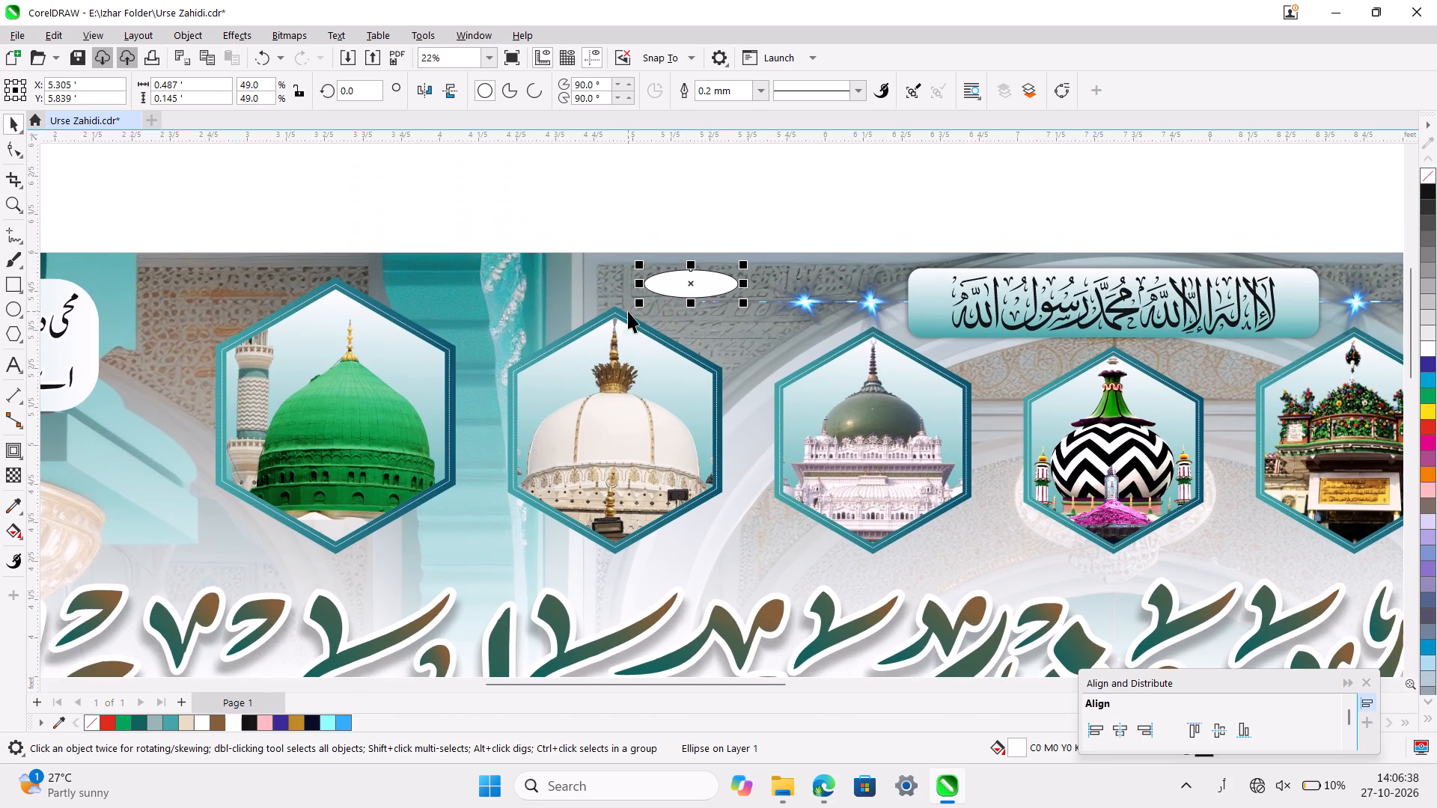
left_click(762, 91)
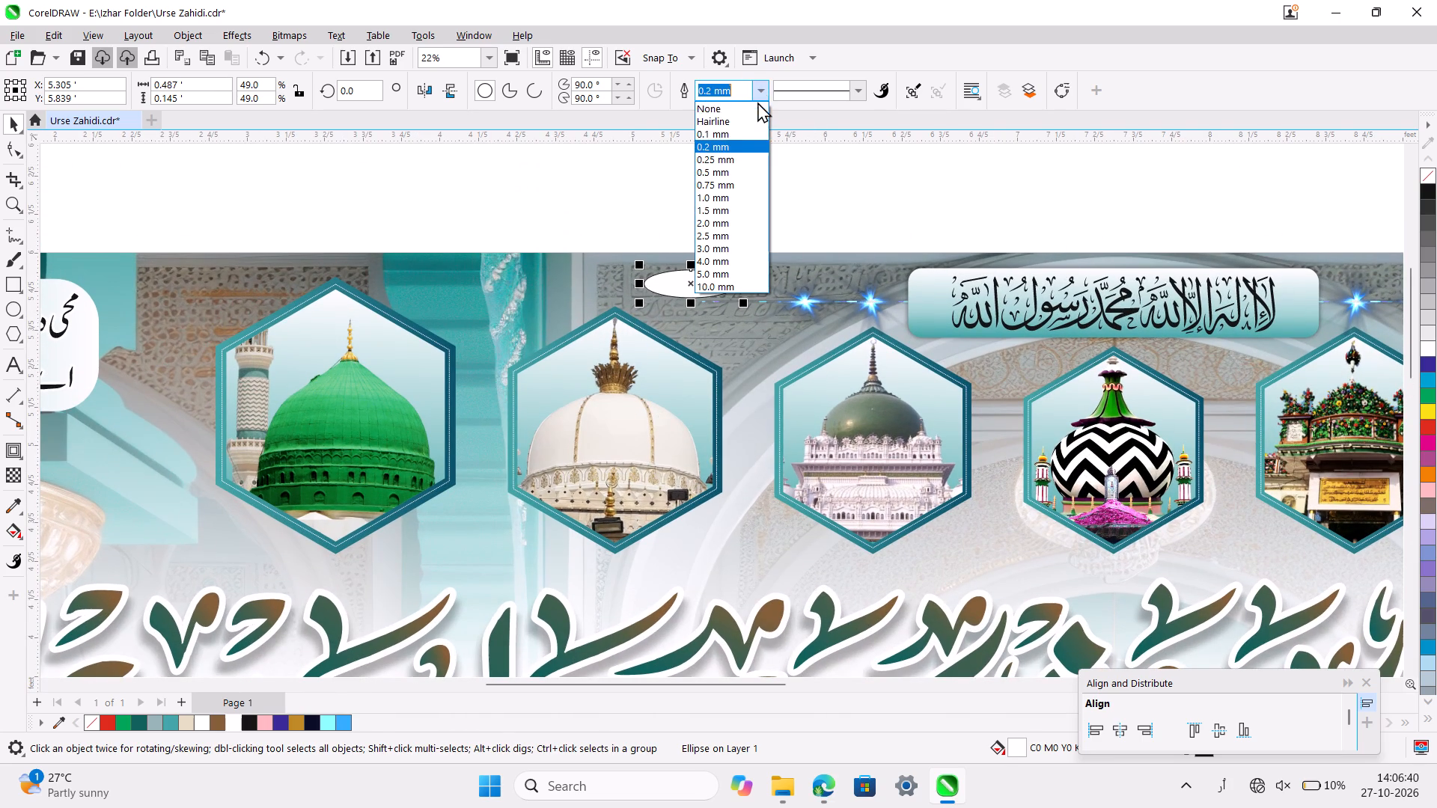
left_click(754, 108)
left_click(754, 230)
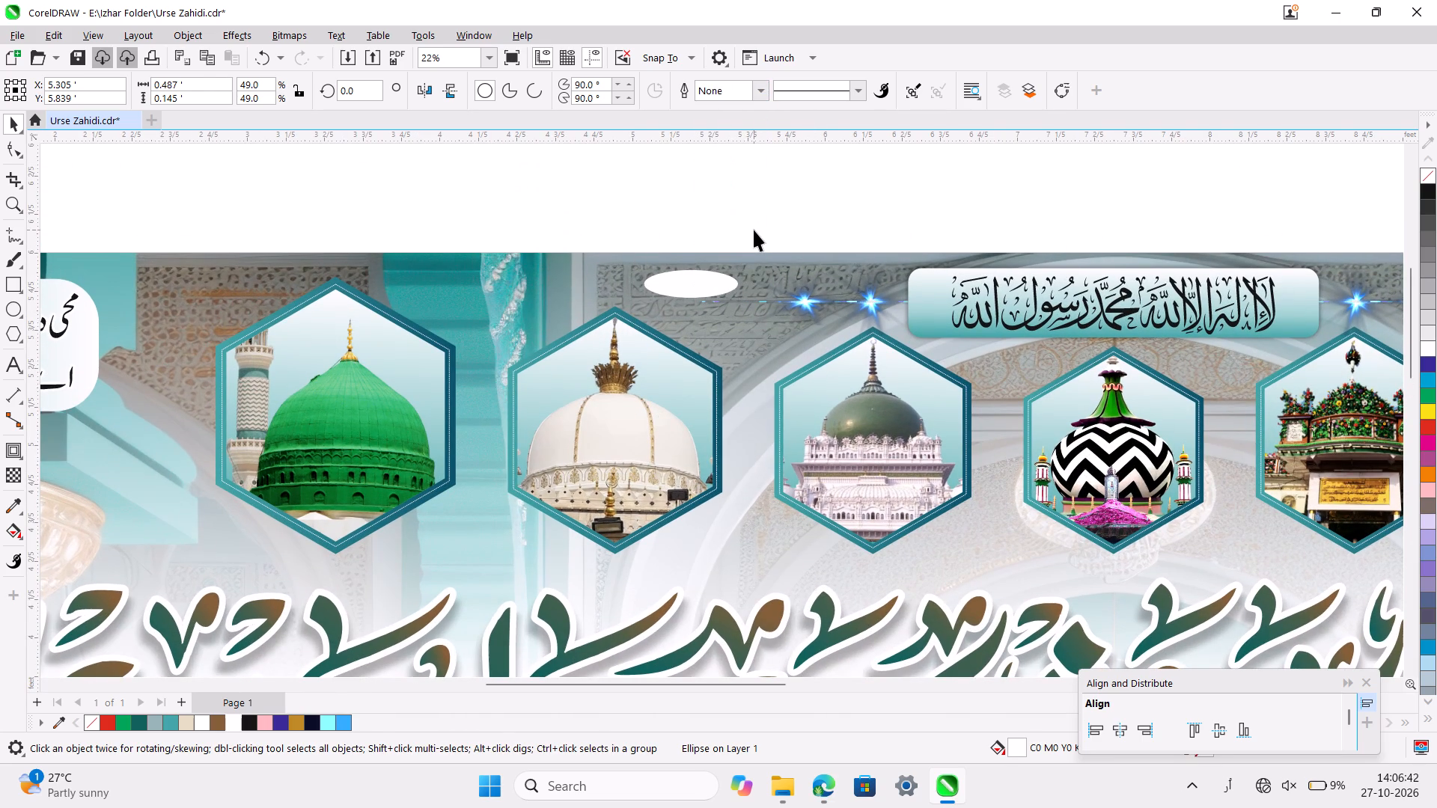
Narrow the white ellipse to a near-round spot about 0.175 by 0.148 ft and place it beside the outermost blue star flare, about X 5.6 ft, Y 5.73 ft.
left_click(701, 284)
scroll(701, 284, "up", 1, "ctrl")
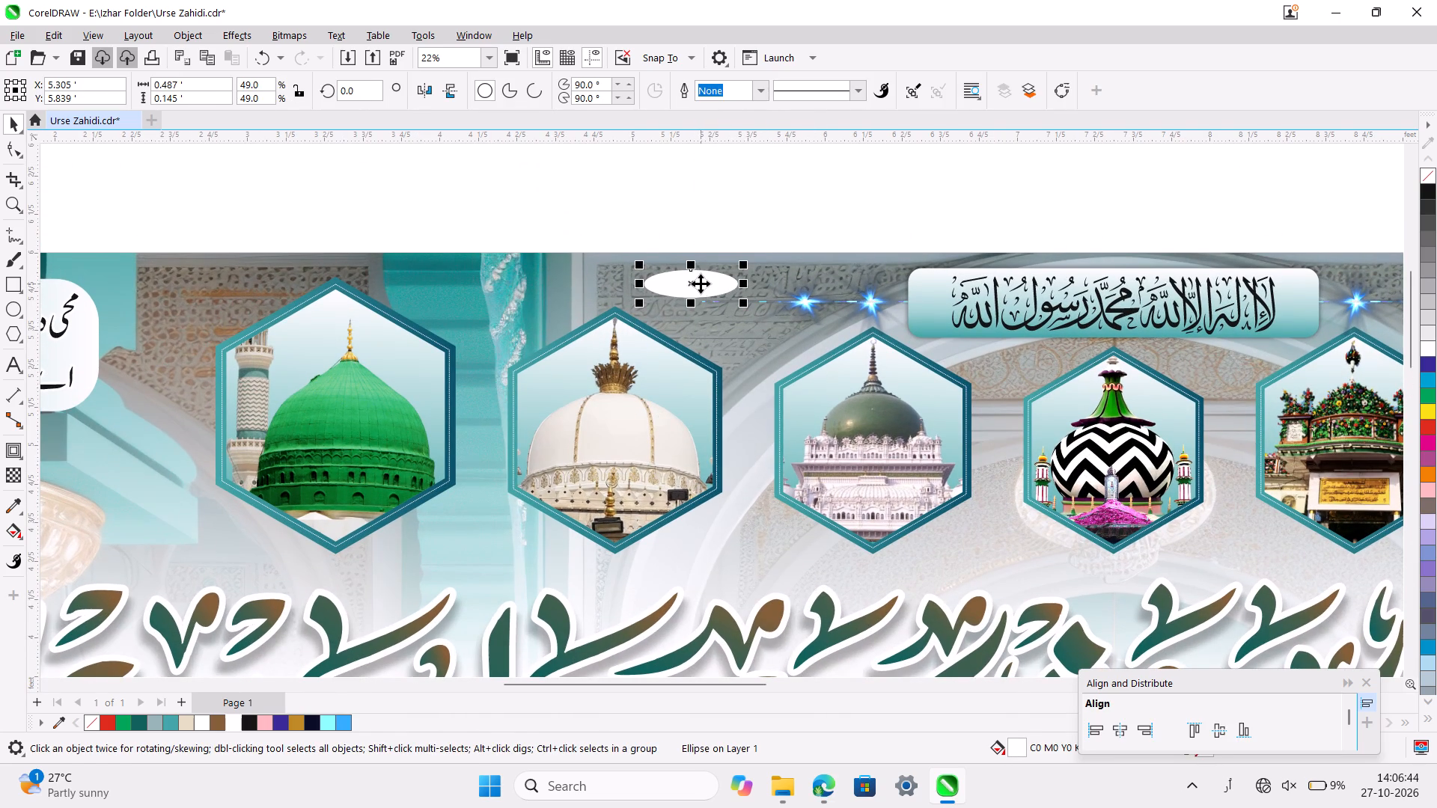
scroll(701, 284, "up", 2, "ctrl")
scroll(701, 284, "up", 1)
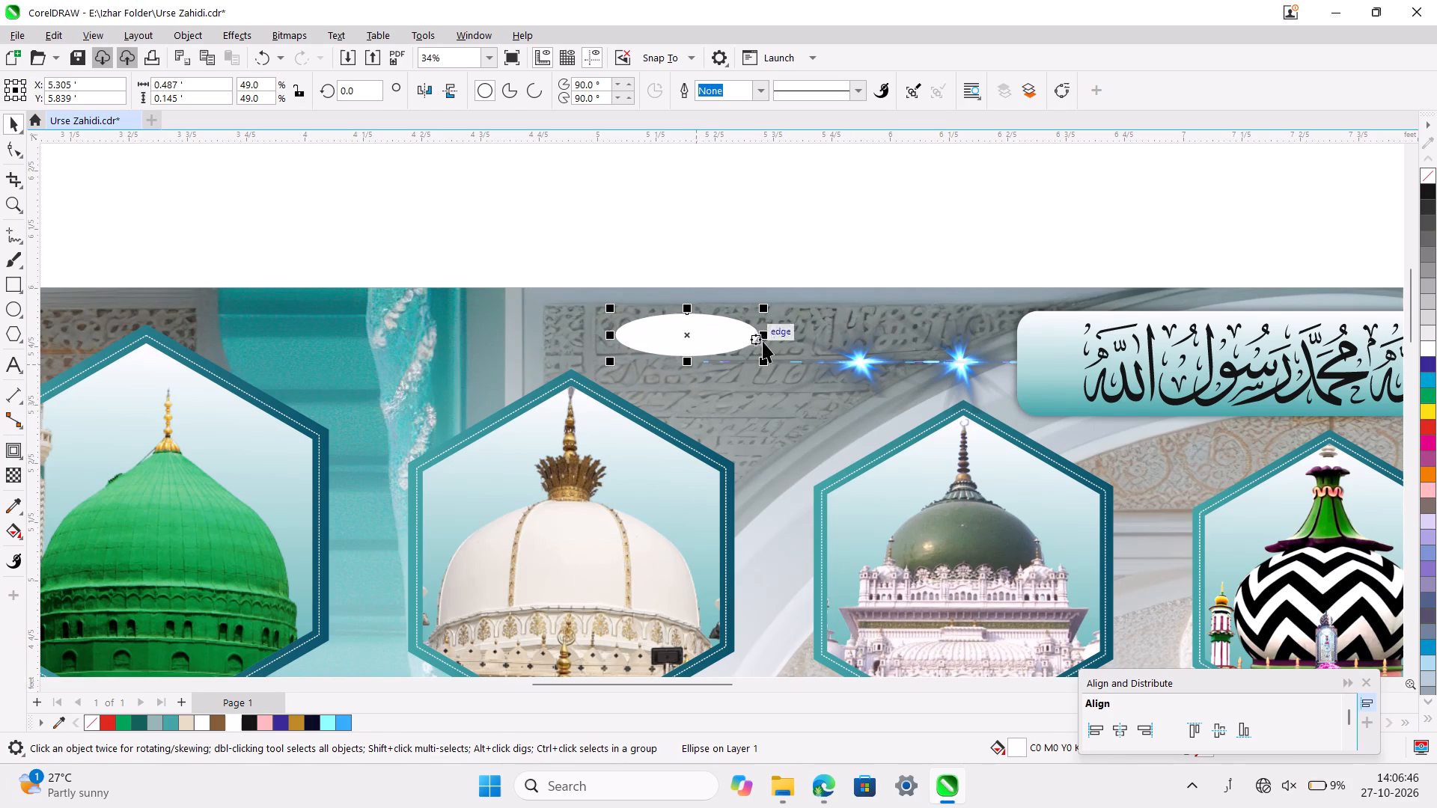
left_click_drag(765, 337, 708, 337)
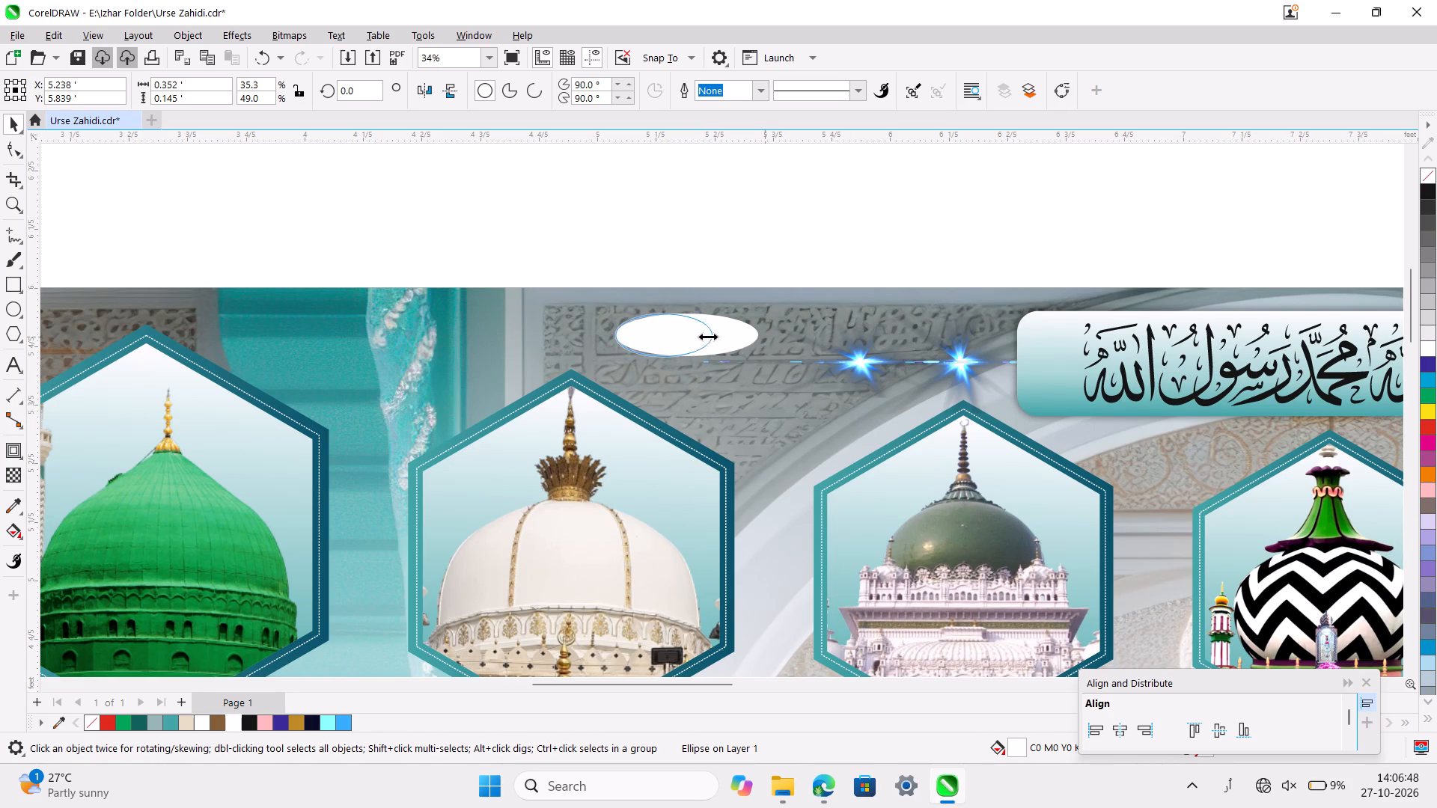
left_click_drag(708, 337, 672, 336)
left_click_drag(641, 335, 686, 352)
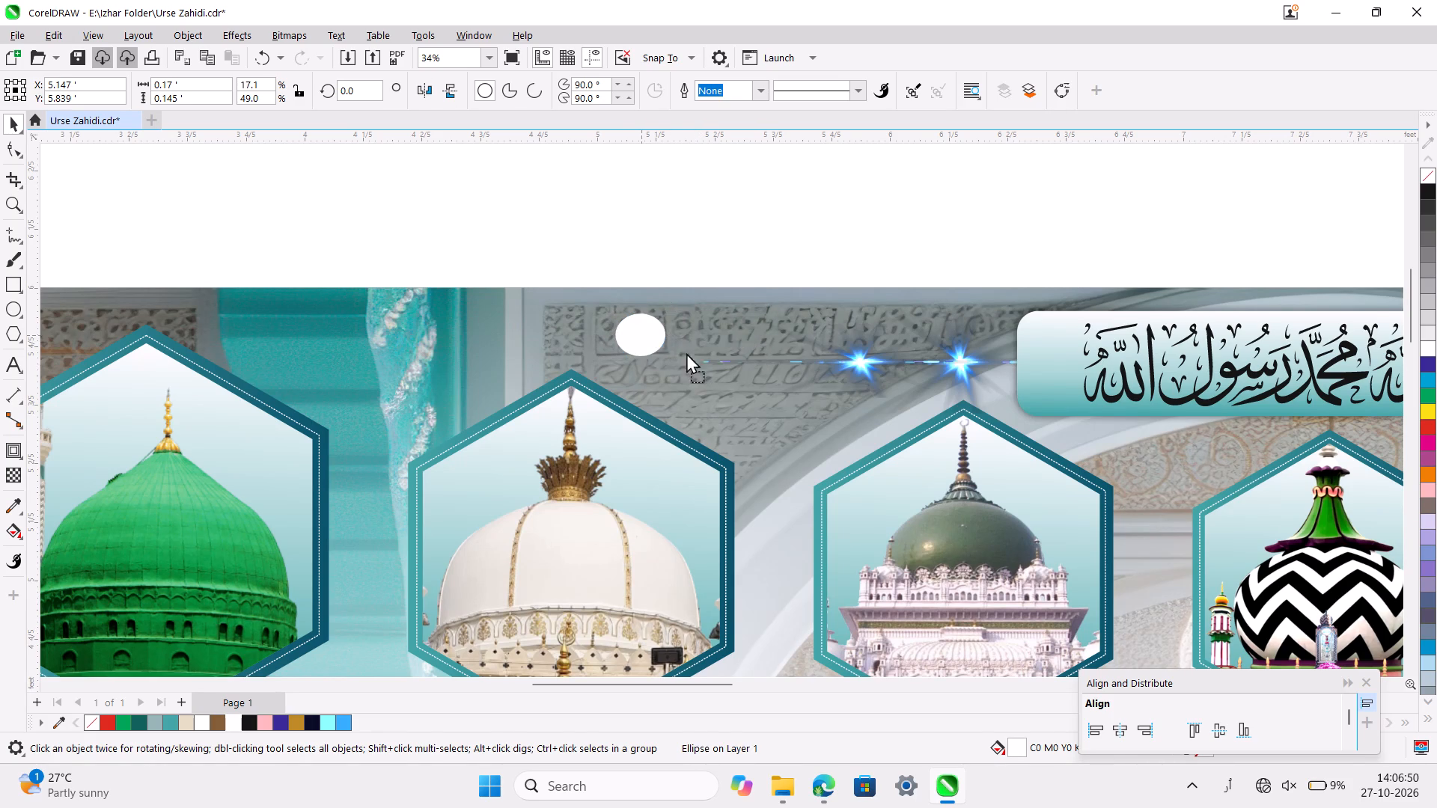
left_click_drag(686, 352, 775, 368)
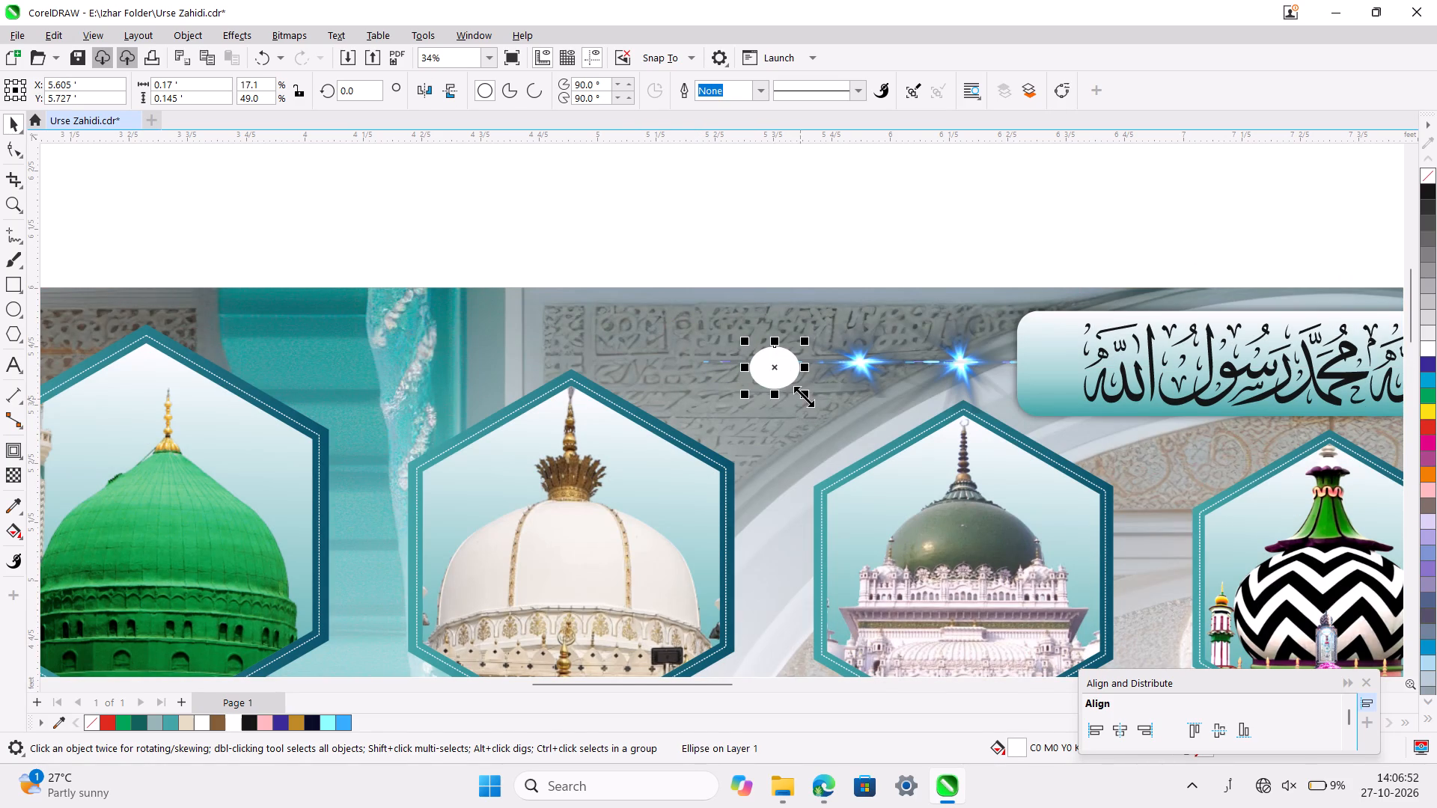
left_click_drag(805, 397, 786, 389)
left_click_drag(779, 375, 808, 385)
left_click_drag(793, 382, 804, 394)
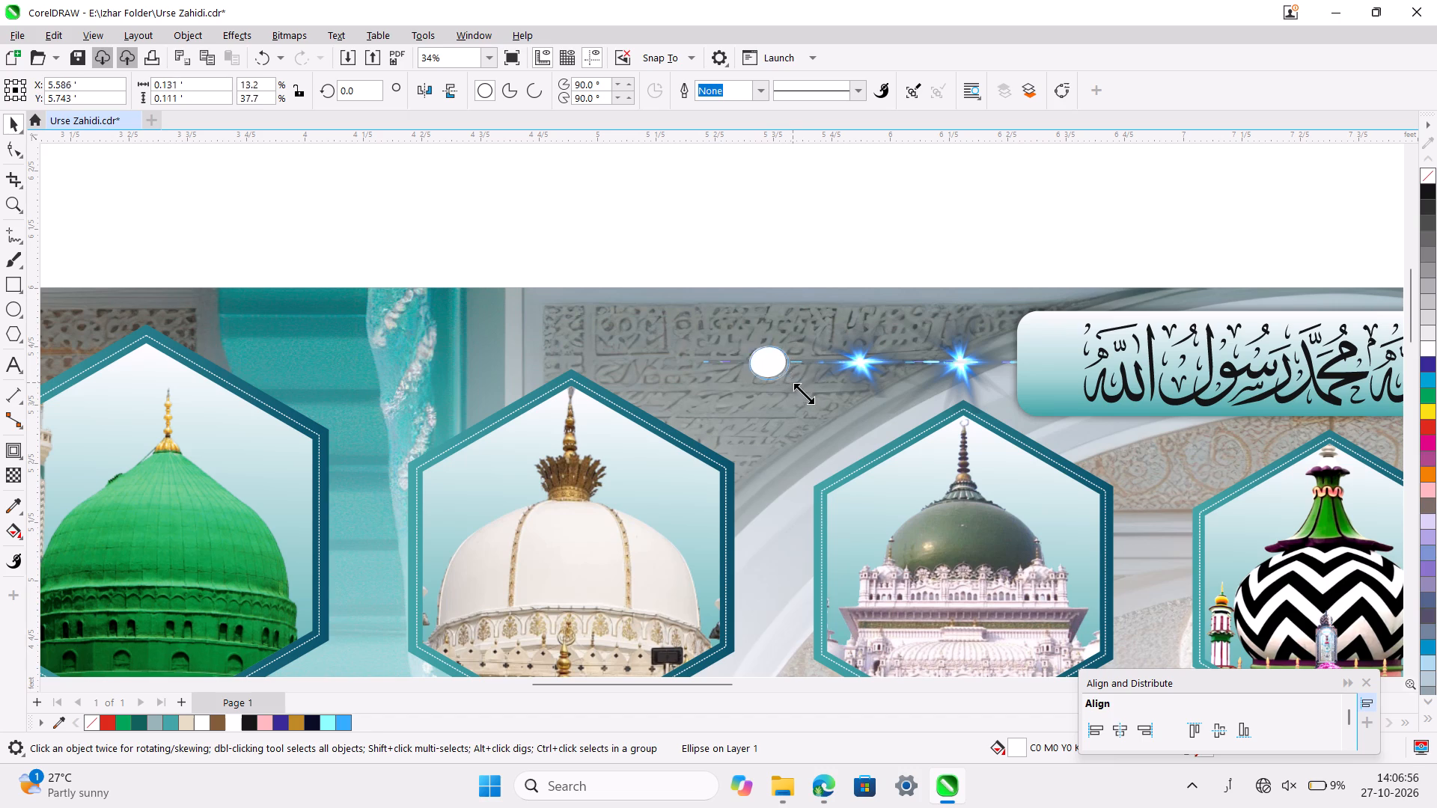
left_click_drag(804, 394, 808, 397)
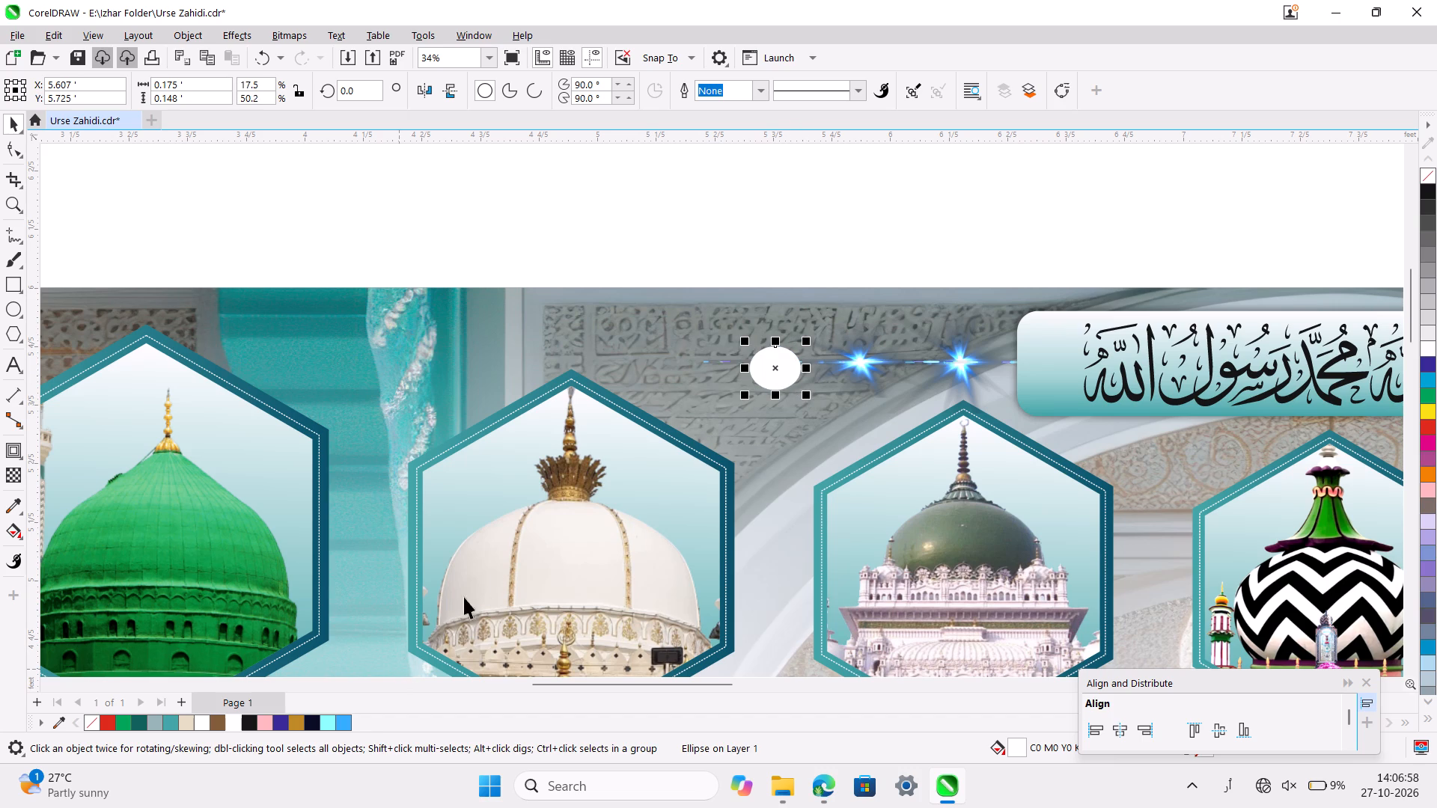
Switch the spot's uniform fill to a fountain fill with white from the document palette as its start colour.
double_click(1013, 743)
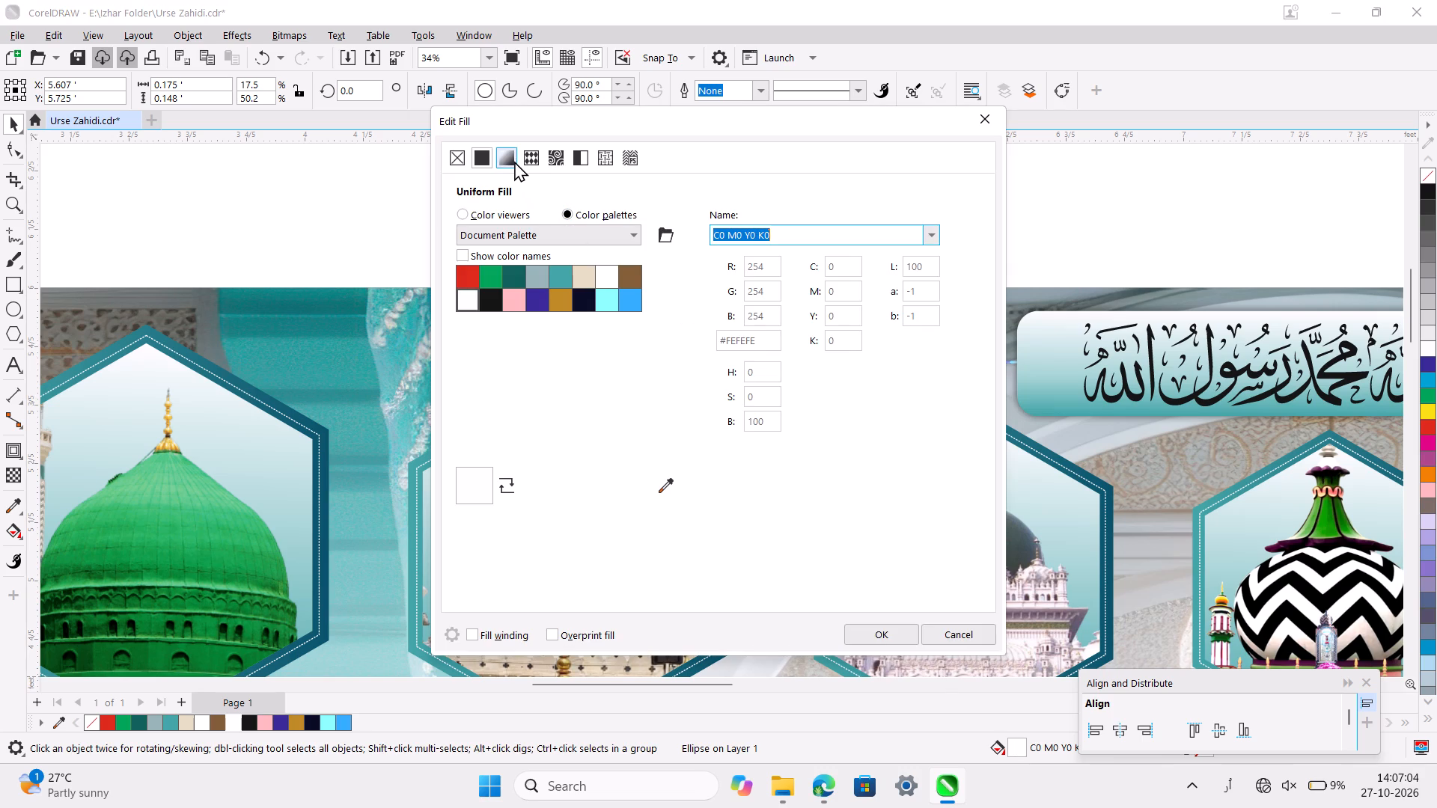
left_click(514, 161)
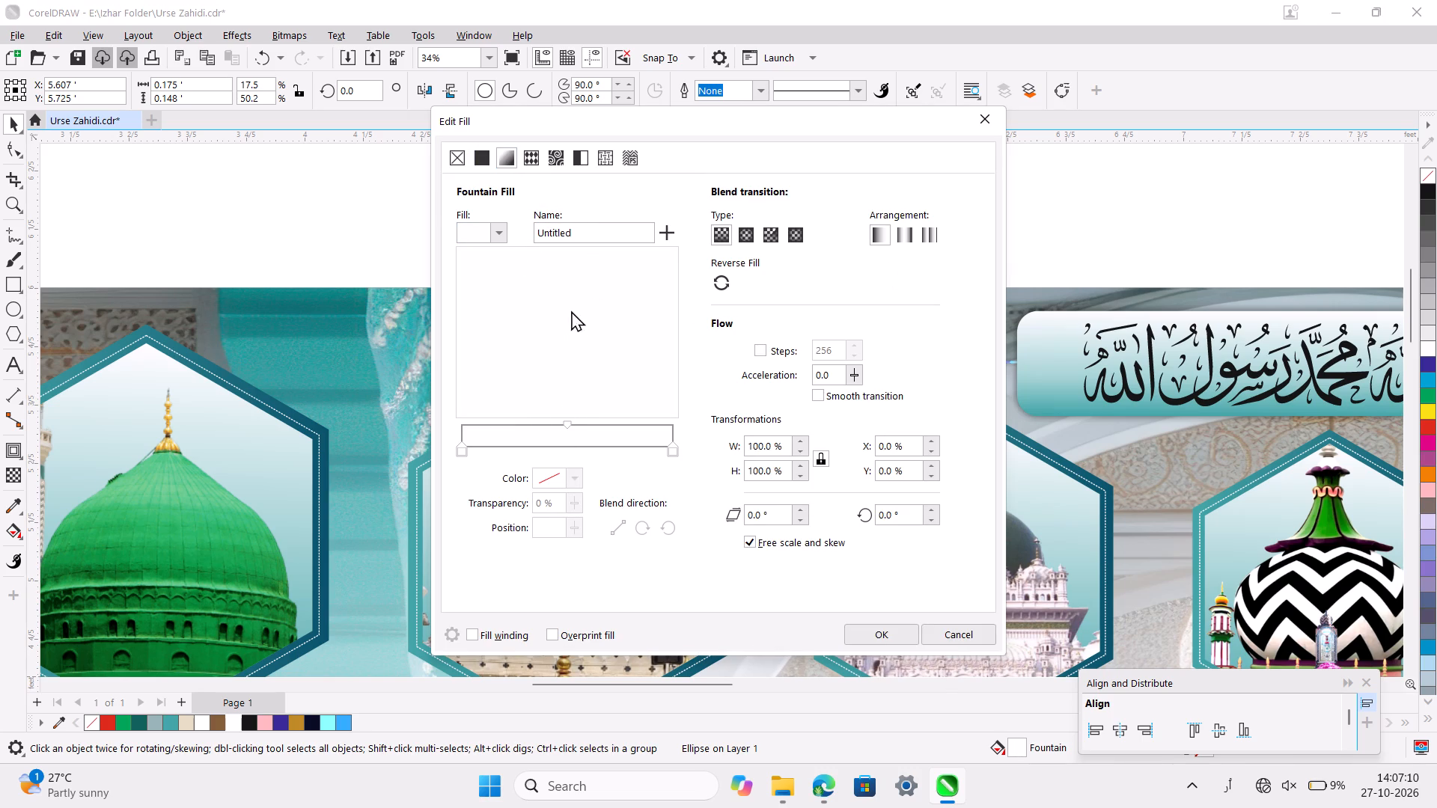
left_click(646, 337)
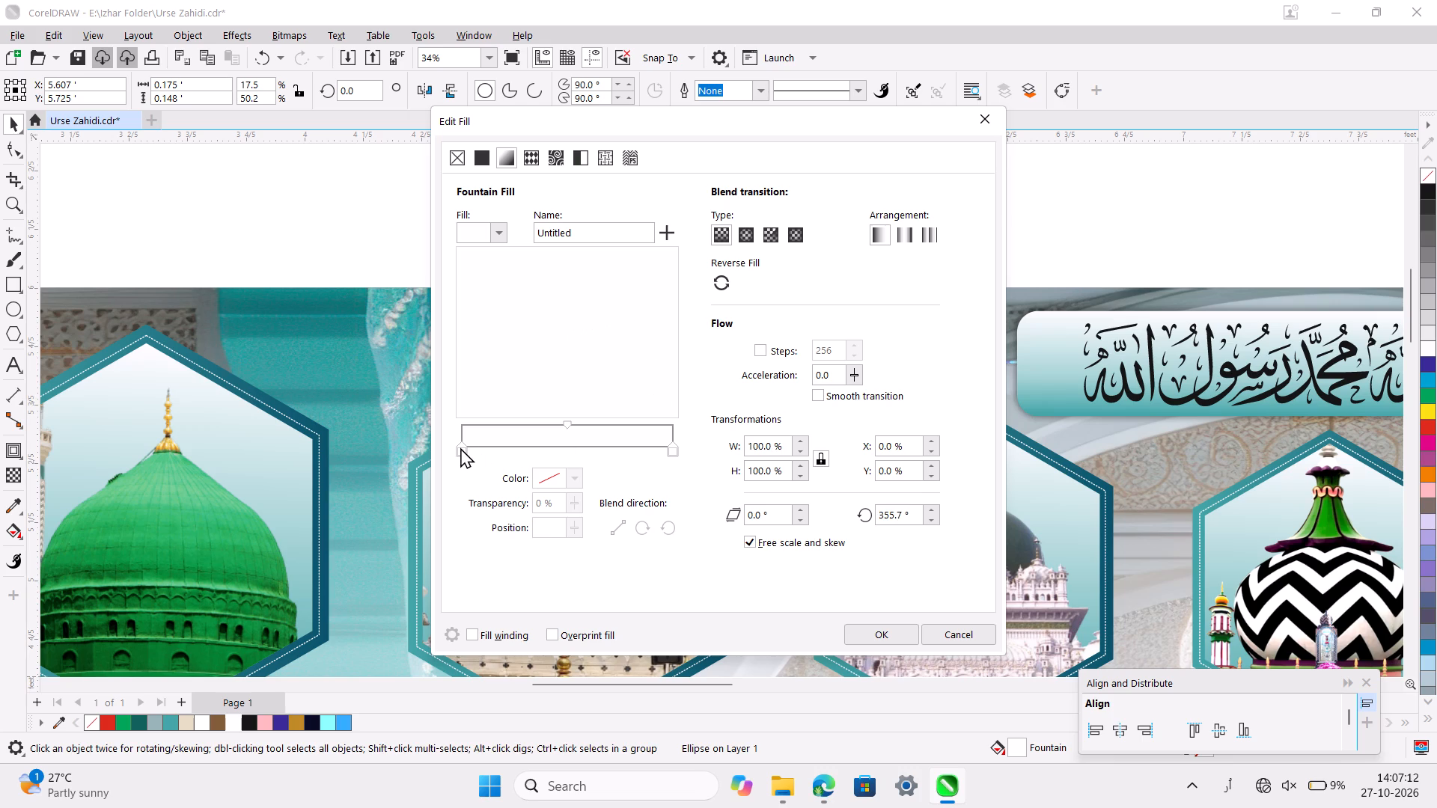
left_click(460, 447)
left_click(543, 474)
left_click(718, 473)
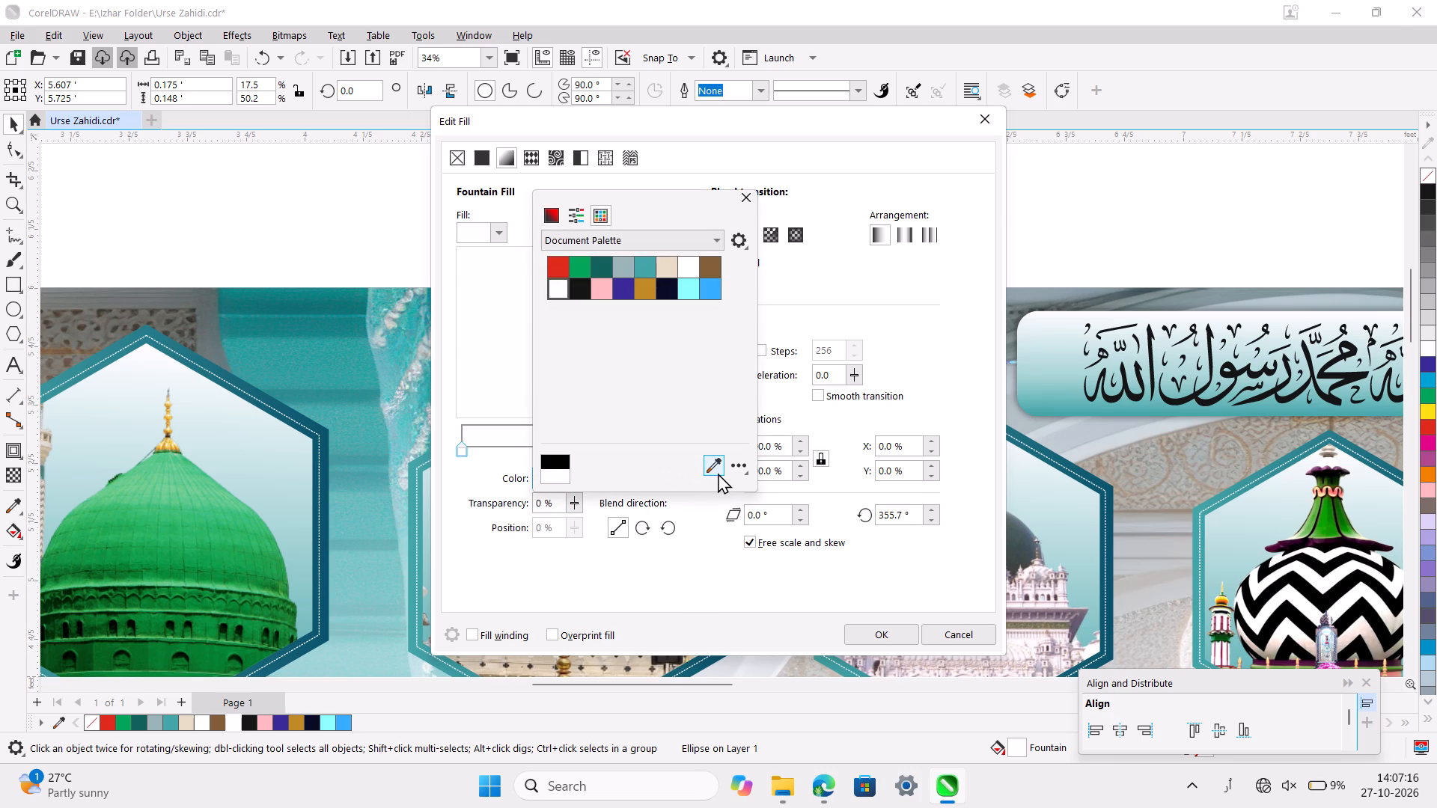
left_click(233, 723)
left_click(742, 195)
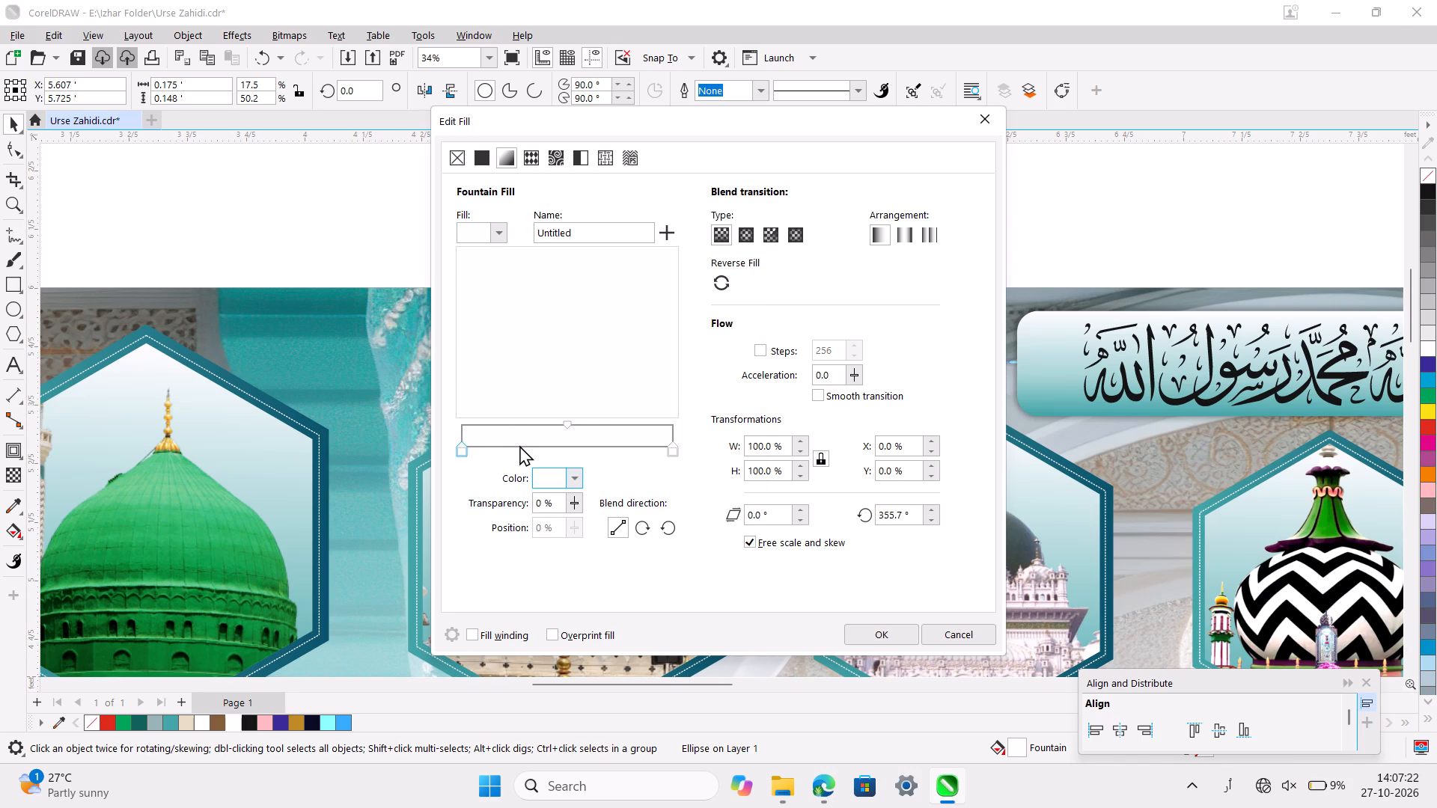
Add a gradient stop at 28% and colour it the light cyan #8DFFFF sampled from the document palette.
double_click(519, 445)
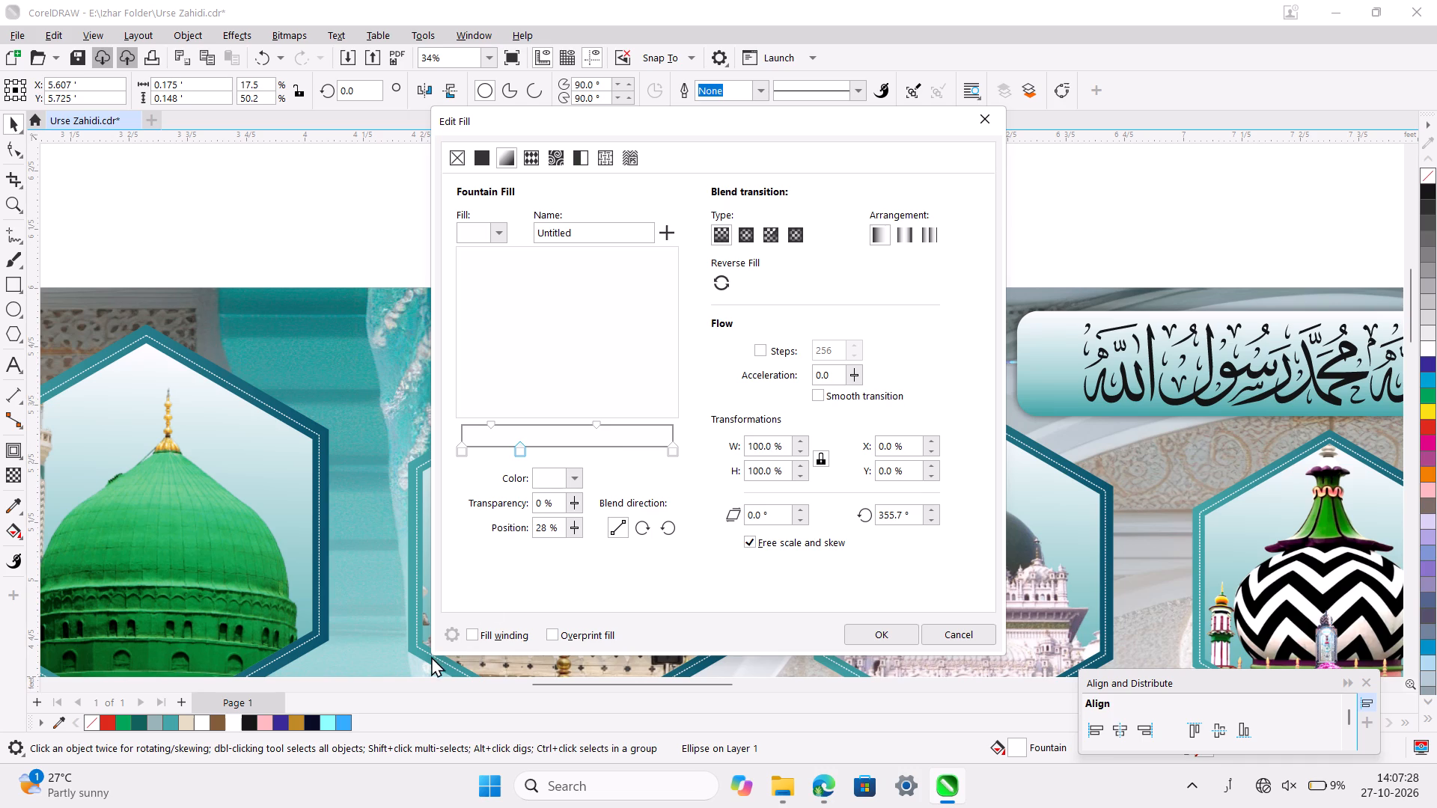
left_click(551, 483)
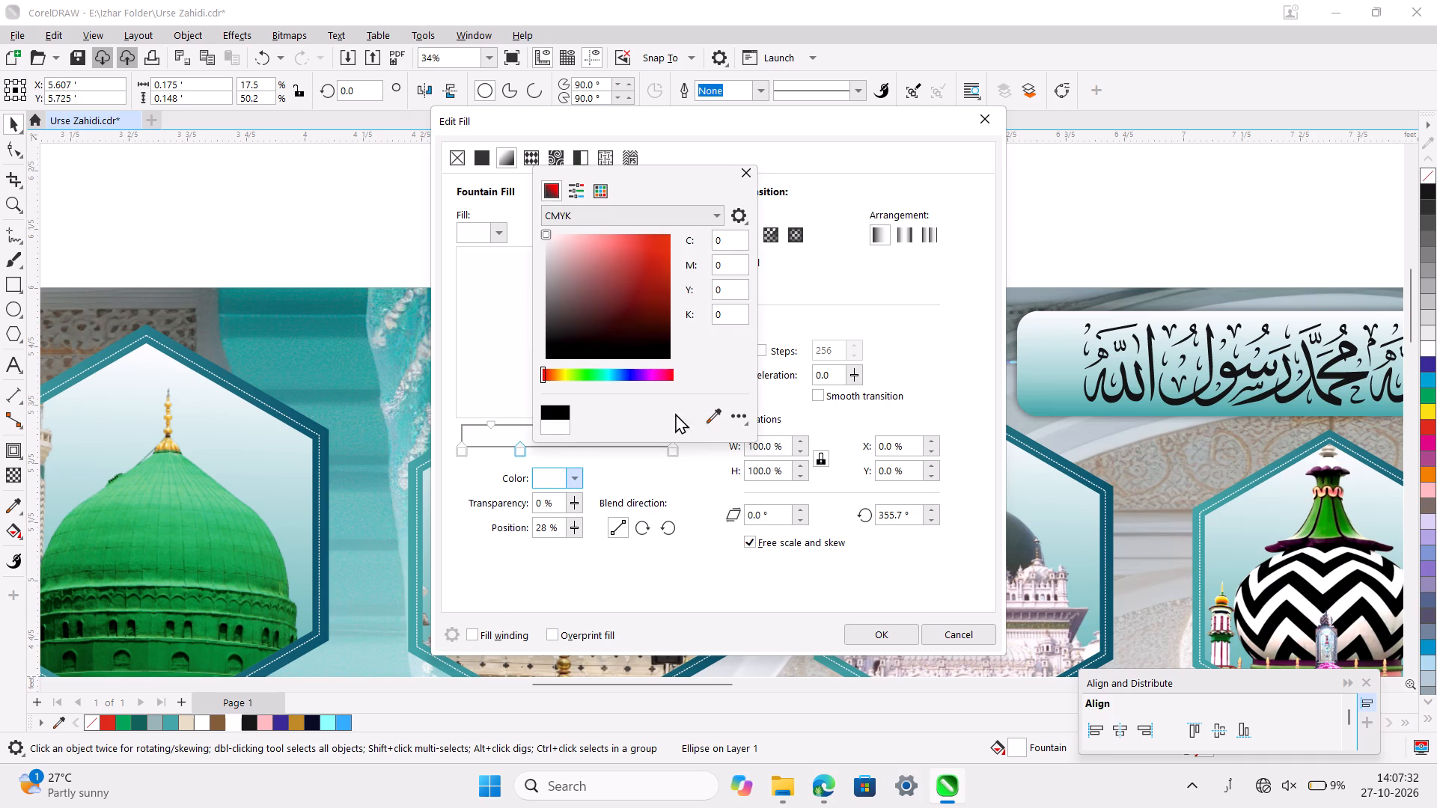
left_click(715, 414)
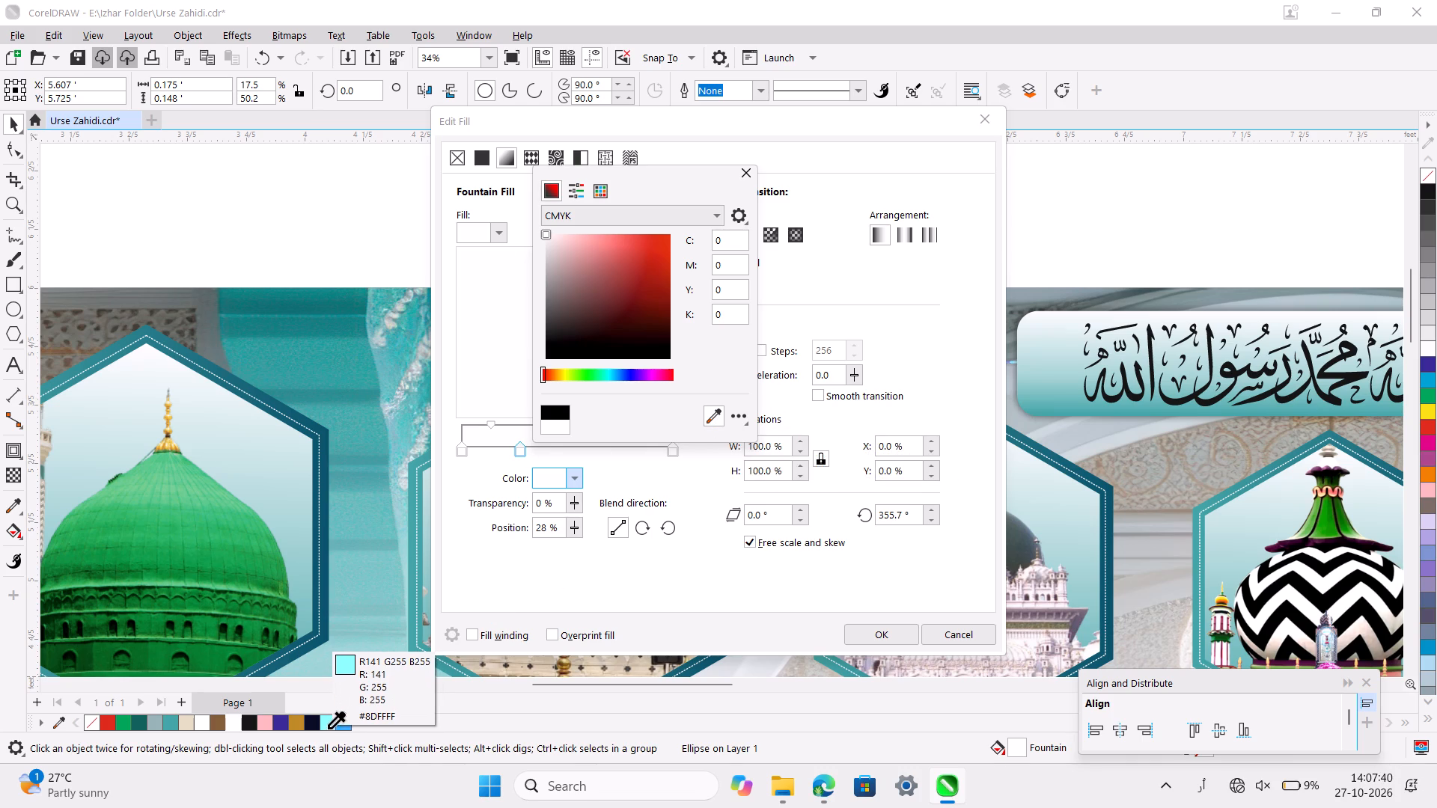
left_click(325, 726)
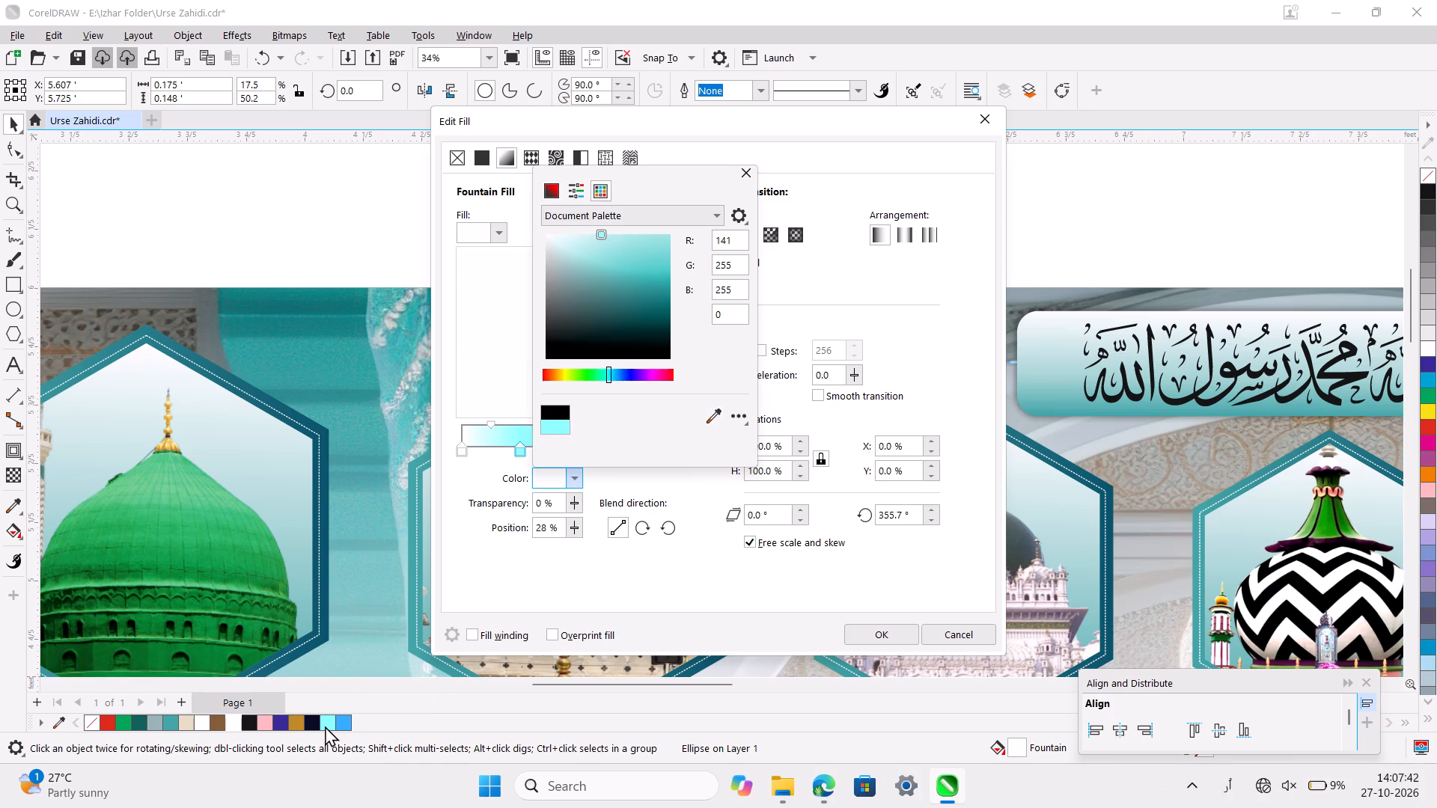
left_click(737, 164)
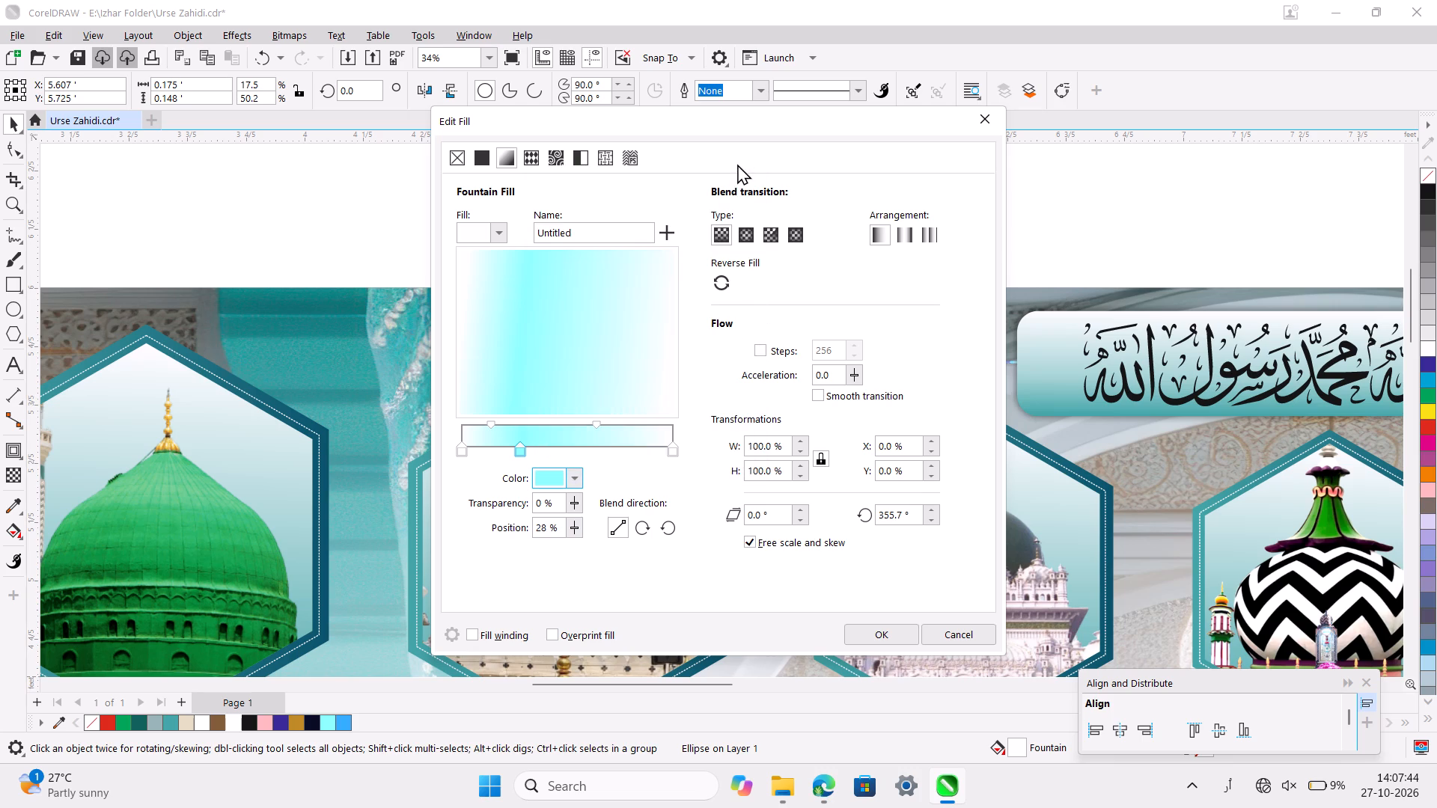
Colour the gradient's end stop with the bright blue sampled from the document palette.
left_click(672, 450)
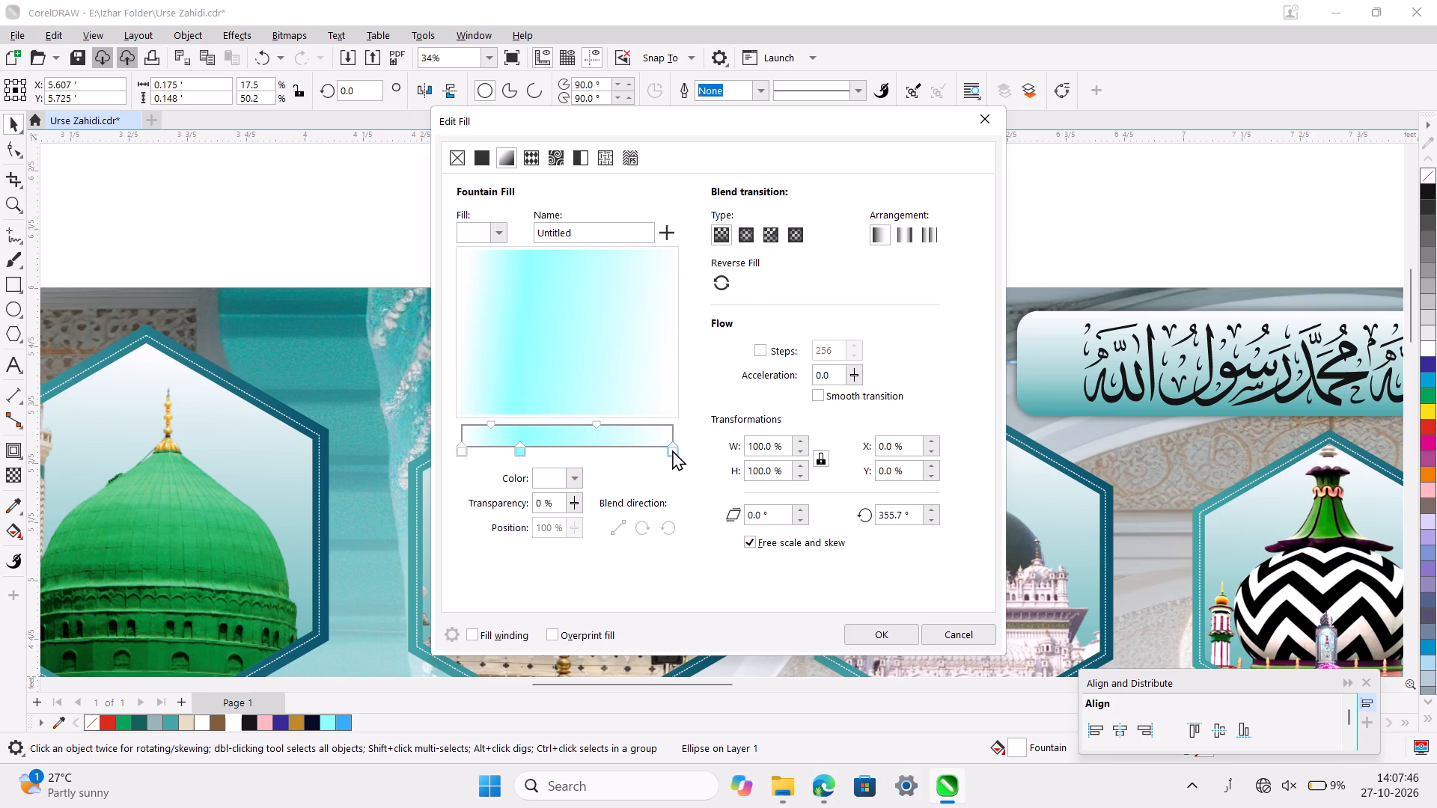
double_click(672, 450)
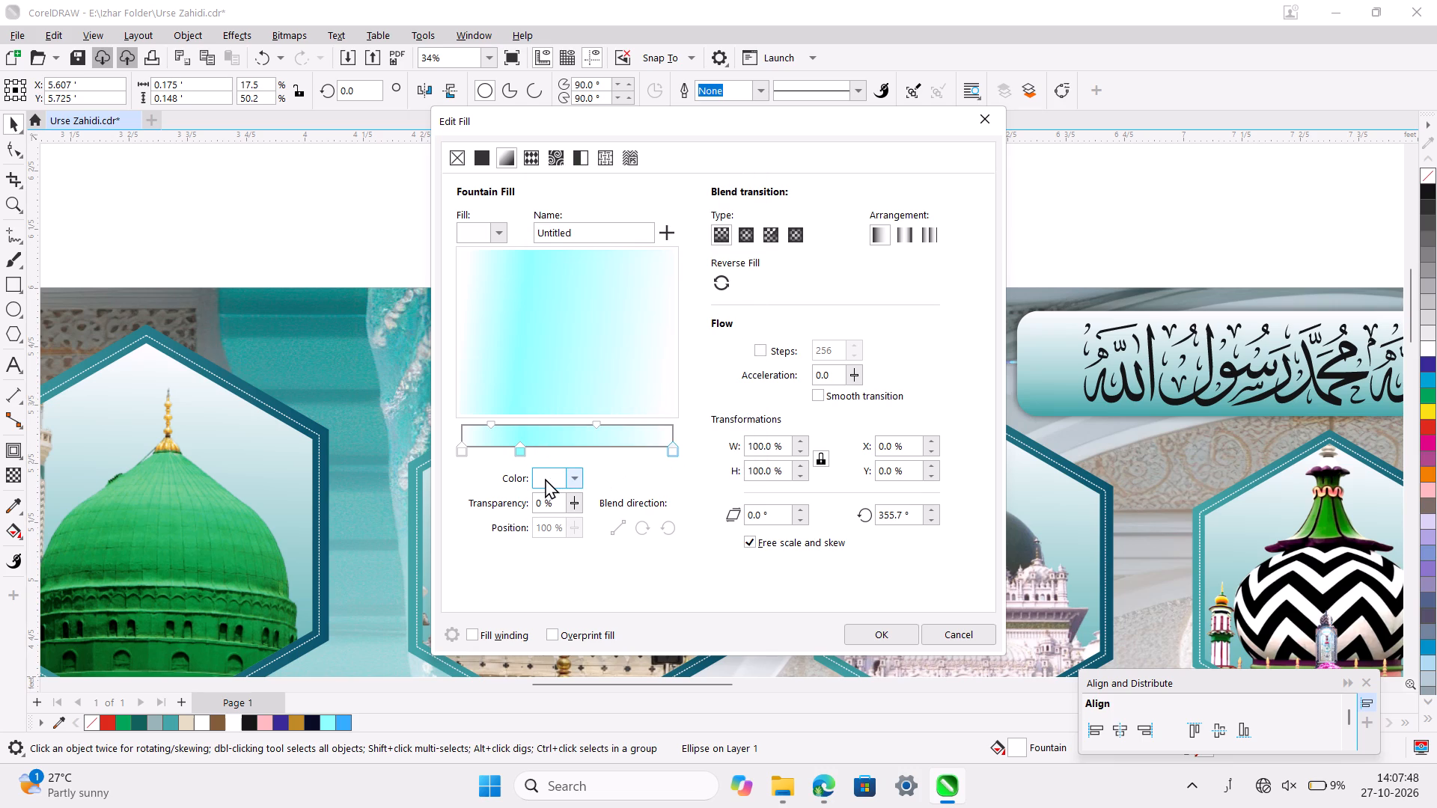
left_click(540, 479)
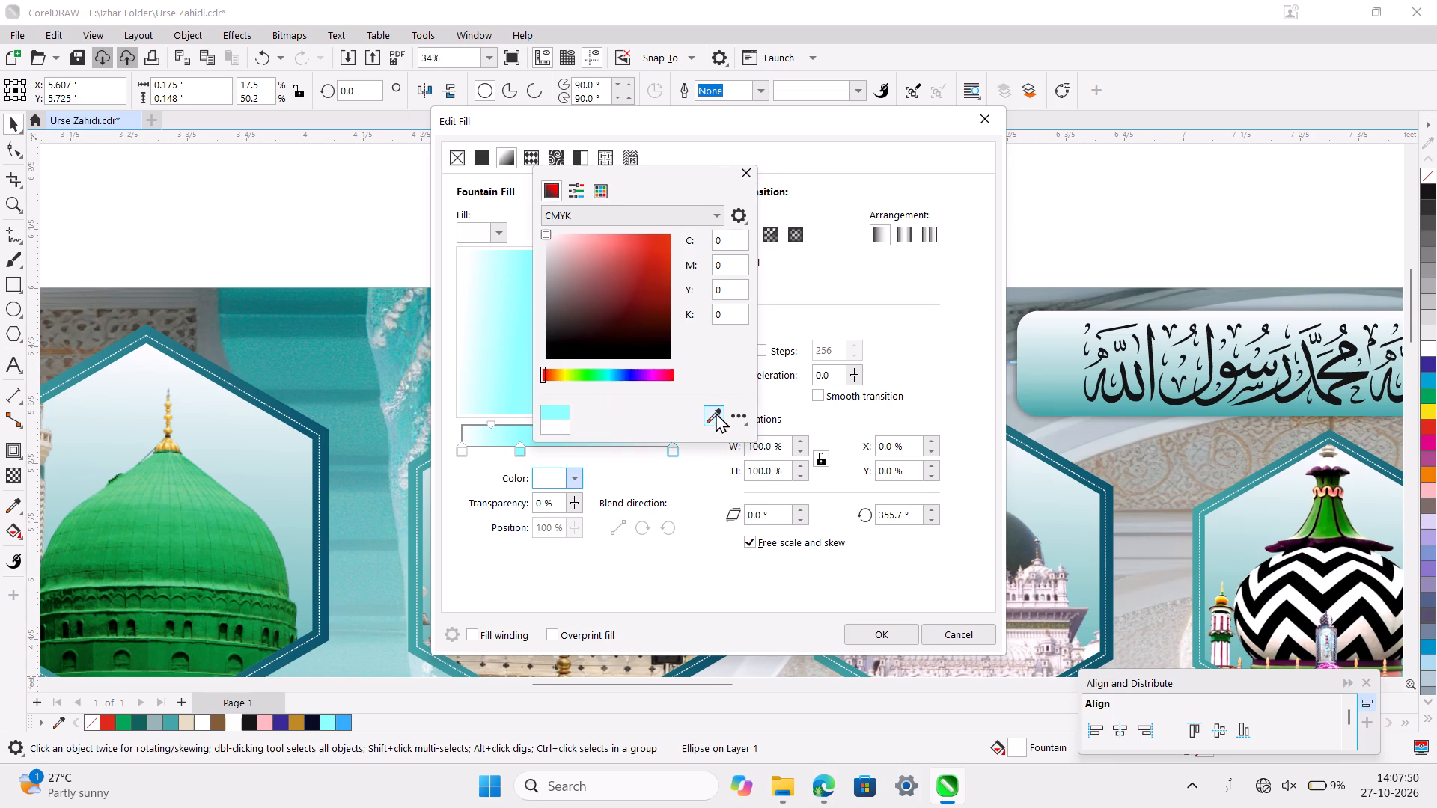
left_click(716, 410)
left_click(349, 721)
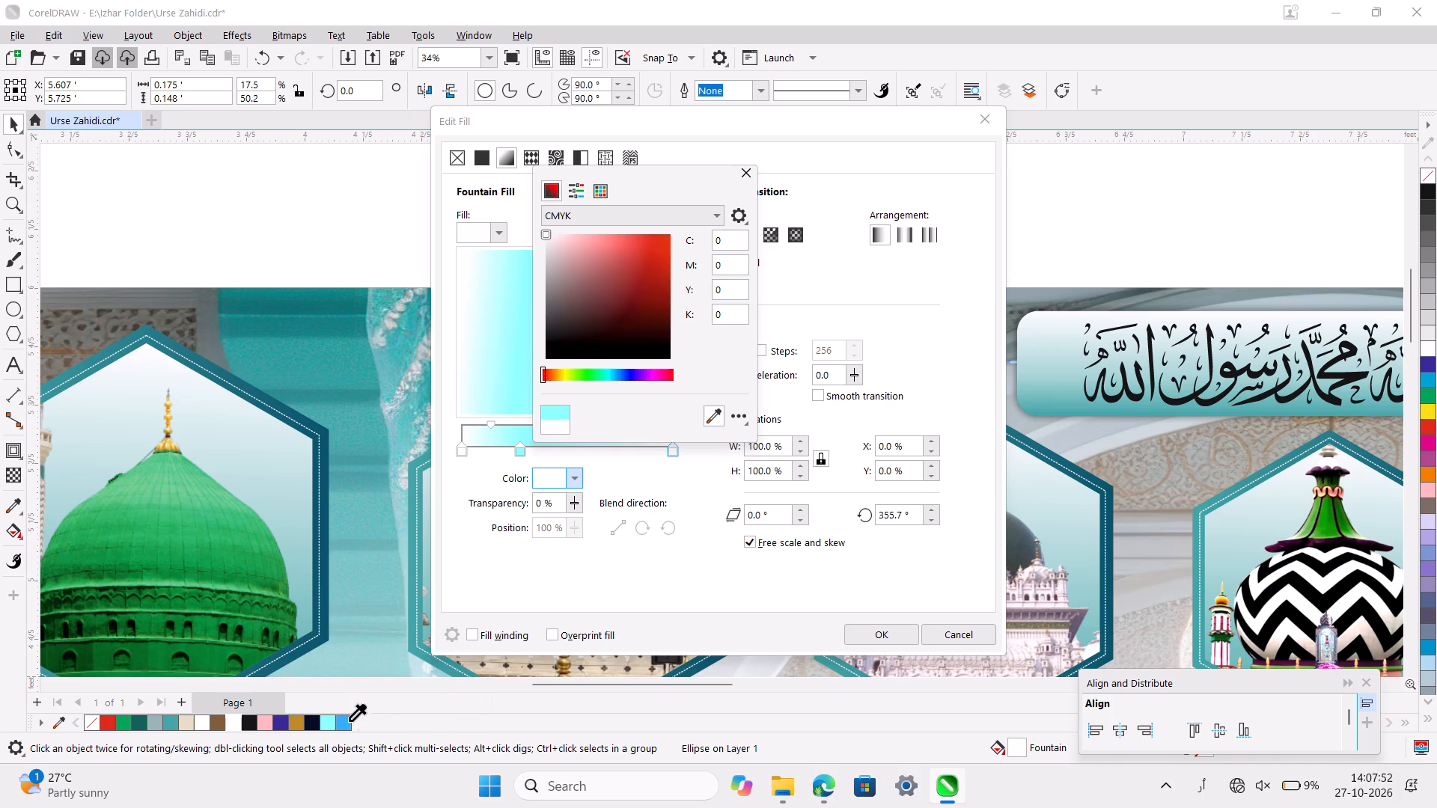
left_click(754, 172)
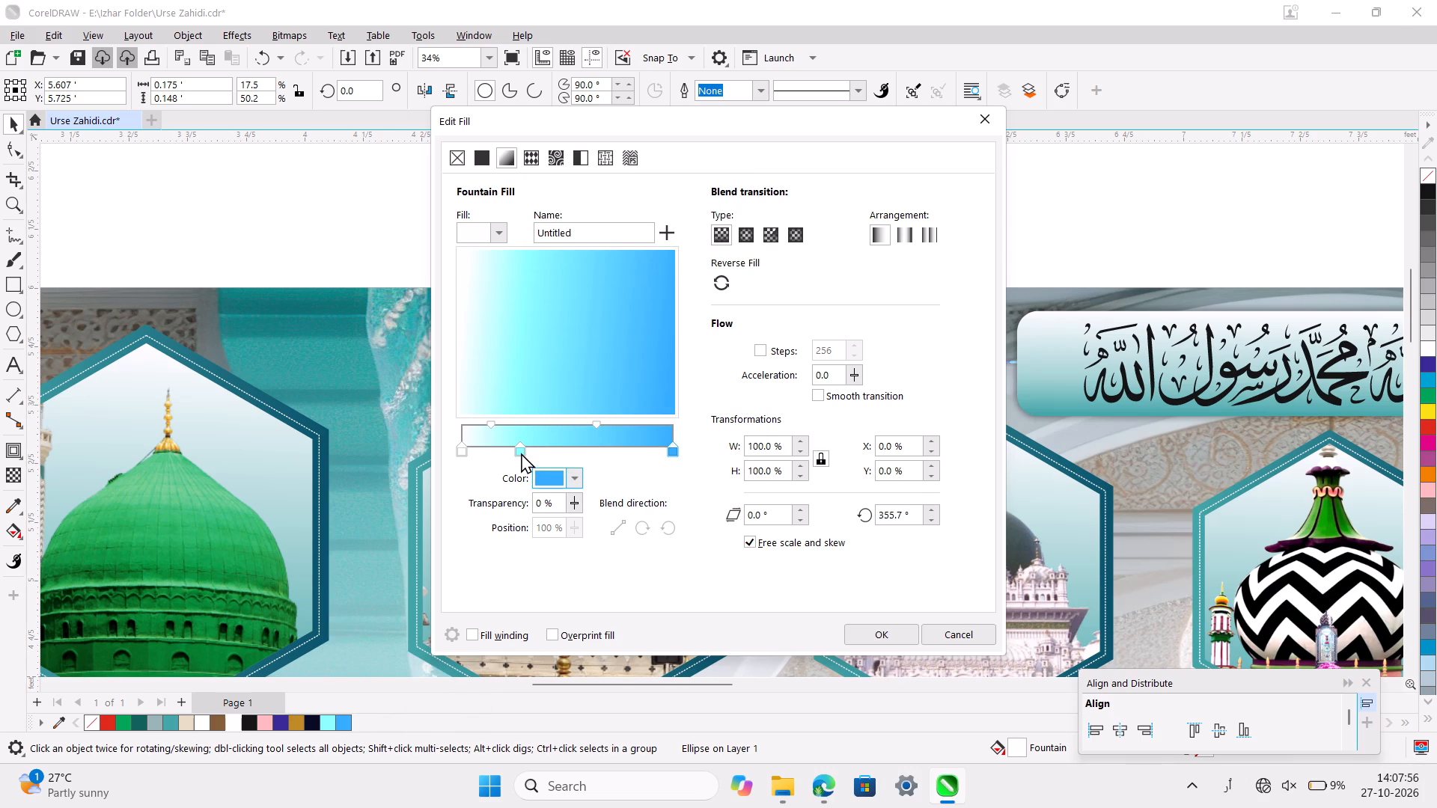
Shift the light cyan stop to 46%, make the fountain fill elliptical and apply it to the spot.
left_click_drag(521, 453, 561, 444)
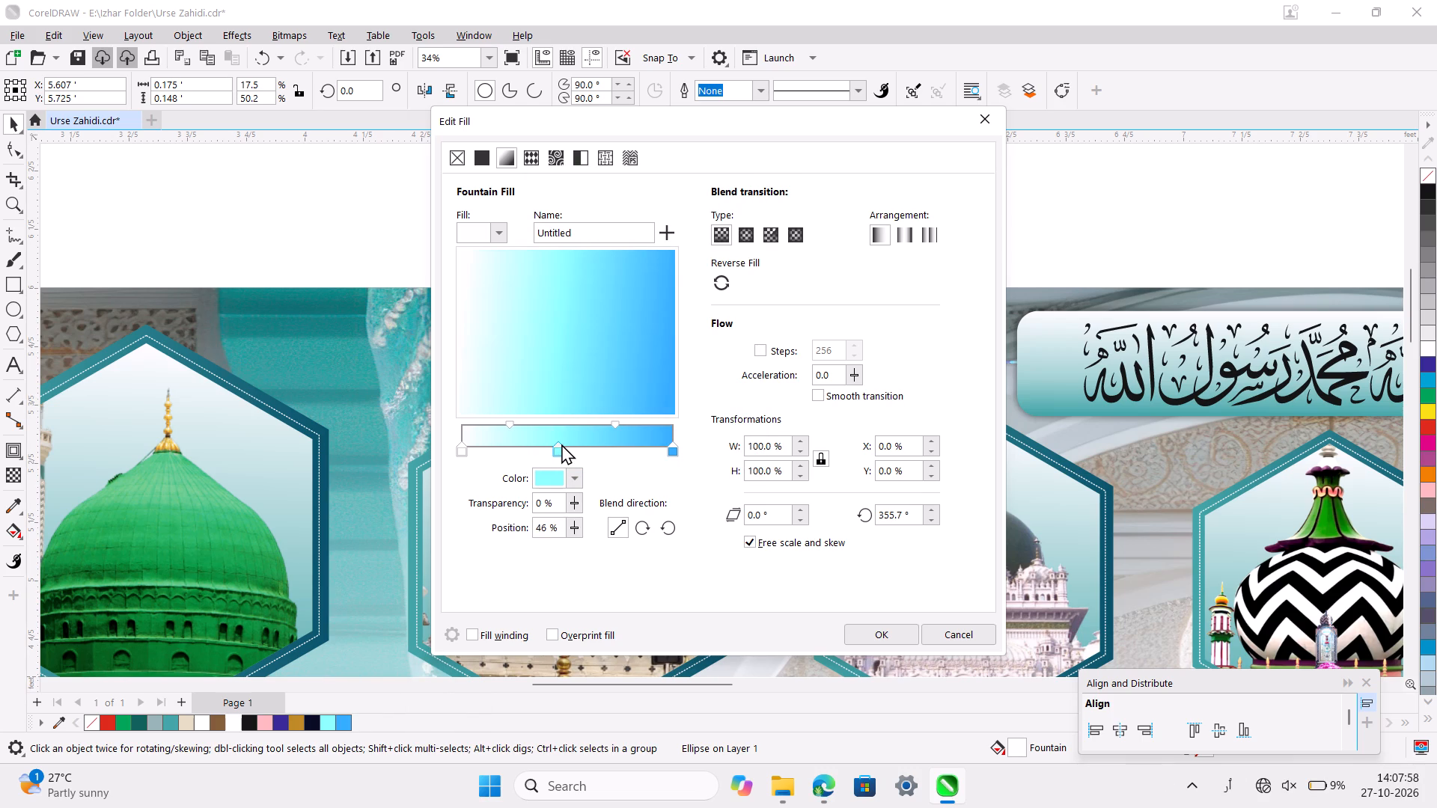
scroll(561, 444, "down", 3, "ctrl")
left_click(746, 233)
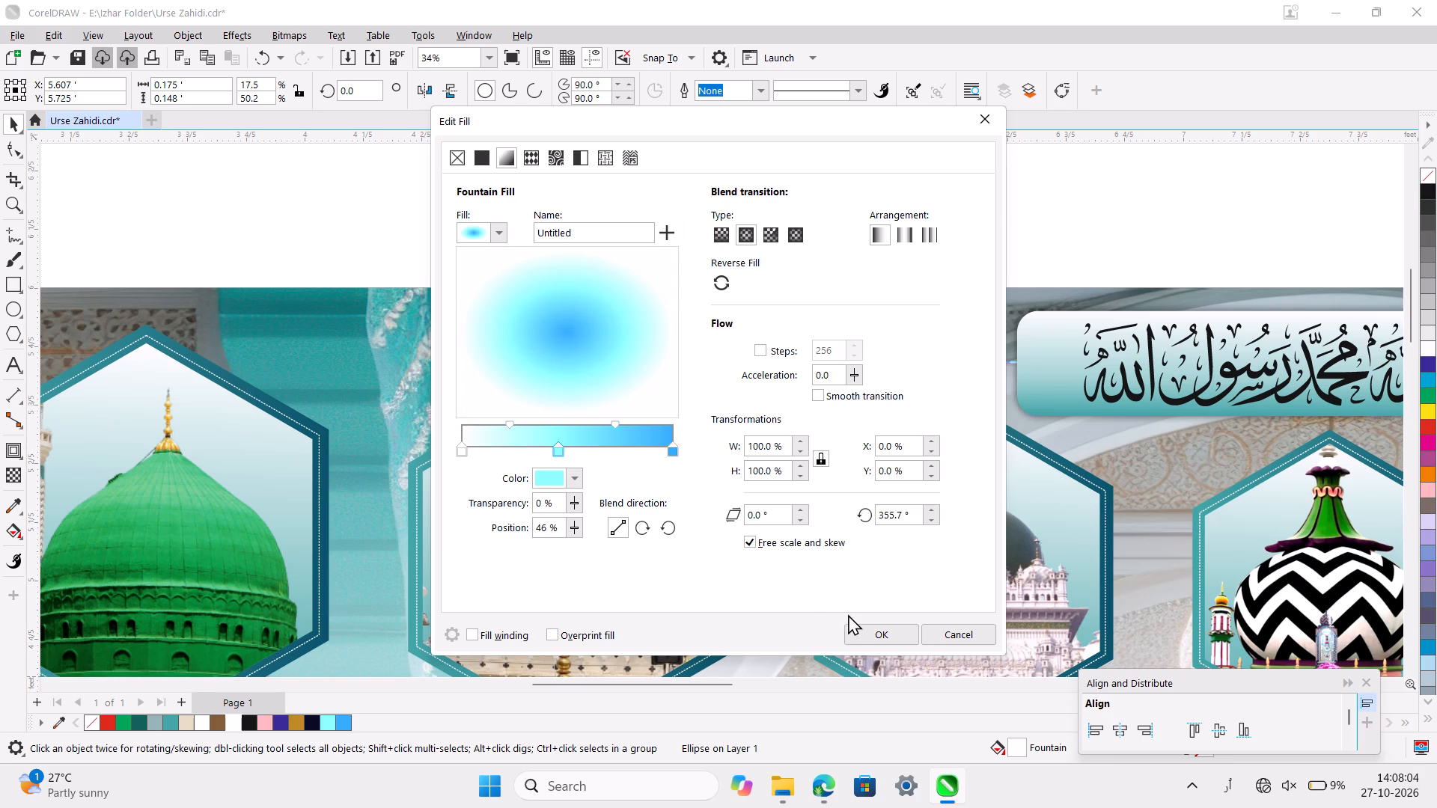
left_click(871, 631)
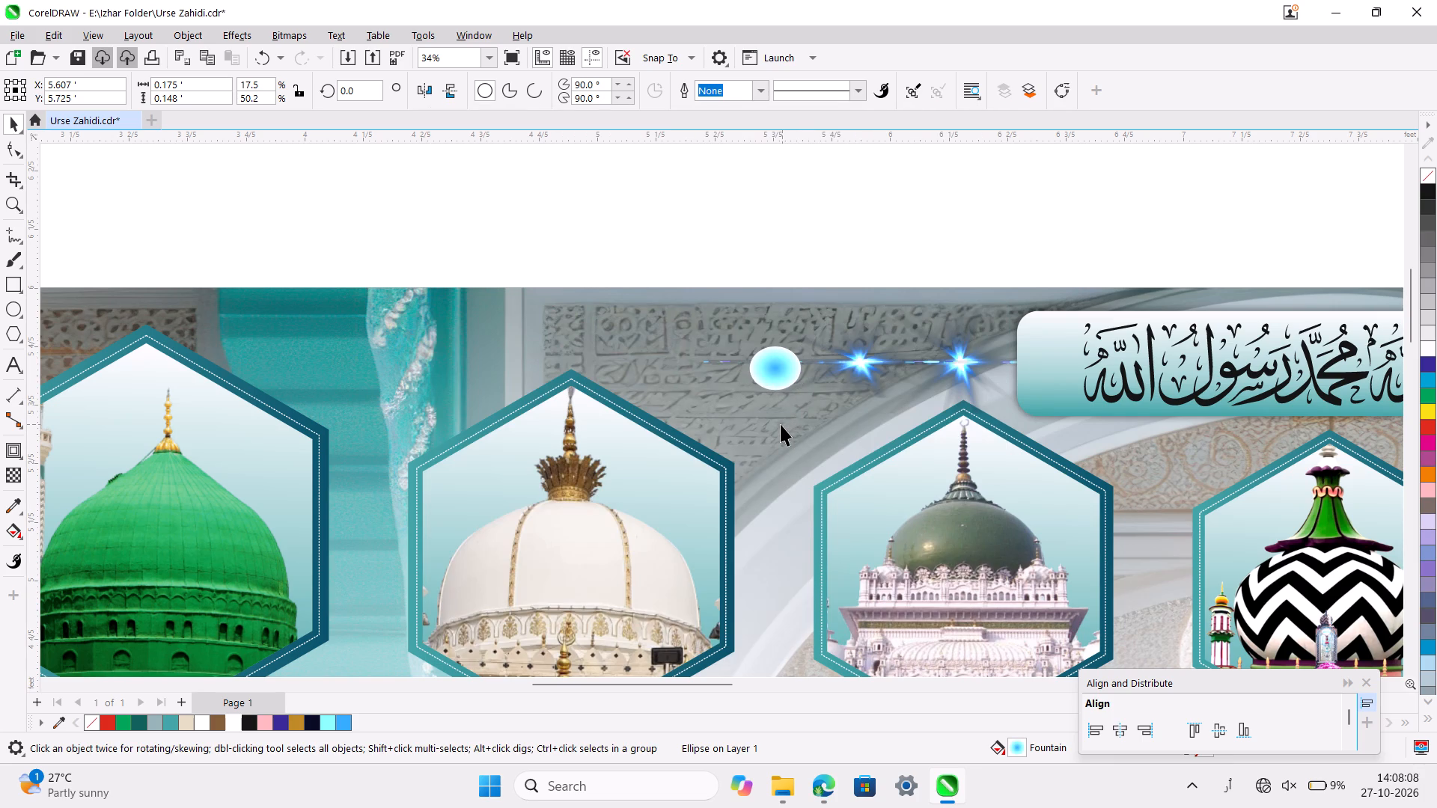
Reverse the spot's fountain fill, keeping it elliptical, so white sits at the centre and bright blue at the rim.
left_click(780, 372)
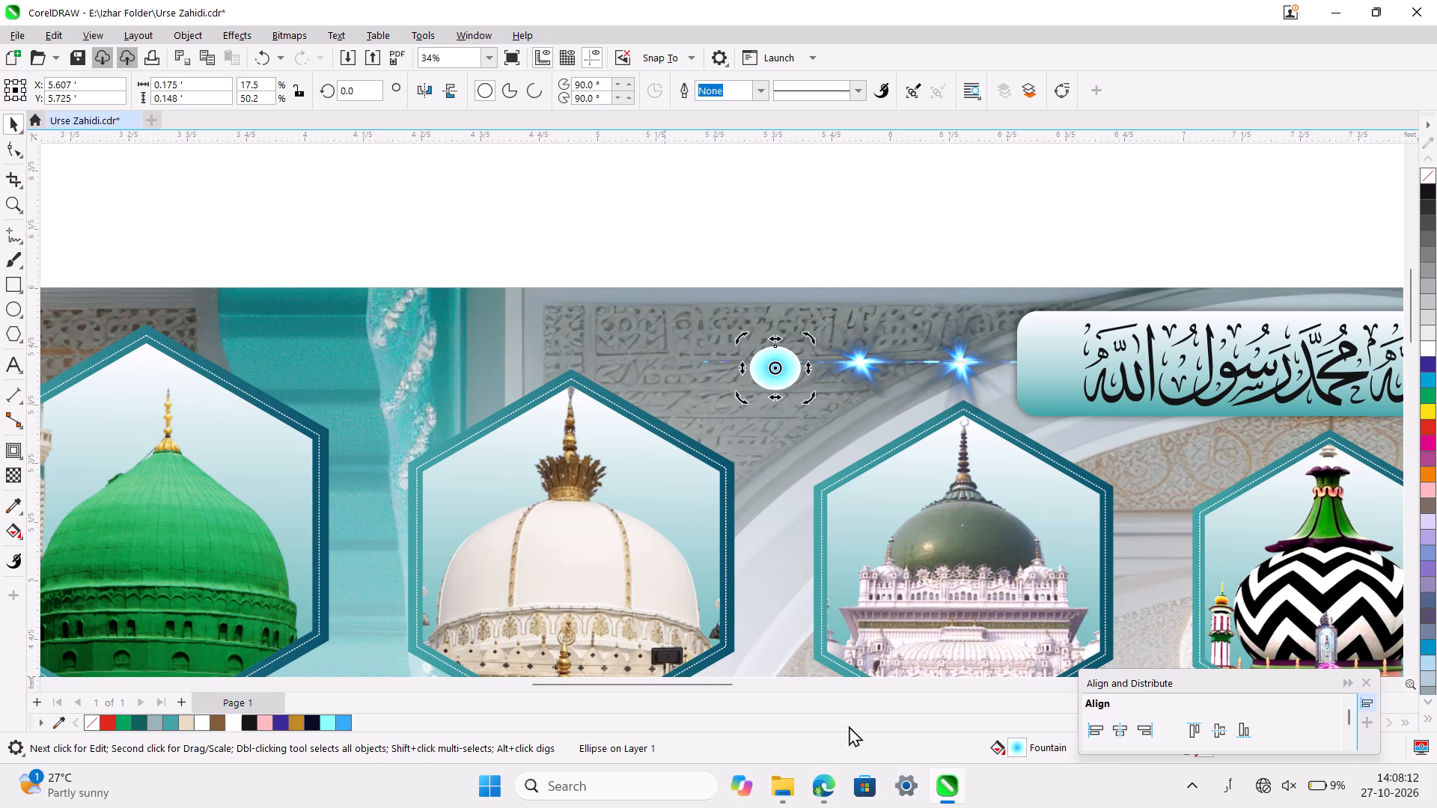
double_click(1013, 753)
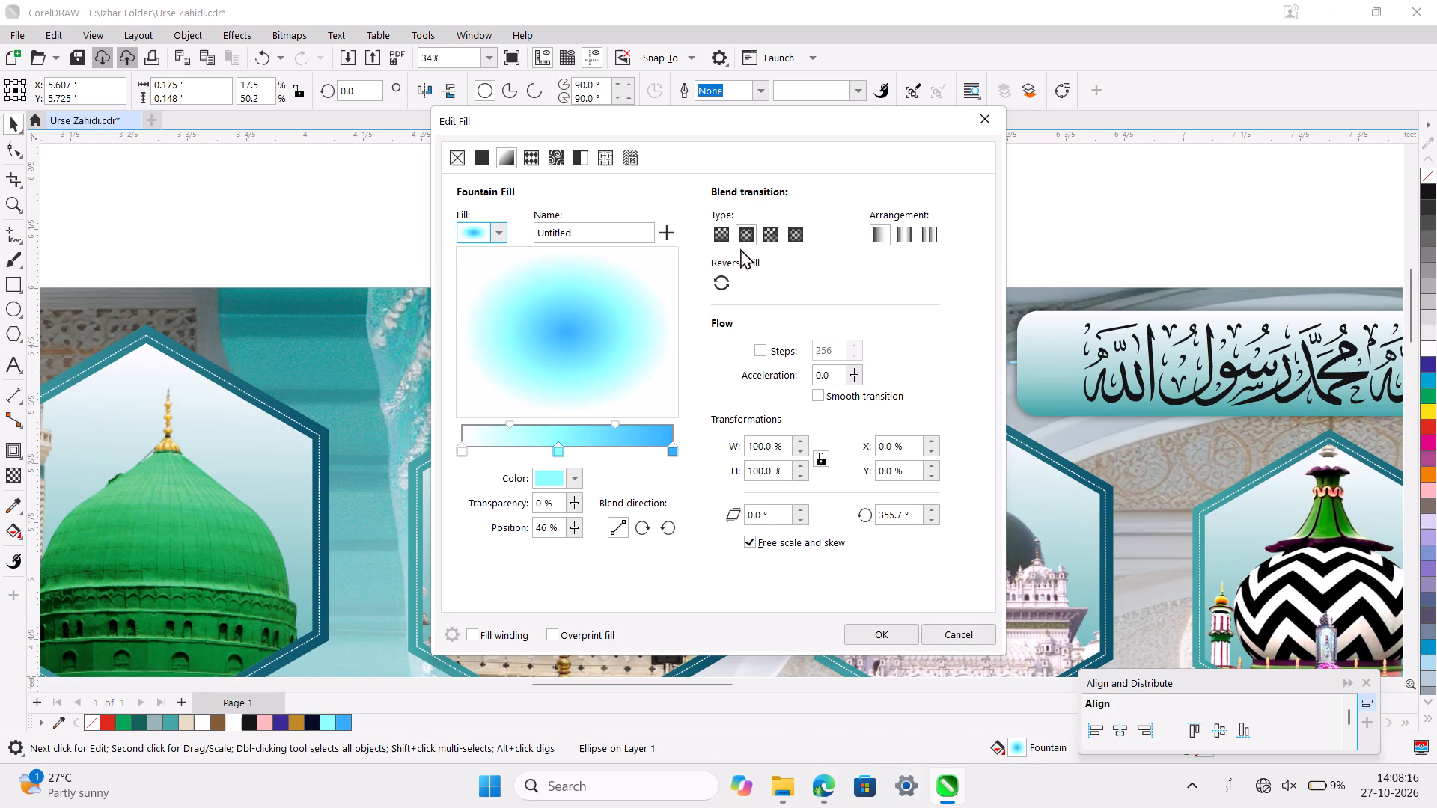
left_click(766, 239)
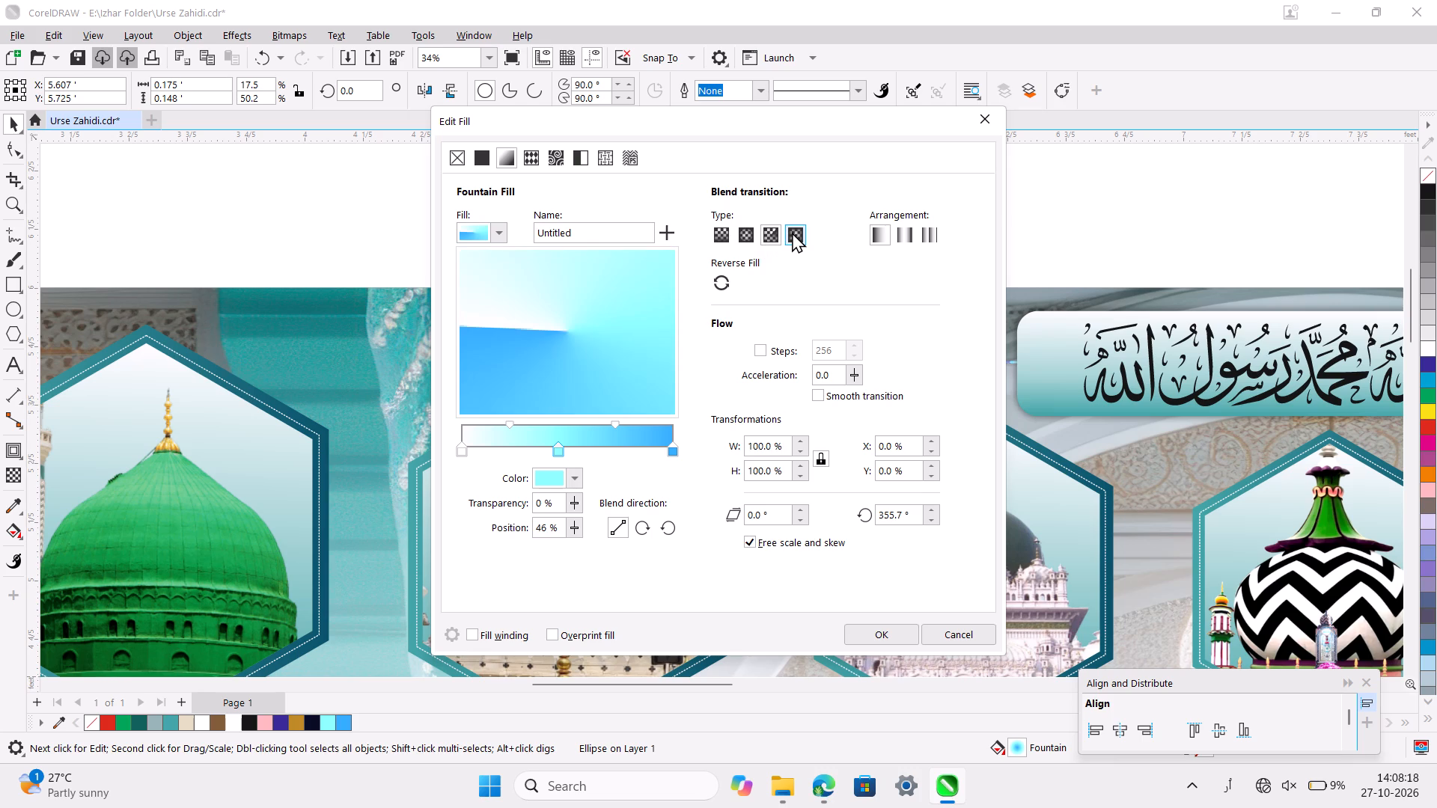
left_click(792, 232)
left_click(768, 231)
left_click(744, 240)
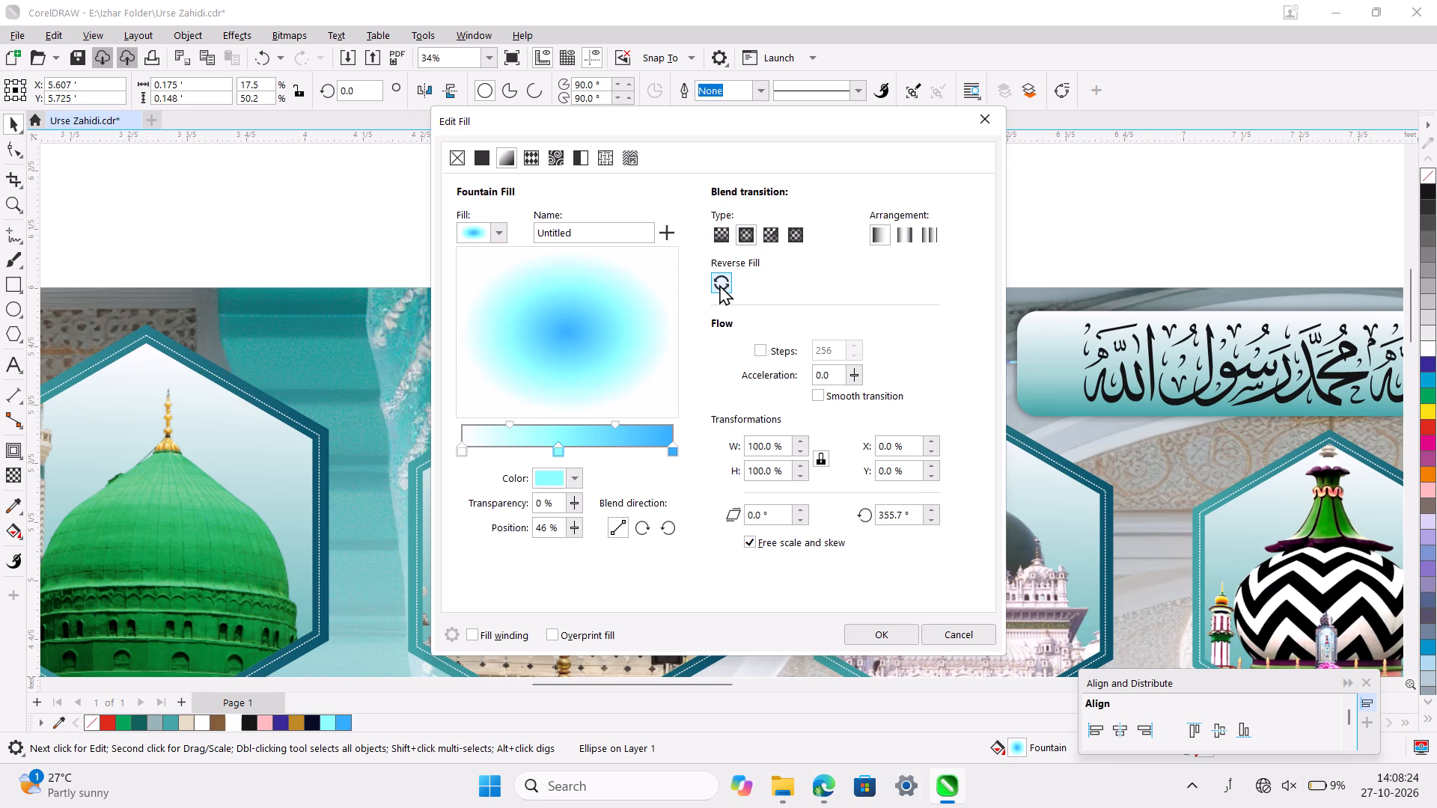
left_click(719, 284)
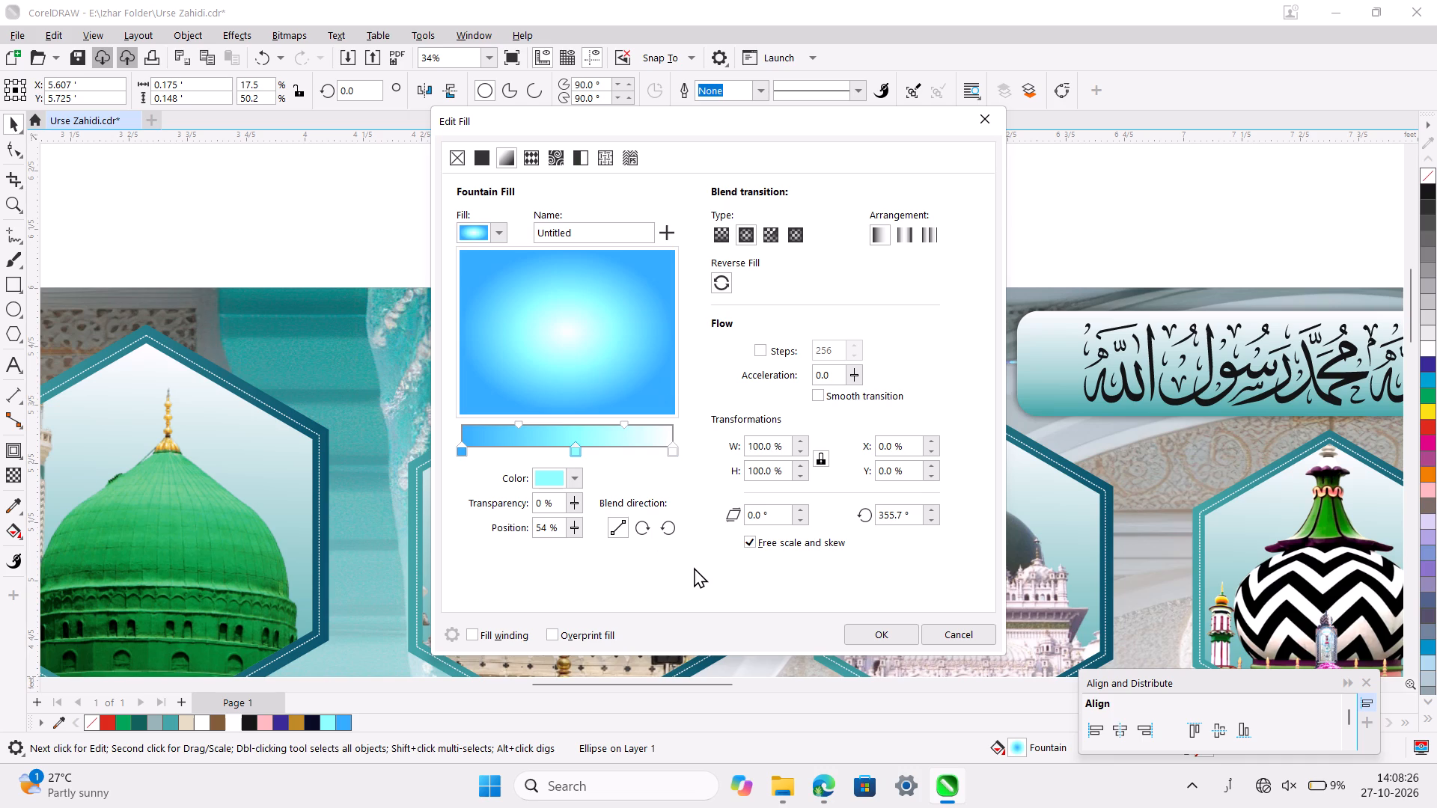
left_click(879, 637)
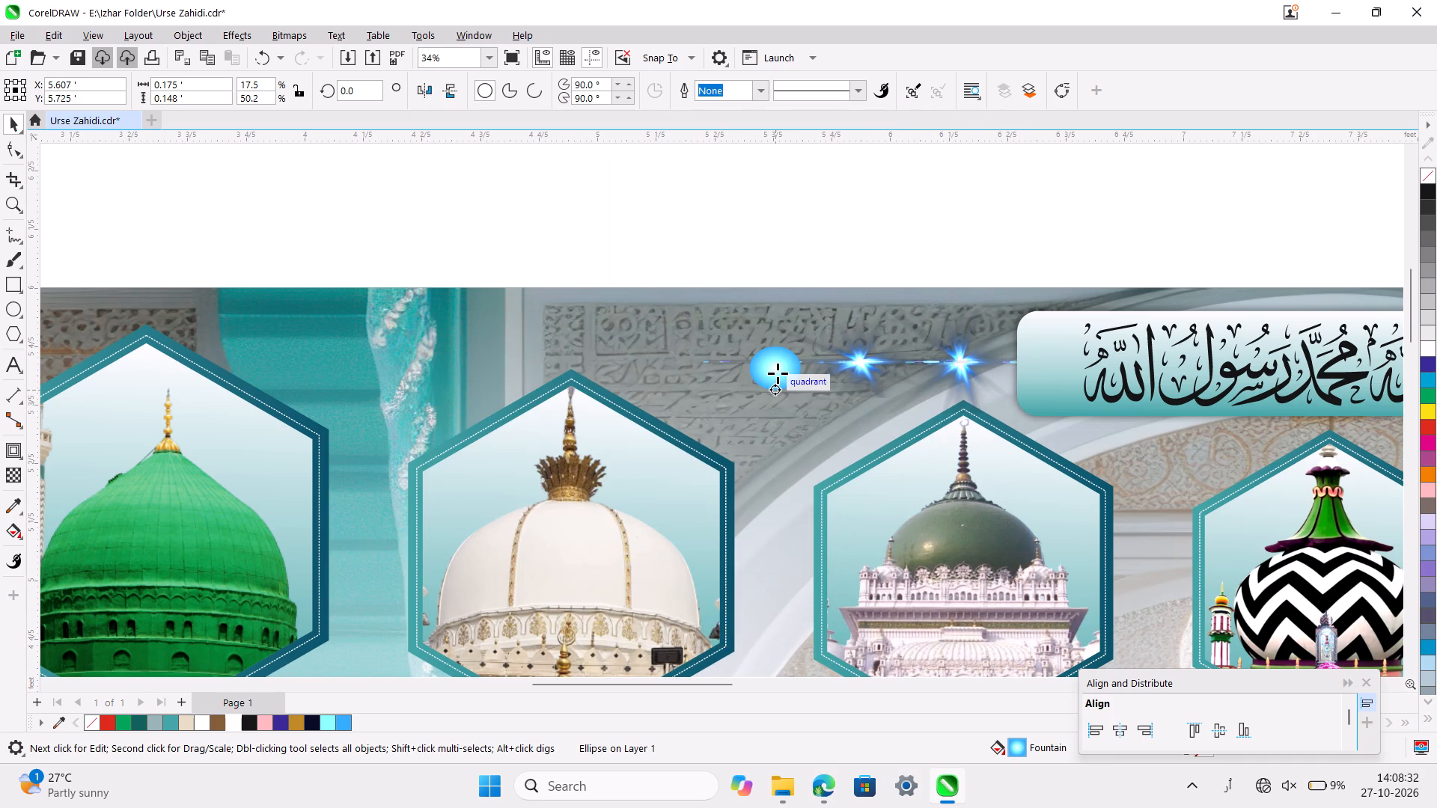
Shift the light cyan stop of the spot's fountain fill to 25% and apply it.
double_click(1019, 744)
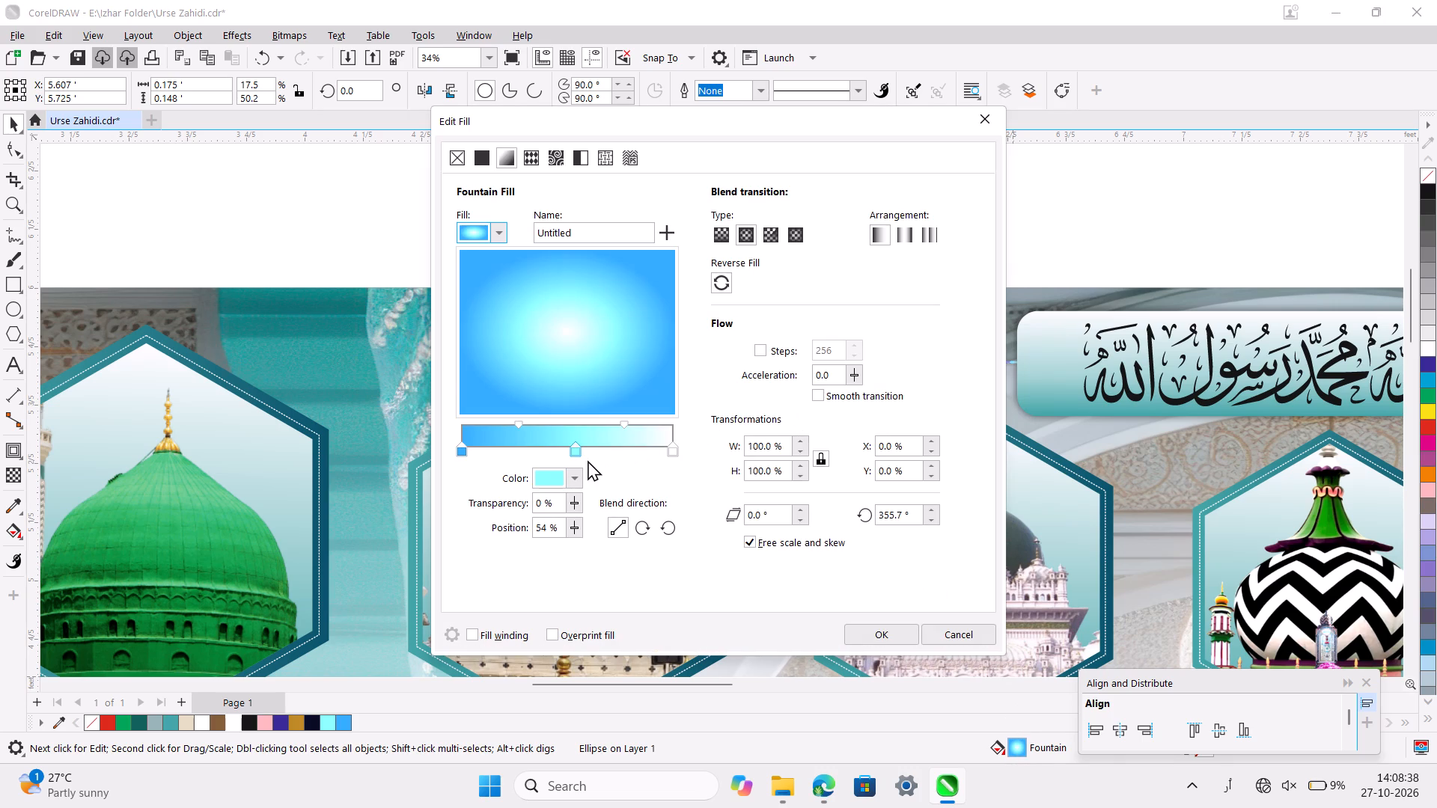
left_click_drag(572, 457, 521, 458)
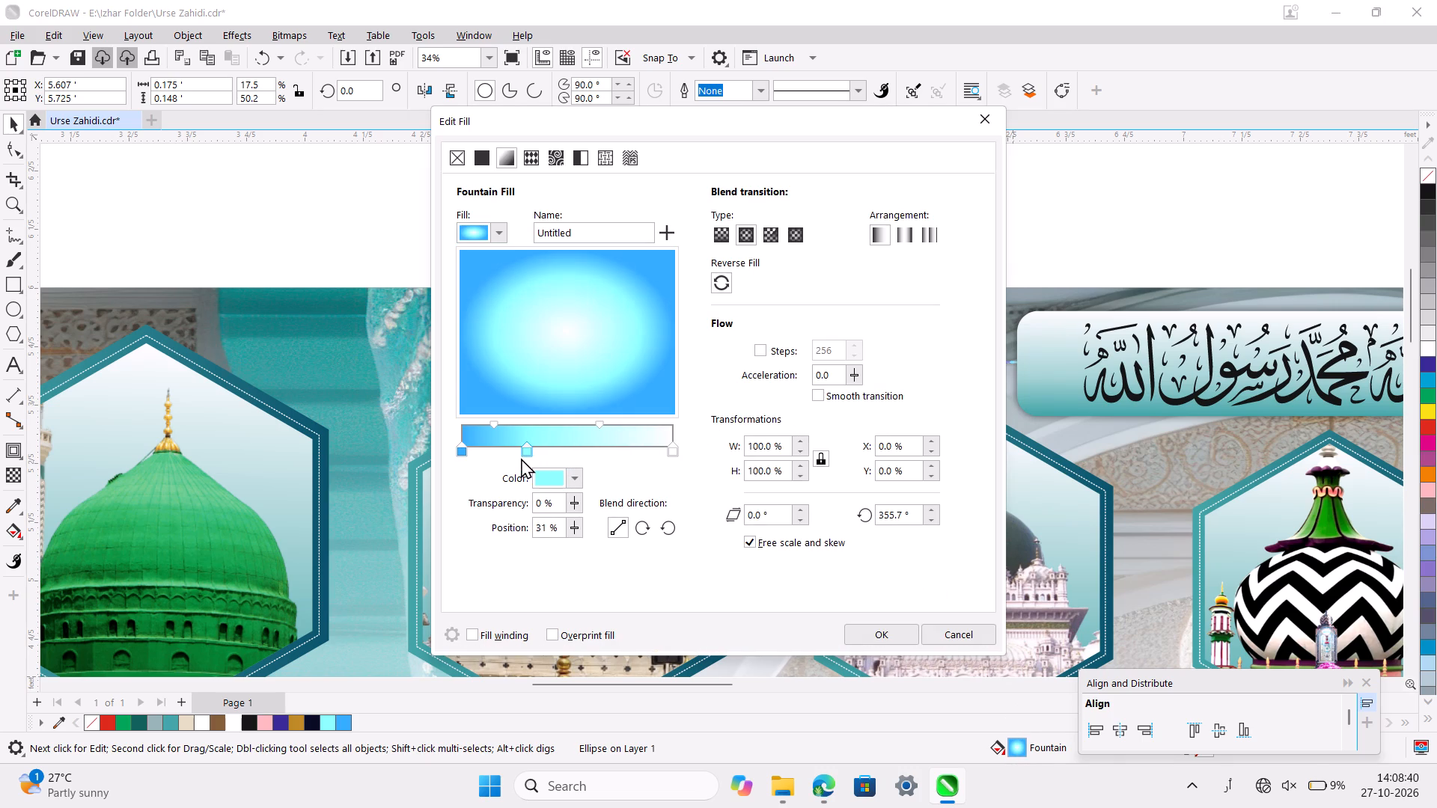
left_click_drag(527, 453, 513, 451)
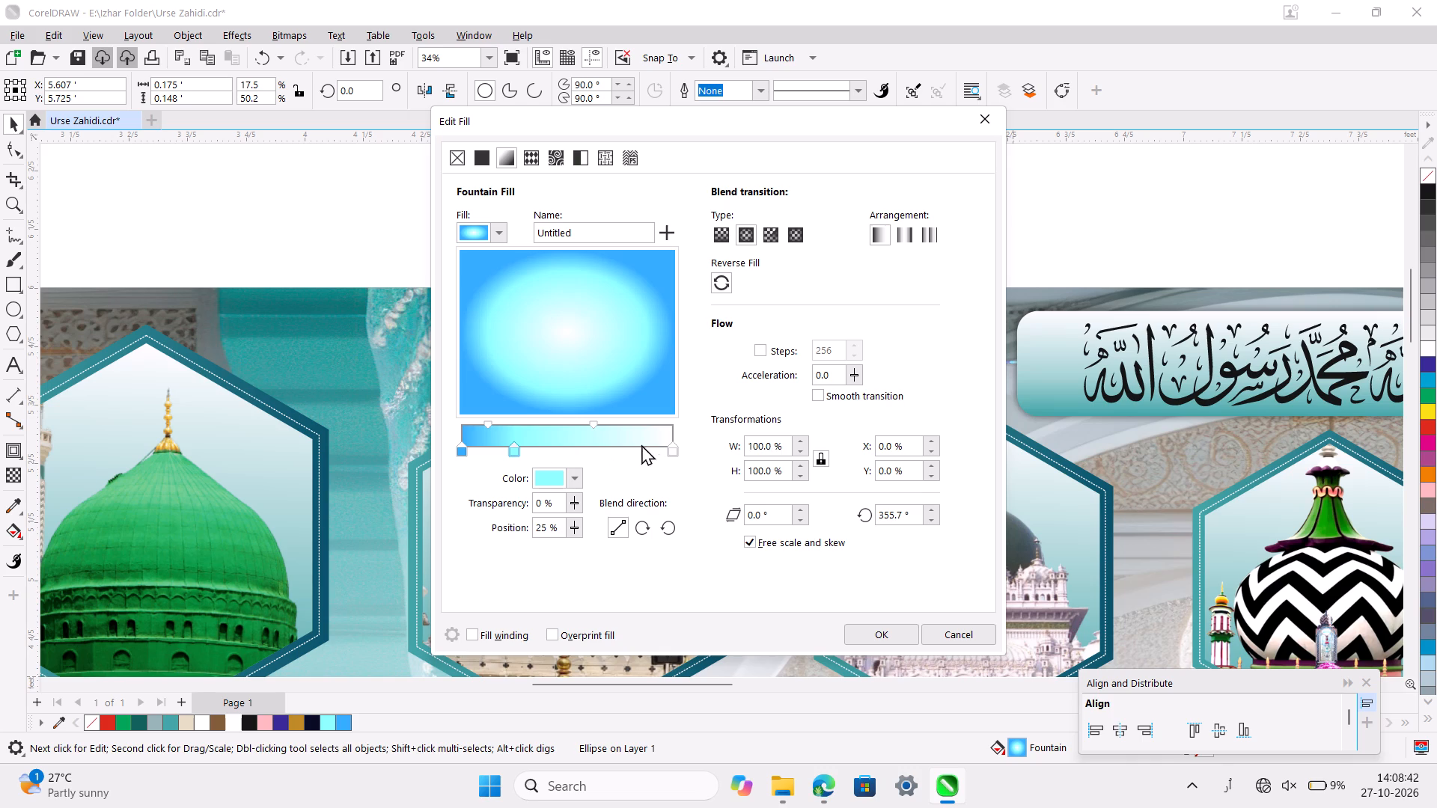
left_click_drag(671, 444, 611, 447)
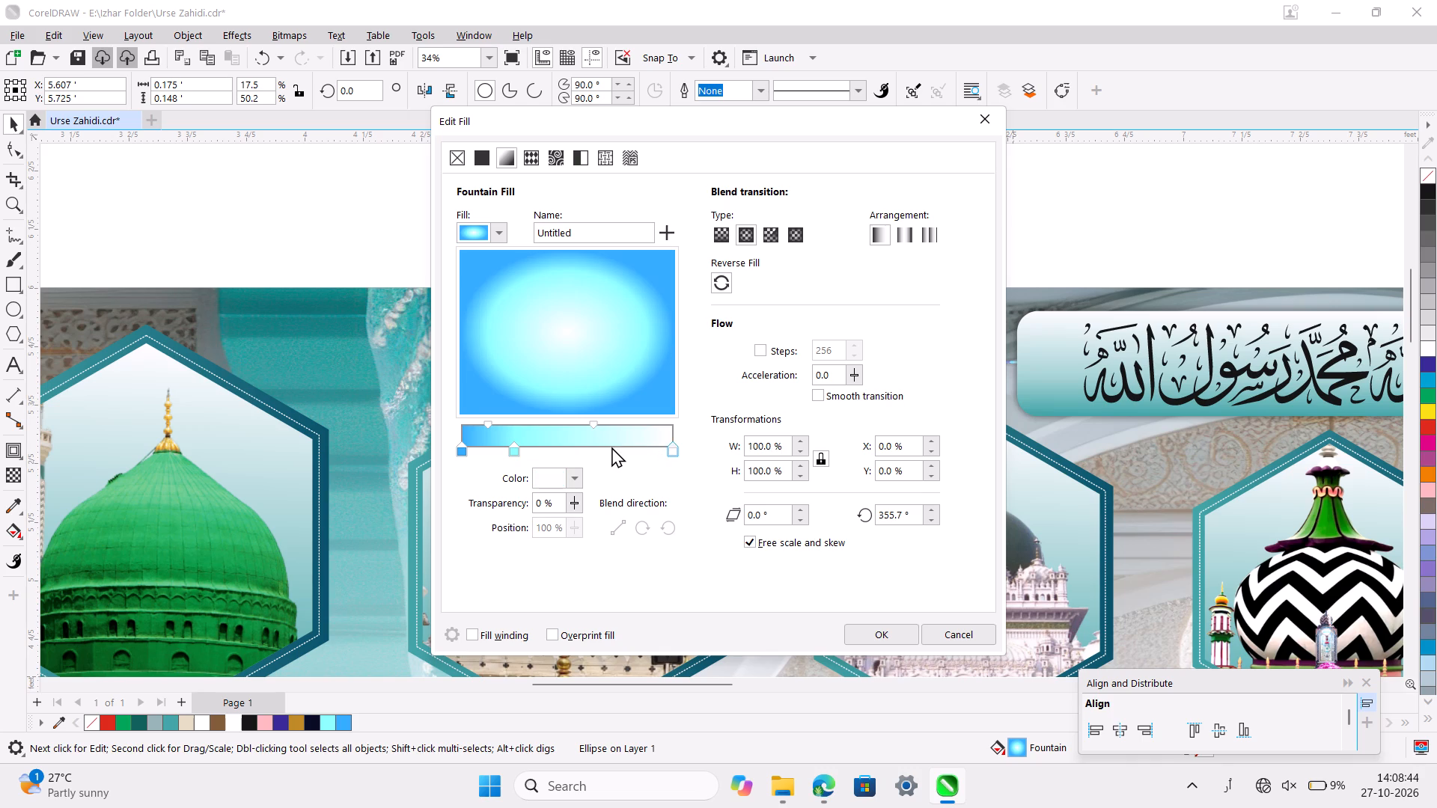
left_click_drag(673, 450, 591, 449)
left_click(886, 634)
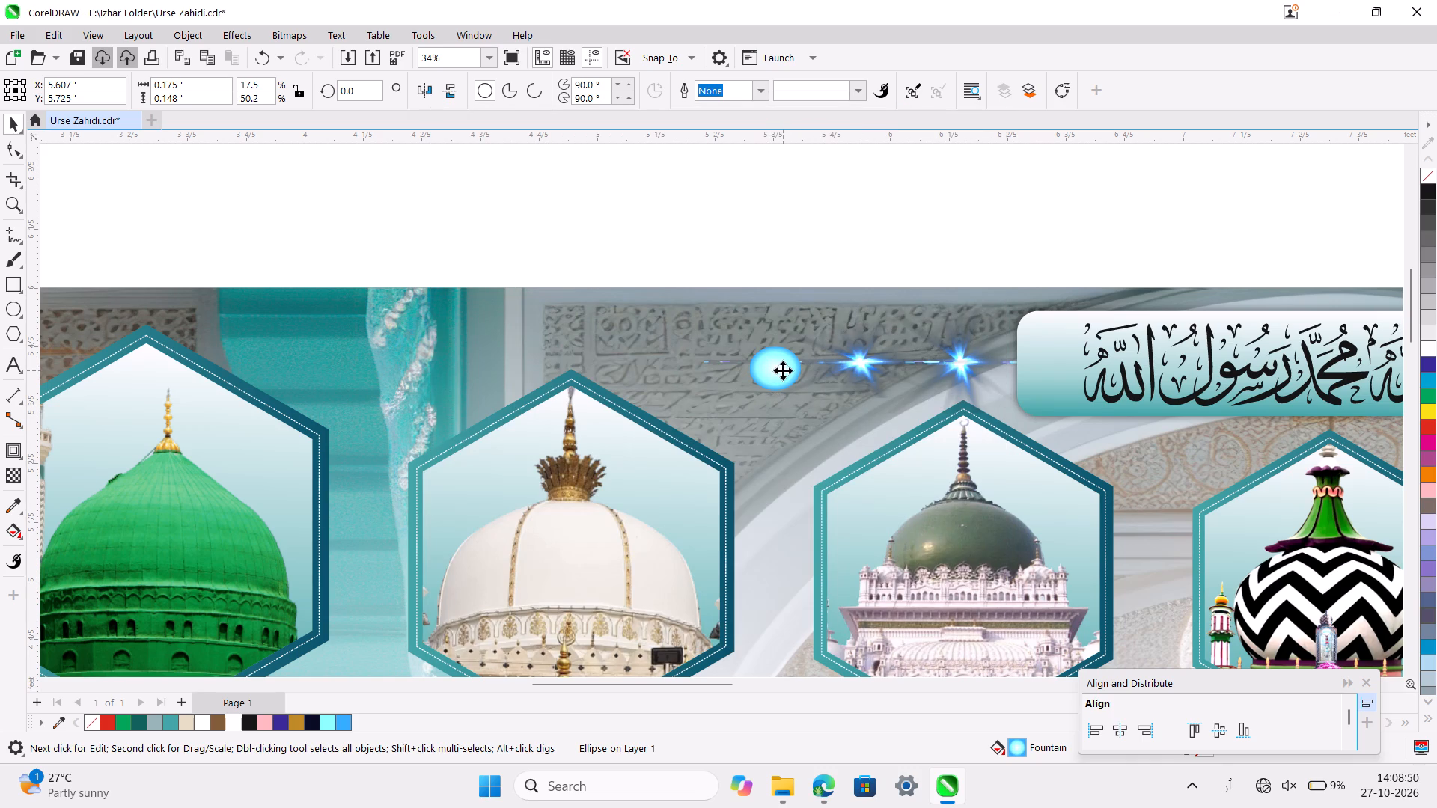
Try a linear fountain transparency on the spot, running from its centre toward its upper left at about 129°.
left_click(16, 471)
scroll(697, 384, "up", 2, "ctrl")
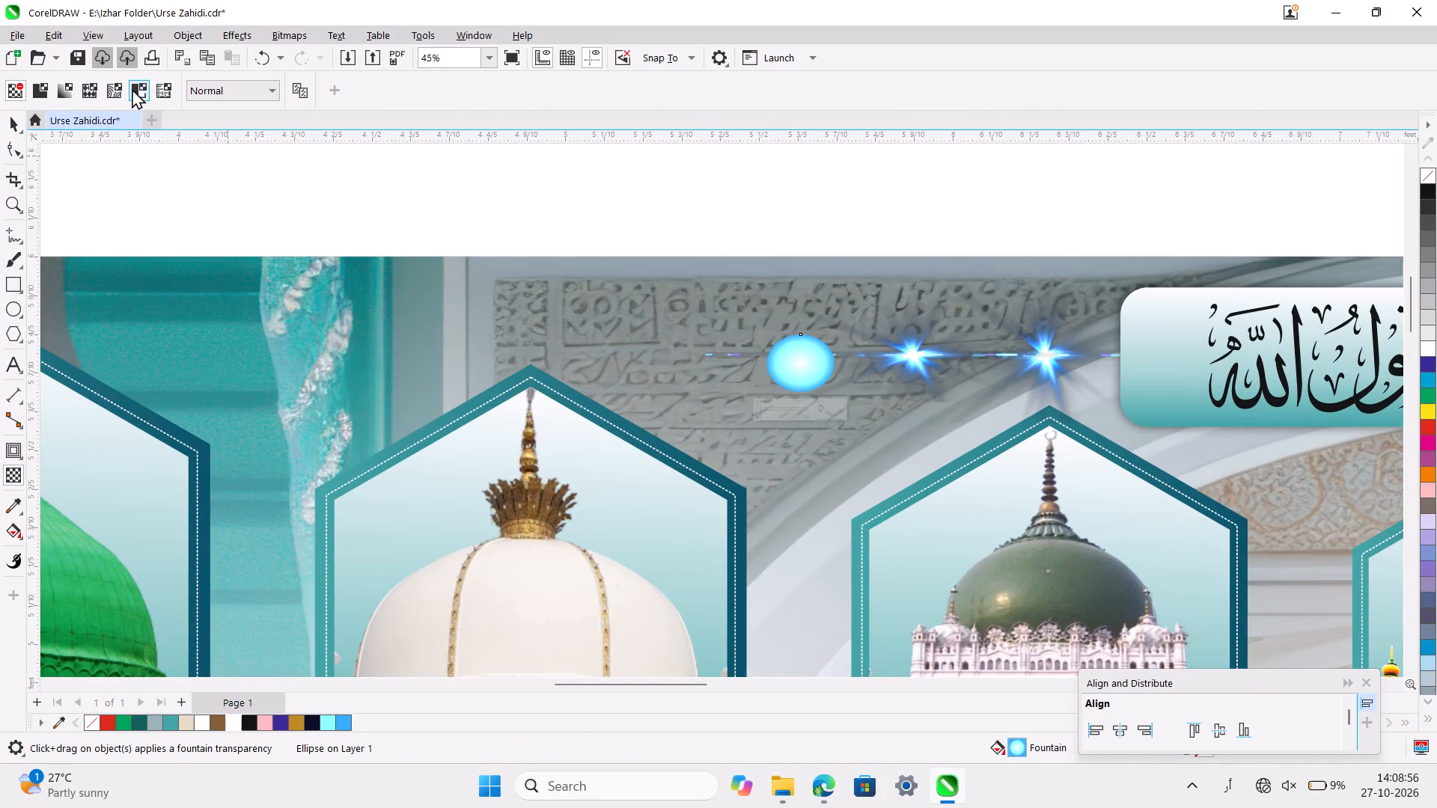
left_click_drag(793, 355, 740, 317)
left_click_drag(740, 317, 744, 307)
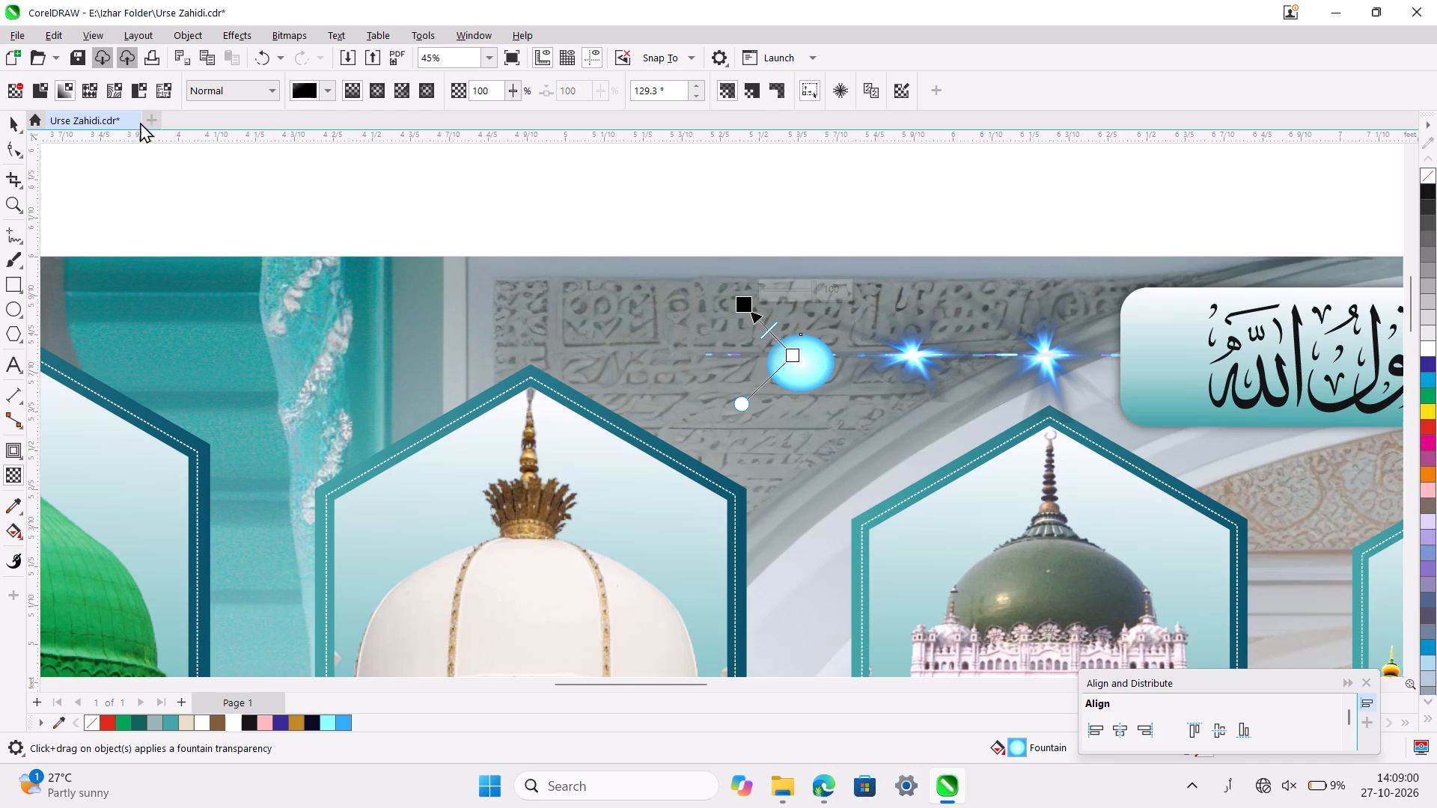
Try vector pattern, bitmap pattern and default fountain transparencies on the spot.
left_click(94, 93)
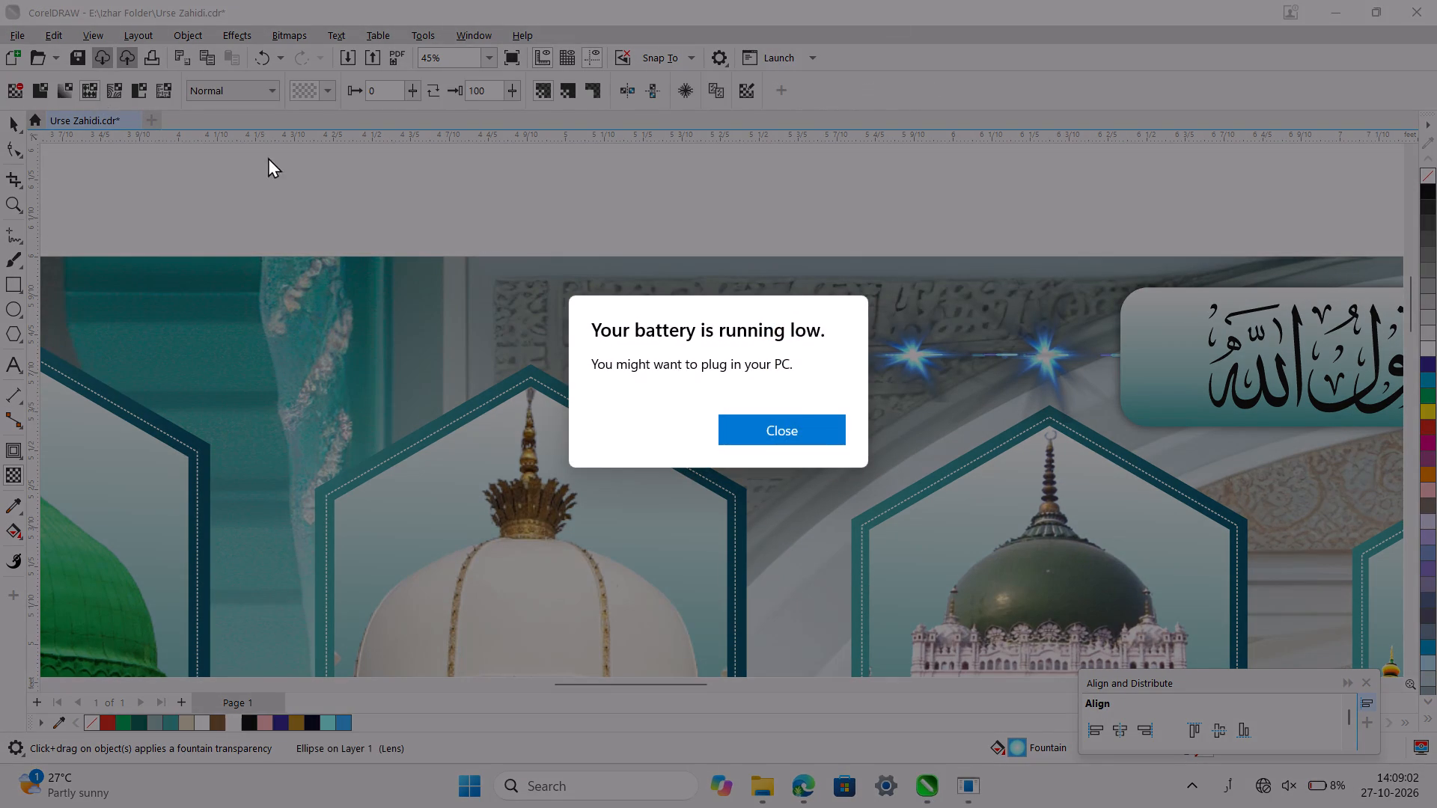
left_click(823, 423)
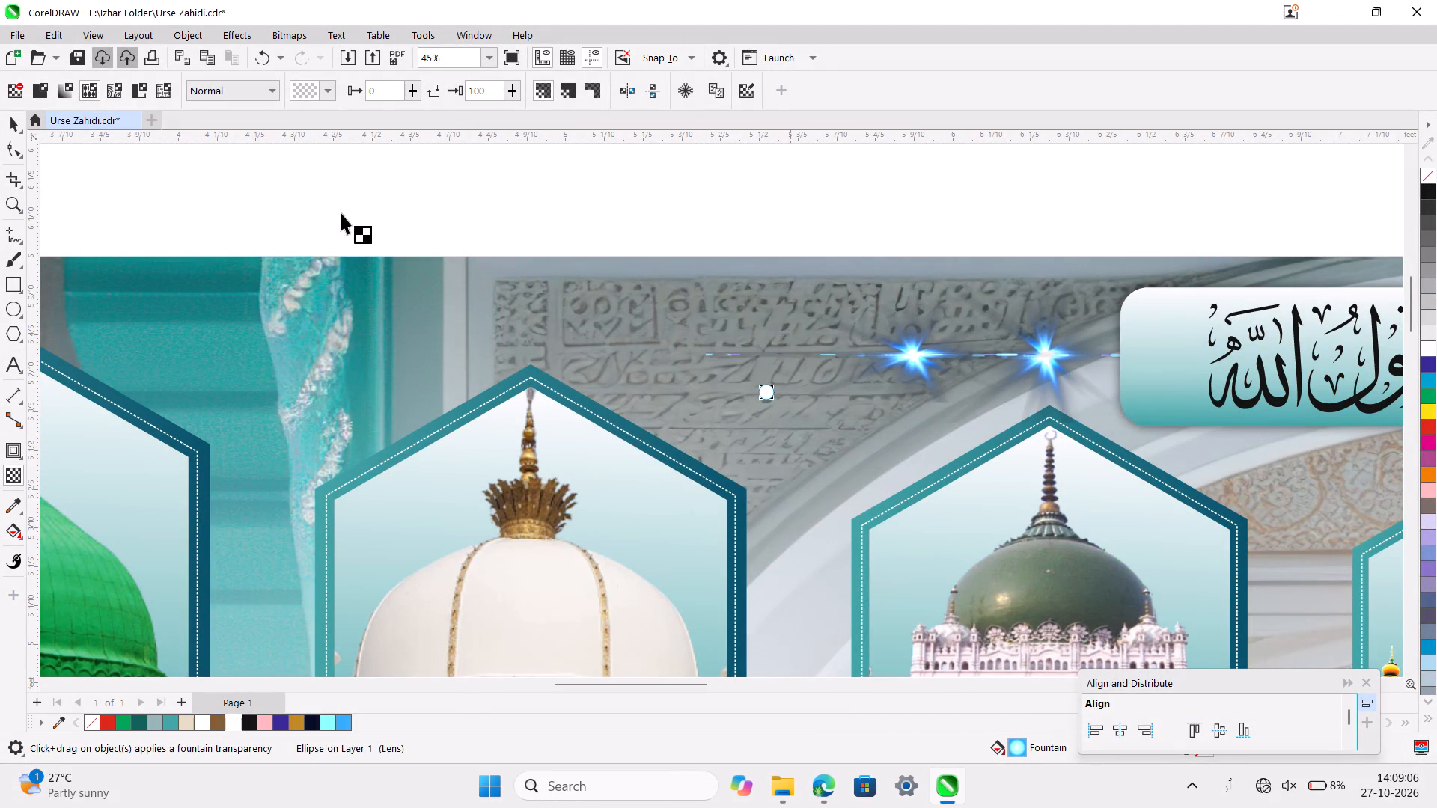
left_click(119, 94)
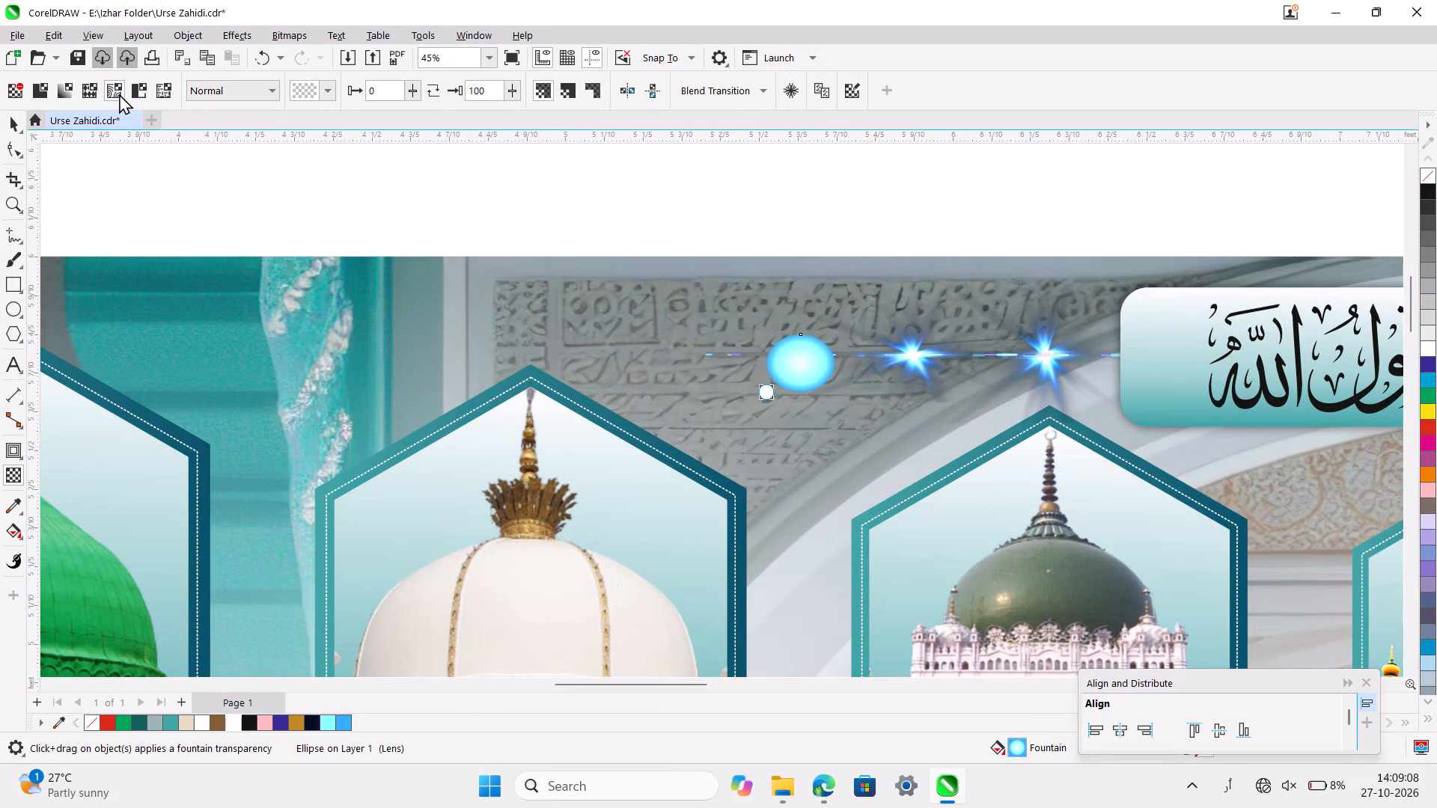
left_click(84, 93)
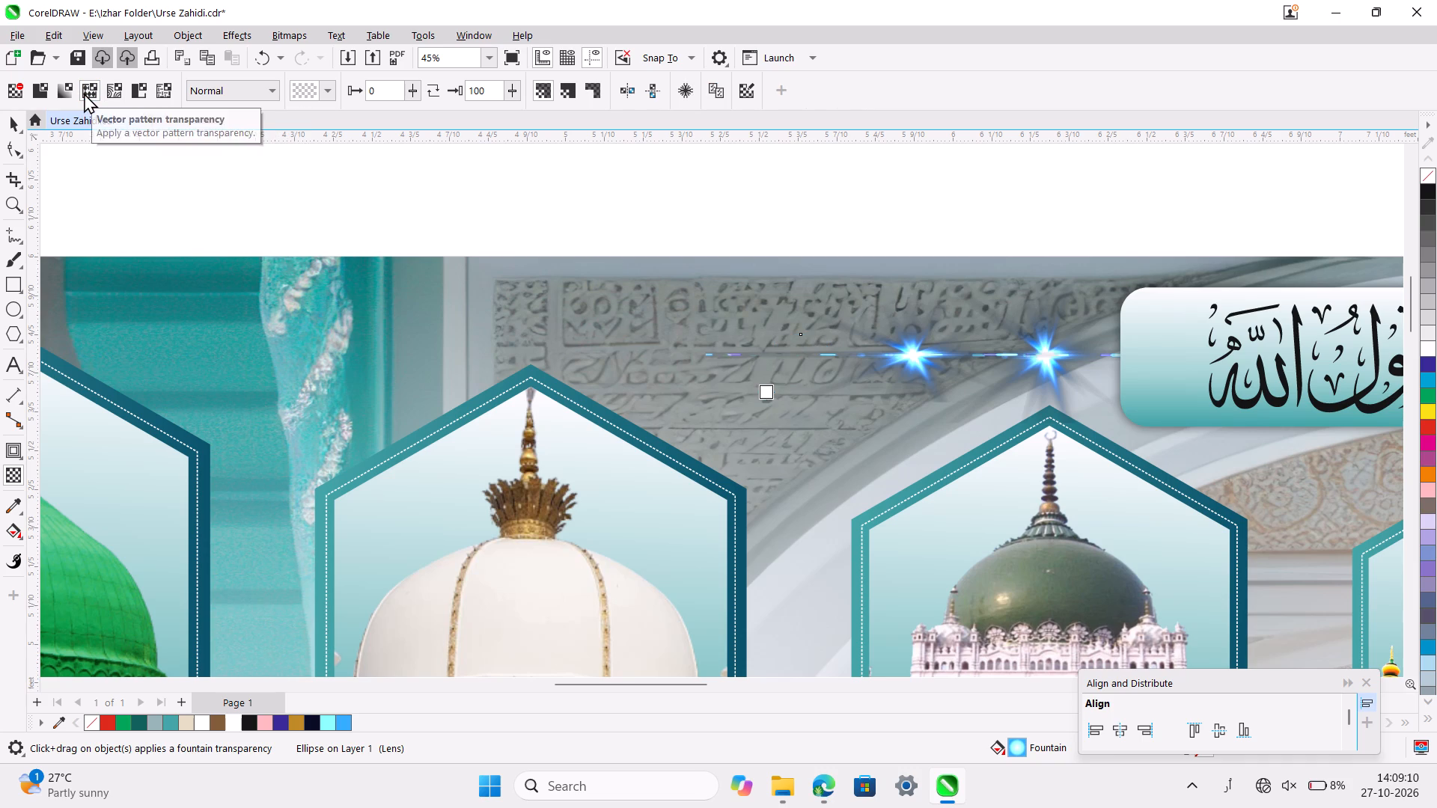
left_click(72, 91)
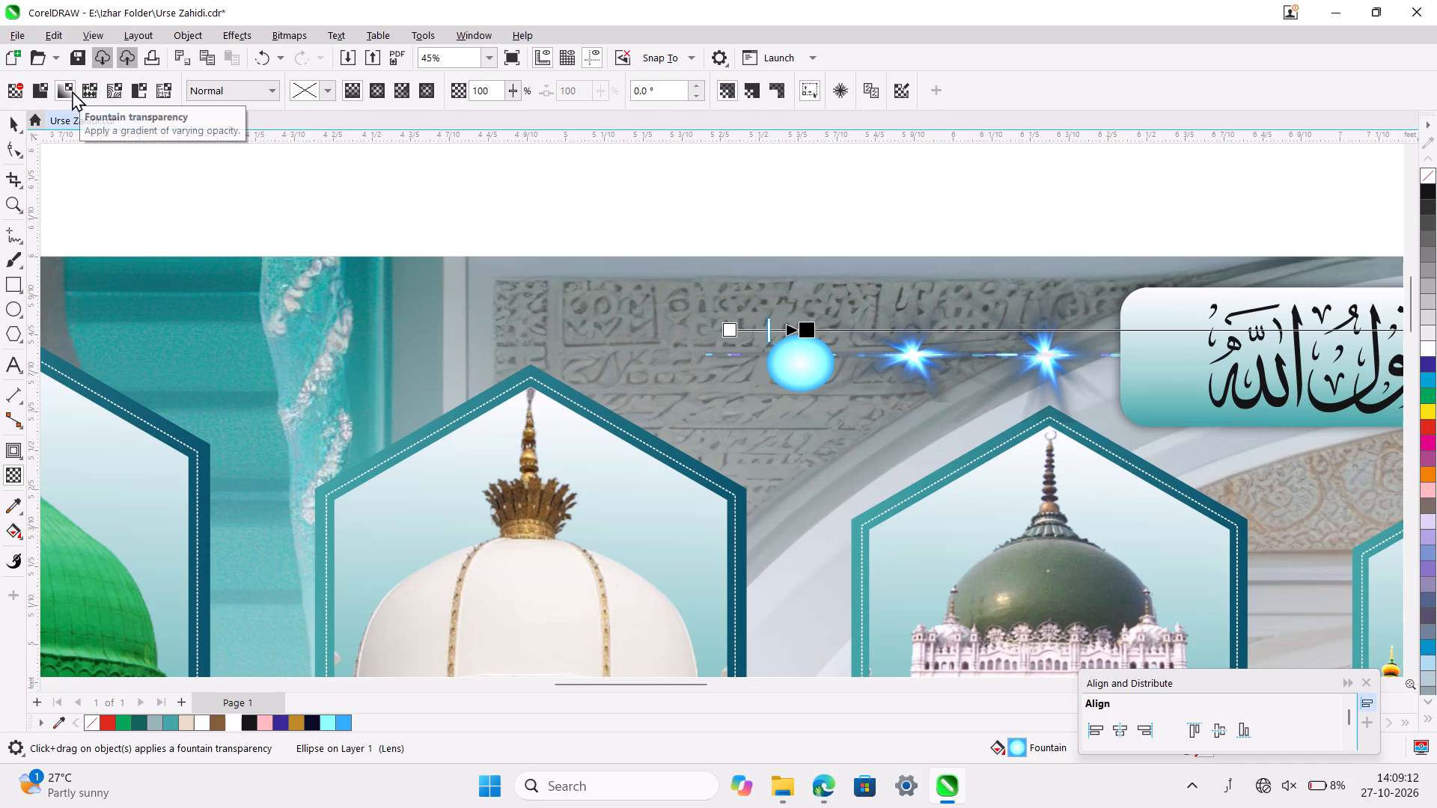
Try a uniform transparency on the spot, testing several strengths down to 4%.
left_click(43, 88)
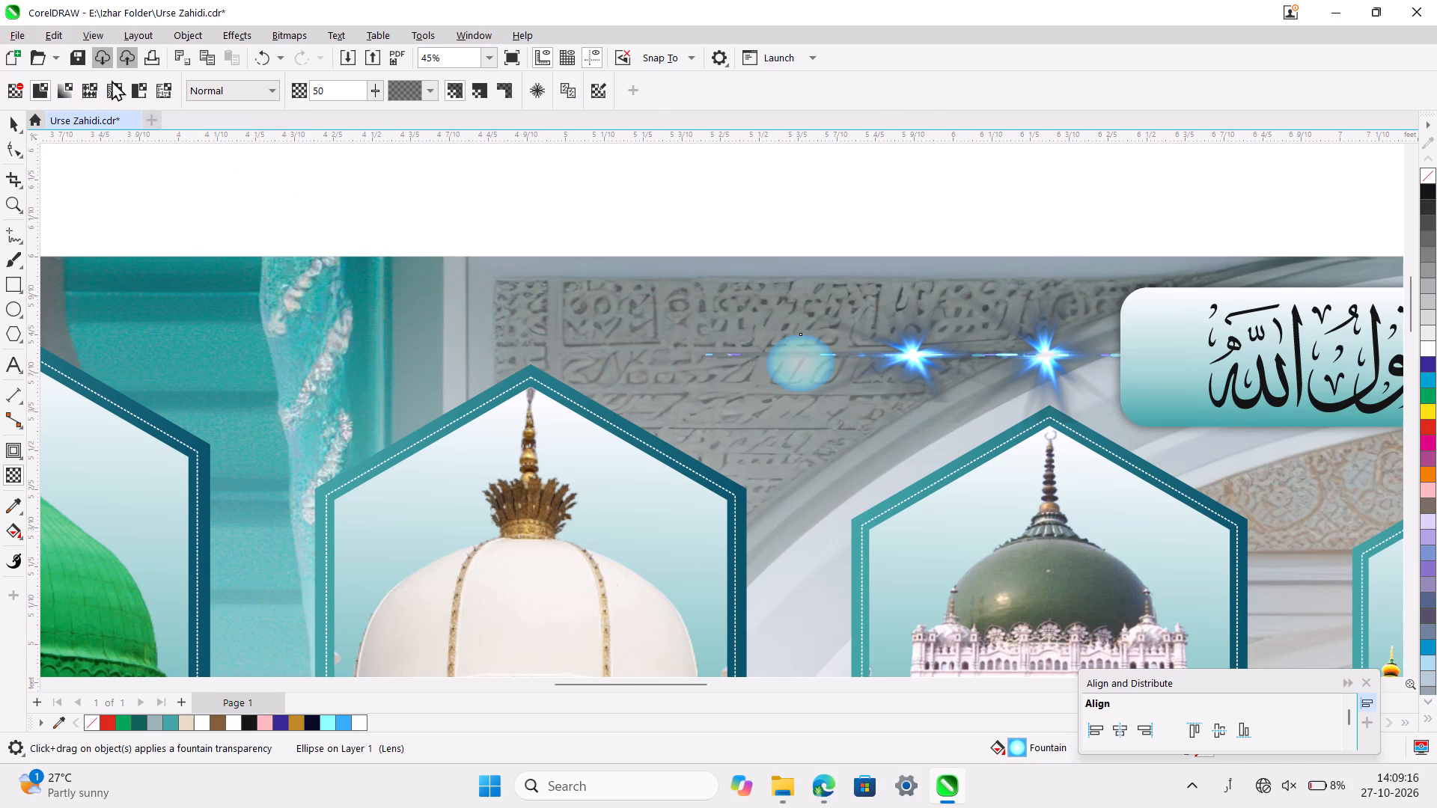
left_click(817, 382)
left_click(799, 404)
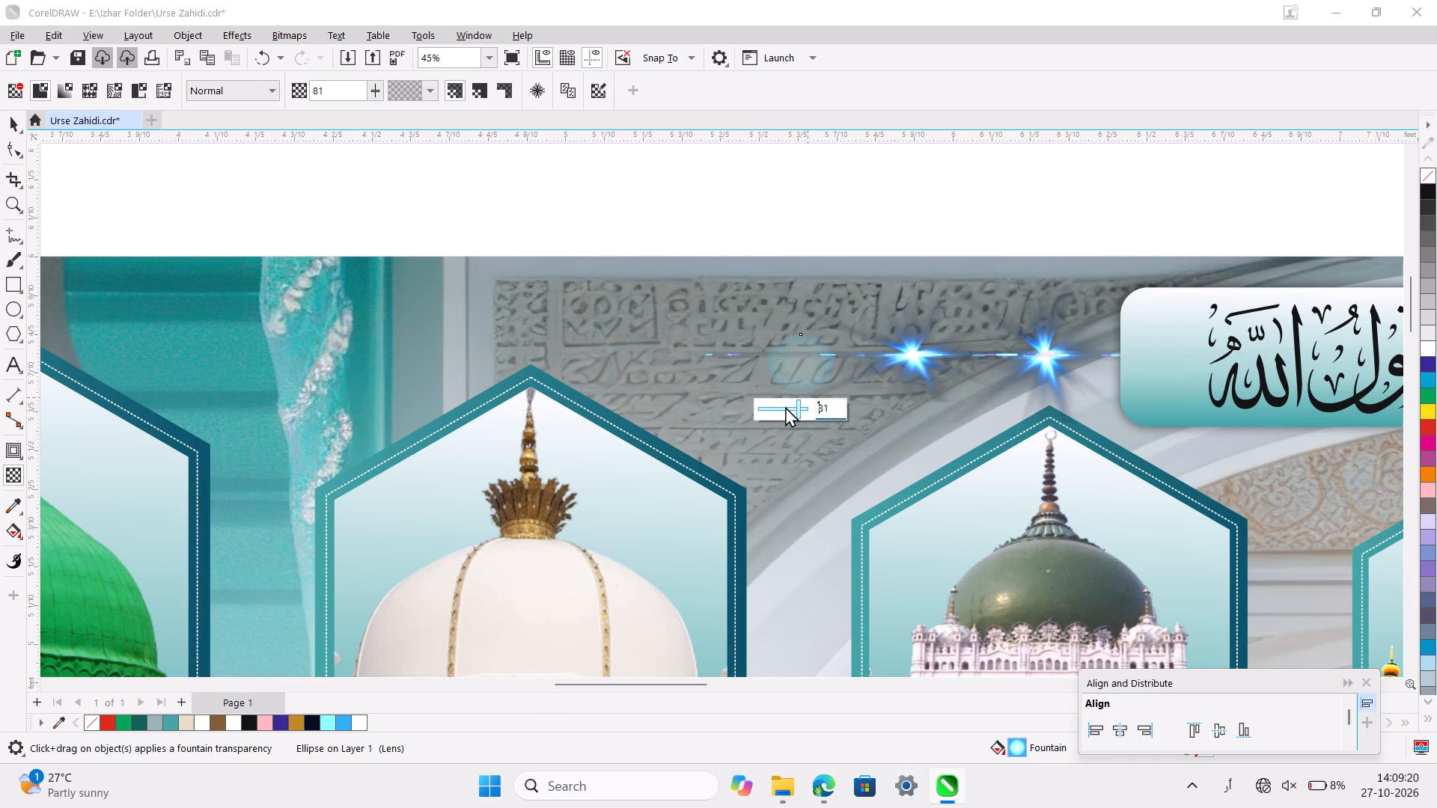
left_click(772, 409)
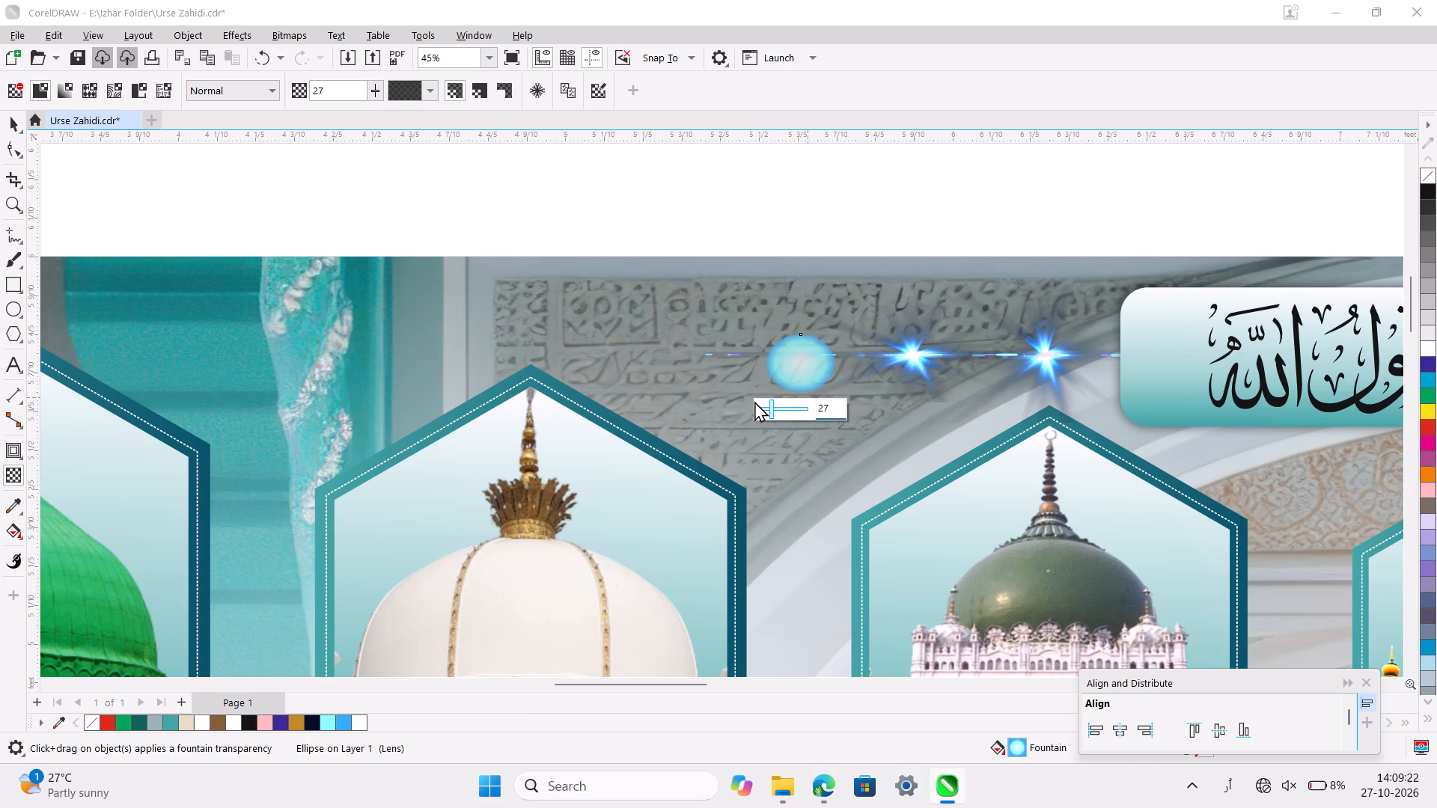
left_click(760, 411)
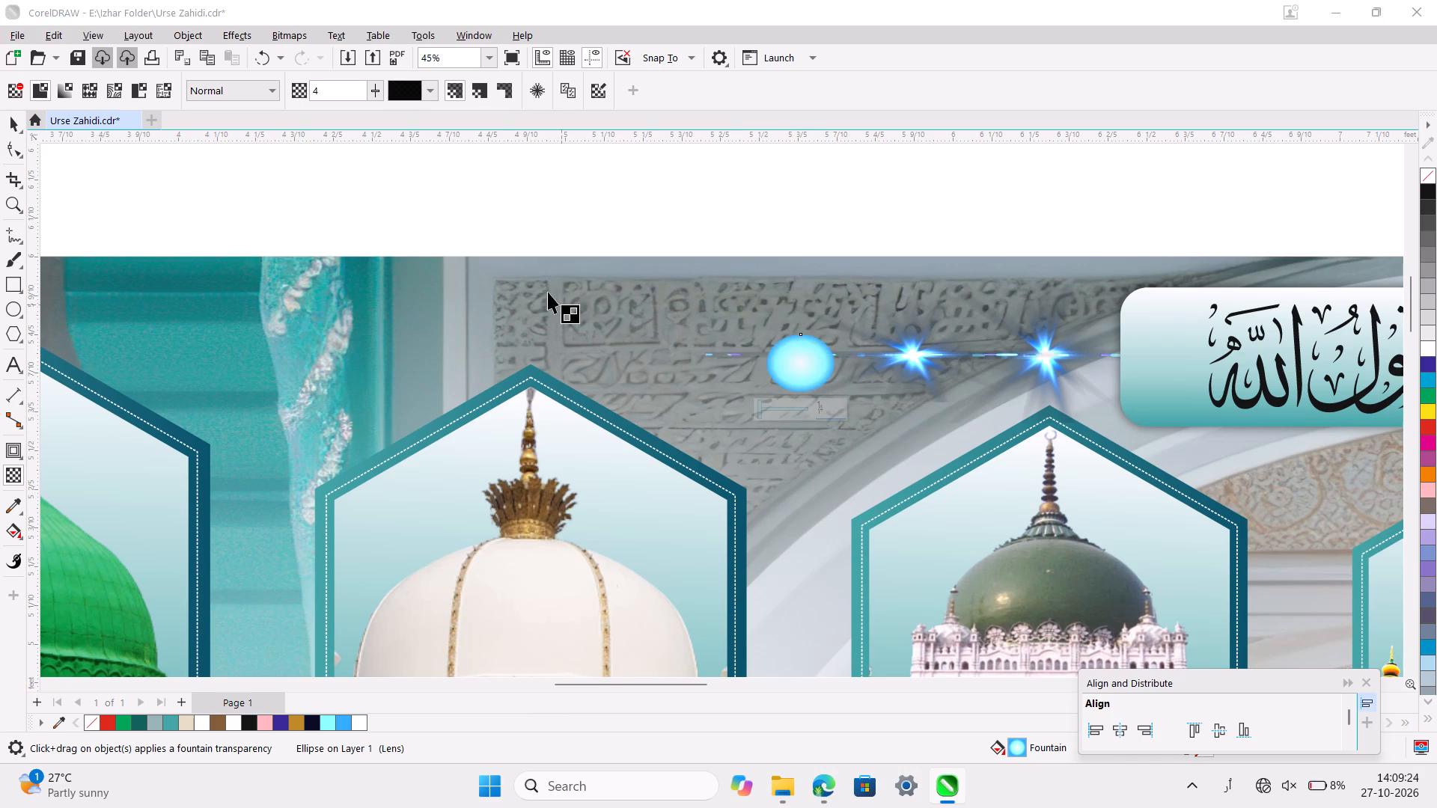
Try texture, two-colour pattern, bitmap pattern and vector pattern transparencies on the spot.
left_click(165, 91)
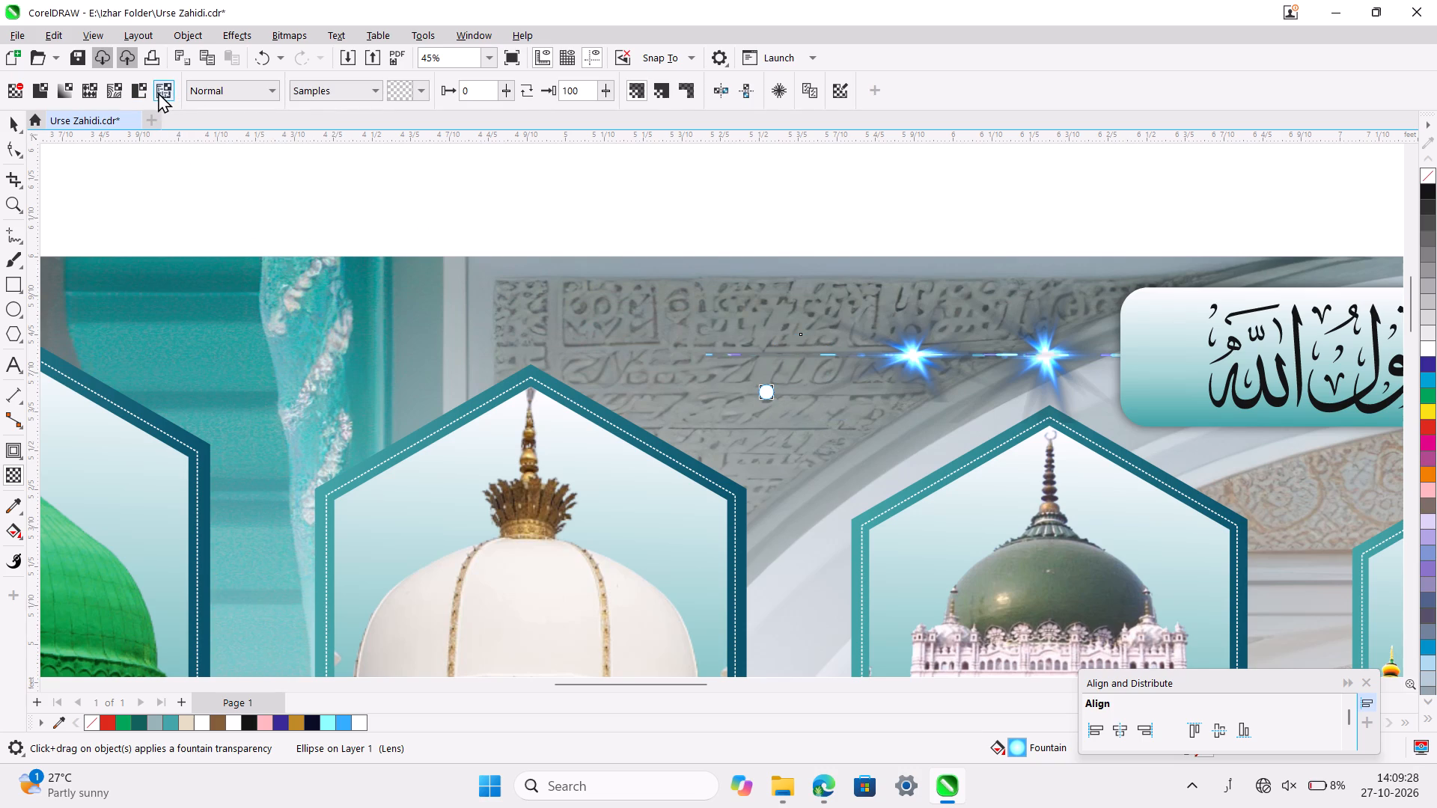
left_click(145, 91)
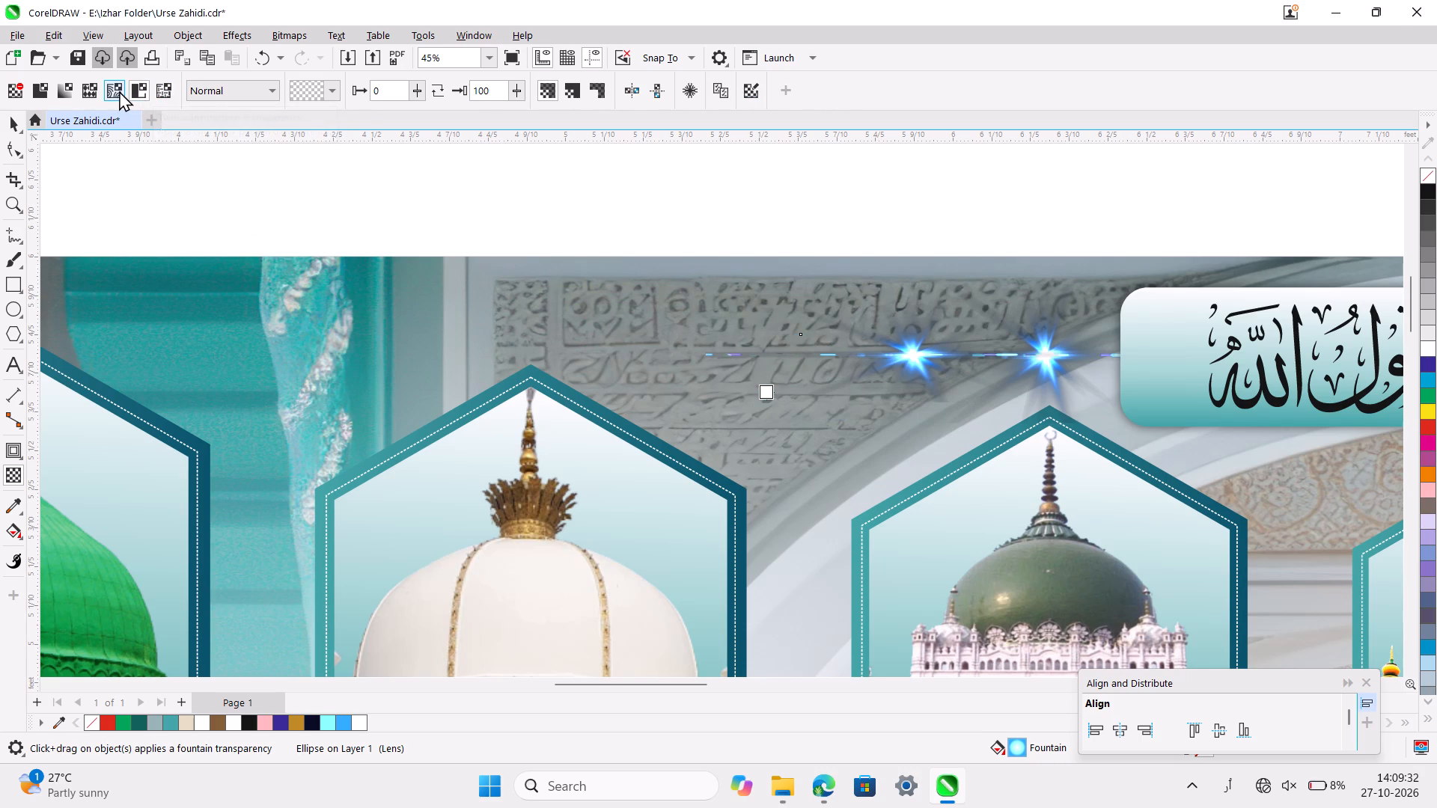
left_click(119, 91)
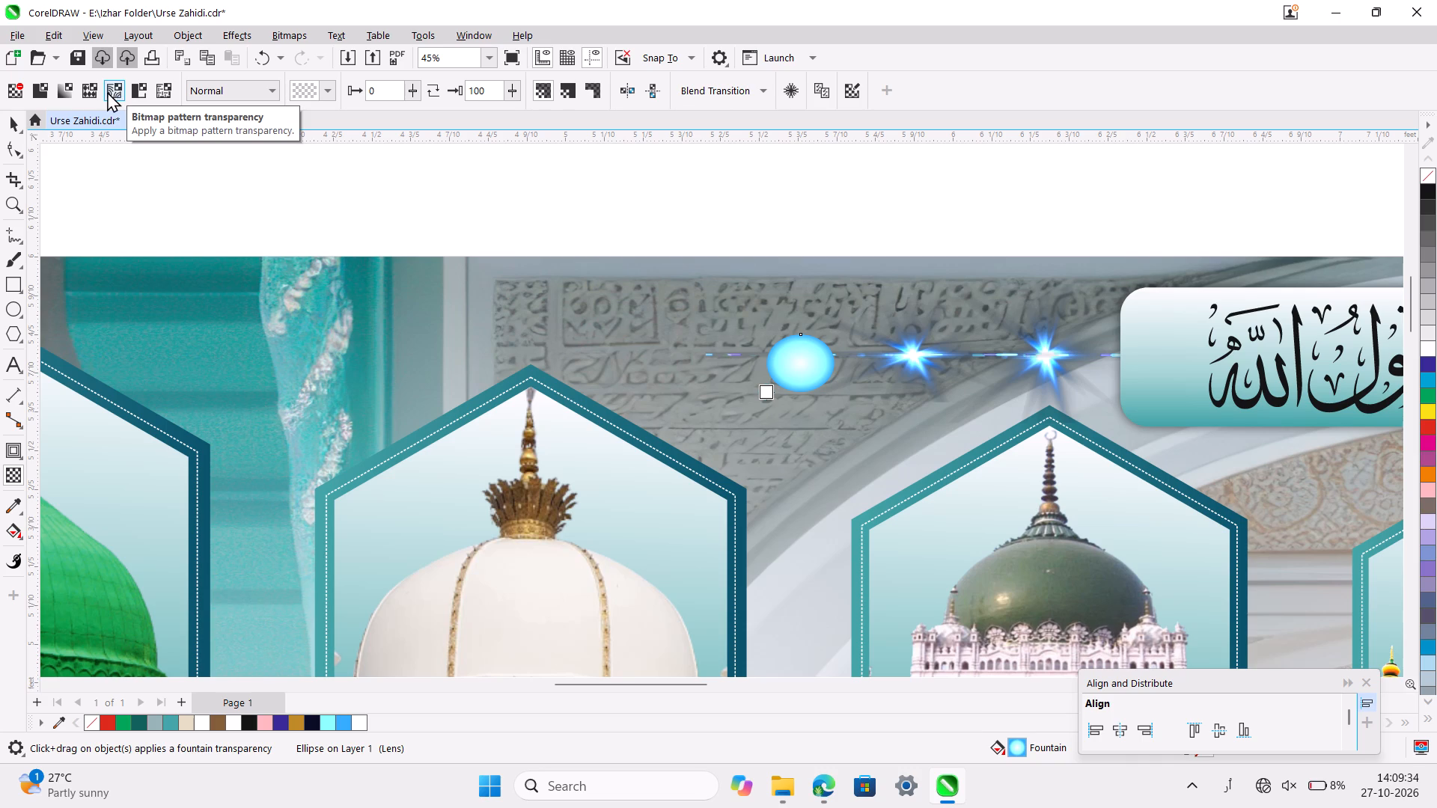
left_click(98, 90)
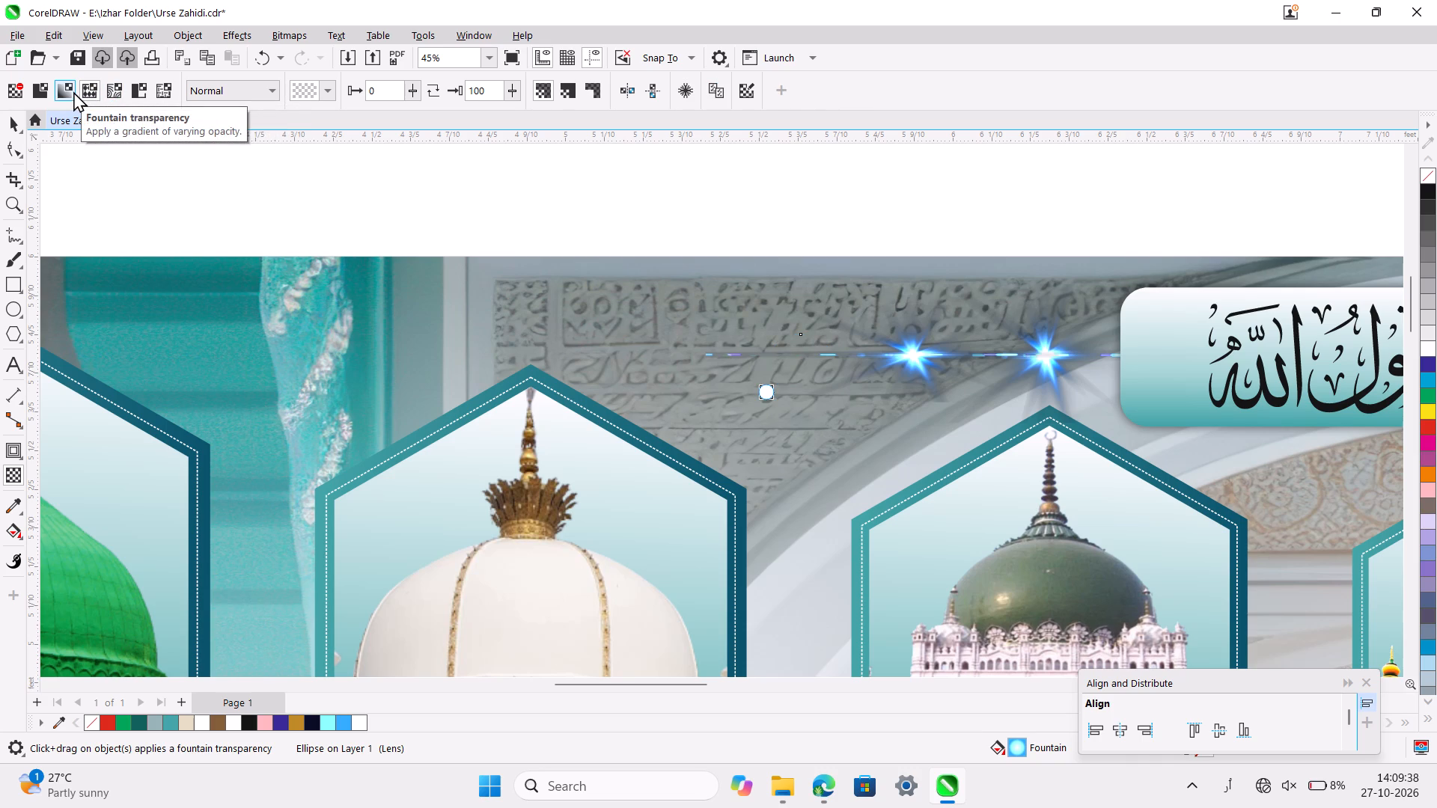
Apply a fountain transparency to the spot with its end node at 57% and its midpoint moved to the start node.
left_click(73, 91)
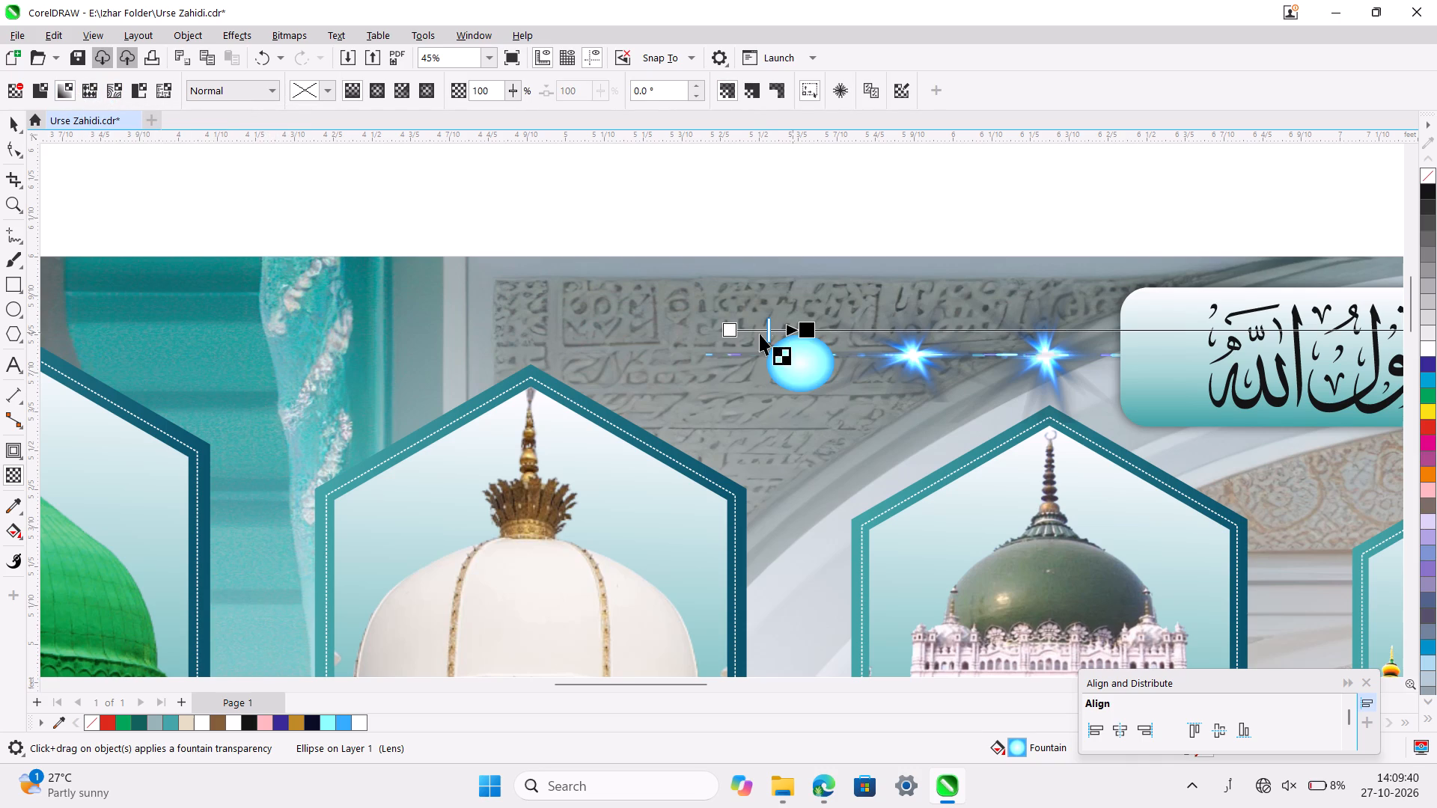
left_click(801, 385)
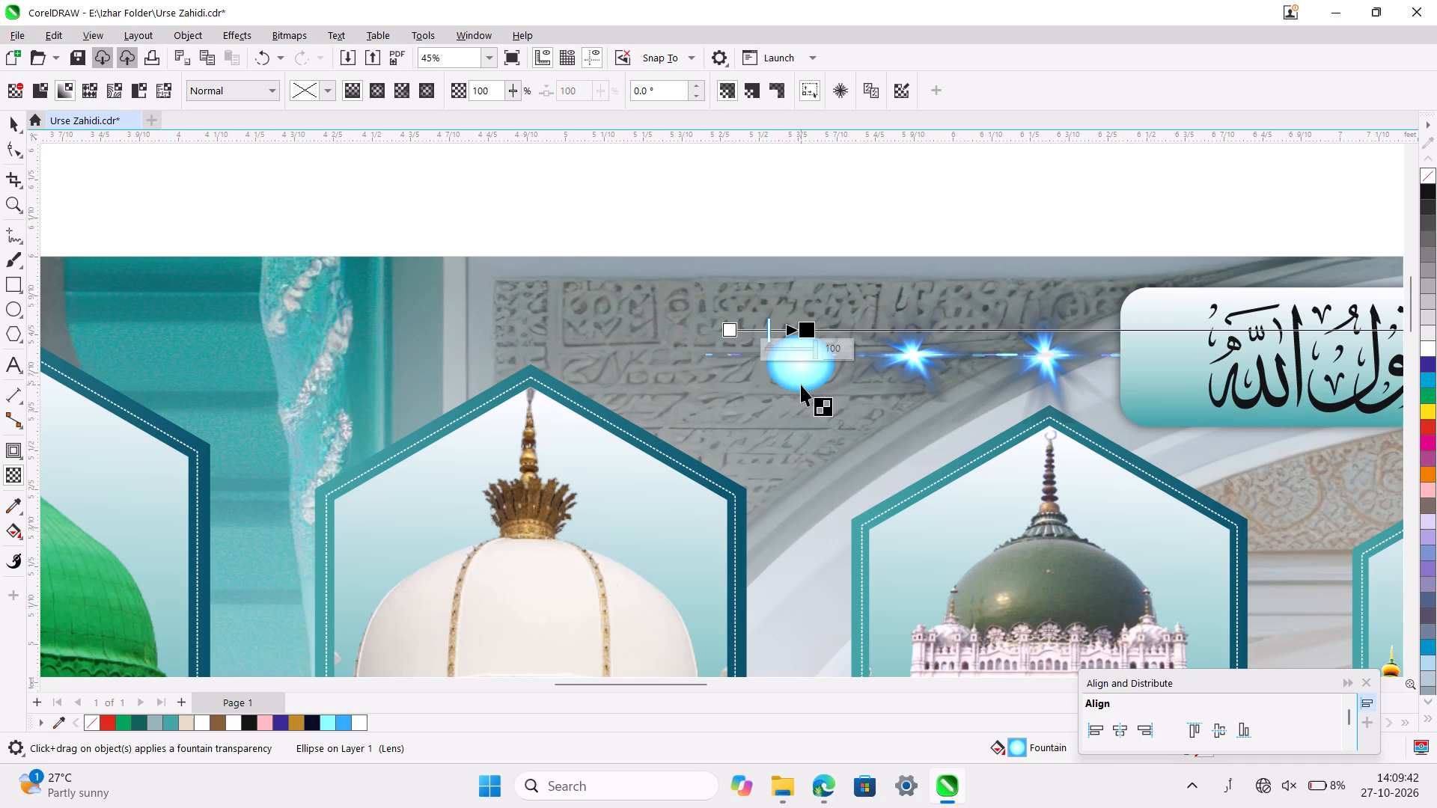
left_click(781, 346)
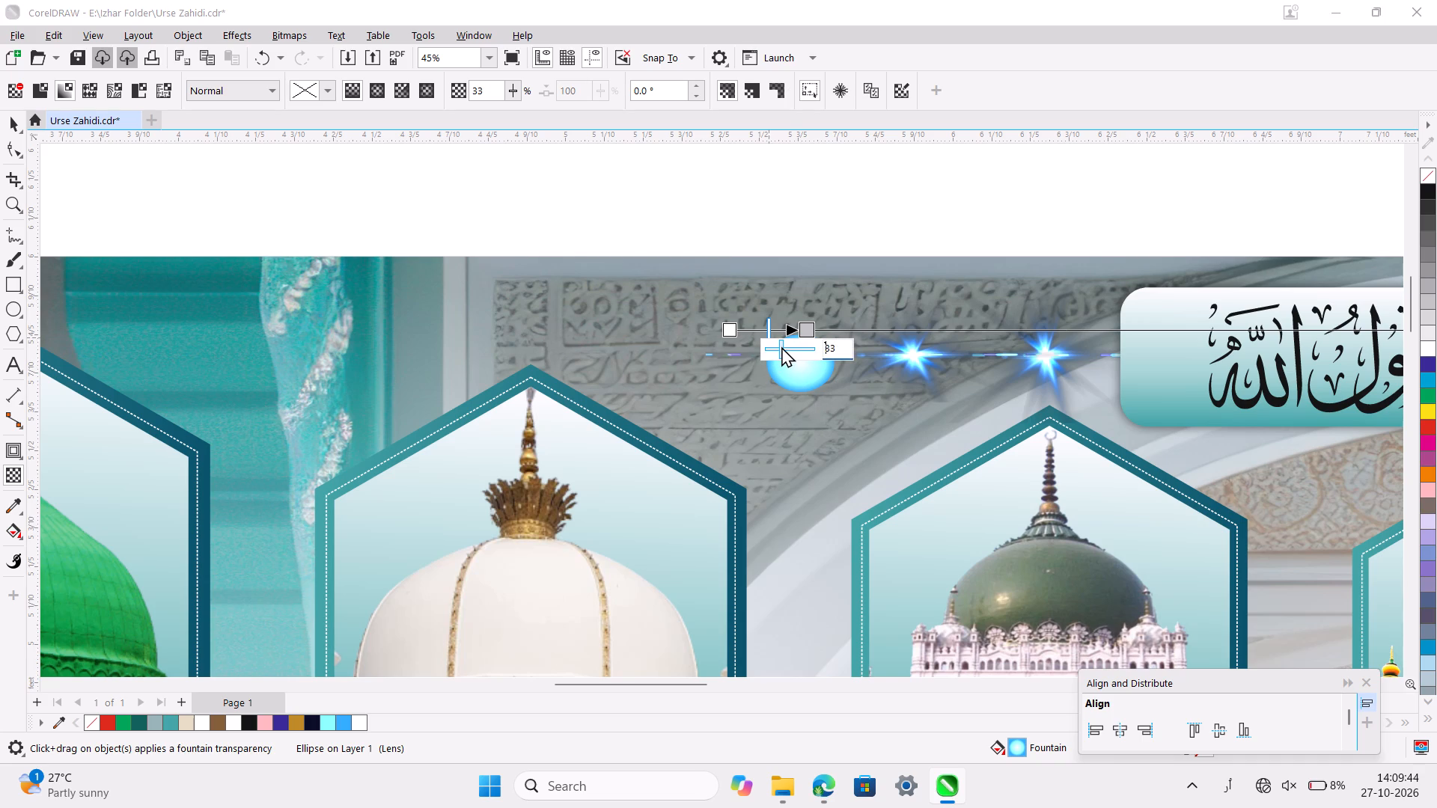
left_click(787, 347)
left_click(793, 348)
left_click_drag(767, 333, 719, 331)
left_click(719, 331)
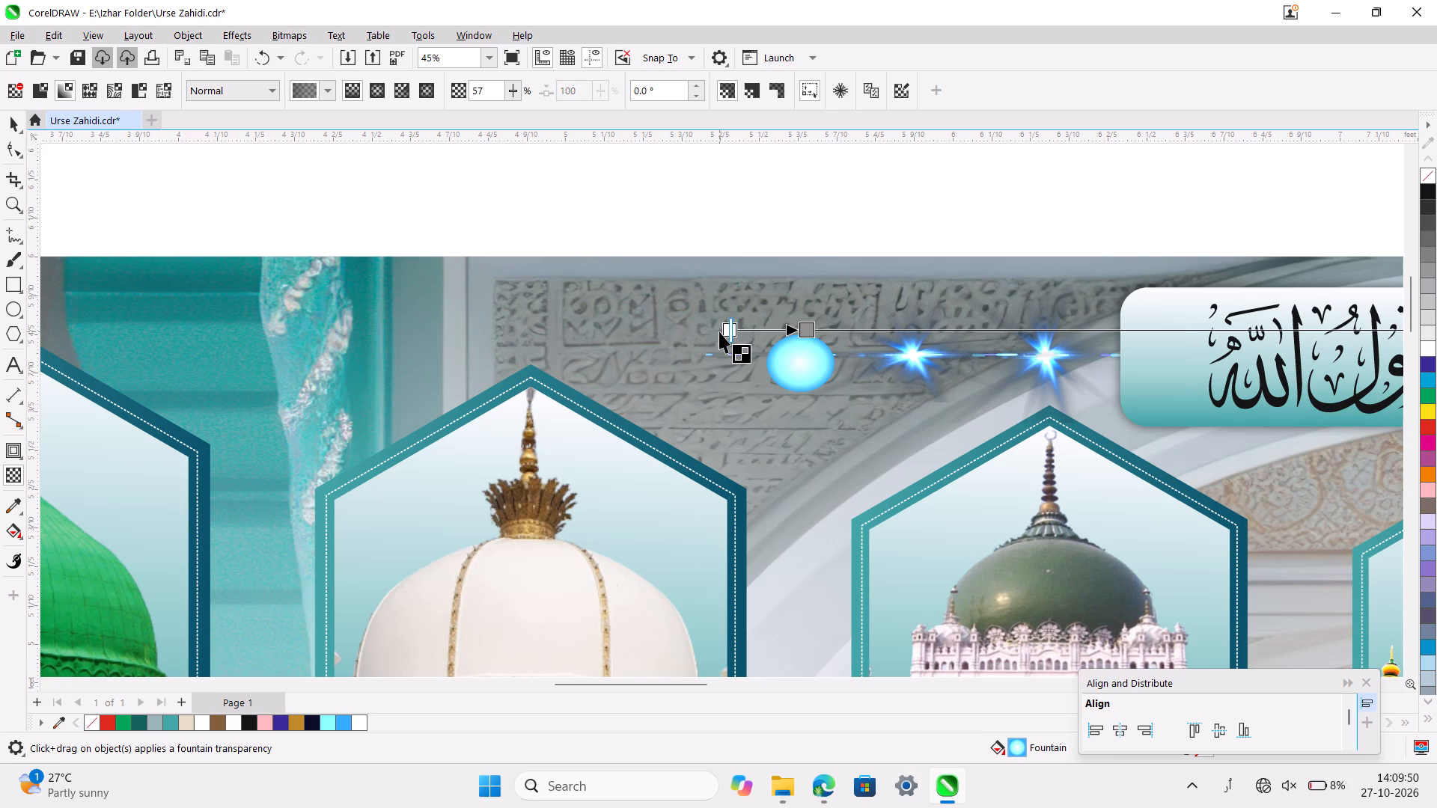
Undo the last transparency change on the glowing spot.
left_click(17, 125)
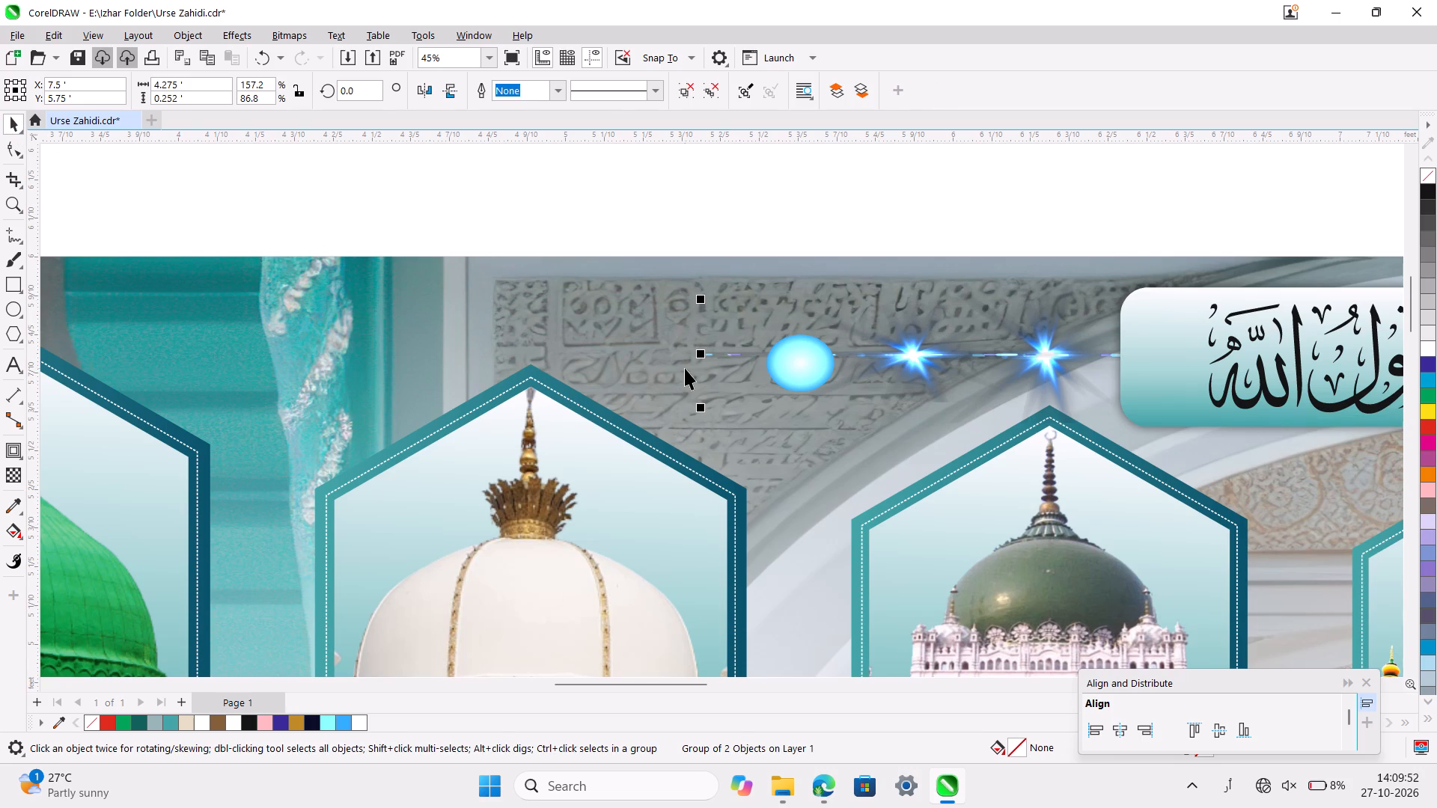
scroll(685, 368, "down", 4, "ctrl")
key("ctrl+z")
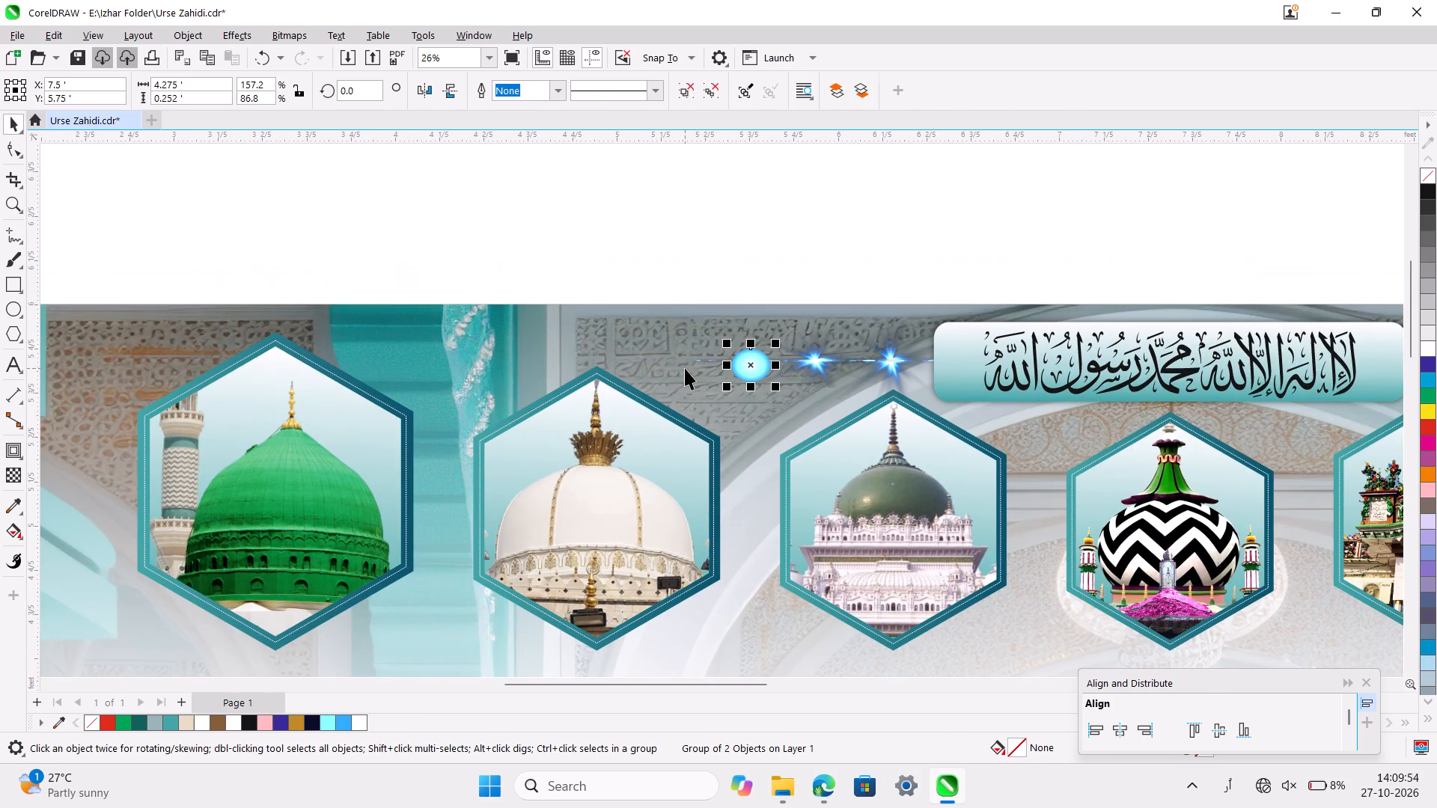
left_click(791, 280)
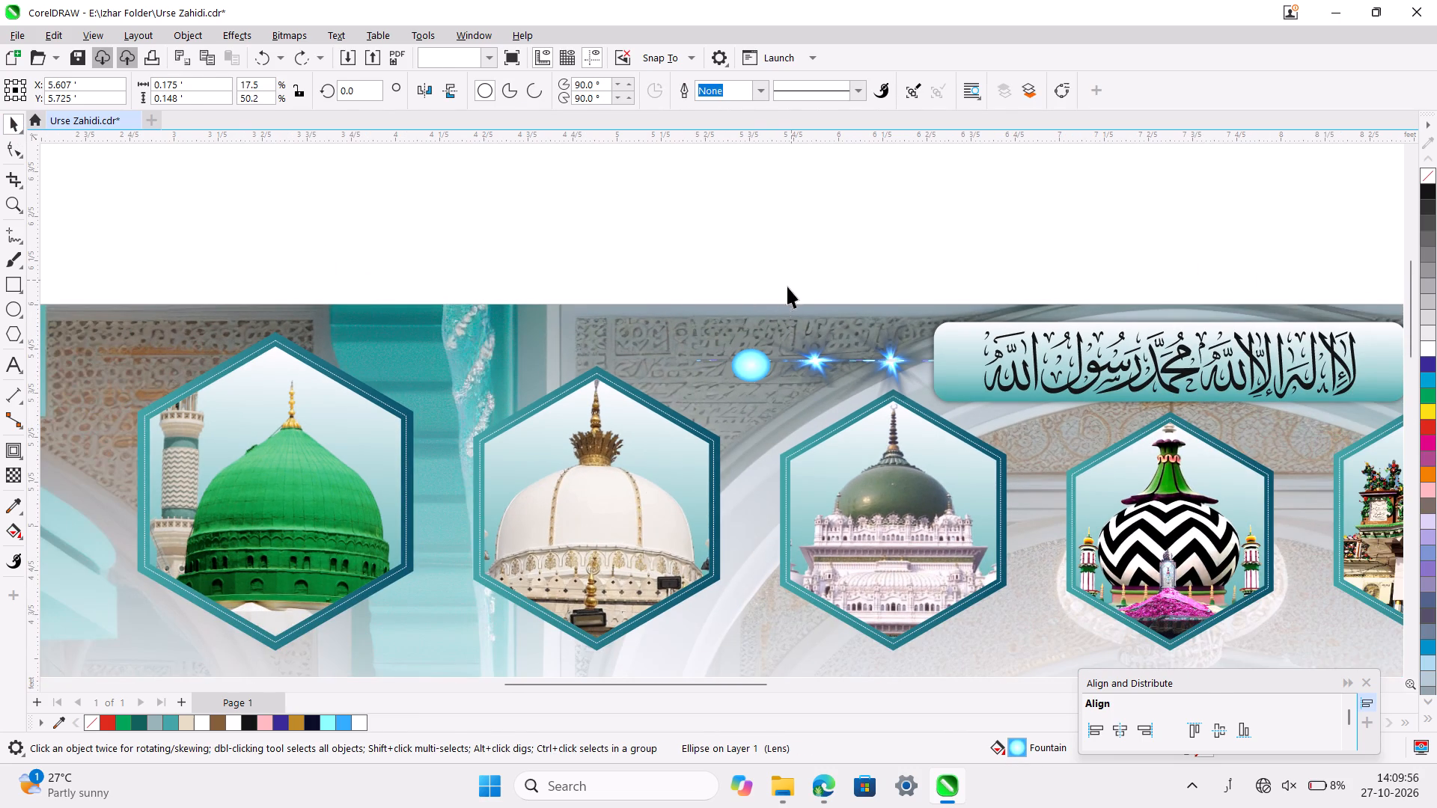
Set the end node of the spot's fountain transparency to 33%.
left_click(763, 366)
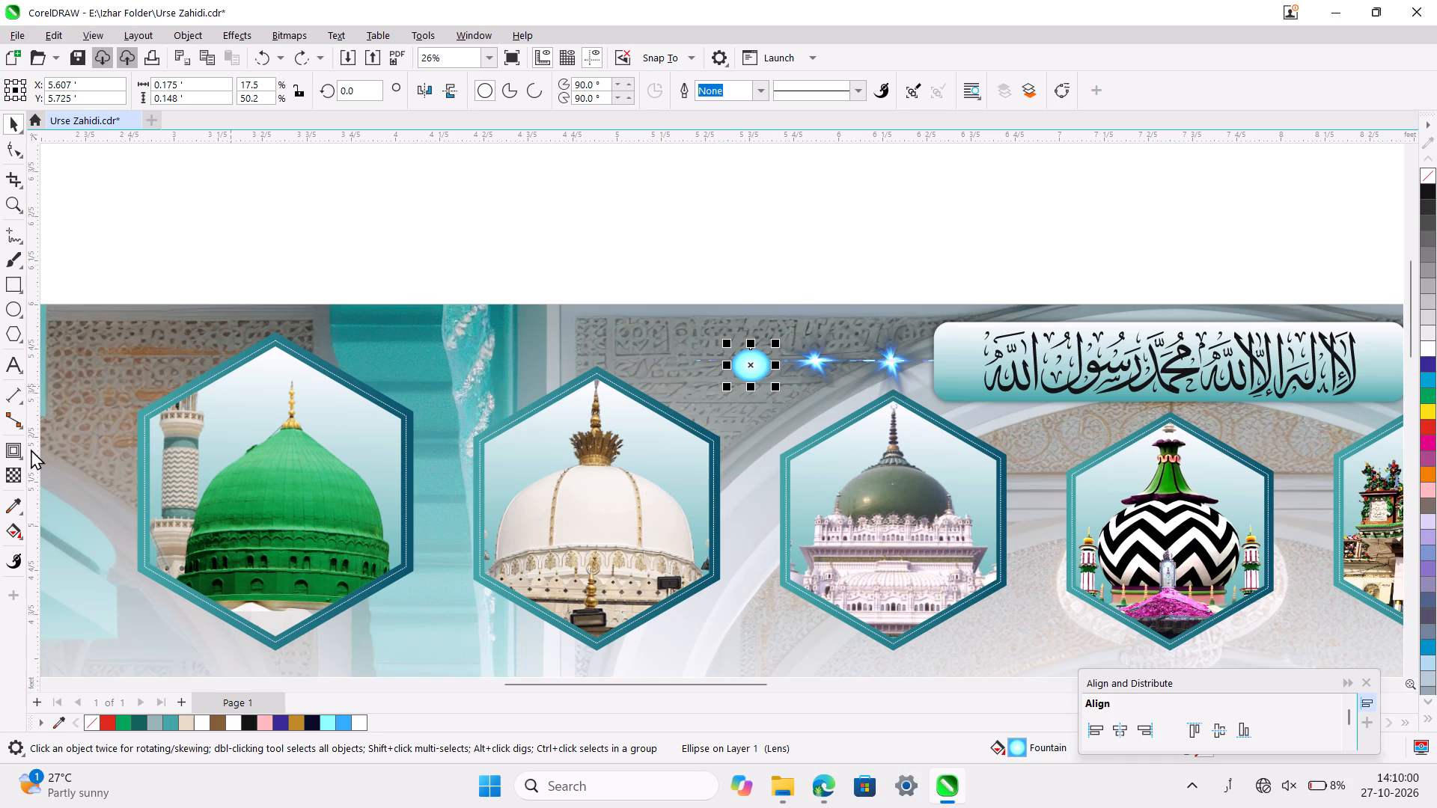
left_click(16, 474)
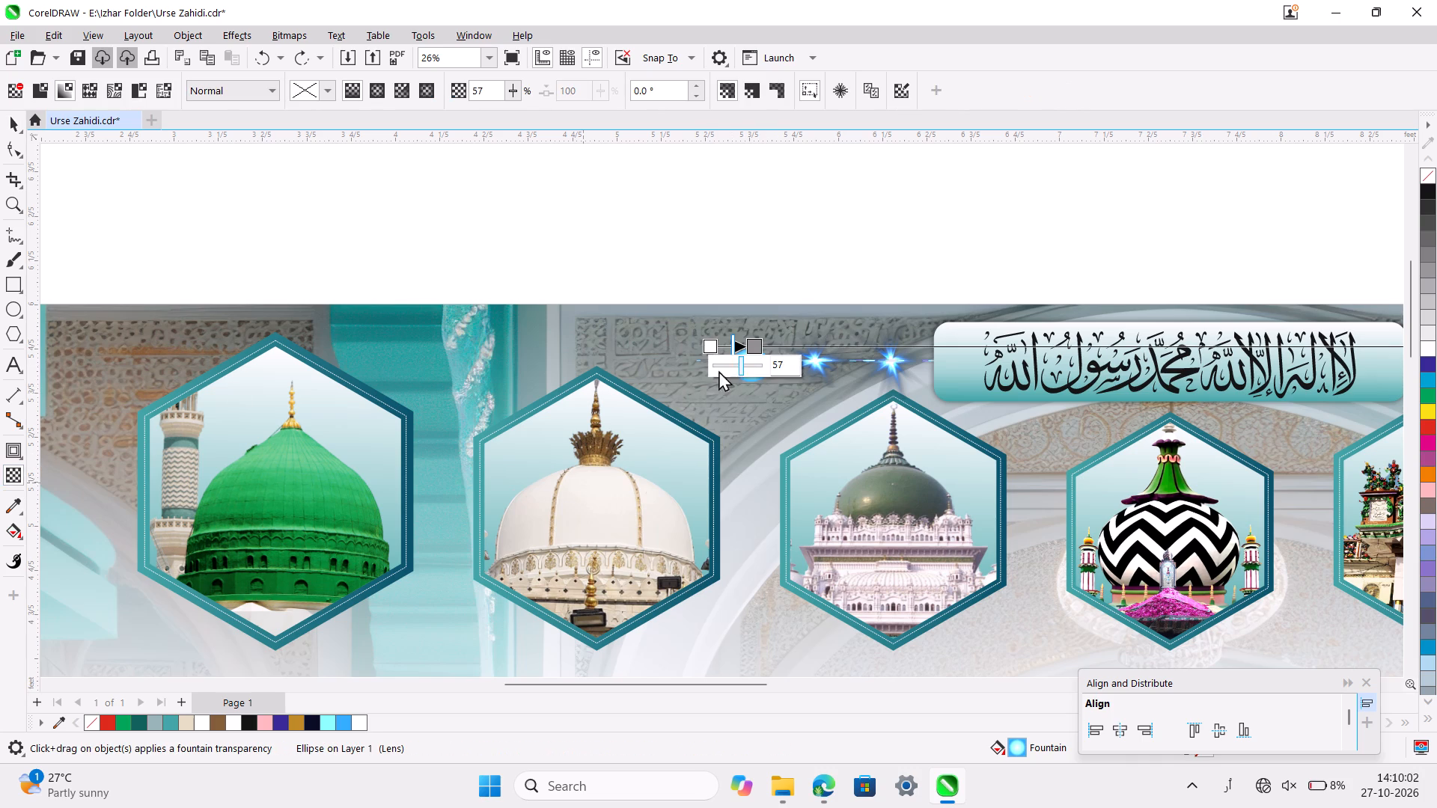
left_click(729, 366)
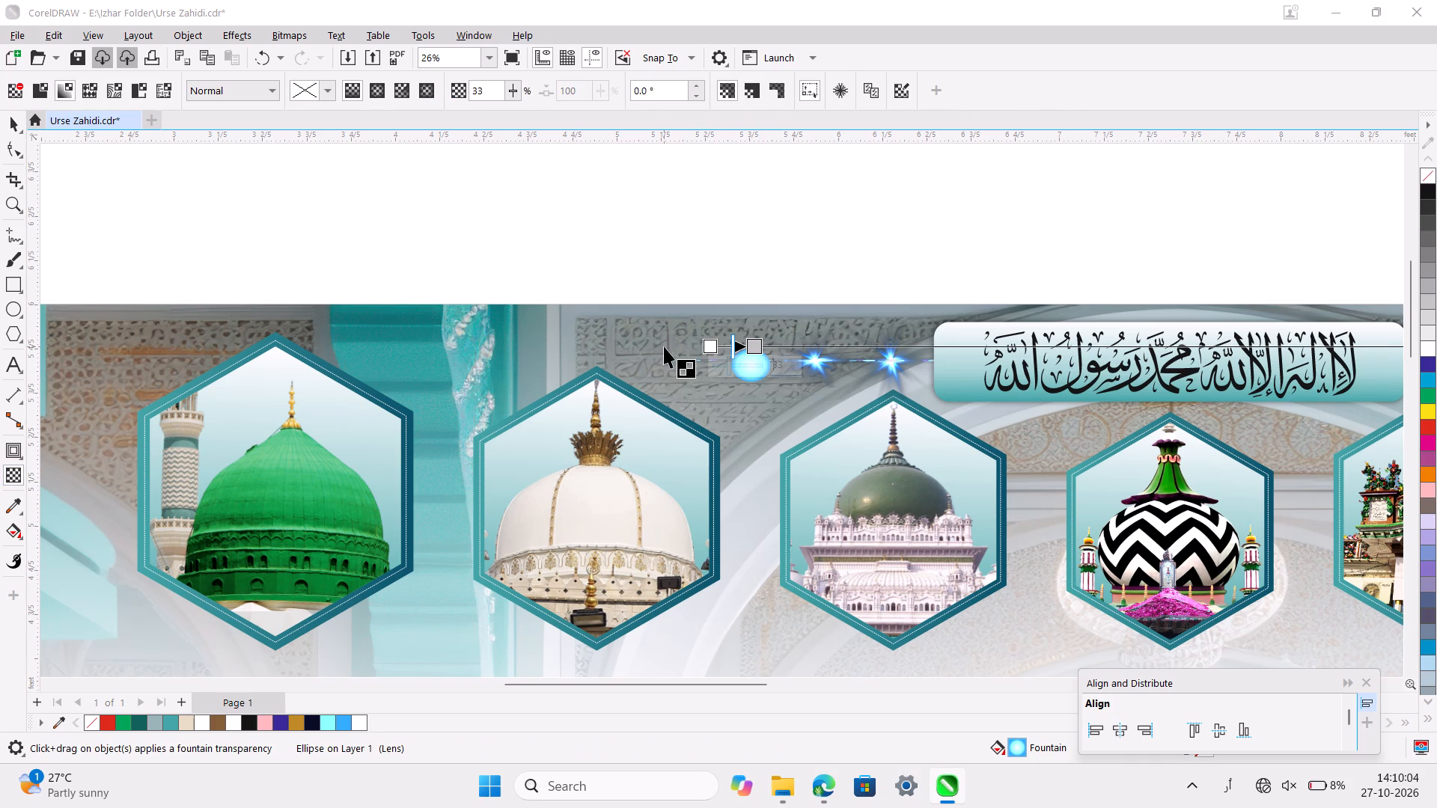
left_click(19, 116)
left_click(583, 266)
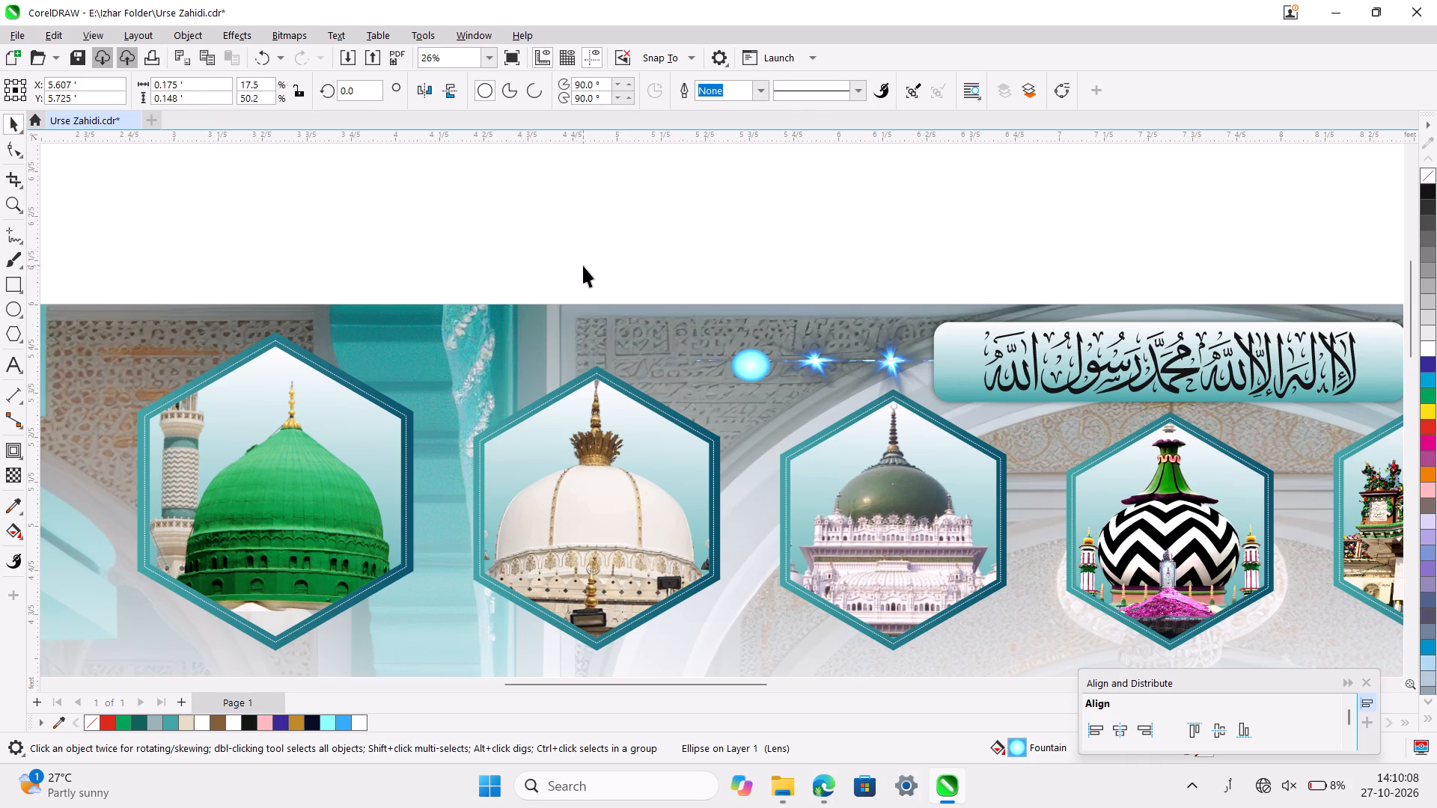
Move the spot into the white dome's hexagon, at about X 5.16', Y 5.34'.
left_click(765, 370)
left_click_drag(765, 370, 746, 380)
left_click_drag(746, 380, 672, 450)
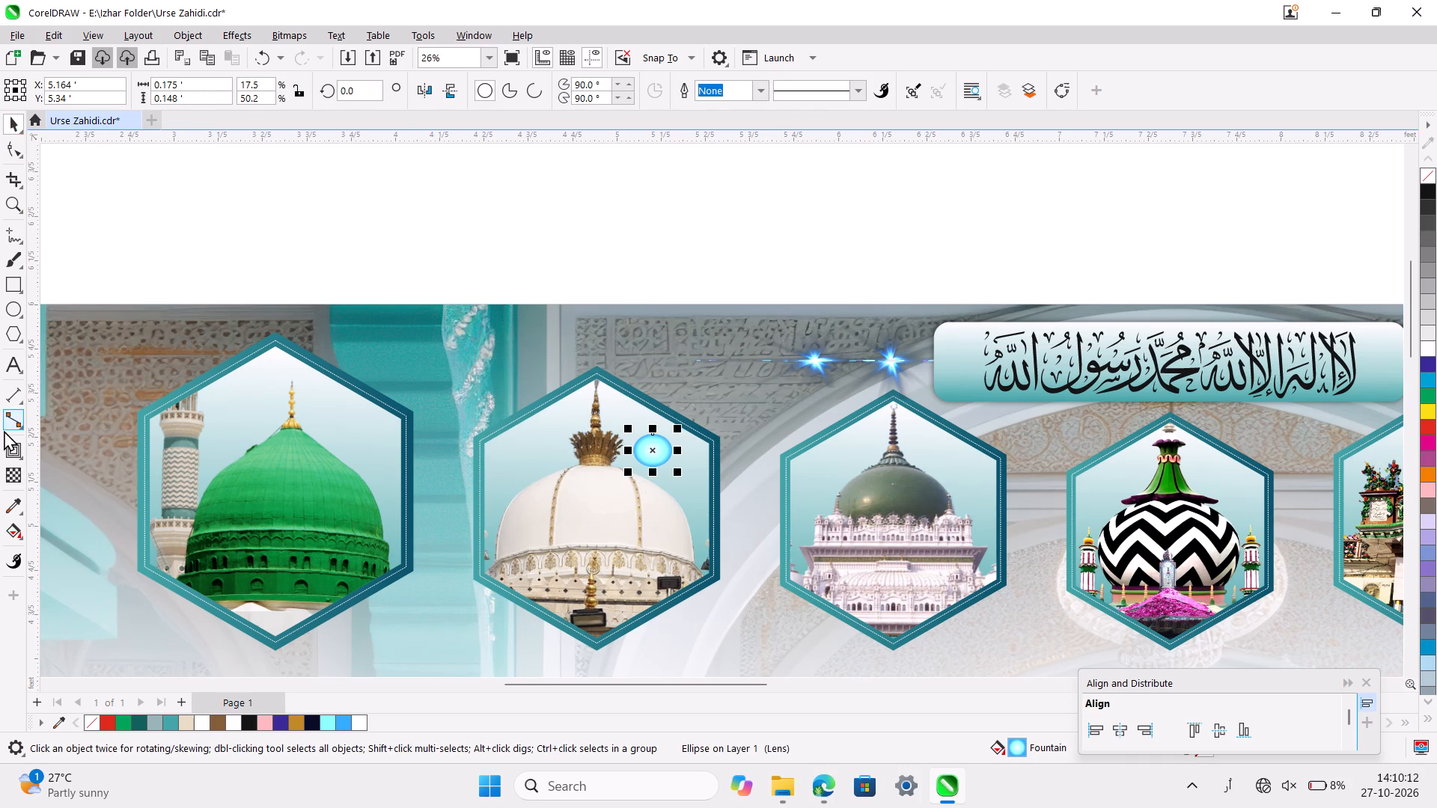
Replace the spot's fountain transparency with a uniform transparency of 18%.
left_click(14, 472)
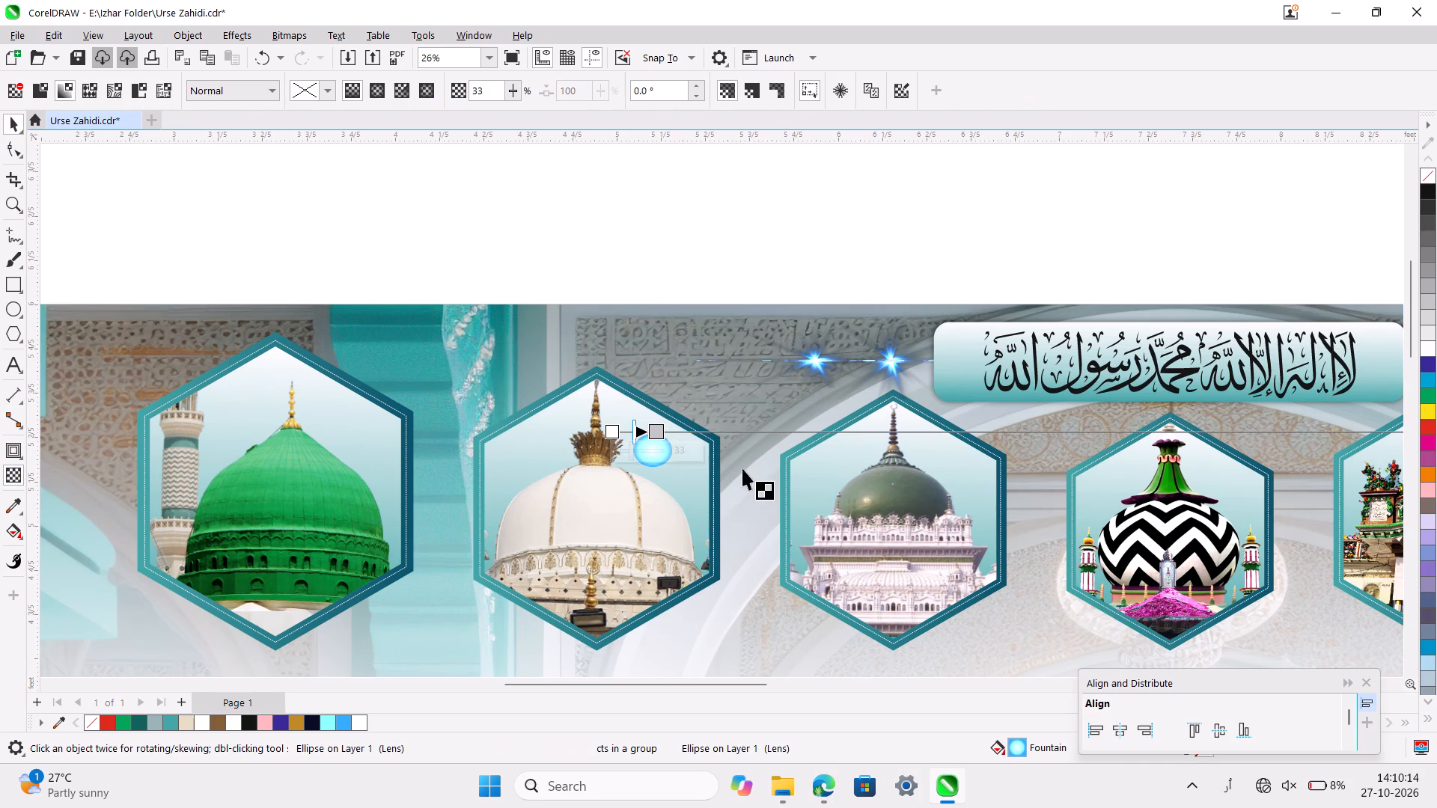
scroll(950, 439, "down", 3, "ctrl")
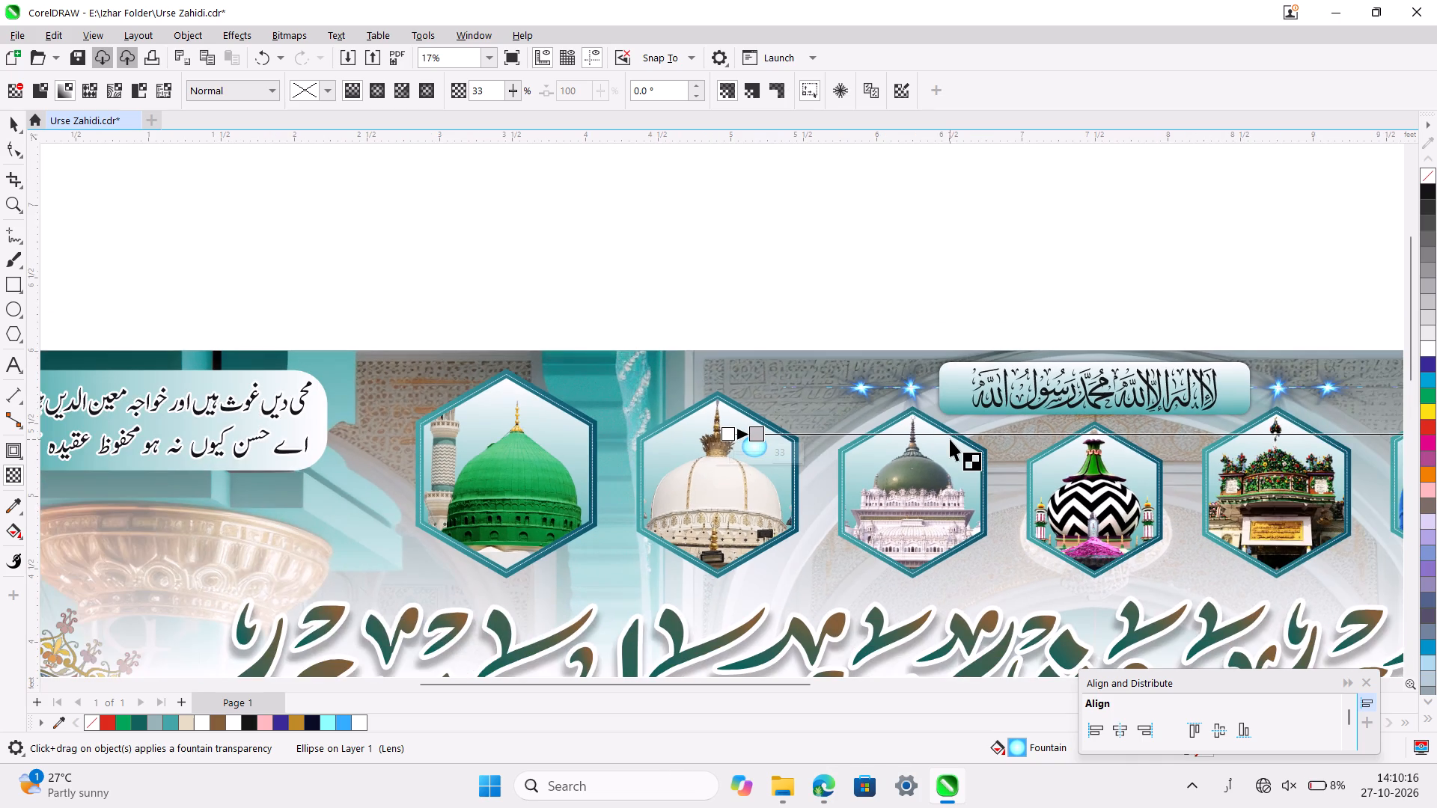
scroll(950, 439, "down", 2, "ctrl")
scroll(950, 439, "left", 2)
scroll(950, 439, "down", 3, "ctrl")
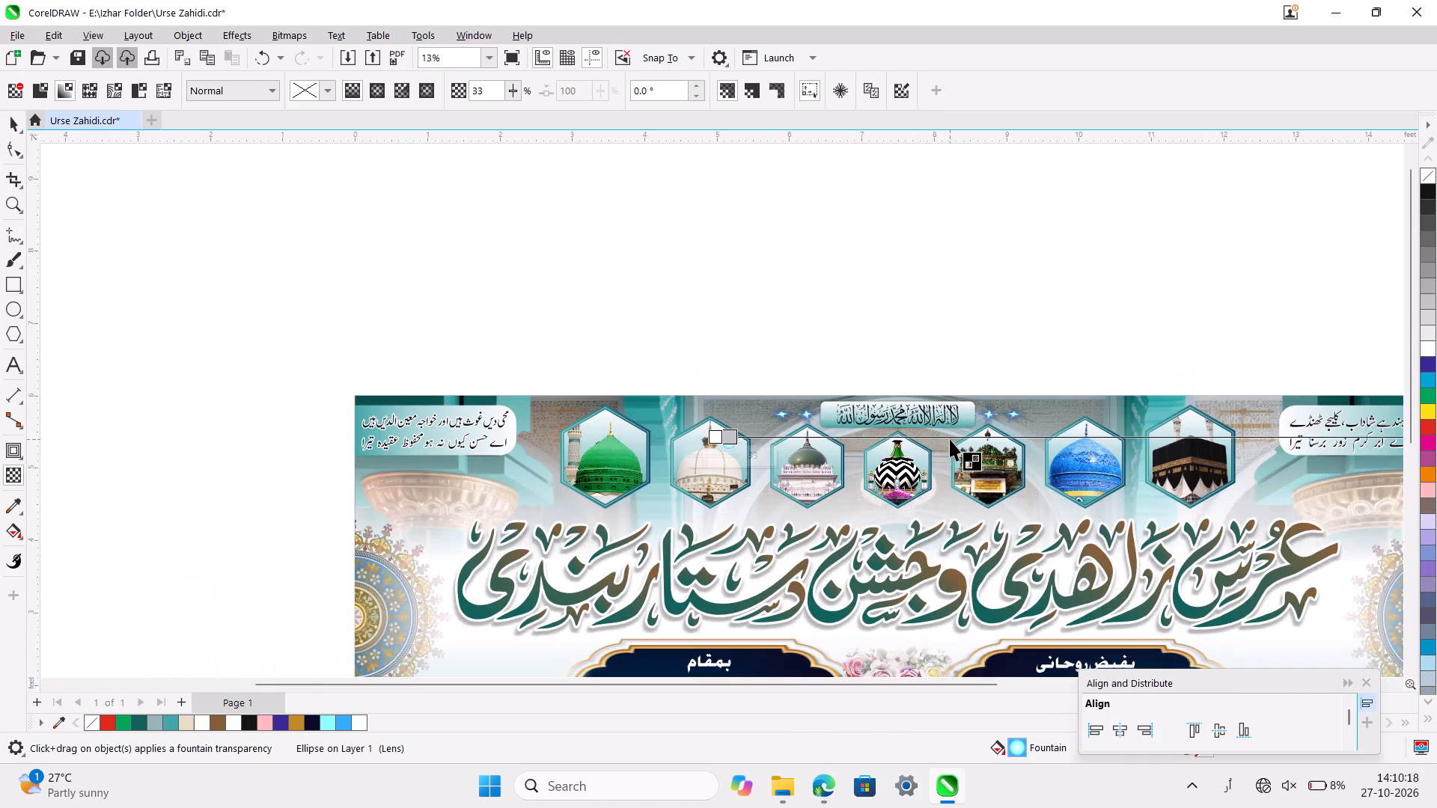
scroll(613, 343, "left", 2)
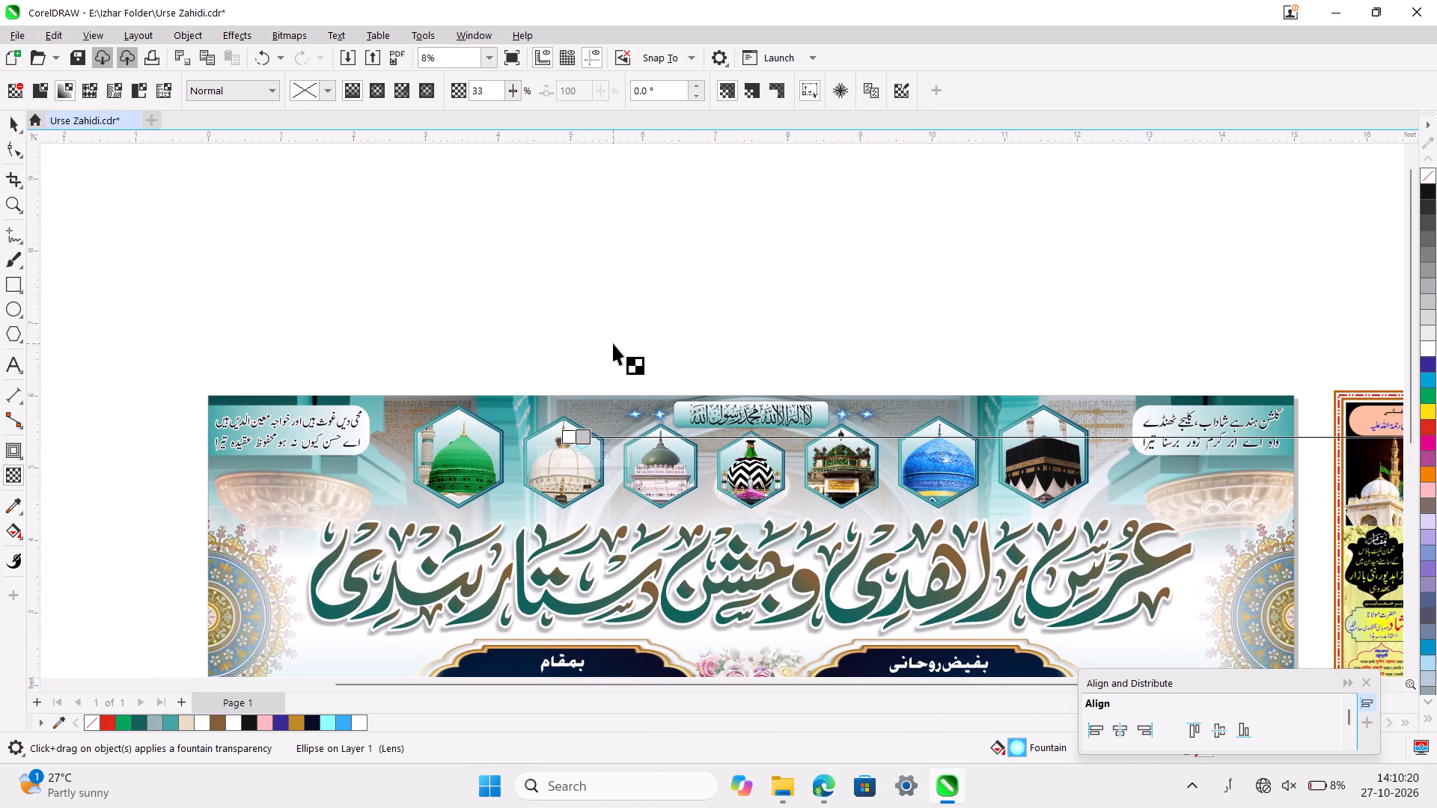
left_click(46, 91)
scroll(451, 362, "up", 4, "ctrl")
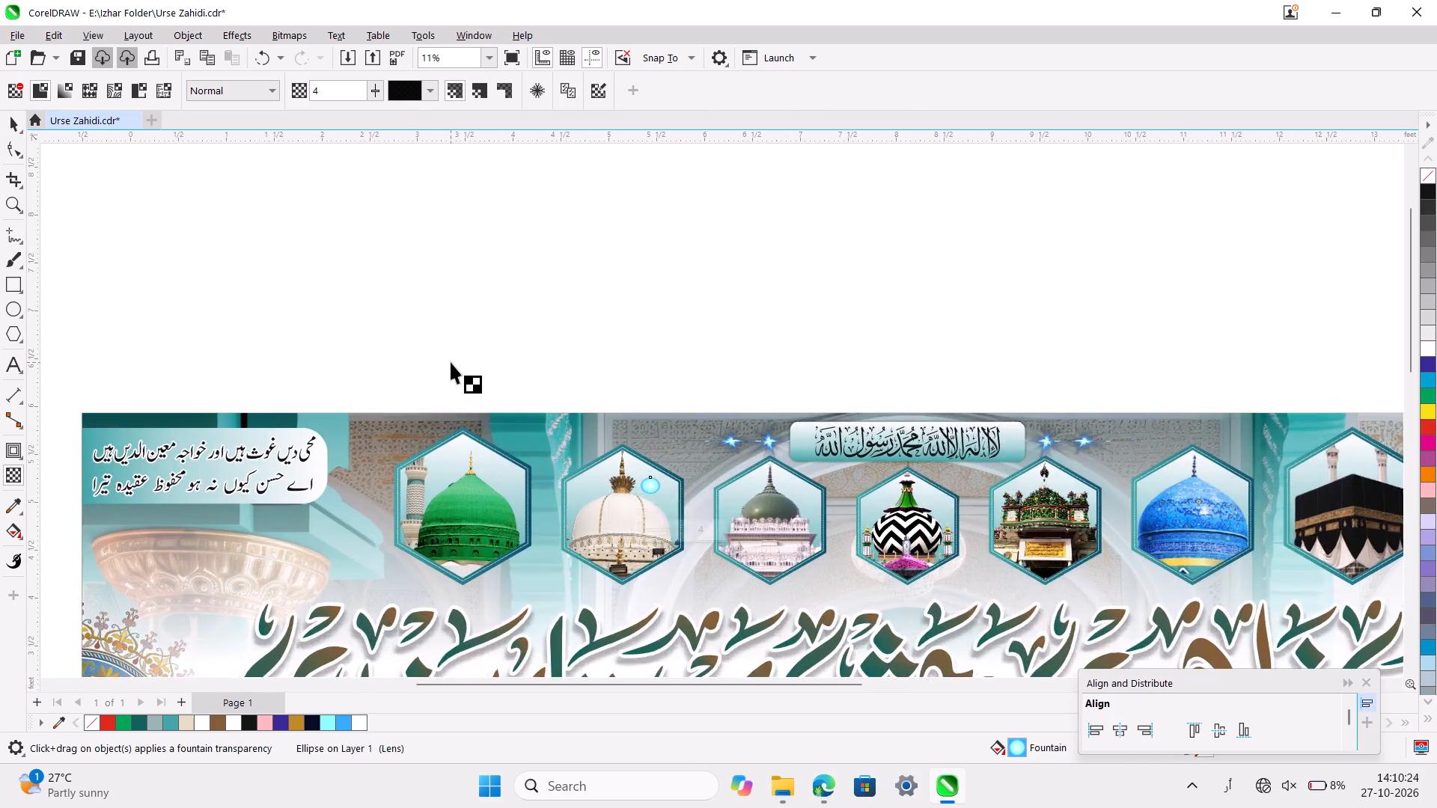
scroll(451, 362, "up", 2, "ctrl")
scroll(719, 456, "up", 2, "ctrl")
scroll(719, 456, "down", 2)
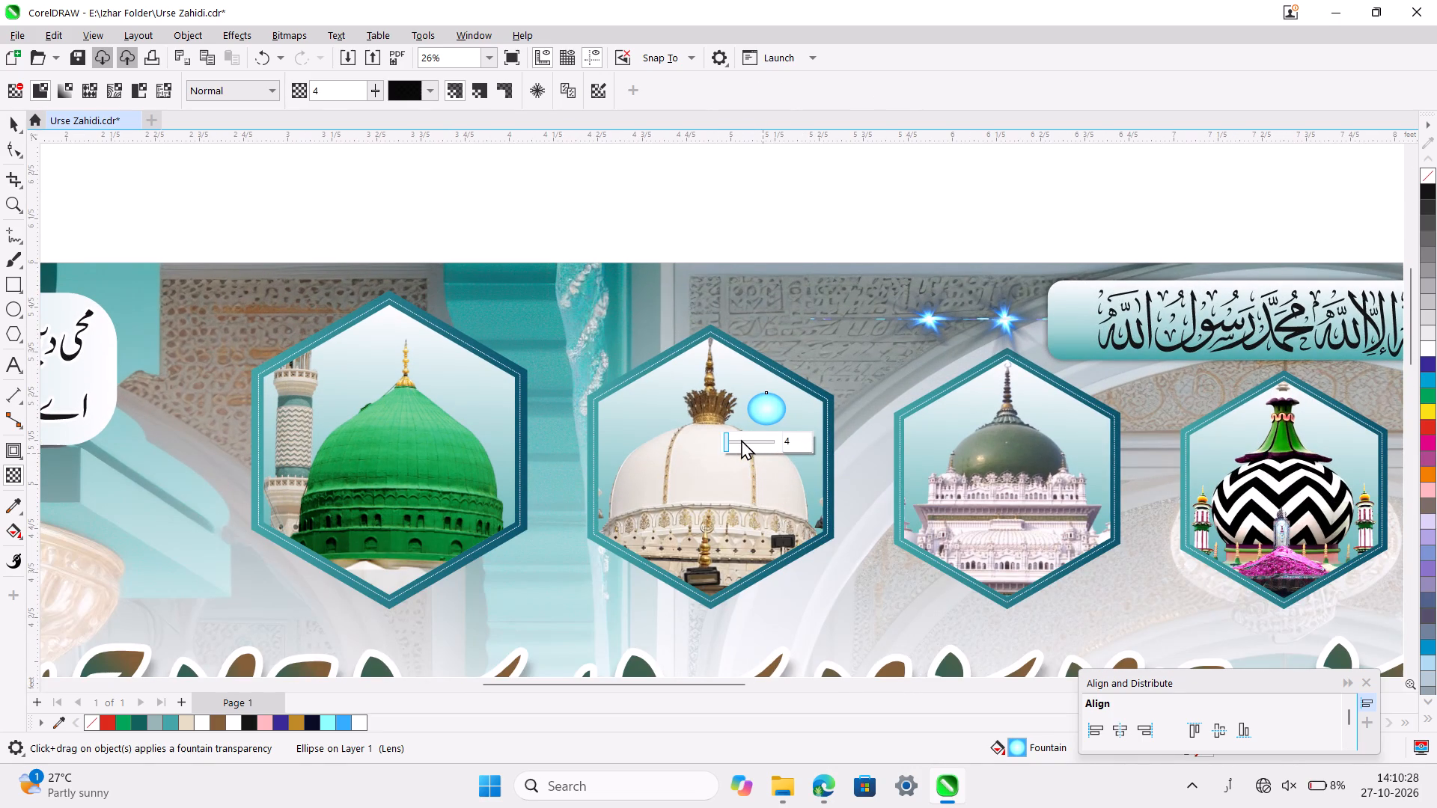
left_click(741, 439)
left_click(733, 439)
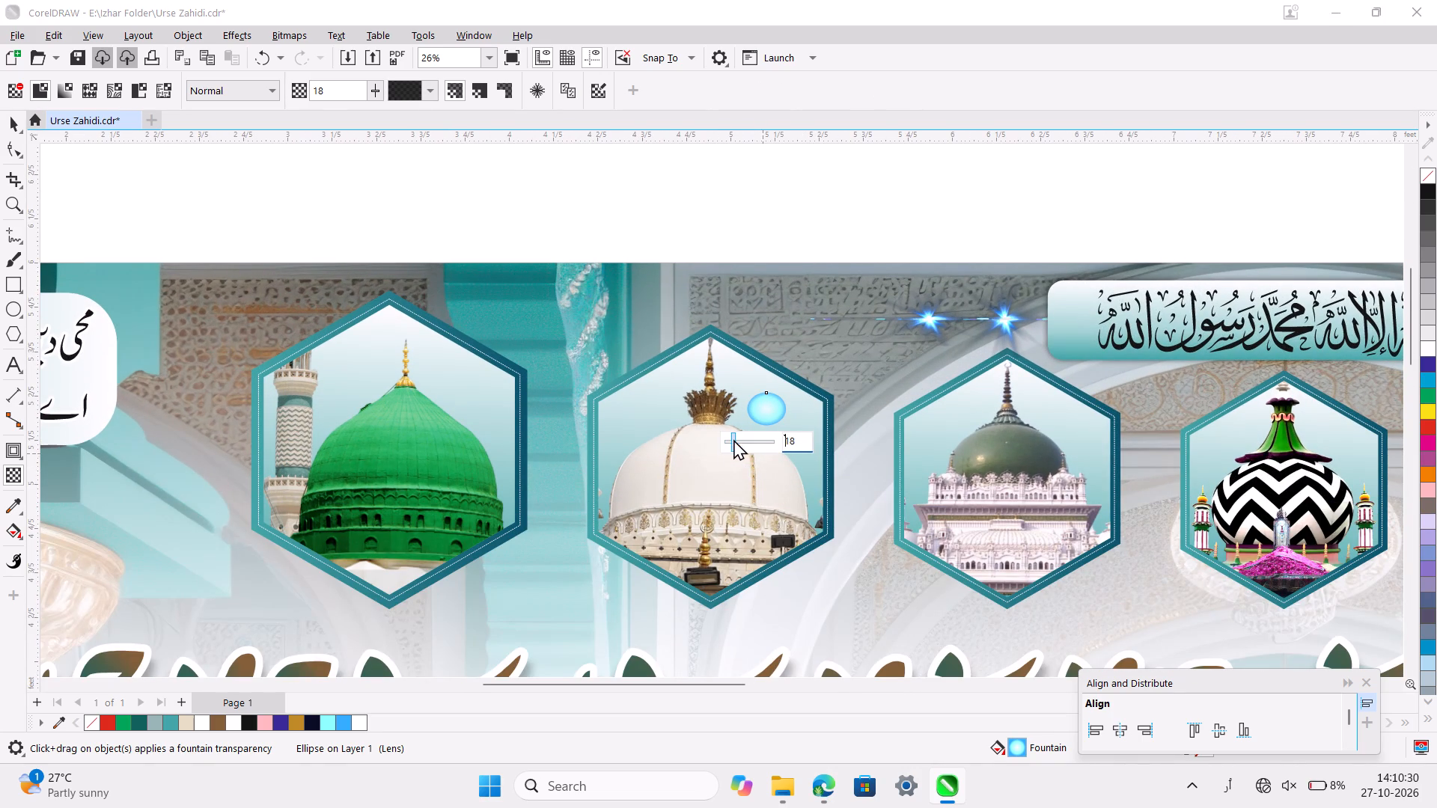
left_click(10, 120)
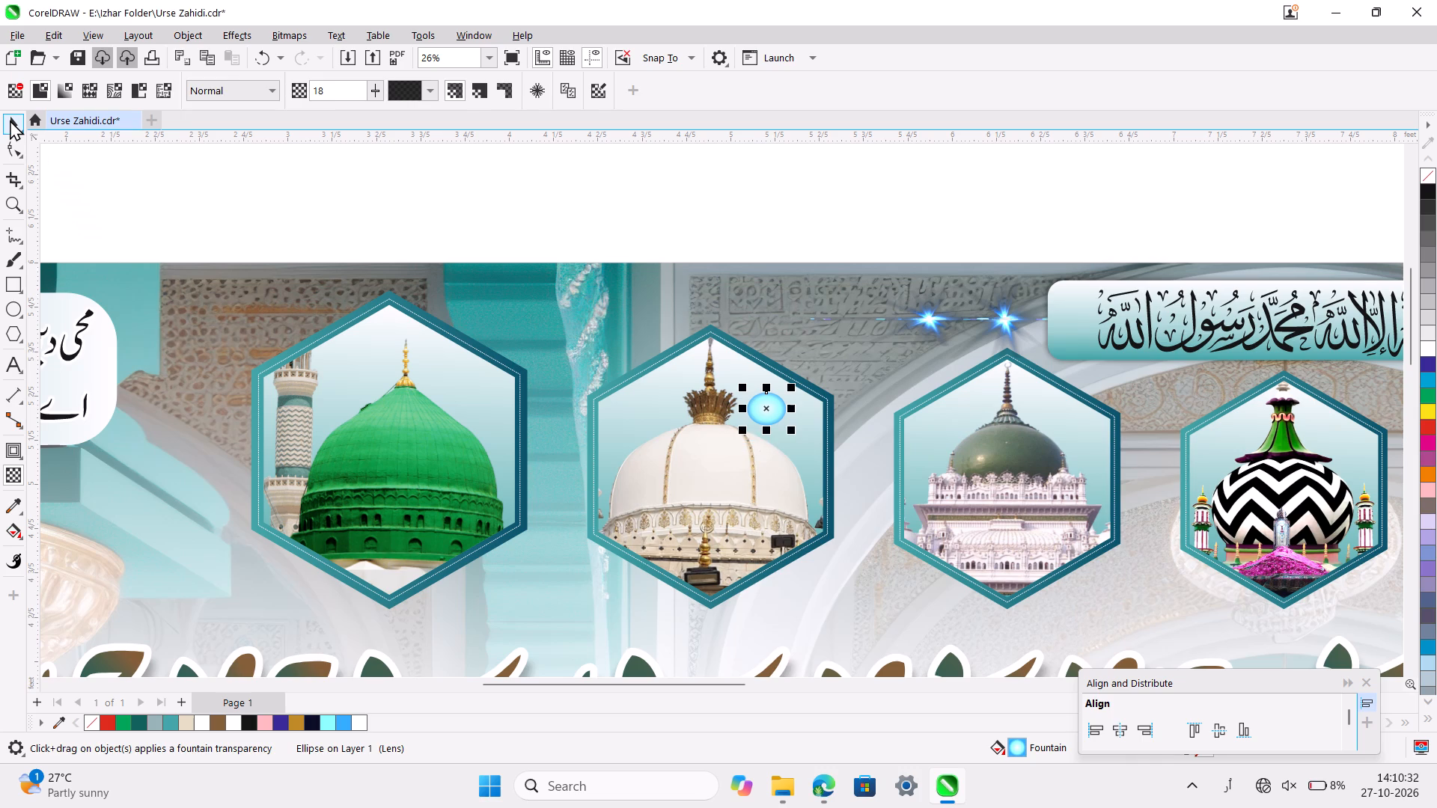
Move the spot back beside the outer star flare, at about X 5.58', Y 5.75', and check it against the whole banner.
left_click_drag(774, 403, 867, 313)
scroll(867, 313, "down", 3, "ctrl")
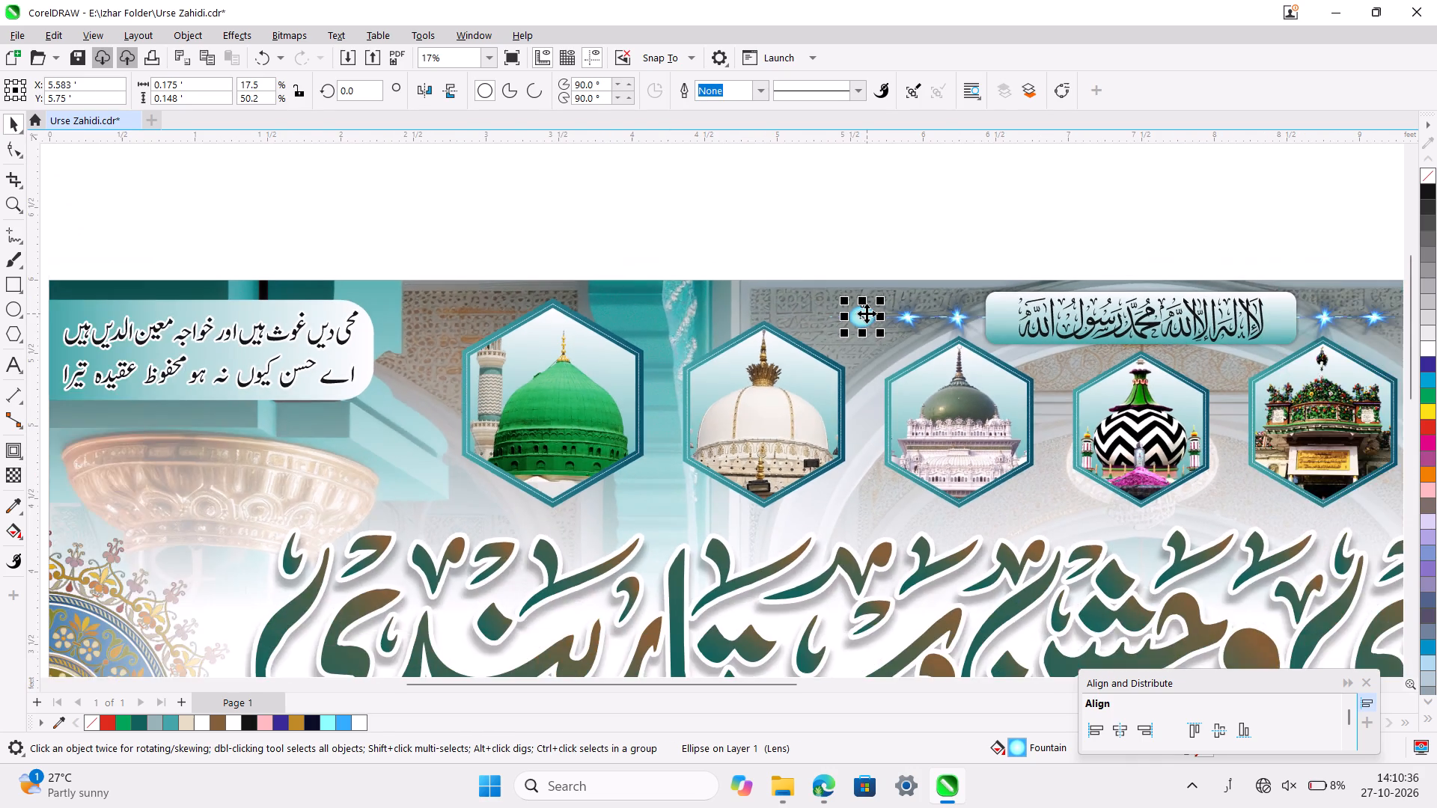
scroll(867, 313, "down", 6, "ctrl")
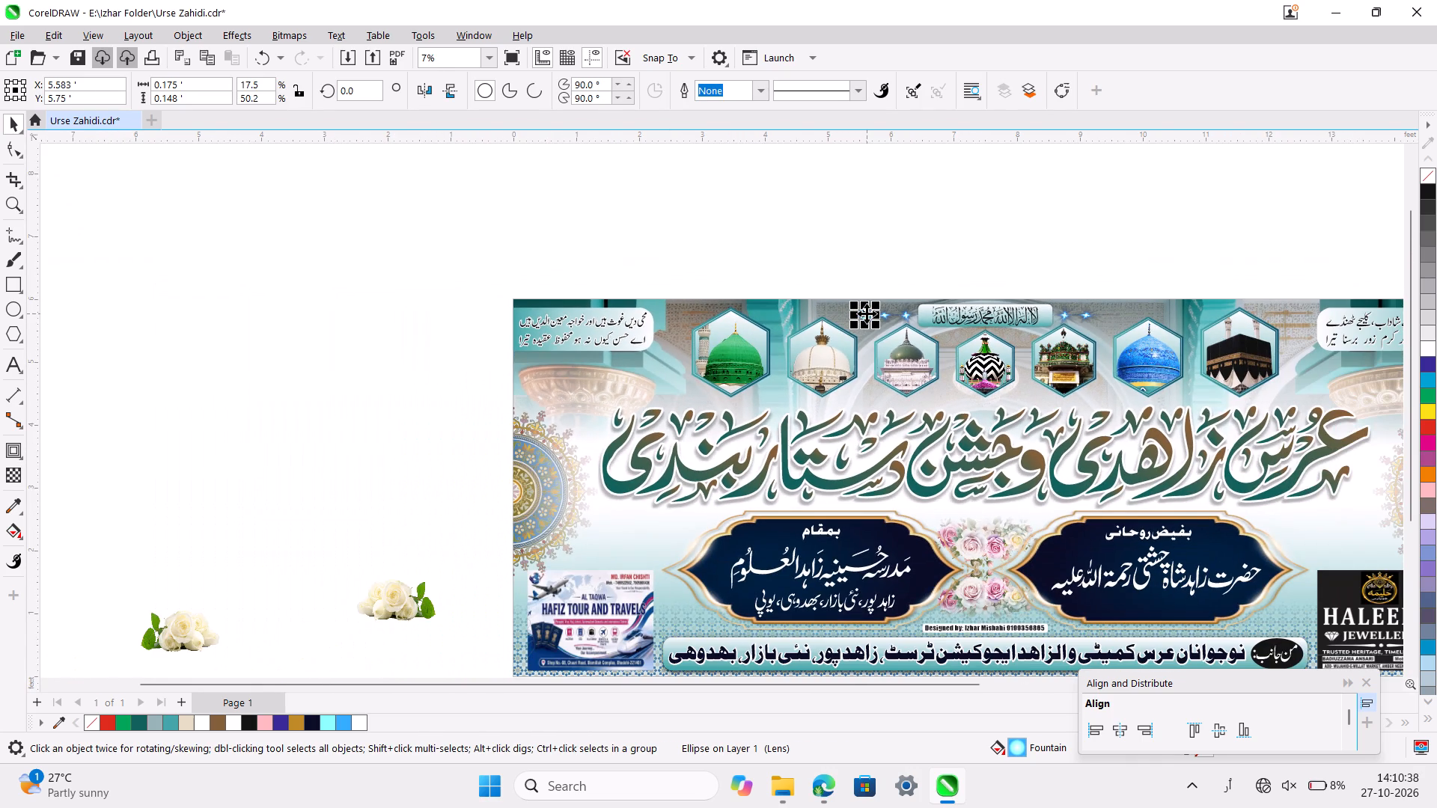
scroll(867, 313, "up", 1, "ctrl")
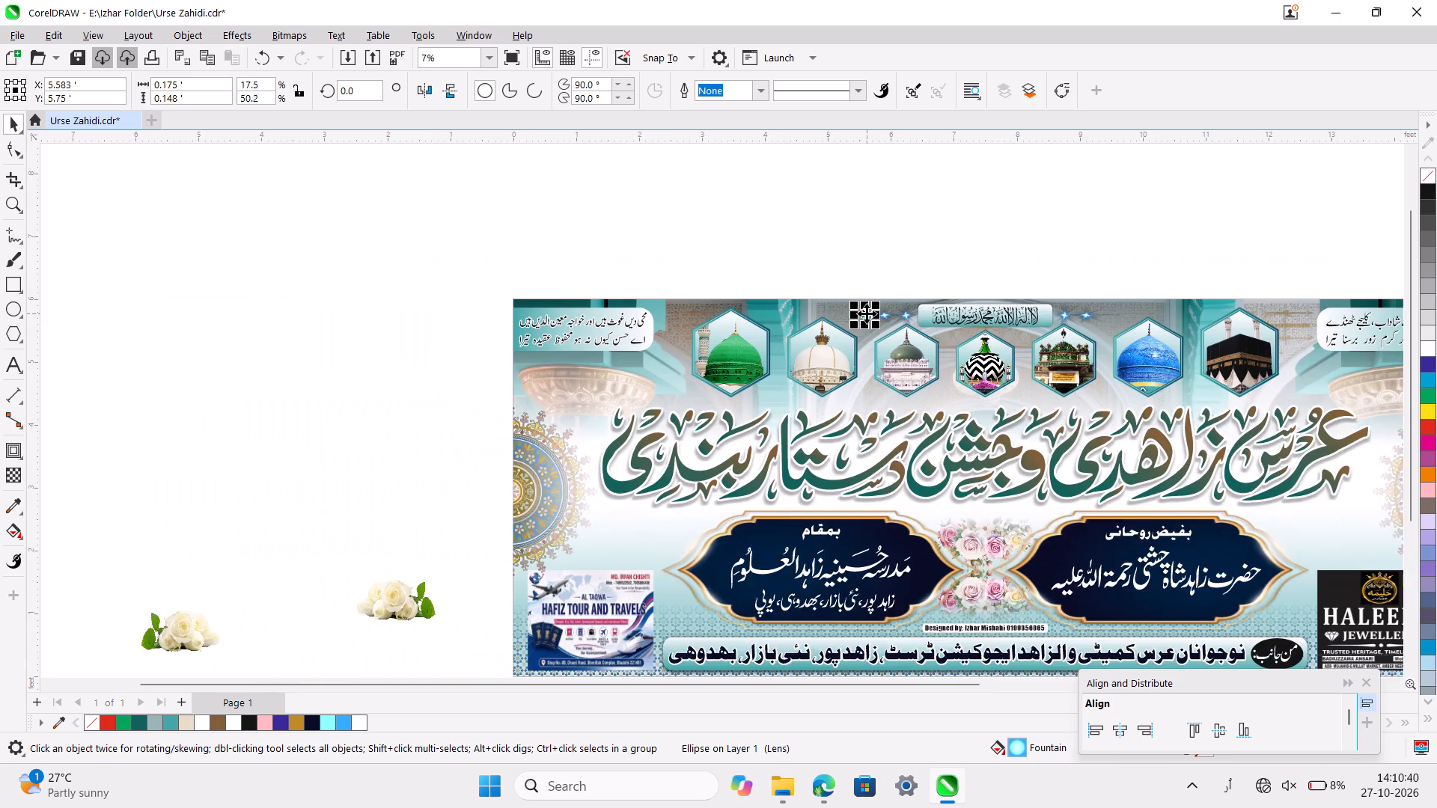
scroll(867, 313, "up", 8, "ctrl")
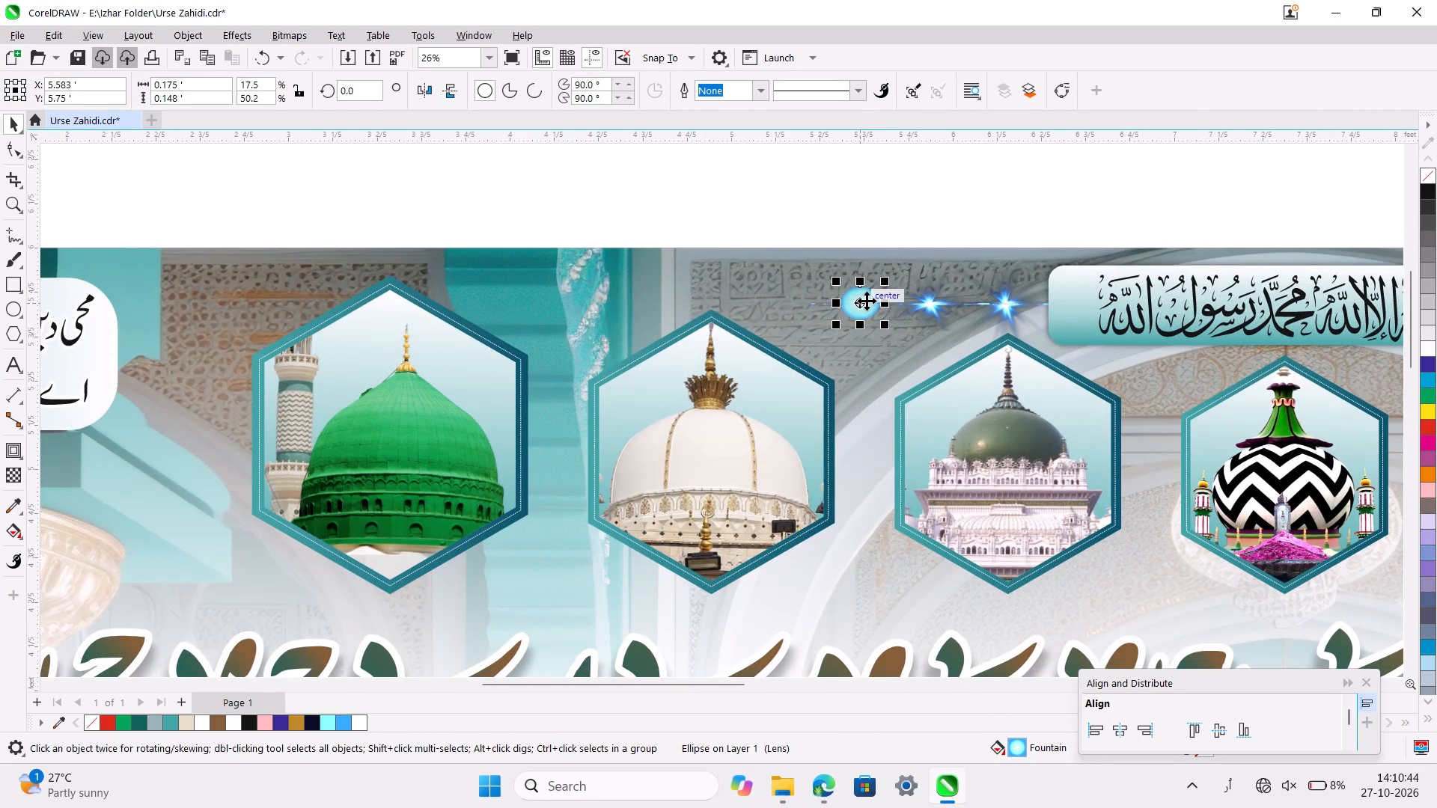
Duplicate the spot, placing the copy beside the outer star flare near X 5.73', Y 5.79' and the original near X 3.93', Y 5.85'.
left_click_drag(867, 302, 662, 284)
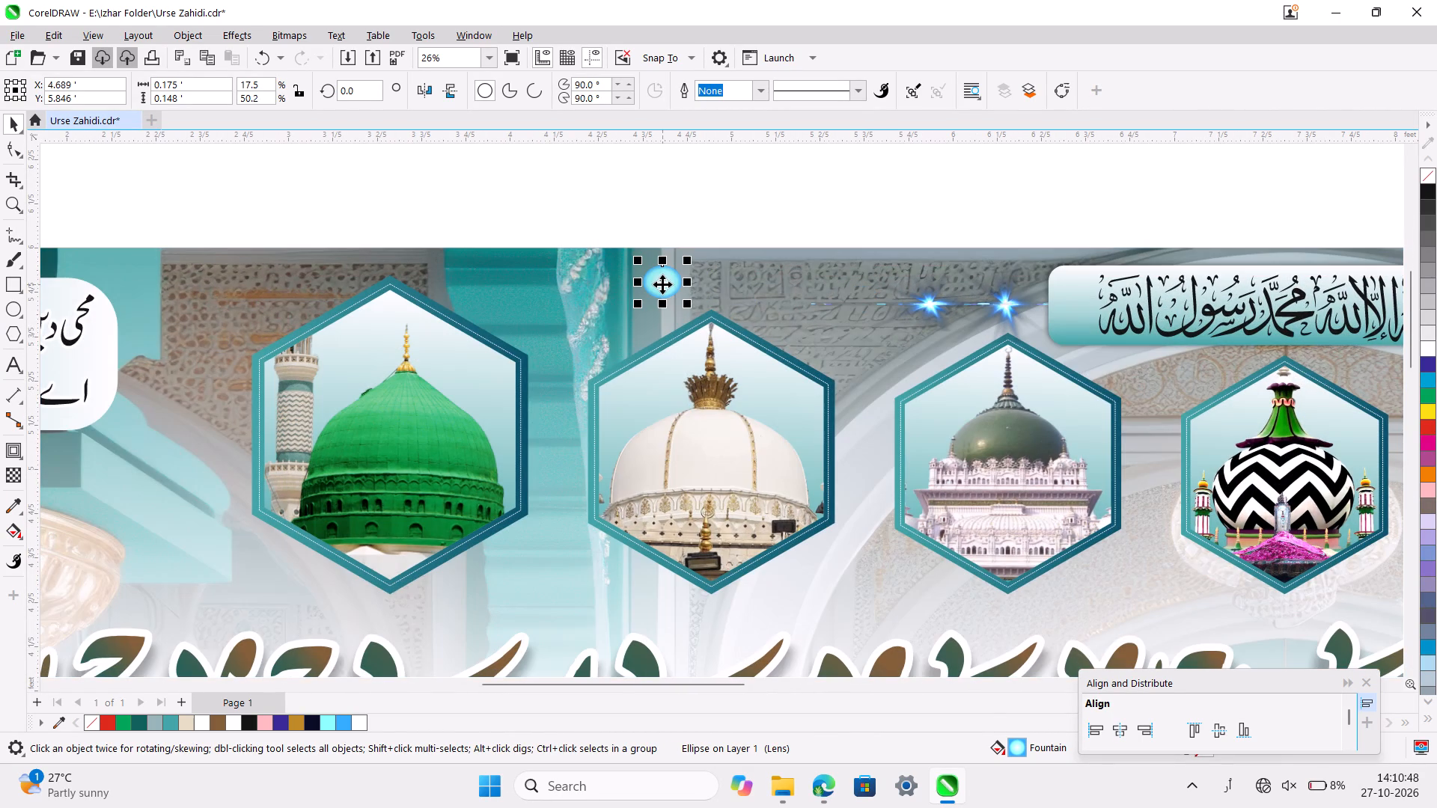
key("ctrl+d")
left_click_drag(665, 278, 697, 278)
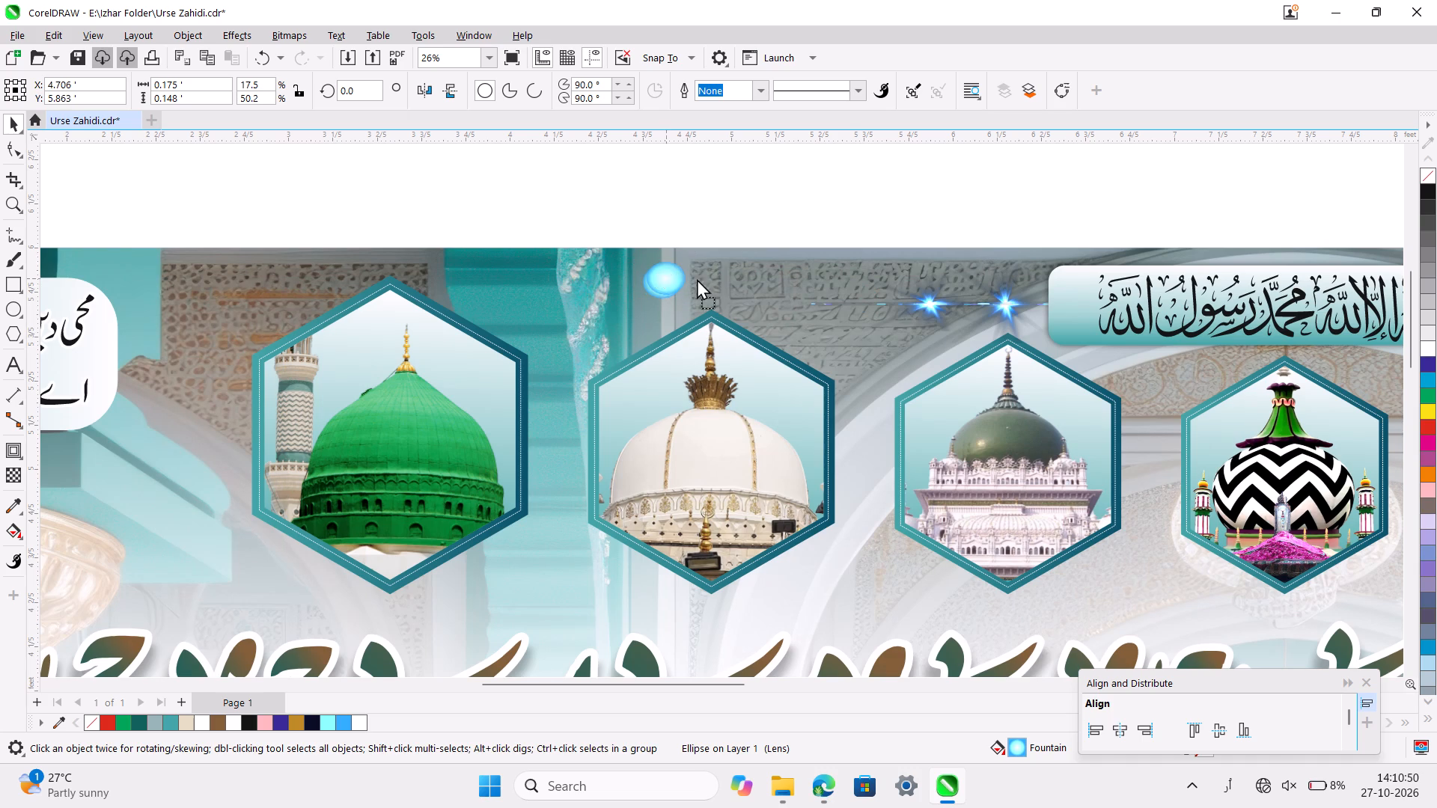
left_click_drag(697, 278, 895, 296)
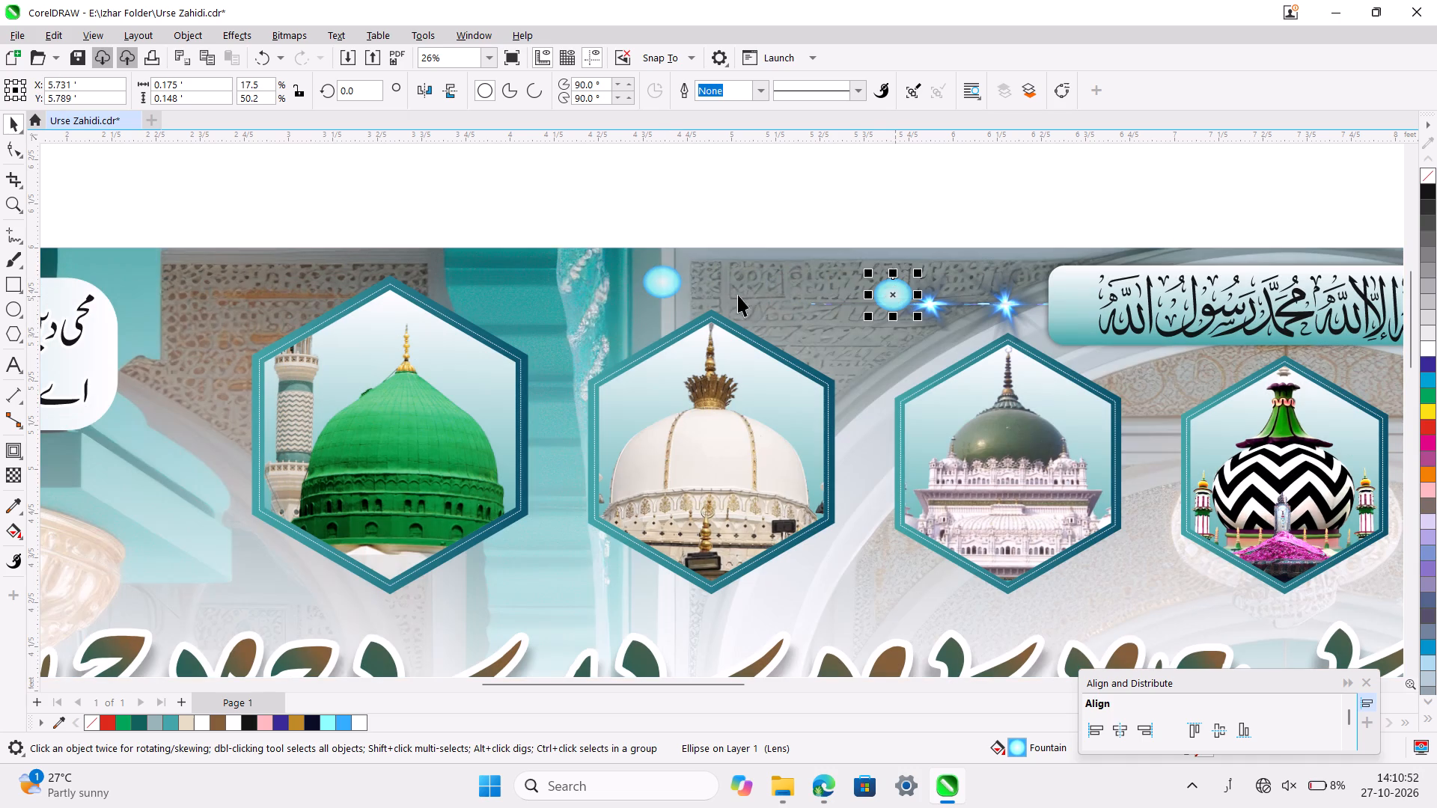
left_click_drag(668, 281, 543, 285)
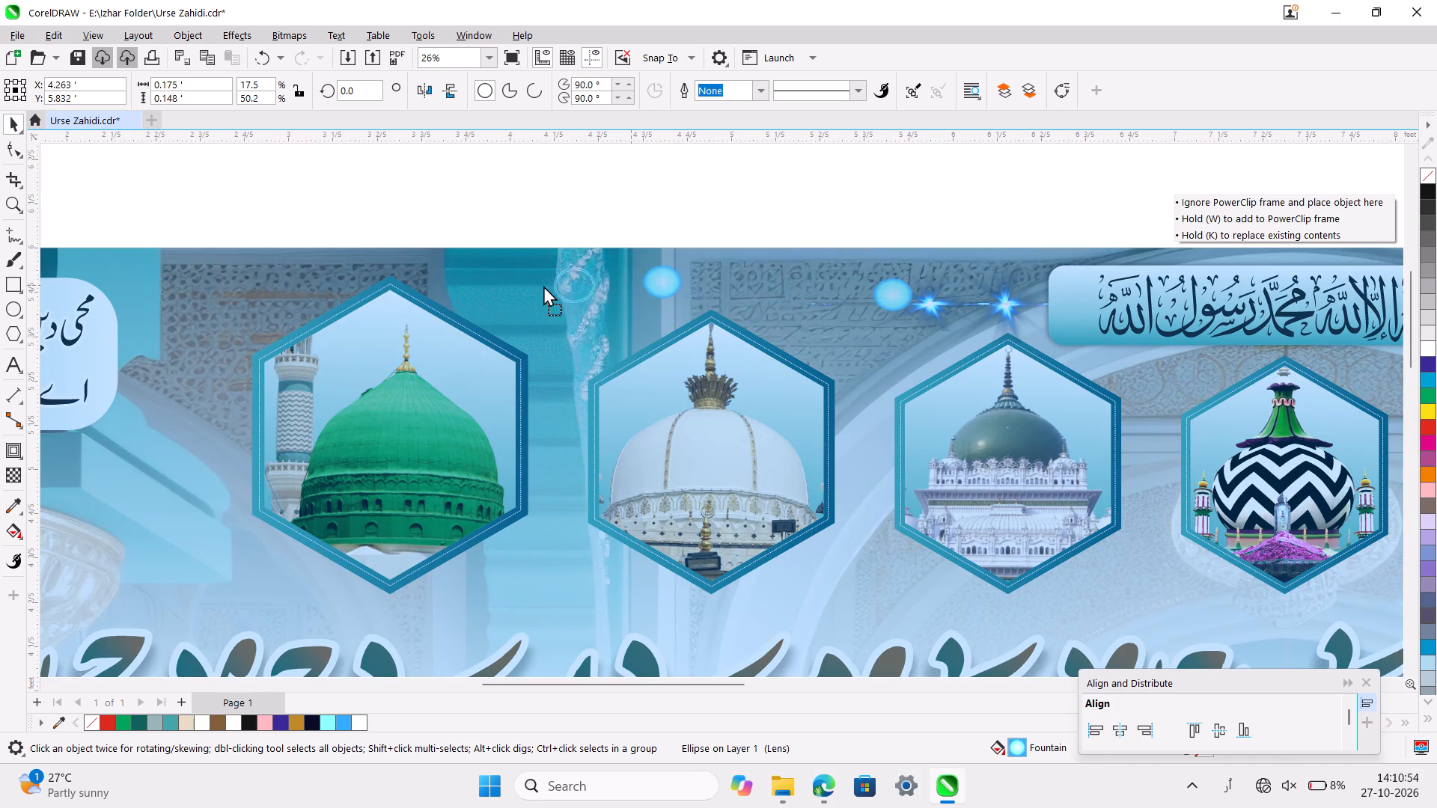
left_click_drag(543, 285, 492, 285)
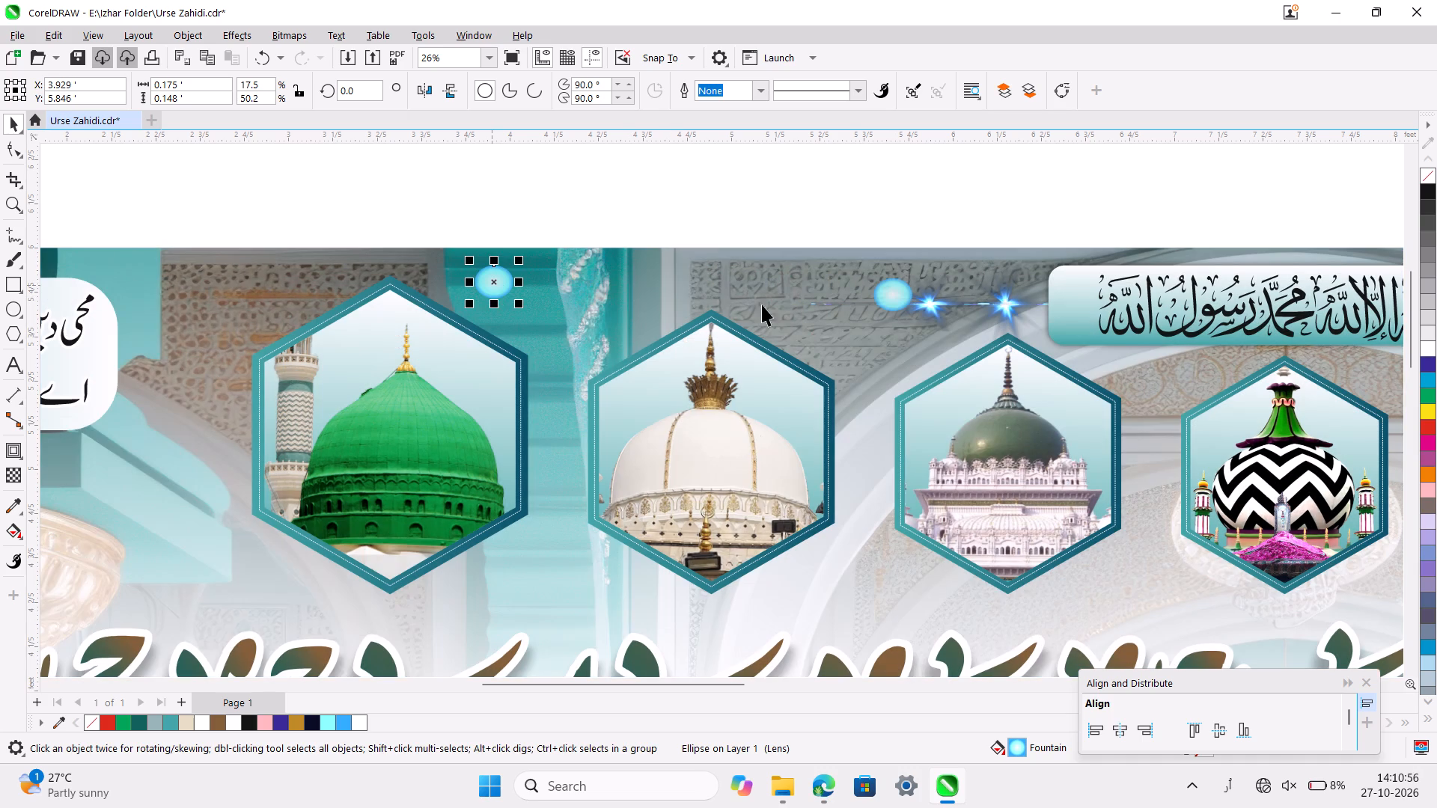
Blend the two spots in a straight line, from the one near the green dome to the one beside the star flare.
left_click(891, 295, "shift")
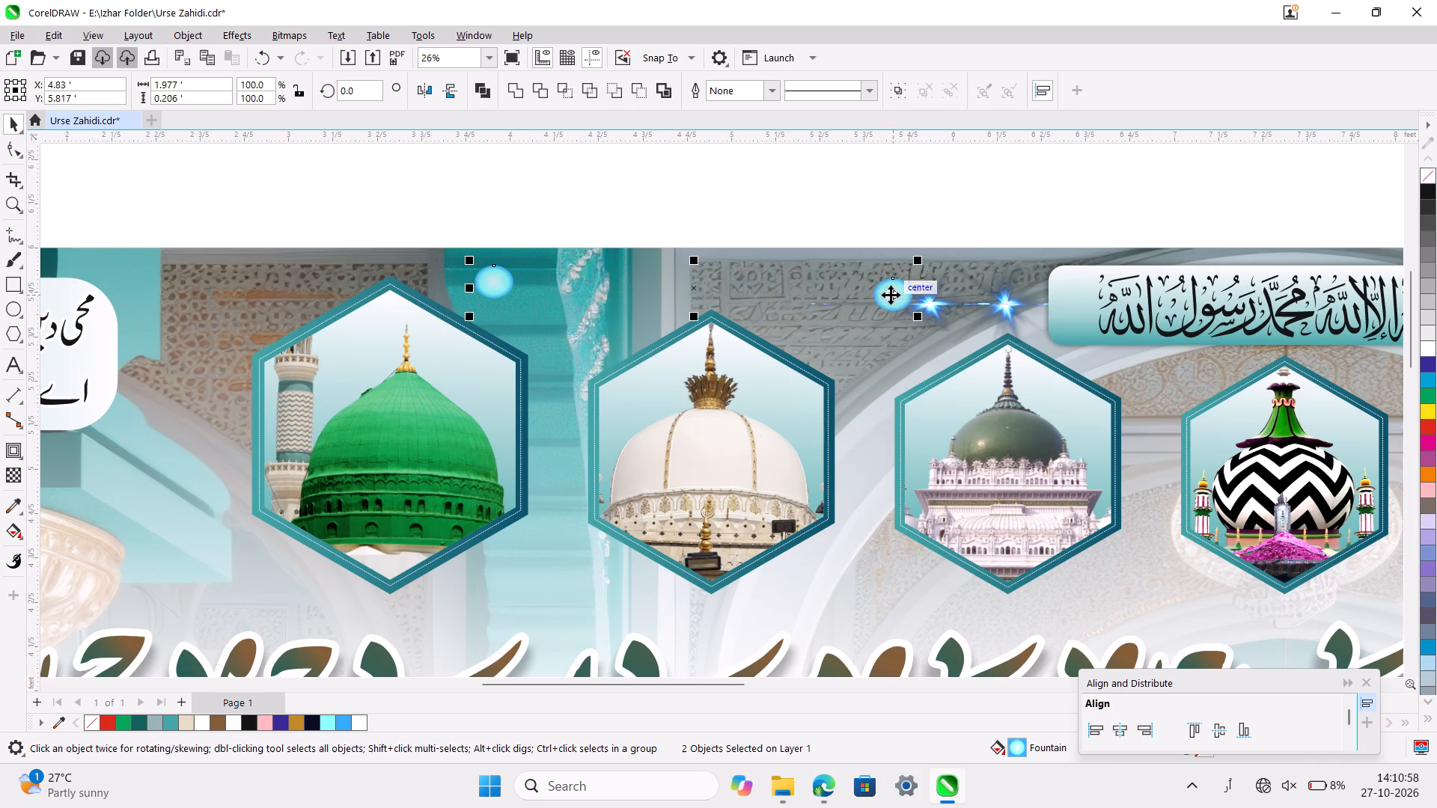
left_click(16, 458)
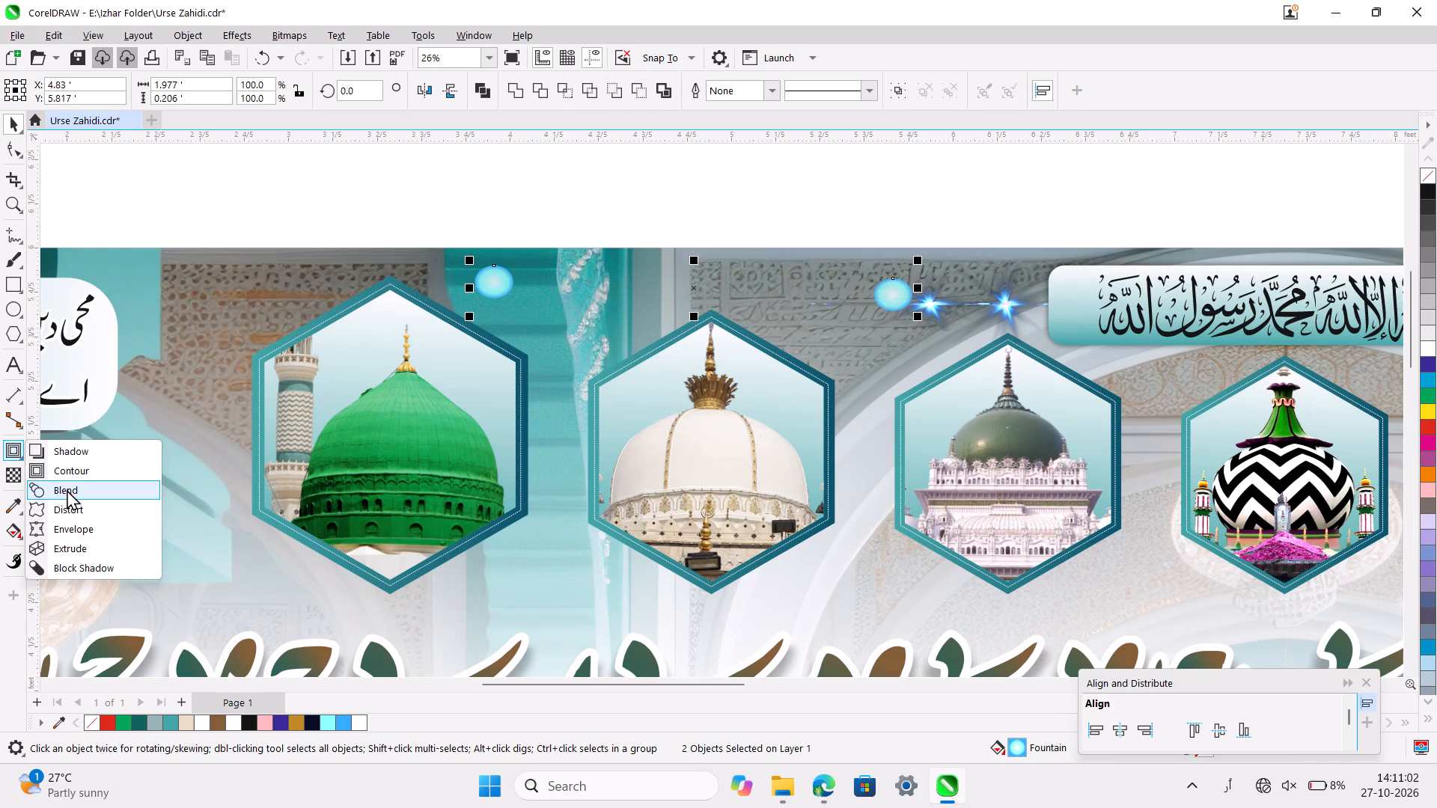
left_click(67, 491)
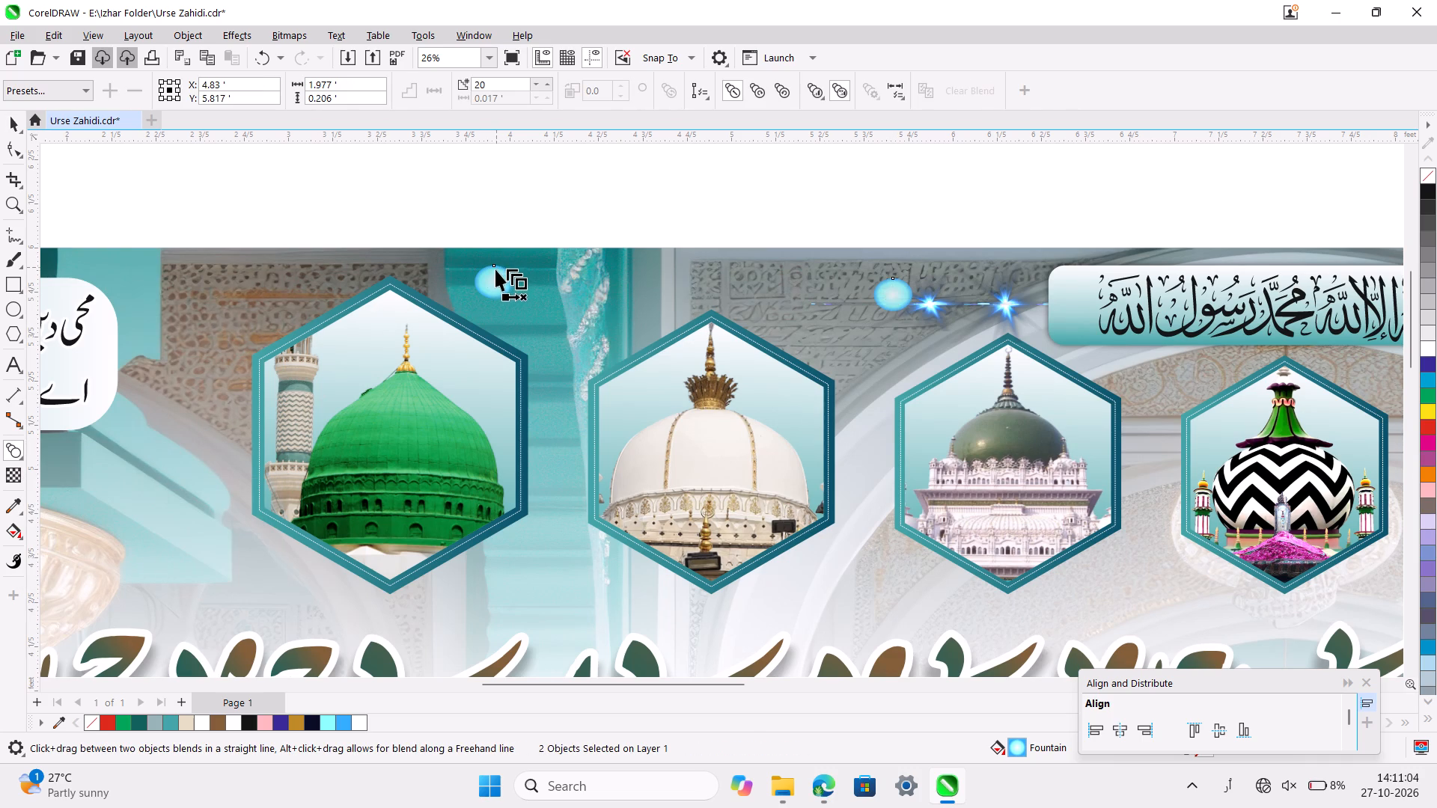
left_click_drag(493, 275, 892, 290)
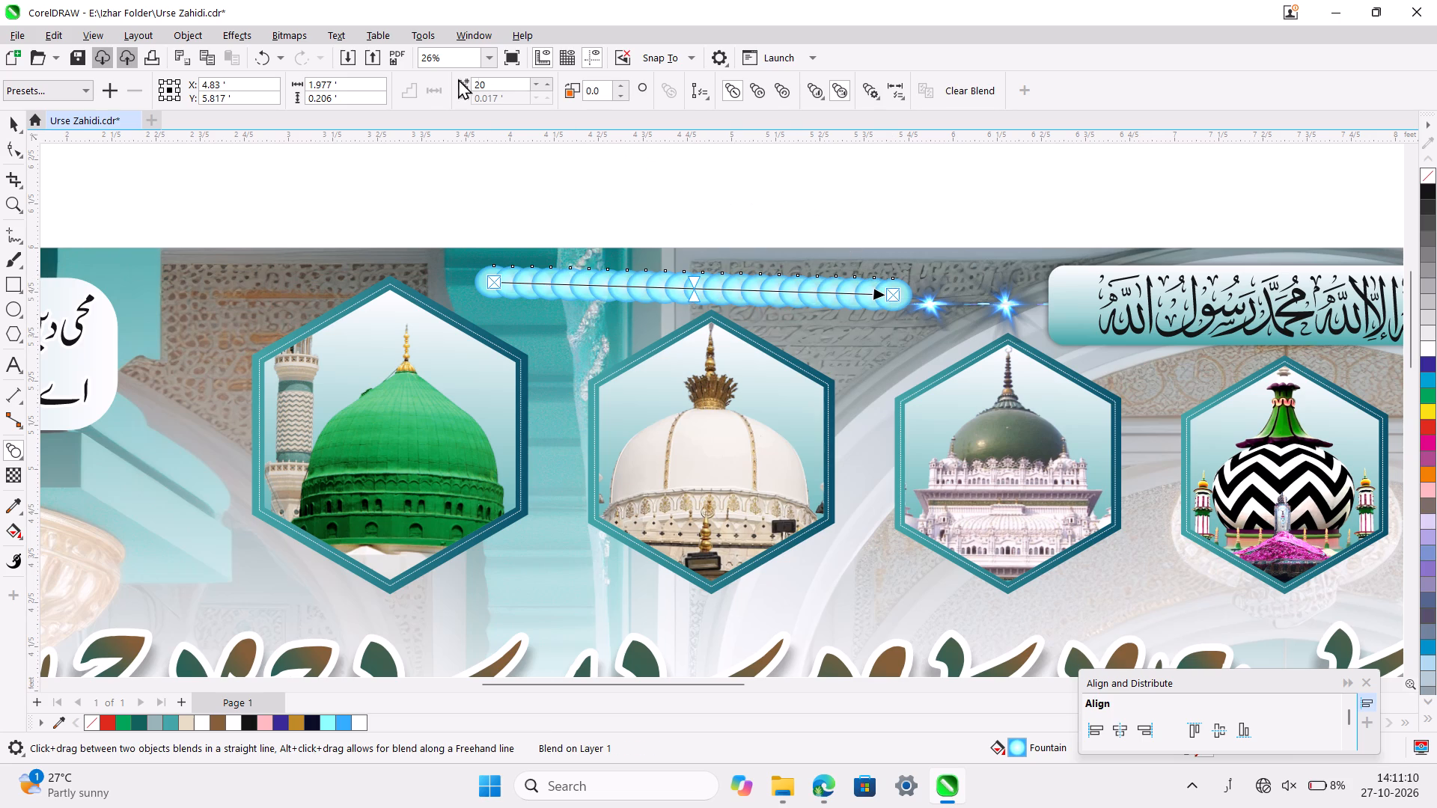
Set the number of blend steps between the two spots to 7.
left_click(546, 89)
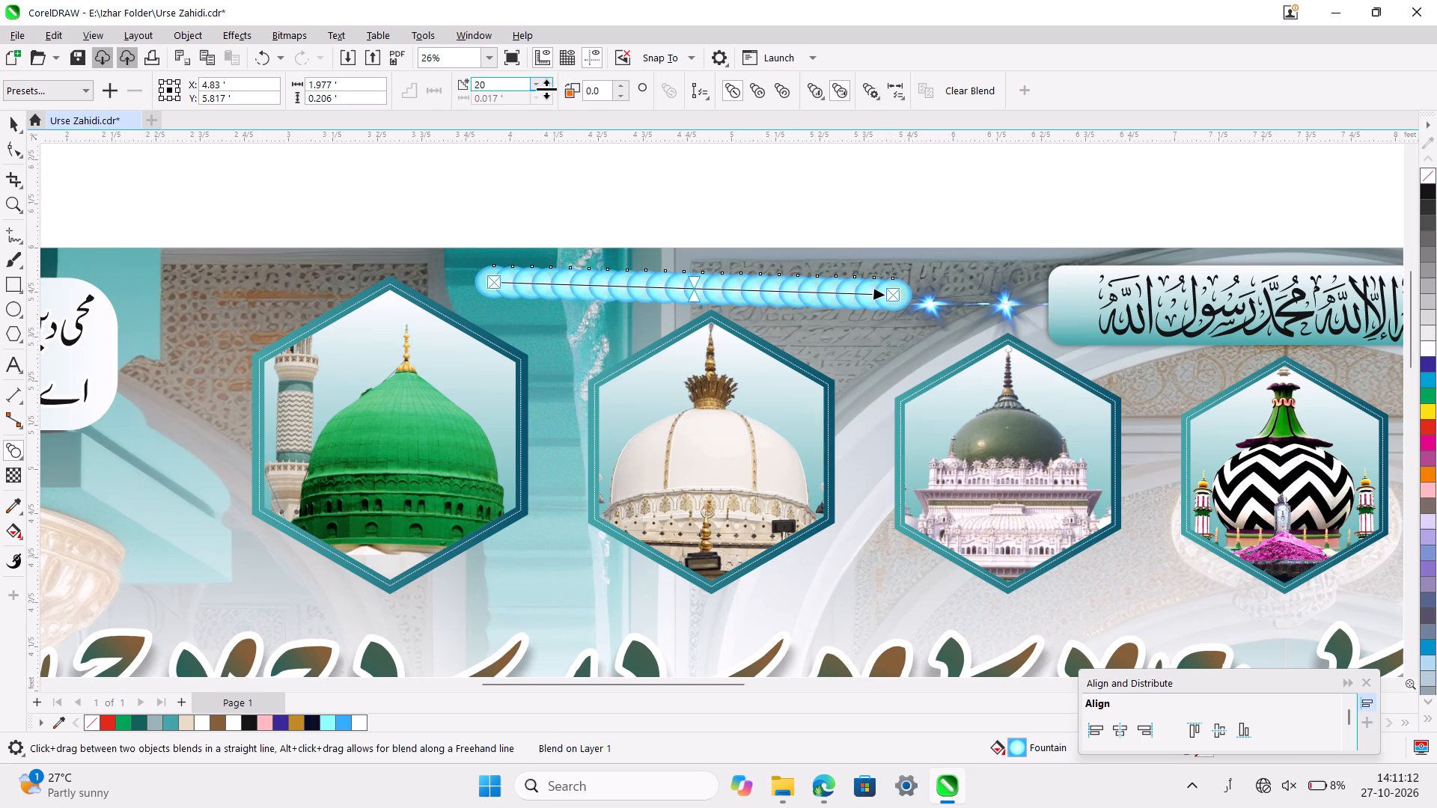
left_click(549, 85)
left_click(549, 85)
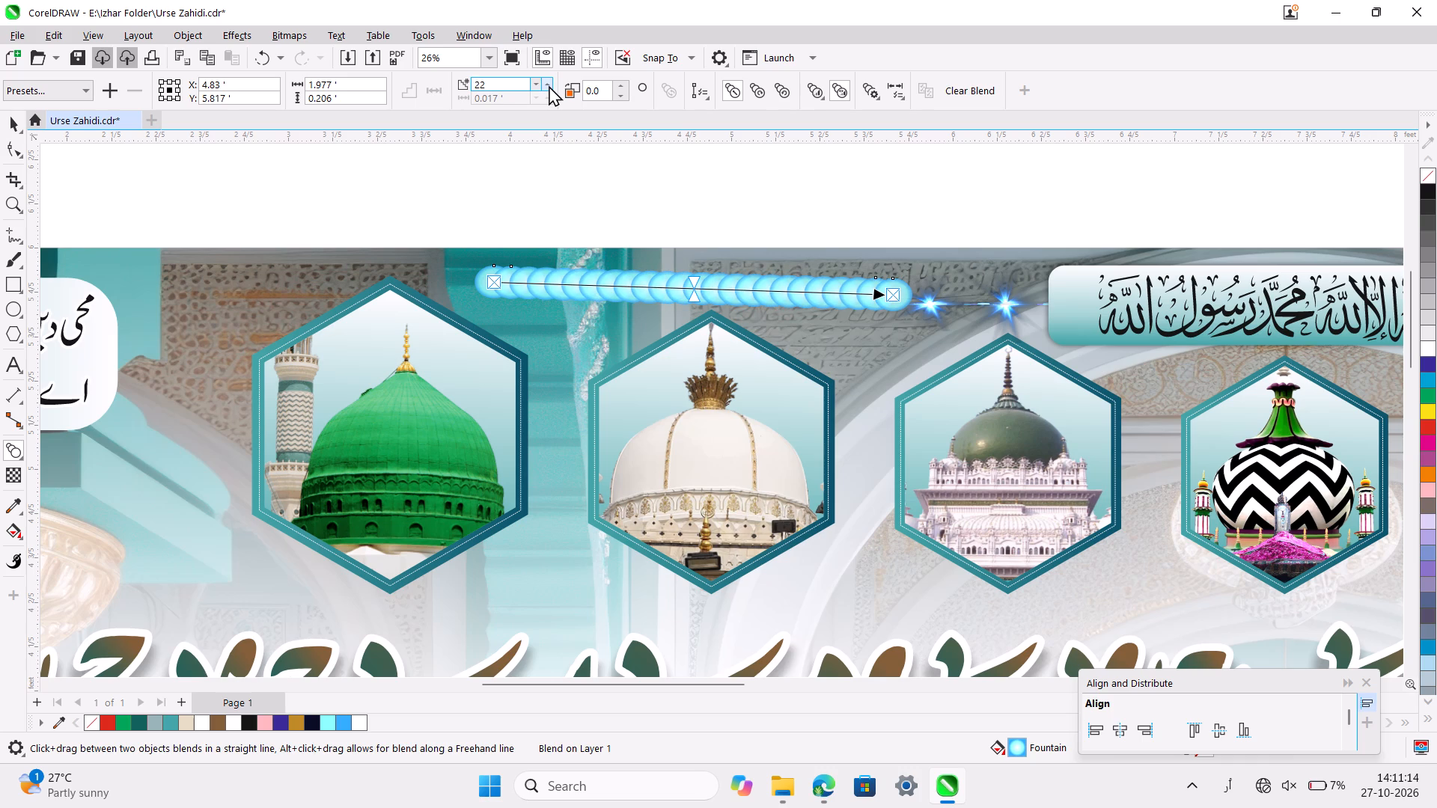
triple_click(536, 82)
triple_click(536, 82)
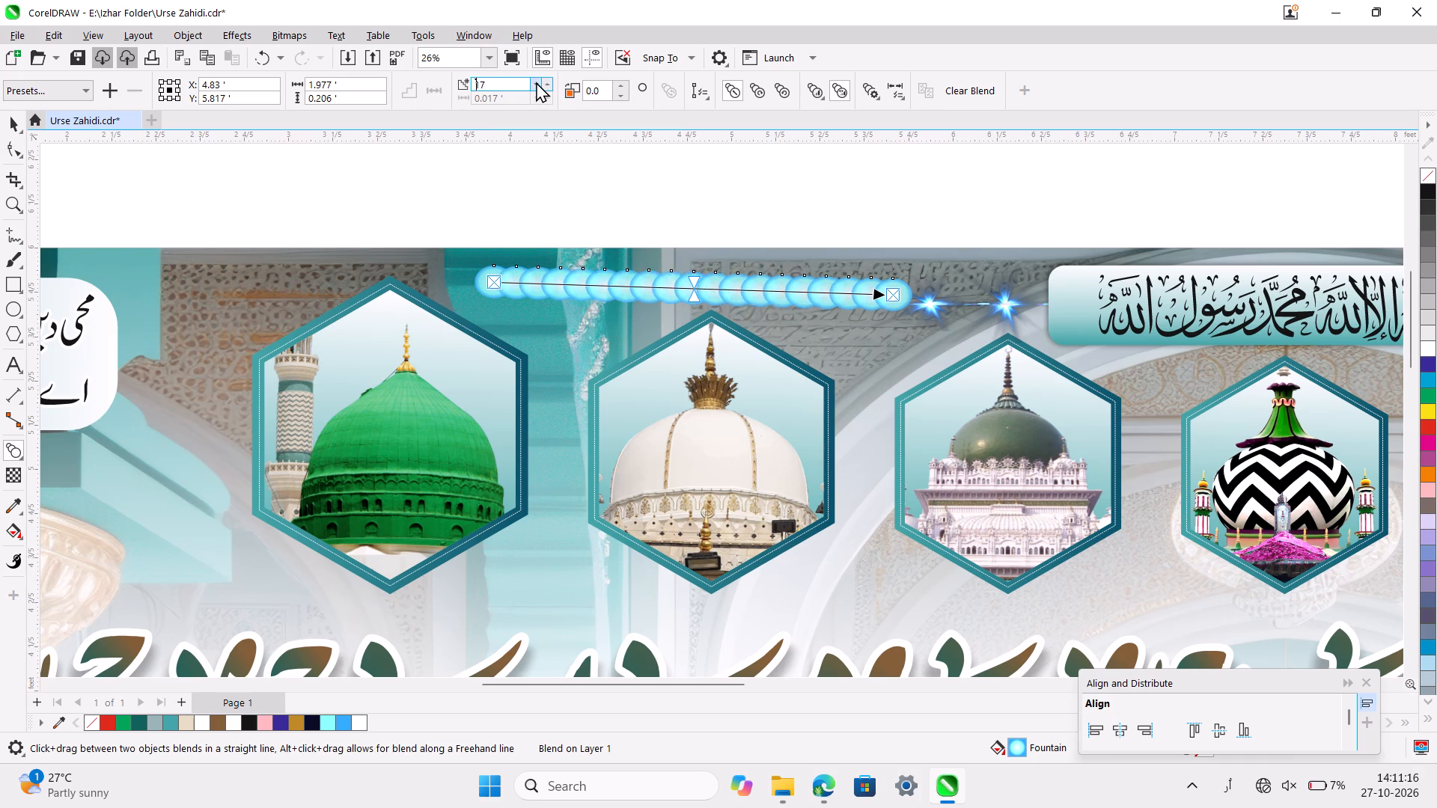
triple_click(536, 82)
triple_click(536, 82)
double_click(536, 82)
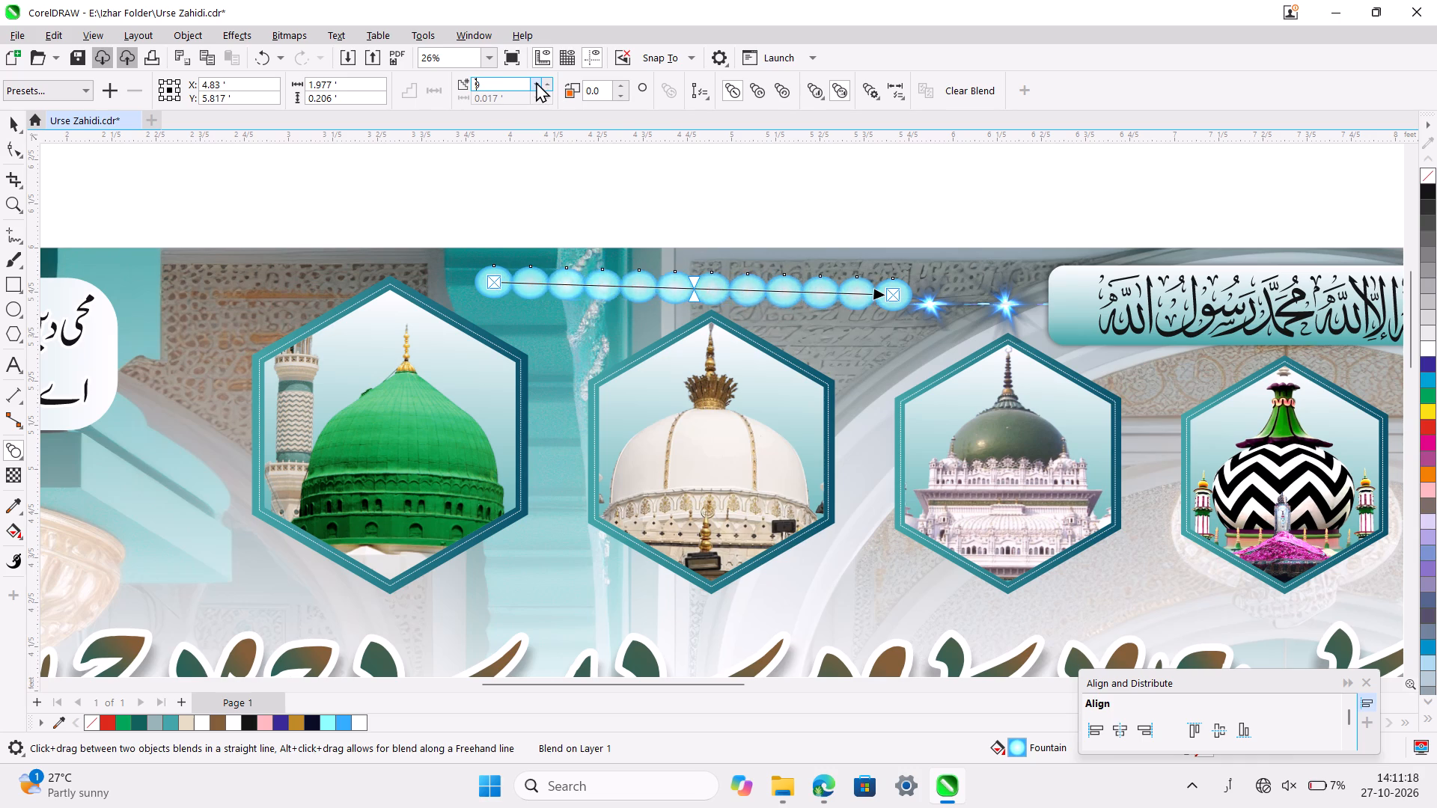
left_click(536, 82)
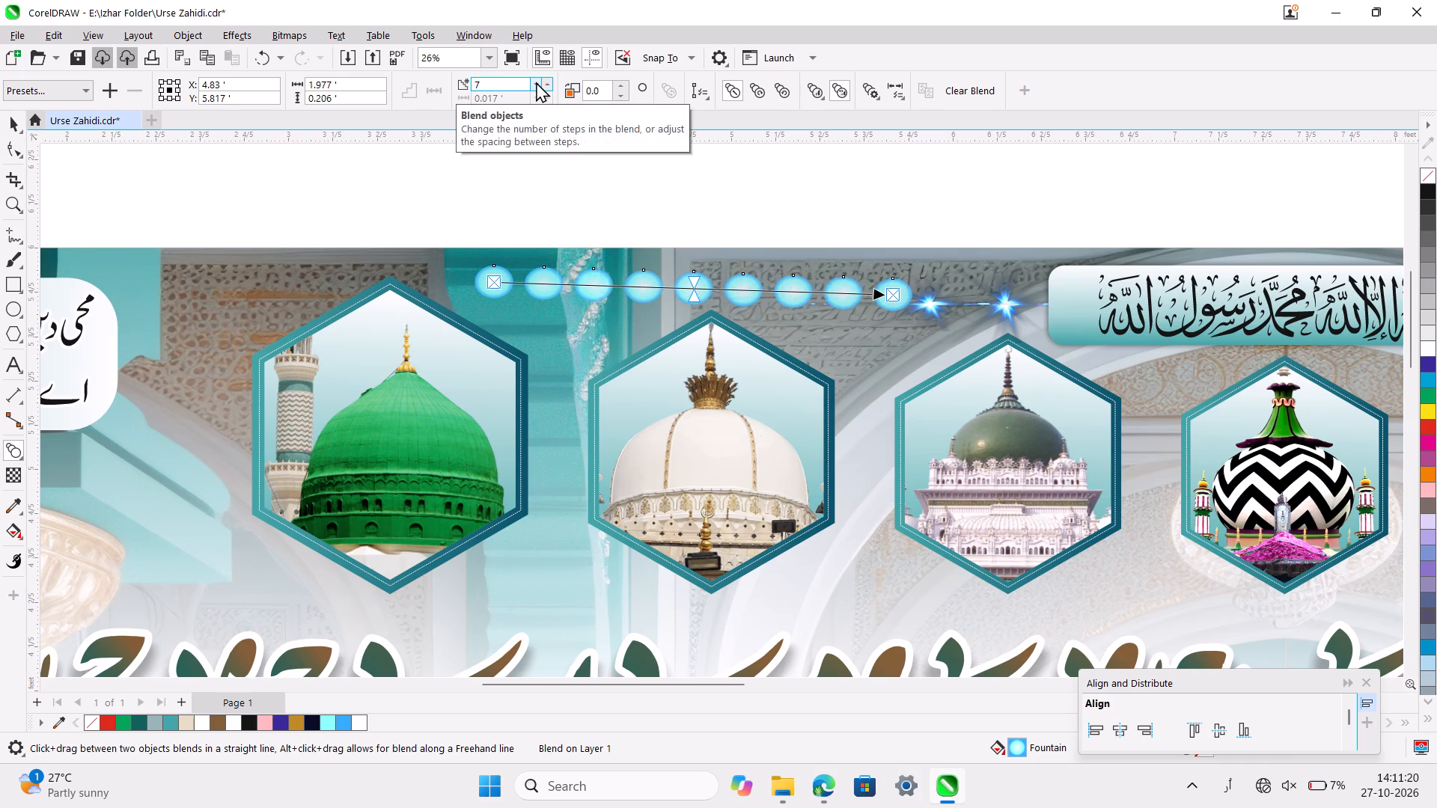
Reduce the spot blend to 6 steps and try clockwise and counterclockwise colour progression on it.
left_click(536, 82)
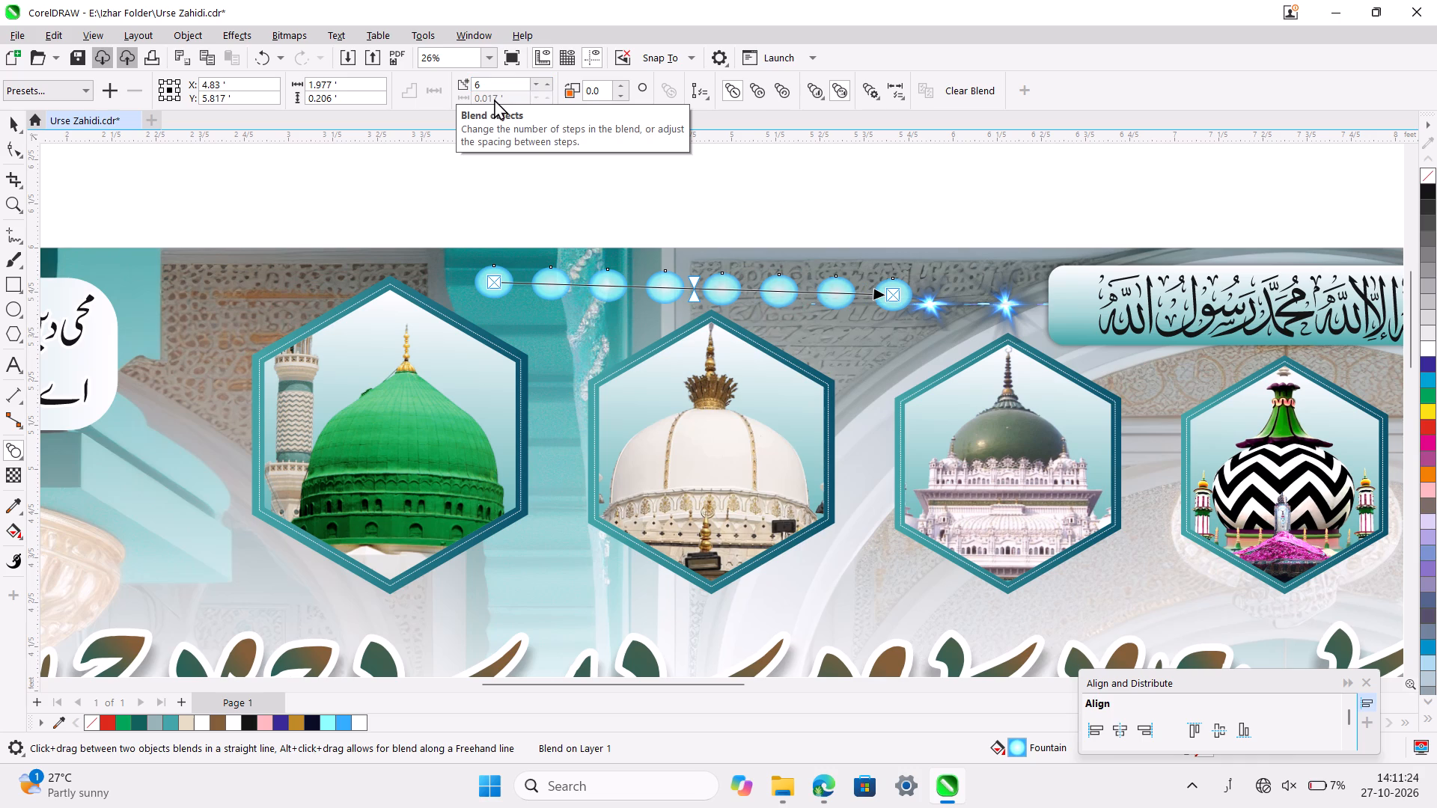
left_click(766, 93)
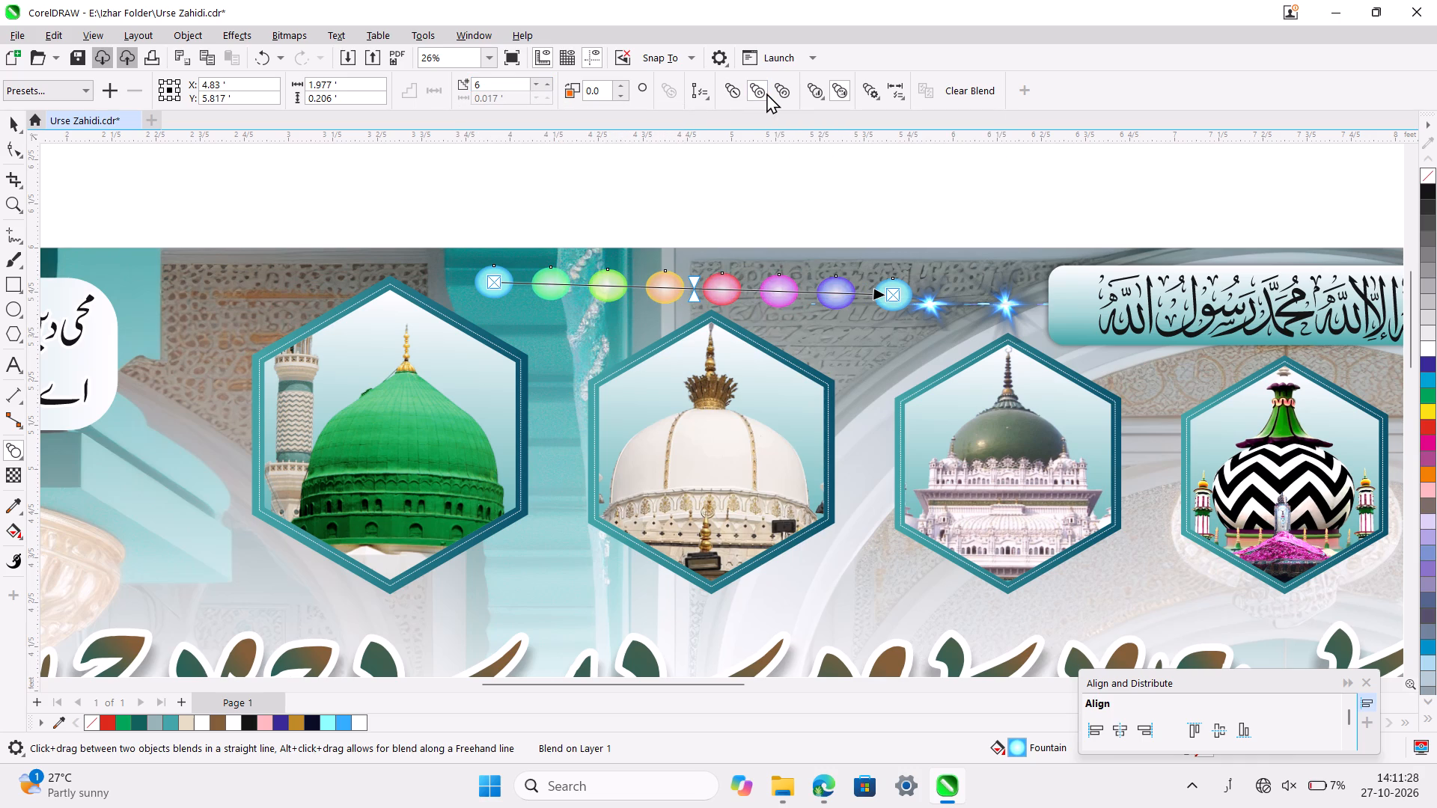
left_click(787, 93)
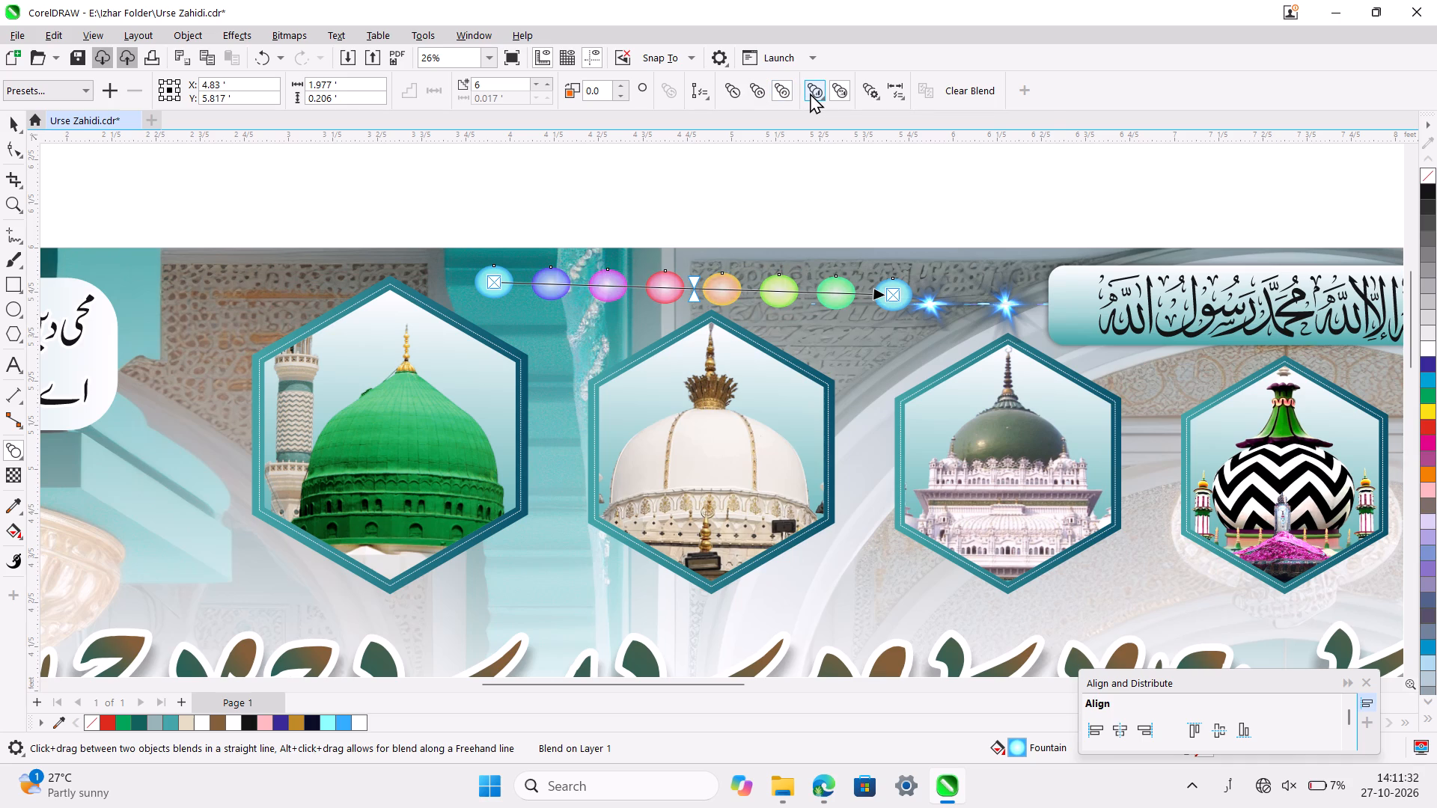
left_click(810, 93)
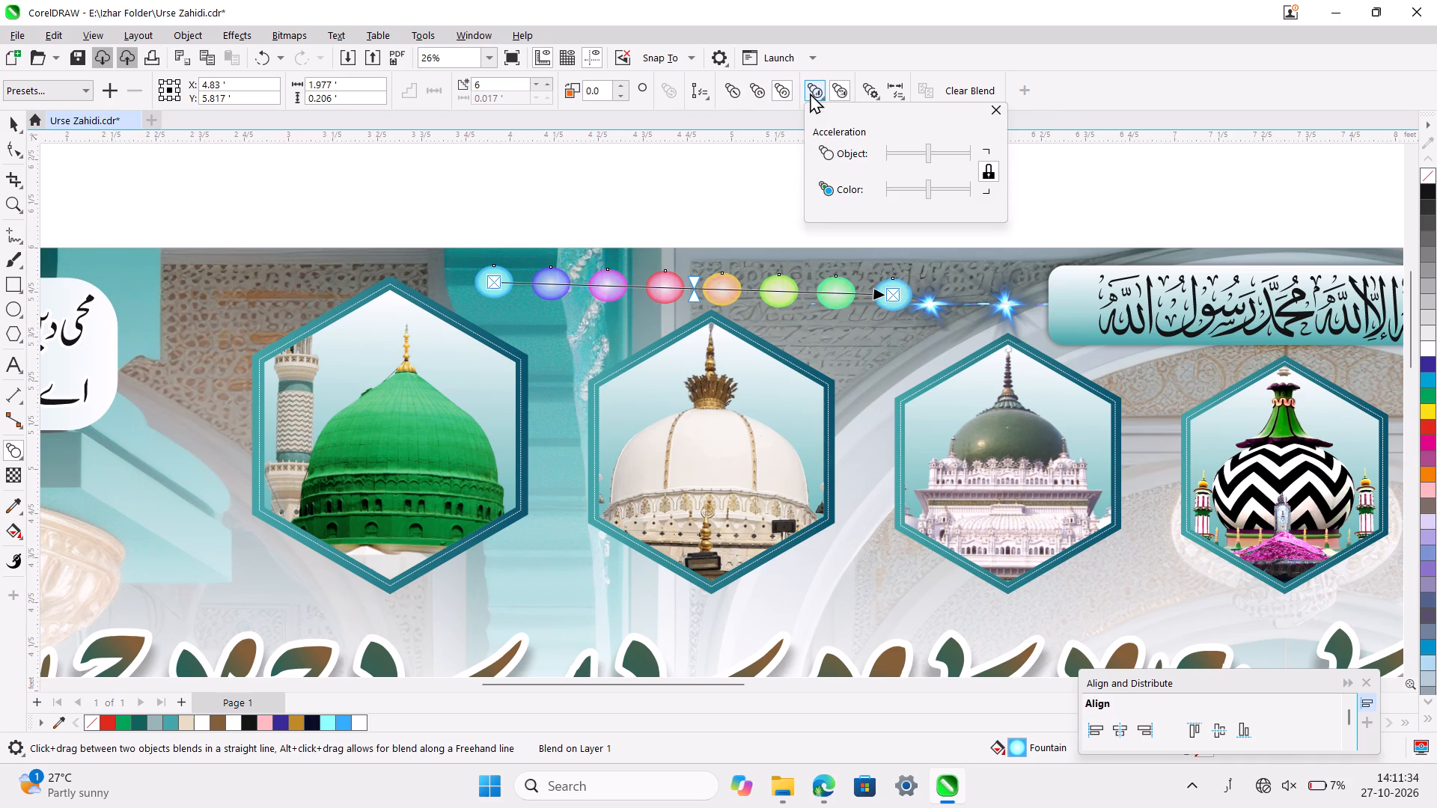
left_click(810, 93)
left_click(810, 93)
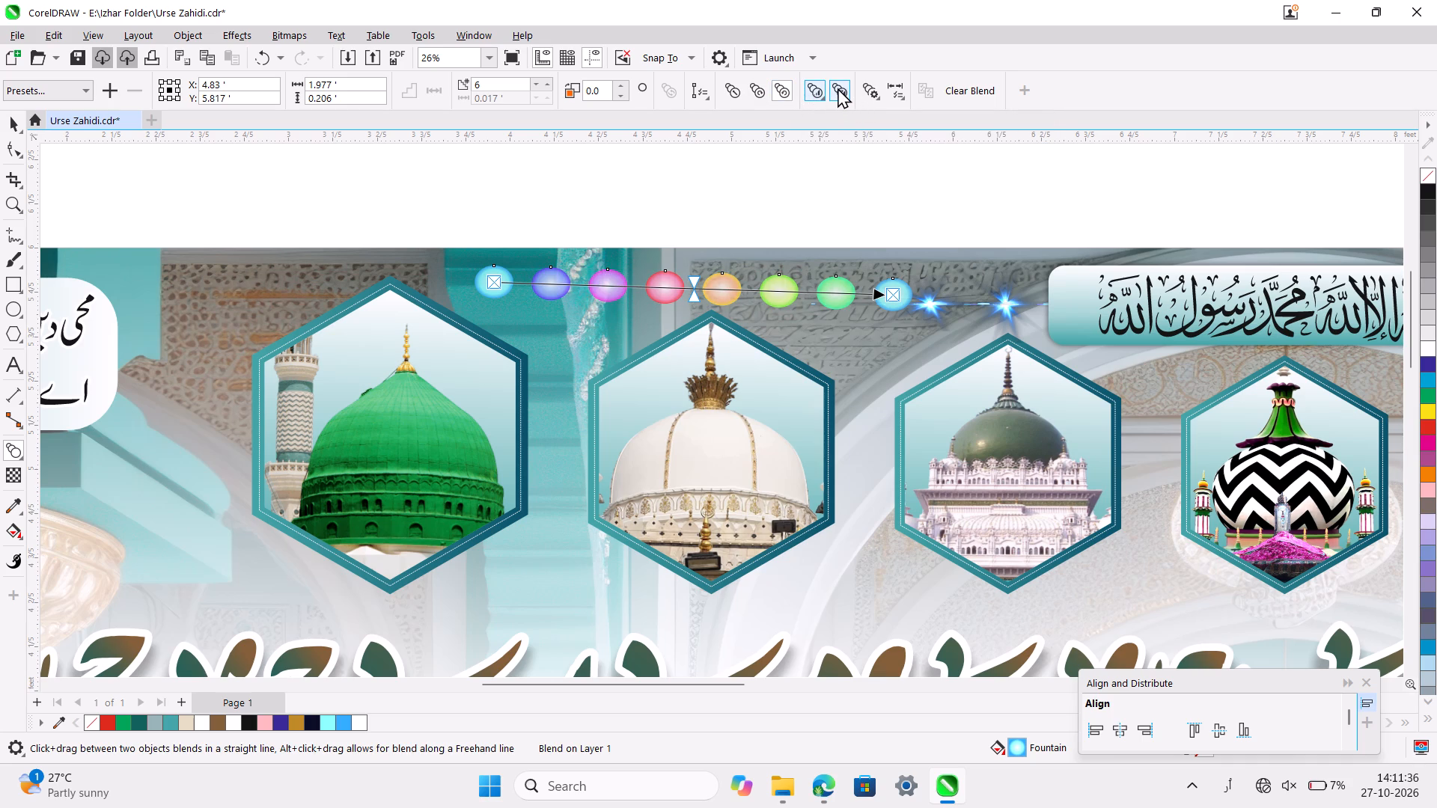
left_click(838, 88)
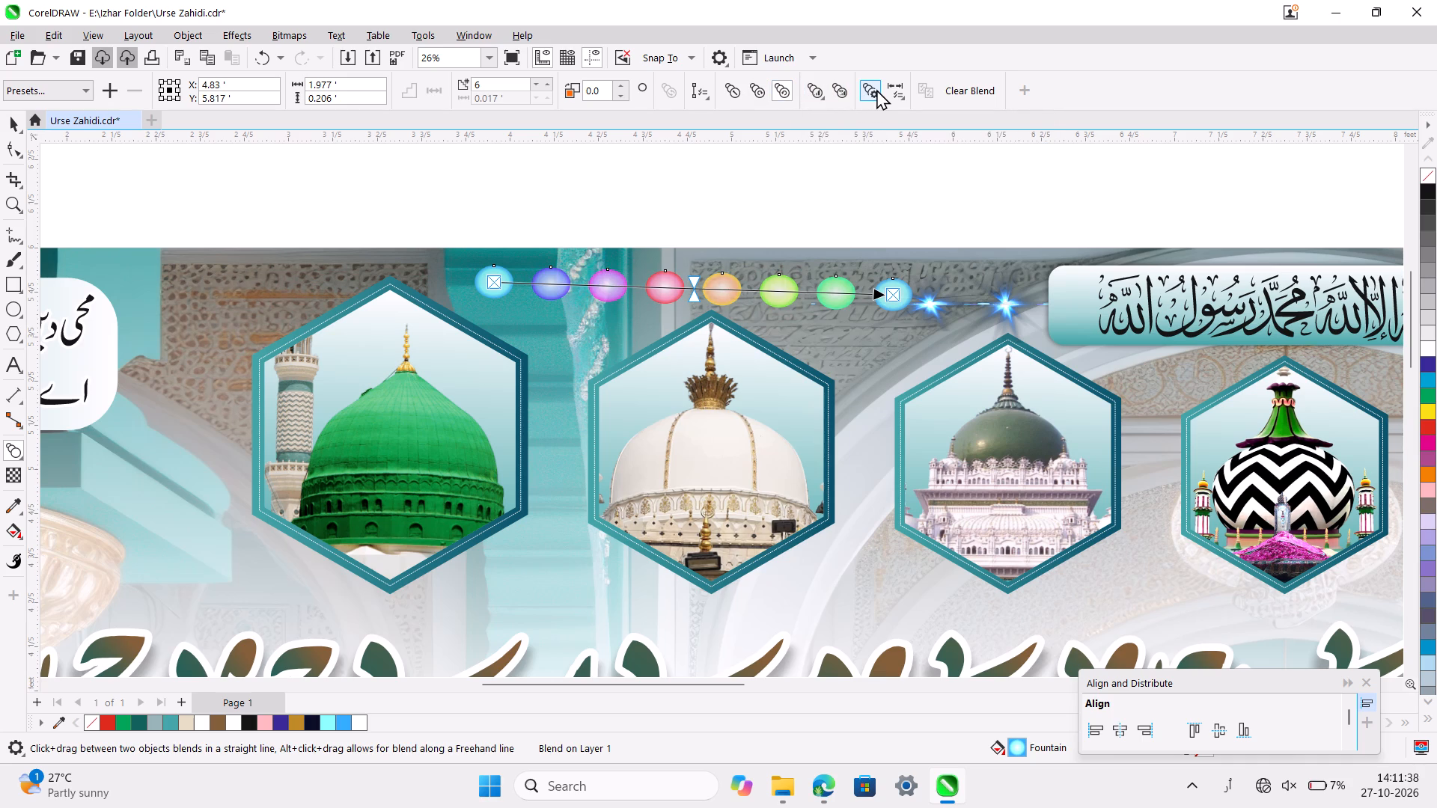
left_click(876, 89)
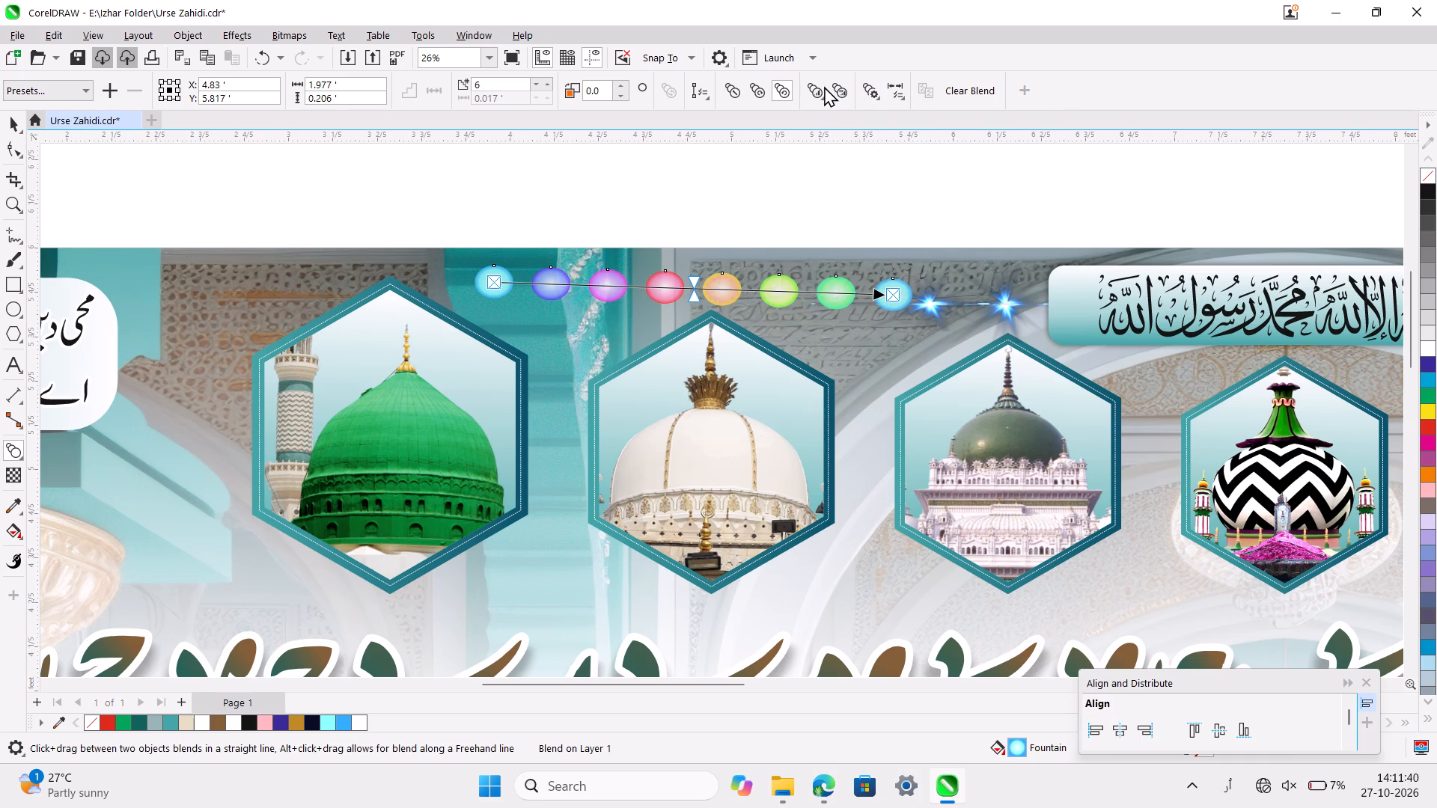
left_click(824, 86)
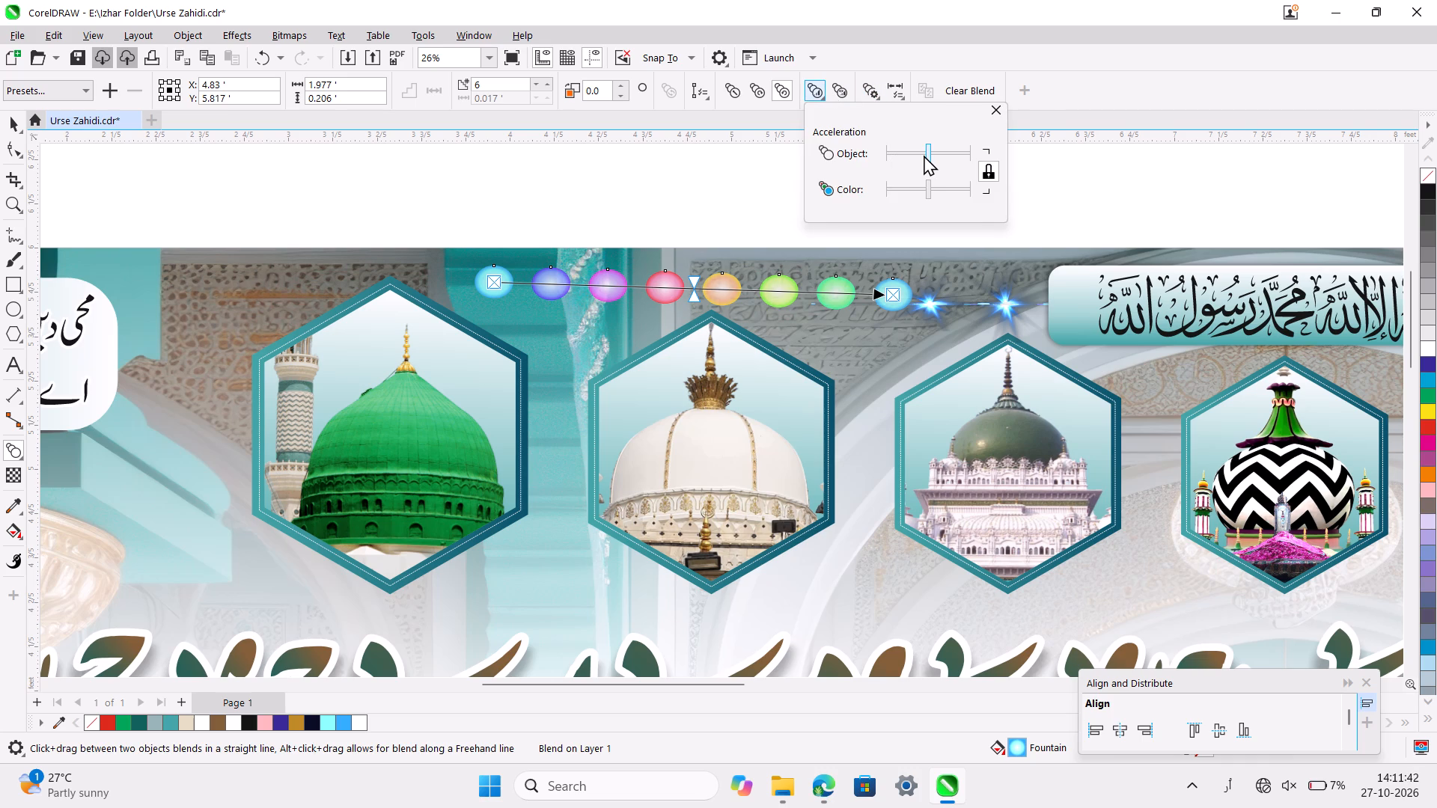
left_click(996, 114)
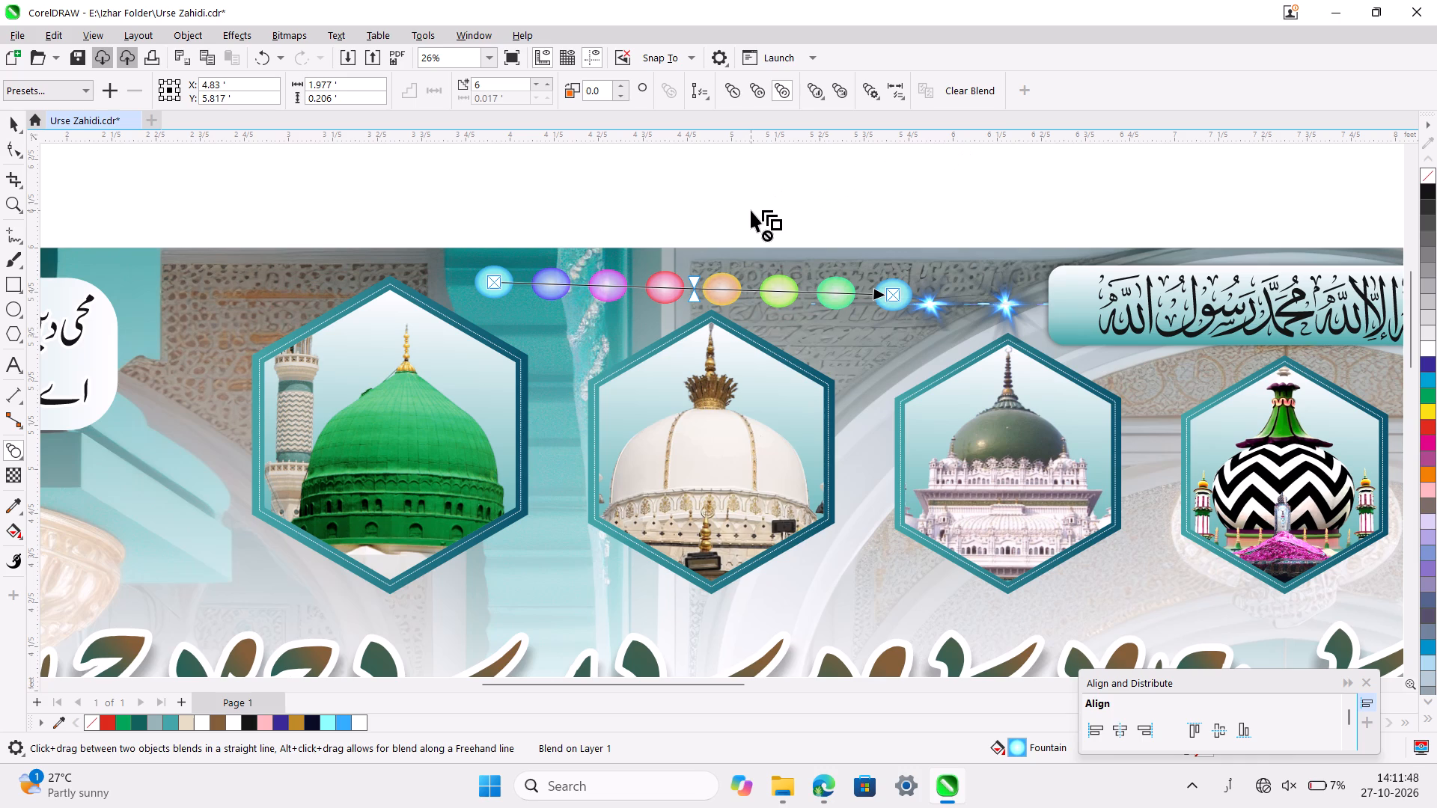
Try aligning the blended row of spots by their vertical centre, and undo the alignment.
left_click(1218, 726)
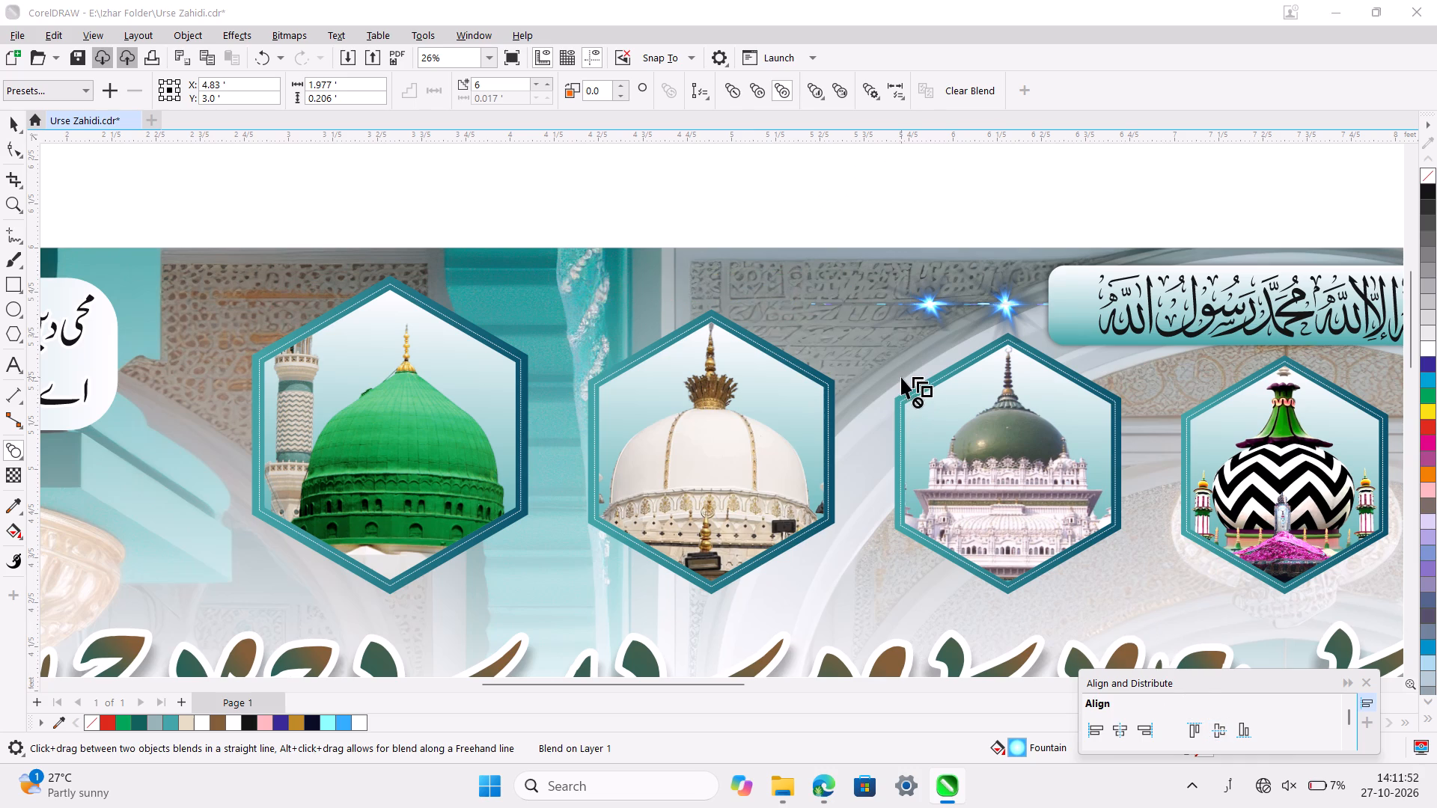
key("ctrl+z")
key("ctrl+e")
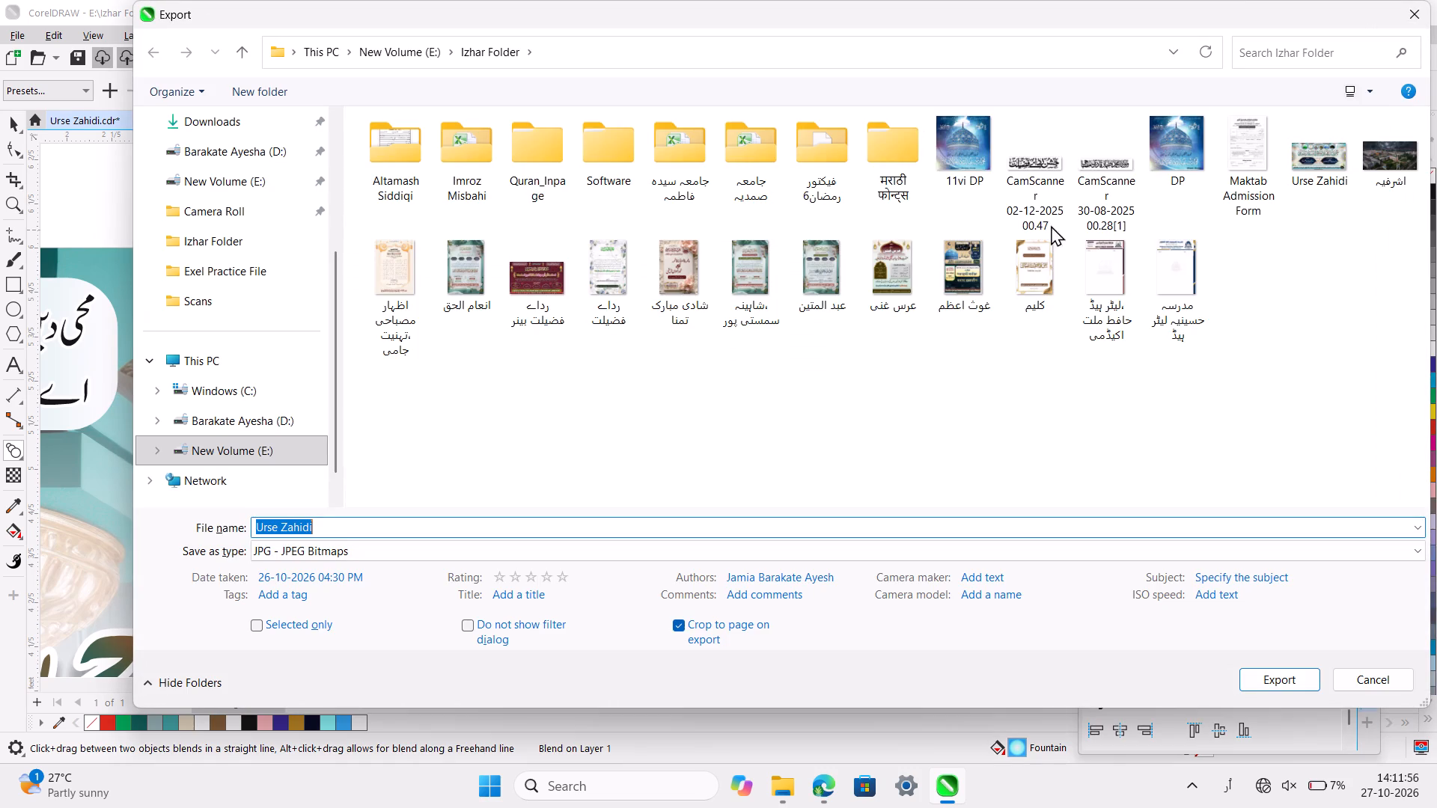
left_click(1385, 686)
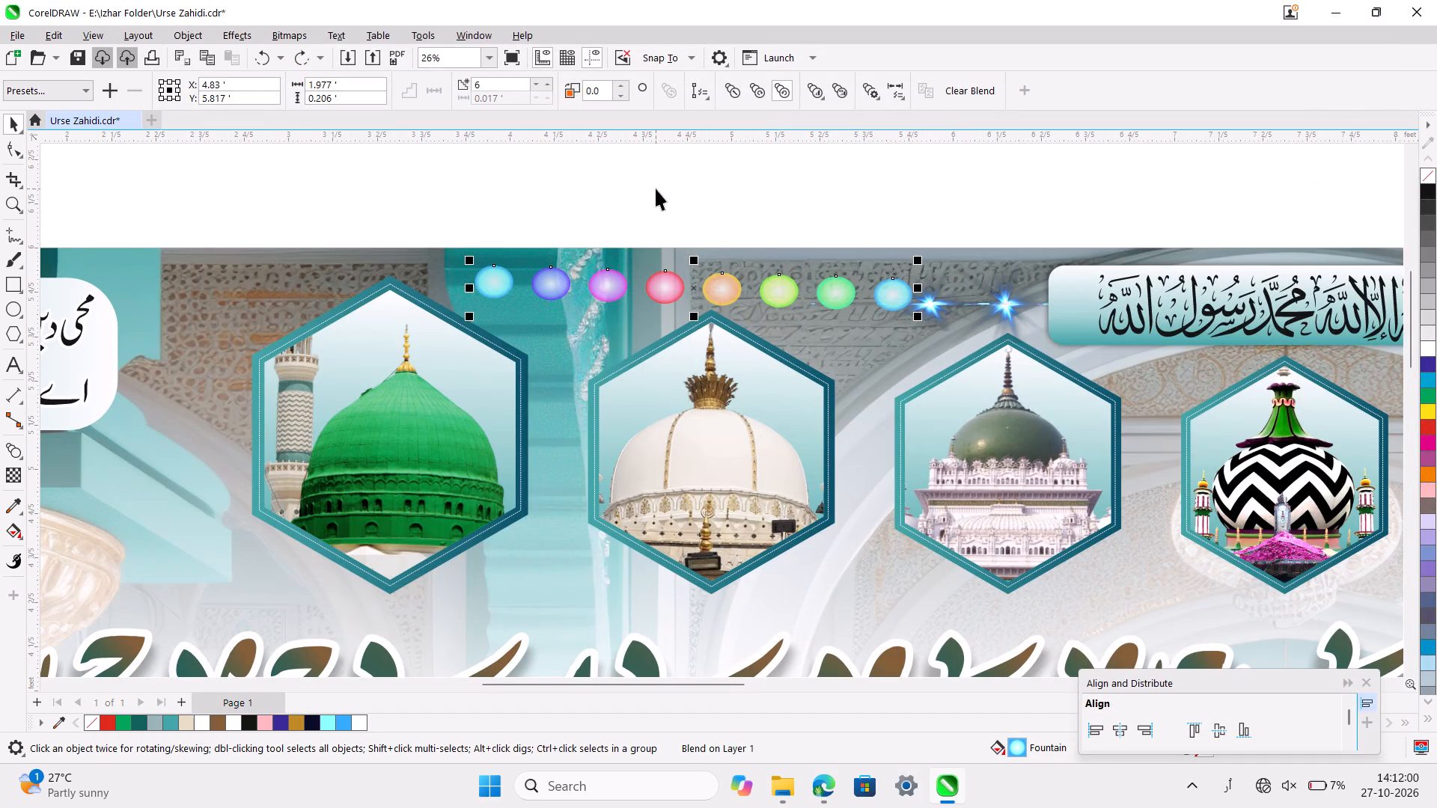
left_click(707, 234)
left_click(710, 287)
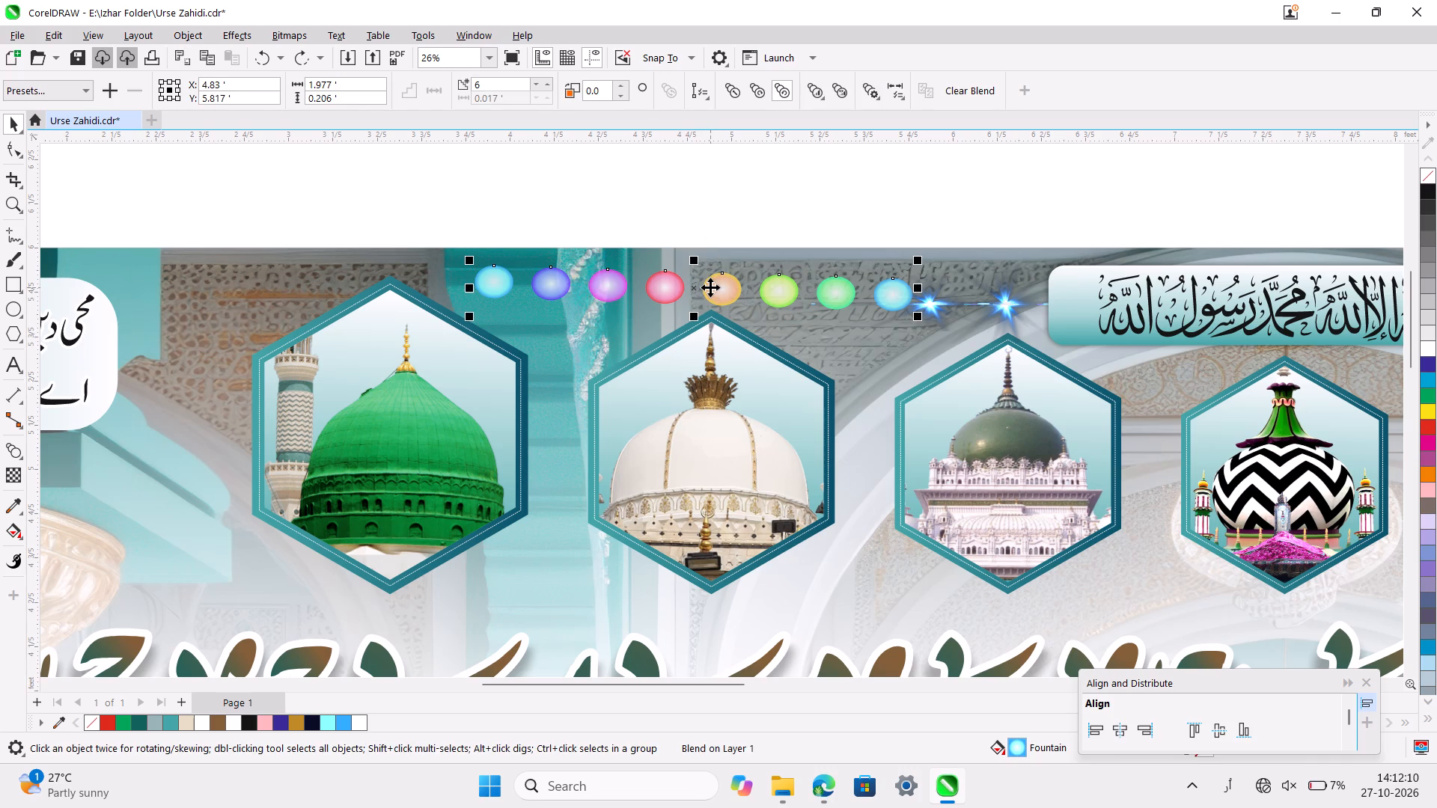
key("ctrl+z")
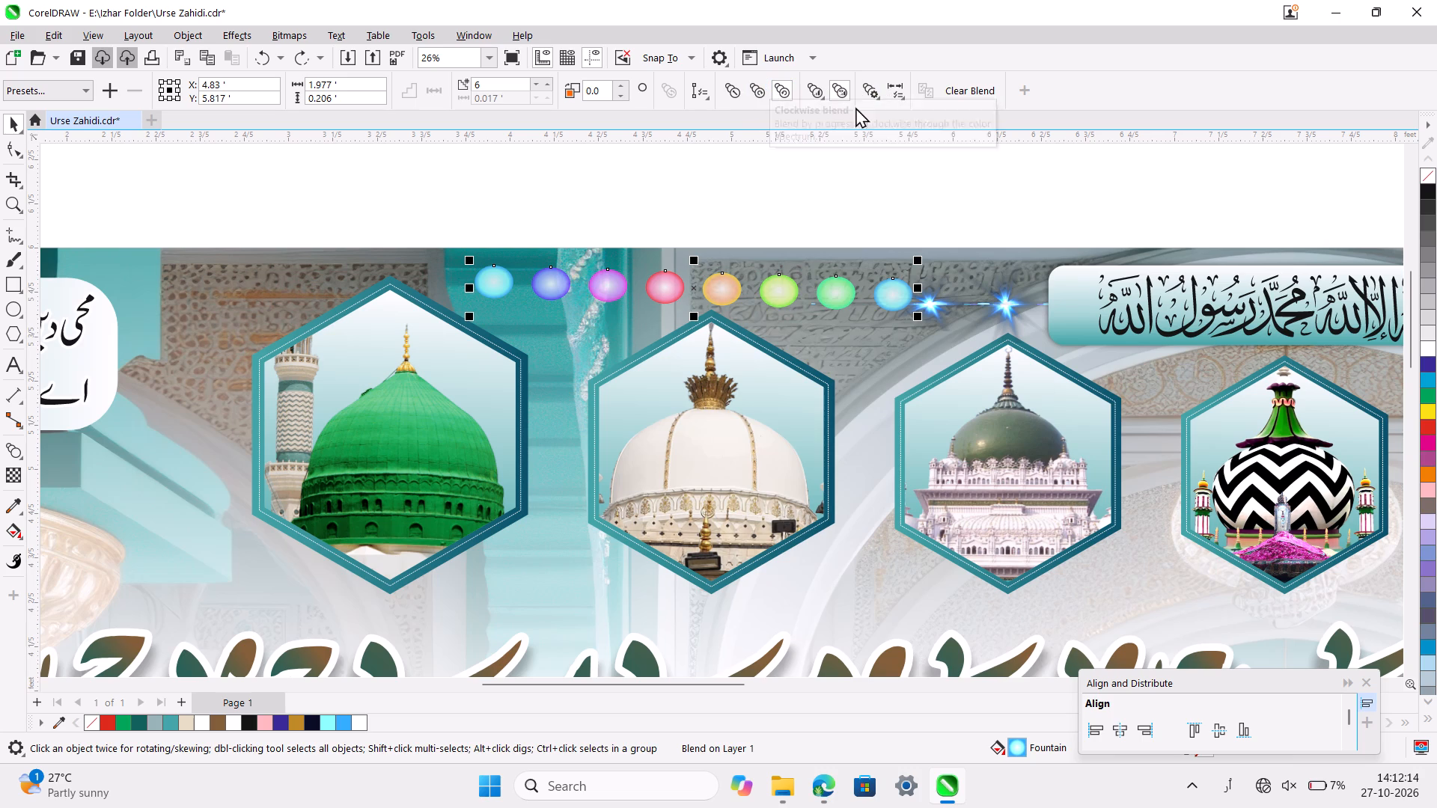
Clear the blend and level the two end spots with each other at Y 5.789'.
left_click(950, 82)
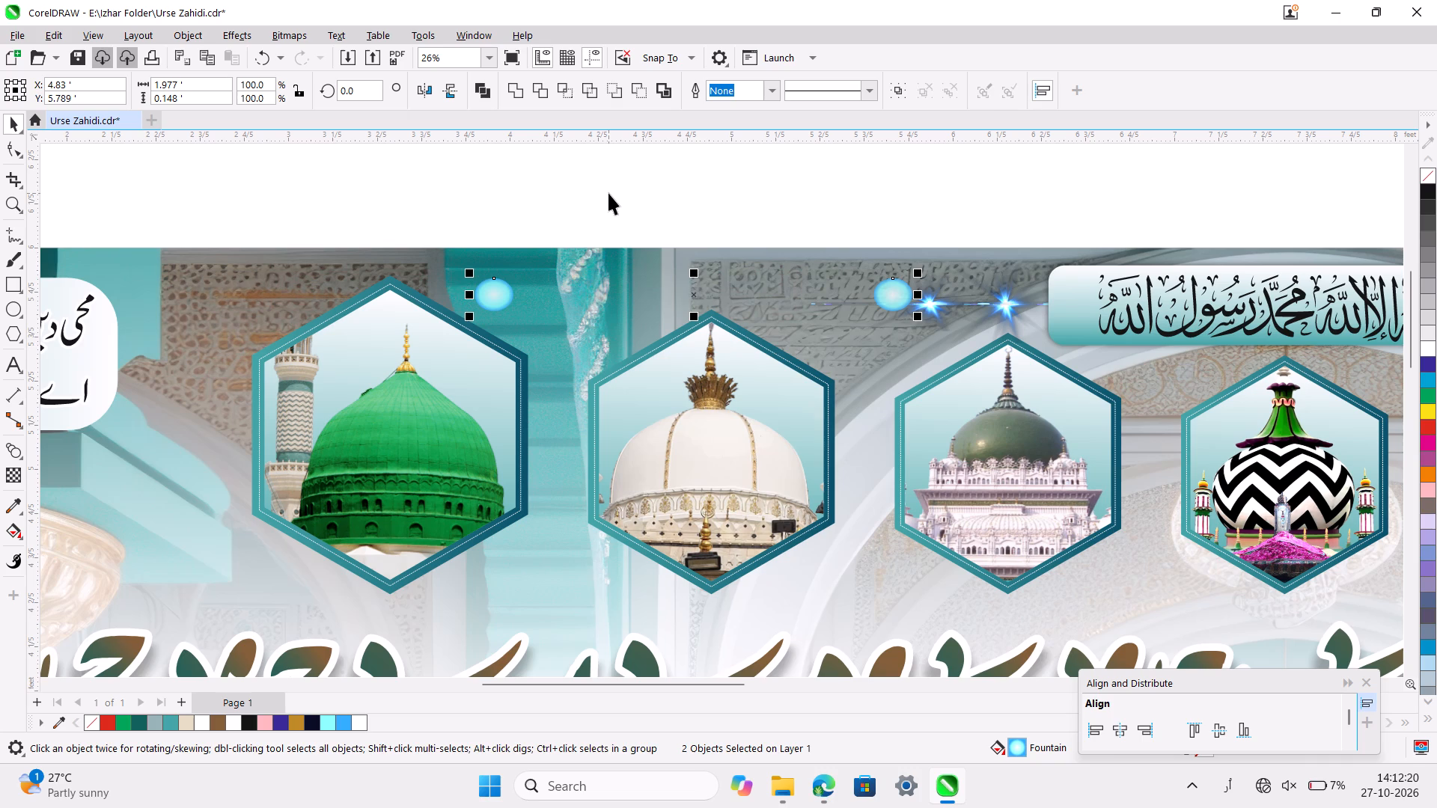
Blend the two levelled spots again in a straight line towards the star flare, using 8 blend steps.
left_click(13, 447)
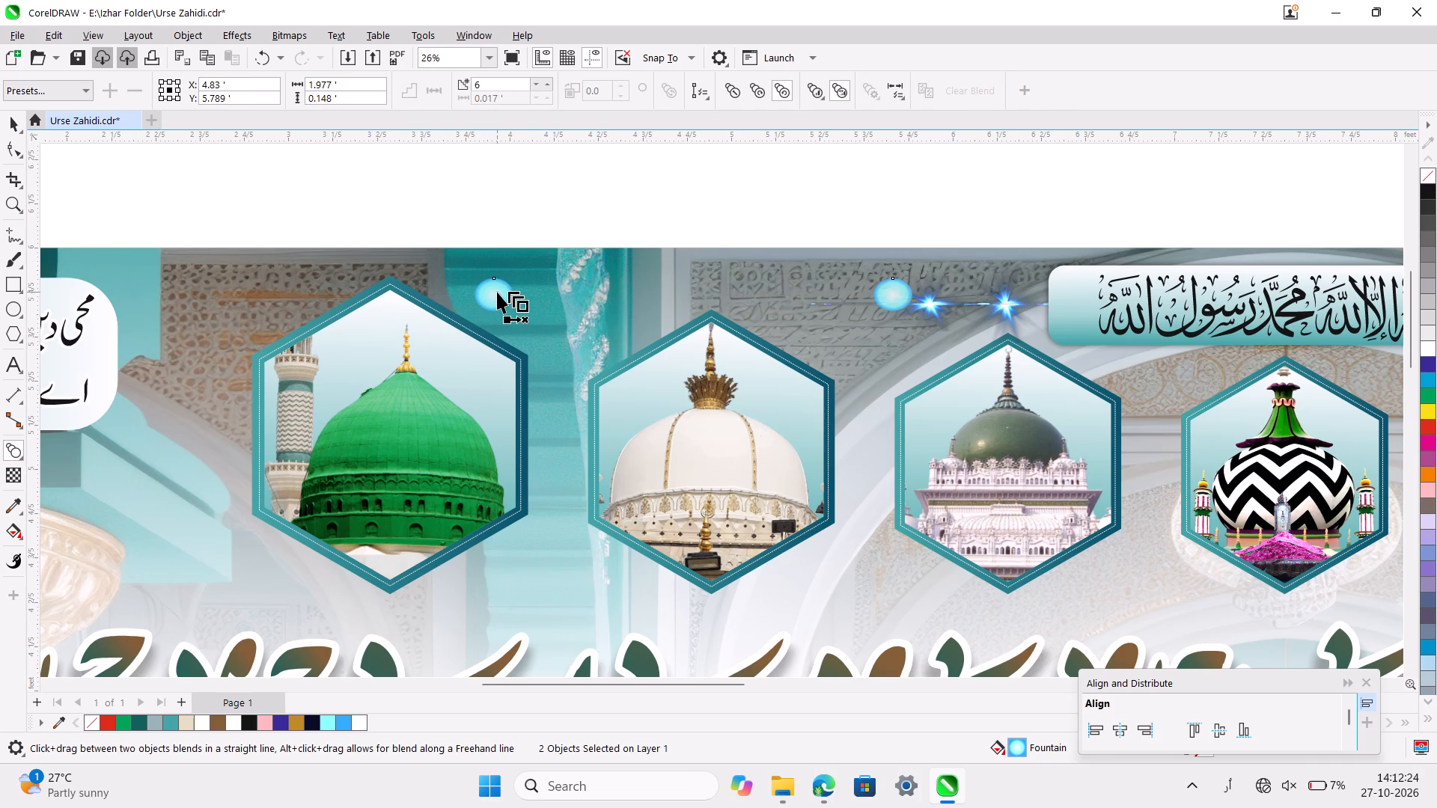
left_click_drag(497, 292, 904, 296)
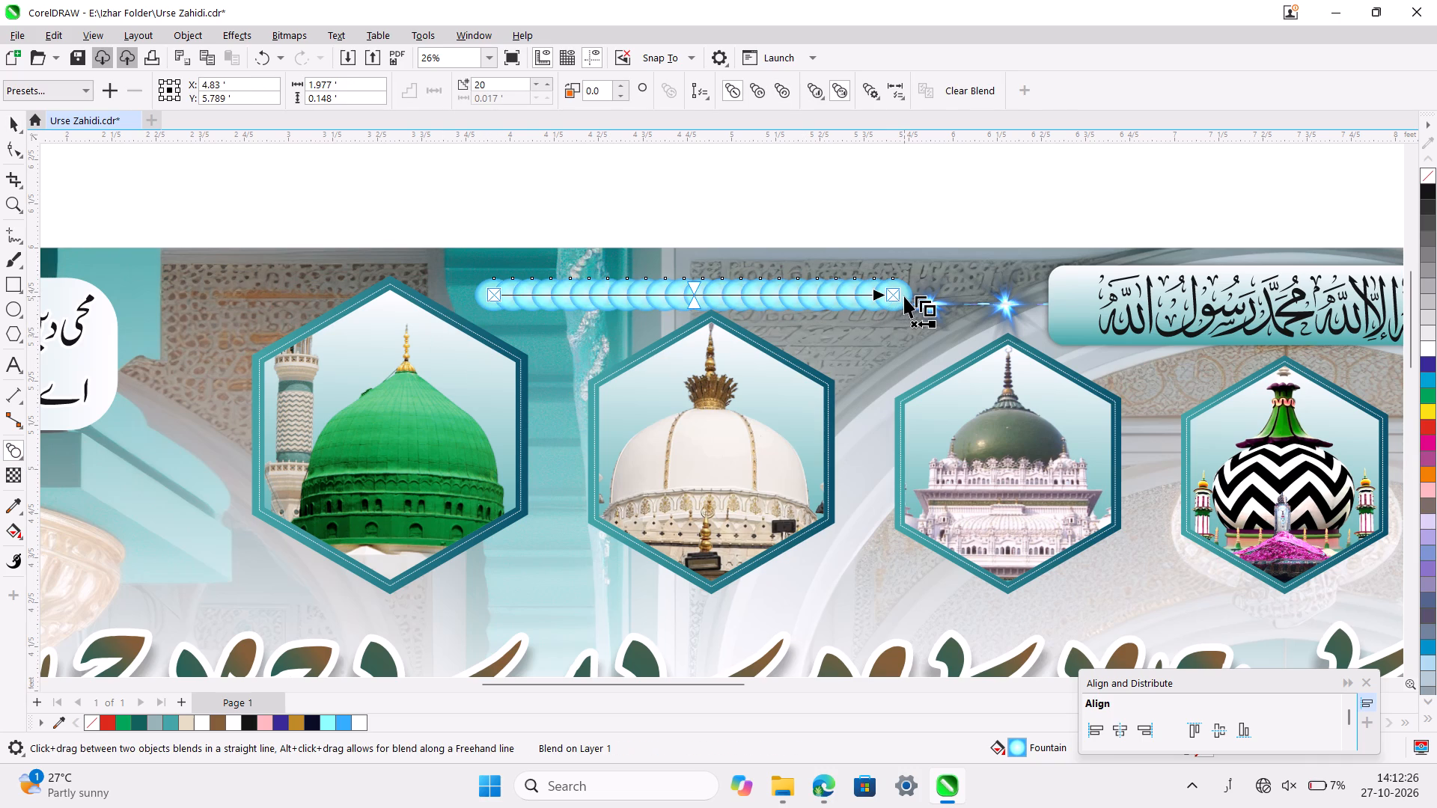
triple_click(536, 86)
triple_click(536, 86)
triple_click(536, 86)
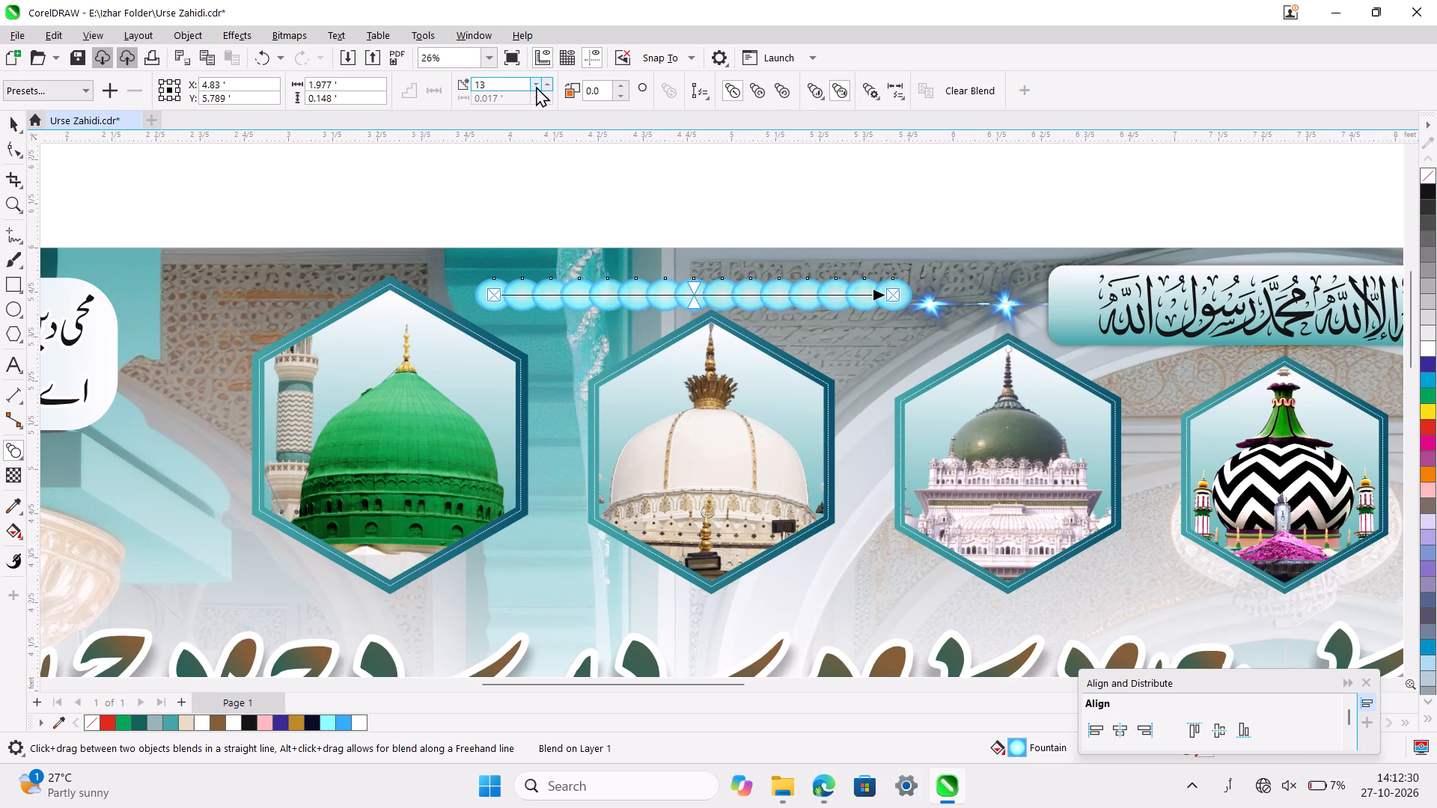
left_click(536, 86)
double_click(536, 86)
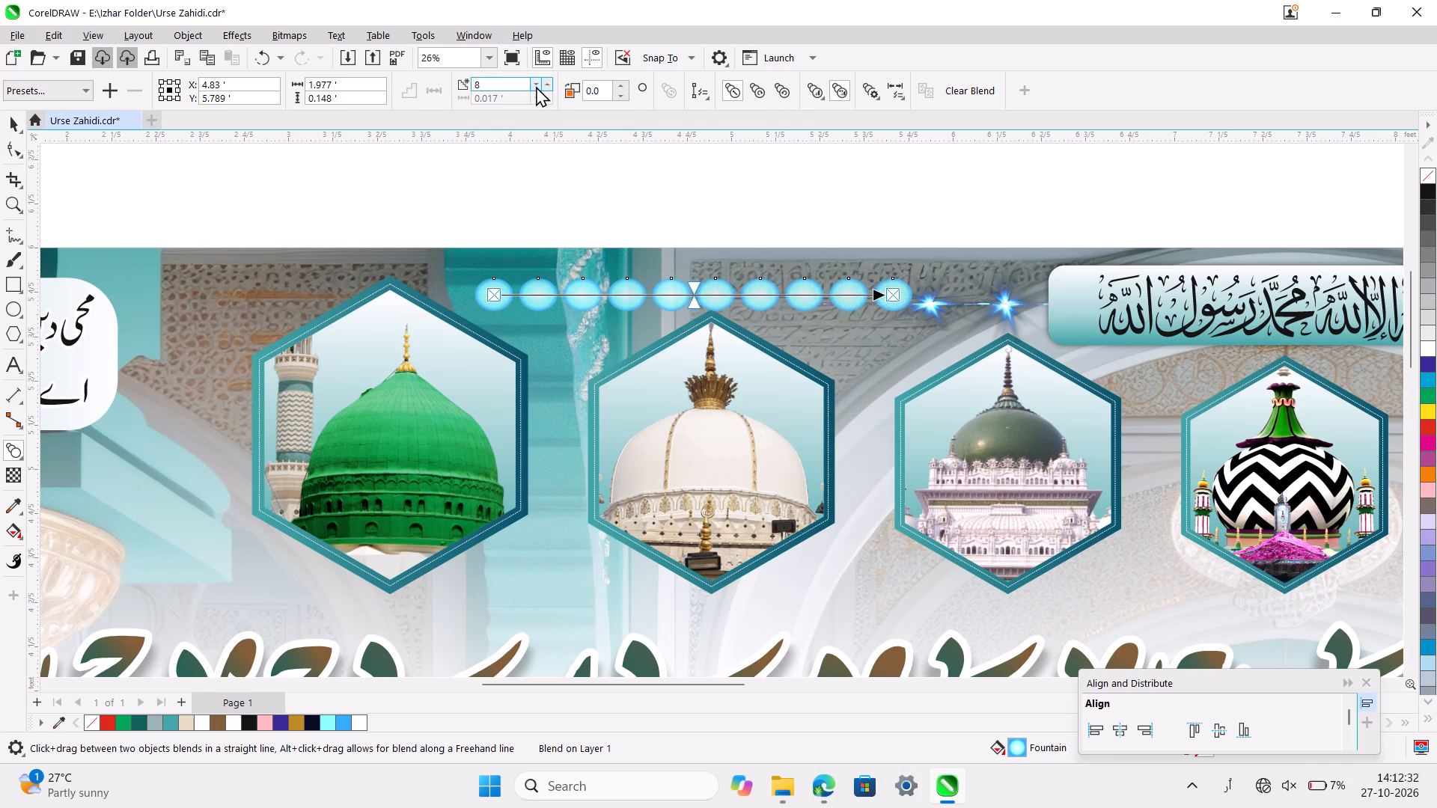
left_click(536, 86)
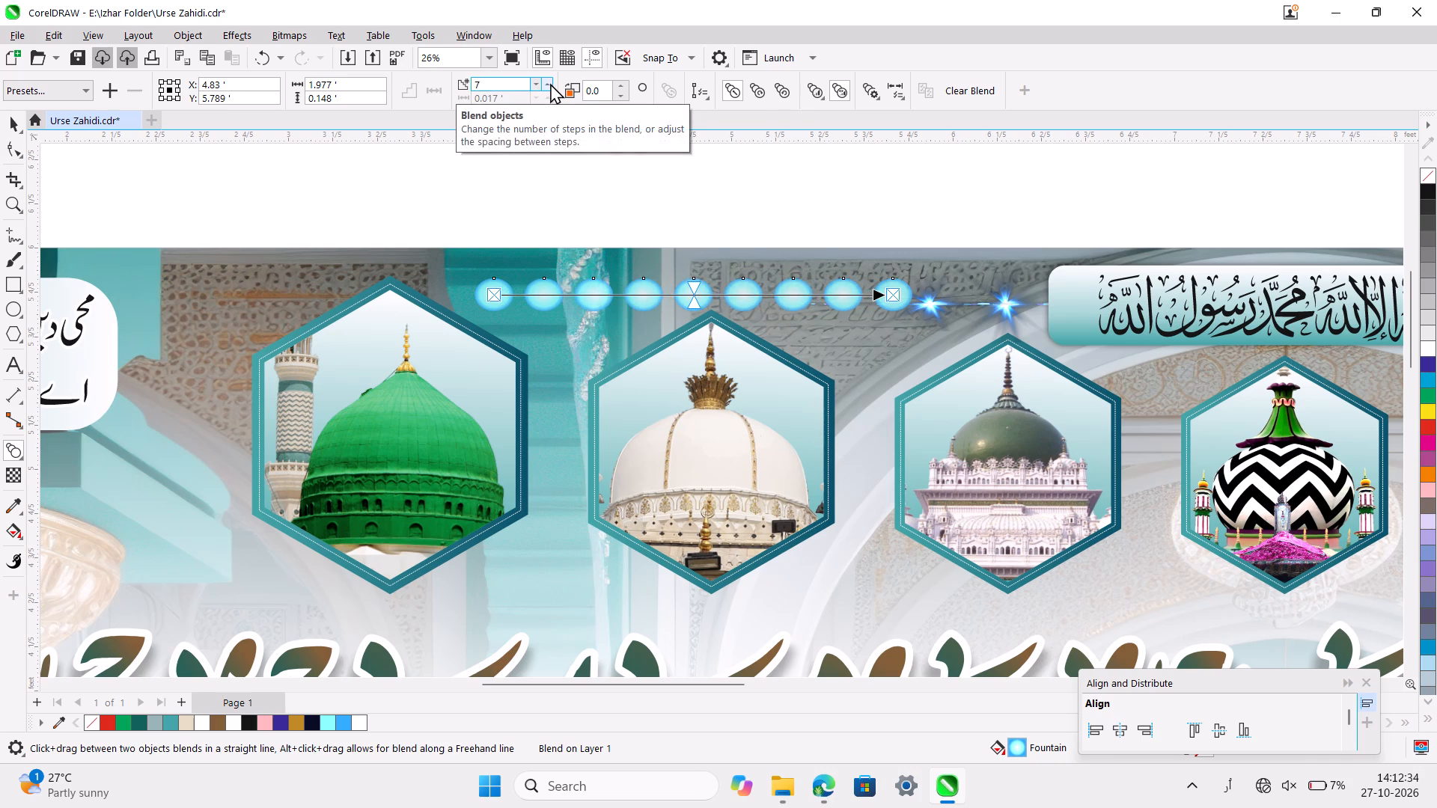
left_click(550, 82)
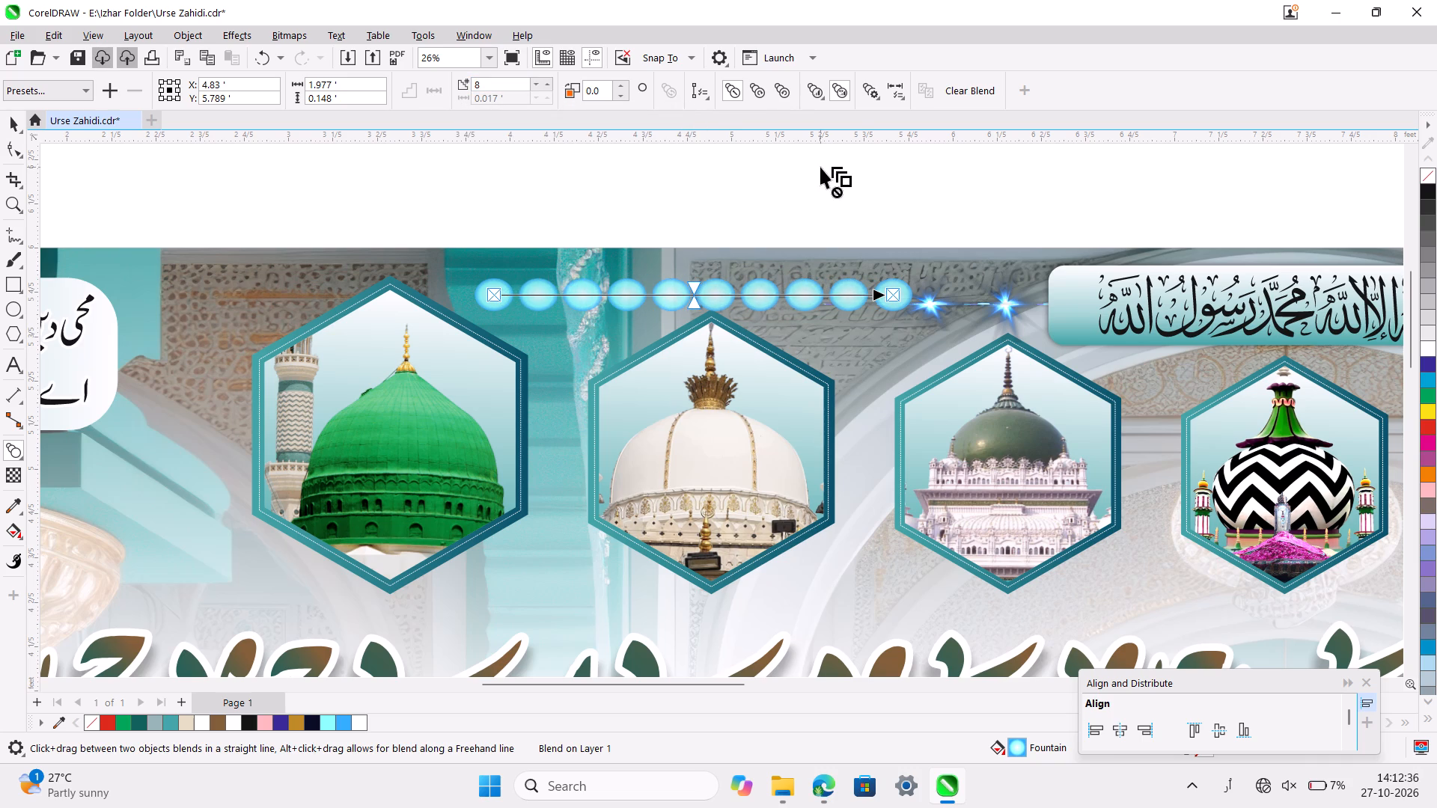
Apply a counterclockwise colour progression to the blend so the spots run through the rainbow colours.
left_click(818, 90)
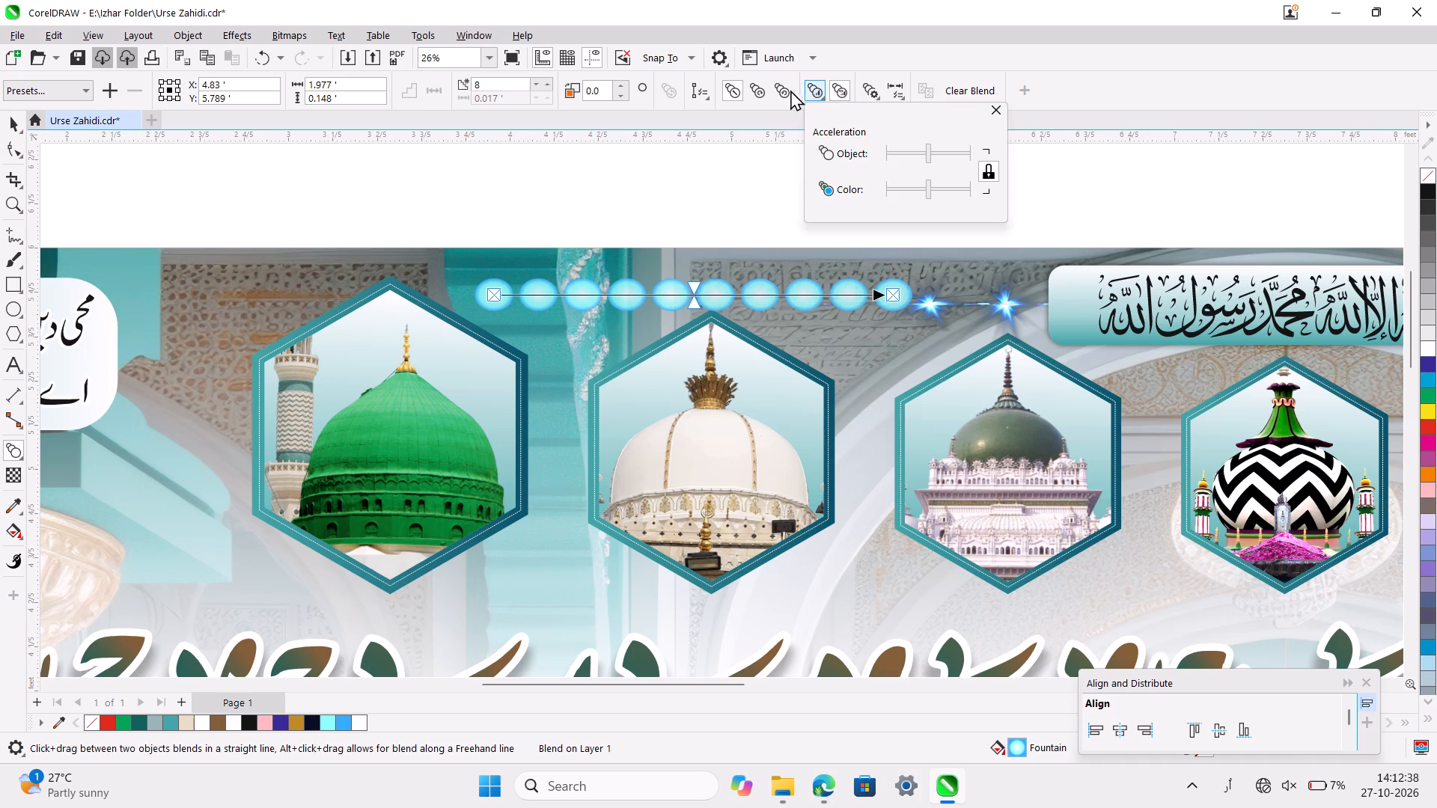
left_click(788, 89)
left_click(788, 89)
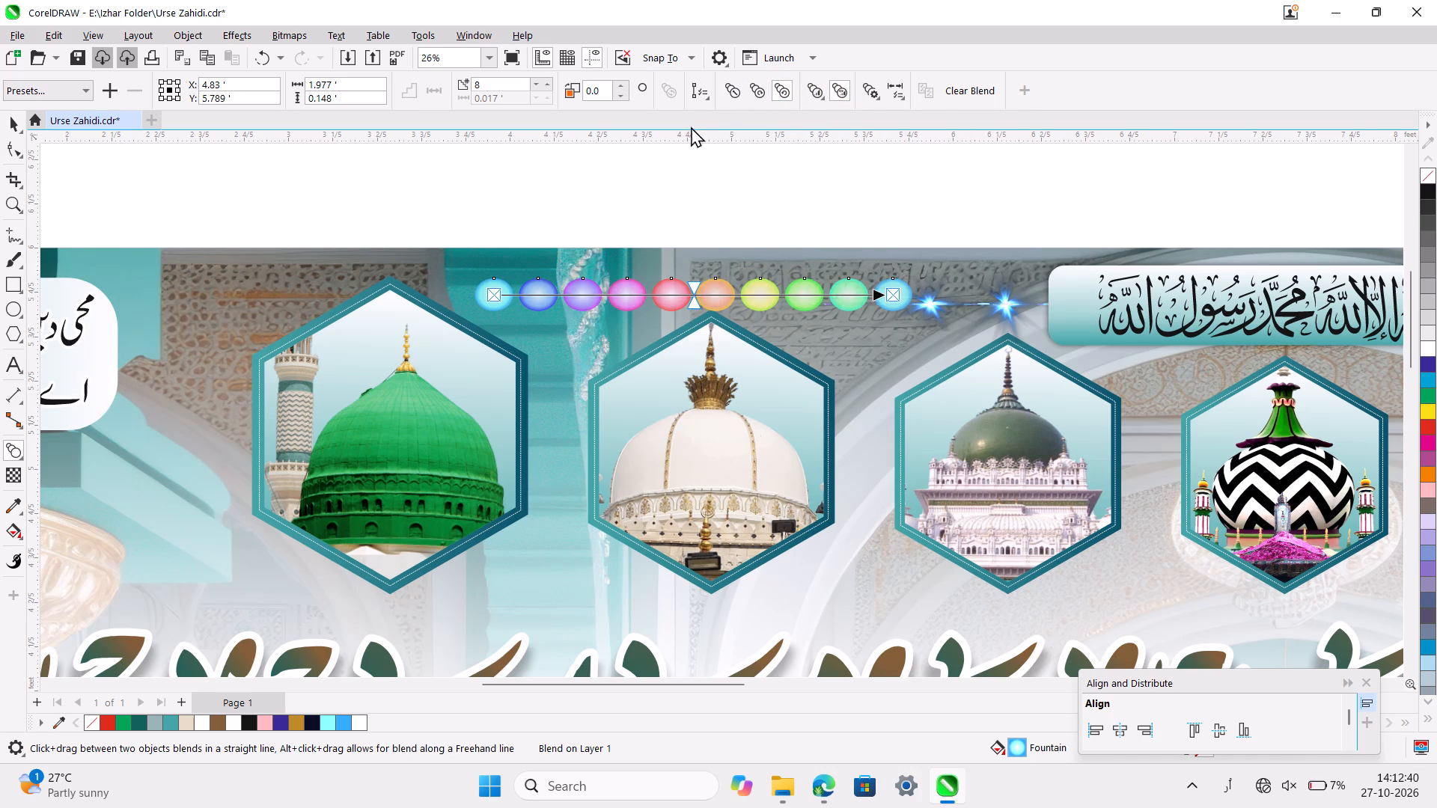
Duplicate the coloured row of spots and place the copy above the blue dome, beyond the other star flares, at X 10.3', Y 5.789'.
left_click(10, 117)
scroll(531, 236, "down", 6, "ctrl")
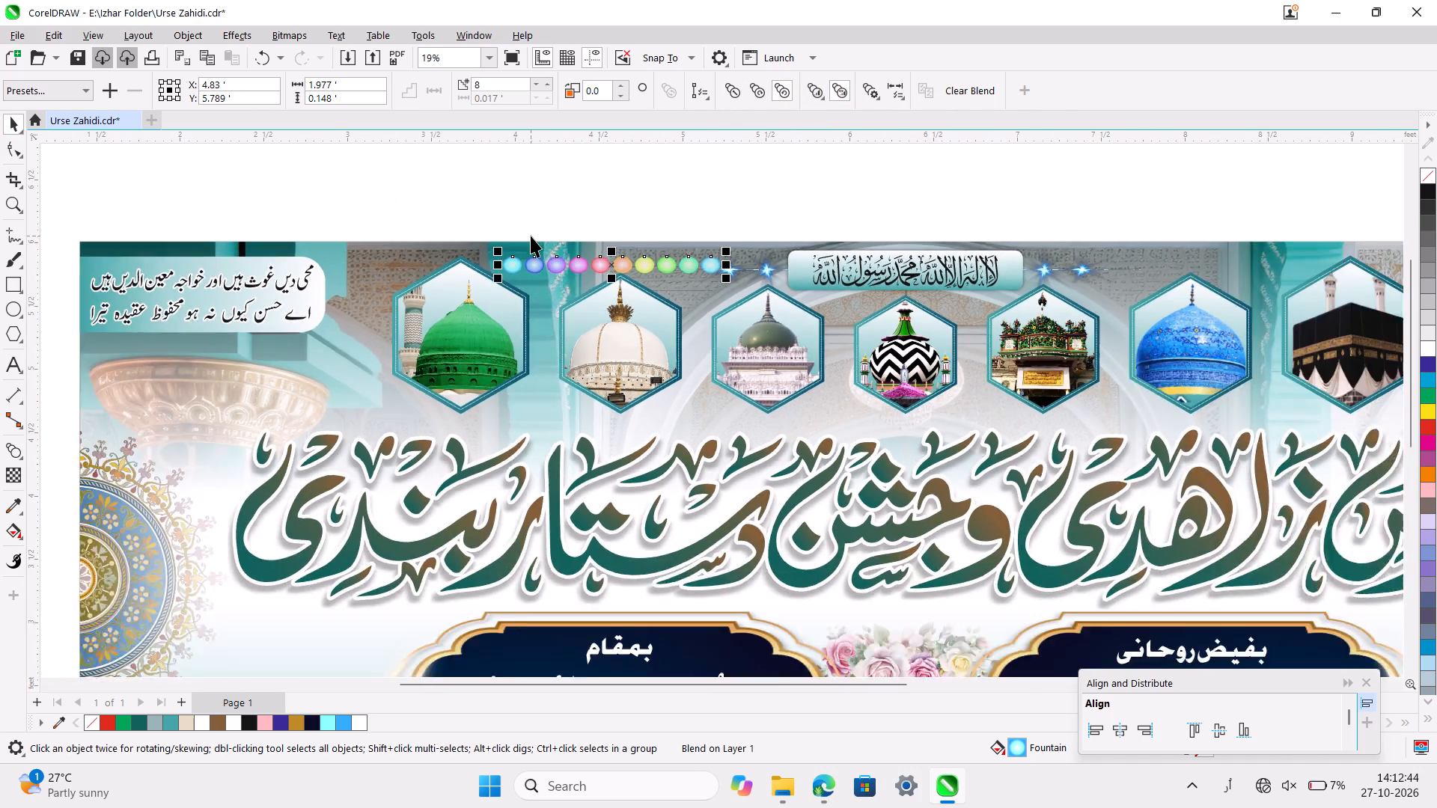
scroll(531, 236, "down", 3, "ctrl")
scroll(531, 236, "up", 2, "ctrl")
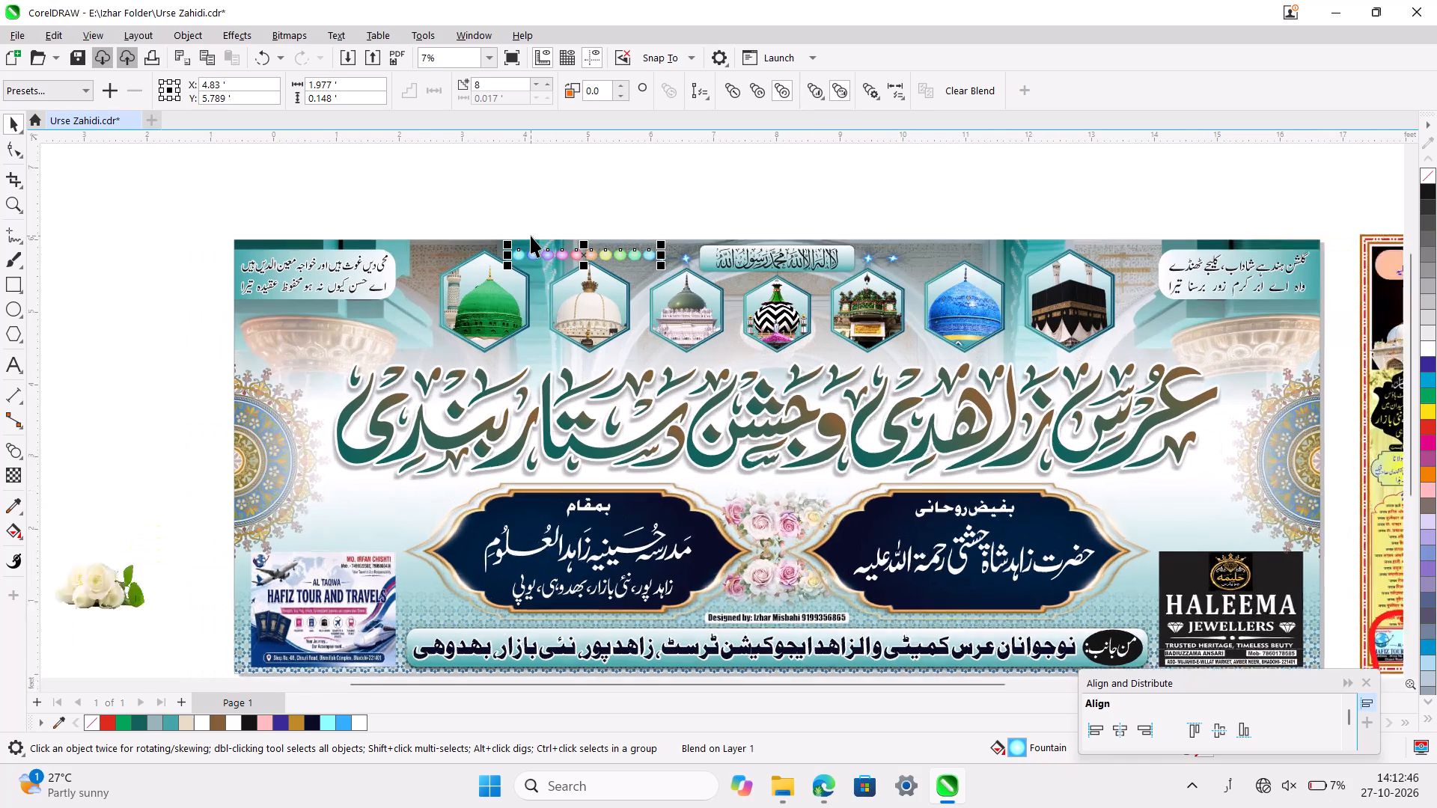
scroll(531, 236, "up", 3, "ctrl")
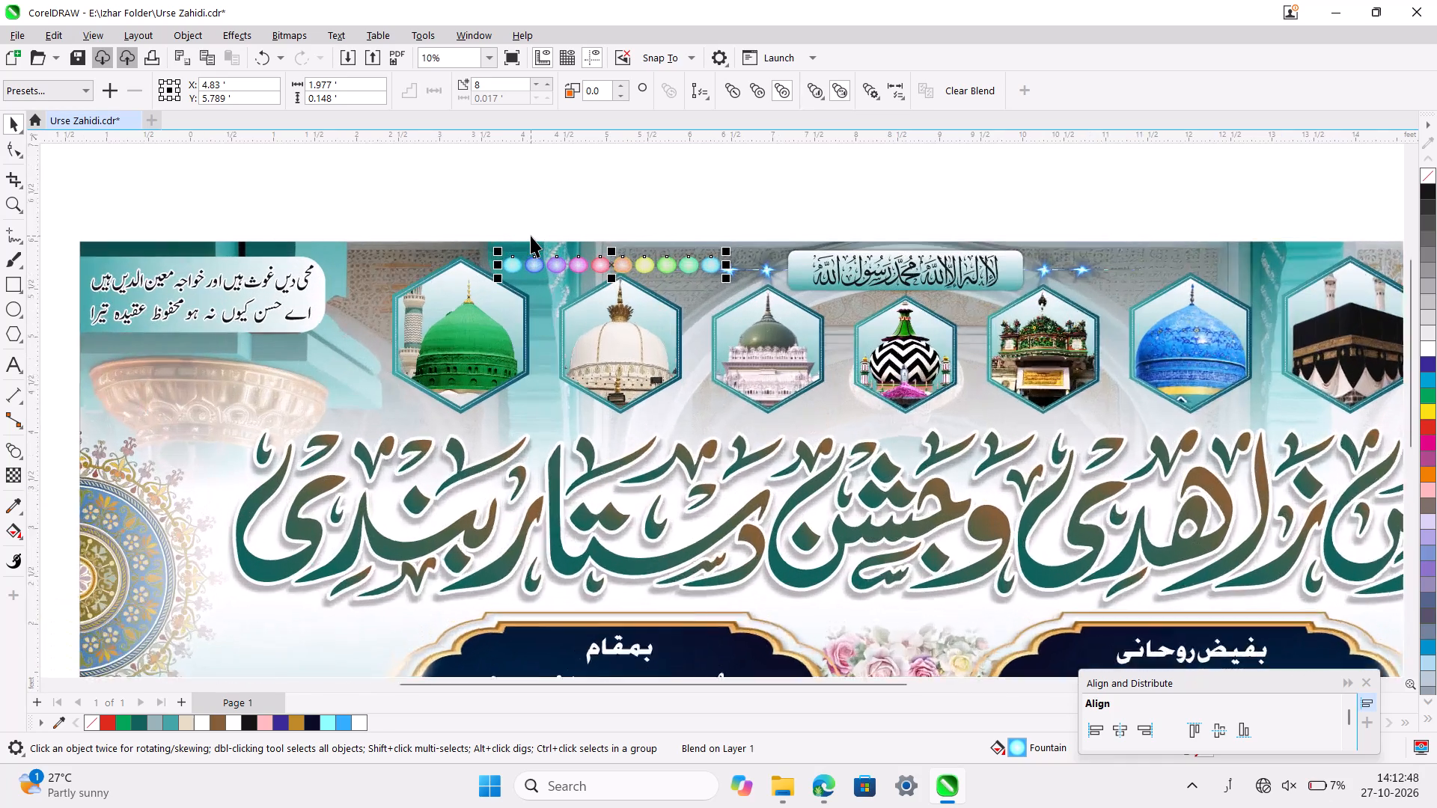
key("ctrl+d")
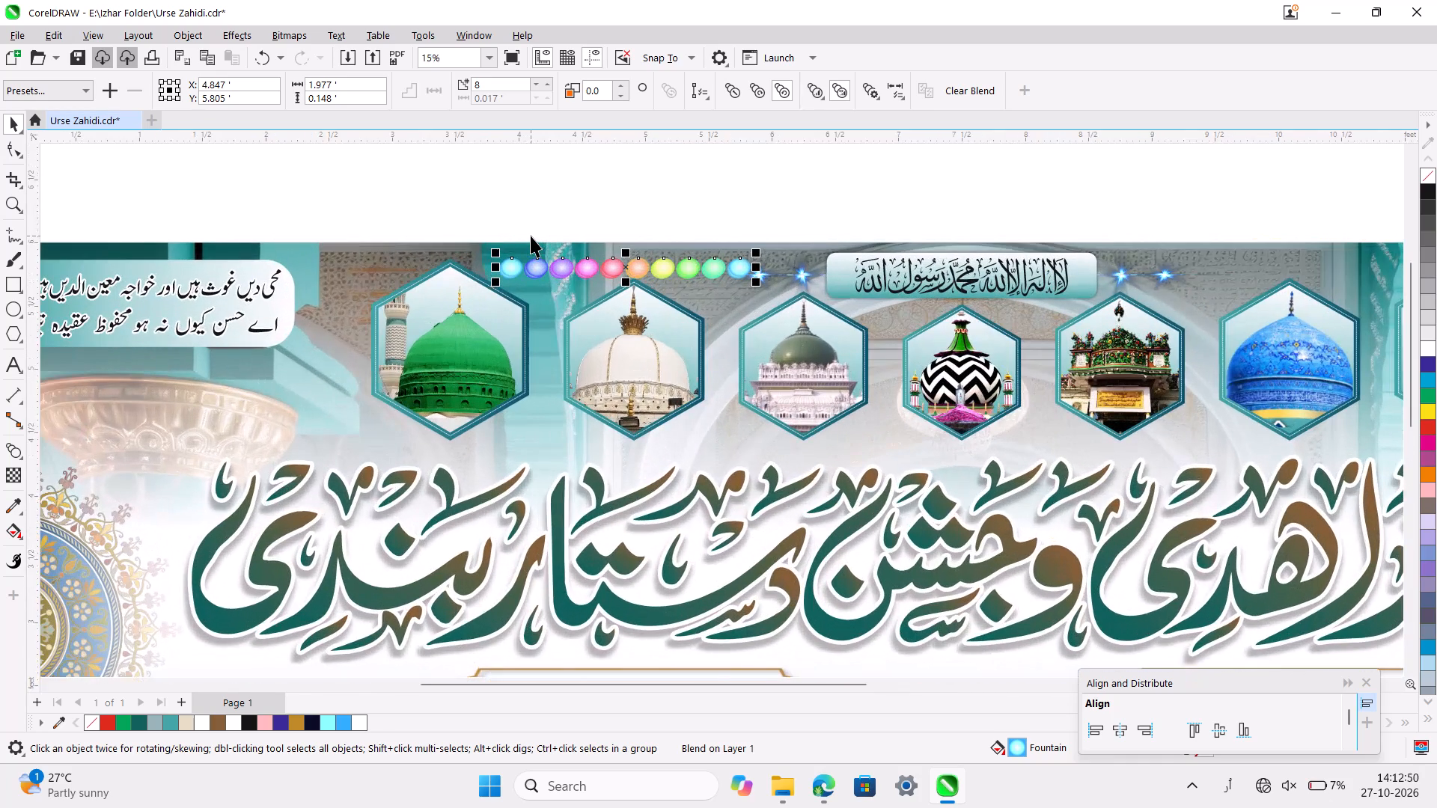
left_click_drag(623, 271, 1205, 276)
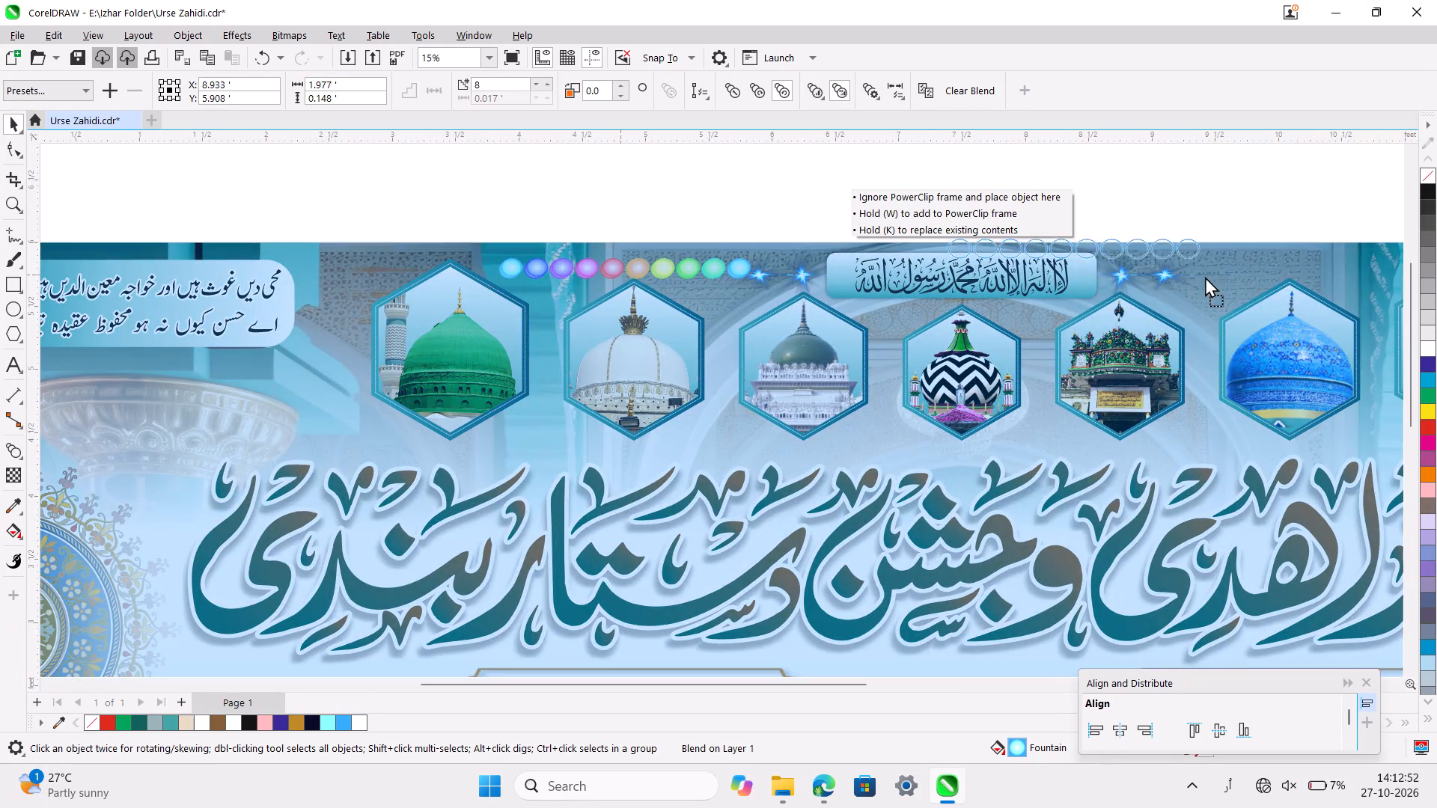
left_click_drag(1205, 276, 1282, 275)
scroll(1282, 275, "left", 3)
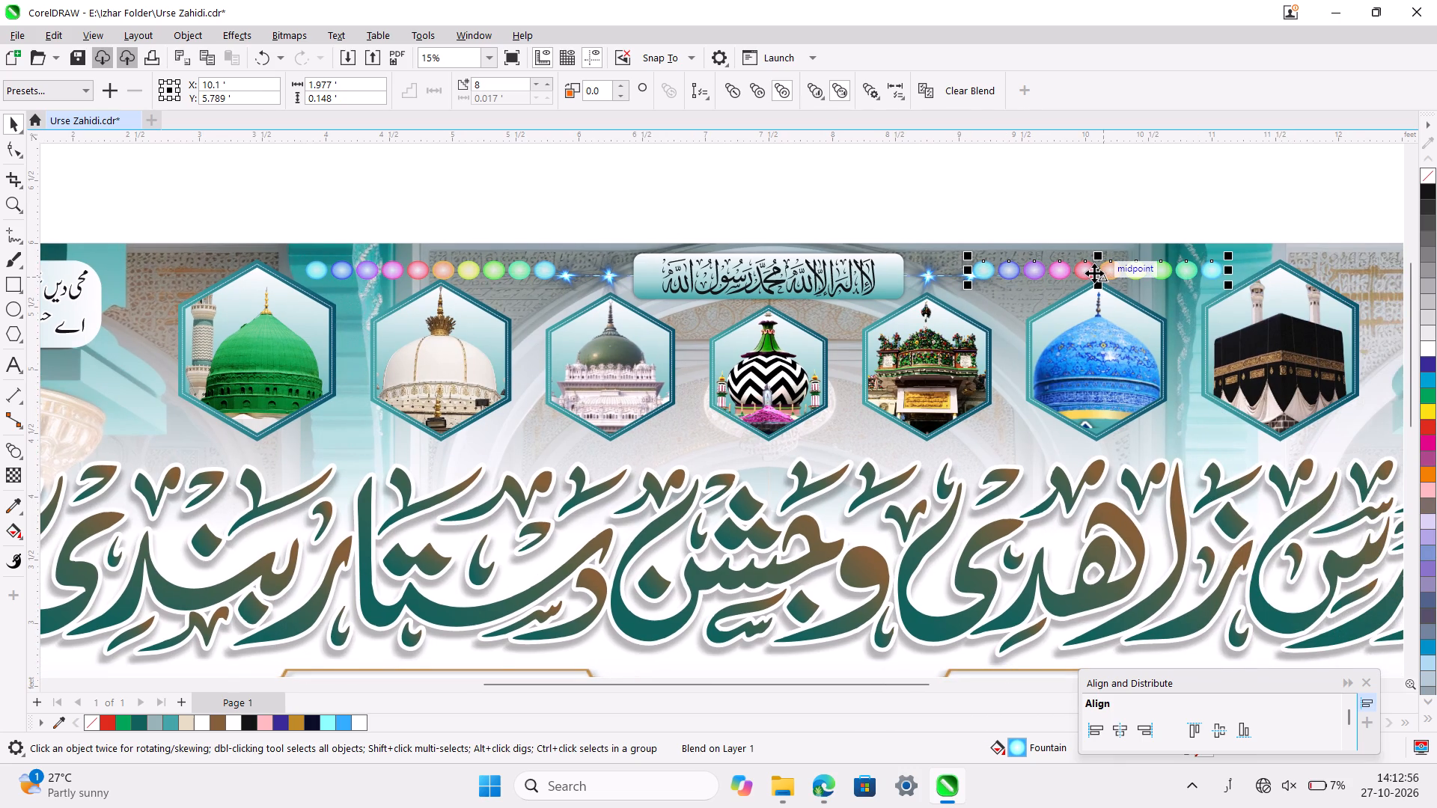
left_click_drag(1094, 273, 1120, 273)
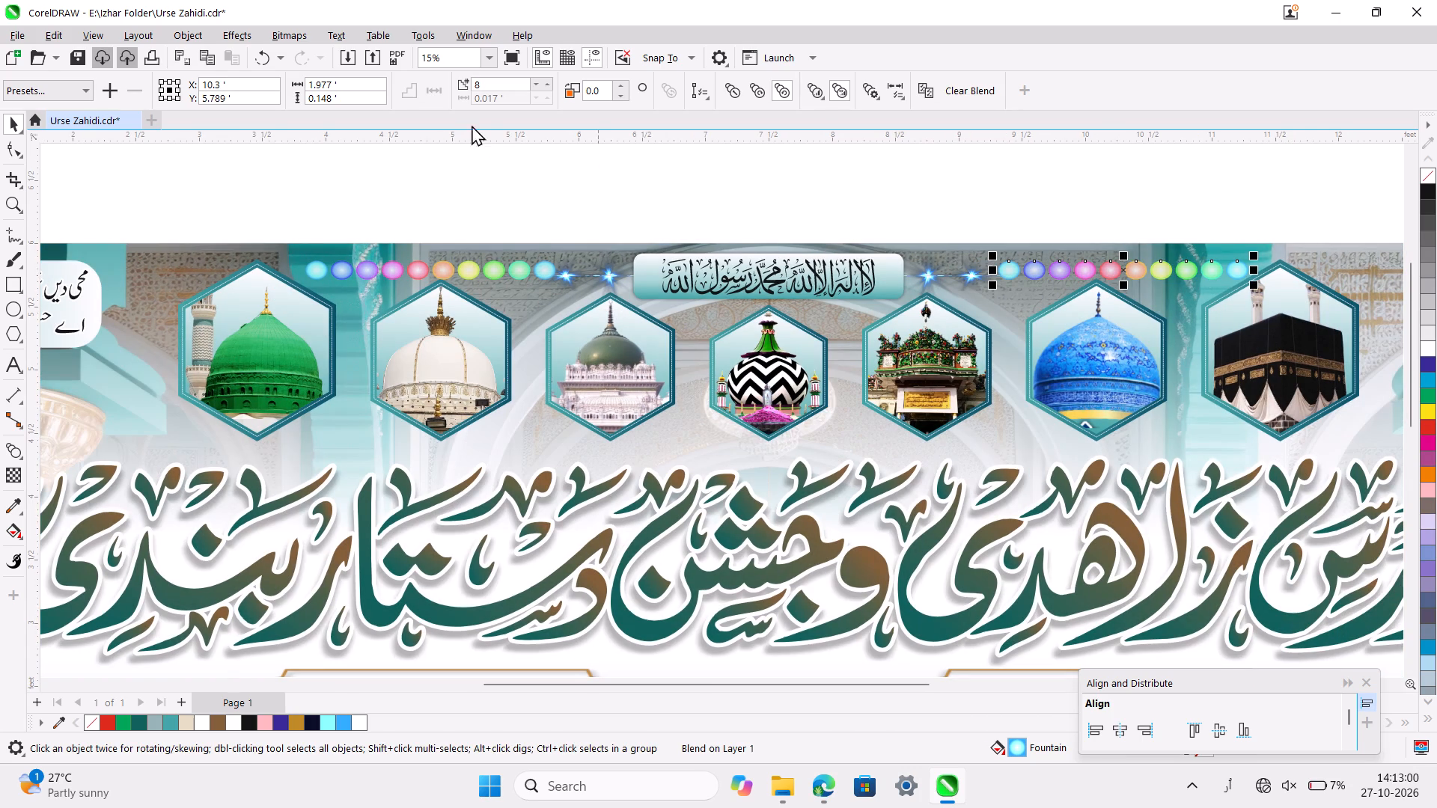
Switch the copied row above the blue dome to a clockwise blend, mirroring the colour order of the original row.
left_click(593, 186)
left_click(1072, 269)
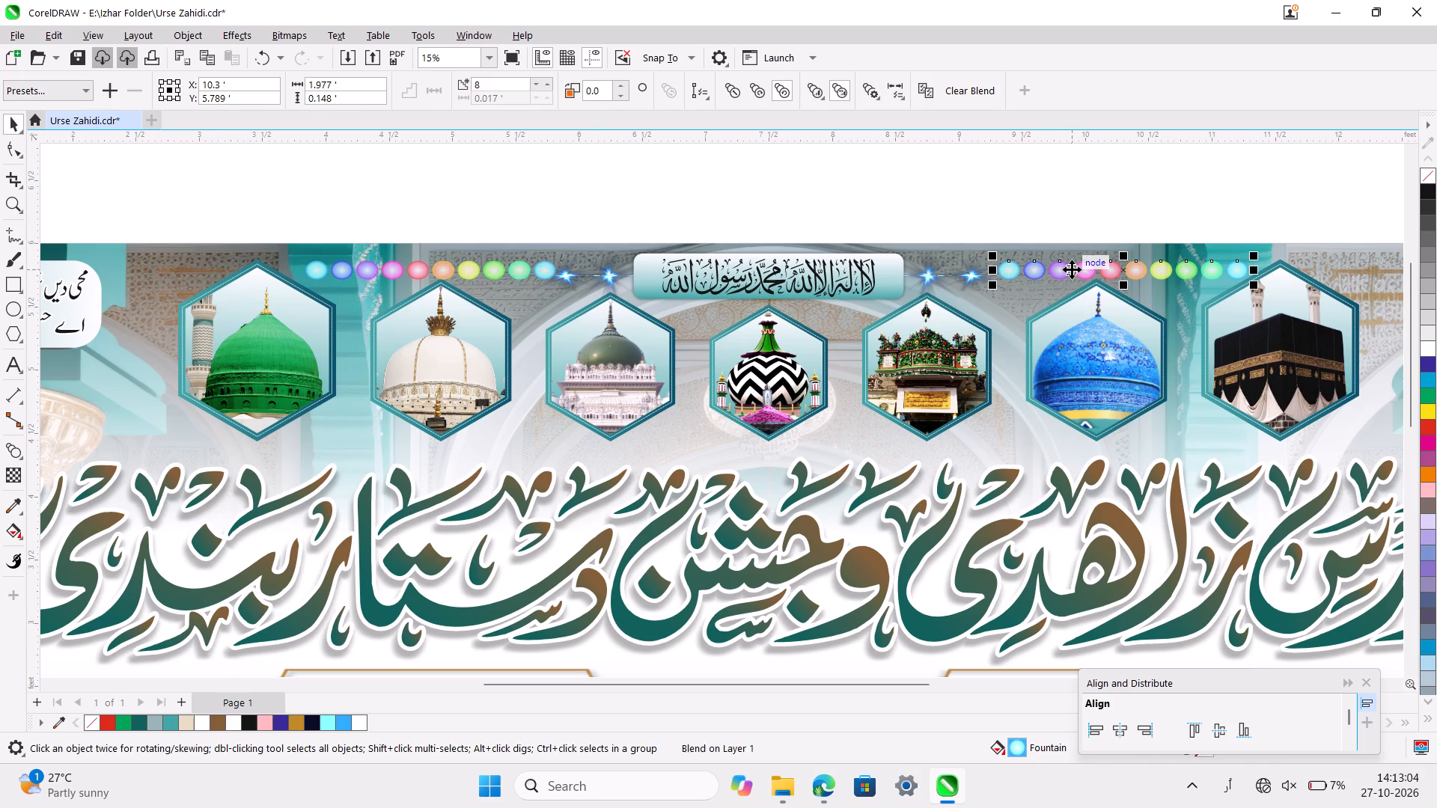
left_click(754, 94)
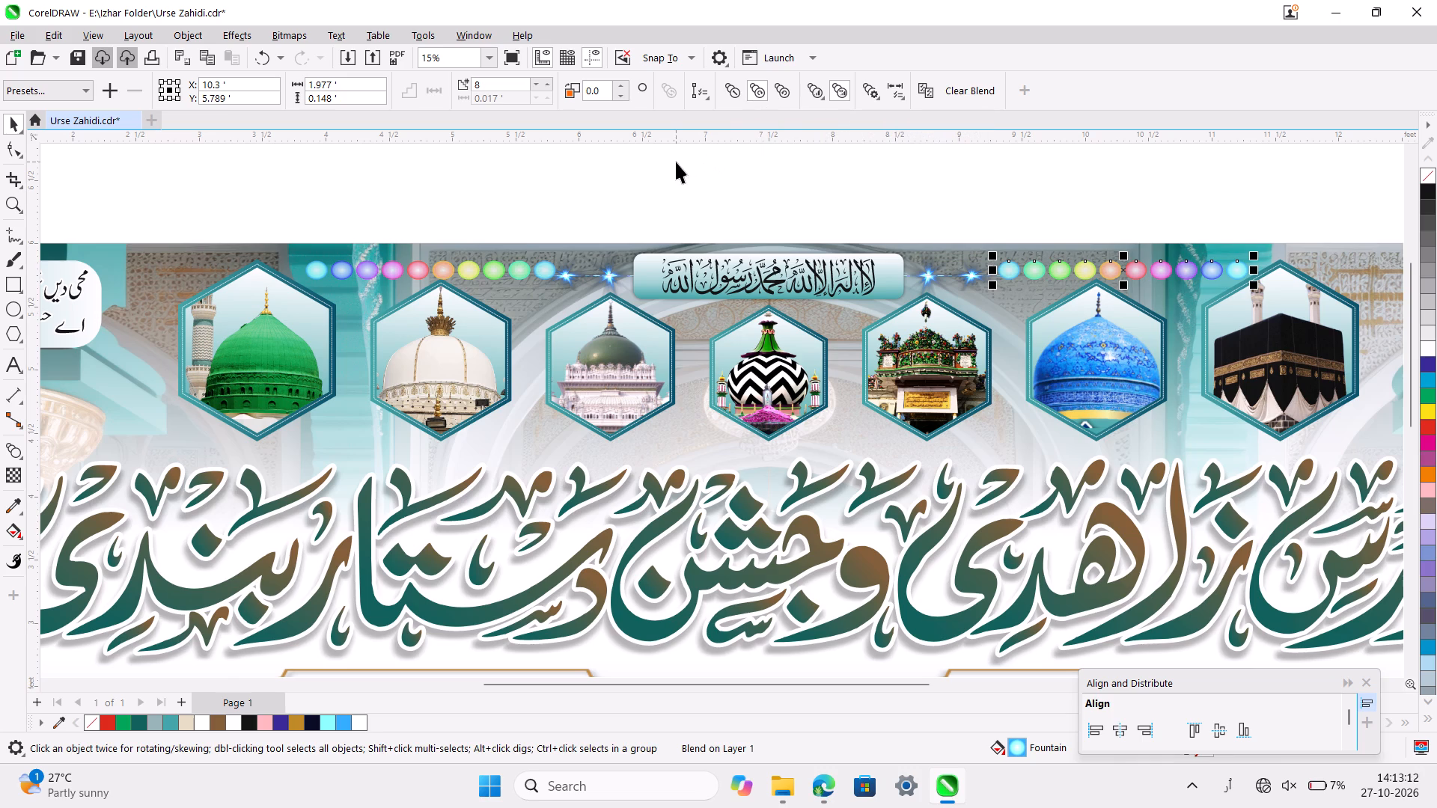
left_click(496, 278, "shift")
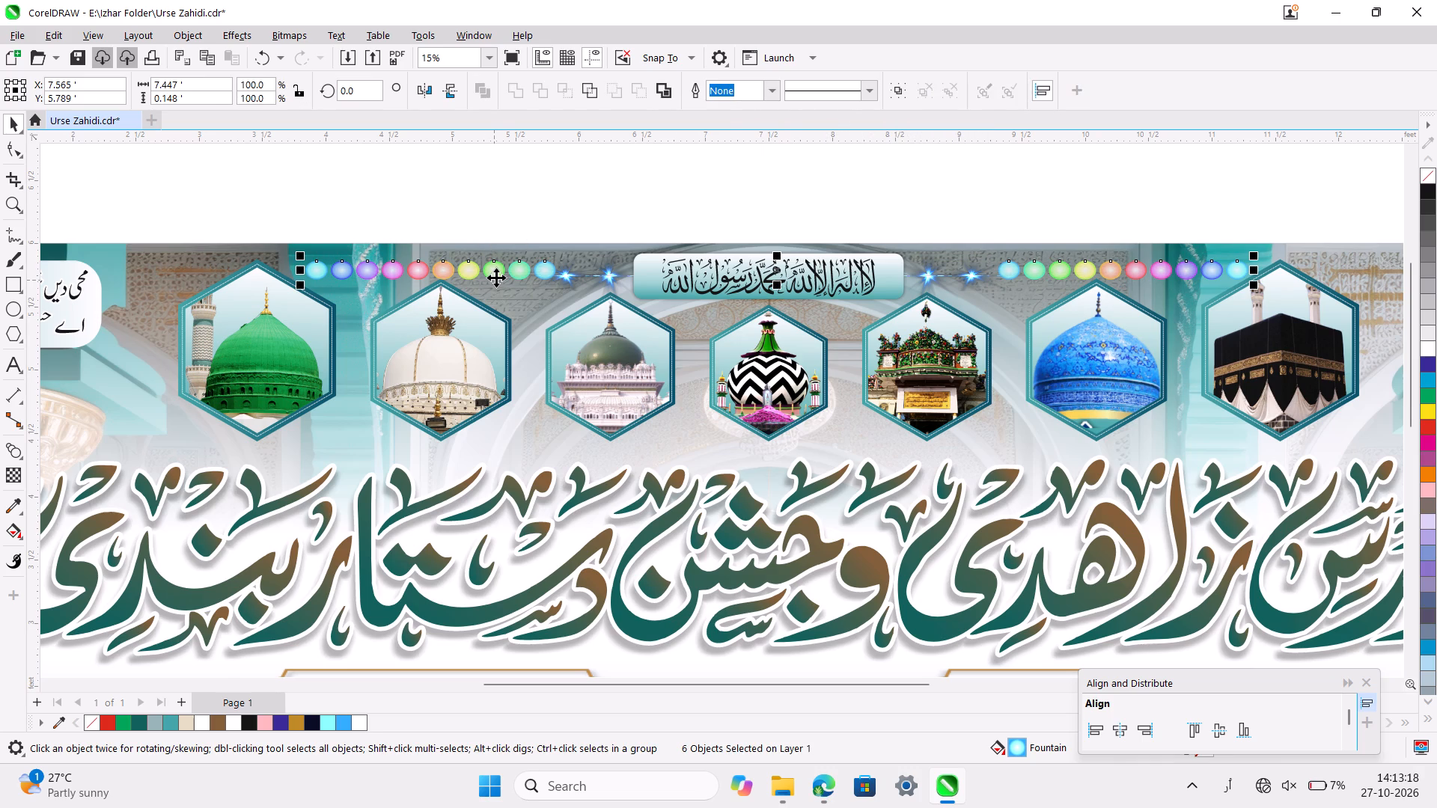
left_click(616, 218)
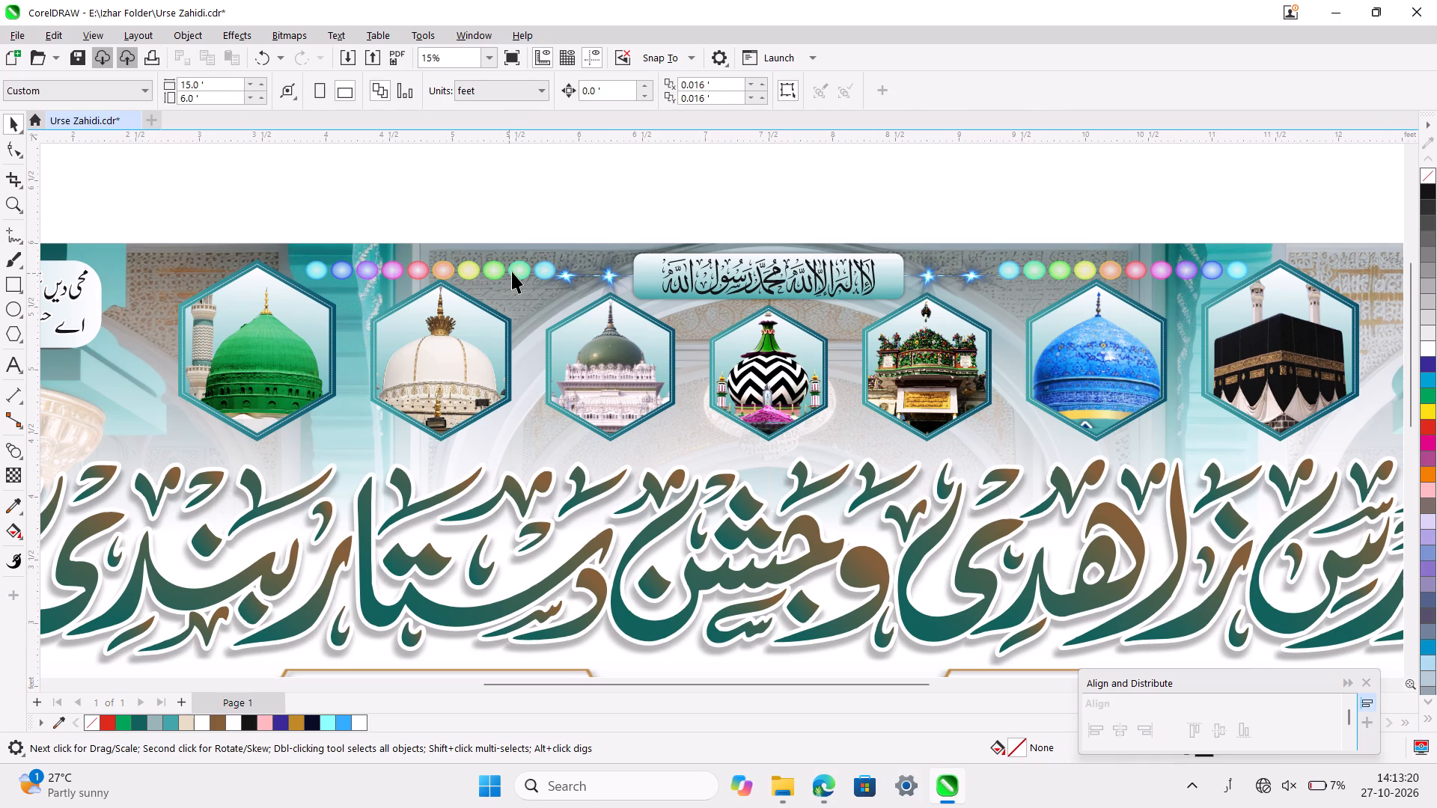
Group the two rainbow rows of light spots together and centre the group horizontally on the page at X 7.5'.
left_click(520, 267)
left_click_drag(520, 267, 519, 226)
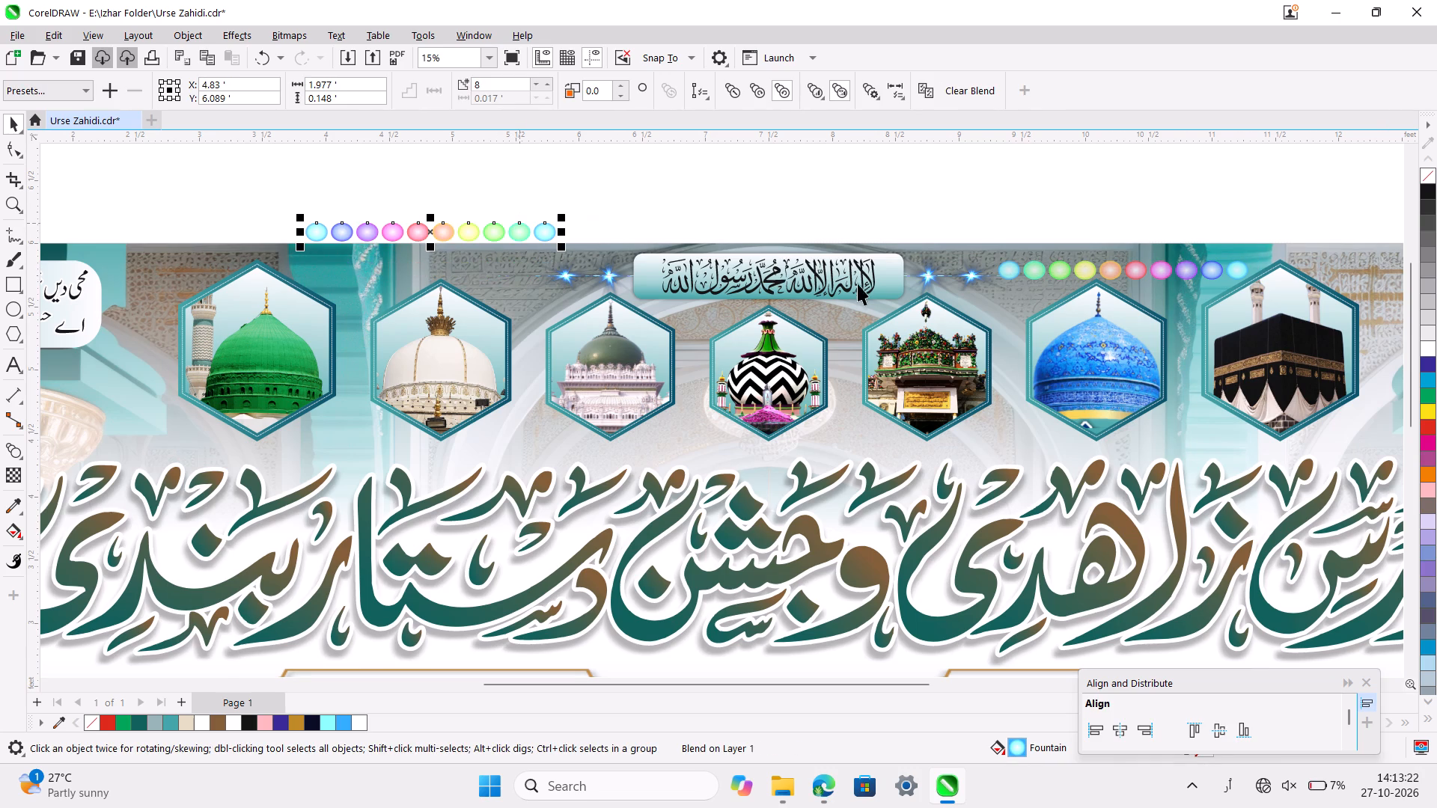
left_click(1012, 269, "shift")
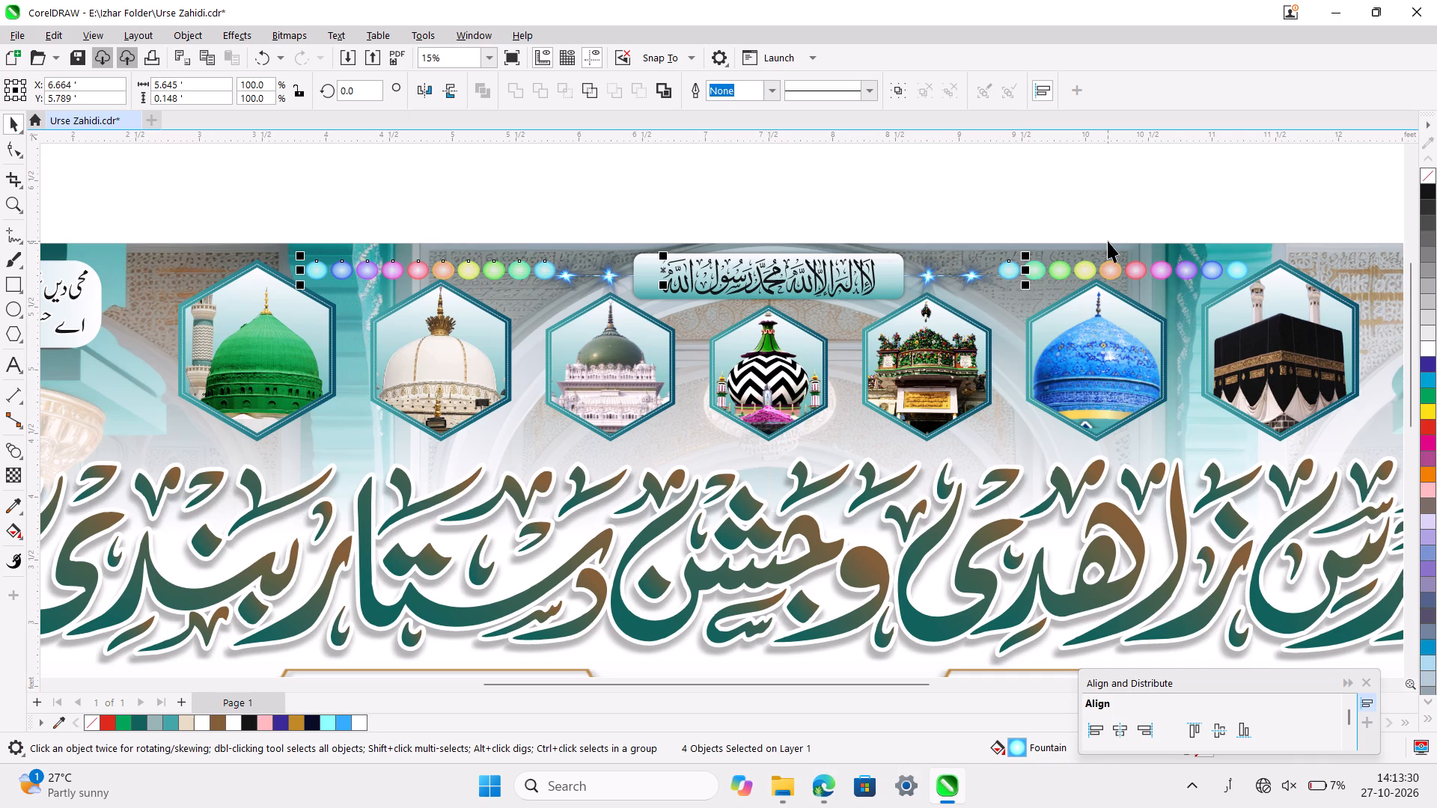
key("ctrl+g")
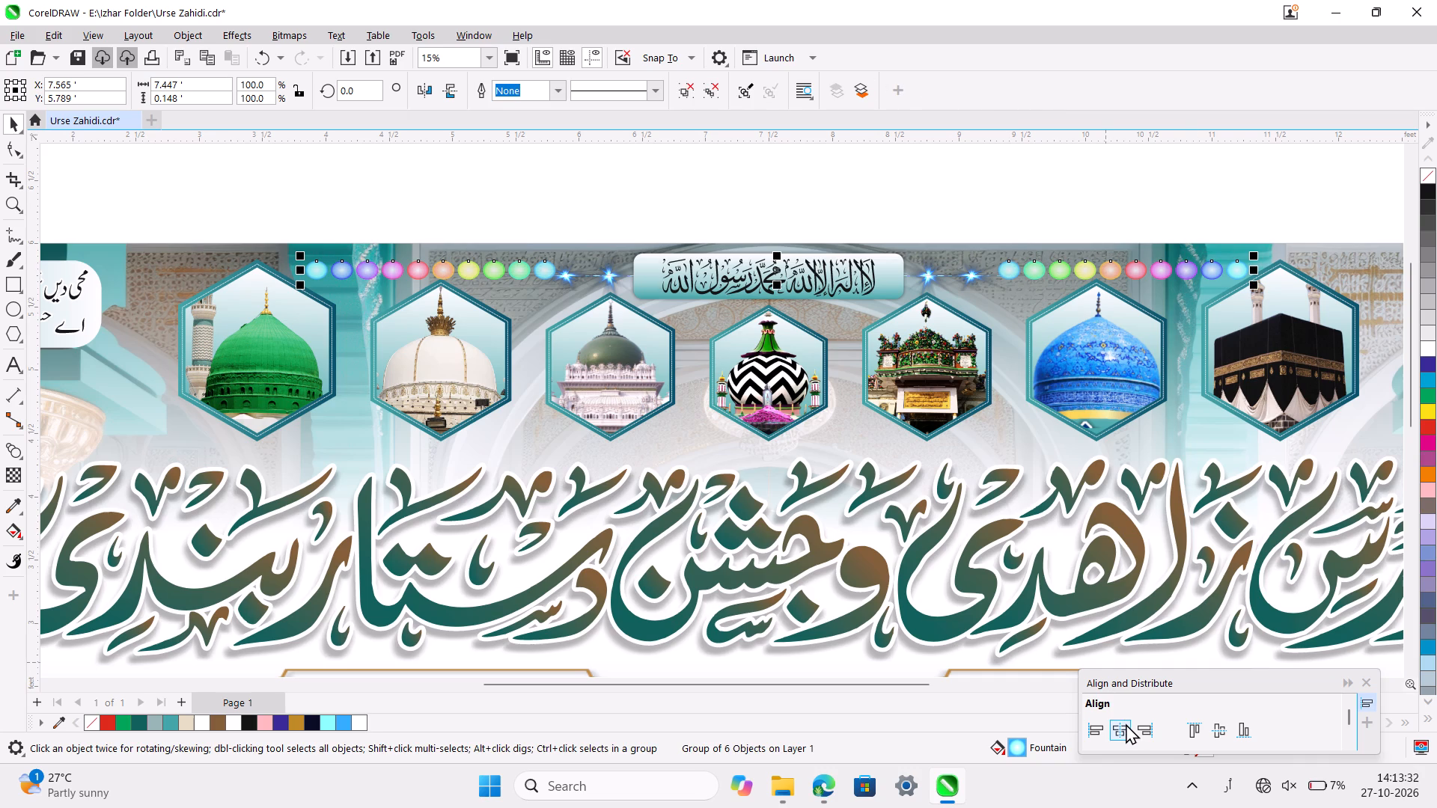
left_click(1126, 723)
left_click(930, 182)
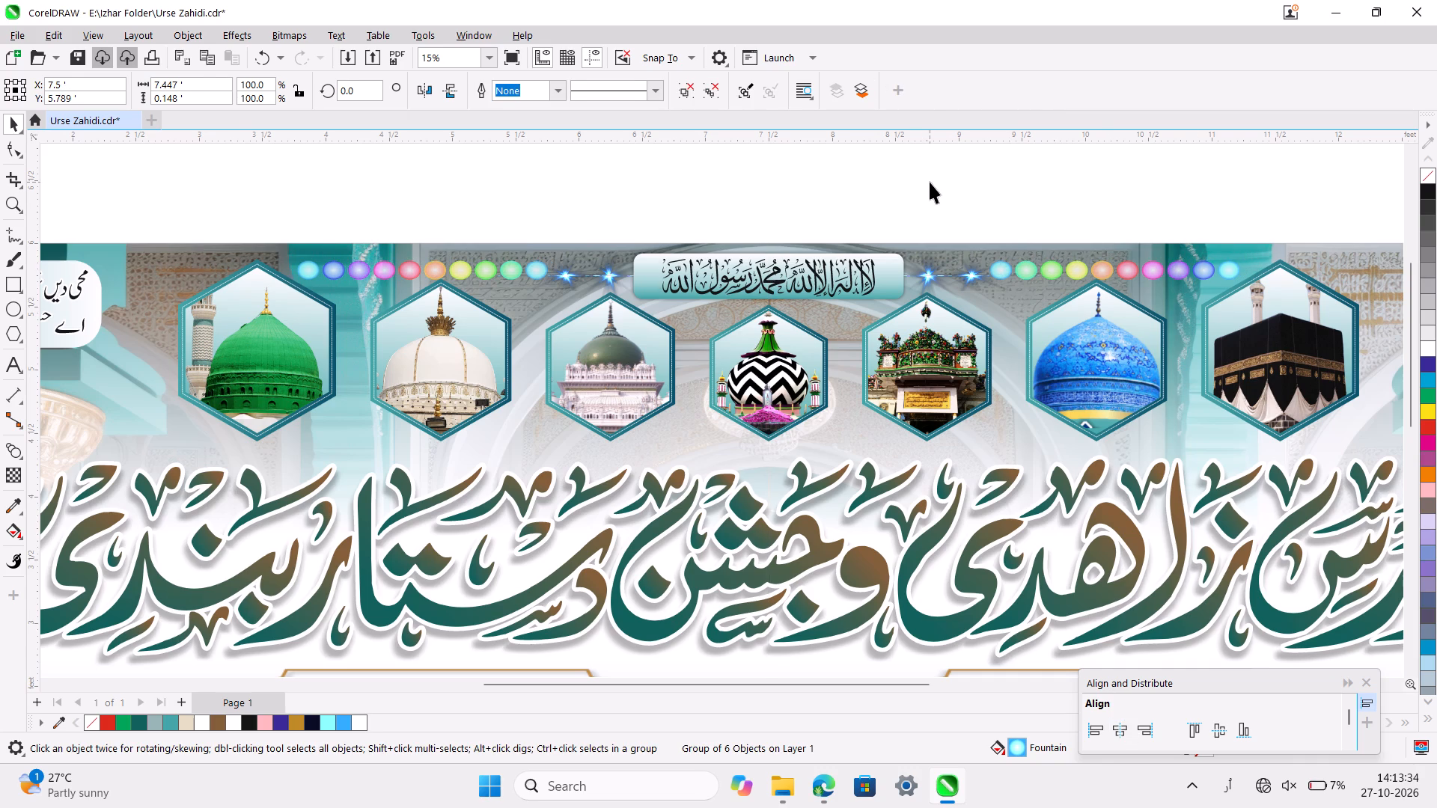
Examine the spacing and balance of the rainbow spot rows across the header, both on the whole banner and close up.
scroll(930, 182, "down", 6, "ctrl")
scroll(930, 182, "up", 1)
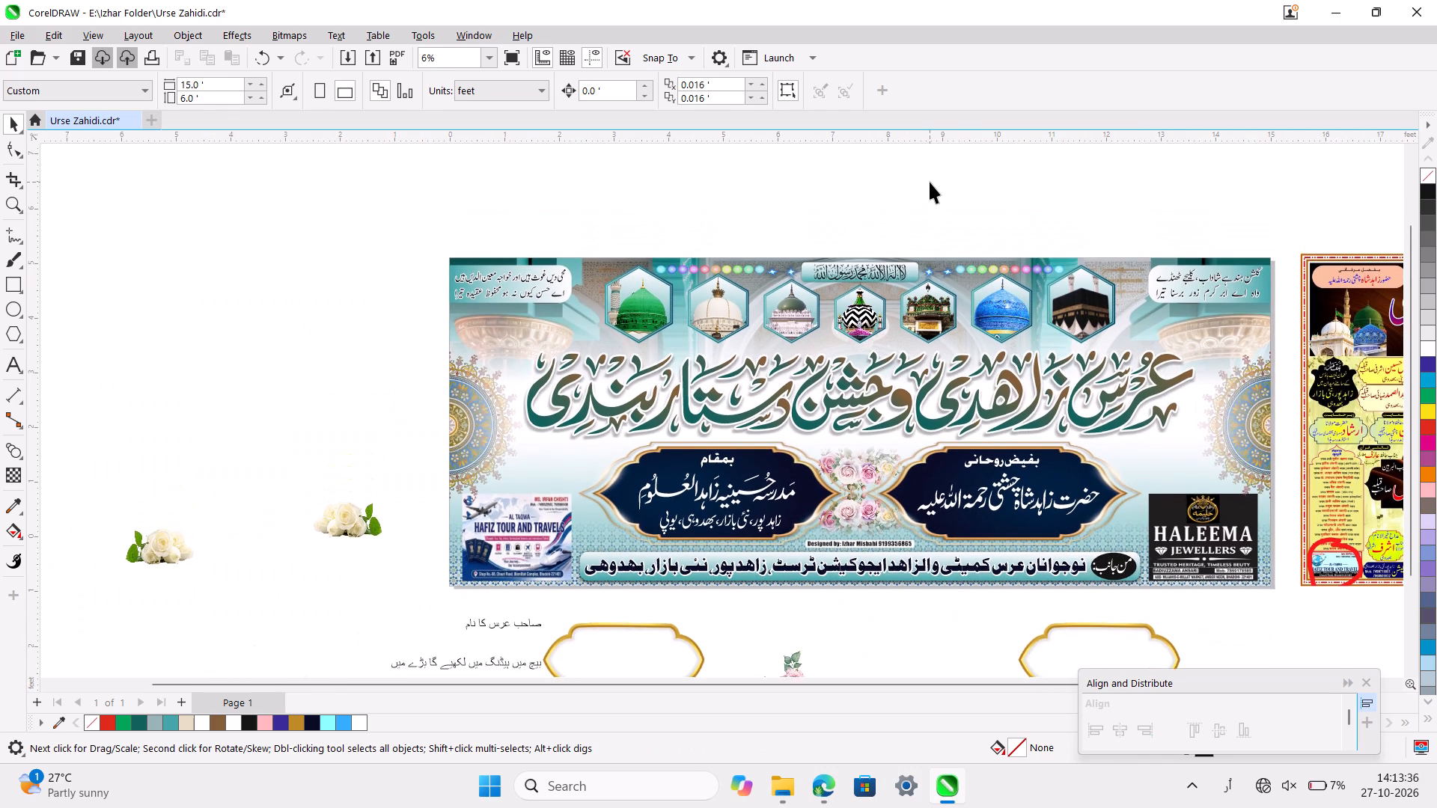
left_click(970, 219)
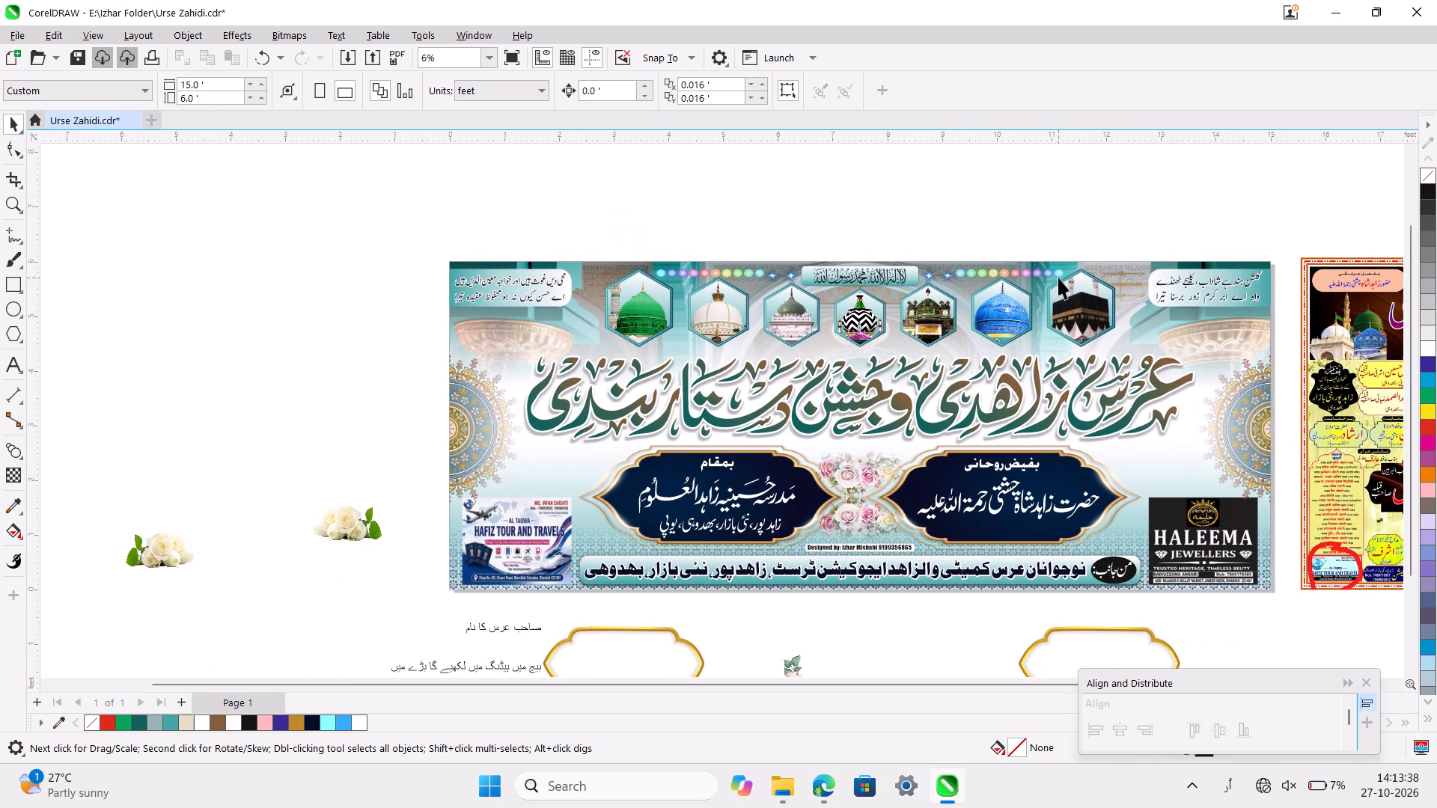
scroll(1058, 278, "up", 5, "ctrl")
scroll(1058, 278, "up", 1)
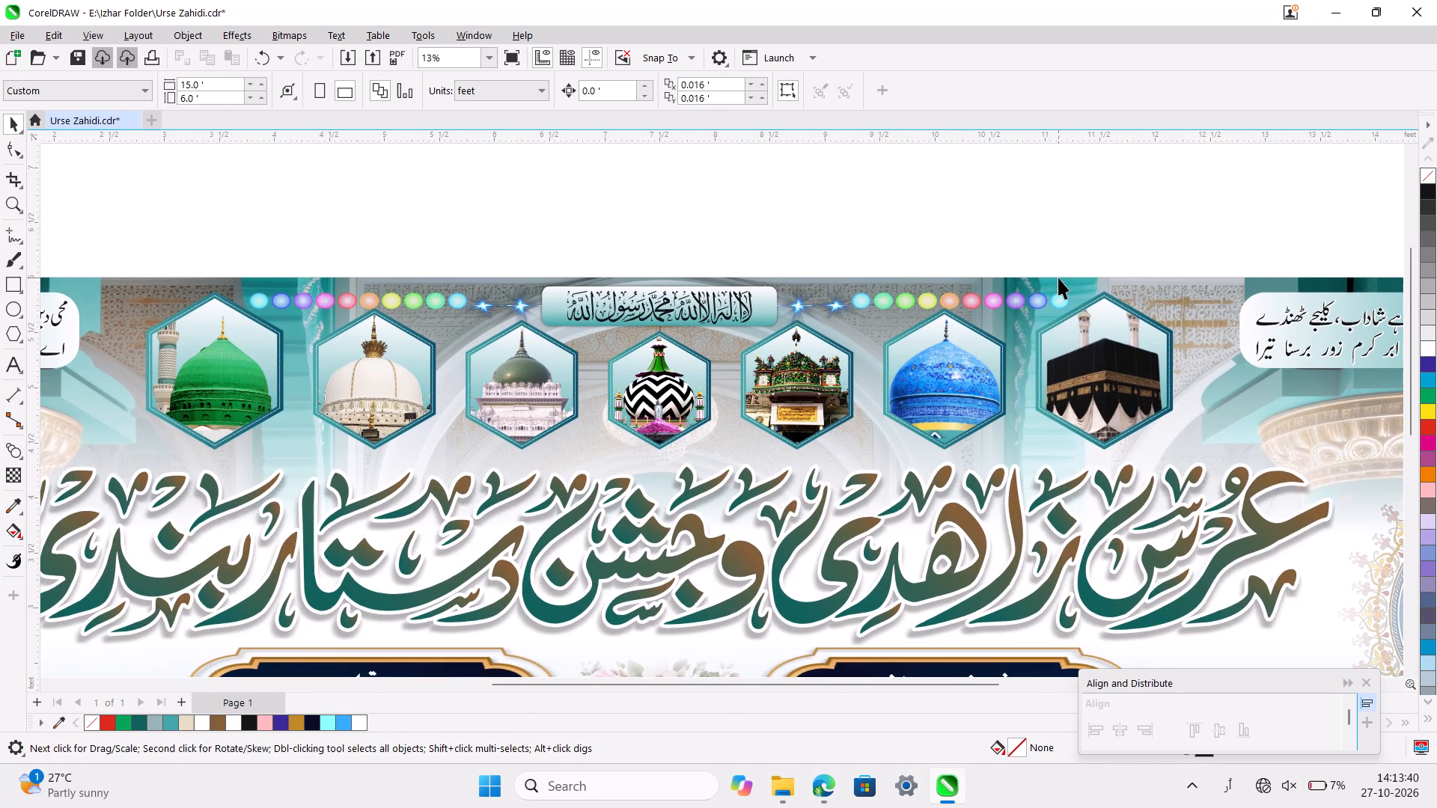
left_click(1059, 303)
scroll(1059, 303, "up", 3, "ctrl")
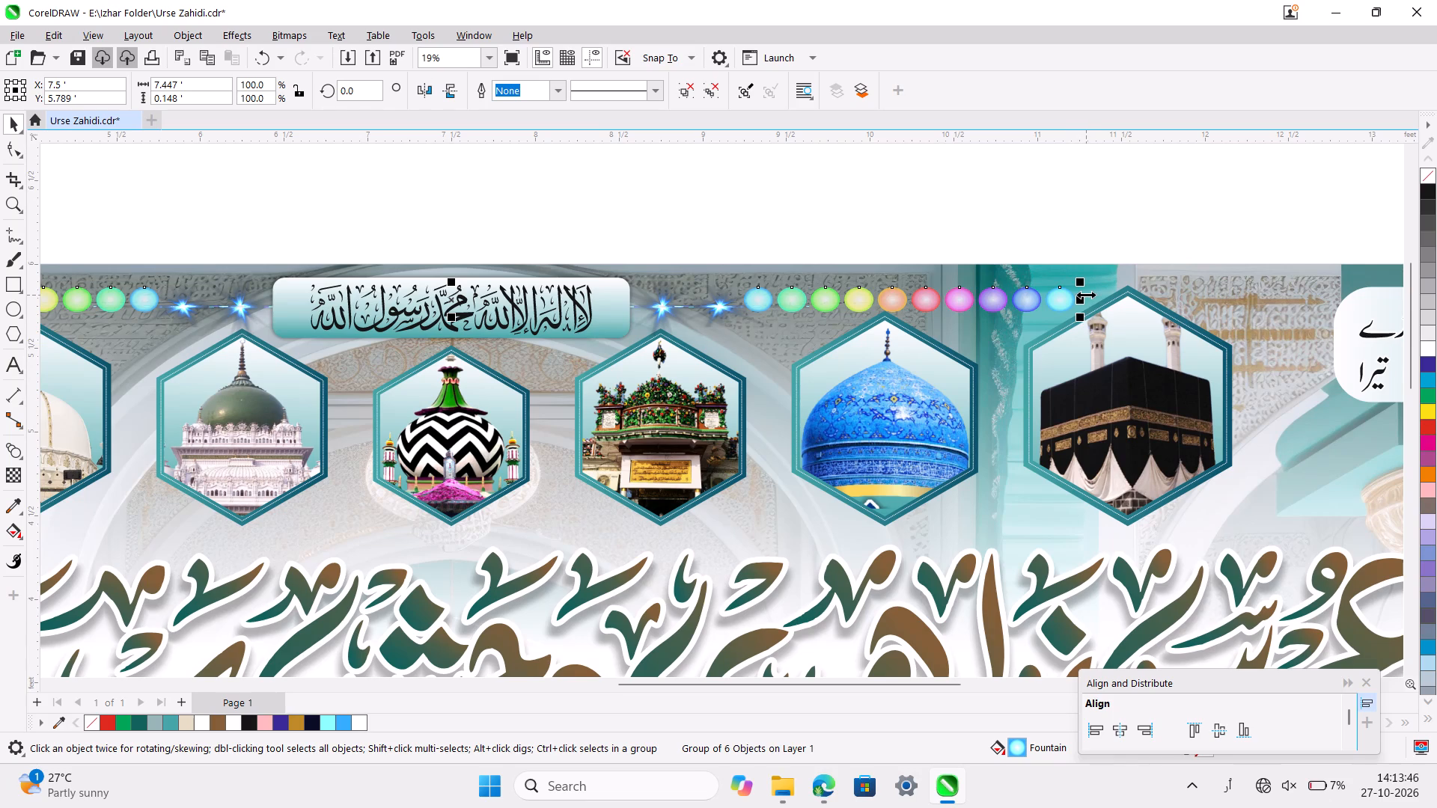
scroll(1086, 295, "down", 4, "ctrl")
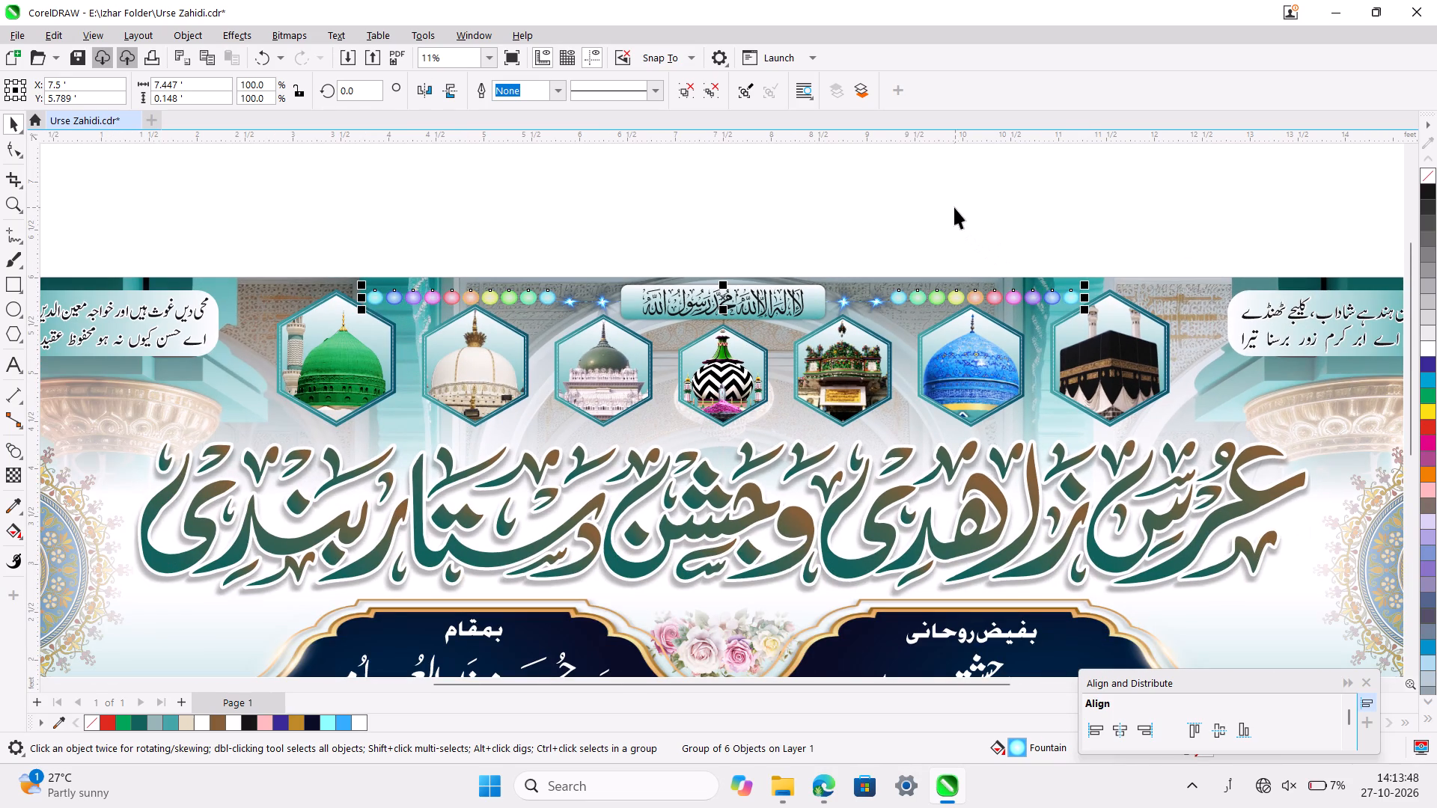
left_click(954, 207)
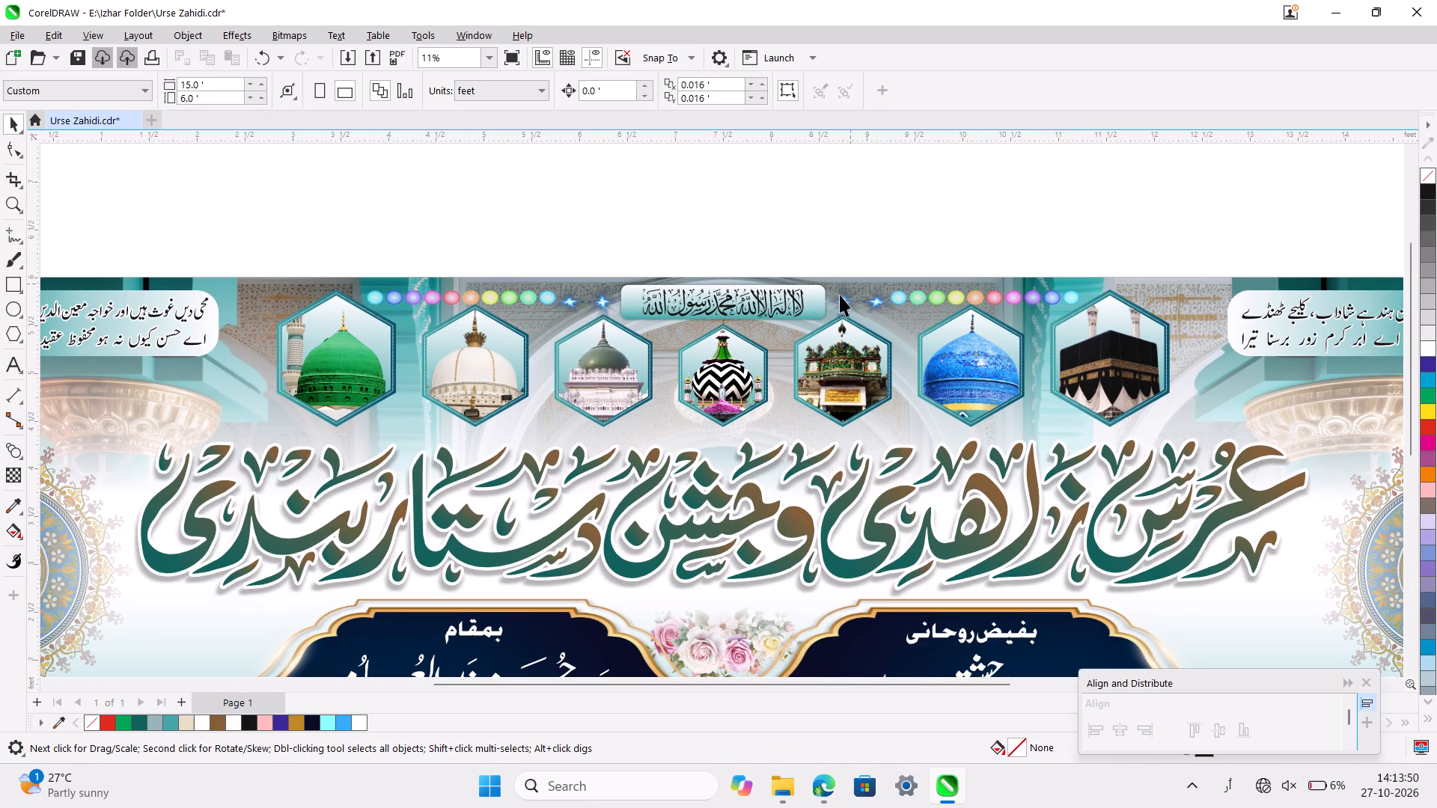
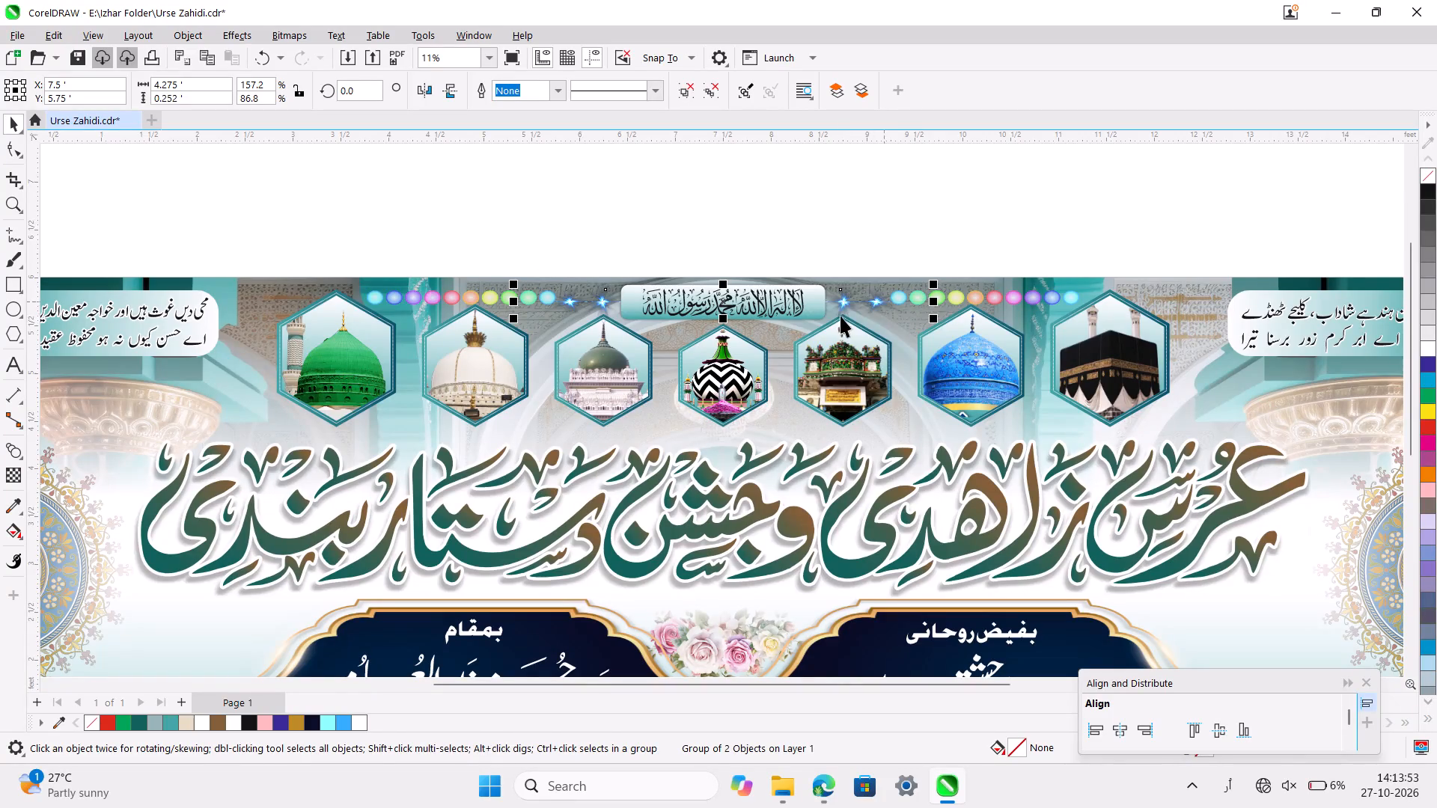
Send the inner pair of star flares back one level and nudge it up to Y 5.759'.
left_click(841, 306, "alt")
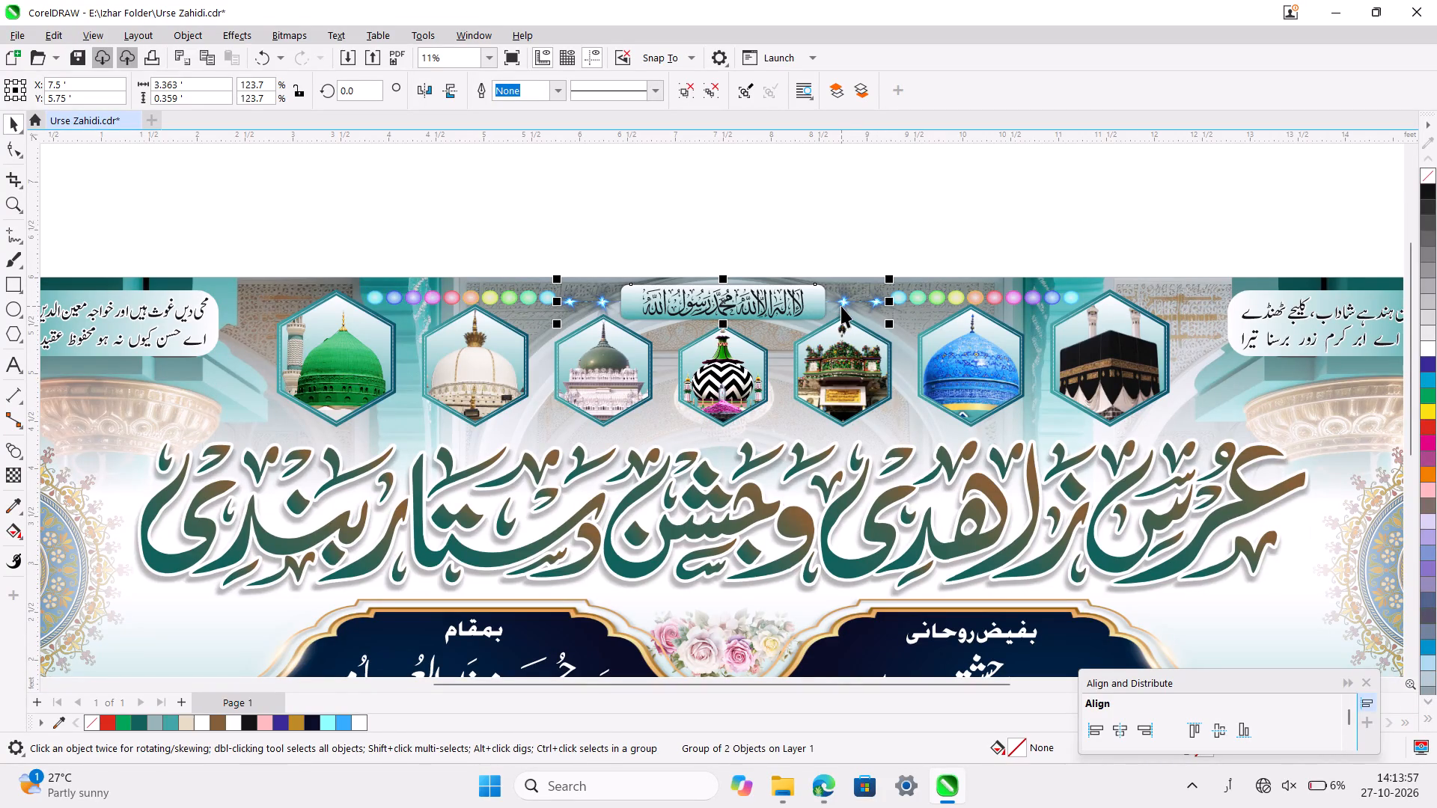
key("ctrl+Page_Down")
key("Up")
key("Up")
key("Up")
key("Up")
key("Up")
key("Up")
key("Up")
key("Up")
key("Up")
key("Up")
key("Up")
key("Up")
key("Up")
key("Up")
key("Up")
key("Up")
key("Up")
key("Up")
key("Up")
key("Up")
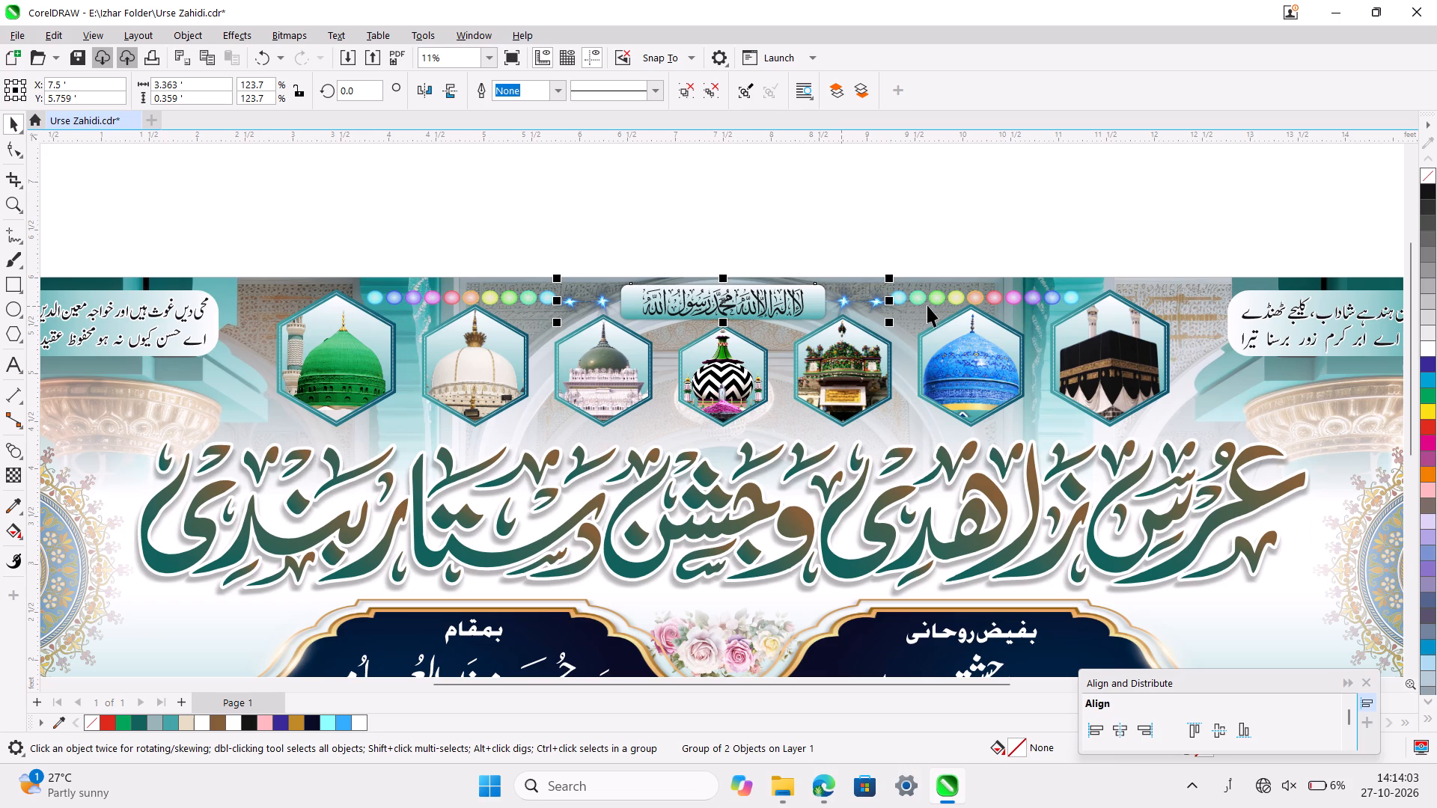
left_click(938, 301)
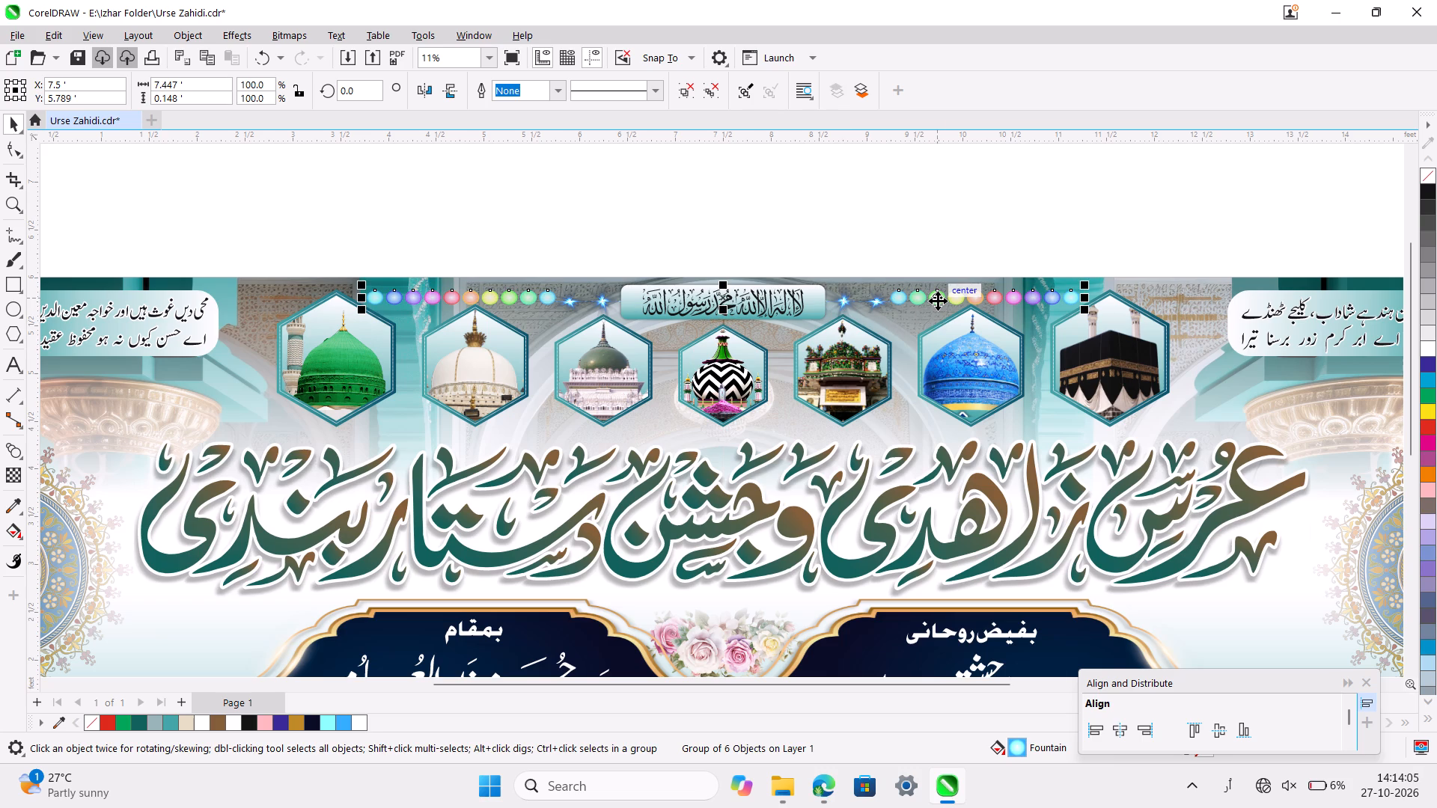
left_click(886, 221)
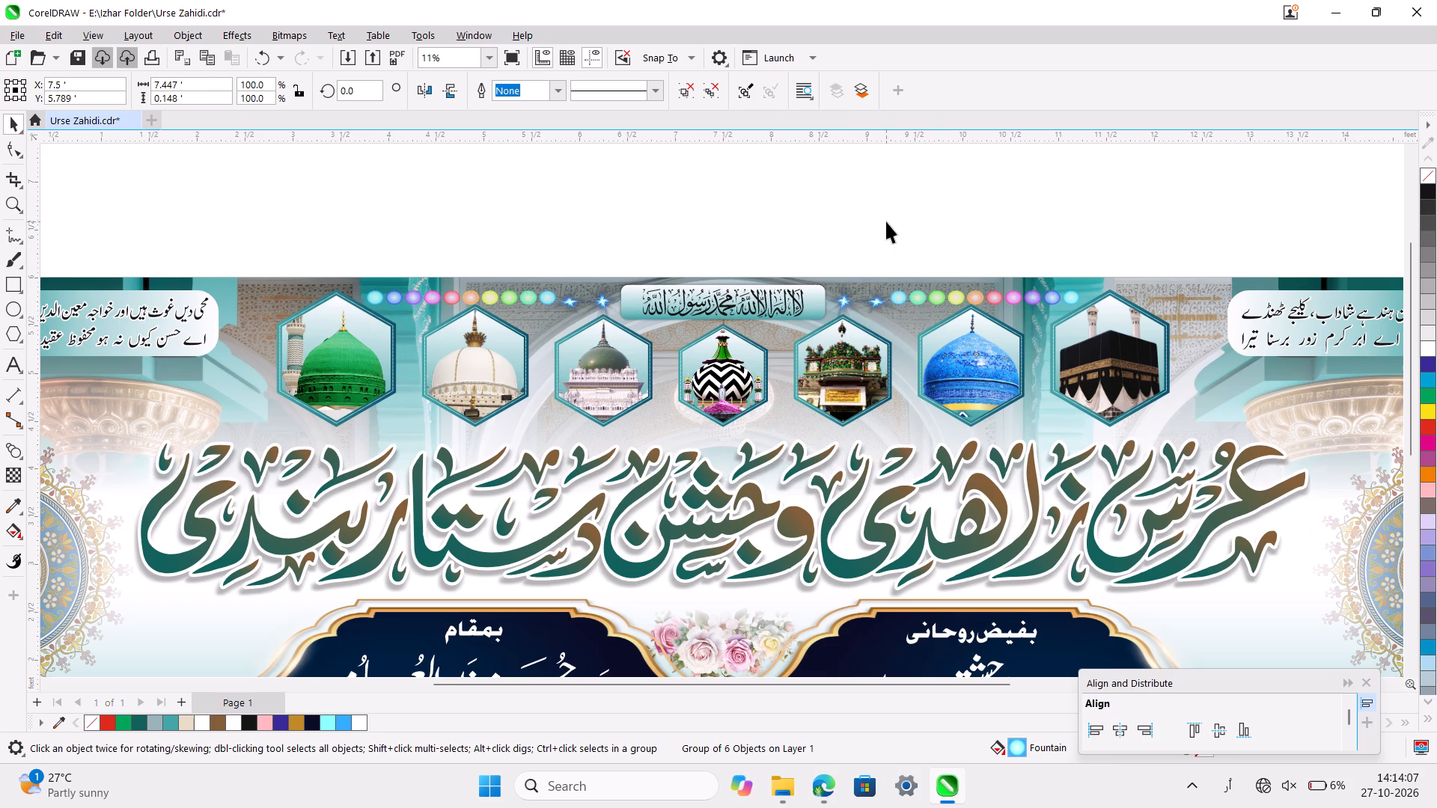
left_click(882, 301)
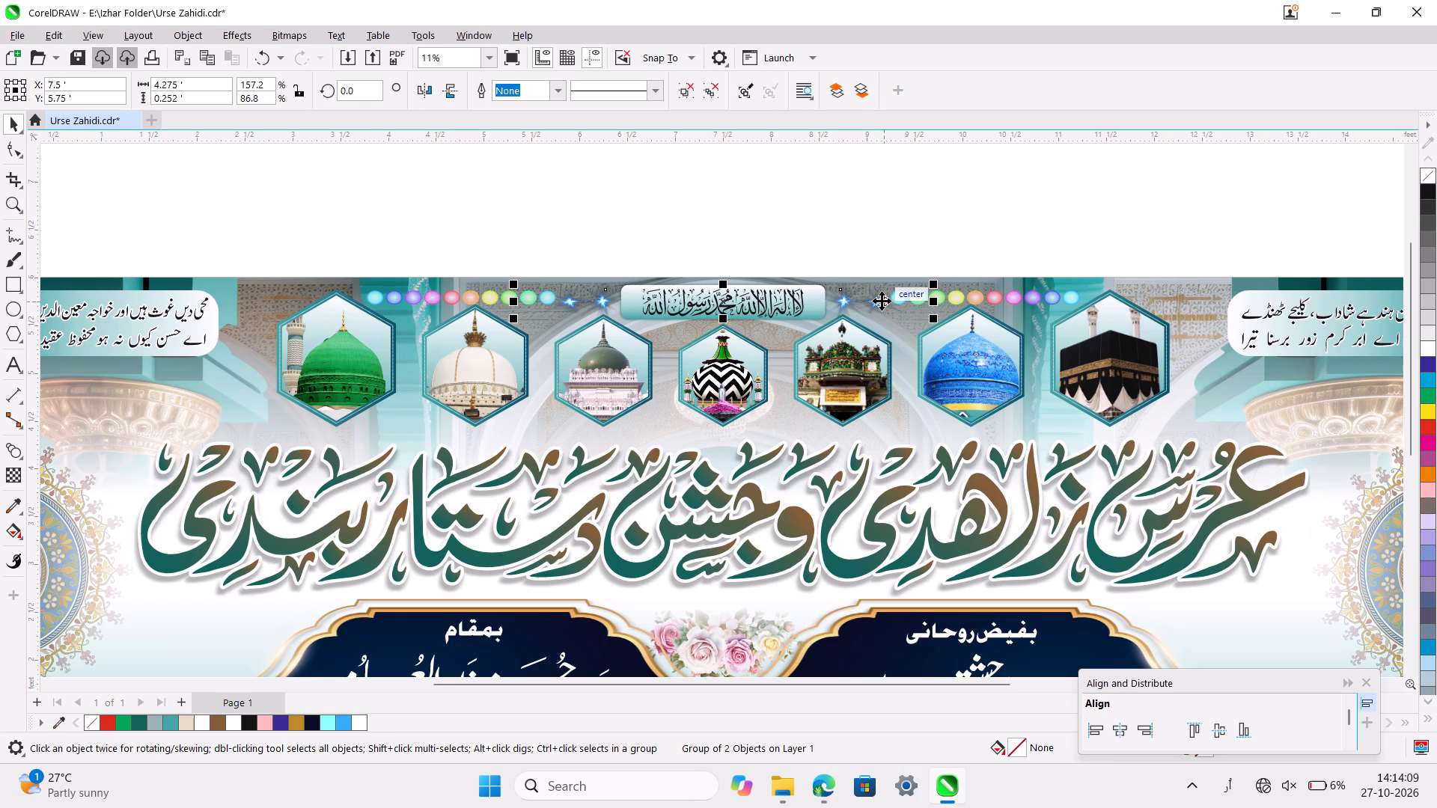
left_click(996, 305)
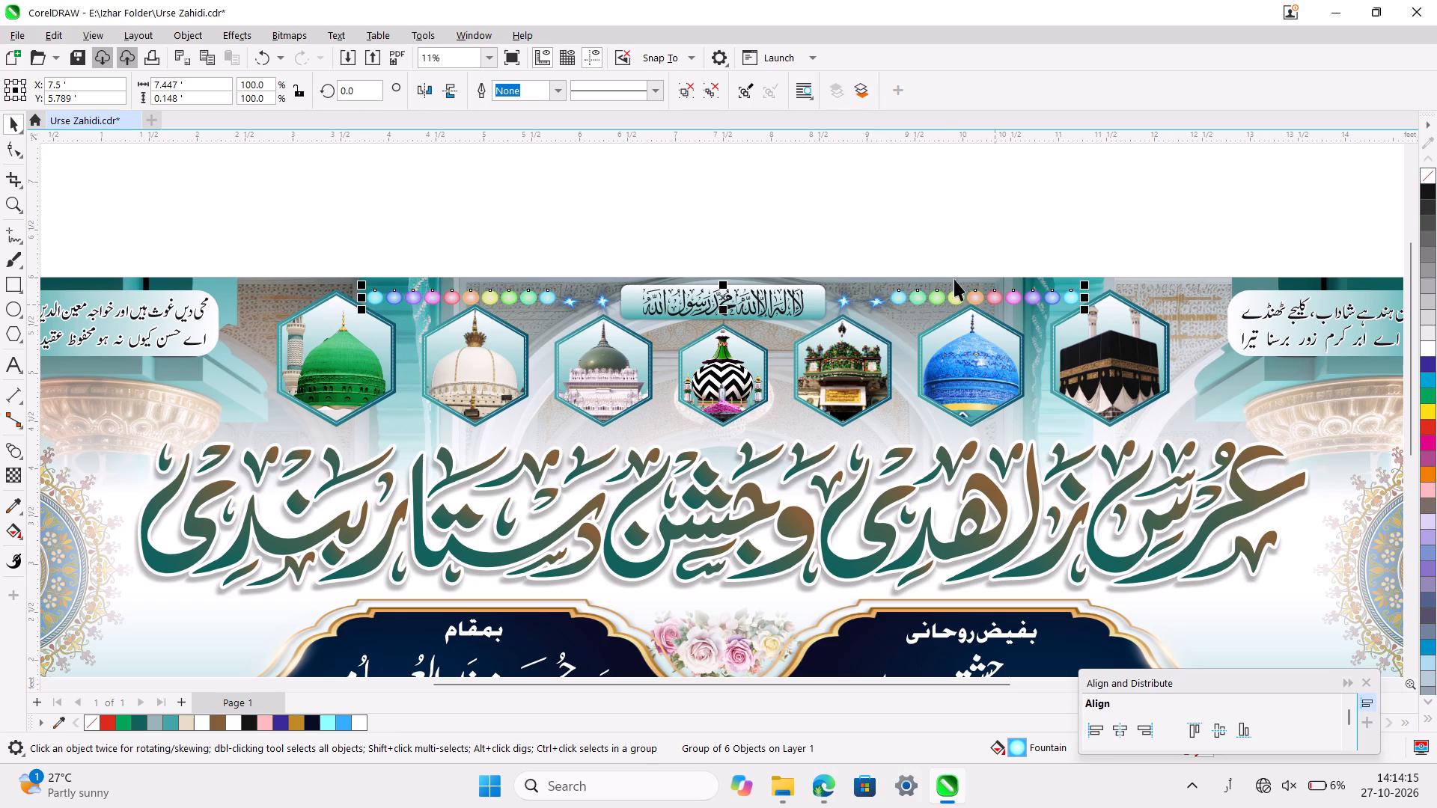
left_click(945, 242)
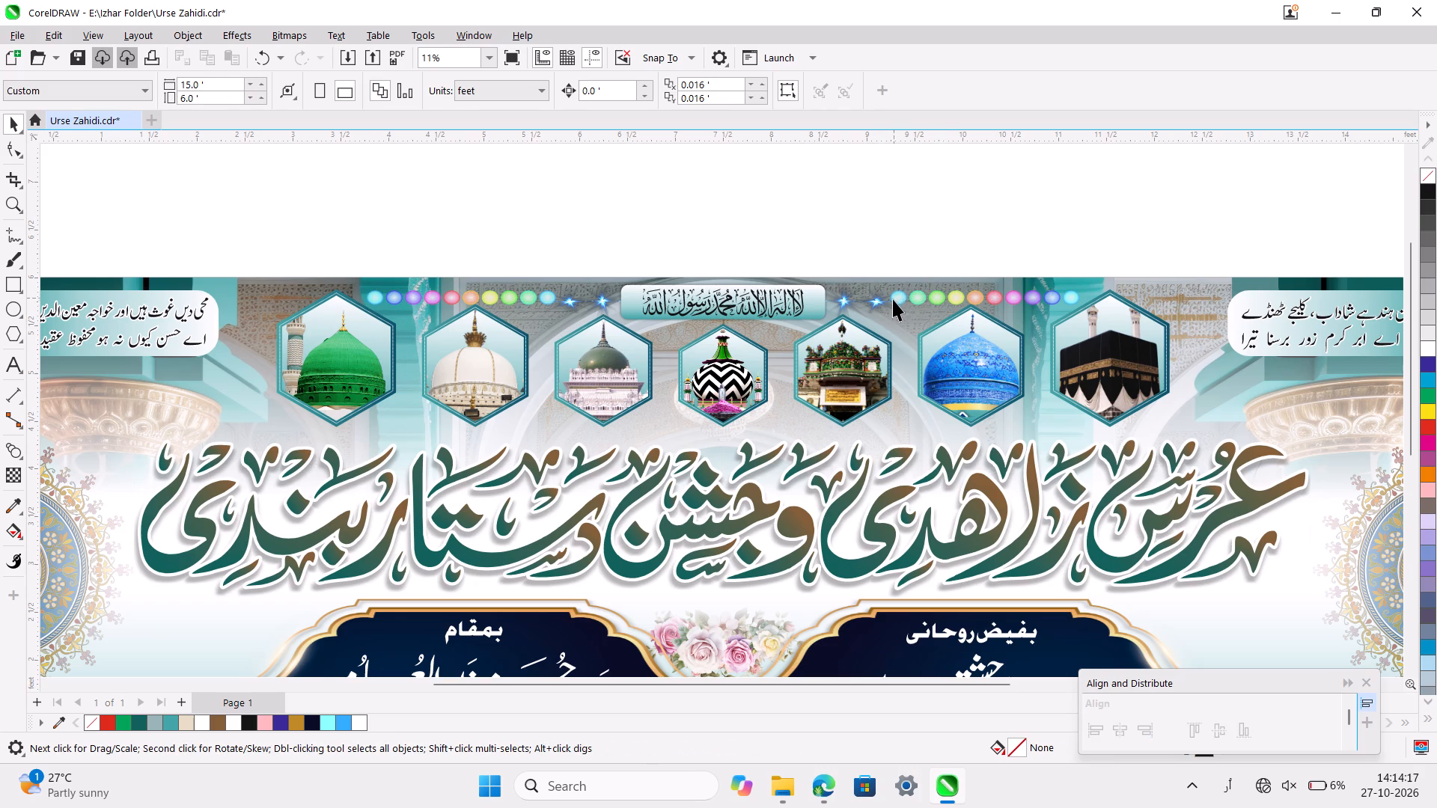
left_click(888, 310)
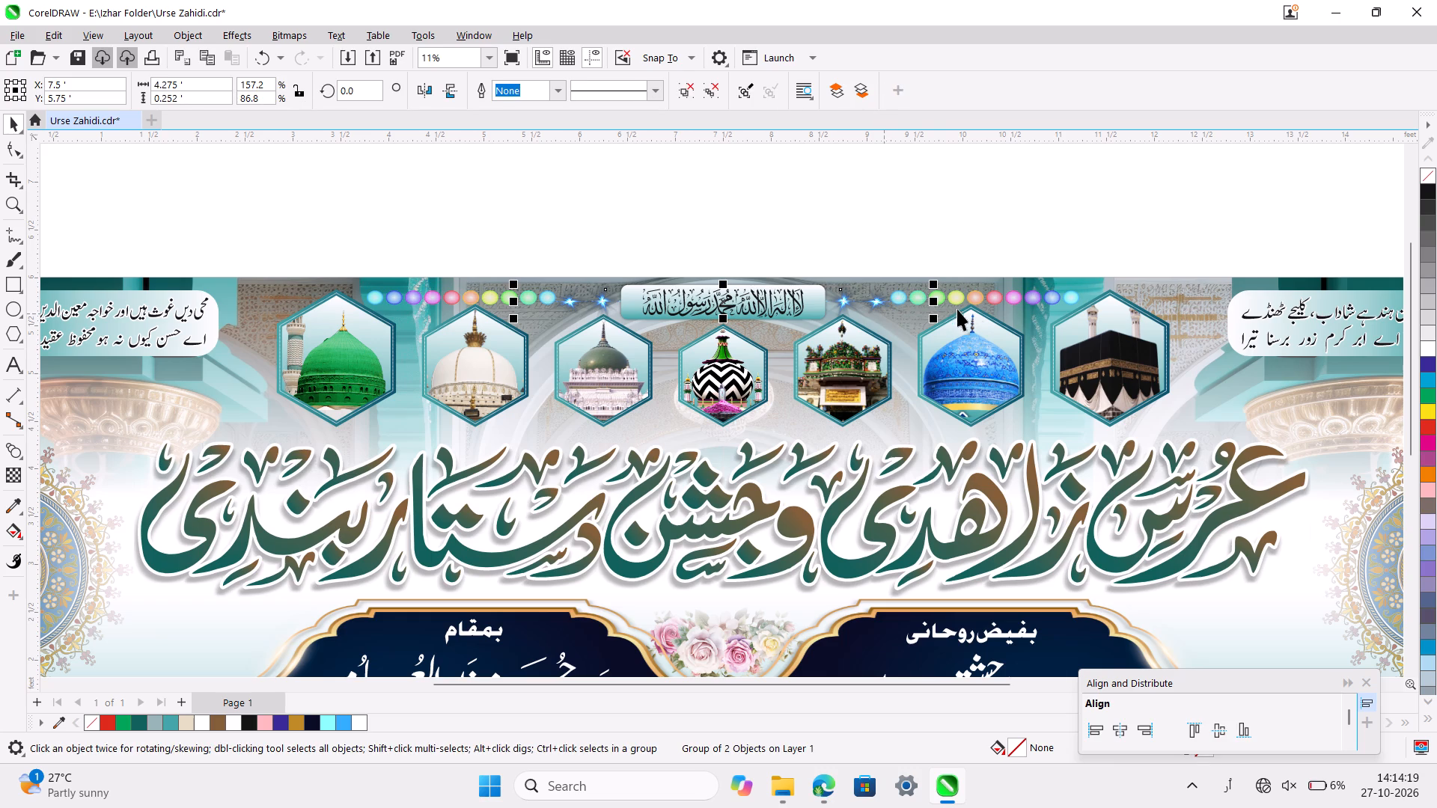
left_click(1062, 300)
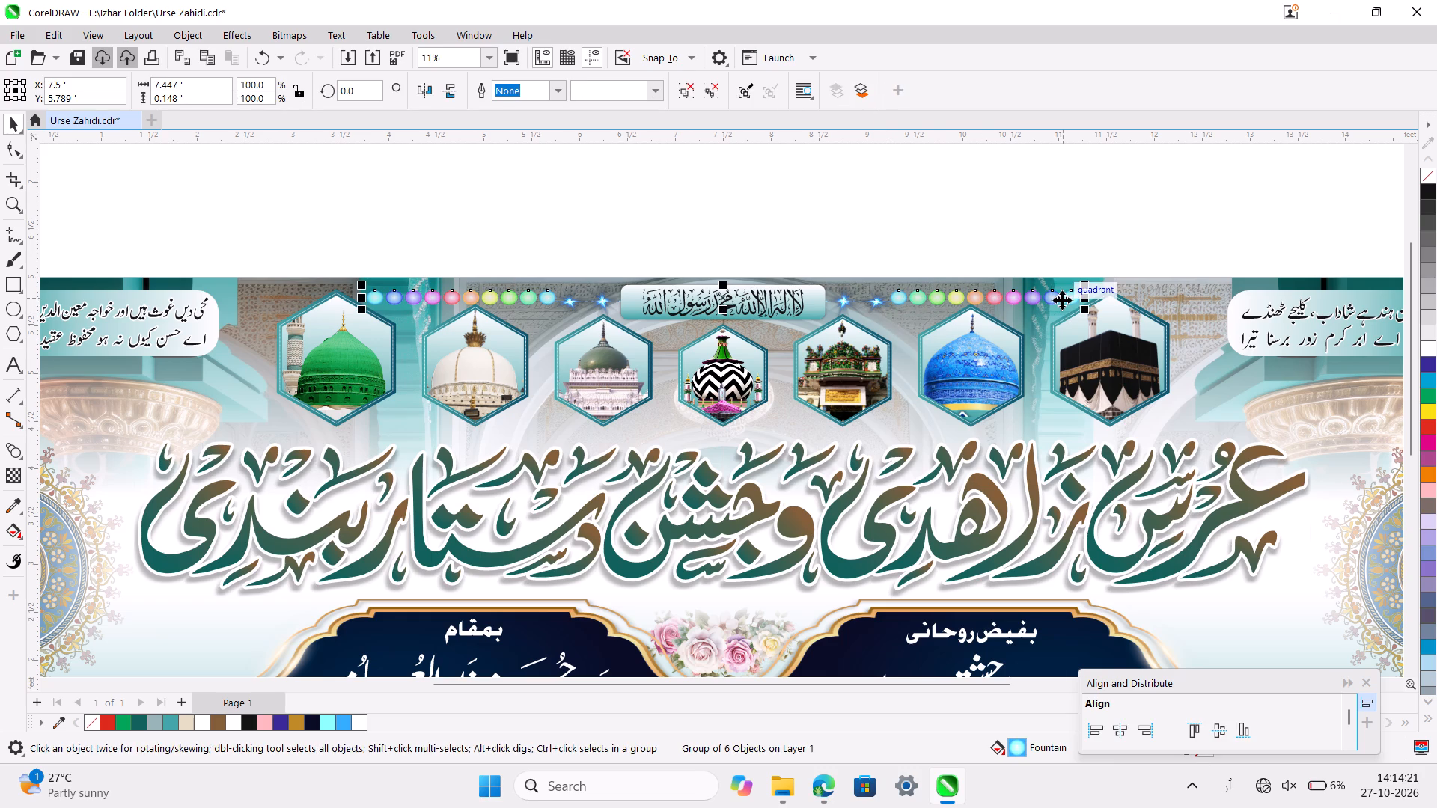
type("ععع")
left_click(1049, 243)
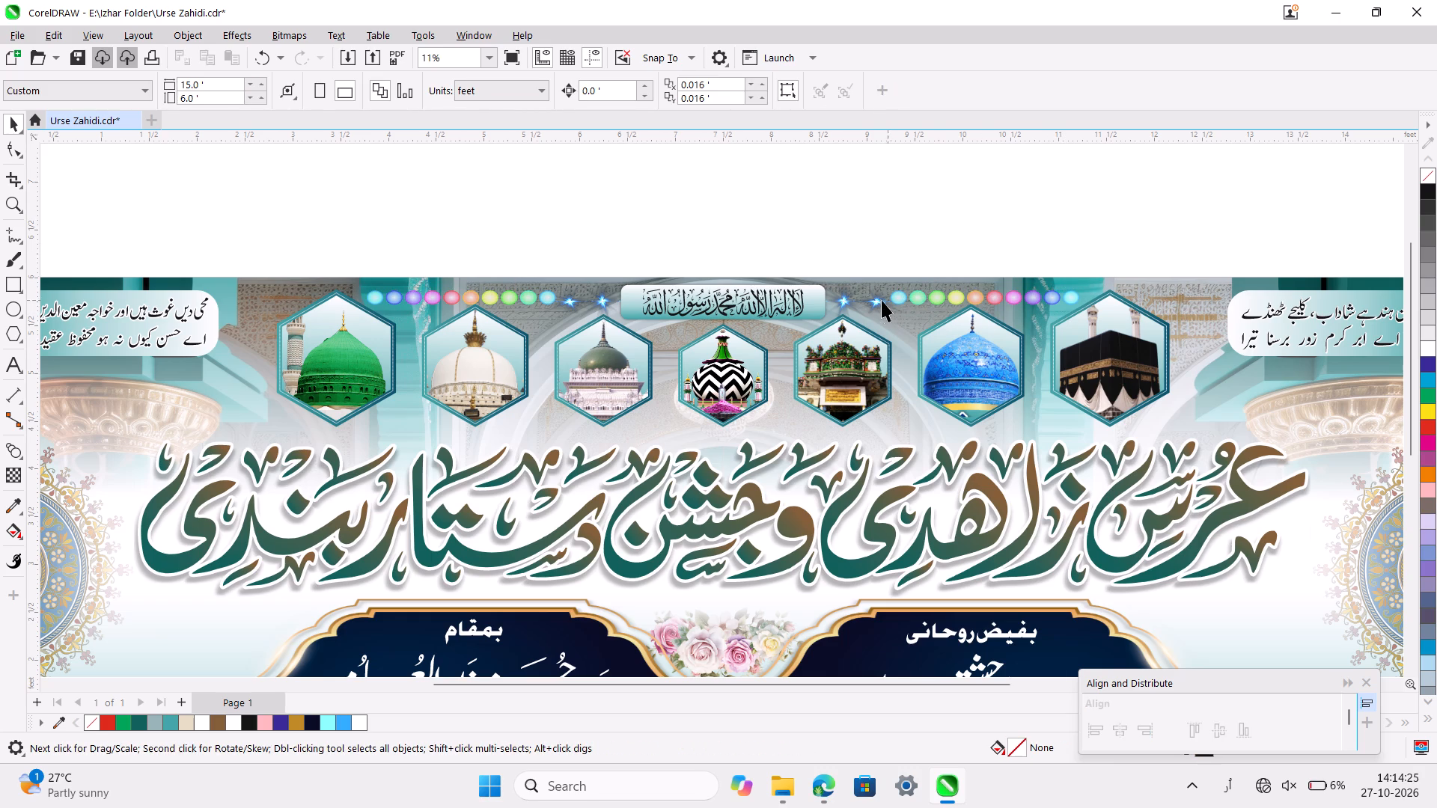
Nudge the outer pair of star flares up to Y 5.776', closer to the line of the rainbow spot rows.
left_click(872, 301)
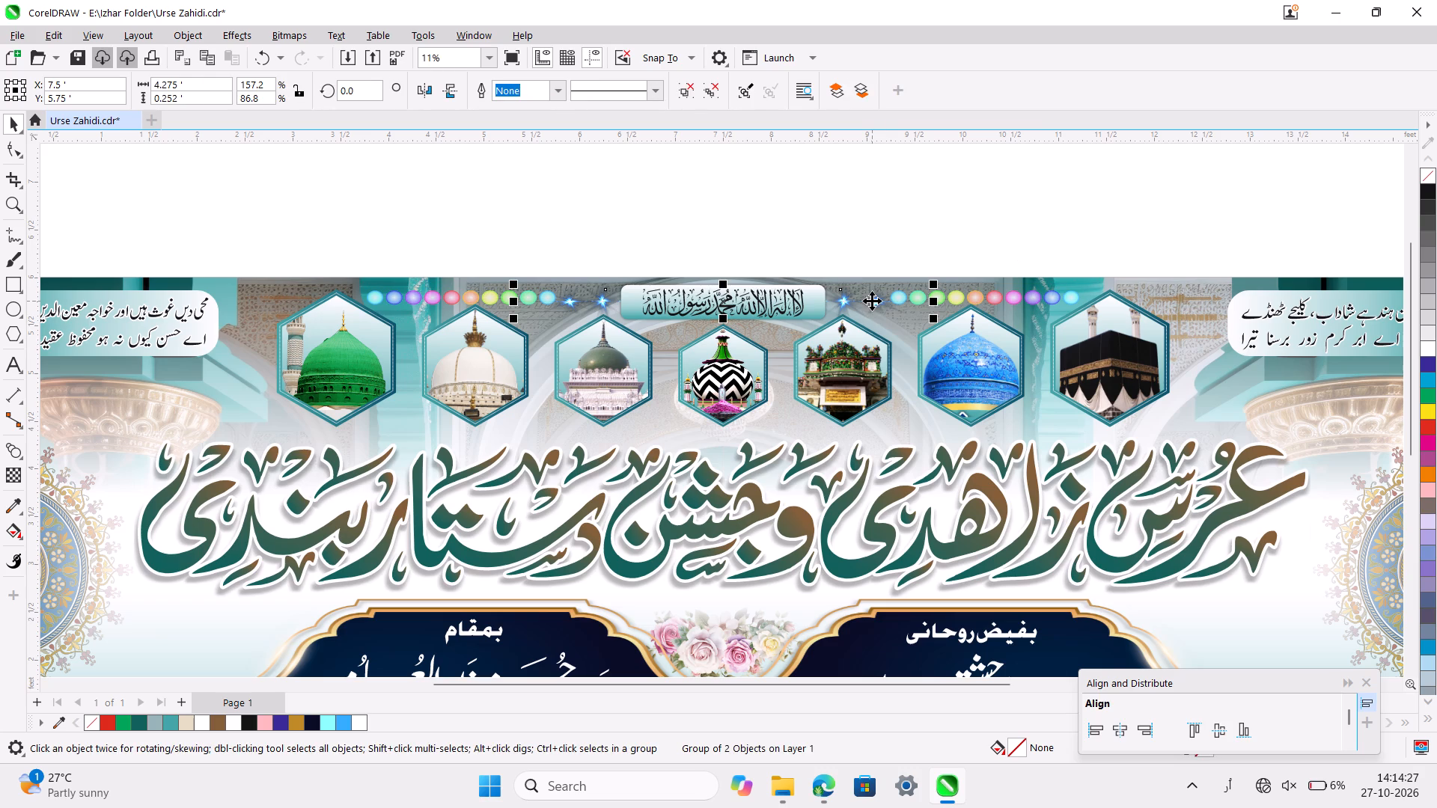
key("Up")
key("Up")
key("Up")
key("Up")
key("Up")
key("Up")
key("Up")
key("Up")
key("Up")
key("Up")
key("Up")
key("Up")
key("Up")
key("Up")
key("Up")
key("Up")
key("Up")
key("Up")
key("Up")
key("Up")
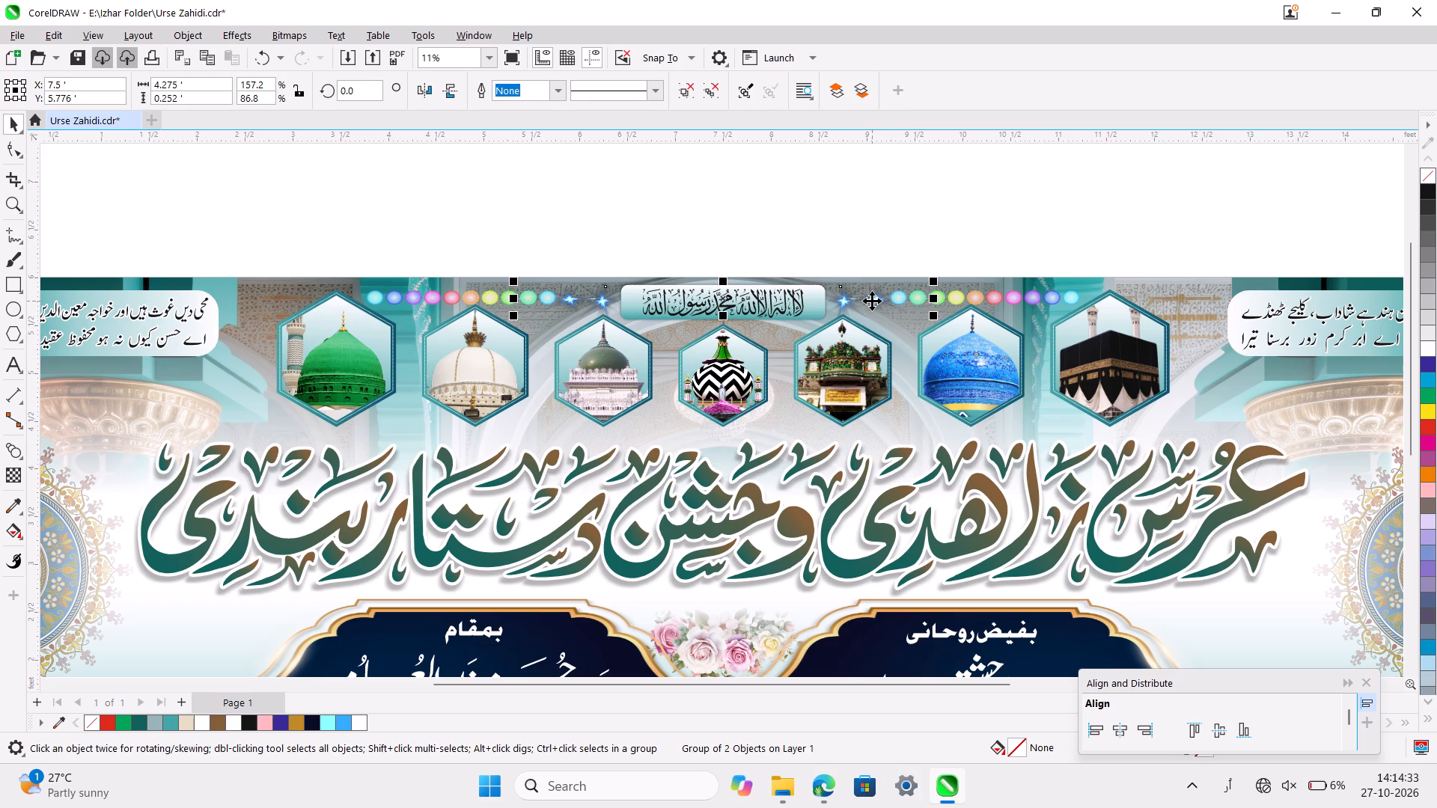
left_click(839, 253)
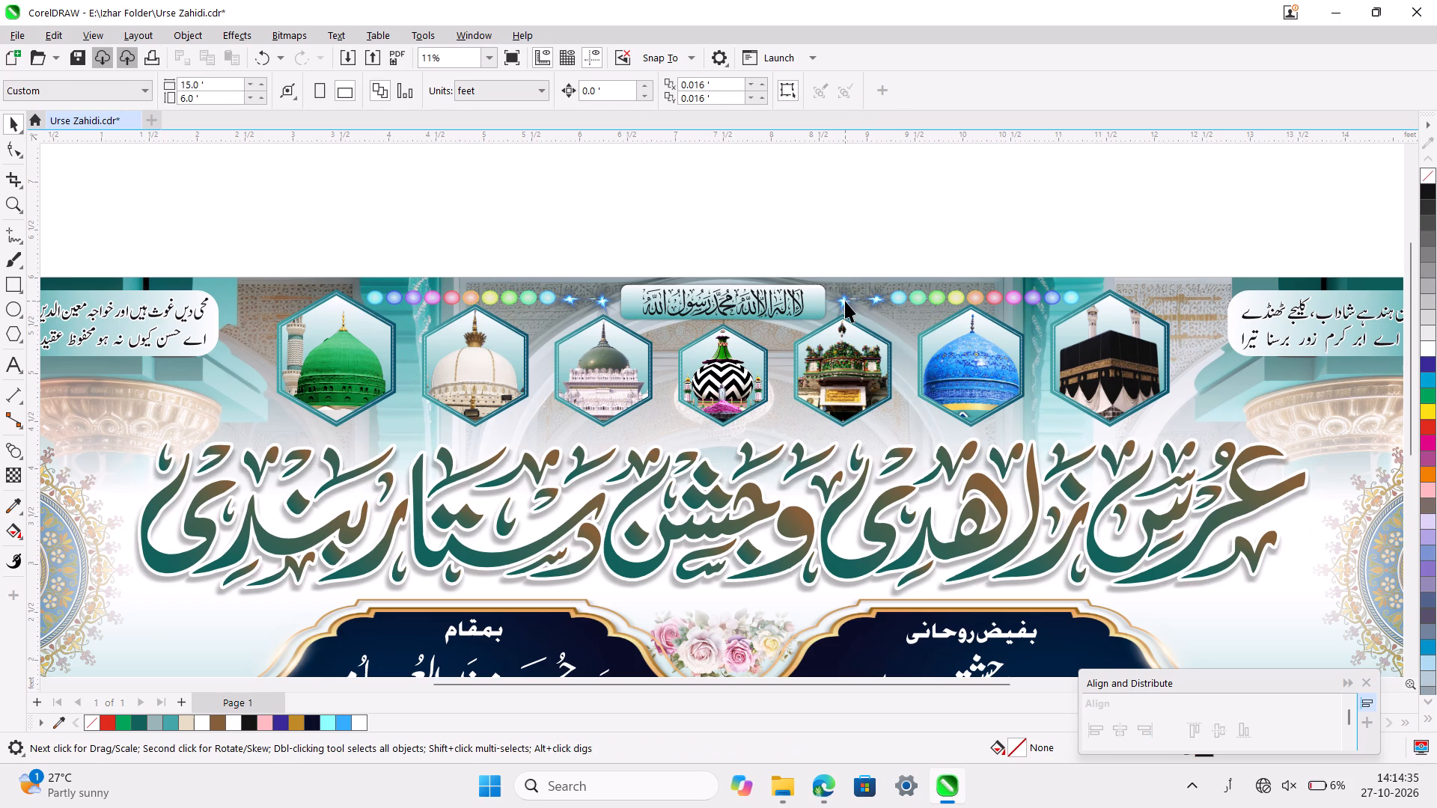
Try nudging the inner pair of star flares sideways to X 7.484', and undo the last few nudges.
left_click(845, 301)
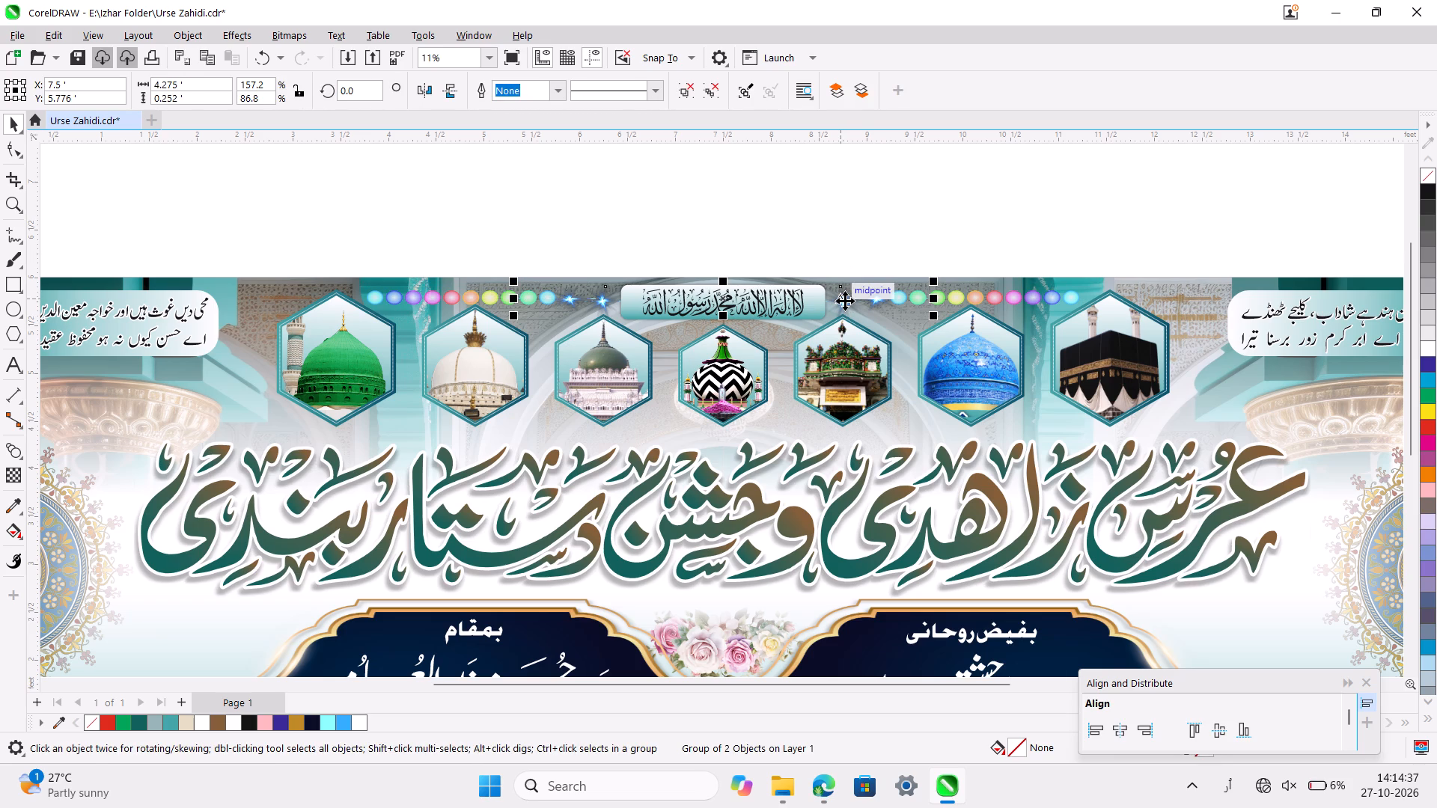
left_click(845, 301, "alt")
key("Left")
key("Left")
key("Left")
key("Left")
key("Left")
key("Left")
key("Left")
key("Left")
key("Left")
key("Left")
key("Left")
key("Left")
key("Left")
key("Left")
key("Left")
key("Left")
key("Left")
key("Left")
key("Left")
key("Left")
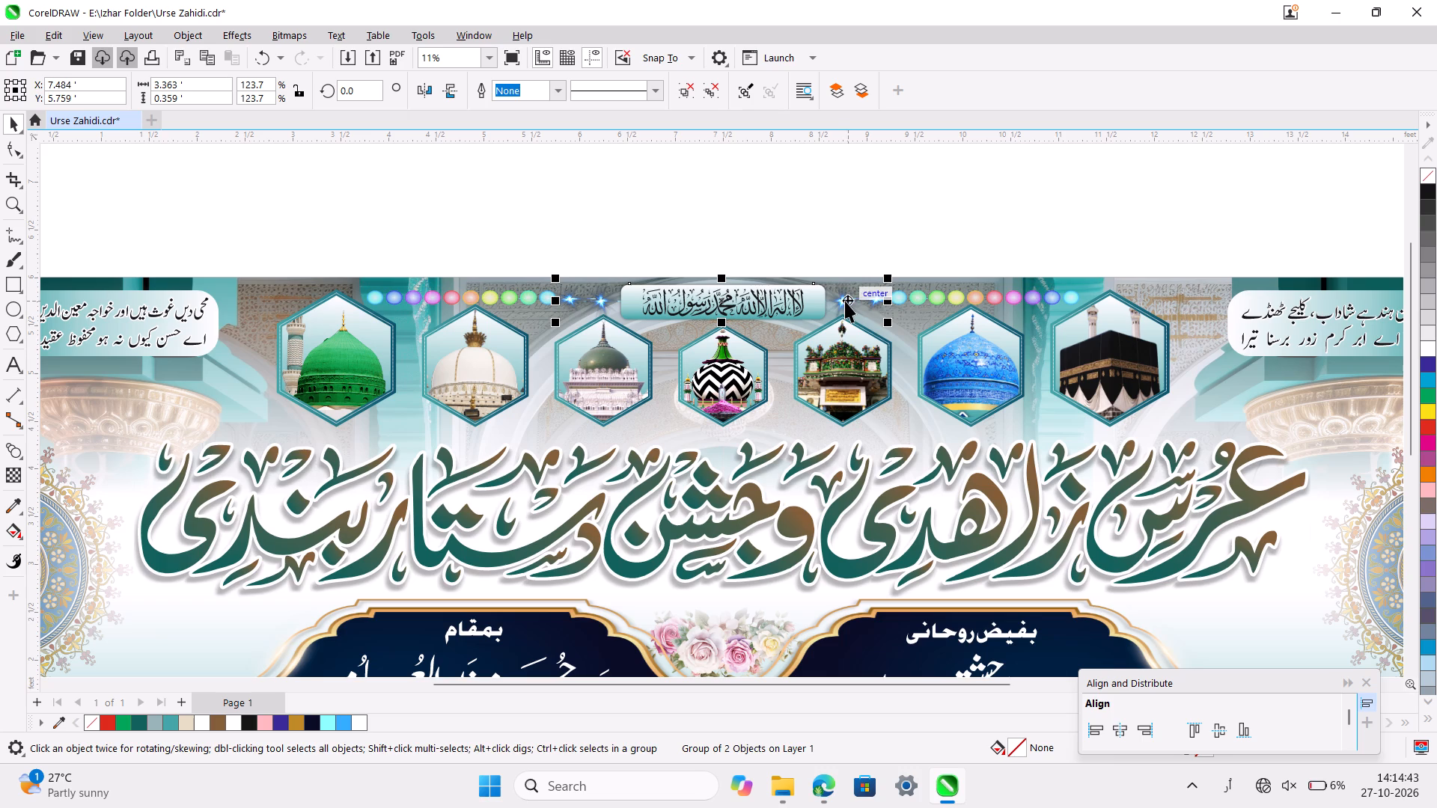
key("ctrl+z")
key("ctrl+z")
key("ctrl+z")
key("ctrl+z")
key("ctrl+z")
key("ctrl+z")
Centre the inner pair of star flares horizontally on the page at X 7.5'.
left_click(1126, 732)
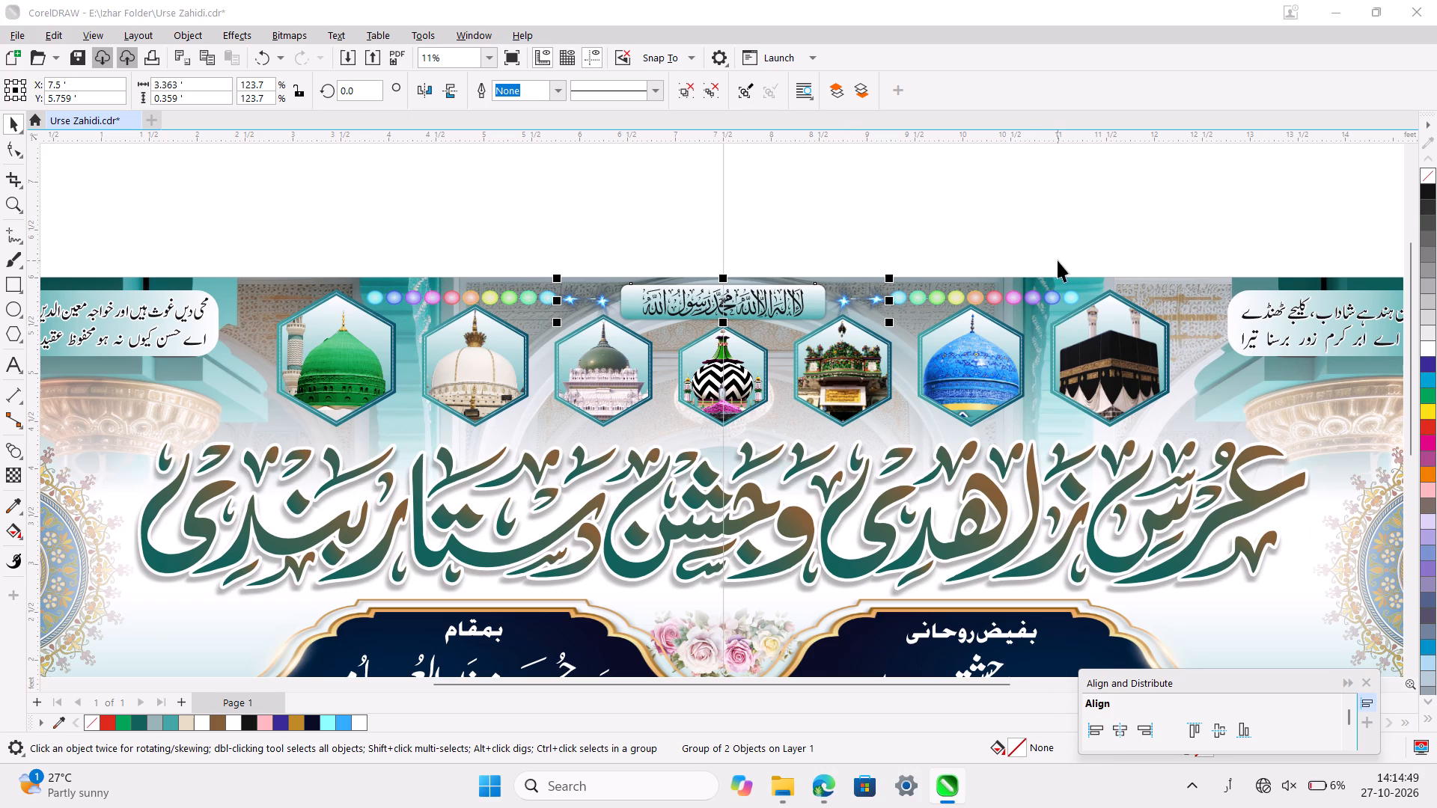
Nudge the inner pair of star flares further up to Y 5.788', level with the rainbow spot rows.
key("shift+Up")
key("shift+Up")
key("shift+Up")
key("shift+Up")
key("shift+Up")
key("shift+Up")
key("shift+Up")
key("shift+Up")
key("shift+Up")
key("shift+Up")
key("shift+Up")
key("shift+Up")
key("shift+Up")
key("shift+Up")
key("shift+Up")
key("shift+Up")
key("shift+Up")
key("shift+Up")
key("shift+Up")
key("shift+Up")
key("shift+Up")
key("shift+Up")
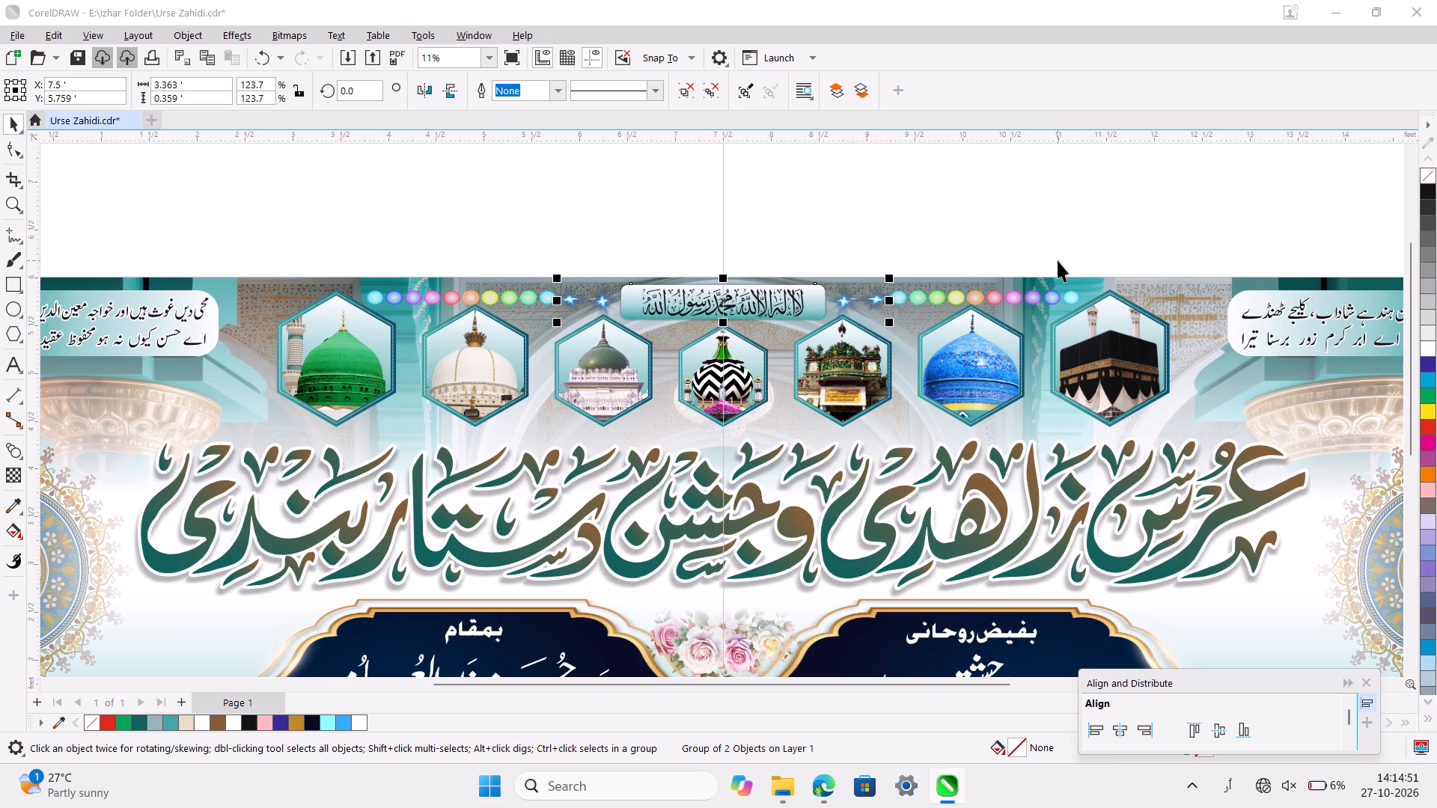
left_click(1058, 260)
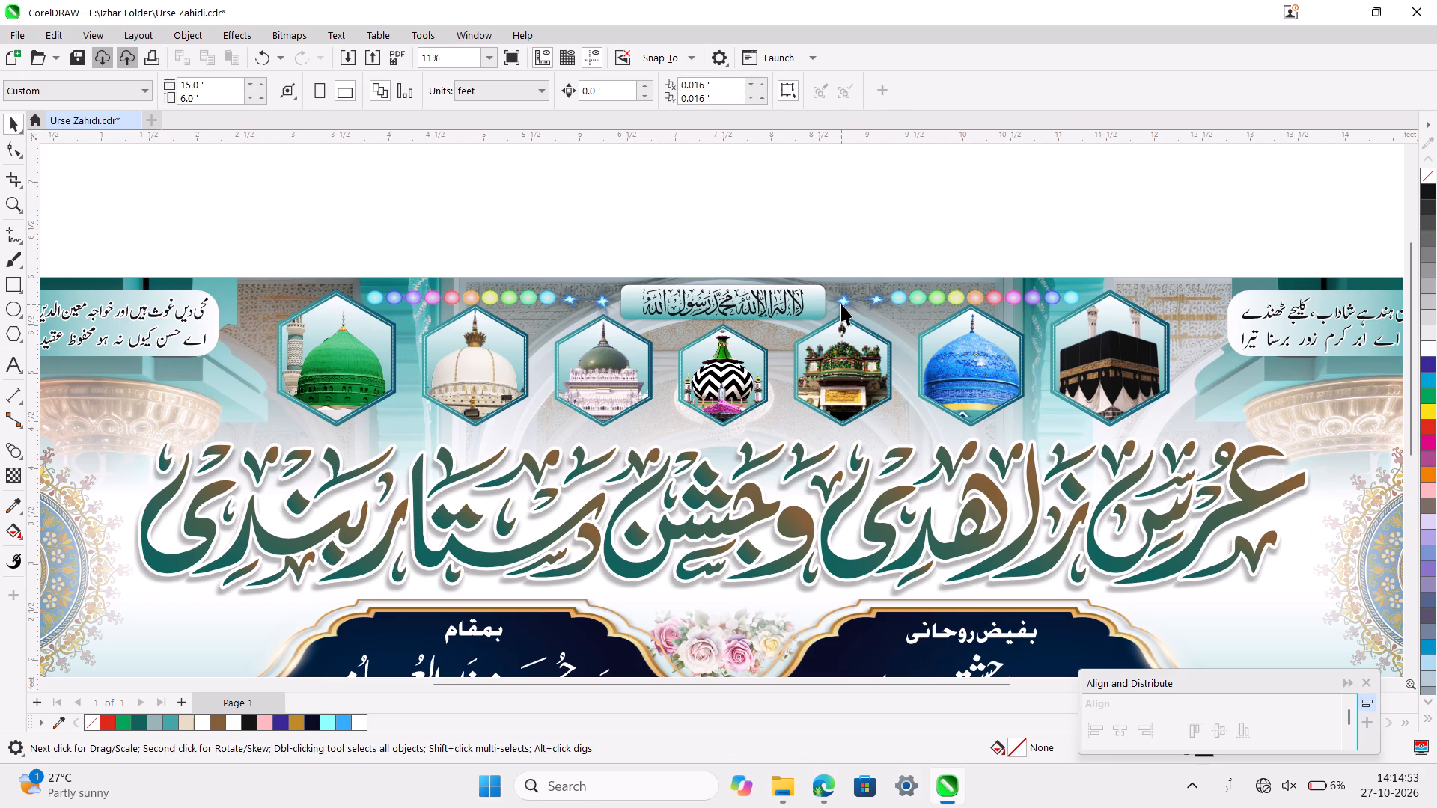
left_click(841, 304, "alt")
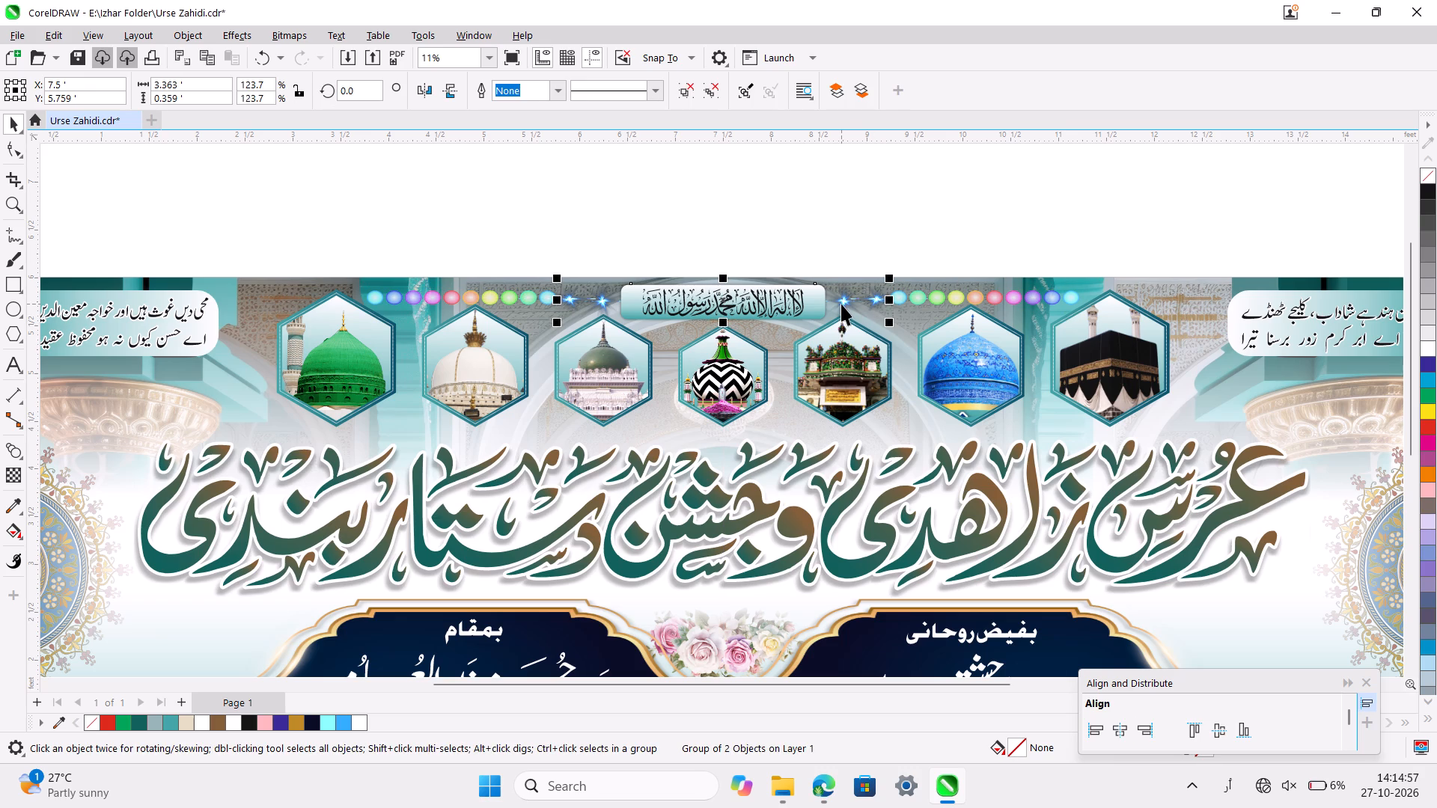
key("shift+Up")
key("shift+Up")
key("shift+Up")
key("shift+Up")
key("shift+Up")
key("shift+Up")
key("shift+Up")
key("shift+Up")
key("shift+Up")
key("shift+Up")
key("shift+Up")
key("shift+Up")
key("shift+Up")
key("shift+Up")
key("shift+Up")
key("shift+Up")
key("shift+Up")
key("shift+Up")
key("shift+Up")
key("shift+Up")
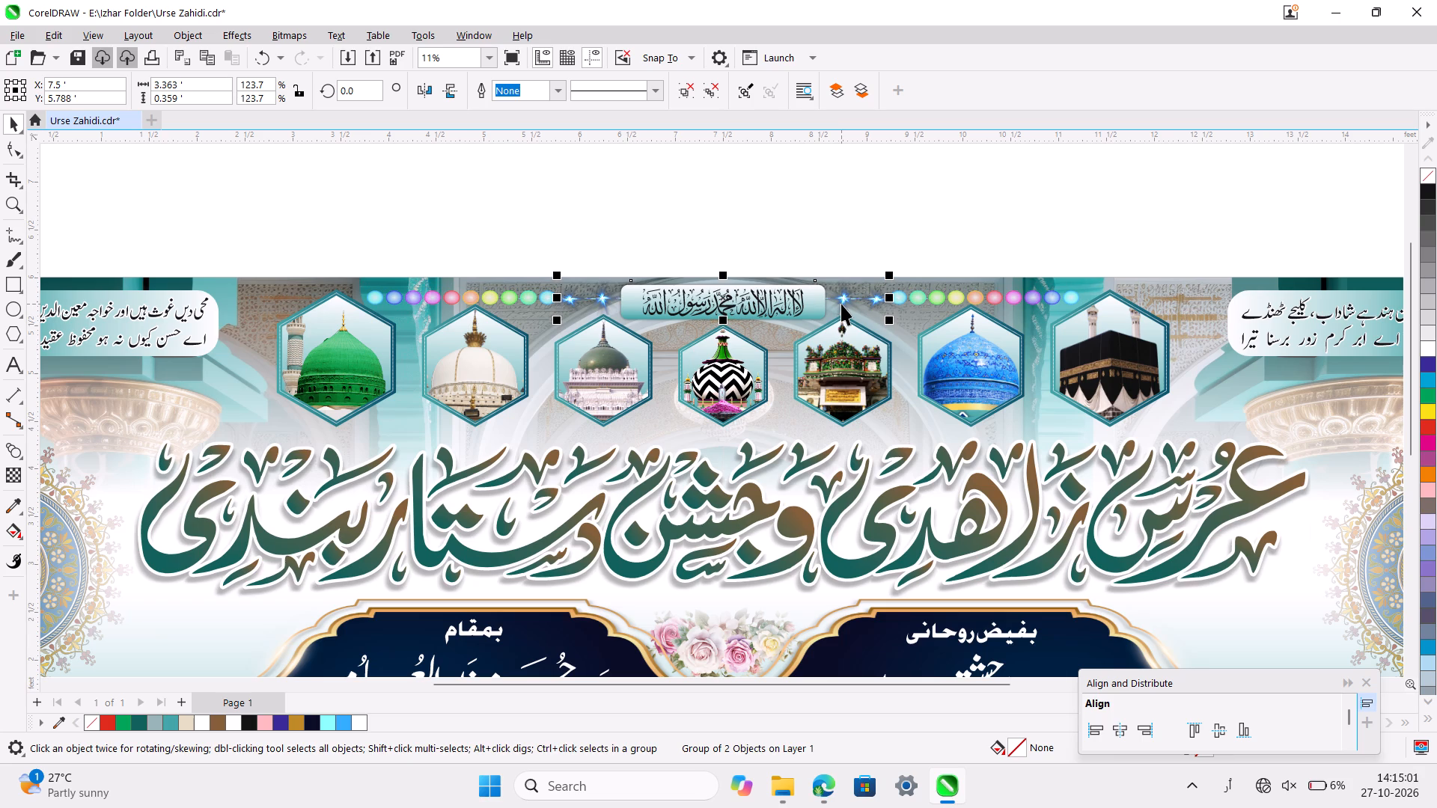
Centre the outer pair of star flares horizontally on the page at X 7.5'.
left_click(879, 300)
left_click(922, 244)
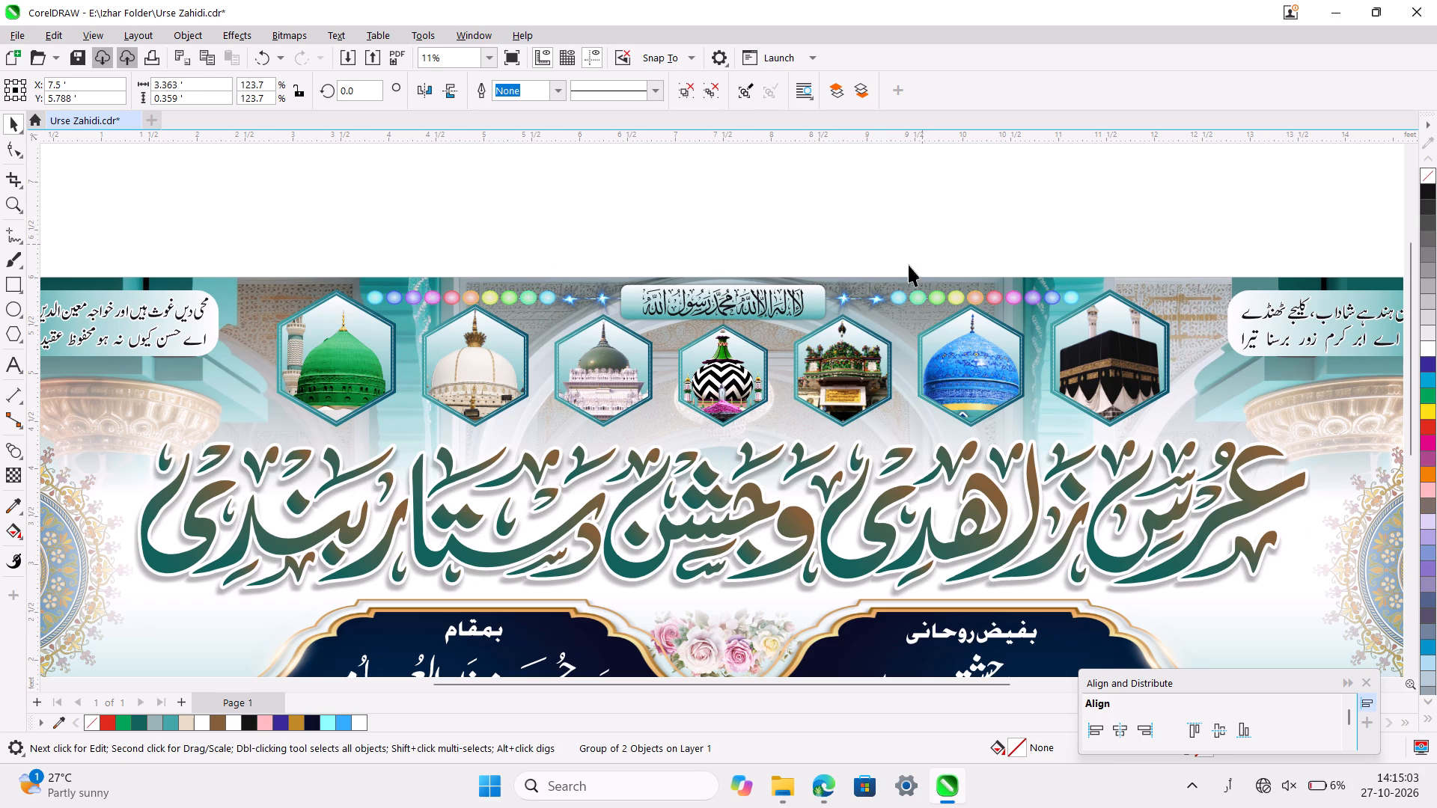
left_click(881, 302)
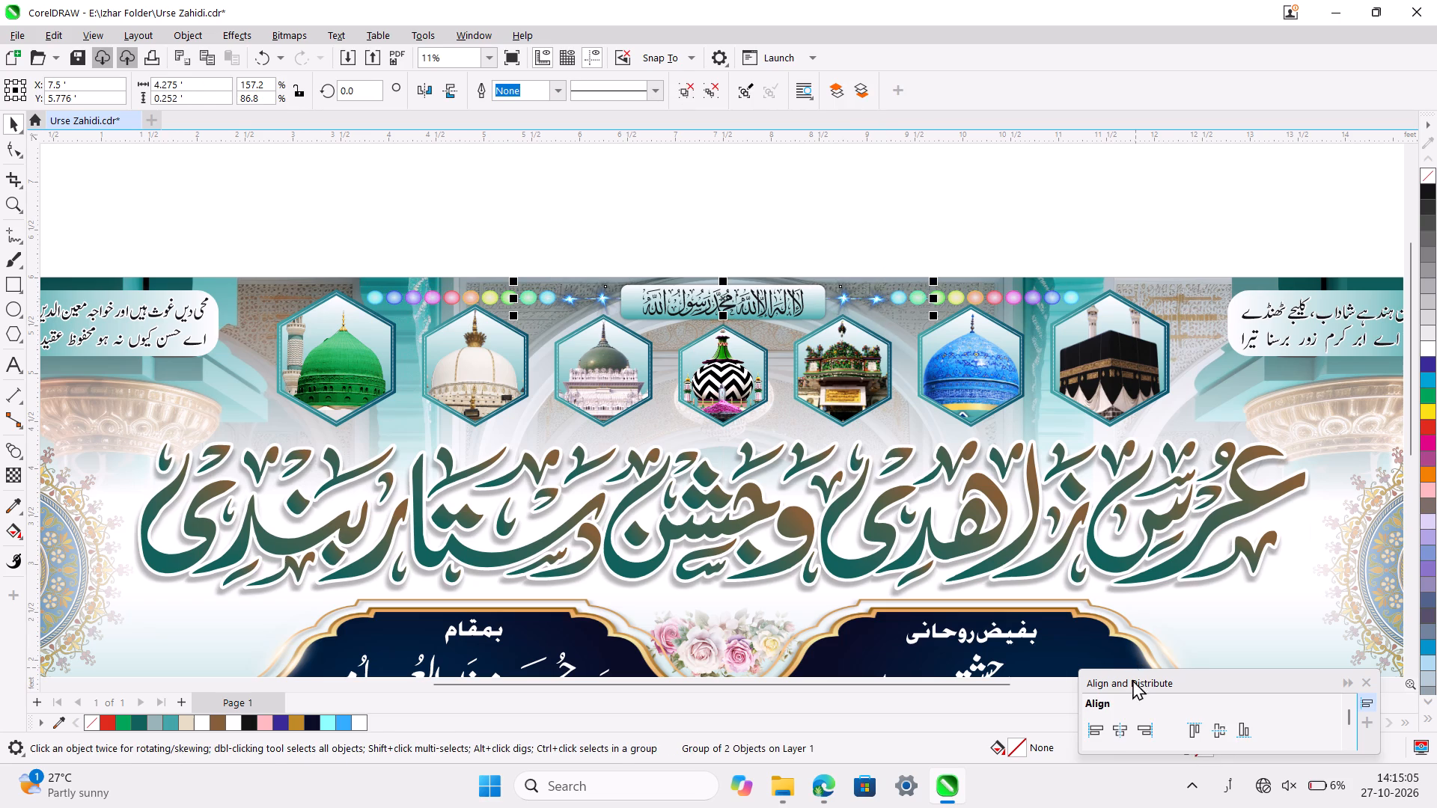
left_click(1114, 729)
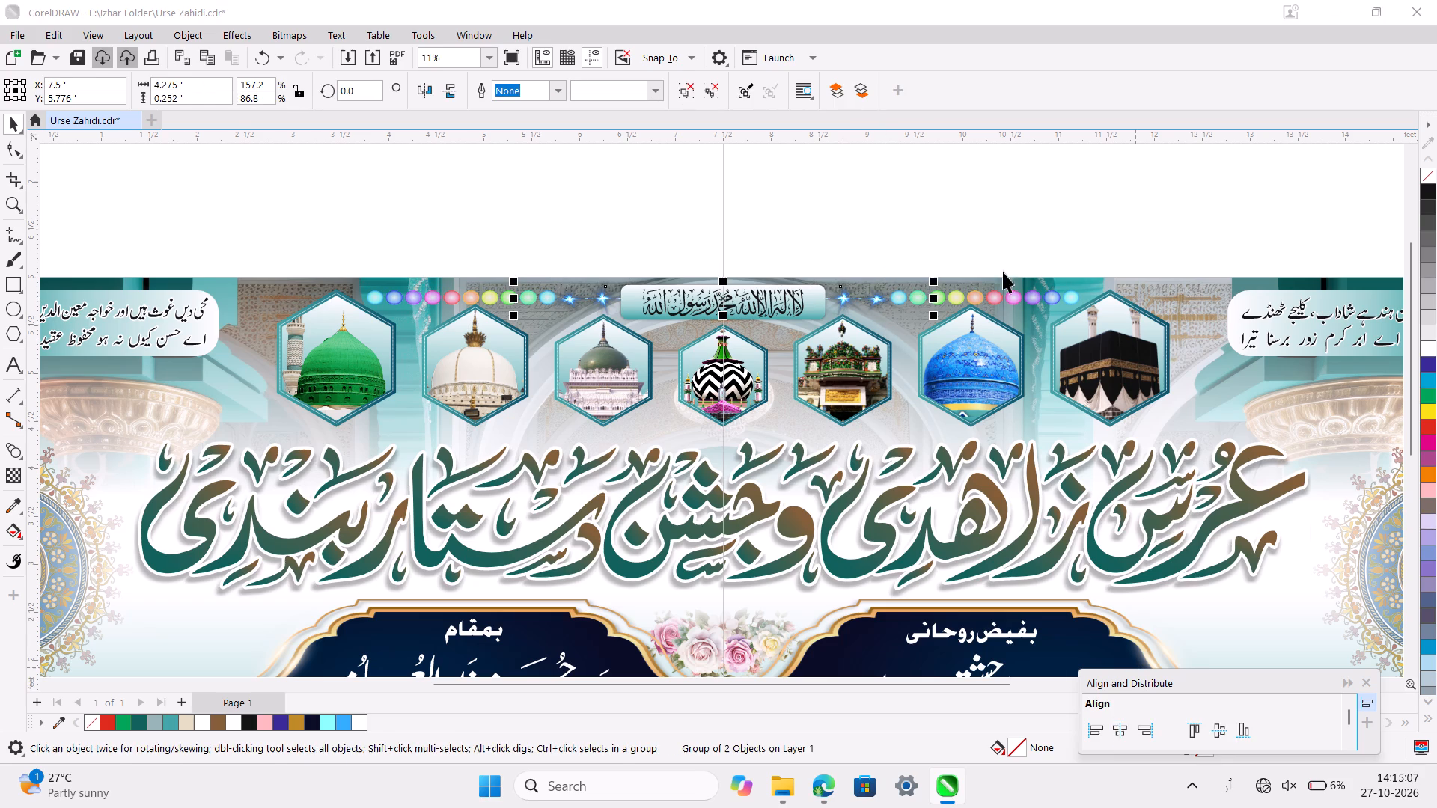
left_click(1014, 211)
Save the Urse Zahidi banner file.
scroll(1014, 211, "down", 6, "ctrl")
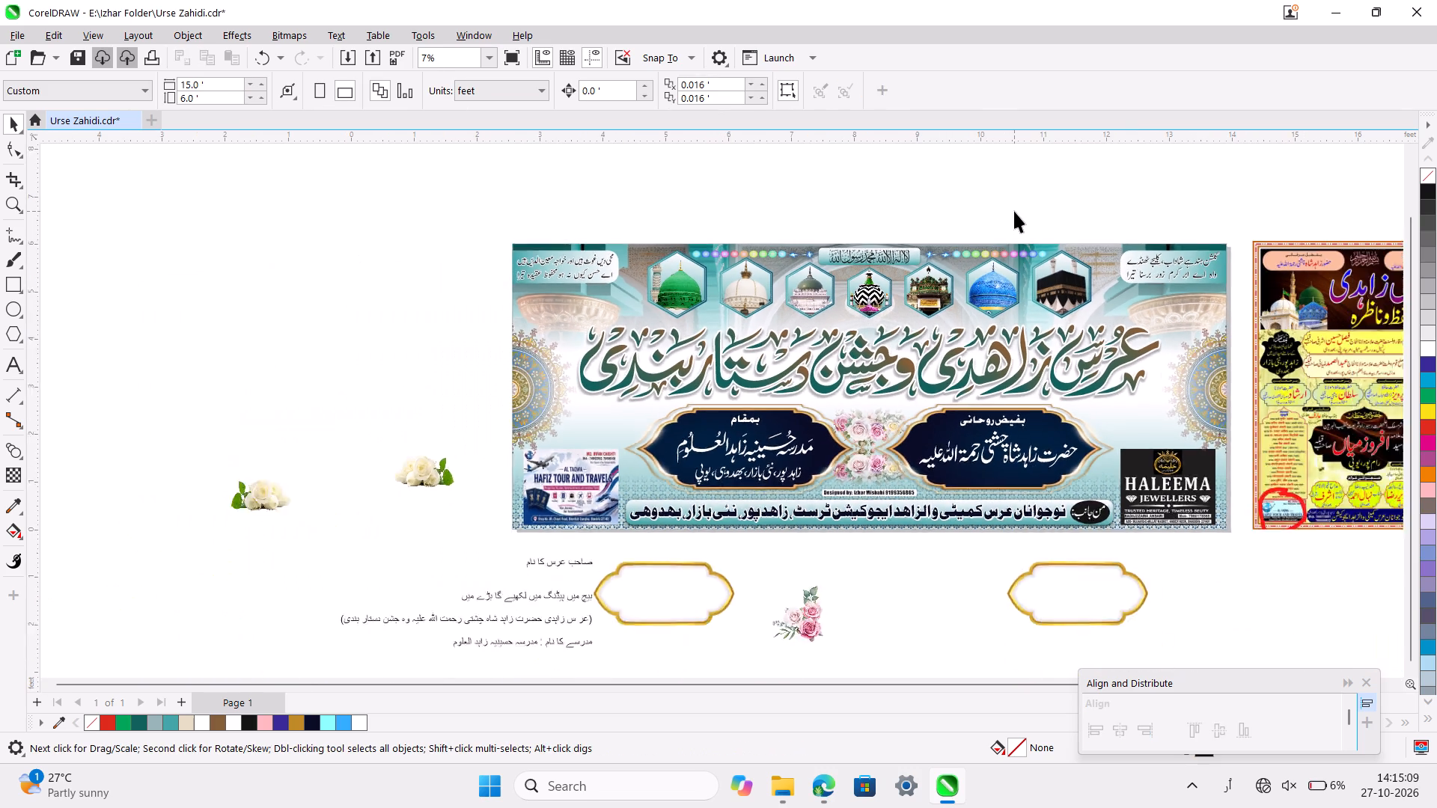
scroll(1014, 211, "up", 1)
left_click(537, 225)
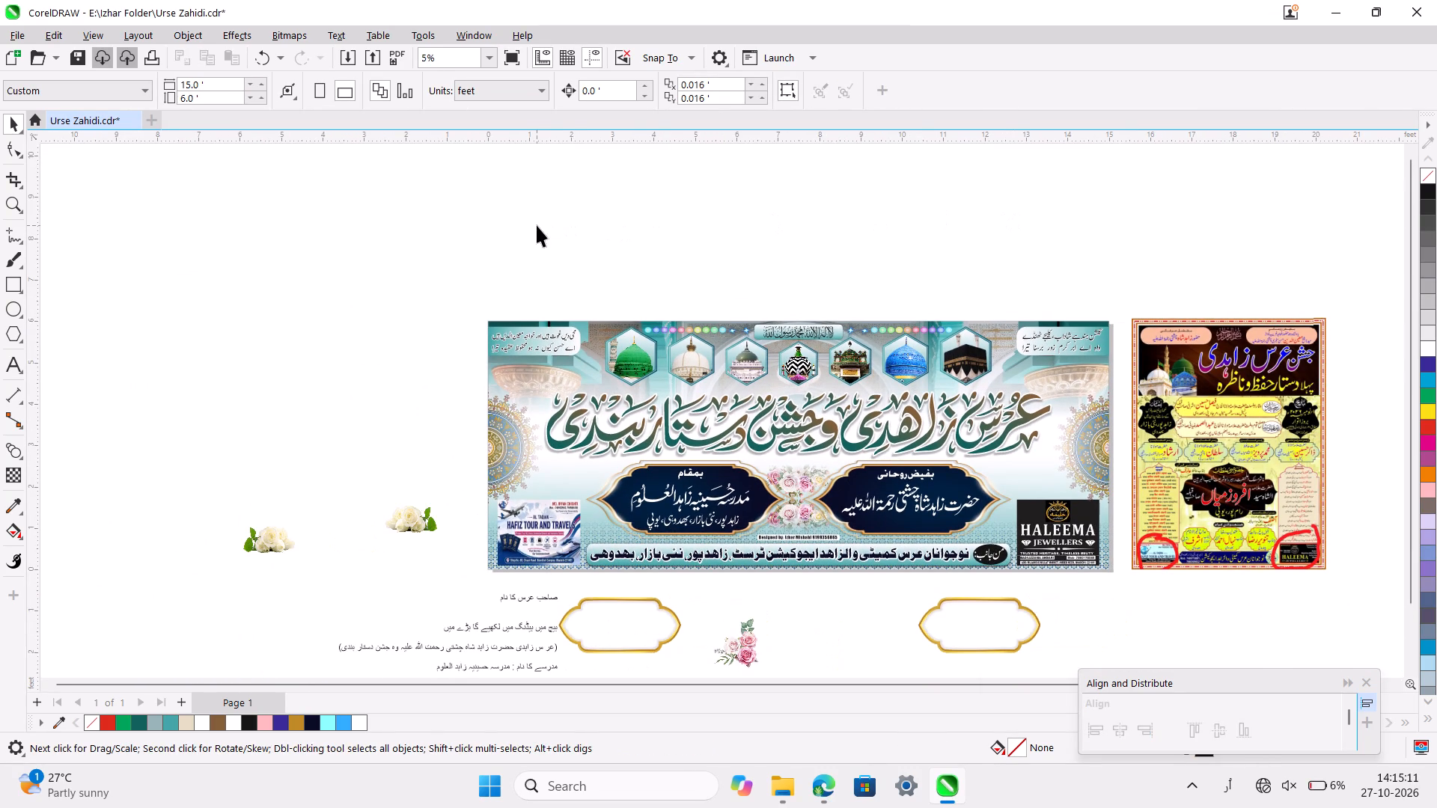
key("ctrl+s")
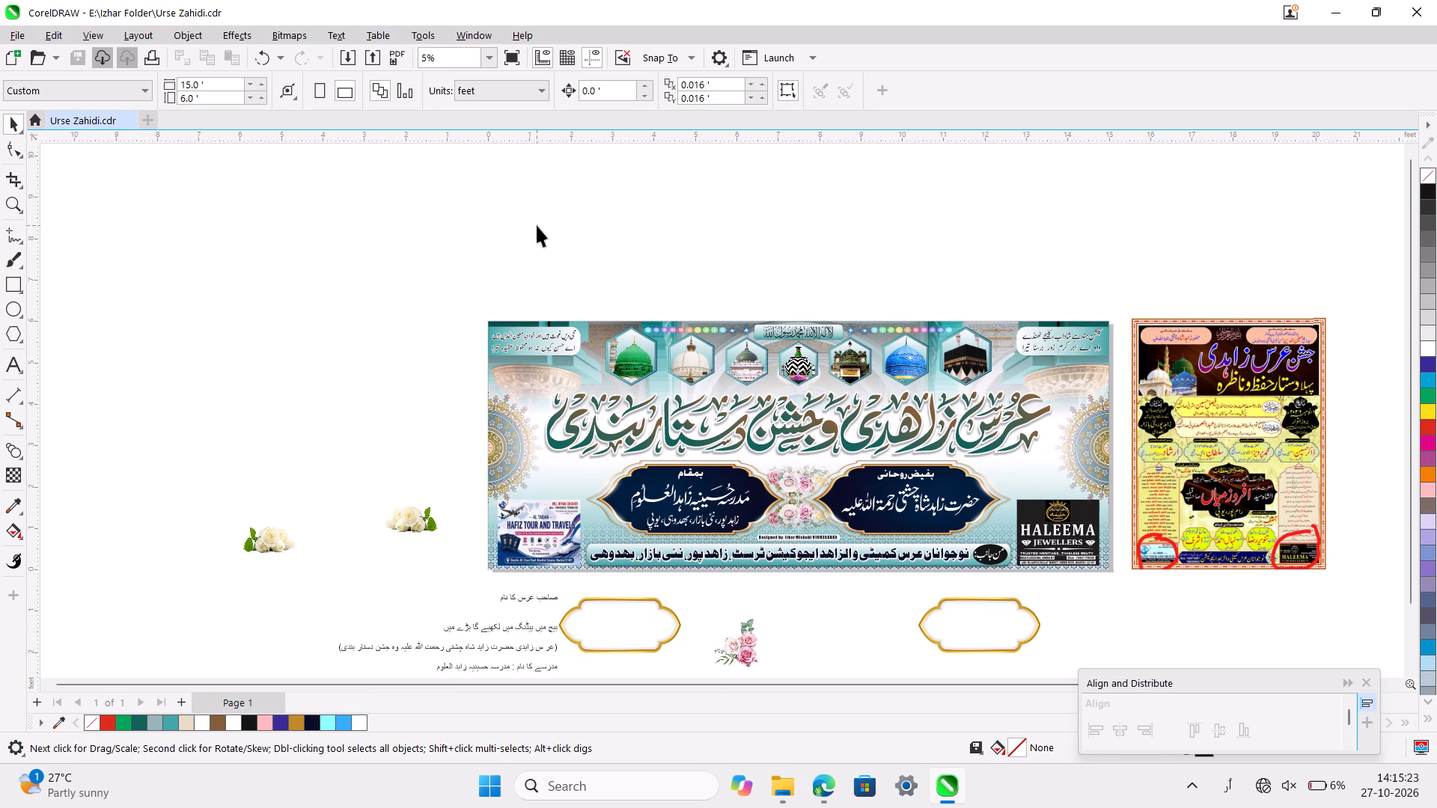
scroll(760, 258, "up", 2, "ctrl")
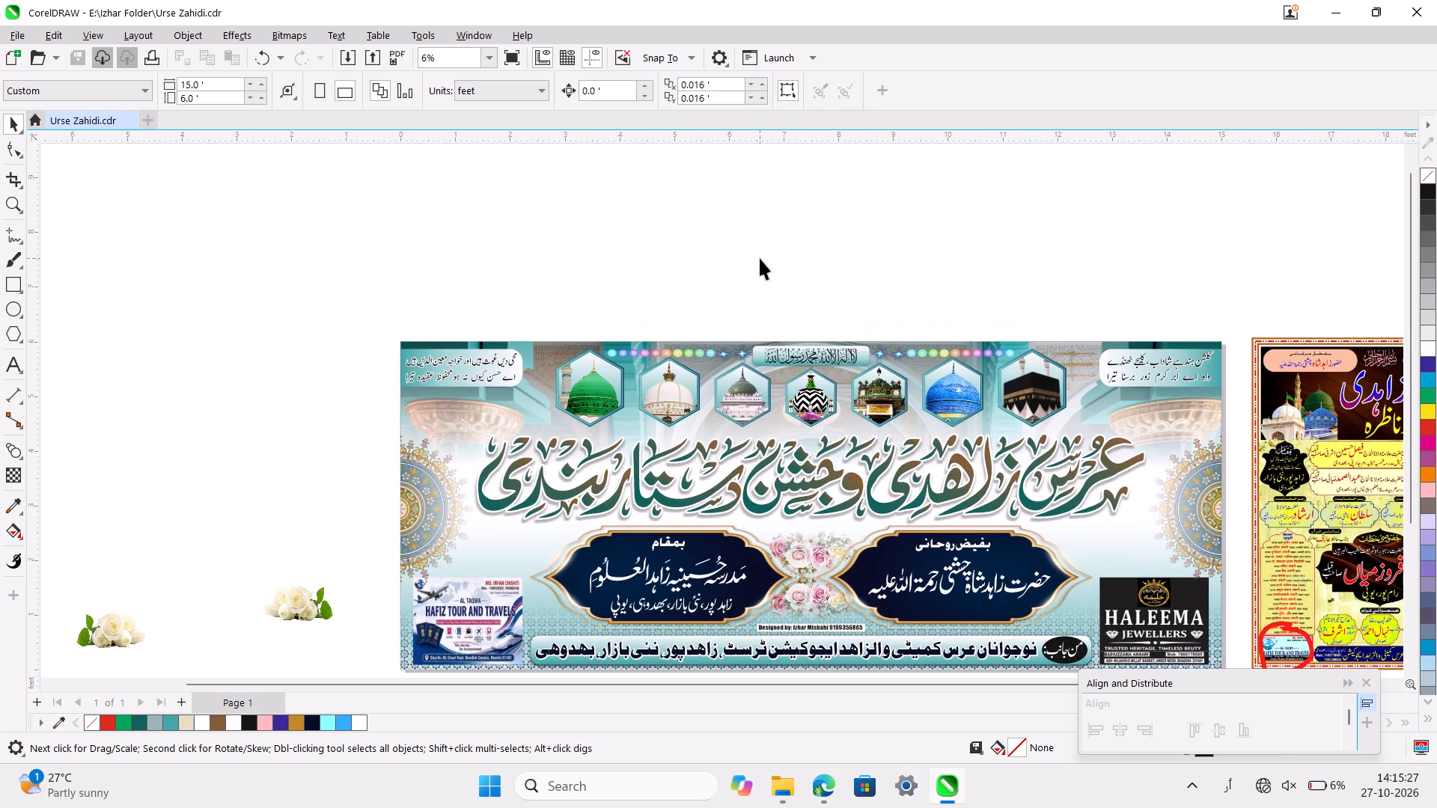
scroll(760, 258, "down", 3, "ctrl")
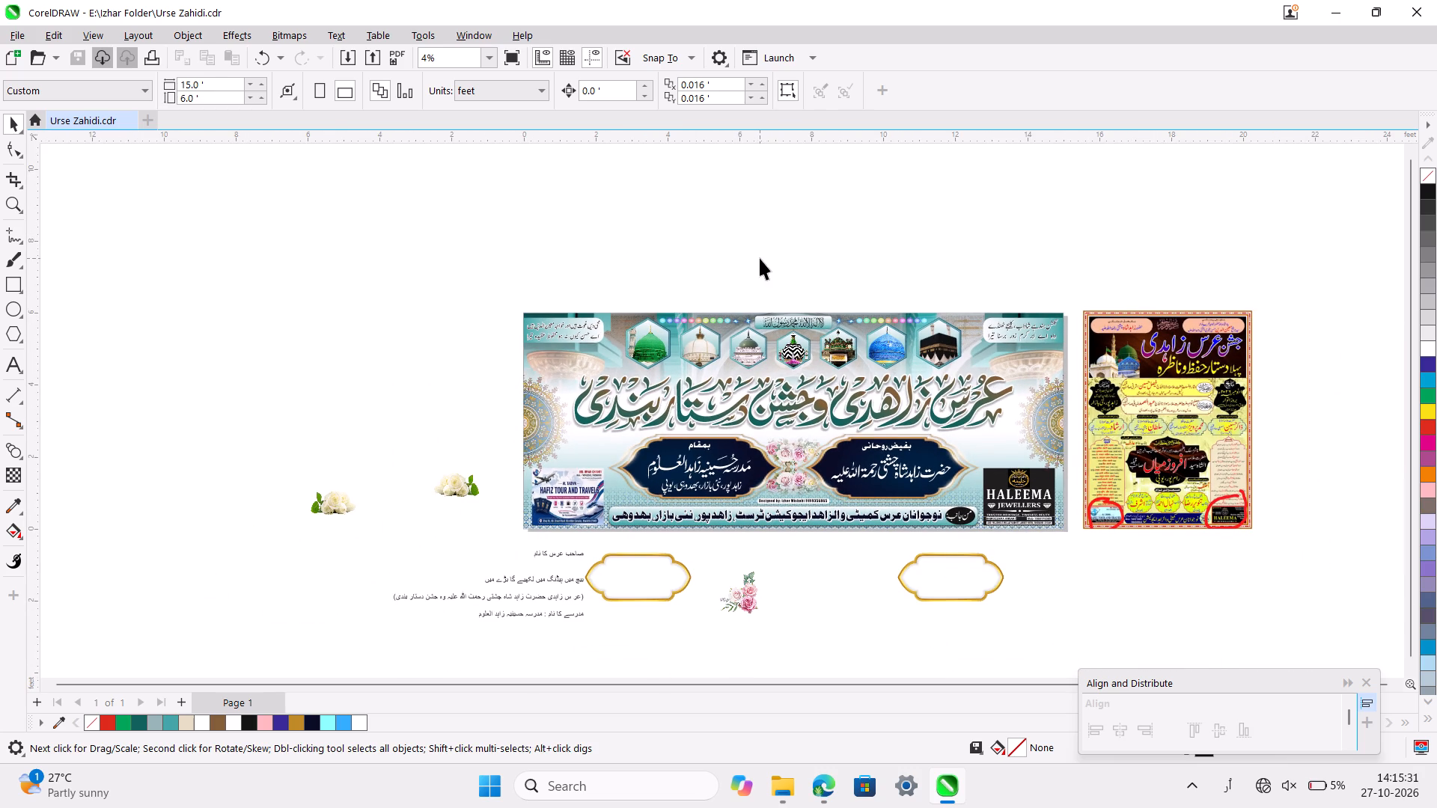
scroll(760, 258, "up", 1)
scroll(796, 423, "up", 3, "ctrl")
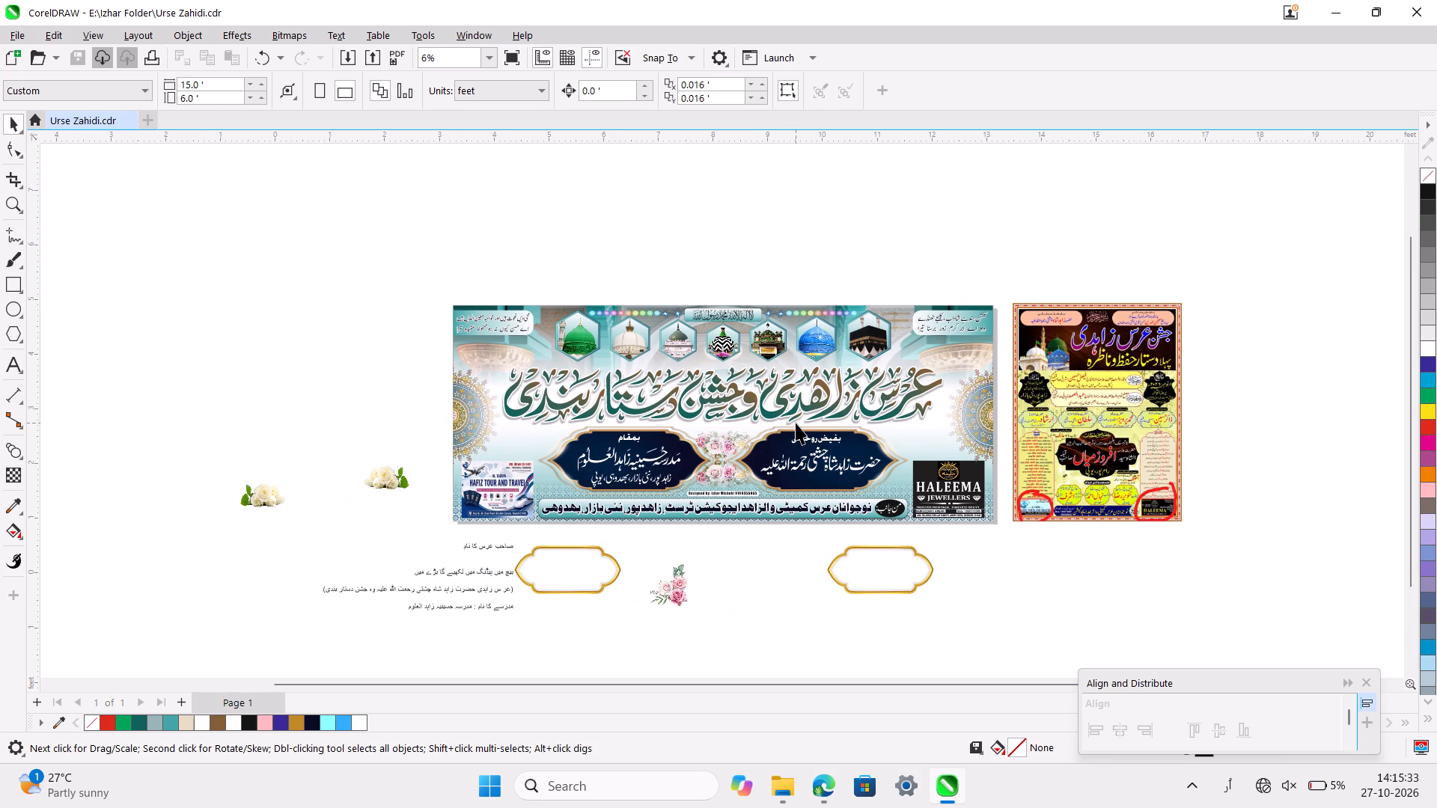
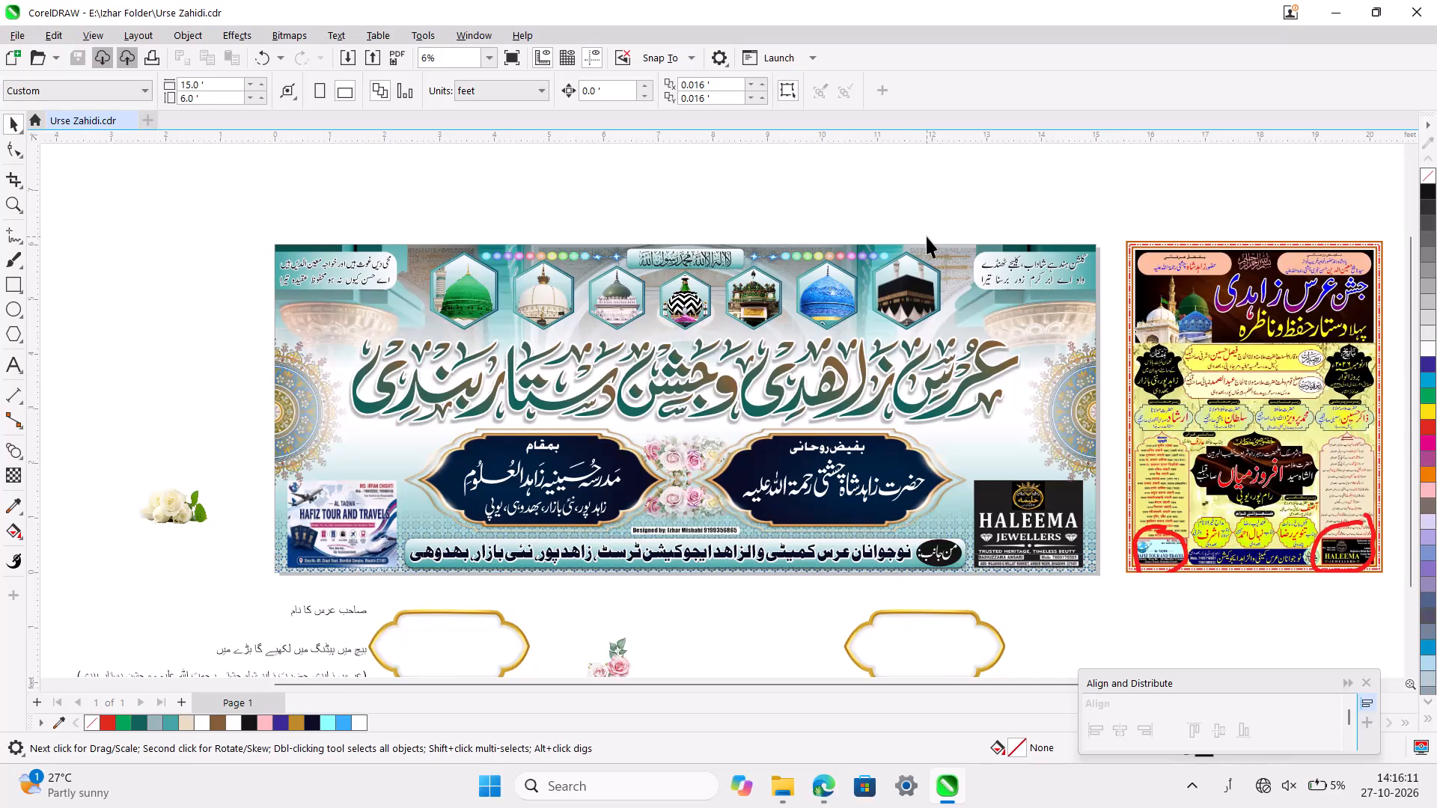
Look over the whole banner and its header for anything that still needs refining.
scroll(927, 236, "up", 2, "ctrl")
scroll(927, 236, "up", 1)
scroll(927, 236, "right", 3)
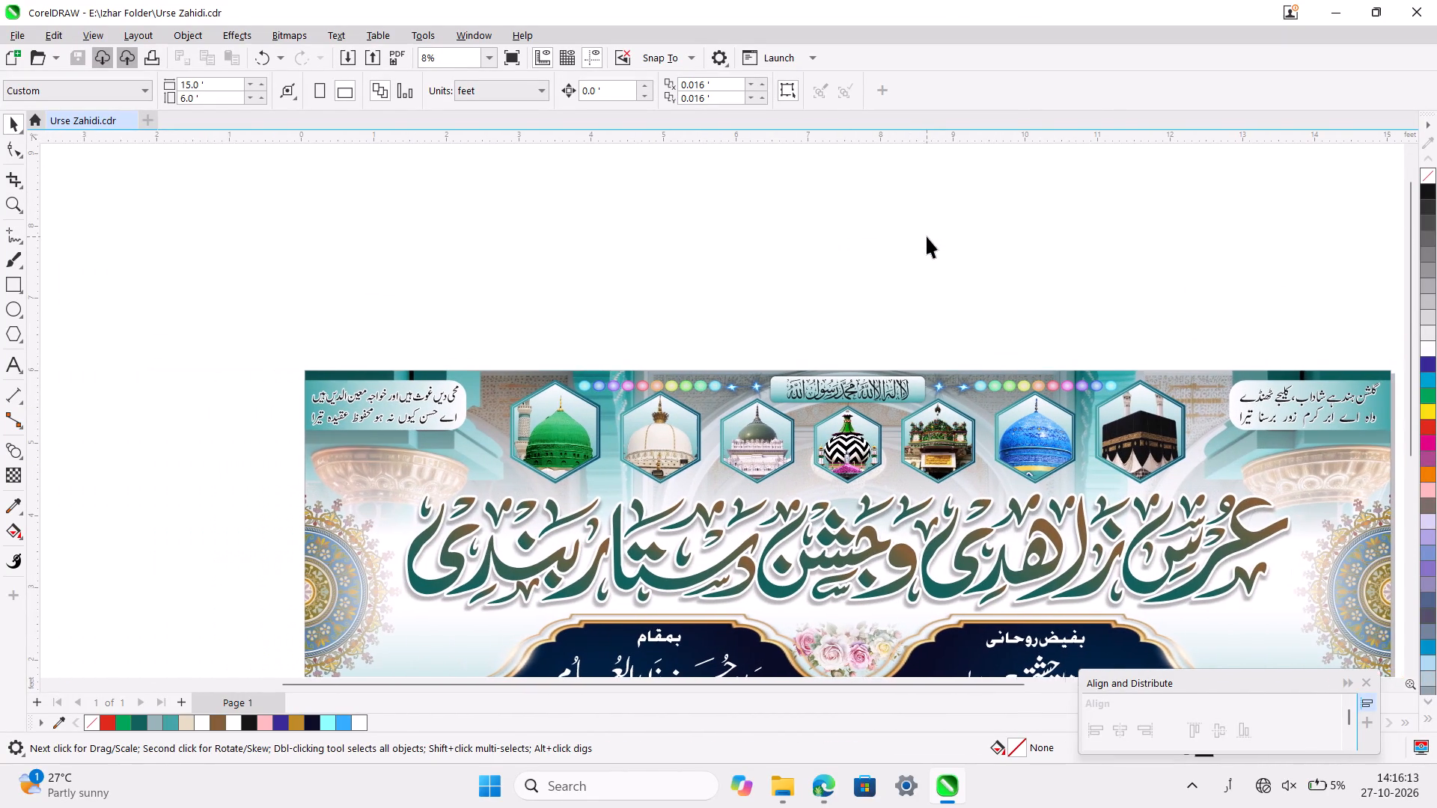
scroll(927, 236, "down", 4, "ctrl")
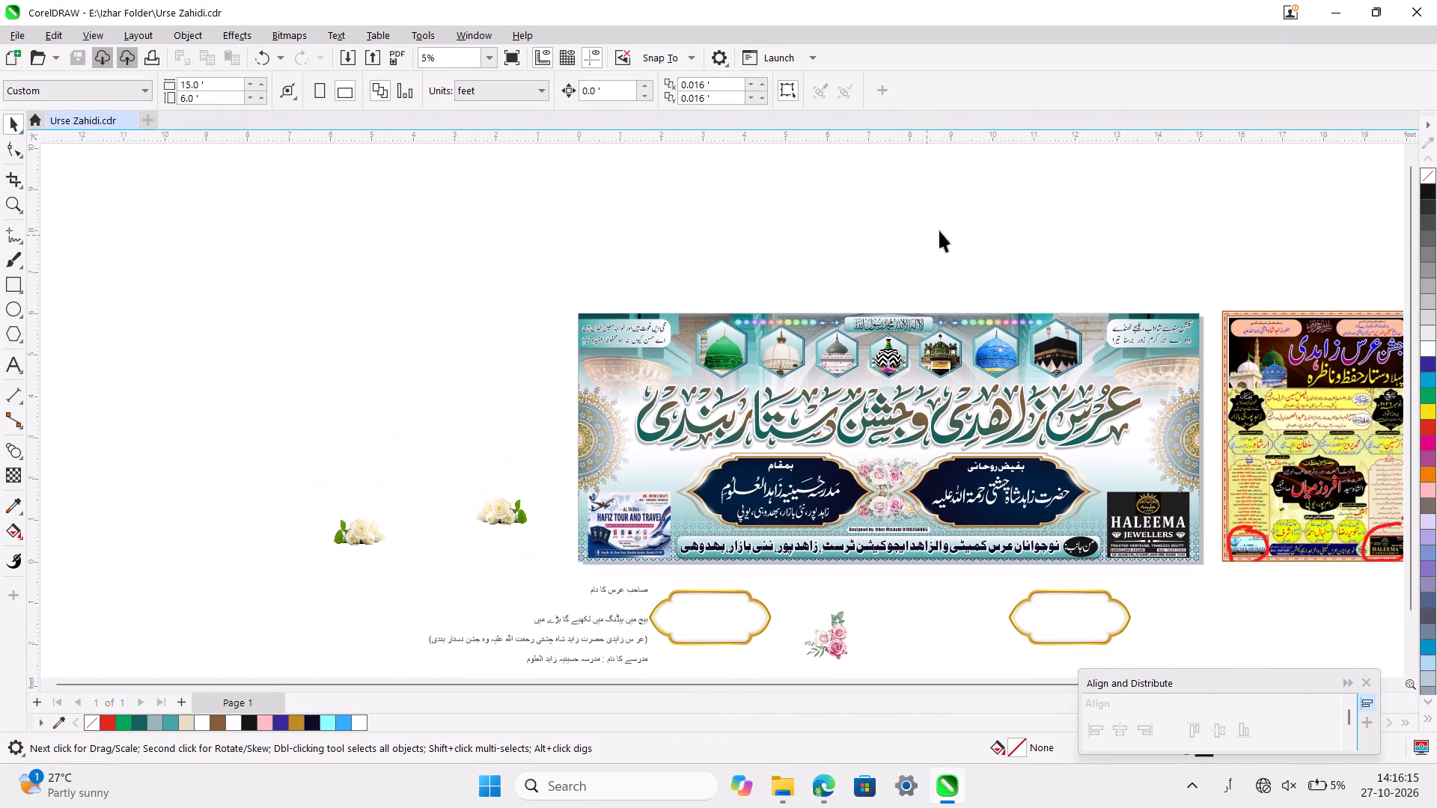
left_click(1034, 215)
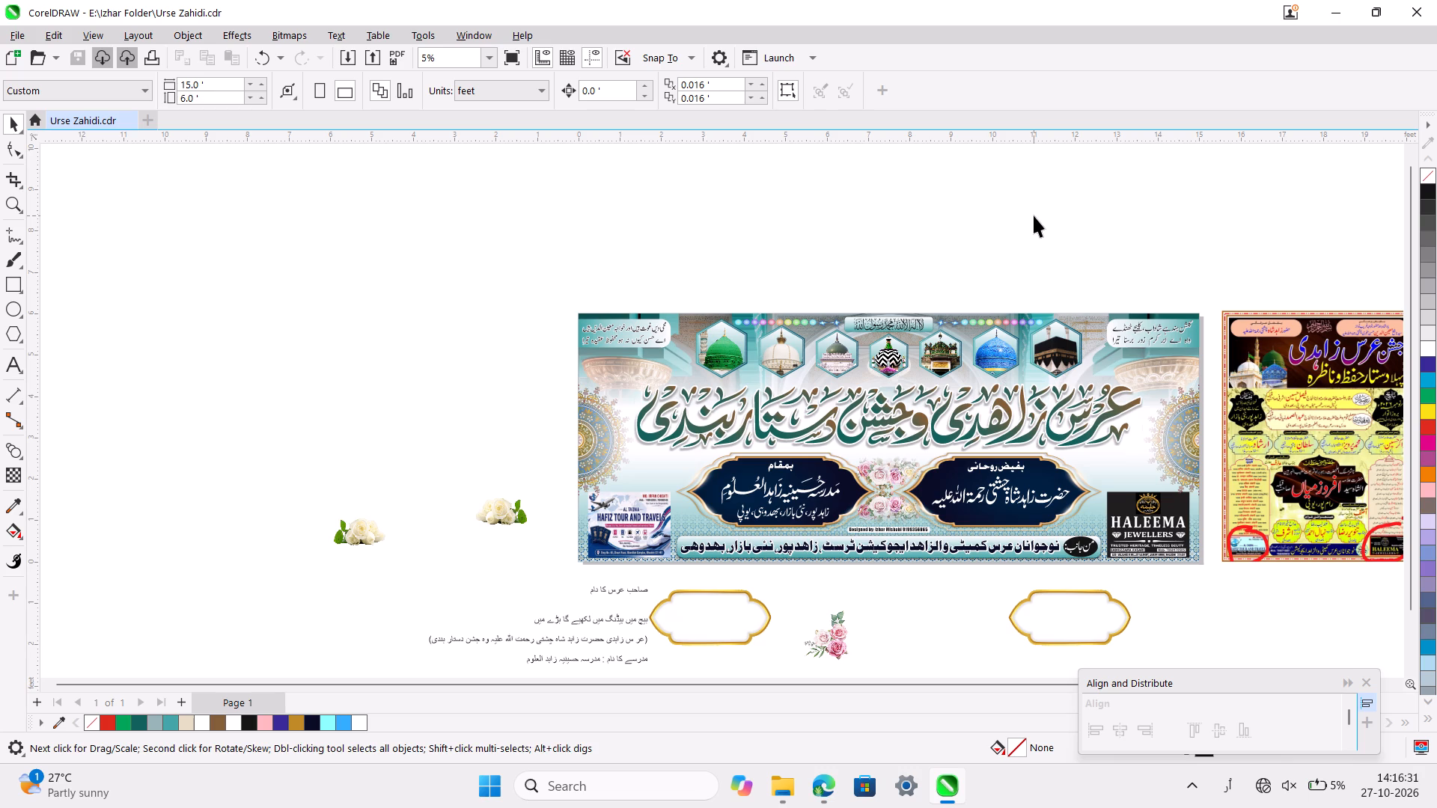
scroll(1034, 215, "down", 1)
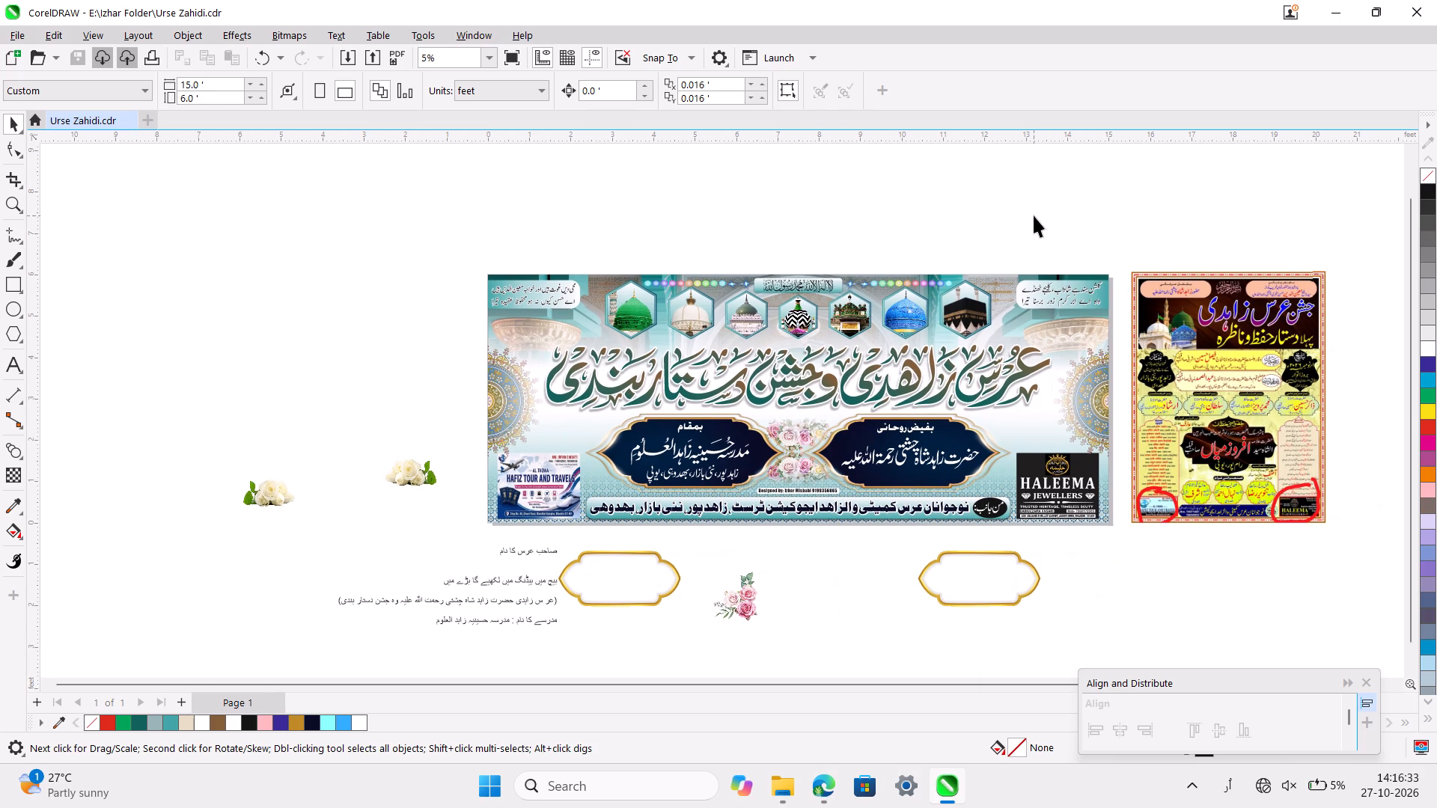
scroll(1034, 215, "up", 3, "ctrl")
scroll(1034, 215, "right", 2)
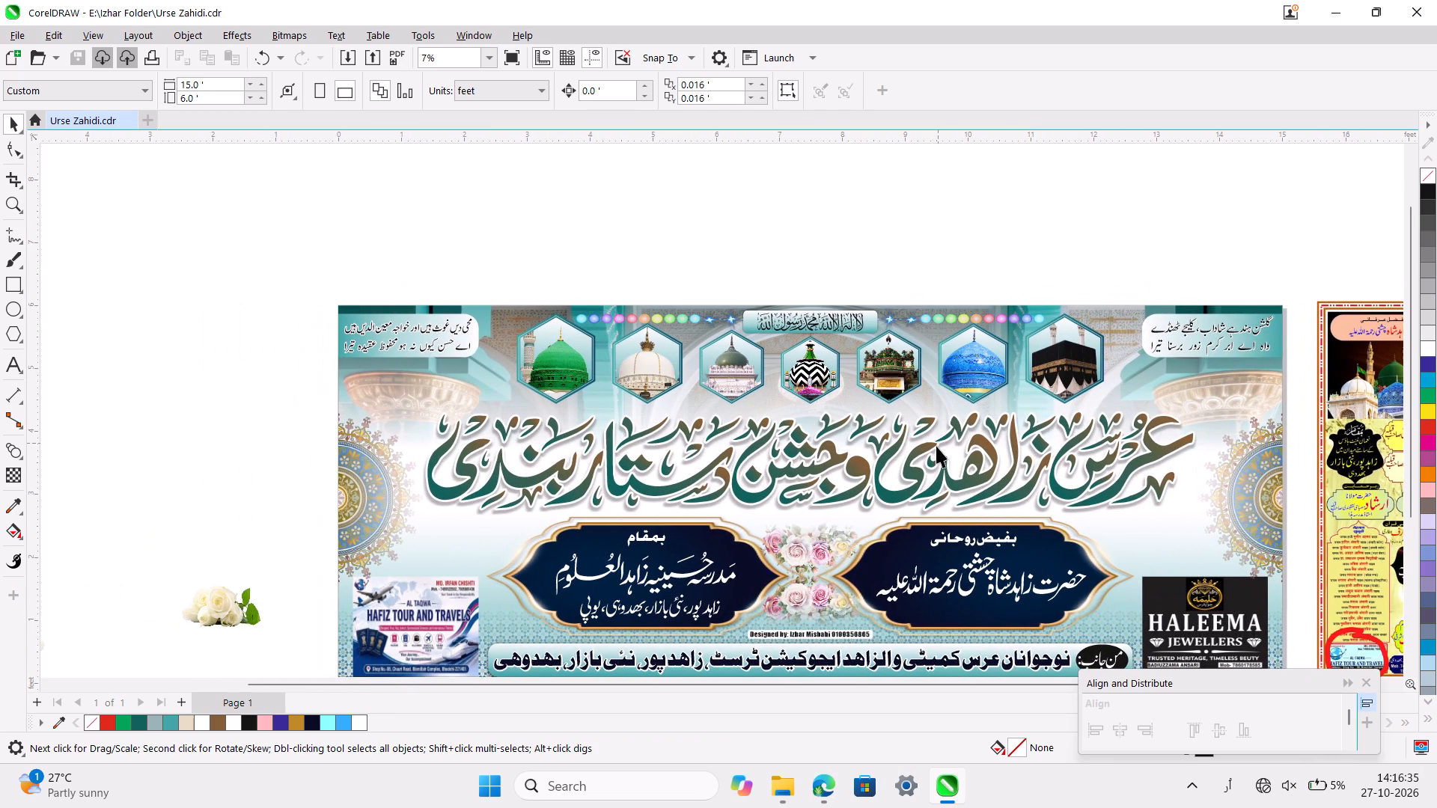
scroll(936, 446, "up", 4, "ctrl")
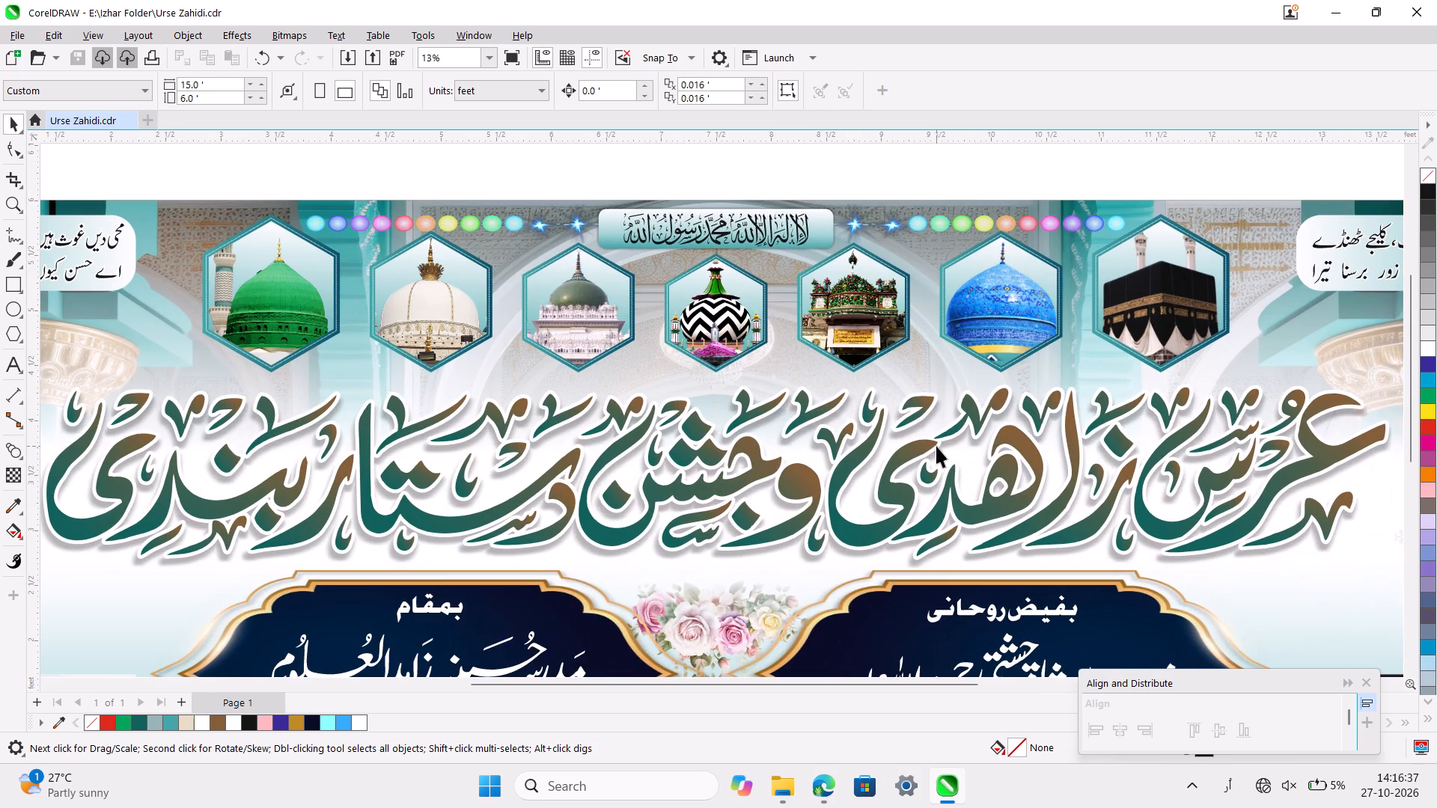
scroll(936, 446, "down", 3, "ctrl")
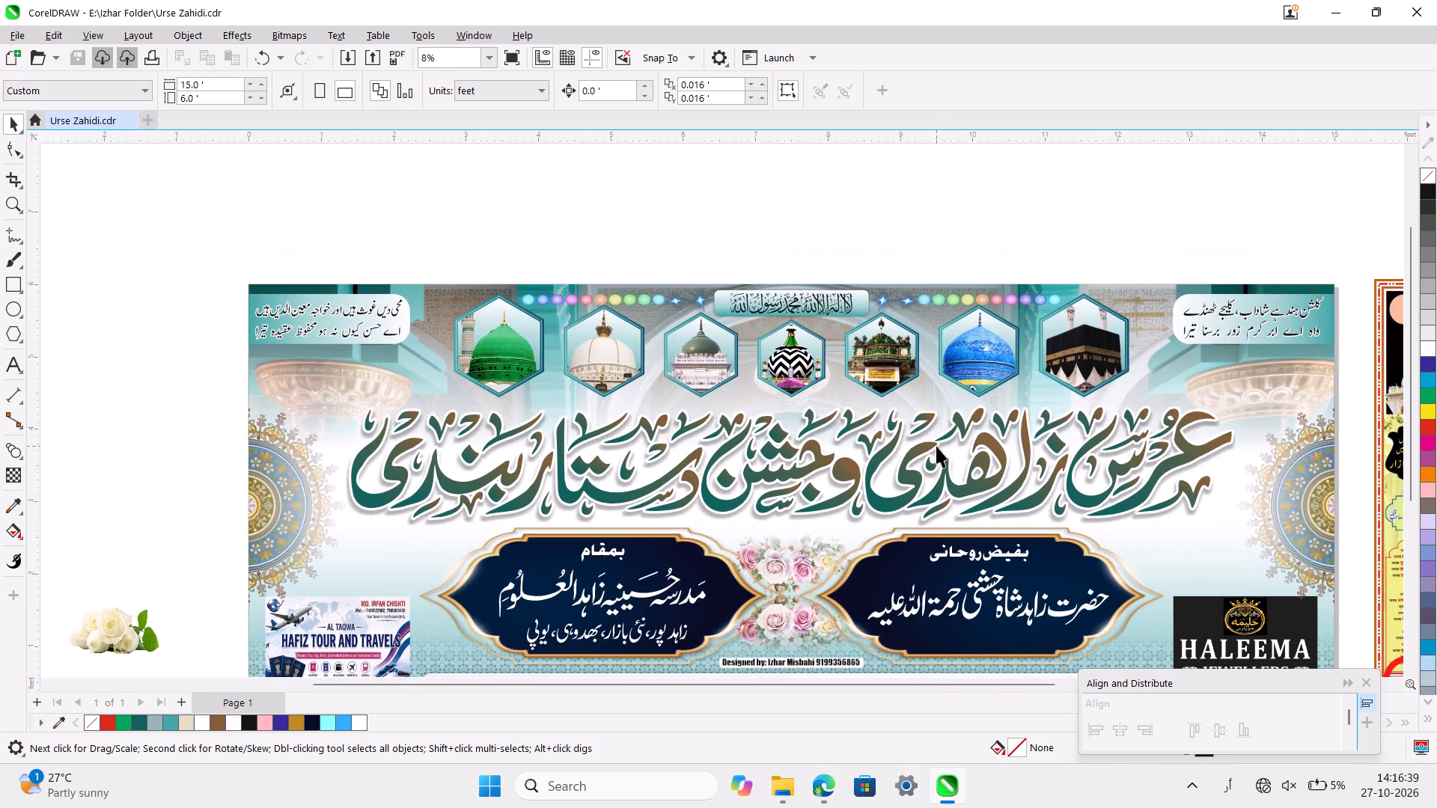
scroll(936, 446, "down", 4, "ctrl")
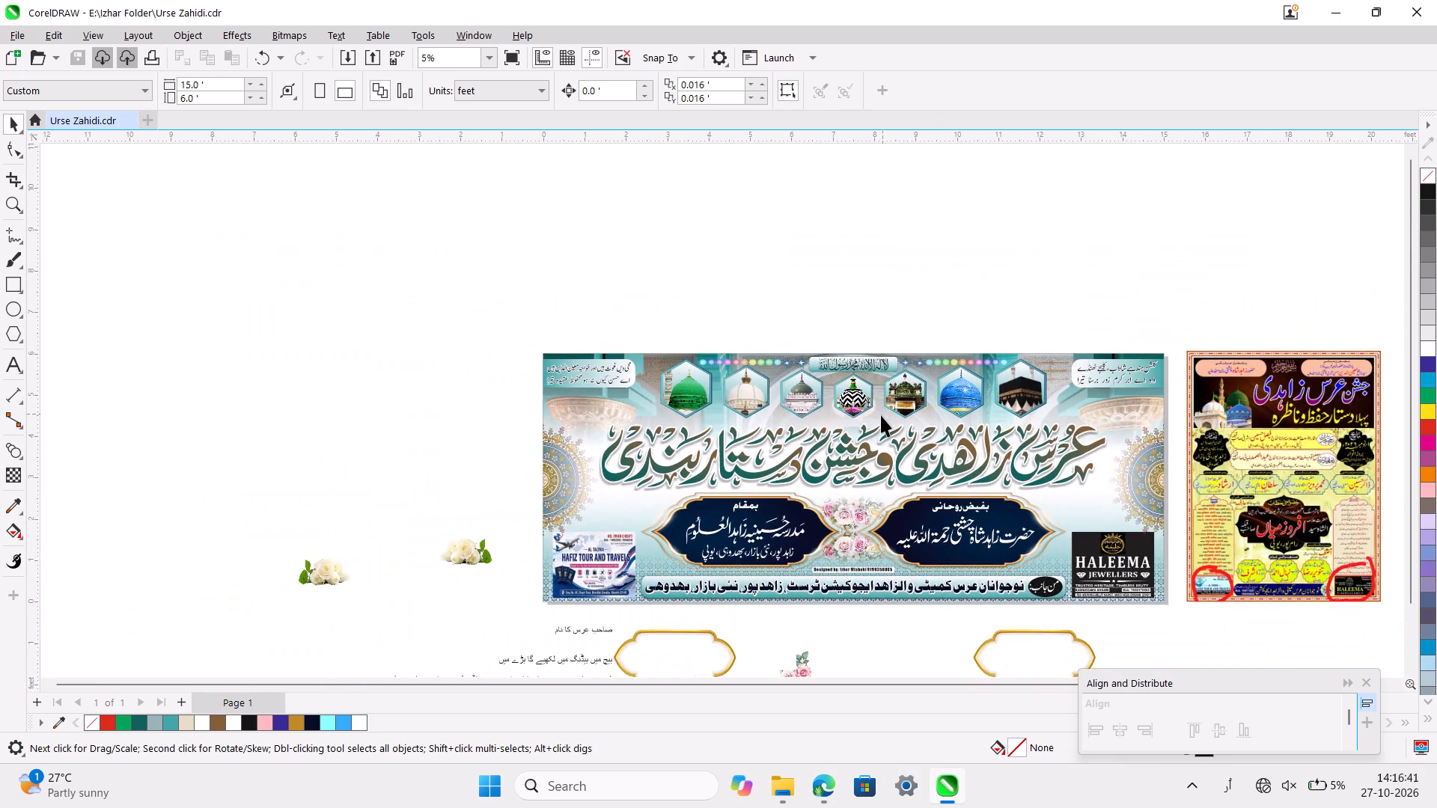
Add a black Multiply drop shadow with opacity 50 and feather 15 to the group of seven shrine hexagons.
scroll(881, 415, "up", 10, "ctrl")
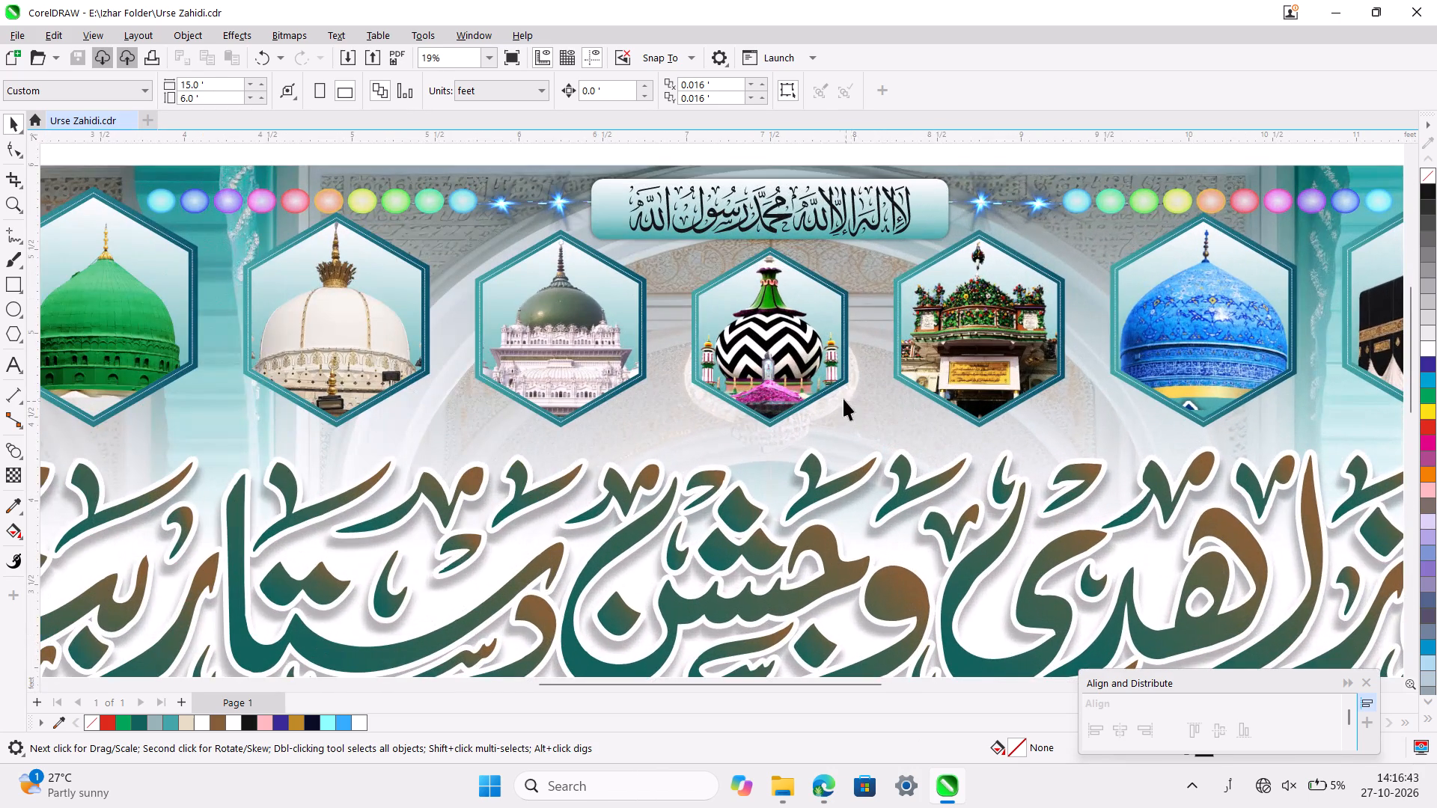
left_click(823, 394)
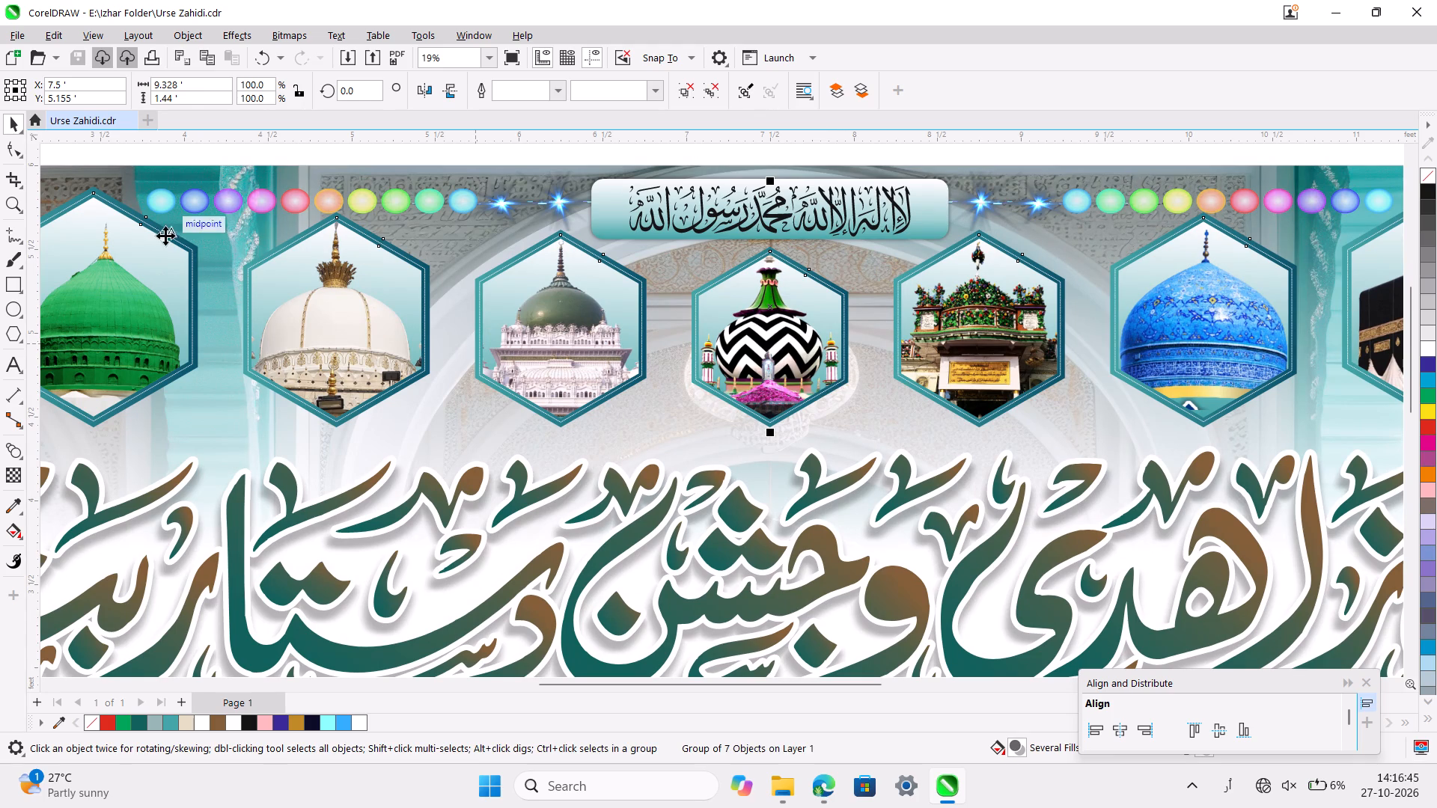
left_click(22, 457)
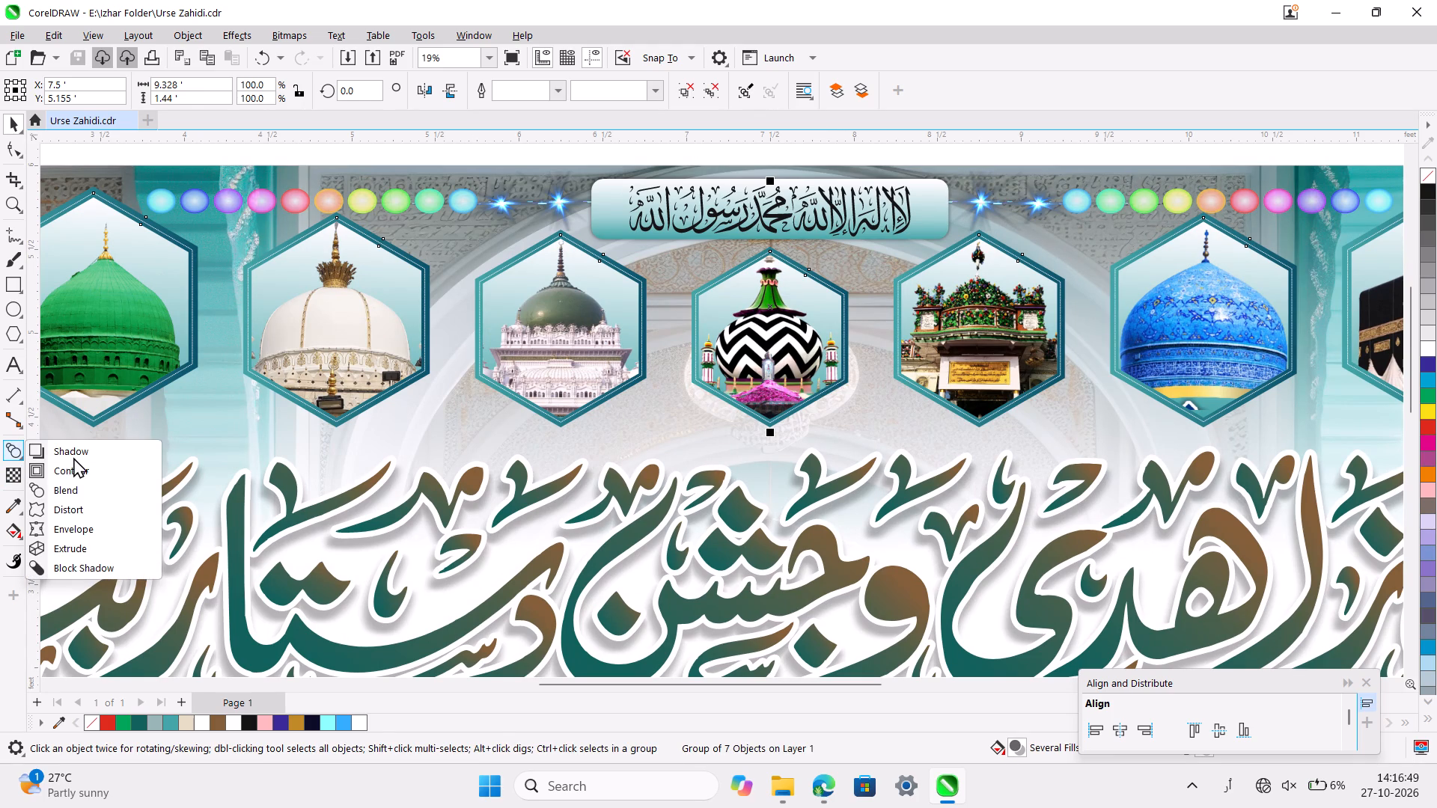
left_click(73, 457)
scroll(733, 245, "down", 2, "ctrl")
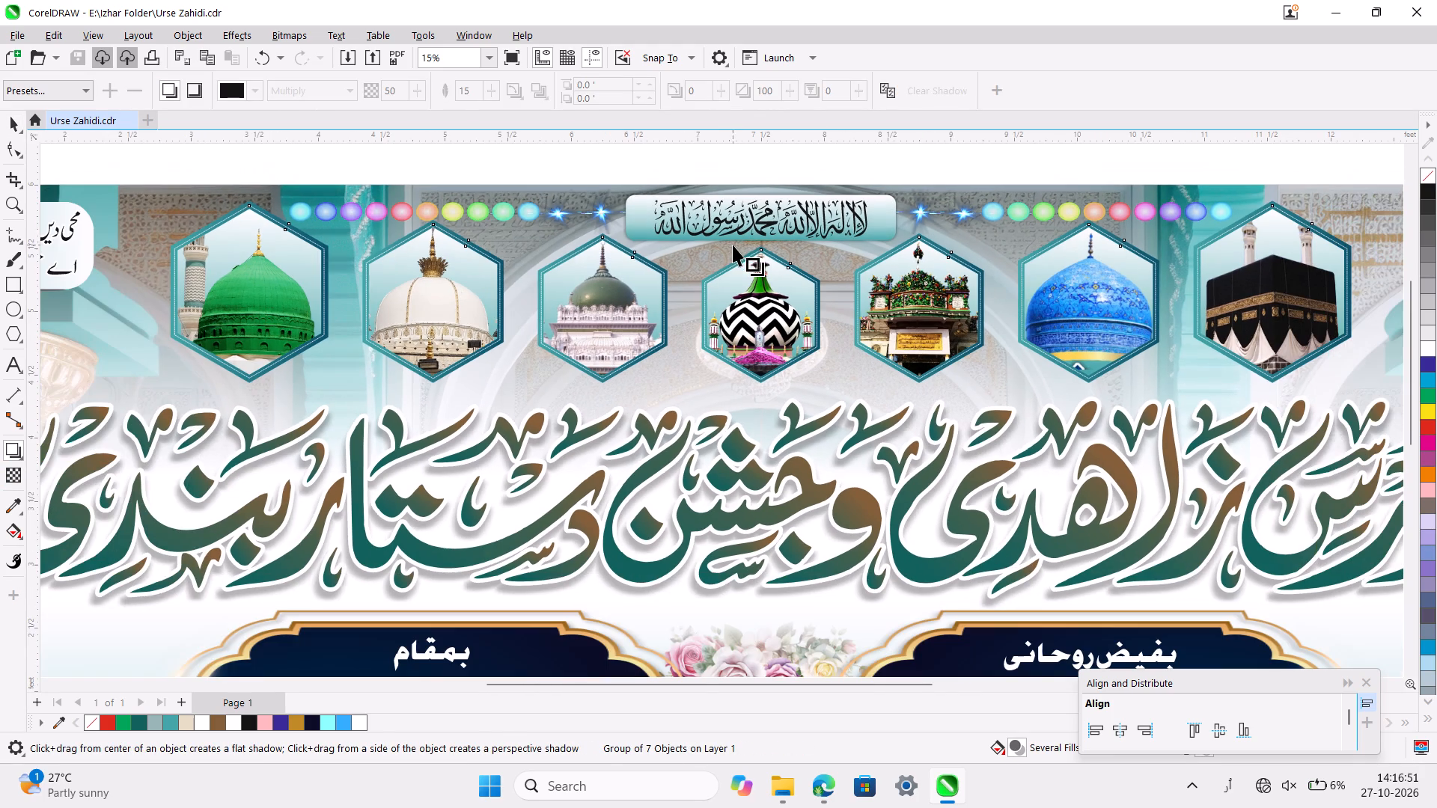
left_click_drag(763, 251, 763, 389)
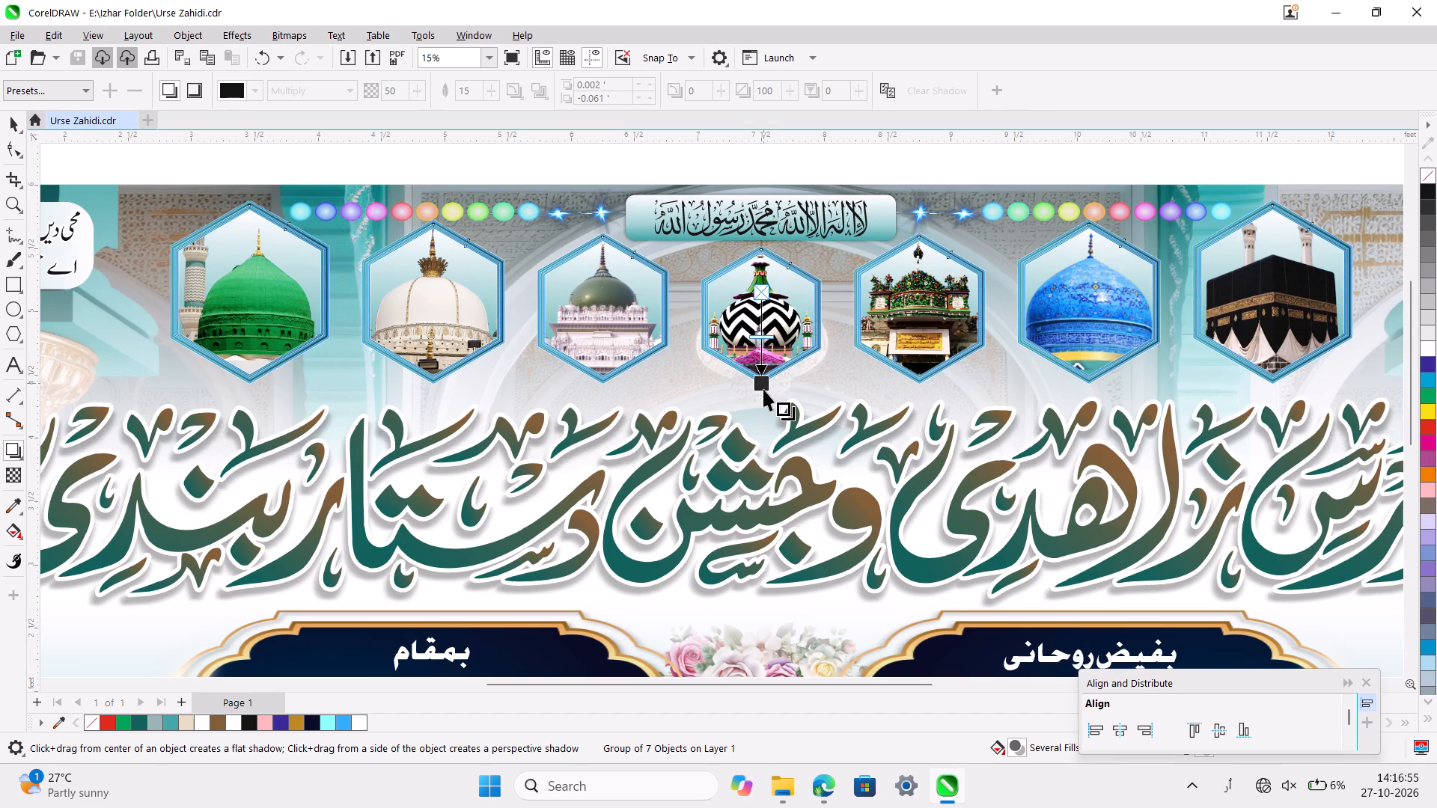
left_click_drag(763, 389, 763, 389)
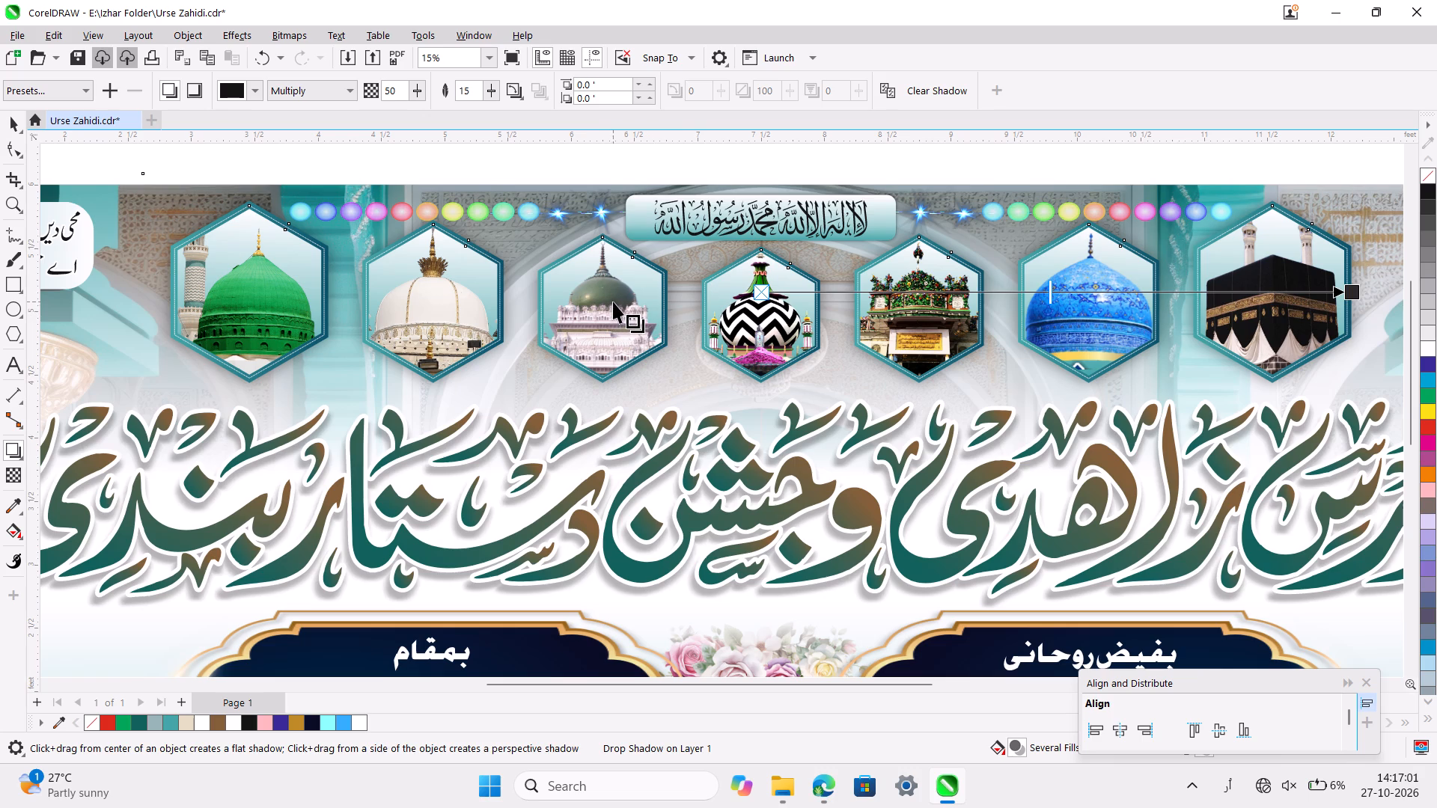
Offset the hexagon group's drop shadow straight downward, to 0.0' horizontally and about -0.14' vertically.
scroll(793, 334, "down", 4, "ctrl")
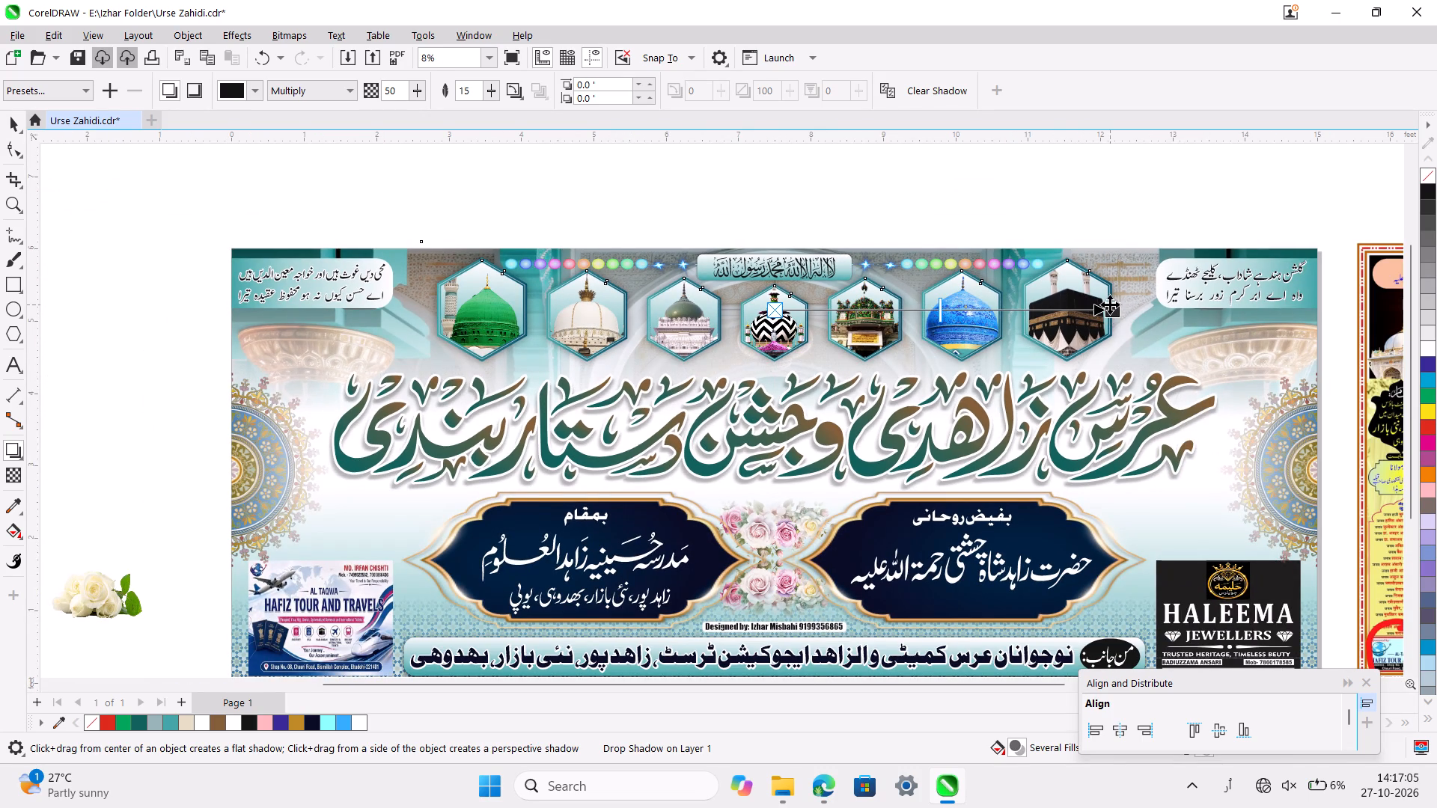
left_click_drag(1117, 309, 1070, 369)
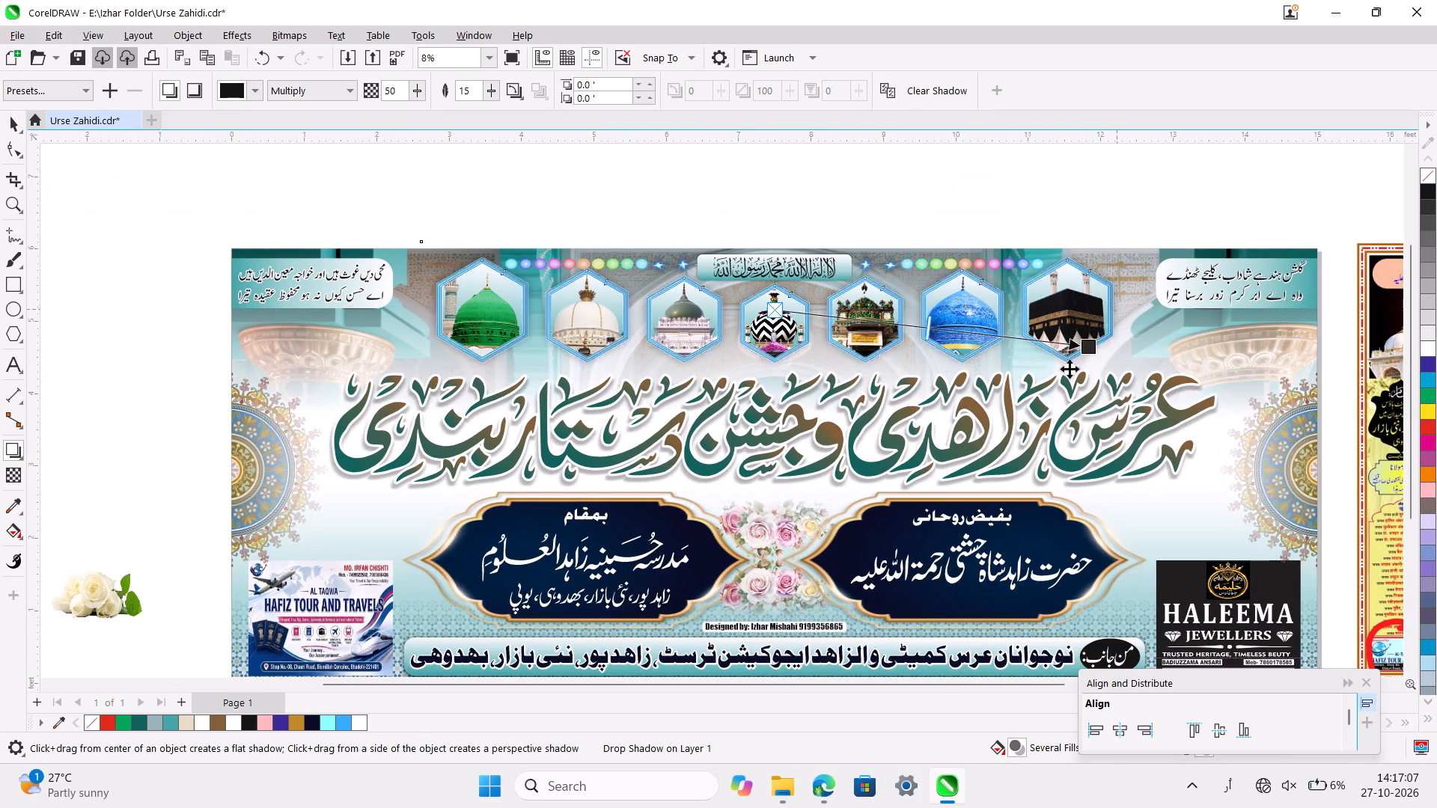
left_click_drag(1070, 369, 762, 373)
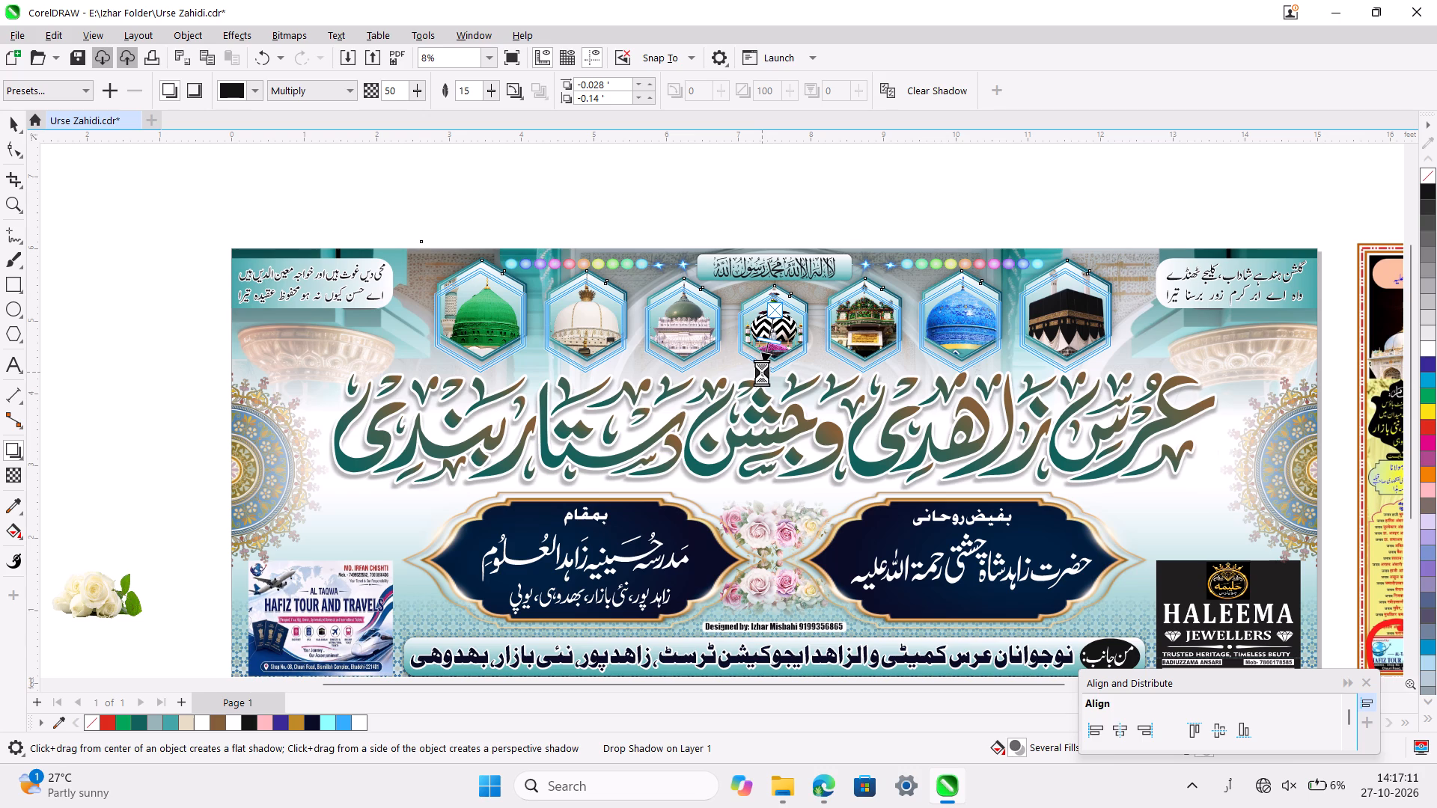
scroll(762, 373, "up", 1)
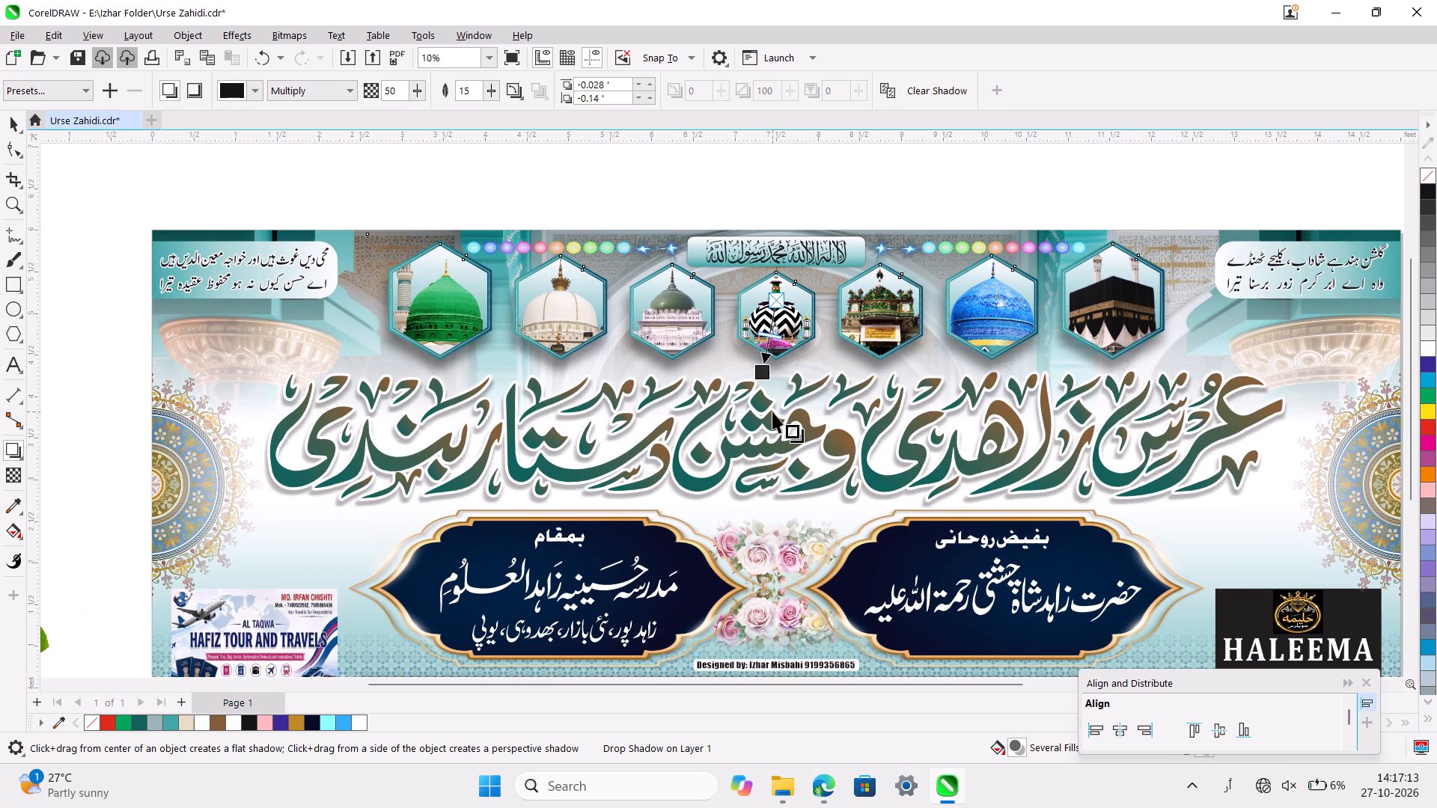
scroll(772, 411, "up", 1, "ctrl")
scroll(772, 411, "up", 2)
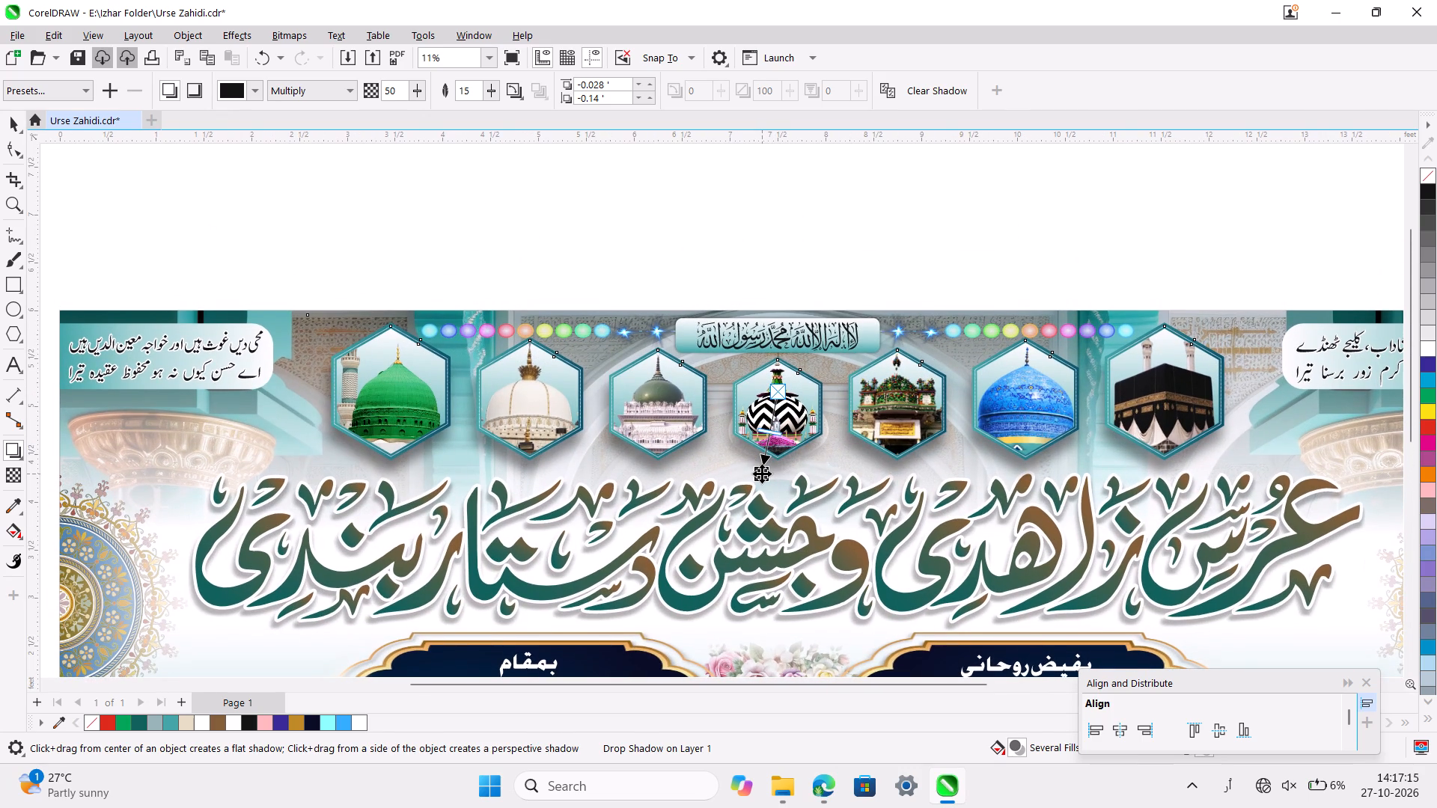
left_click_drag(762, 474, 775, 463)
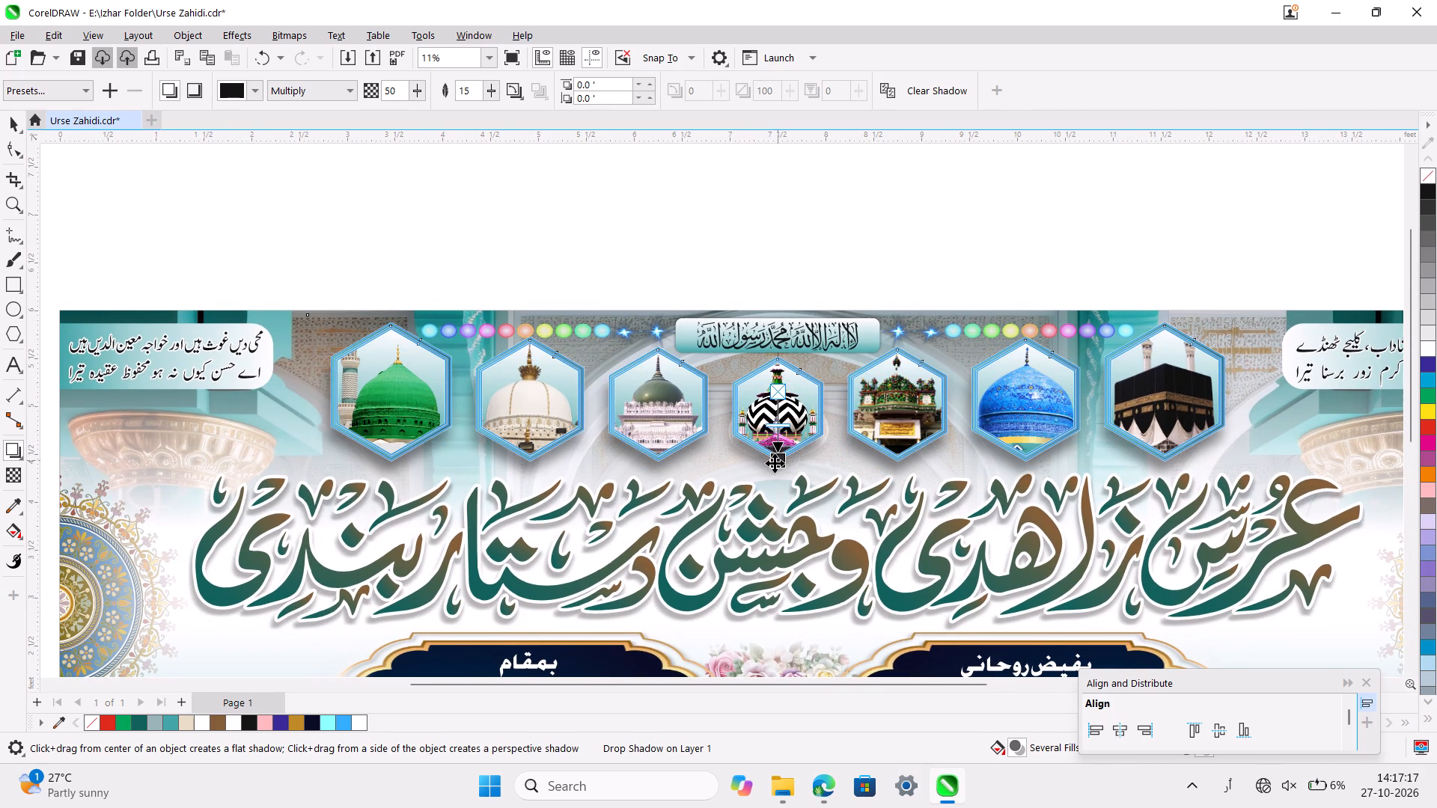
left_click_drag(775, 463, 773, 470)
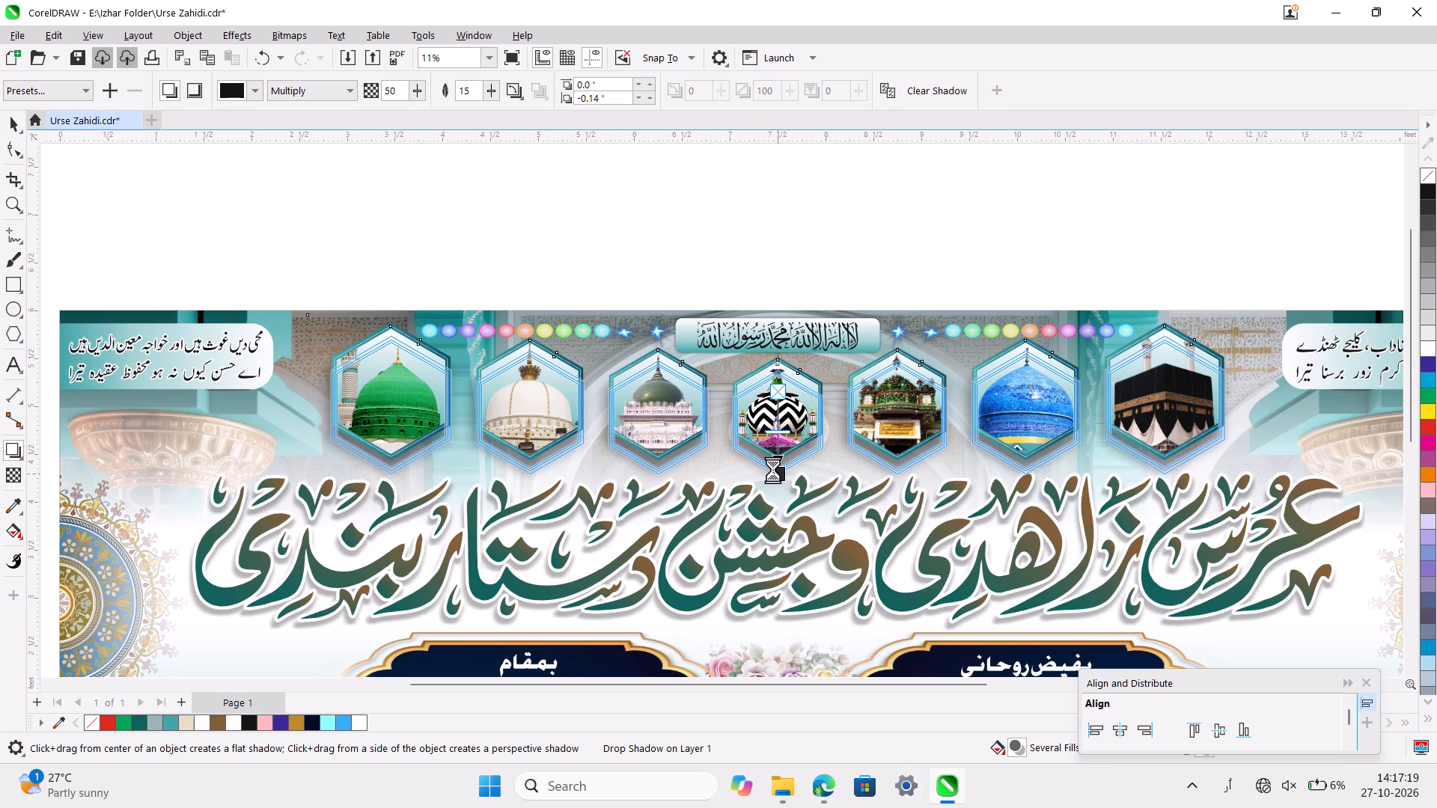
Check the new shadow beneath the shrine hexagons up close and deselect the group.
scroll(773, 470, "up", 1, "ctrl")
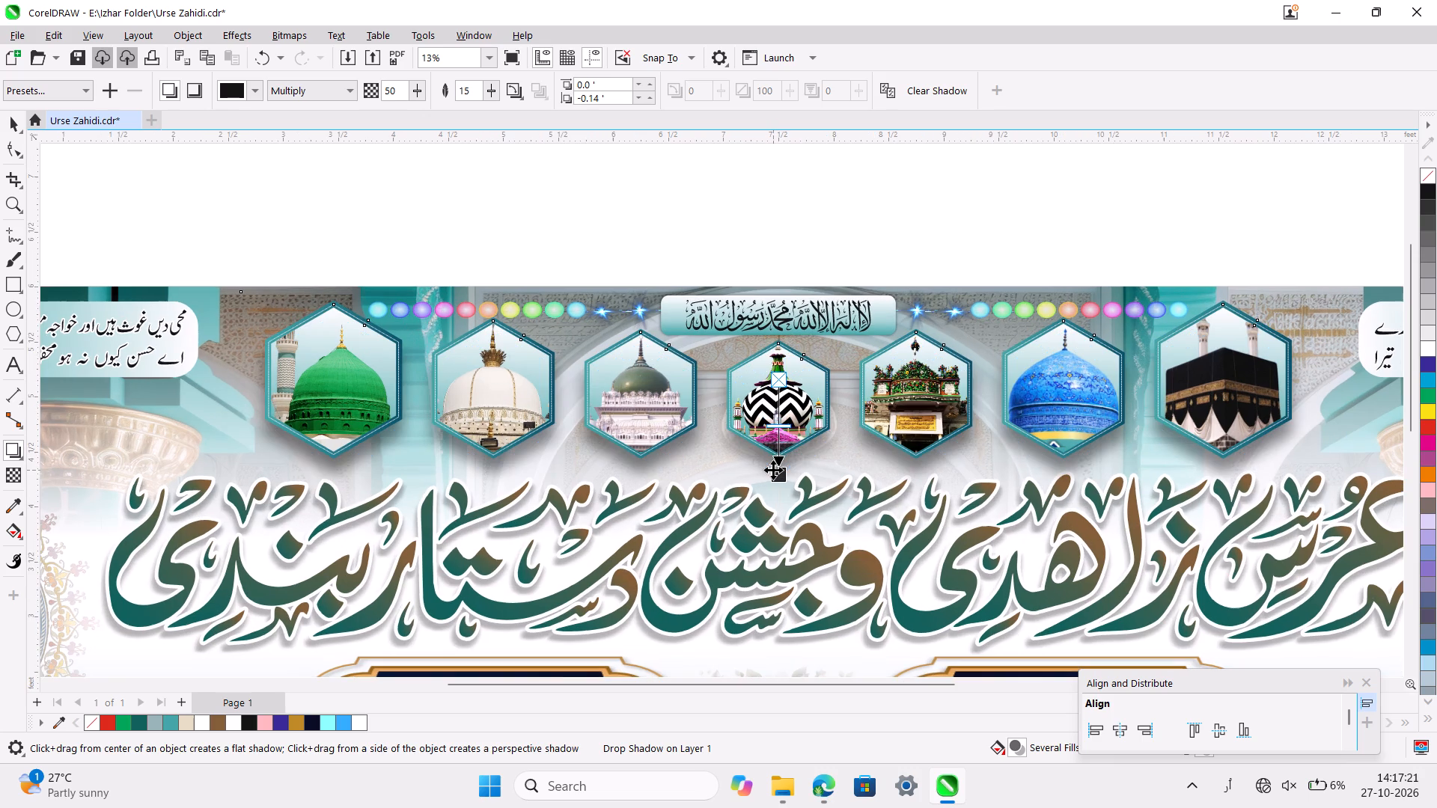
scroll(773, 470, "up", 7, "ctrl")
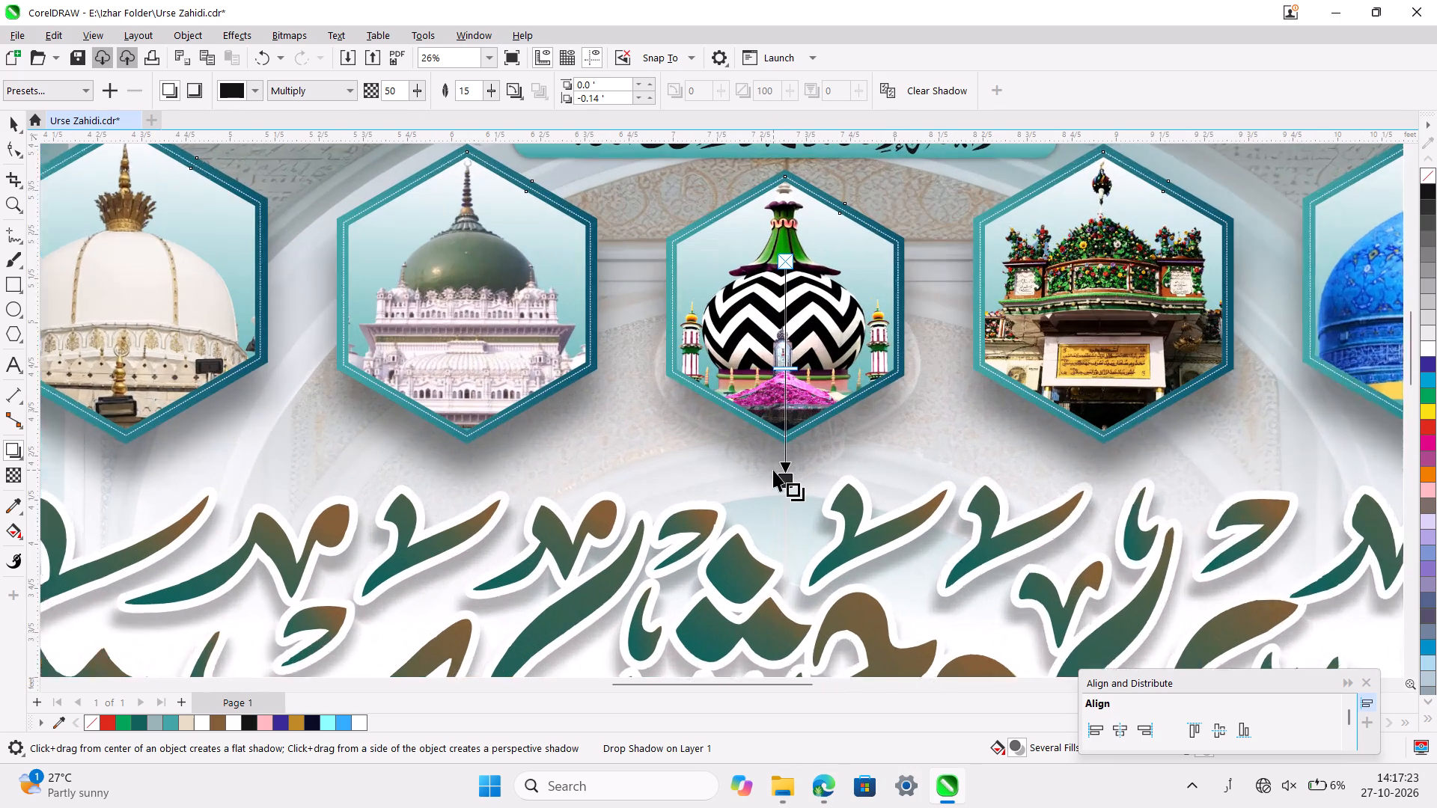
scroll(773, 470, "down", 5, "ctrl")
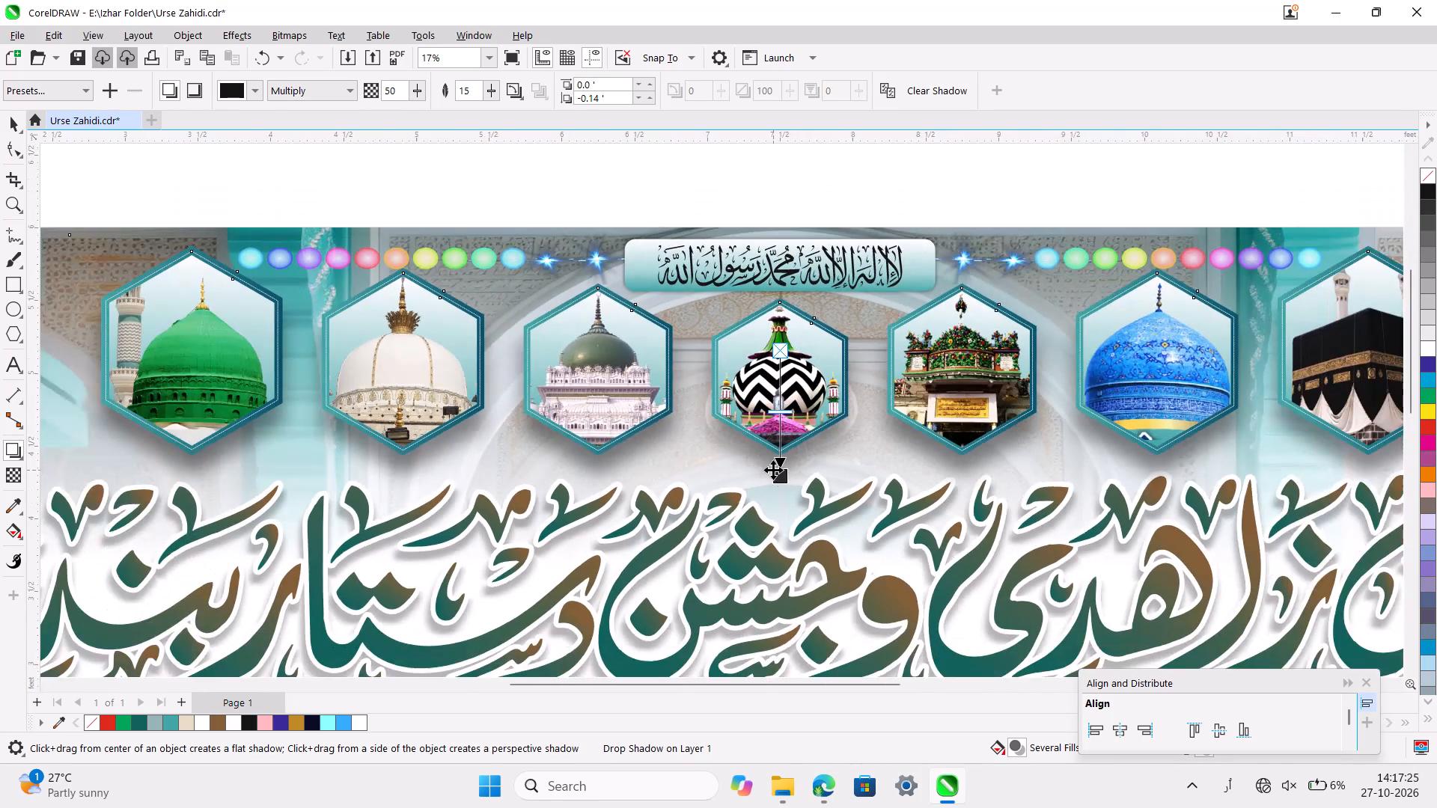
scroll(773, 470, "down", 12, "ctrl")
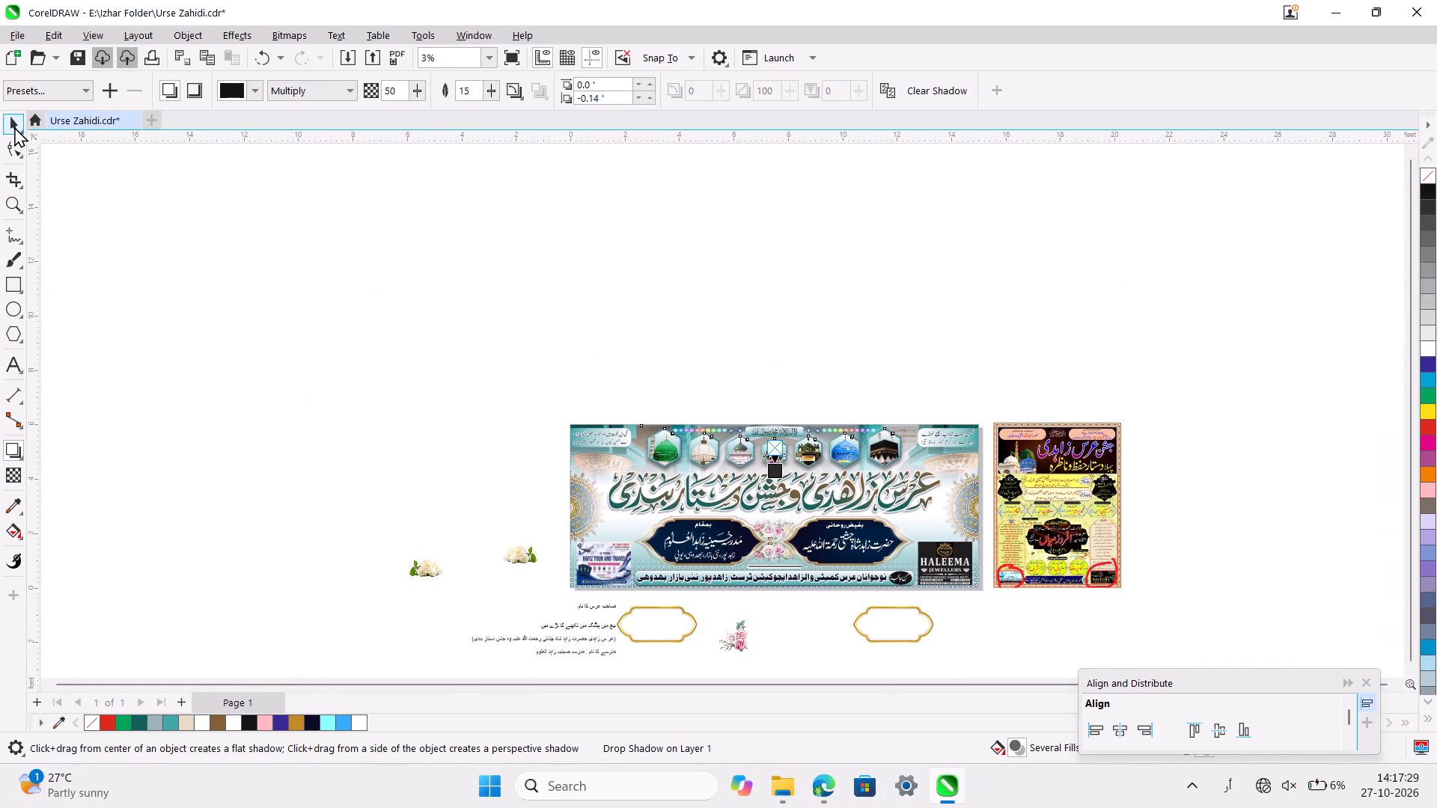
left_click(14, 126)
left_click(442, 233)
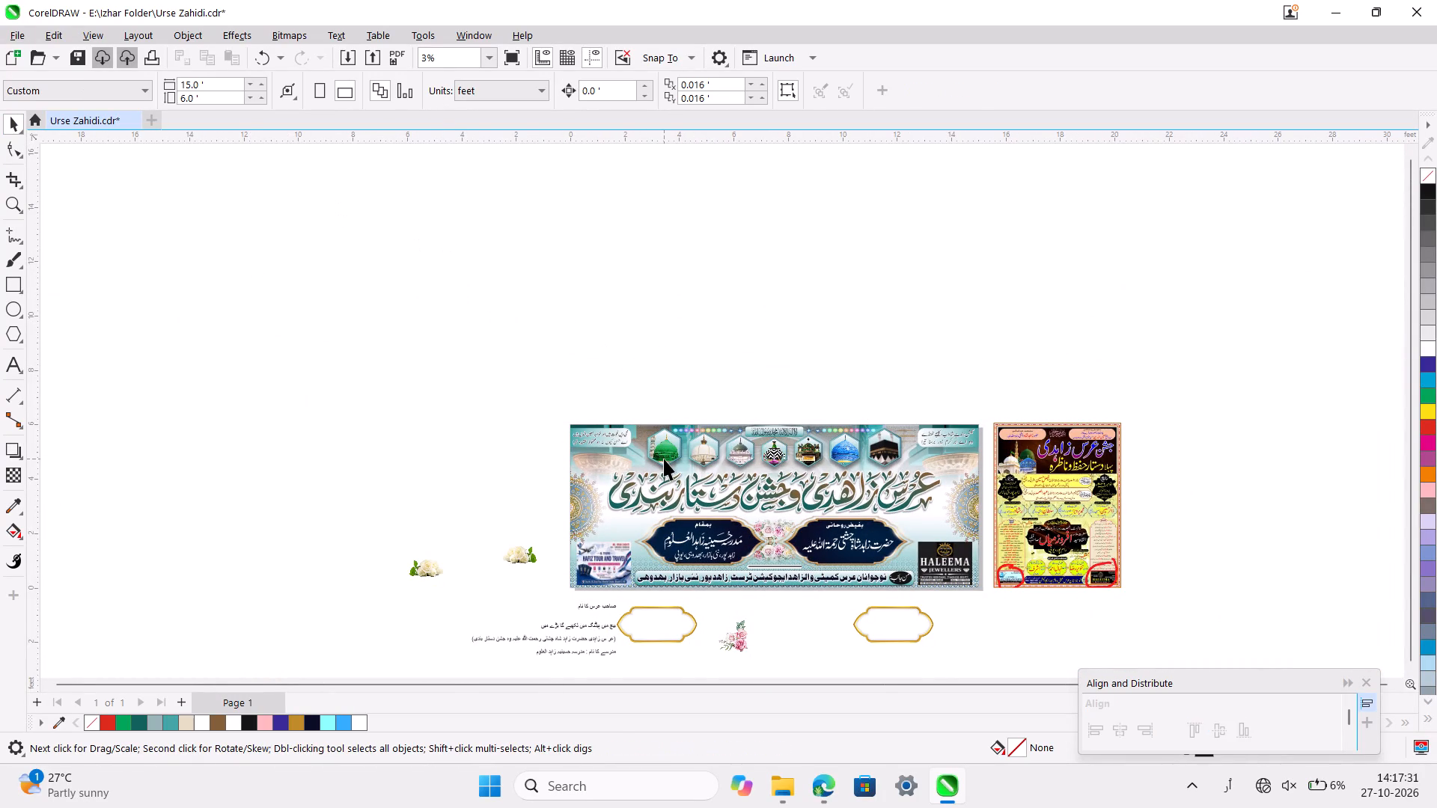
Review how the shadowed hexagon row sits against the title and the whole banner layout.
scroll(664, 459, "up", 4, "ctrl")
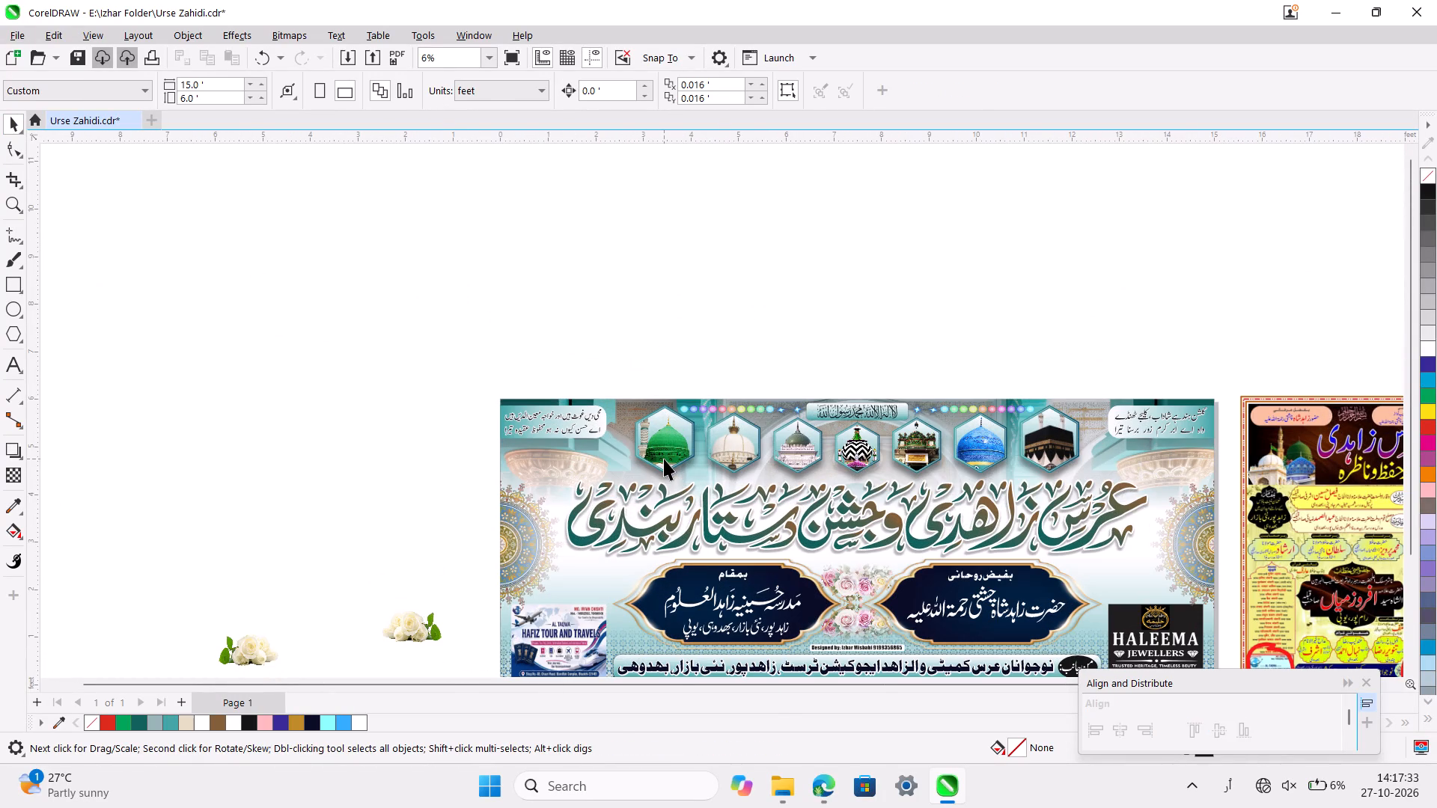
scroll(839, 533, "up", 3, "ctrl")
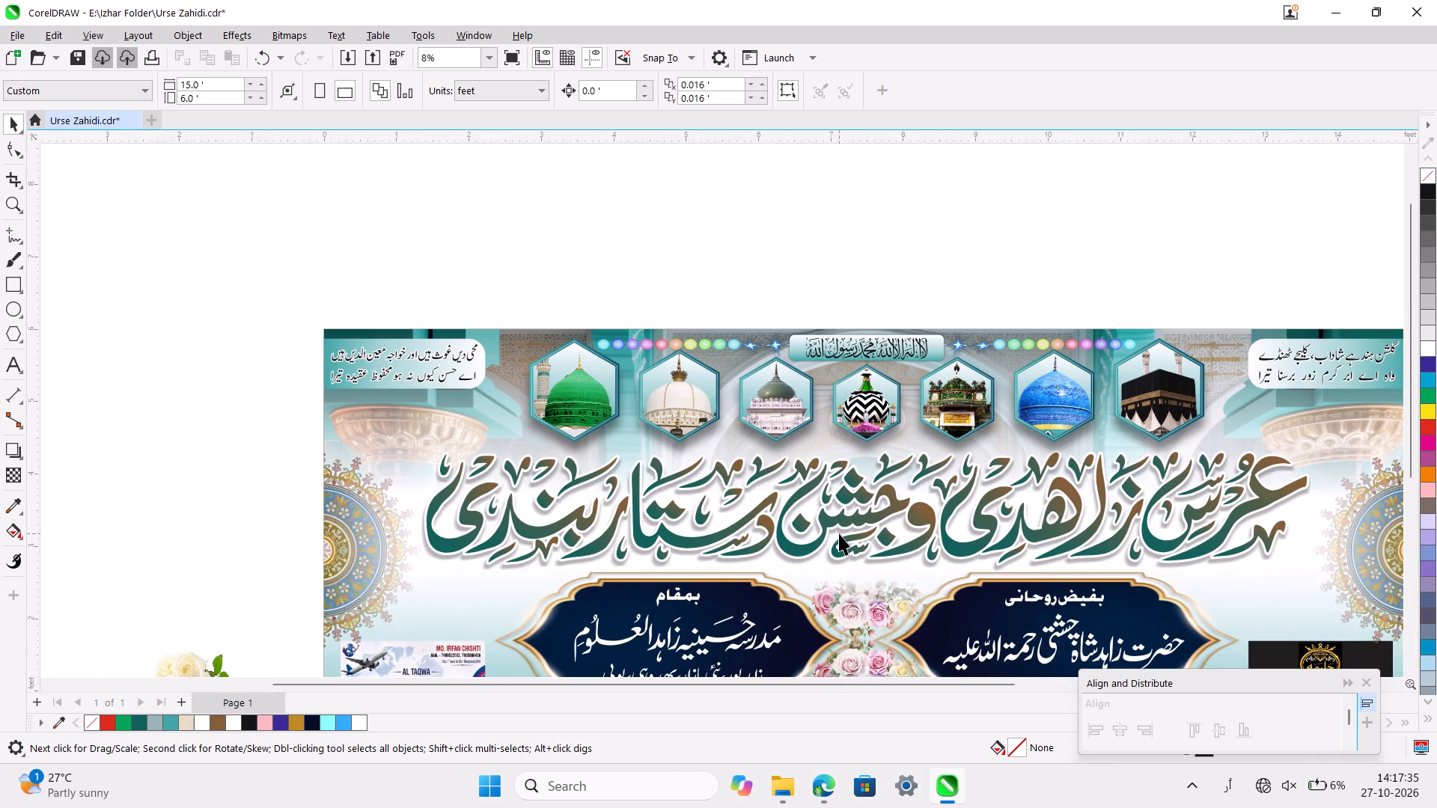
scroll(839, 533, "down", 4, "ctrl")
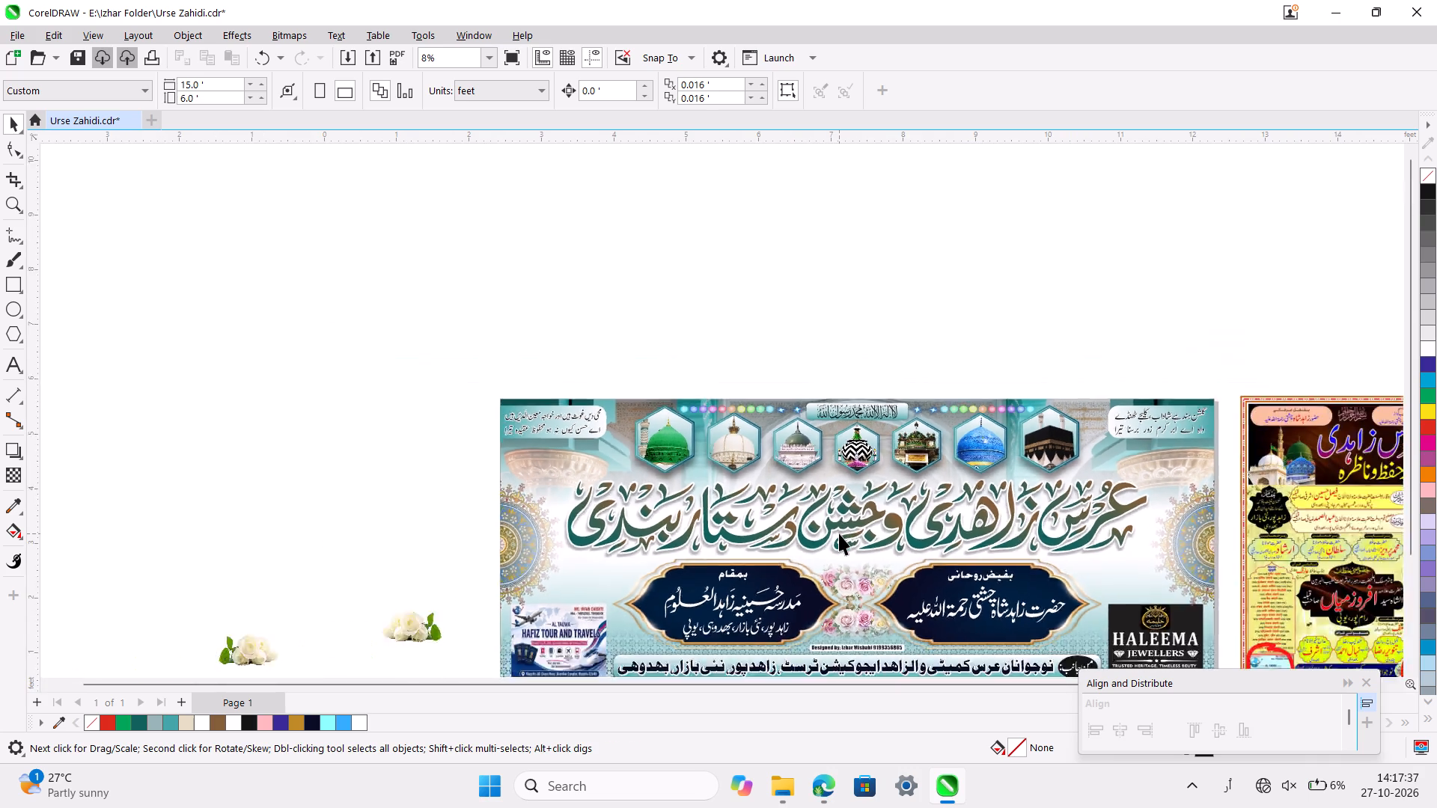
scroll(839, 533, "down", 3, "ctrl")
left_click(1023, 324)
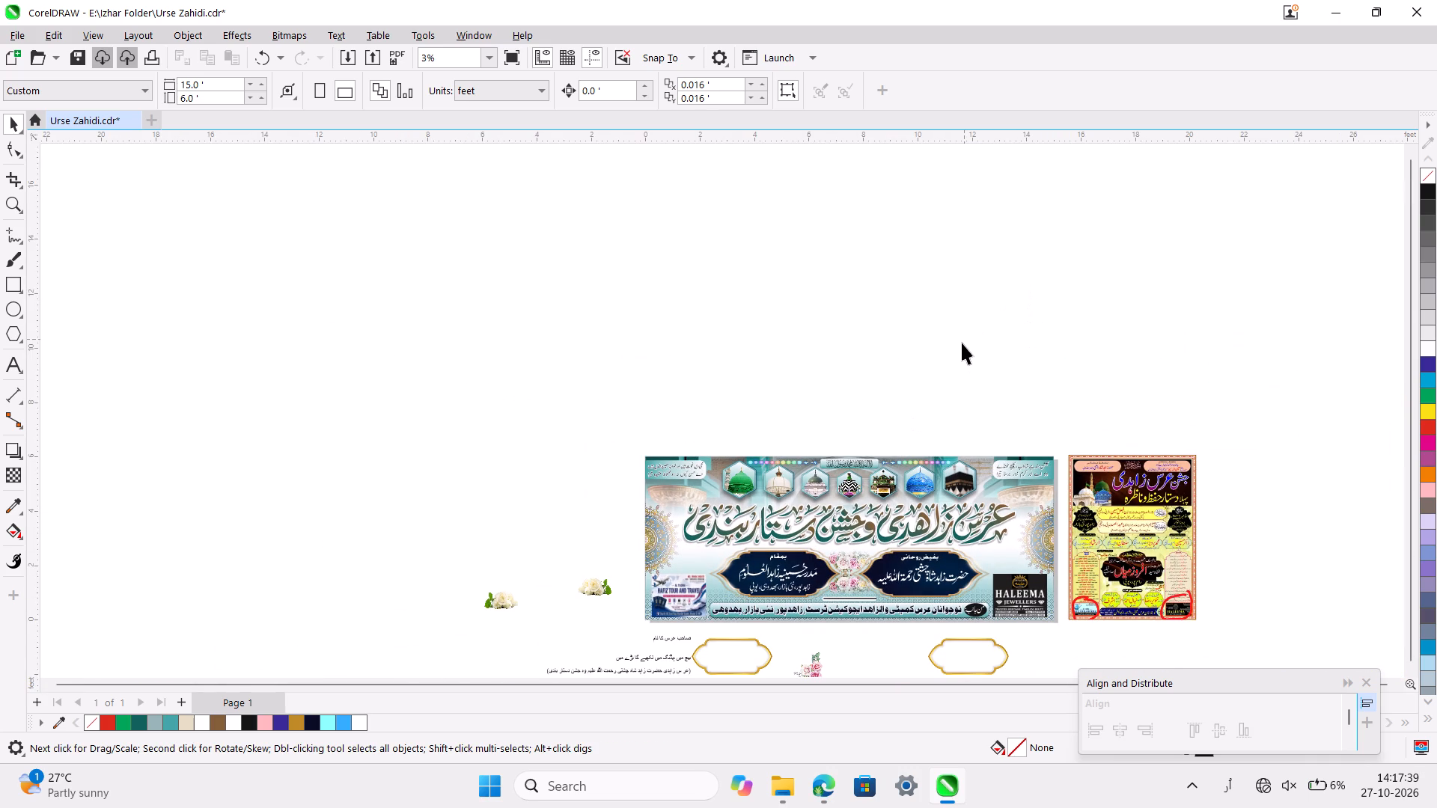
scroll(962, 343, "up", 5, "ctrl")
scroll(962, 343, "down", 1)
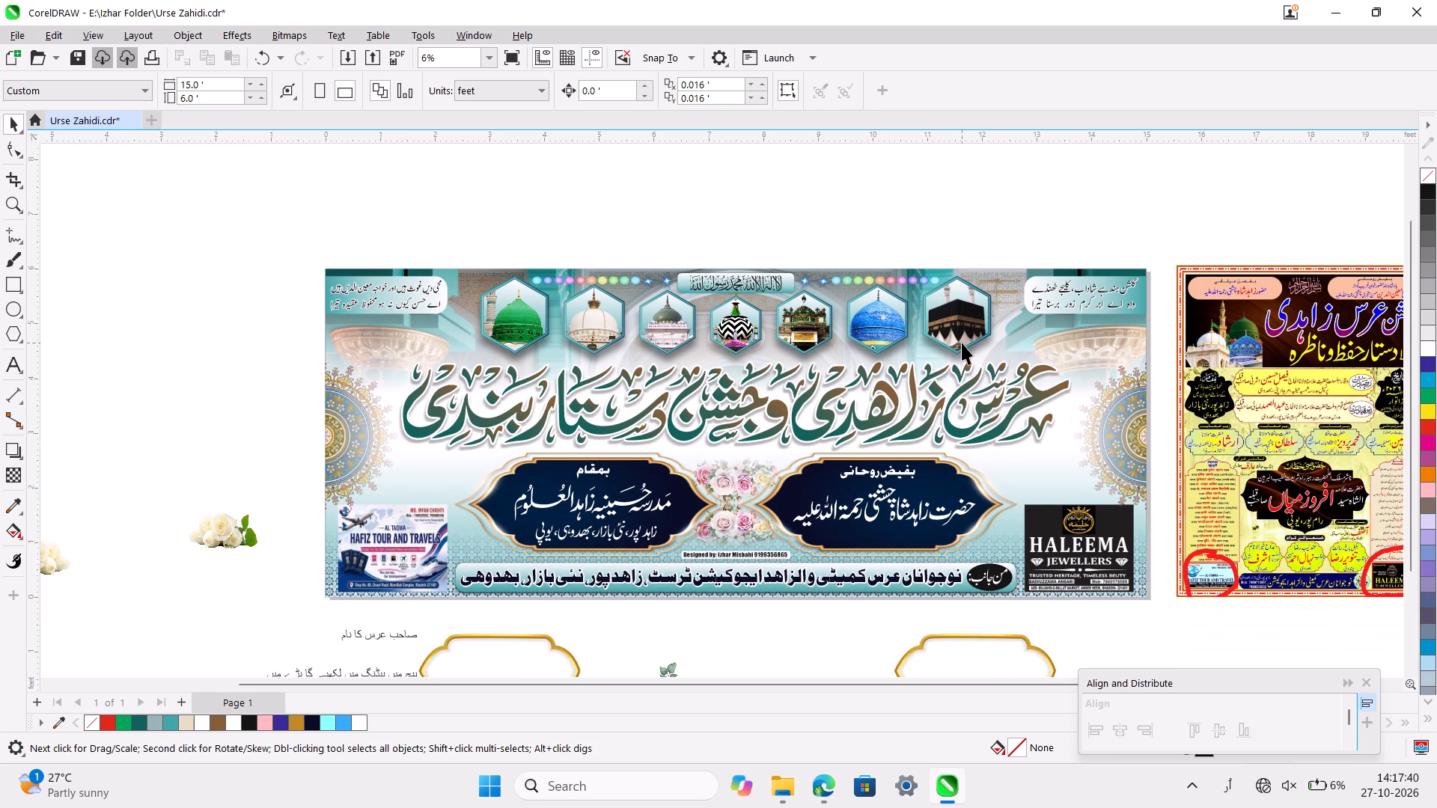
scroll(962, 343, "down", 1)
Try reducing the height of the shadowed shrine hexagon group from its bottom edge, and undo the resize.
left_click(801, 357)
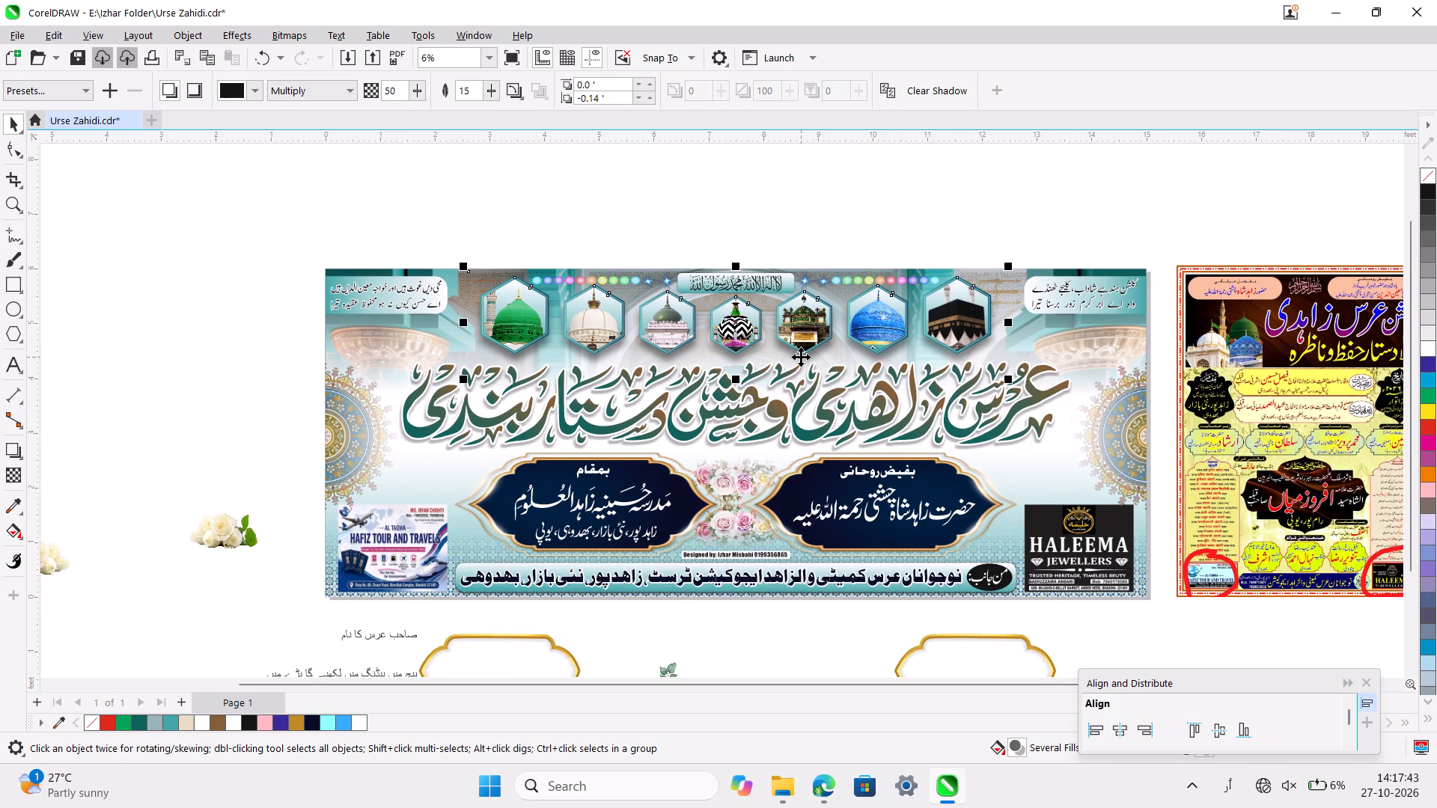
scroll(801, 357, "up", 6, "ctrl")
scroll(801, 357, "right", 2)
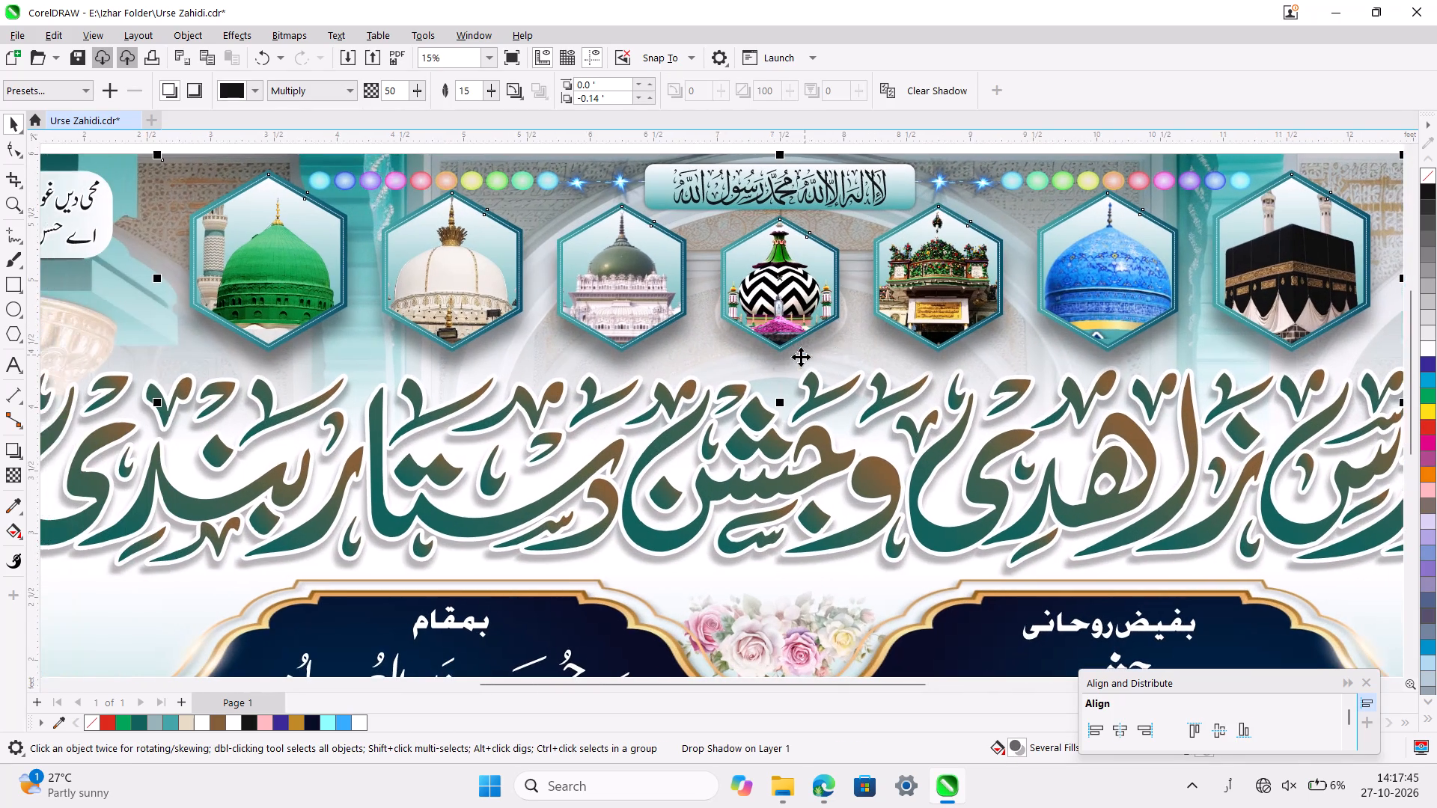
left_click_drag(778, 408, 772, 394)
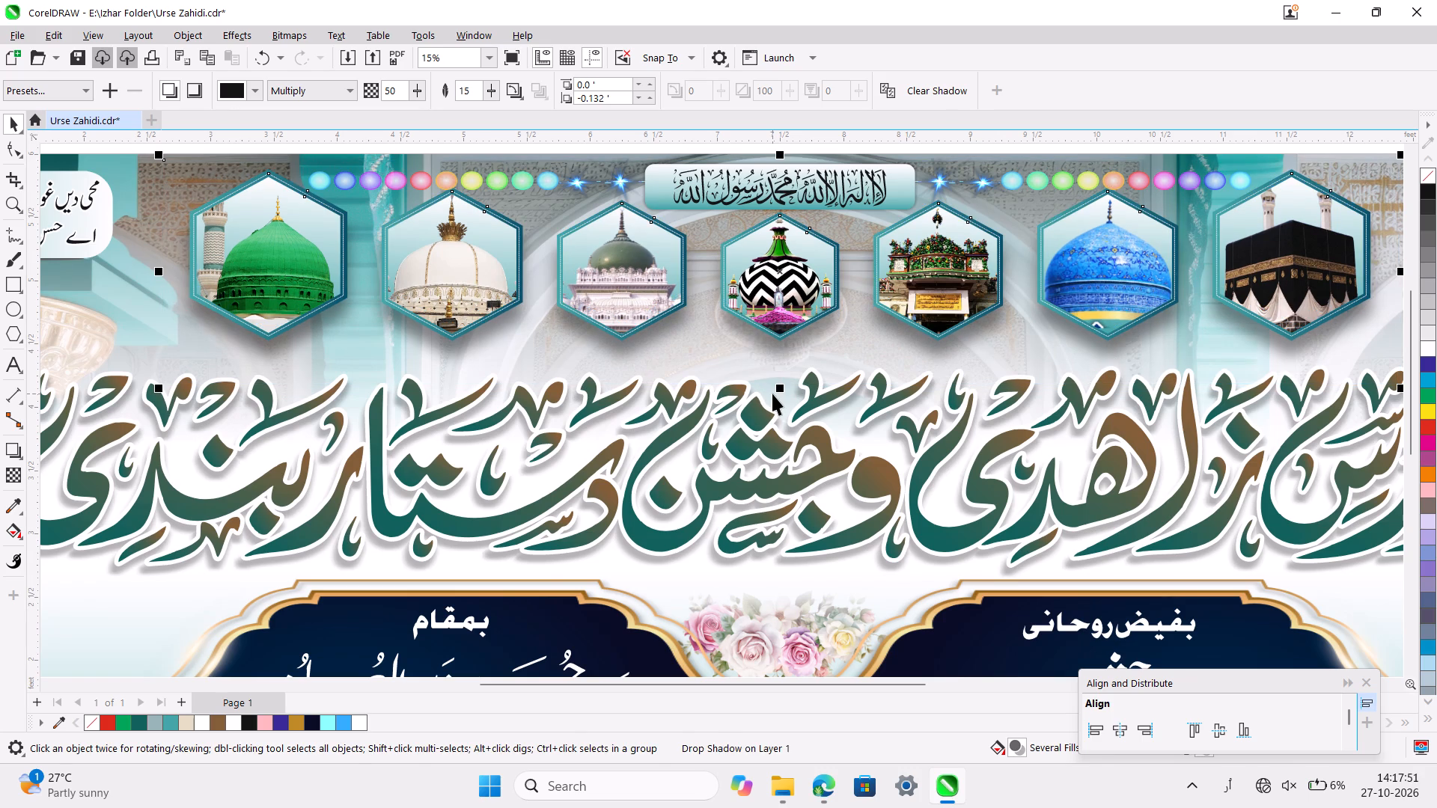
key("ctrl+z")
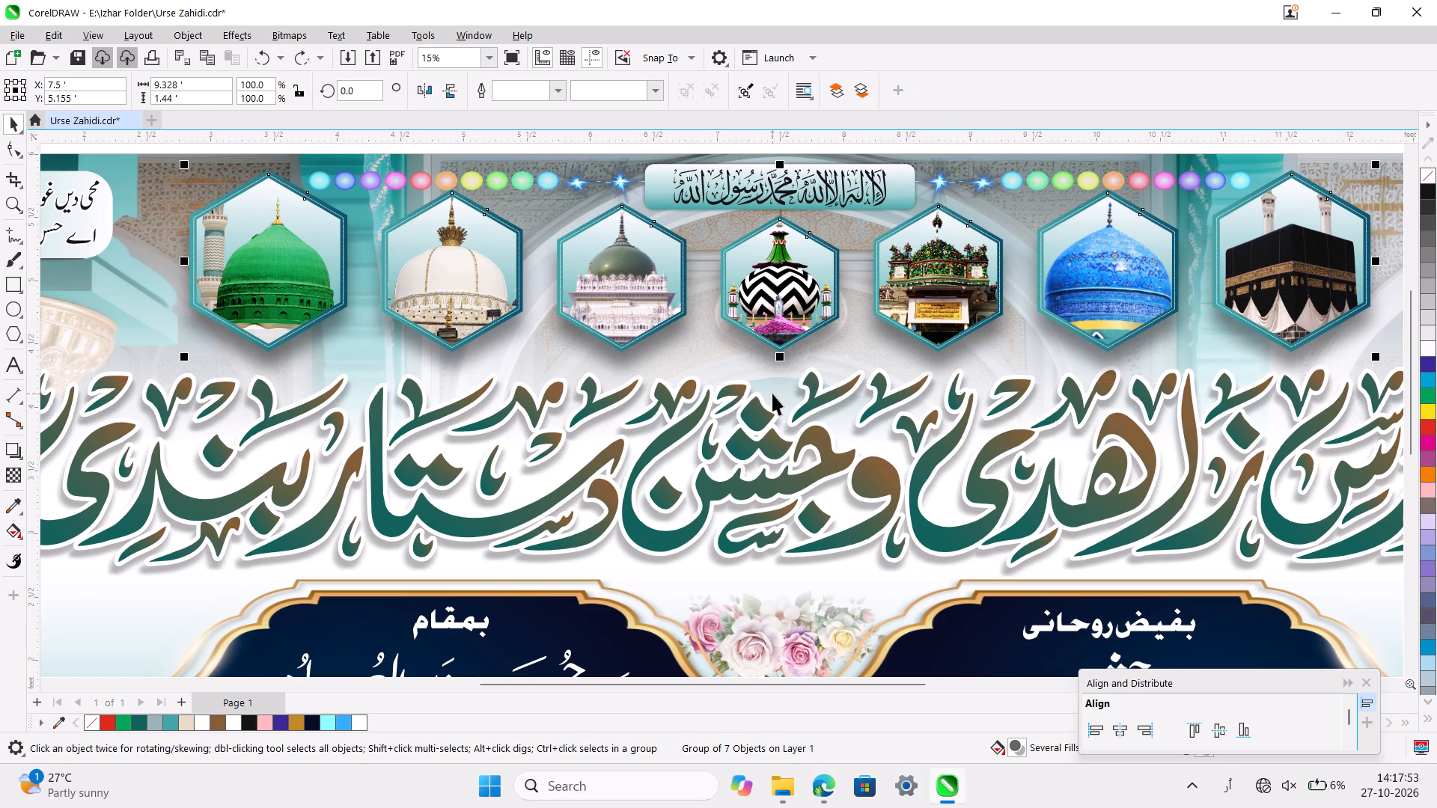
Shorten the shrine hexagon group's drop shadow to about -0.063' vertically, raise its opacity to about 63, and deselect the group.
left_click(13, 453)
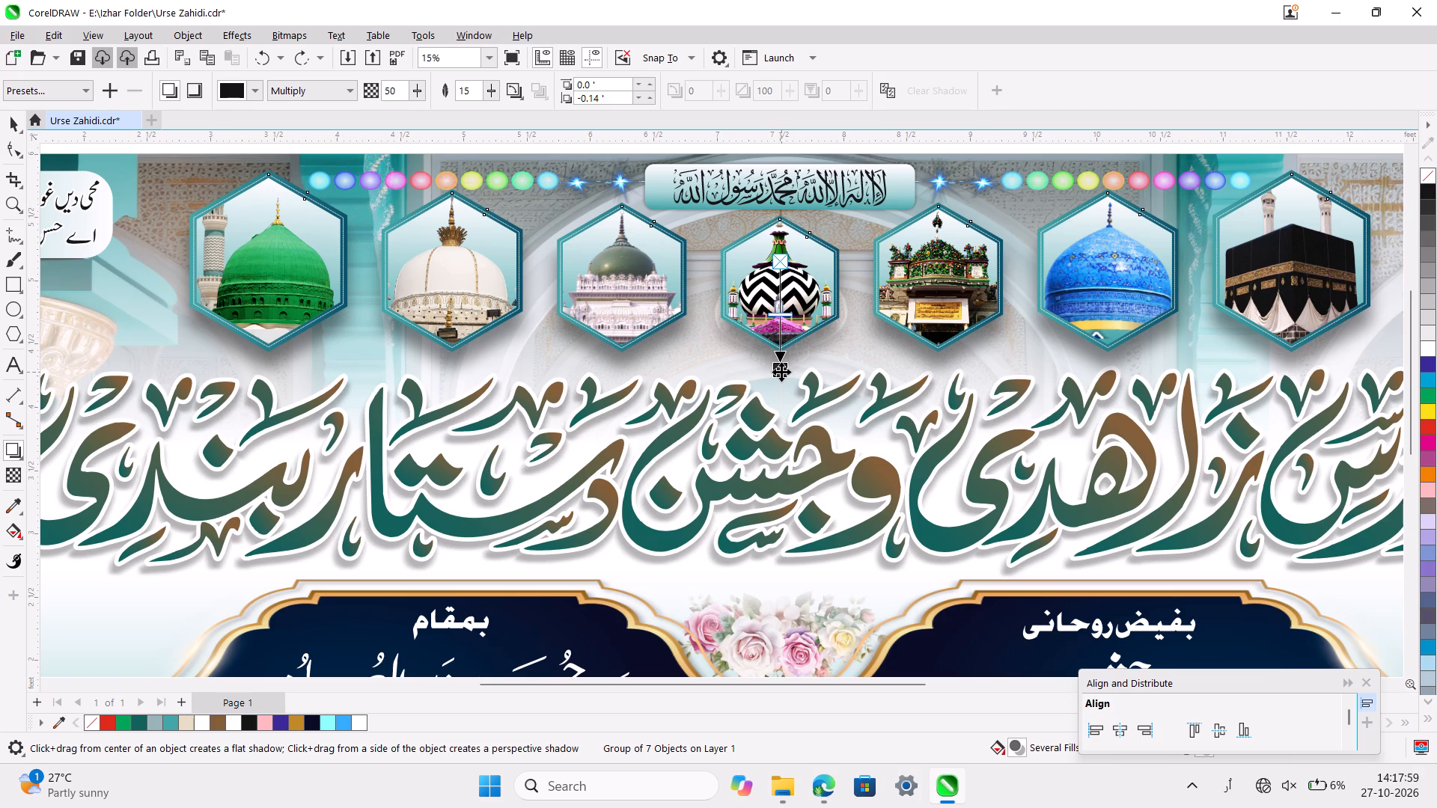
left_click_drag(781, 367, 780, 360, "shift")
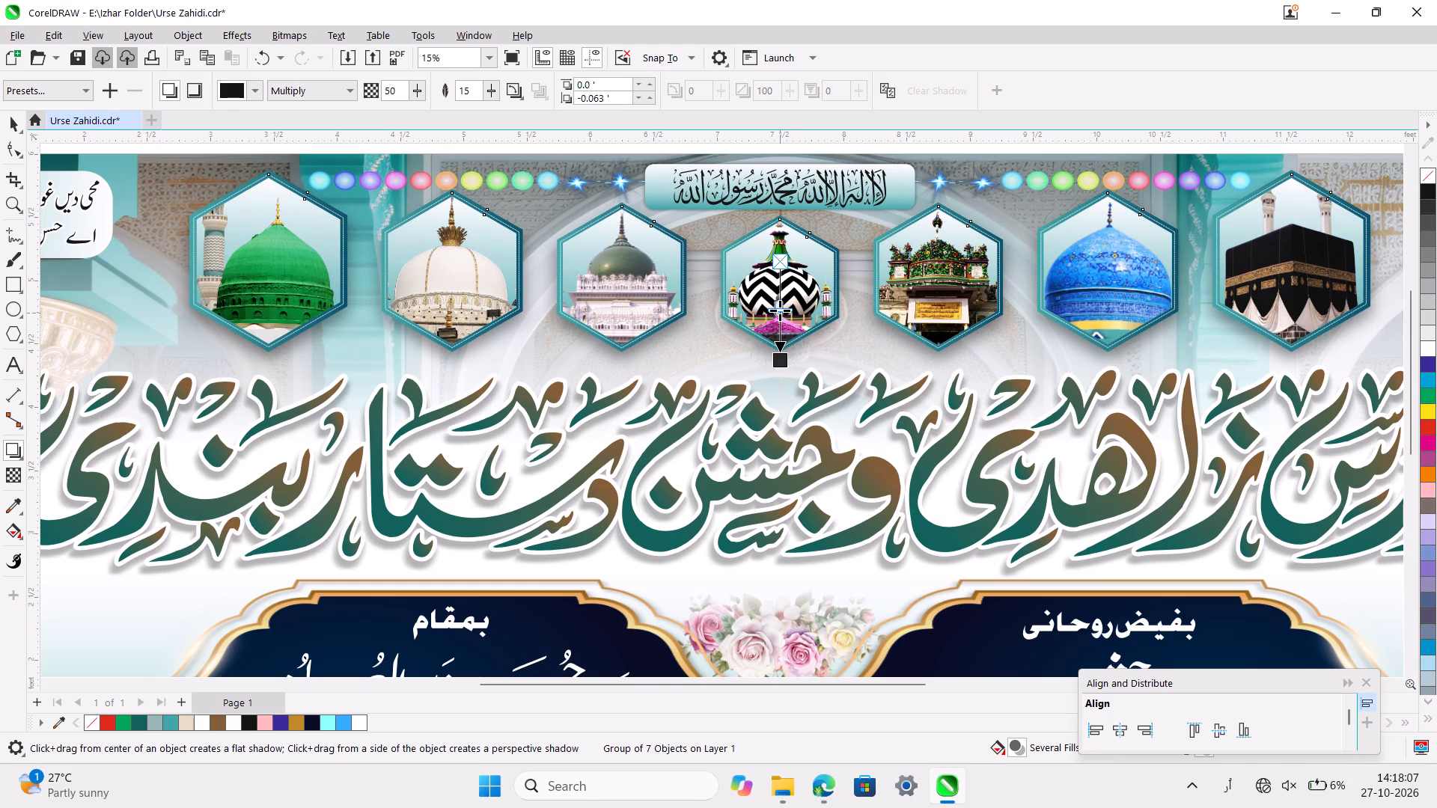
left_click_drag(780, 310, 780, 322)
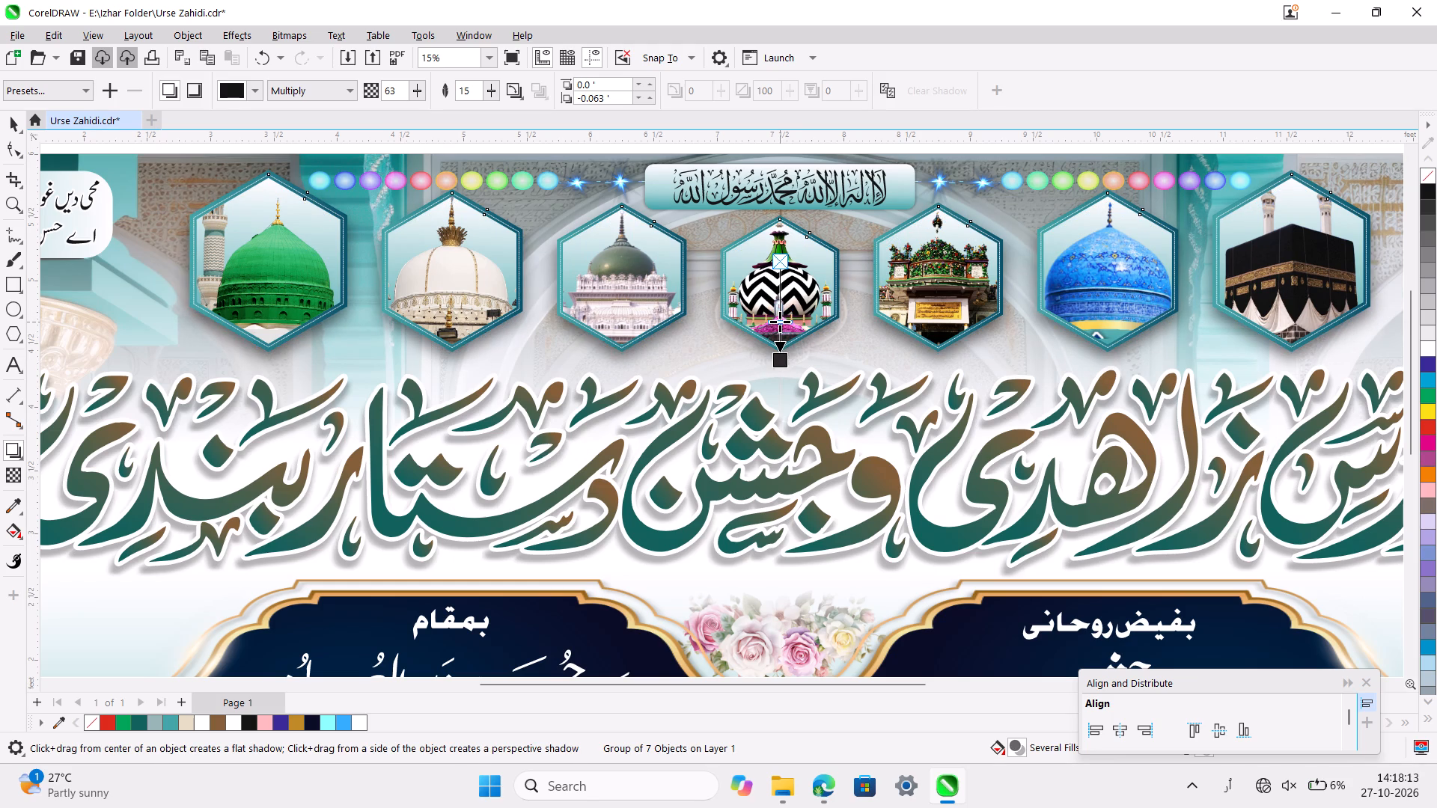
scroll(780, 322, "down", 6, "ctrl")
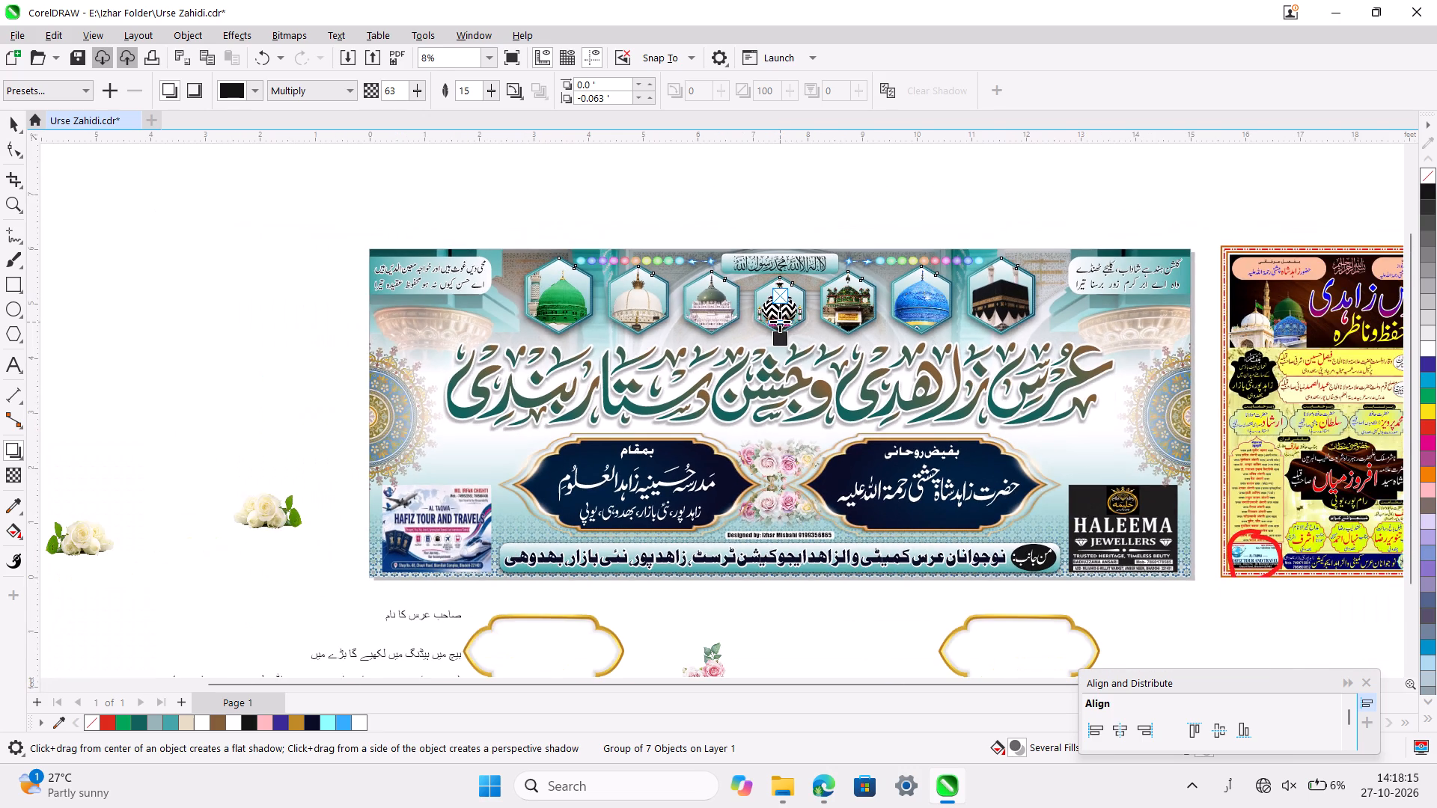
left_click(7, 120)
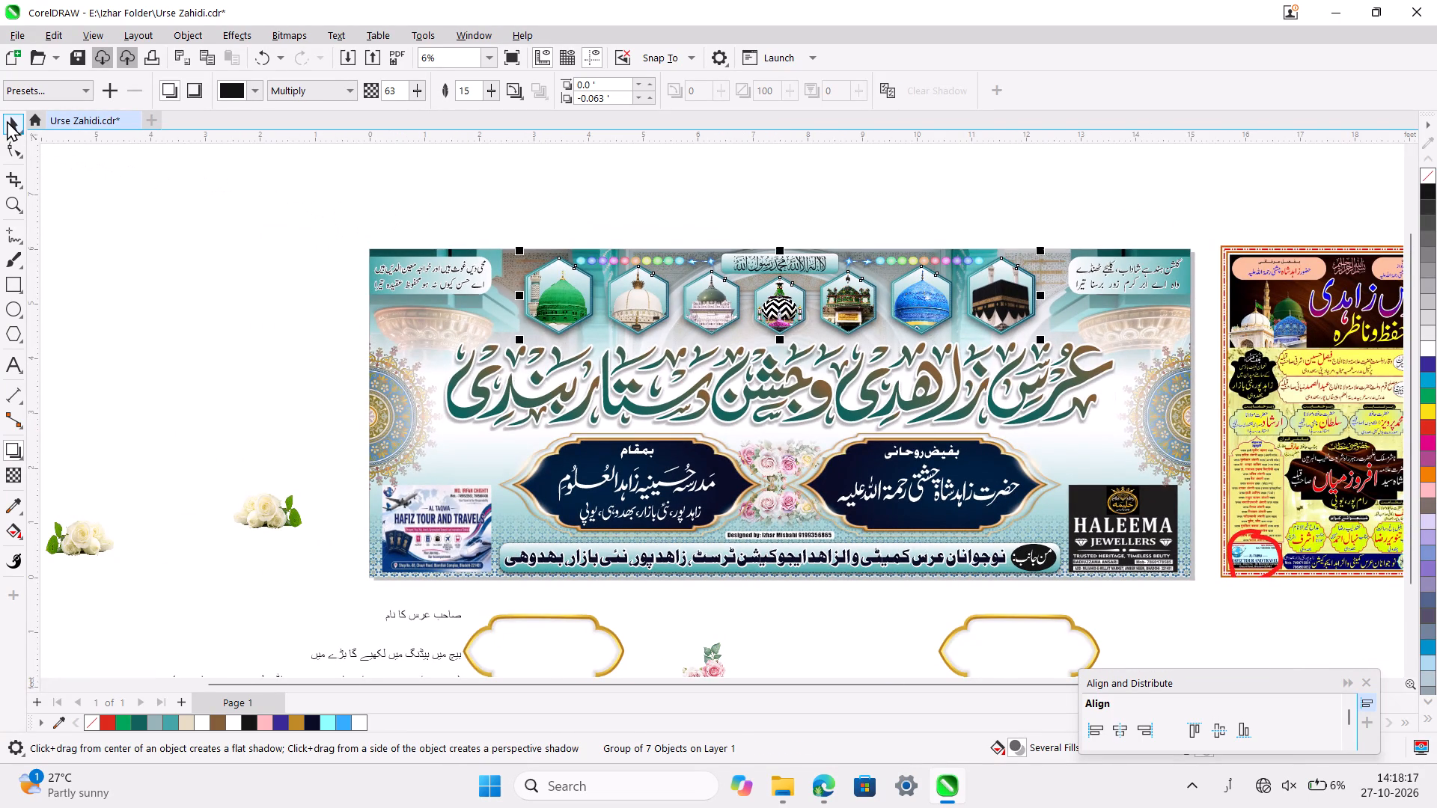
left_click(305, 197)
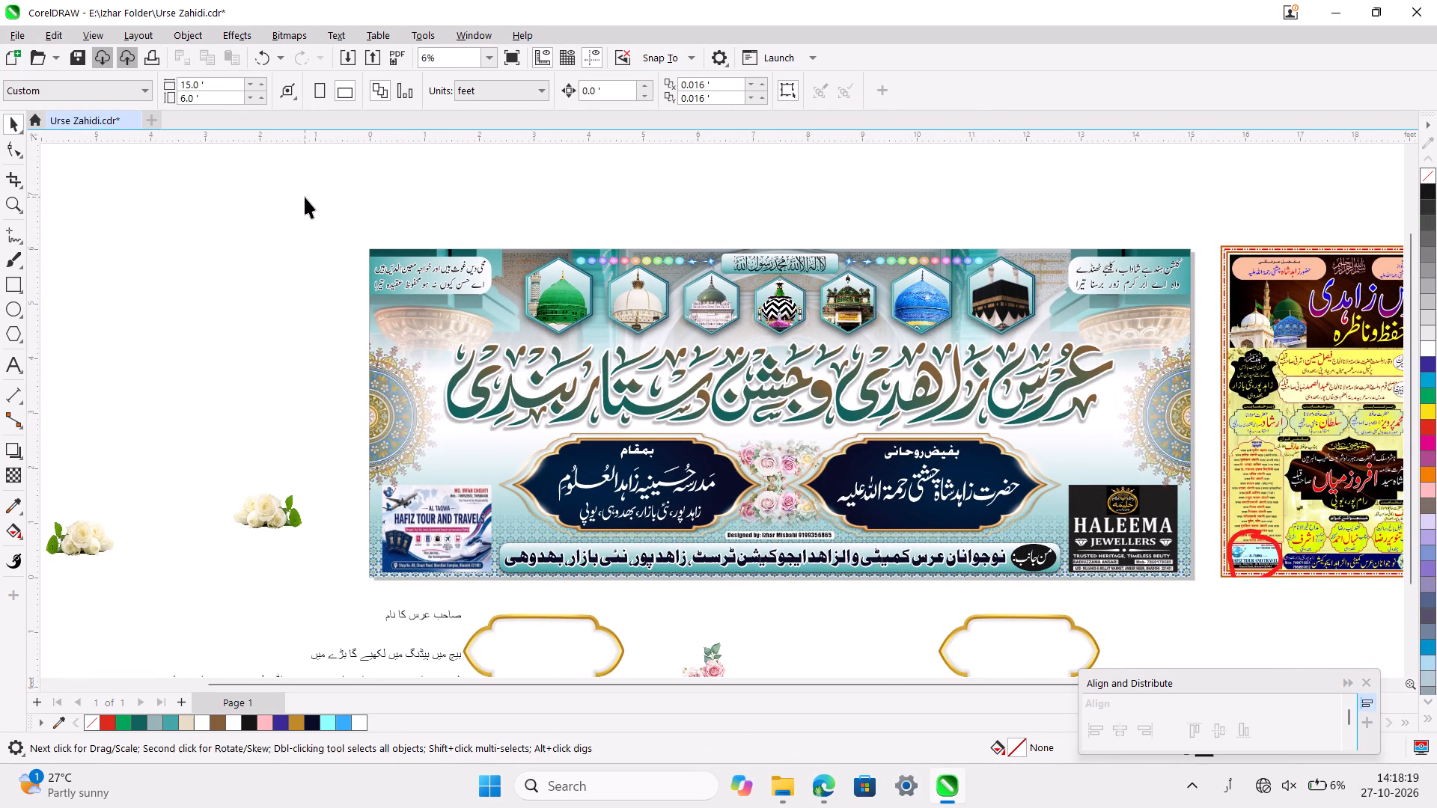
Save the banner document.
key("ctrl+s")
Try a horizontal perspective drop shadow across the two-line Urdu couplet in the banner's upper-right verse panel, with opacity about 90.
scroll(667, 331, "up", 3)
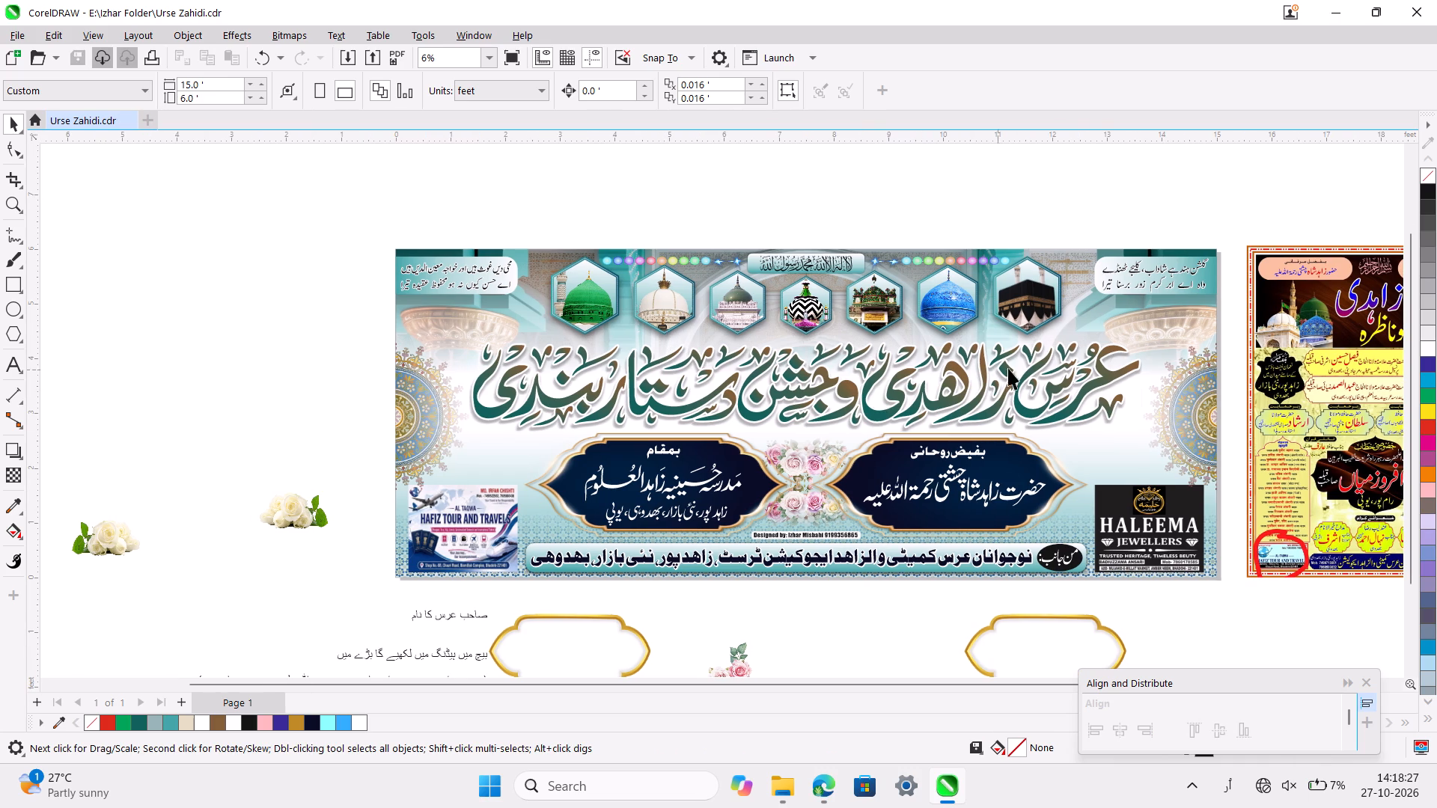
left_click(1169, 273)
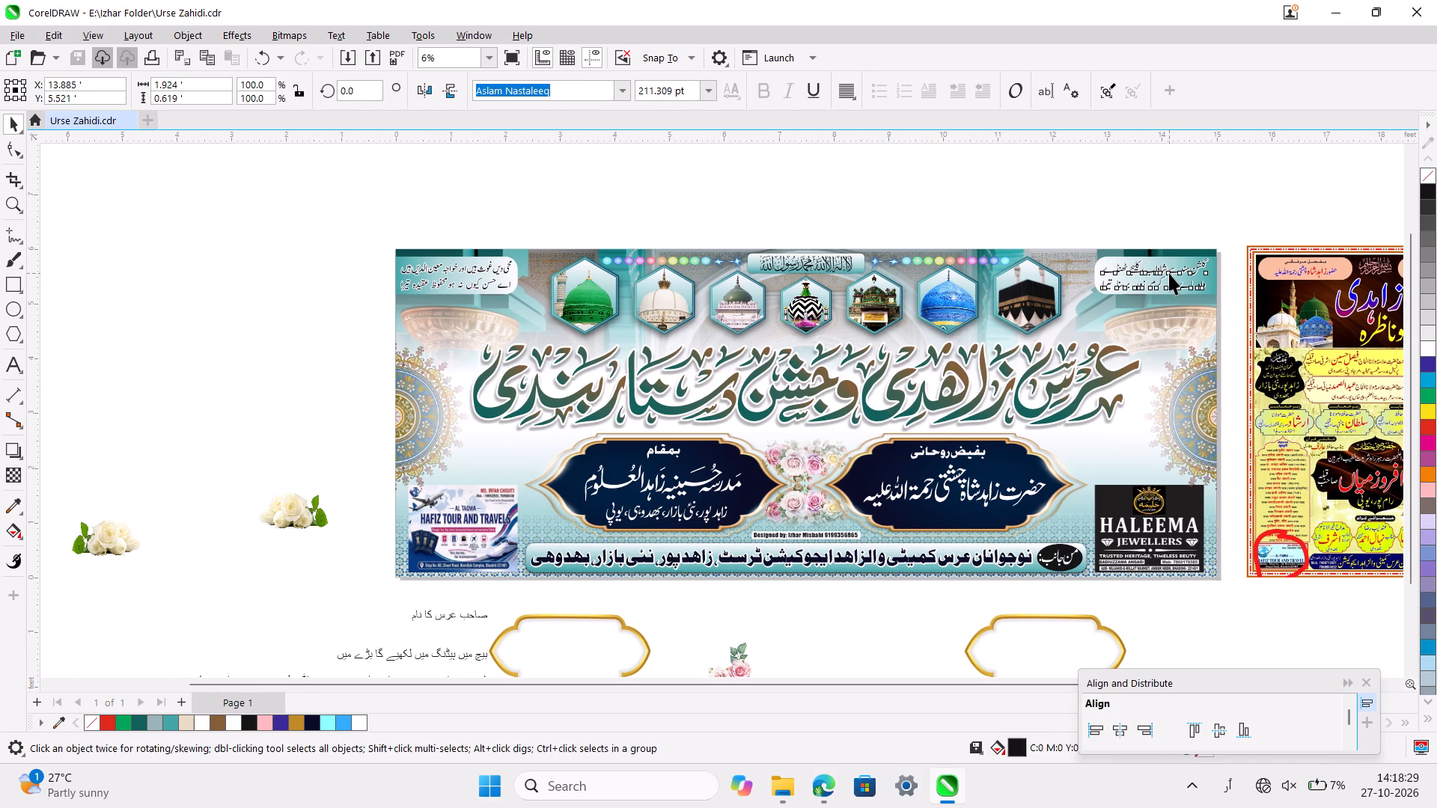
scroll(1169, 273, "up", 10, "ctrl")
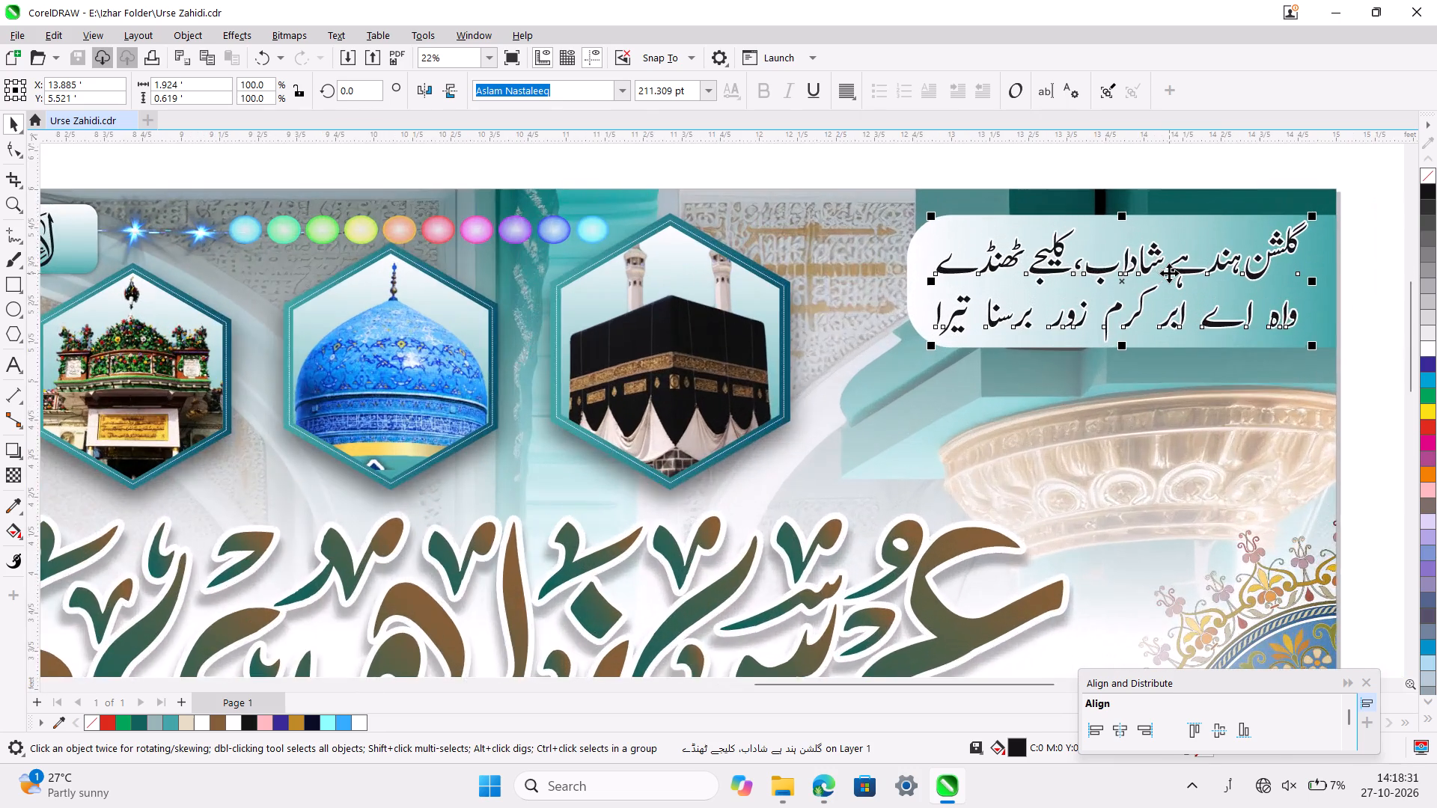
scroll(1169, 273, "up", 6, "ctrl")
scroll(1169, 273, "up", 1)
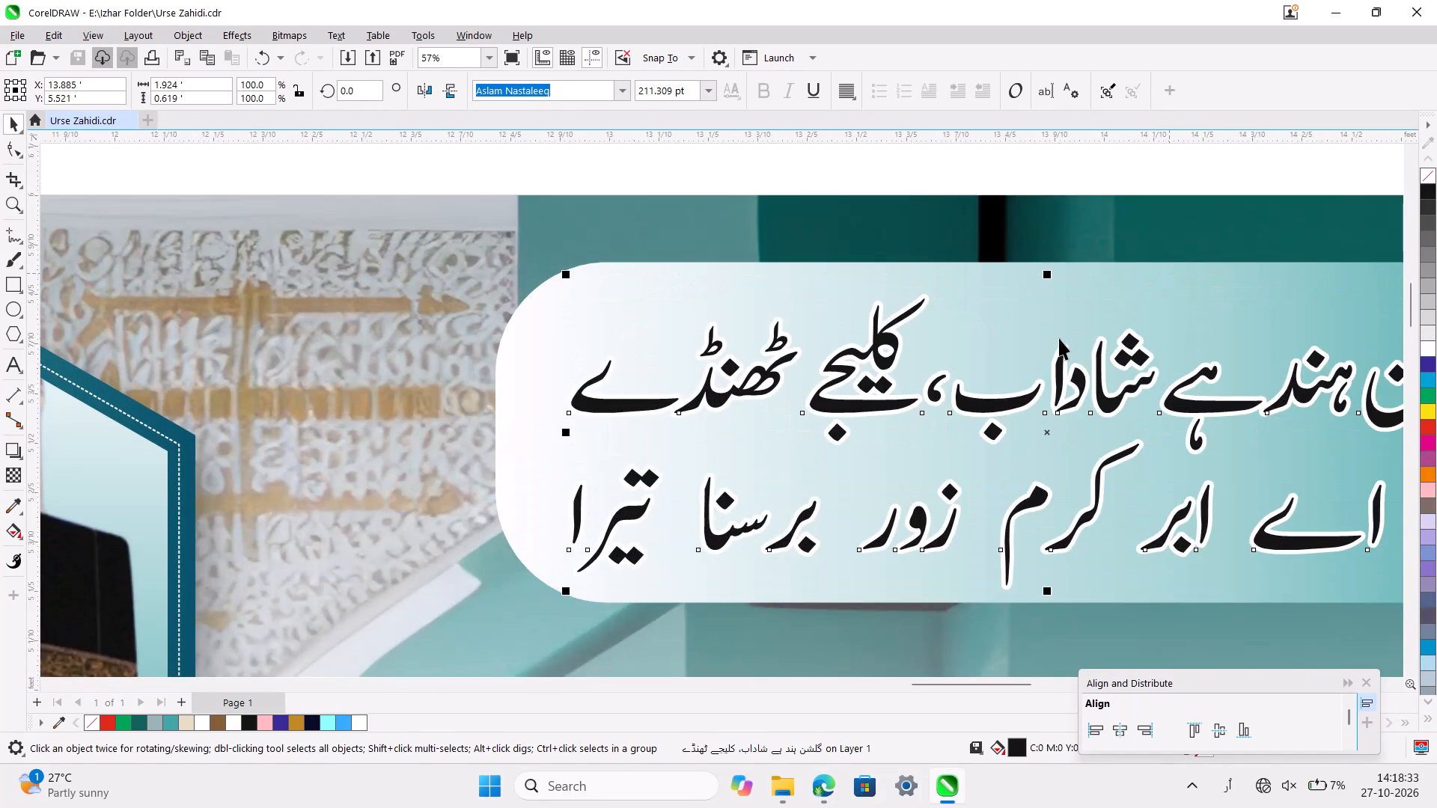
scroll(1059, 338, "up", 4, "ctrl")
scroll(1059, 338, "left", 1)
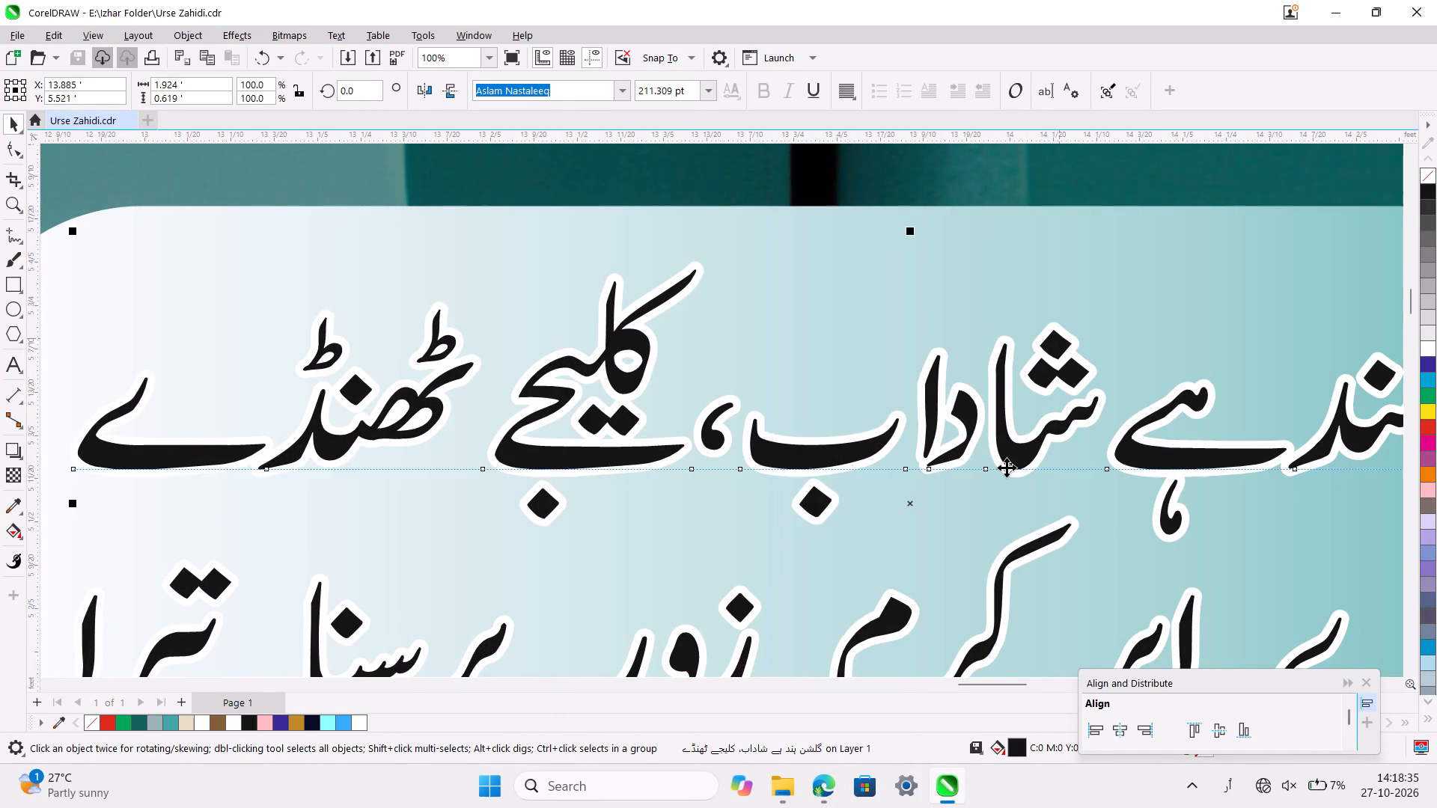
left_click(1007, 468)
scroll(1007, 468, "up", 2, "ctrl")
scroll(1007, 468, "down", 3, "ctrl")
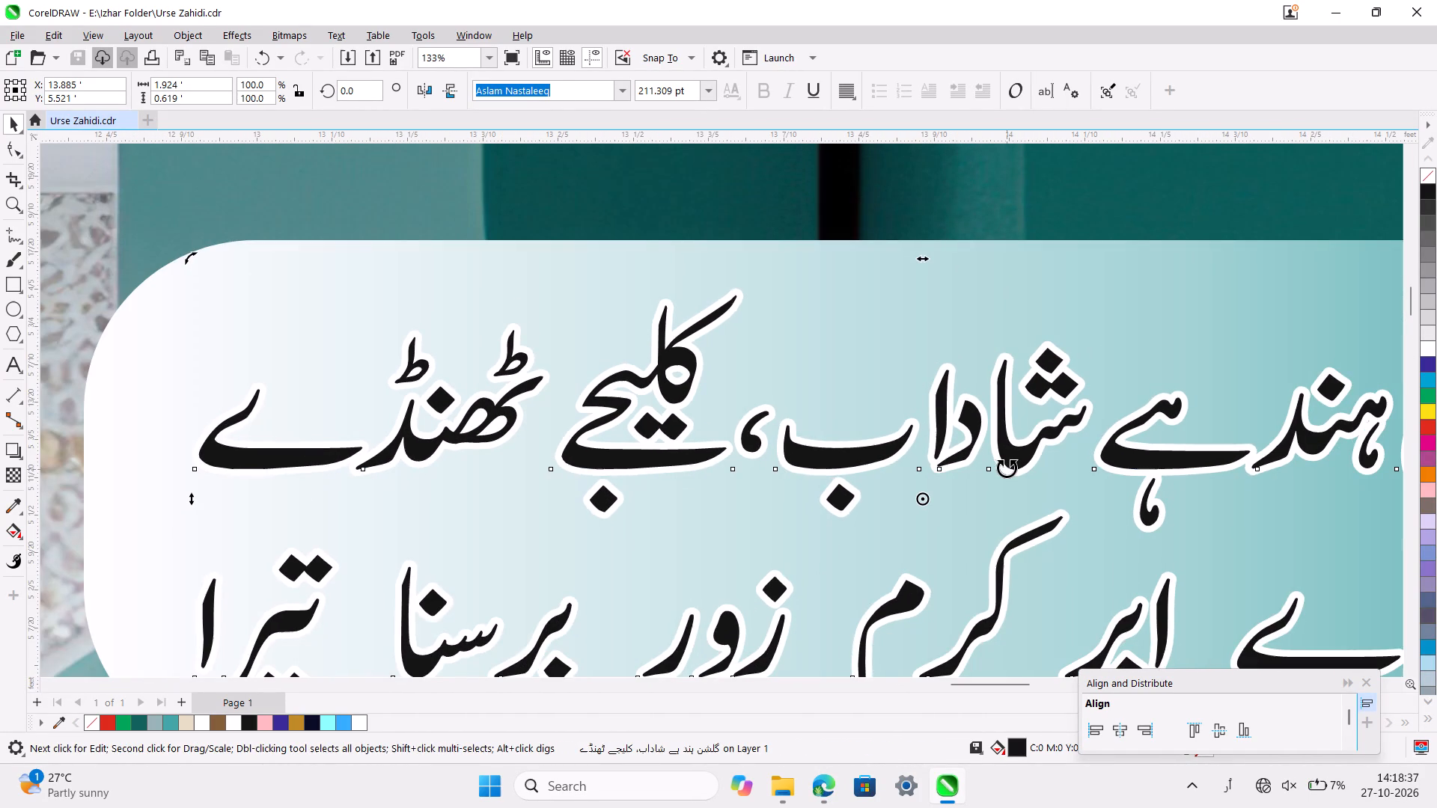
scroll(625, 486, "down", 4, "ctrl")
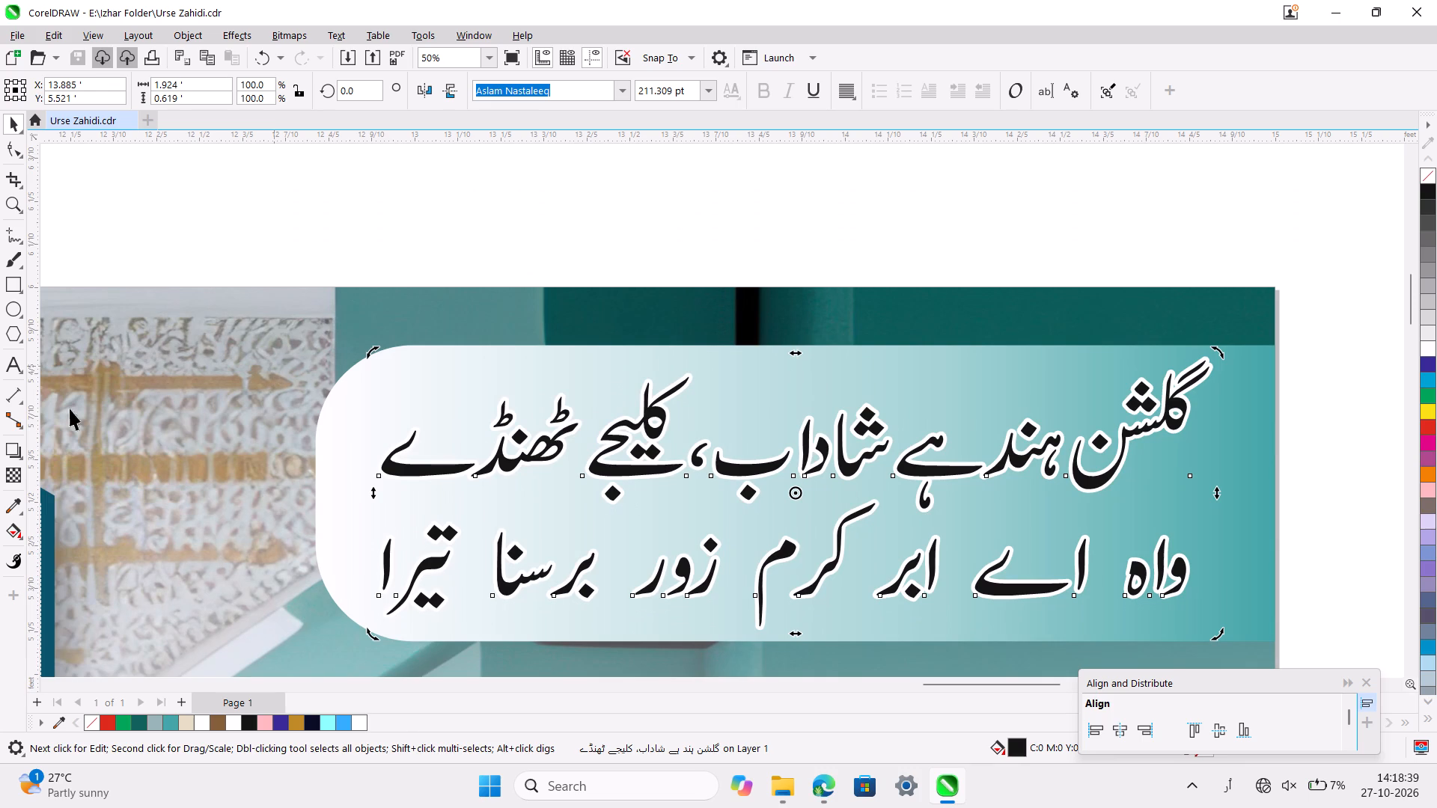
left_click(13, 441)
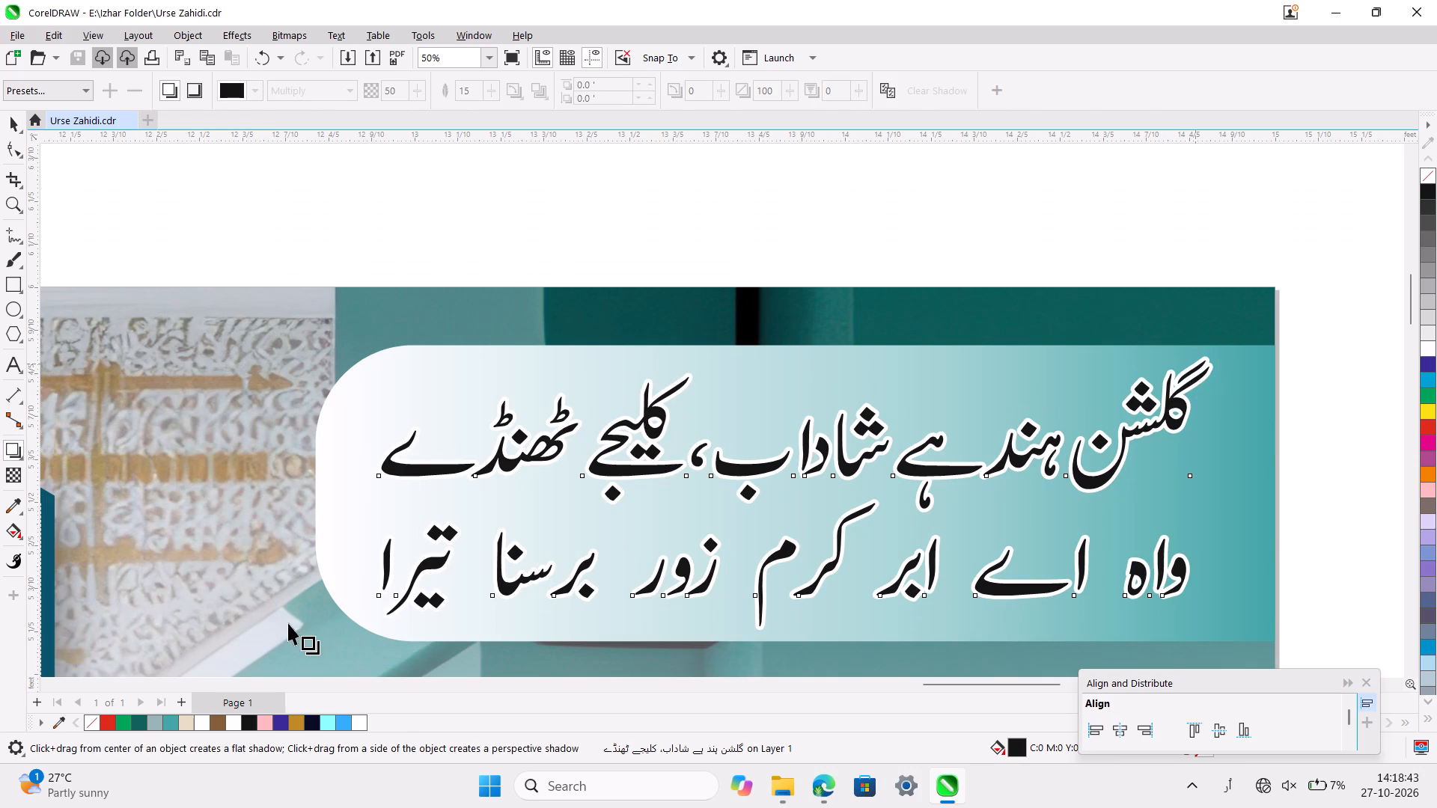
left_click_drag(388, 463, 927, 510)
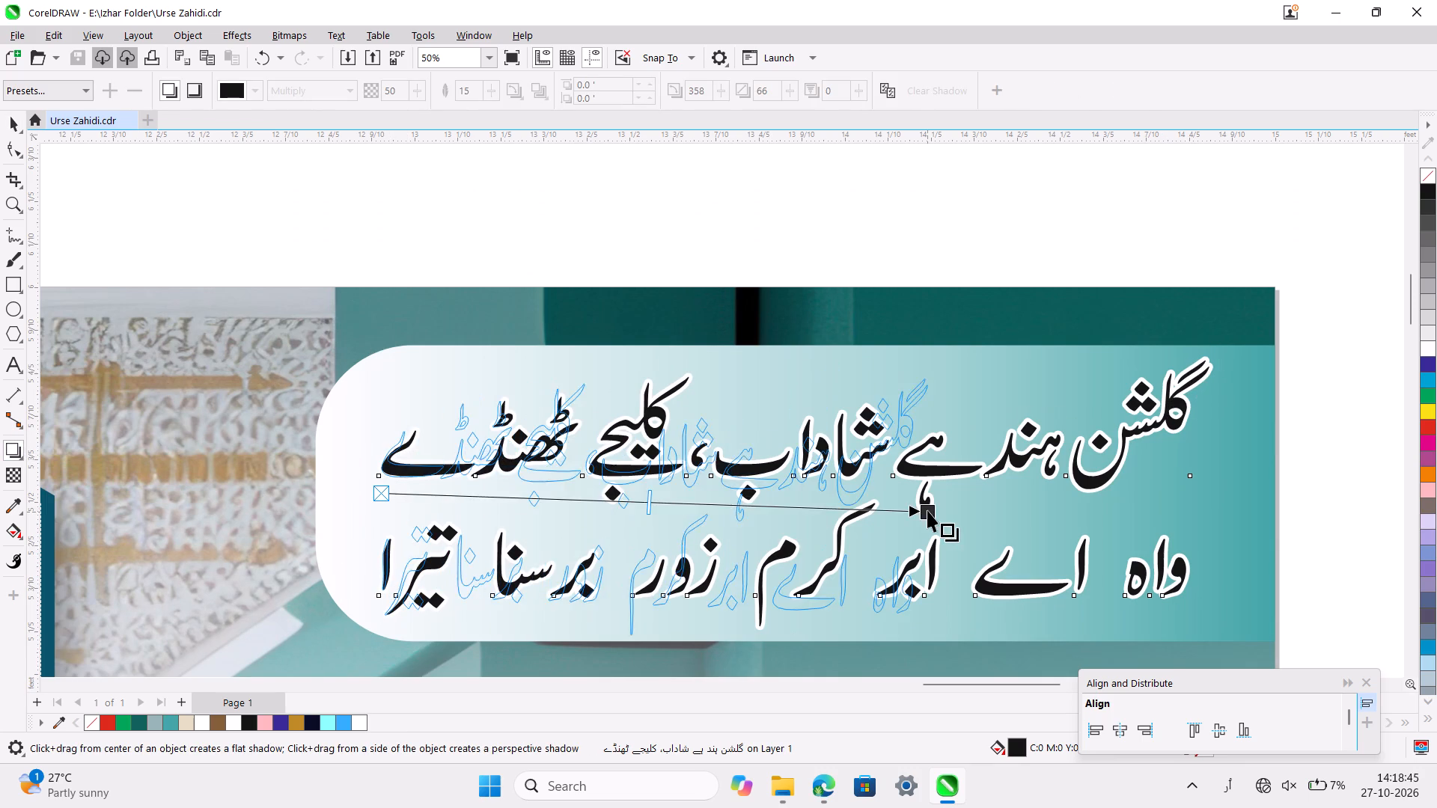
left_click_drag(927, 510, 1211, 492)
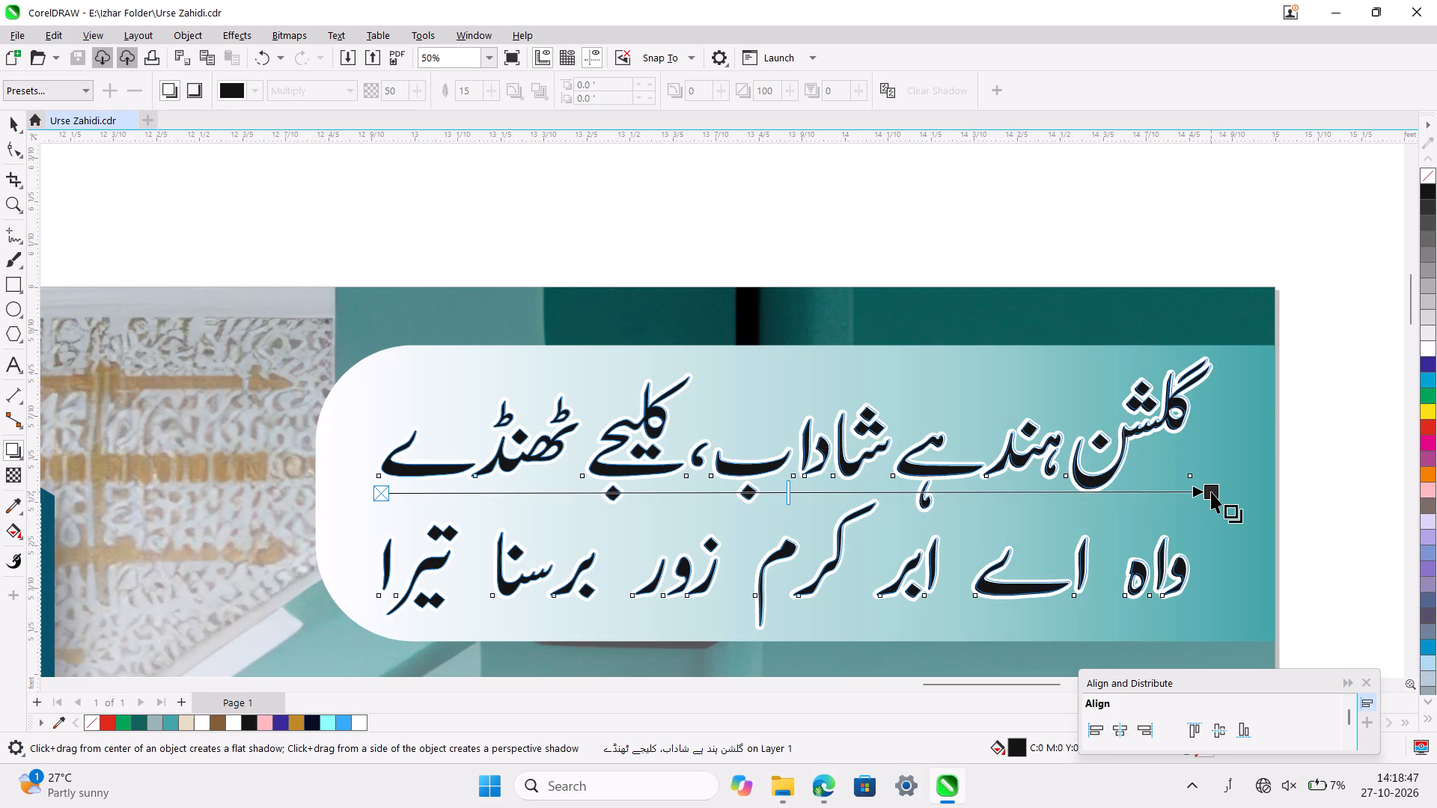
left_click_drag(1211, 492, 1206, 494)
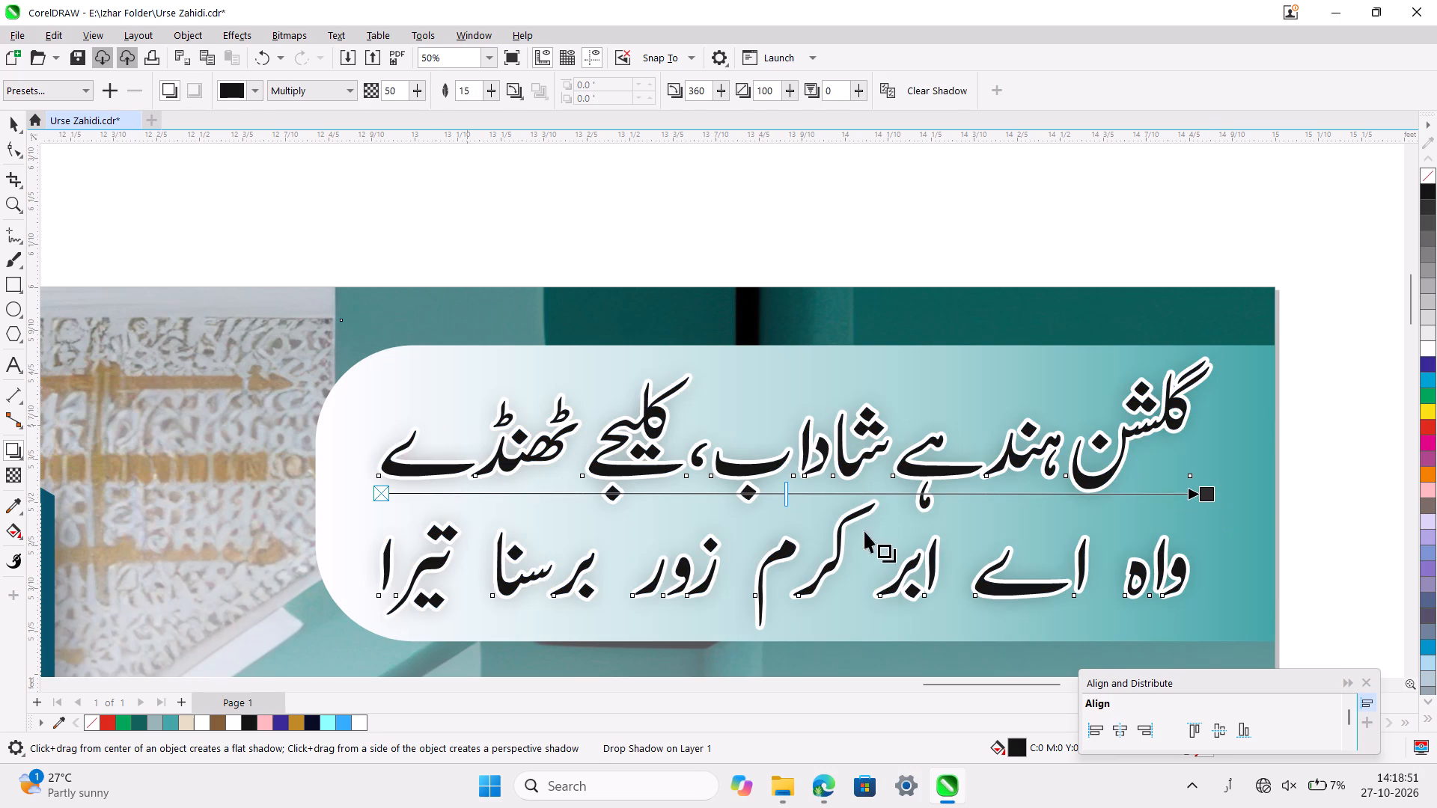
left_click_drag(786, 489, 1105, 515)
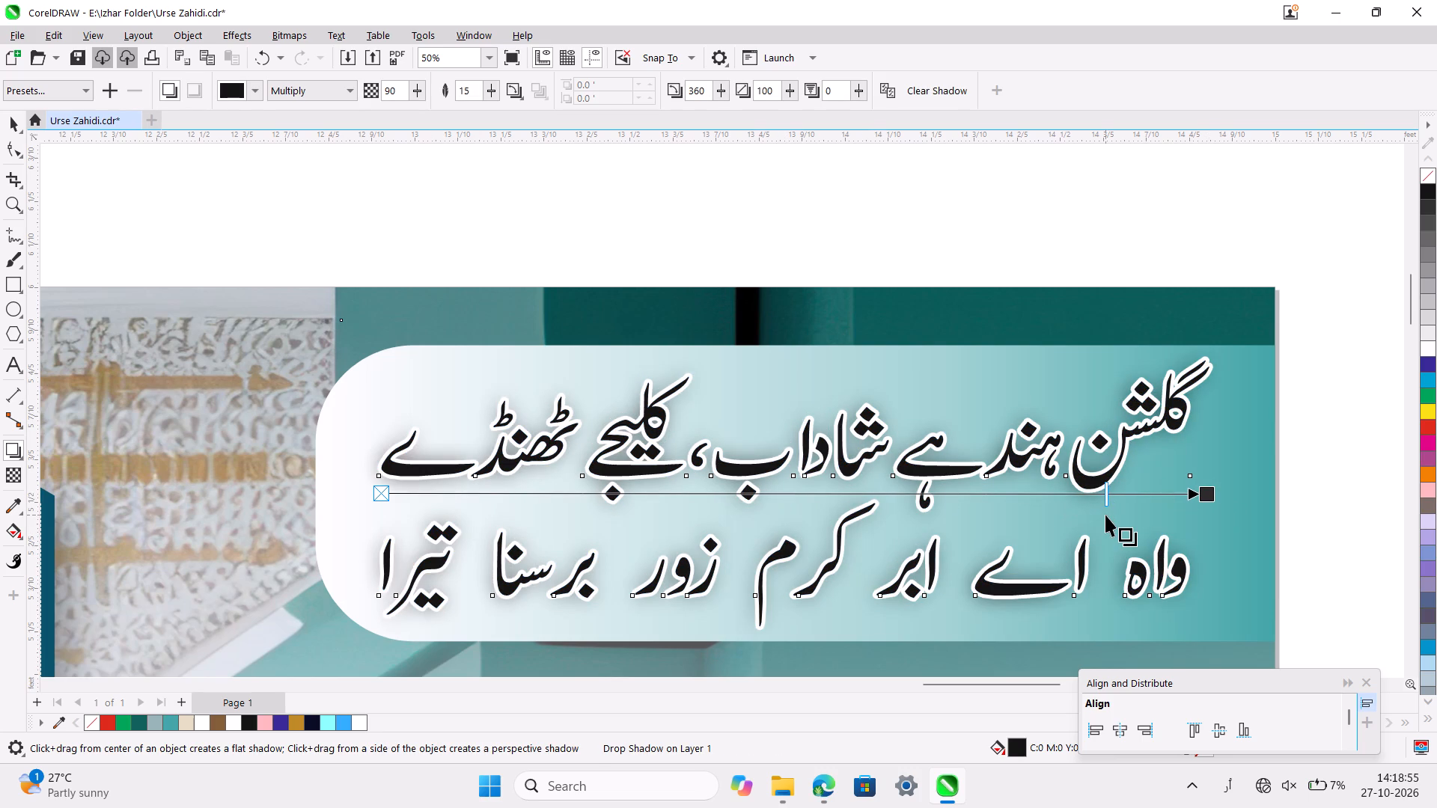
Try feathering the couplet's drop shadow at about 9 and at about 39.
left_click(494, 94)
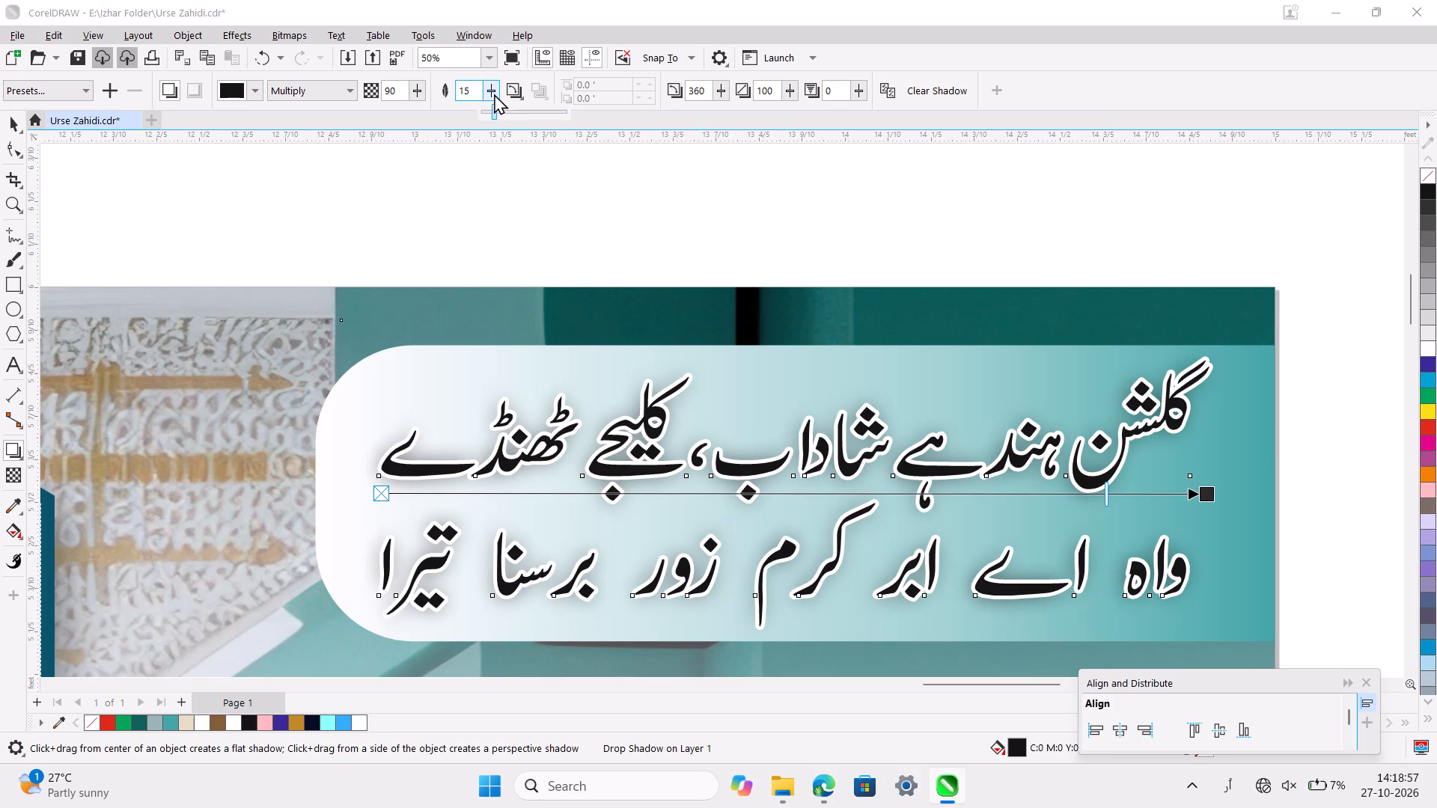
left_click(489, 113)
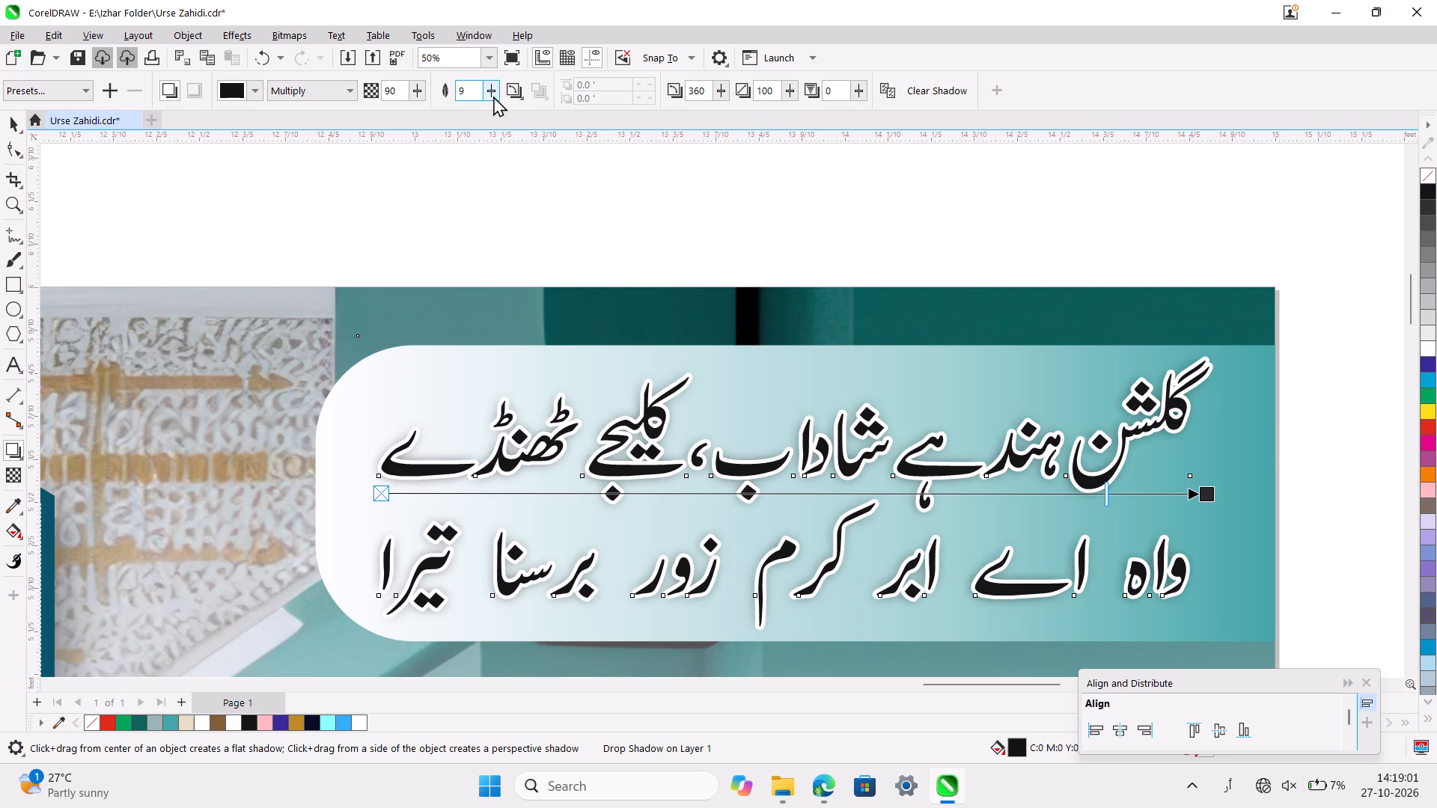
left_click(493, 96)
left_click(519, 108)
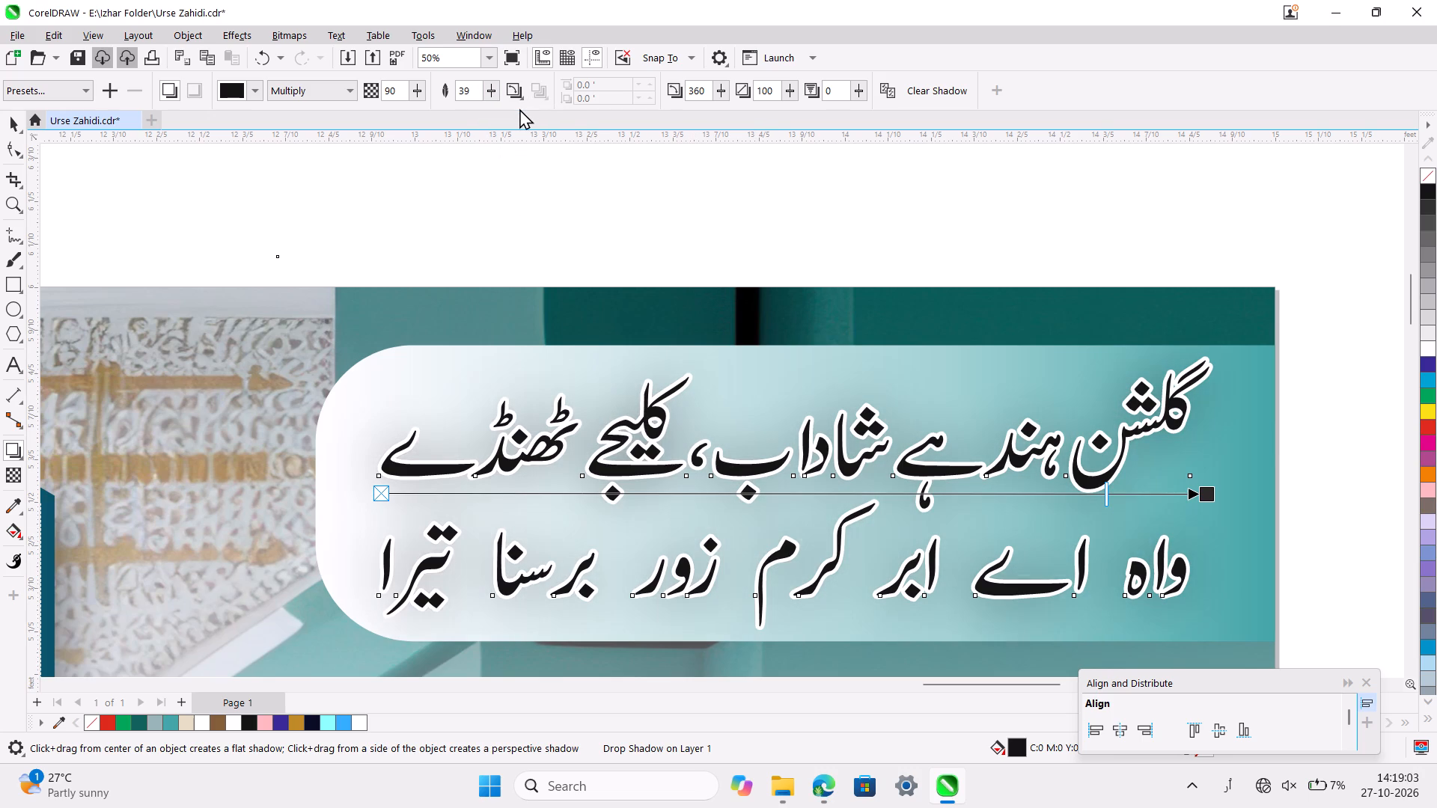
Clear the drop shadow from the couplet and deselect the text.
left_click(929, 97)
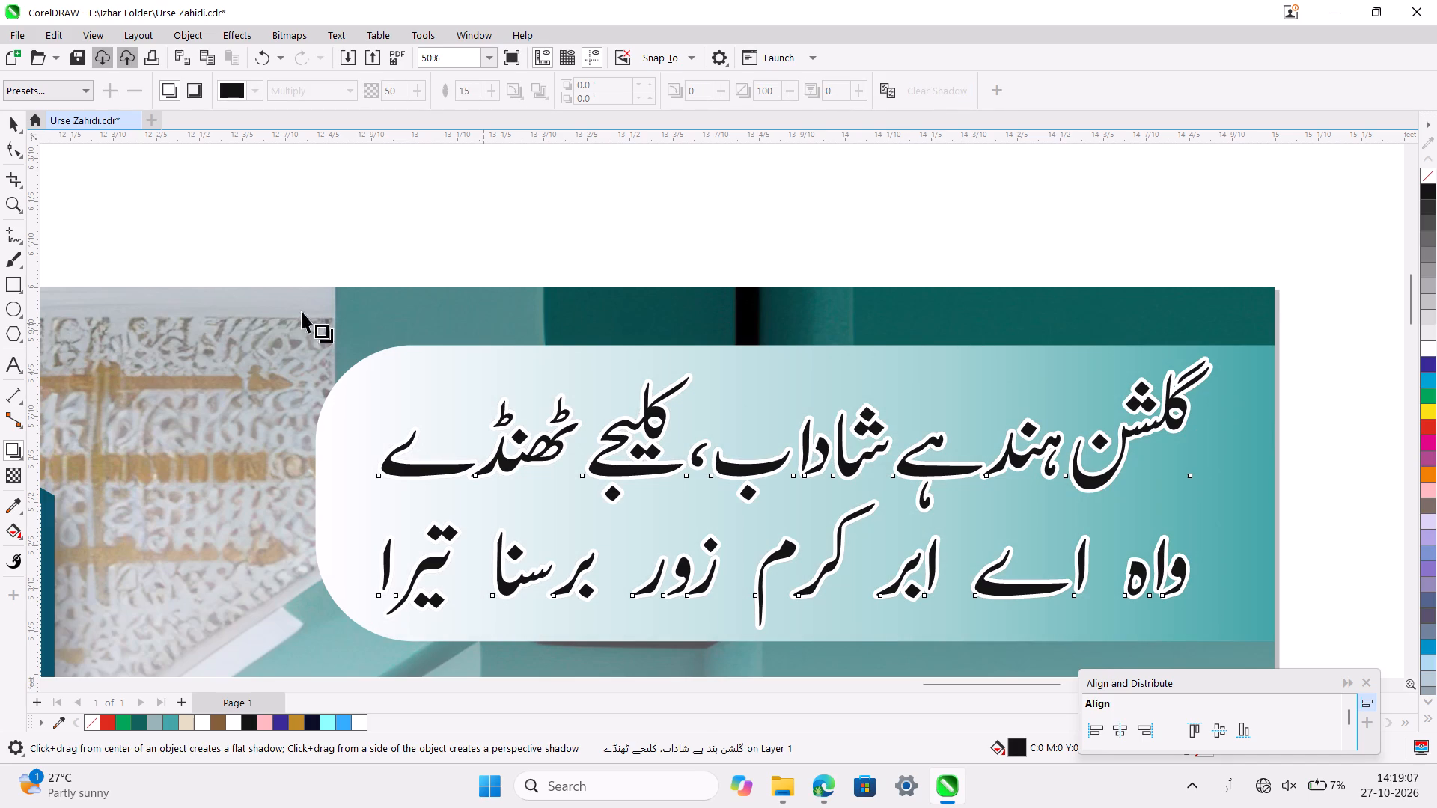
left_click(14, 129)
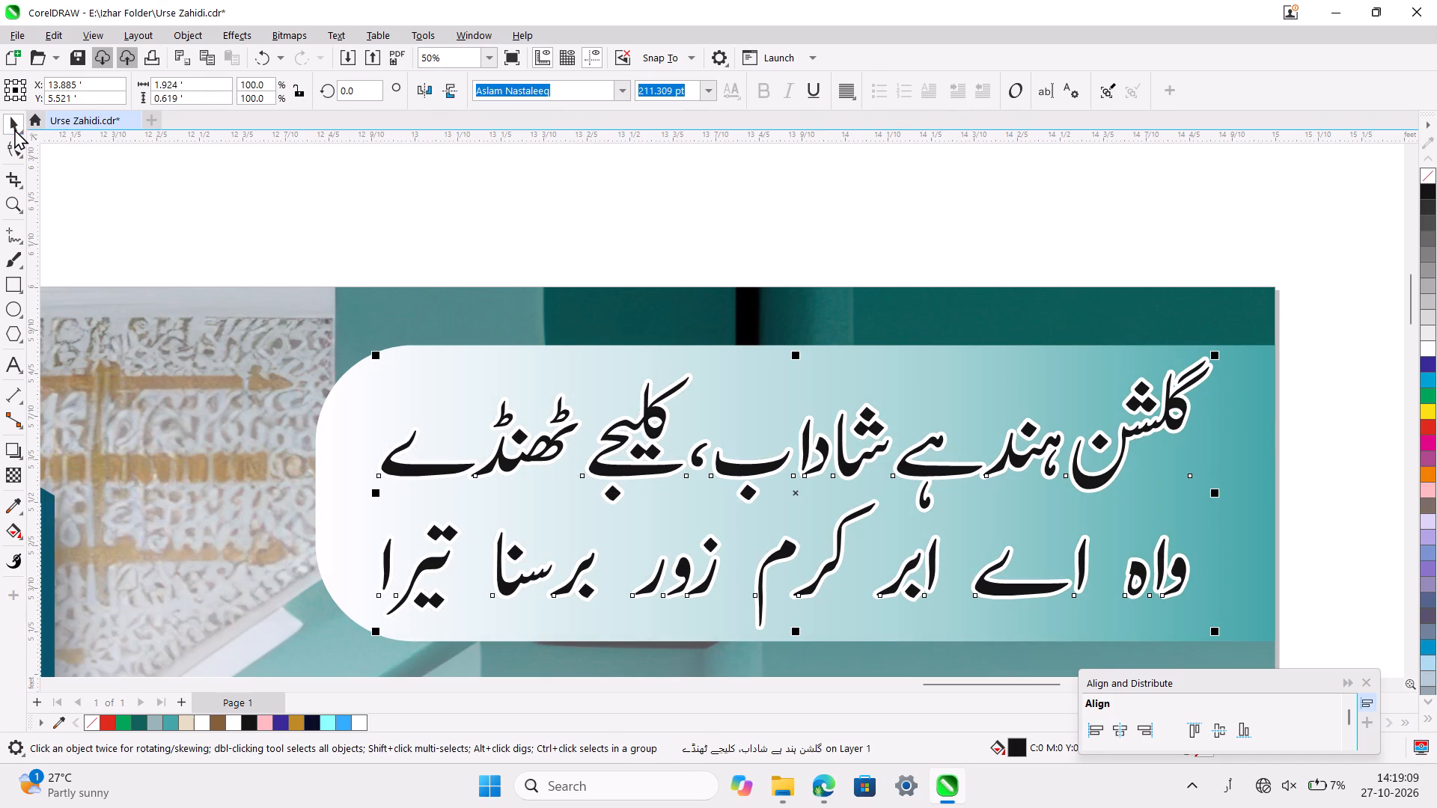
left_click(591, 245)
Save the banner document again with the whole banner in view.
scroll(591, 245, "down", 5, "ctrl")
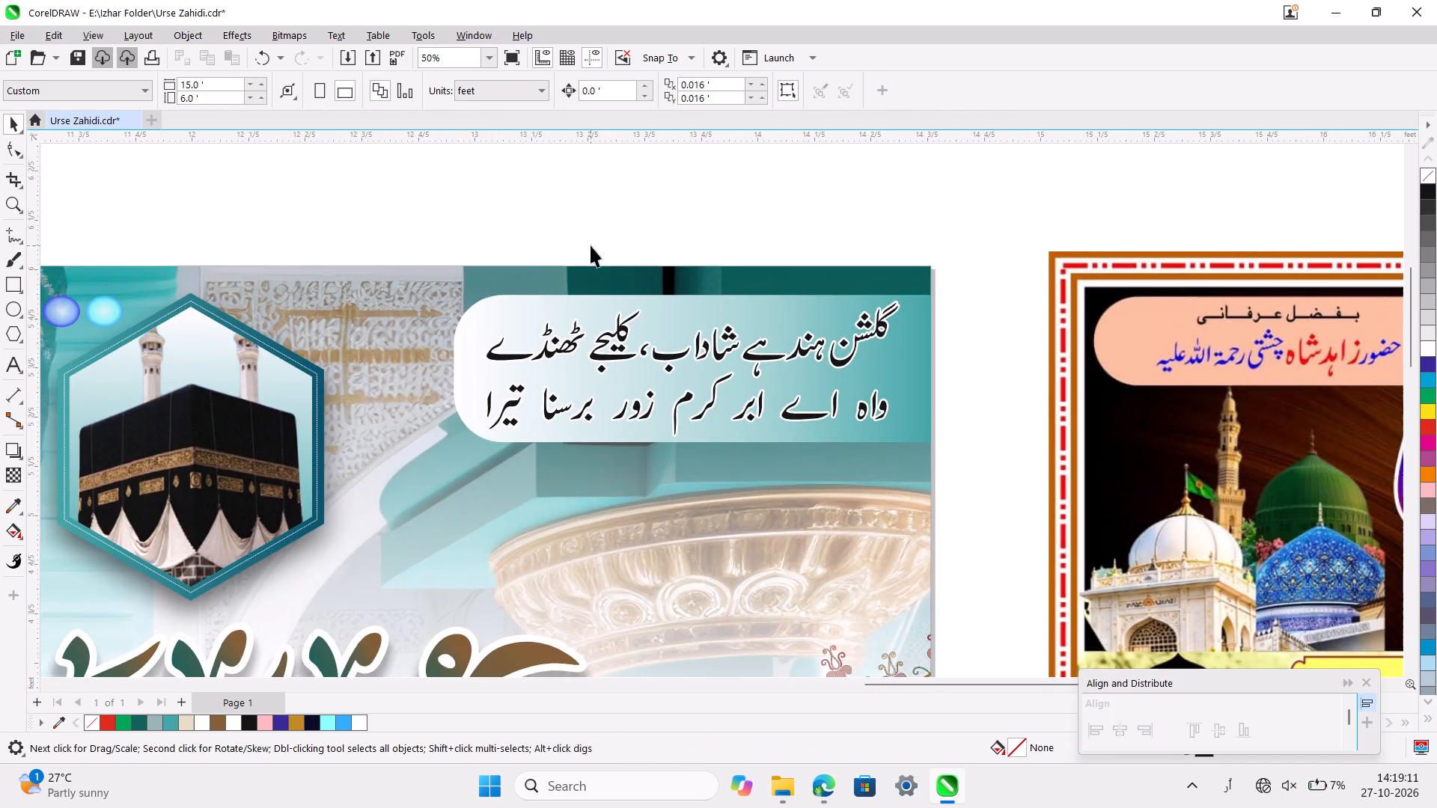
scroll(591, 245, "down", 8, "ctrl")
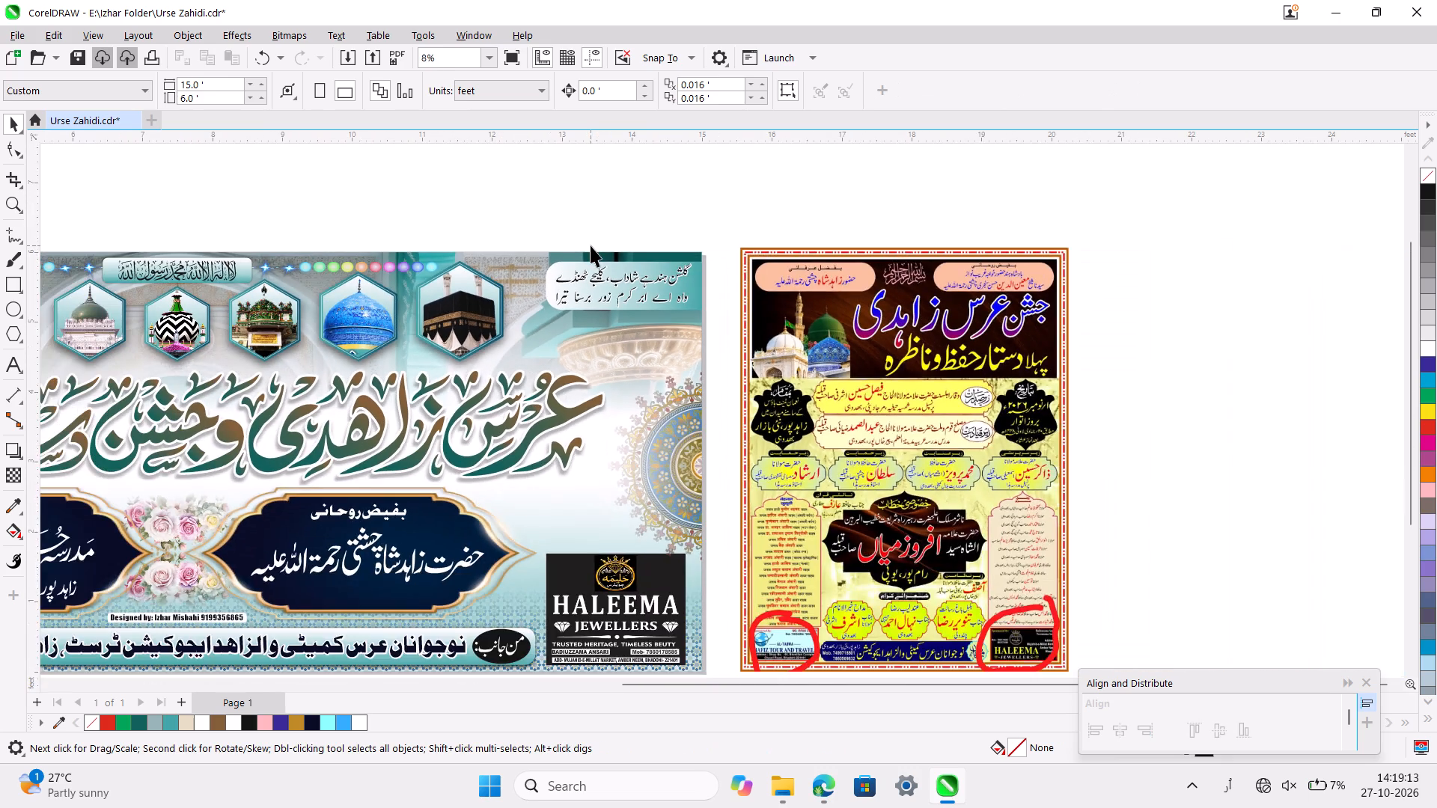
scroll(591, 245, "right", 6)
left_click(351, 192)
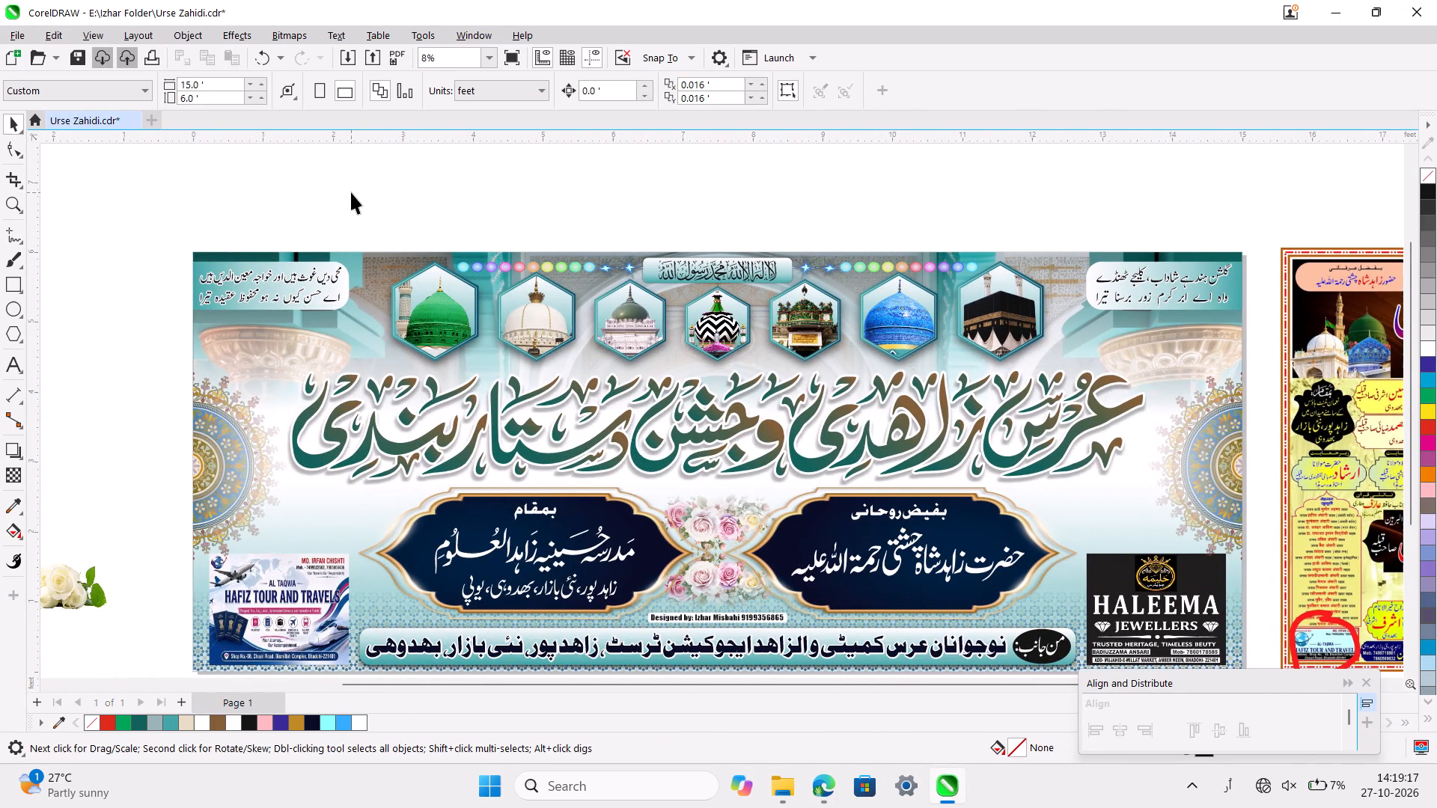
key("ctrl+s")
Switch the merge mode of the drop shadow on the Kalima plaque's rounded rectangle to Add.
scroll(569, 248, "down", 2, "ctrl")
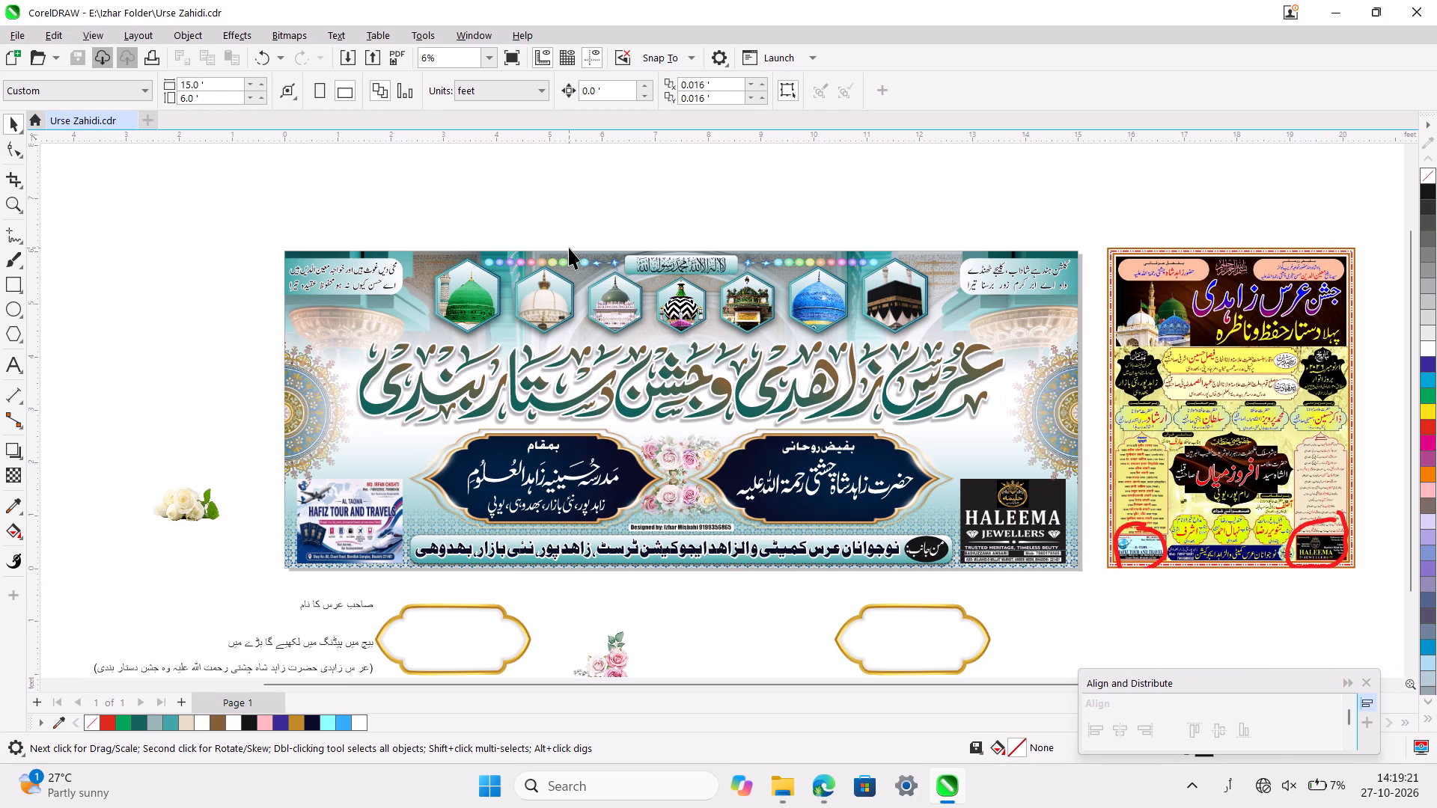
scroll(569, 248, "right", 2)
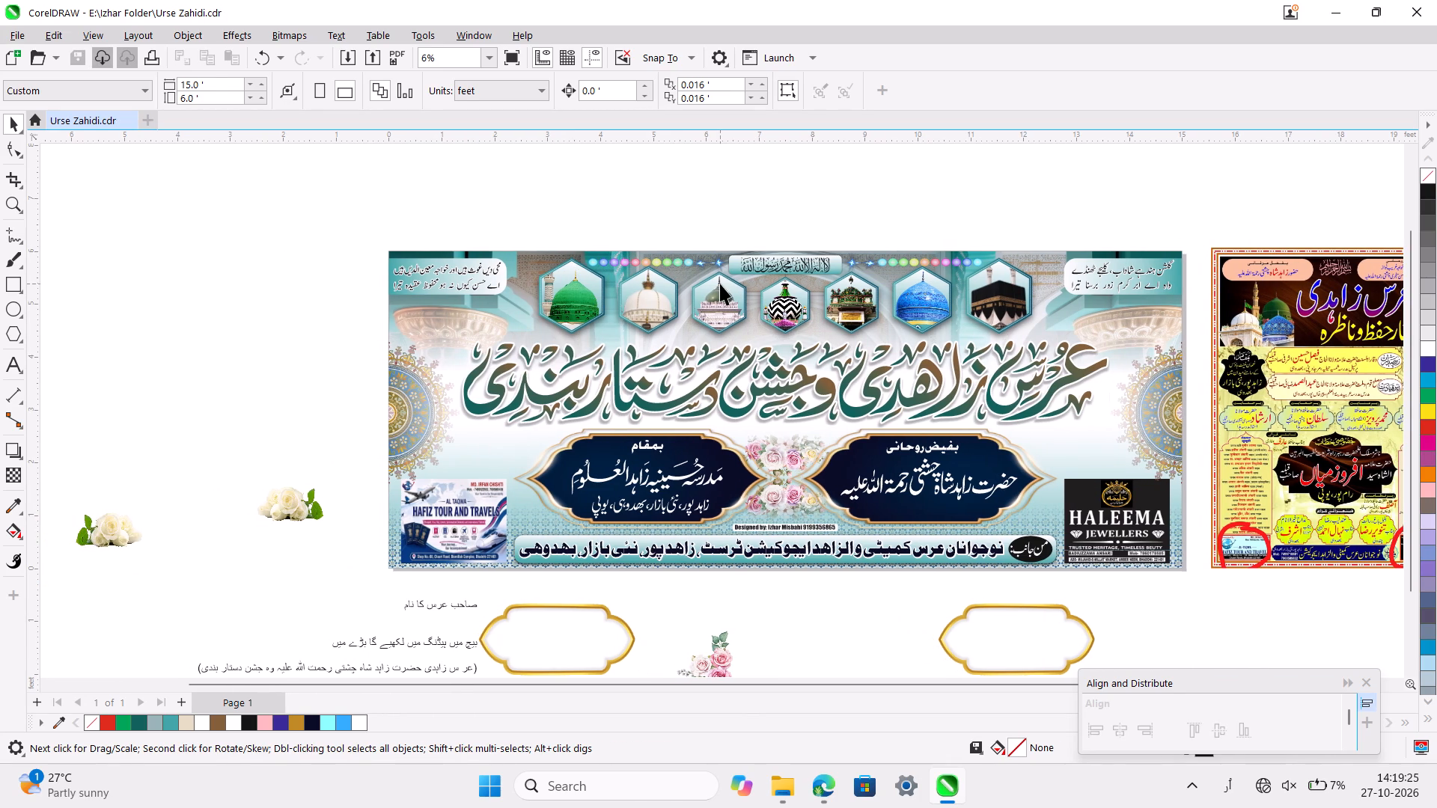
scroll(720, 284, "up", 4, "ctrl")
scroll(720, 284, "up", 2)
scroll(906, 442, "up", 1, "ctrl")
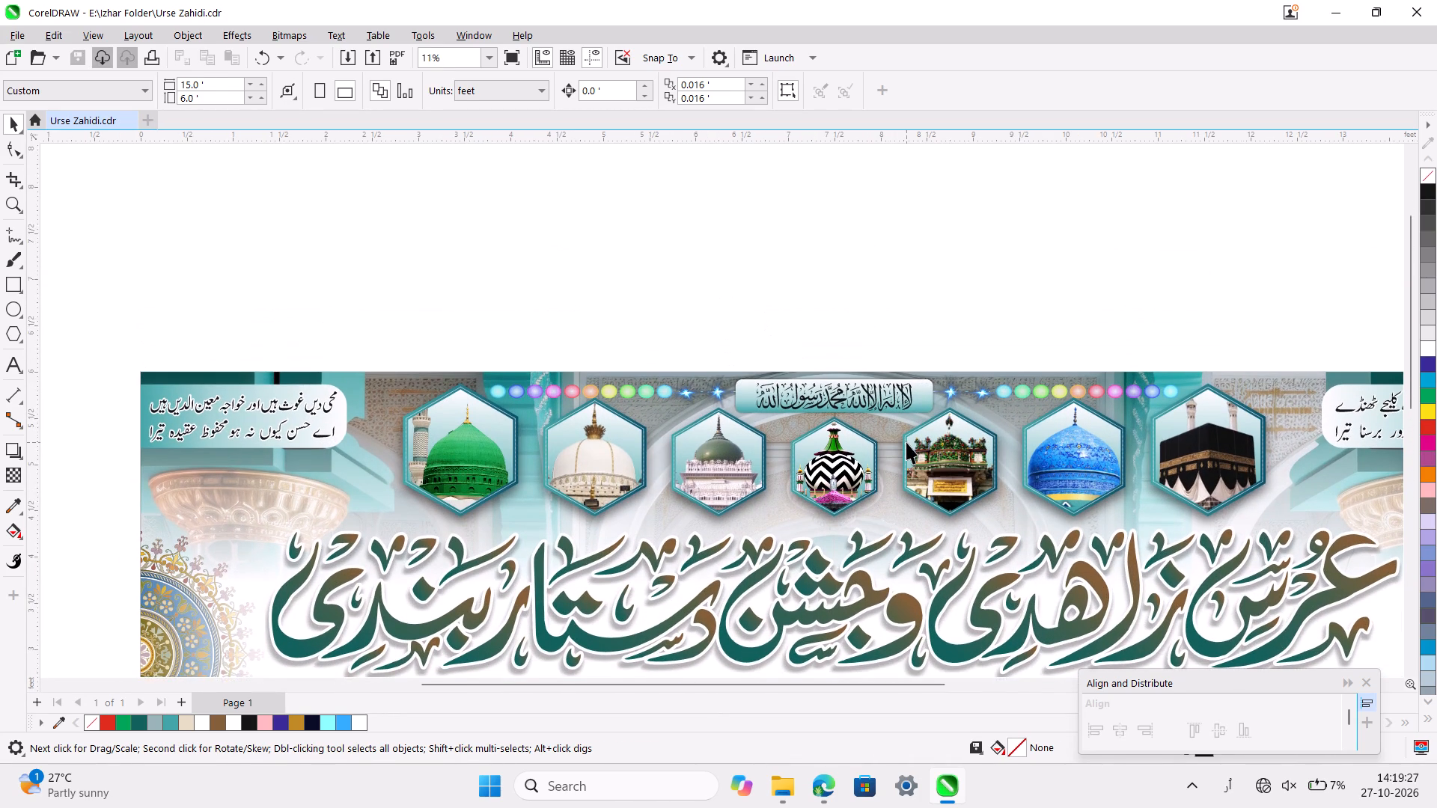
scroll(906, 442, "up", 4, "ctrl")
scroll(906, 442, "up", 1)
scroll(850, 406, "up", 2, "ctrl")
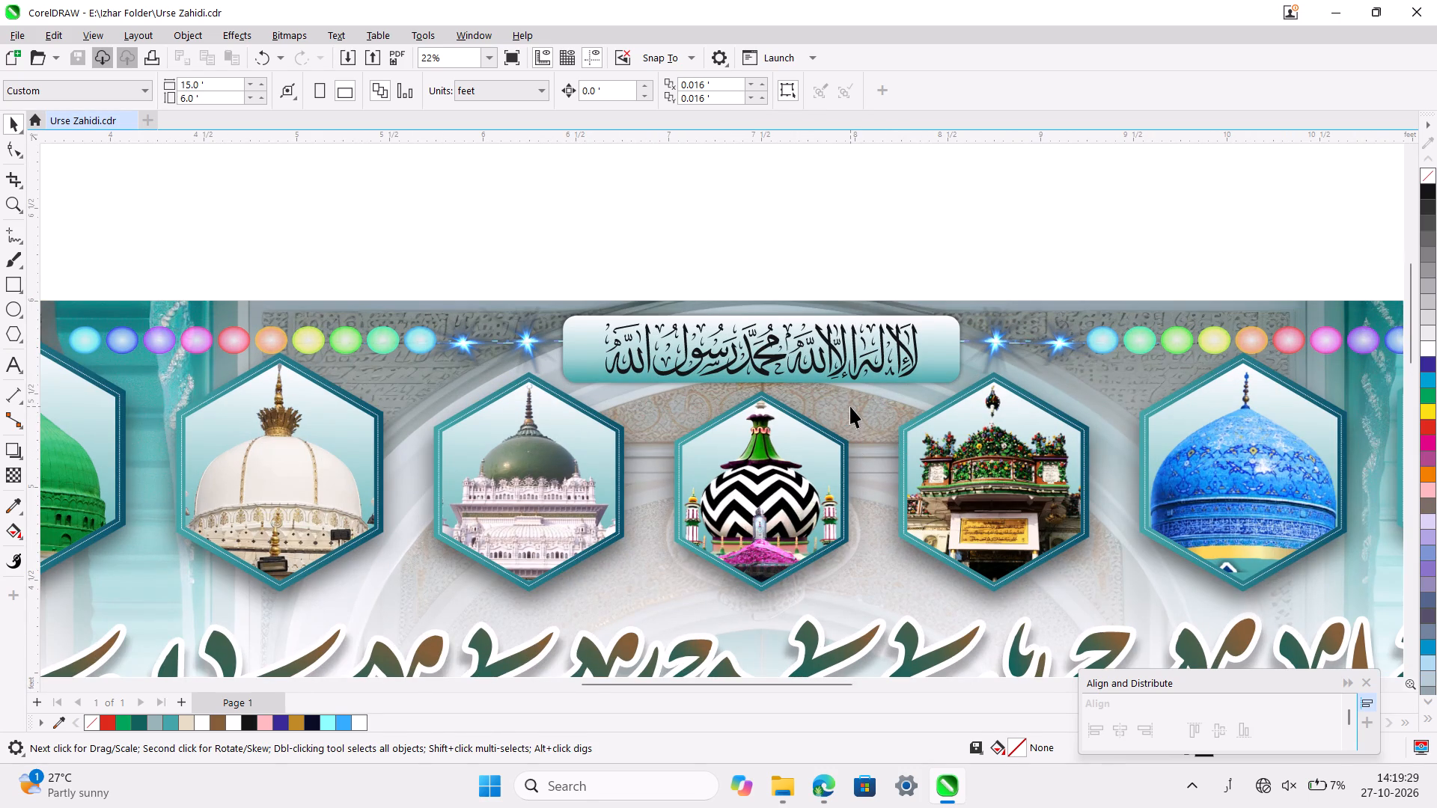
scroll(850, 406, "up", 3, "ctrl")
left_click(1055, 339)
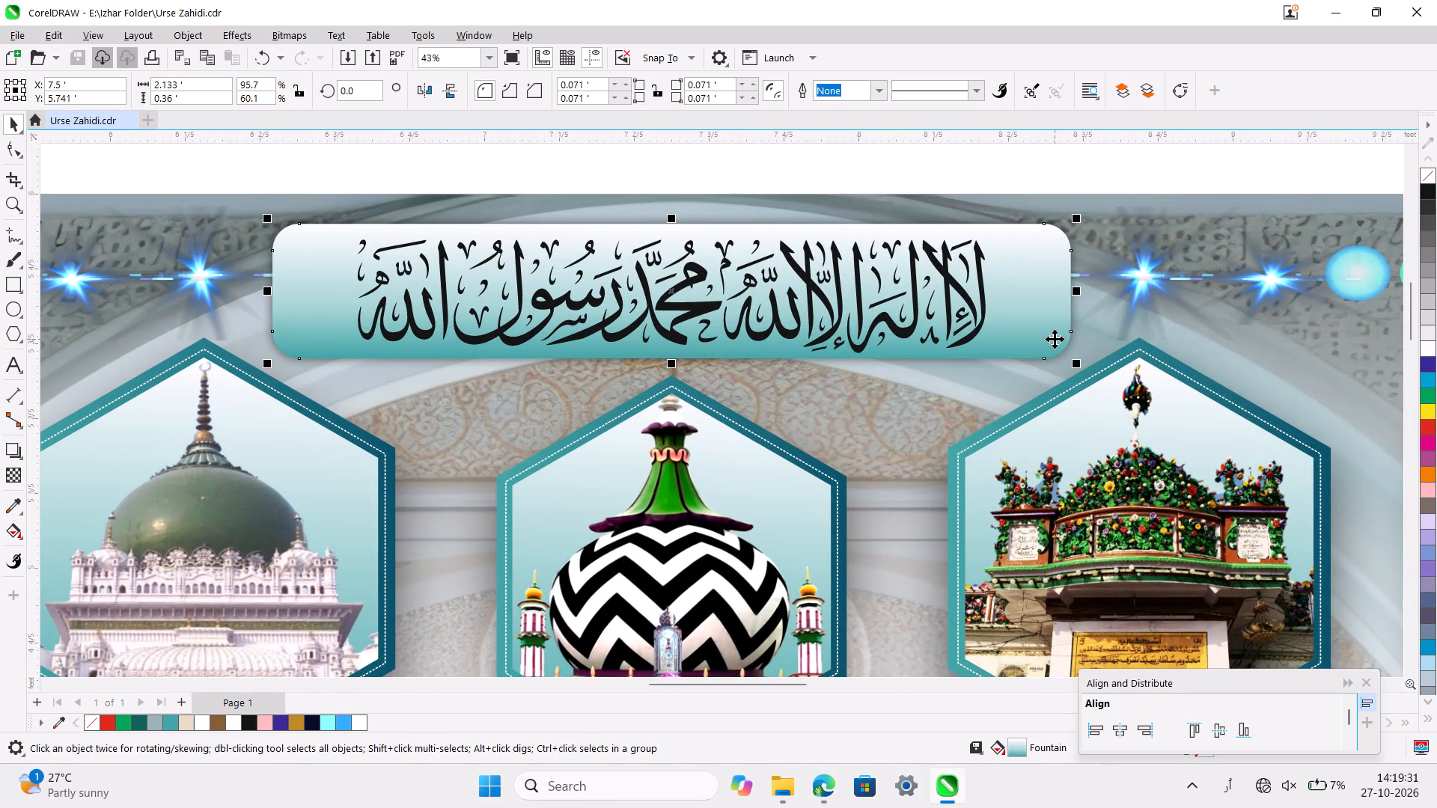
left_click(12, 448)
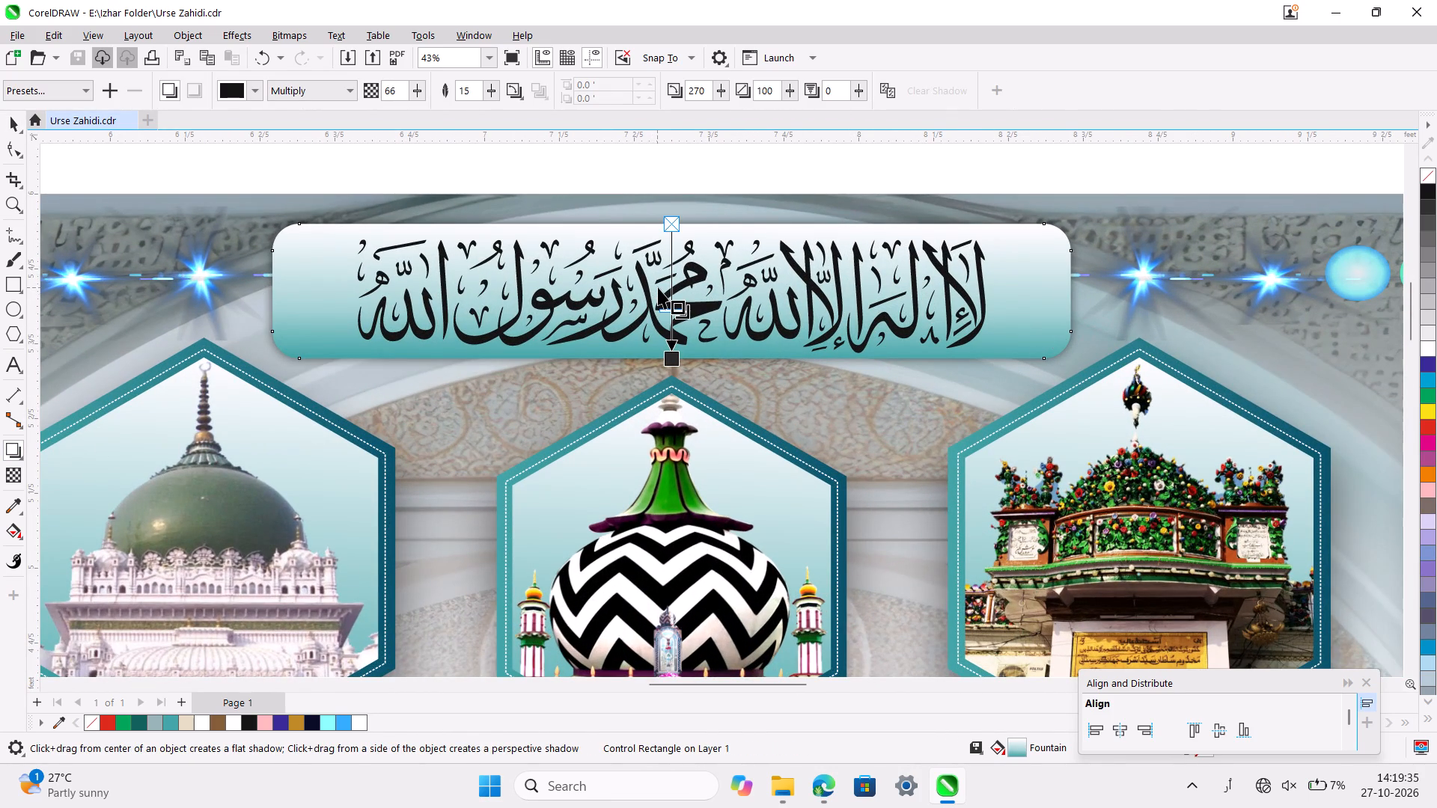
left_click(315, 83)
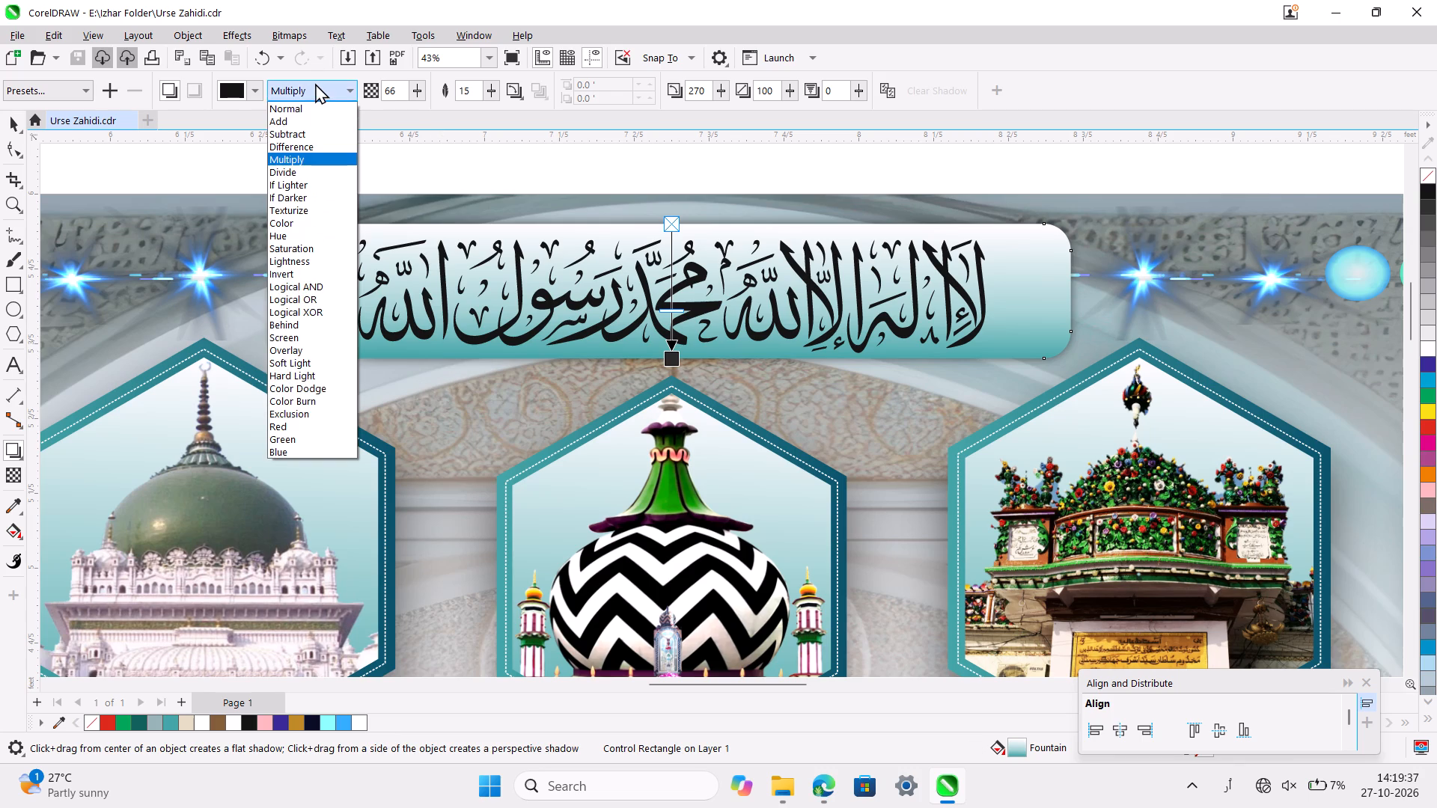
left_click(311, 125)
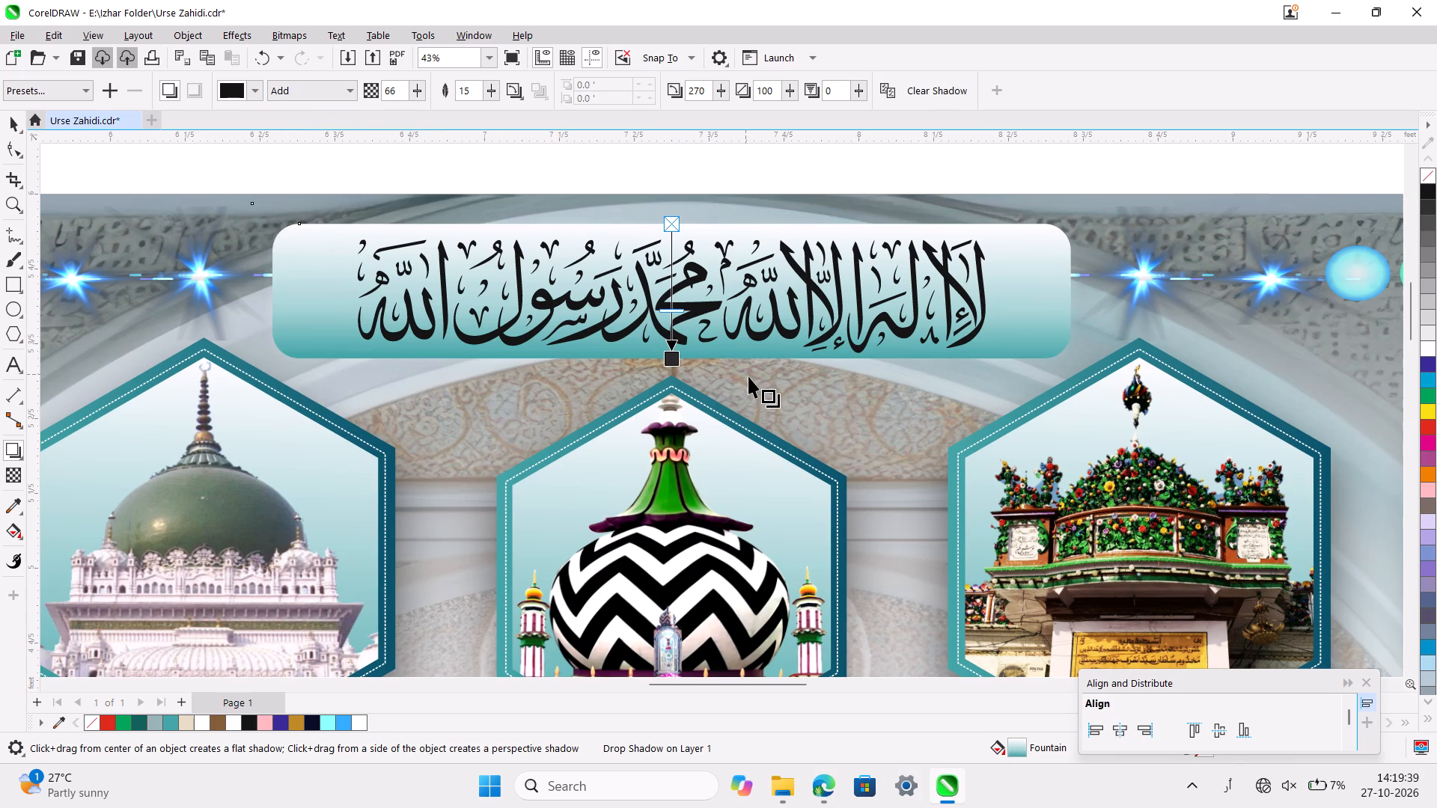
Set the plaque shadow's opacity to about 81, change its feathering direction and set its stretch to about 106.
left_click_drag(672, 310, 672, 334)
left_click_drag(674, 364, 674, 370)
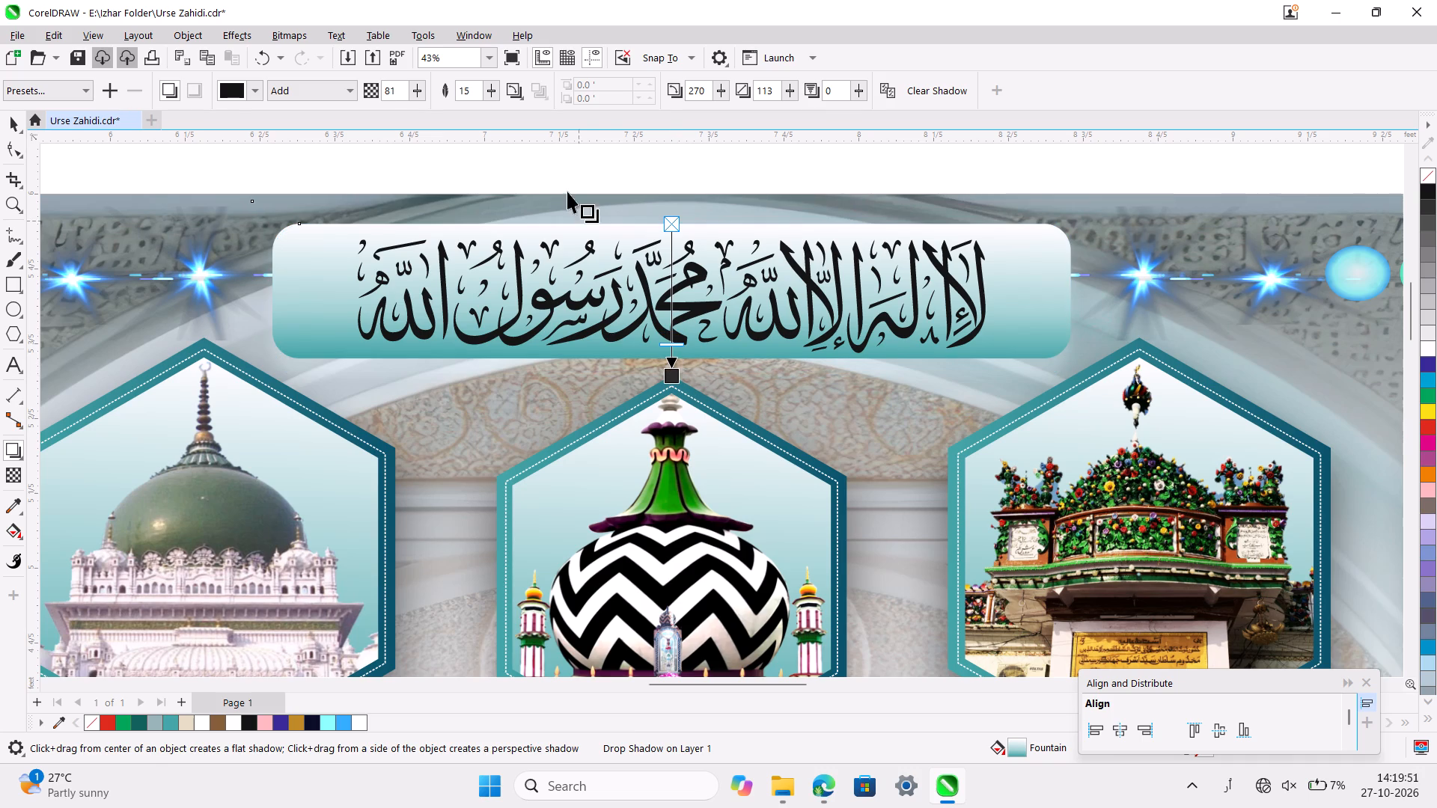
left_click(508, 92)
left_click(535, 166)
left_click_drag(671, 377, 671, 373)
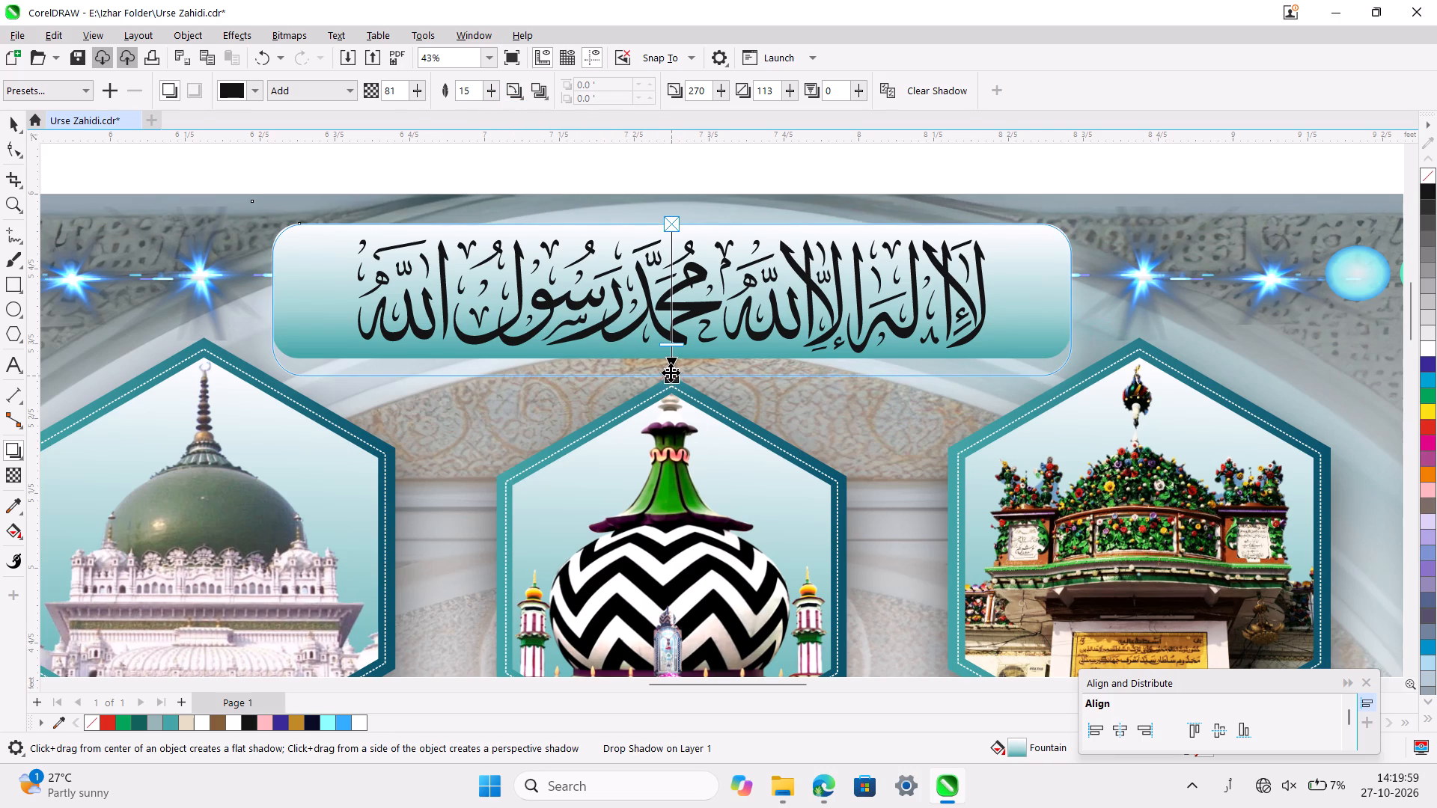
left_click_drag(671, 373, 671, 367)
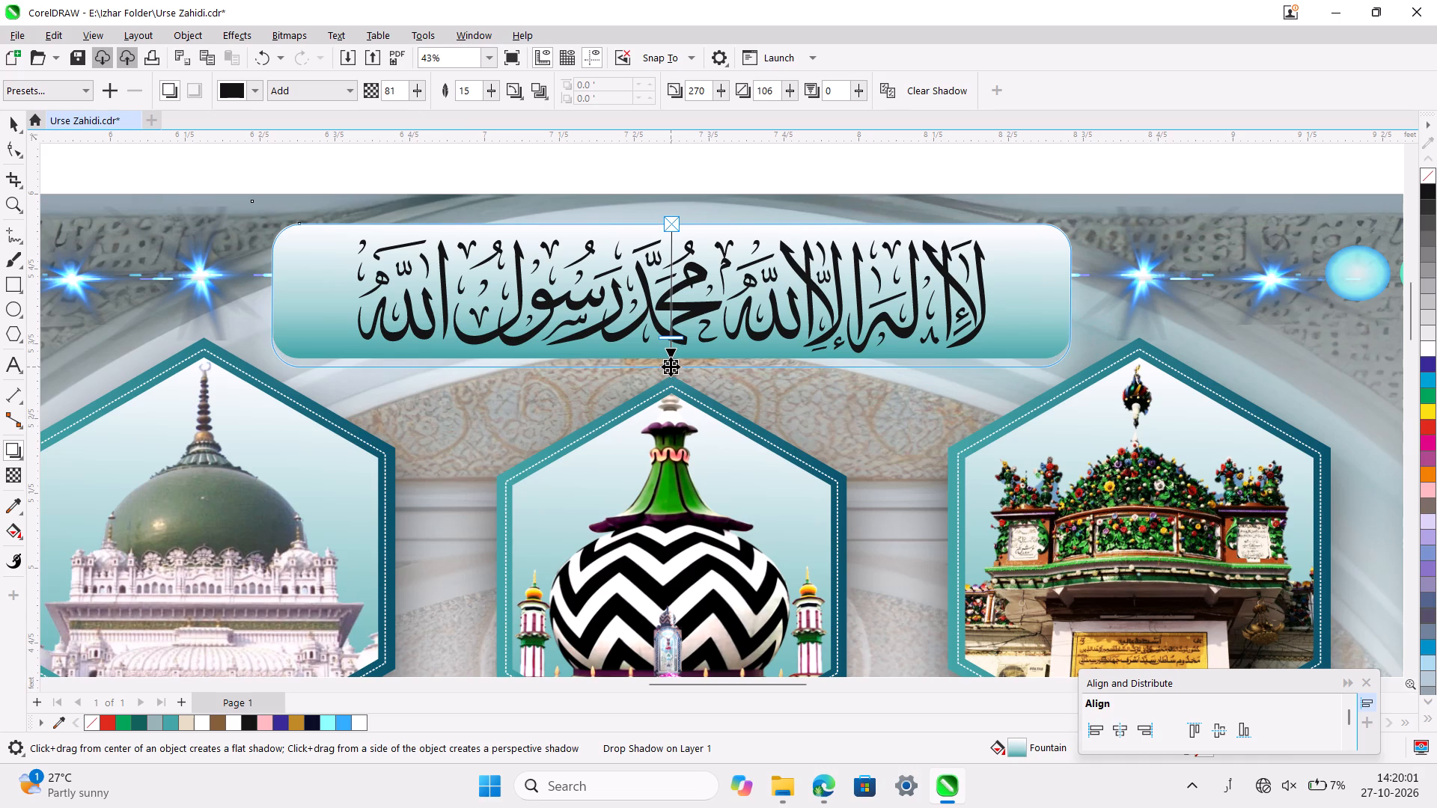
Set the plaque shadow's feathering to 5 and leave the Shadow tool.
left_click(489, 94)
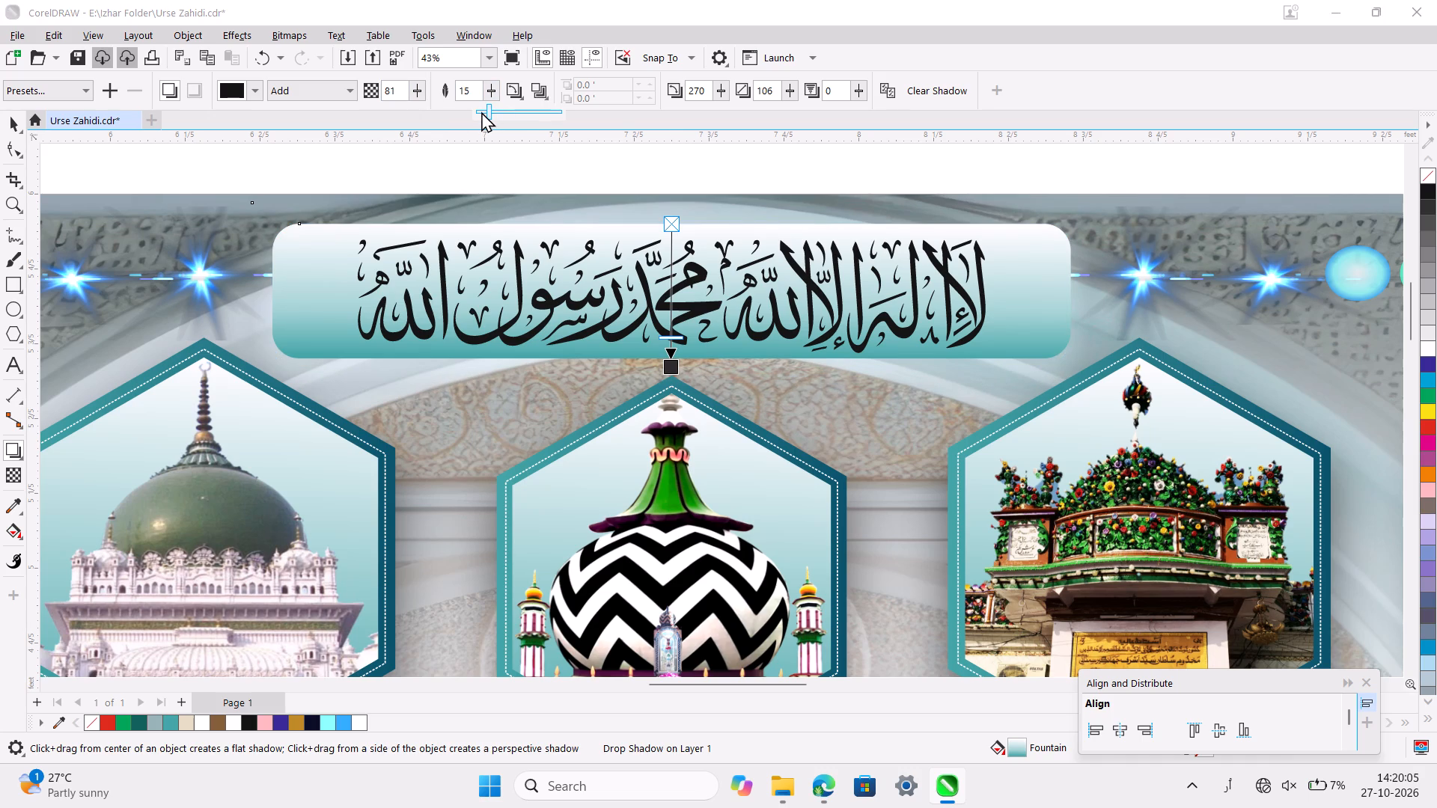
left_click(480, 111)
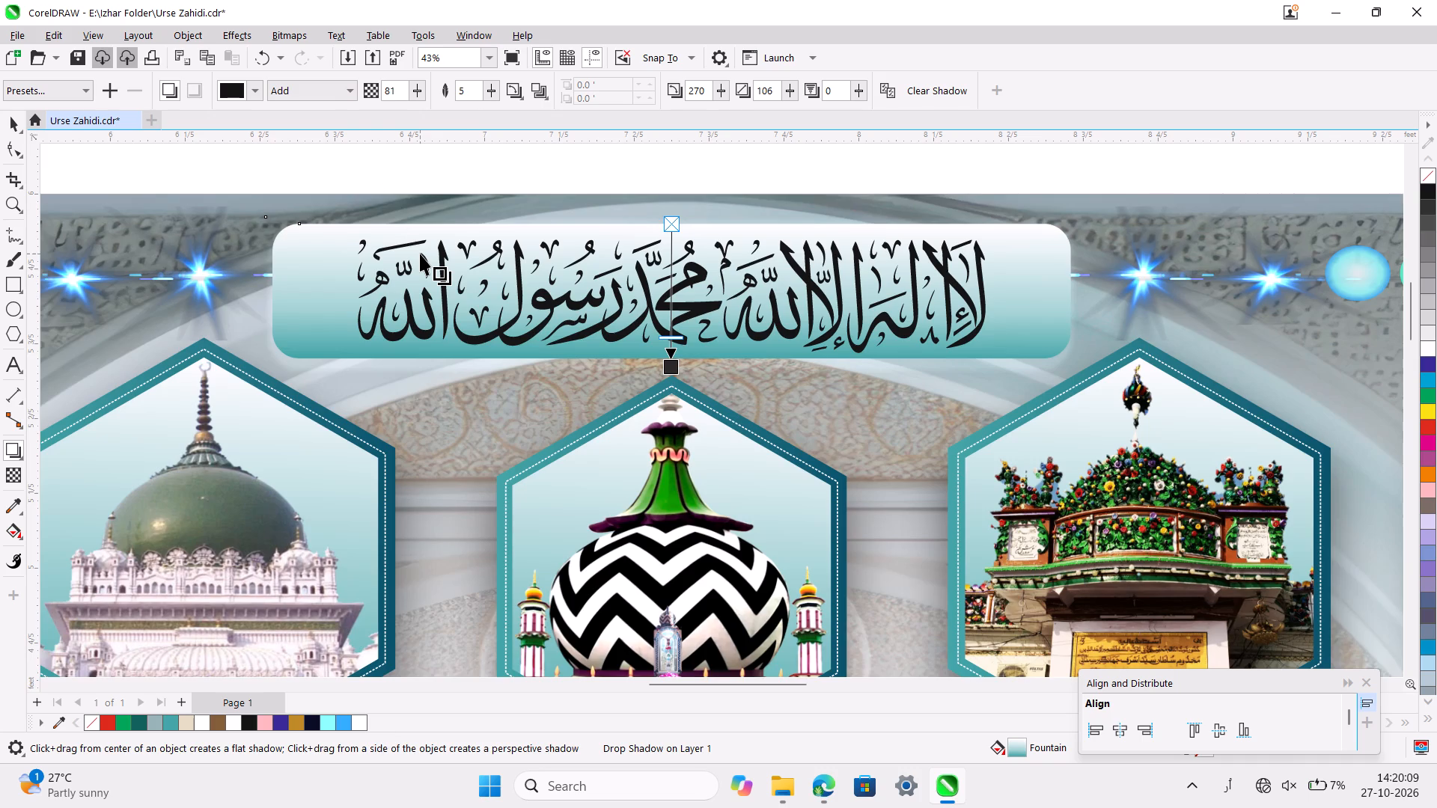
scroll(420, 254, "down", 6, "ctrl")
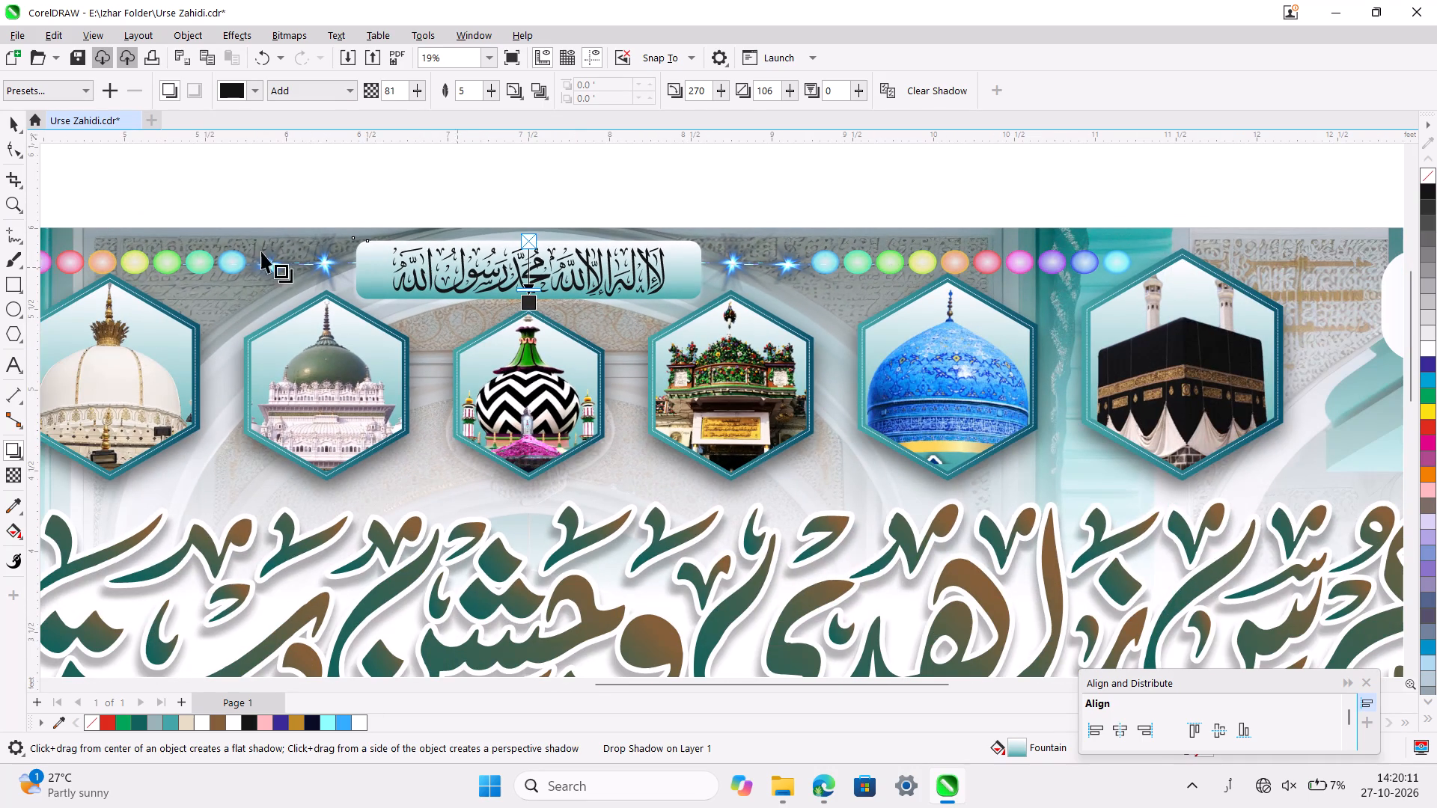
left_click(10, 124)
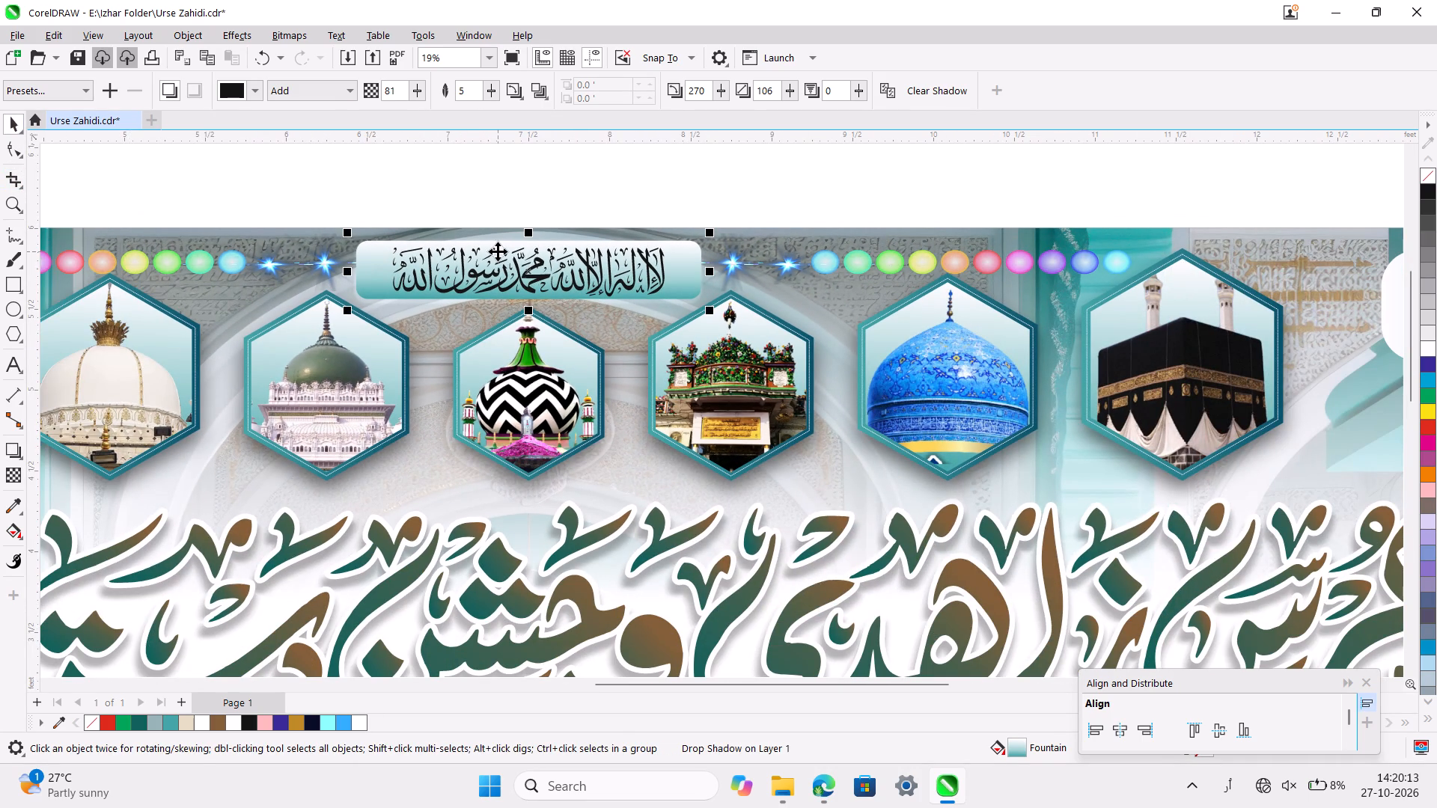
Add a perspective drop shadow from the top to the bottom of the black Kalima calligraphy, with direction about 272 and stretch about 97.
scroll(498, 251, "up", 5, "ctrl")
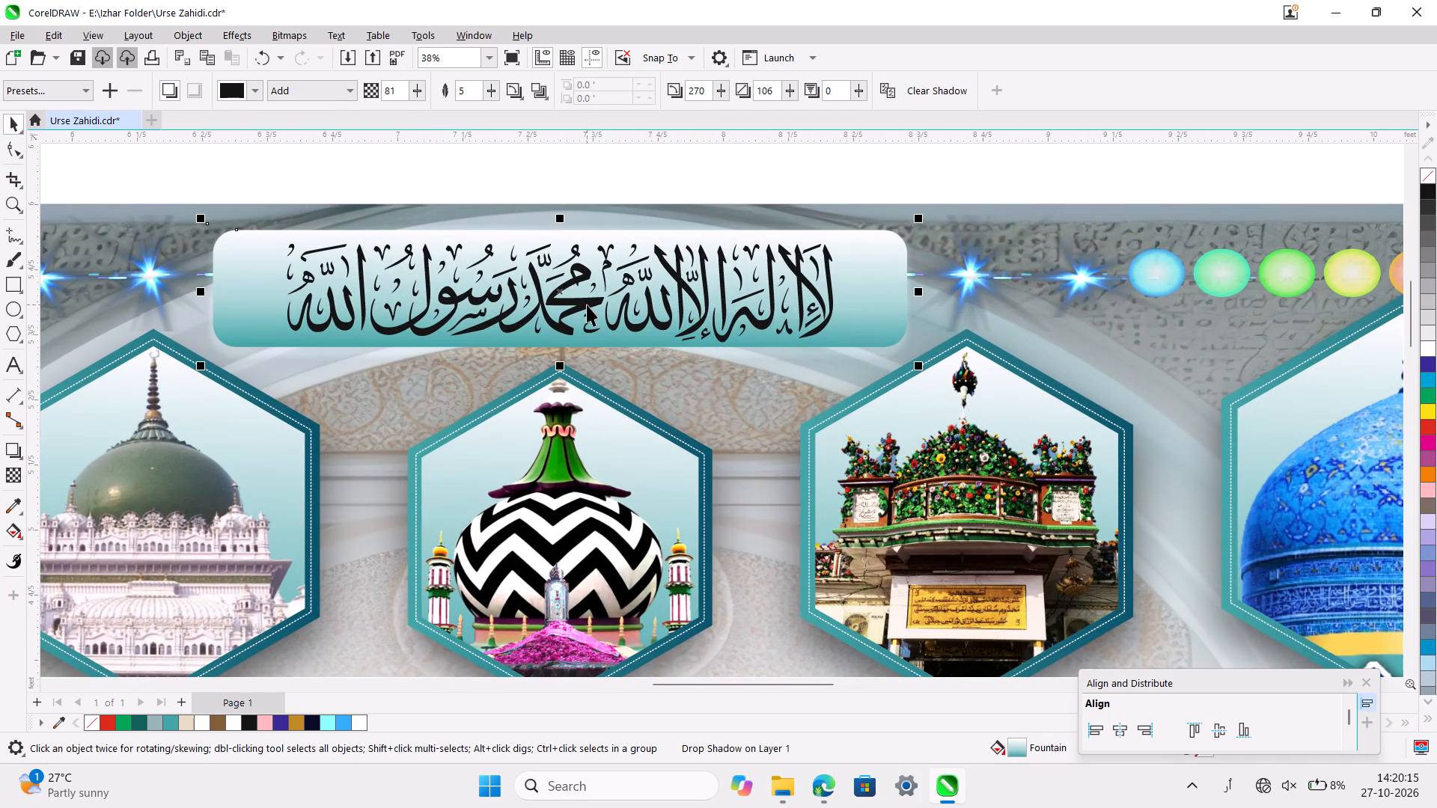
left_click(588, 304)
scroll(588, 304, "up", 3, "ctrl")
scroll(588, 304, "right", 2)
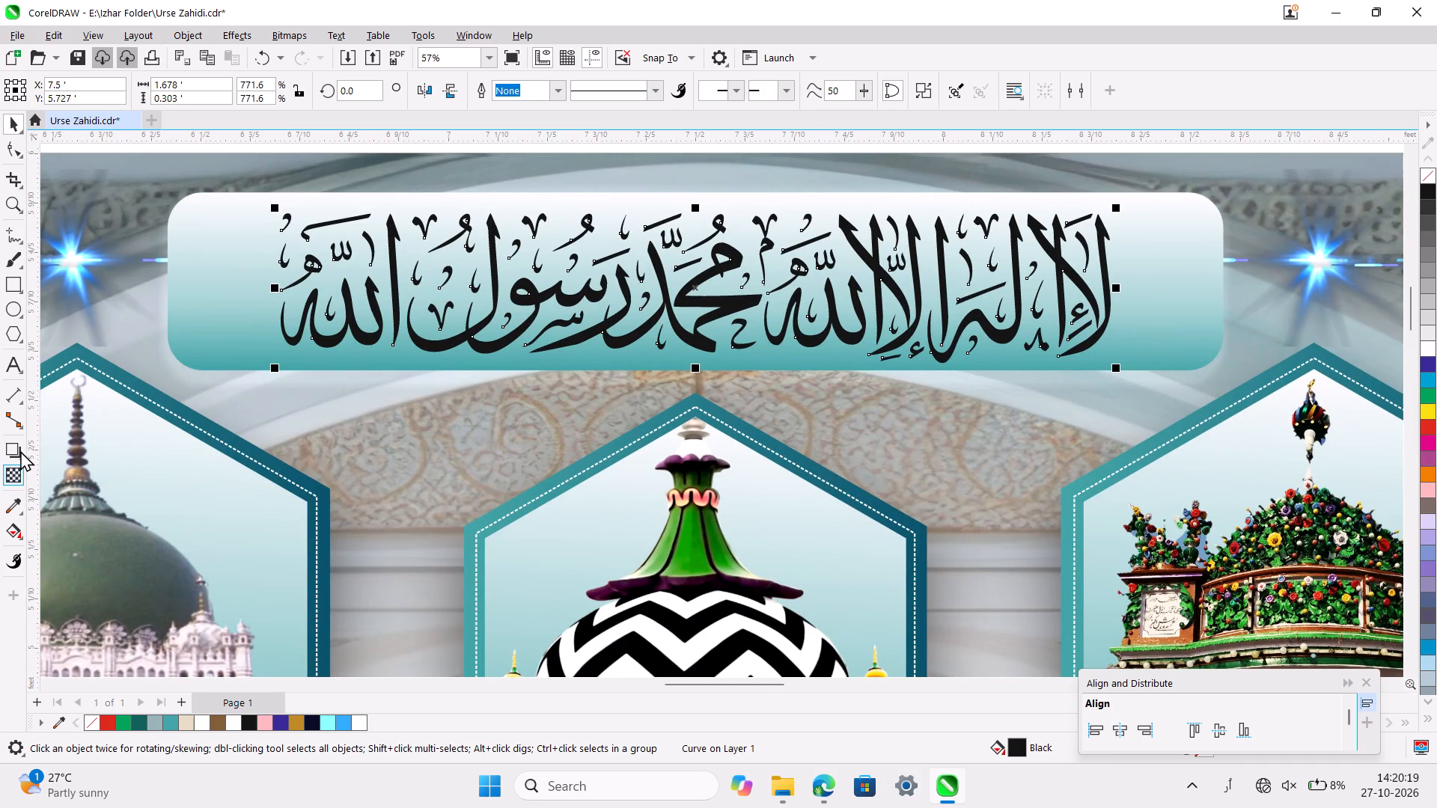
left_click(20, 450)
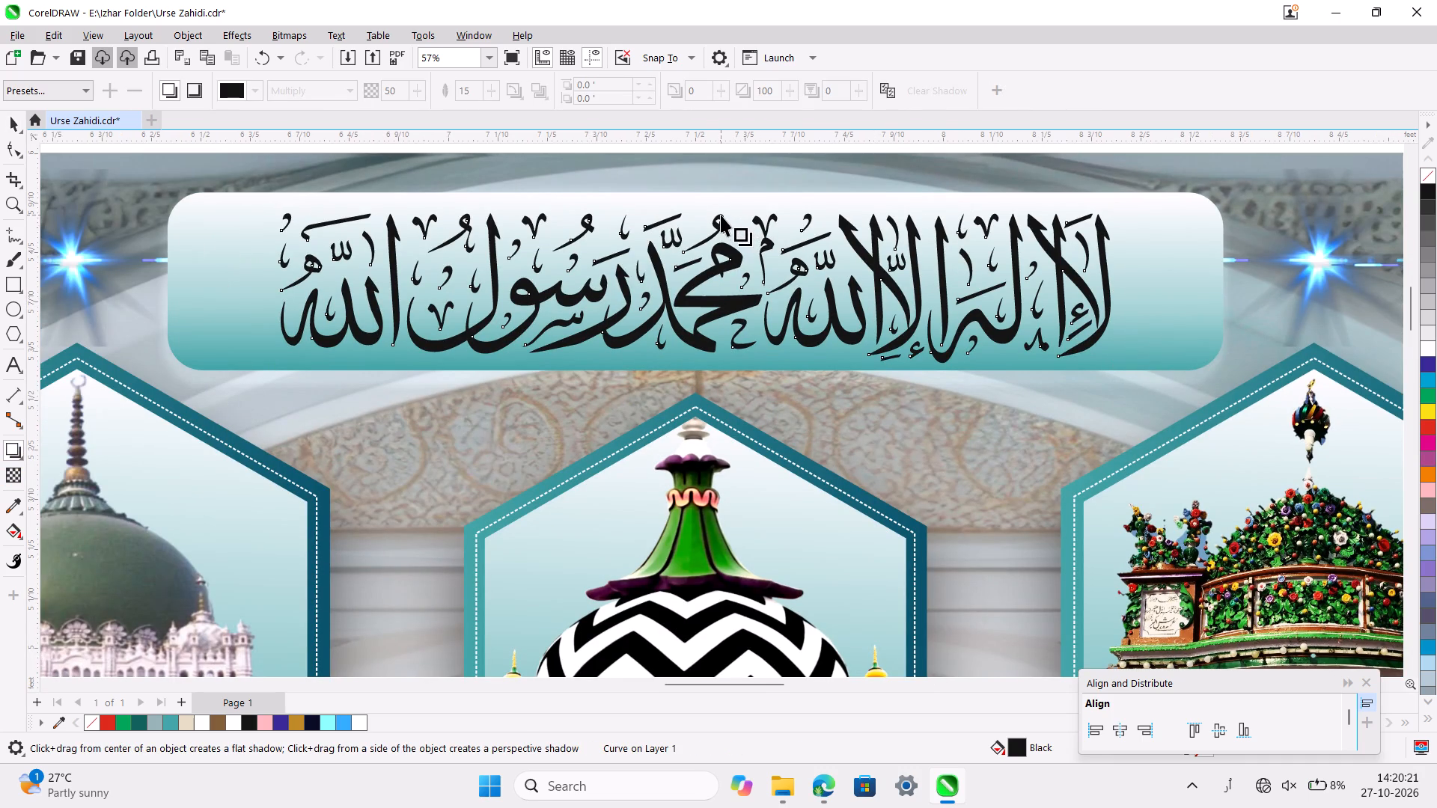
left_click_drag(721, 215, 701, 364)
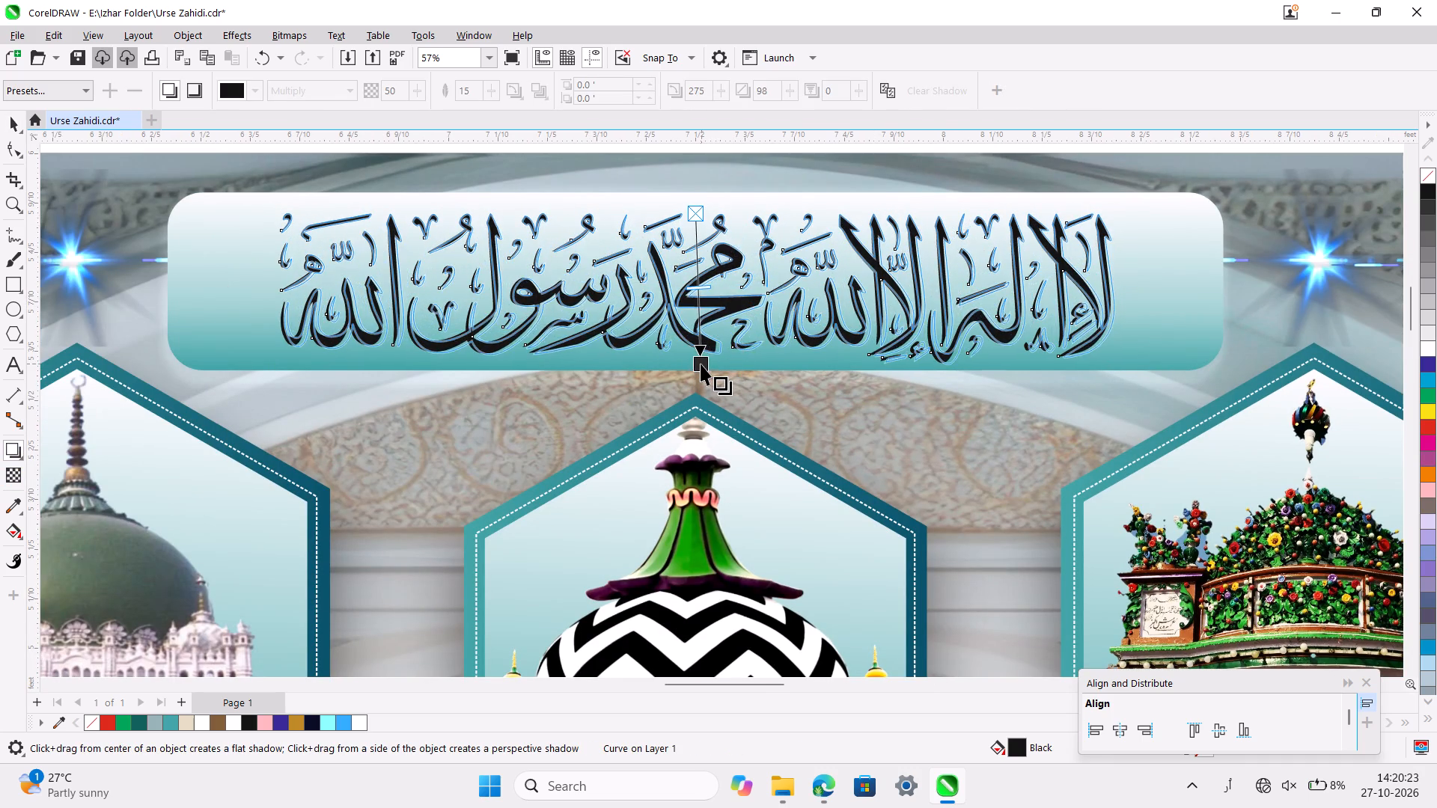
left_click_drag(701, 364, 701, 358)
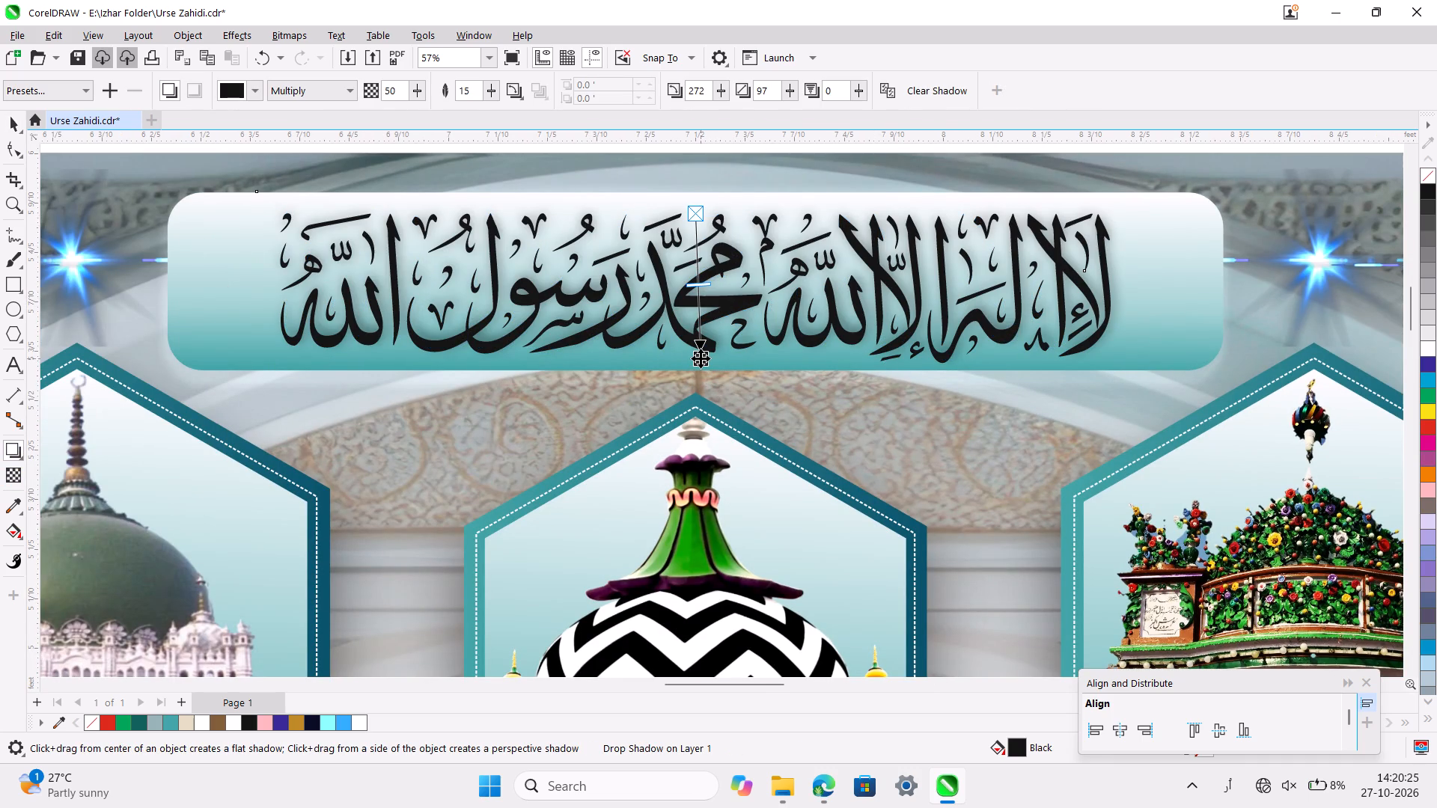
scroll(701, 358, "right", 1)
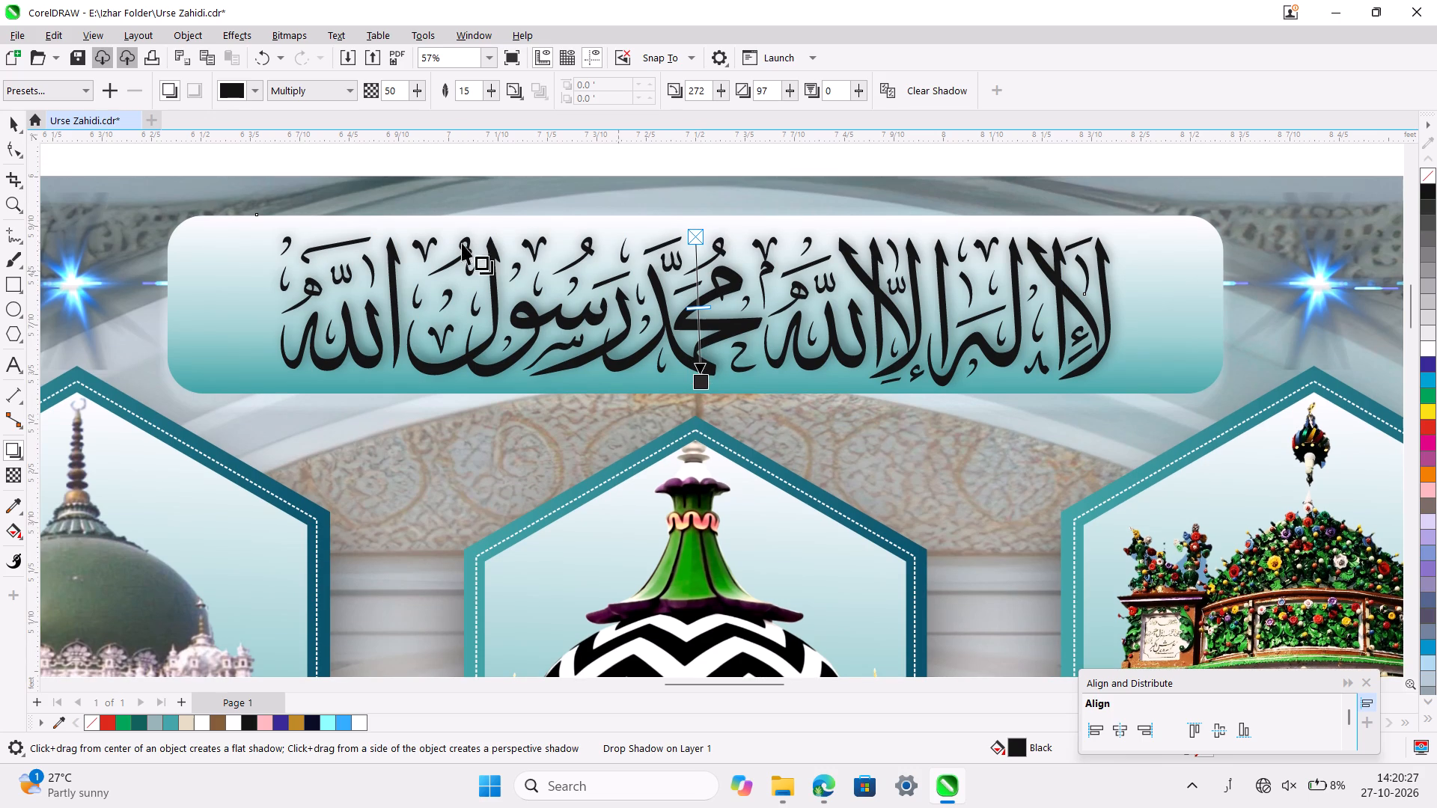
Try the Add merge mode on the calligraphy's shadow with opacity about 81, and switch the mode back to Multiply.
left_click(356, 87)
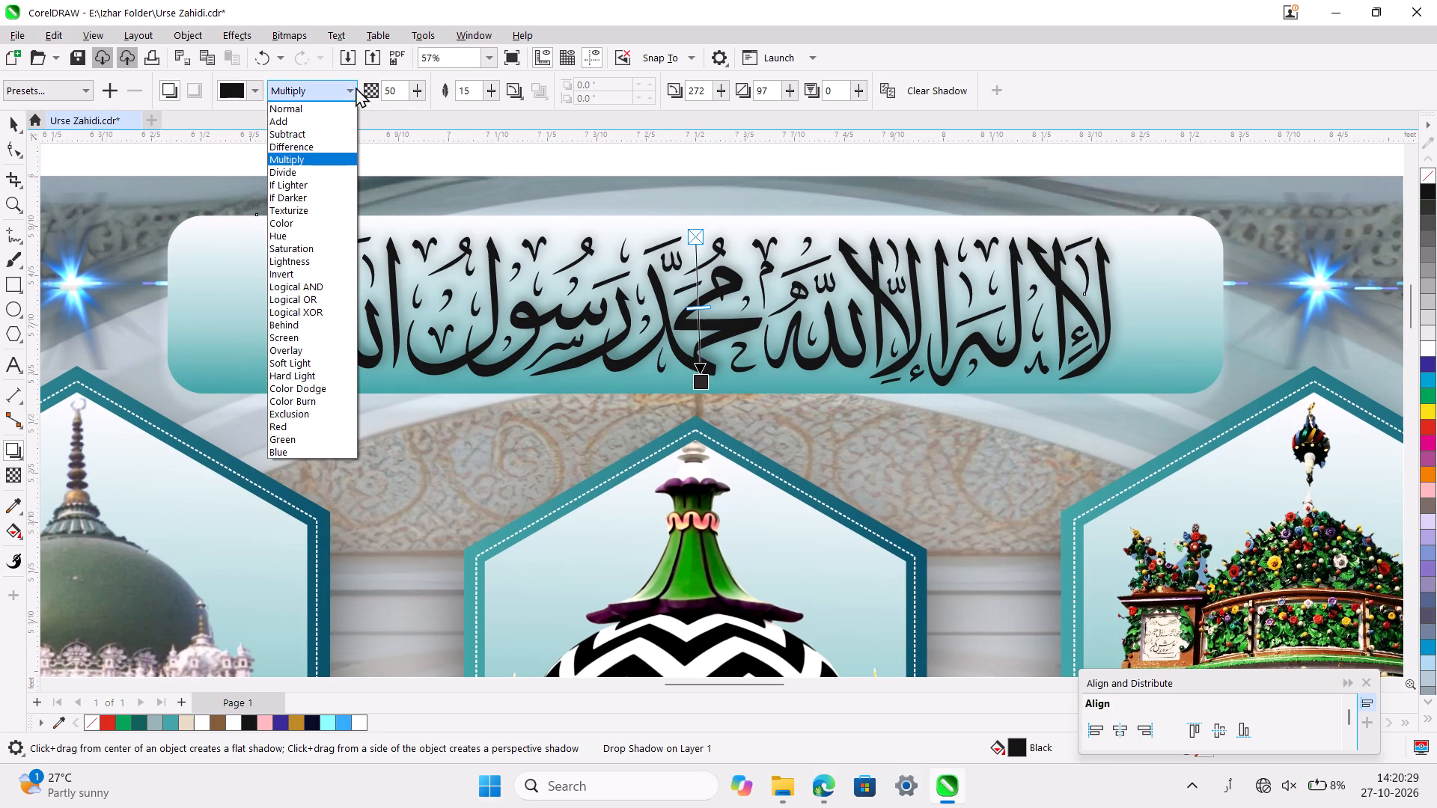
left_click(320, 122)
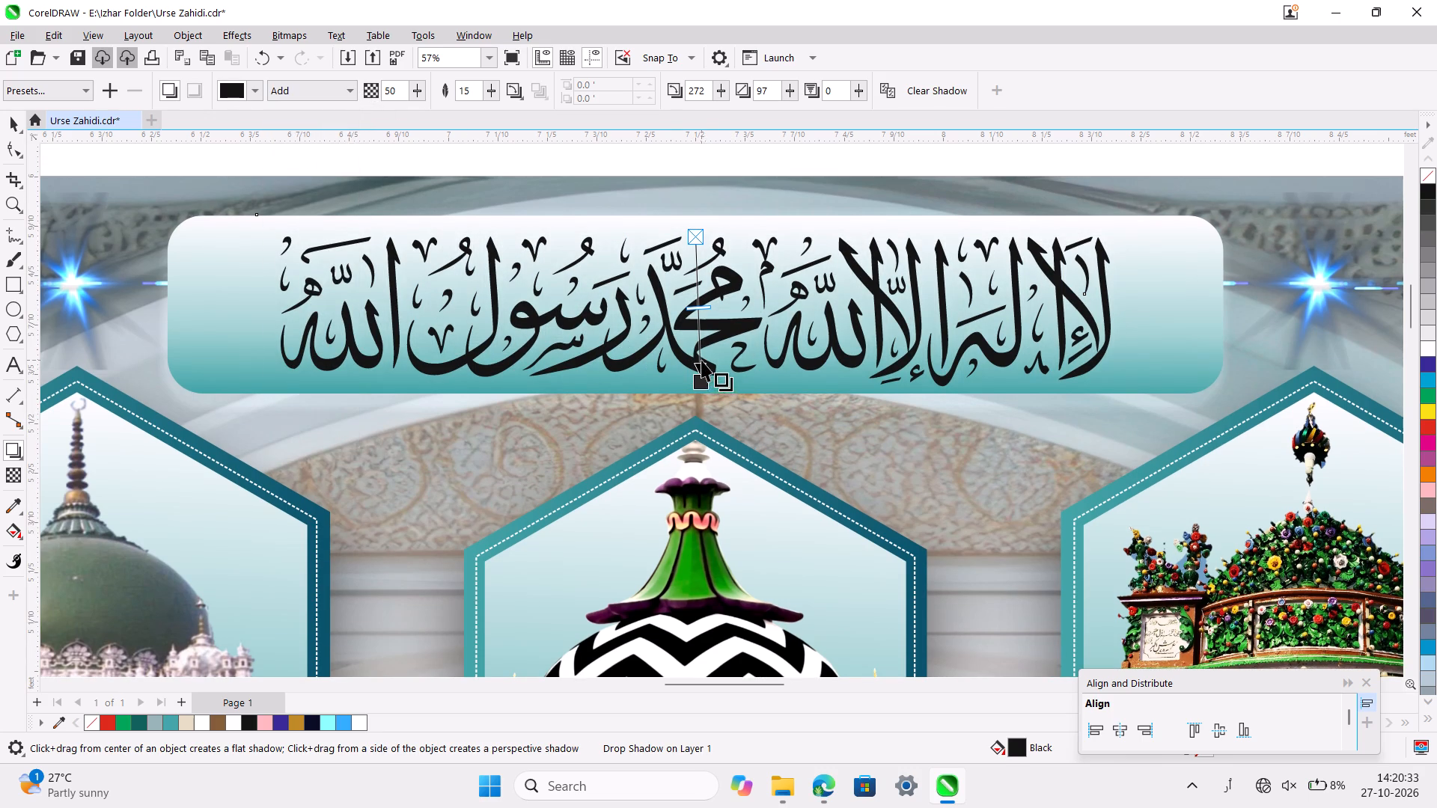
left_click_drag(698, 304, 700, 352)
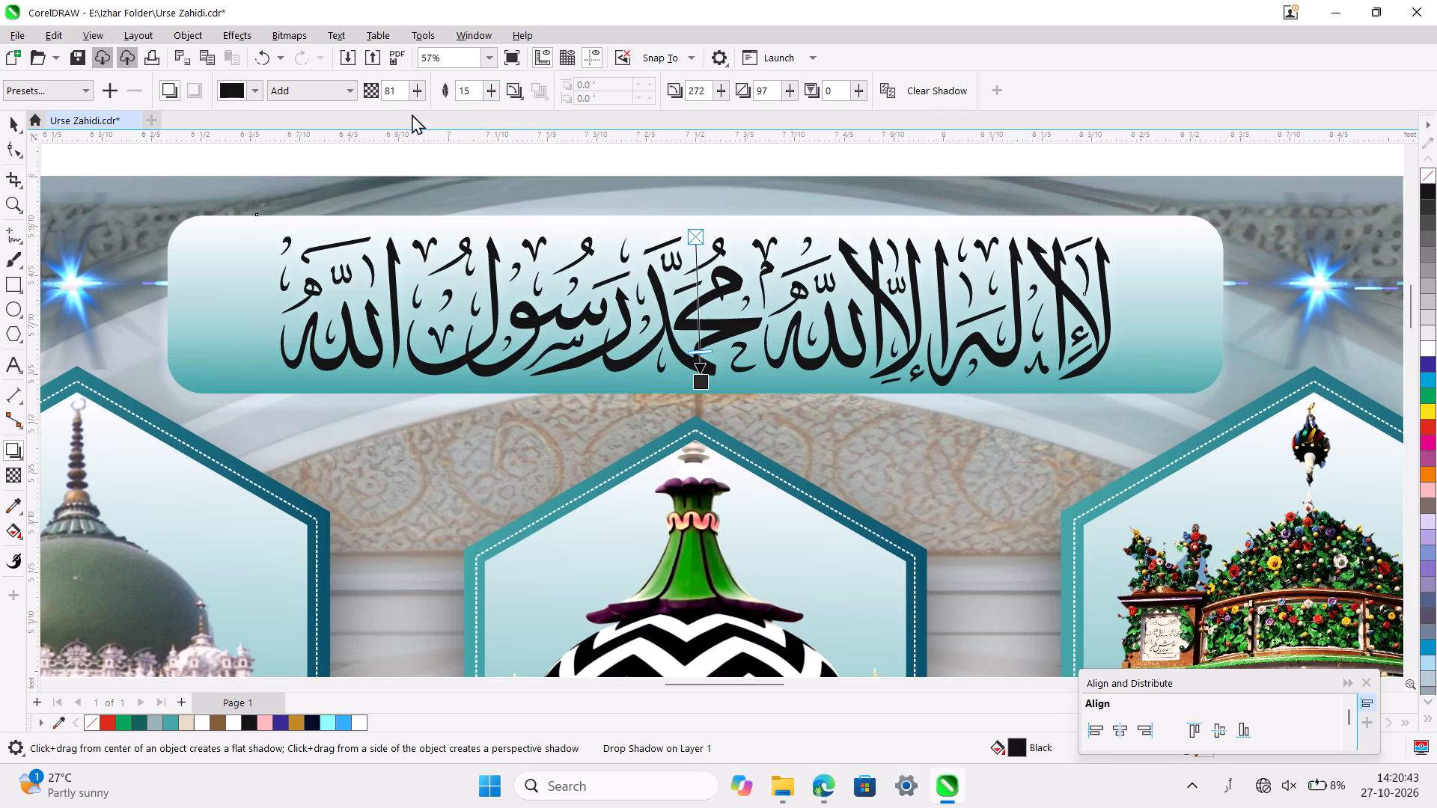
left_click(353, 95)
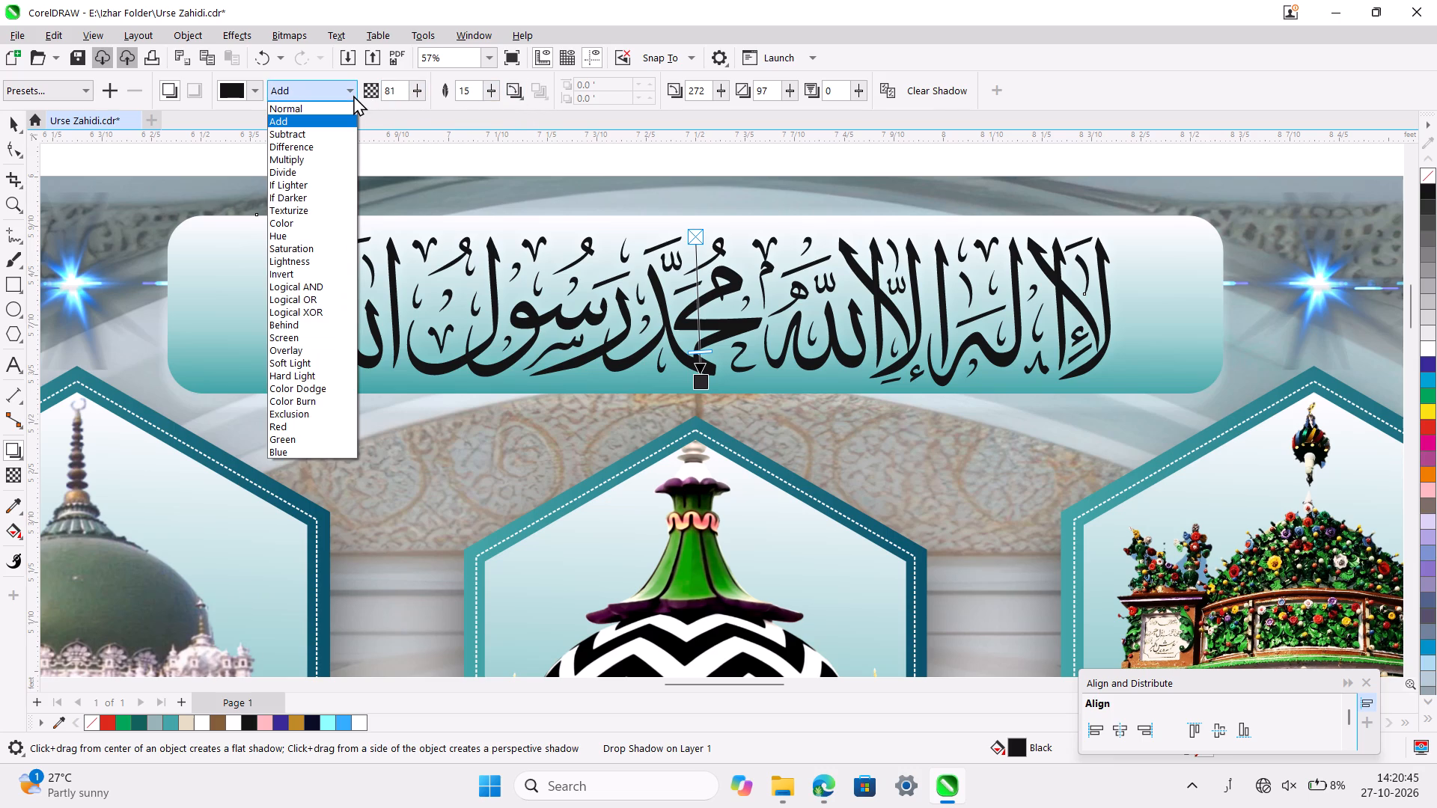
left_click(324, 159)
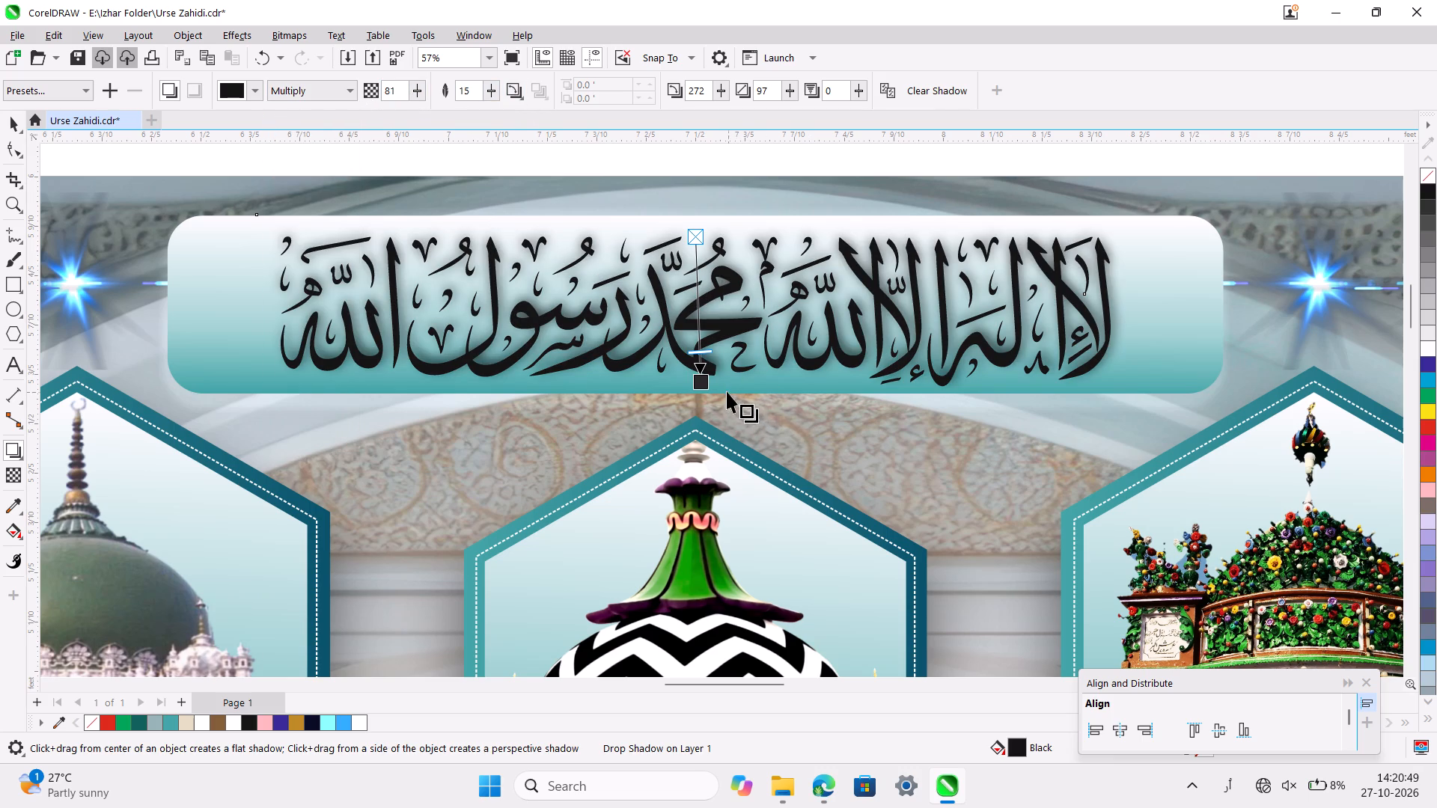
Adjust the calligraphy's drop shadow to a direction of about 271 and an opacity of about 66.
left_click_drag(707, 382, 698, 382)
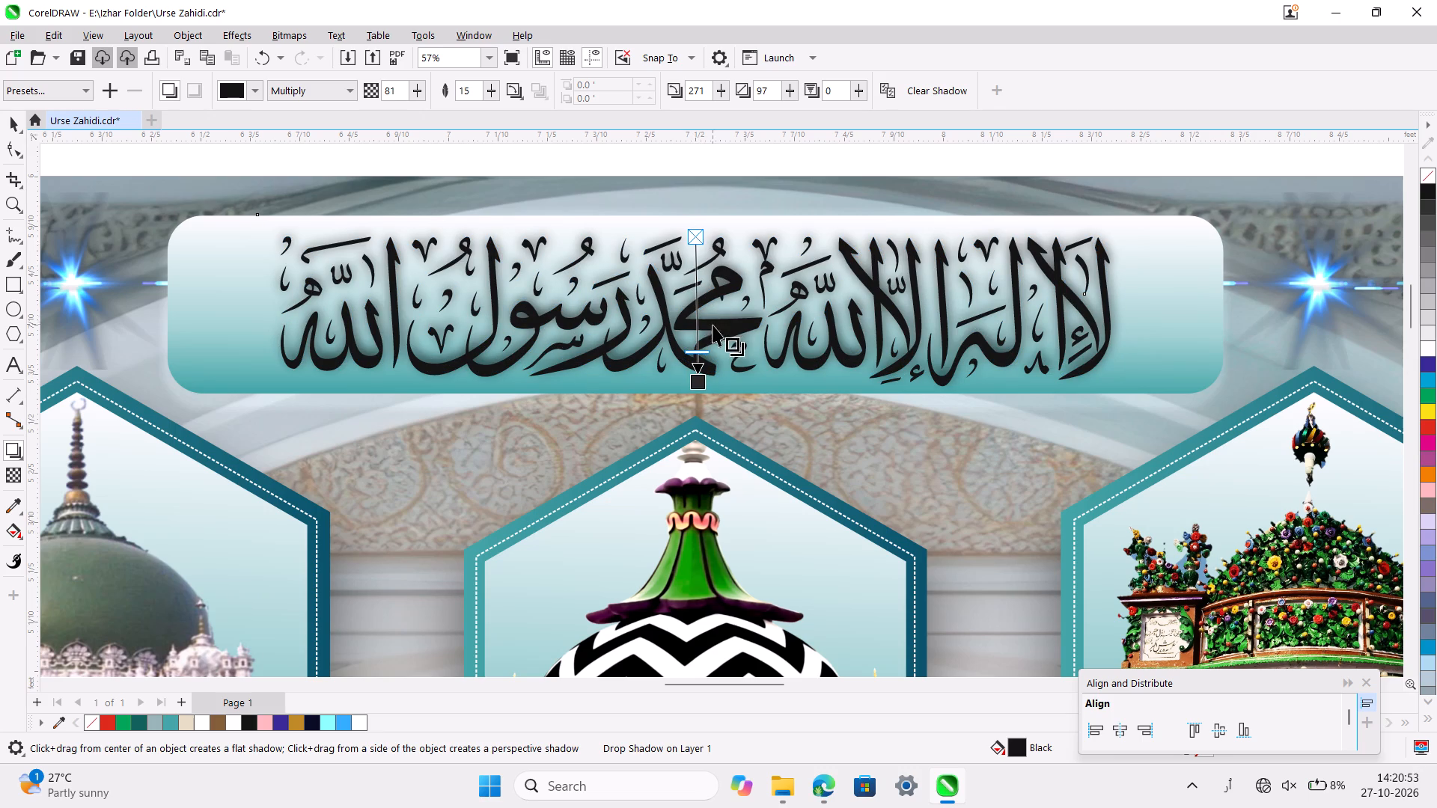
left_click_drag(697, 349, 697, 329)
Apply a one-step white outside contour to the Kalima calligraphy with an offset of 0.009 ft.
left_click(22, 458)
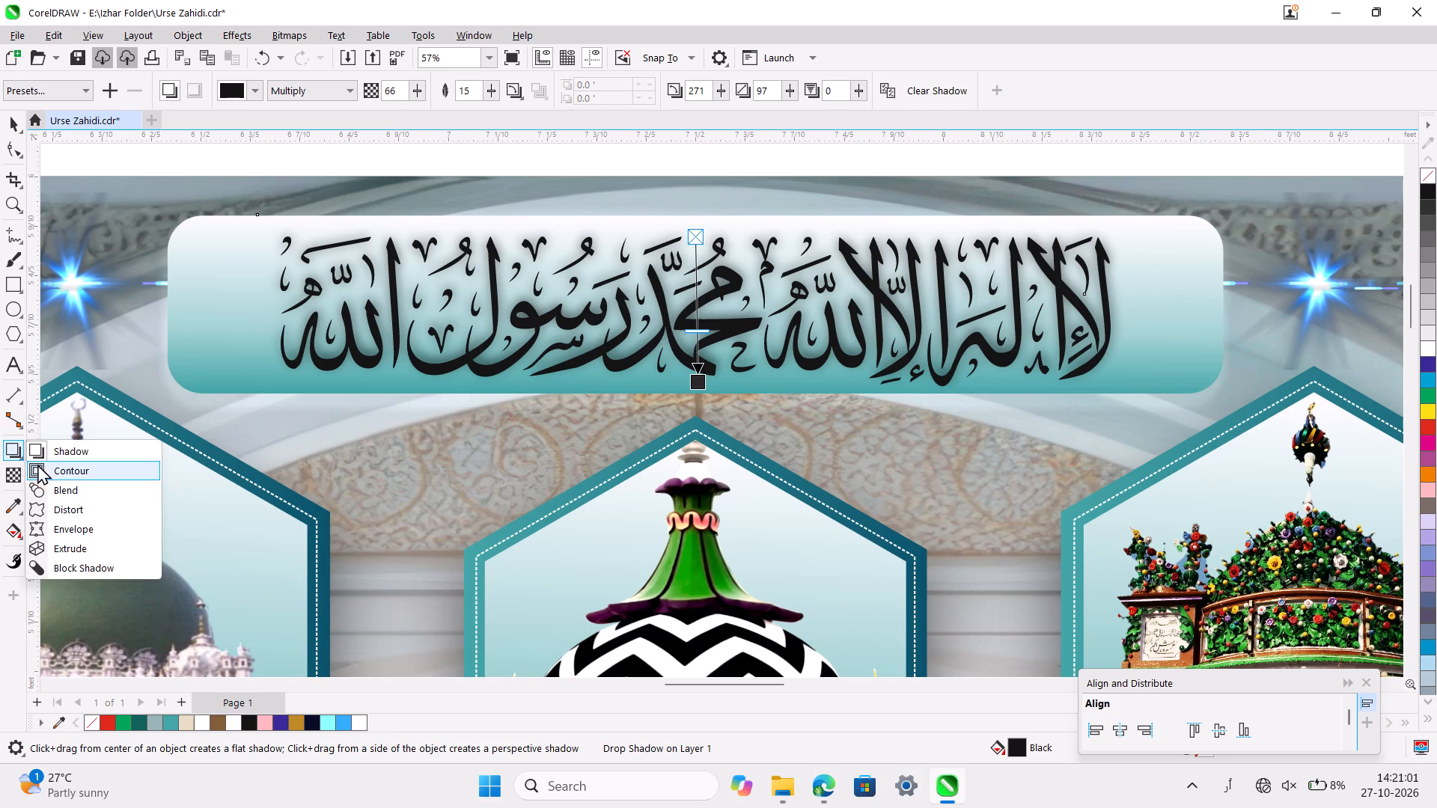
left_click(78, 473)
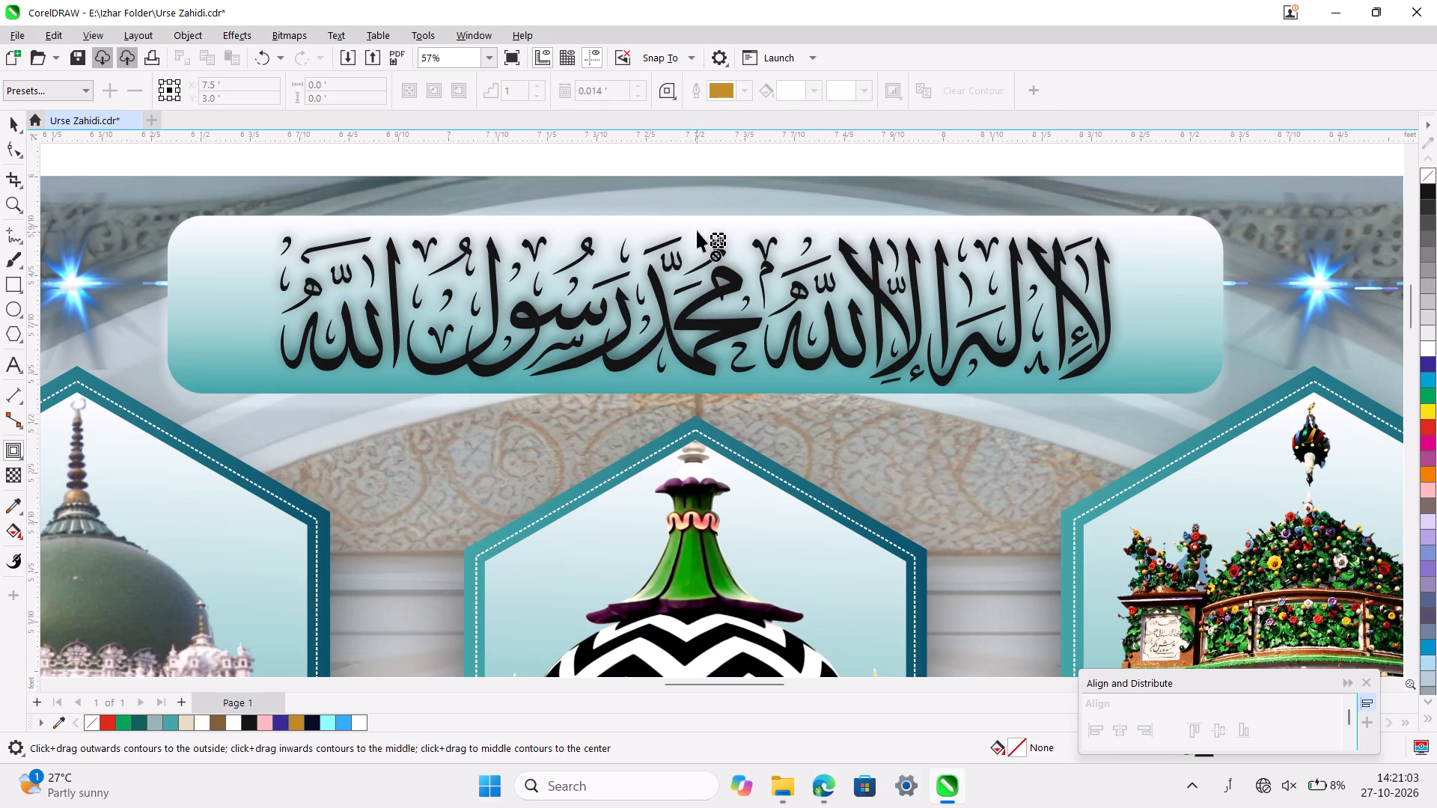
left_click_drag(718, 249, 710, 376)
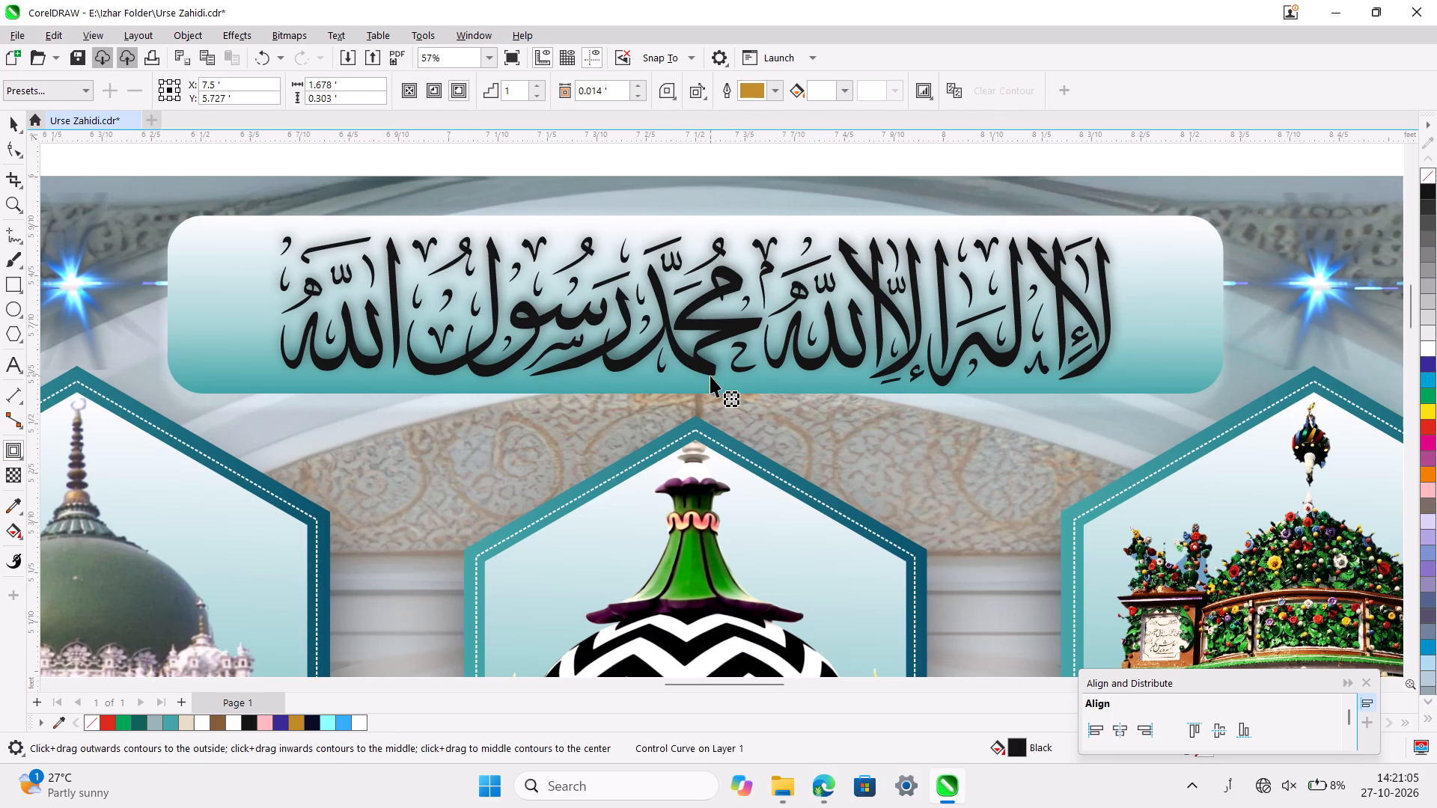
left_click(638, 89)
left_click(638, 84)
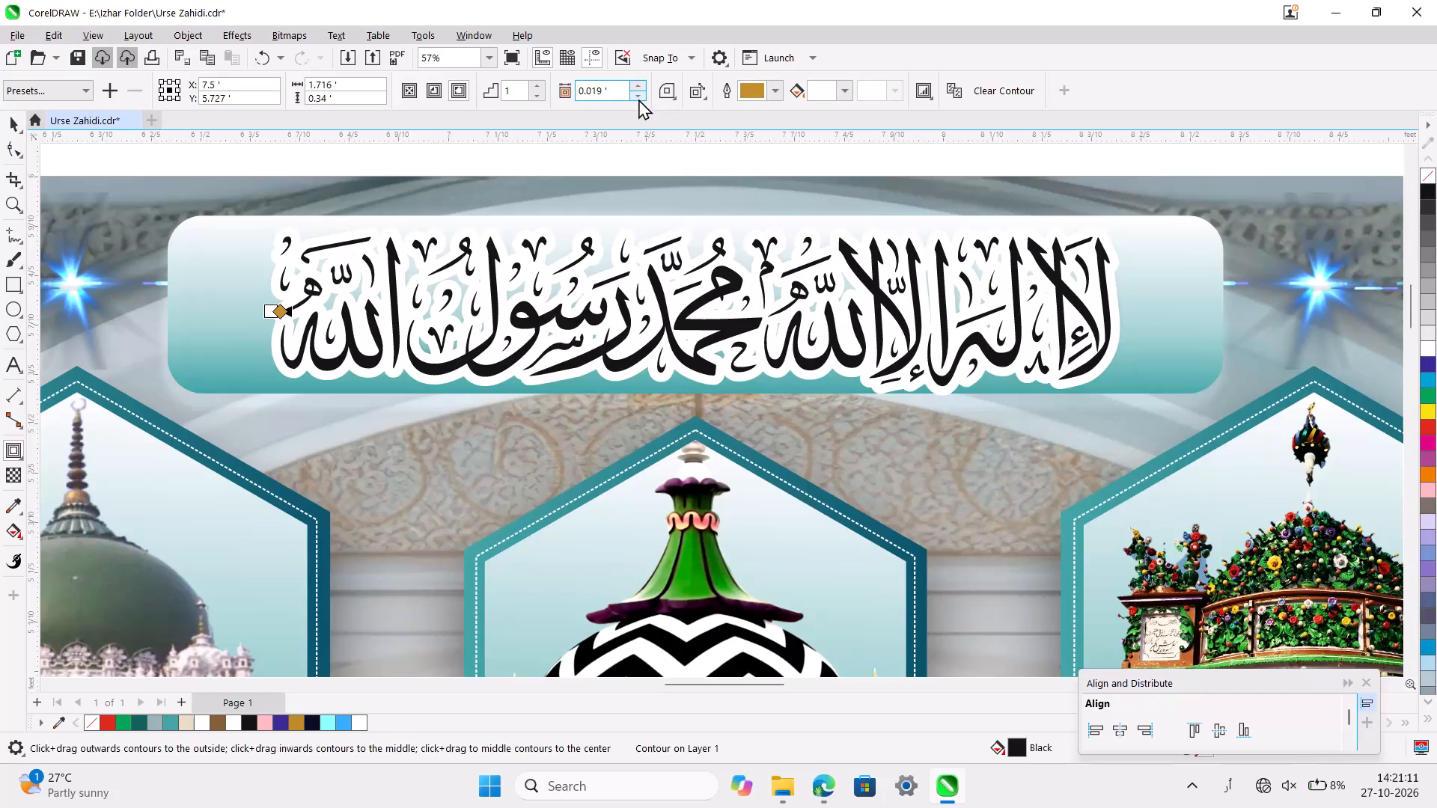
left_click(638, 99)
left_click(638, 99)
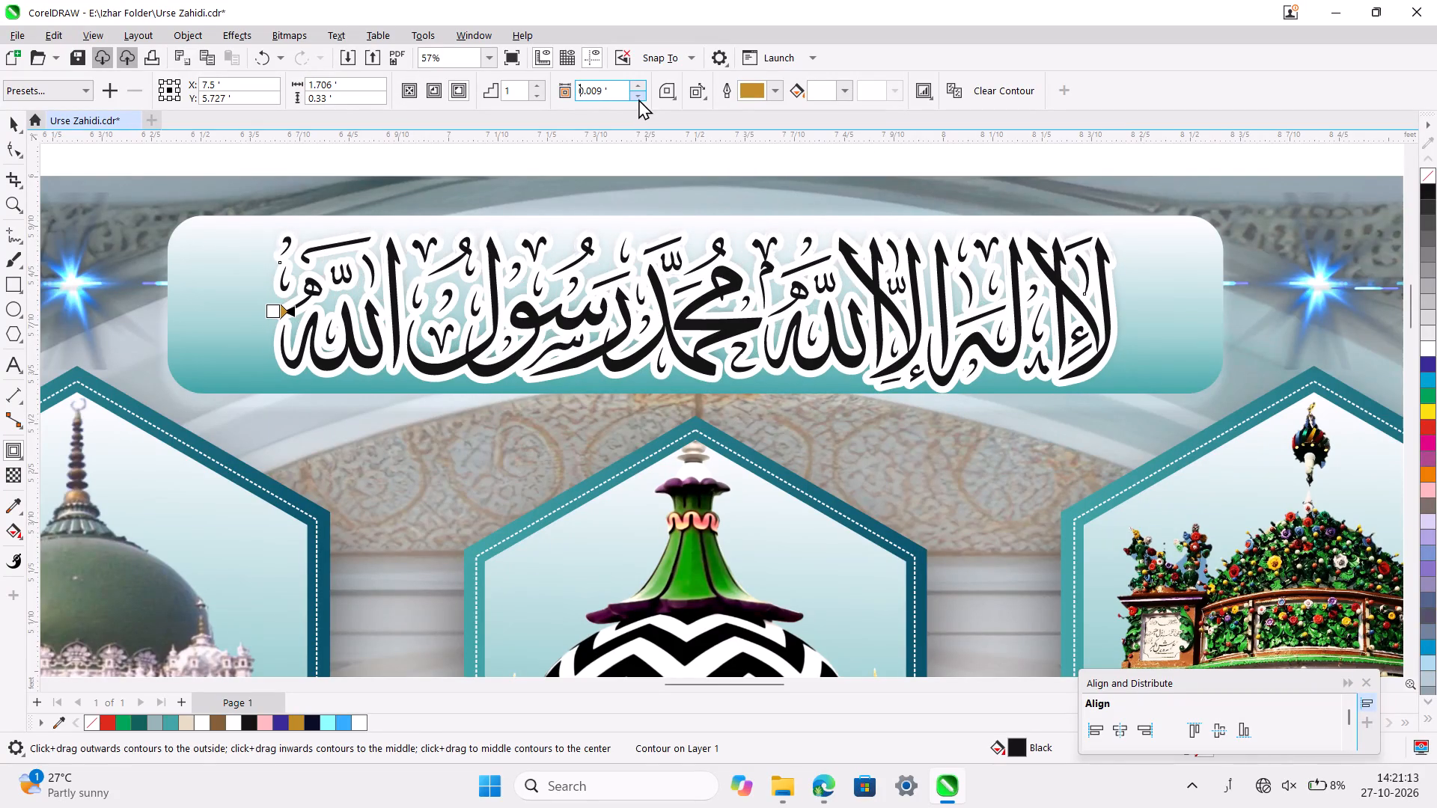
Examine the white contour around the Kalima calligraphy up close.
scroll(671, 267, "up", 2, "ctrl")
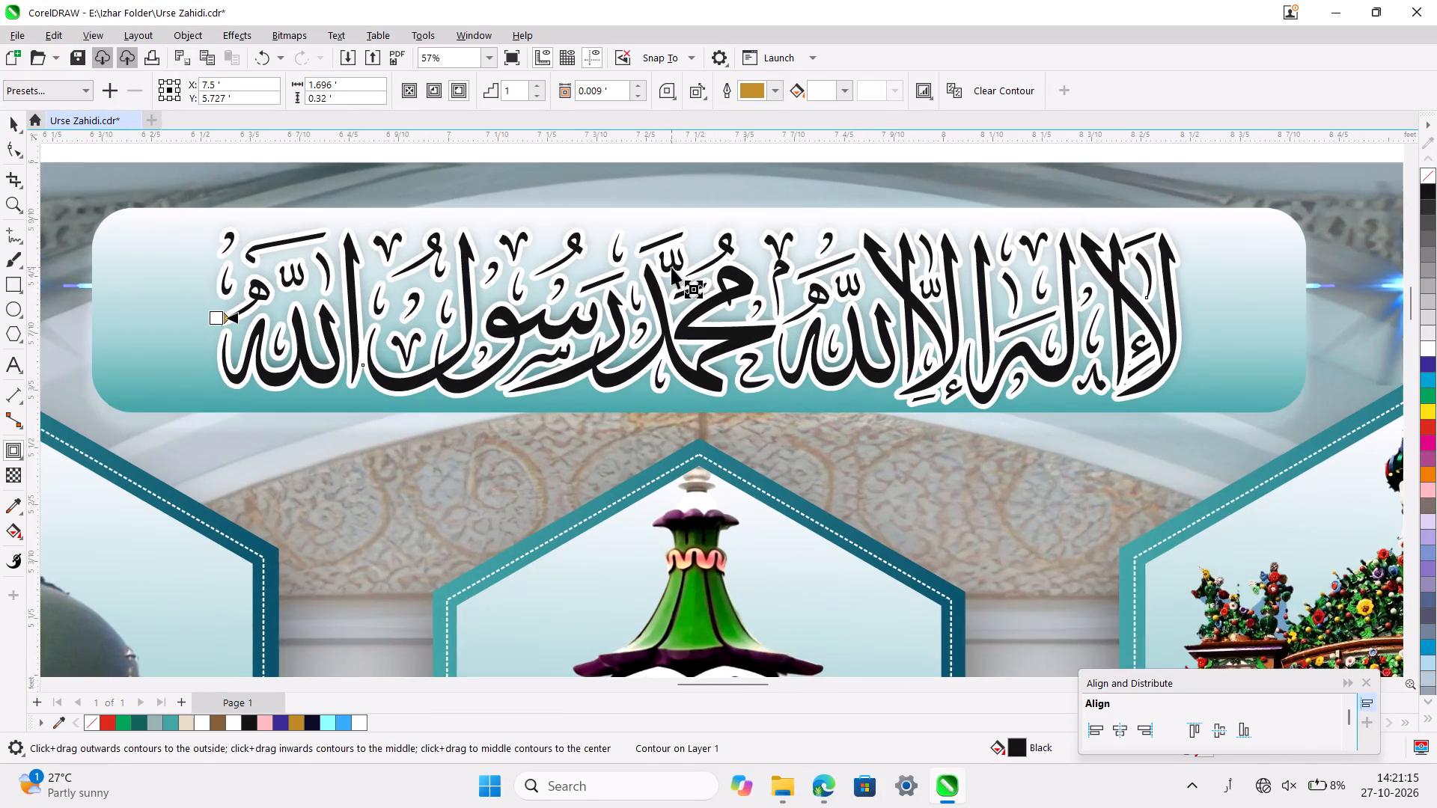
scroll(671, 267, "up", 2)
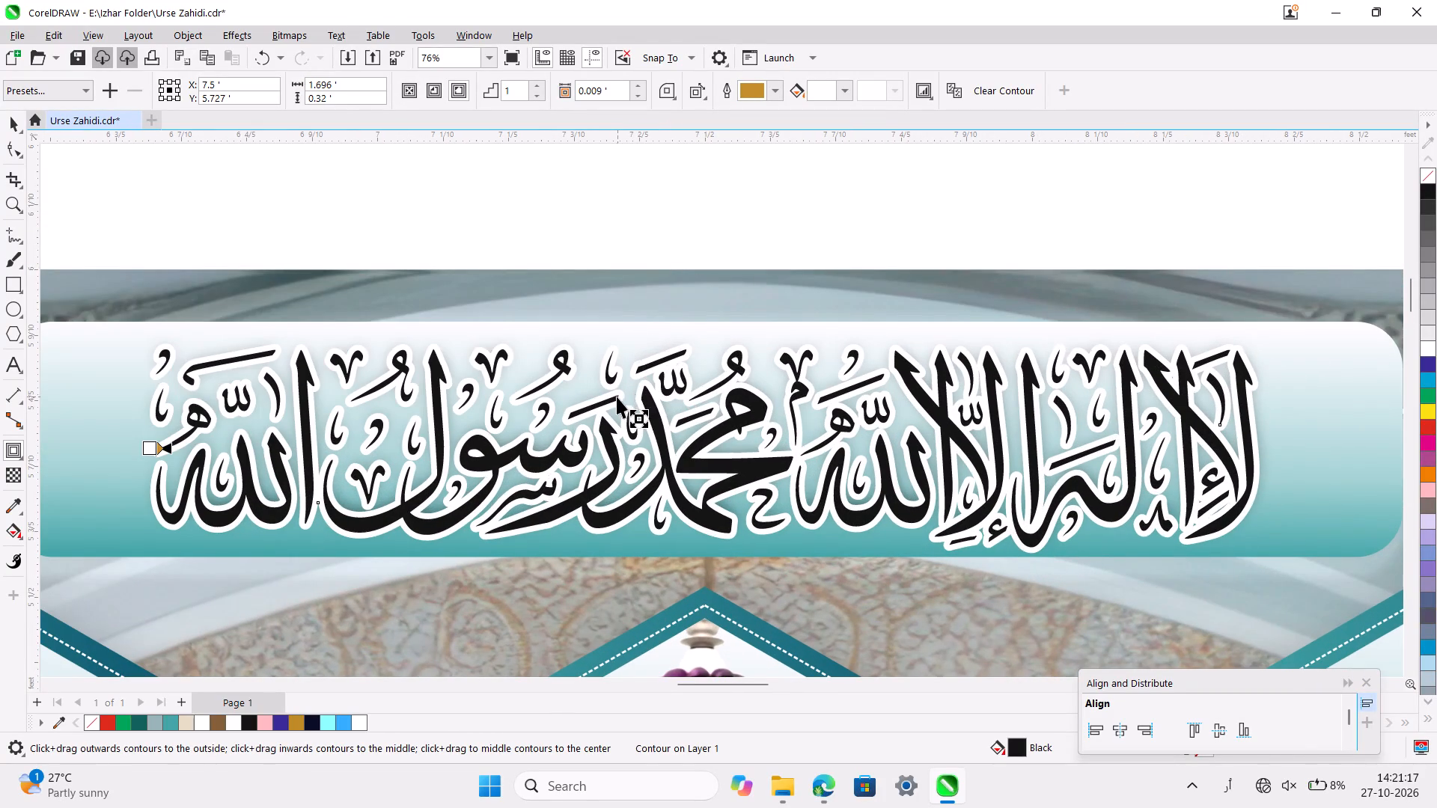
left_click(618, 394)
scroll(618, 394, "up", 2, "ctrl")
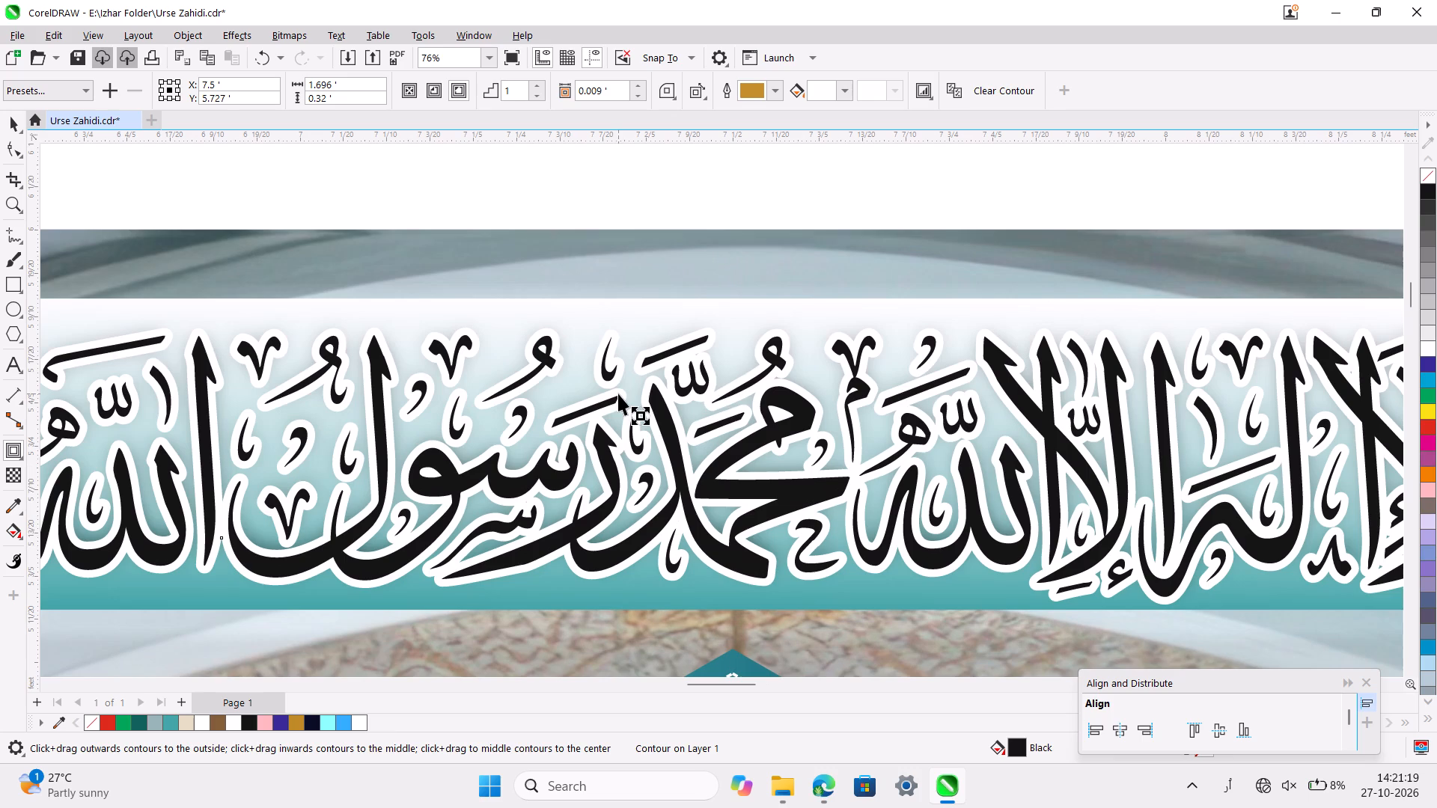
left_click(710, 373)
left_click(826, 272)
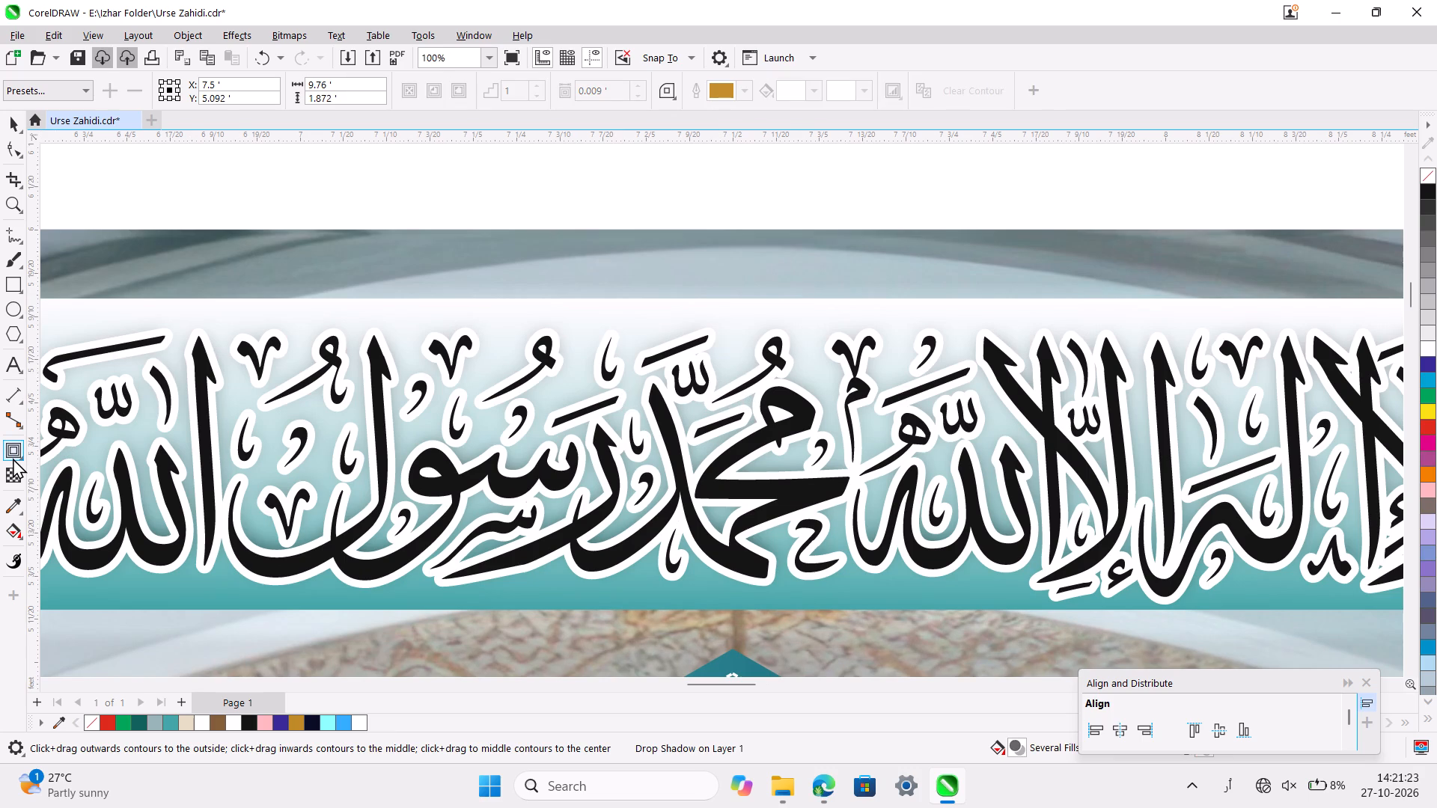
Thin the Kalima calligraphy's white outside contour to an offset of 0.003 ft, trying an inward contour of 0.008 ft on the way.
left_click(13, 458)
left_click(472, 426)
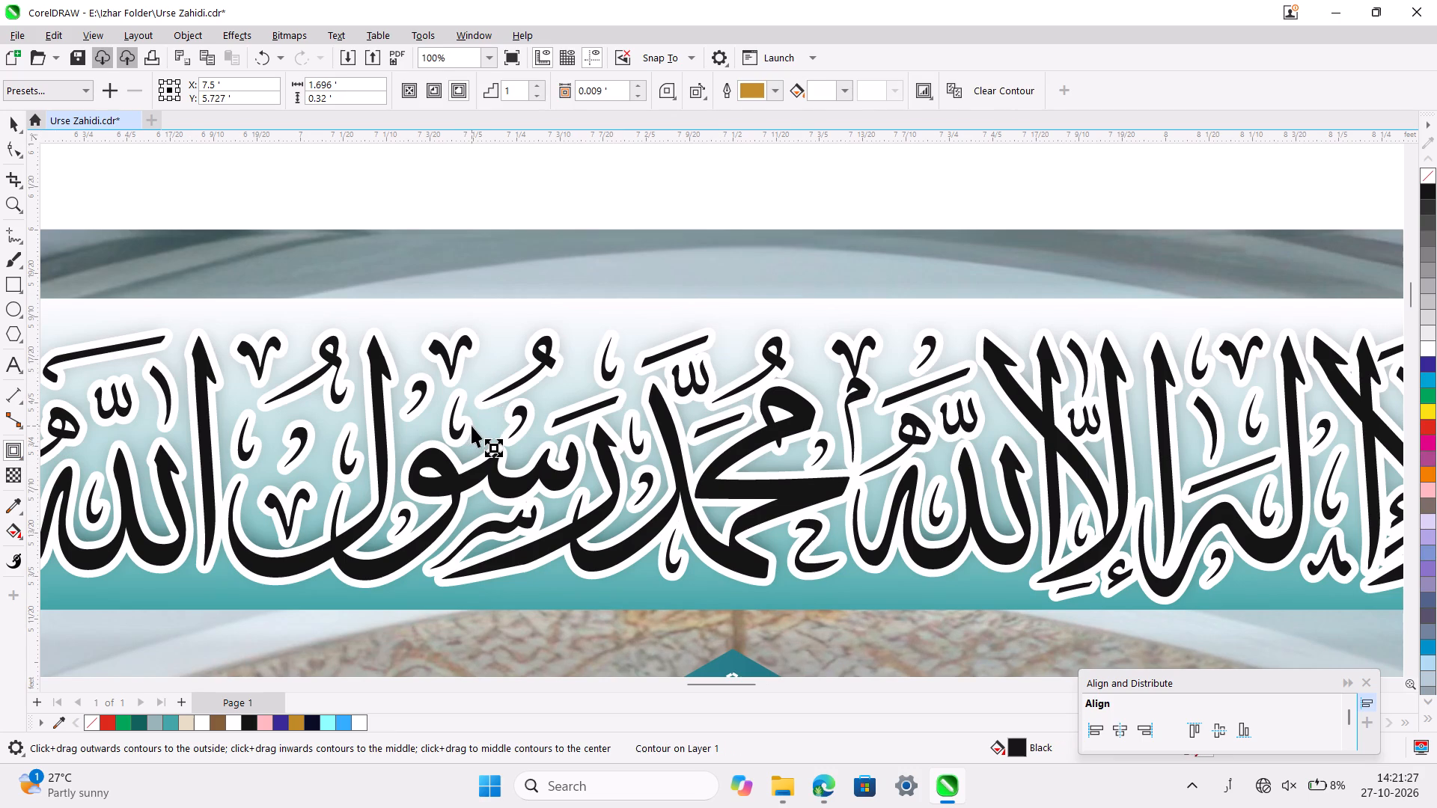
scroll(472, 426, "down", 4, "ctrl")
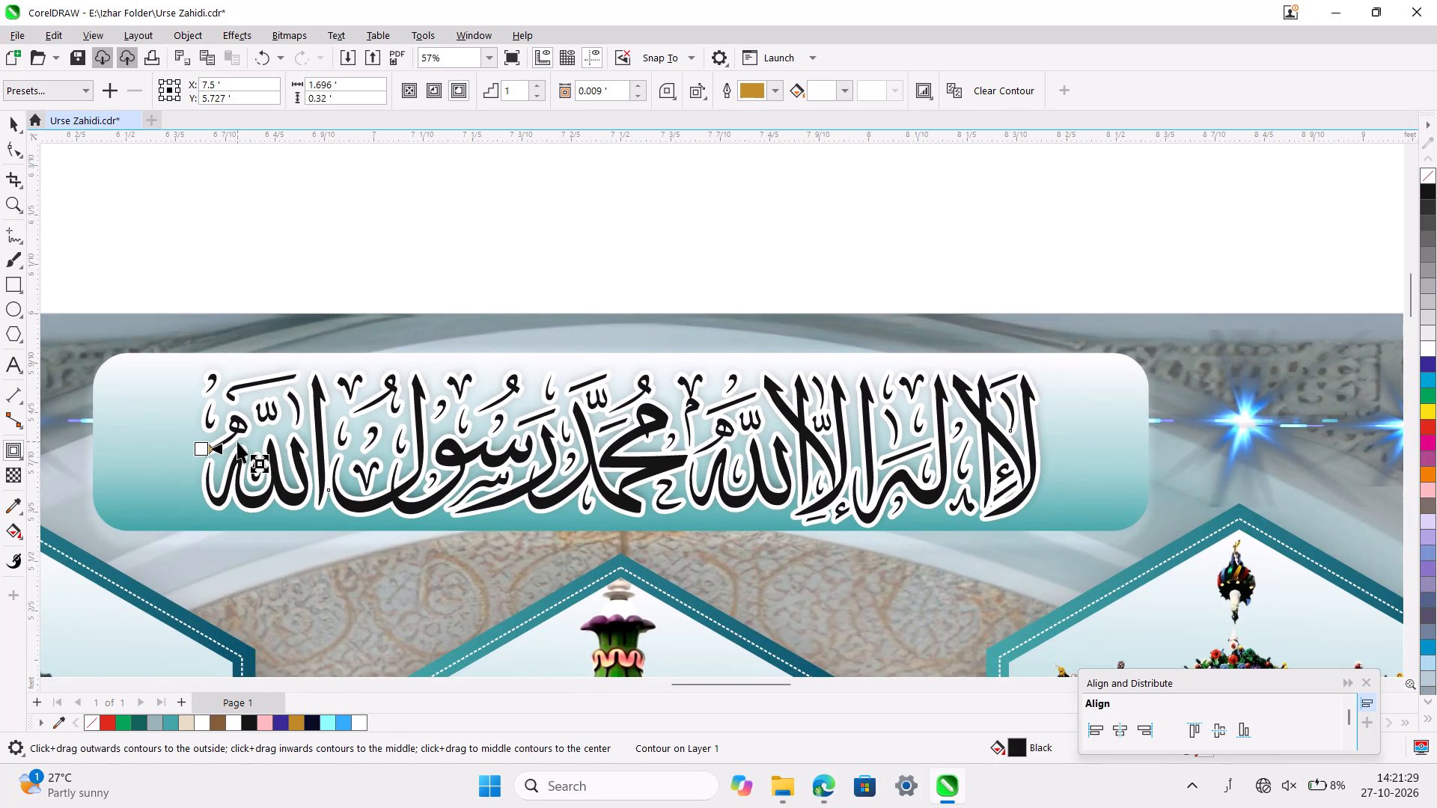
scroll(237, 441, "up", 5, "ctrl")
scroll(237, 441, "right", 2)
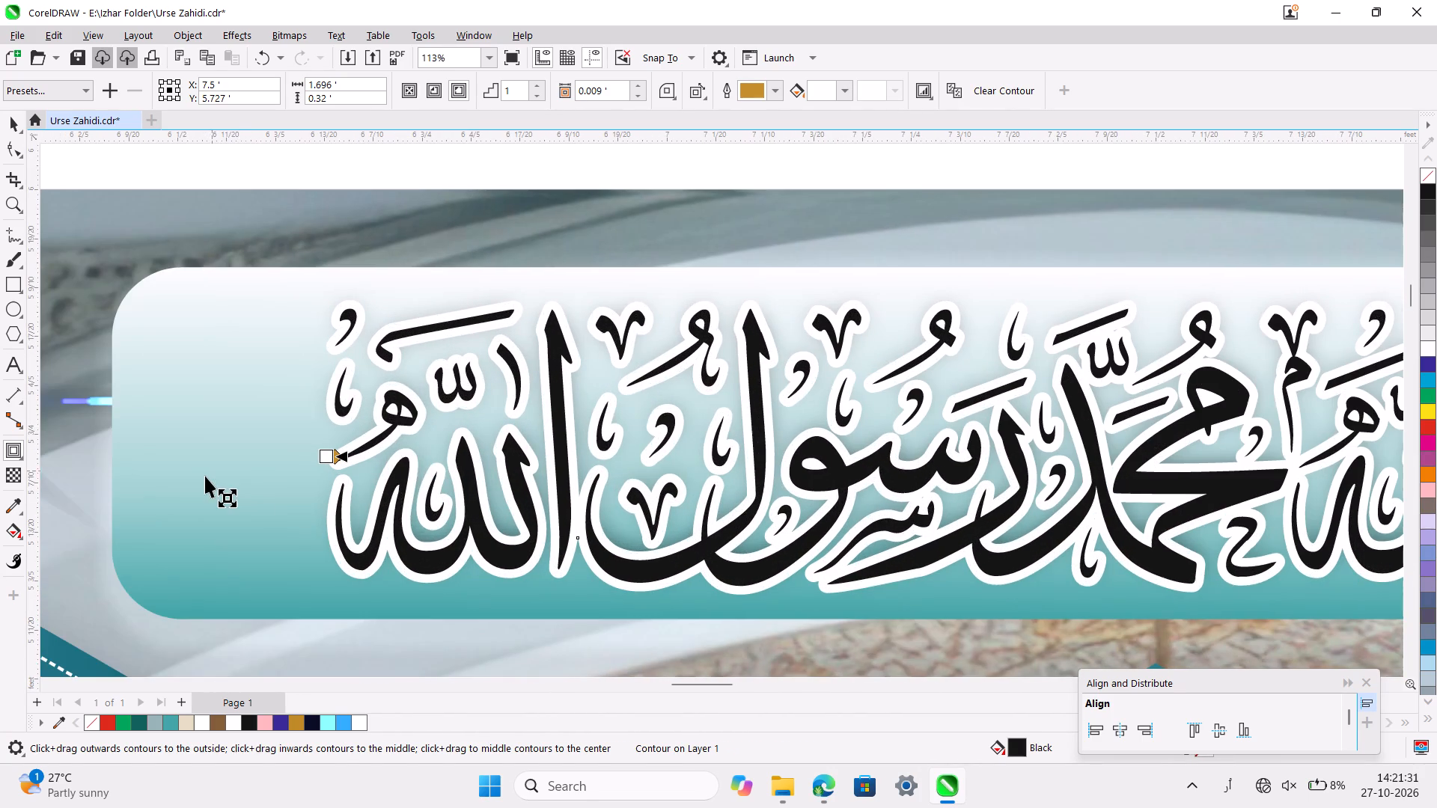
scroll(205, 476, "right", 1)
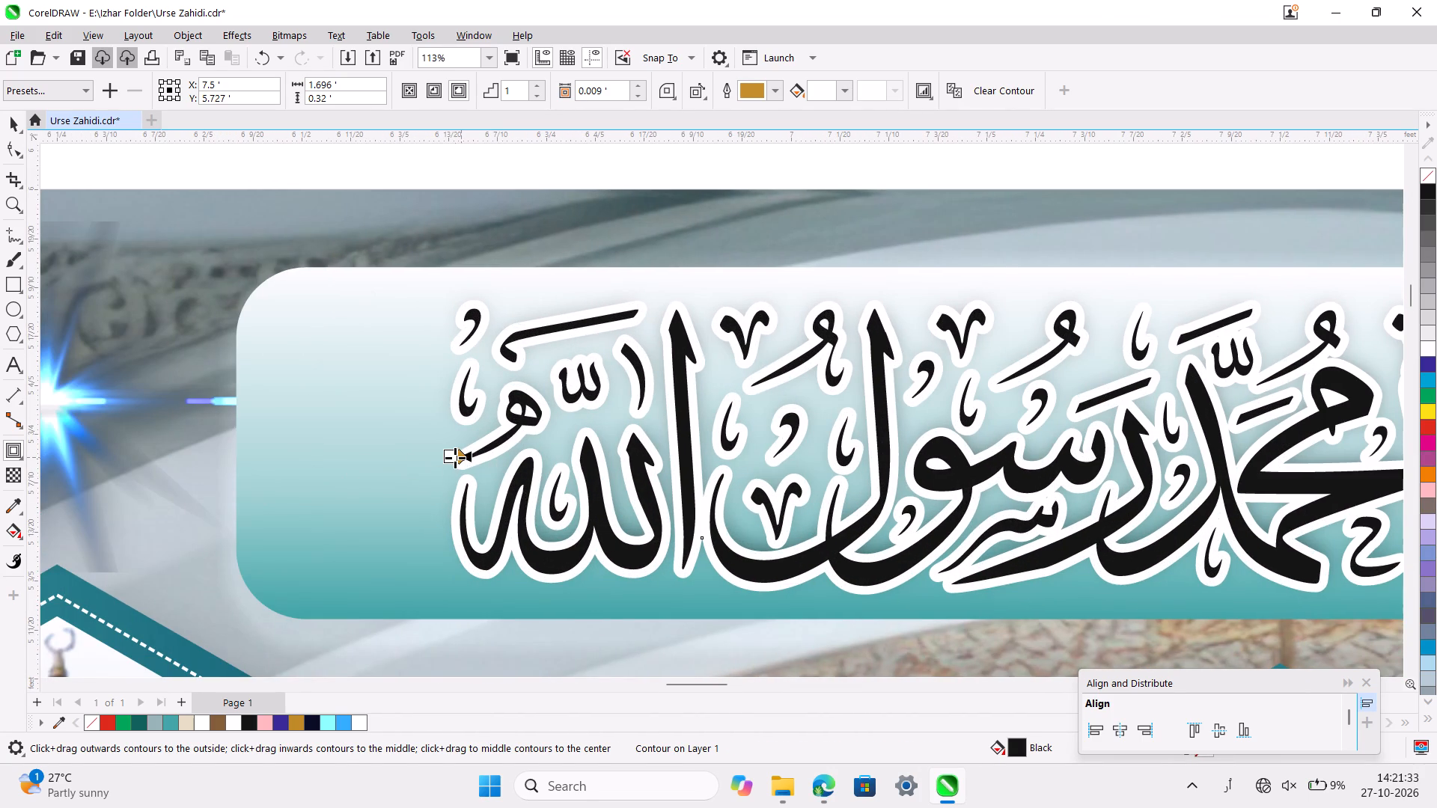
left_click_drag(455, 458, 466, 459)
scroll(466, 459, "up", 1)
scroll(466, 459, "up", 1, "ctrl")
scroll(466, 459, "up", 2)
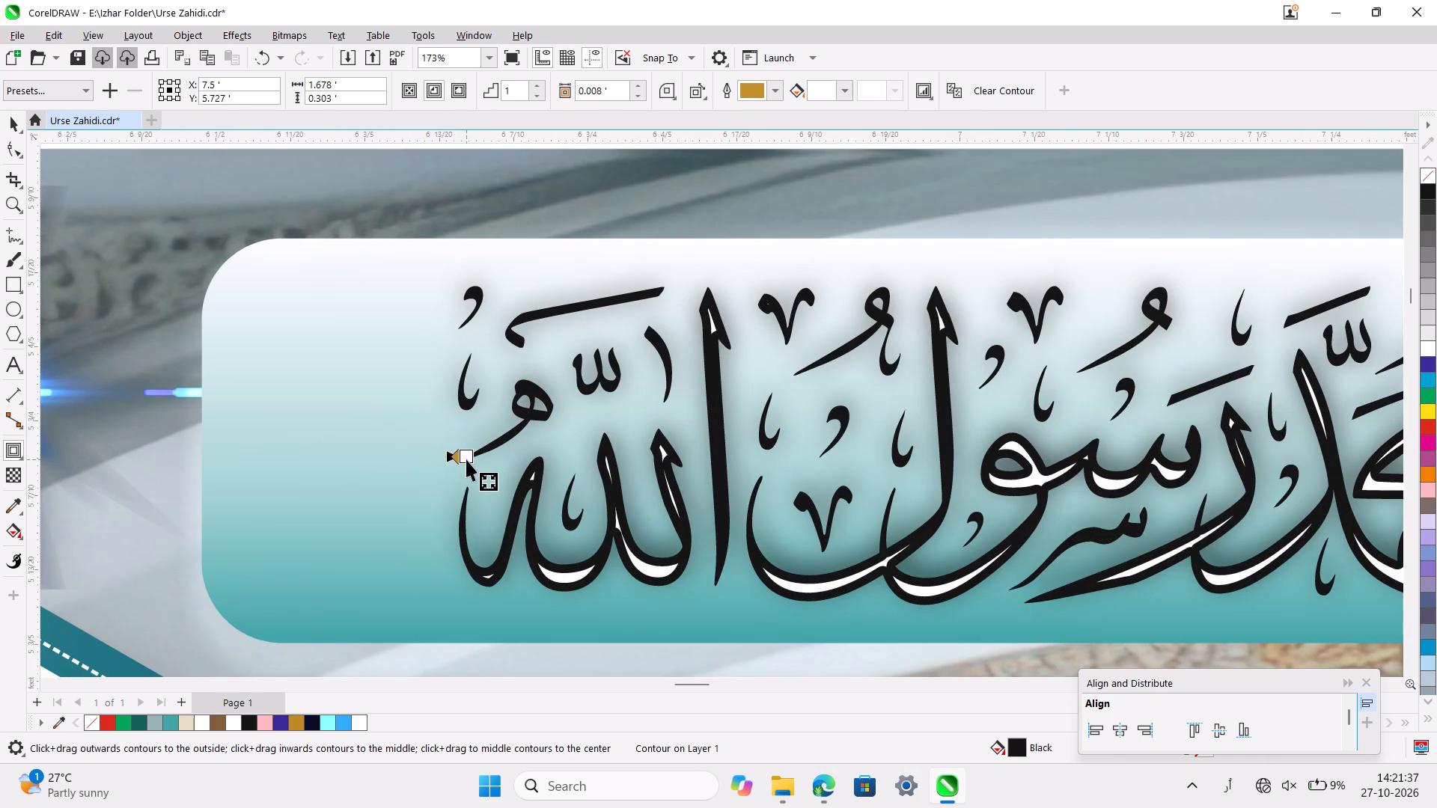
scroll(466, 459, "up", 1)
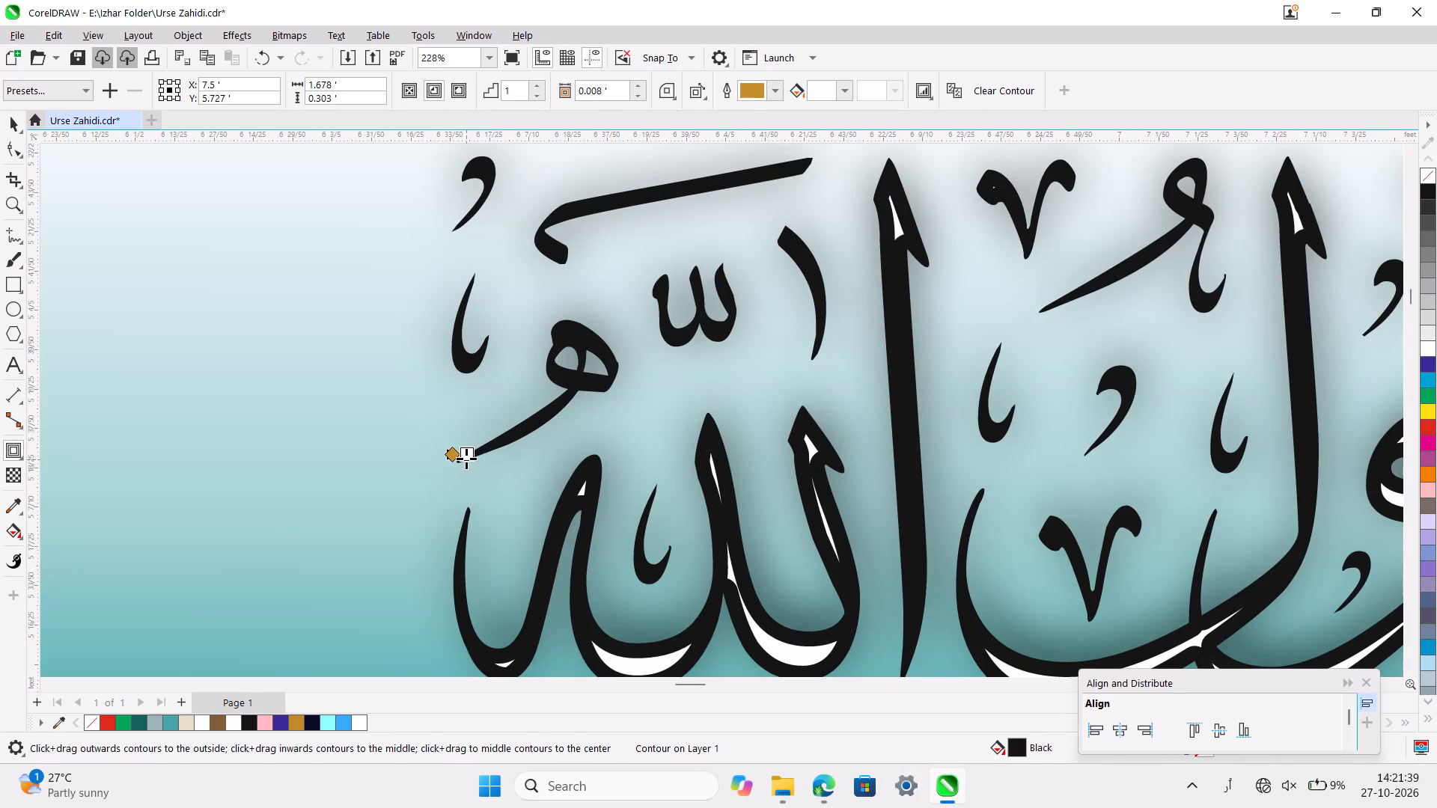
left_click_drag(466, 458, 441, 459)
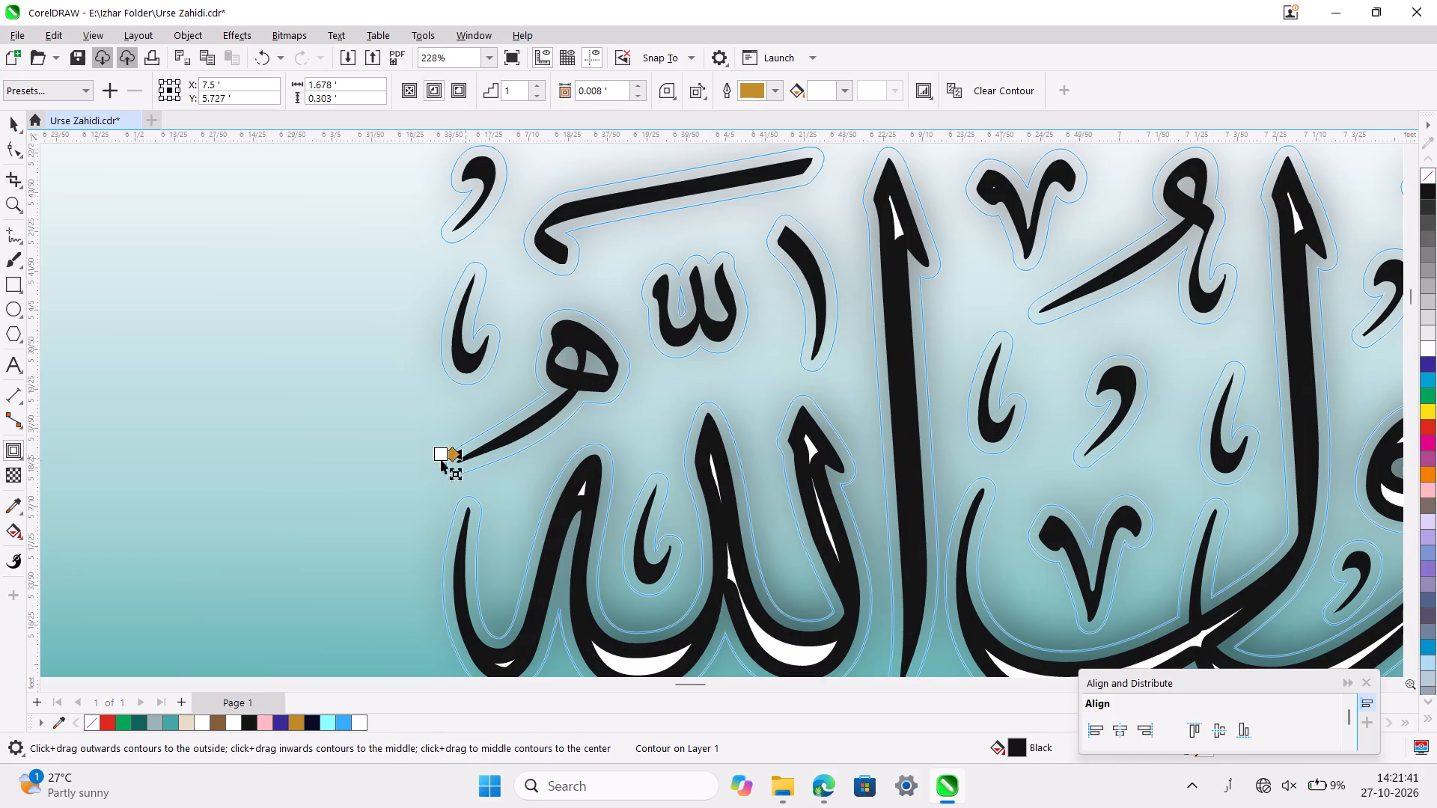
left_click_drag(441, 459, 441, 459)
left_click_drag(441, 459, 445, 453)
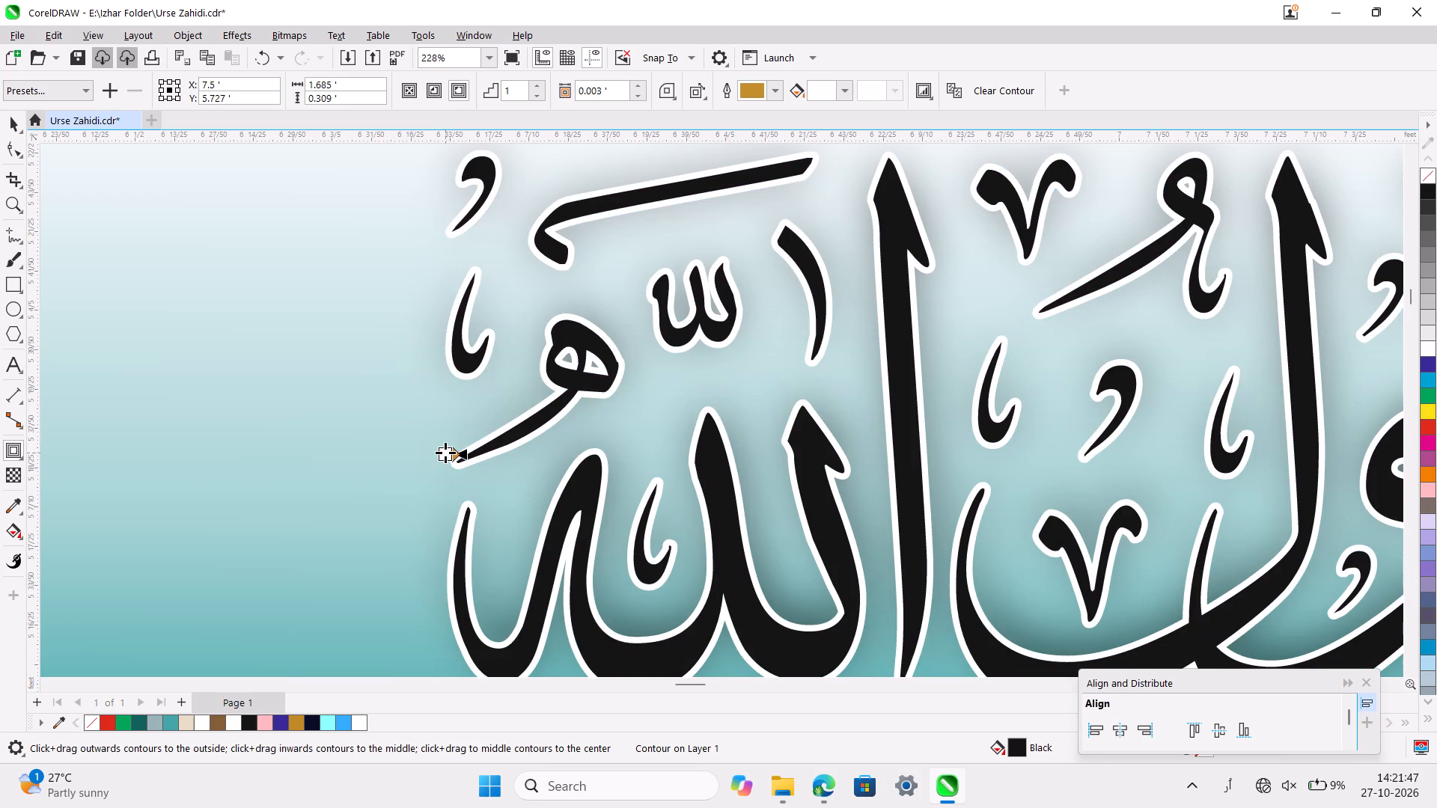
Examine the calligraphy with its thinner contour, first within the header and against the whole banner.
scroll(445, 453, "down", 2, "ctrl")
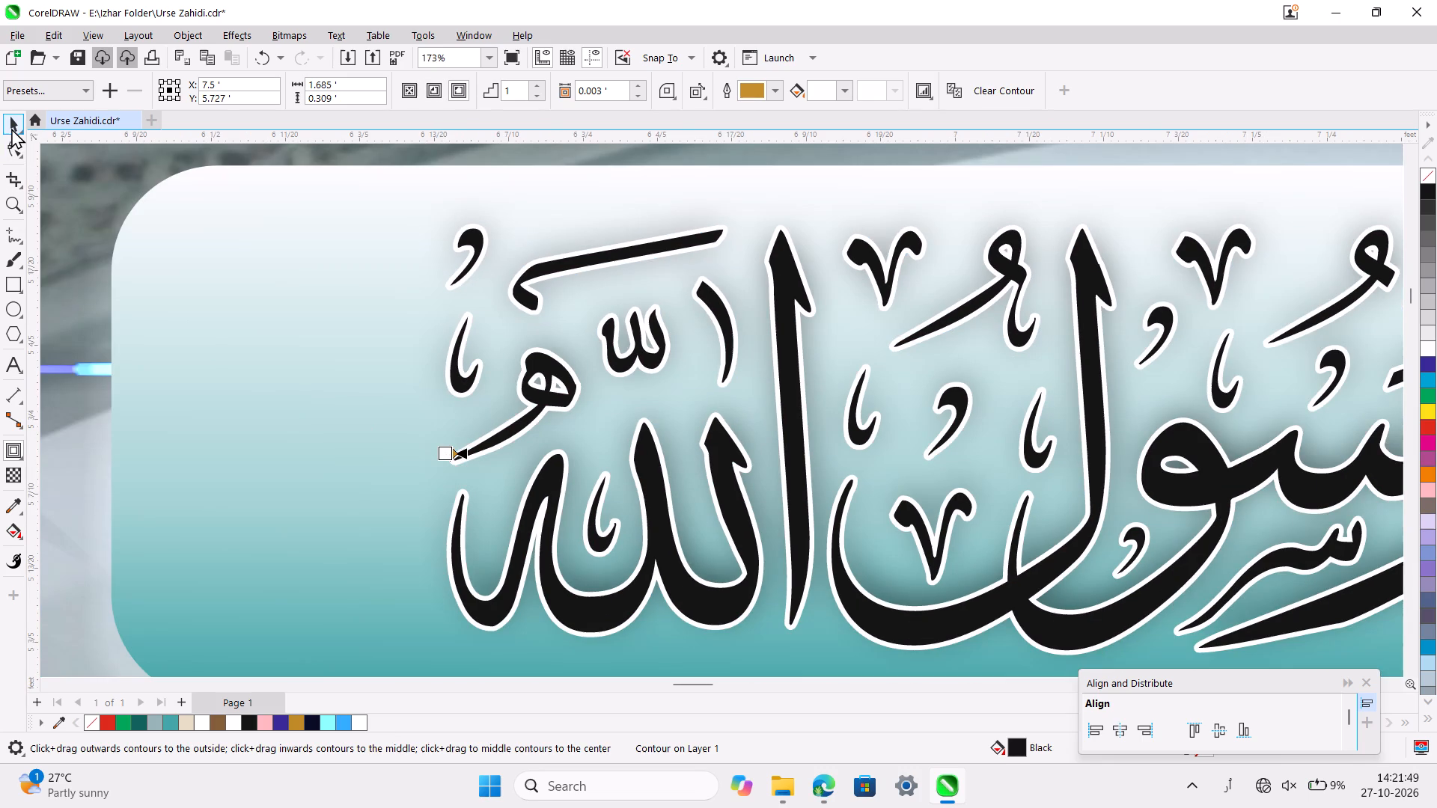
left_click(11, 128)
scroll(330, 366, "down", 2, "ctrl")
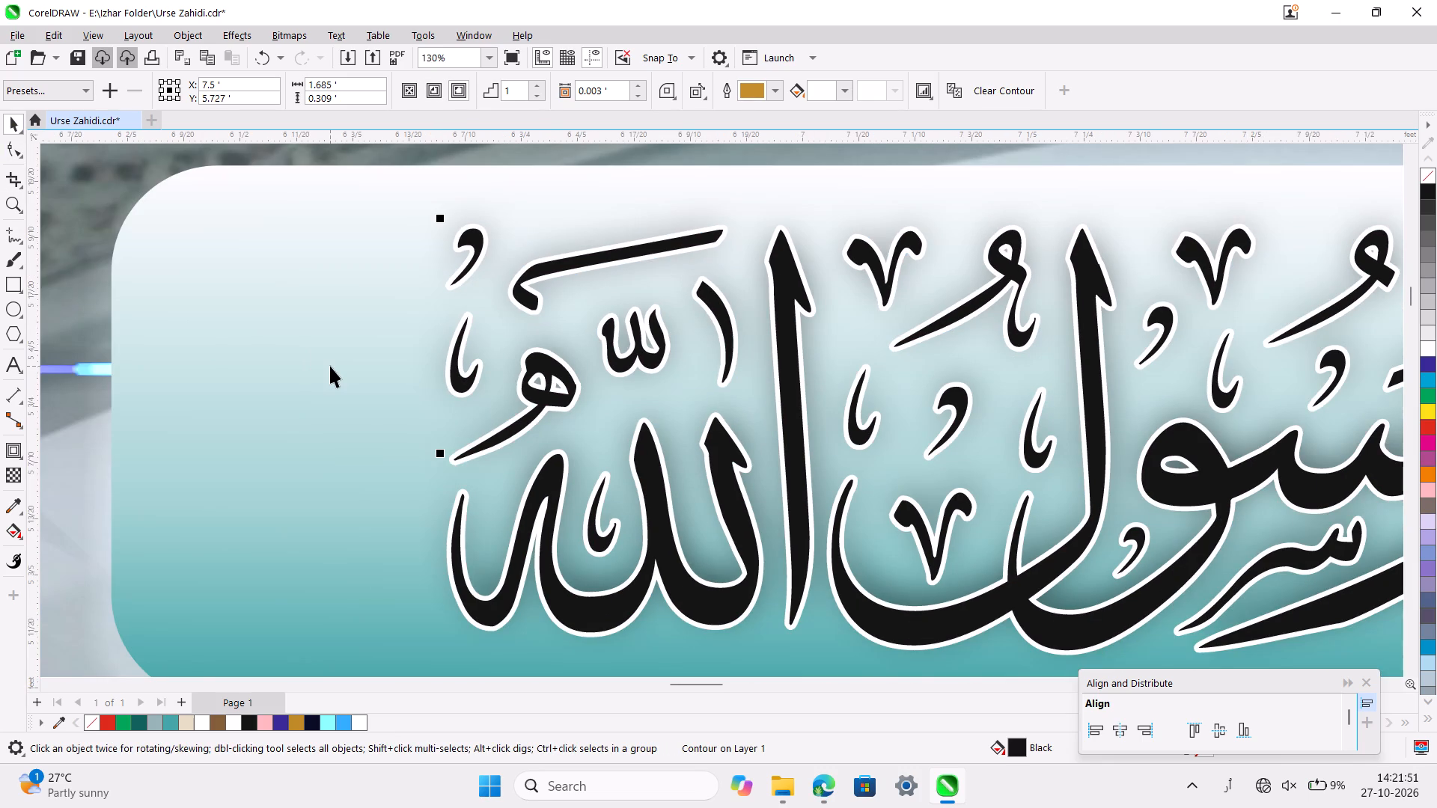
scroll(330, 366, "down", 7, "ctrl")
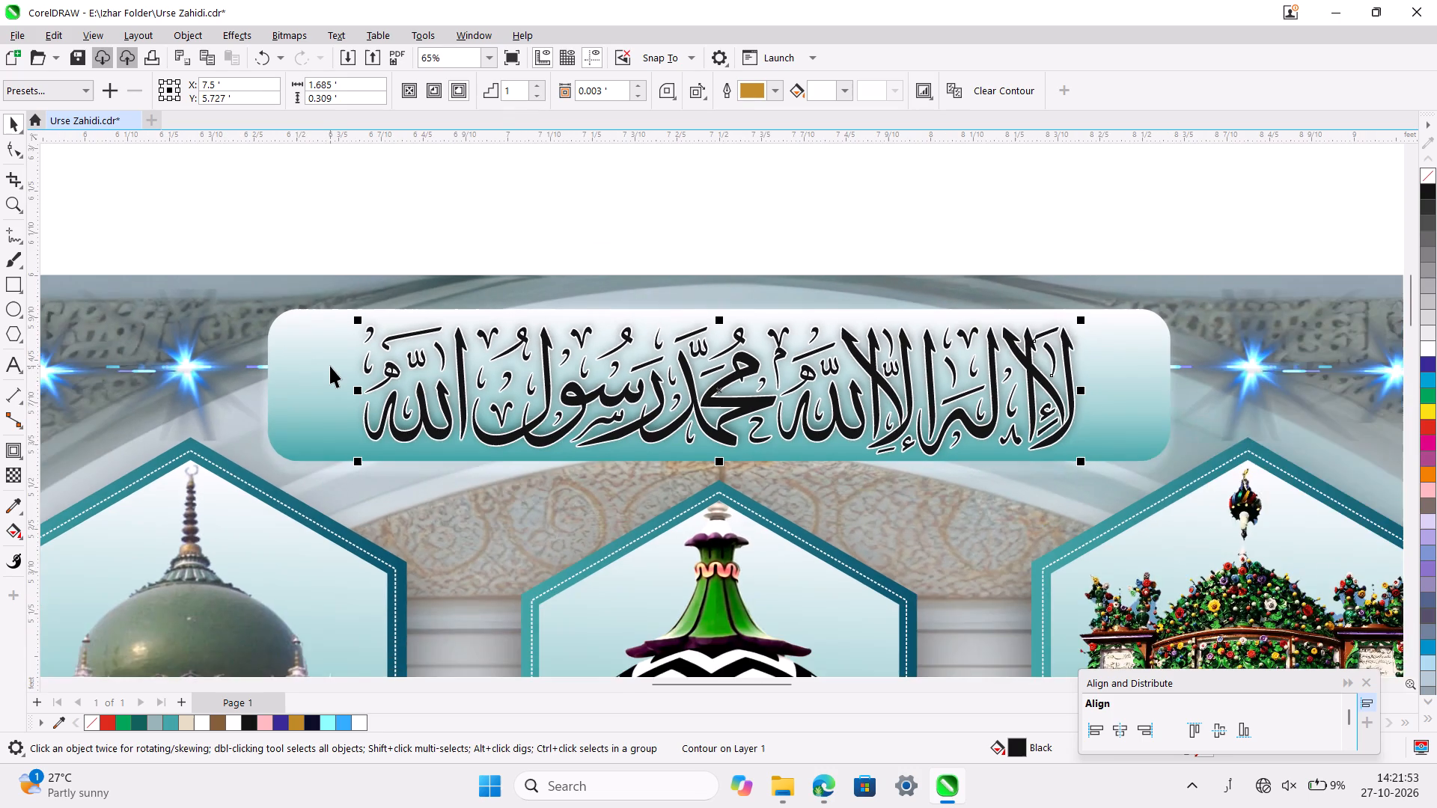
scroll(330, 366, "down", 12, "ctrl")
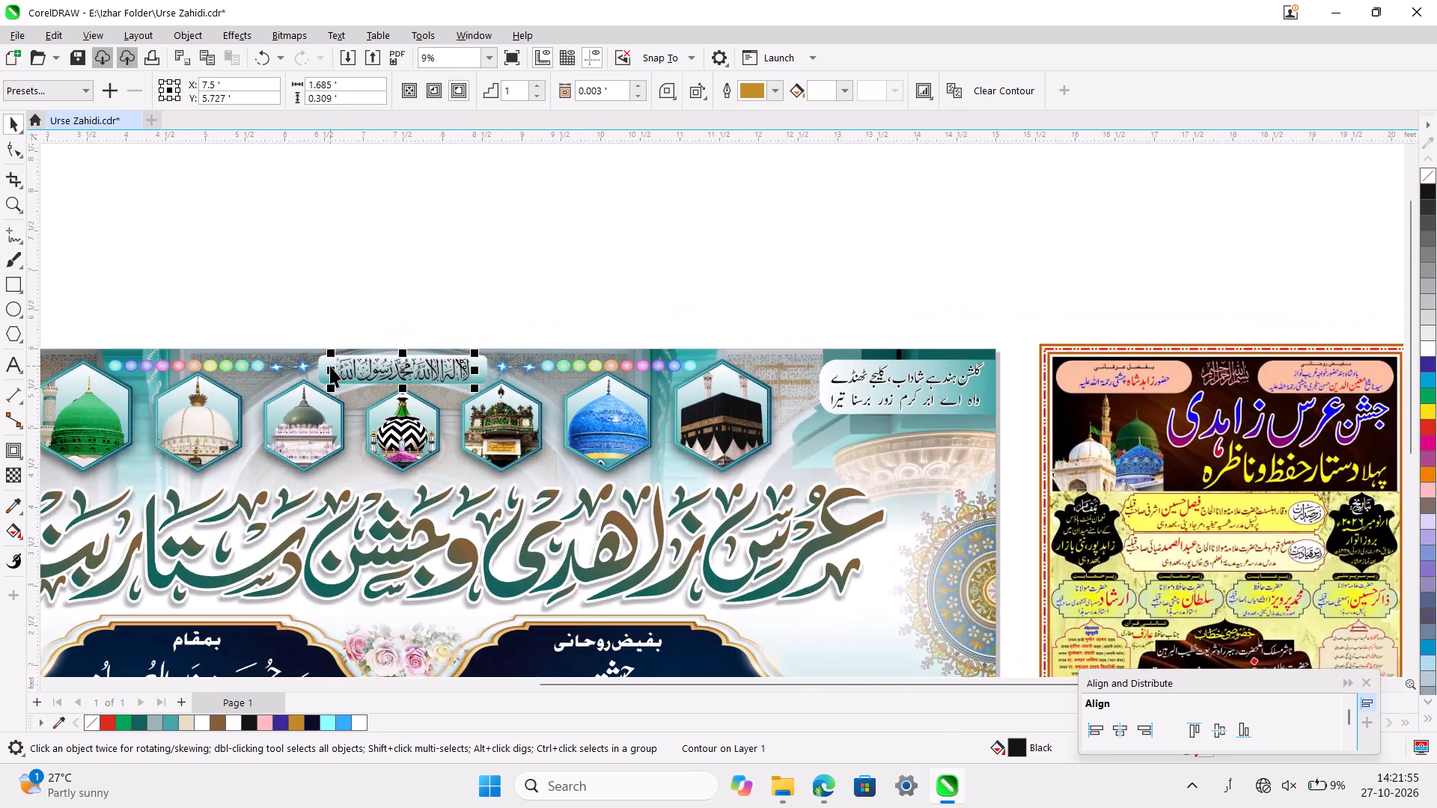
scroll(330, 366, "down", 3, "ctrl")
scroll(330, 366, "right", 2)
left_click(597, 261)
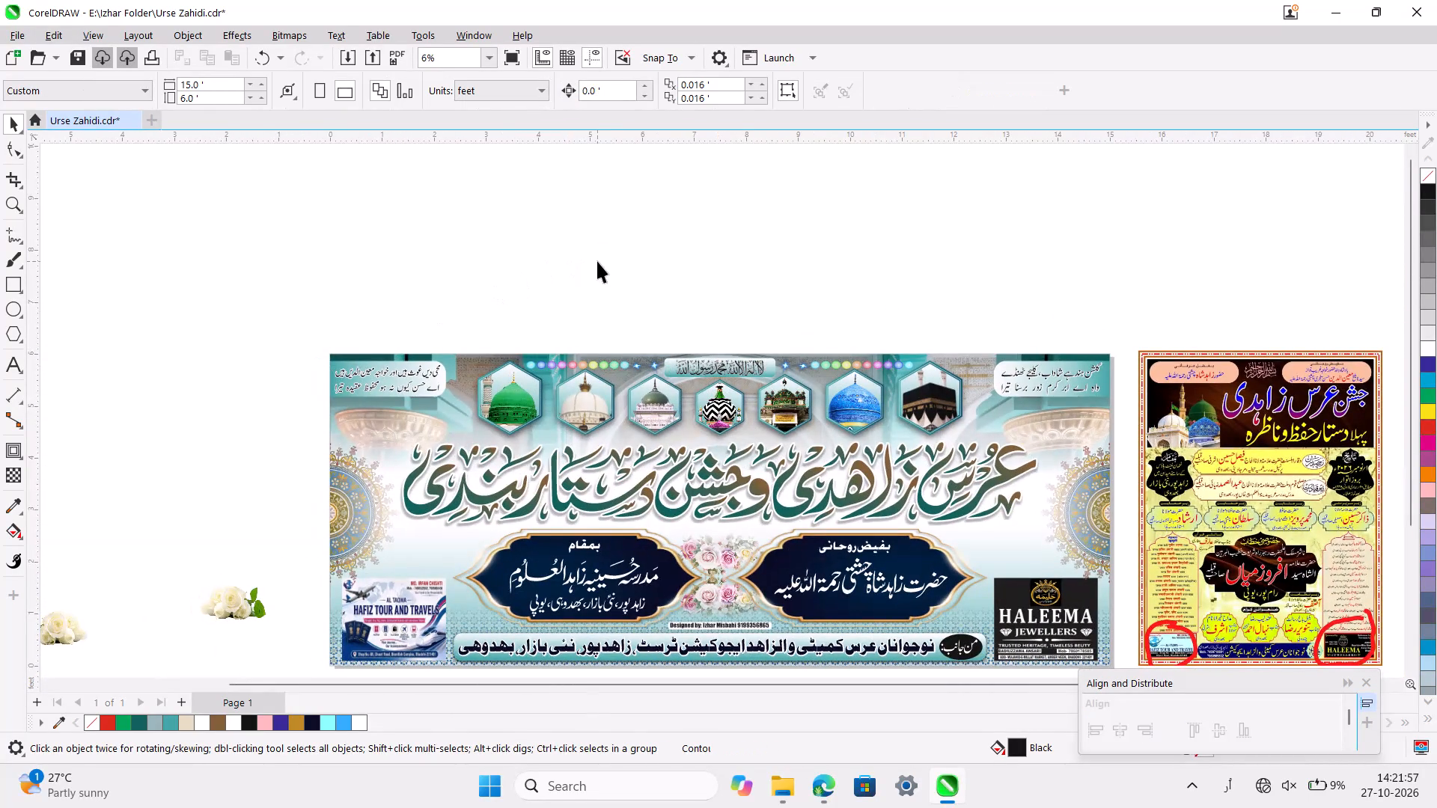
Clear the contour from the Kalima calligraphy in the banner's header.
left_click(724, 364)
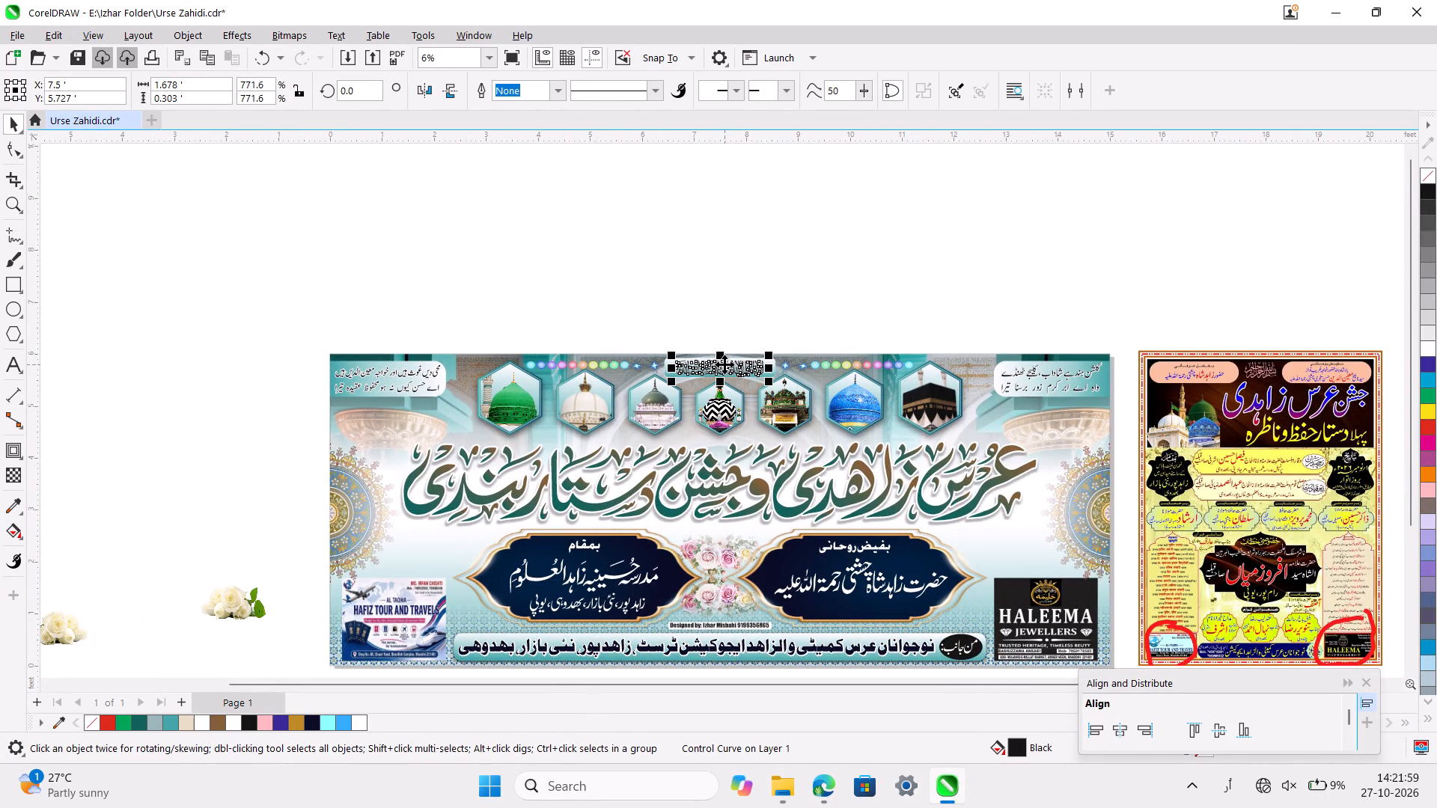
left_click_drag(27, 451, 7, 451)
left_click(7, 451)
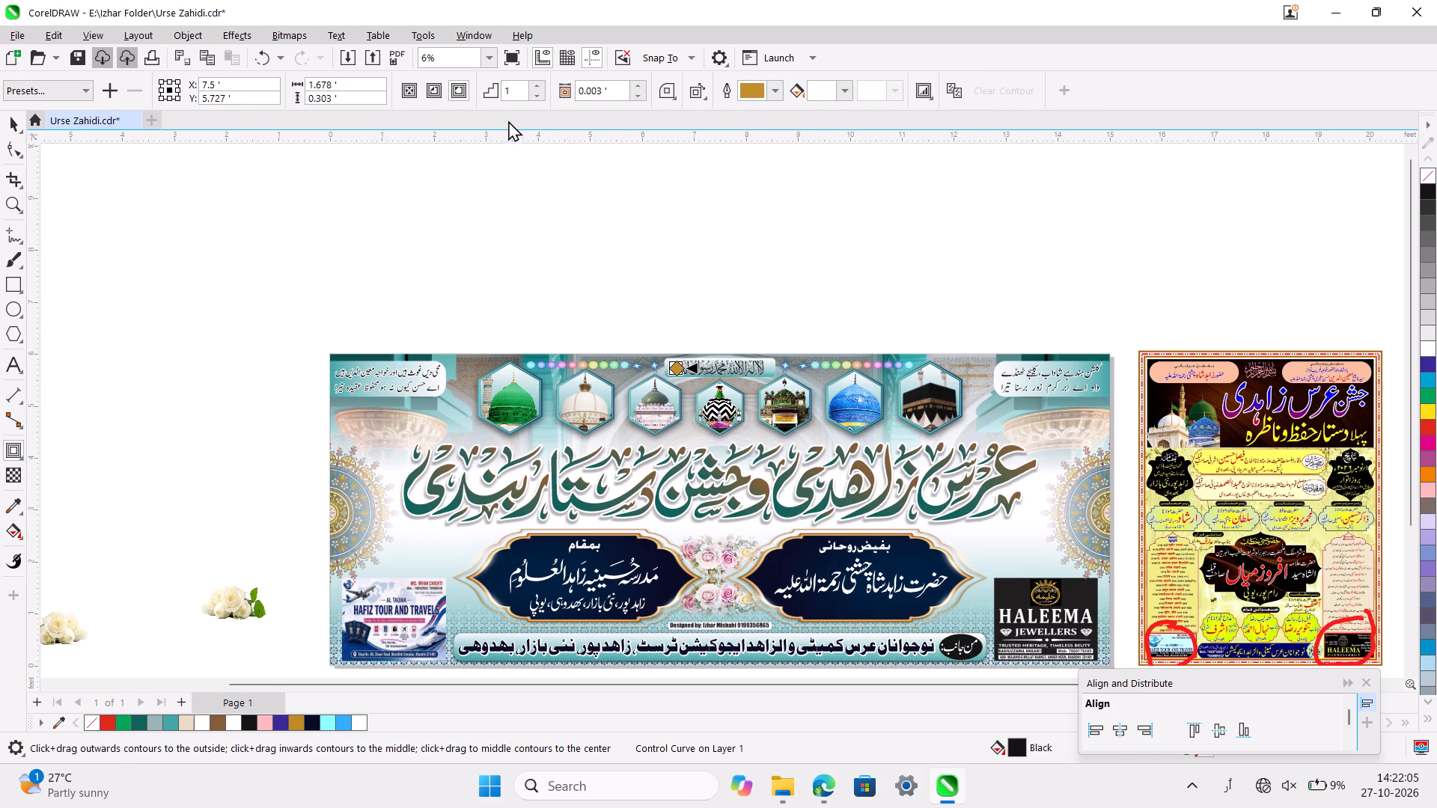
left_click(655, 193)
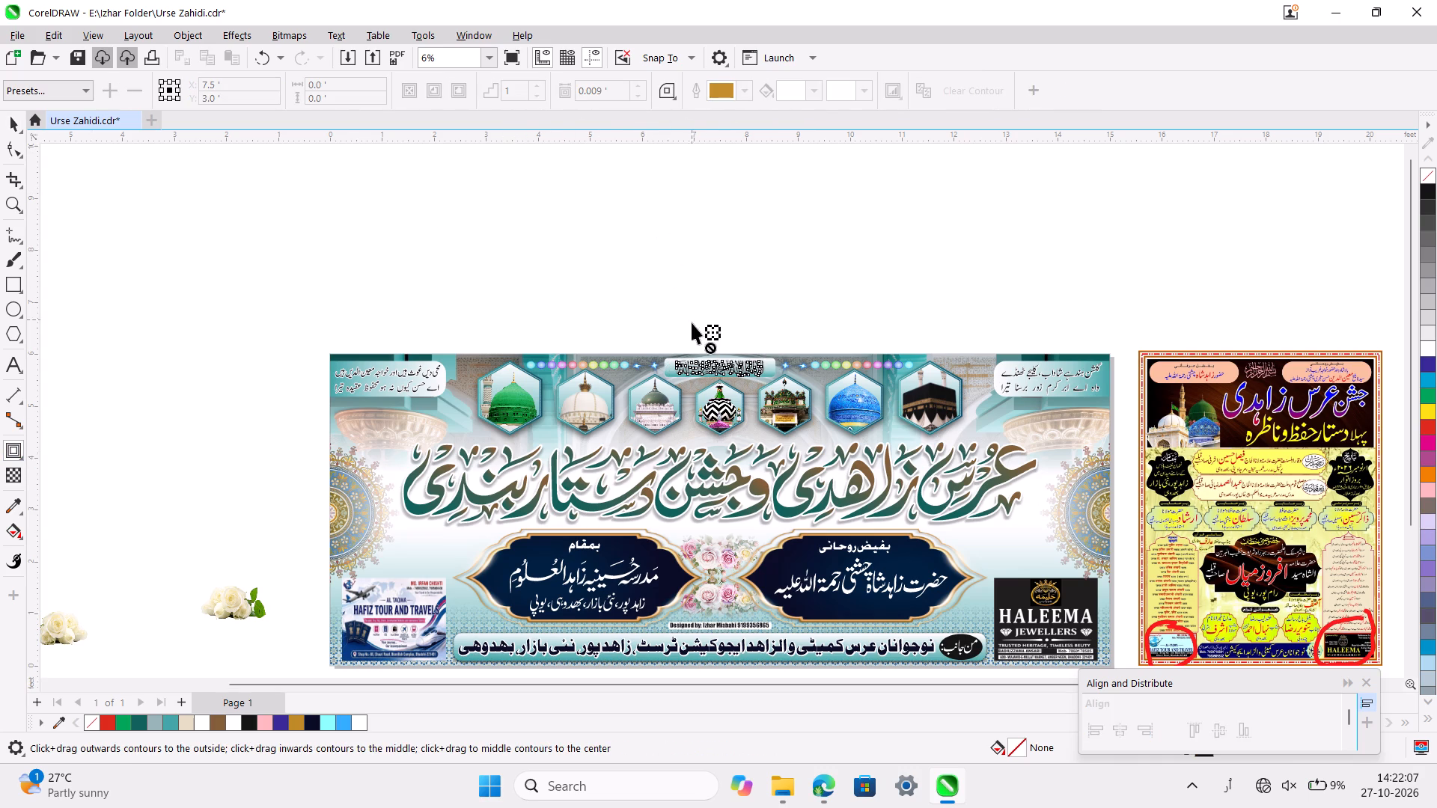
left_click(721, 365)
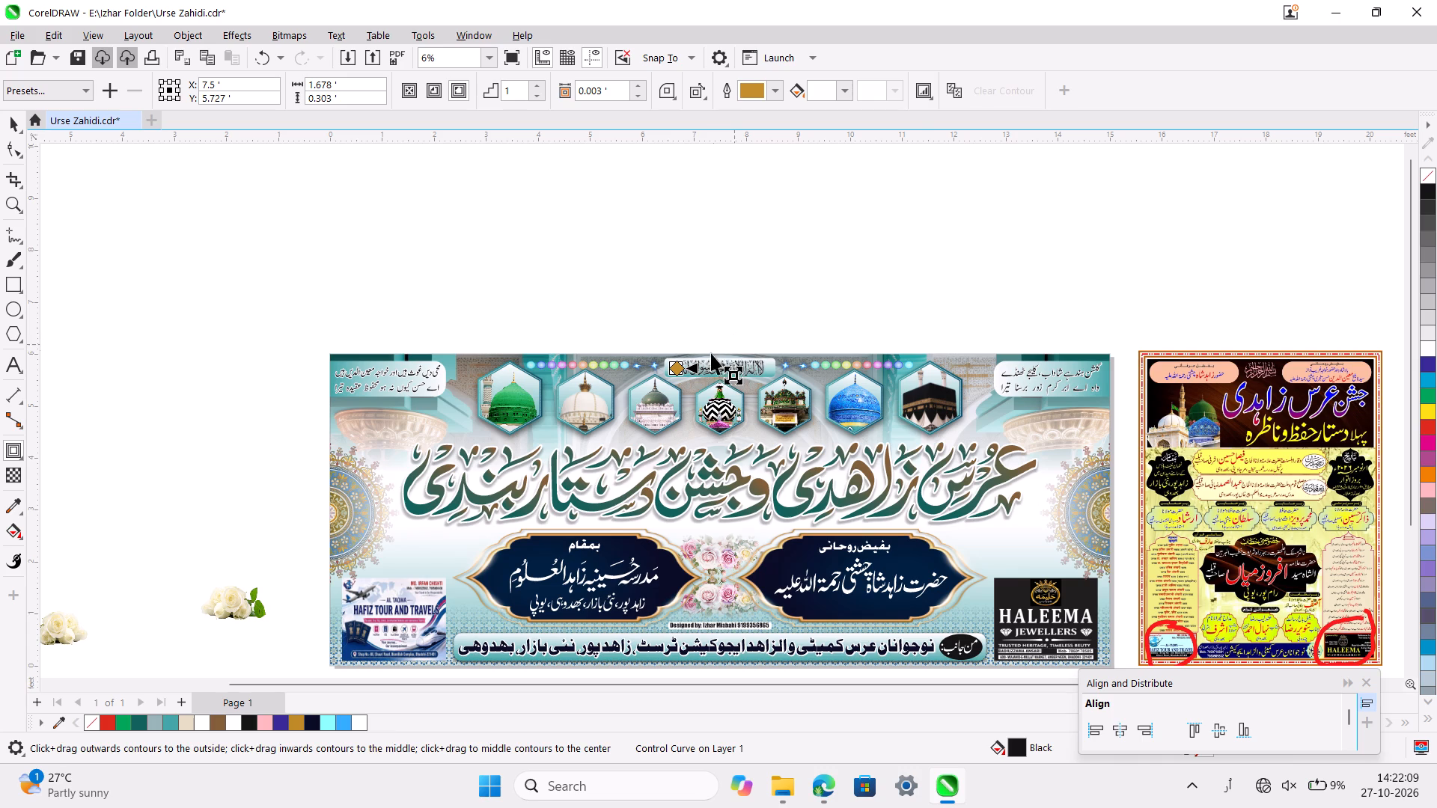
left_click(678, 367)
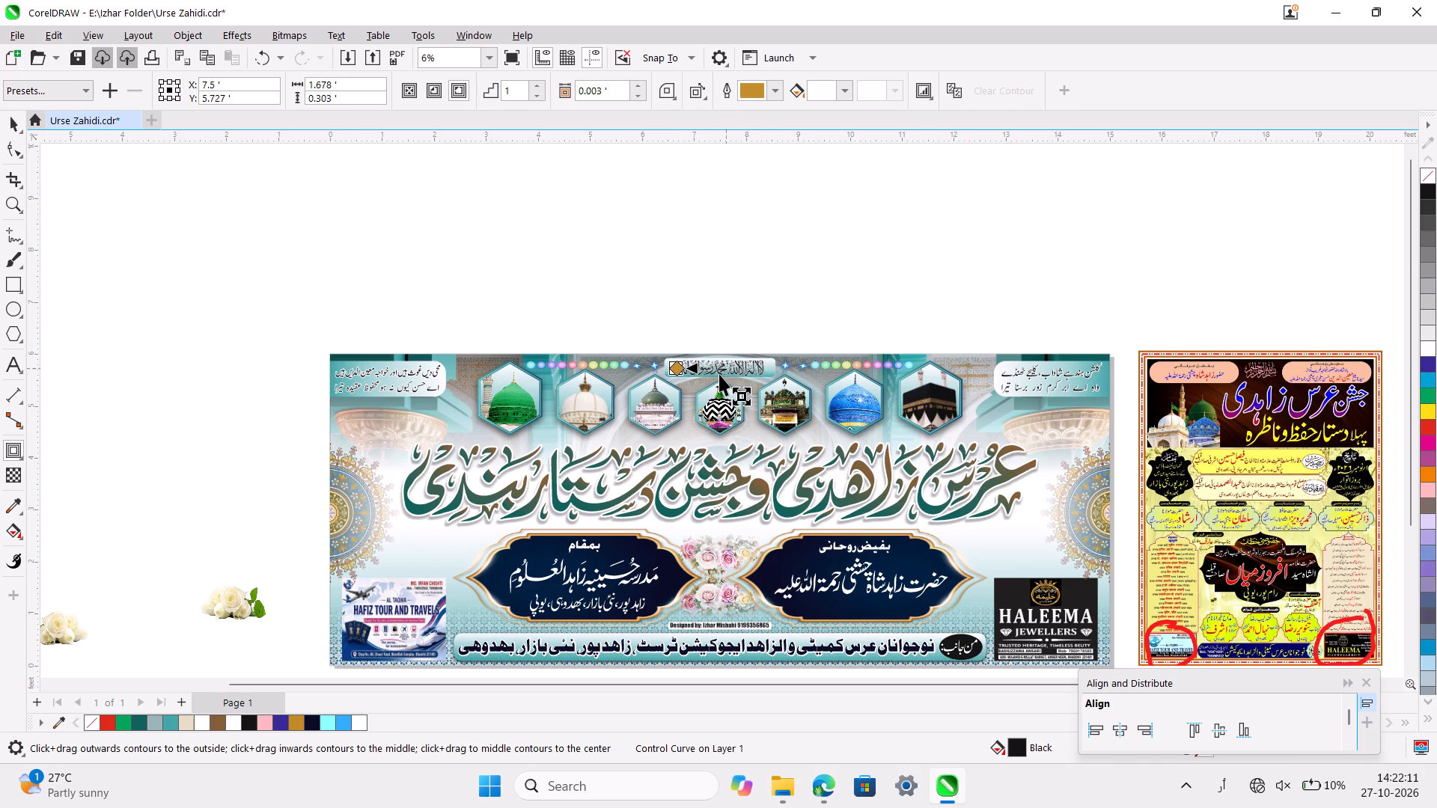
key("Up")
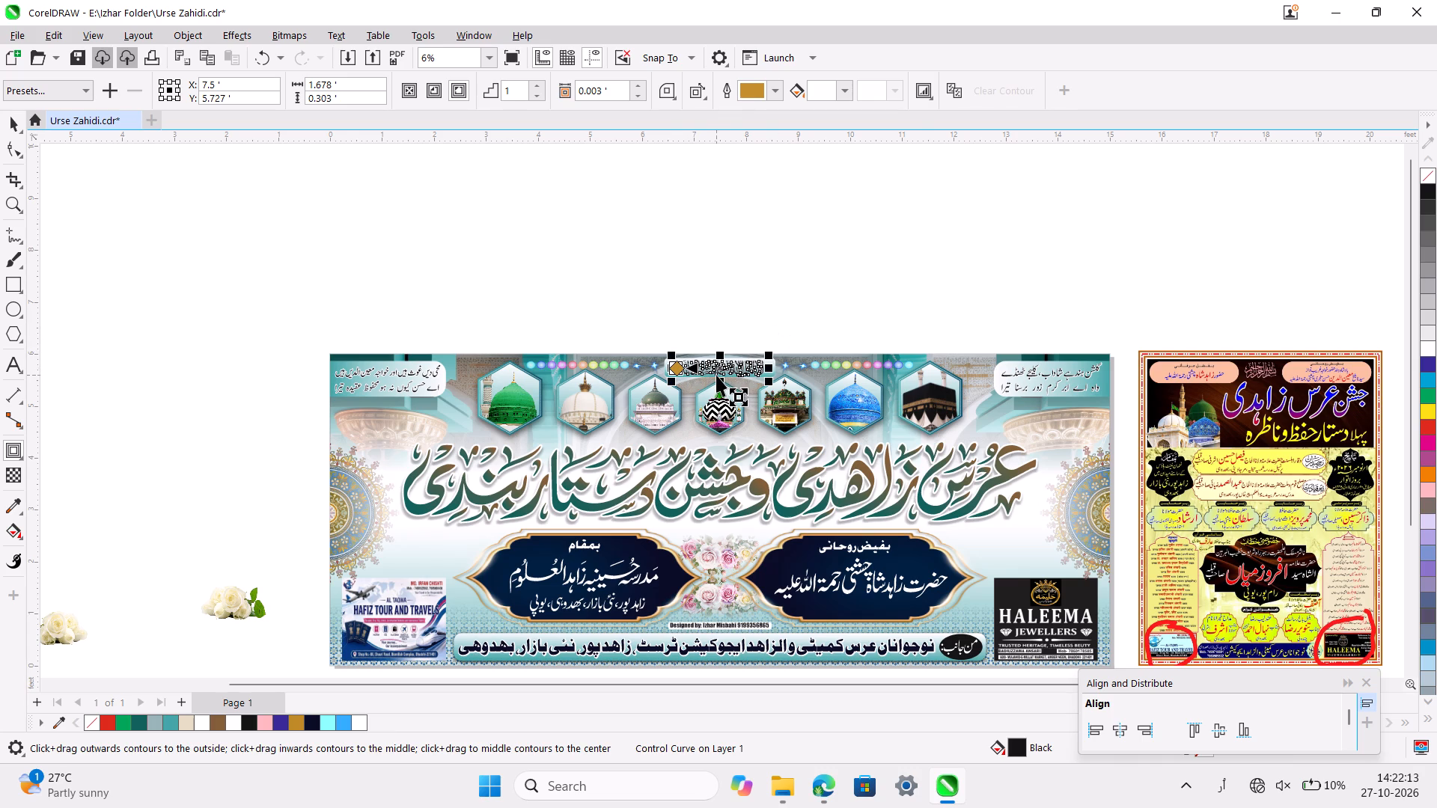
left_click(634, 83)
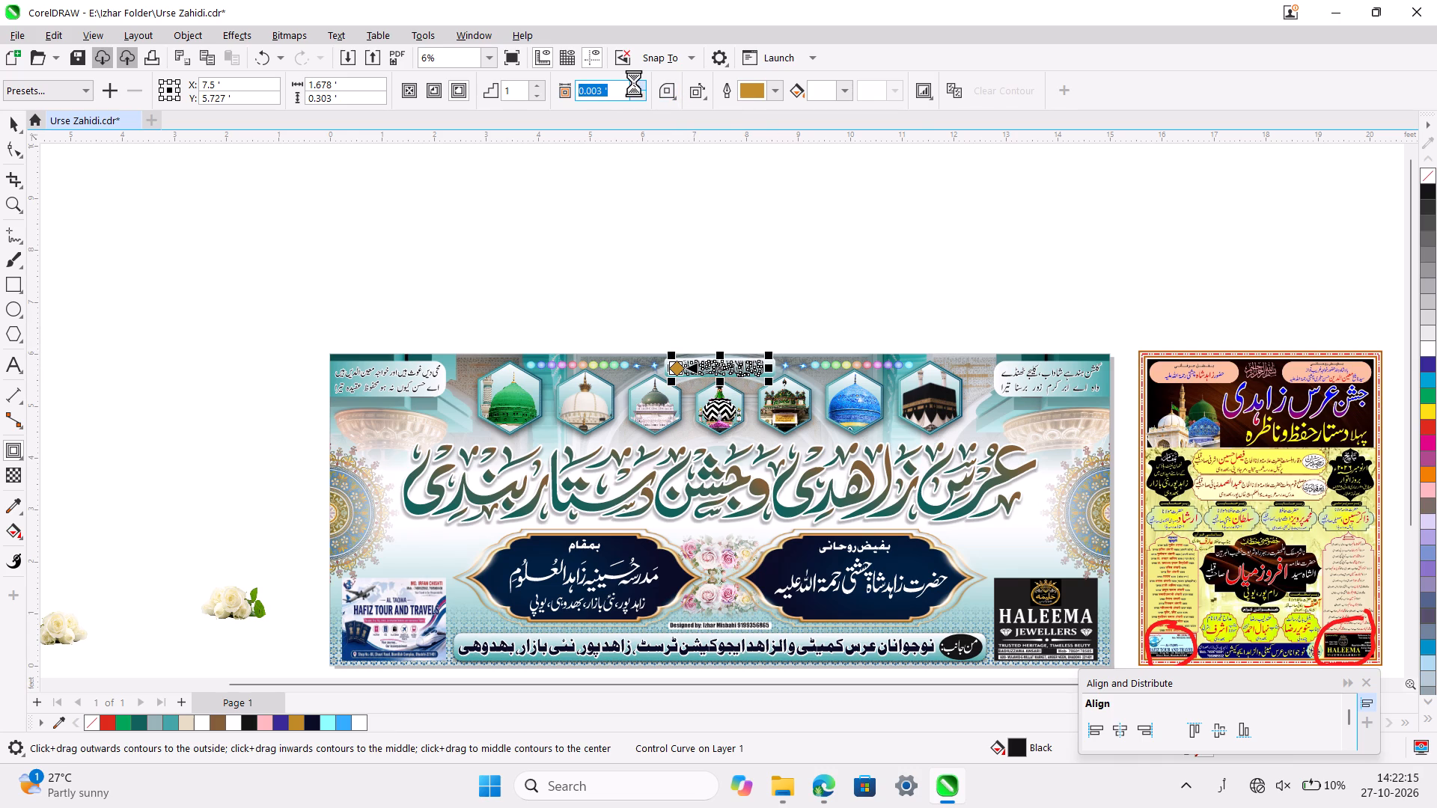
left_click(994, 97)
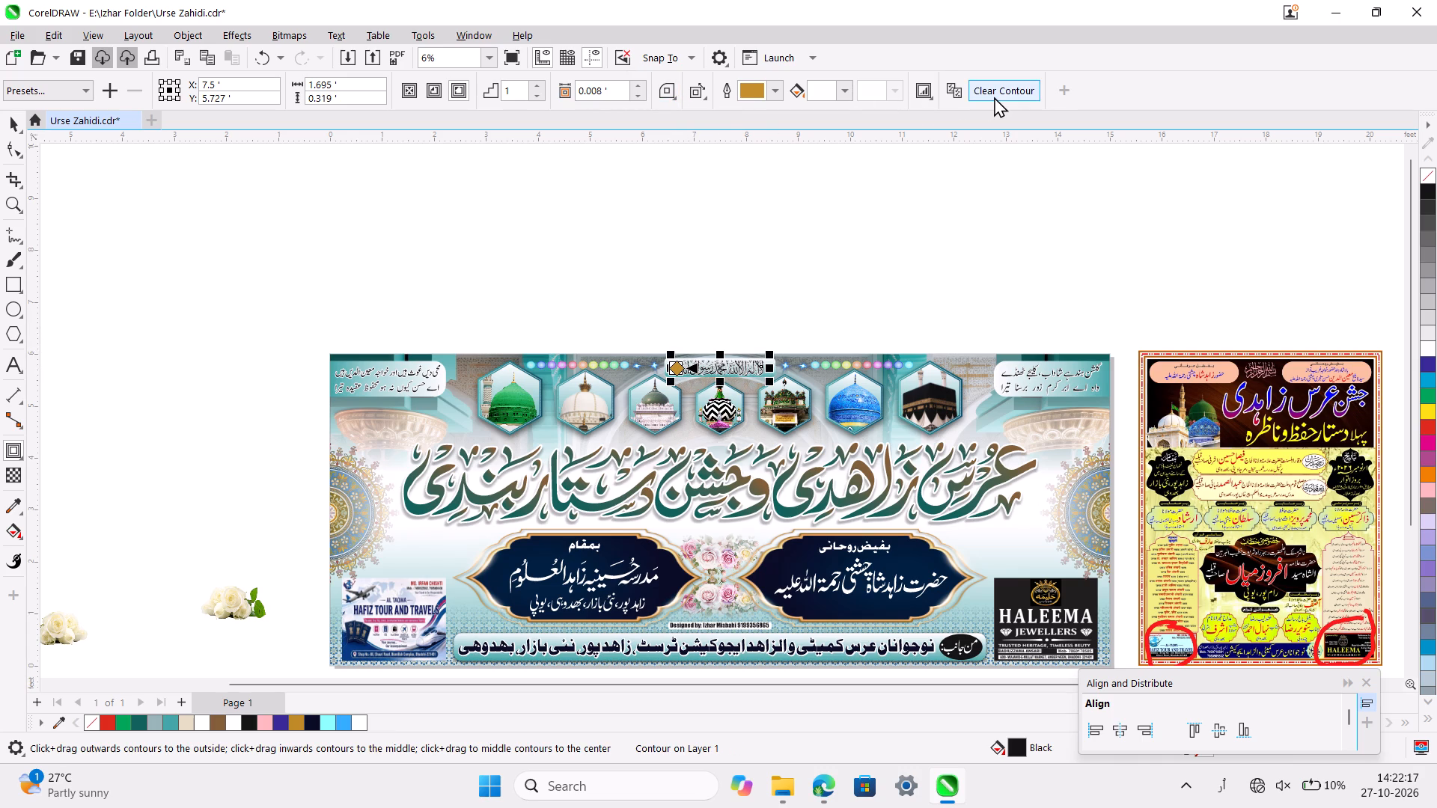
Set the merge mode of the Kalima calligraphy's drop shadow to Add.
left_click(19, 457)
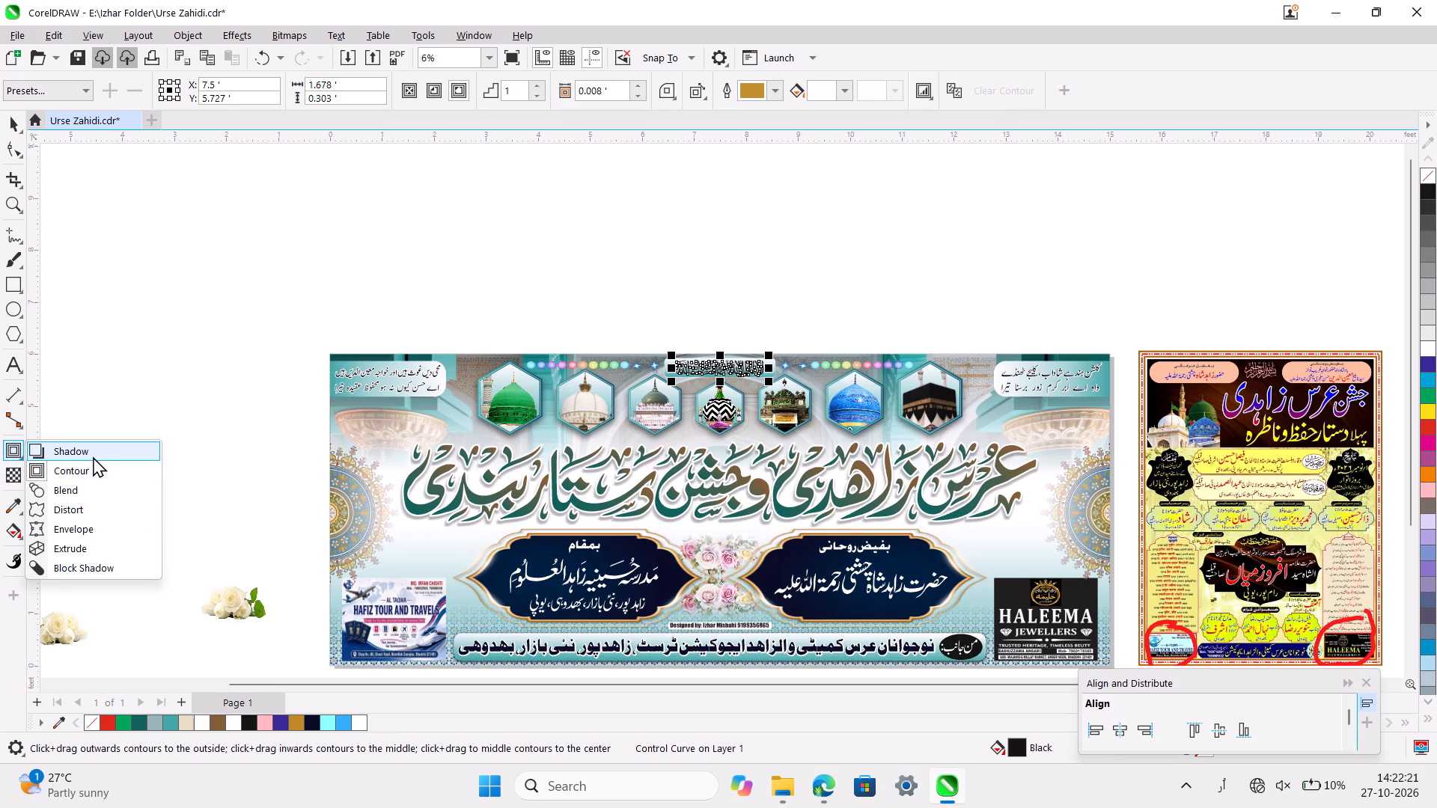
left_click(93, 456)
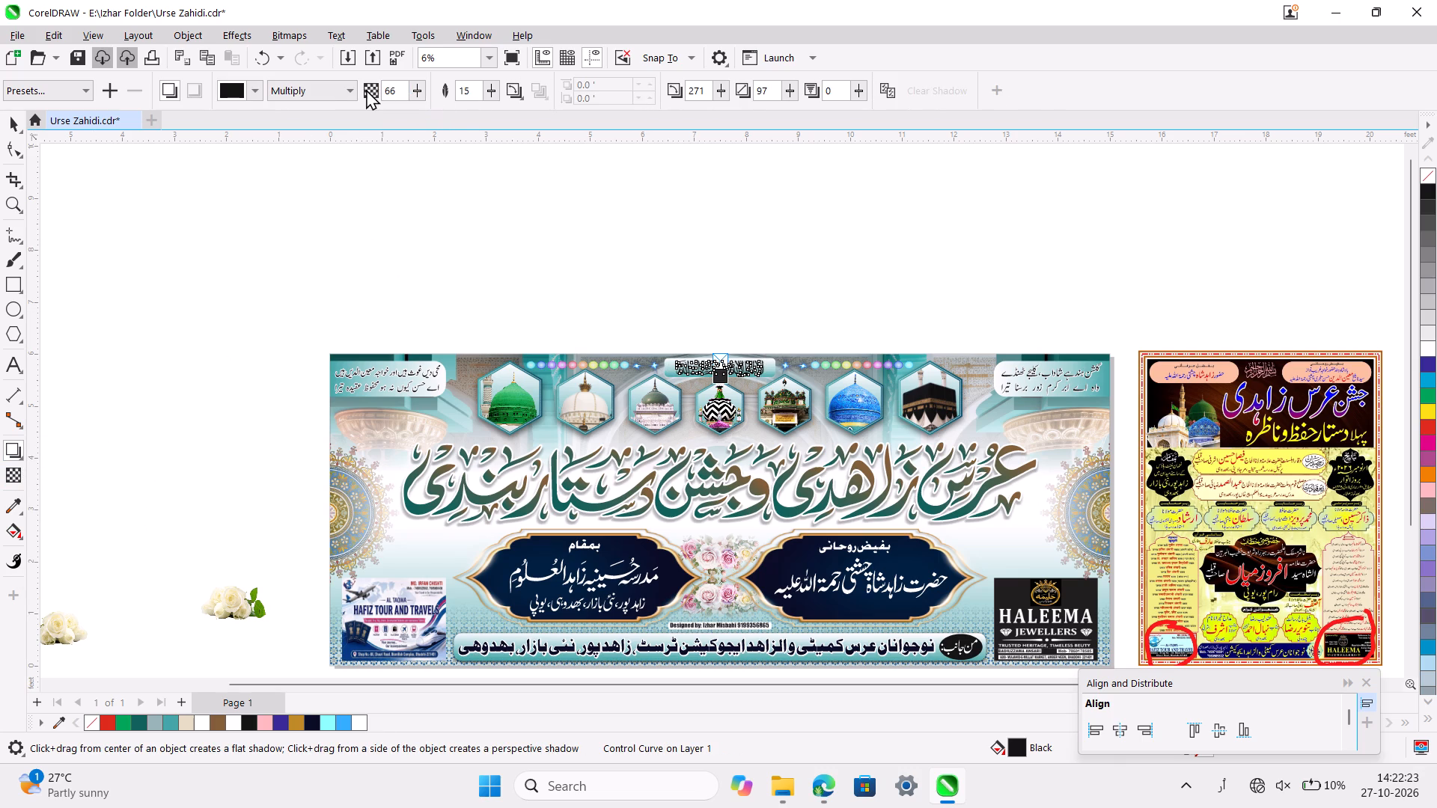
left_click(344, 90)
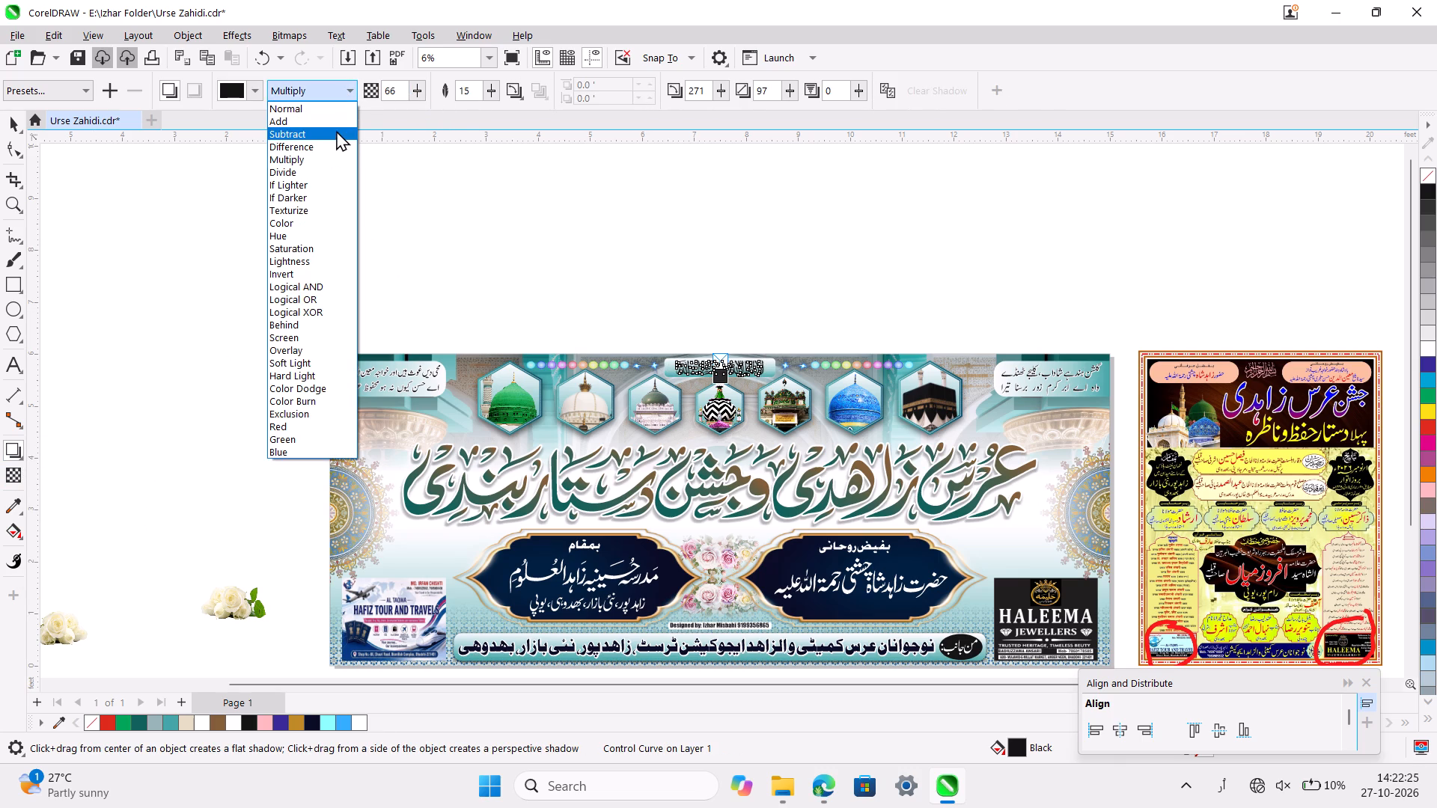
left_click(332, 123)
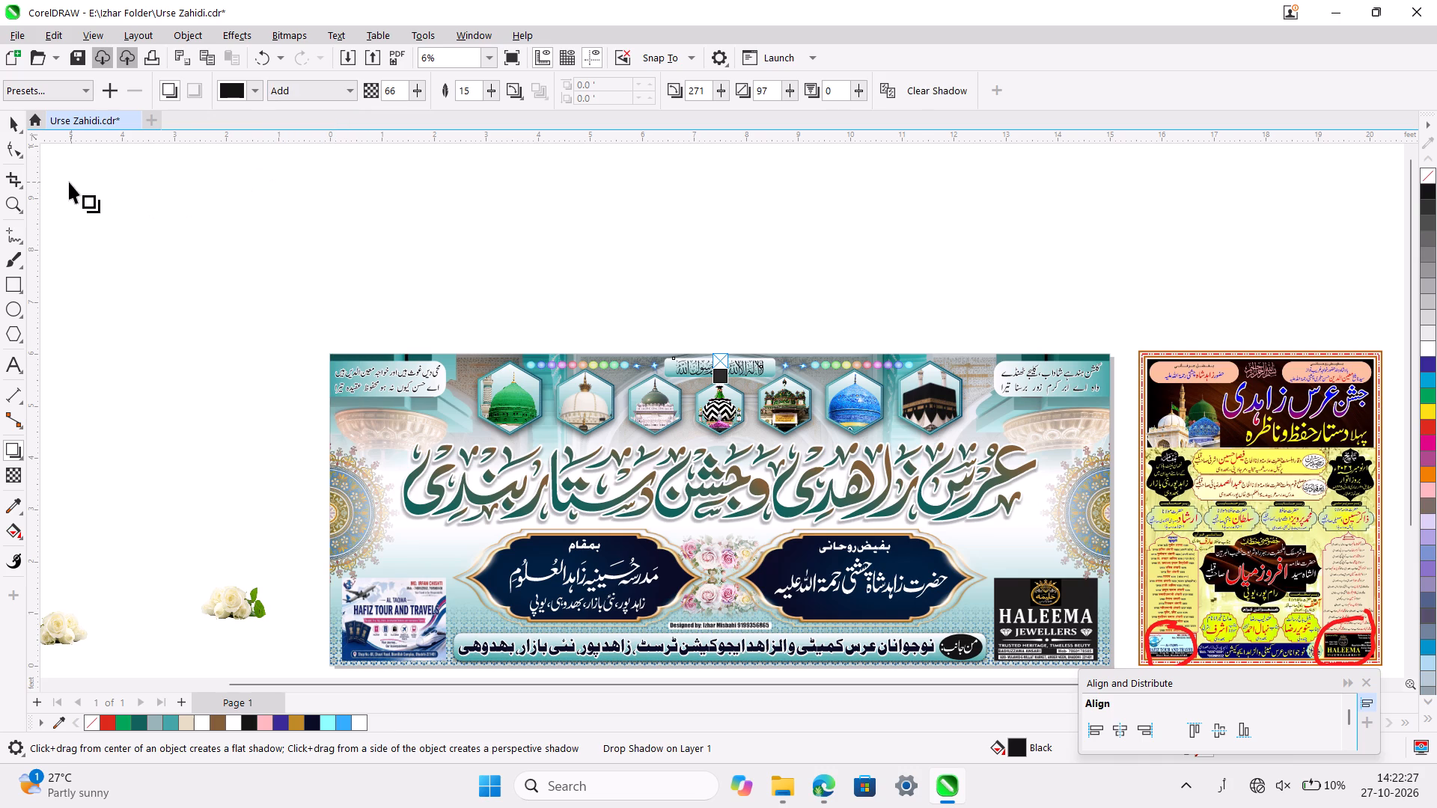
left_click(15, 119)
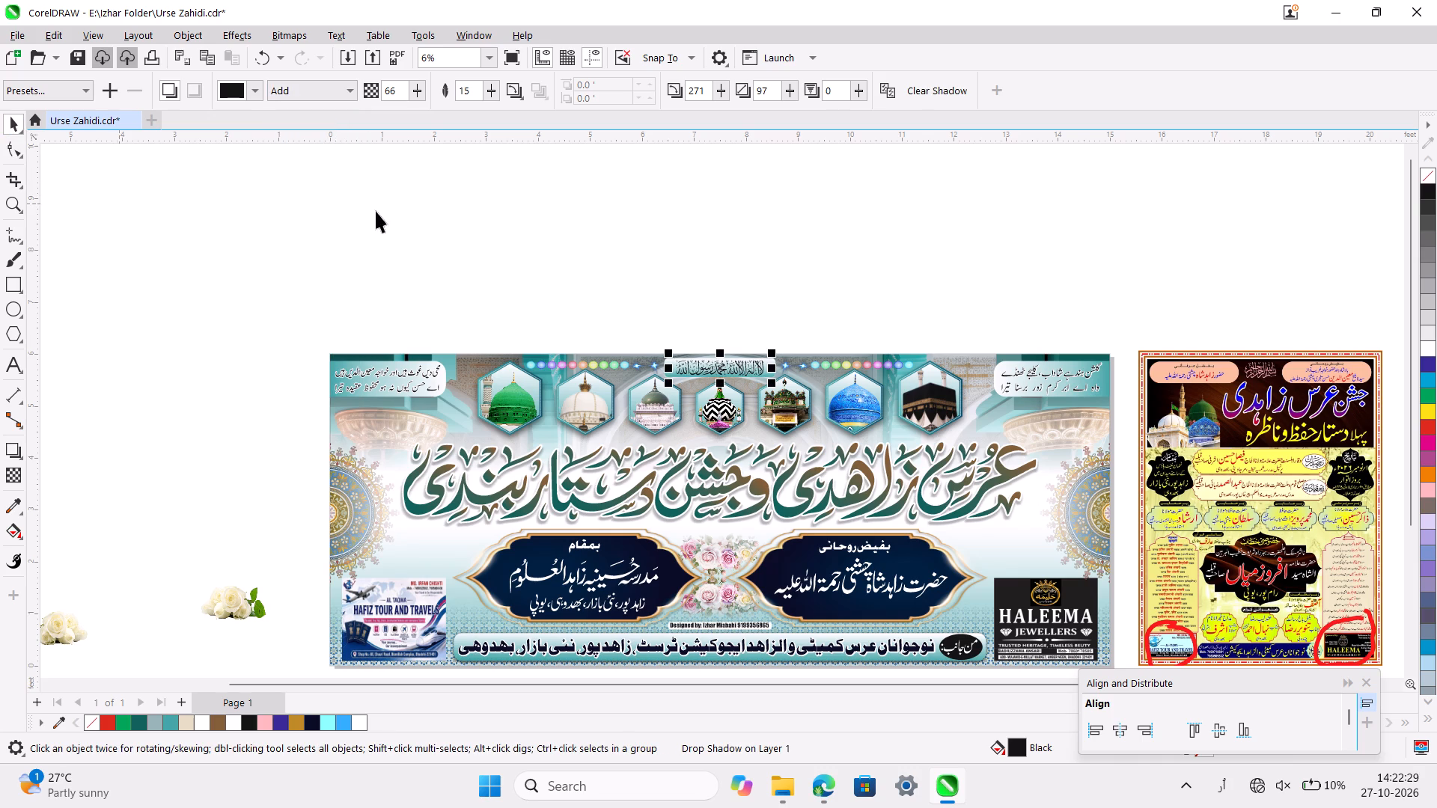
Deselect the calligraphy and save the banner document.
left_click(435, 239)
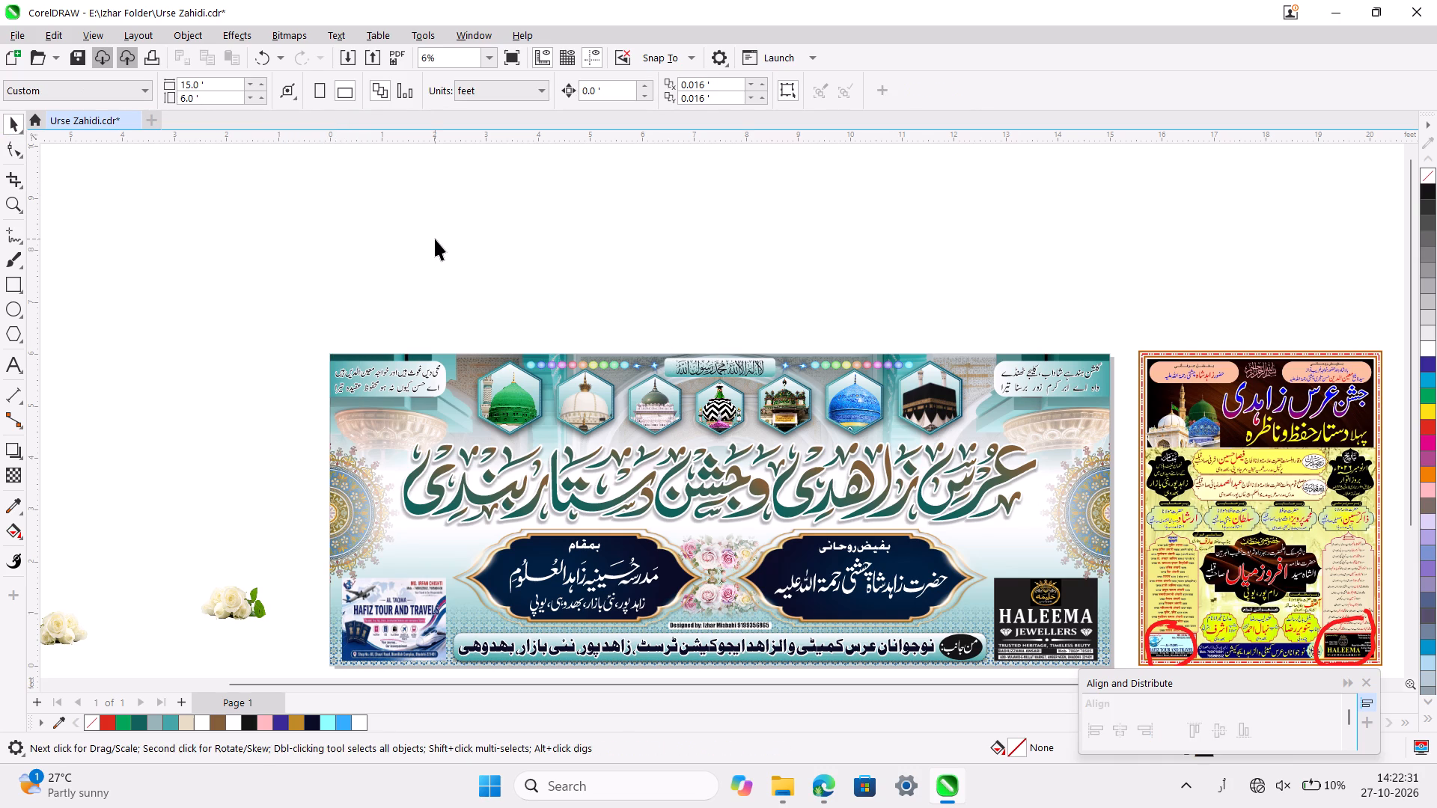
key("ctrl+s")
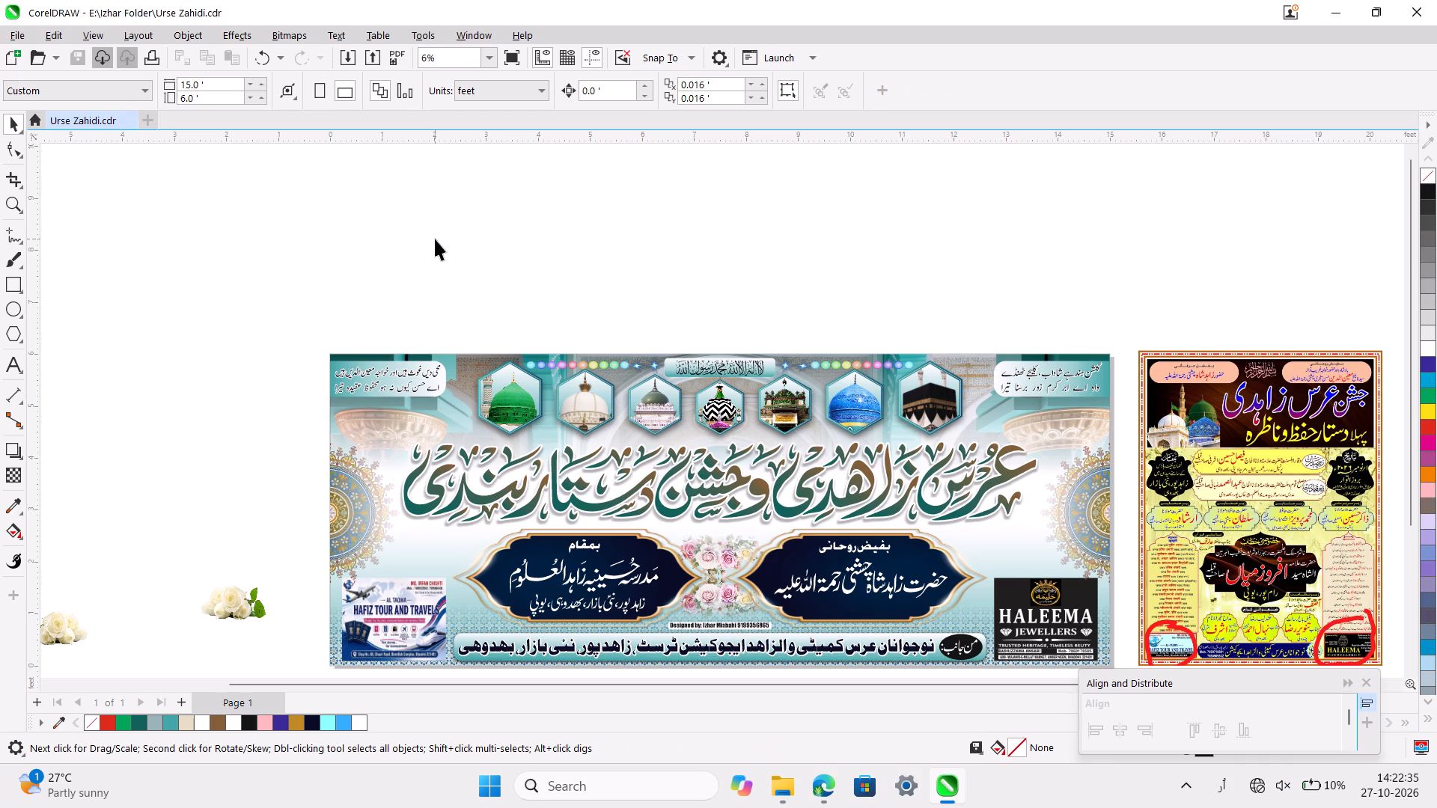
Examine the header's hexagonal shrine pictures and Kalima strip up close and against the whole banner.
scroll(686, 414, "up", 3, "ctrl")
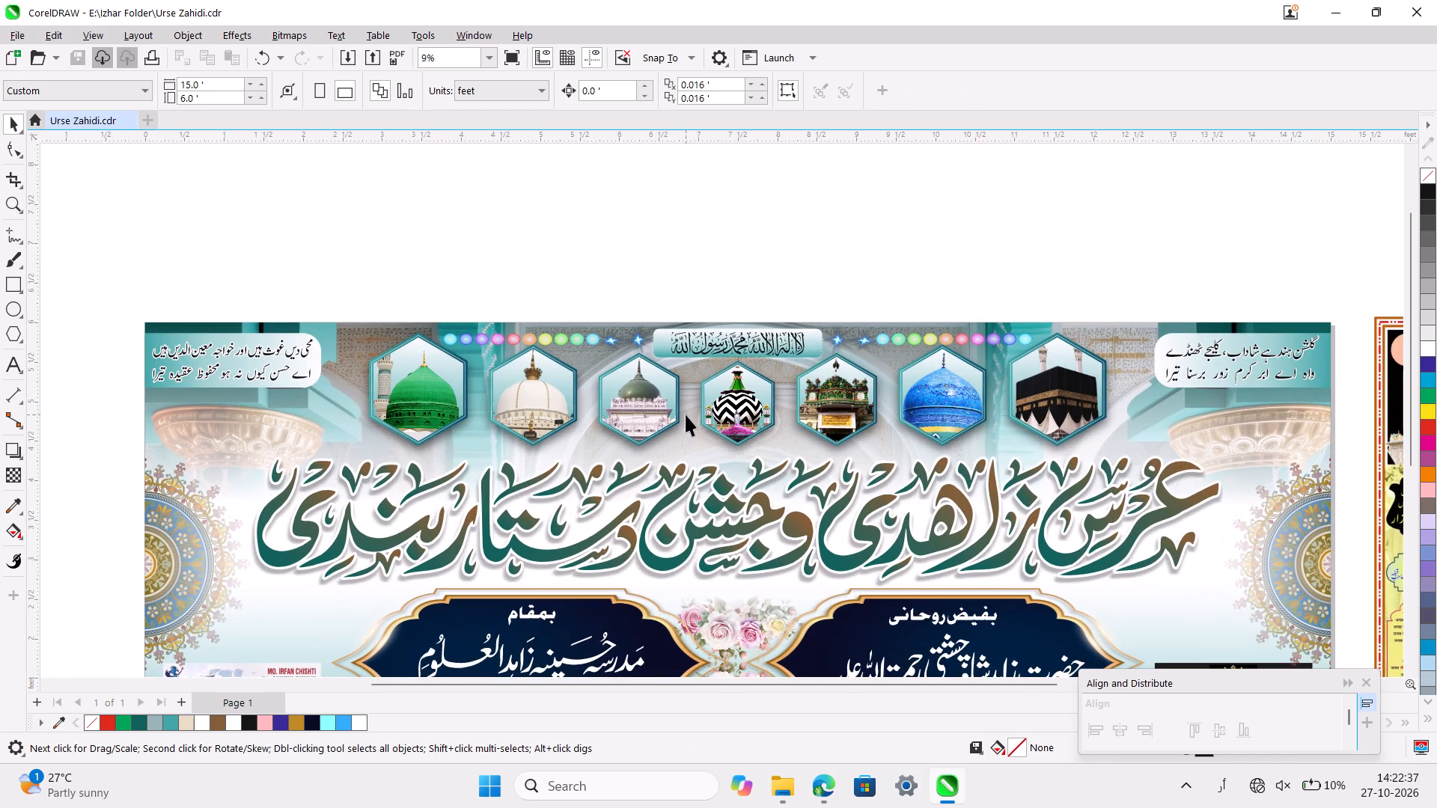
scroll(849, 400, "up", 3, "ctrl")
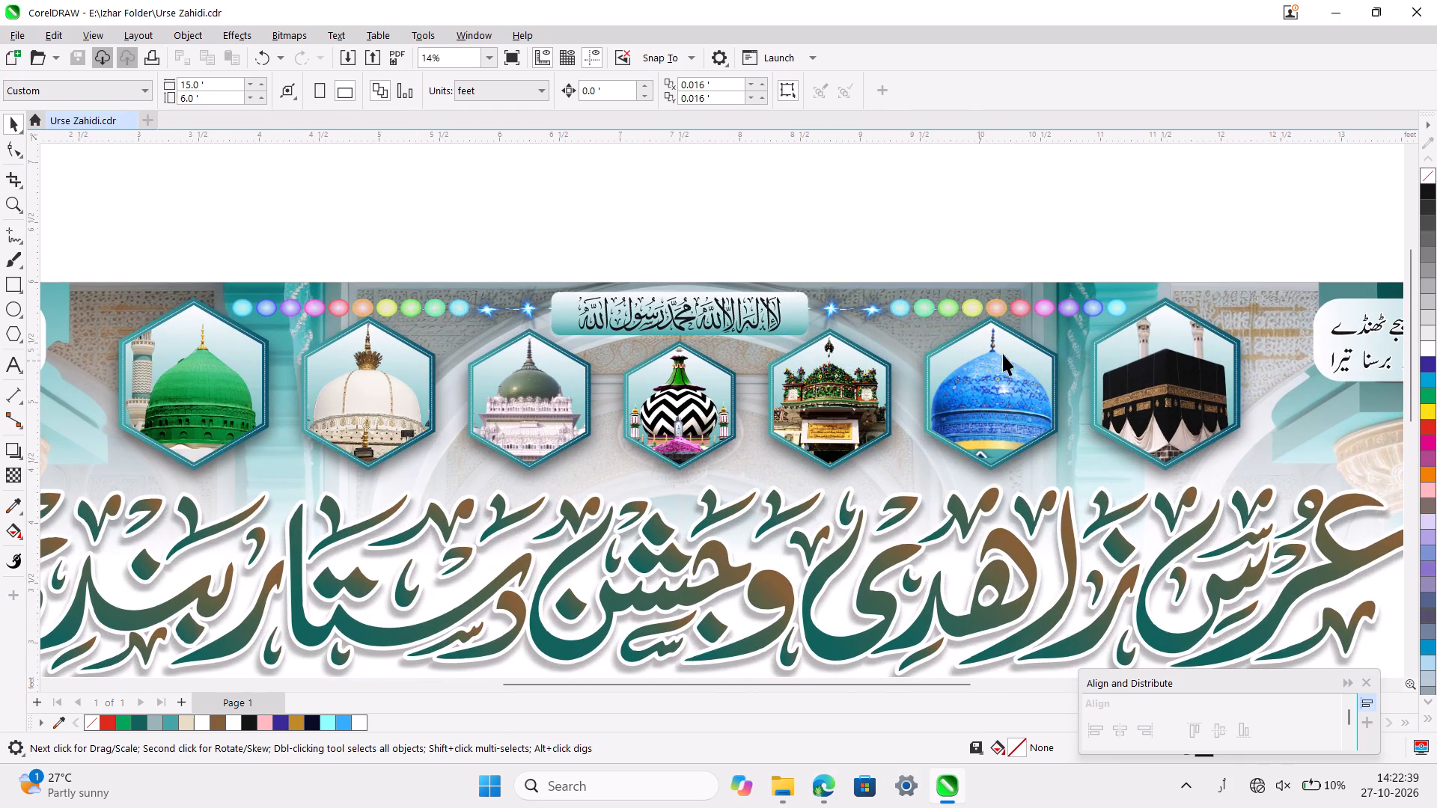
left_click(1049, 369)
scroll(1049, 369, "up", 4, "ctrl")
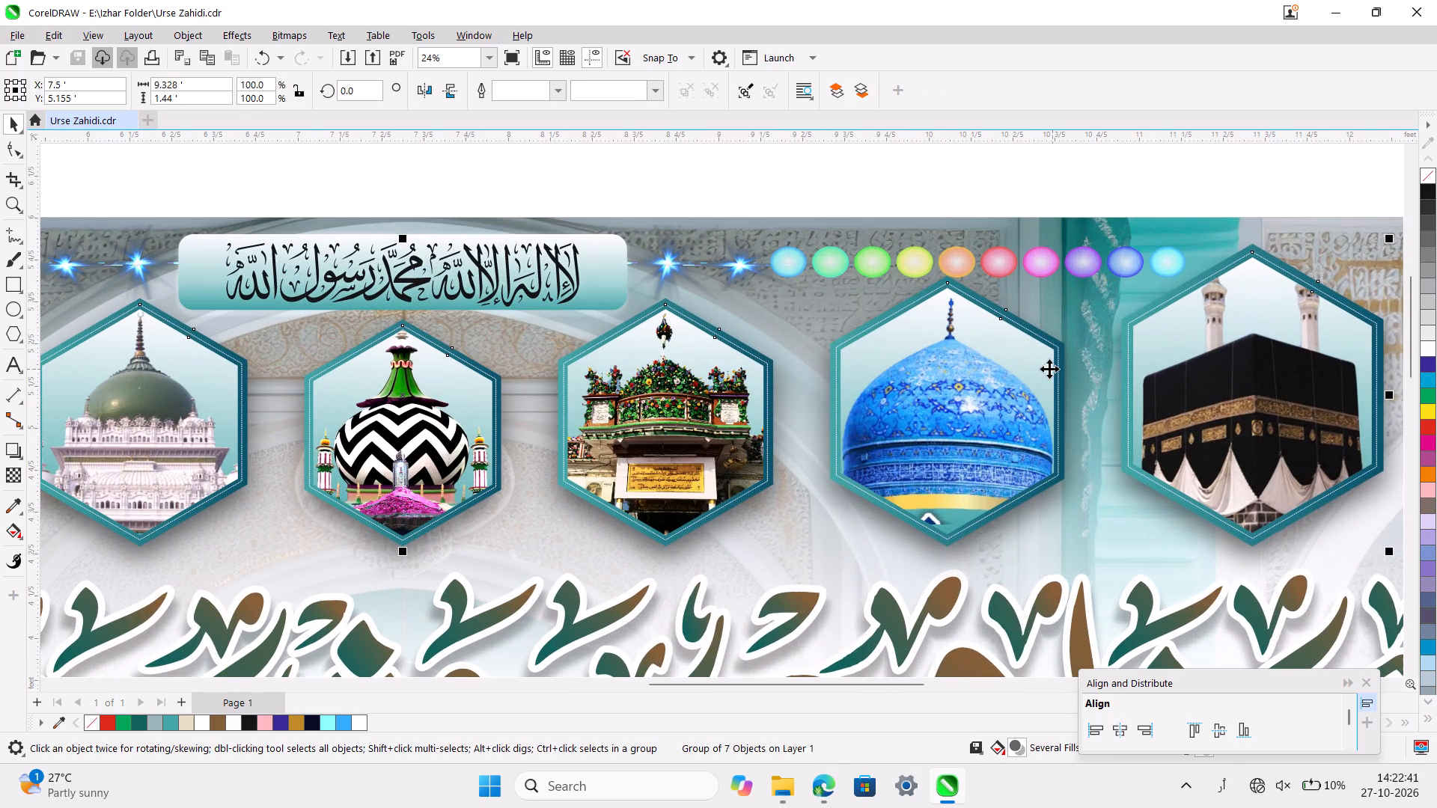
scroll(1049, 369, "up", 2, "ctrl")
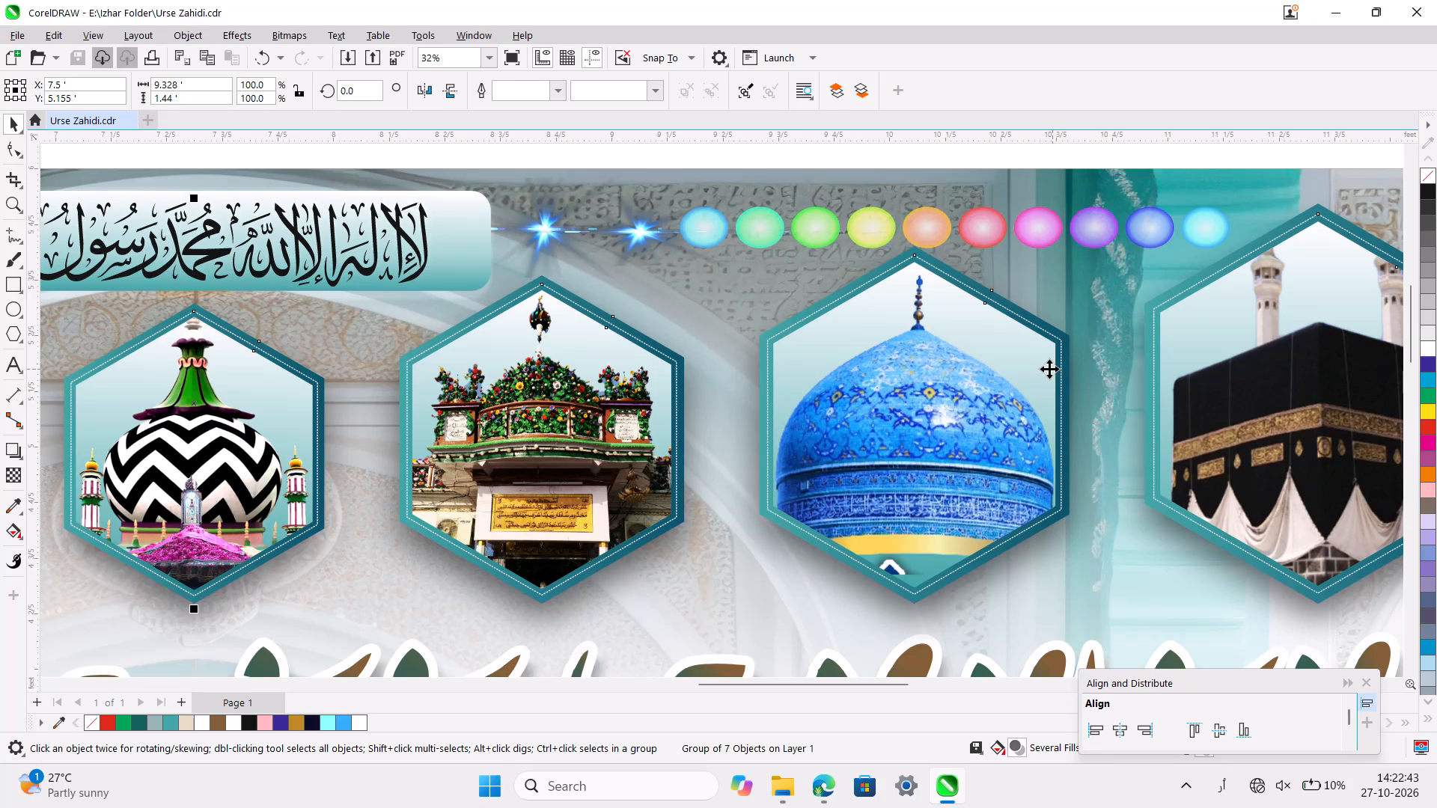
scroll(1049, 369, "down", 11, "ctrl")
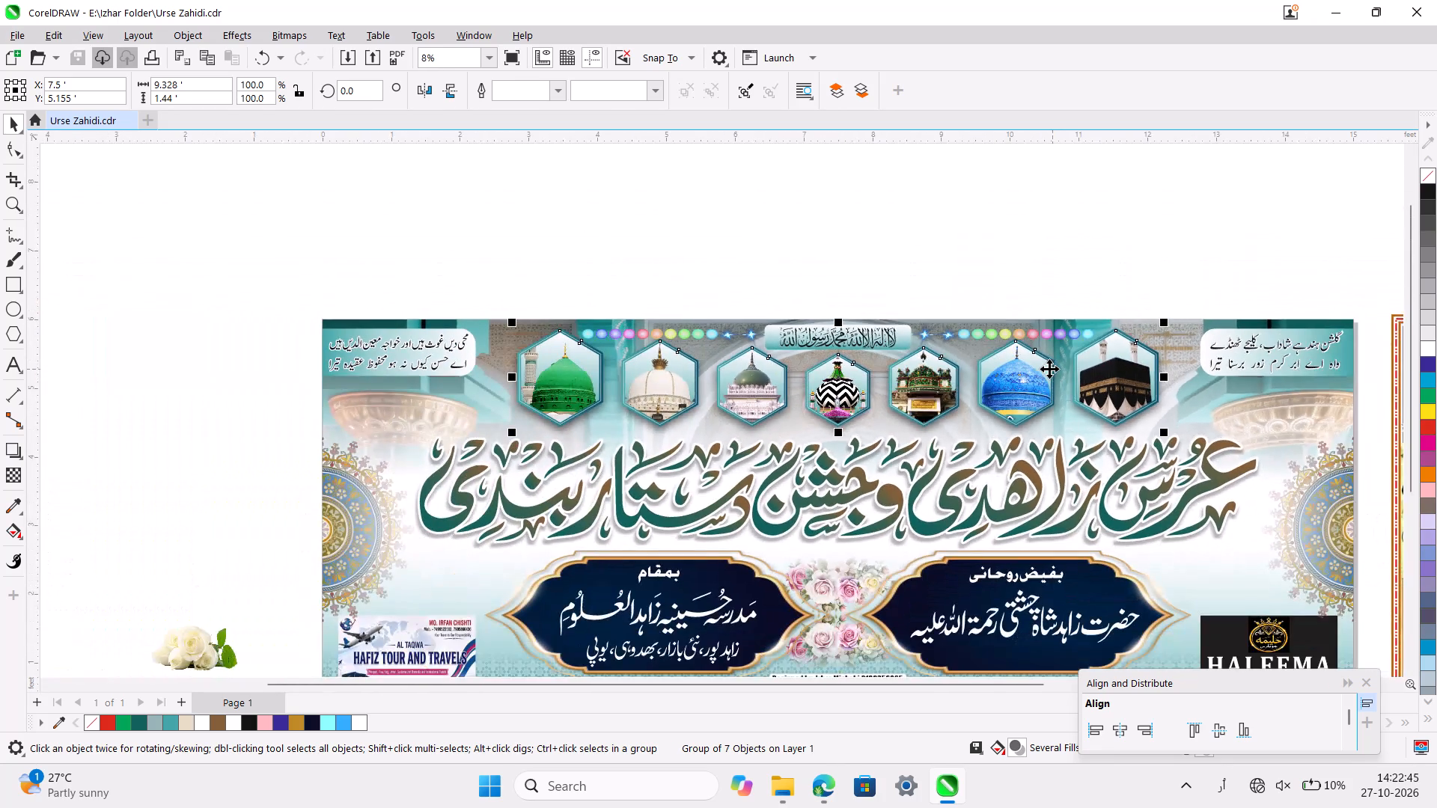
scroll(1049, 369, "down", 2, "ctrl")
left_click(1075, 247)
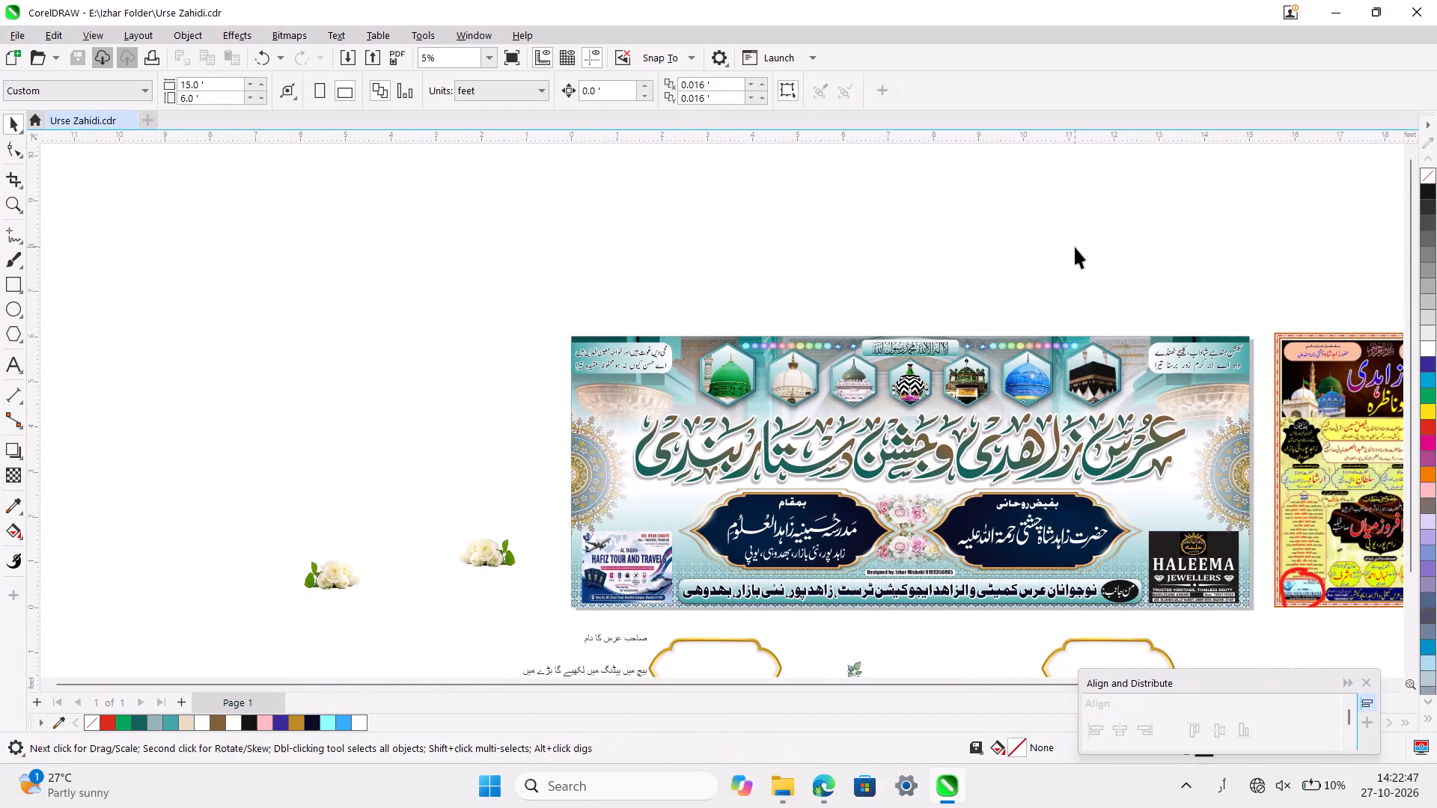
scroll(1075, 247, "down", 3, "ctrl")
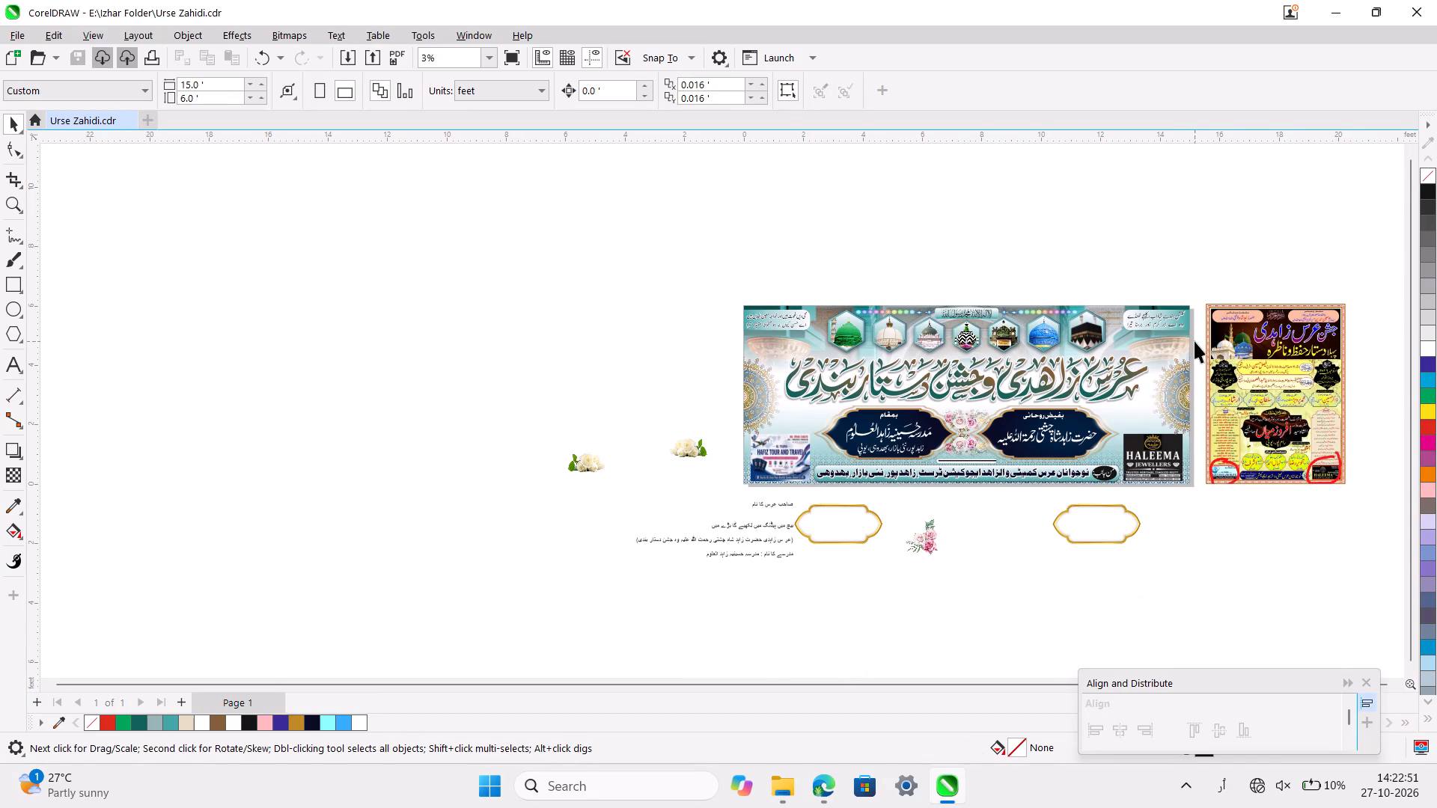
Enlarge the rounded plate behind the banner's right-hand Urdu couplet to about 2.62 by 0.81 ft.
scroll(1195, 341, "up", 8, "ctrl")
scroll(1195, 341, "up", 1)
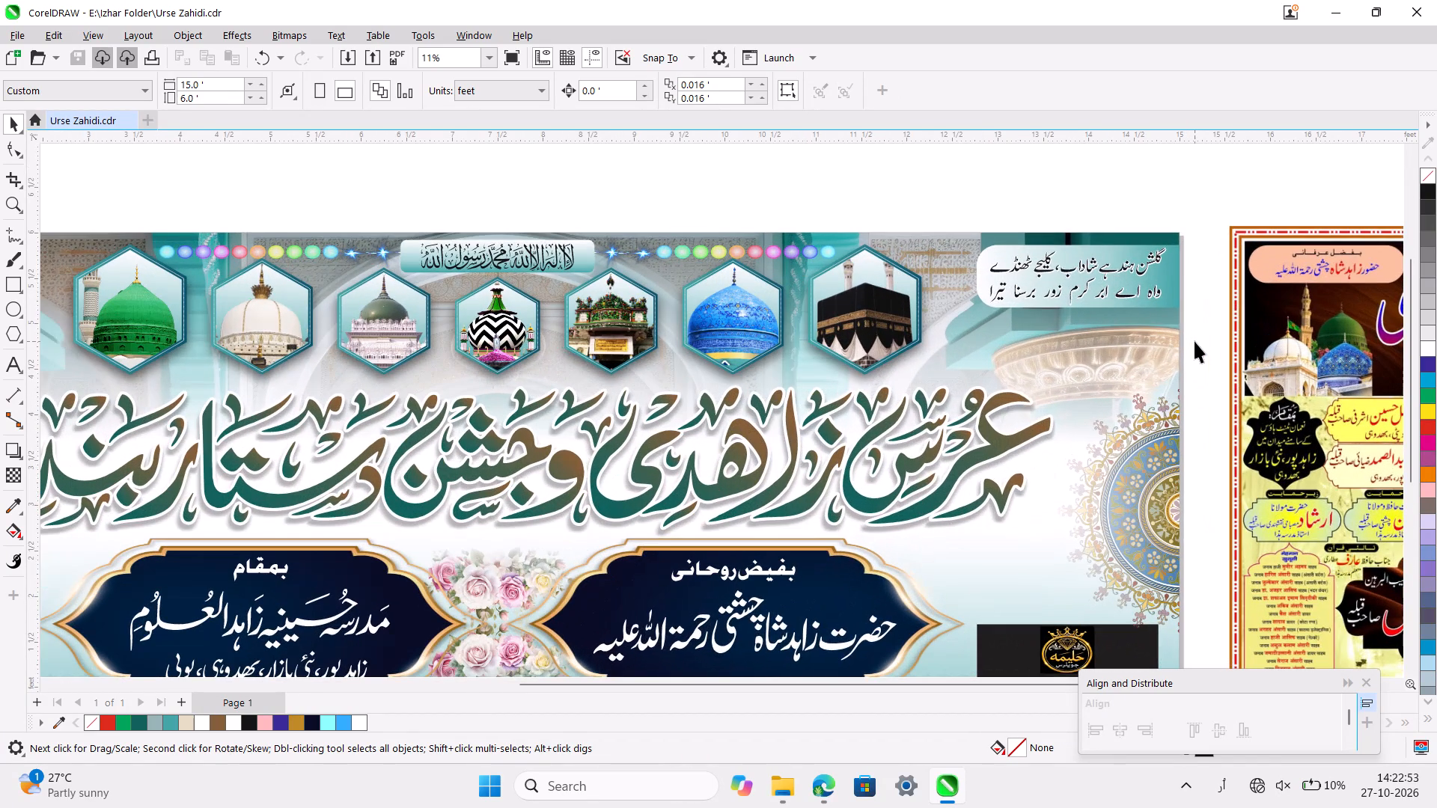
scroll(1195, 341, "up", 1)
left_click(1170, 291)
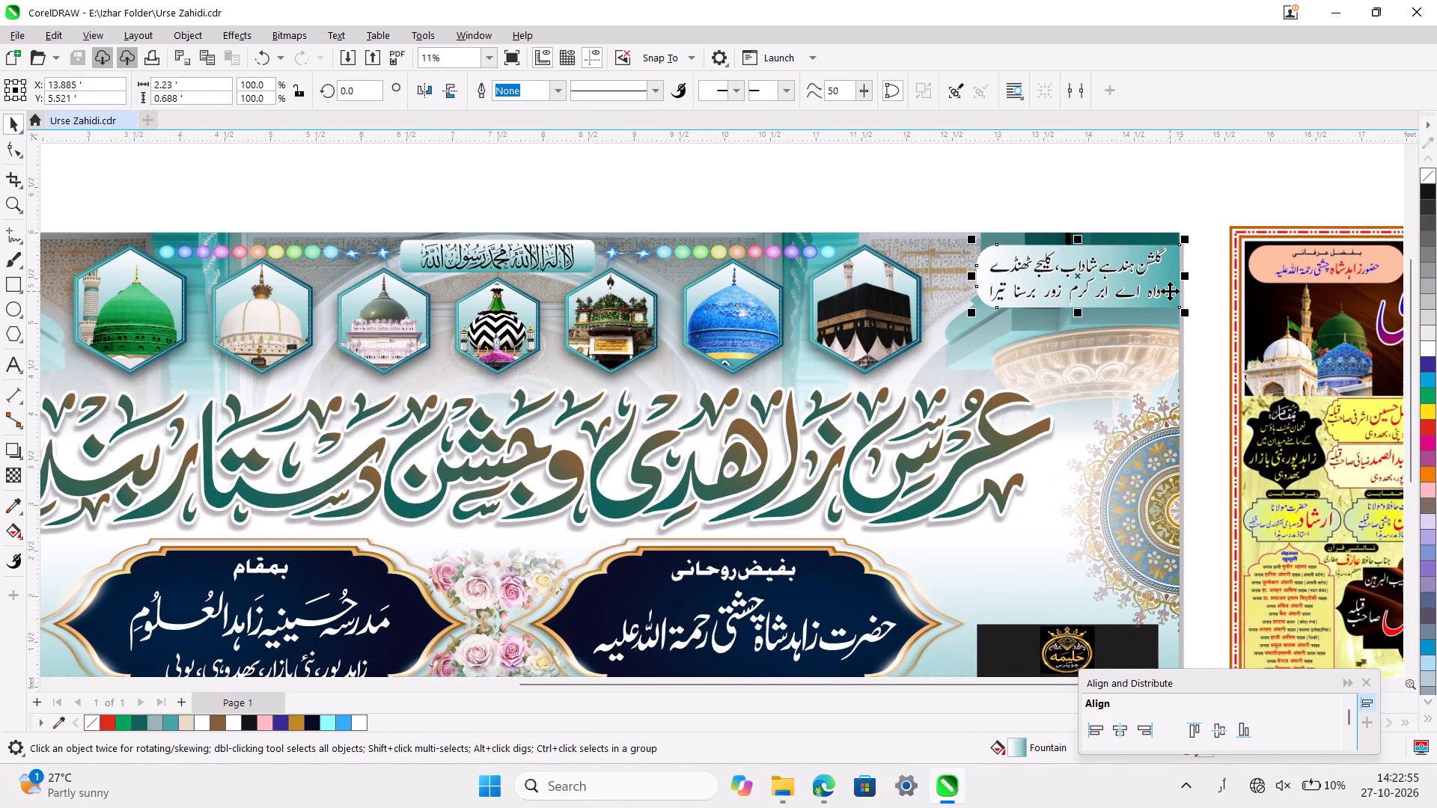
scroll(1170, 291, "up", 3, "ctrl")
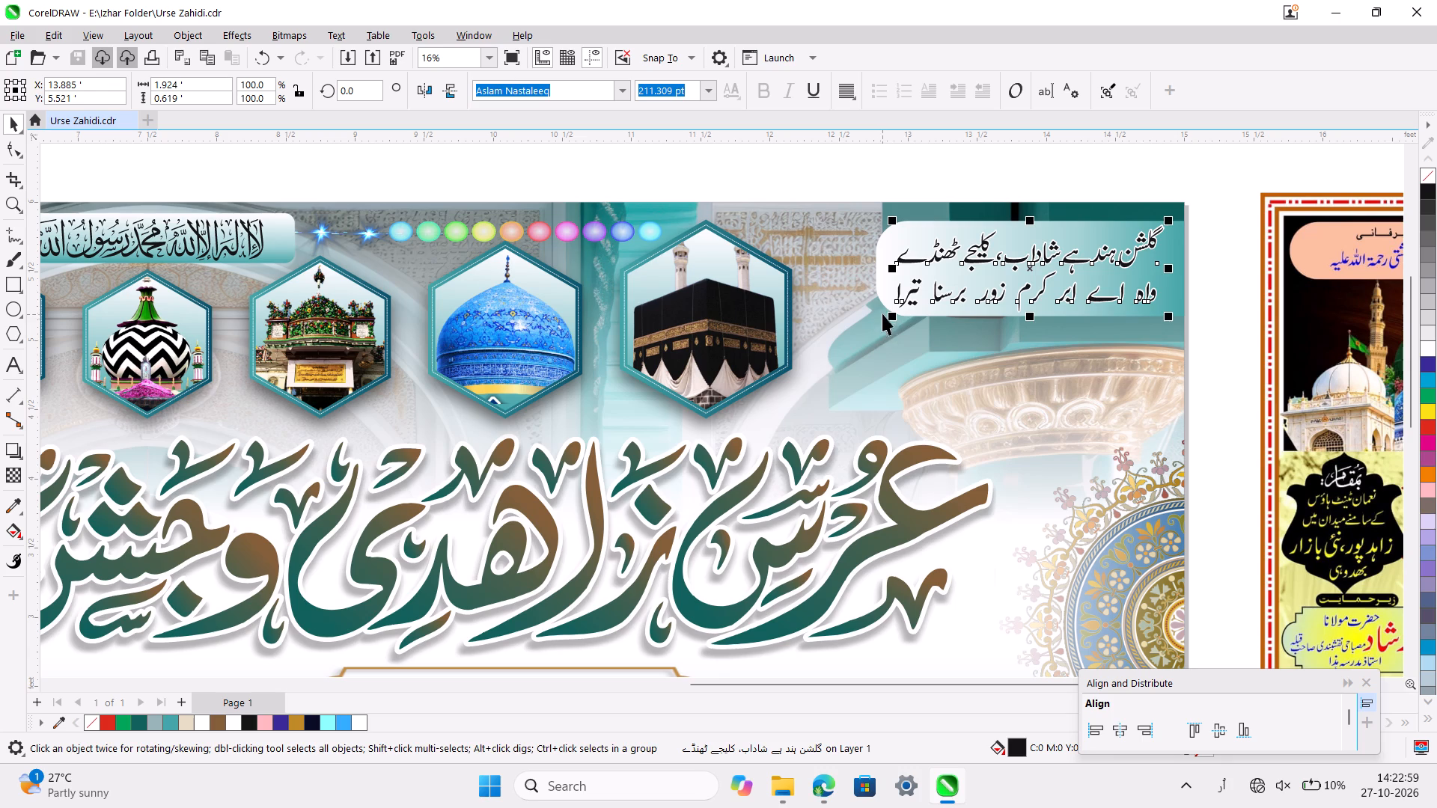
left_click(884, 302)
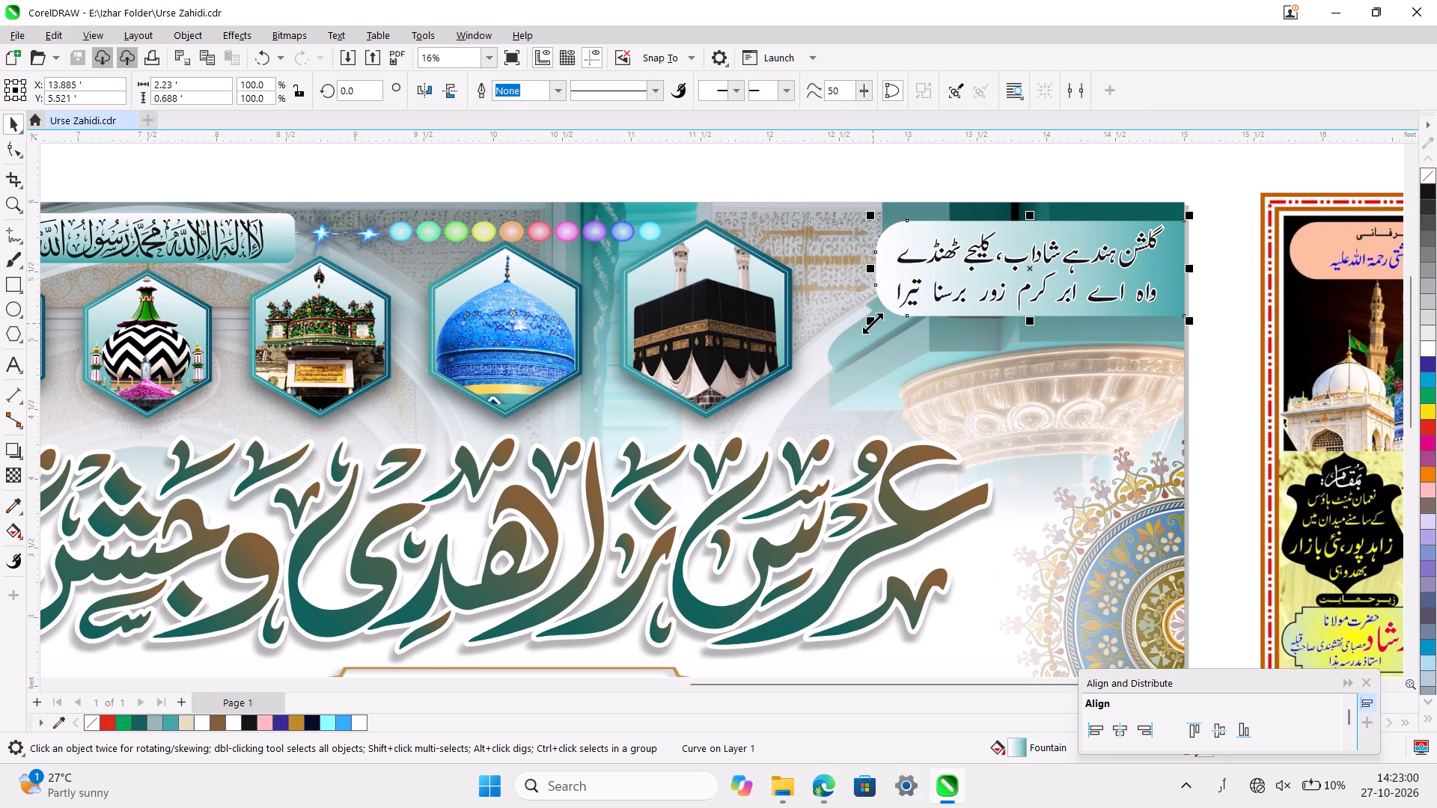
left_click_drag(873, 323, 823, 361)
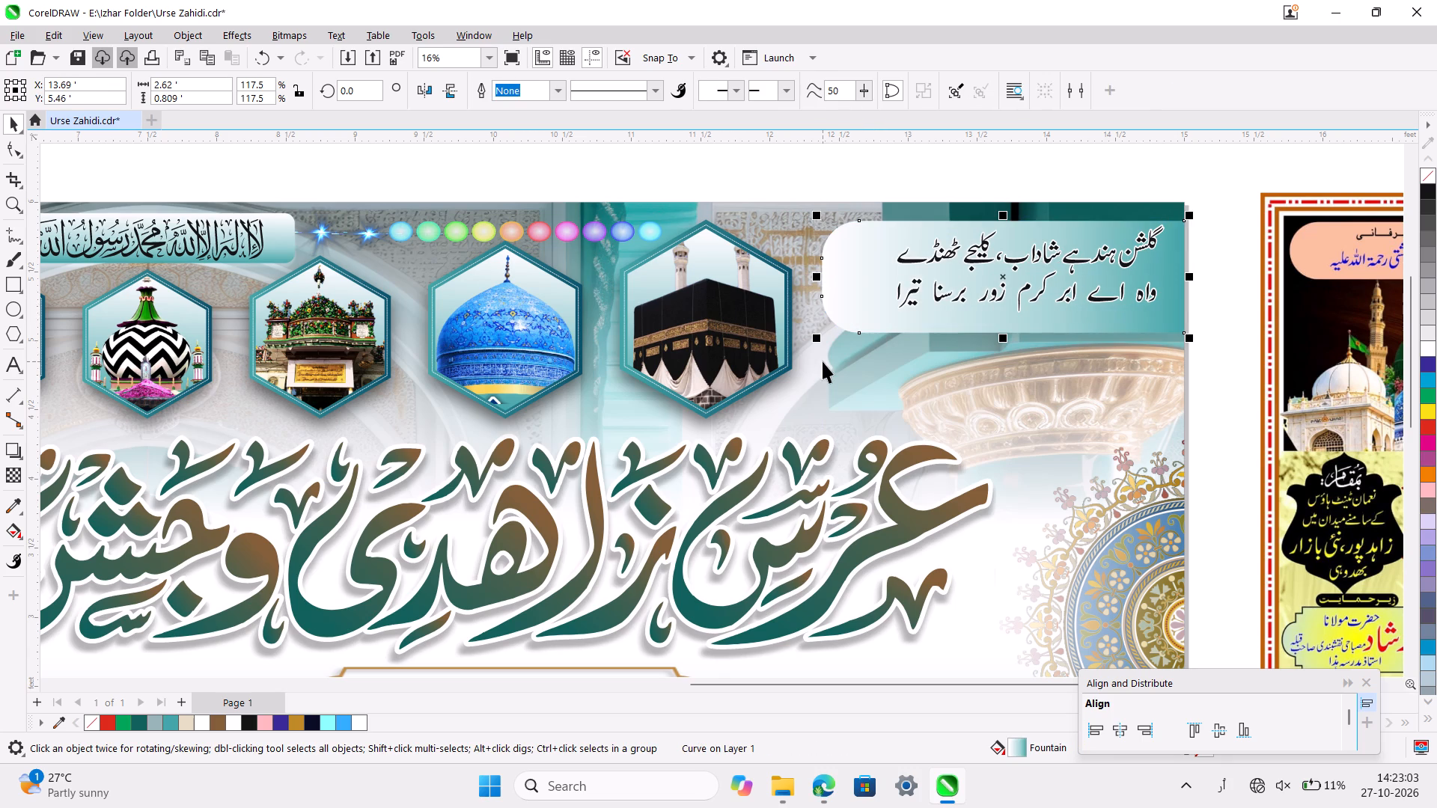
Duplicate the enlarged plate and delete the smaller plate behind the left-hand couplet.
scroll(823, 361, "down", 6, "ctrl")
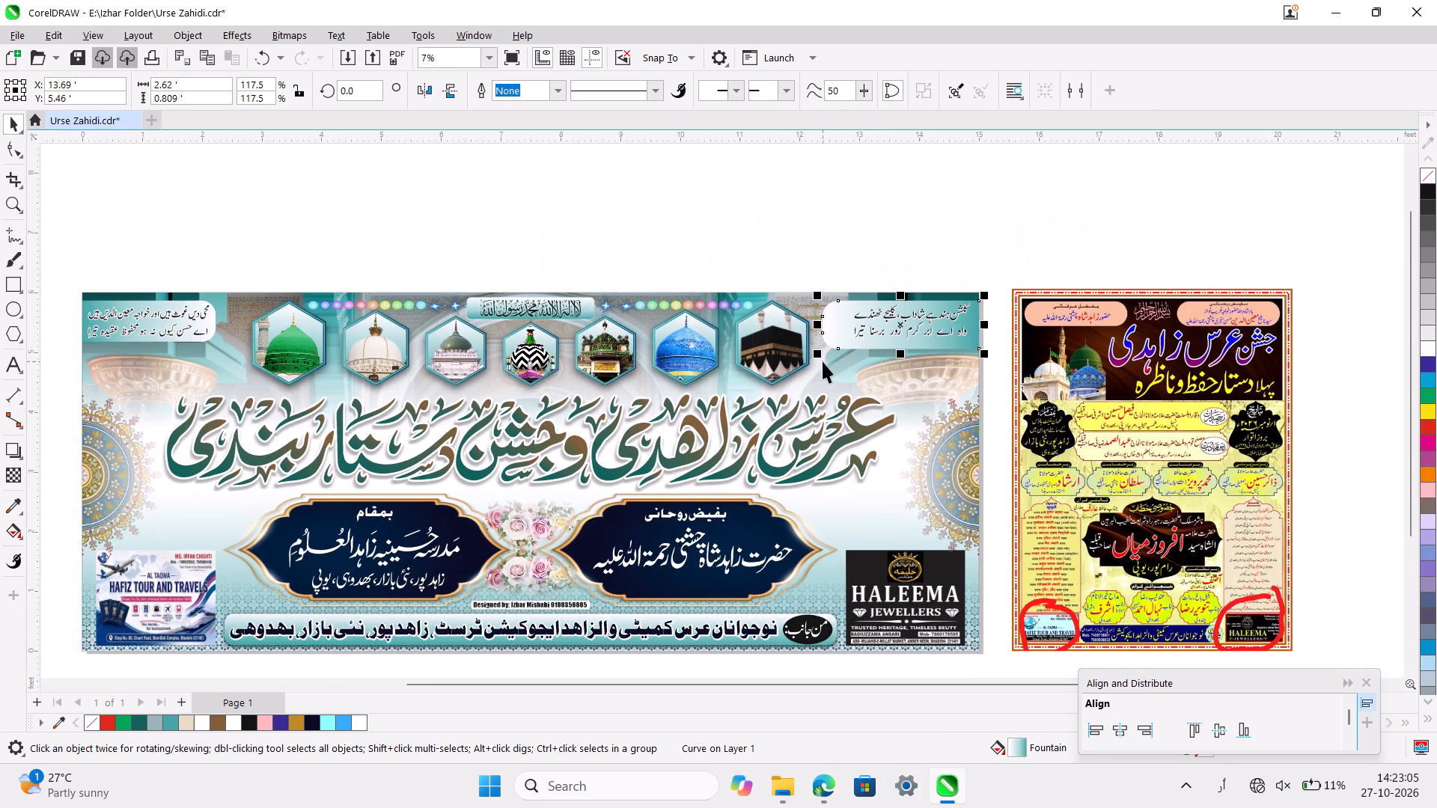
scroll(823, 361, "right", 1)
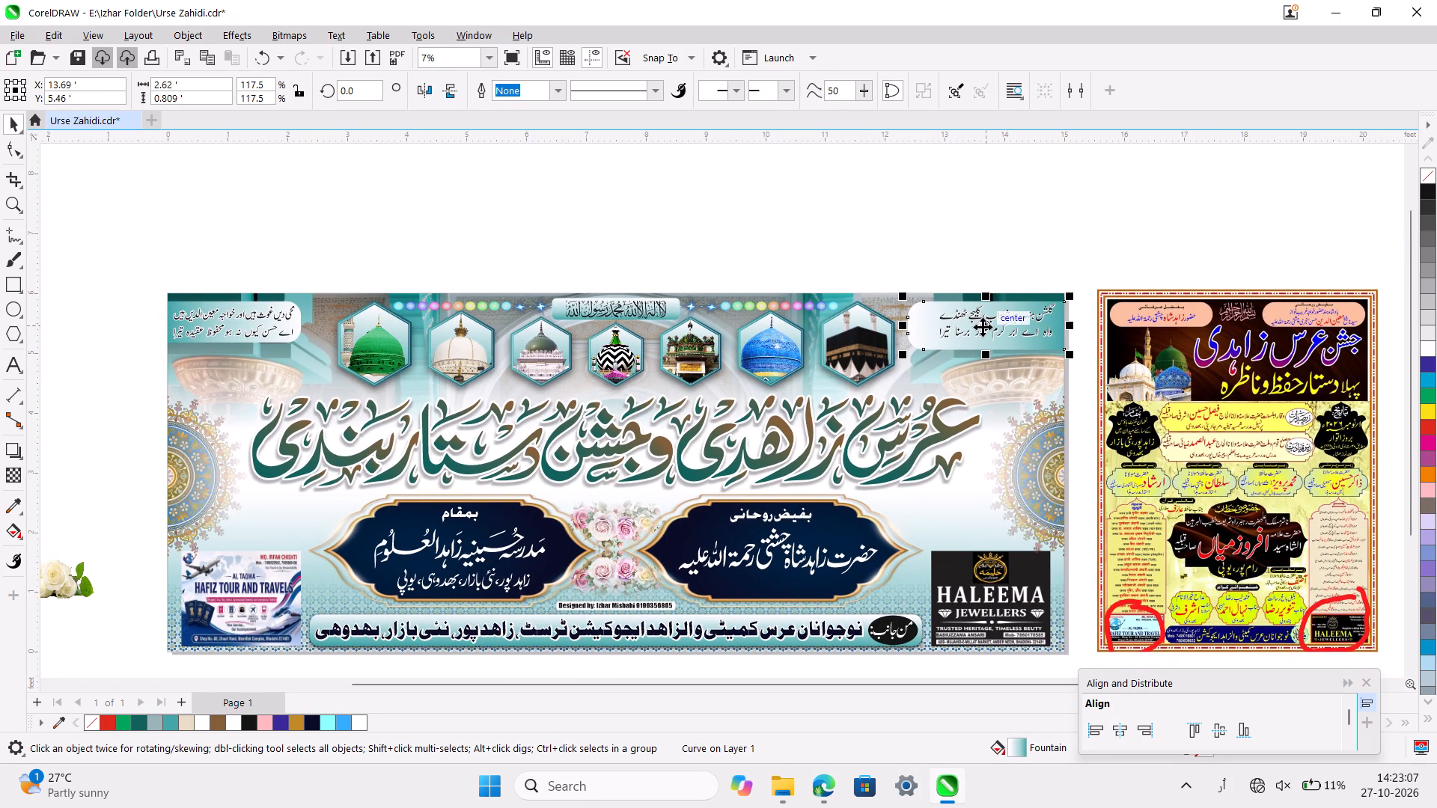
key("ctrl+d")
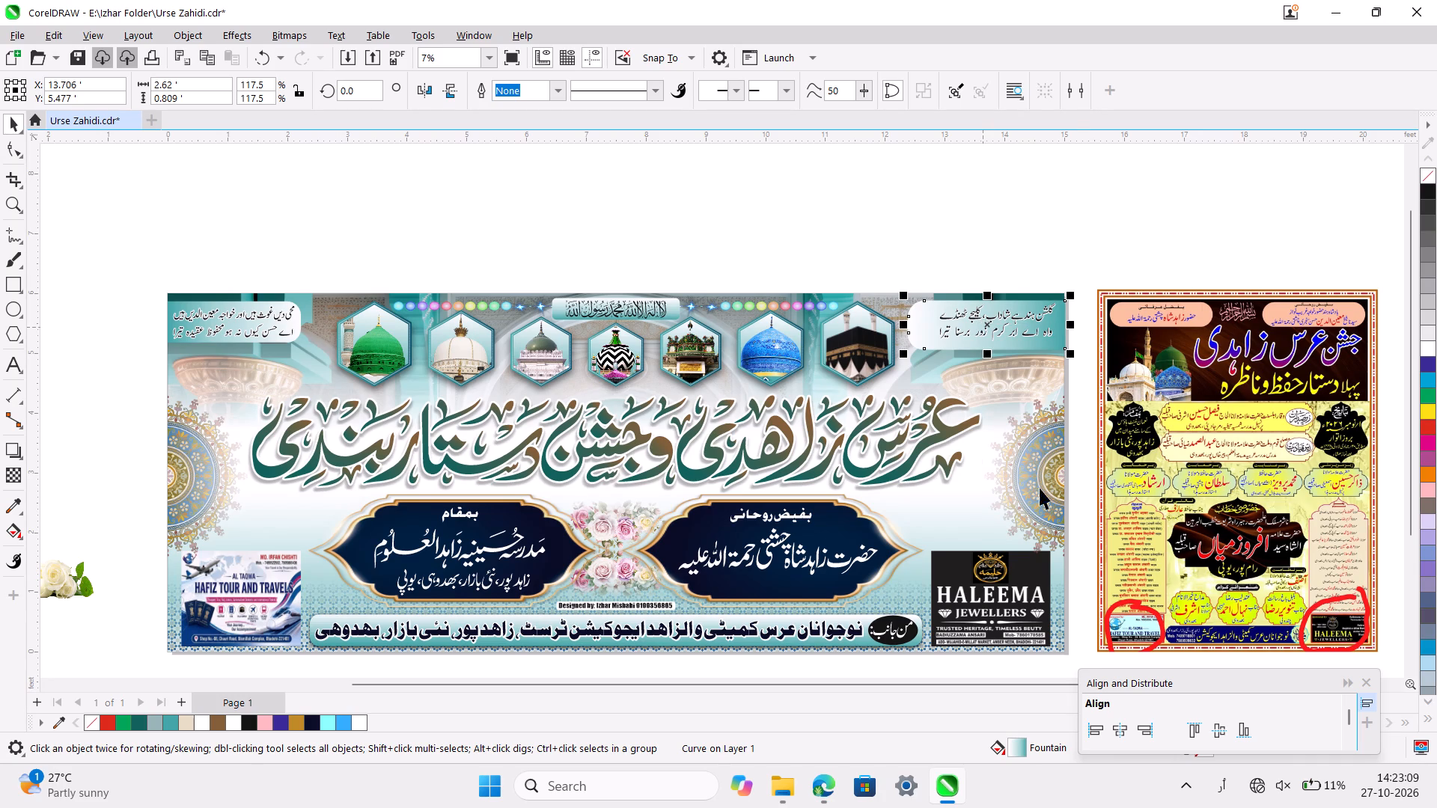
left_click(297, 322)
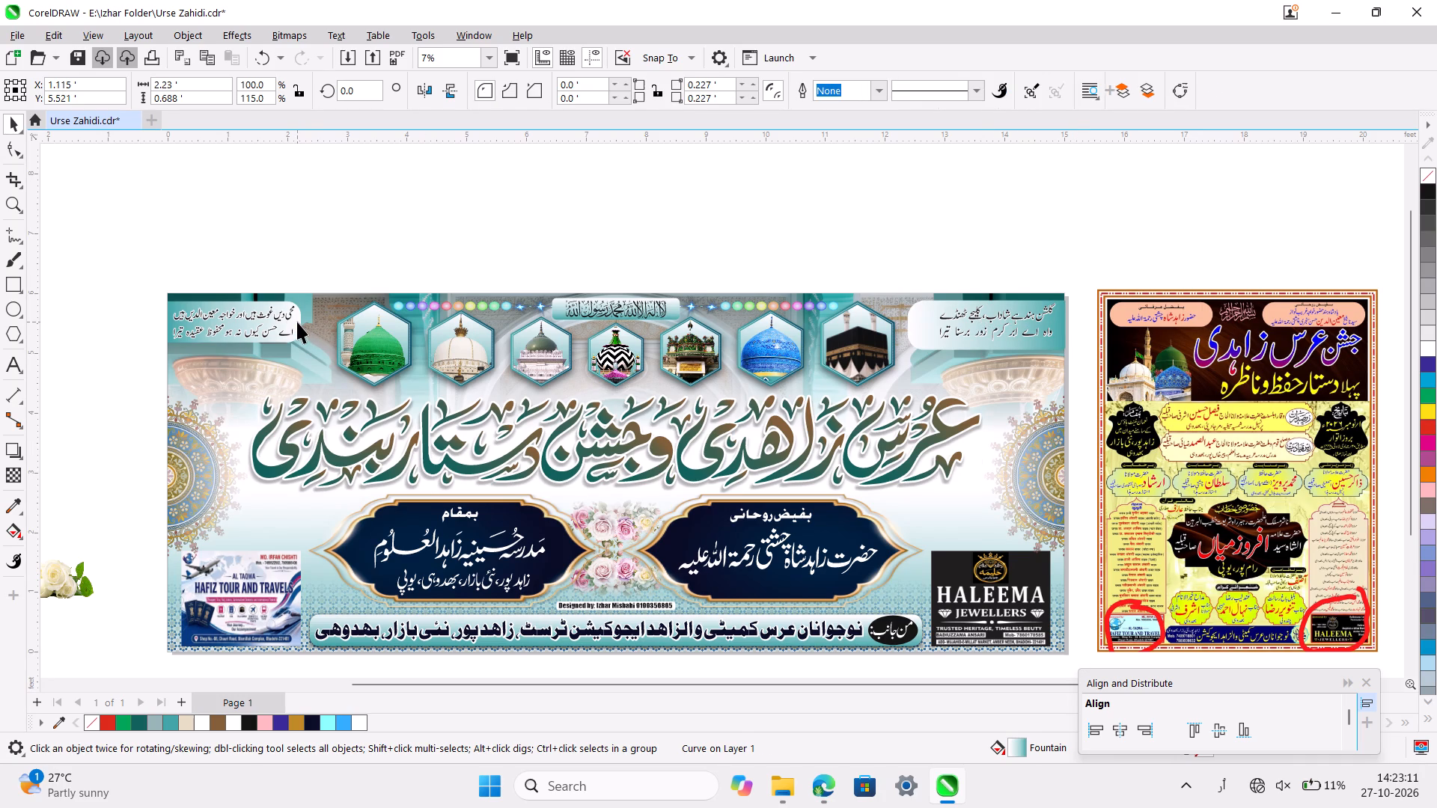
key("BackSpace")
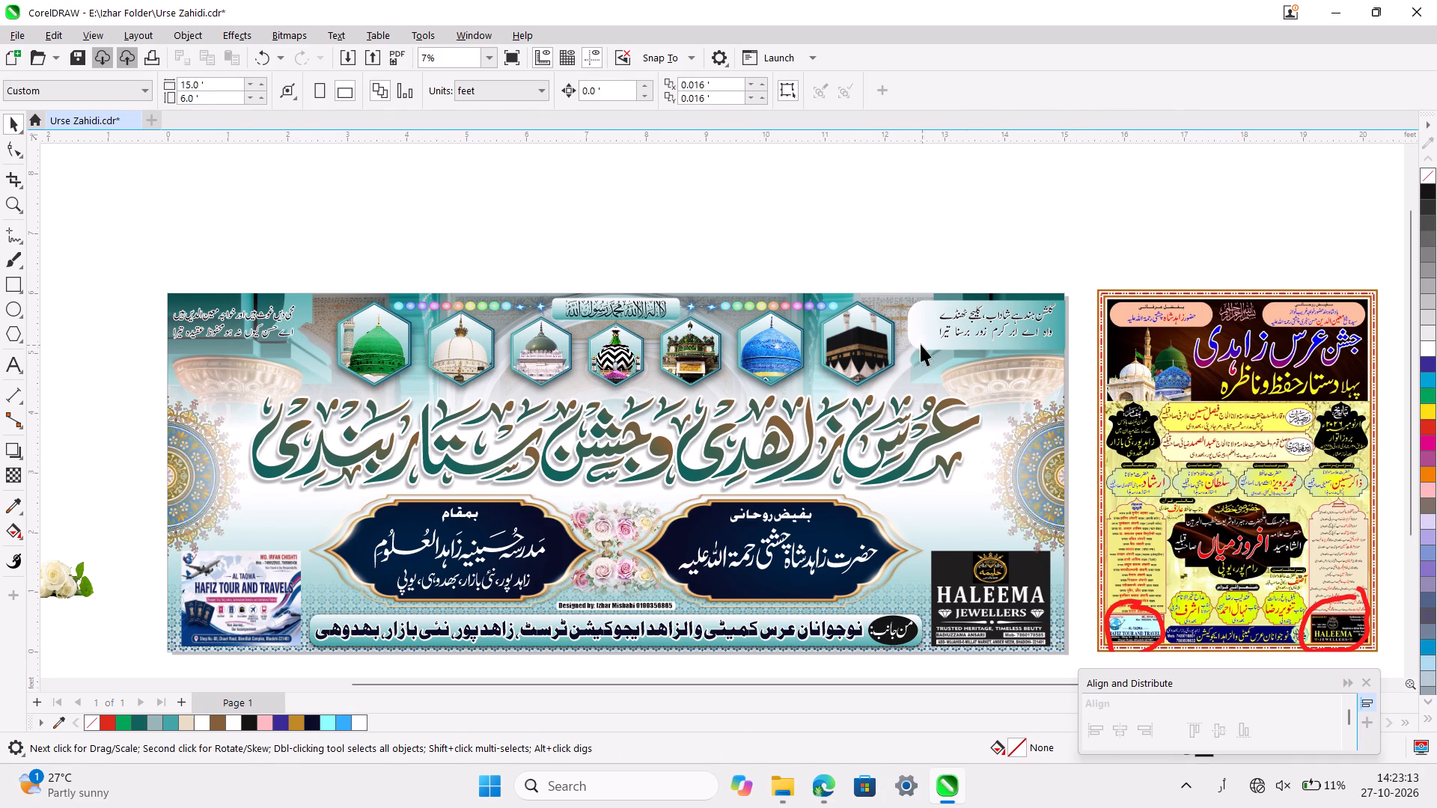
Align the duplicate plate to the banner's left edge, flip its rounded end inward, and level it with the right-hand plate.
left_click(915, 340)
left_click(1093, 735)
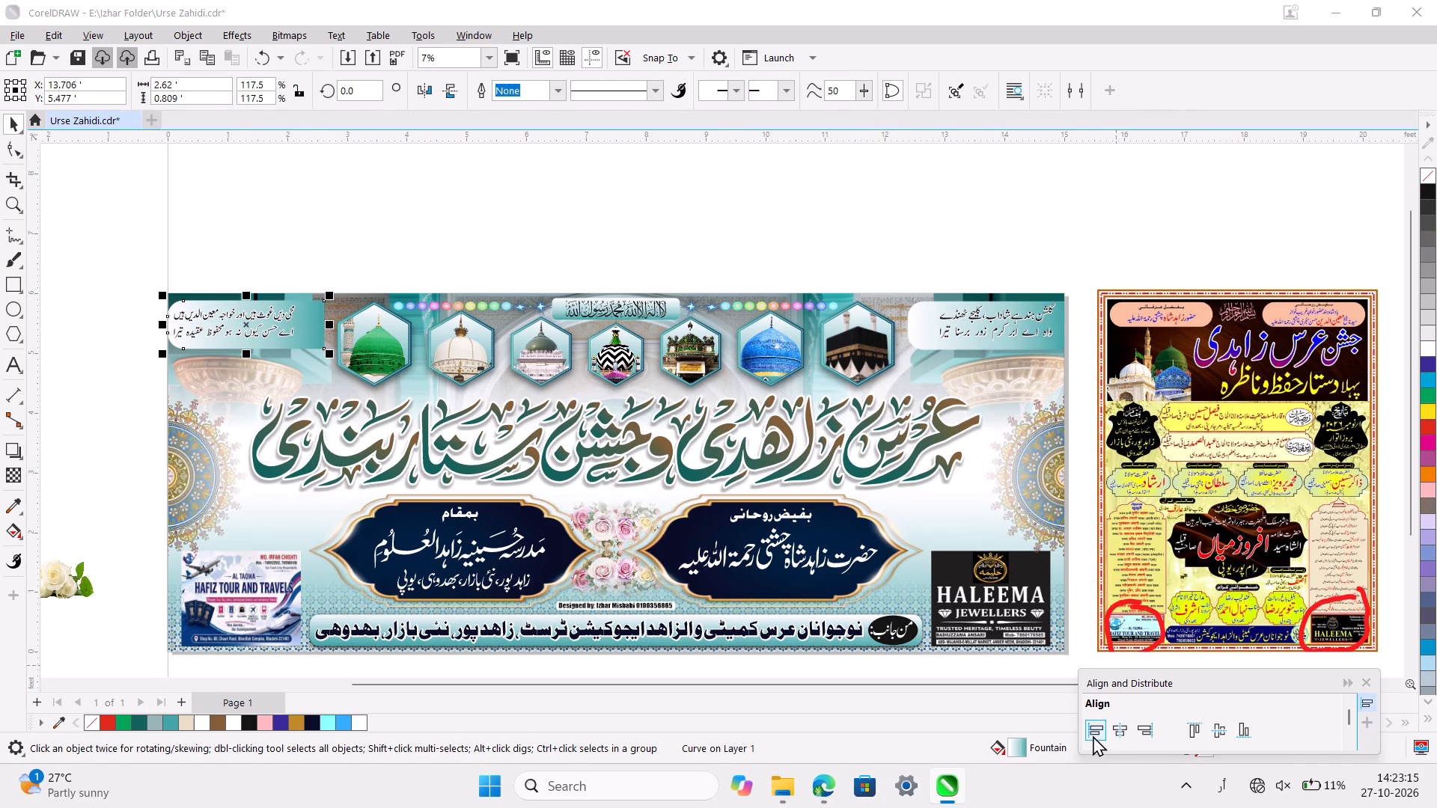
left_click(433, 88)
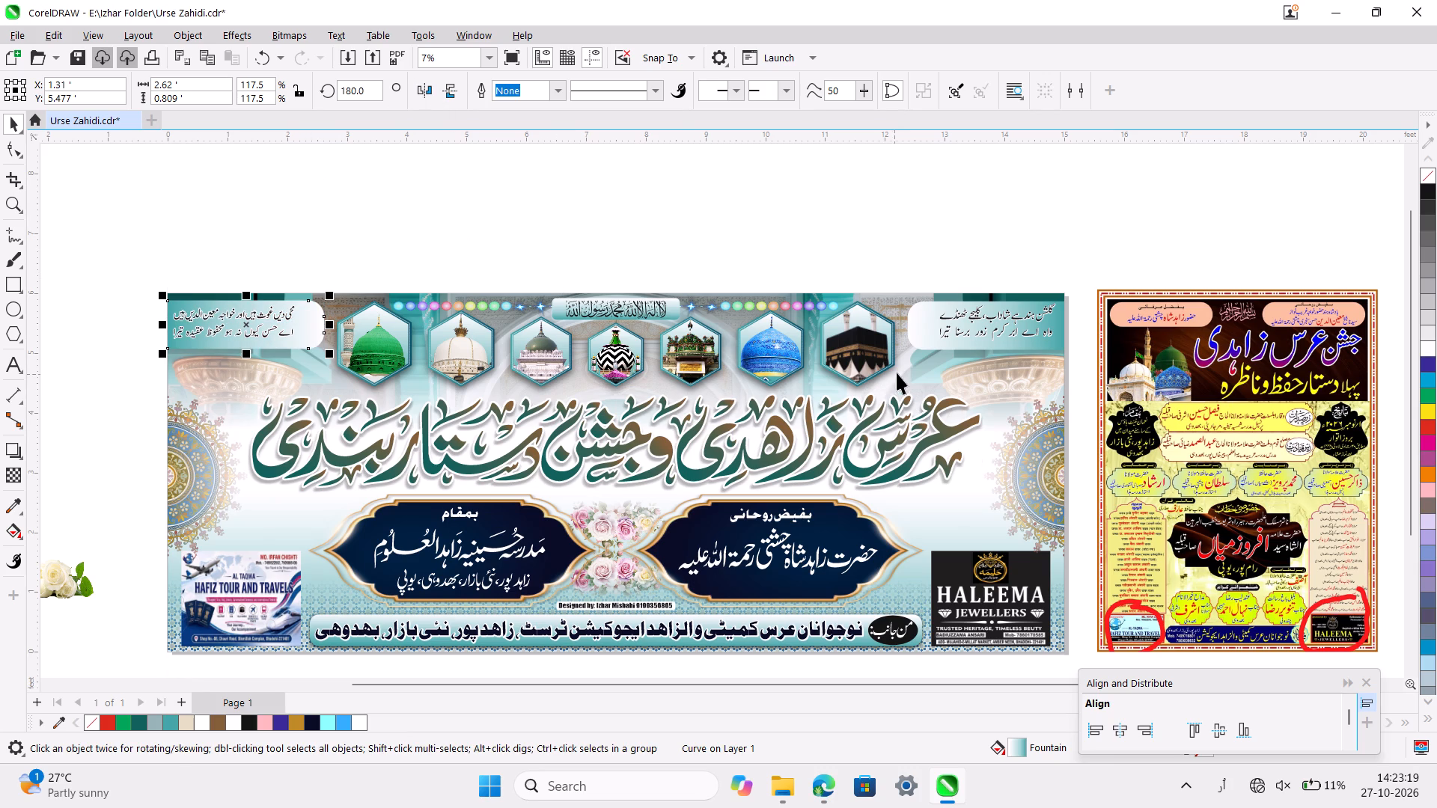
left_click(919, 346, "shift")
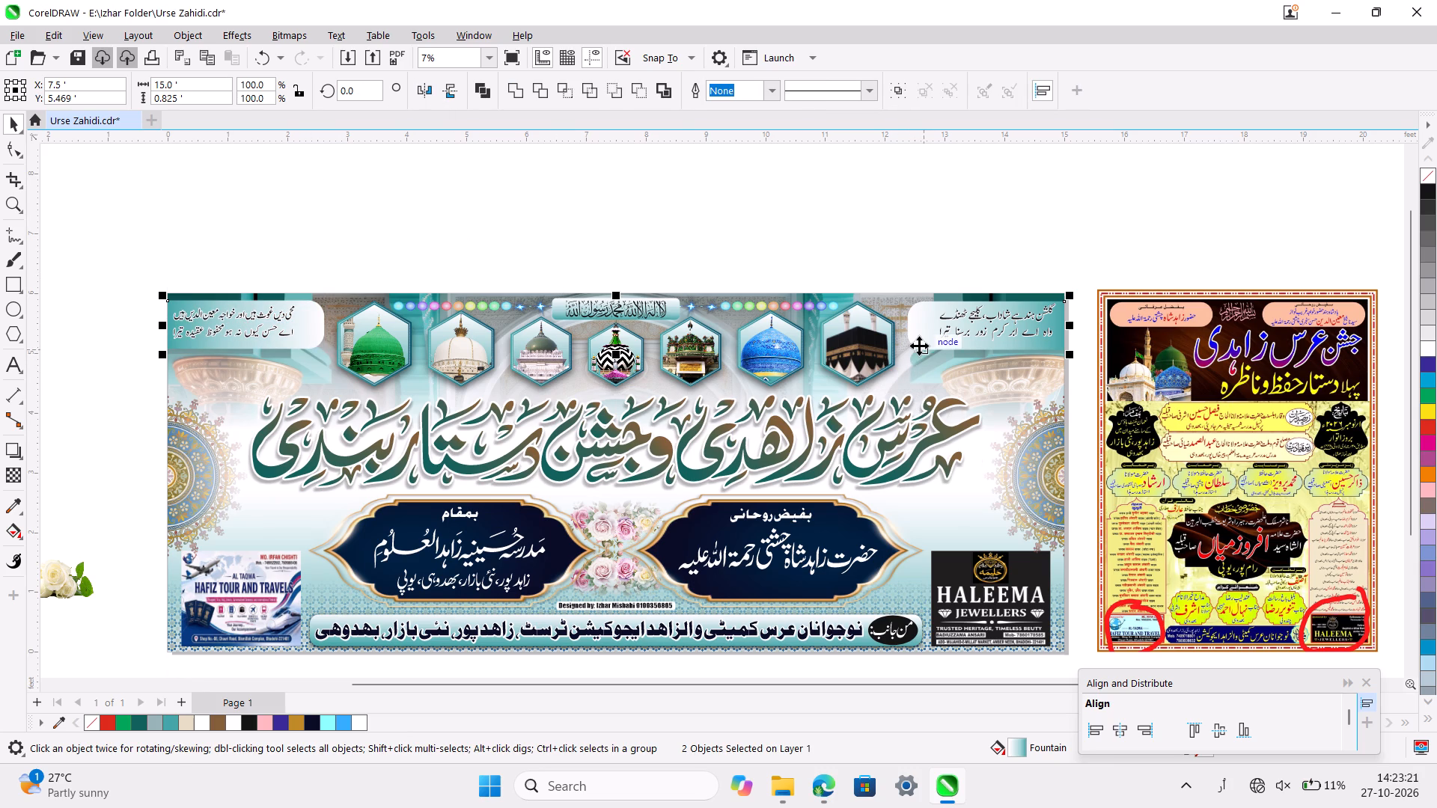
left_click(790, 224)
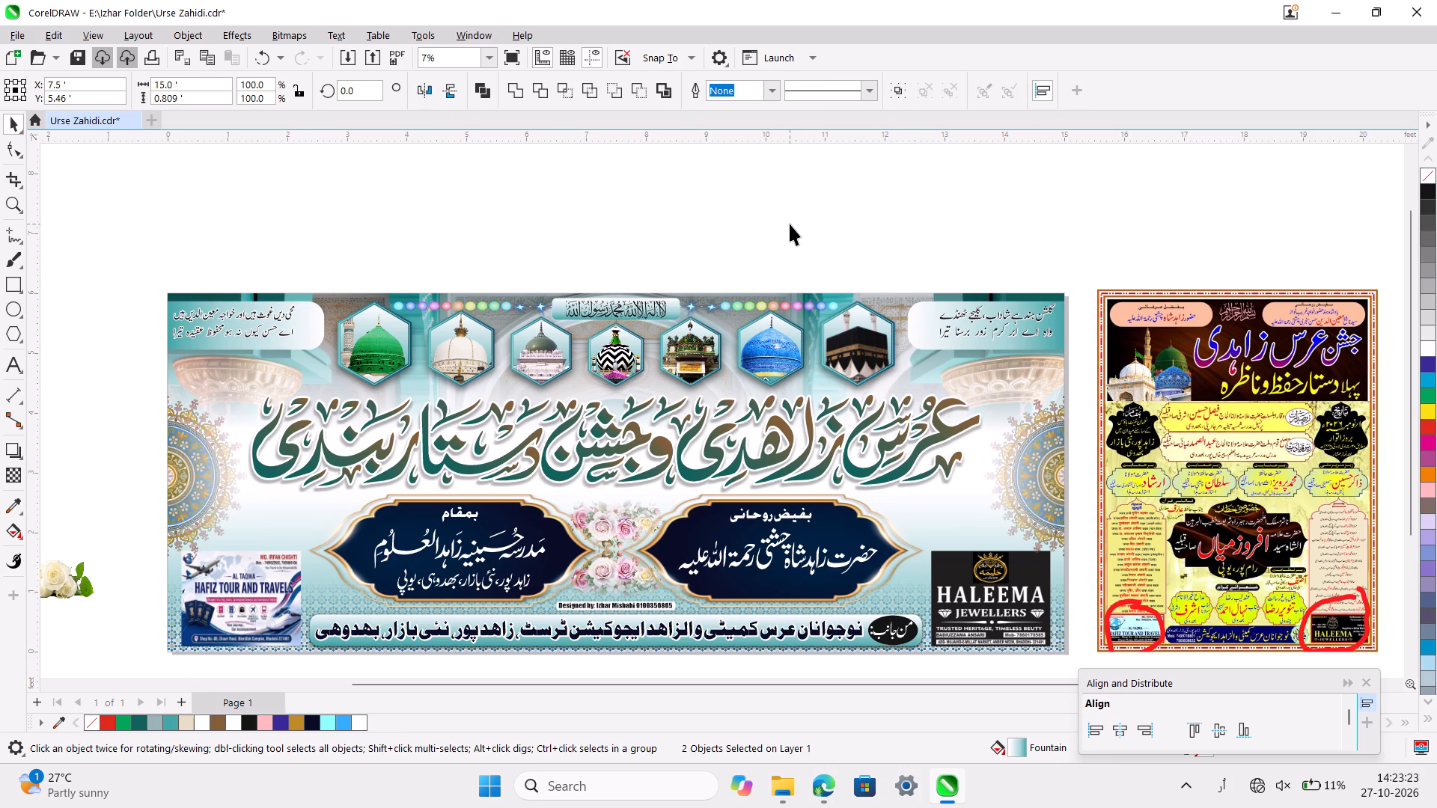
Enlarge the right-hand couplet text to about 252 pt and centre it on its plate.
scroll(1056, 379, "up", 5, "ctrl")
scroll(1056, 379, "up", 1)
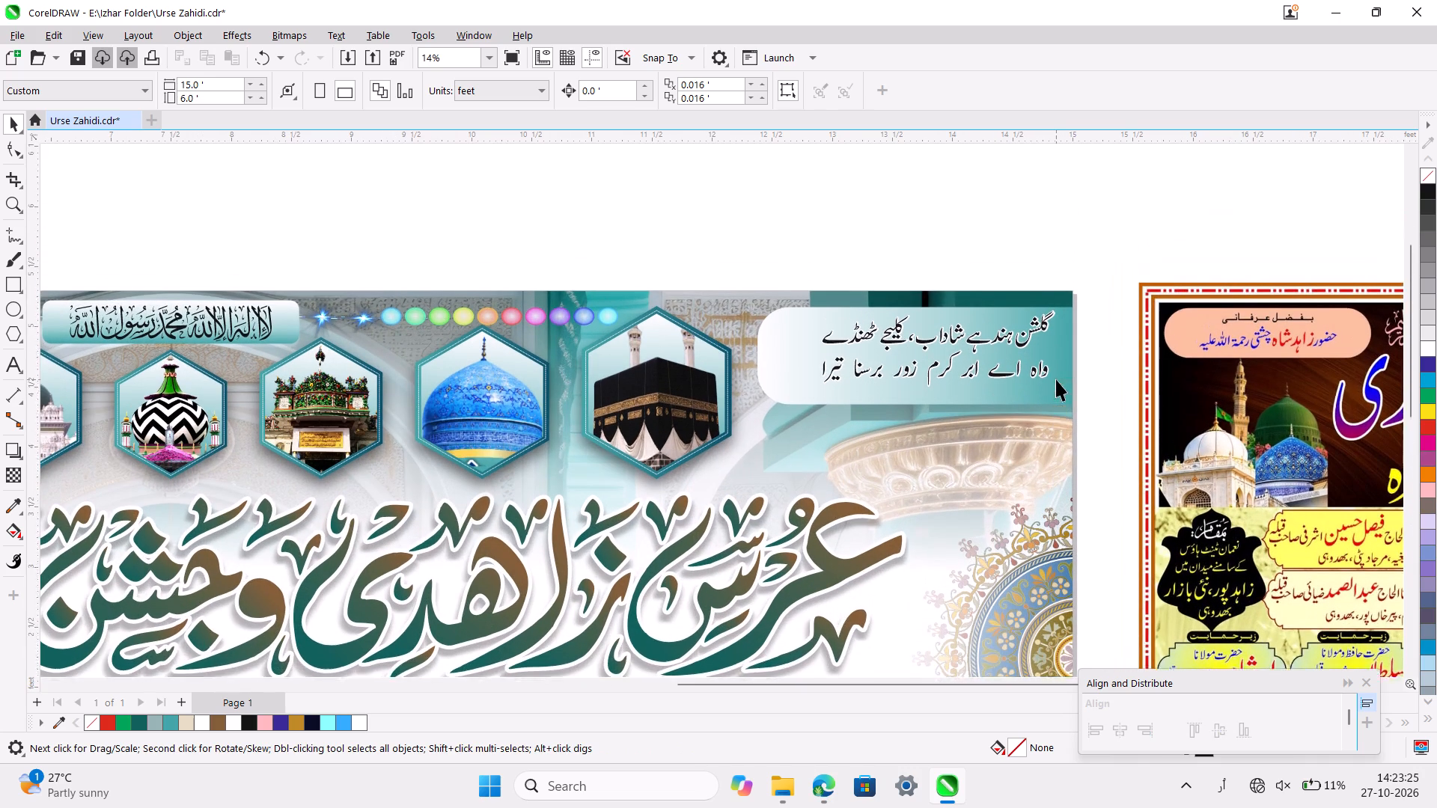
scroll(1056, 379, "up", 1)
left_click(896, 353)
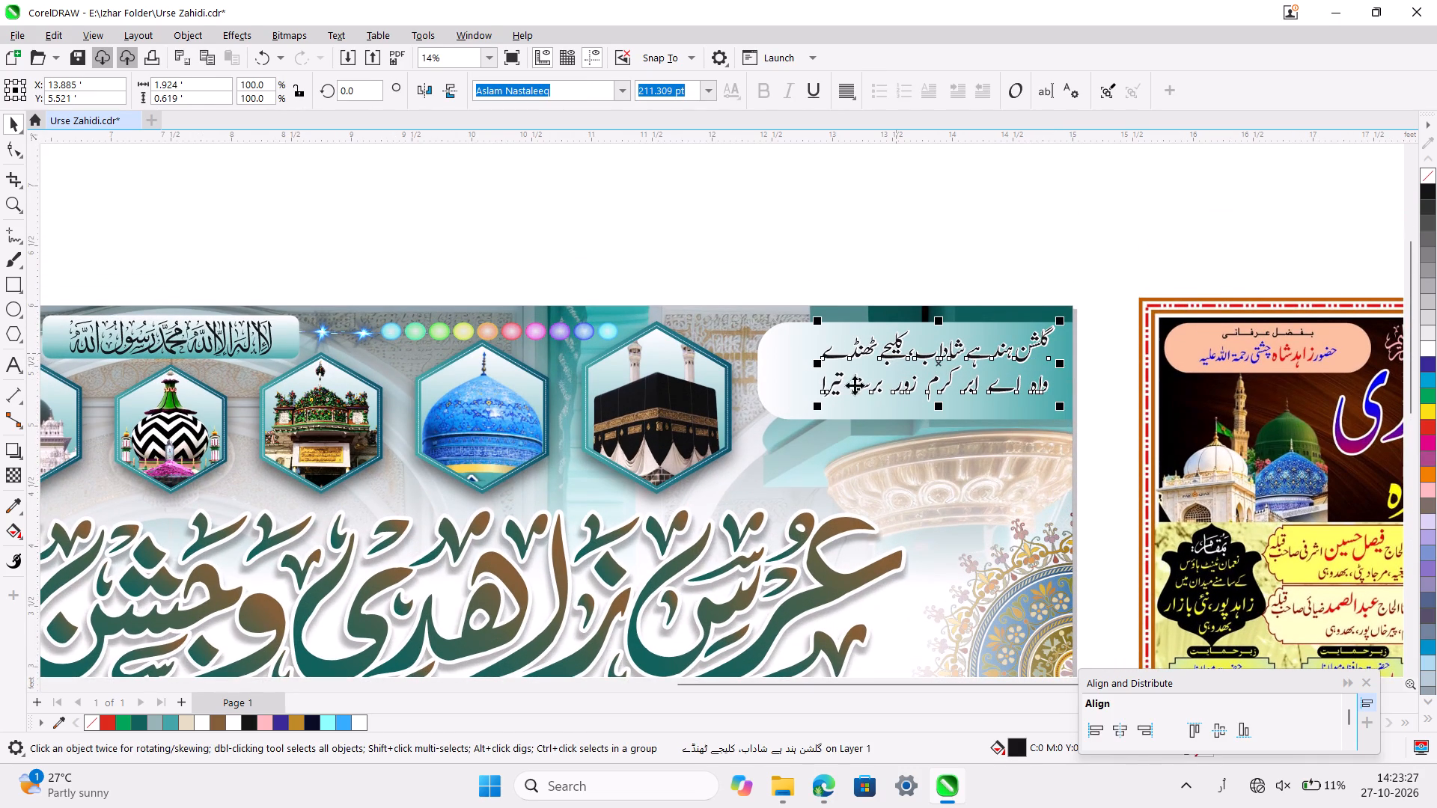
left_click_drag(817, 410, 750, 420)
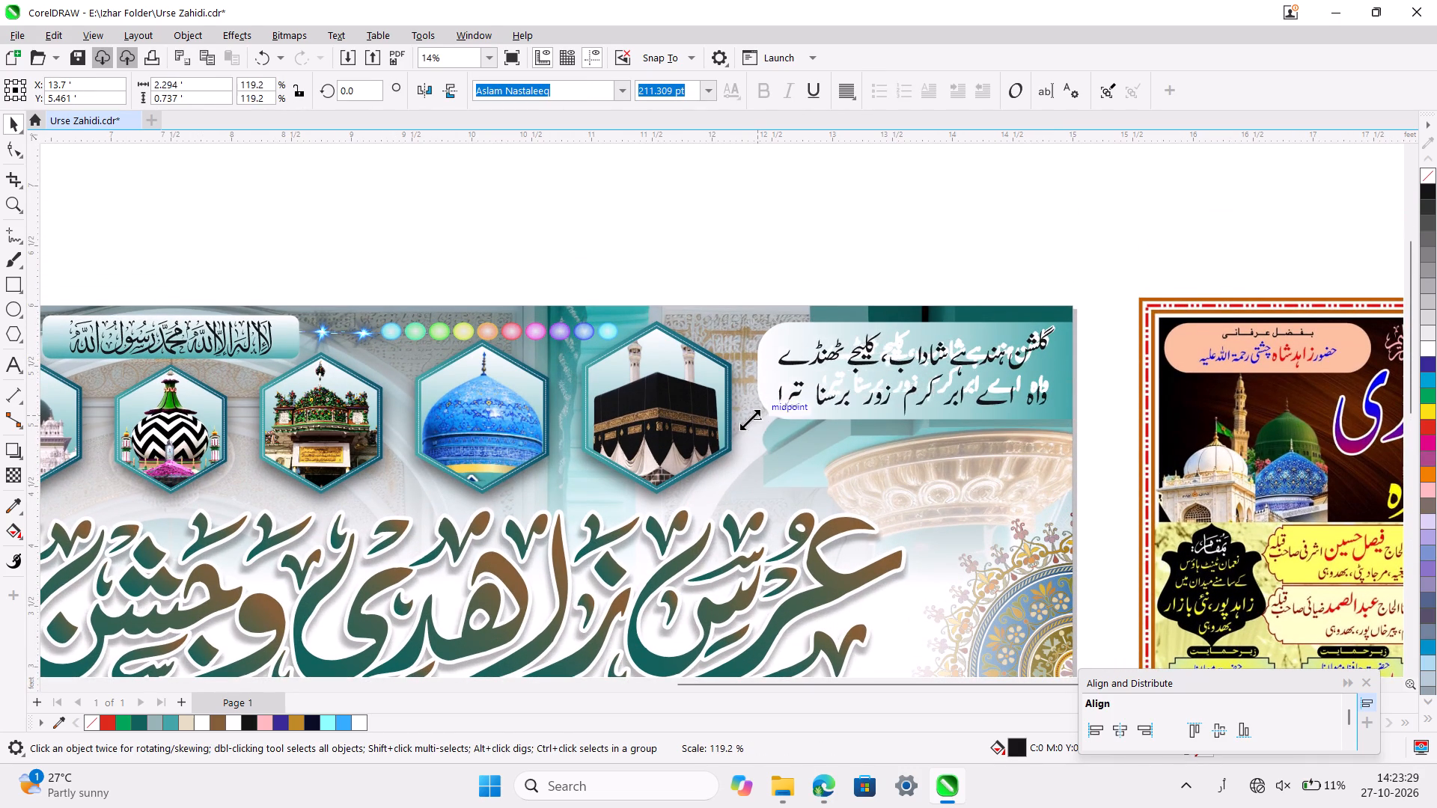
left_click_drag(750, 420, 749, 423)
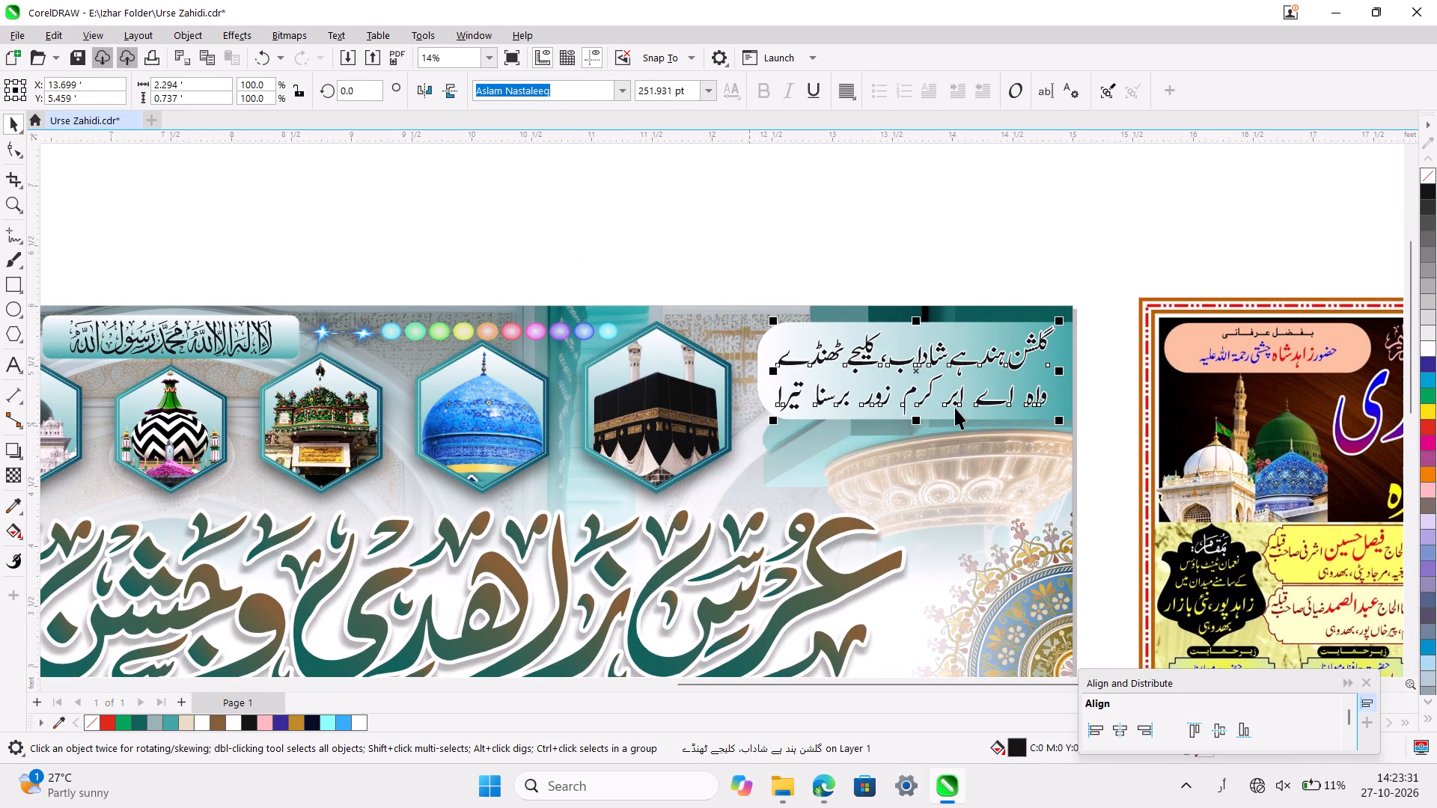
left_click(1065, 398, "shift")
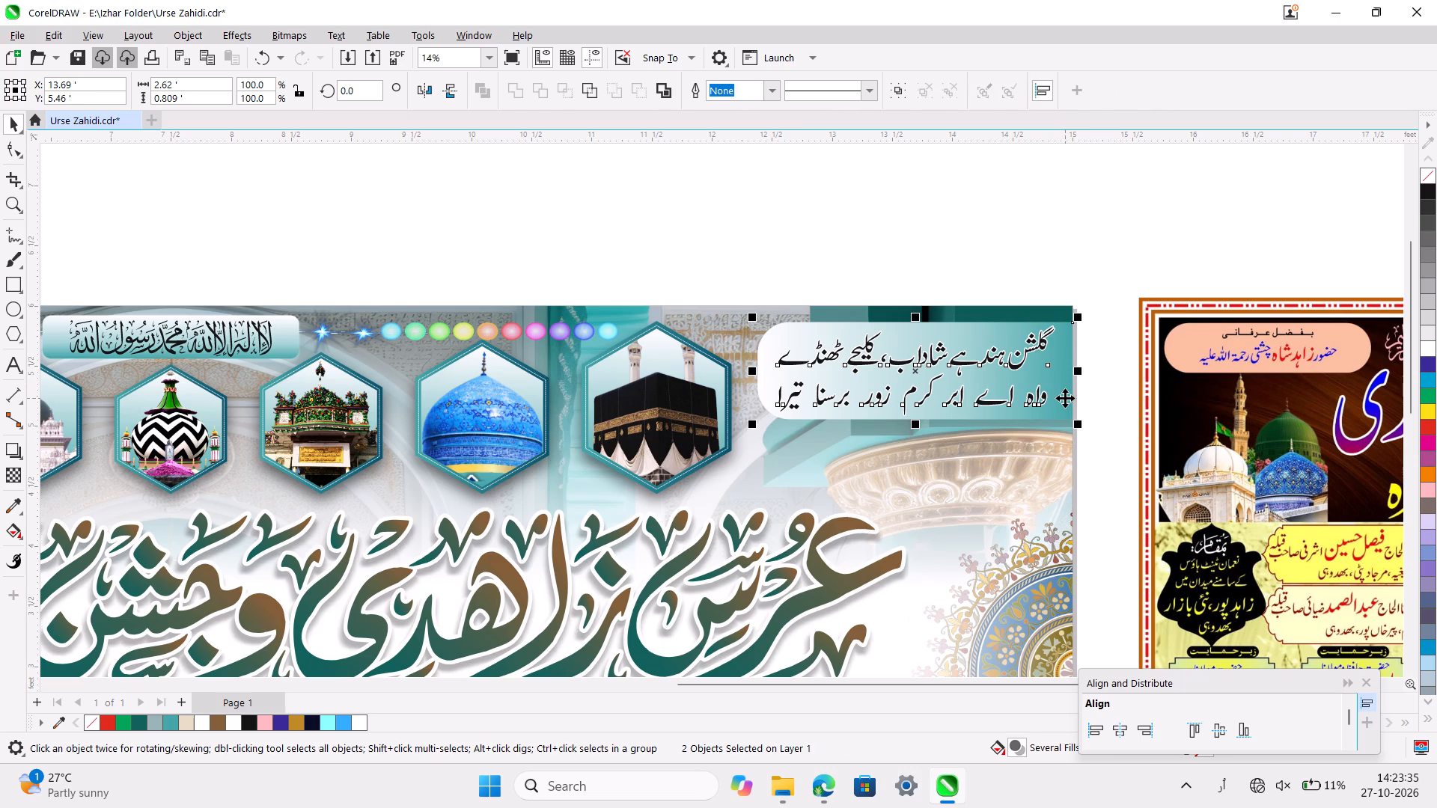
type("عچ")
scroll(1065, 398, "down", 4, "ctrl")
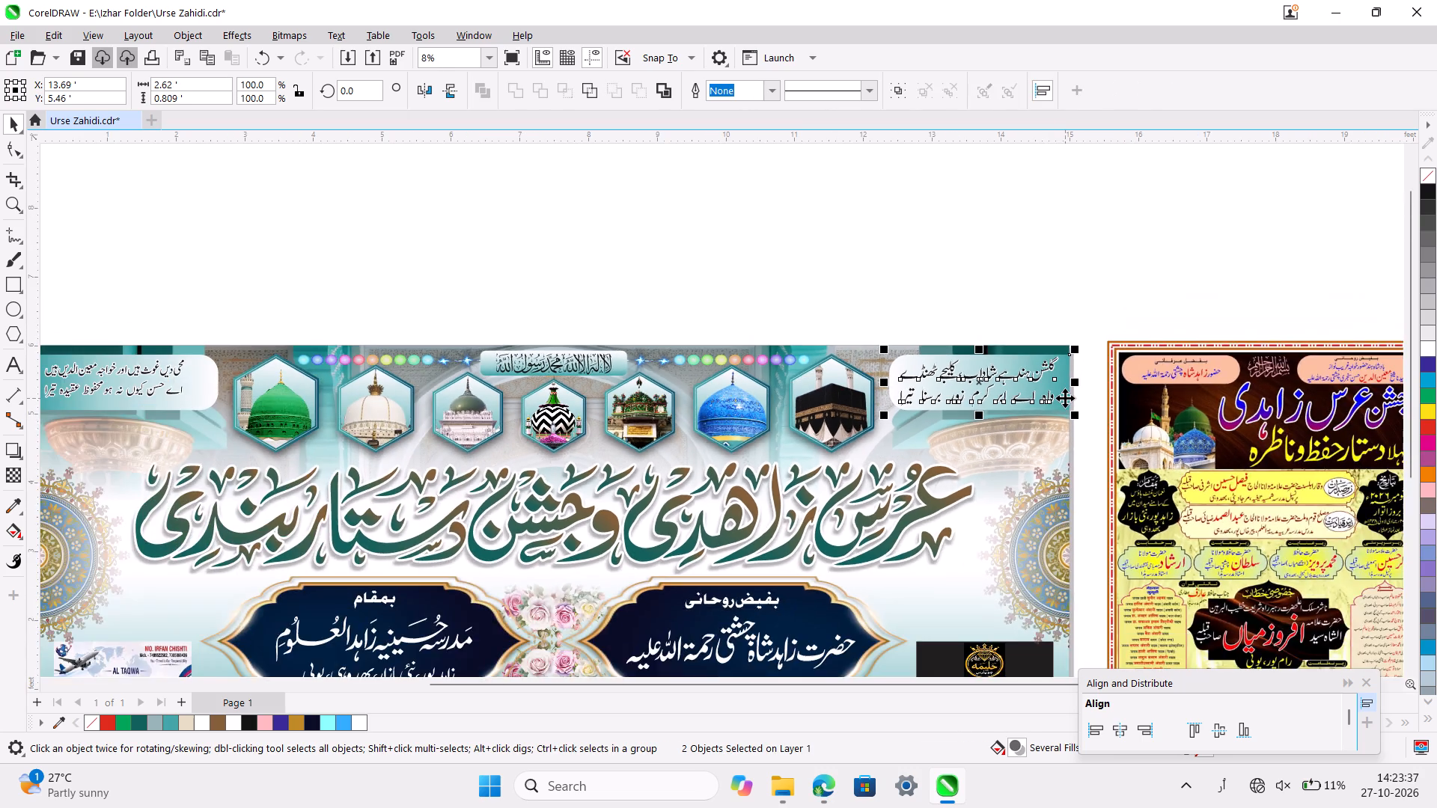
scroll(1065, 398, "down", 2, "ctrl")
scroll(1065, 398, "right", 1)
left_click(871, 285)
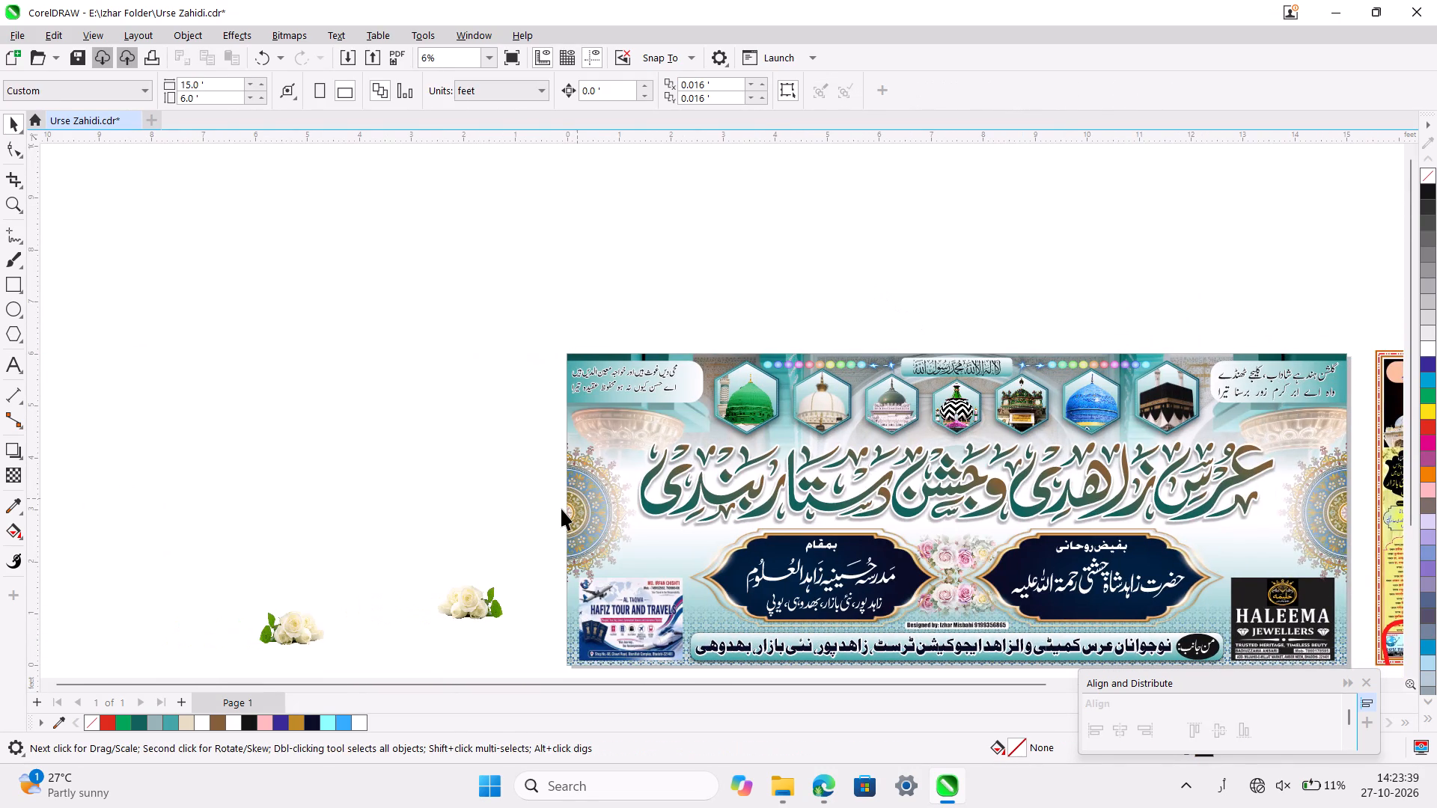
Enlarge the left-hand couplet group proportionally to about 2.4 by 0.64 ft and centre it on its plate.
scroll(561, 509, "up", 2, "ctrl")
scroll(561, 509, "up", 1)
scroll(701, 447, "up", 5, "ctrl")
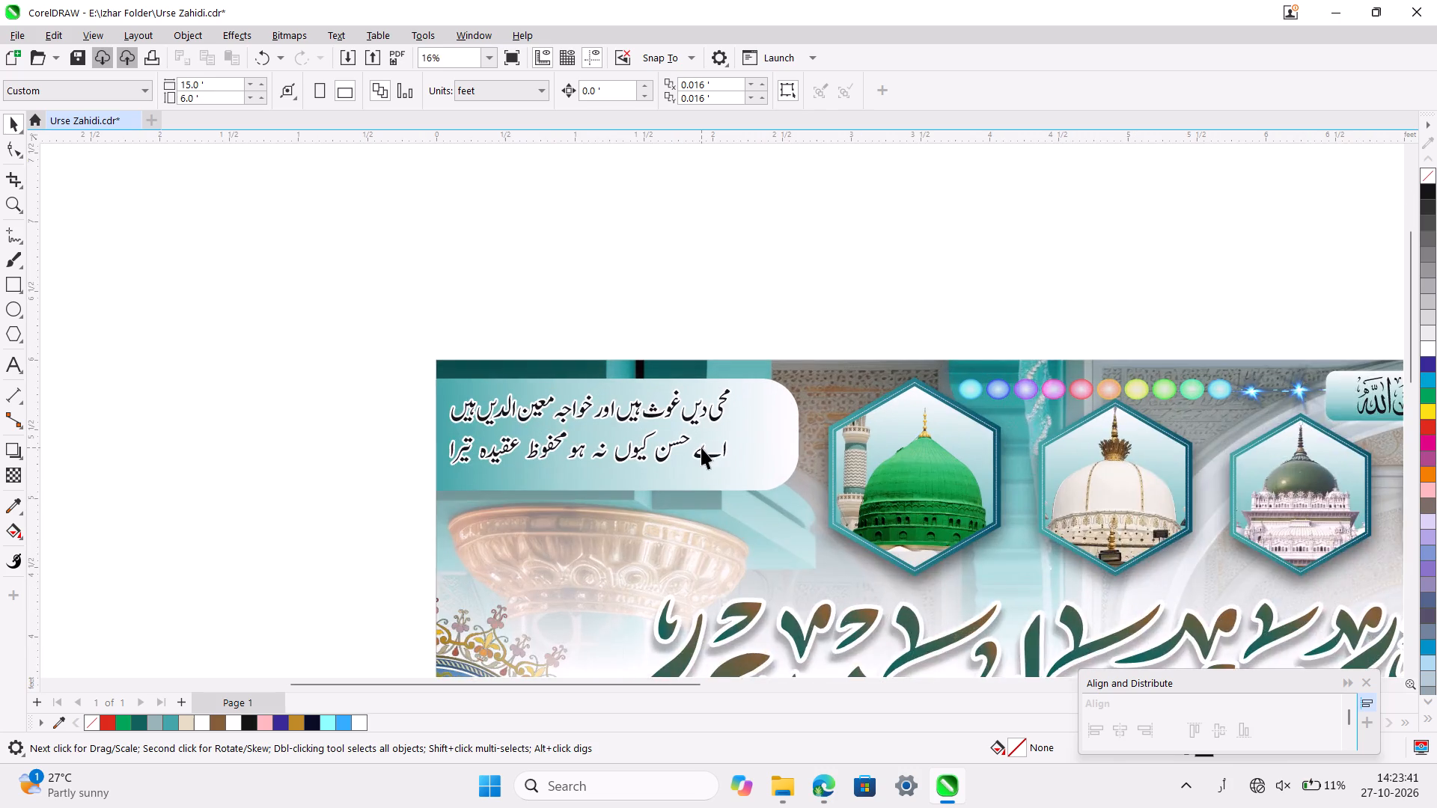
scroll(701, 447, "up", 2, "ctrl")
left_click(708, 460)
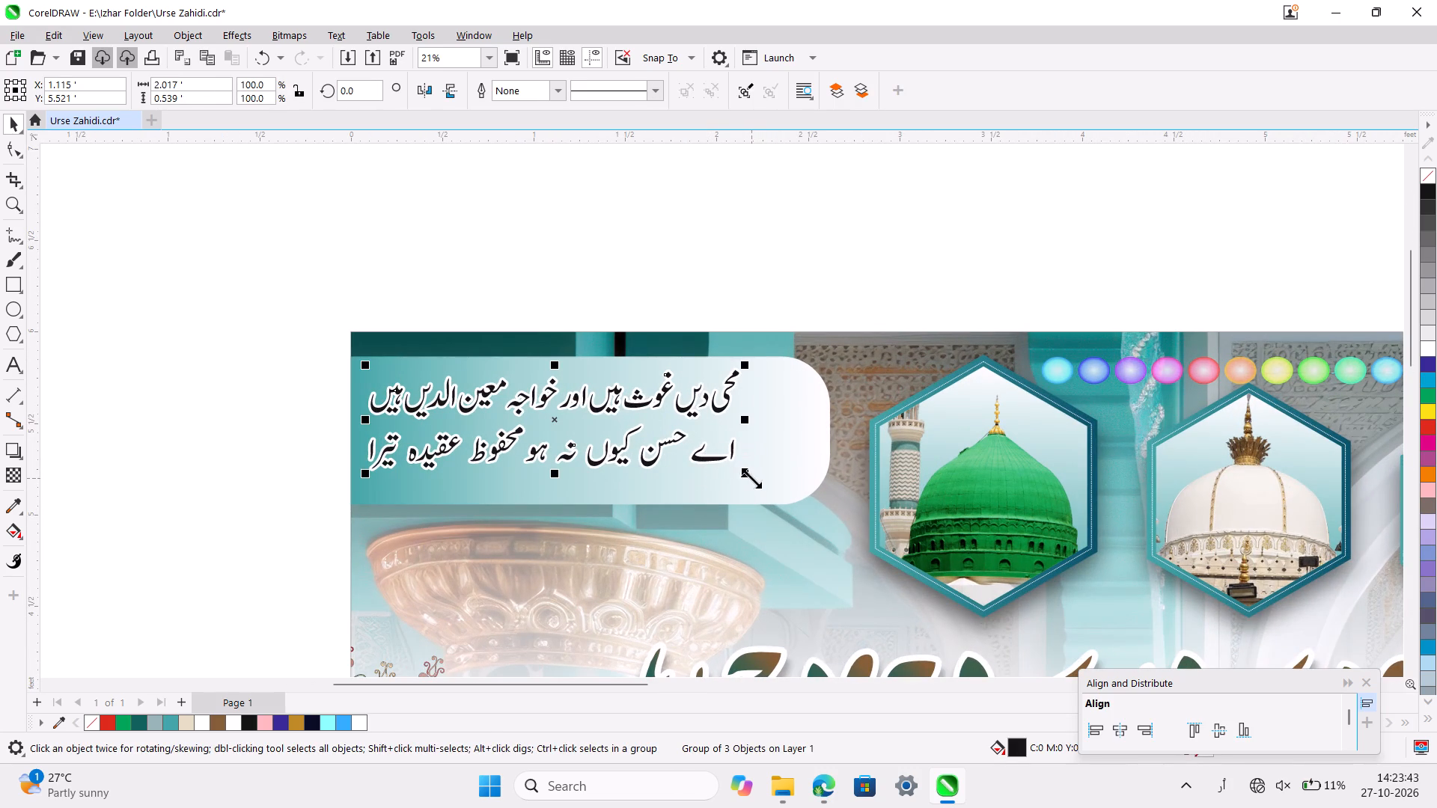
left_click_drag(749, 478, 818, 517)
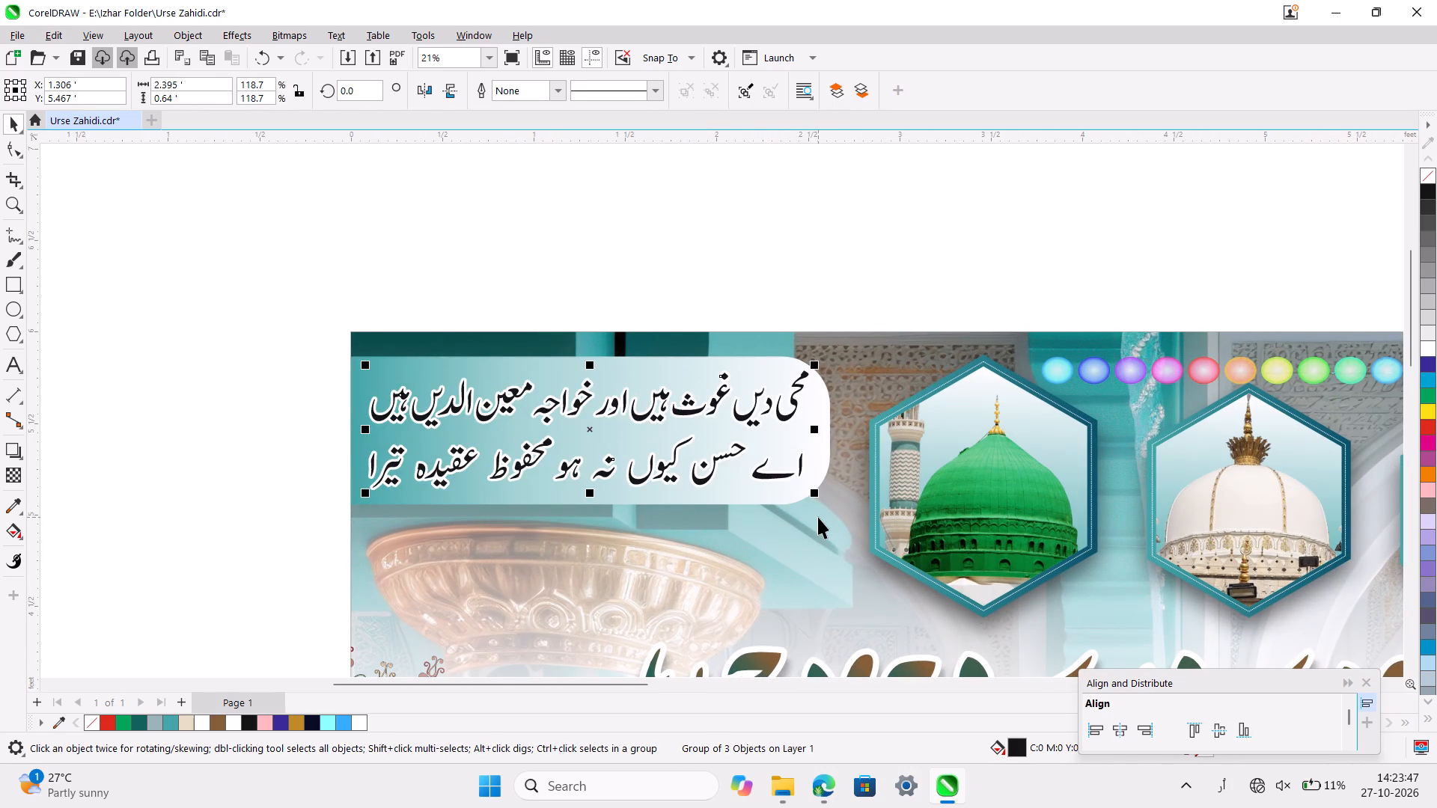
left_click(486, 367, "shift")
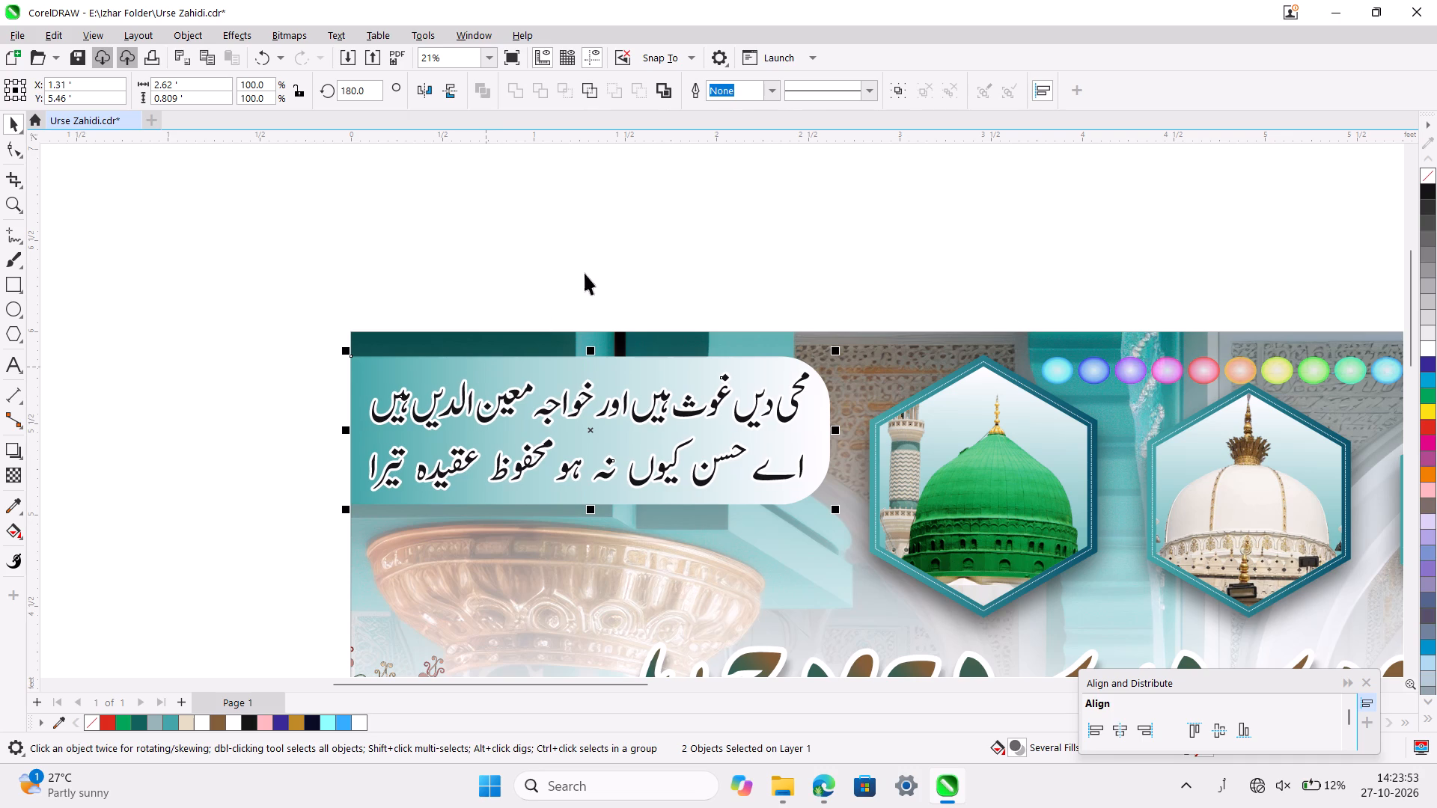
left_click(623, 243)
Nudge the left-hand couplet group slightly up and to the left, to about X 1.304 ft, Y 5.464 ft.
left_click(529, 387)
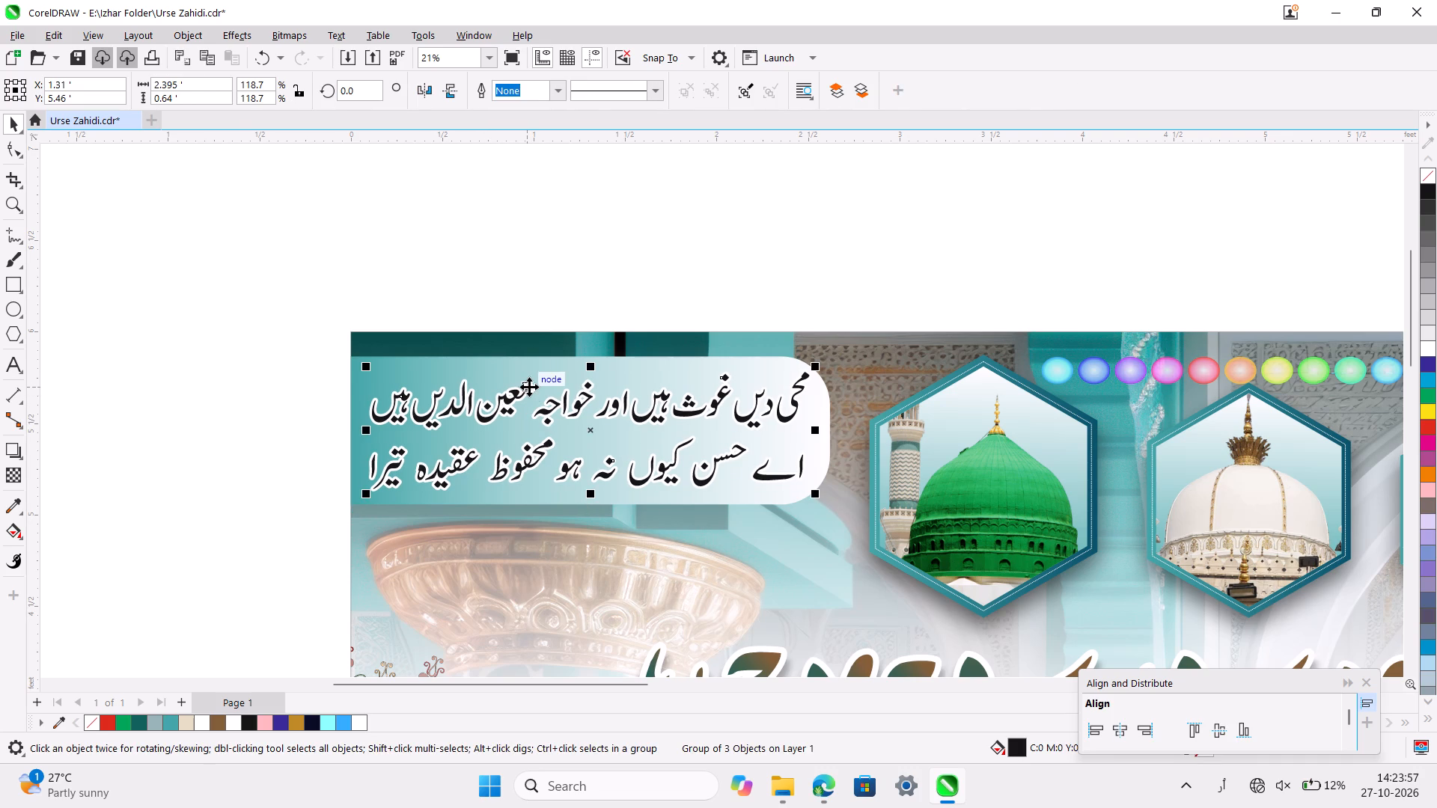
key("shift+Up")
key("shift+Up")
key("shift+Up")
key("shift+Up")
key("shift+Up")
key("shift+Up")
key("shift+Left")
key("shift+Left")
key("shift+Left")
key("shift+Left")
key("shift+Left")
key("shift+Left")
key("shift+Left")
key("shift+Left")
key("shift+Left")
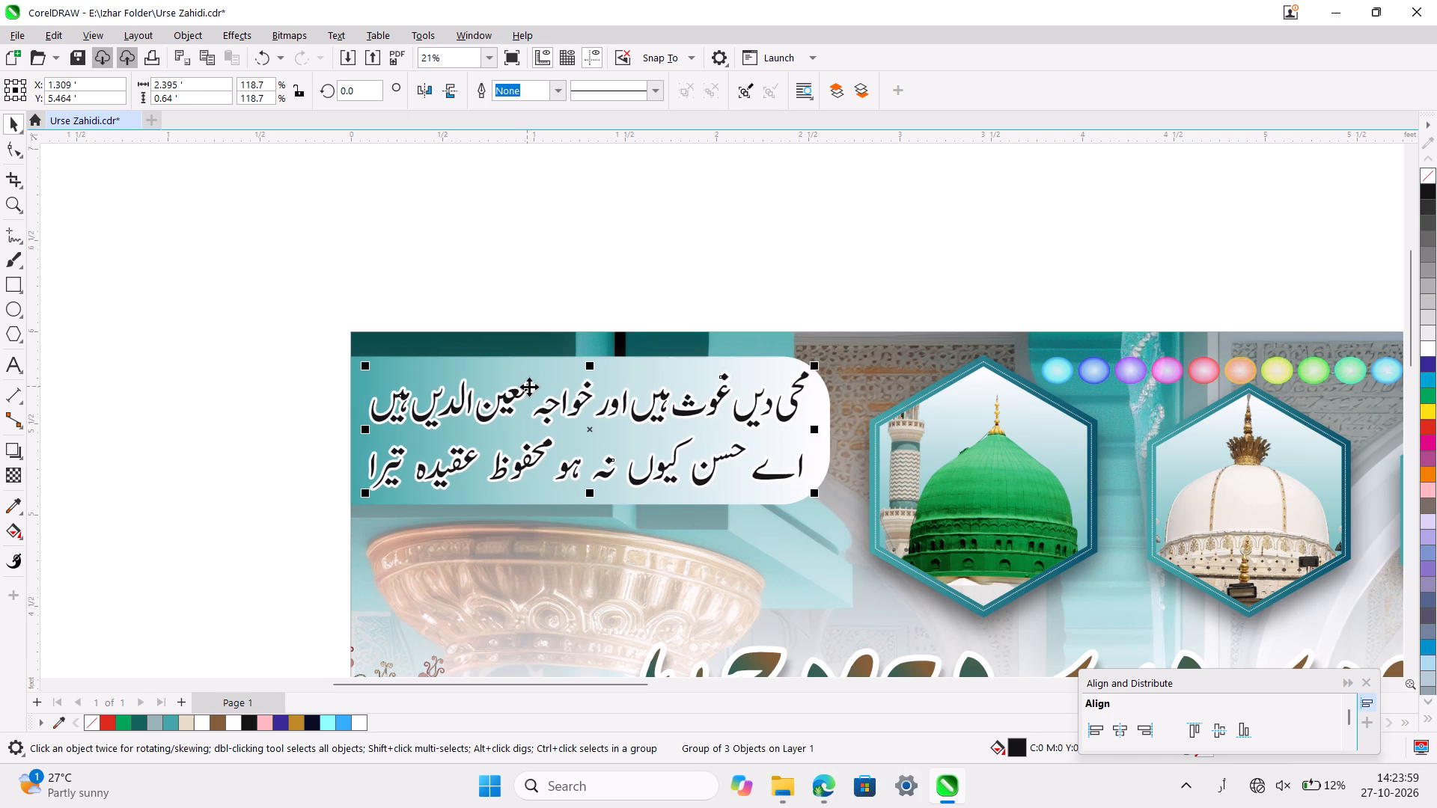
scroll(529, 387, "down", 12, "ctrl")
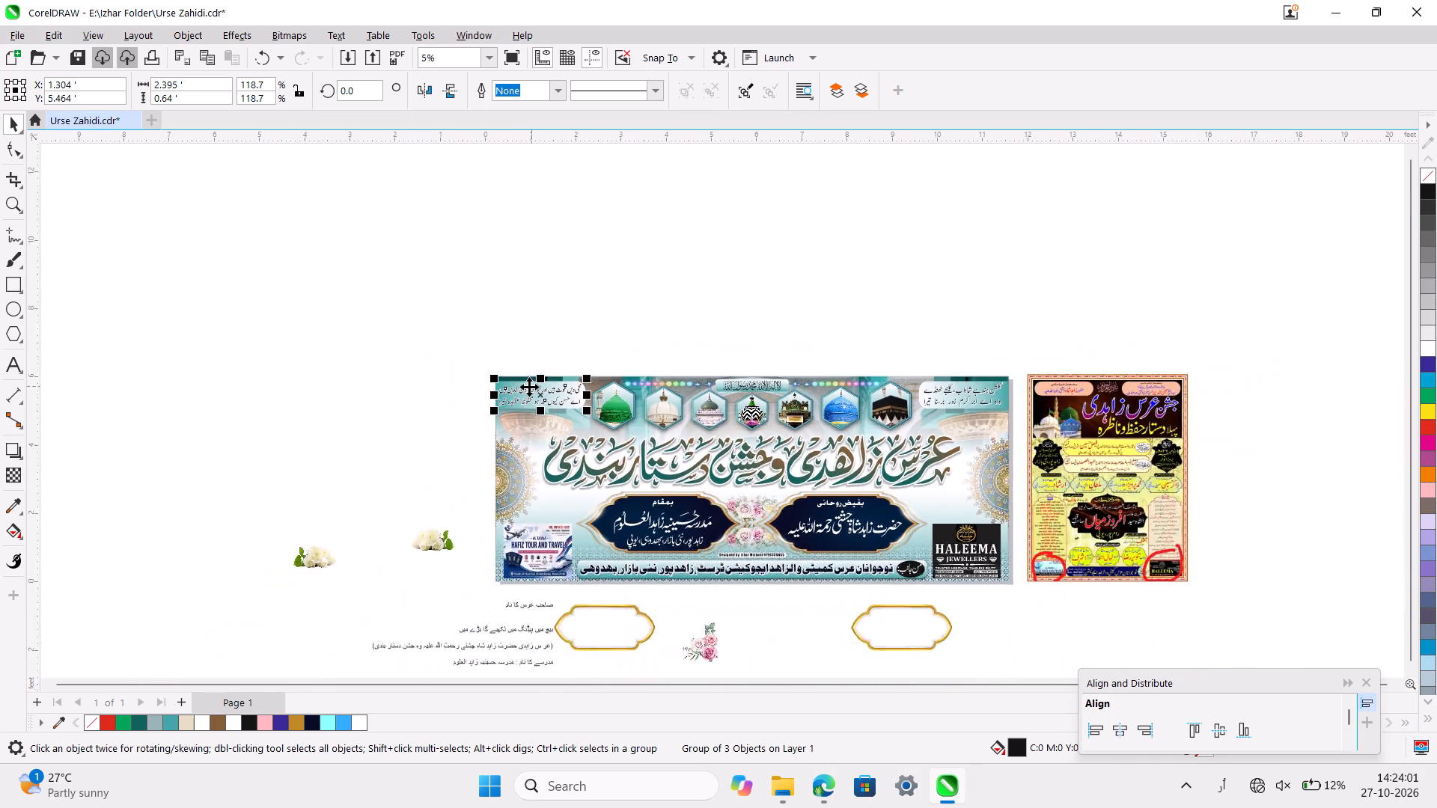
Deselect the left-hand couplet group and save the banner design.
scroll(529, 387, "down", 2, "ctrl")
left_click(694, 295)
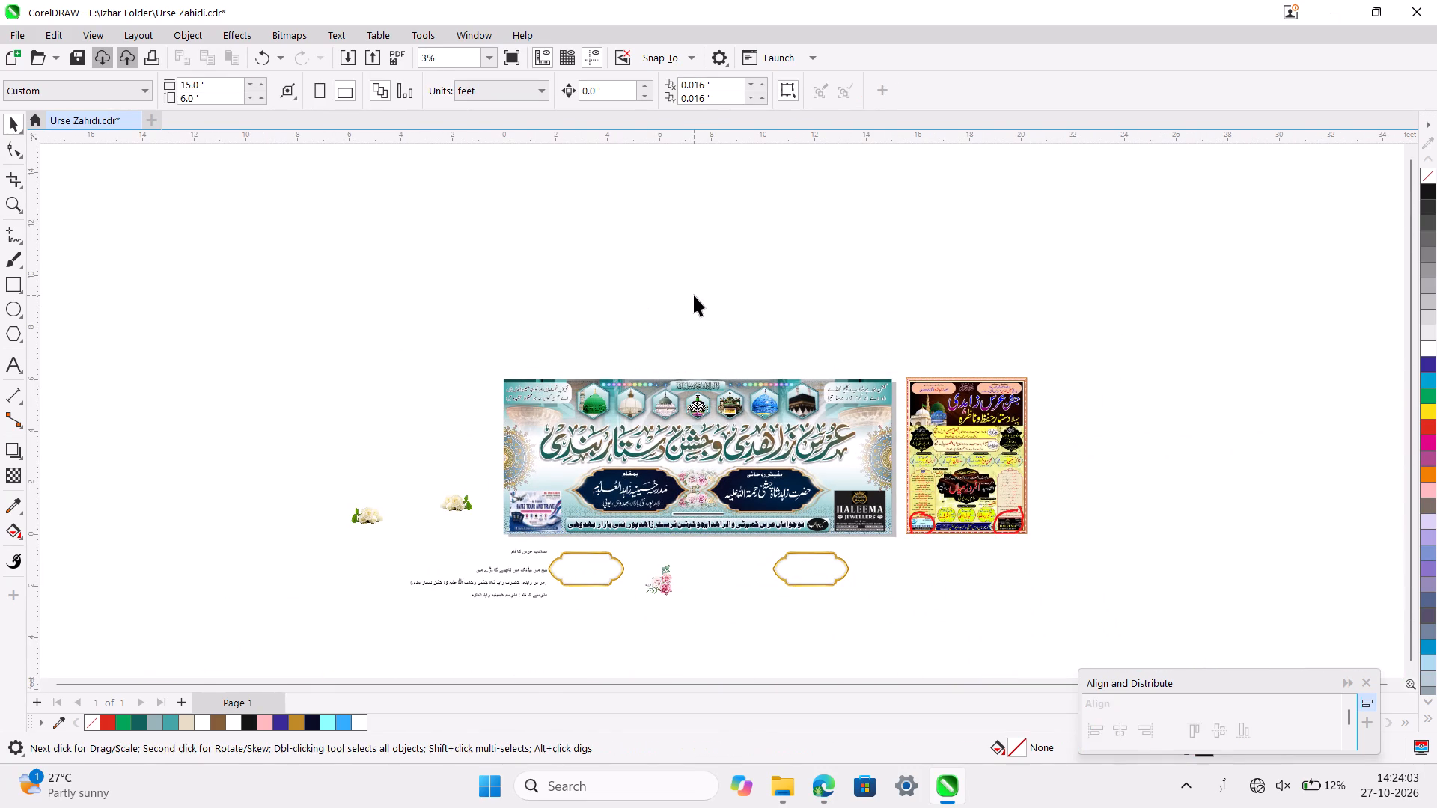
key("ctrl+s")
Examine the whole banner beside the reference poster, checking the name plates, designer credit and bottom organiser strip up close.
scroll(694, 295, "up", 2, "ctrl")
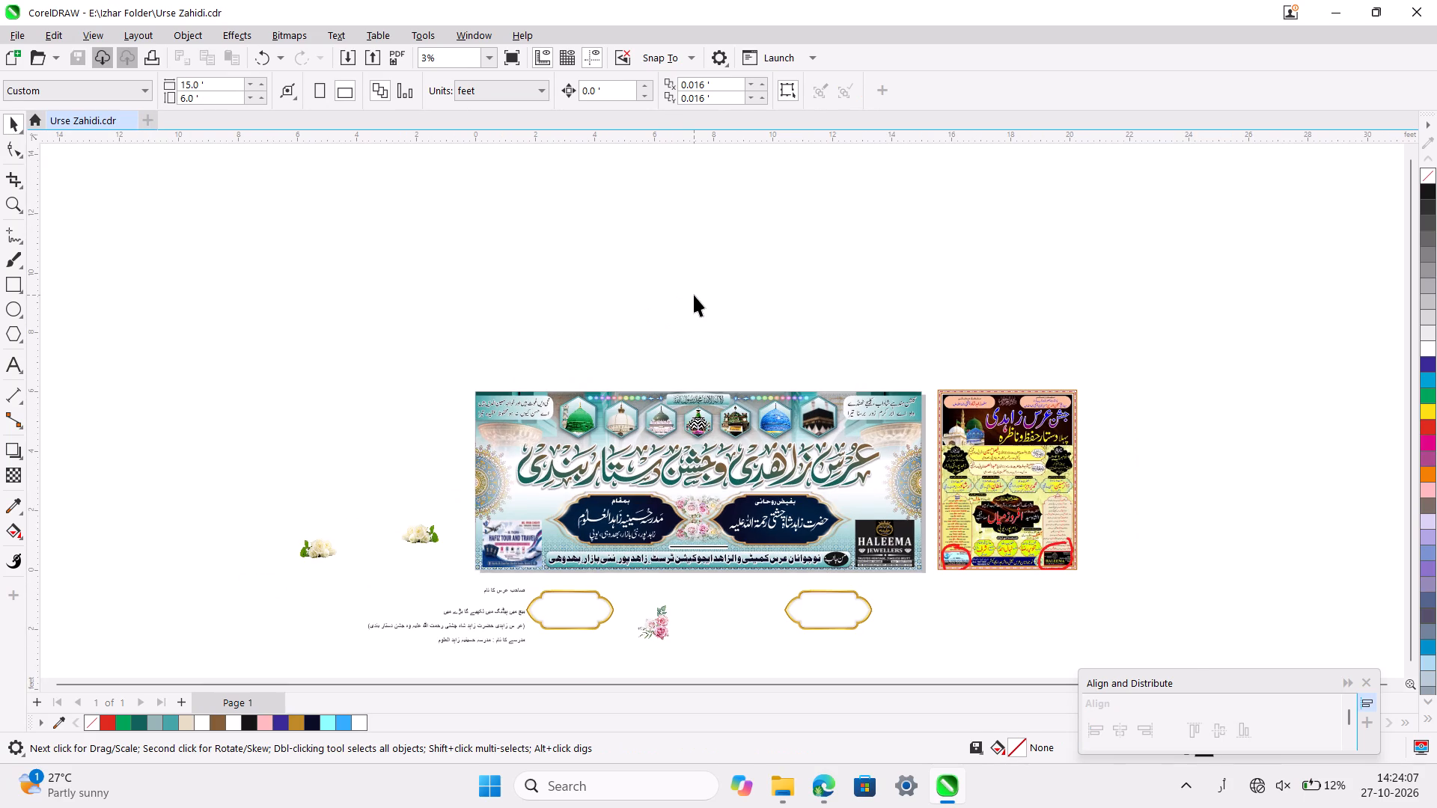
scroll(694, 295, "up", 1, "ctrl")
scroll(694, 295, "down", 1)
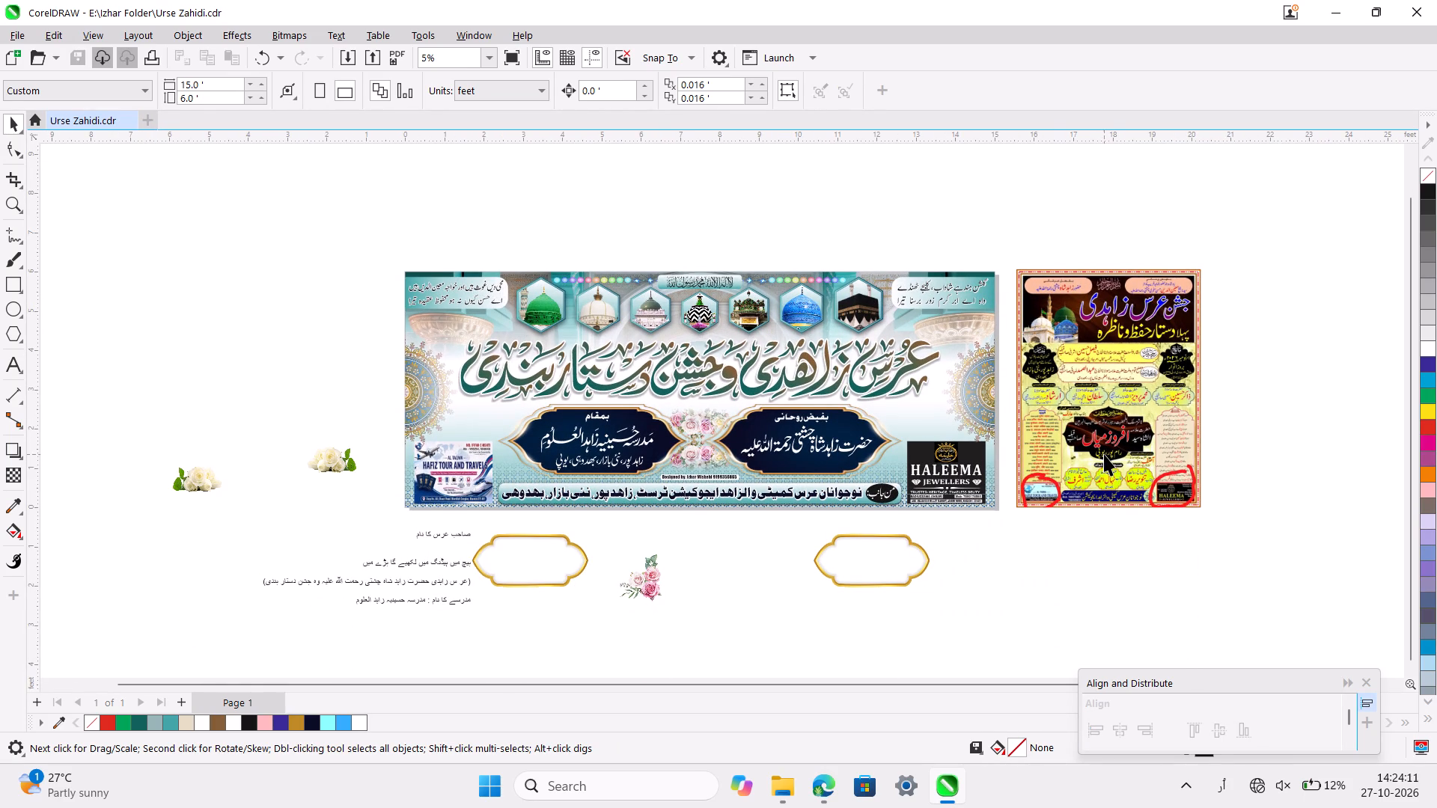
scroll(902, 473, "up", 1)
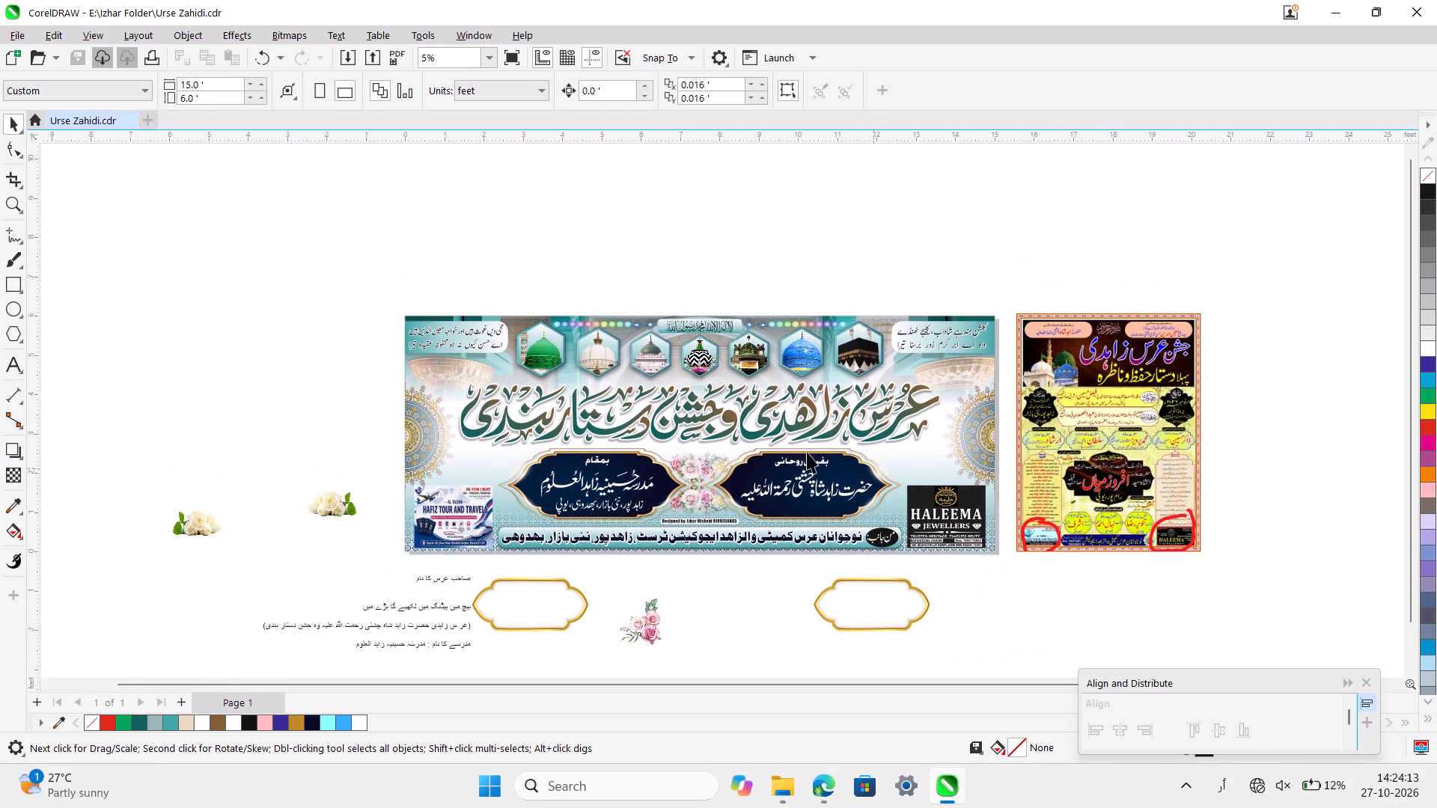
left_click(1260, 400)
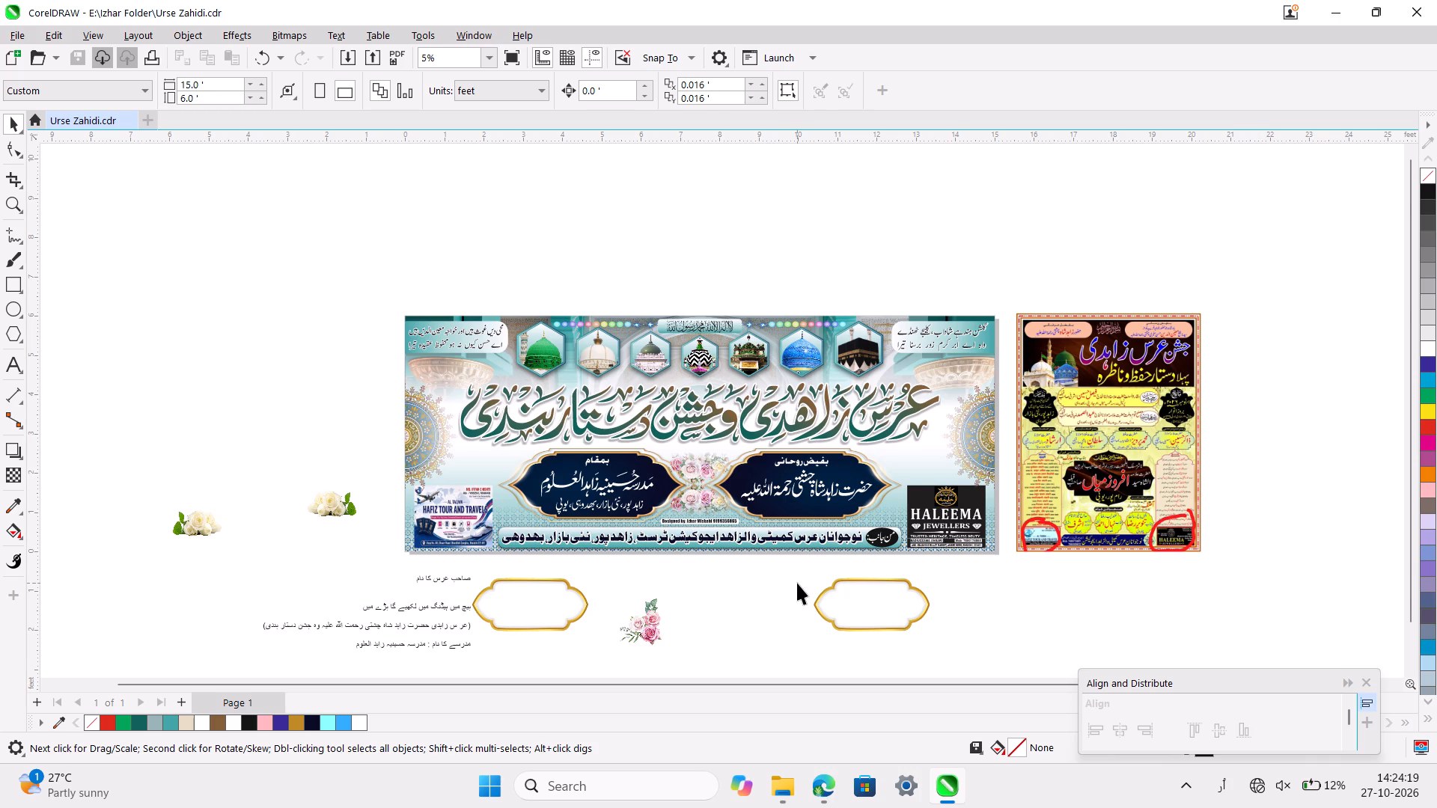
scroll(797, 583, "up", 3, "ctrl")
scroll(797, 583, "right", 1)
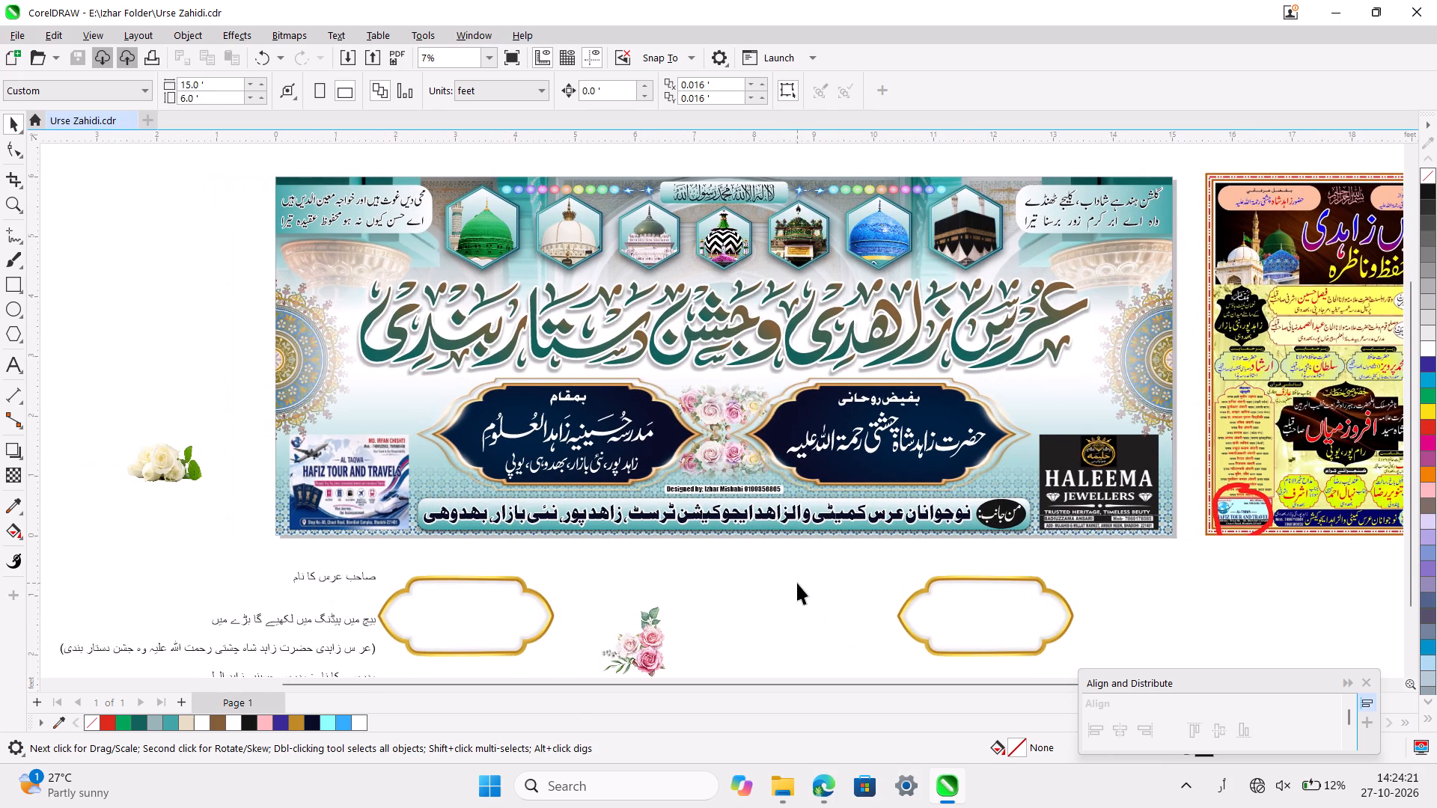
scroll(797, 583, "right", 1)
scroll(797, 583, "up", 5, "ctrl")
scroll(797, 583, "right", 1)
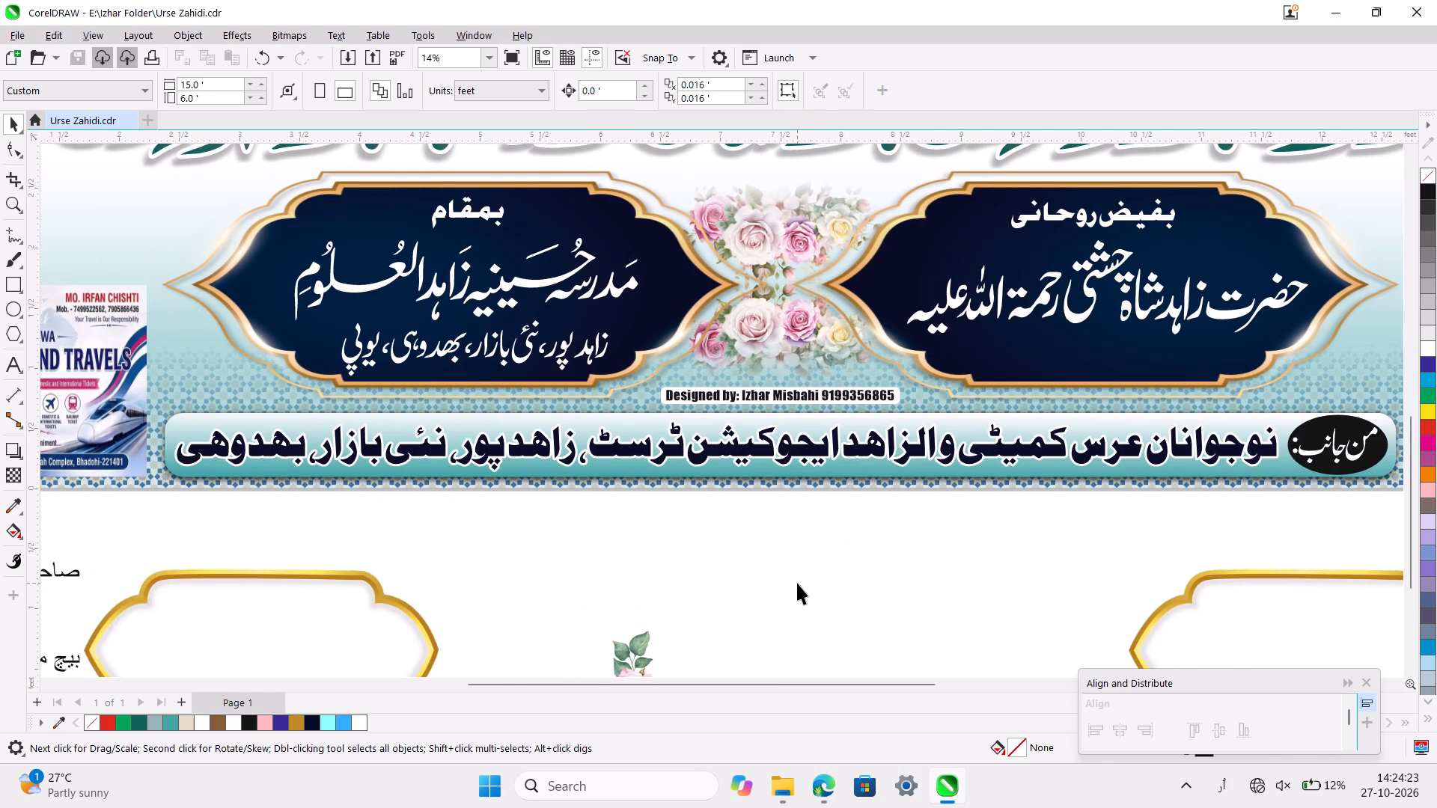
scroll(797, 583, "up", 1)
scroll(797, 583, "up", 1, "ctrl")
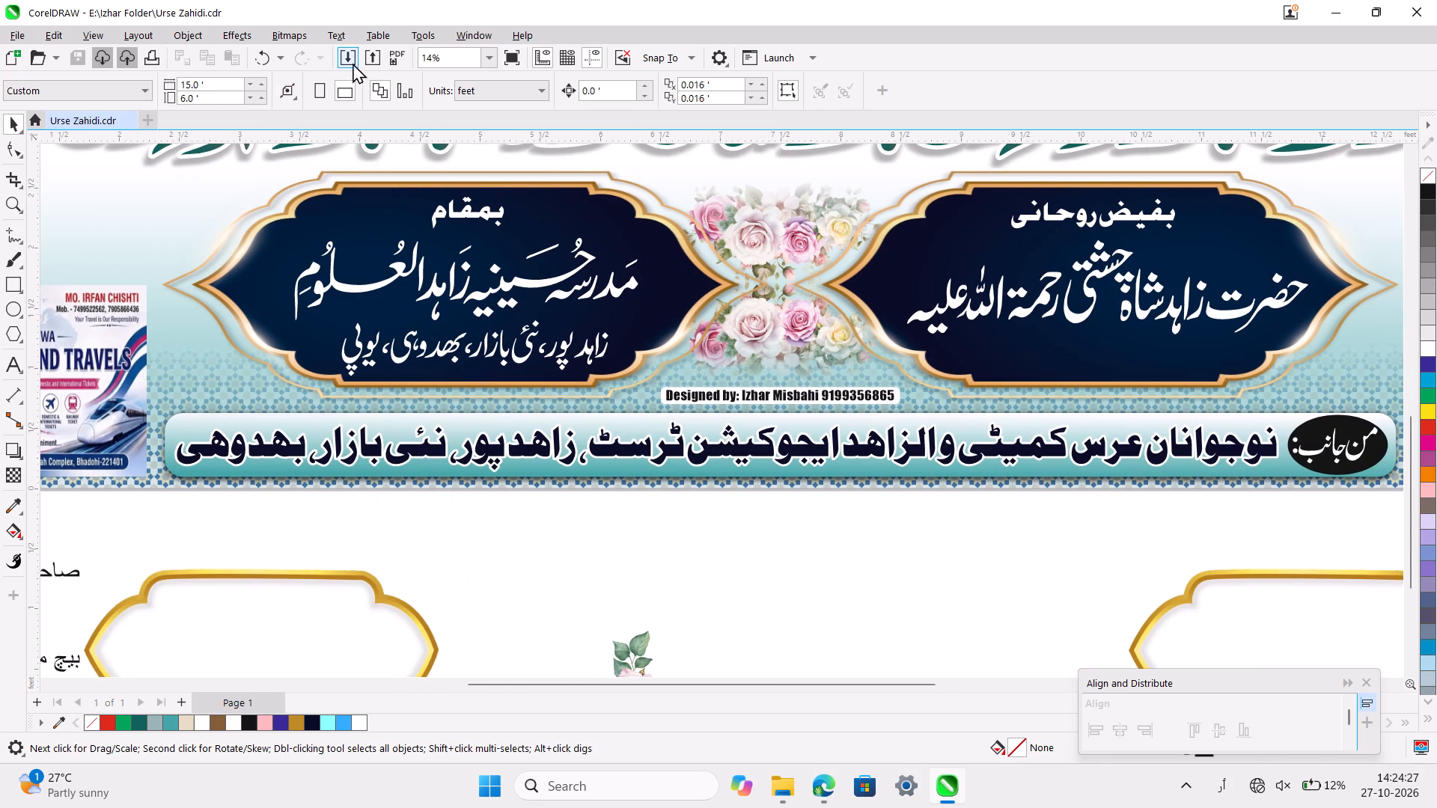
In the Izhar Folder export location, rename the existing Urse Zahidi image to "Urse Zahidi 1" and leave without exporting.
left_click(347, 54)
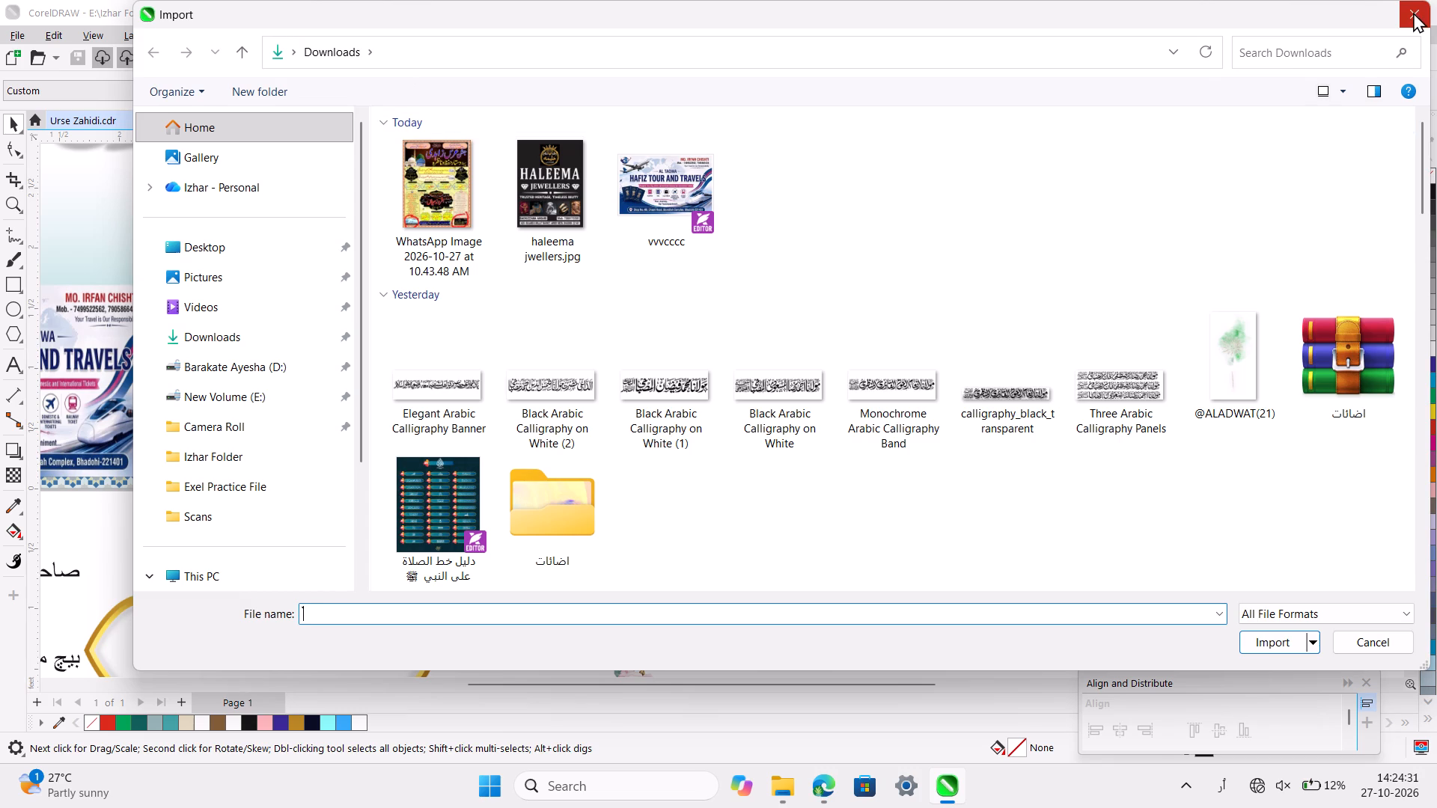
left_click(1413, 12)
left_click(371, 49)
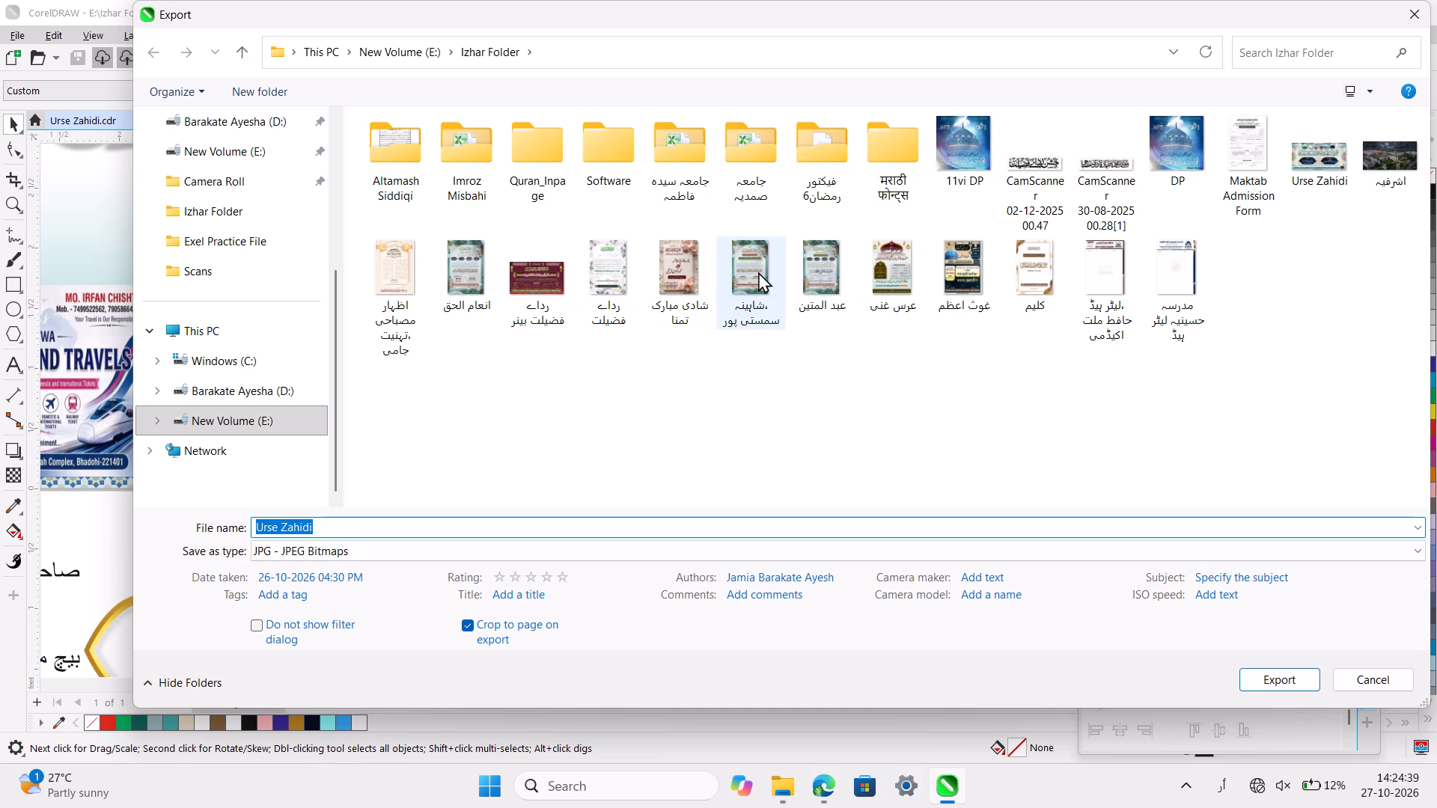
left_click(1288, 171)
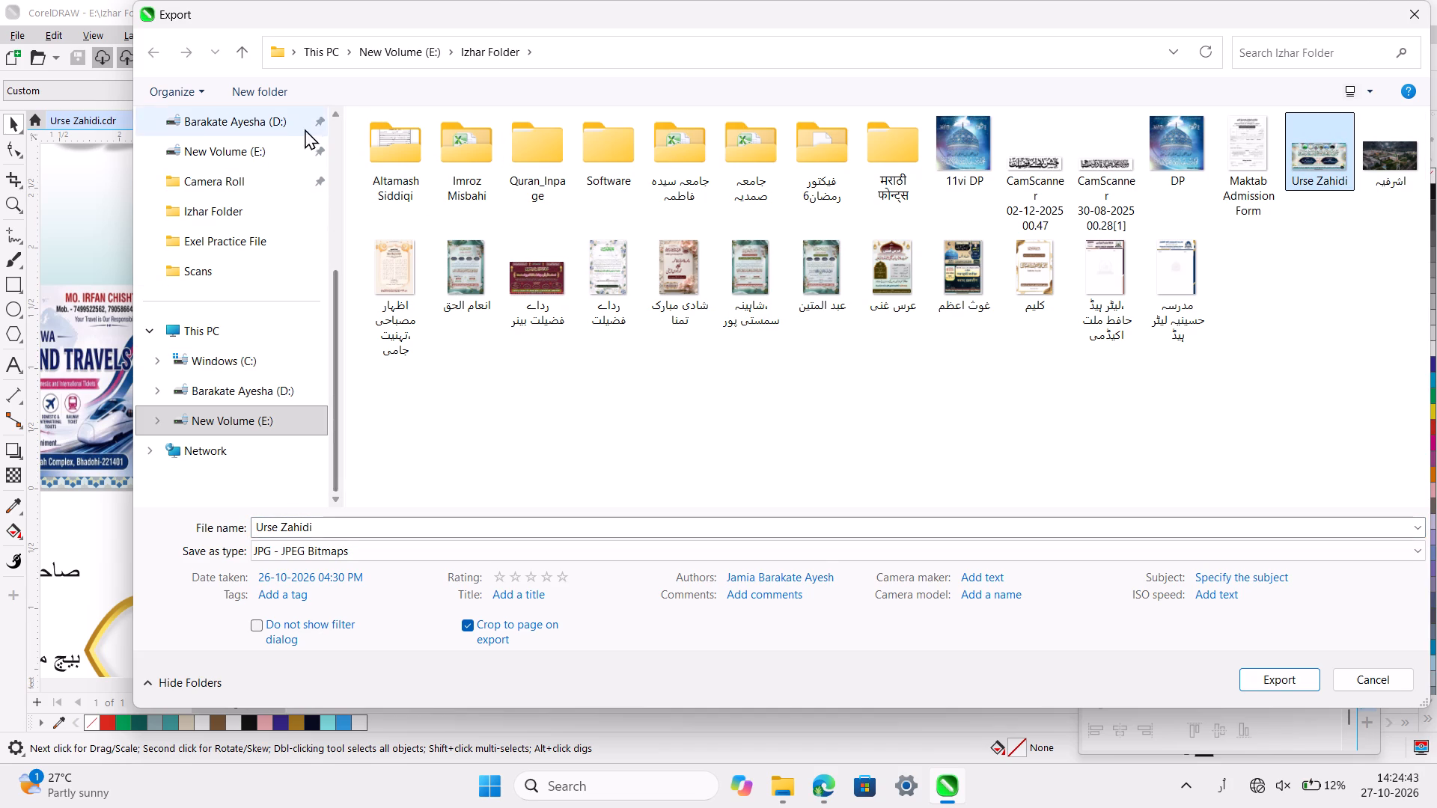
right_click(1297, 161)
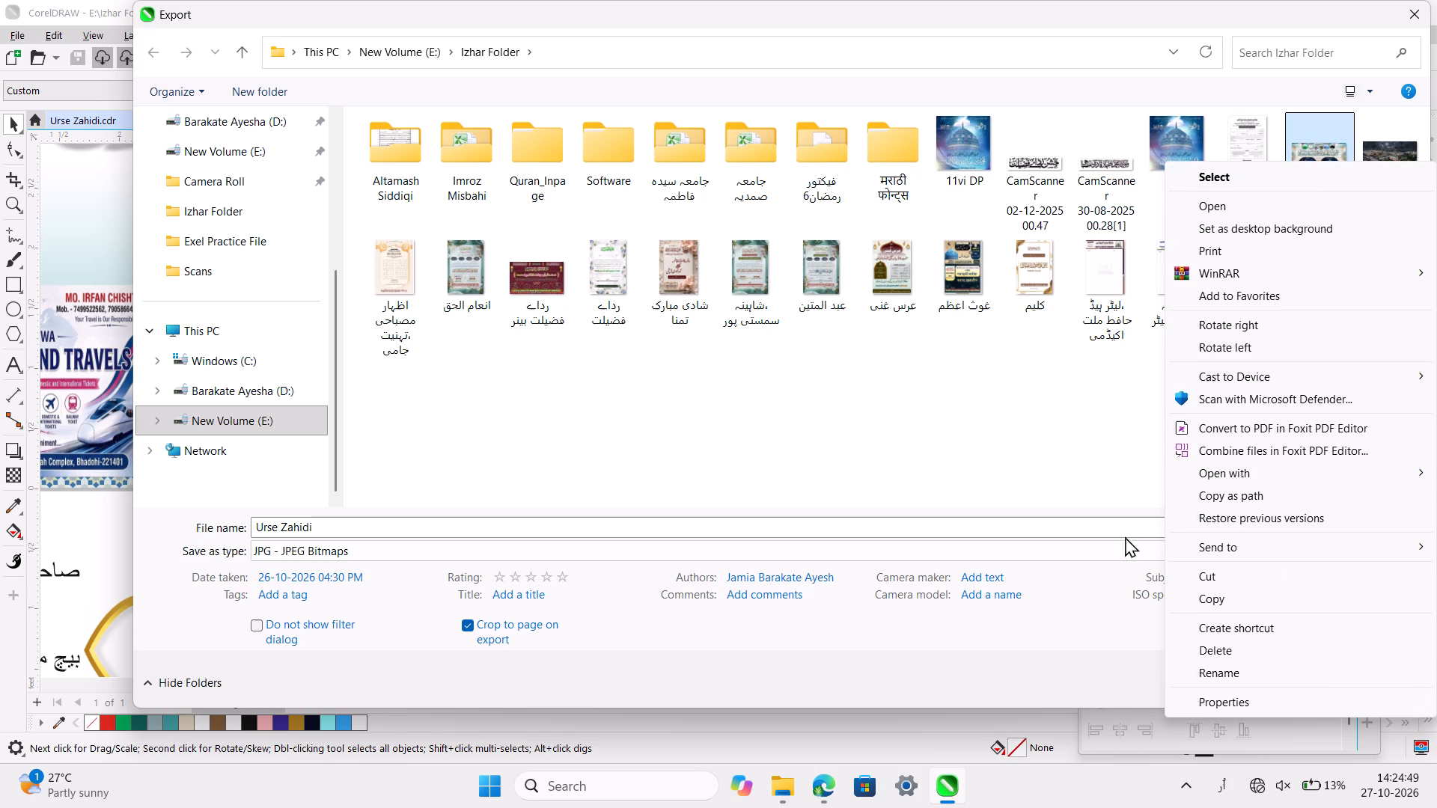
left_click(1215, 667)
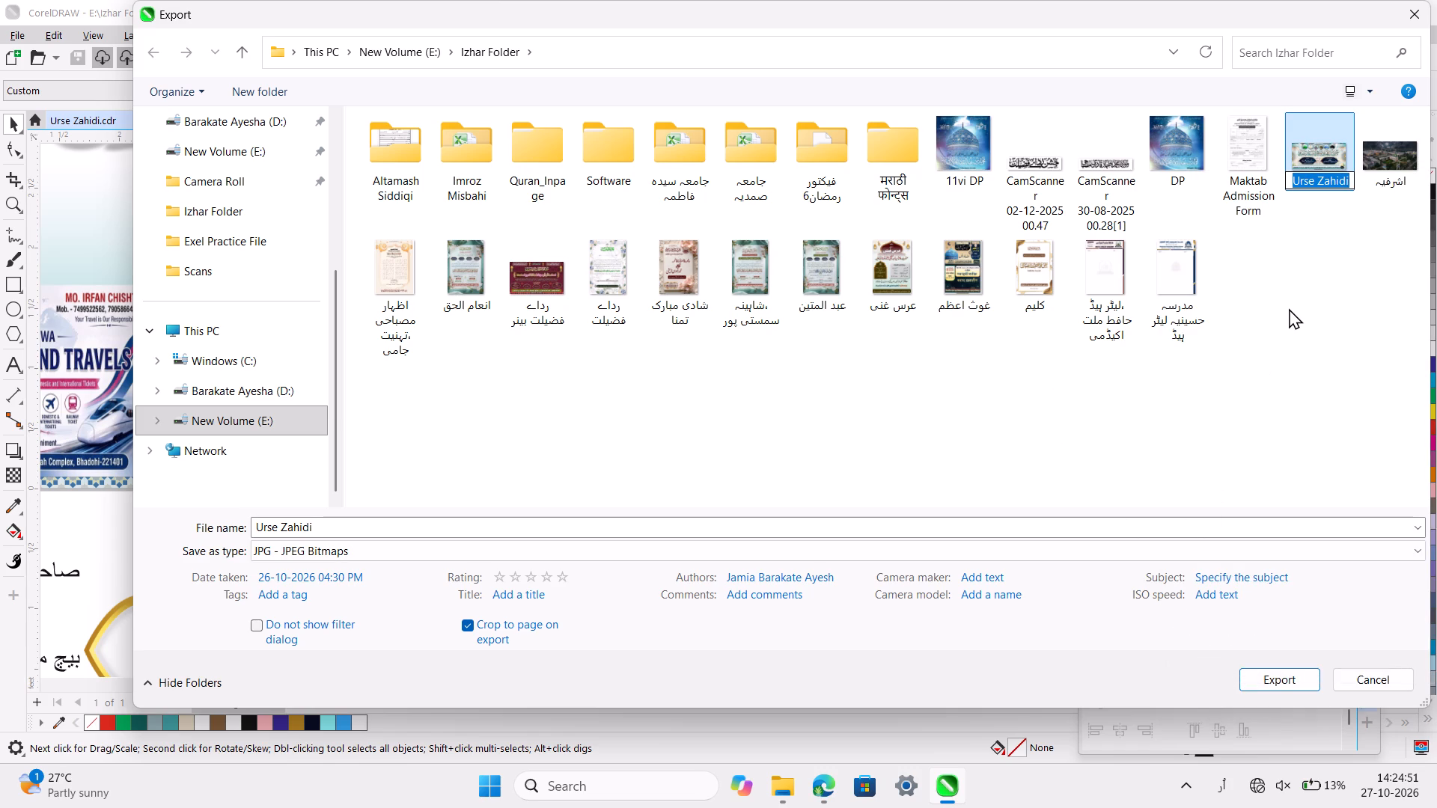
left_click(1352, 177)
key("space")
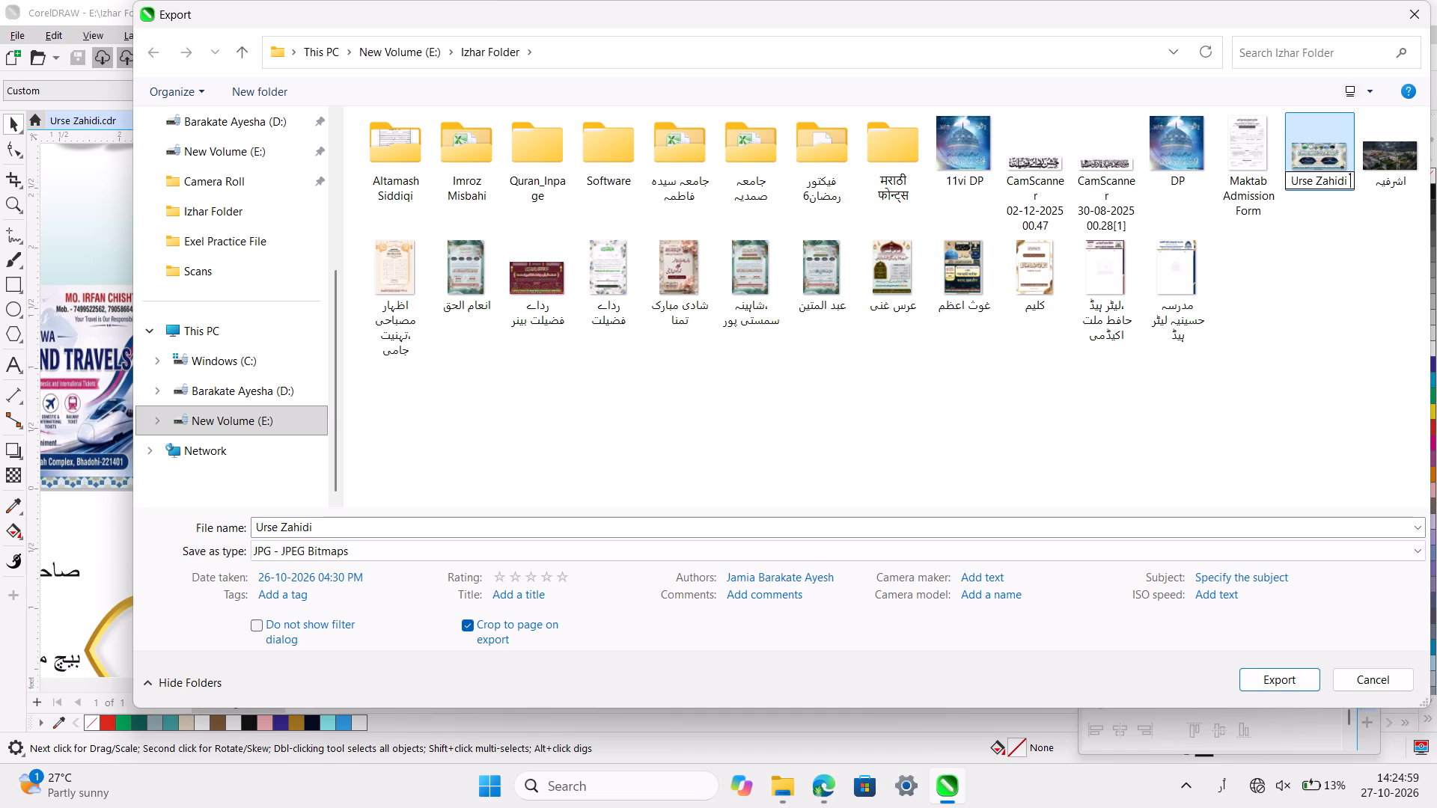
key("1")
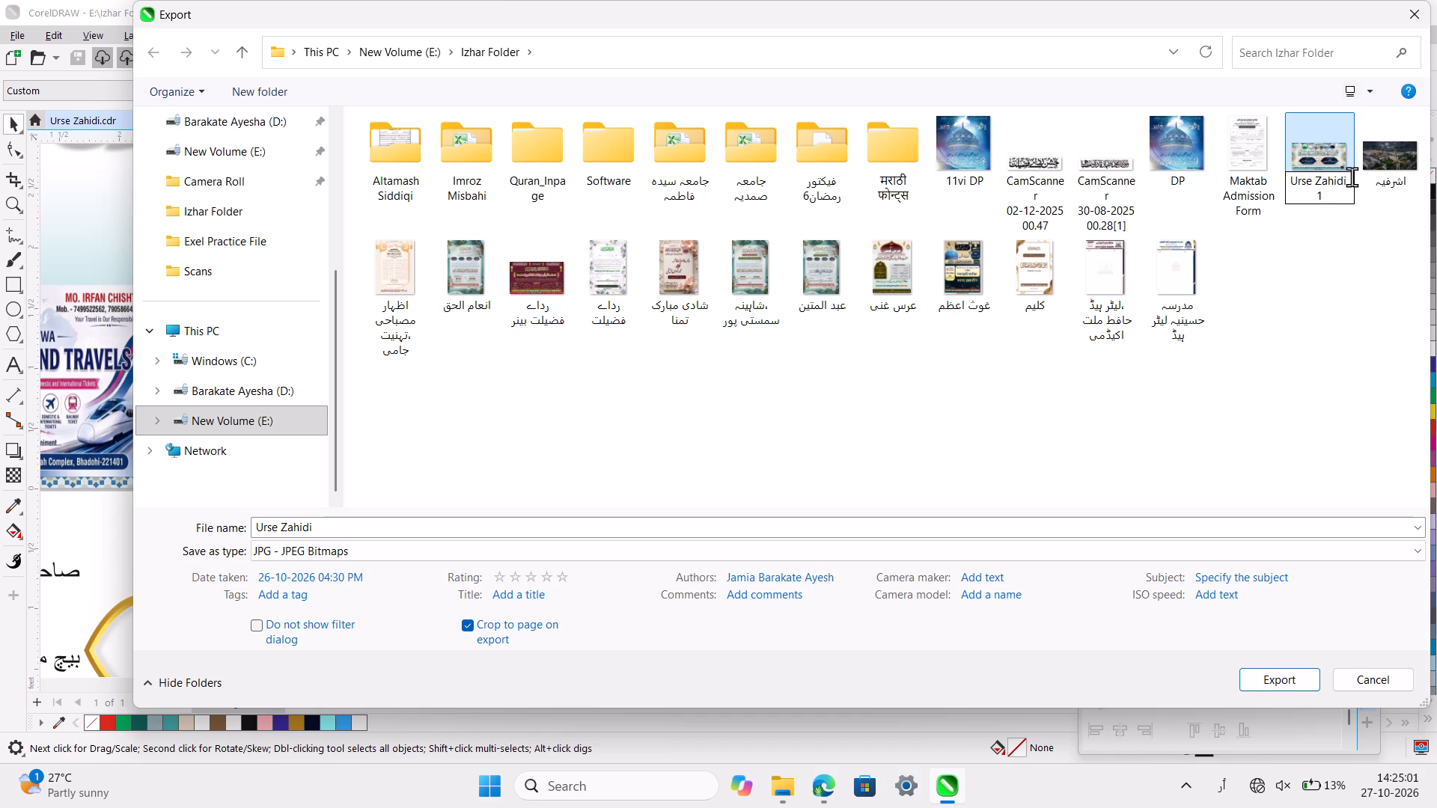
key("Return")
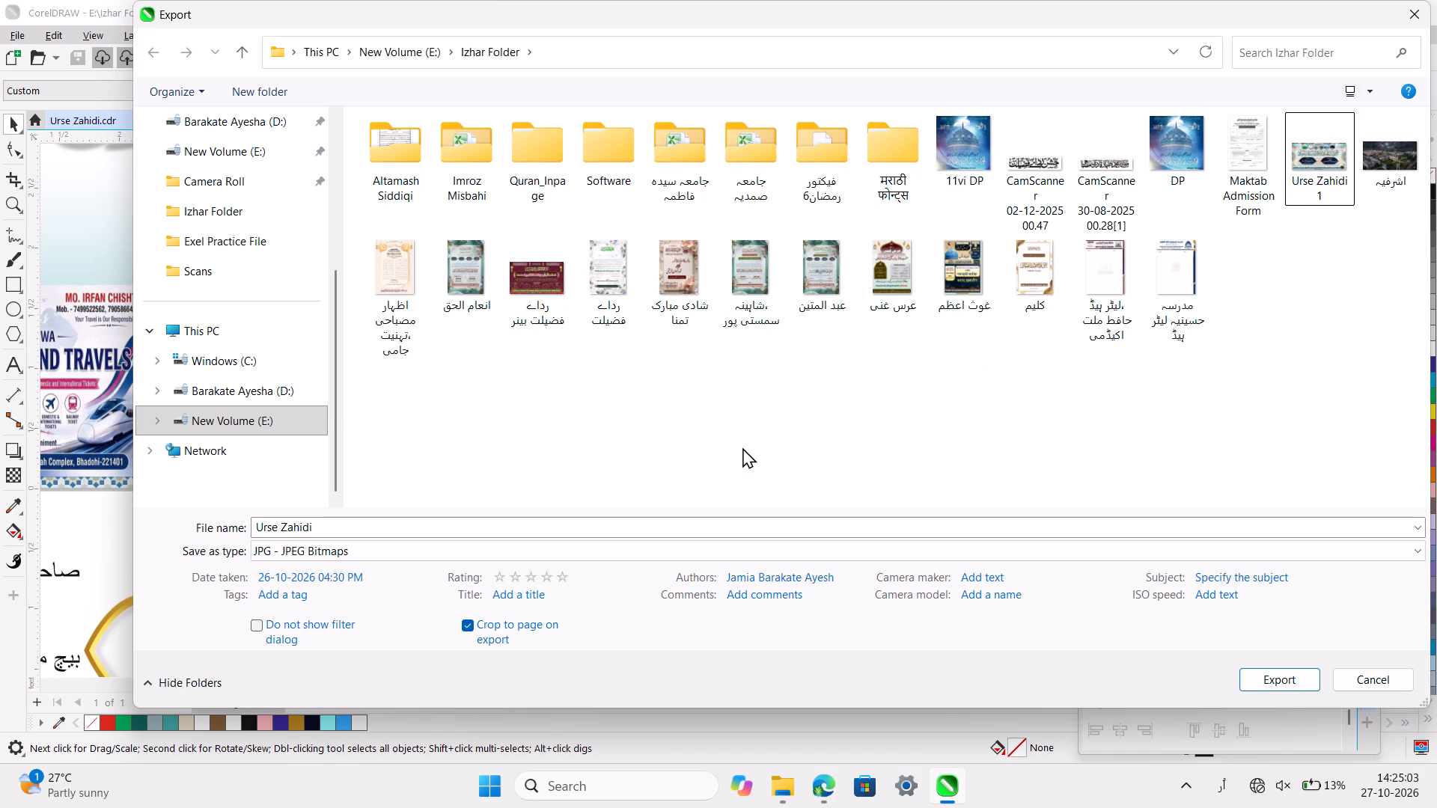
left_click(742, 447)
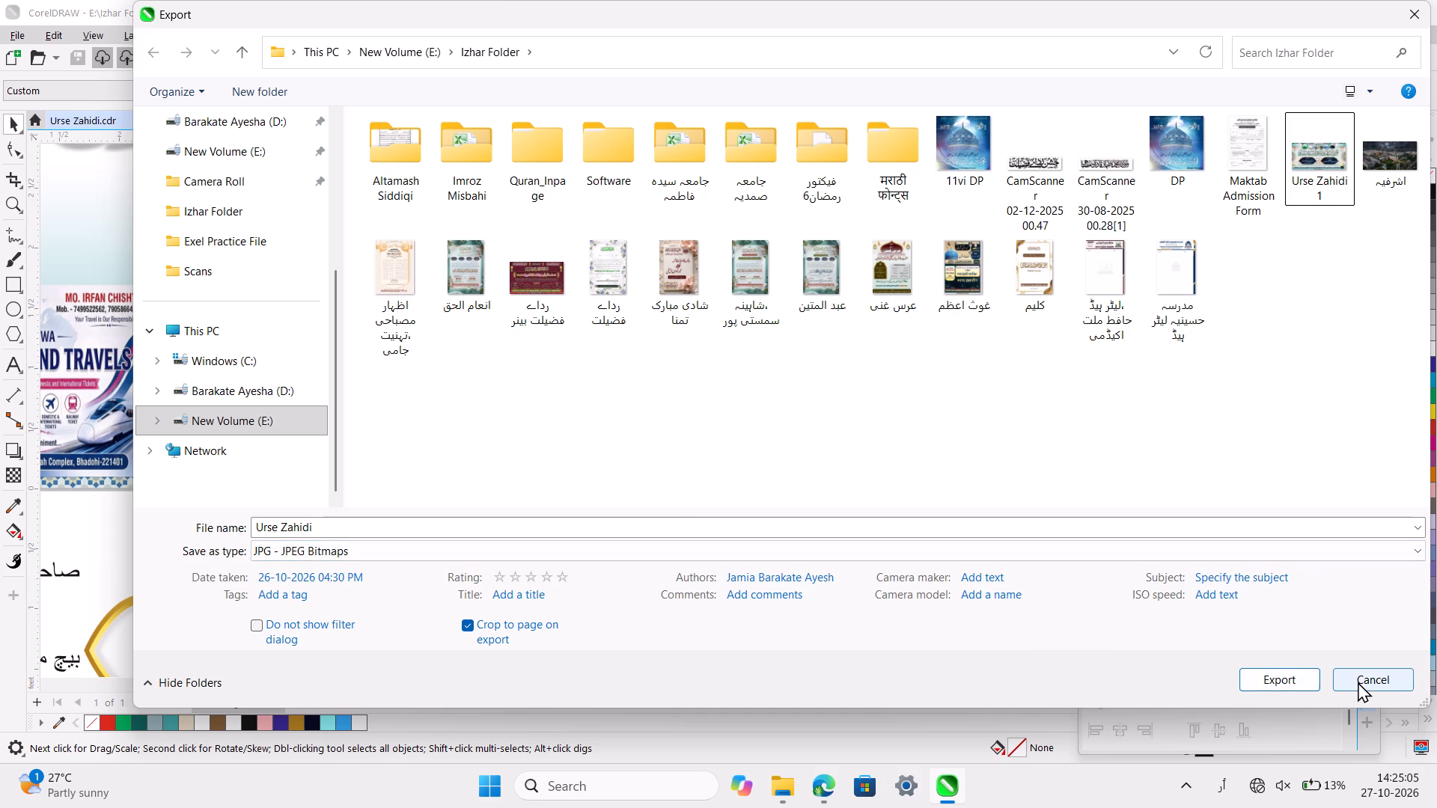
left_click(1363, 682)
left_click(788, 570)
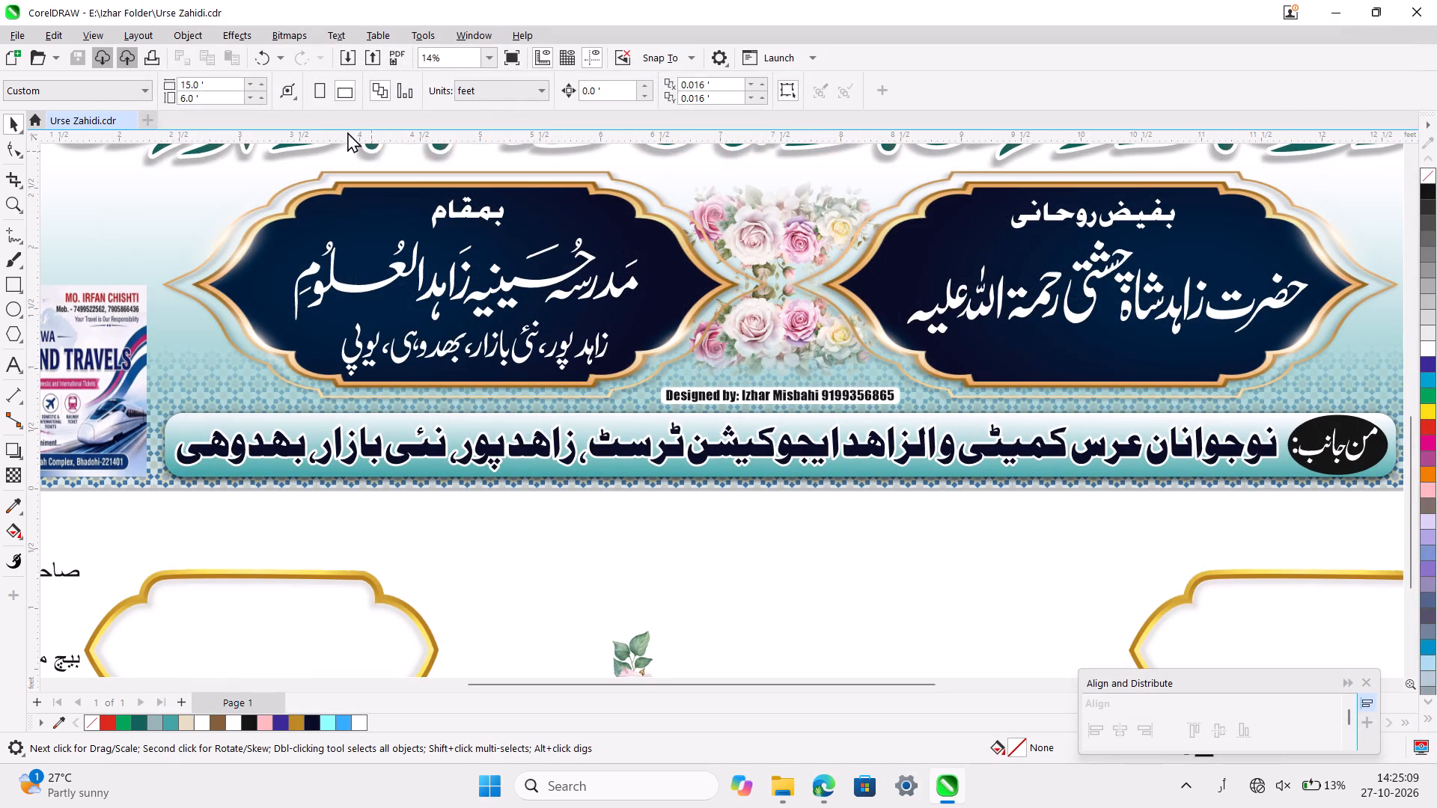
Export the banner as a JPG named Urse Zahidi in Izhar Folder, choosing the Original preset for the JPEG settings.
left_click(377, 54)
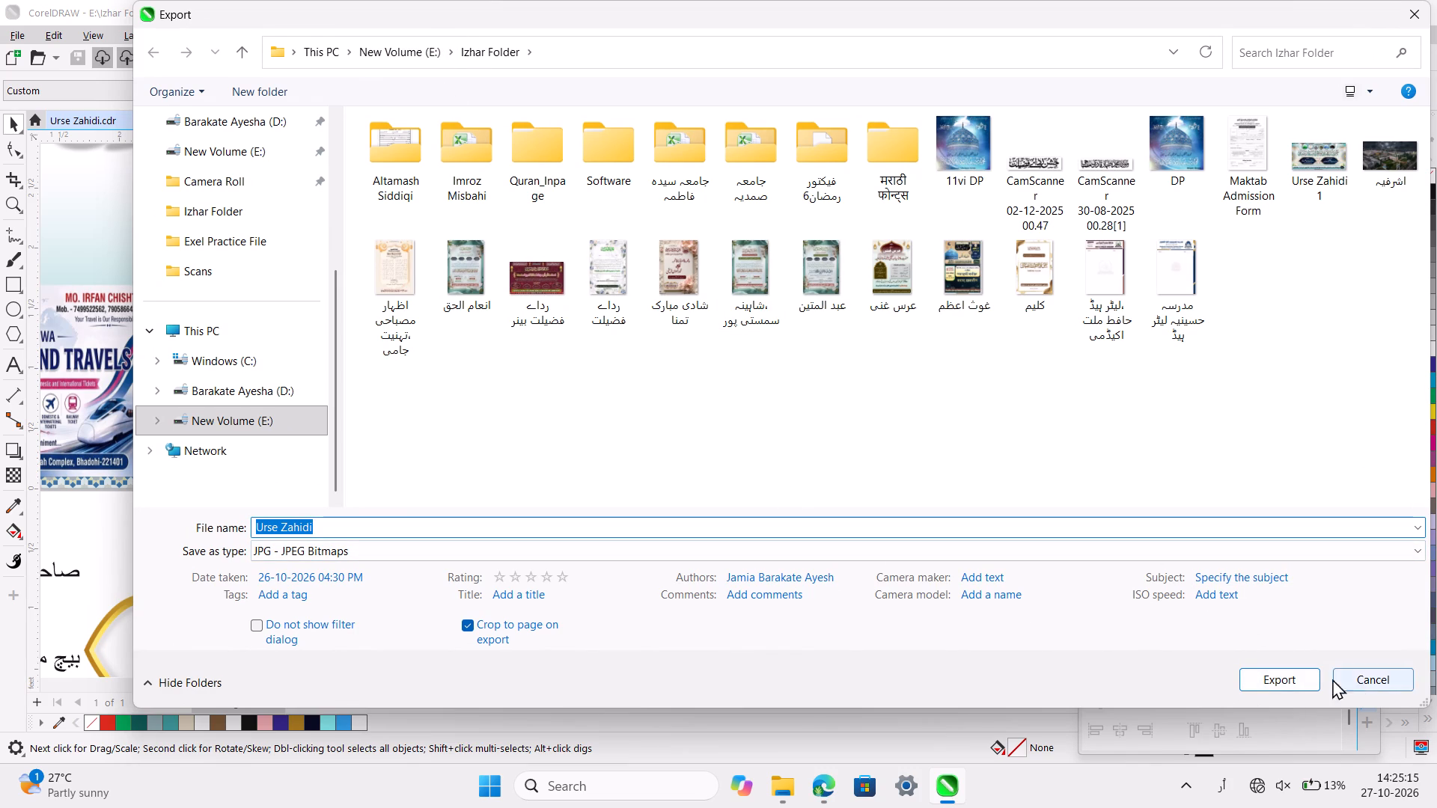
left_click(1278, 678)
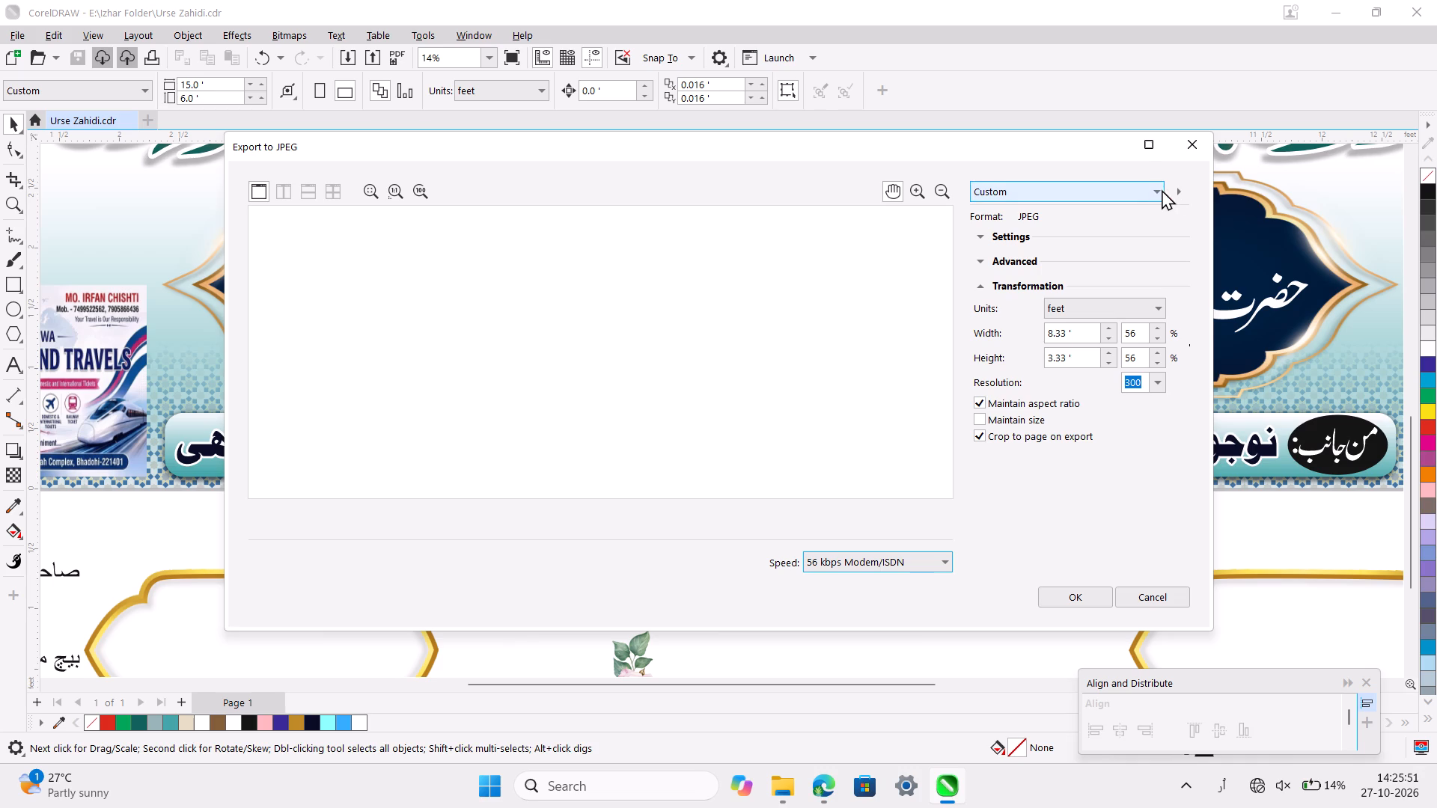
left_click(1181, 192)
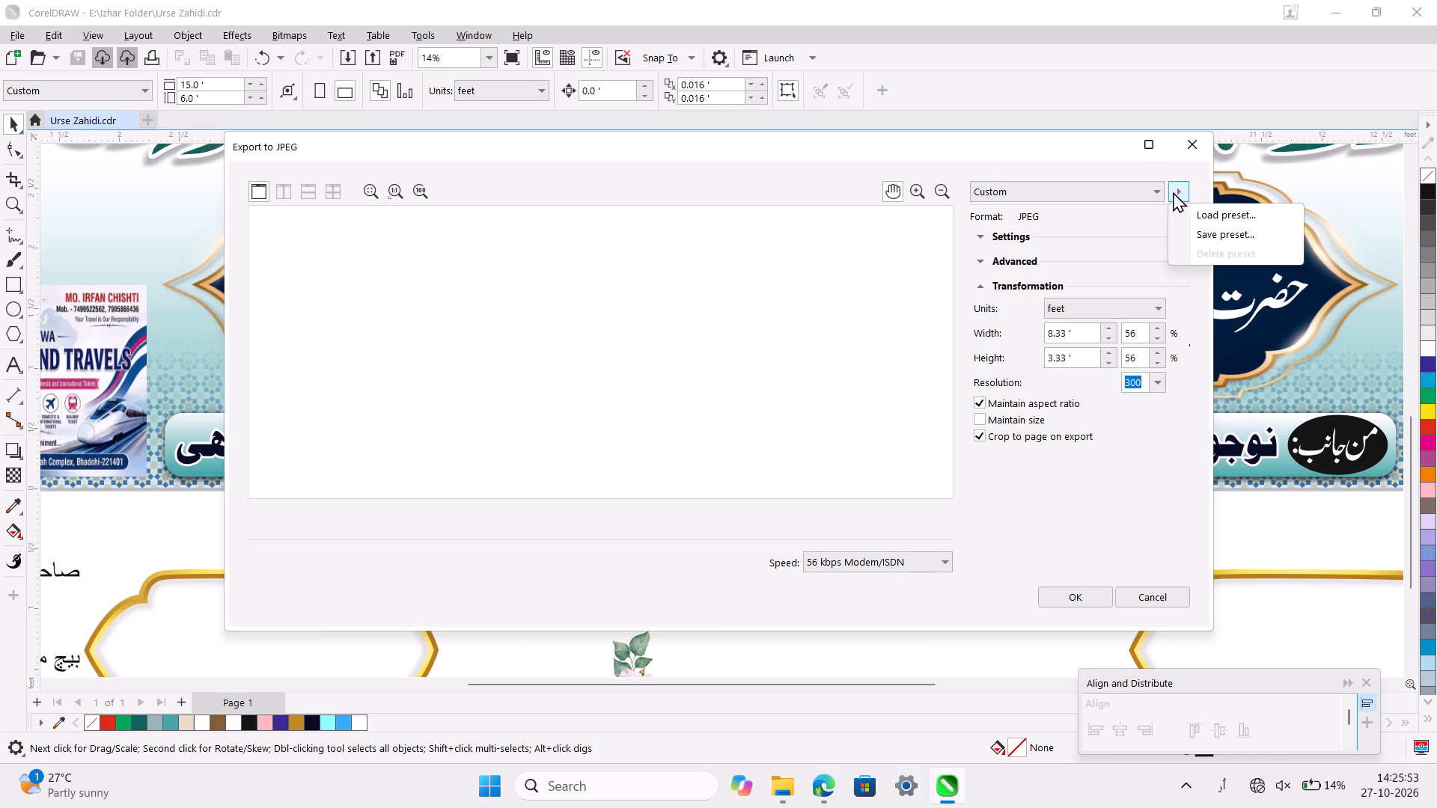
left_click(1153, 193)
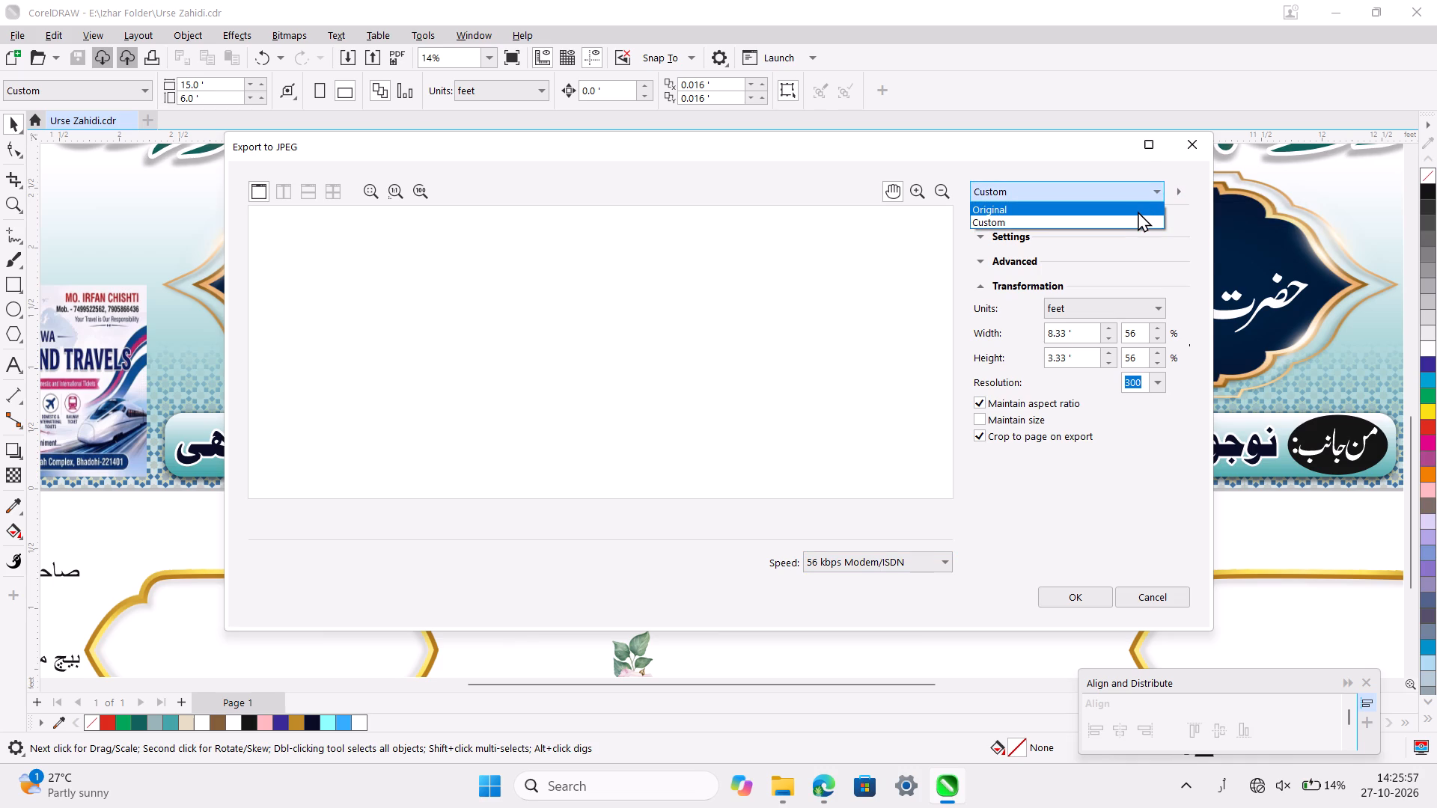
left_click(1136, 211)
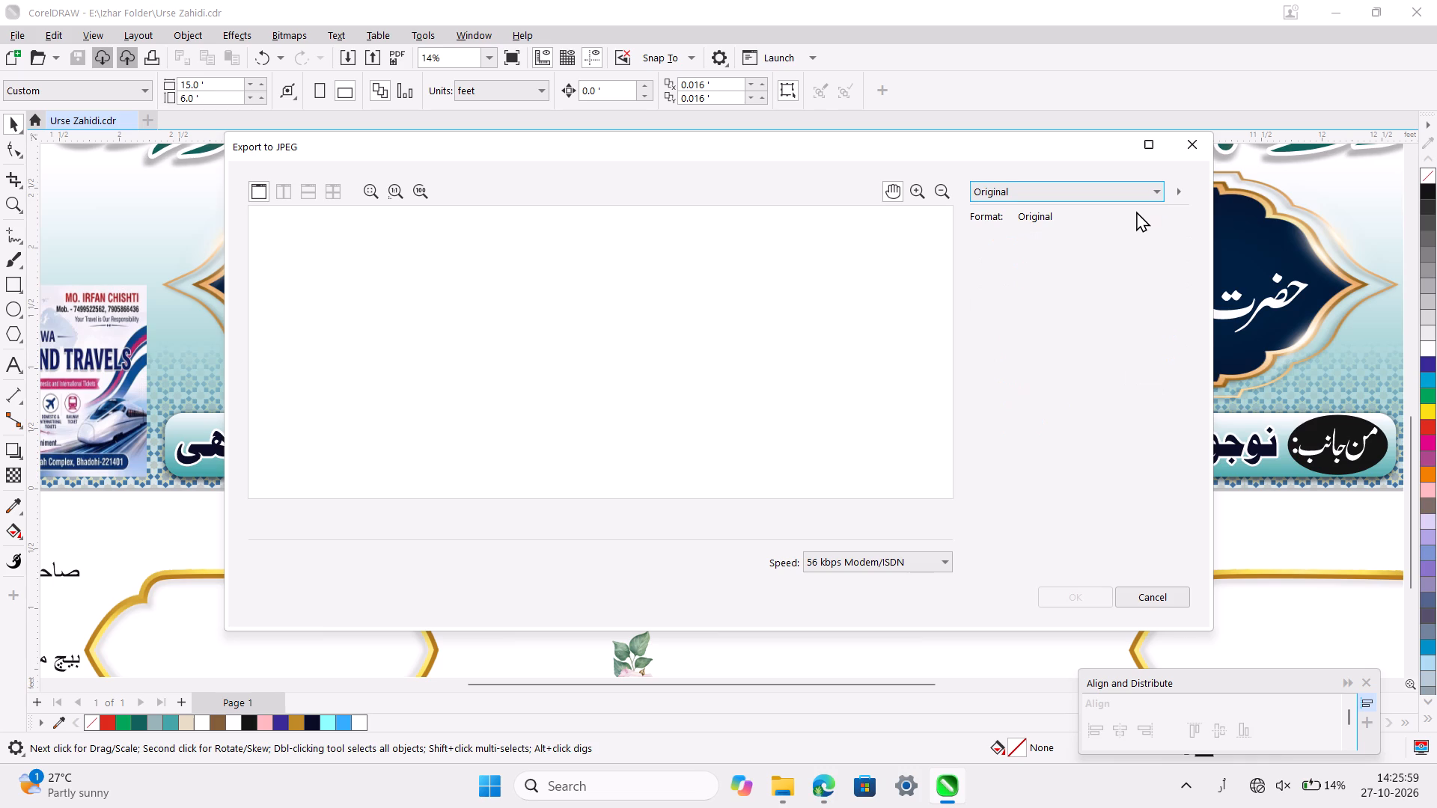
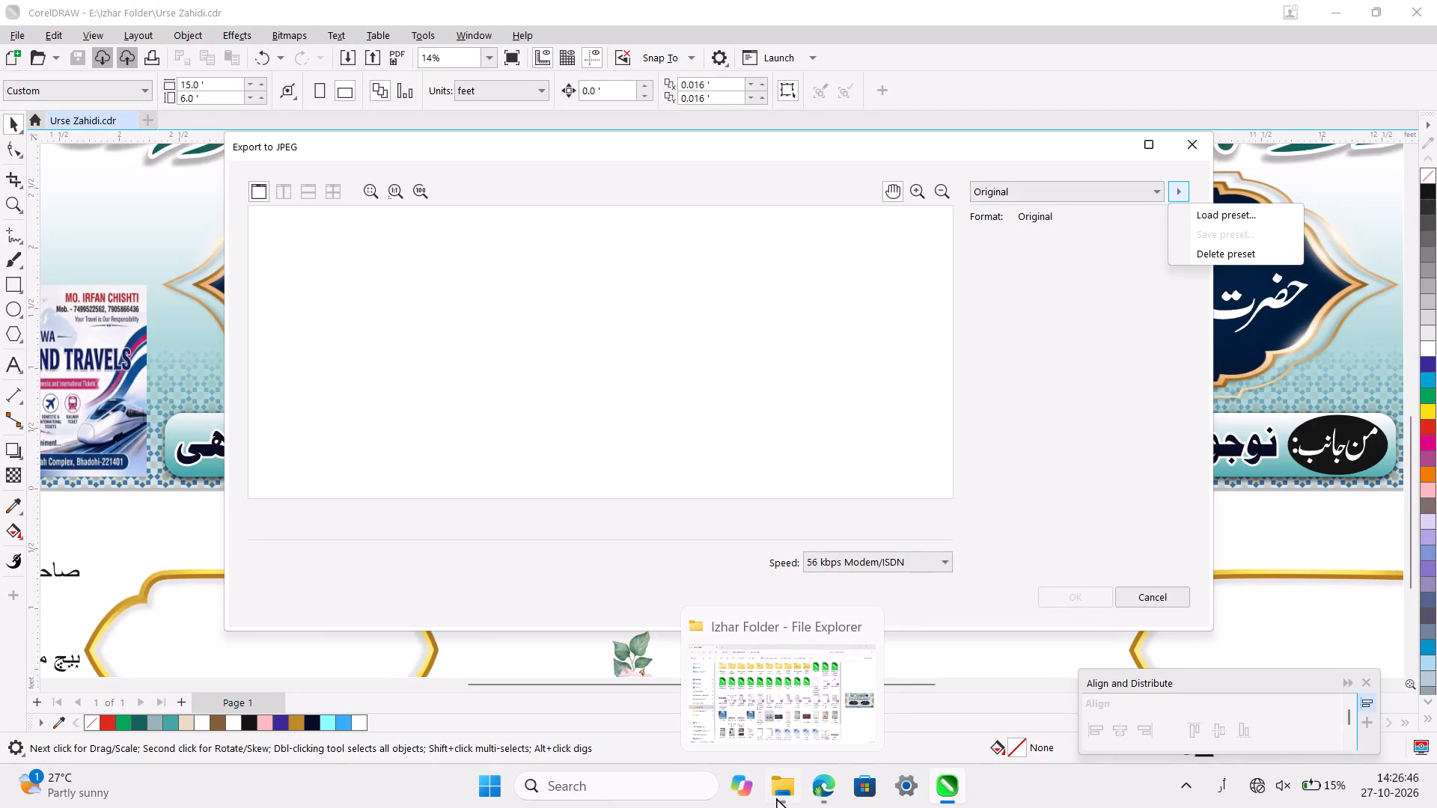
Switch to Izhar Folder in File Explorer and try to open the رداے فضیلت JPG image, dismissing any message.
left_click(776, 799)
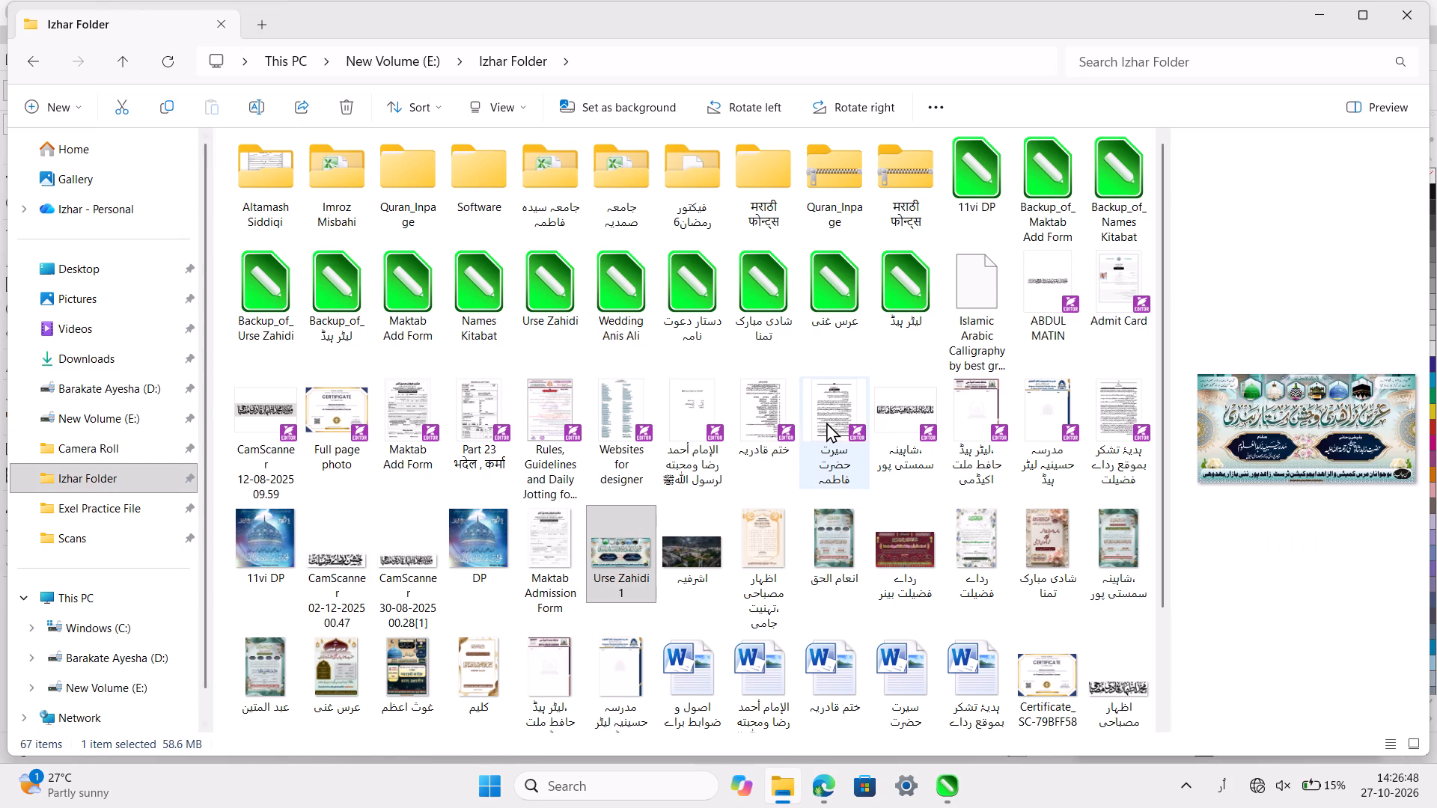
scroll(826, 422, "down", 5)
double_click(976, 421)
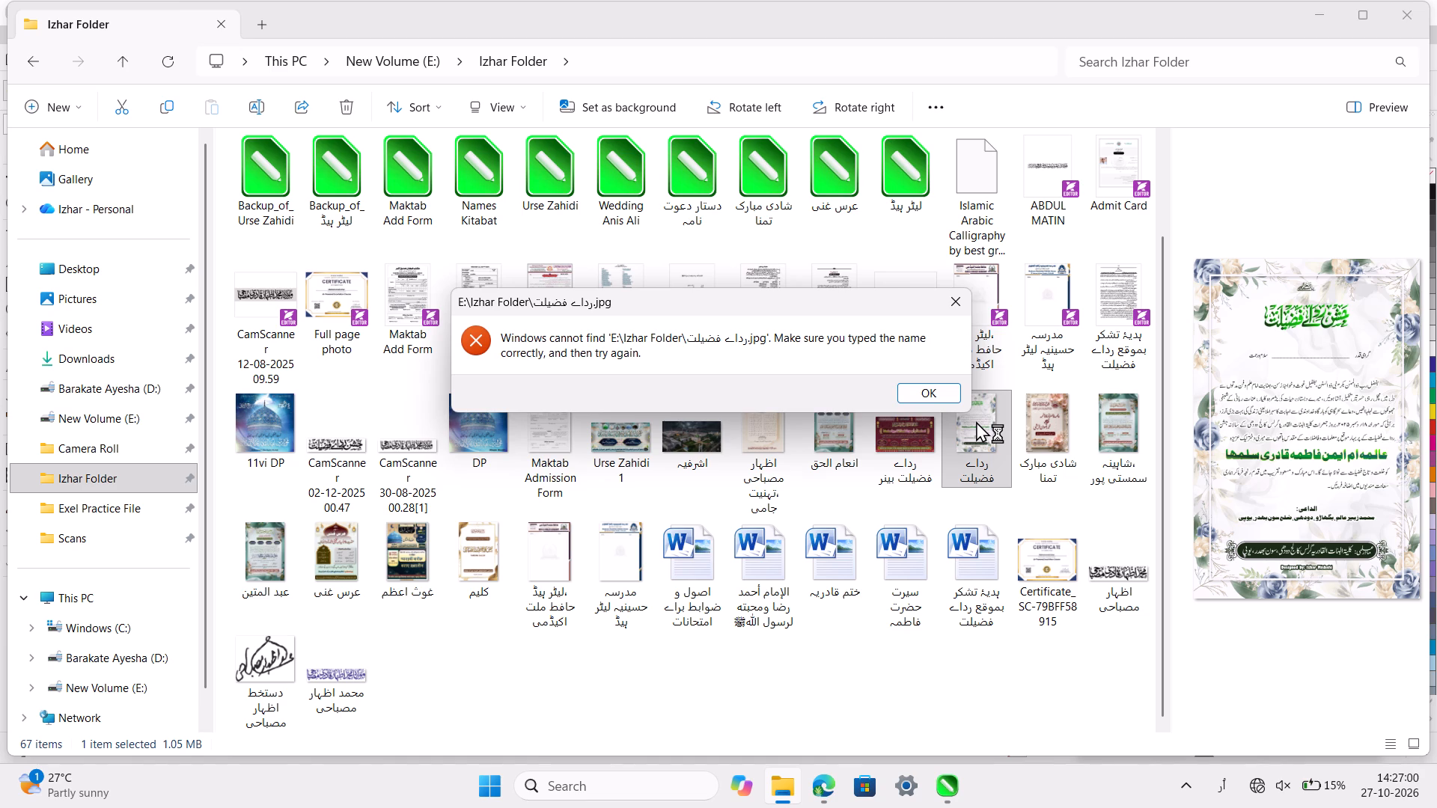
left_click(949, 303)
left_click(1013, 639)
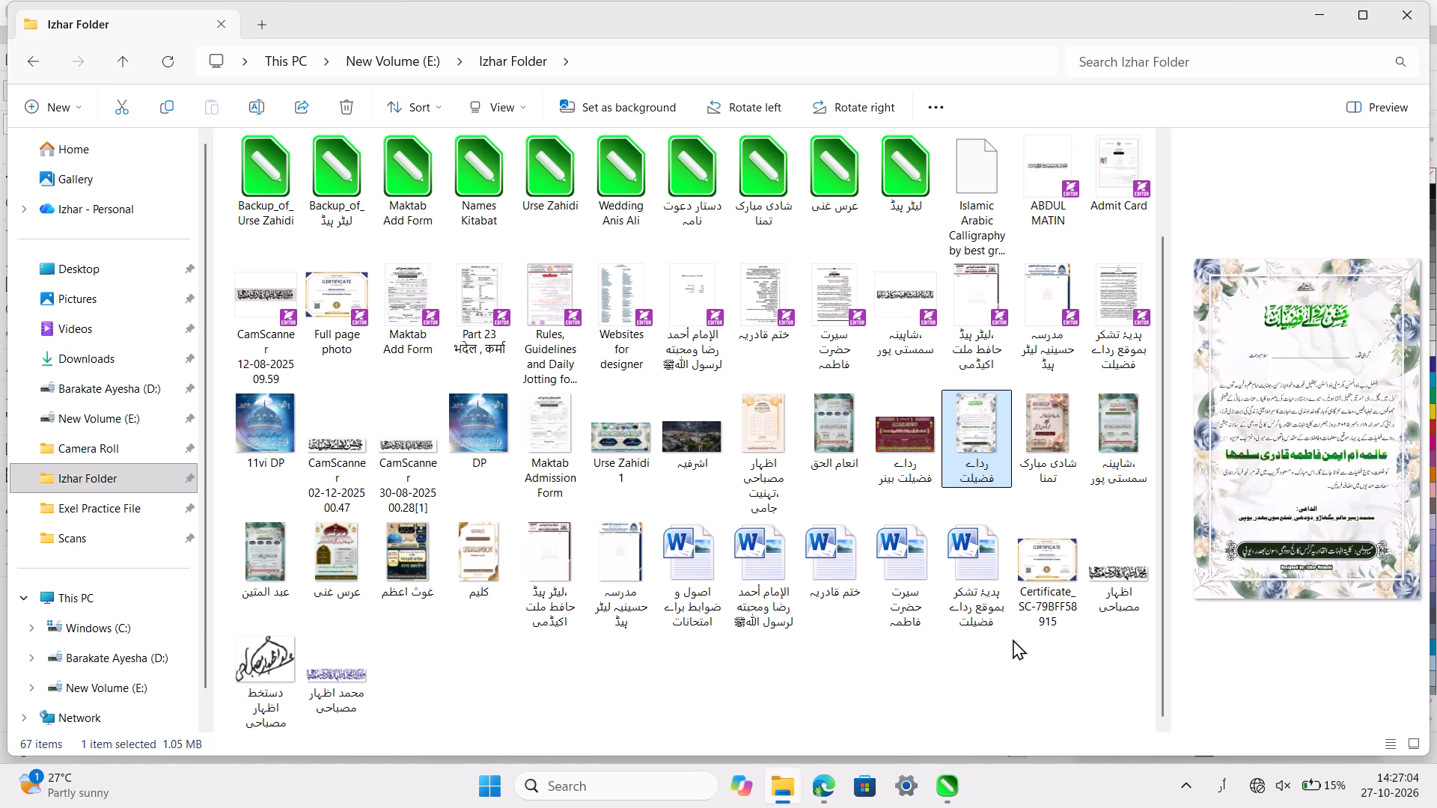
Switch to Windows Settings.
left_click(903, 803)
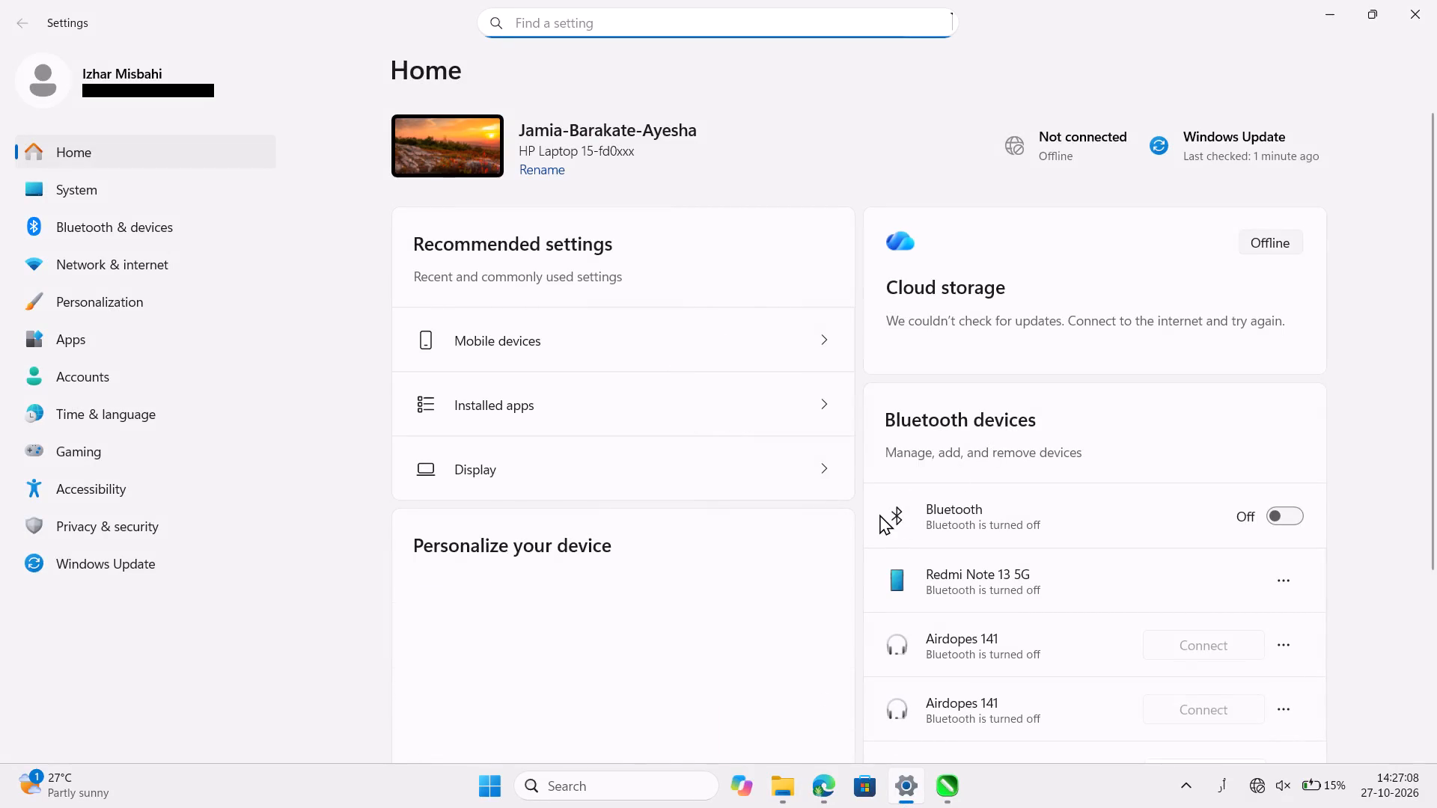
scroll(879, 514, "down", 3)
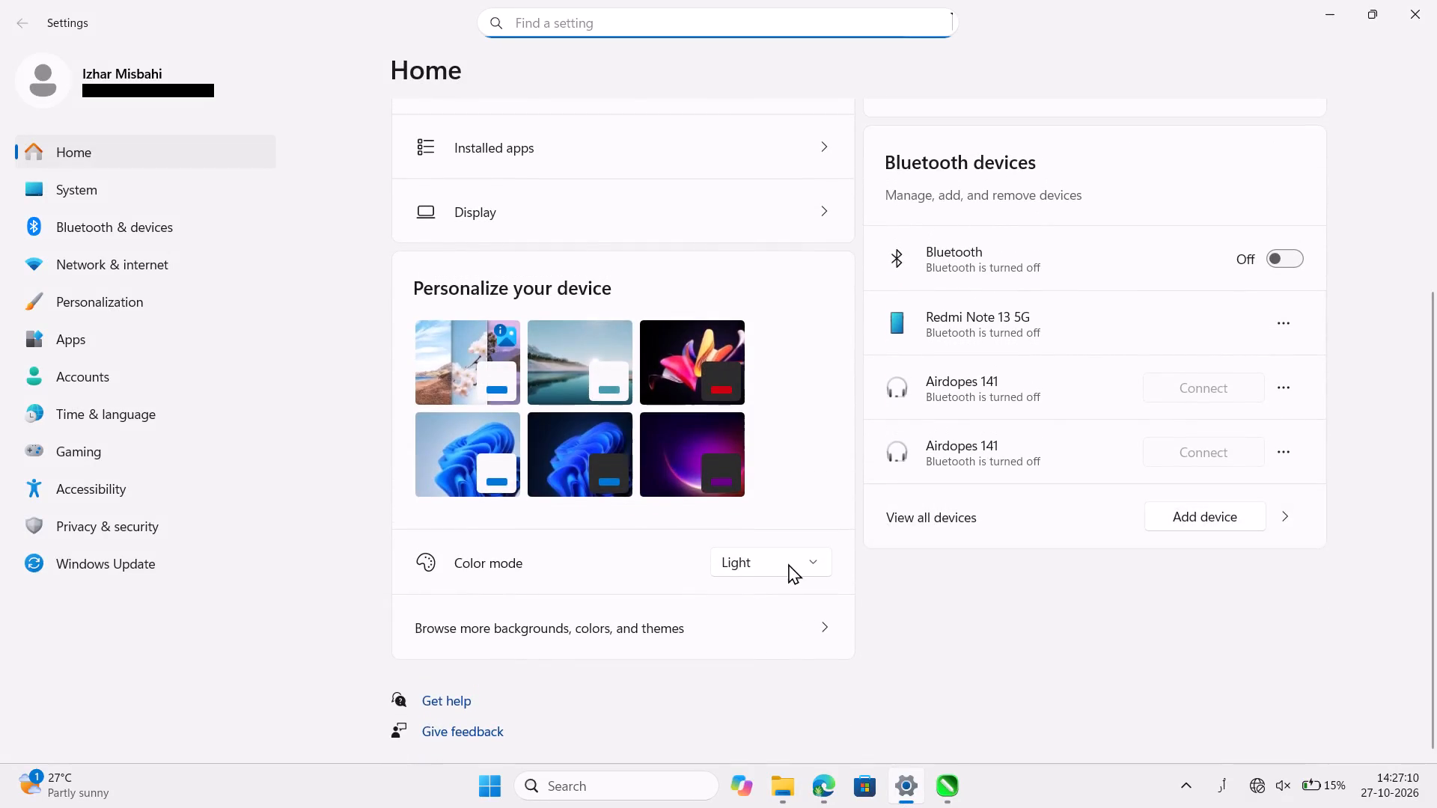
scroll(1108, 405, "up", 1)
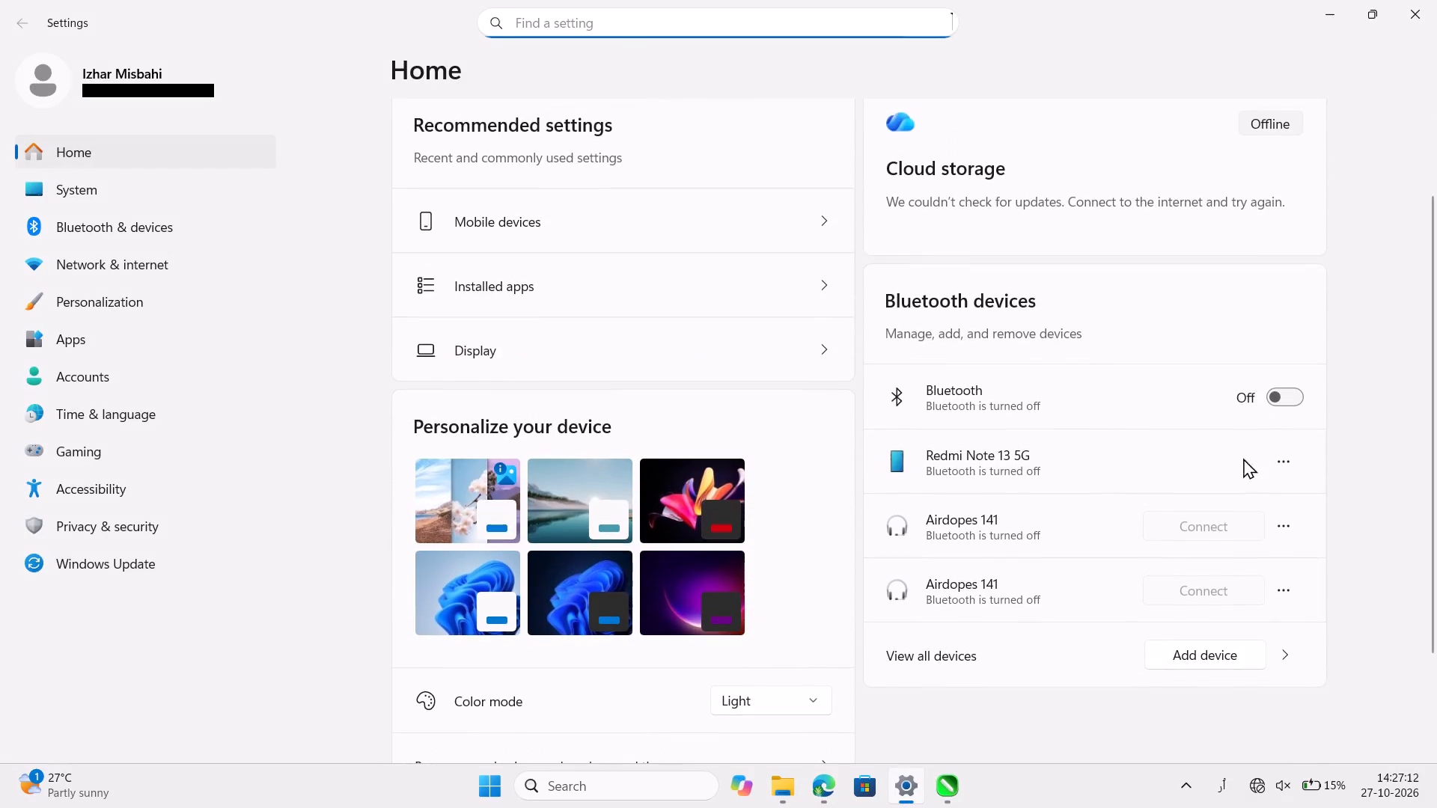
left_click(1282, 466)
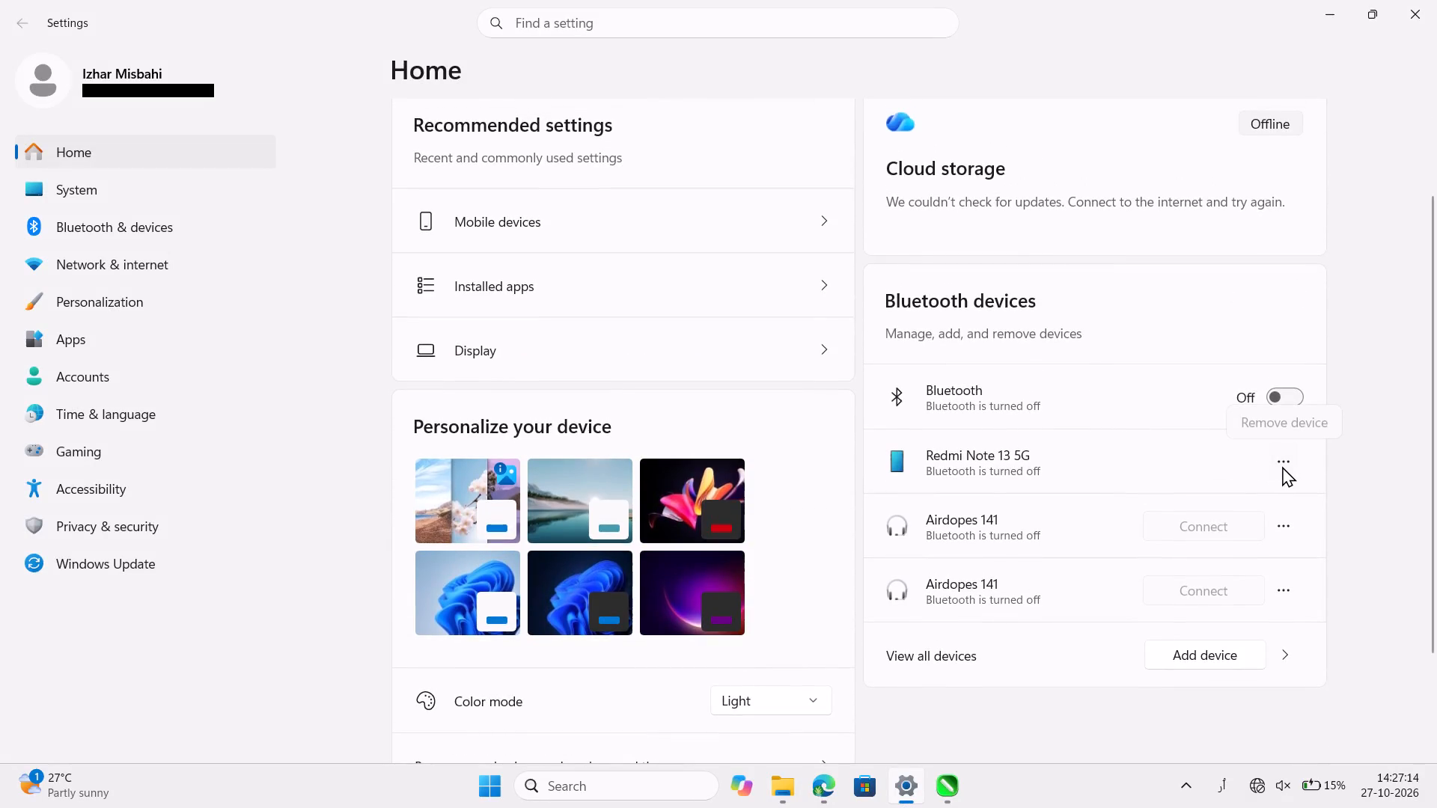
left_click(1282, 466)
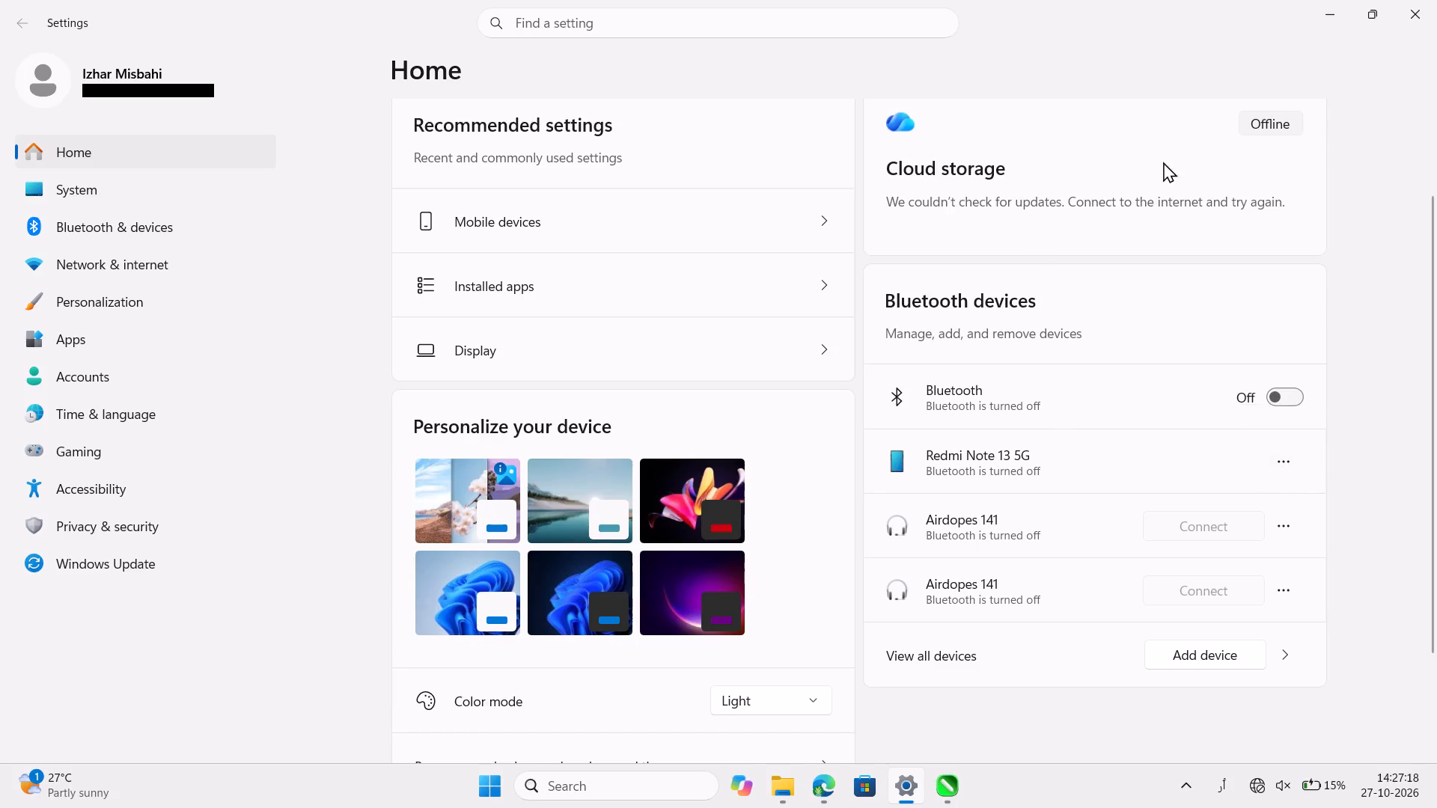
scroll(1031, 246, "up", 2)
Find Photos among the default apps and open its page of default file types.
left_click(112, 346)
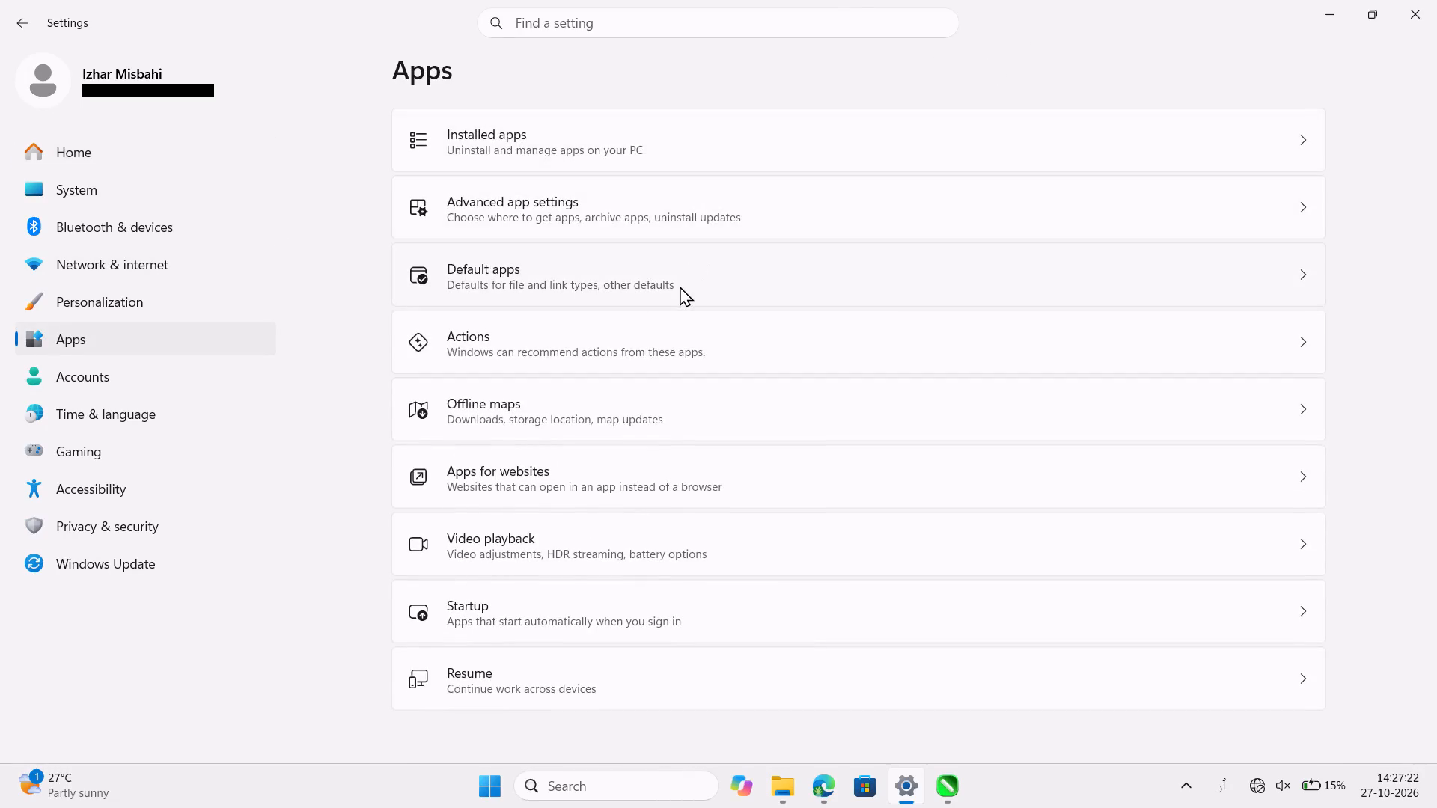
left_click(680, 286)
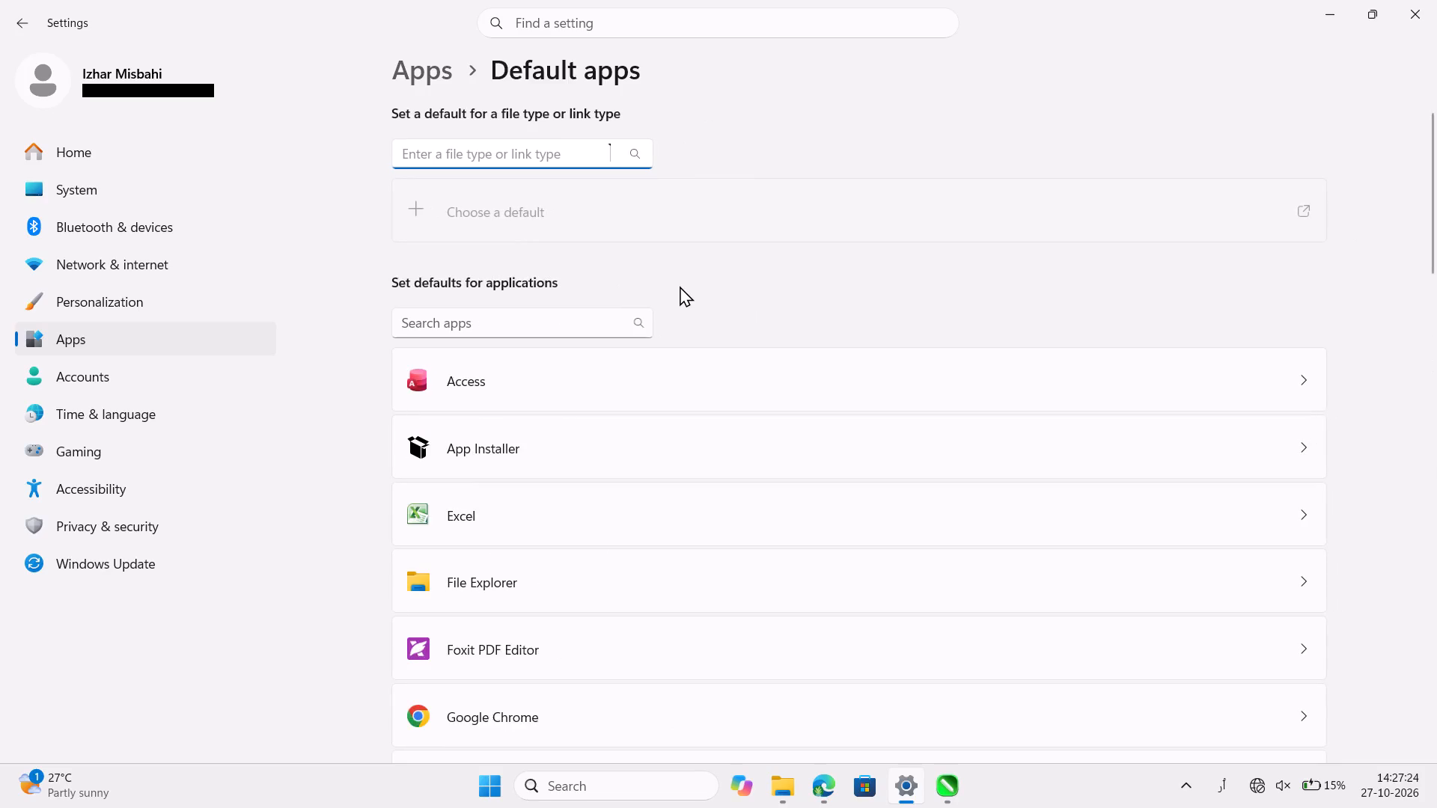
scroll(680, 286, "down", 5)
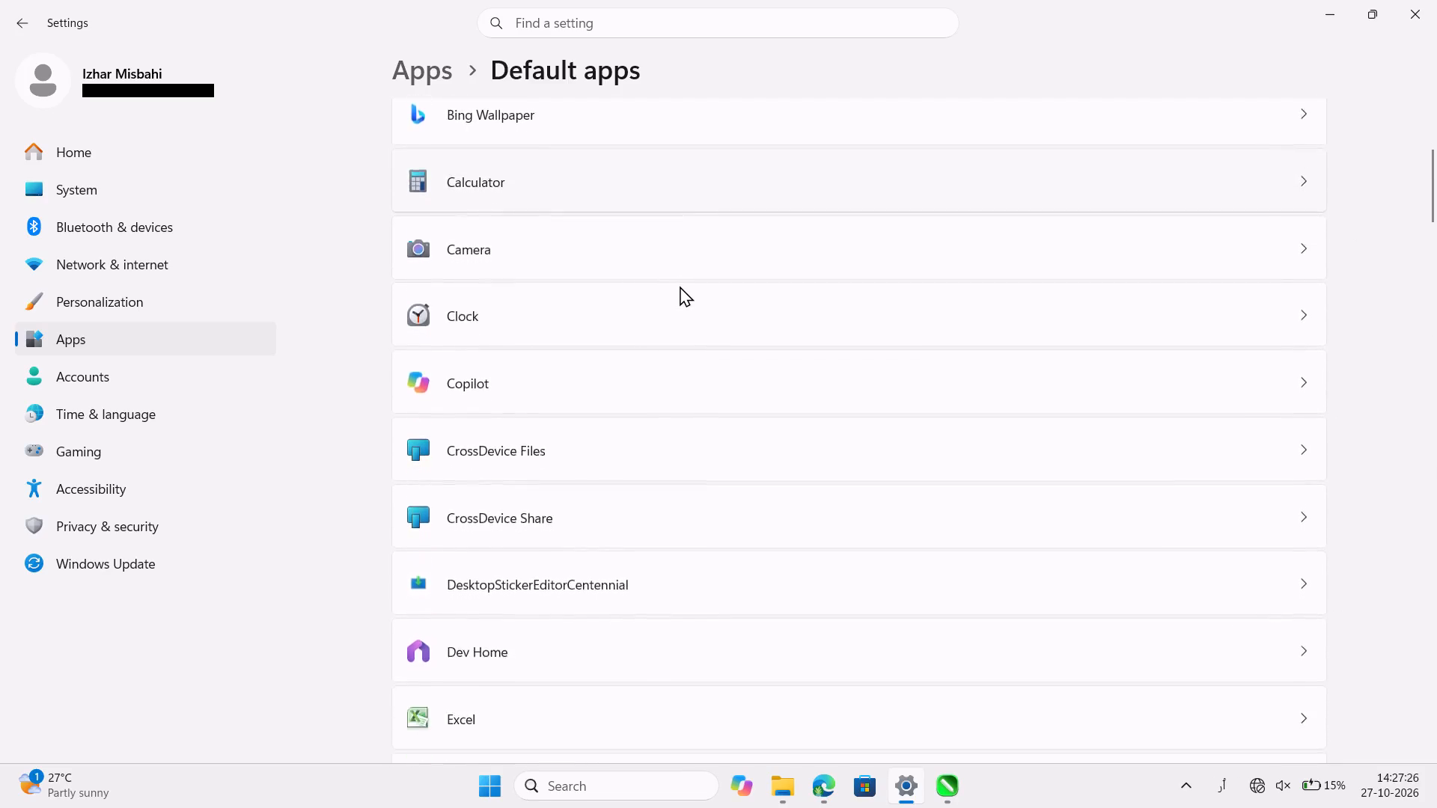
scroll(680, 286, "down", 2)
scroll(626, 539, "down", 2)
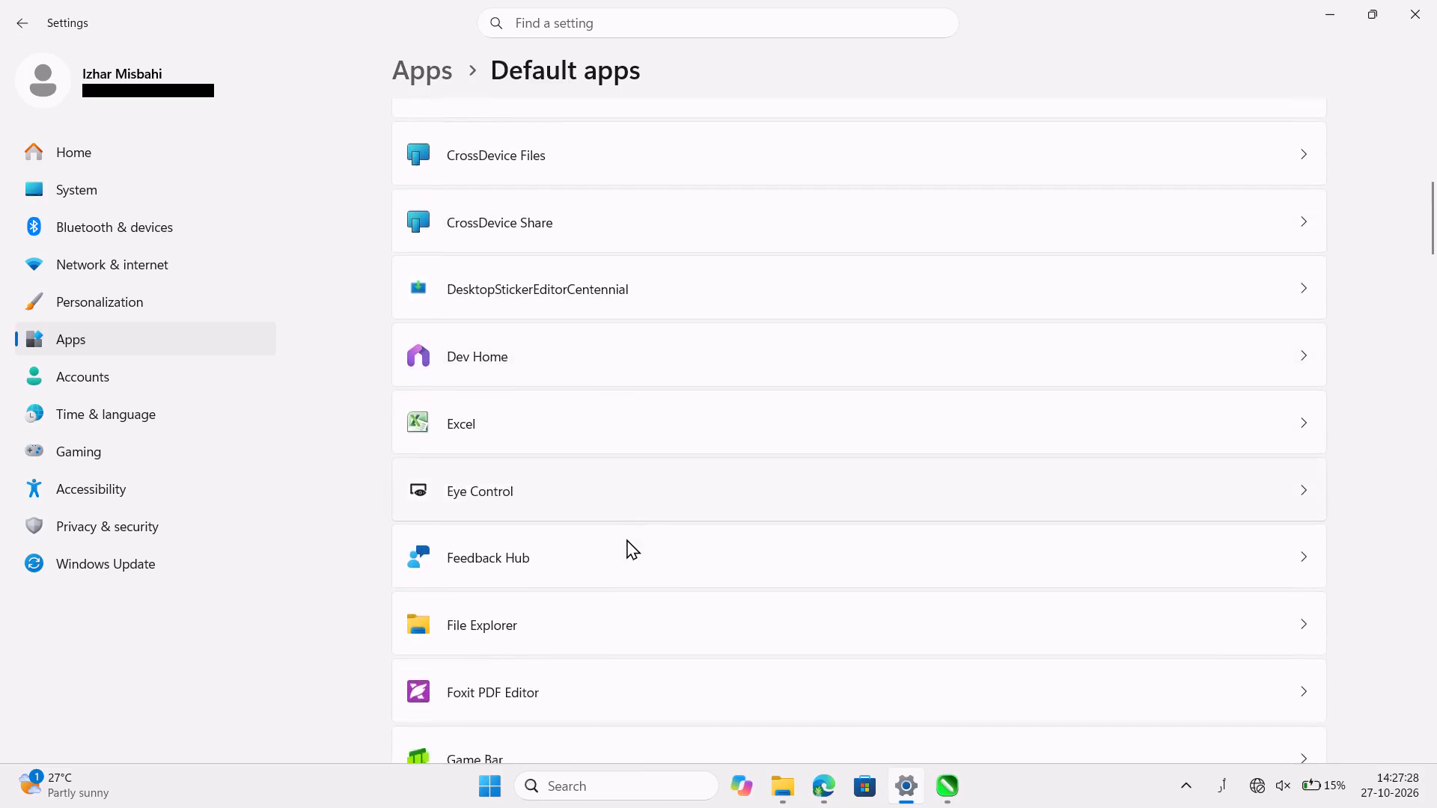
scroll(626, 539, "down", 5)
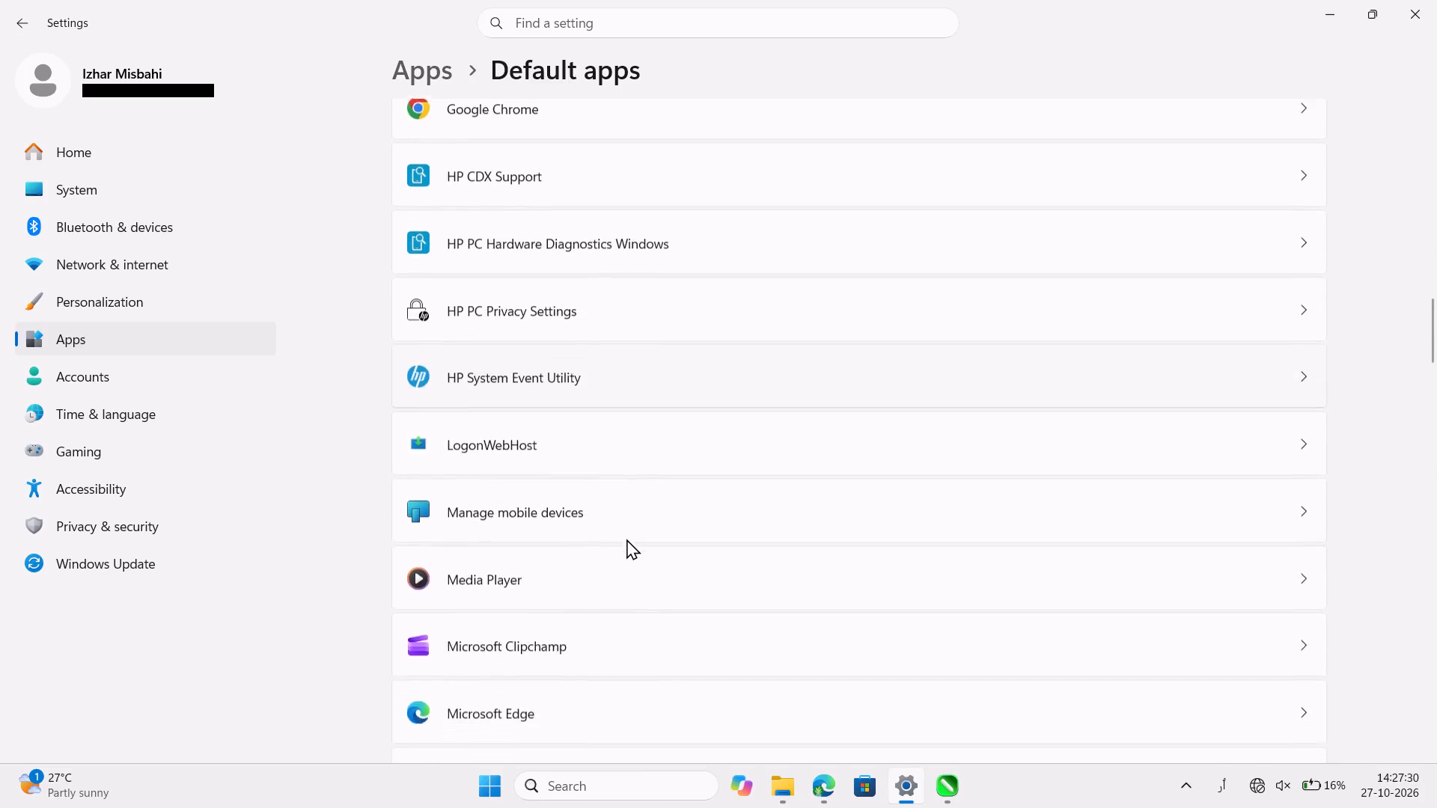
scroll(626, 539, "down", 1)
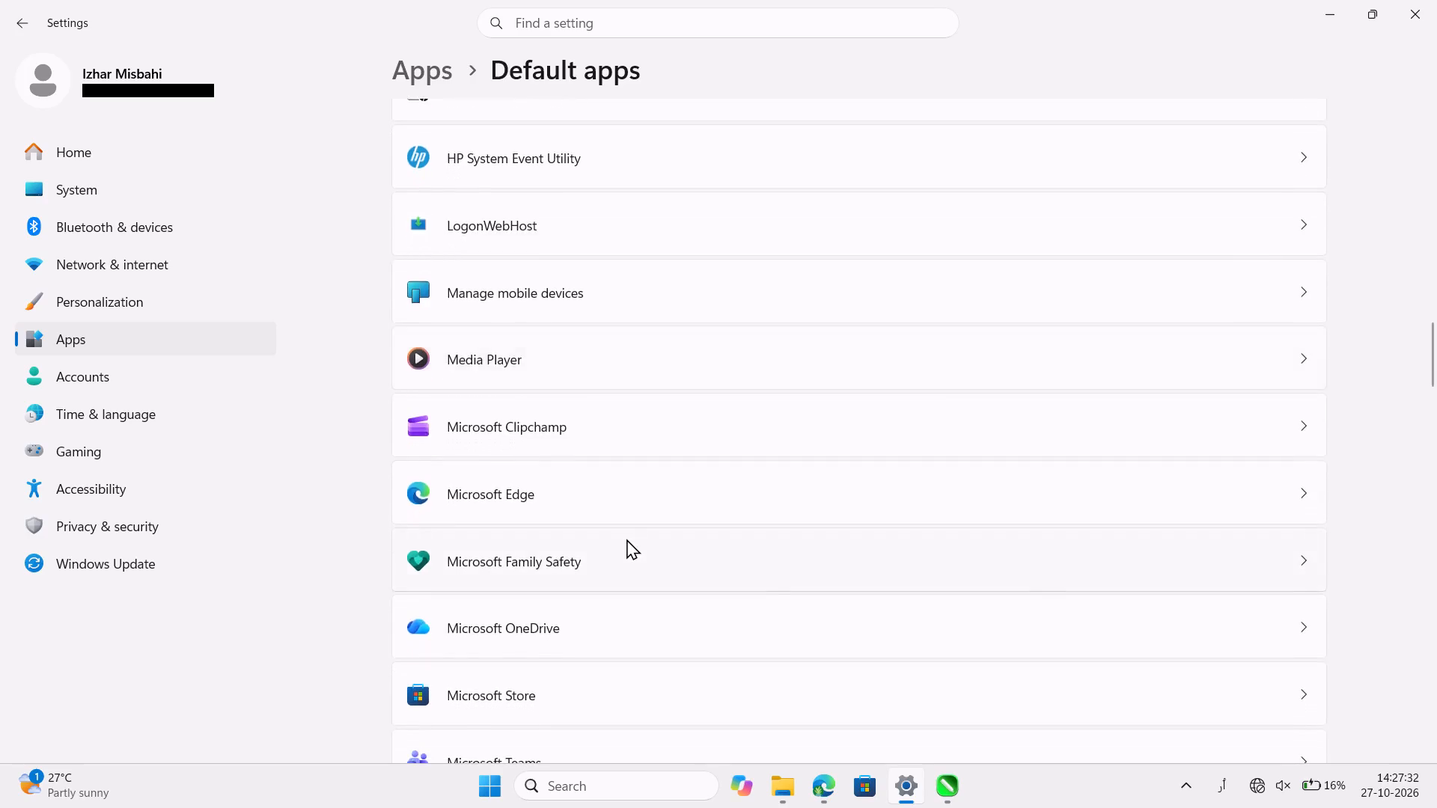
scroll(626, 539, "down", 4)
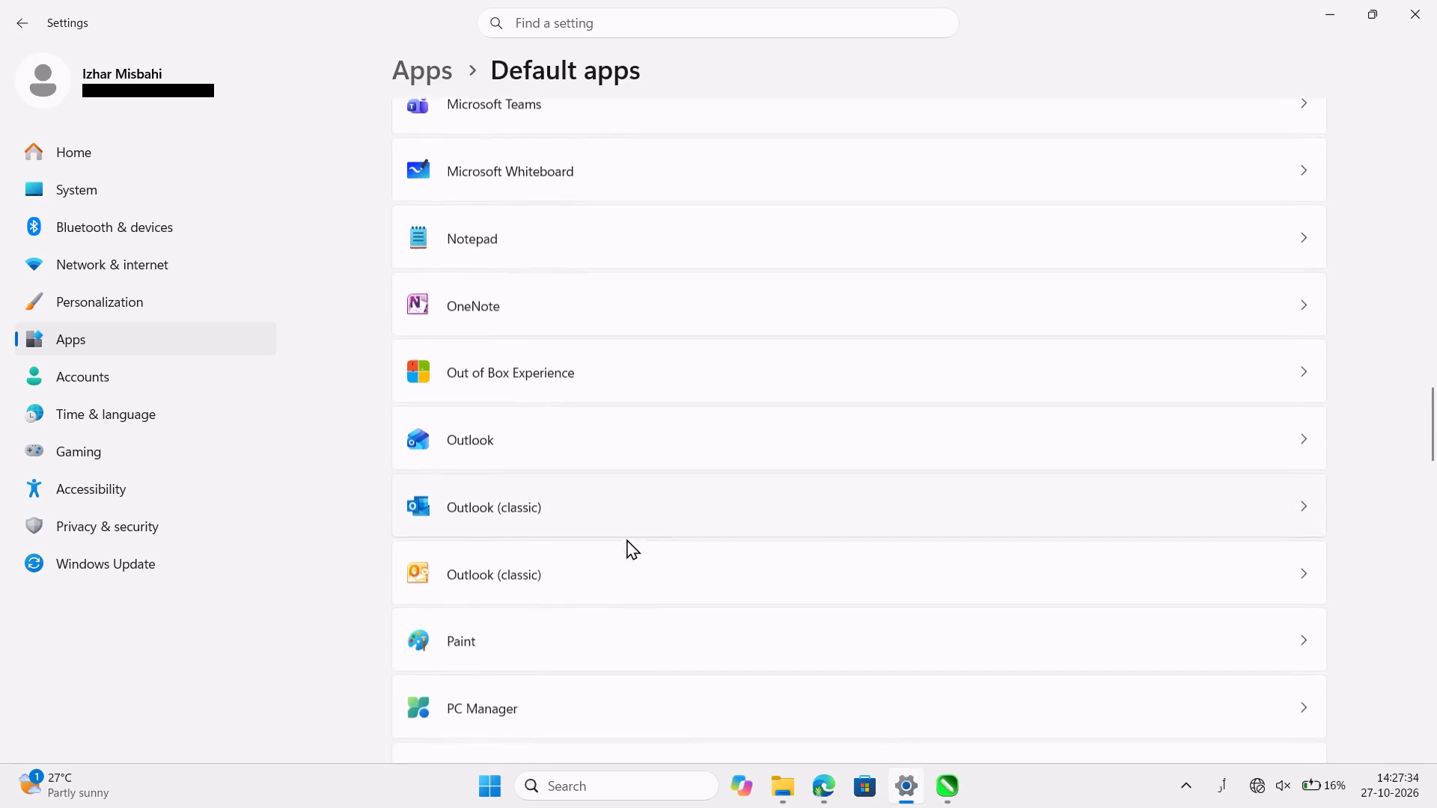
scroll(626, 539, "down", 3)
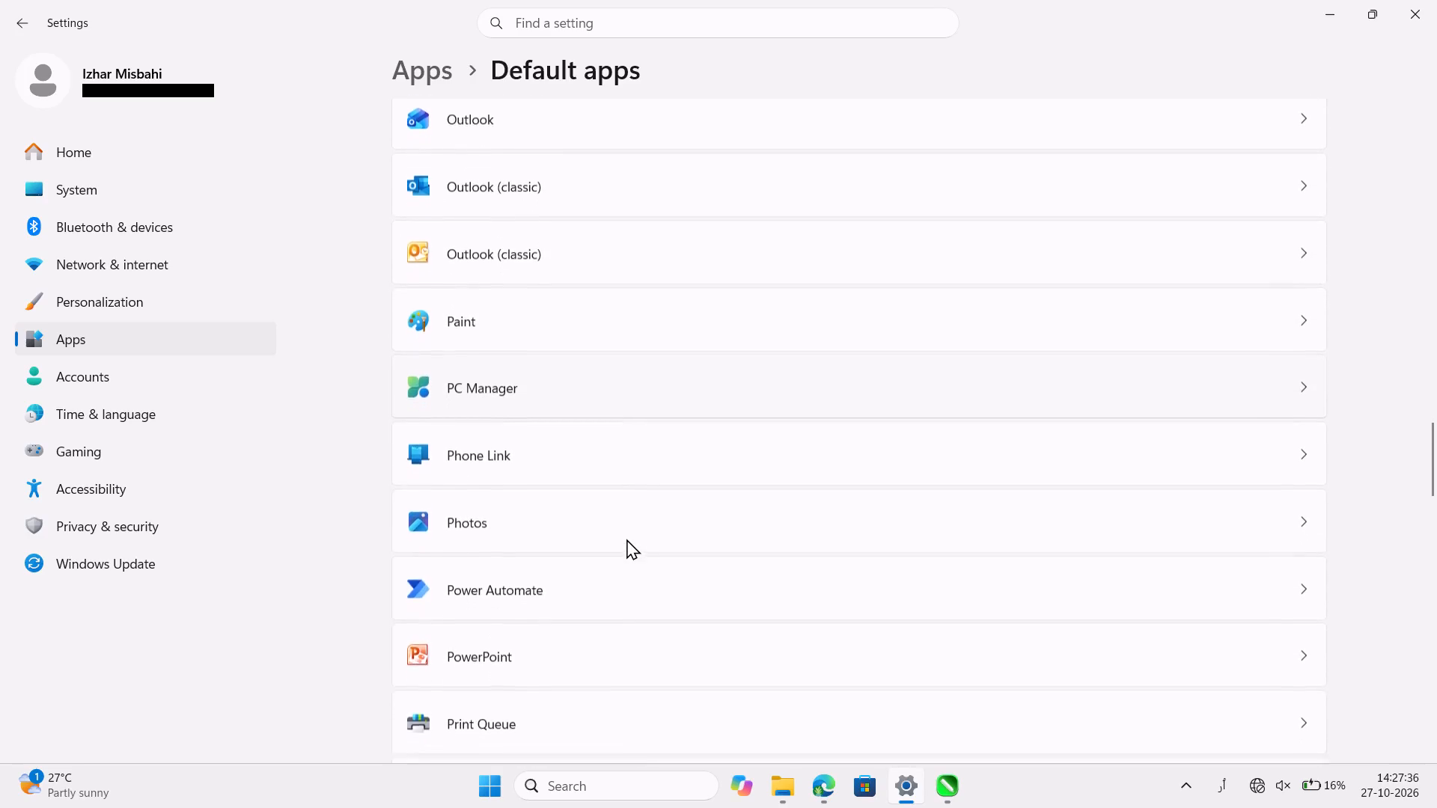
left_click(1284, 527)
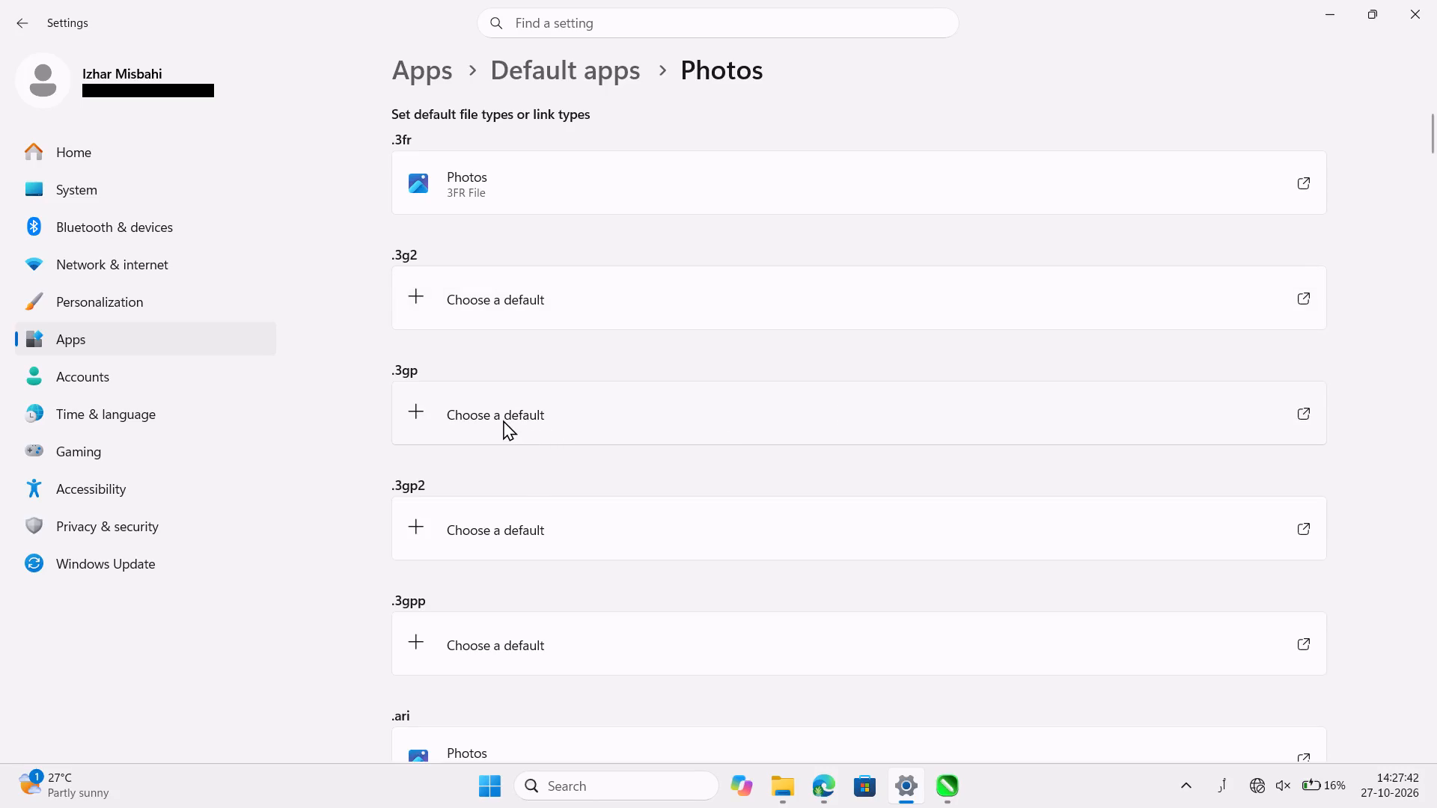
Set Photos as the default app for .jpeg files.
scroll(503, 420, "down", 2)
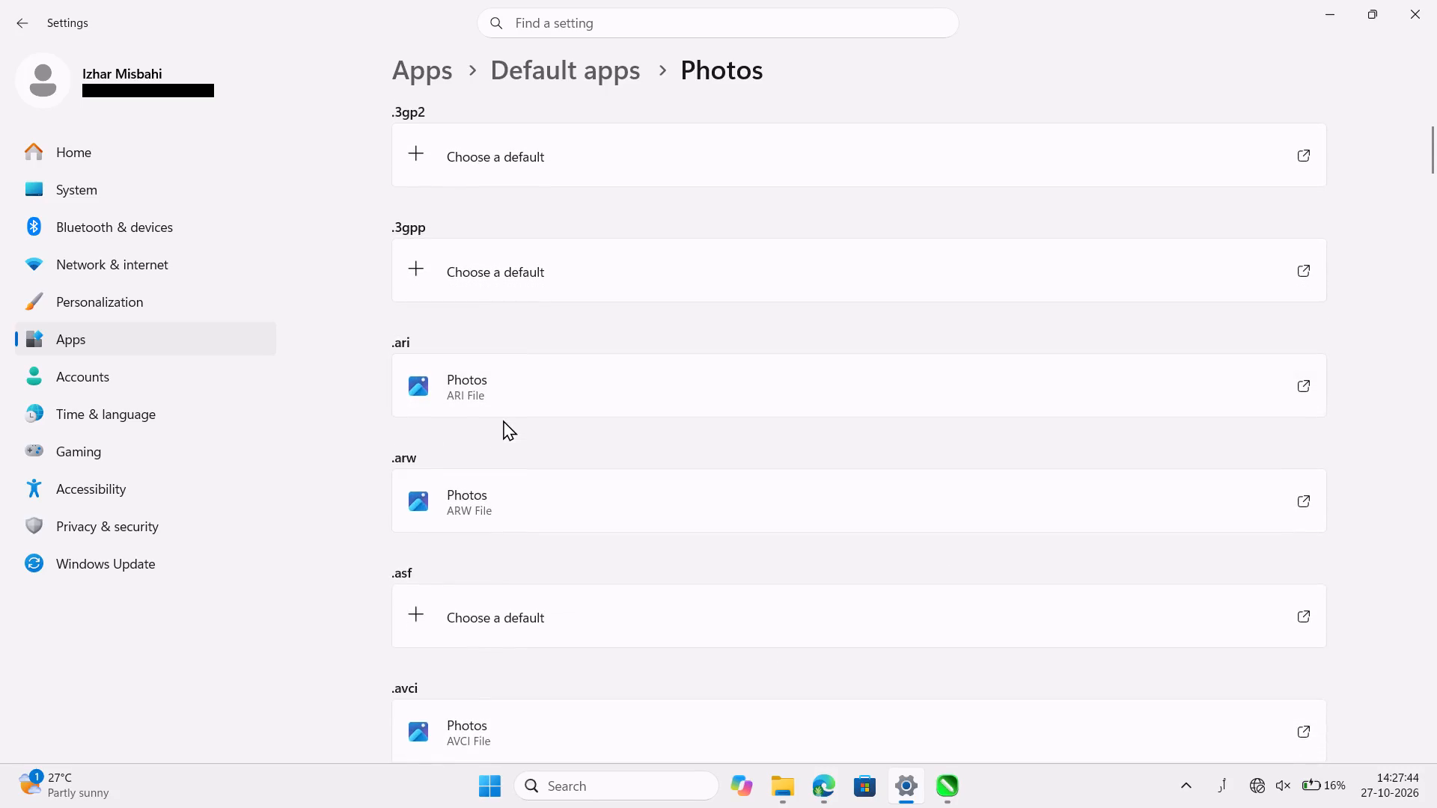
scroll(503, 420, "down", 4)
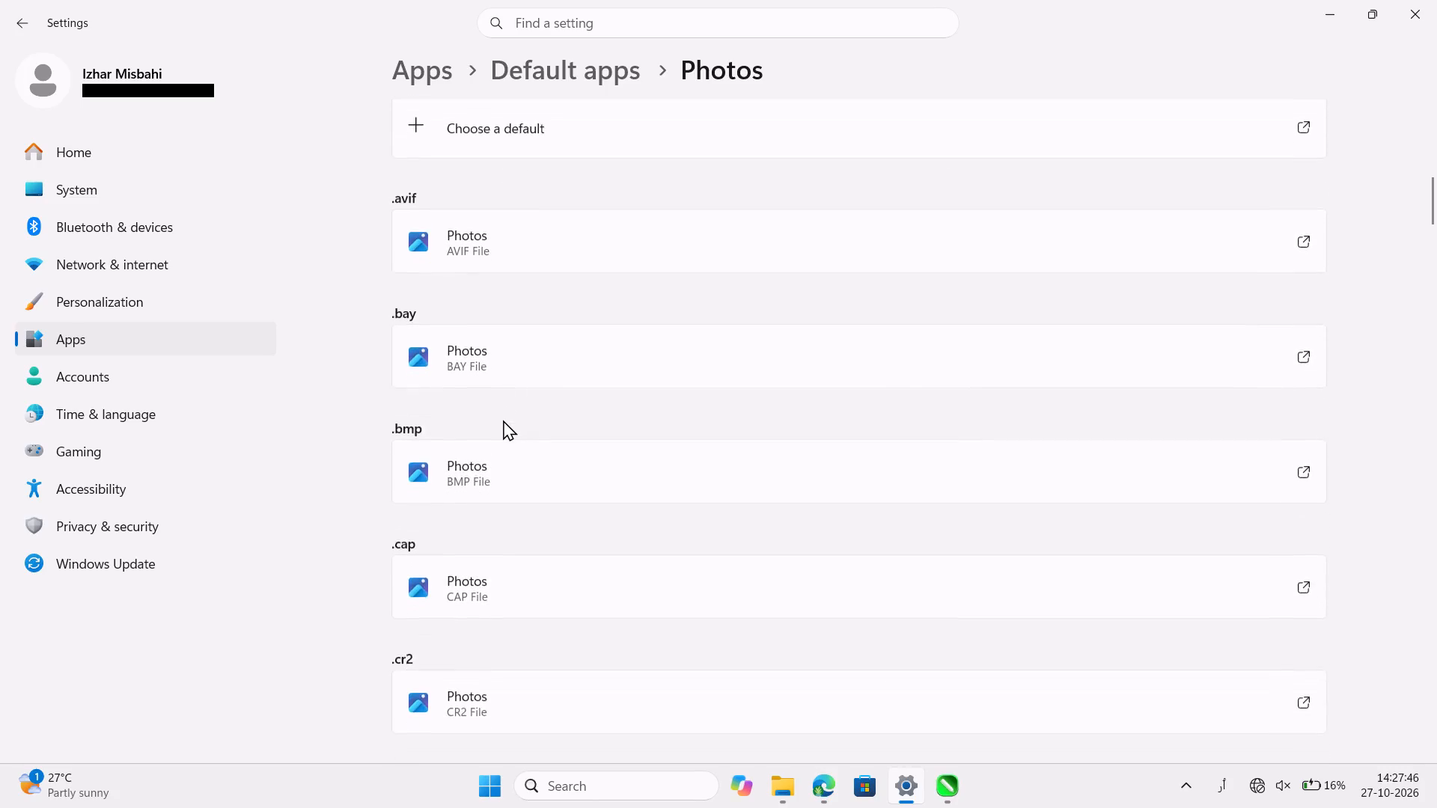
scroll(503, 420, "down", 3)
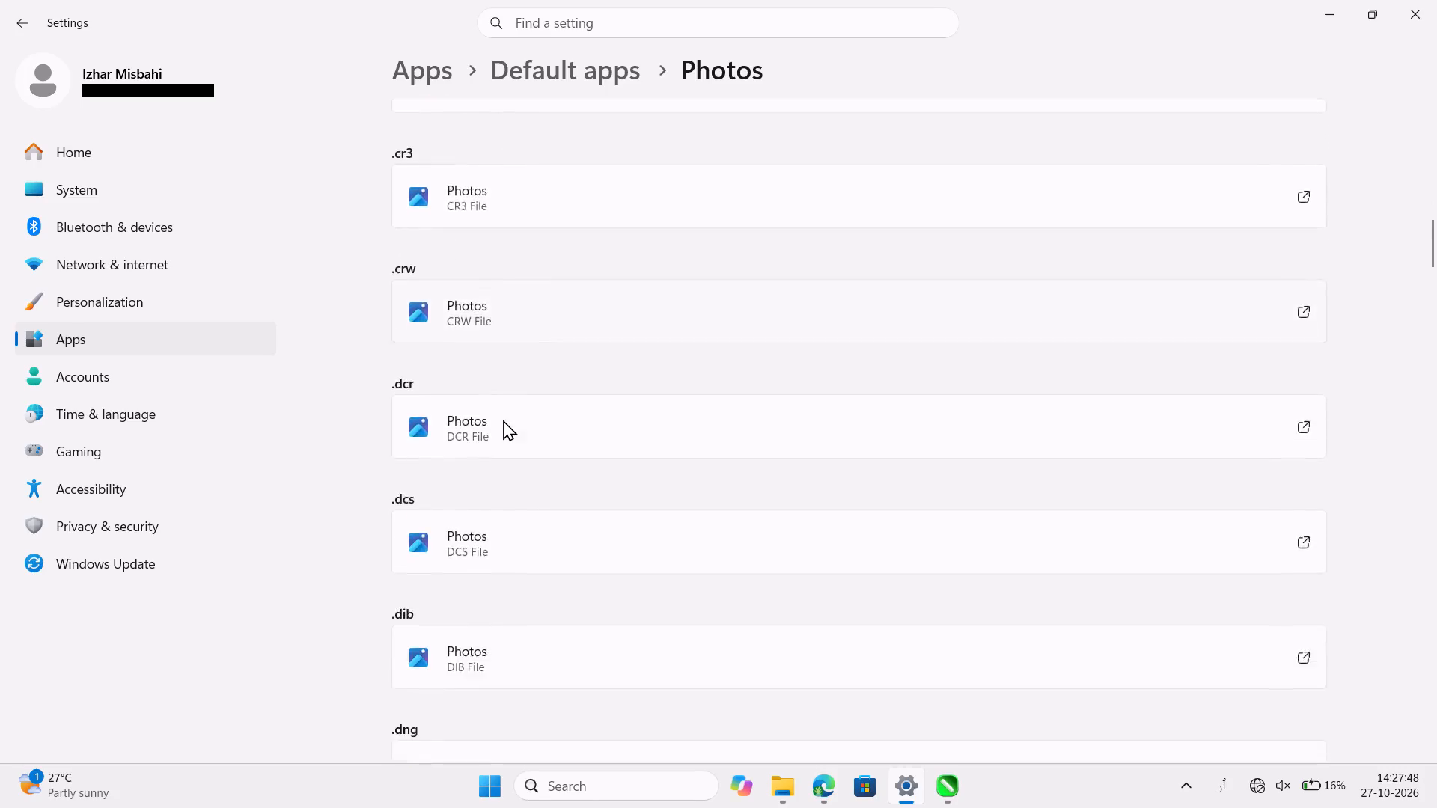
scroll(503, 420, "down", 3)
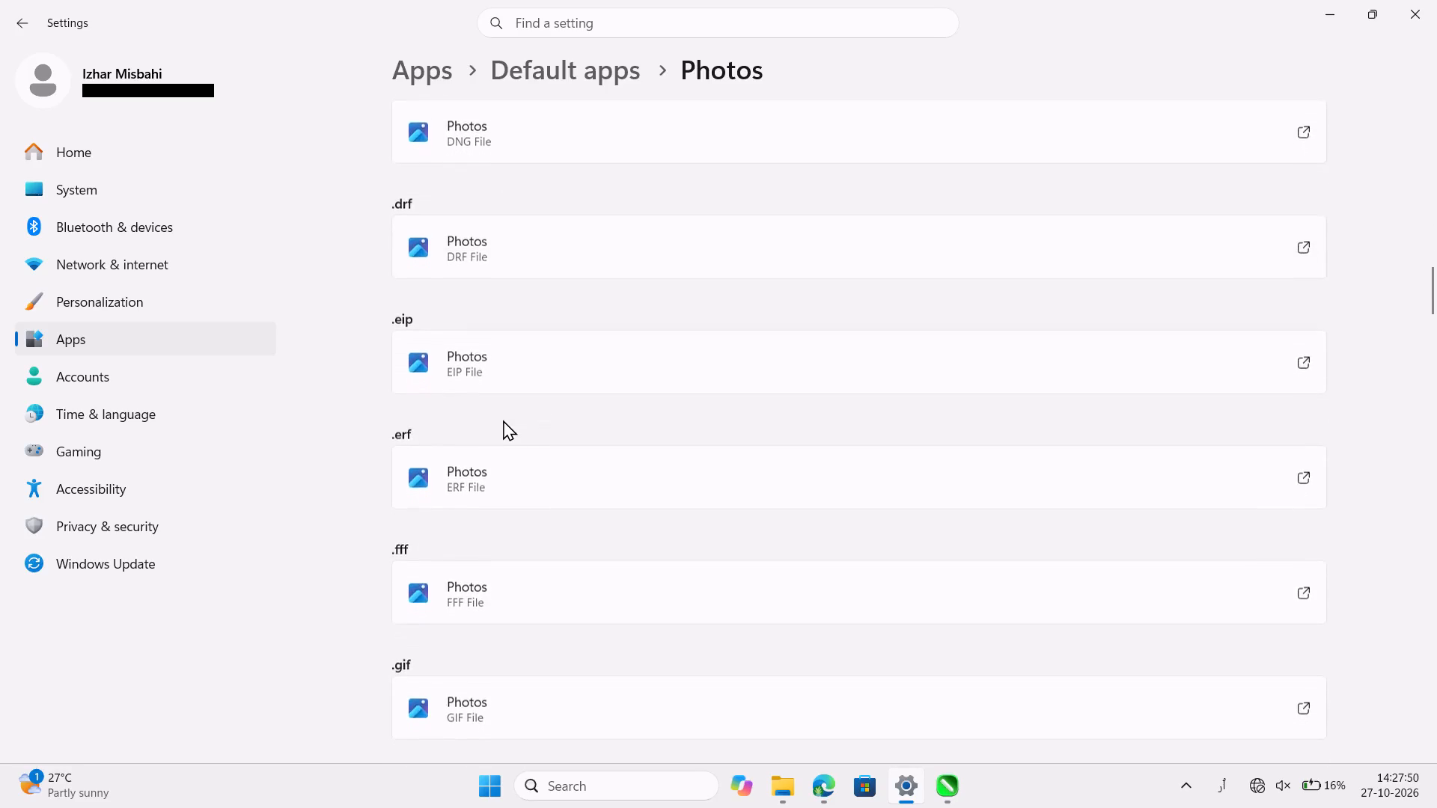
scroll(503, 420, "down", 6)
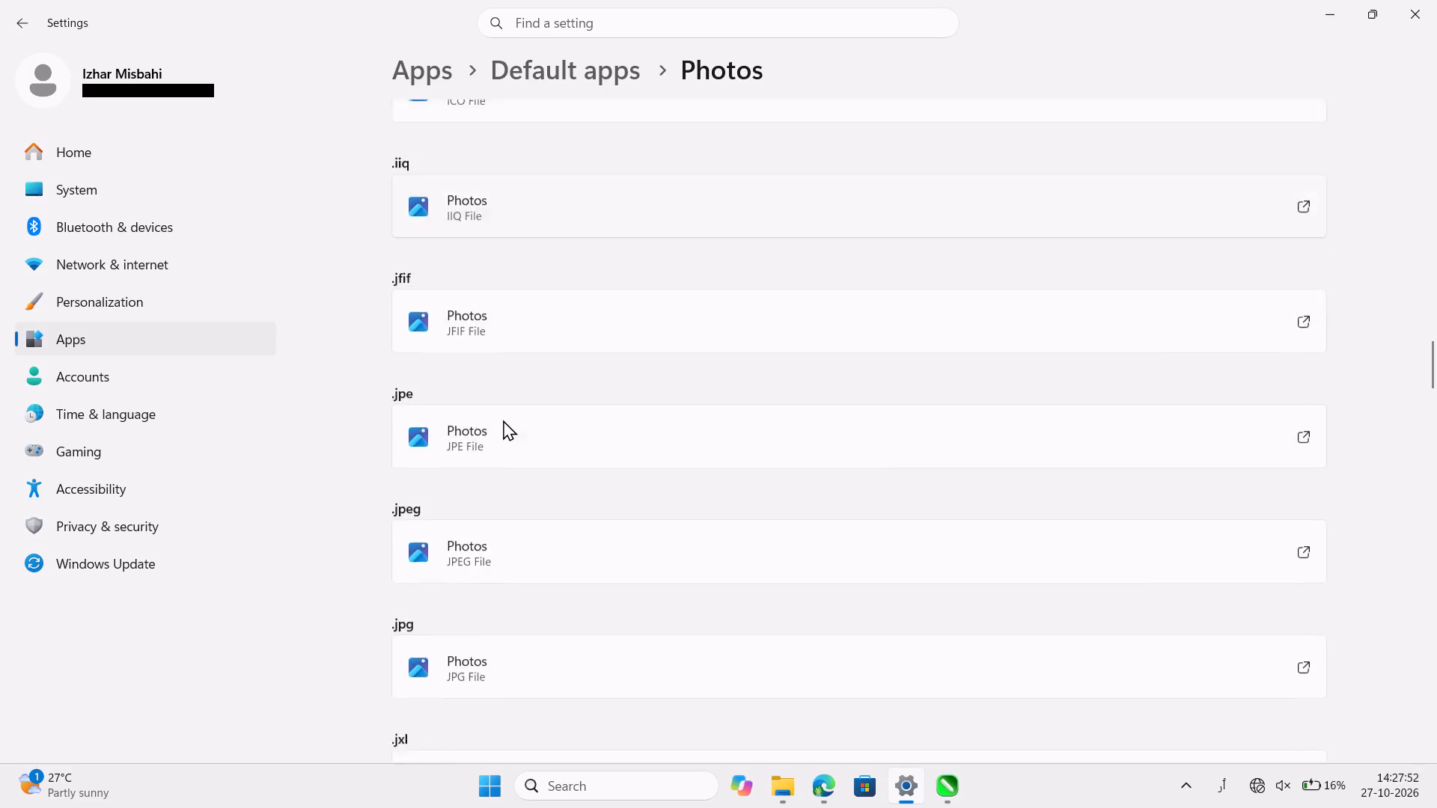
scroll(503, 420, "up", 1)
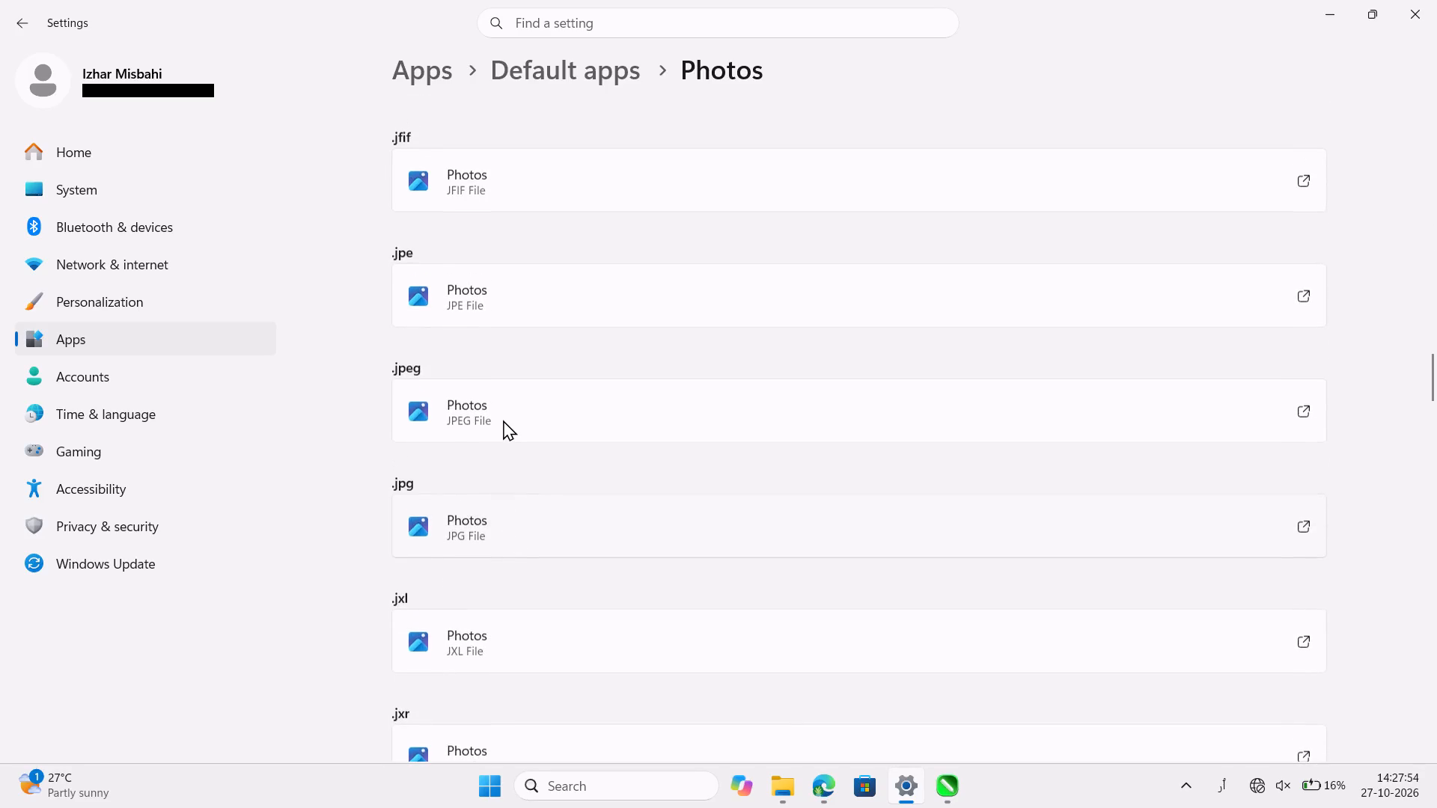
right_click(582, 432)
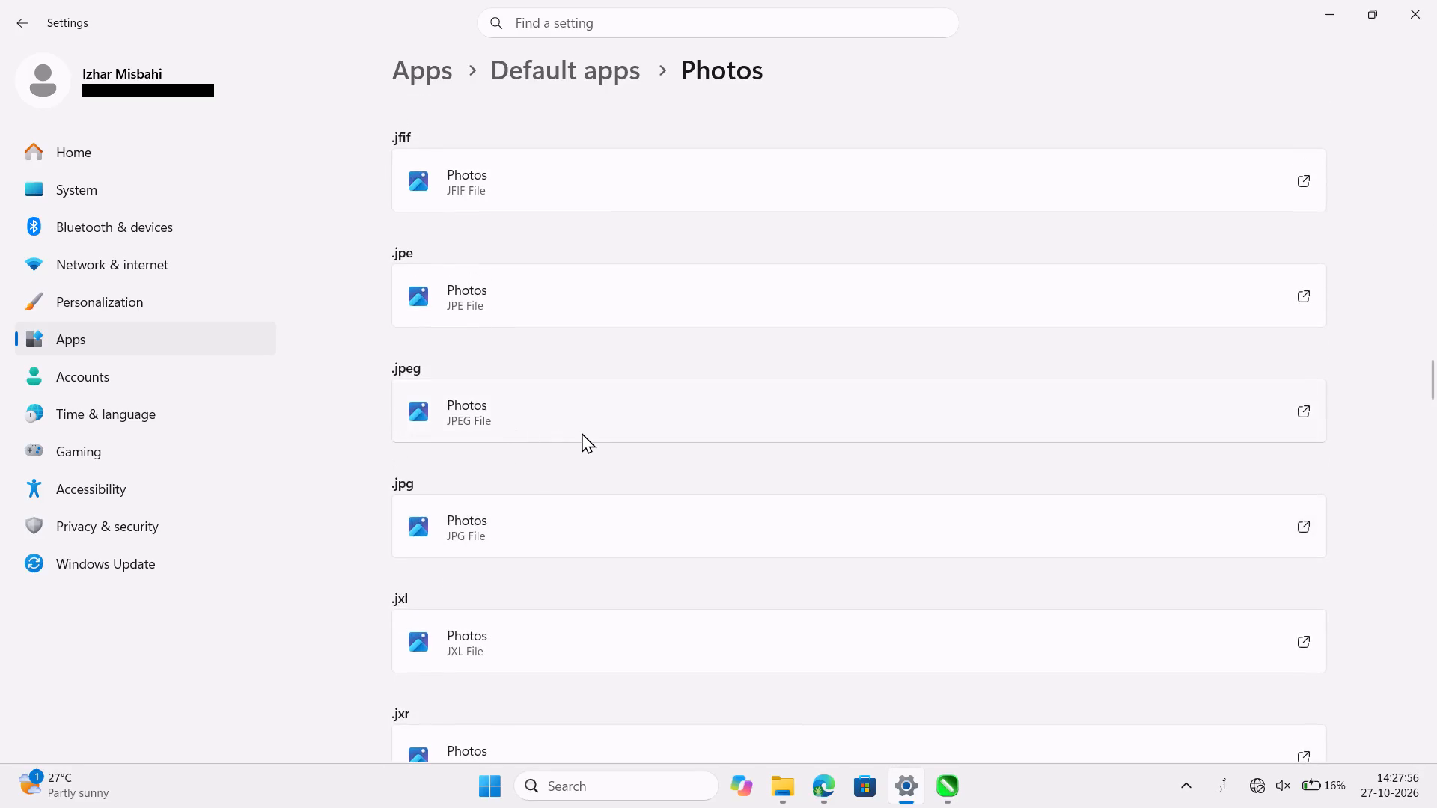
left_click(604, 429)
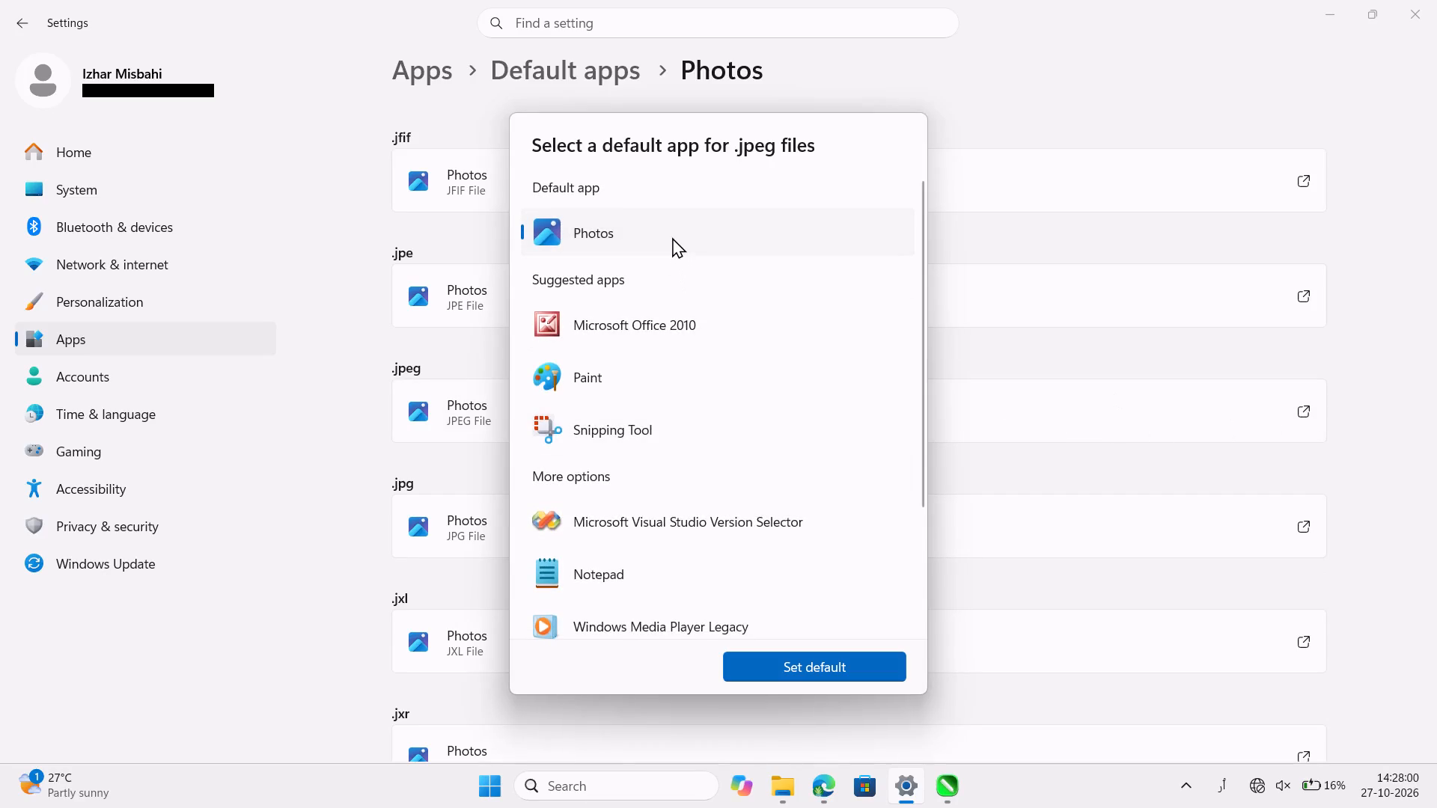
left_click(773, 661)
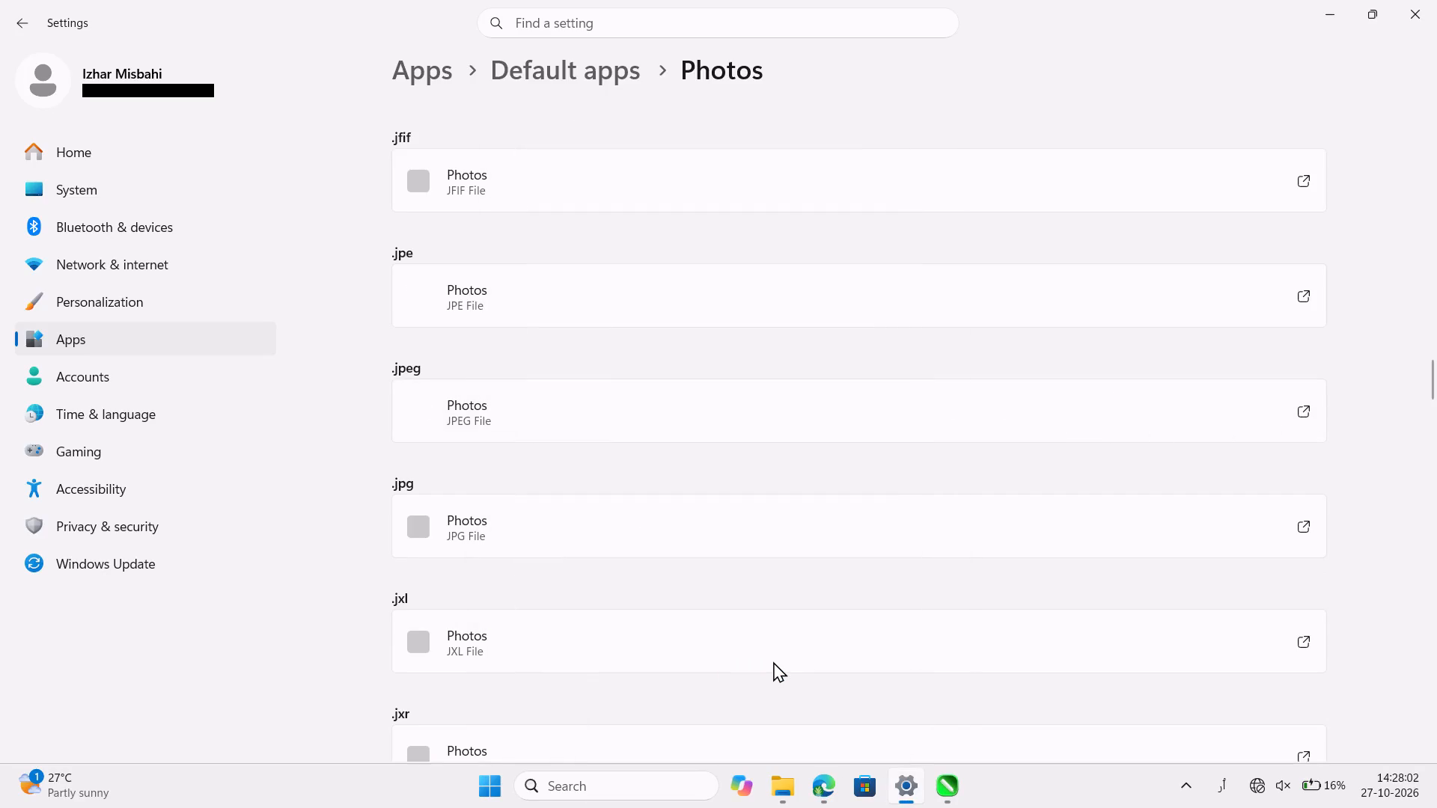
Examine the default apps assigned to the remaining file types after .jpeg in the Photos defaults list.
scroll(773, 661, "down", 3)
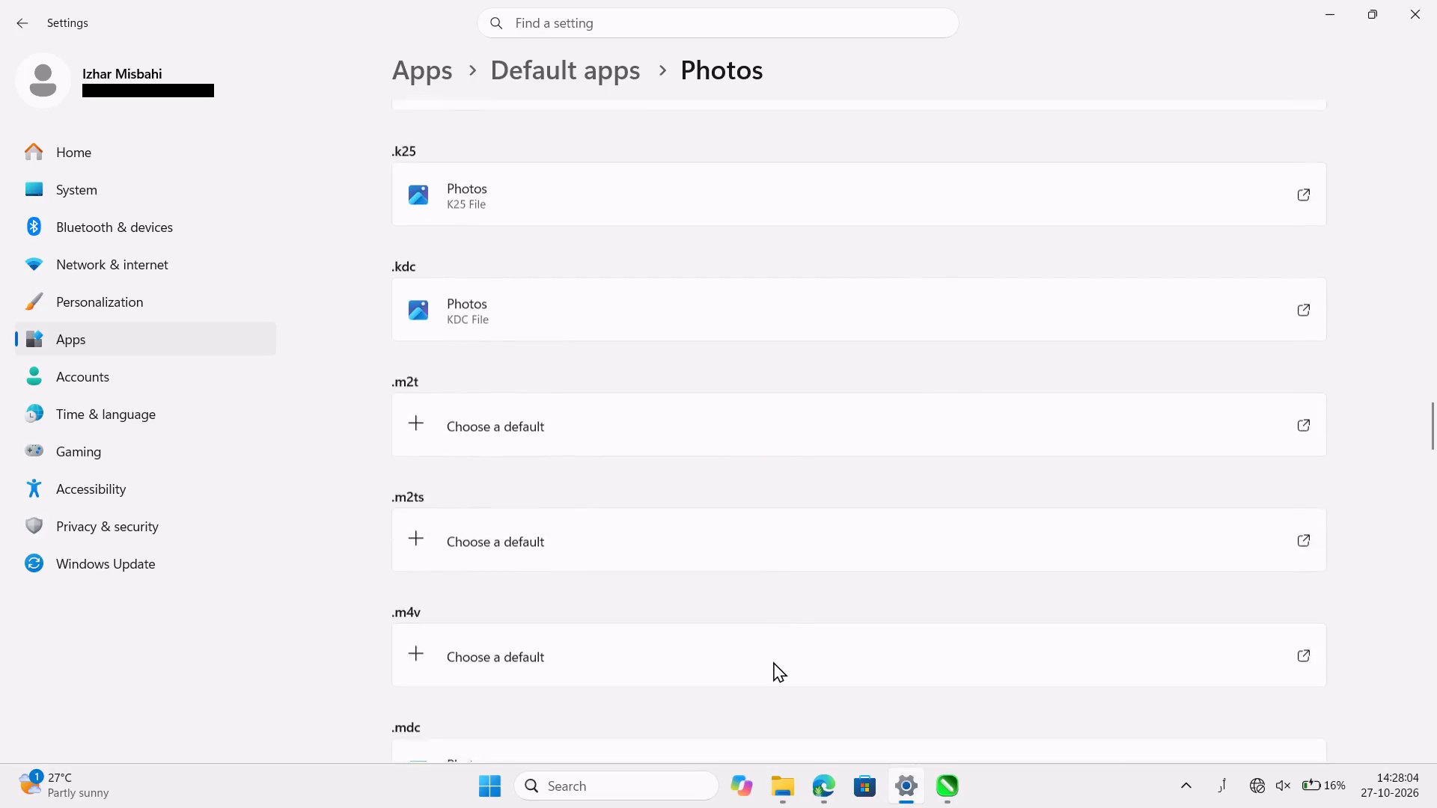
scroll(773, 661, "down", 4)
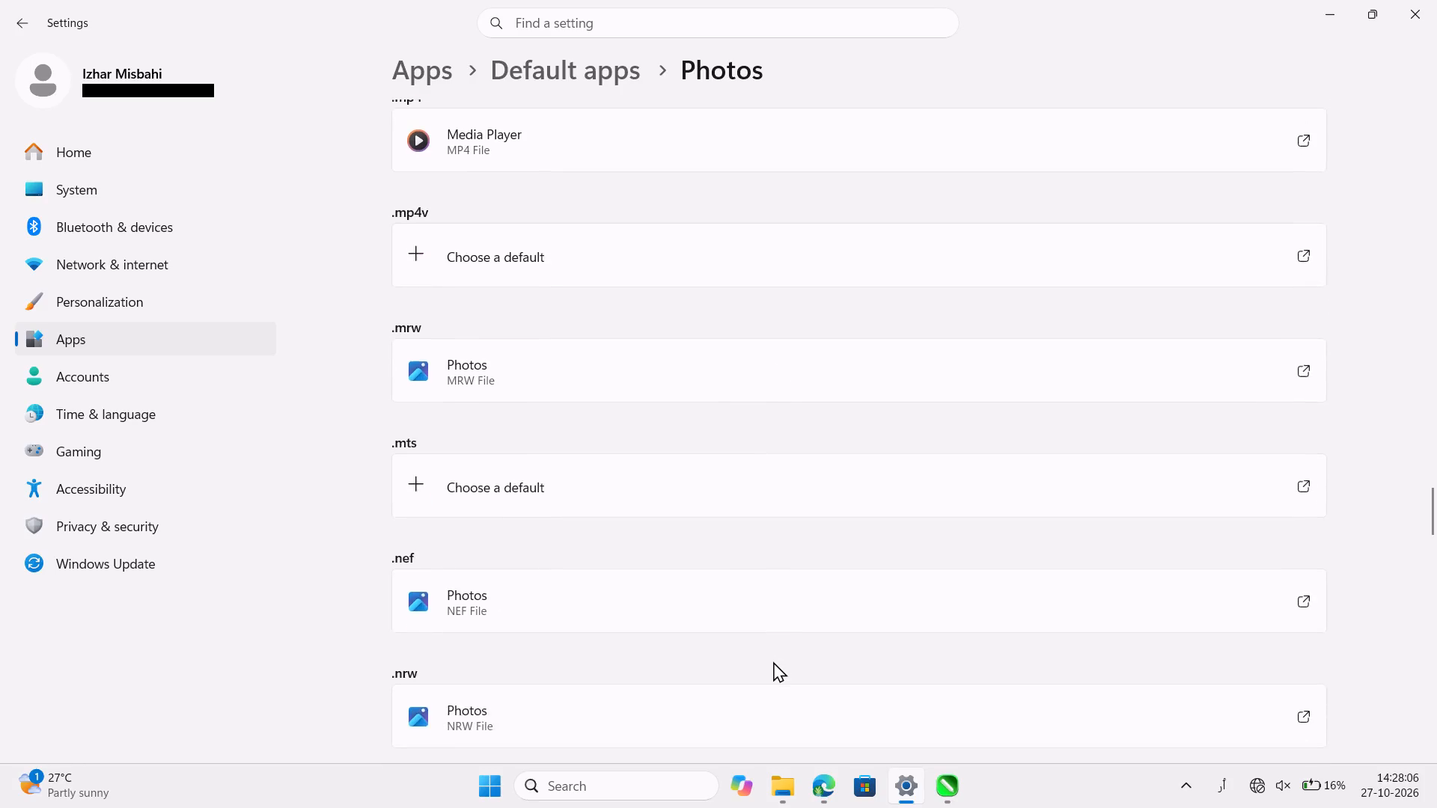
scroll(773, 661, "up", 2)
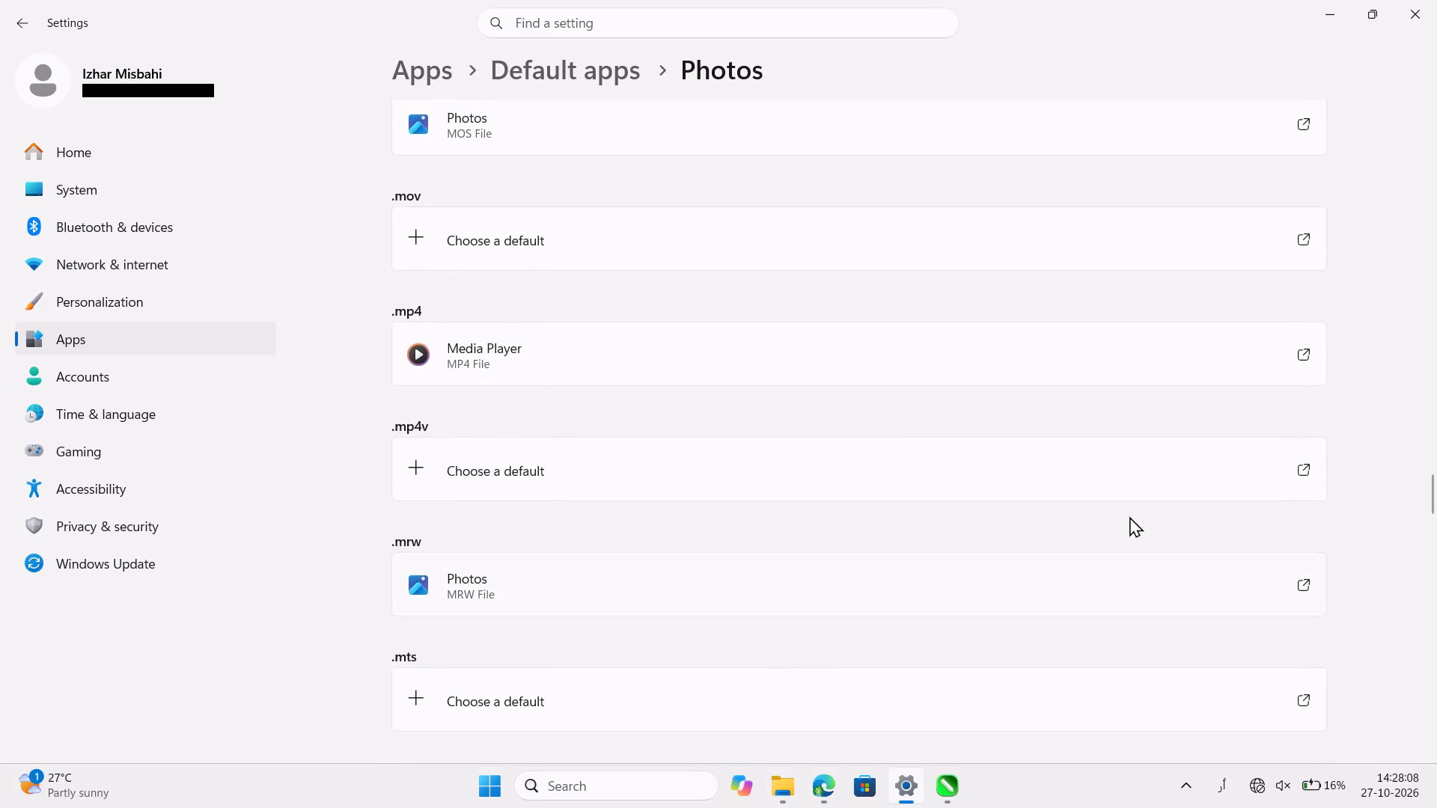
scroll(790, 563, "down", 1)
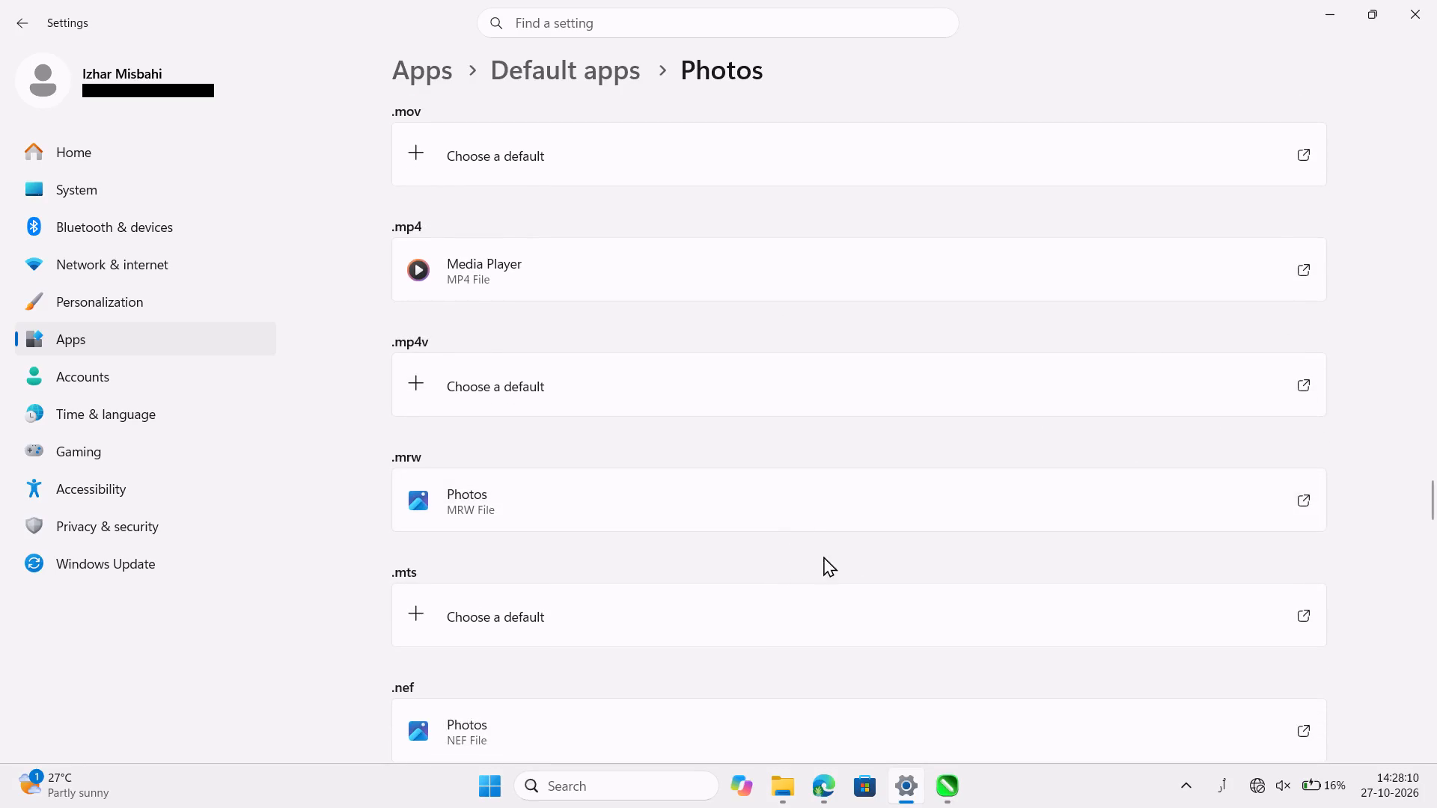
scroll(811, 645, "down", 4)
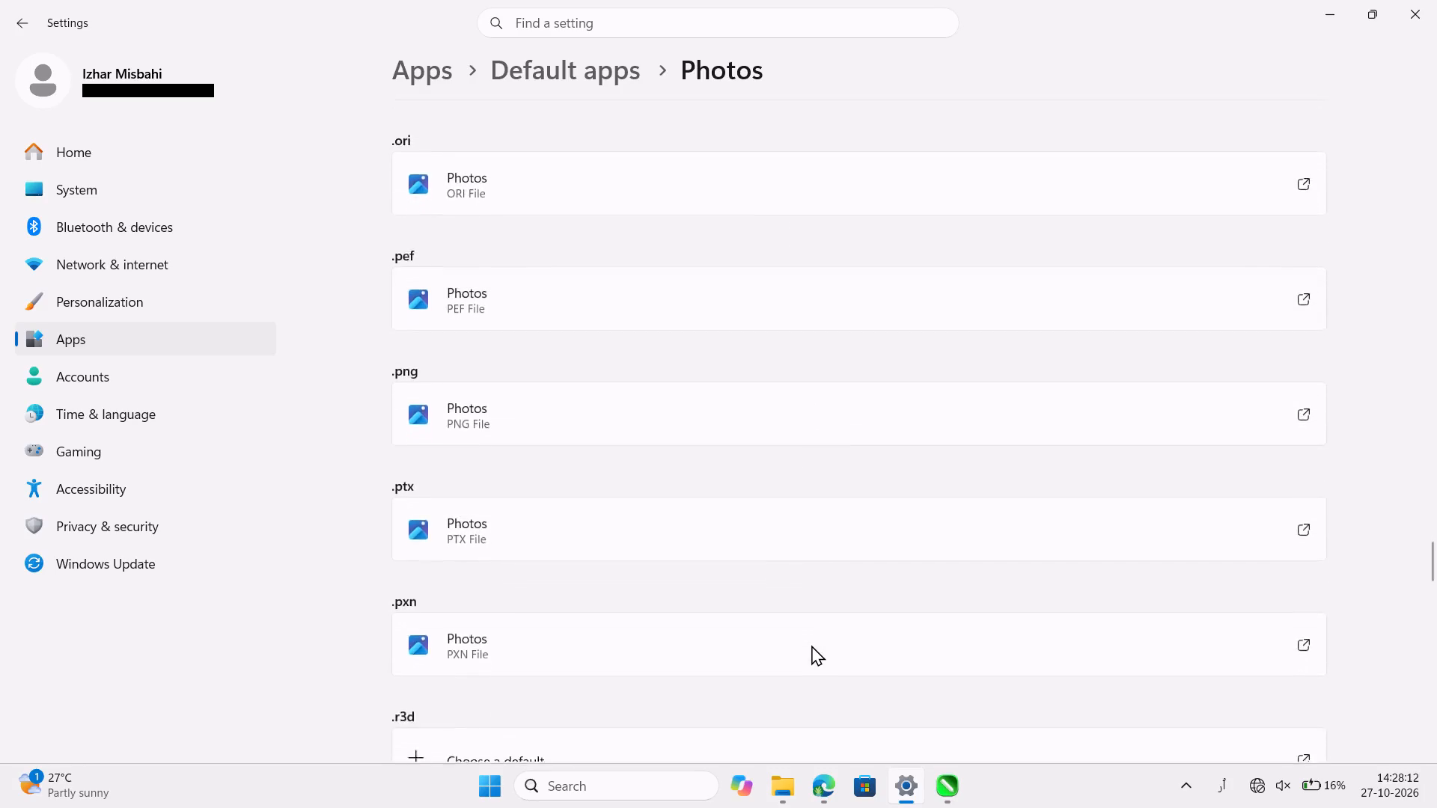
scroll(811, 645, "down", 6)
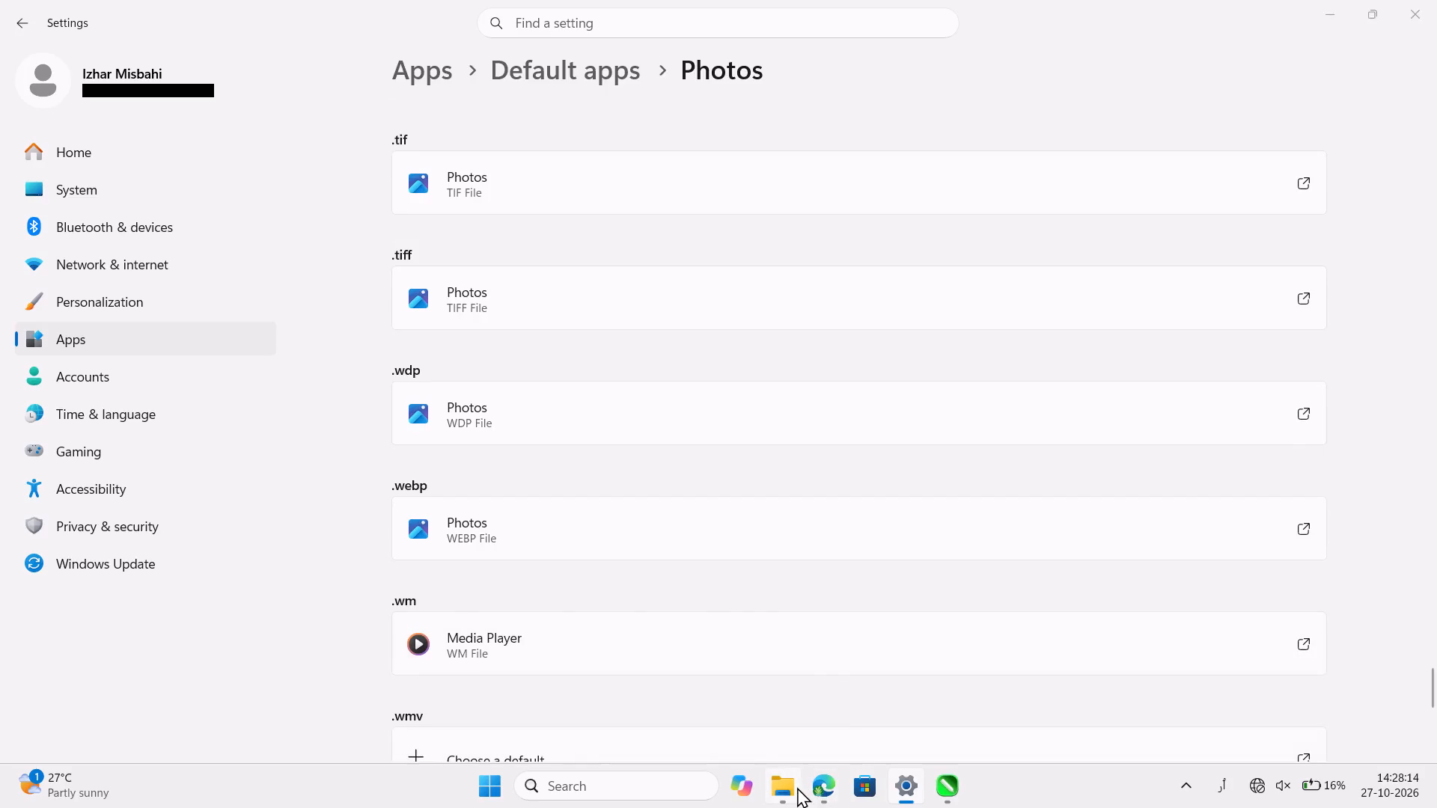
Return to Izhar Folder in File Explorer and try again to open the رداے فضیلت image.
left_click(797, 787)
double_click(973, 453)
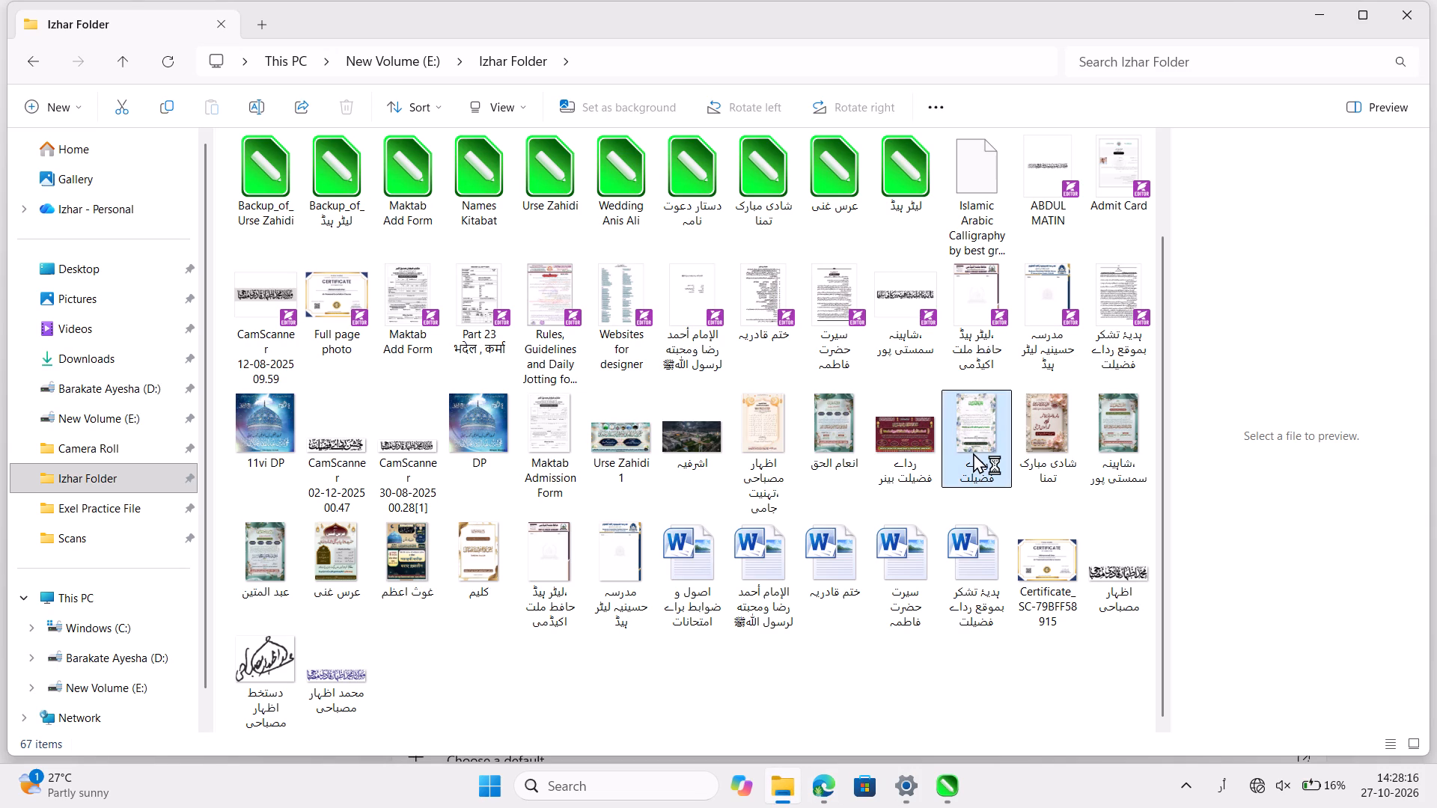
left_click(927, 394)
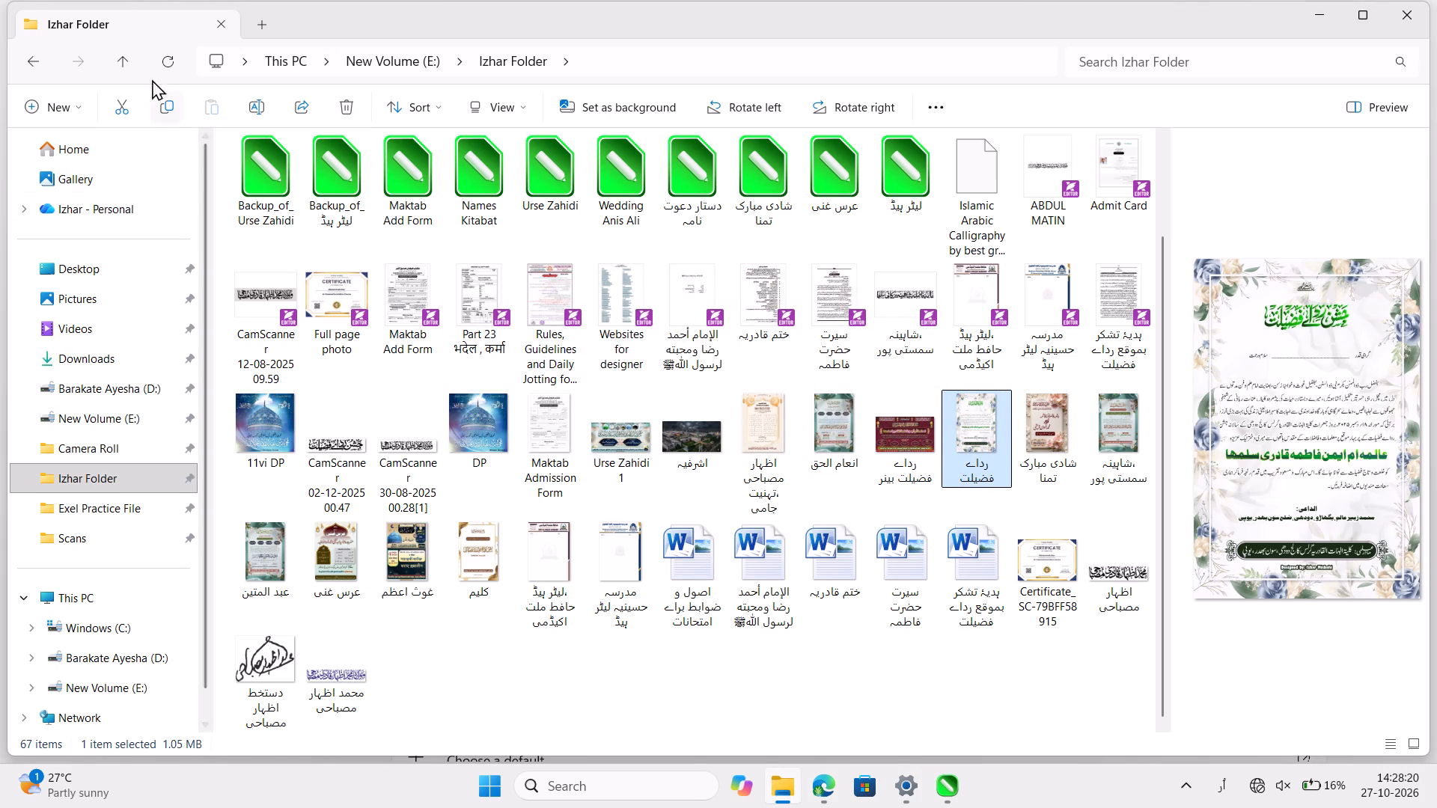
Try to open the Latter Head B&W image from the Logo, PNG, Signatures folder on the D: drive.
left_click(129, 387)
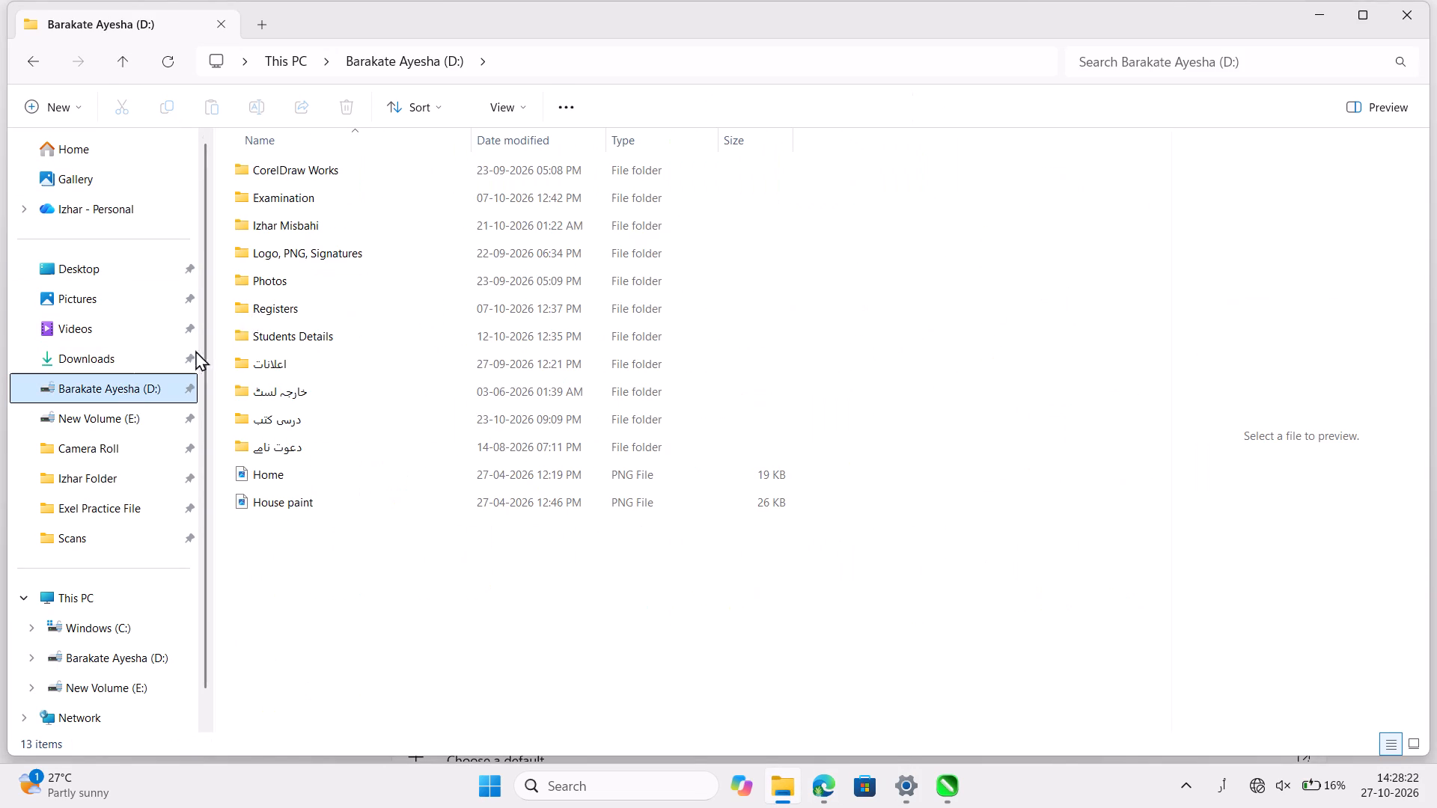
double_click(377, 262)
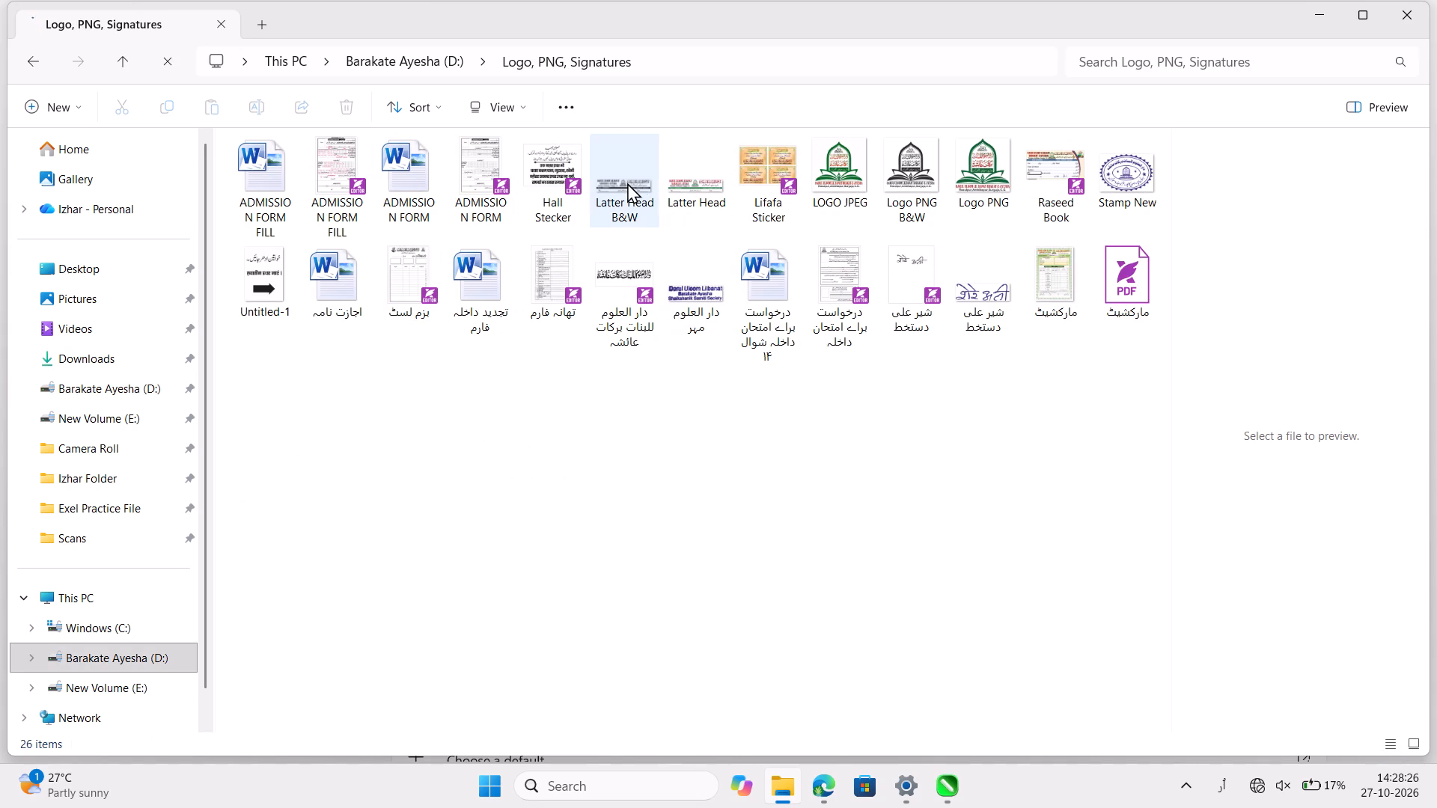
double_click(627, 183)
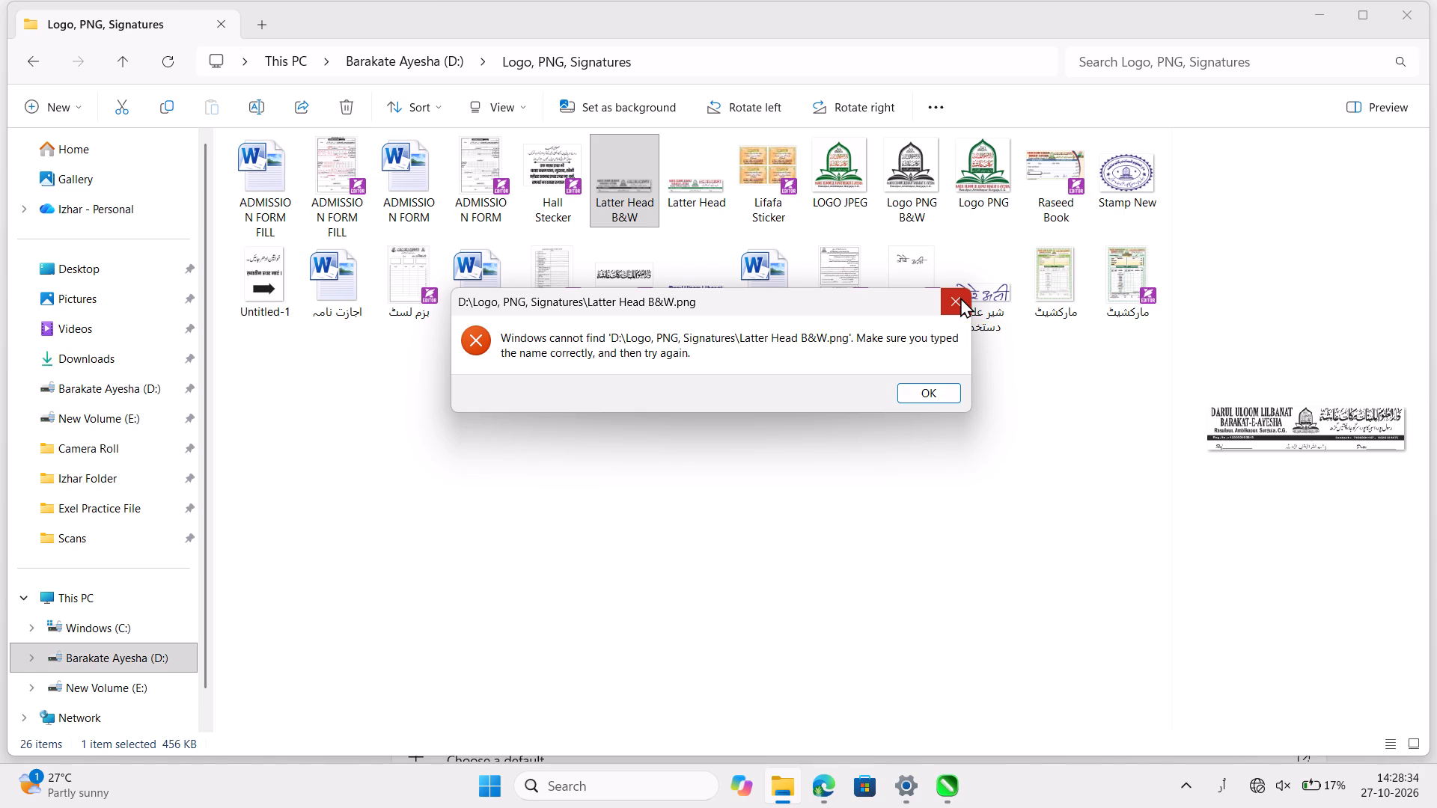
left_click(960, 297)
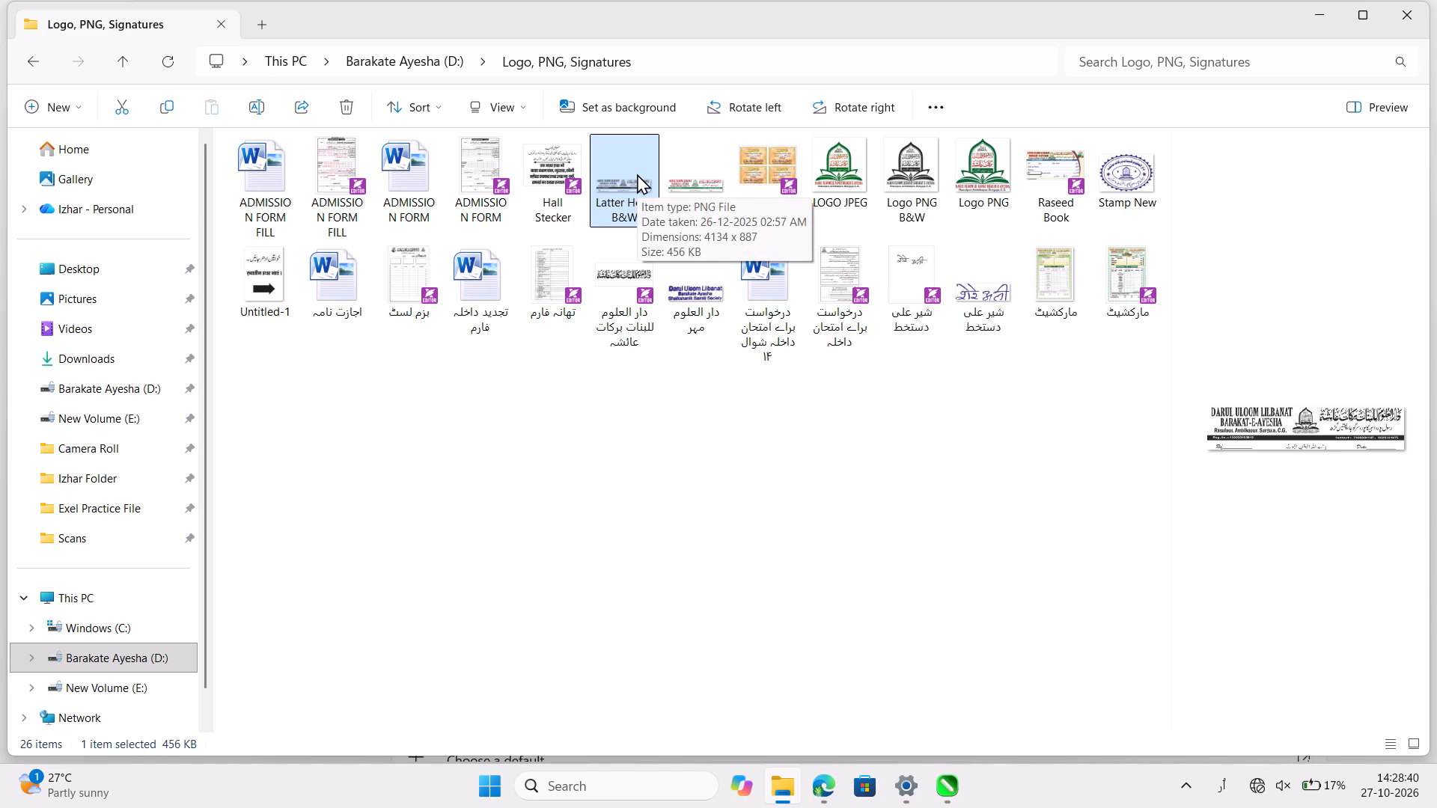
Check the file properties of the Latter Head B&W image and leave them without changes.
key("alt+Return")
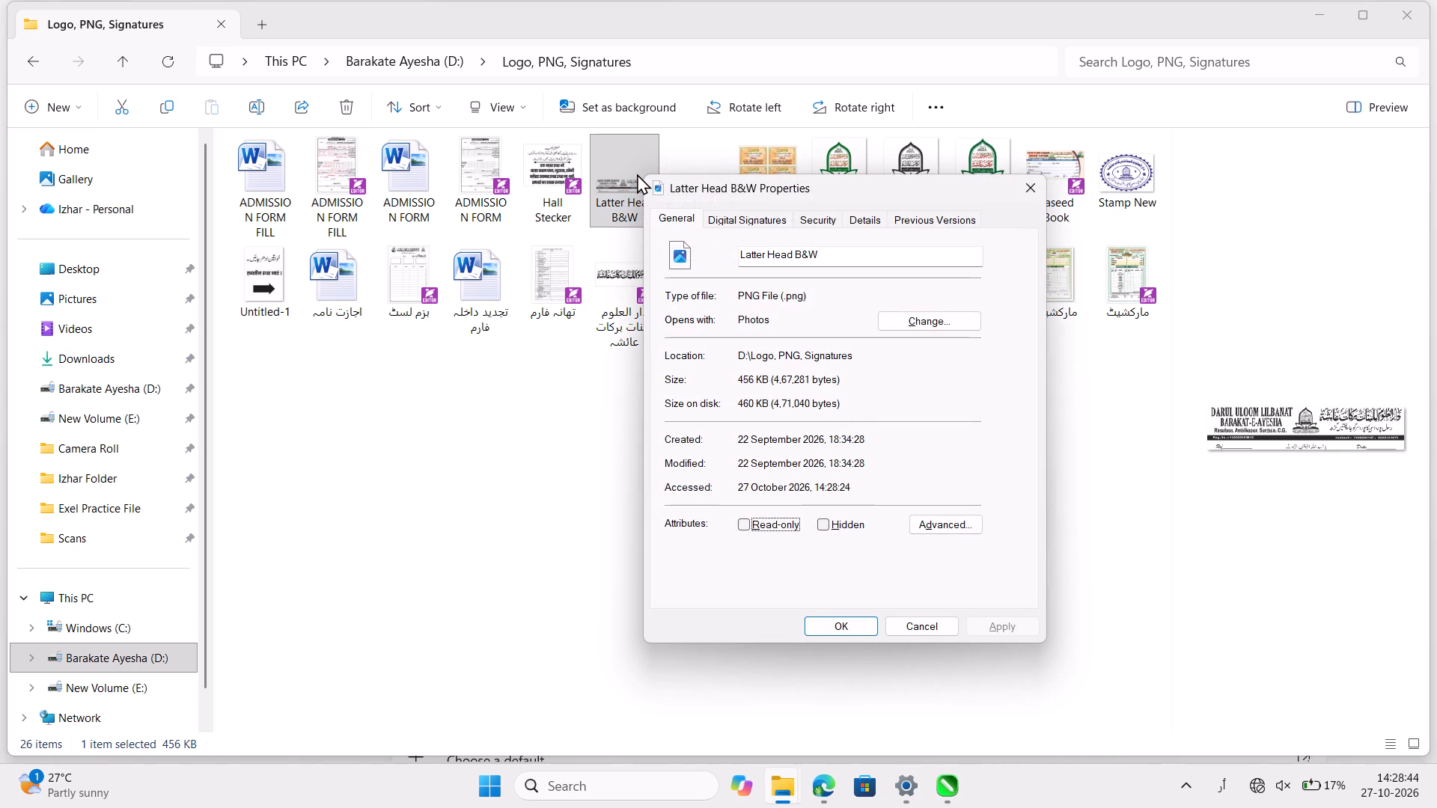
left_click(933, 628)
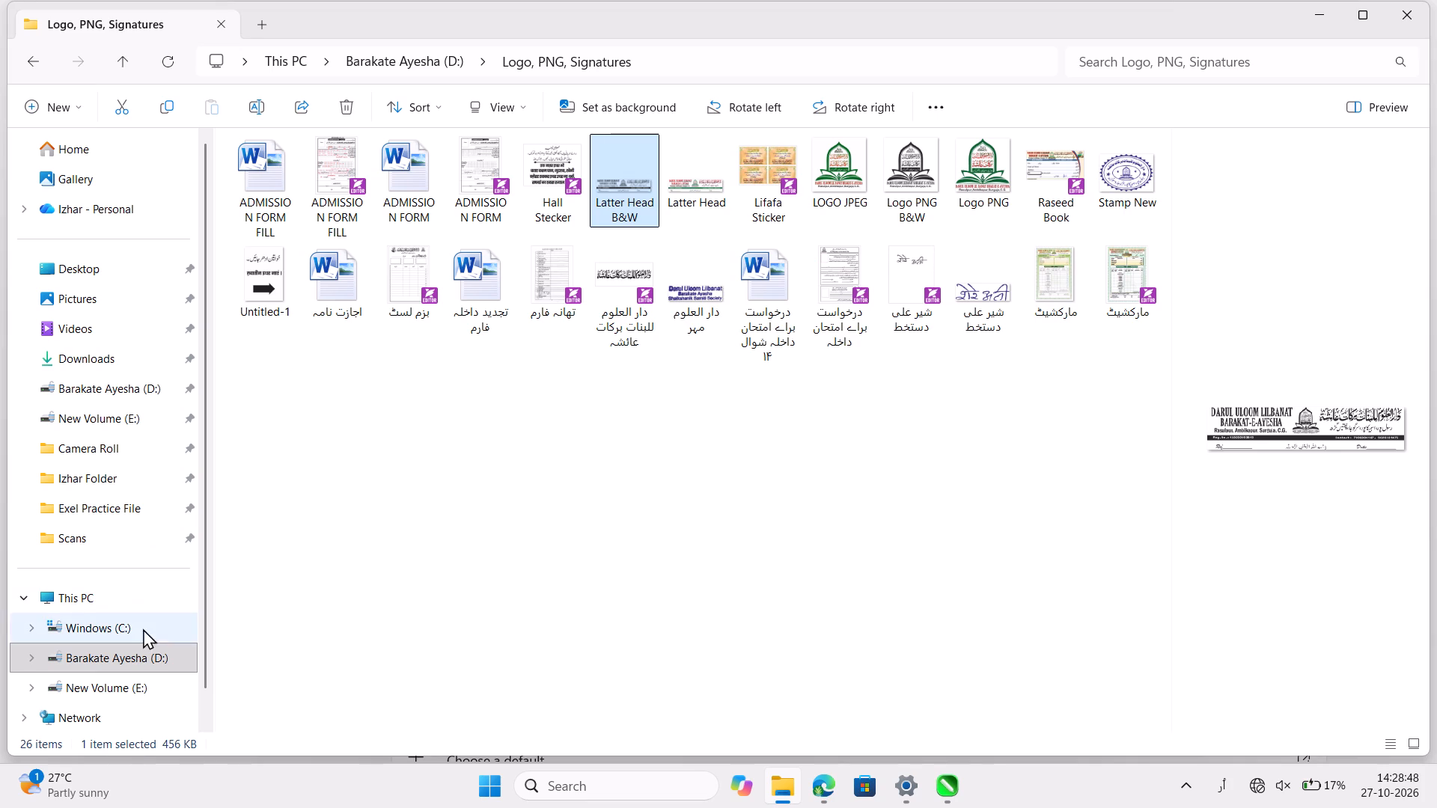
Leave the Logo, PNG, Signatures folder and show the drive overview of This PC.
left_click(143, 649)
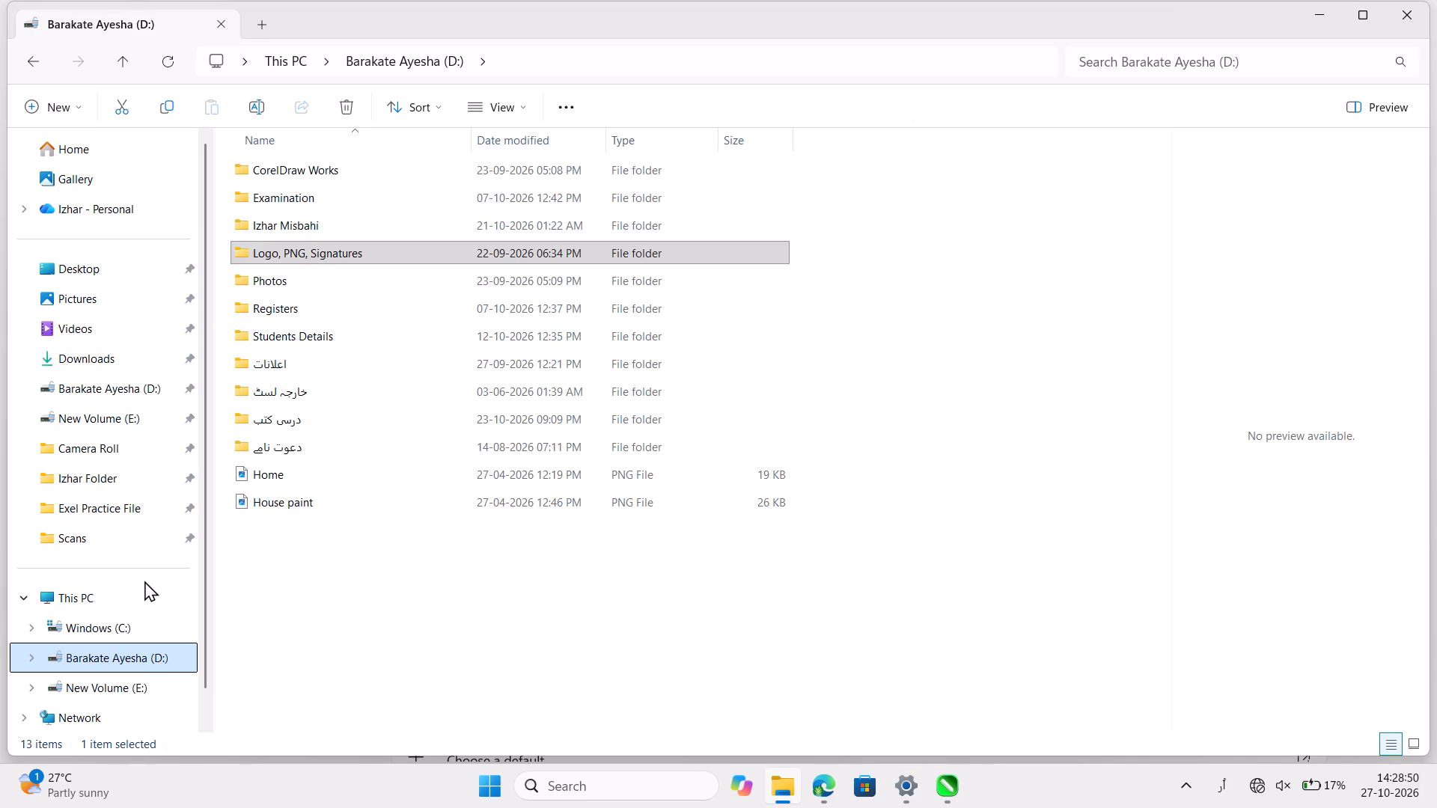
left_click_drag(144, 581, 132, 610)
left_click(132, 610)
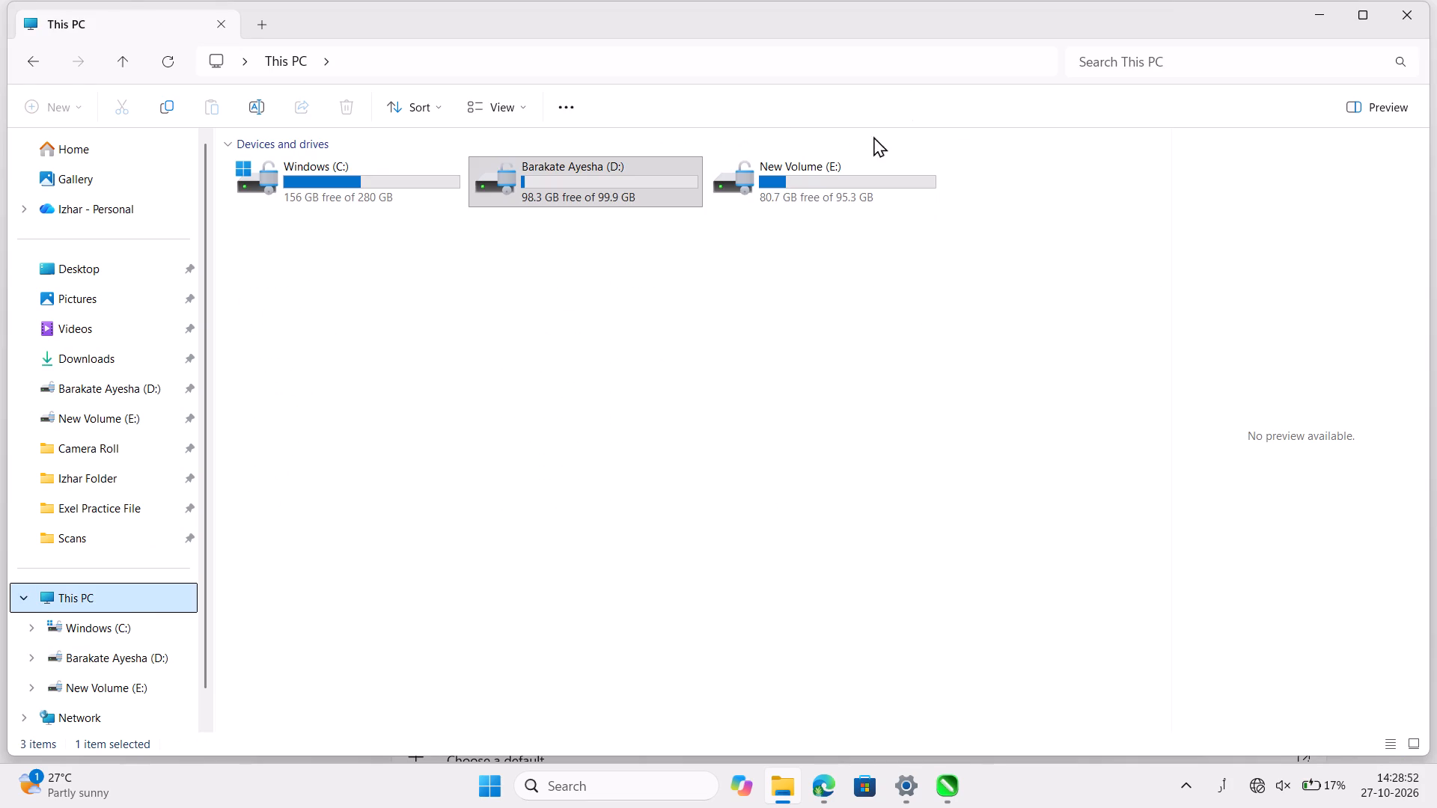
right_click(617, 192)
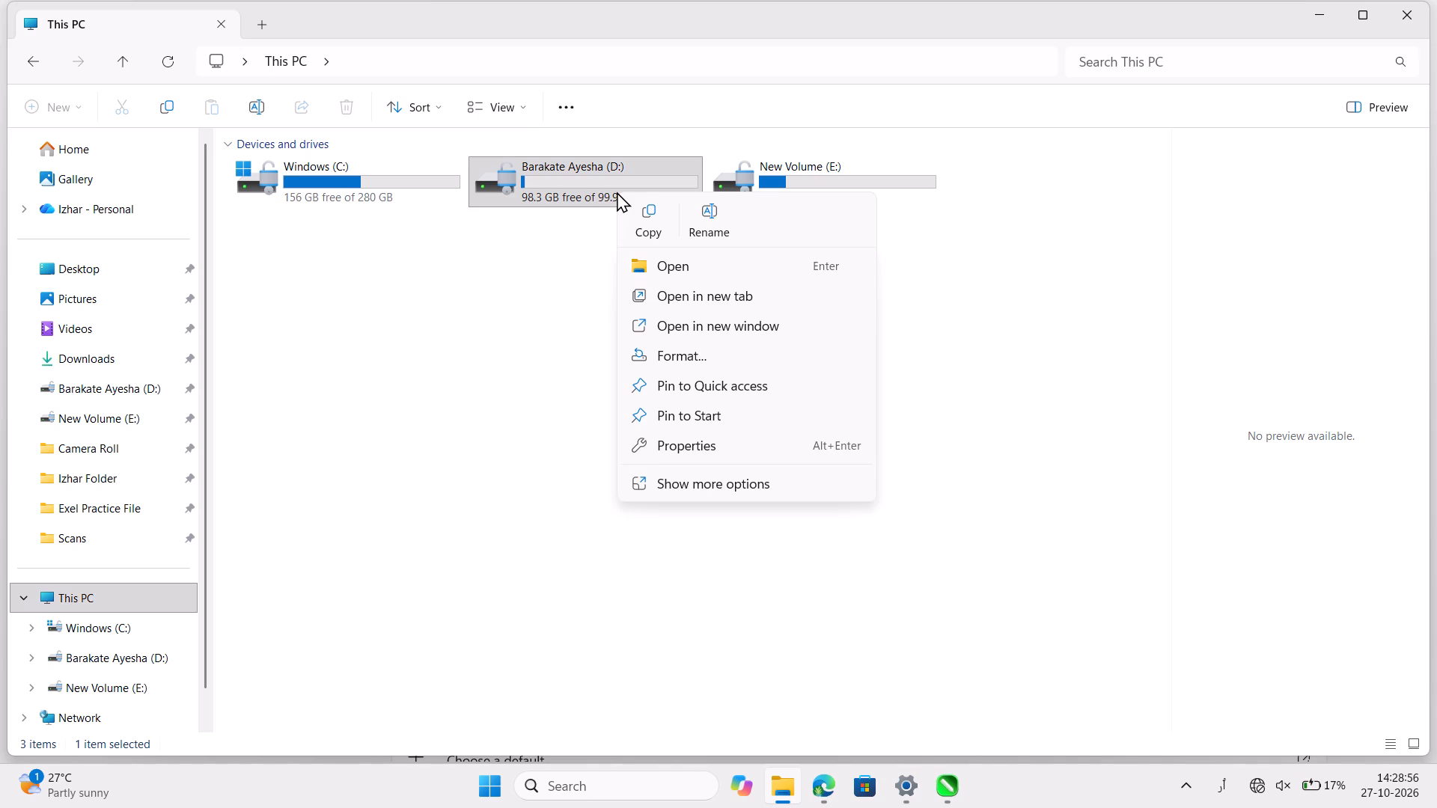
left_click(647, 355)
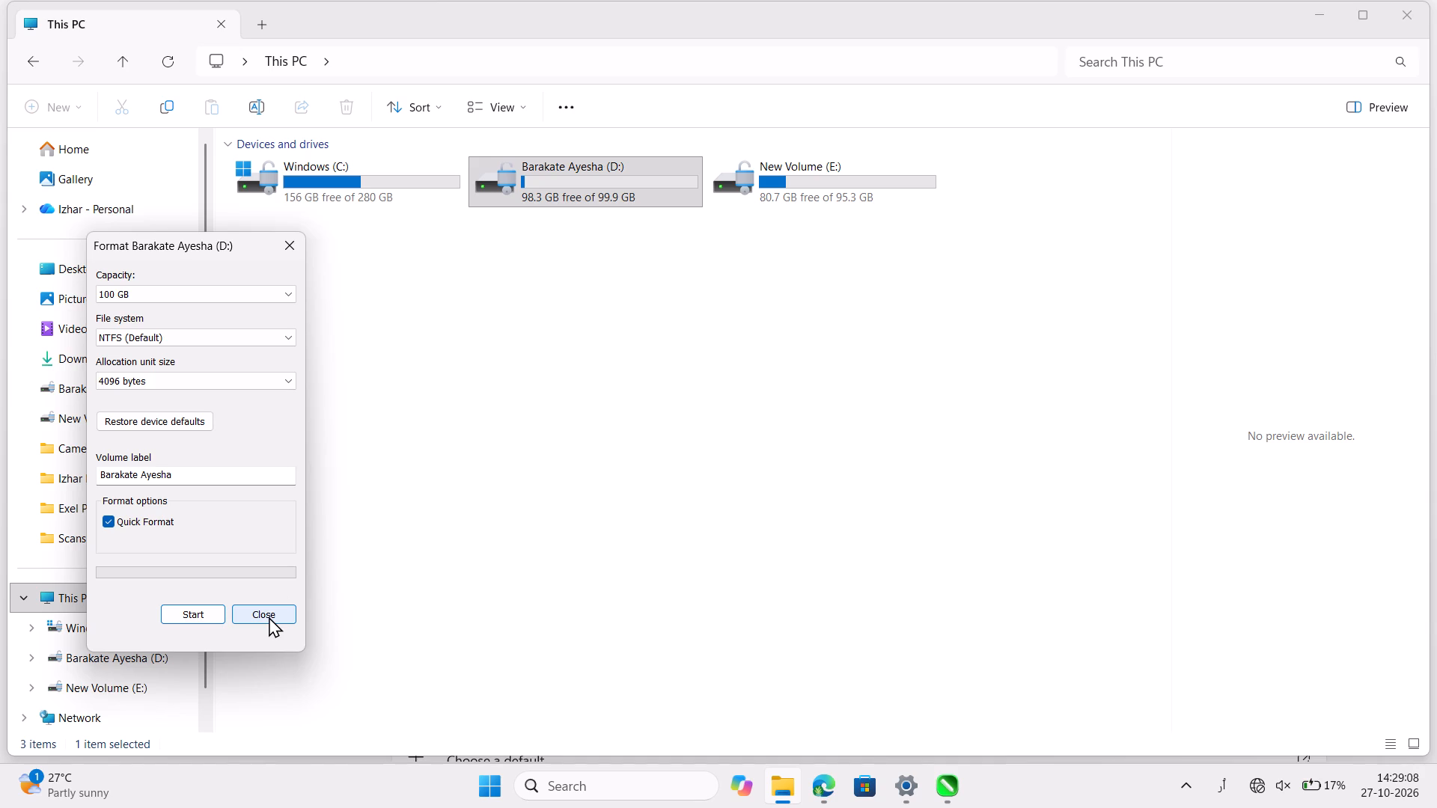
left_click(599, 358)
Look into the Windows (C:) drive and return to the drive overview of This PC.
left_click(391, 195)
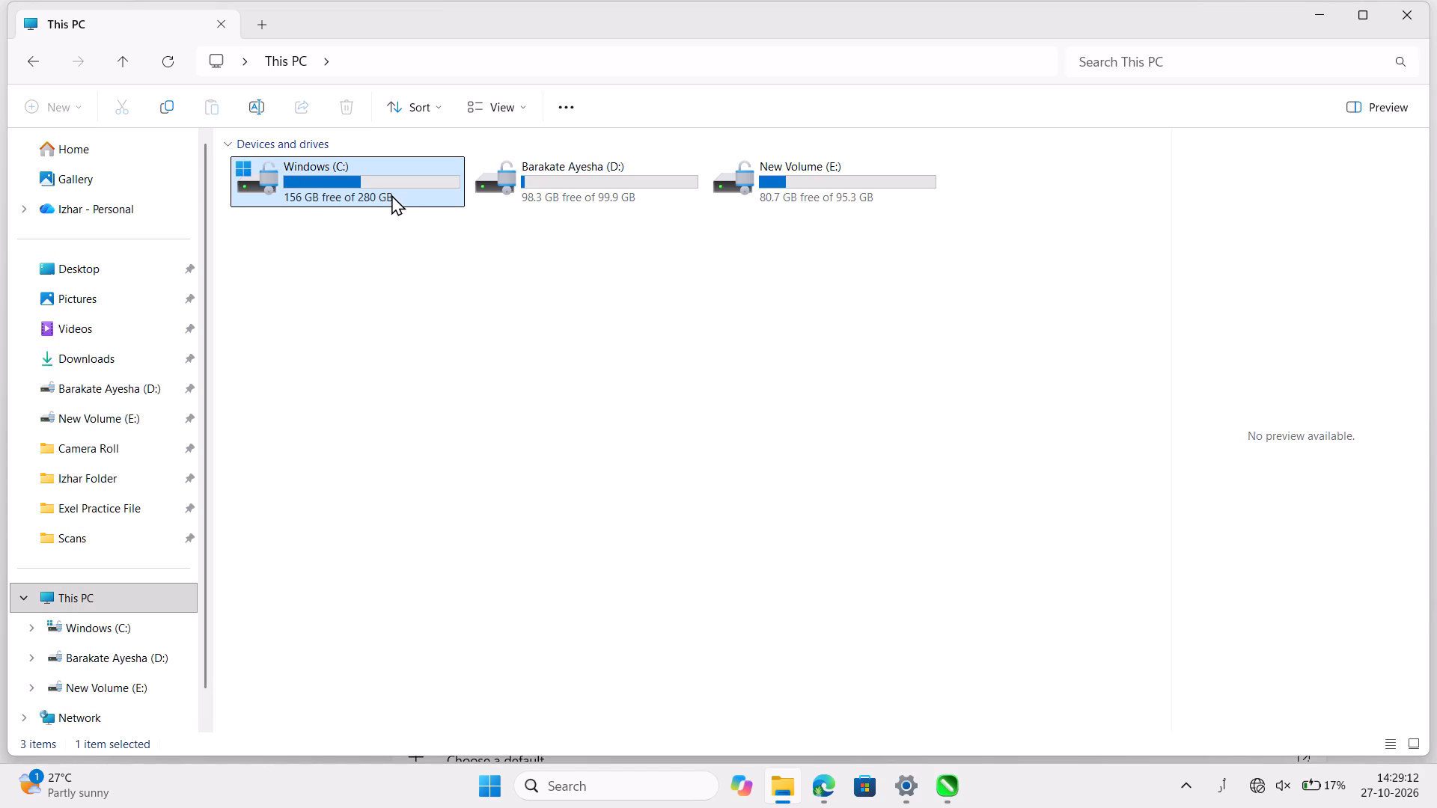
double_click(391, 195)
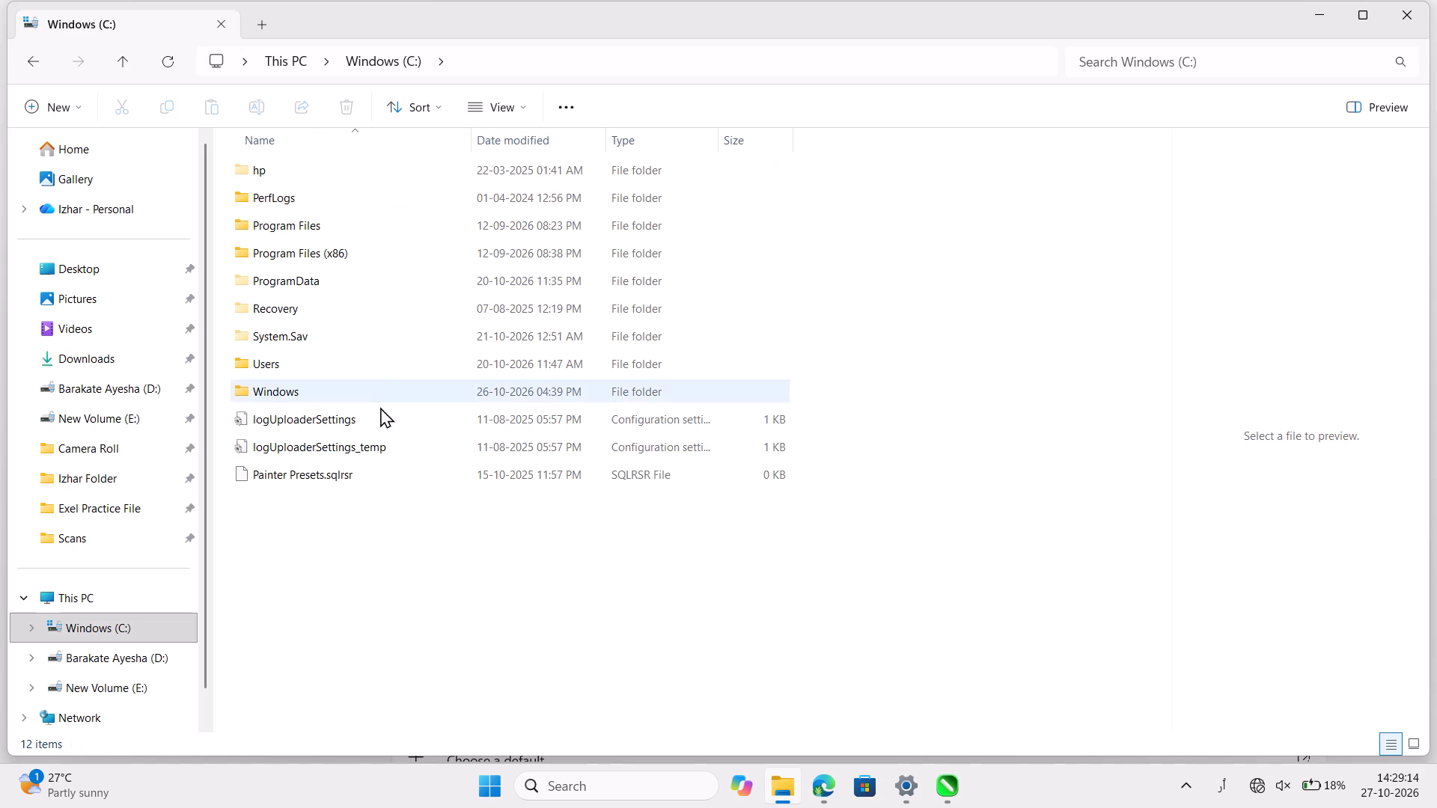
left_click(123, 52)
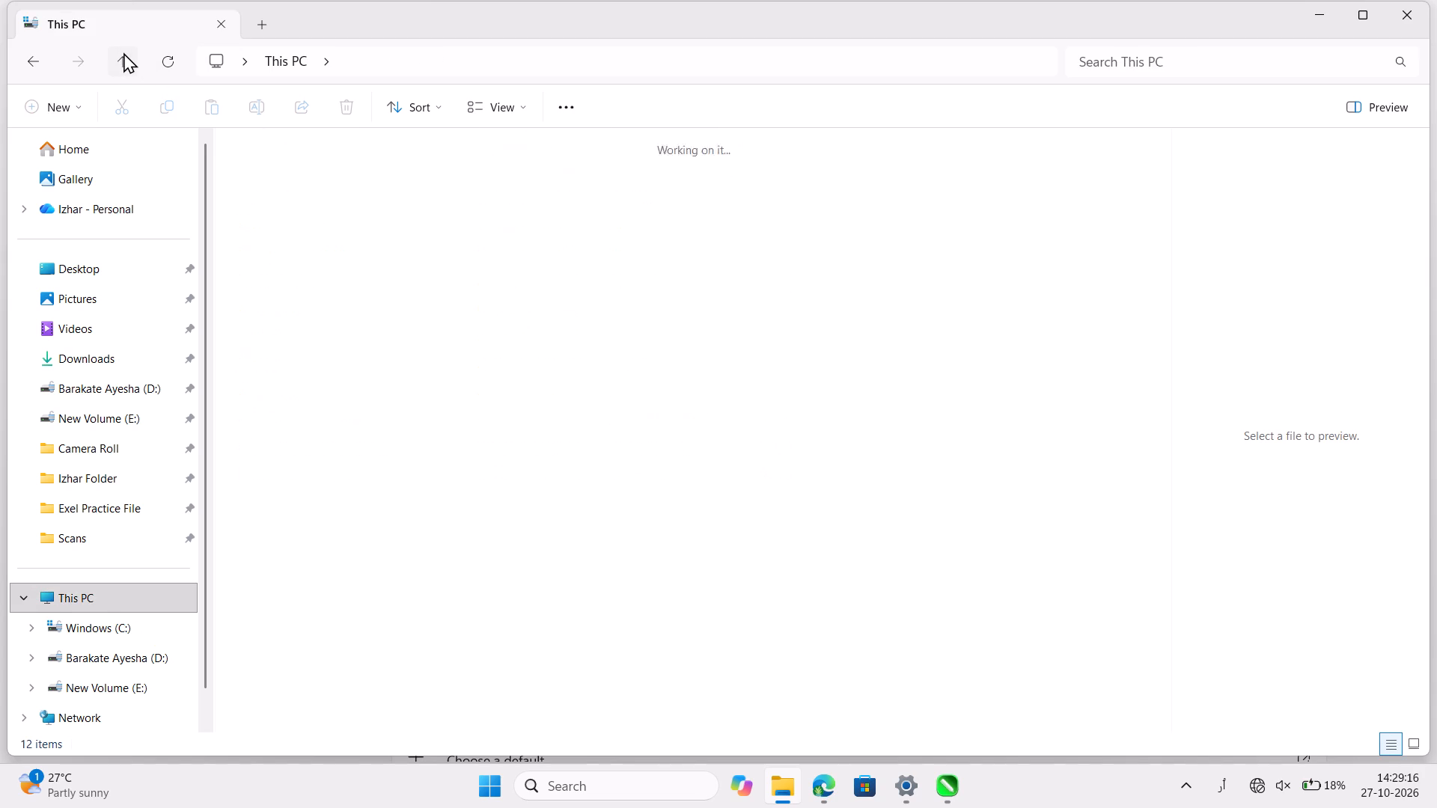
left_click(465, 368)
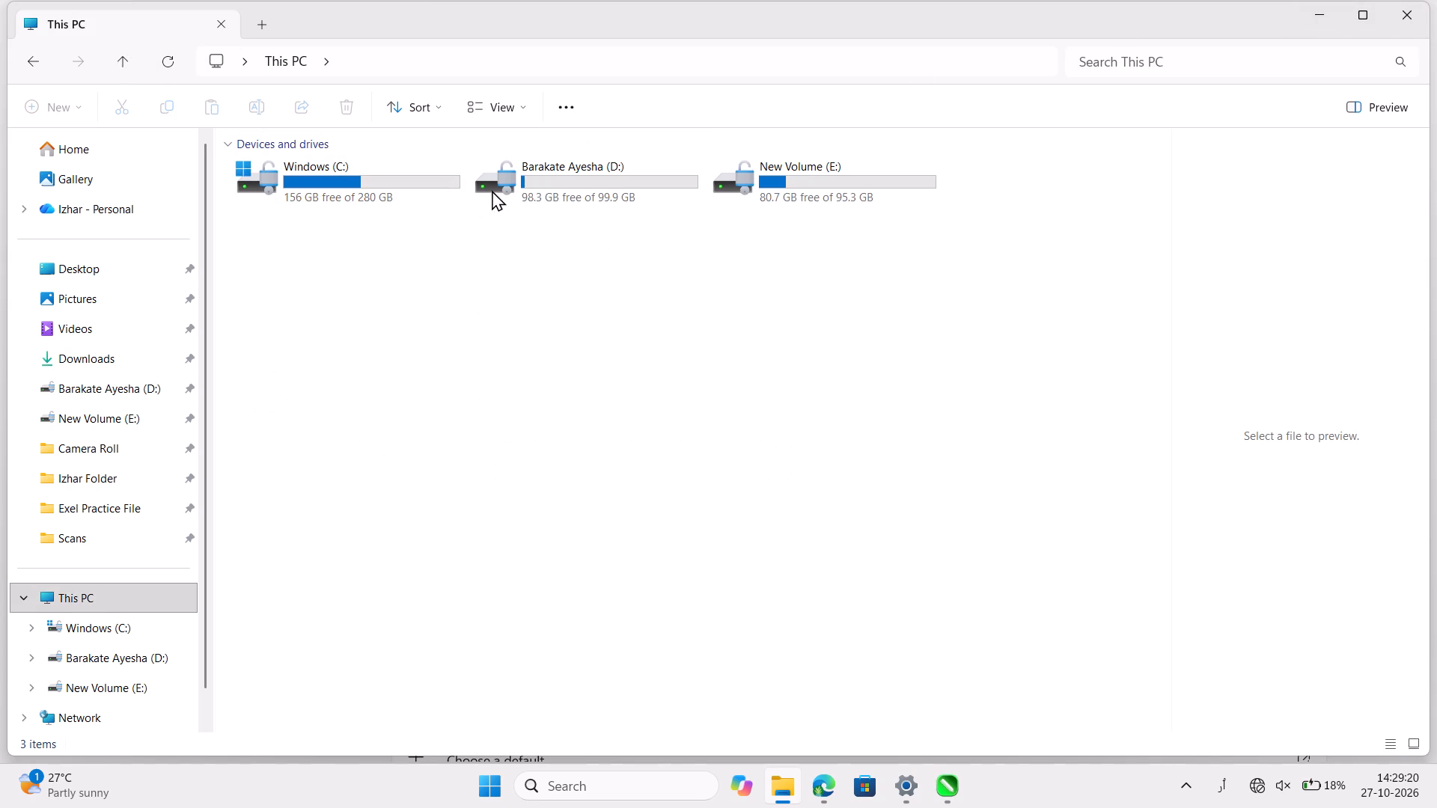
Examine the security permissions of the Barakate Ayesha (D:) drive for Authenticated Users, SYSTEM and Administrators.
right_click(550, 186)
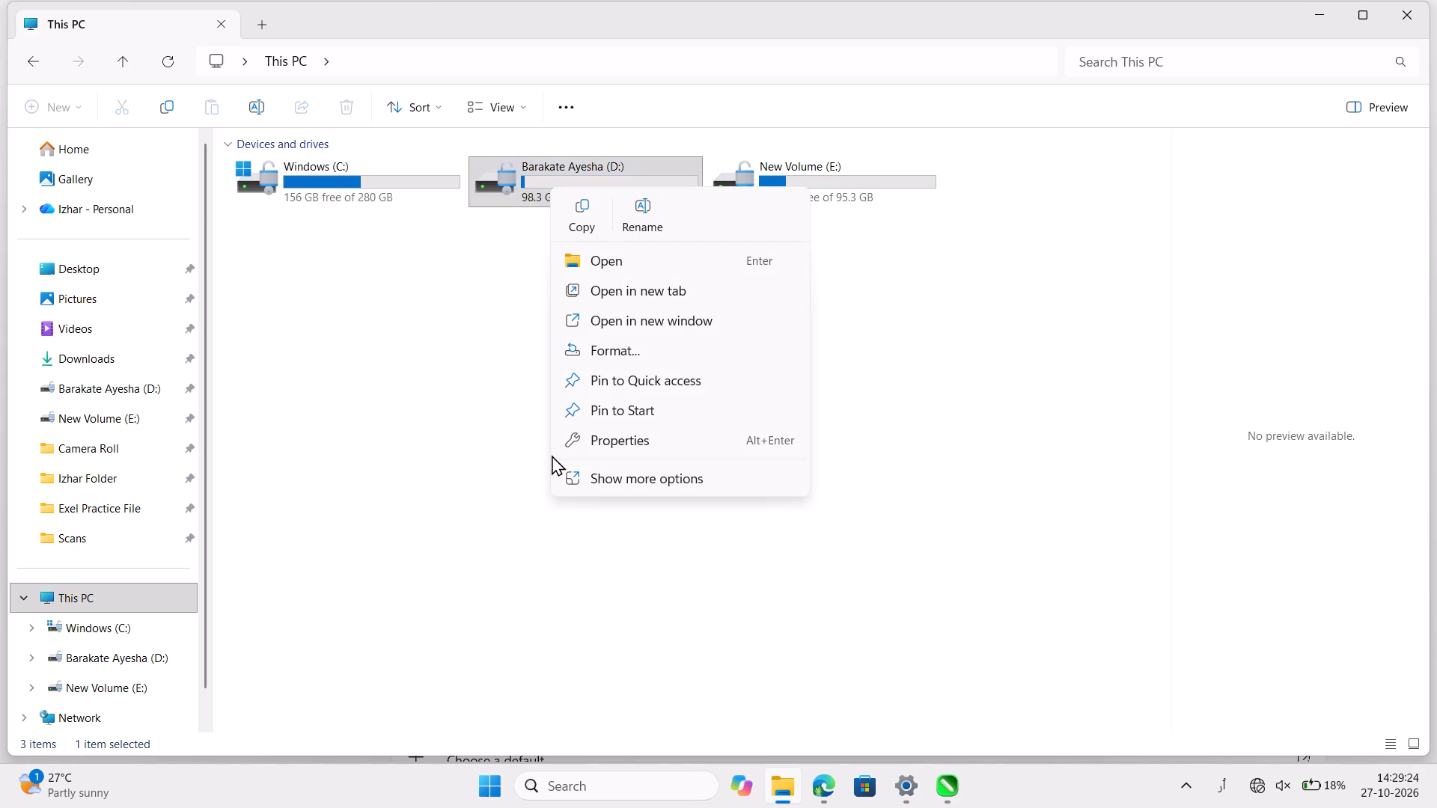
left_click(582, 480)
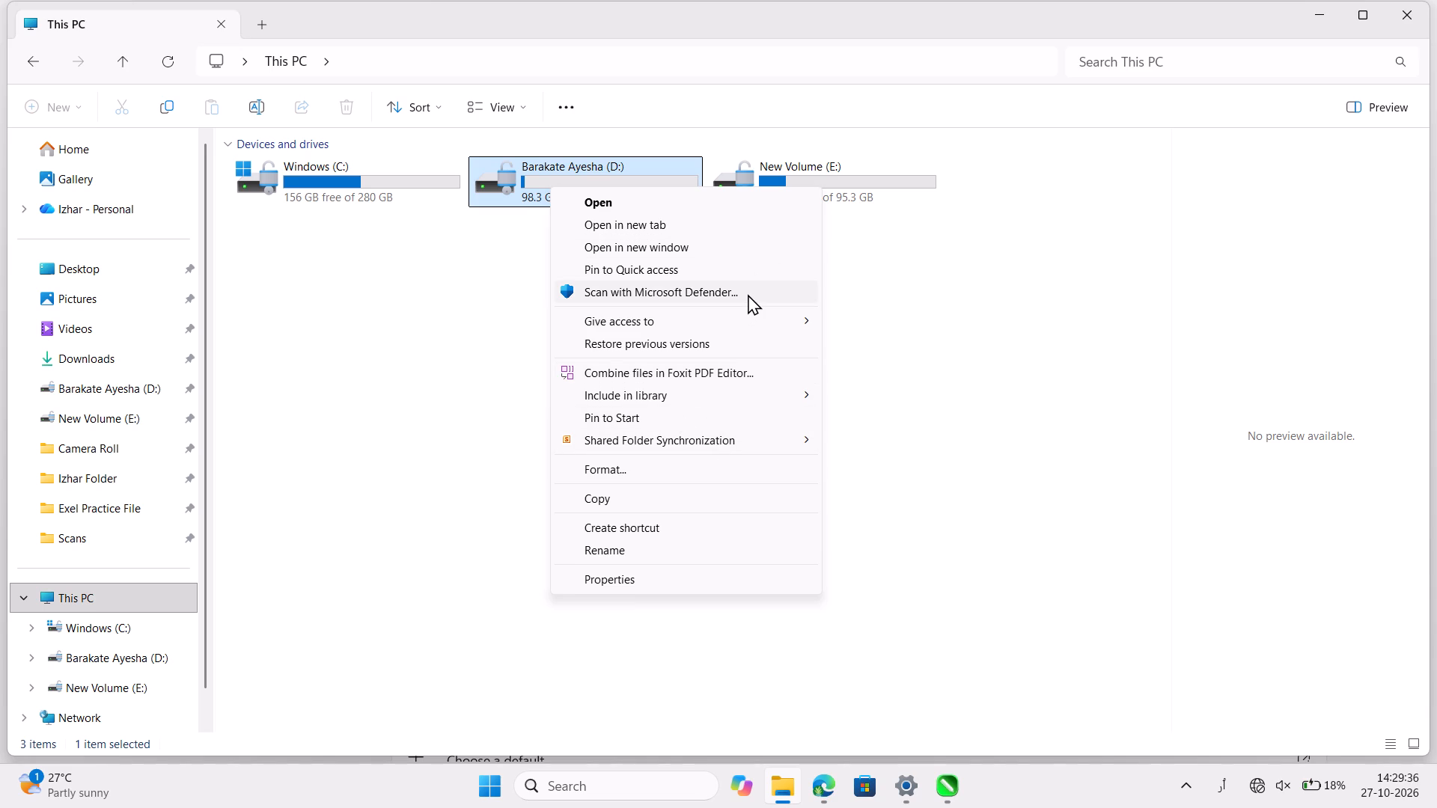
left_click(635, 574)
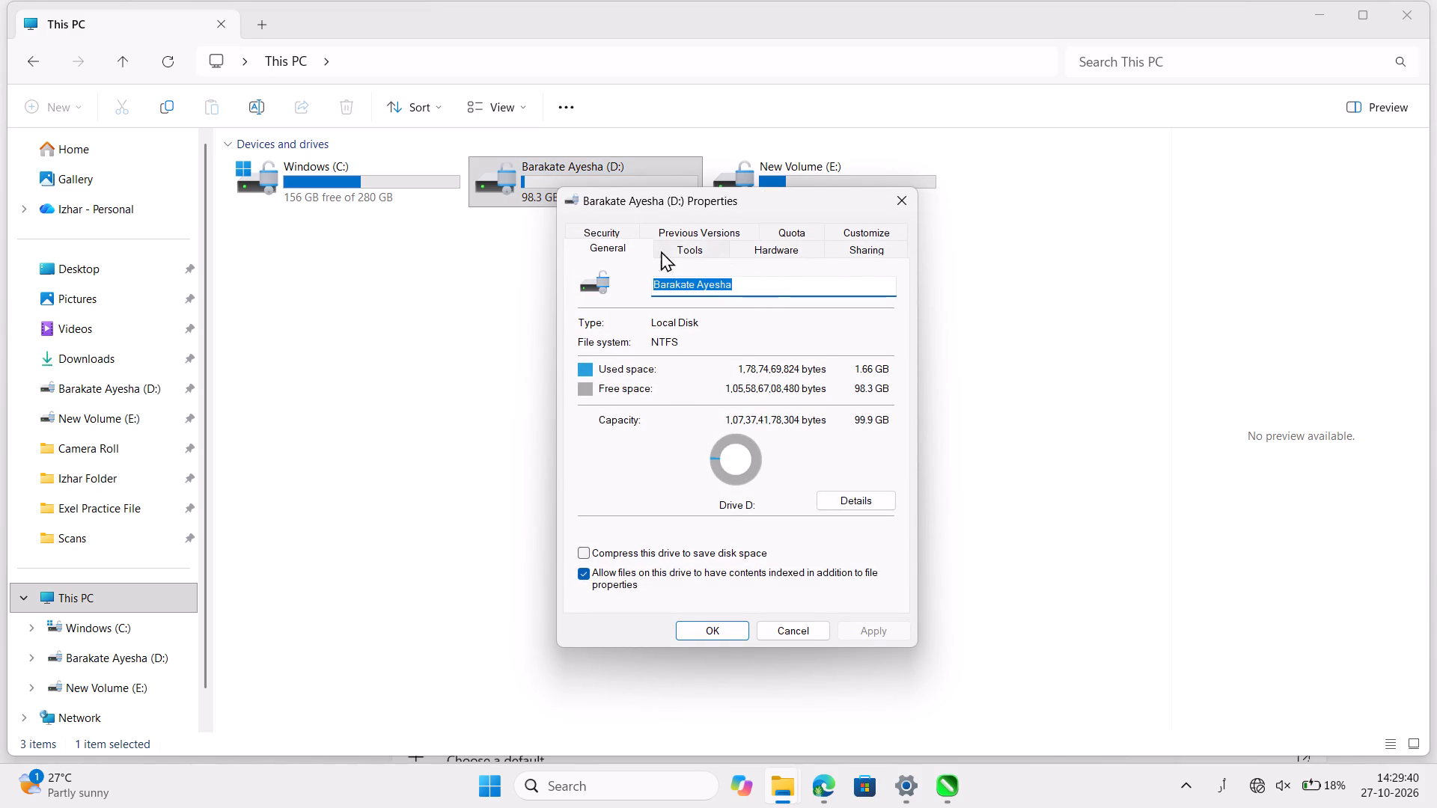
left_click(600, 226)
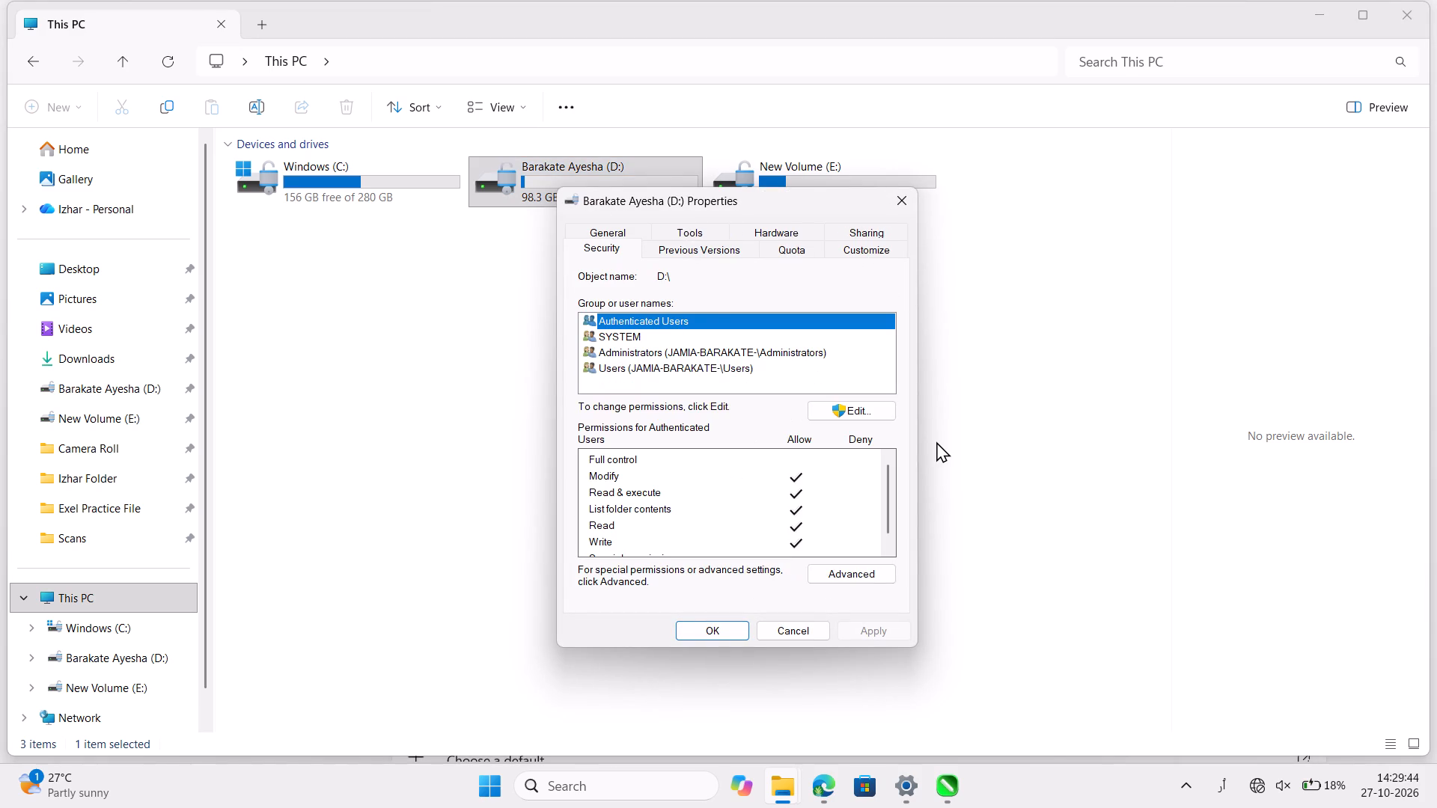
scroll(857, 500, "down", 2)
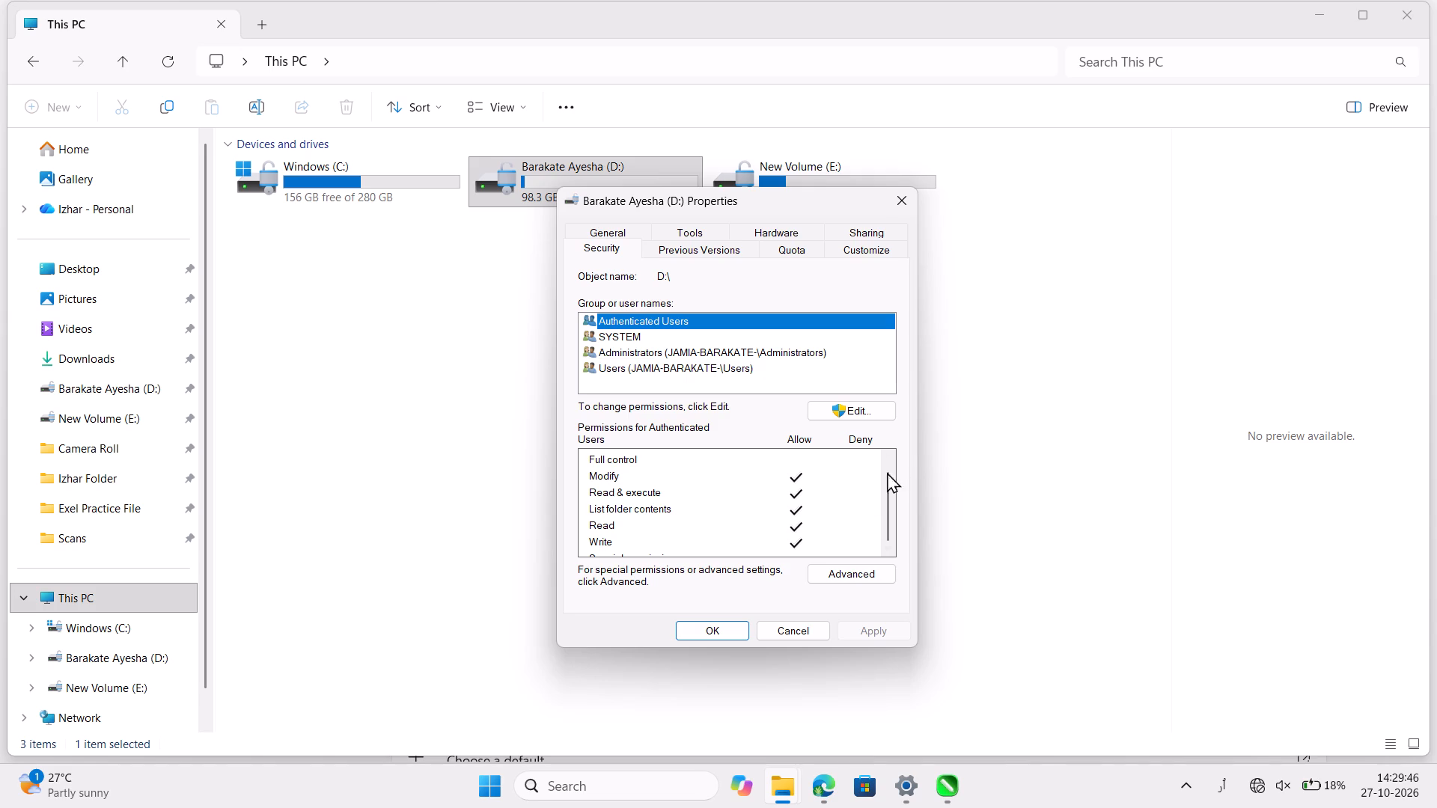
left_click(887, 457)
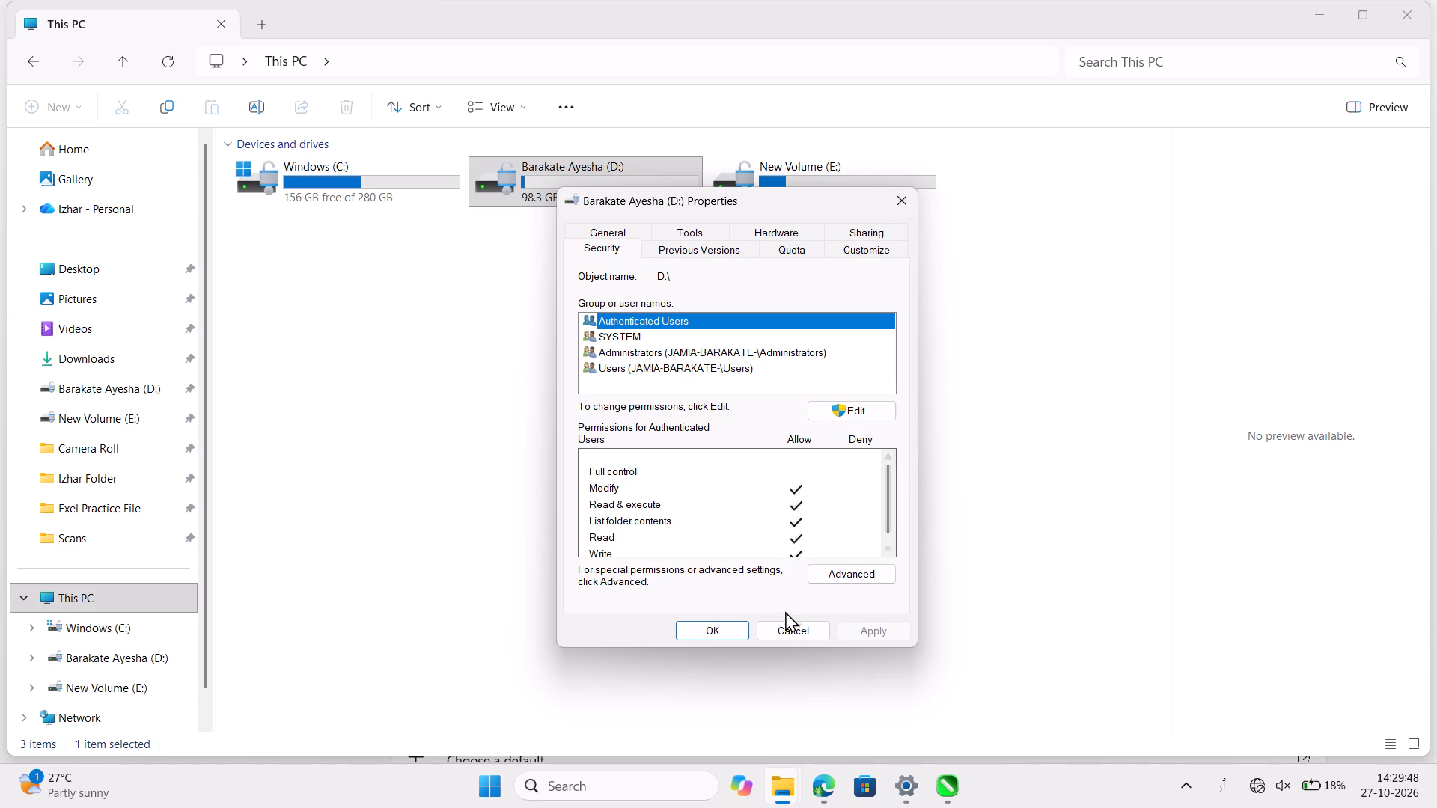
left_click(698, 332)
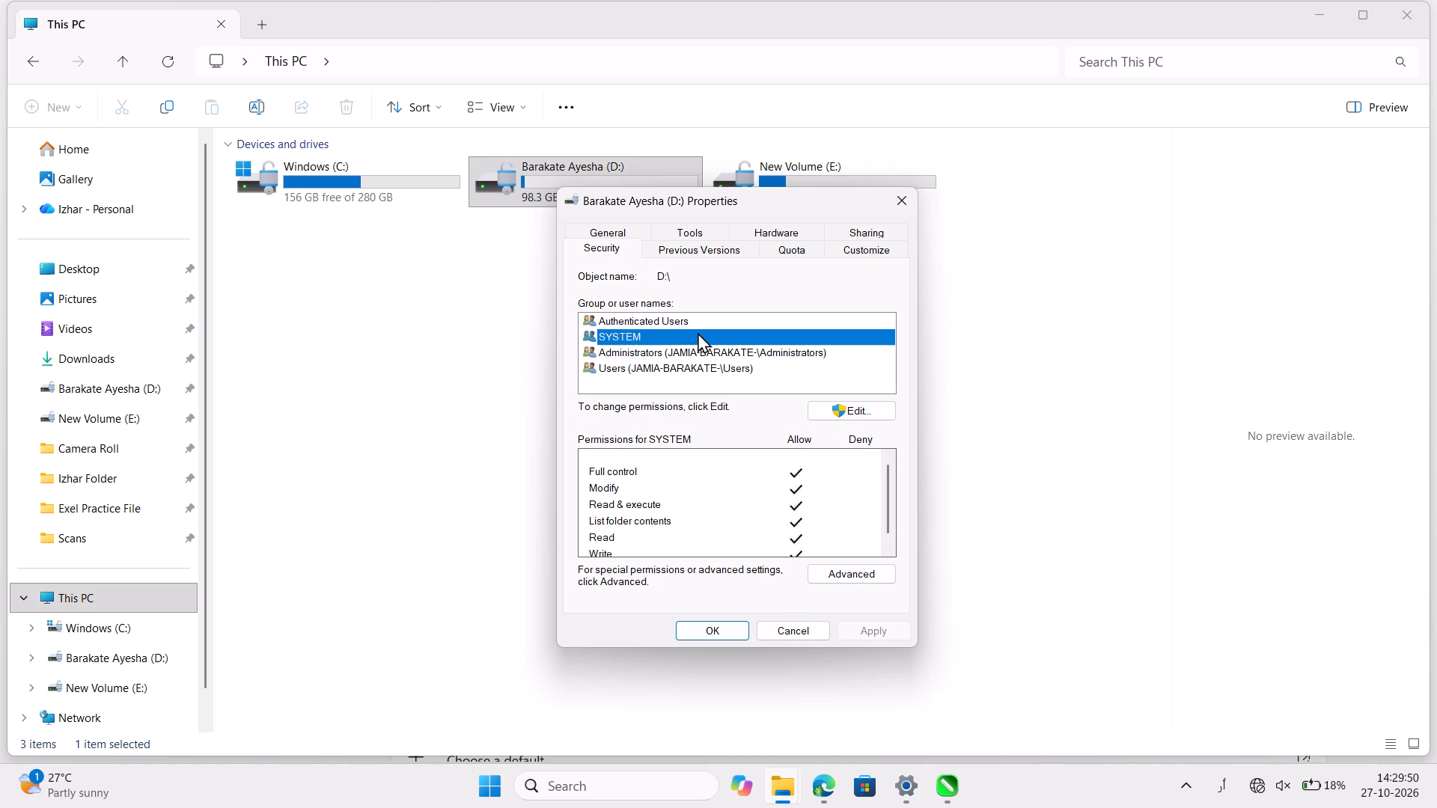
left_click(713, 352)
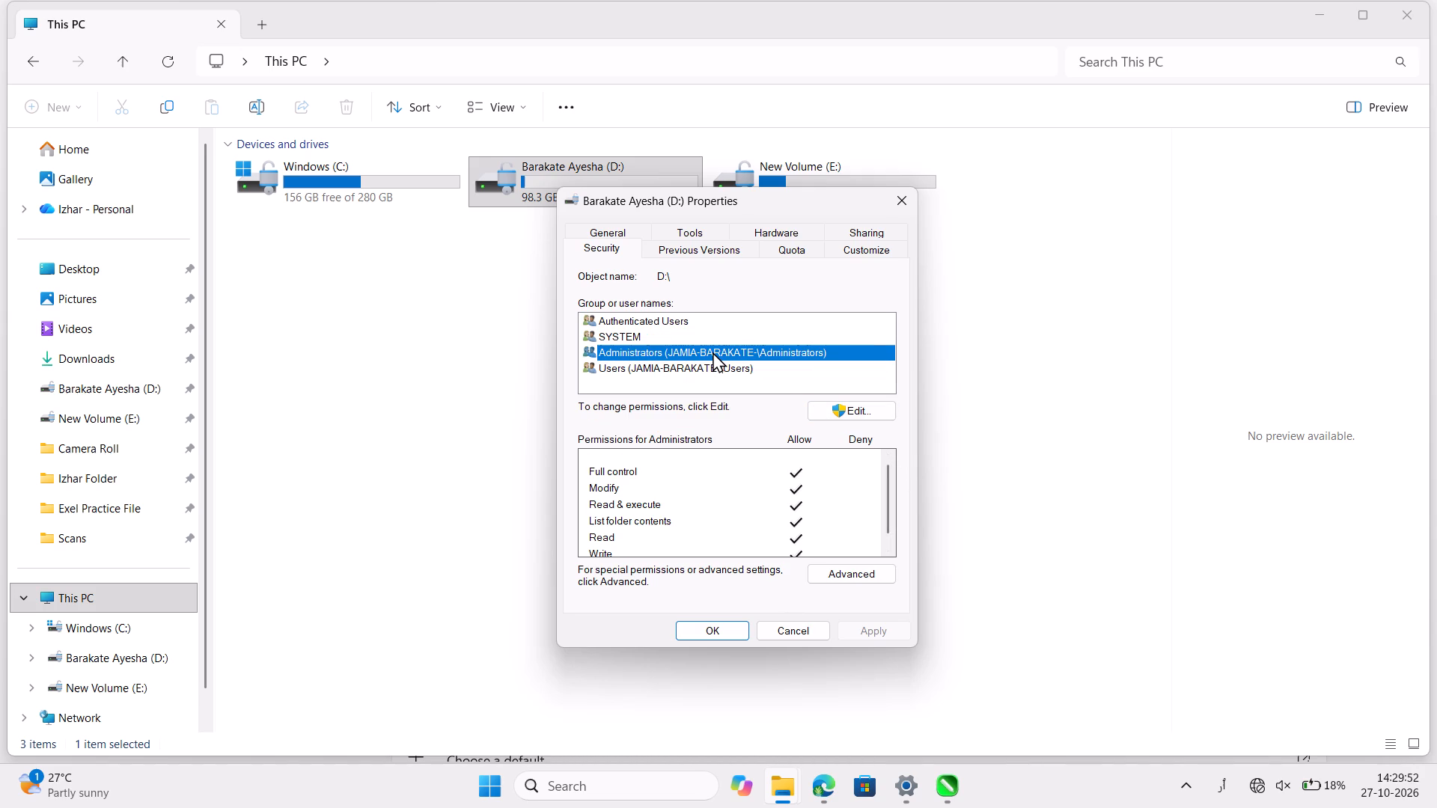
scroll(730, 432, "down", 2)
scroll(748, 515, "down", 2)
left_click(662, 370)
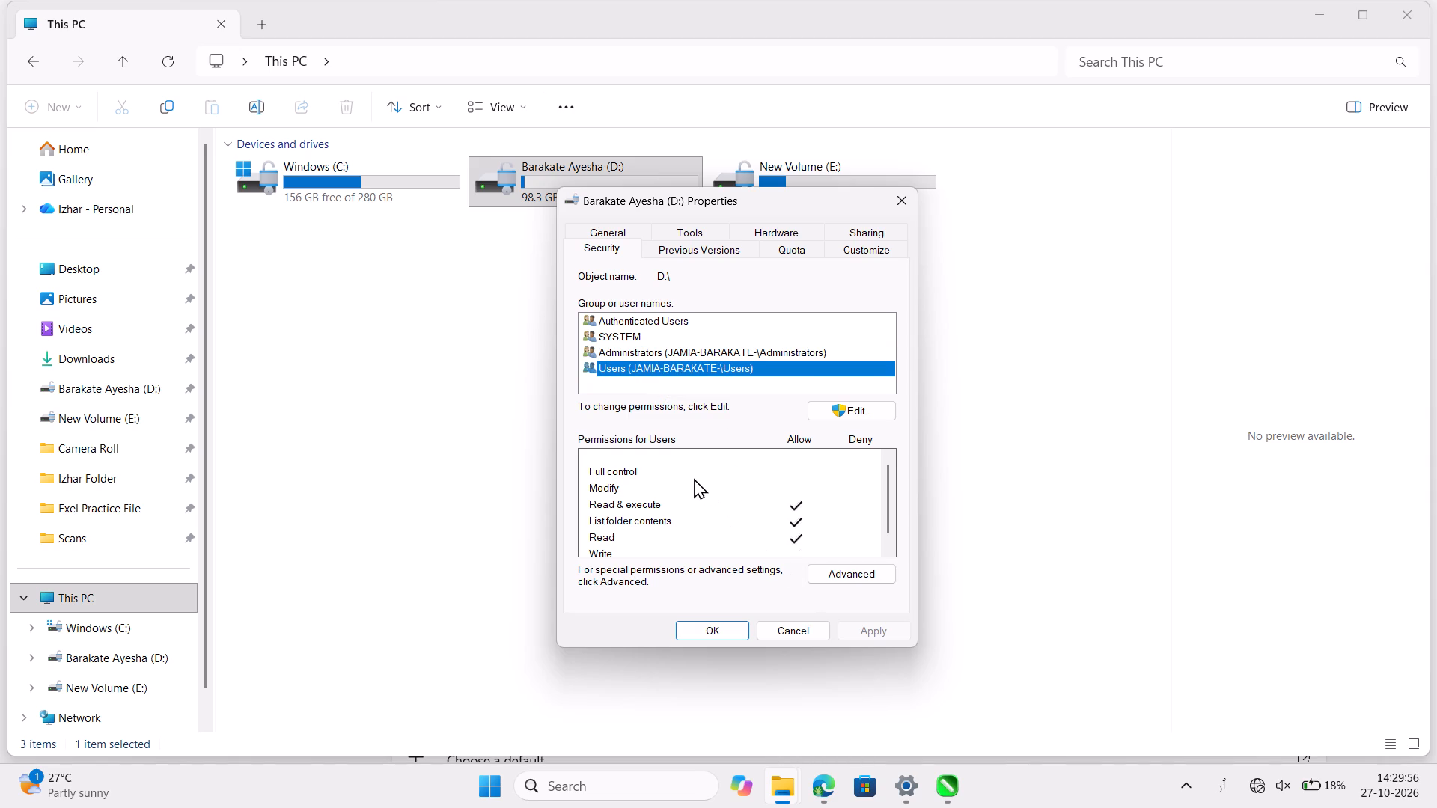
left_click(689, 471)
double_click(724, 474)
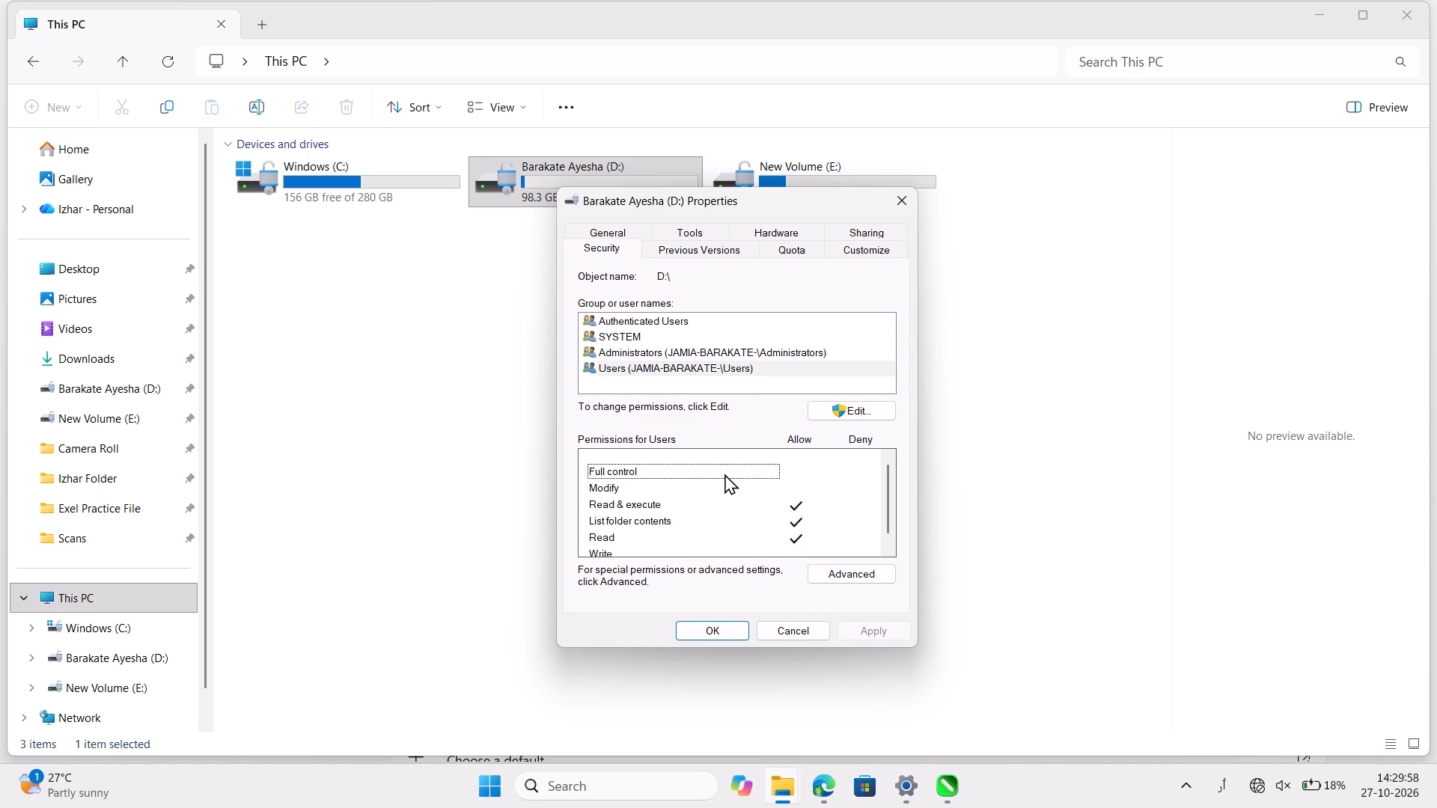
left_click(849, 403)
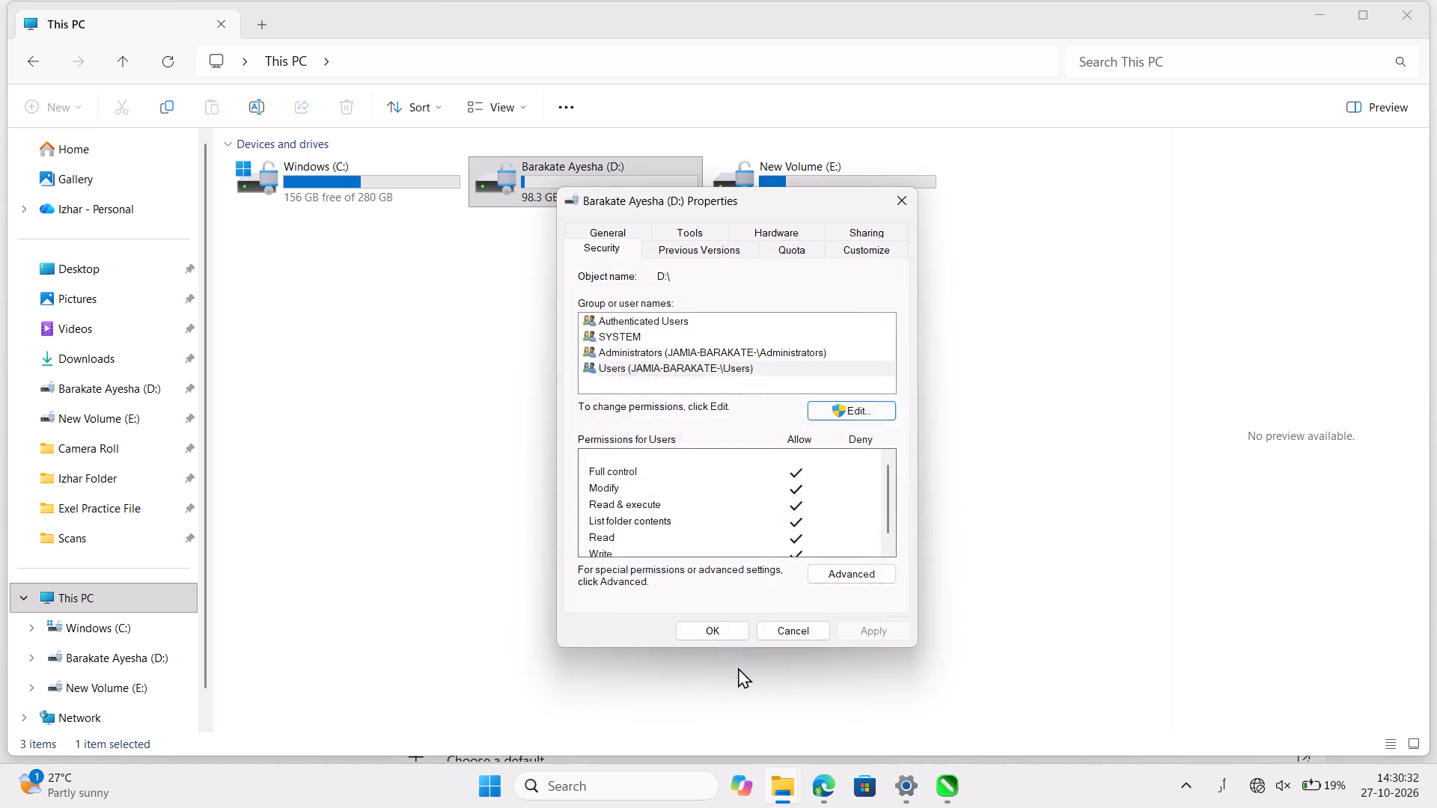
left_click(717, 629)
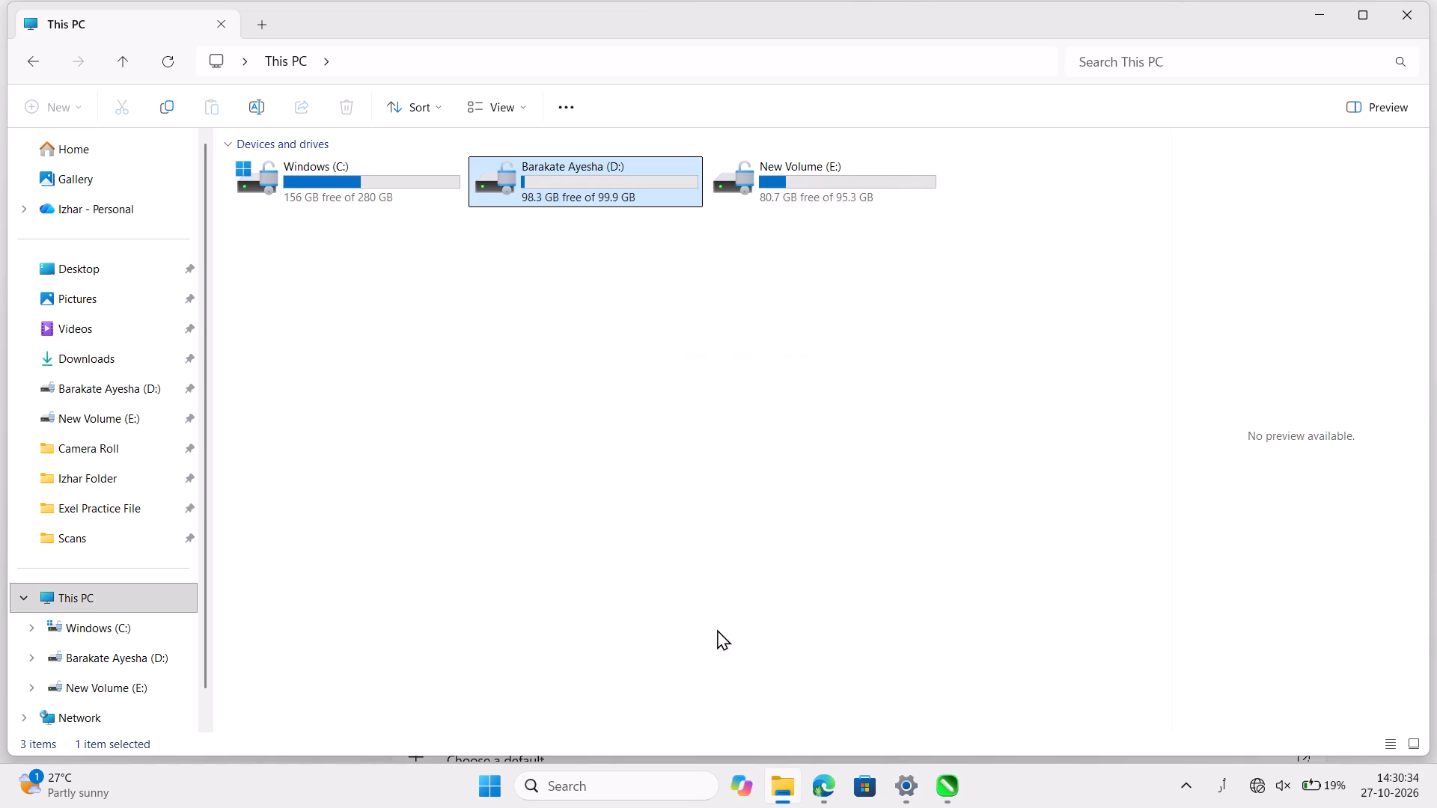
Try again to open the Latter Head B&W image in D:'s Logo, PNG, Signatures folder, and close File Explorer.
double_click(603, 183)
double_click(482, 262)
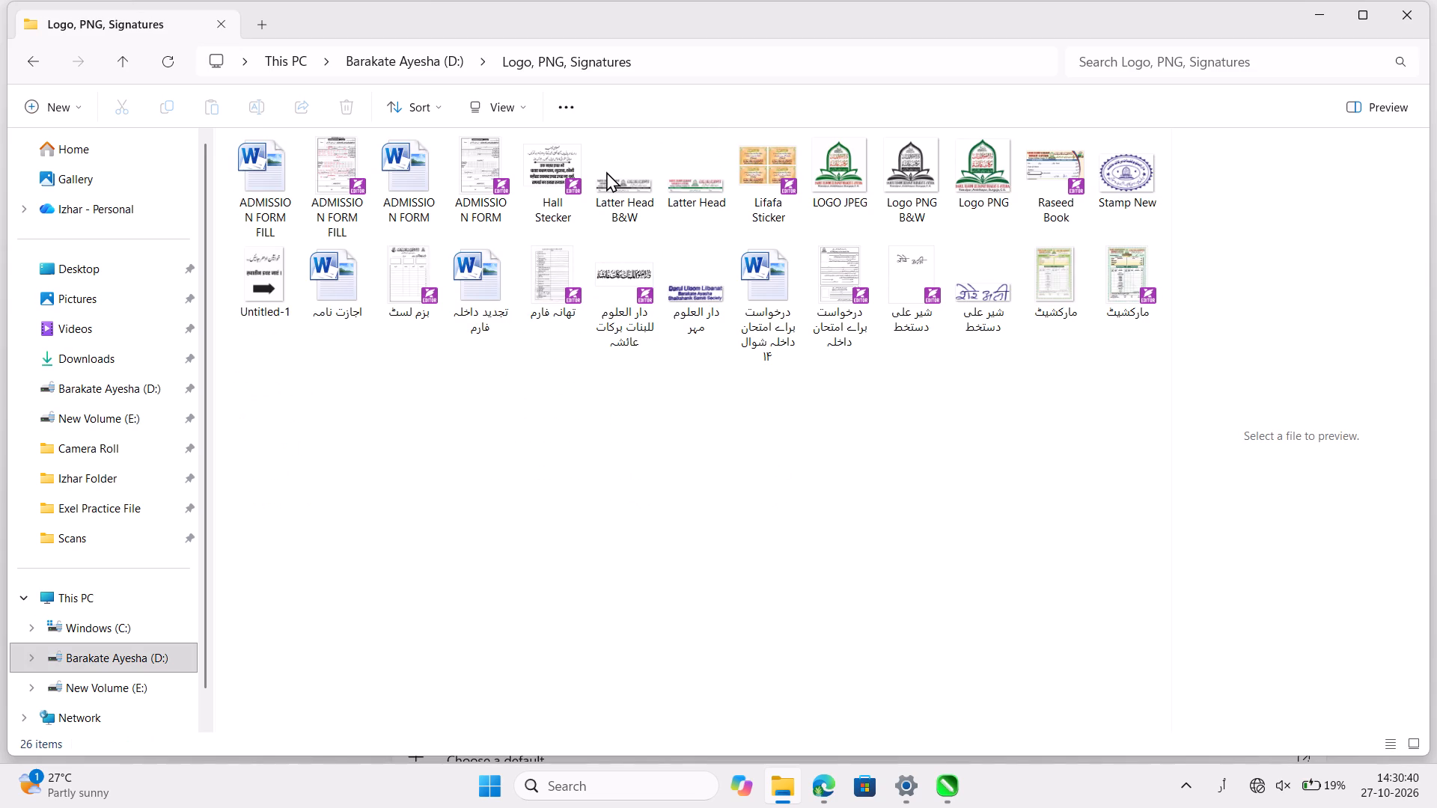
double_click(606, 171)
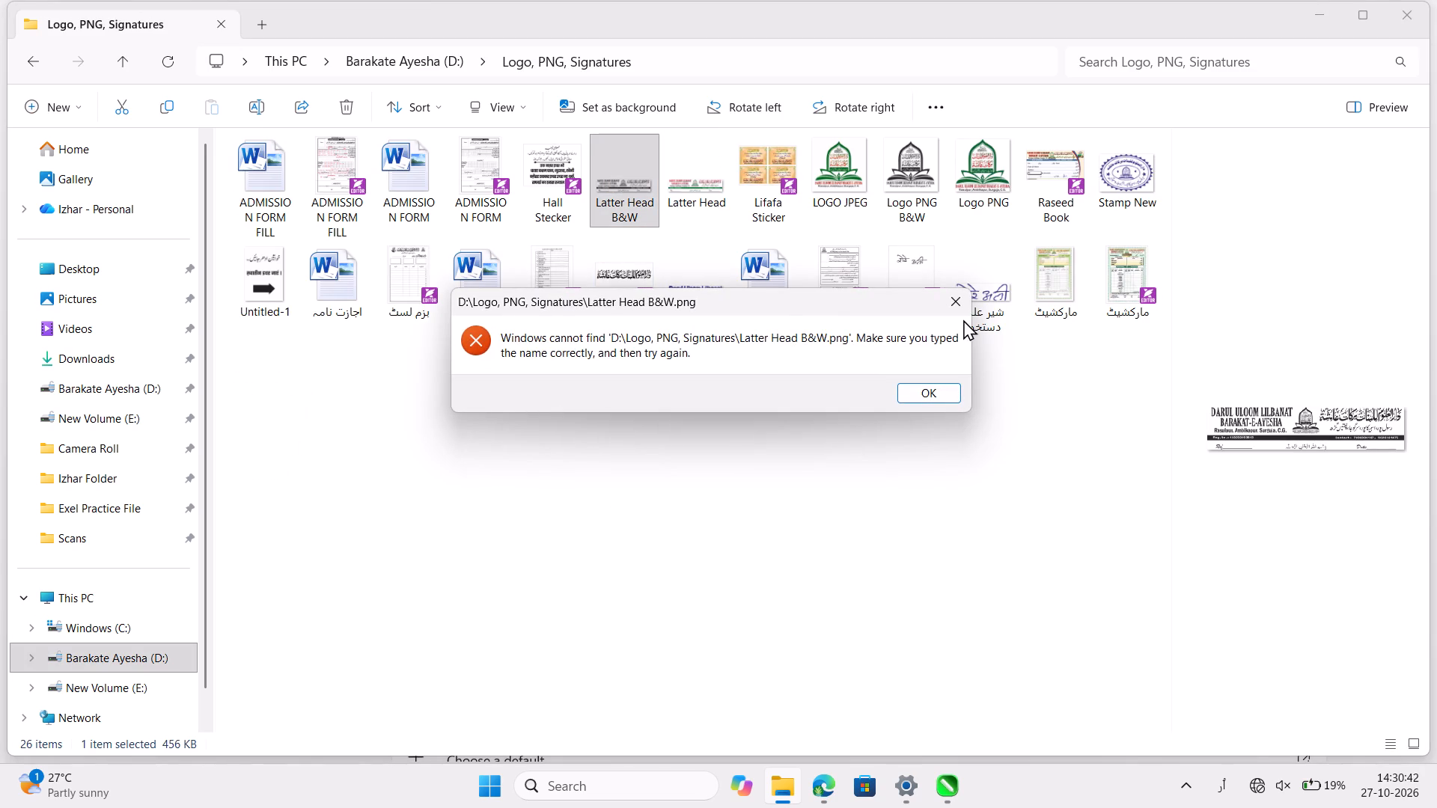
left_click(956, 307)
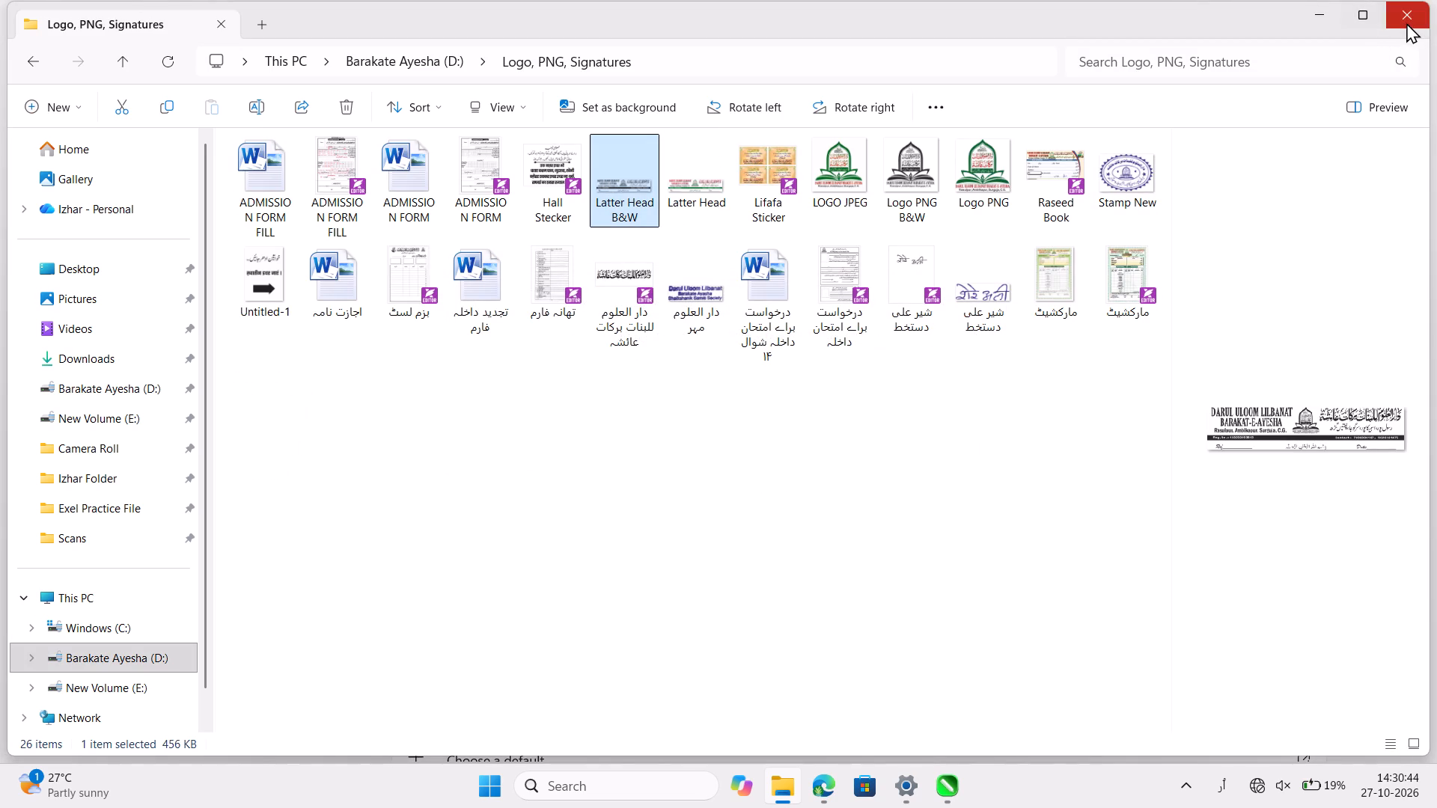
left_click(1406, 22)
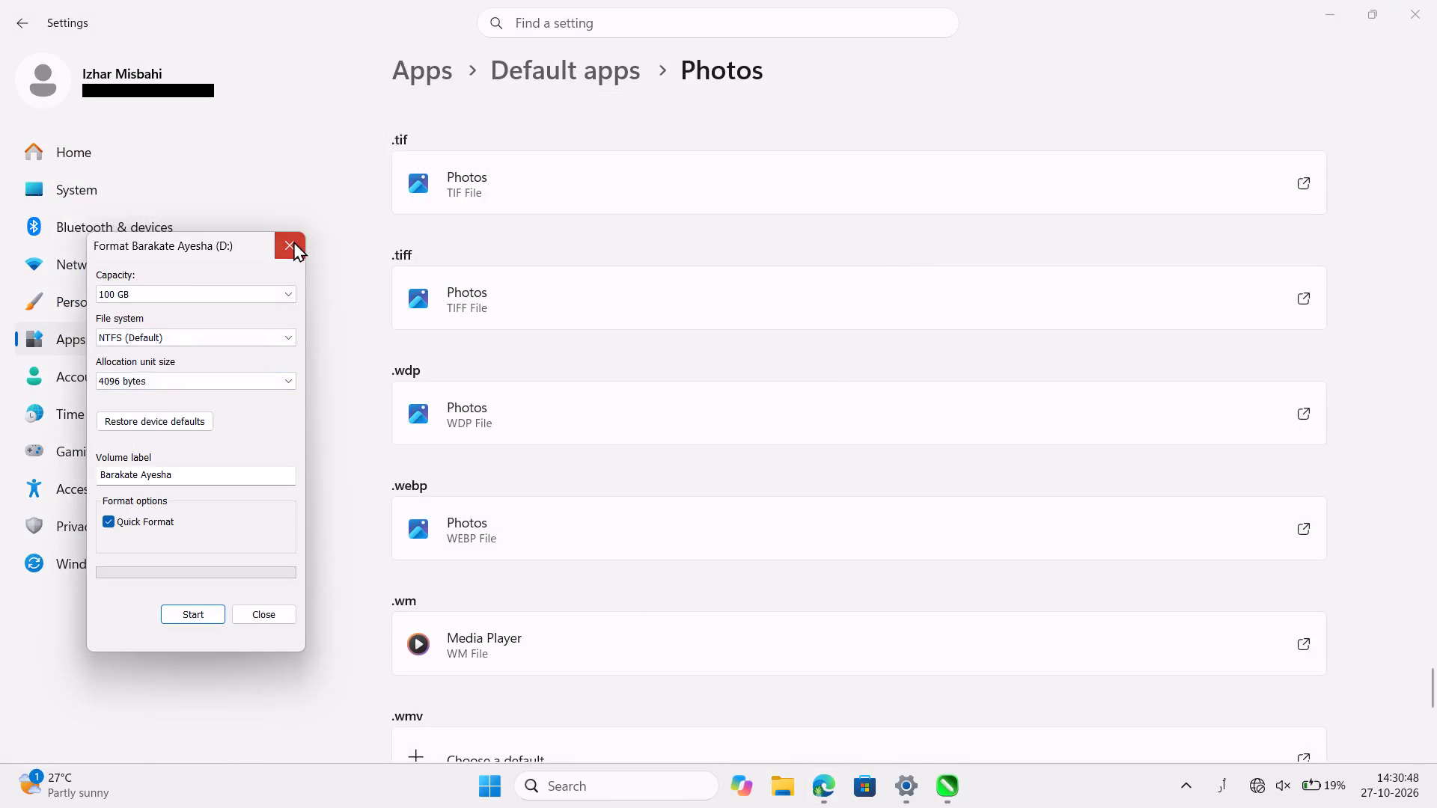
Switch to CorelDRAW and set the preset of the open JPEG export to Custom.
left_click(948, 777)
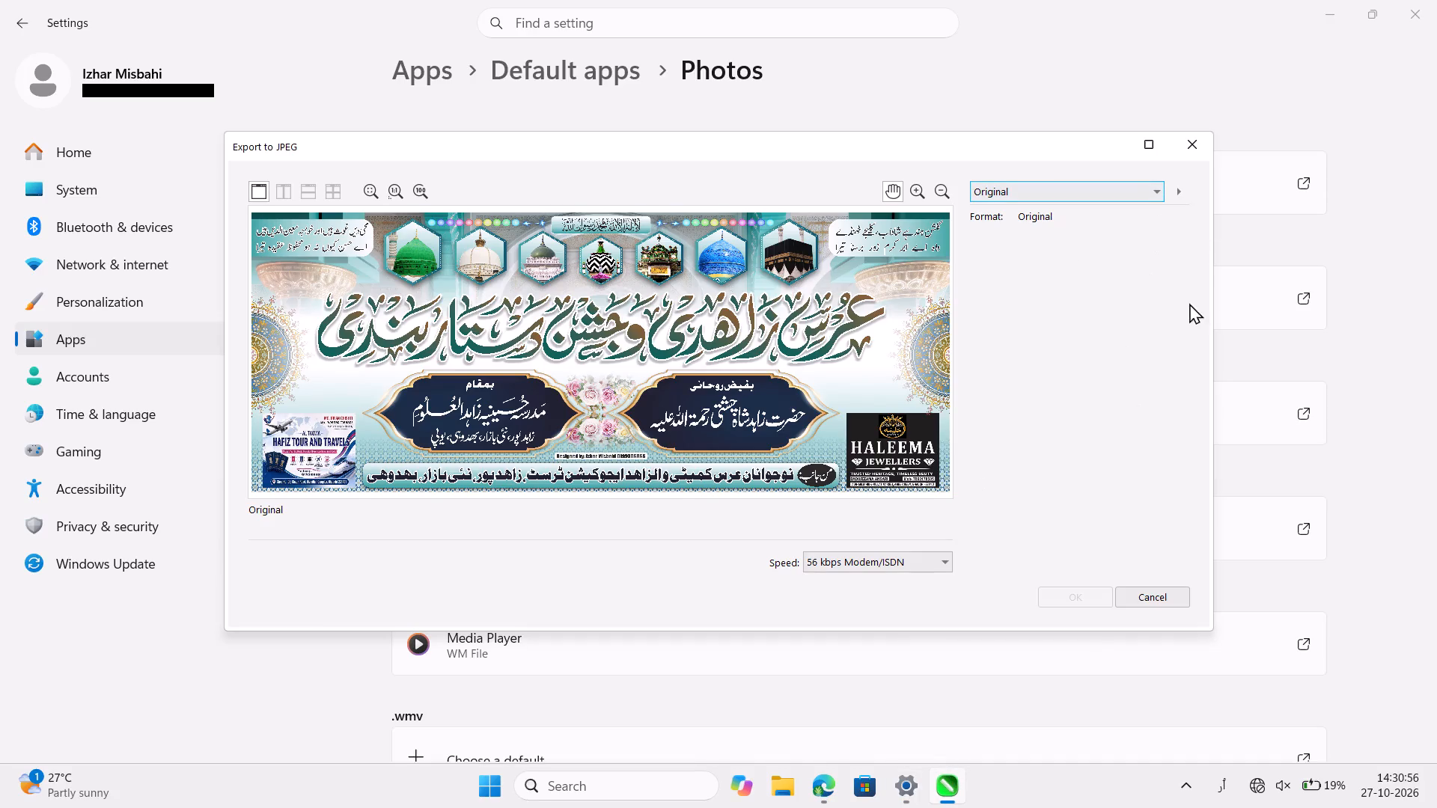
left_click(1037, 217)
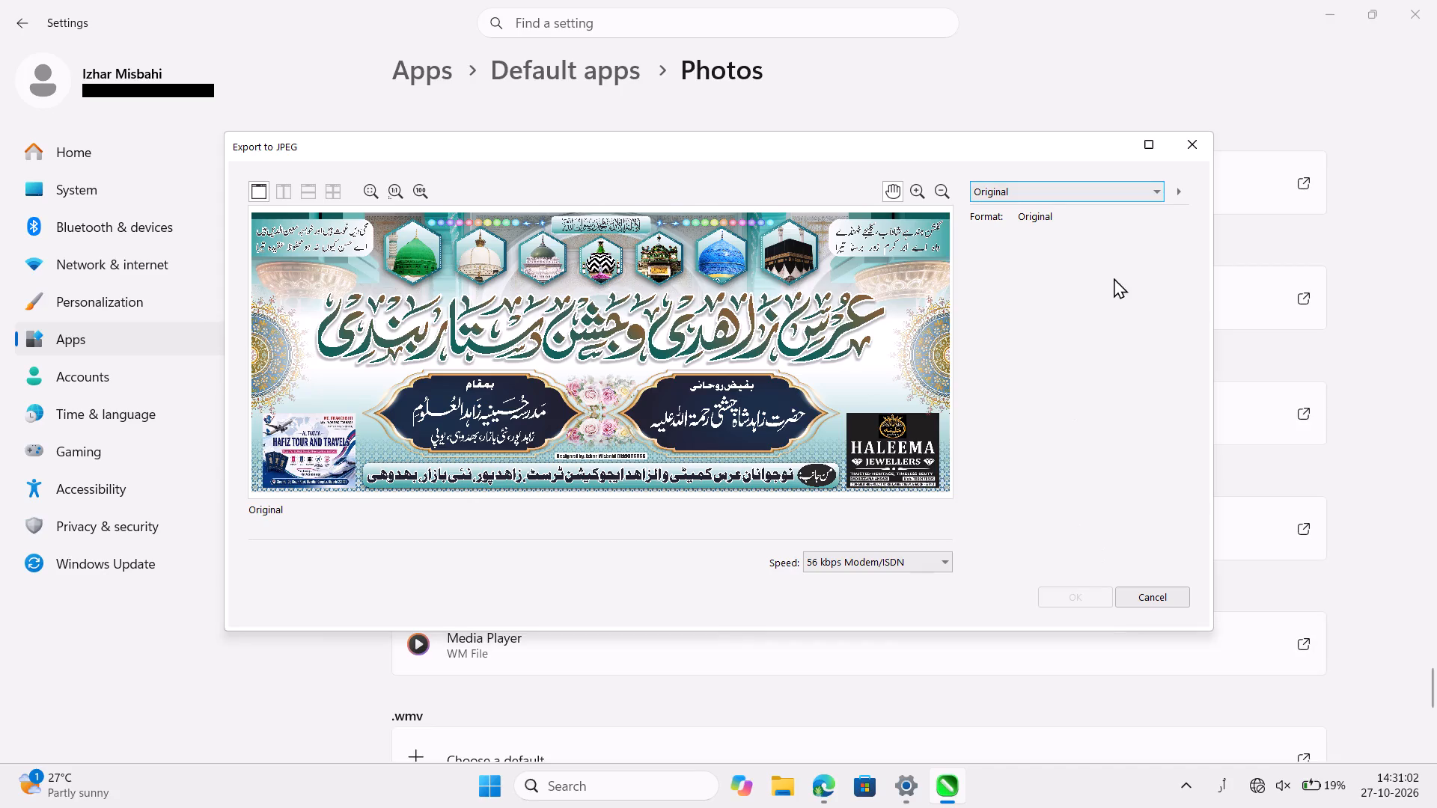
left_click(1176, 188)
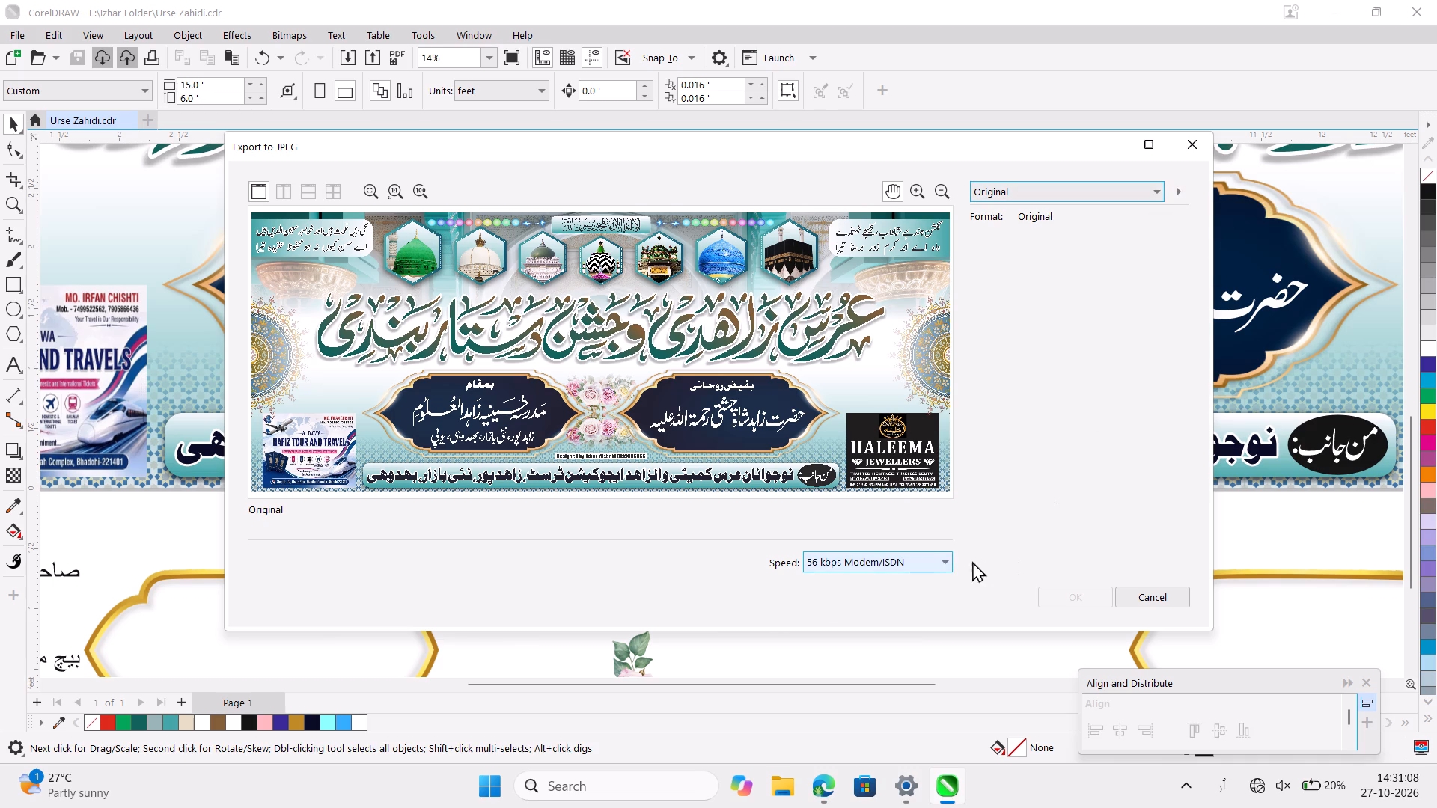
left_click(908, 561)
left_click(908, 561)
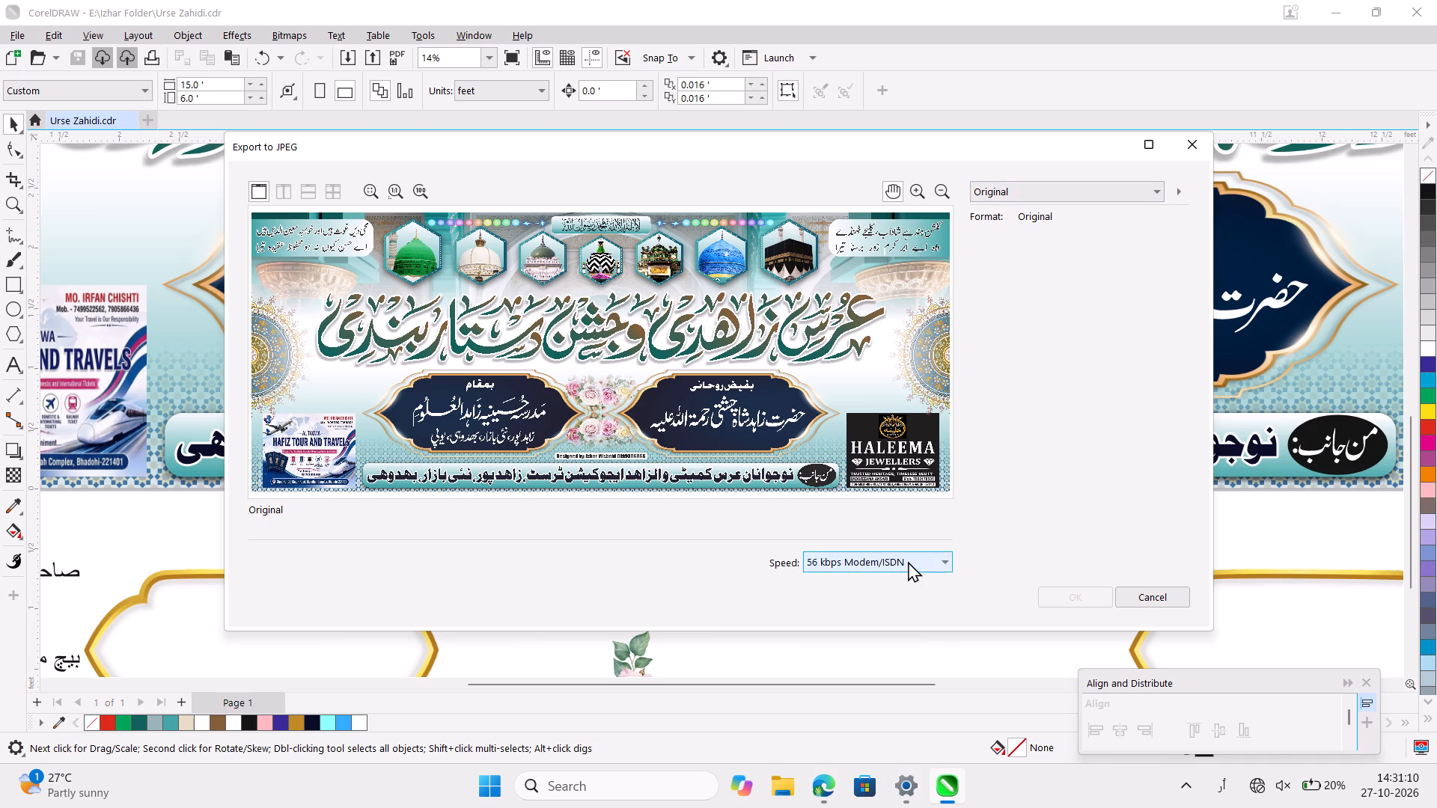
left_click(1127, 190)
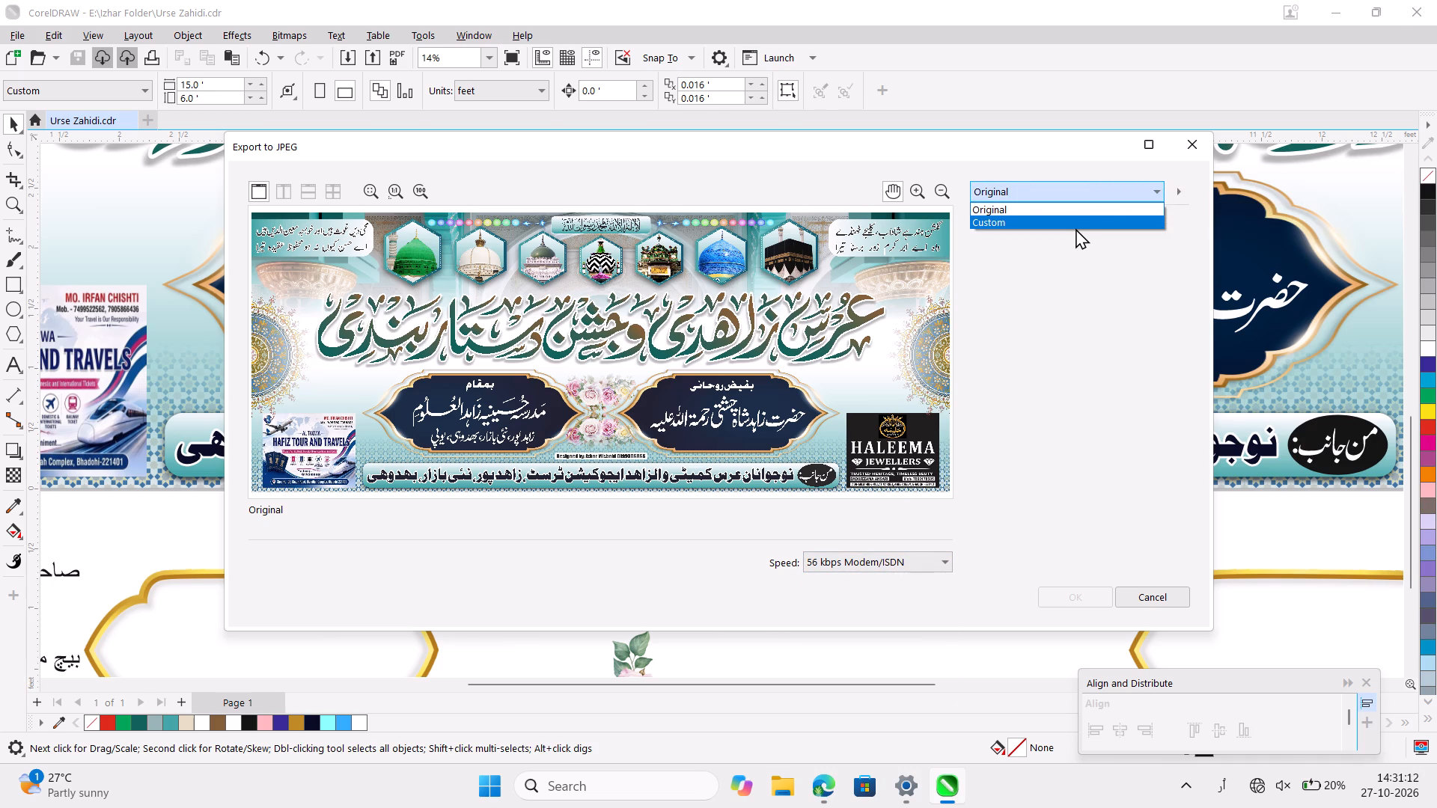
left_click(1076, 228)
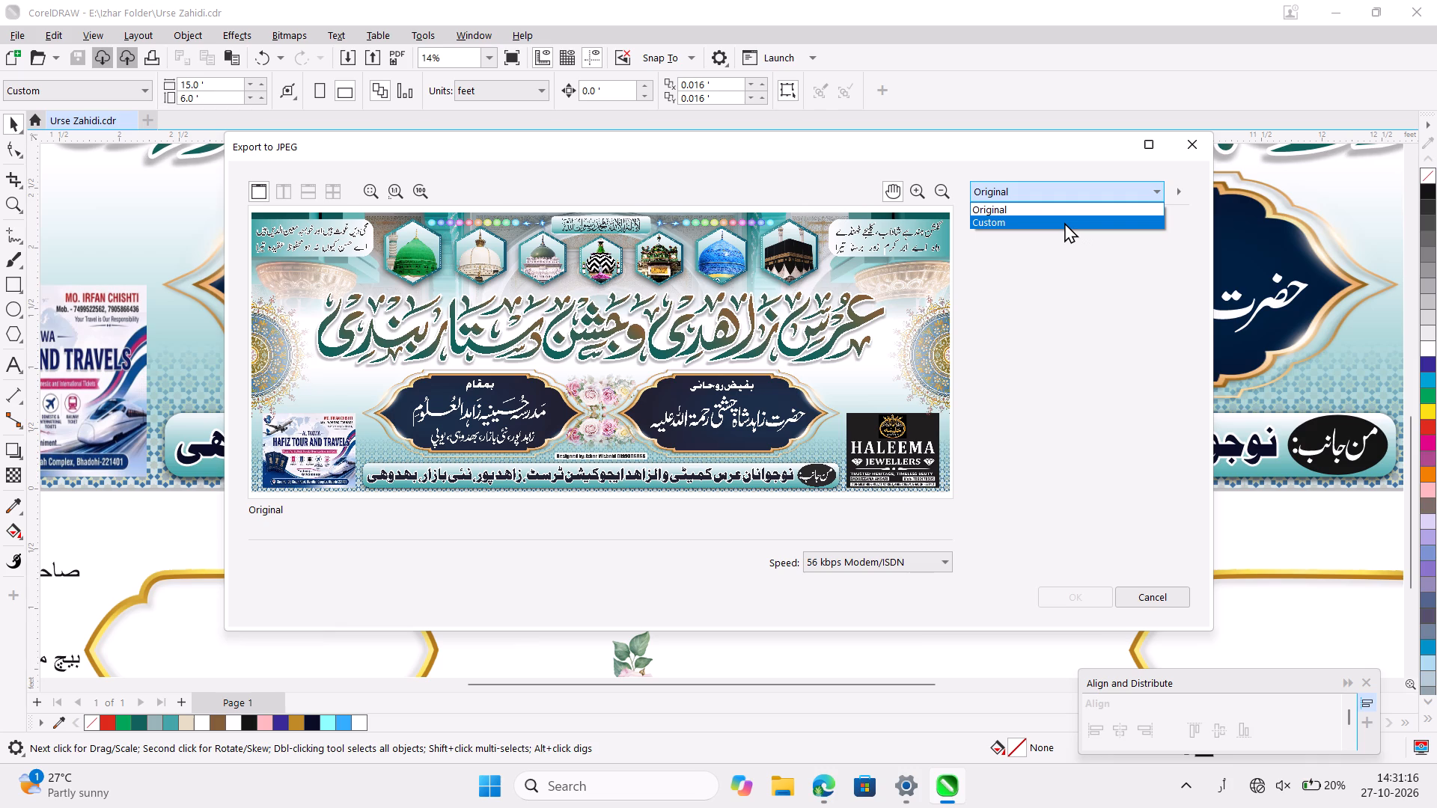
left_click(1064, 222)
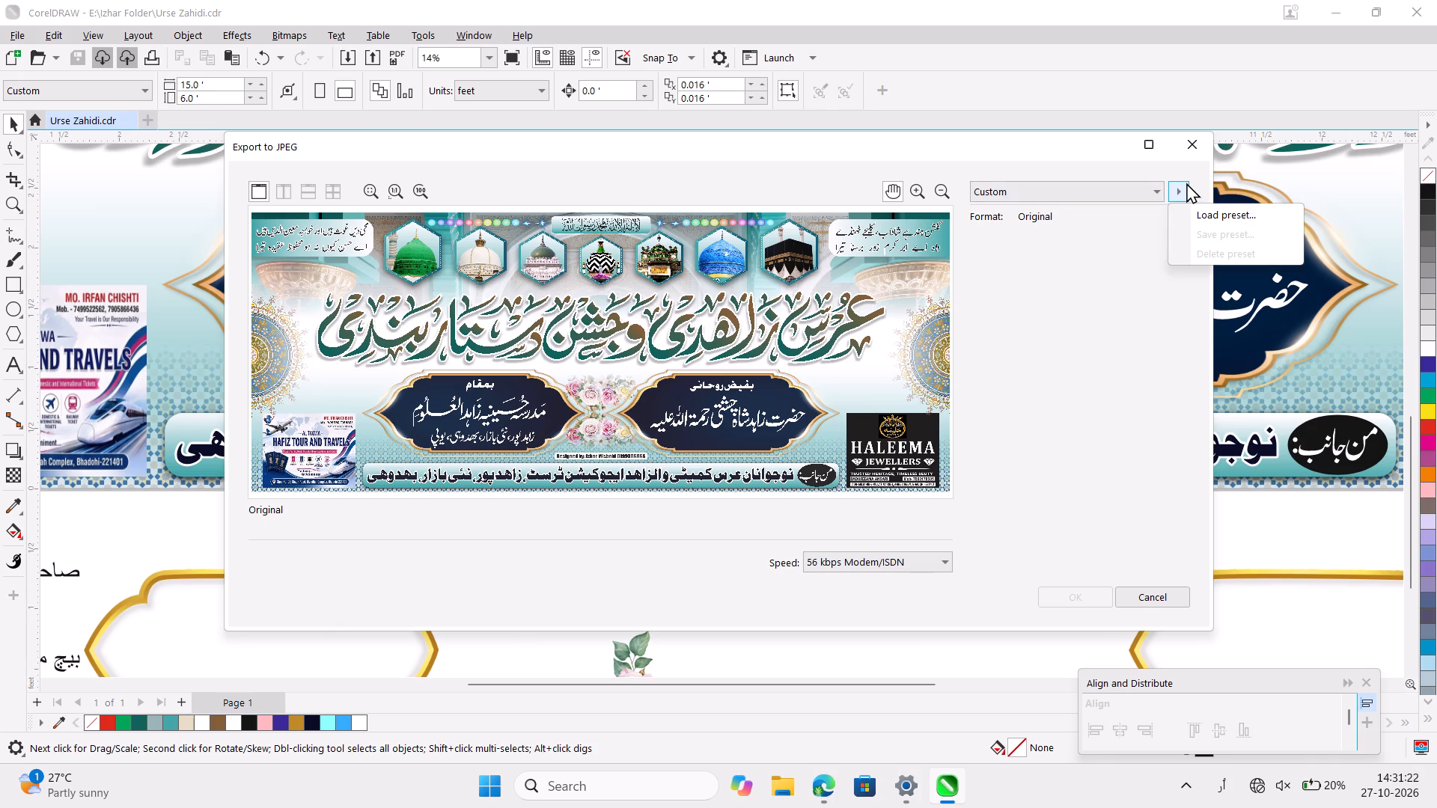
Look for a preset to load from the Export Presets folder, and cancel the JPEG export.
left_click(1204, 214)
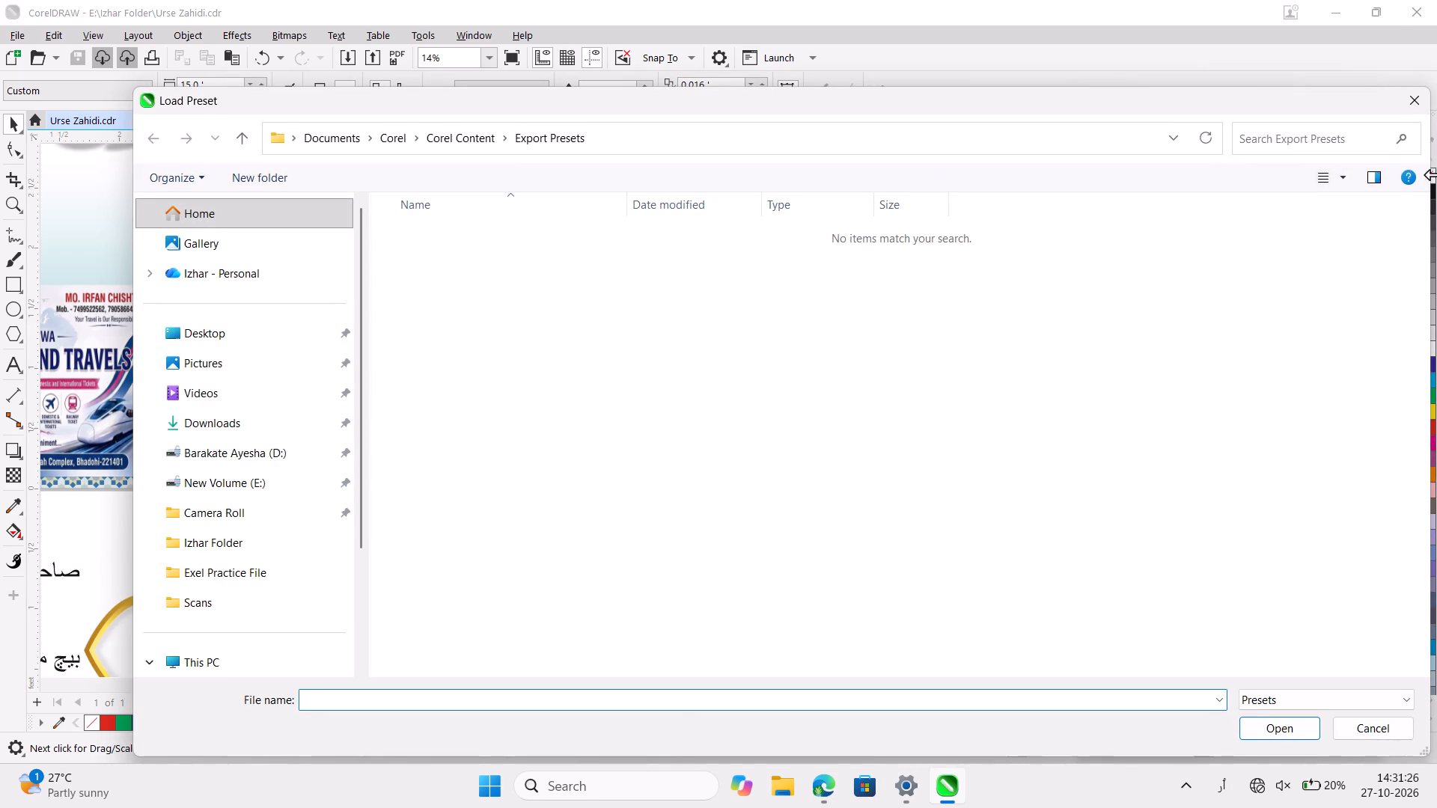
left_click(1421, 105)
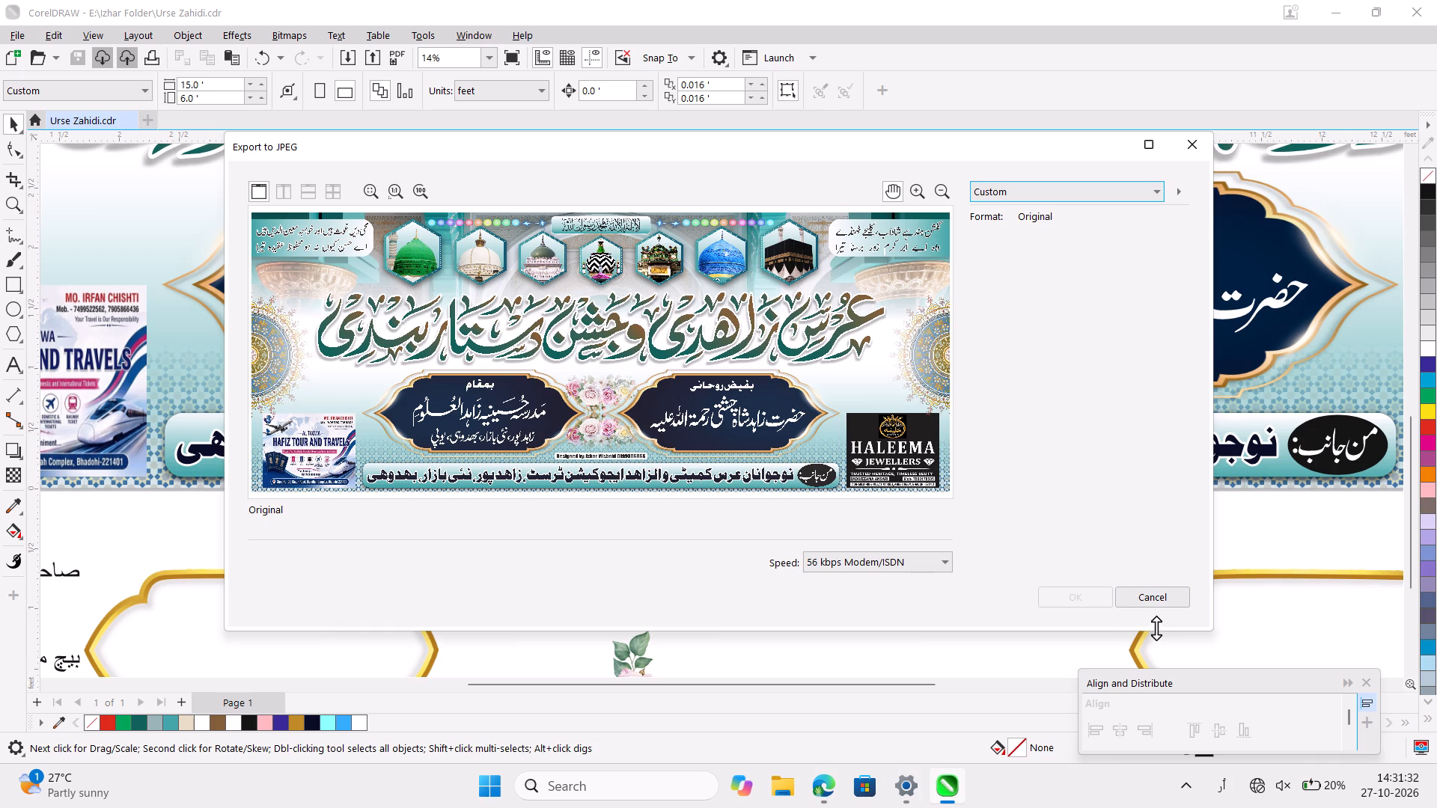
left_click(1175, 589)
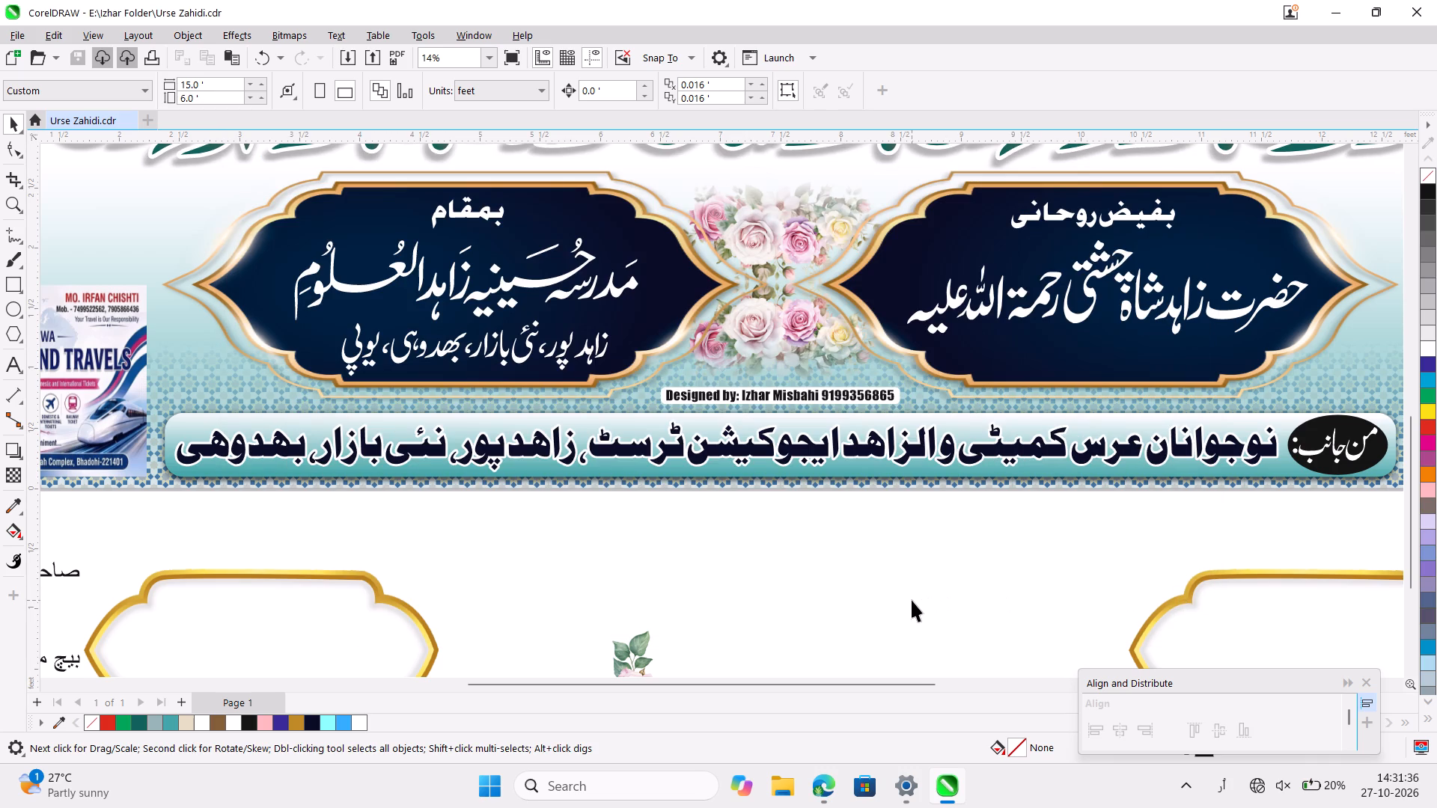
left_click(369, 62)
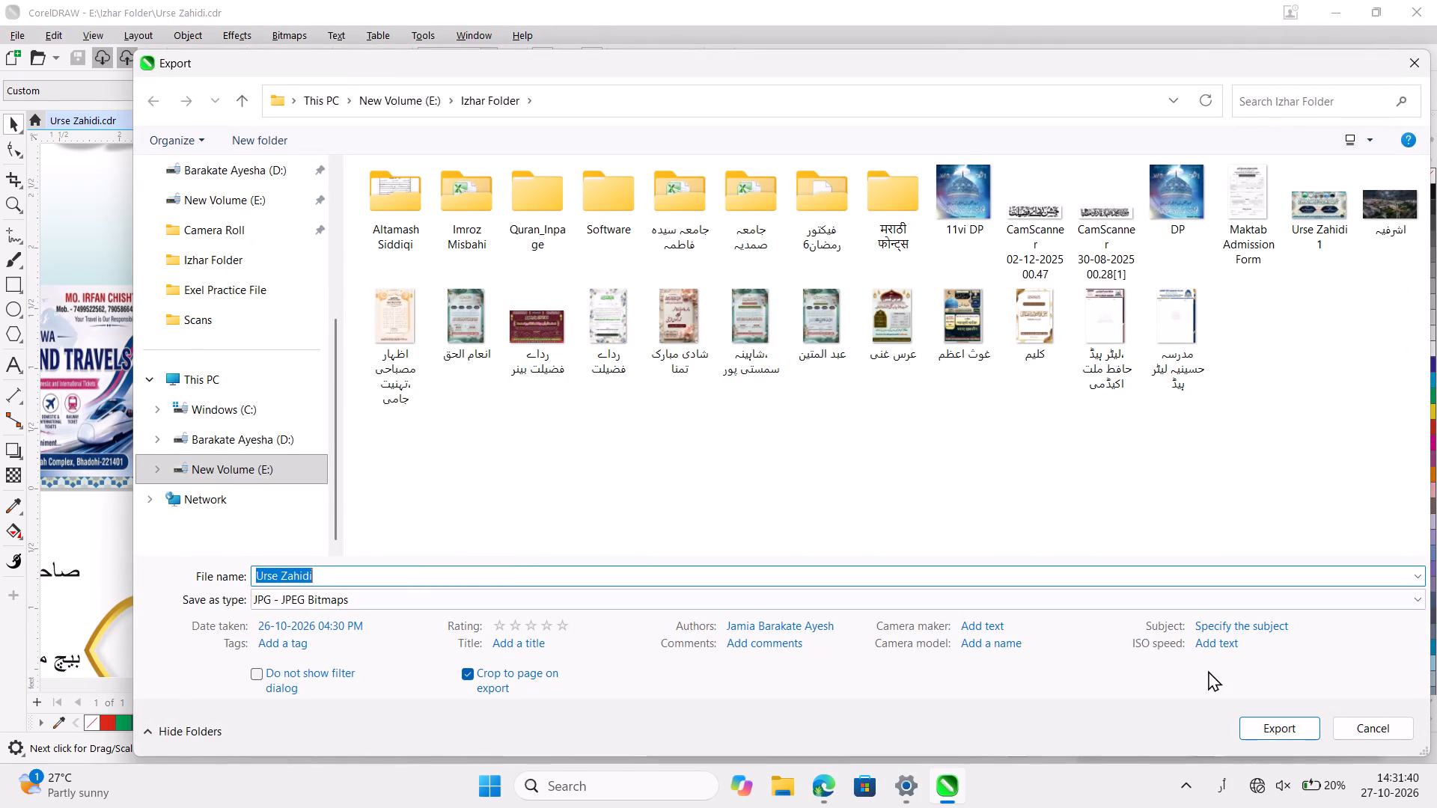
left_click(1284, 728)
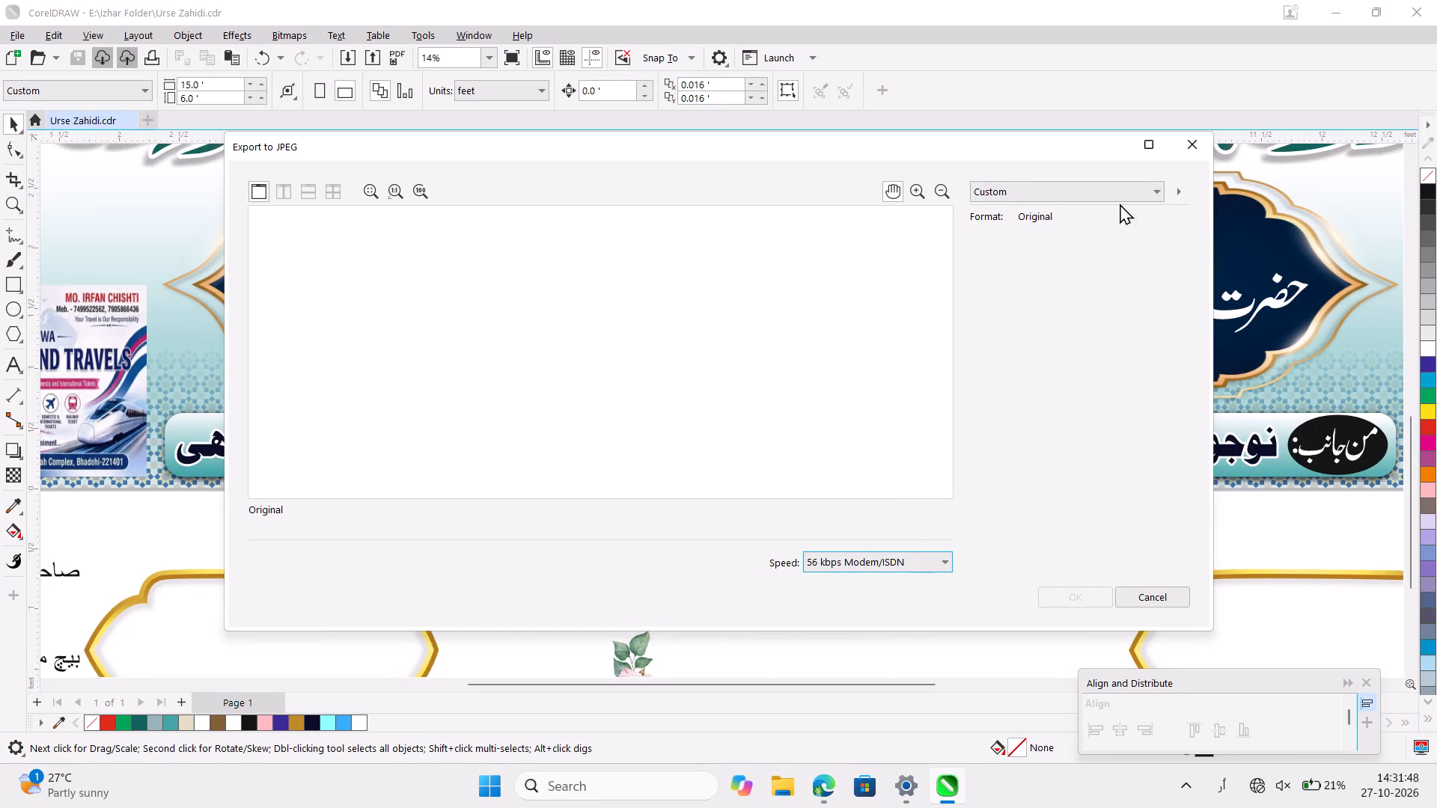
left_click(1052, 221)
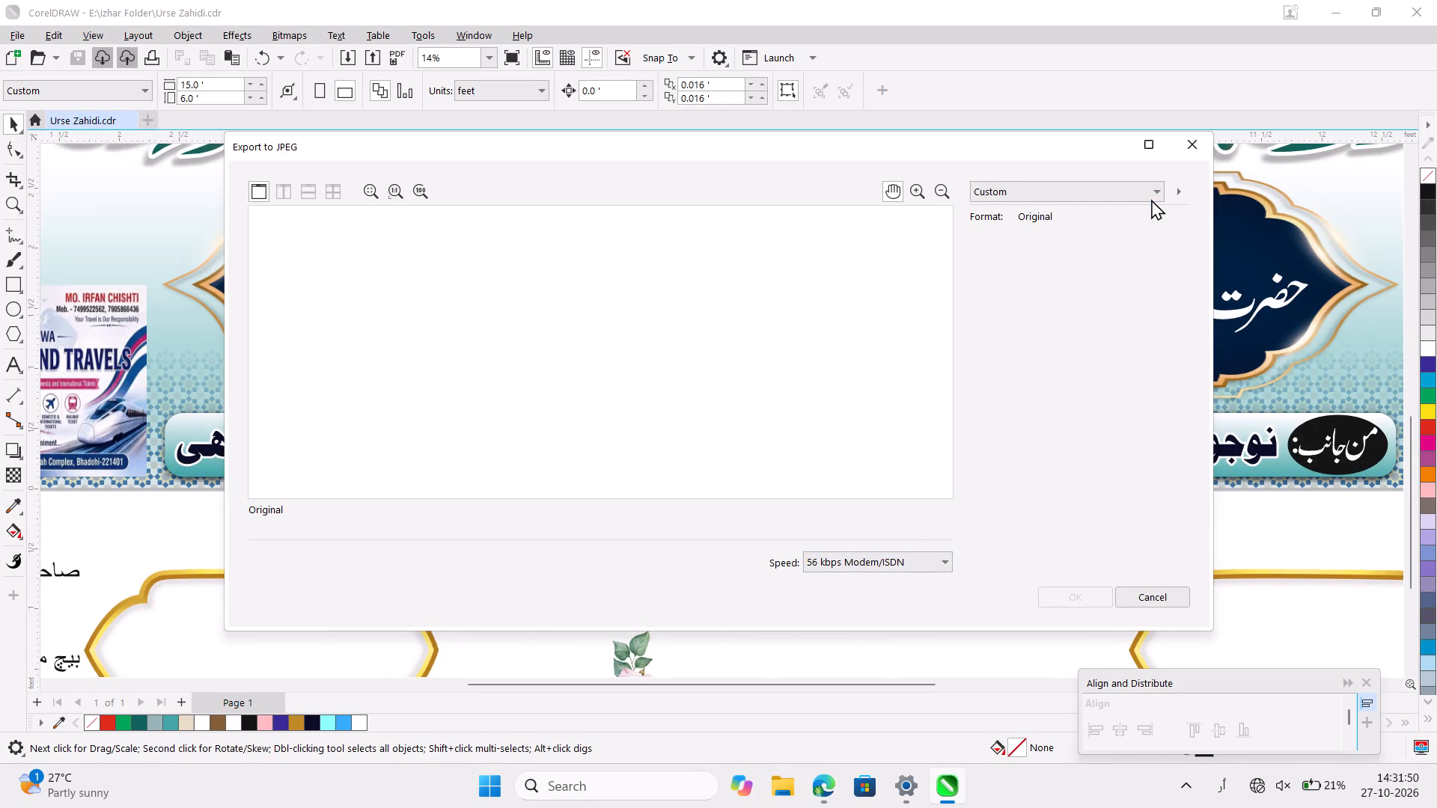
left_click(1159, 197)
double_click(1062, 223)
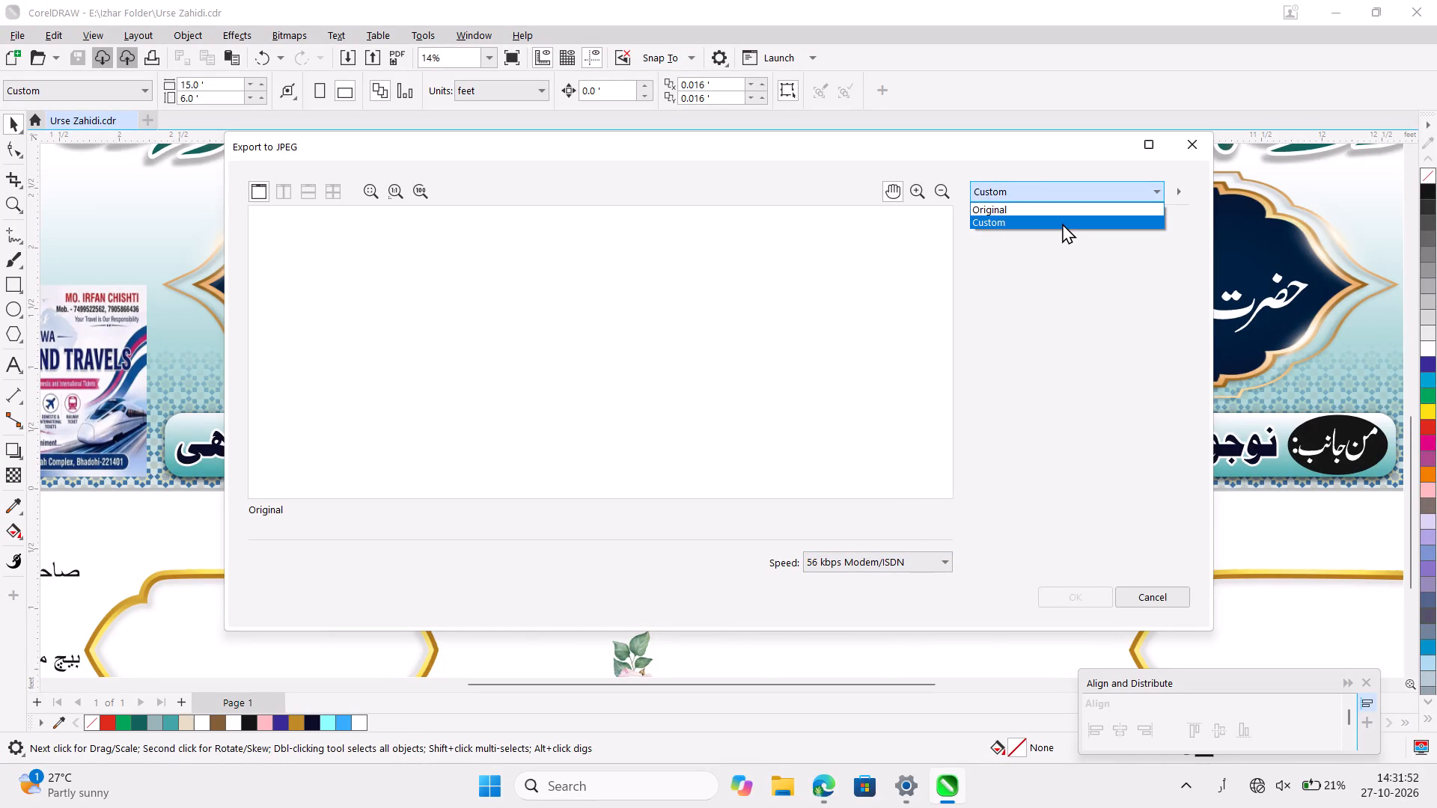
scroll(1051, 512, "down", 4)
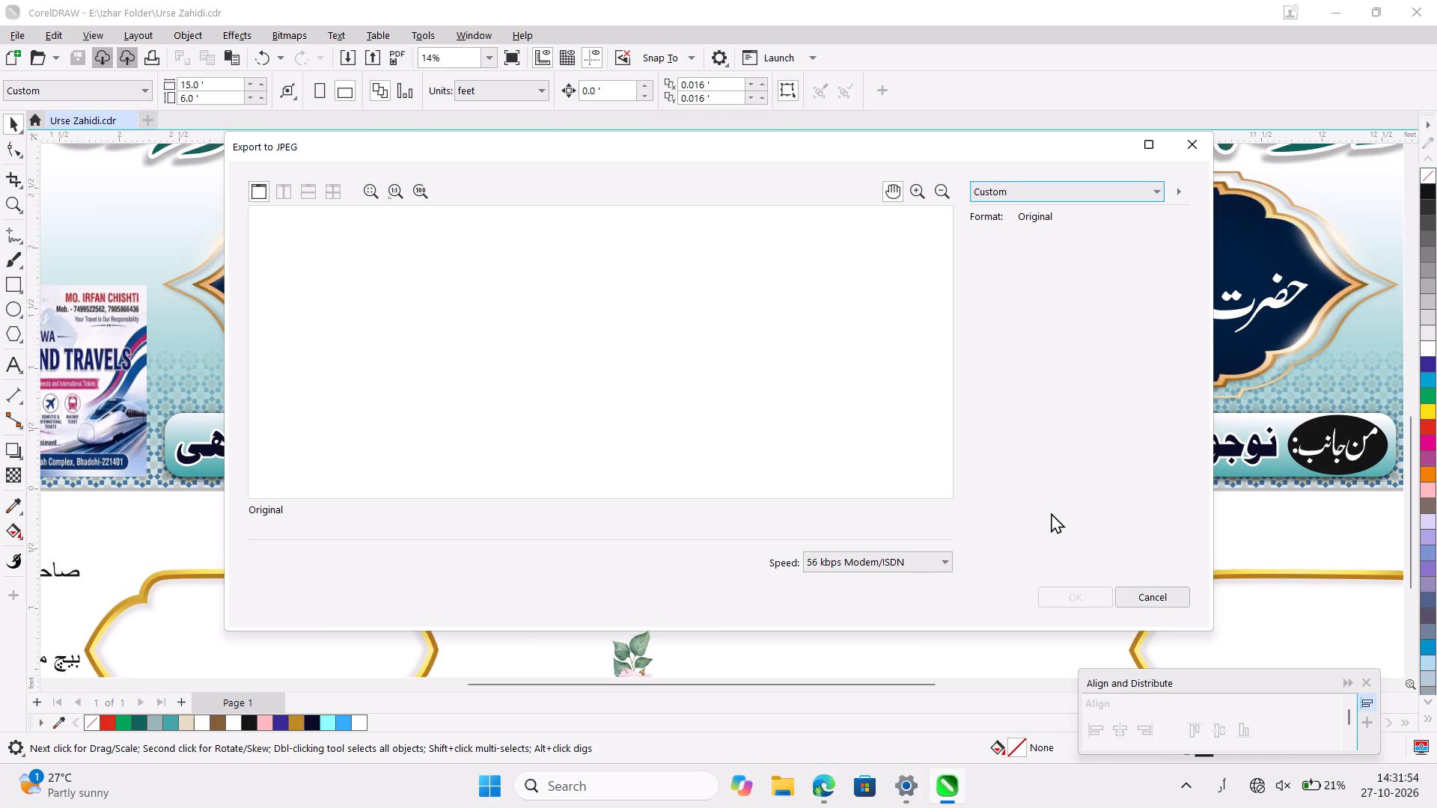
Examine the JPEG export settings for usable options, checking the preset actions, enlarged preview, preview zoom modes and speed choices.
left_click(1165, 184)
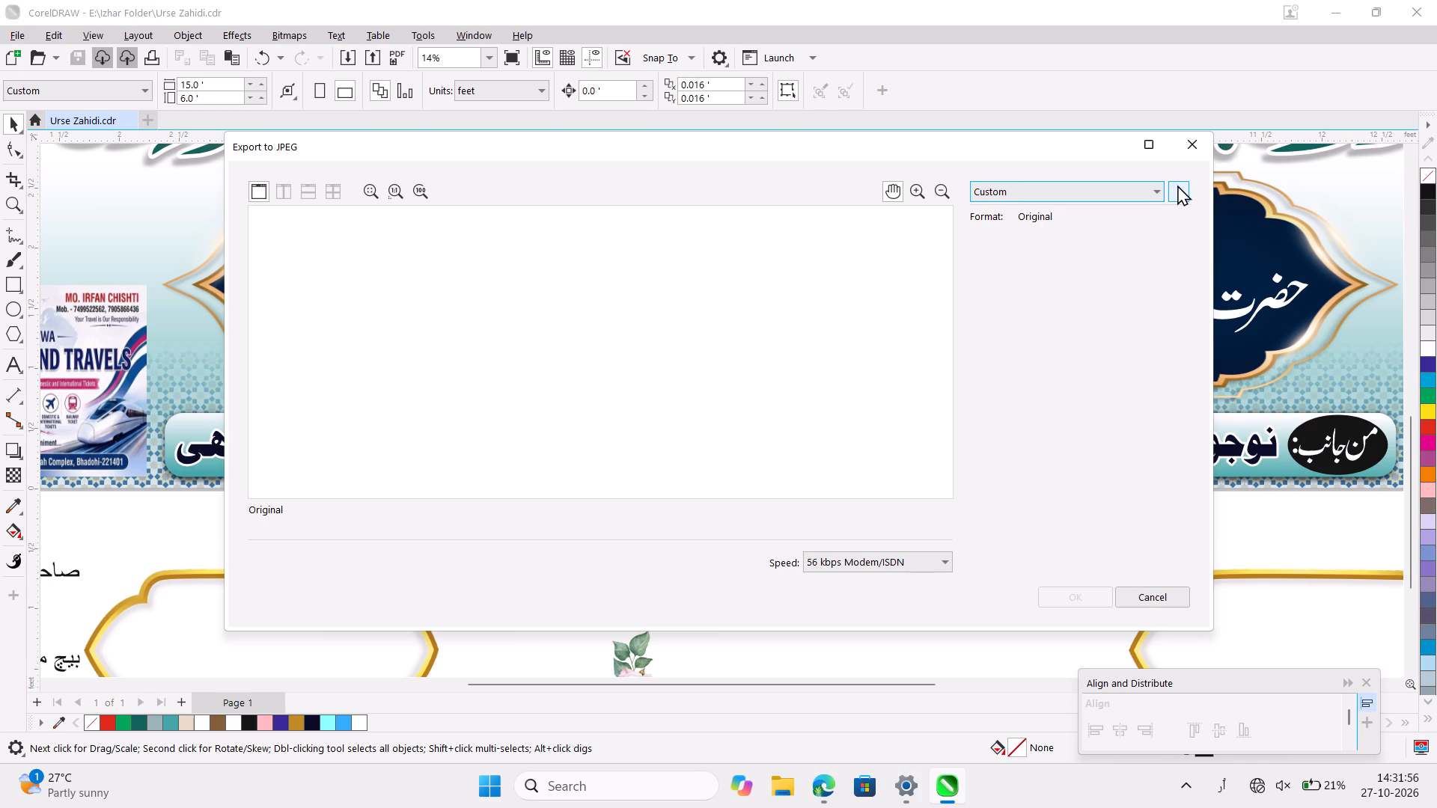
left_click(1178, 189)
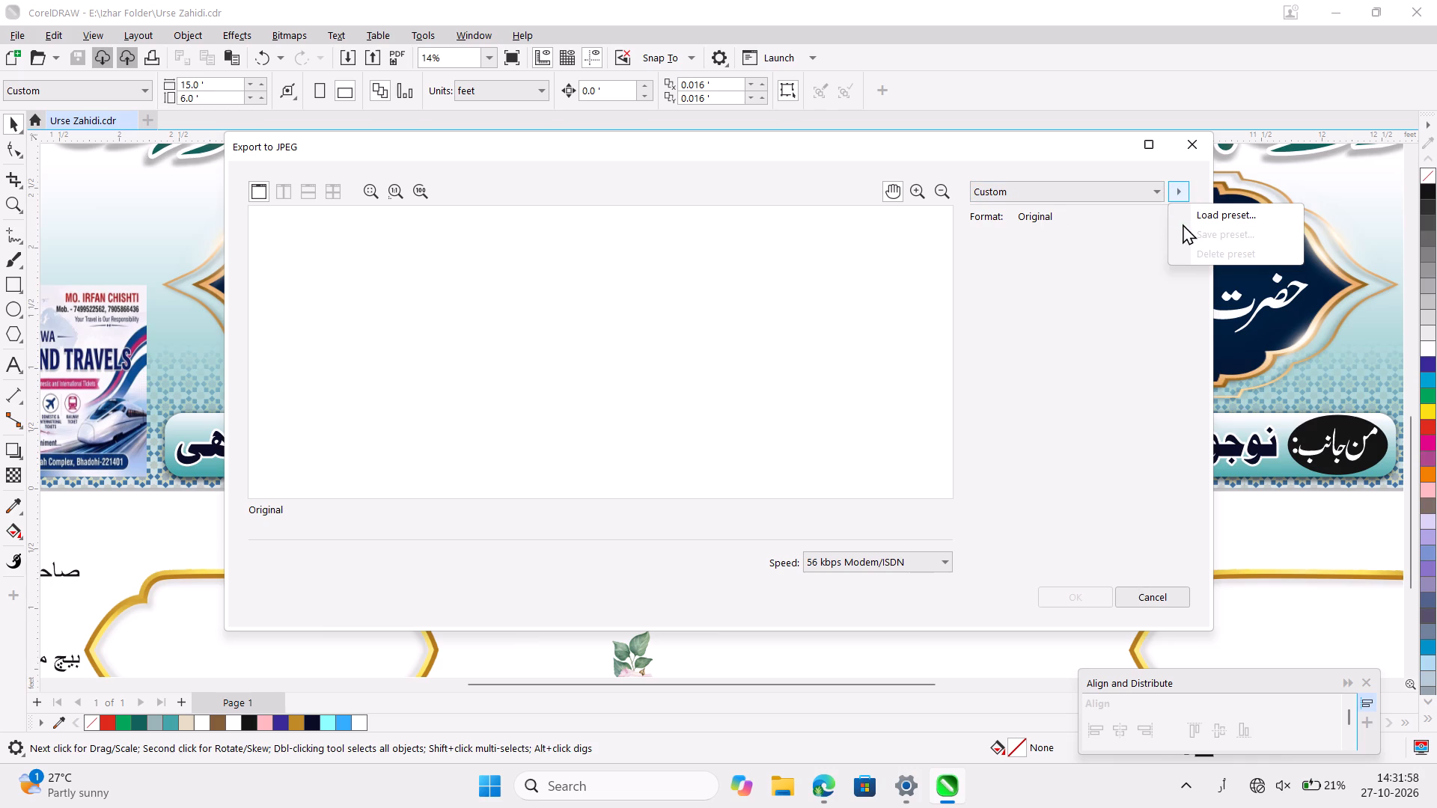
left_click(1153, 141)
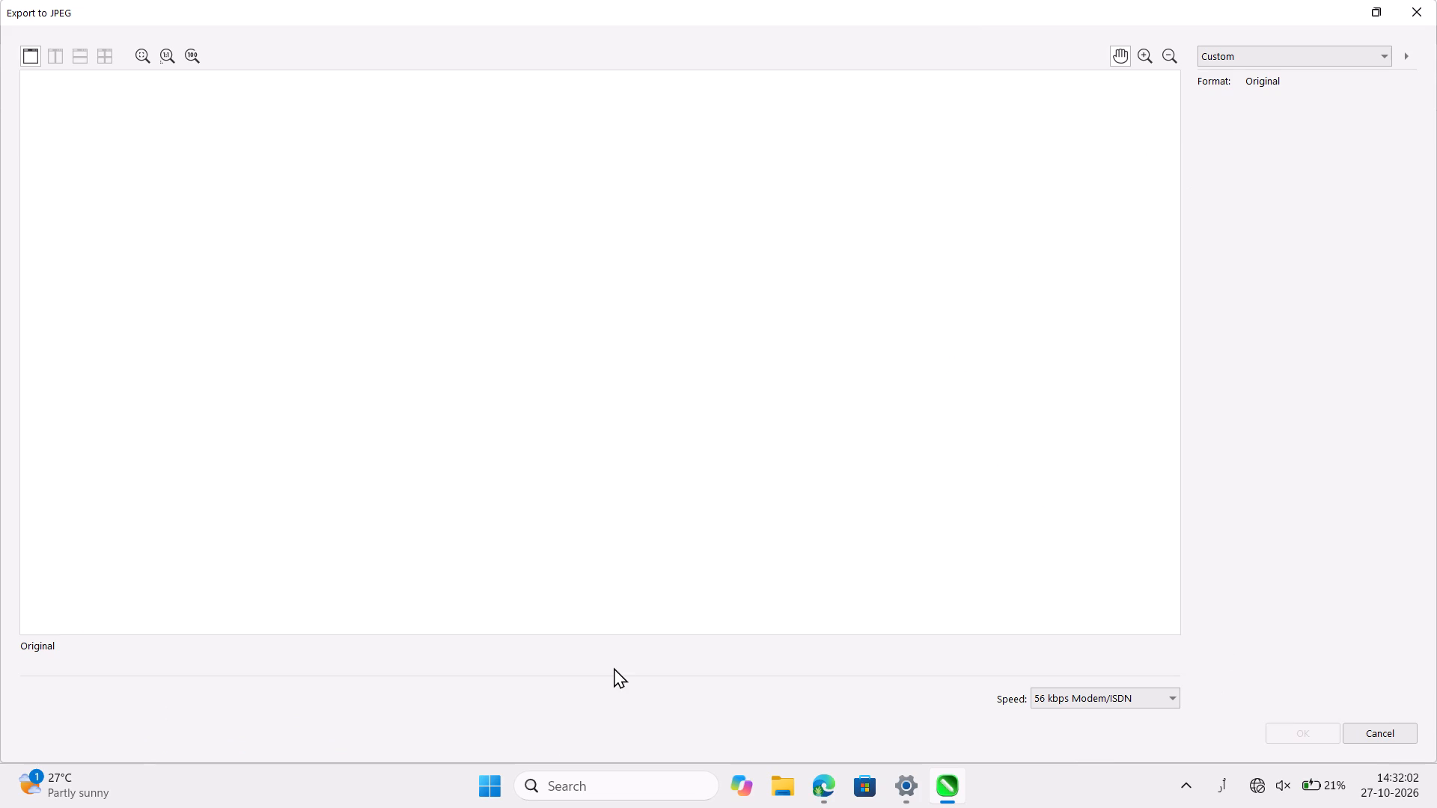
left_click(49, 59)
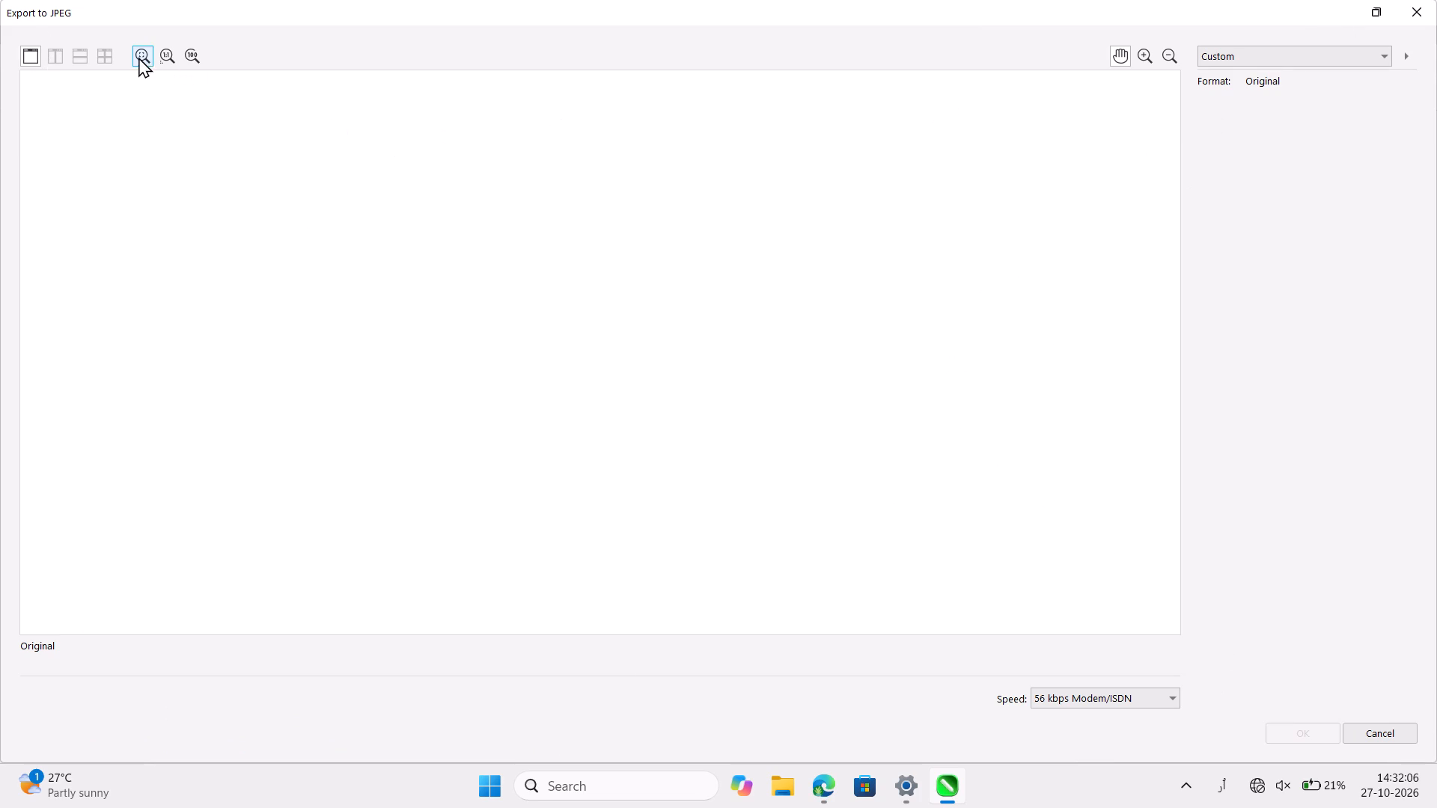
left_click(138, 54)
left_click(177, 55)
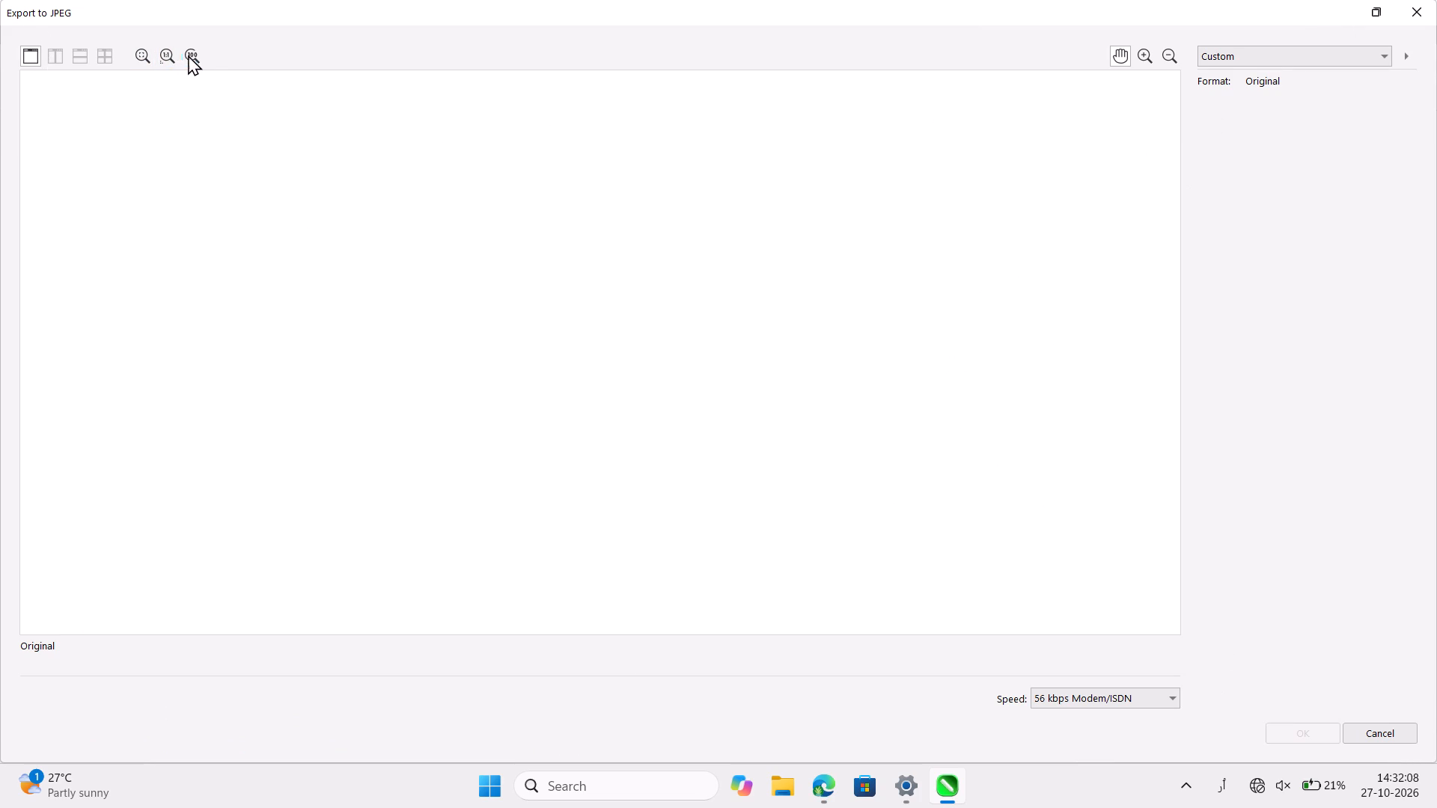
left_click(203, 55)
left_click(1373, 8)
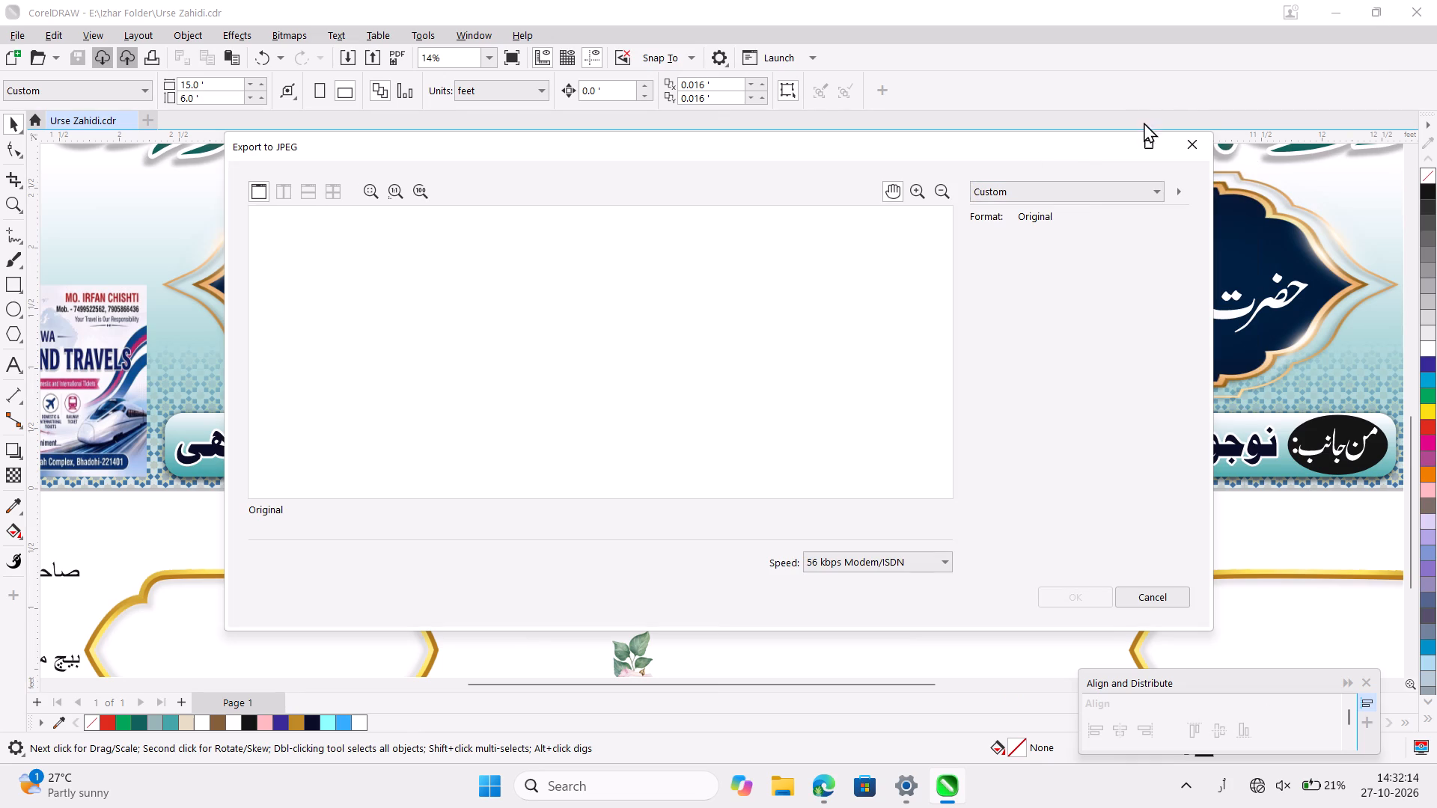
left_click(1090, 149)
left_click(939, 558)
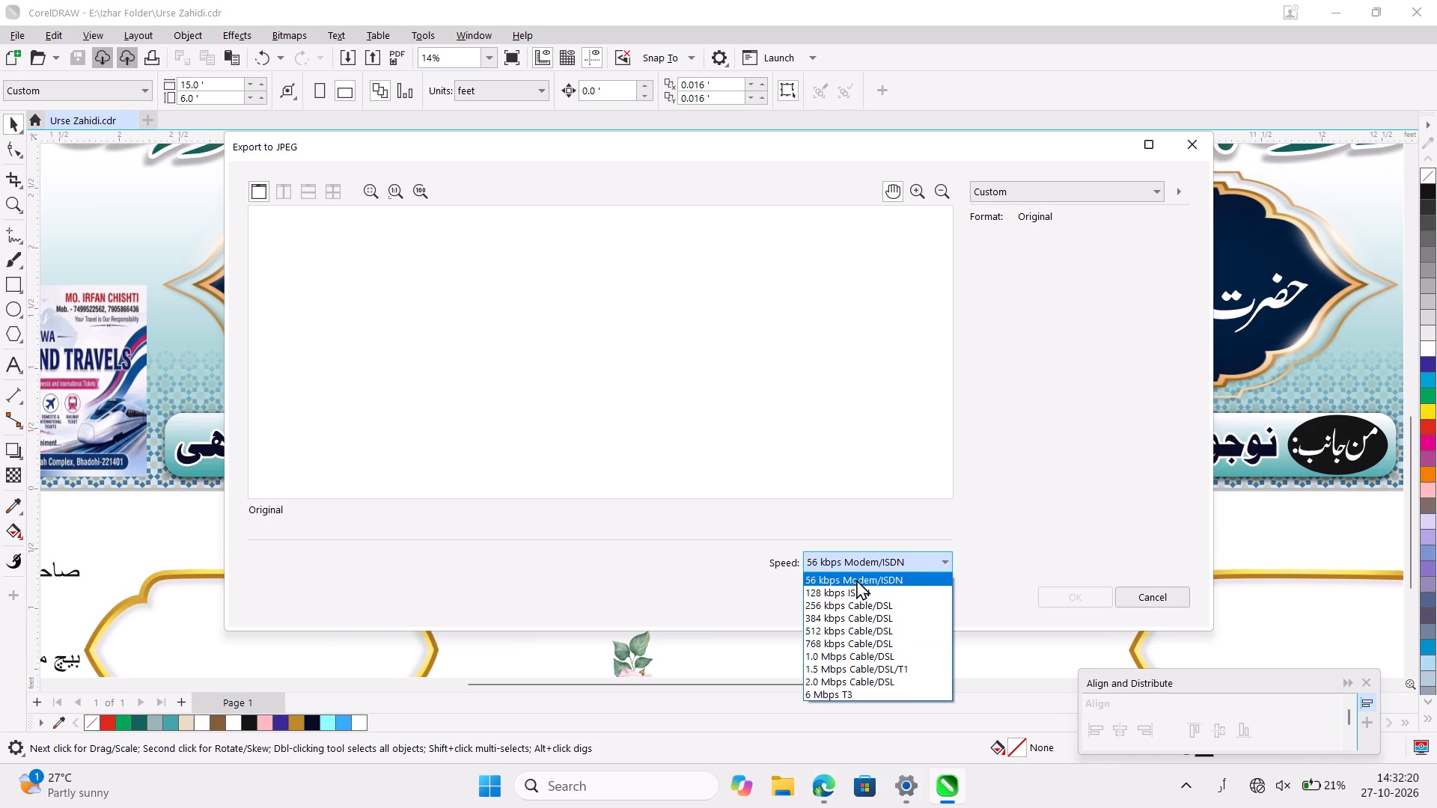
left_click(308, 543)
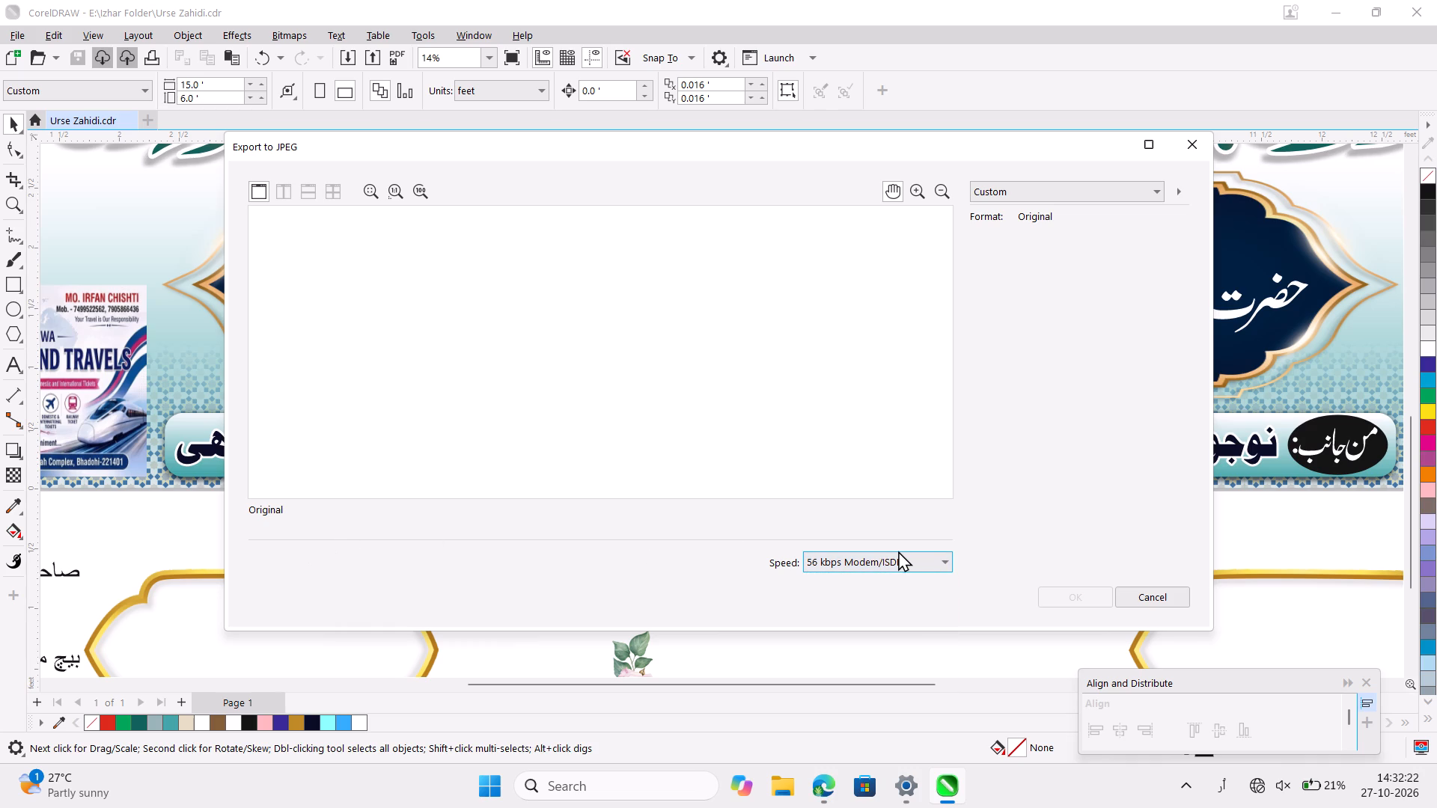
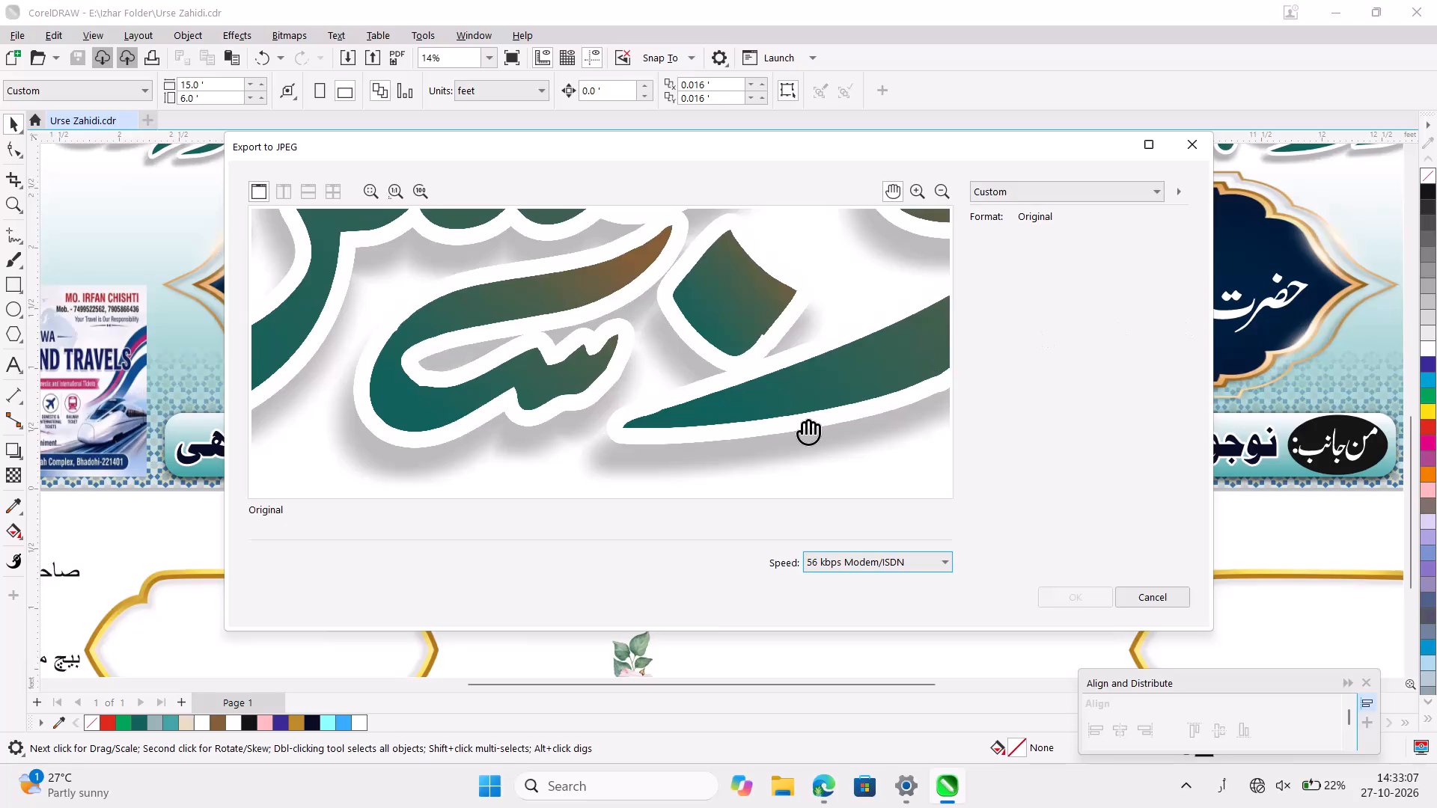
Examine the JPEG export preview at different zoom levels, ending with the whole banner fitted in the preview.
left_click(395, 195)
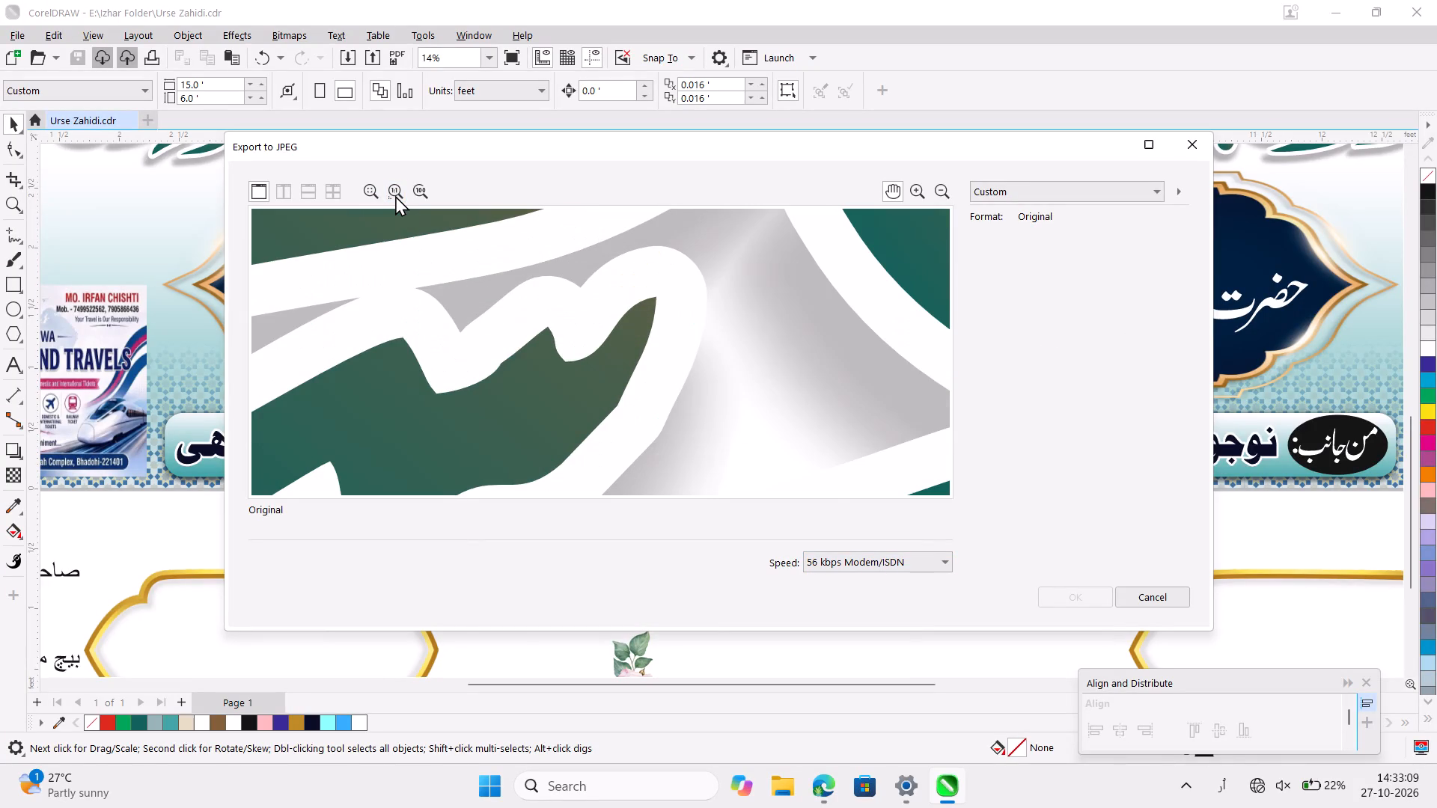
left_click(413, 195)
left_click(413, 195)
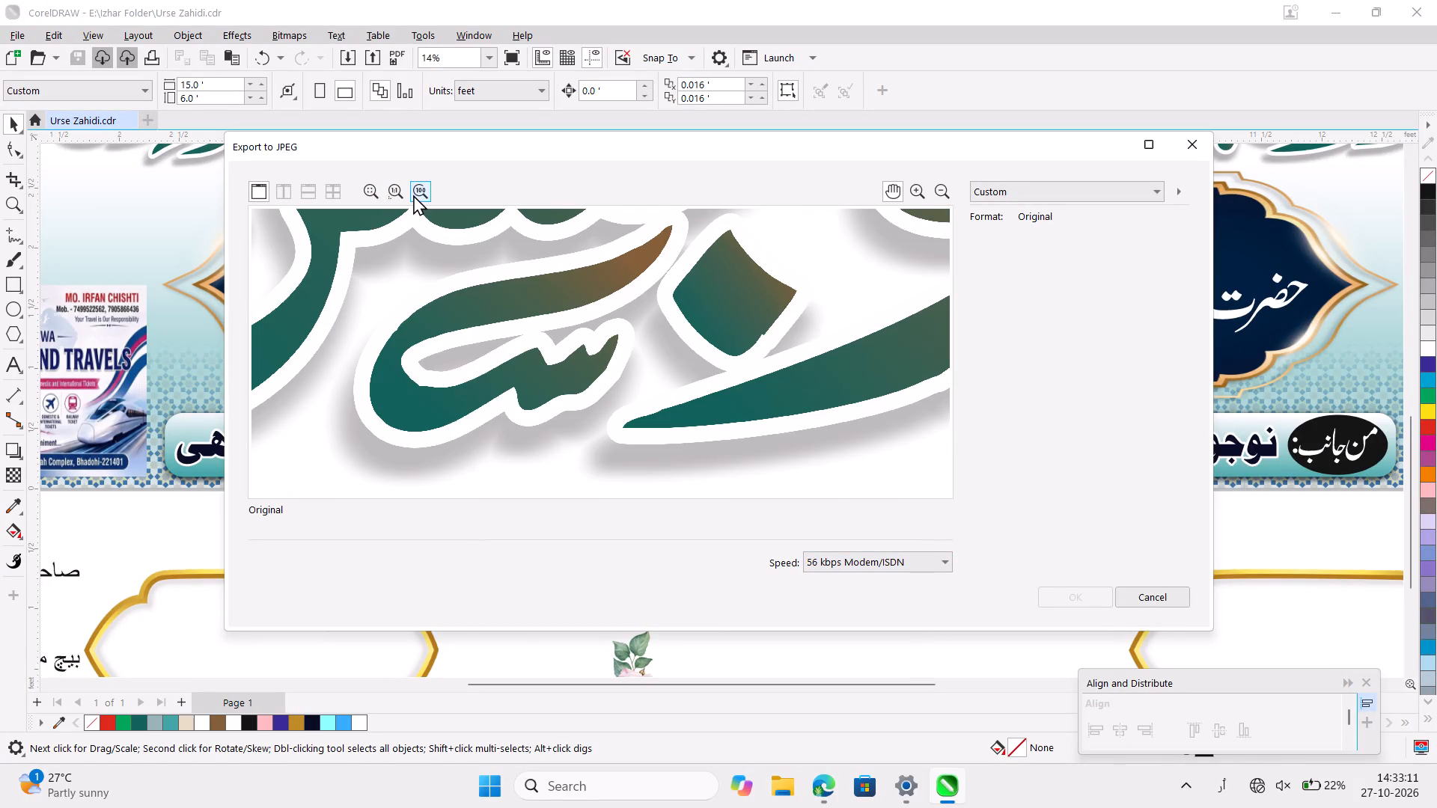
double_click(413, 195)
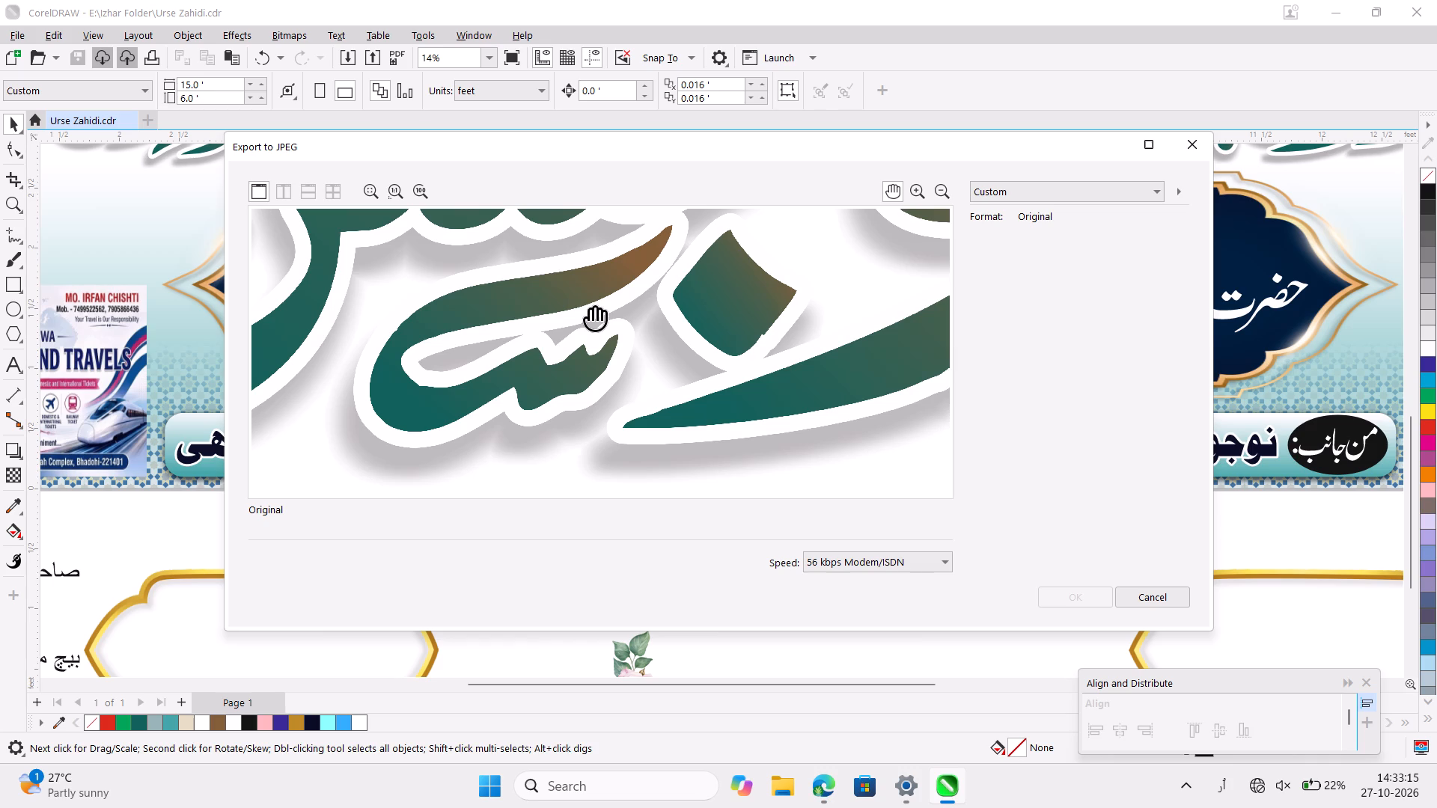
scroll(591, 310, "down", 8, "ctrl")
left_click(1002, 215)
left_click(933, 192)
left_click(858, 331)
triple_click(858, 331)
triple_click(858, 331)
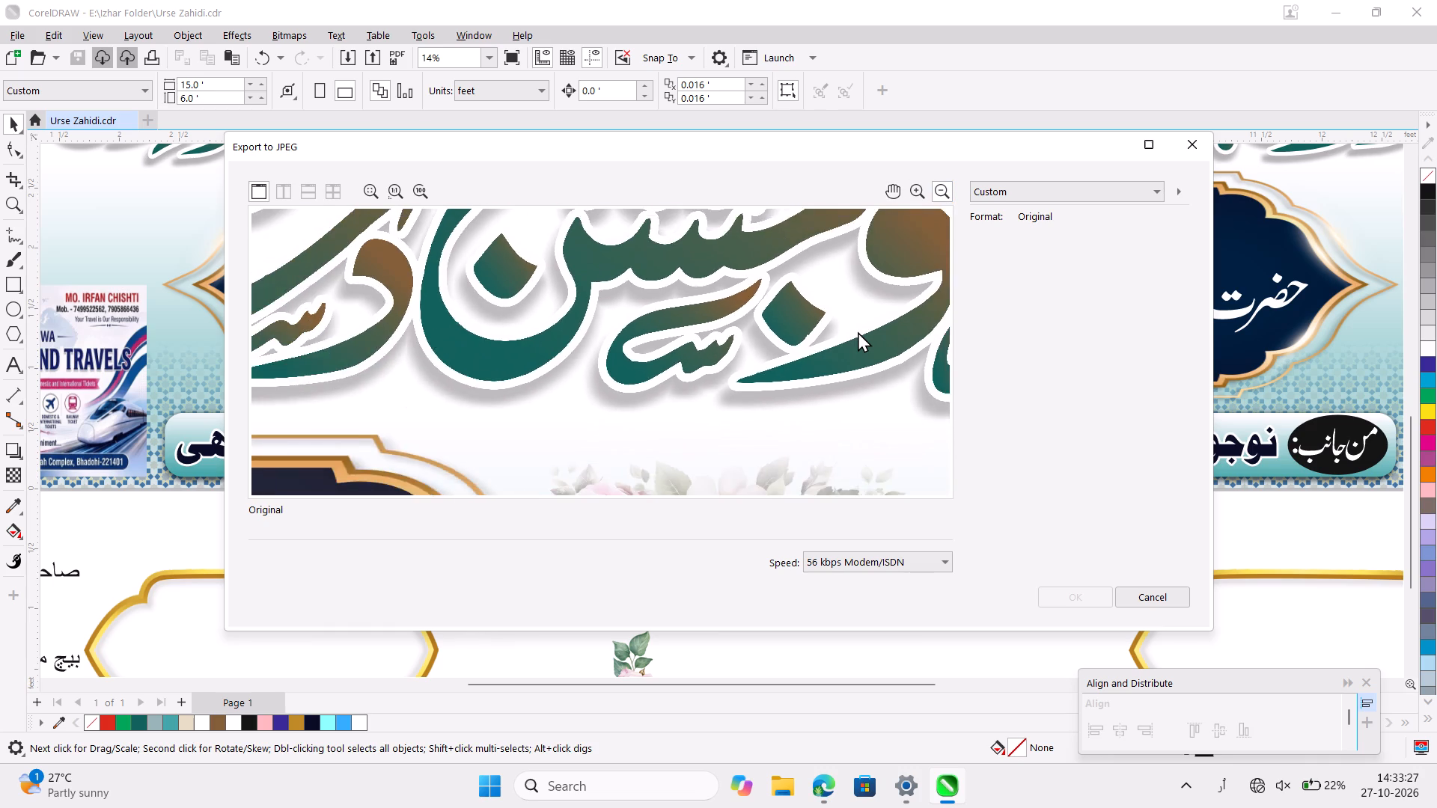
triple_click(858, 331)
left_click(858, 331)
triple_click(858, 331)
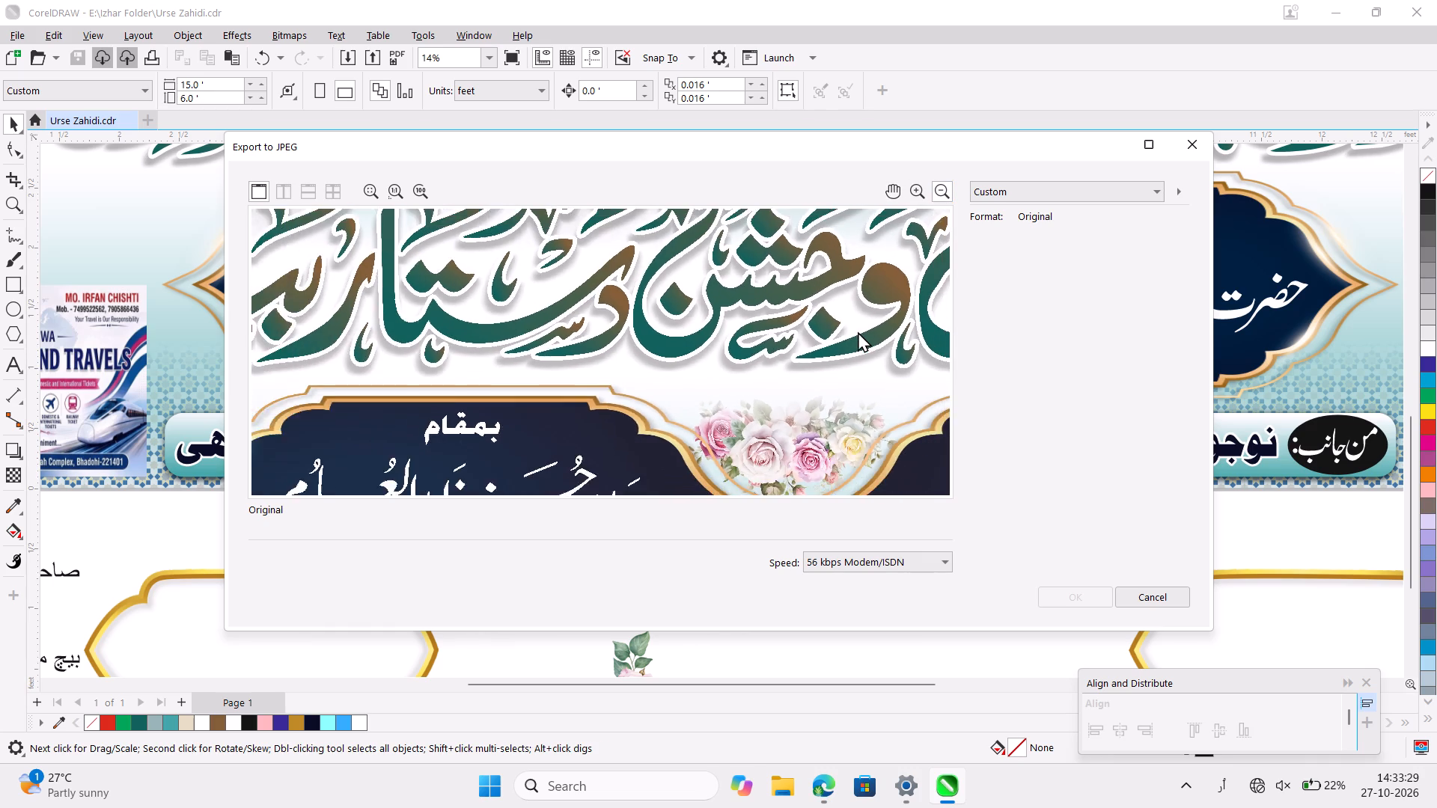
triple_click(858, 331)
triple_click(858, 331)
triple_click(858, 331)
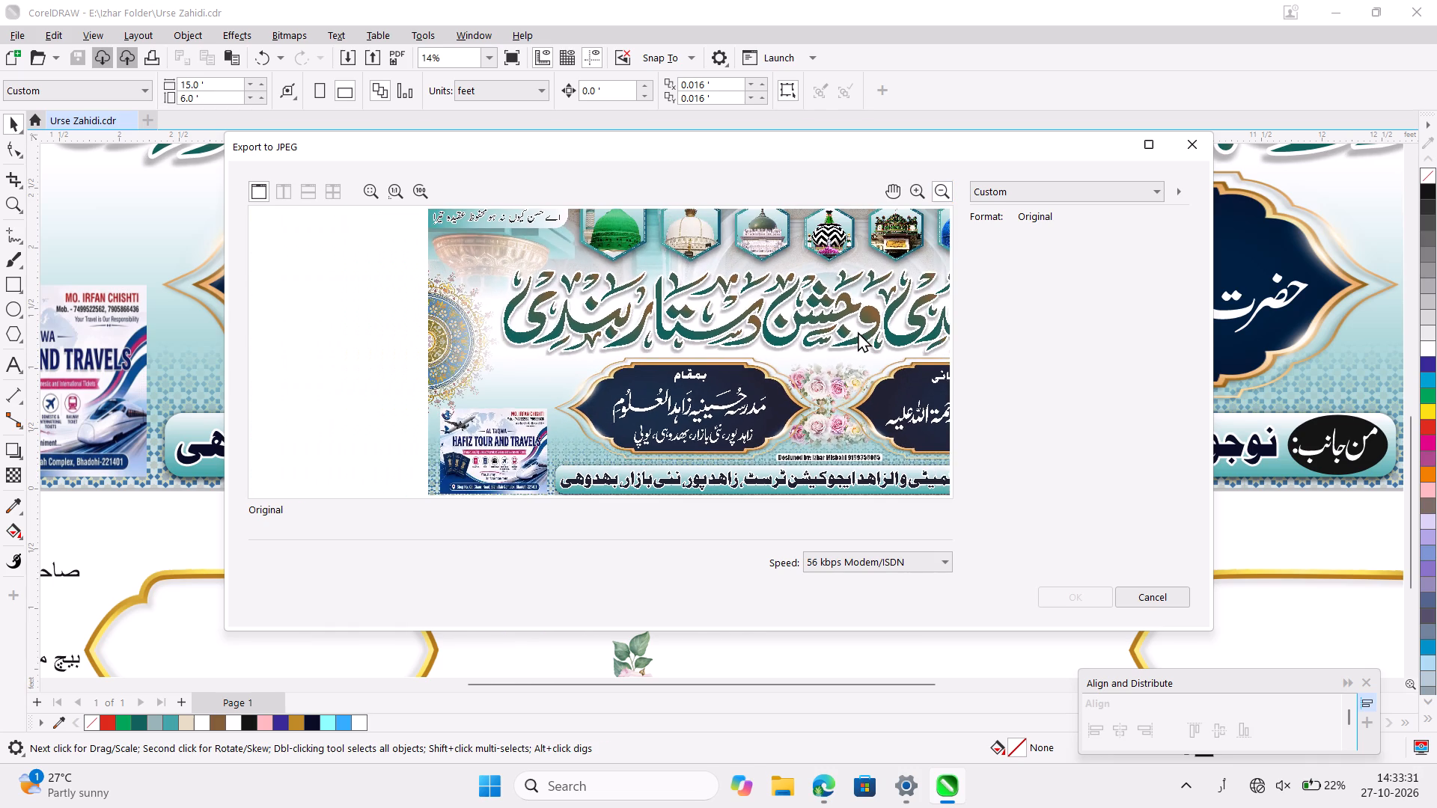
left_click(858, 331)
double_click(858, 331)
scroll(858, 331, "left", 2)
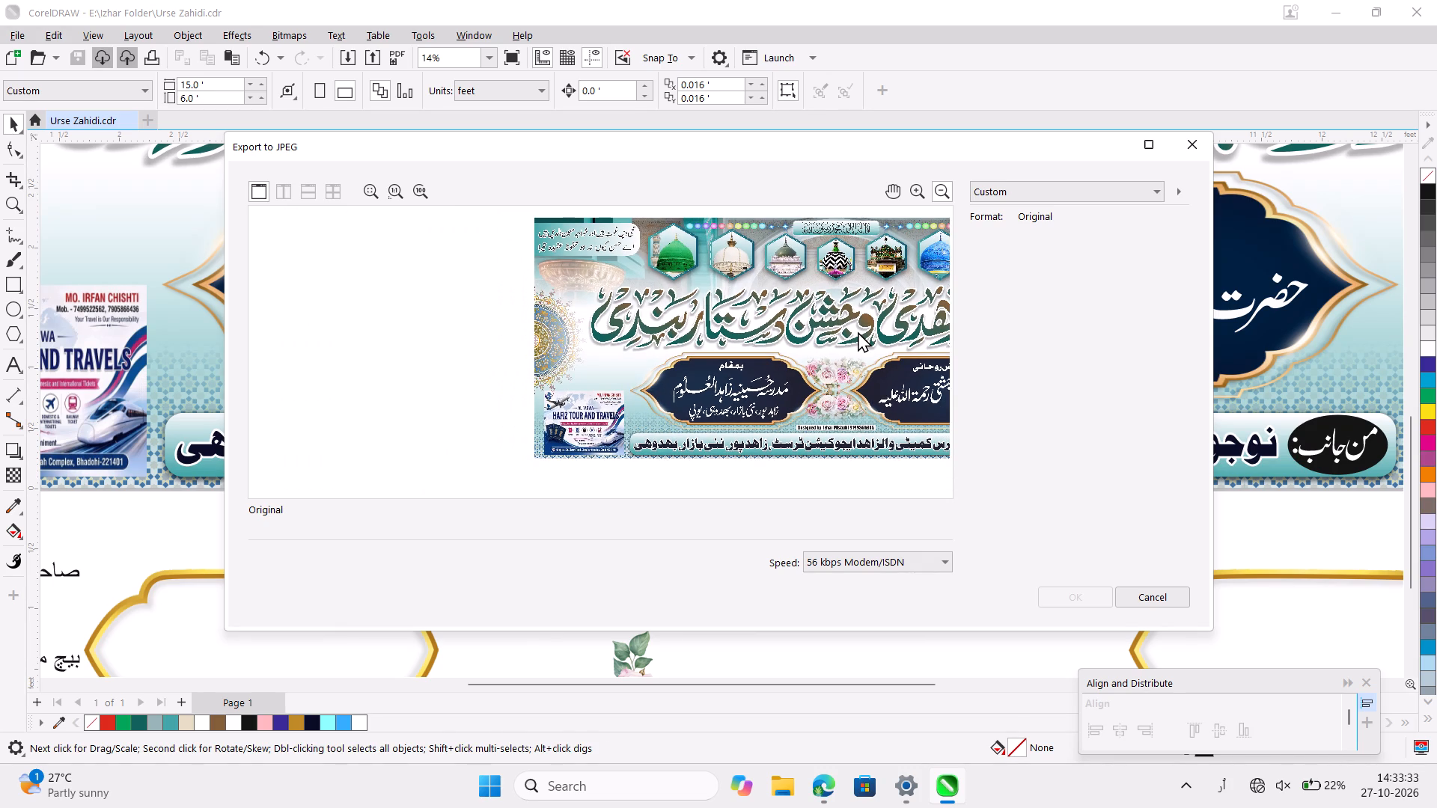
left_click(920, 194)
left_click(478, 384)
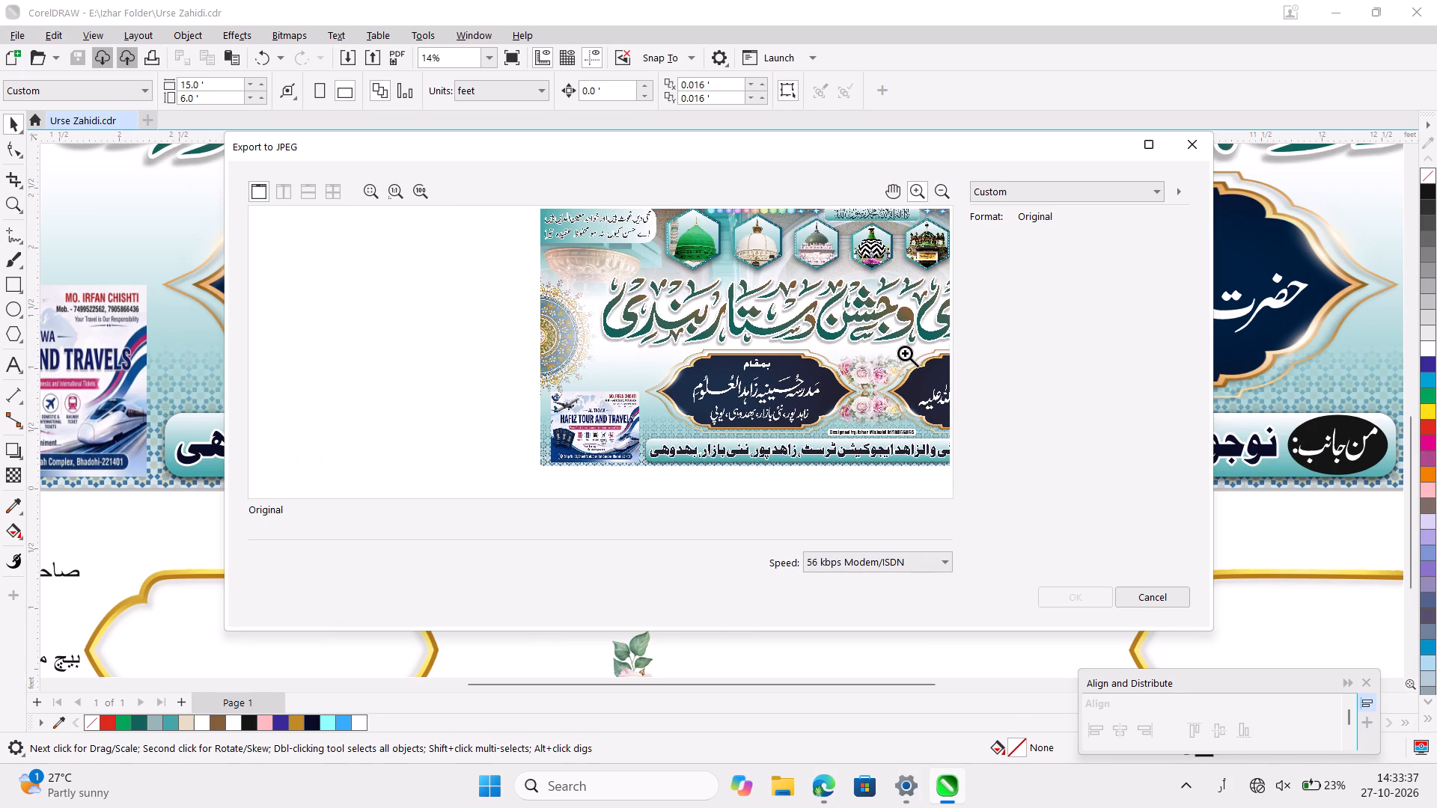
left_click(905, 354)
left_click(945, 196)
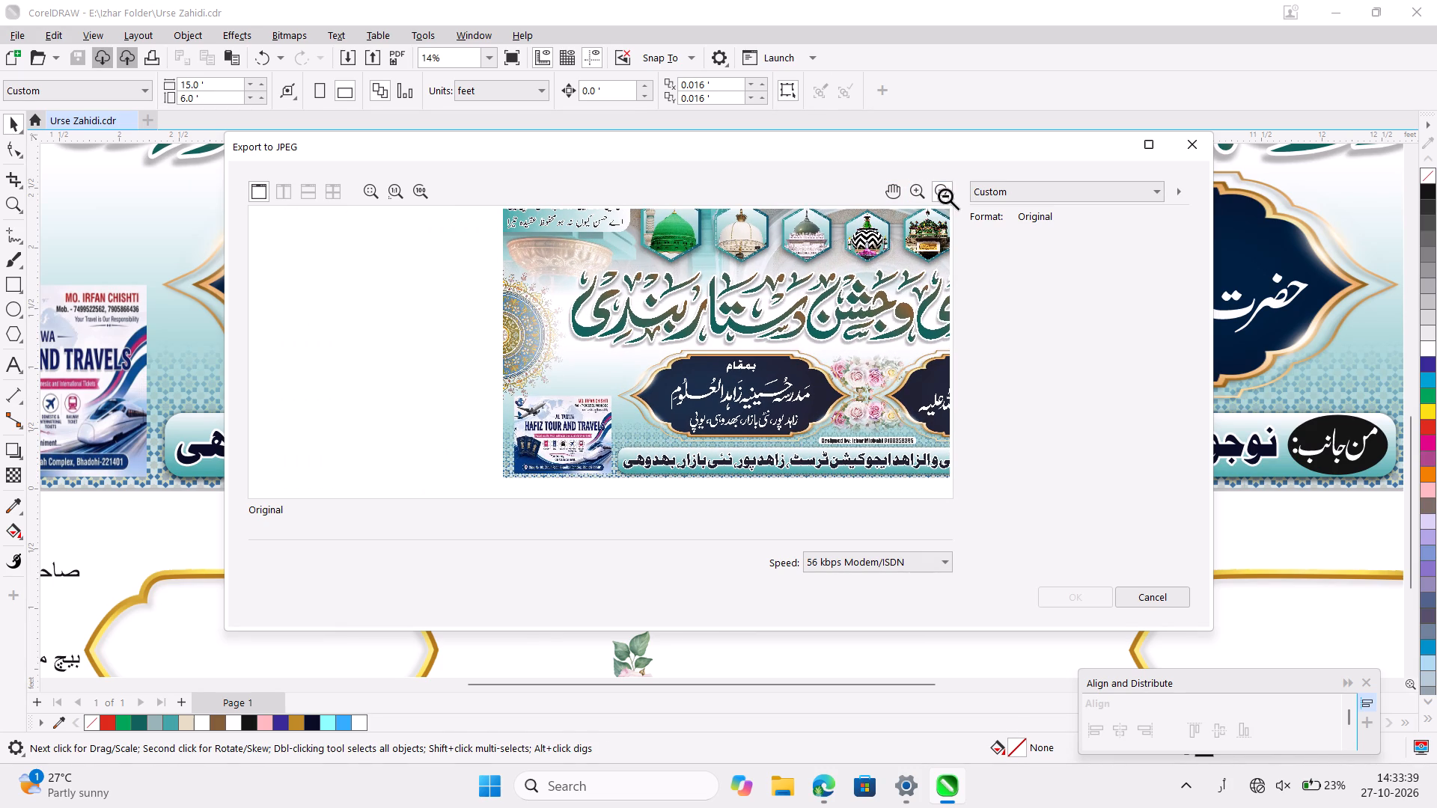
left_click(941, 317)
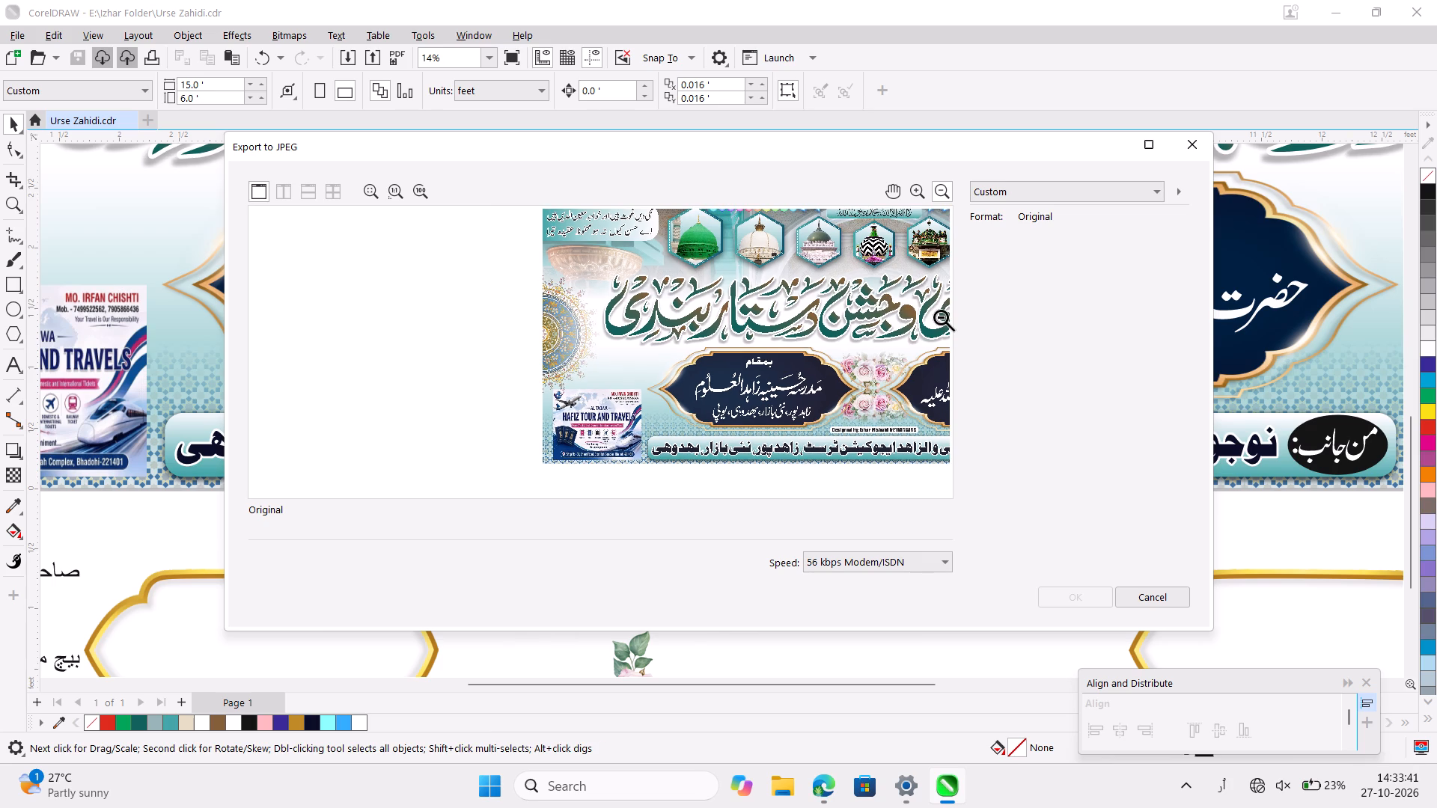
left_click(391, 189)
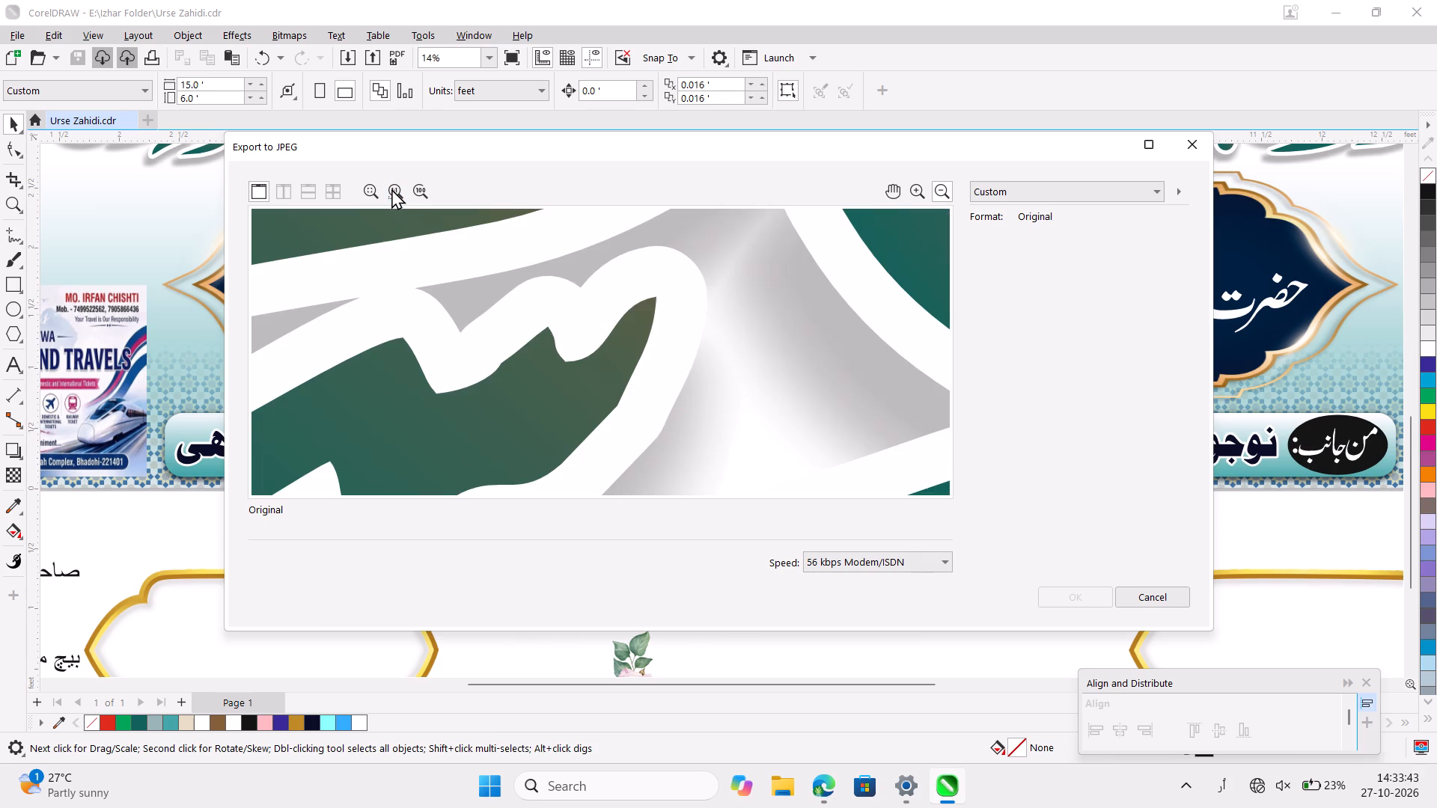
left_click(376, 189)
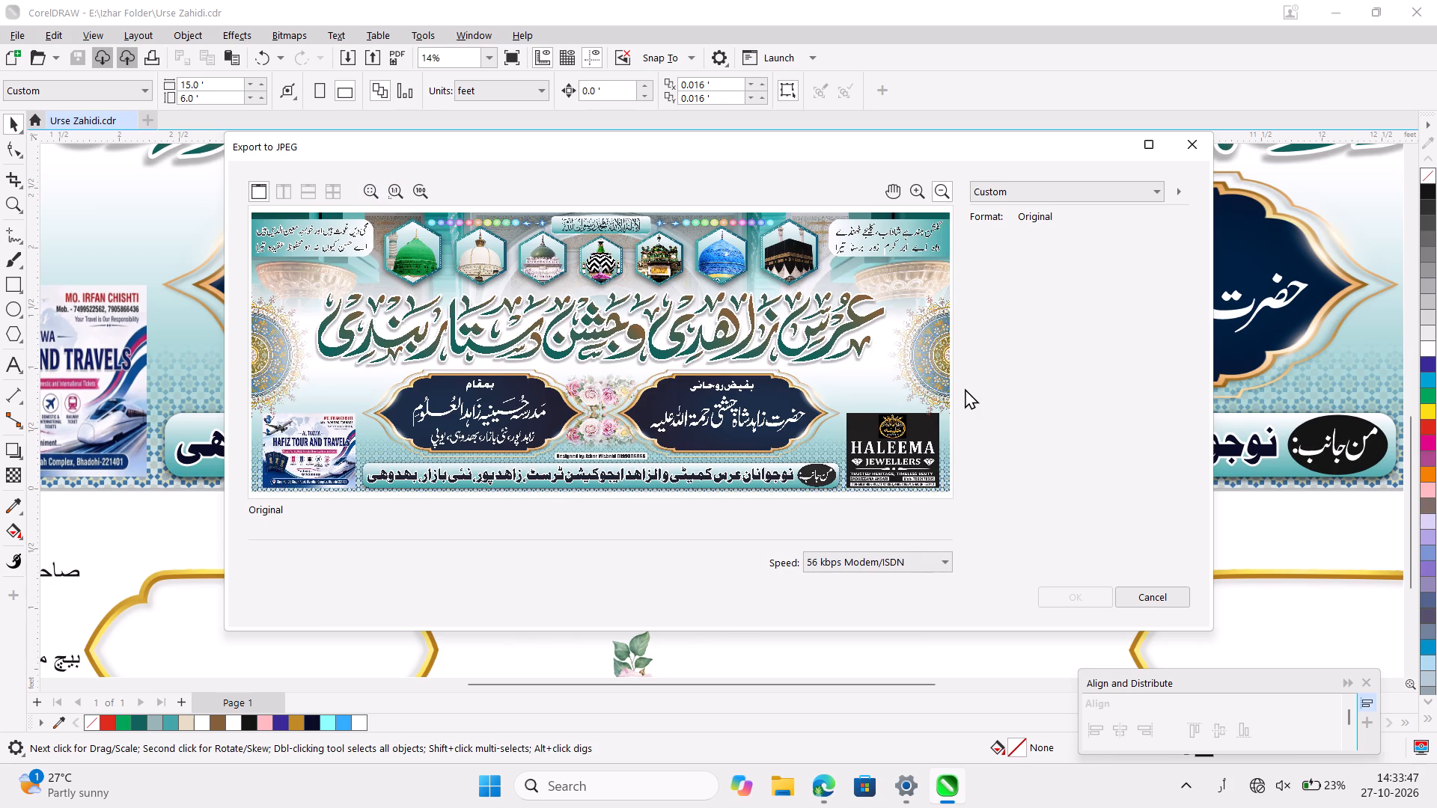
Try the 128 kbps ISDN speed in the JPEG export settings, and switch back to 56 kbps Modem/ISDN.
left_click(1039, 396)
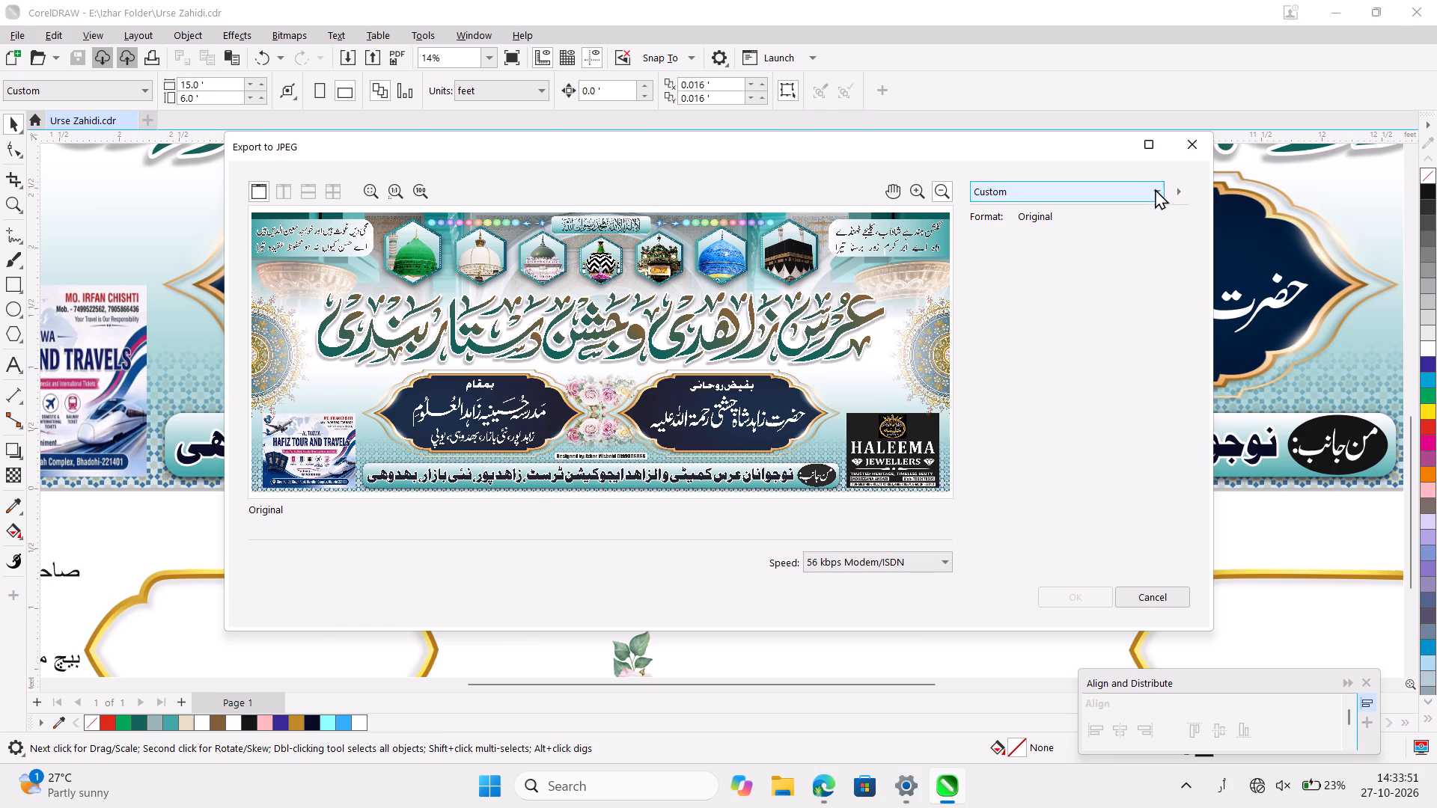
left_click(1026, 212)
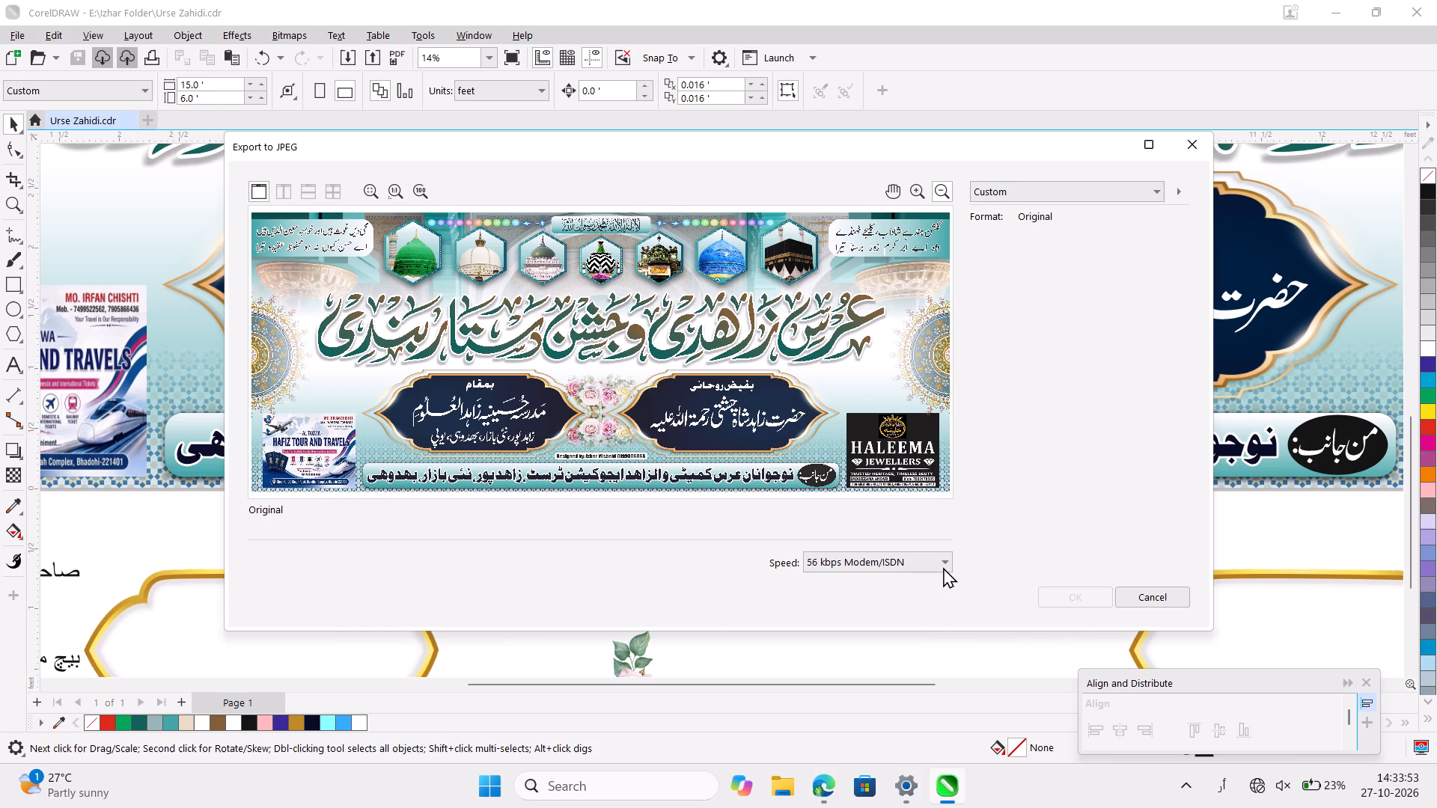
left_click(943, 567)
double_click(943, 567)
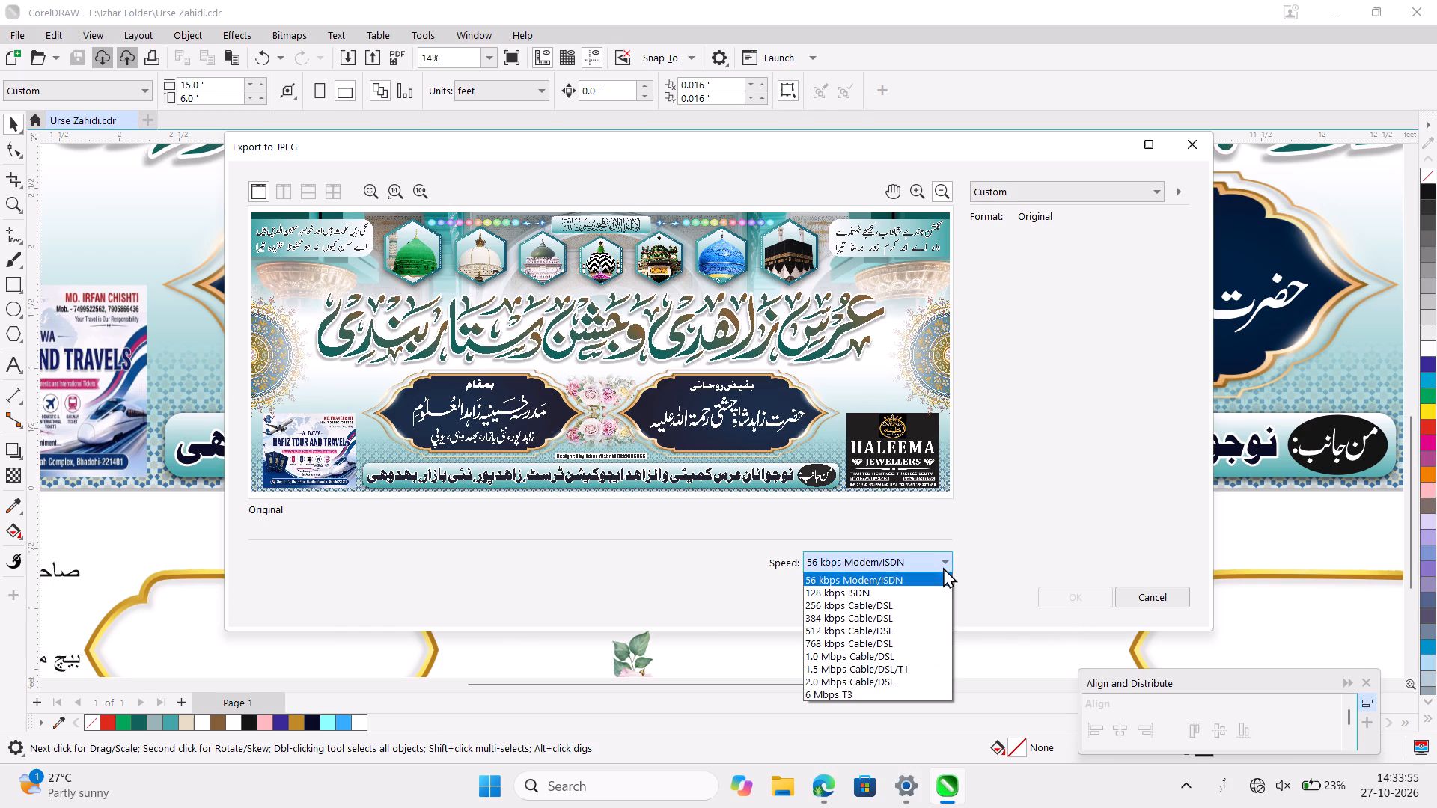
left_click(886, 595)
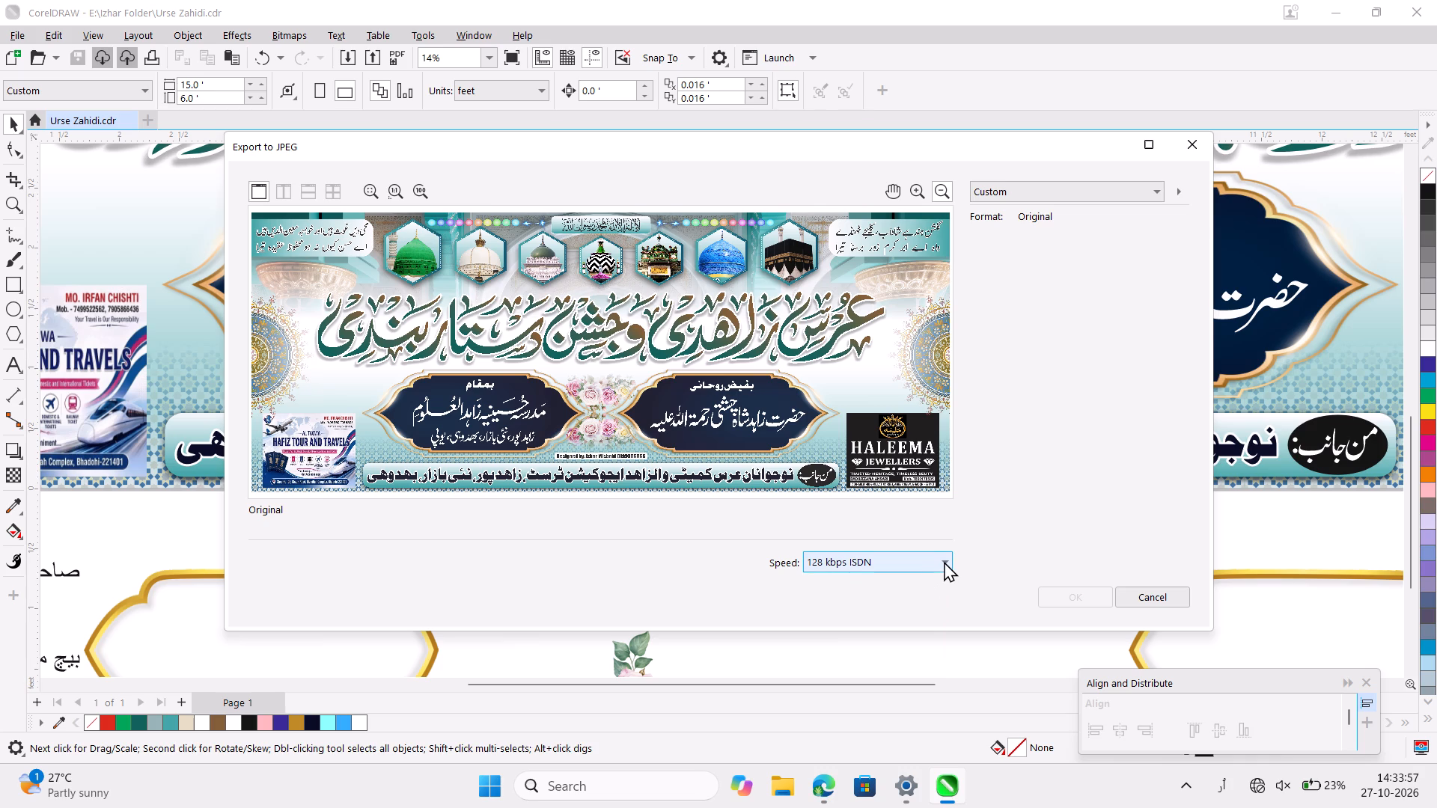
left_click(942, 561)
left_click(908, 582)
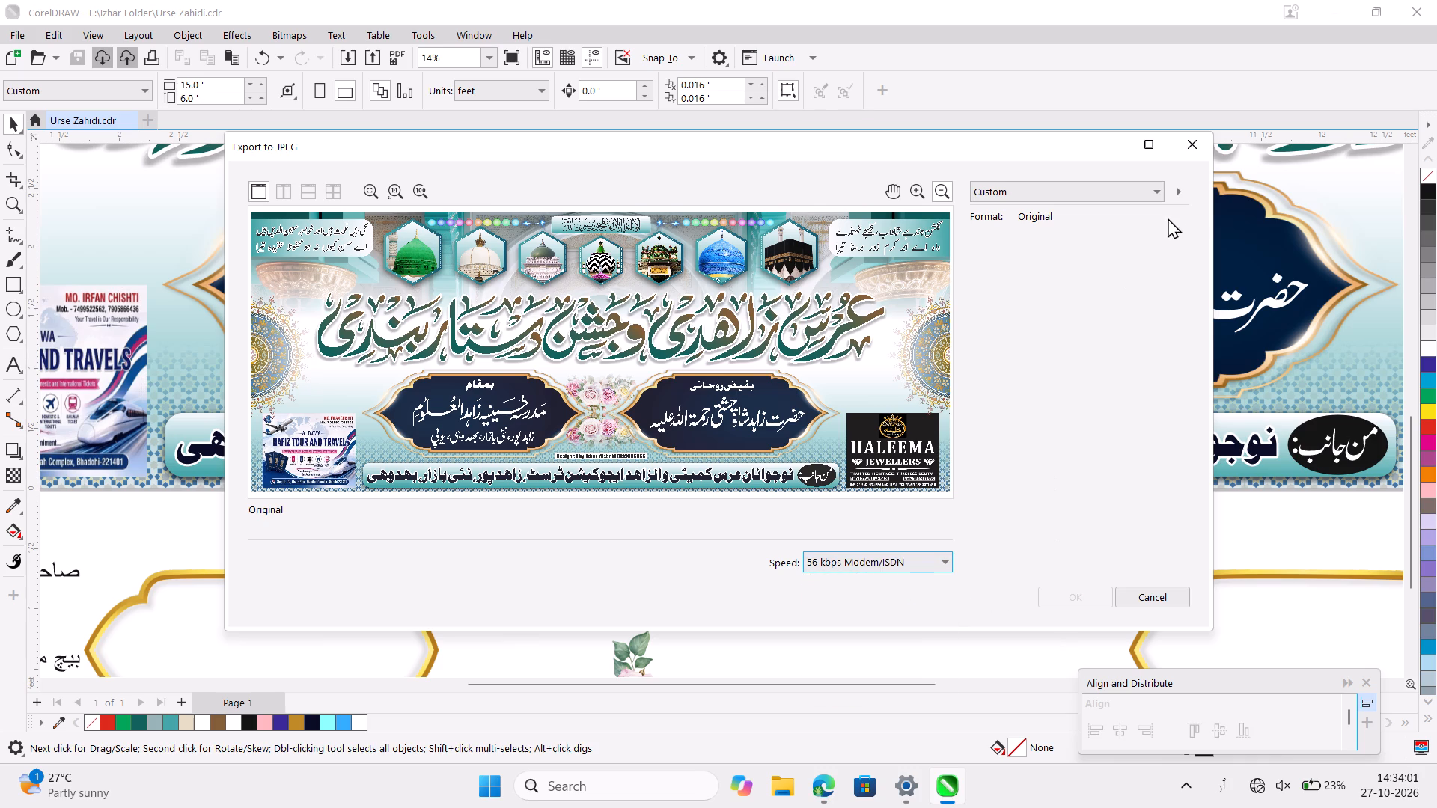
Look for an export preset to load in Pictures, Downloads, the D: drive and Izhar Folder, and cancel the JPEG export.
left_click(1176, 177)
left_click(1180, 192)
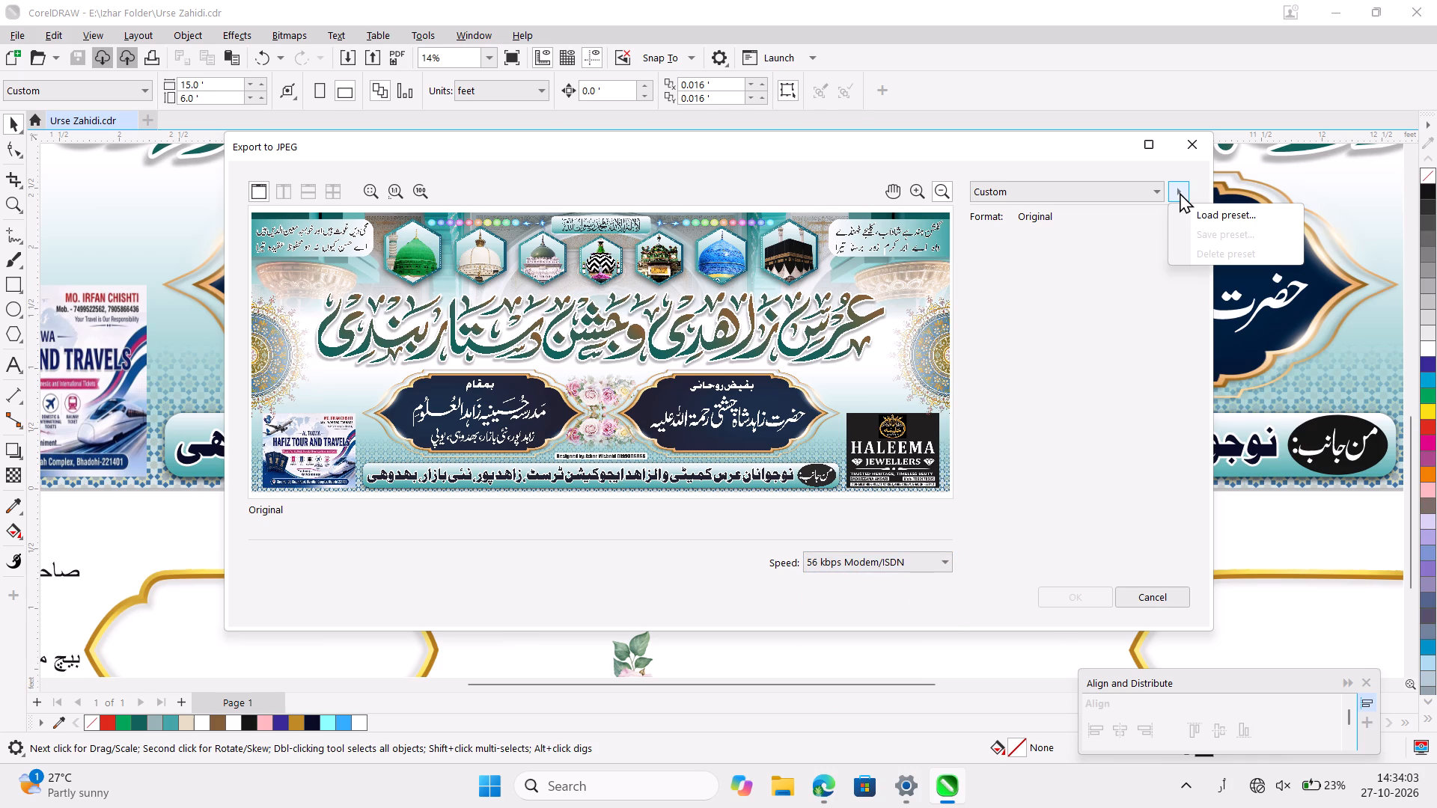
left_click(1196, 212)
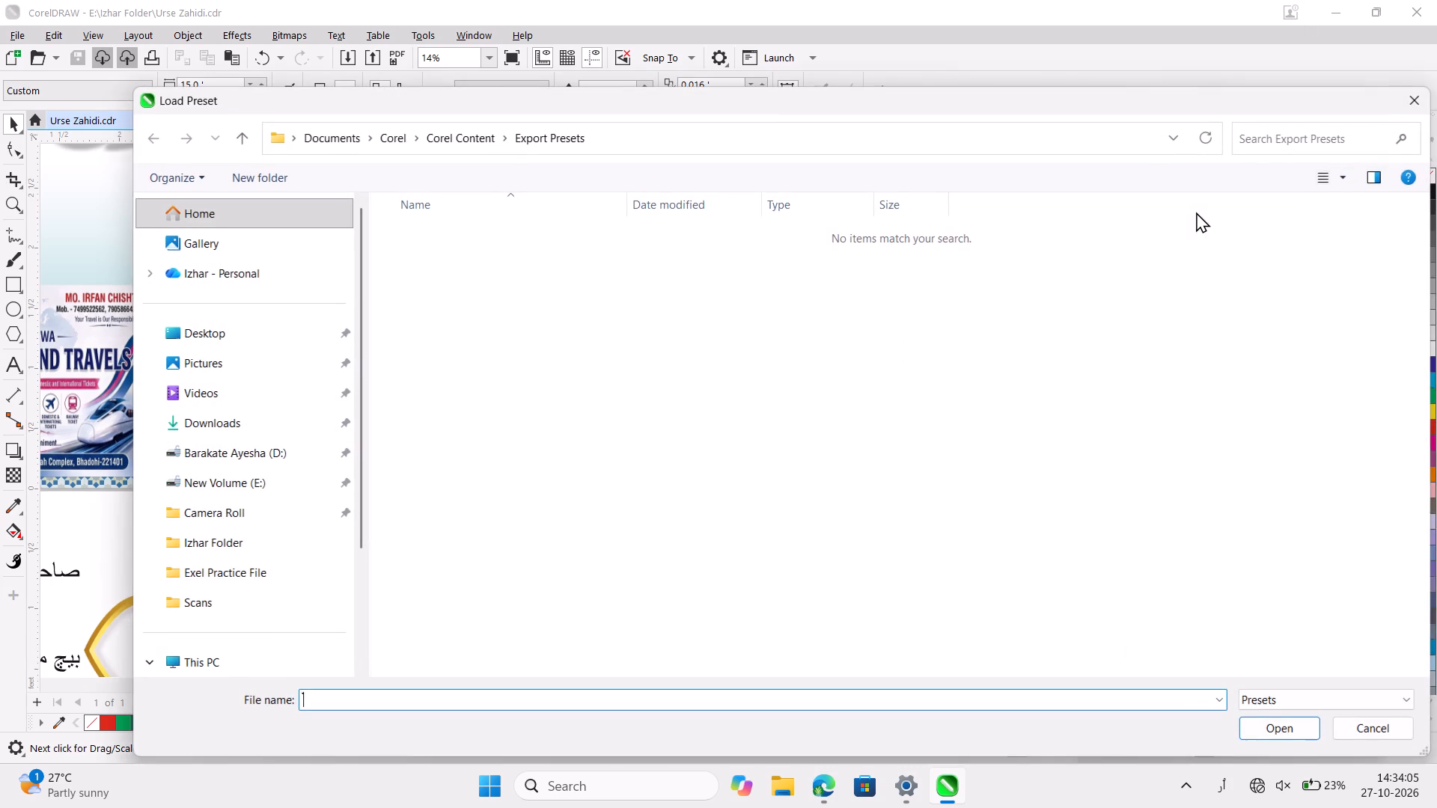
left_click(257, 248)
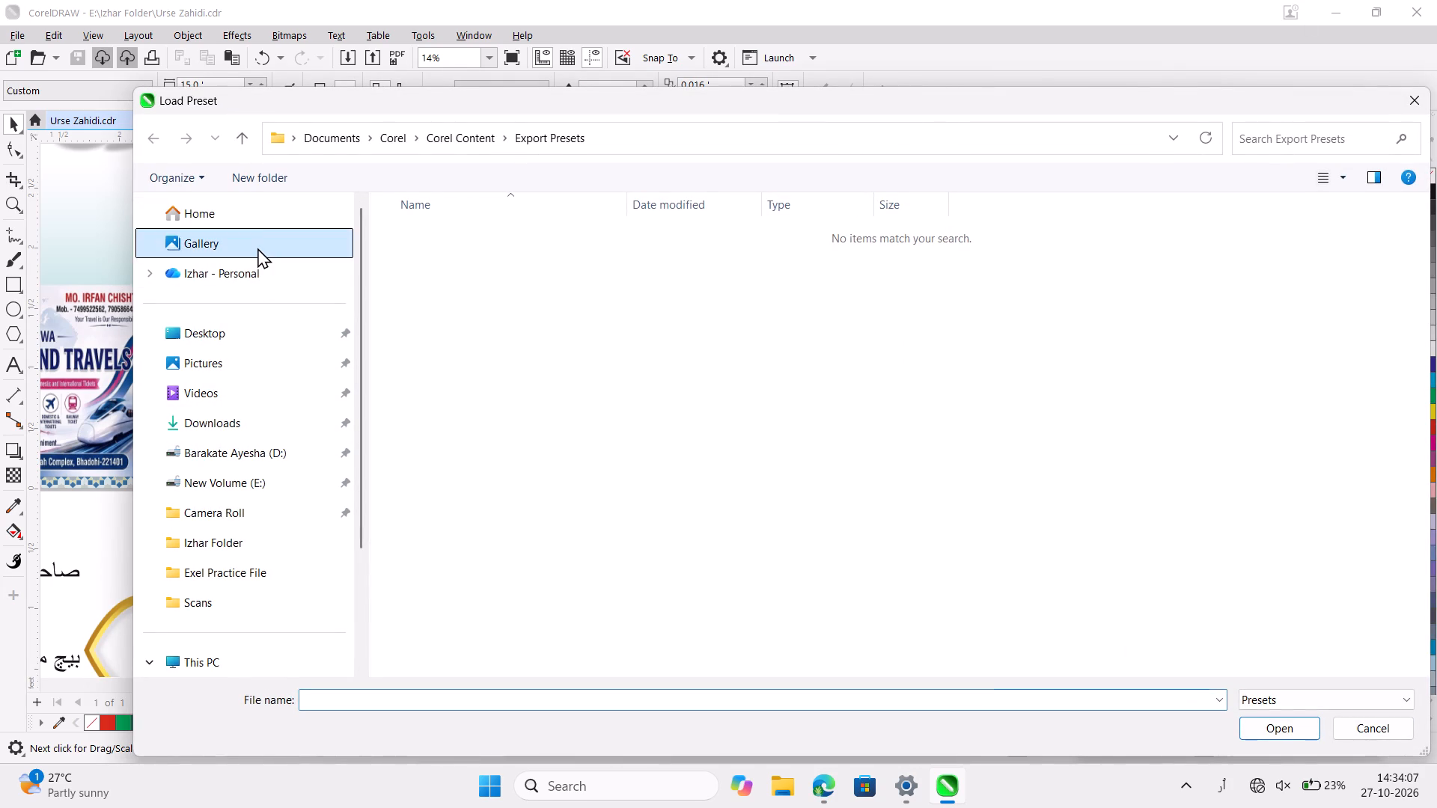
left_click(257, 248)
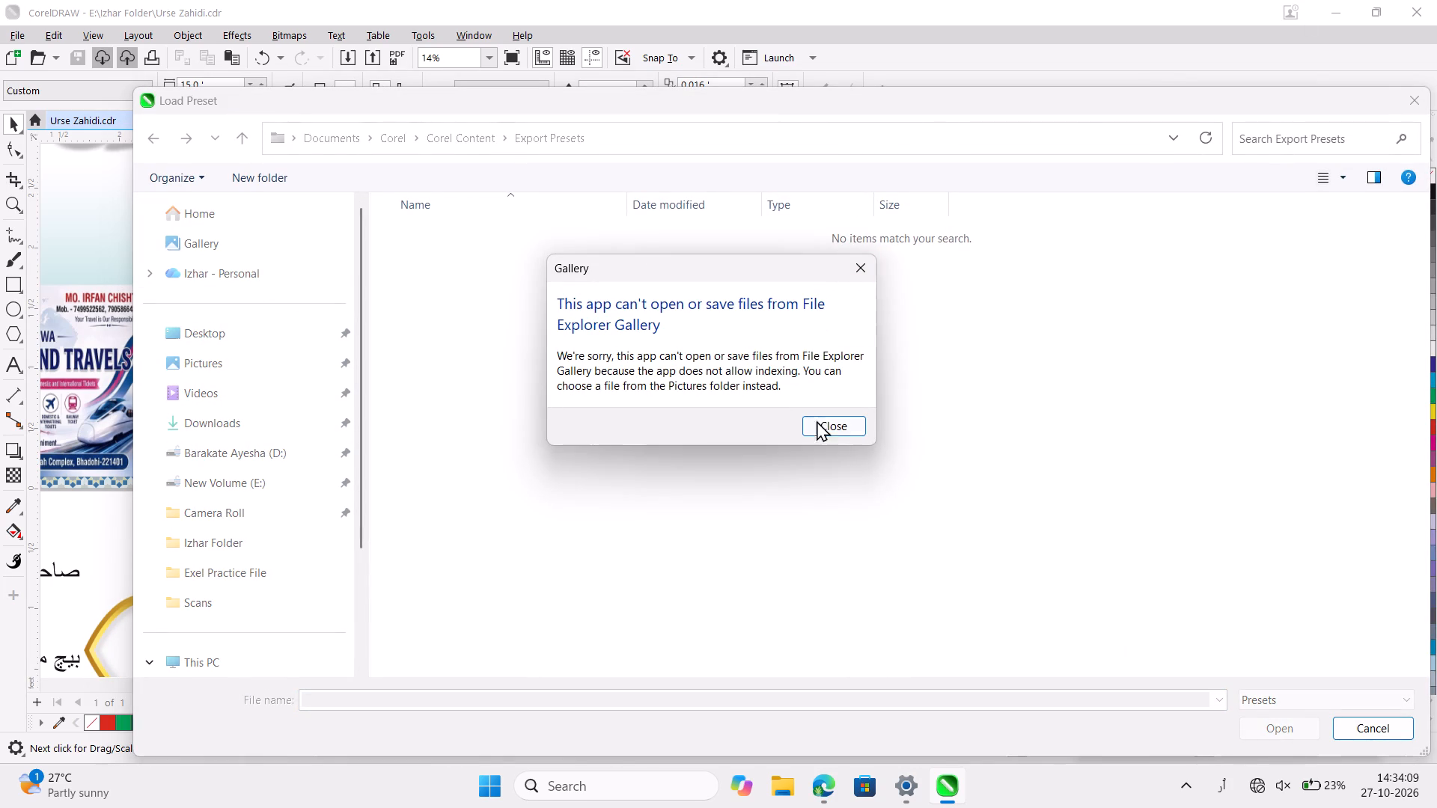
left_click(820, 425)
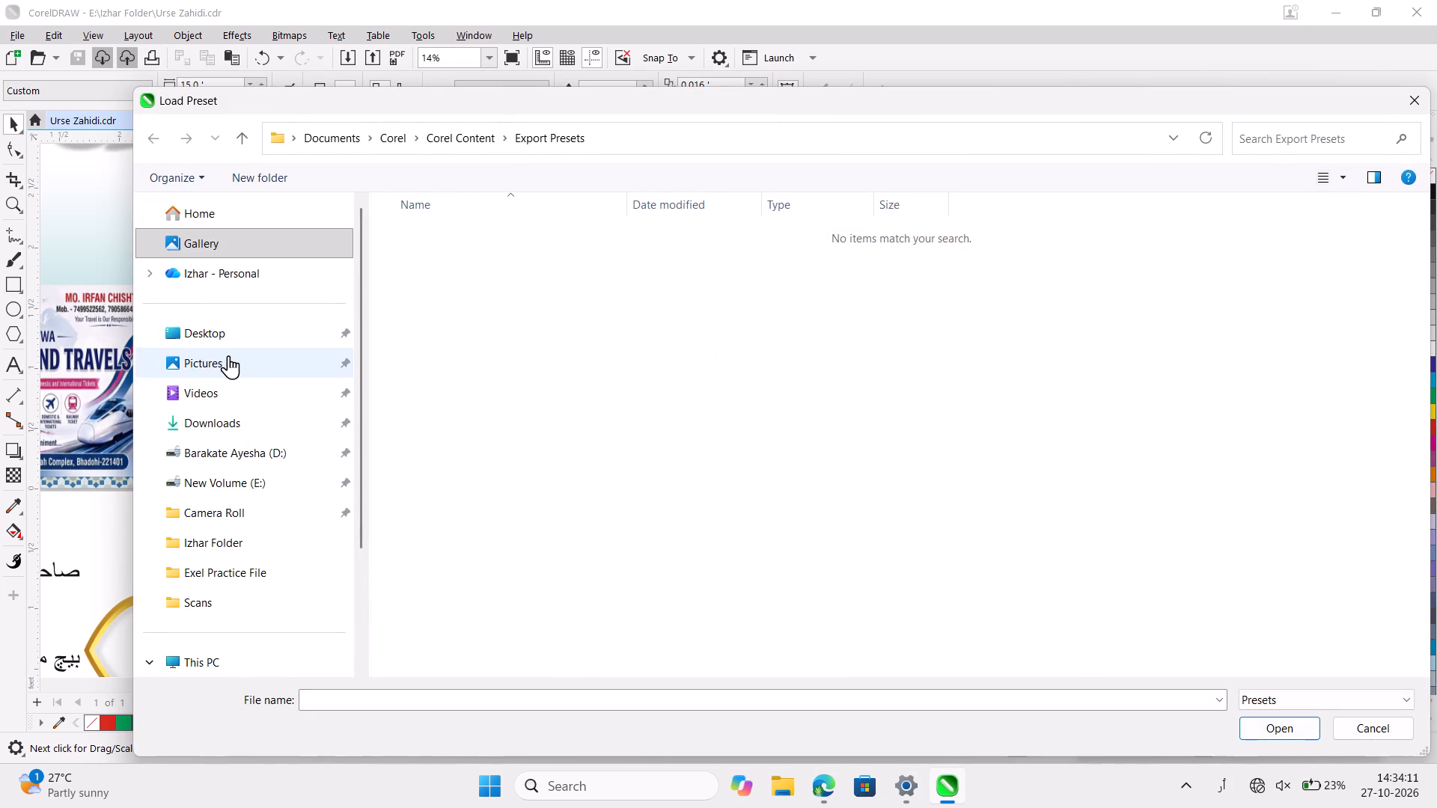
left_click(228, 355)
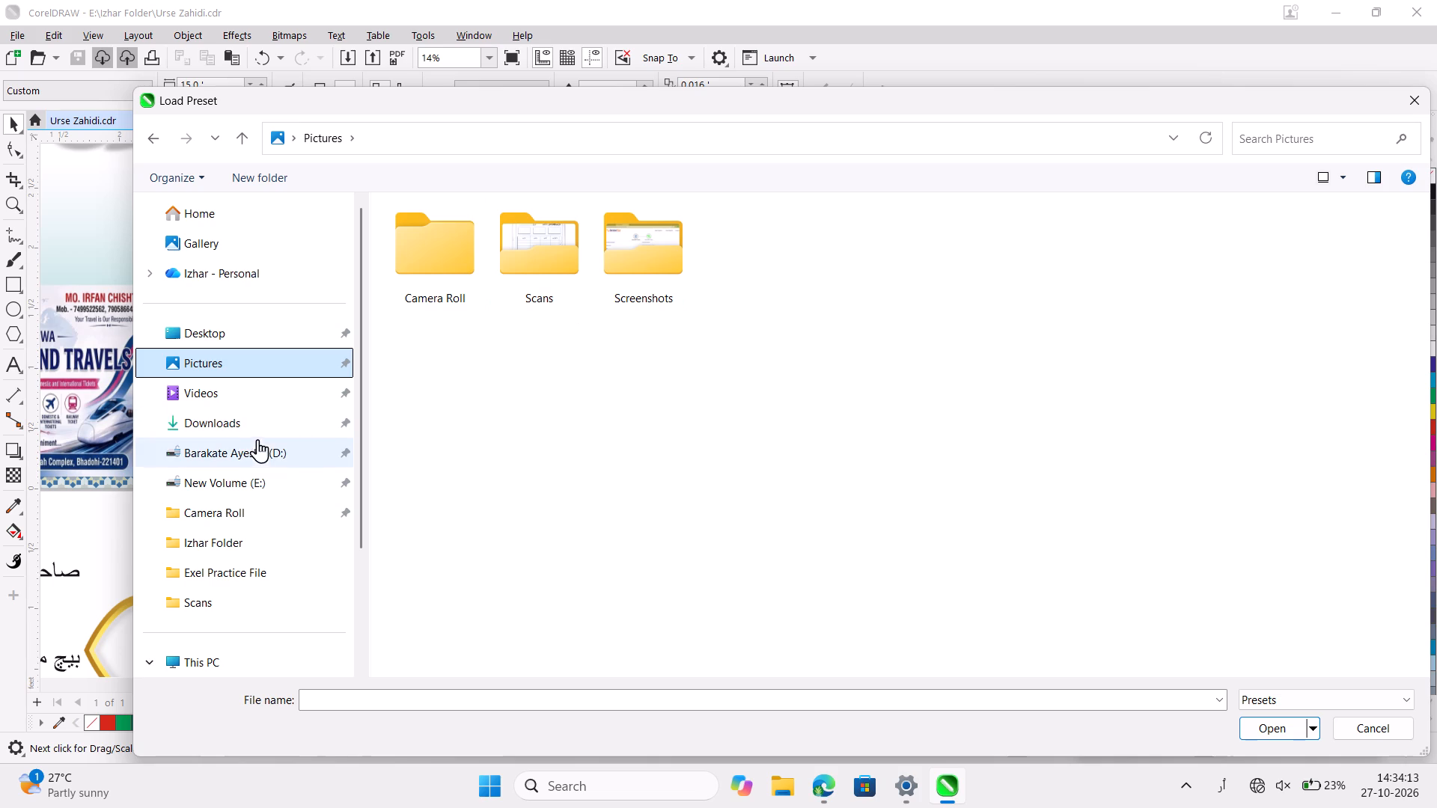
left_click(264, 433)
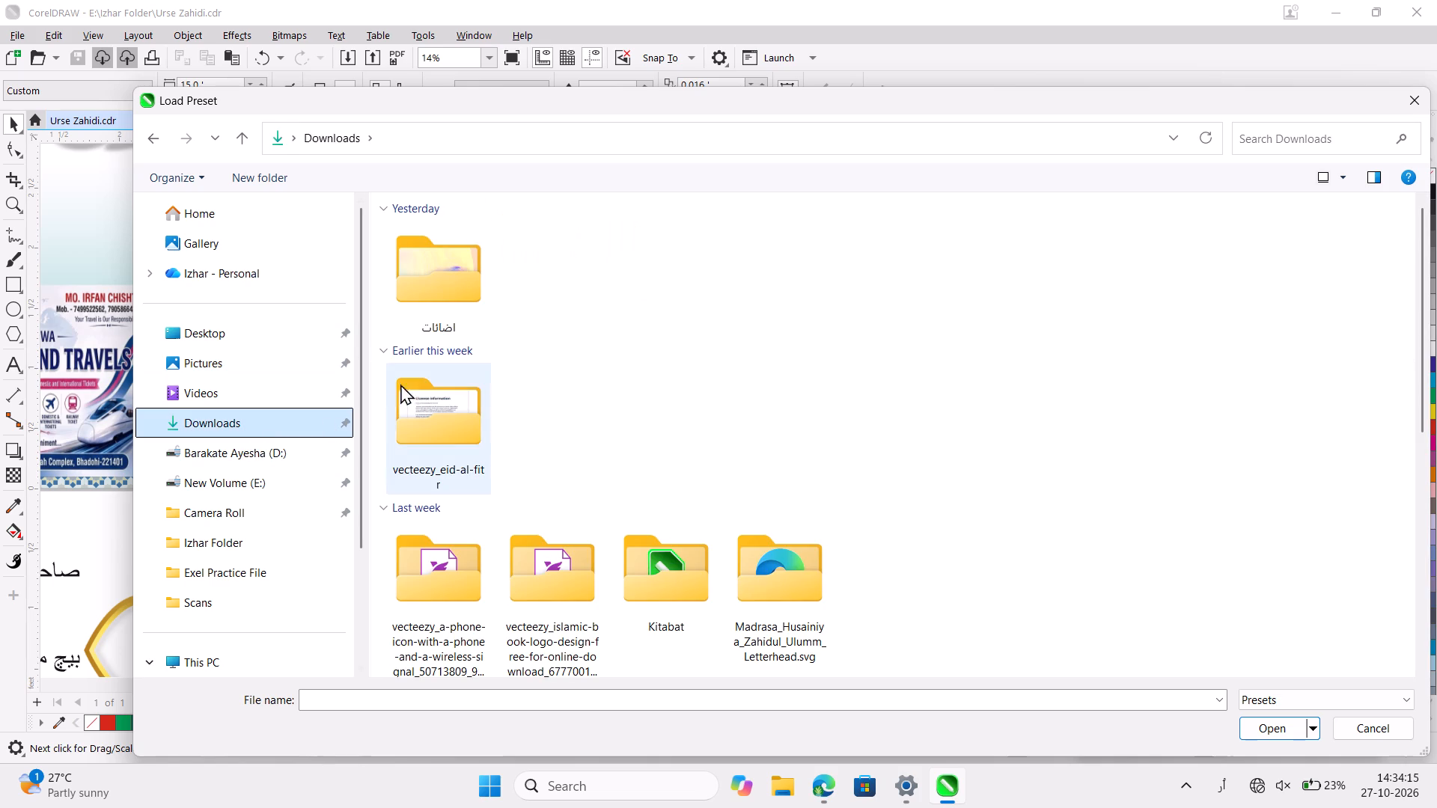
left_click(287, 458)
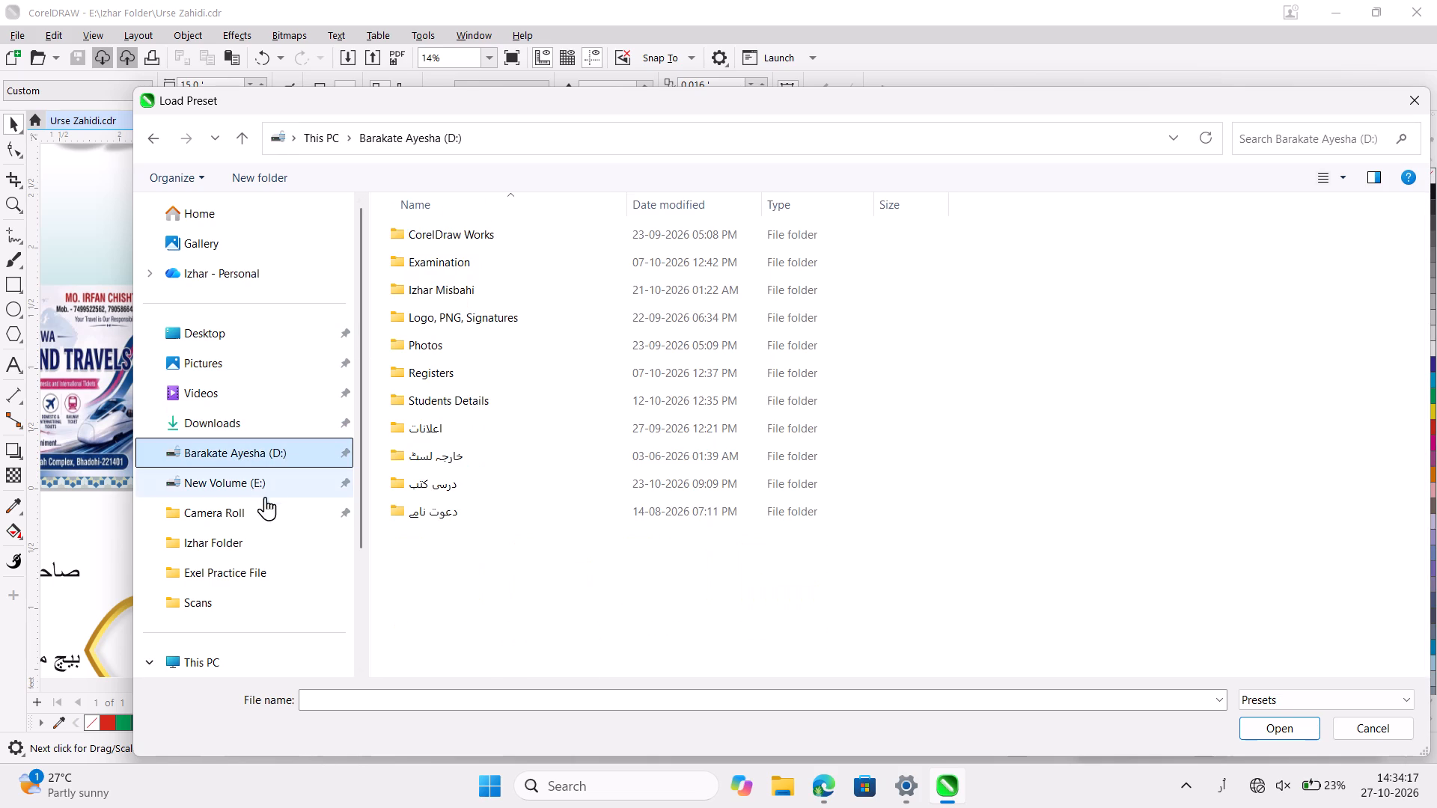
double_click(266, 548)
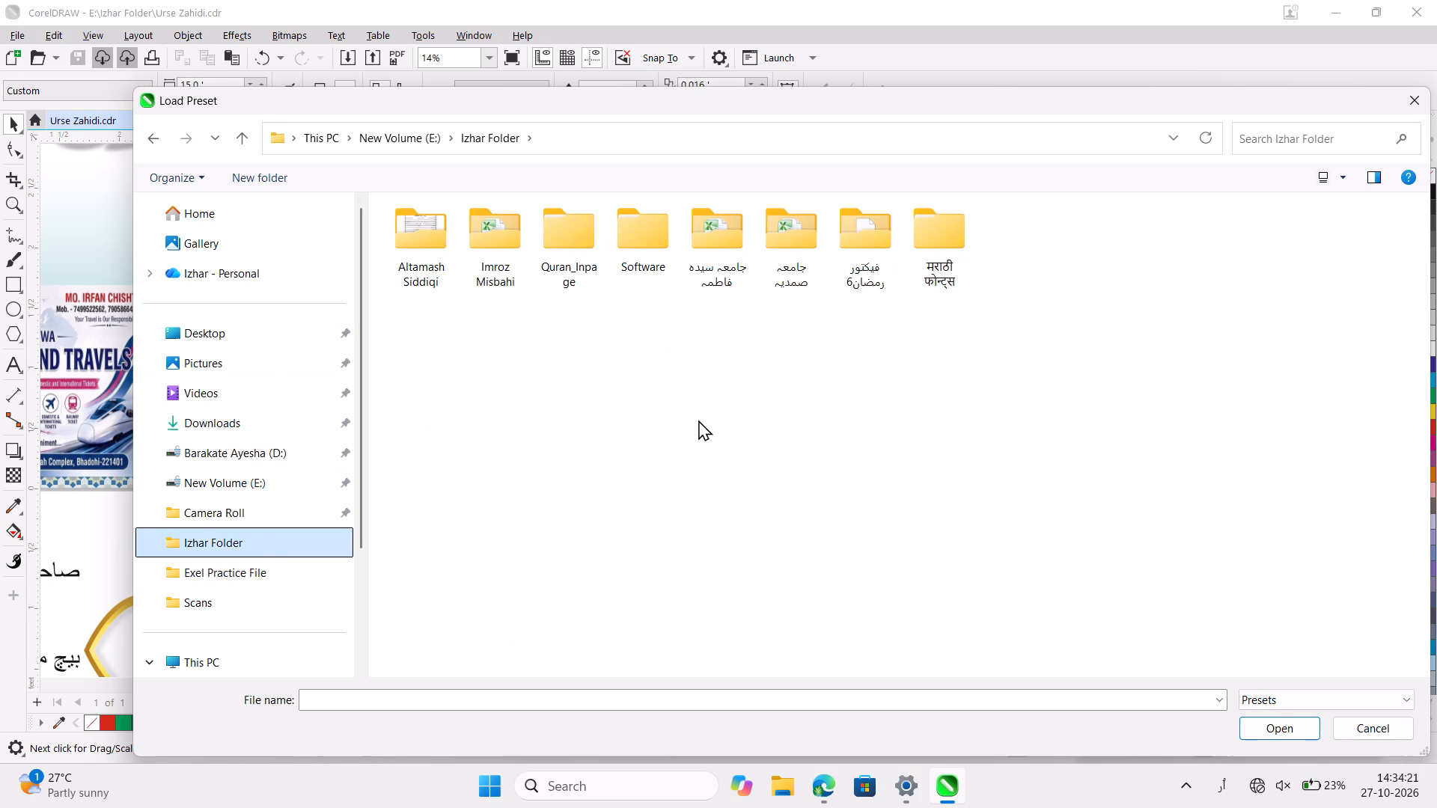
scroll(698, 420, "down", 2)
left_click(1374, 723)
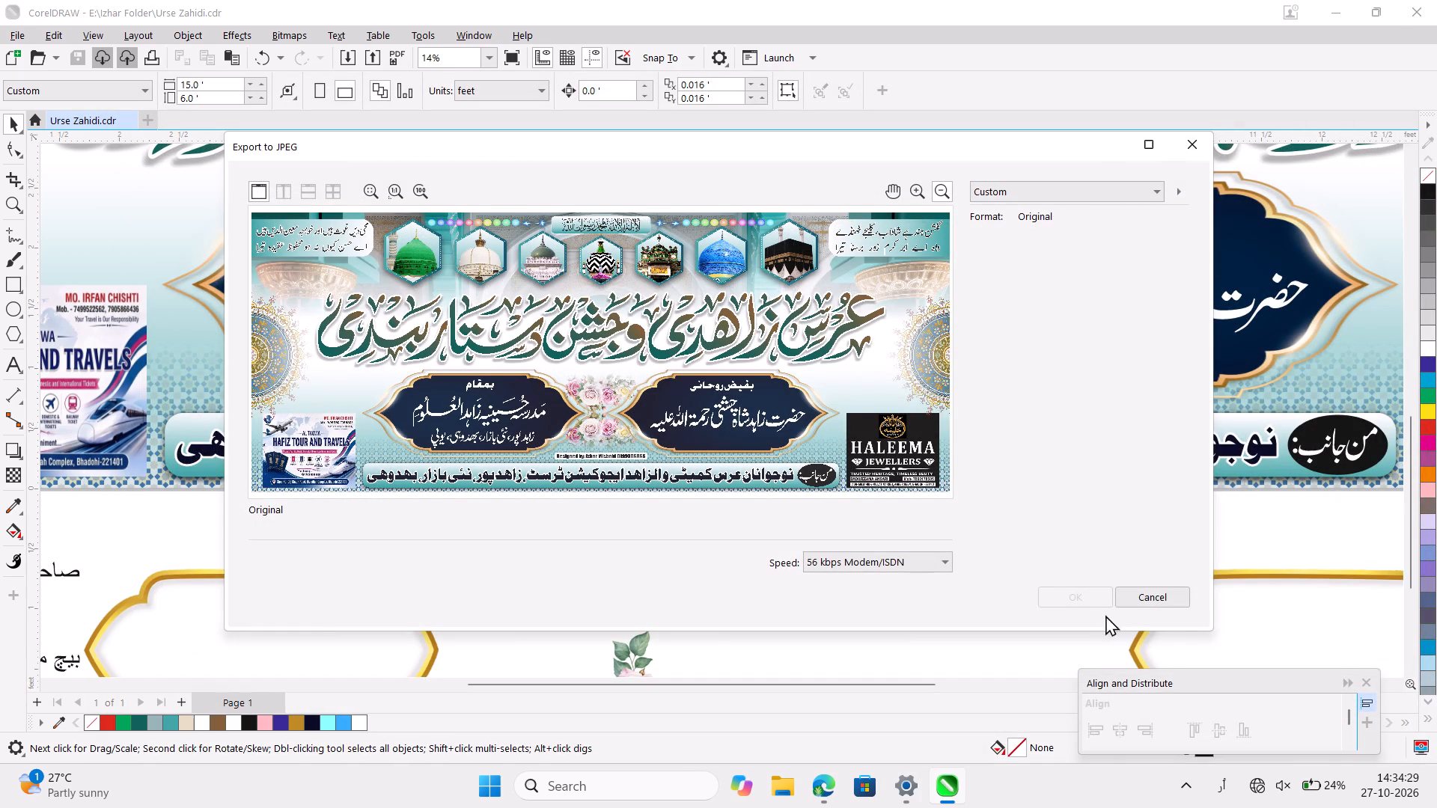
scroll(1093, 423, "down", 2)
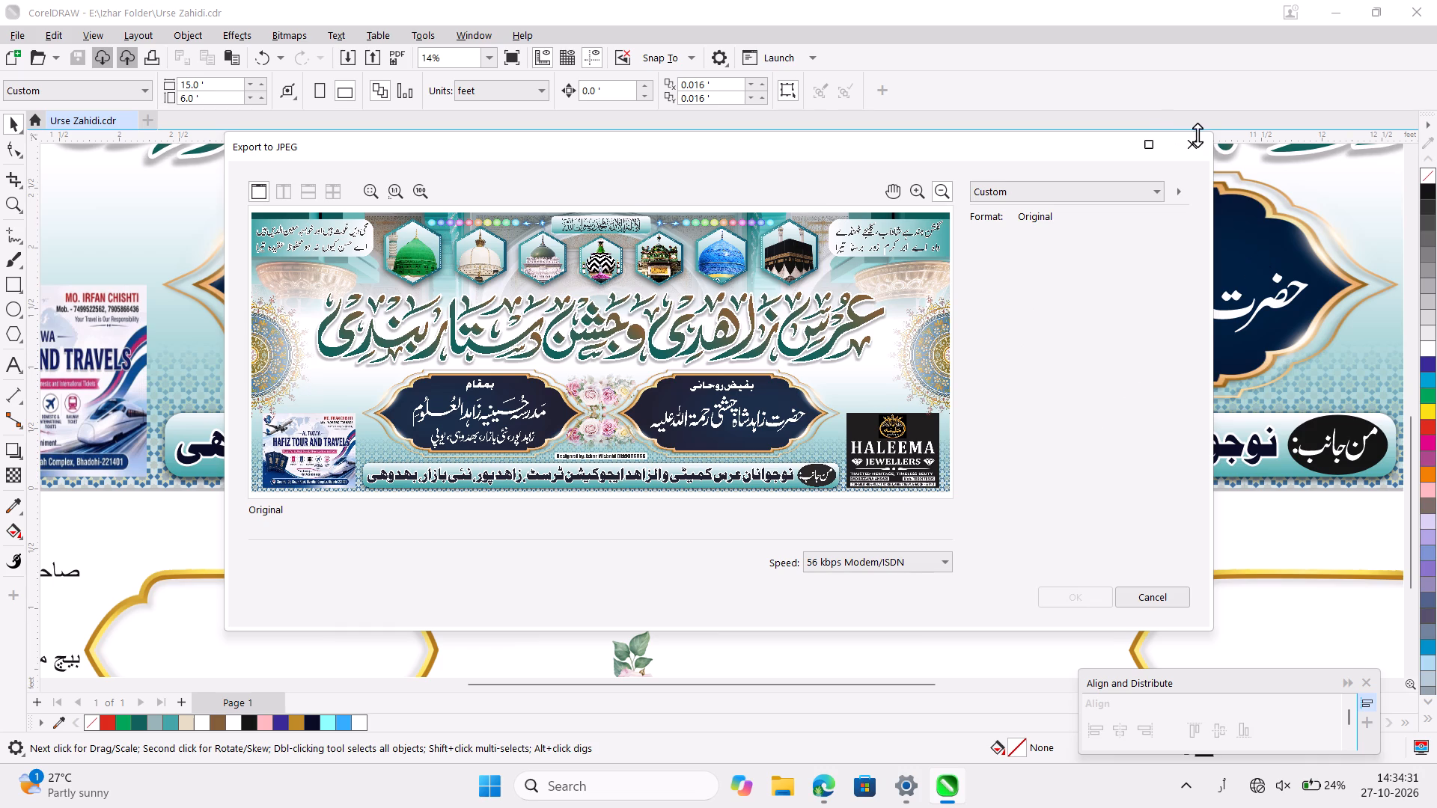
left_click(1195, 146)
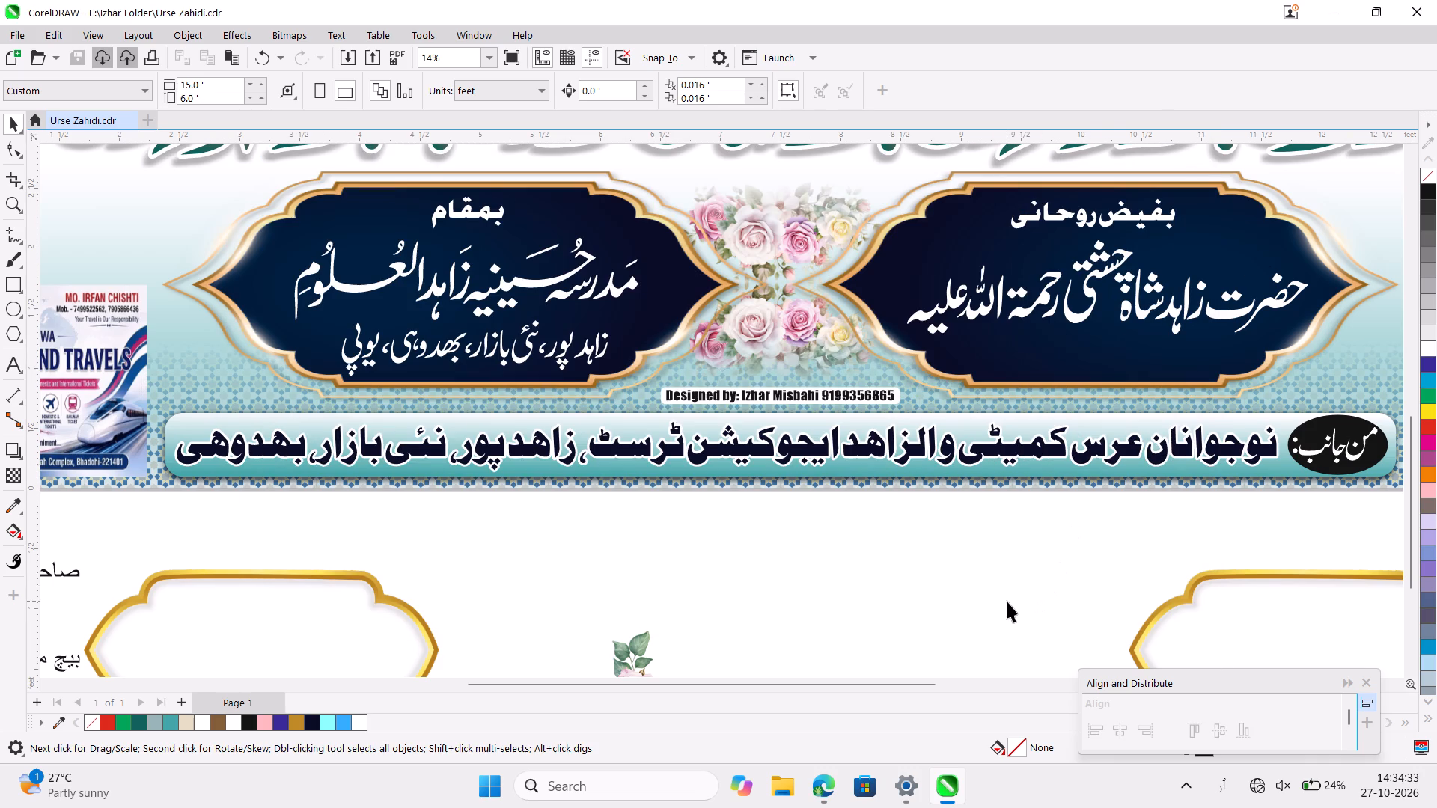